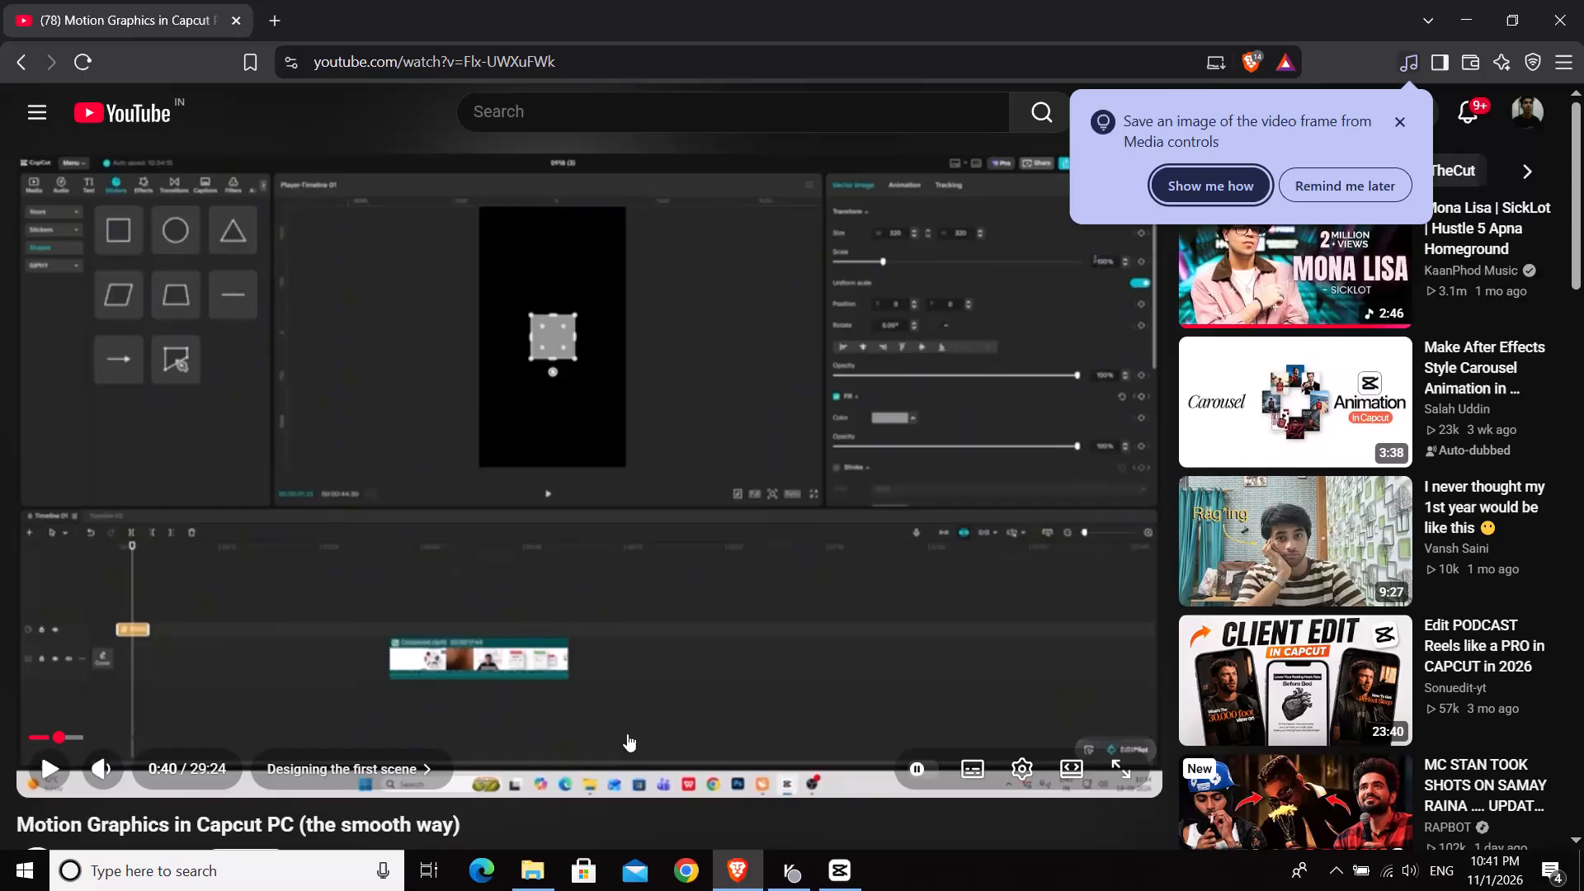
# Dismiss the media controls tip and rewatch the Capcut motion graphics tutorial from about 0:30, studying how the square shape is added and adjusted.
pyautogui.click(1399, 111)
pyautogui.press('space')
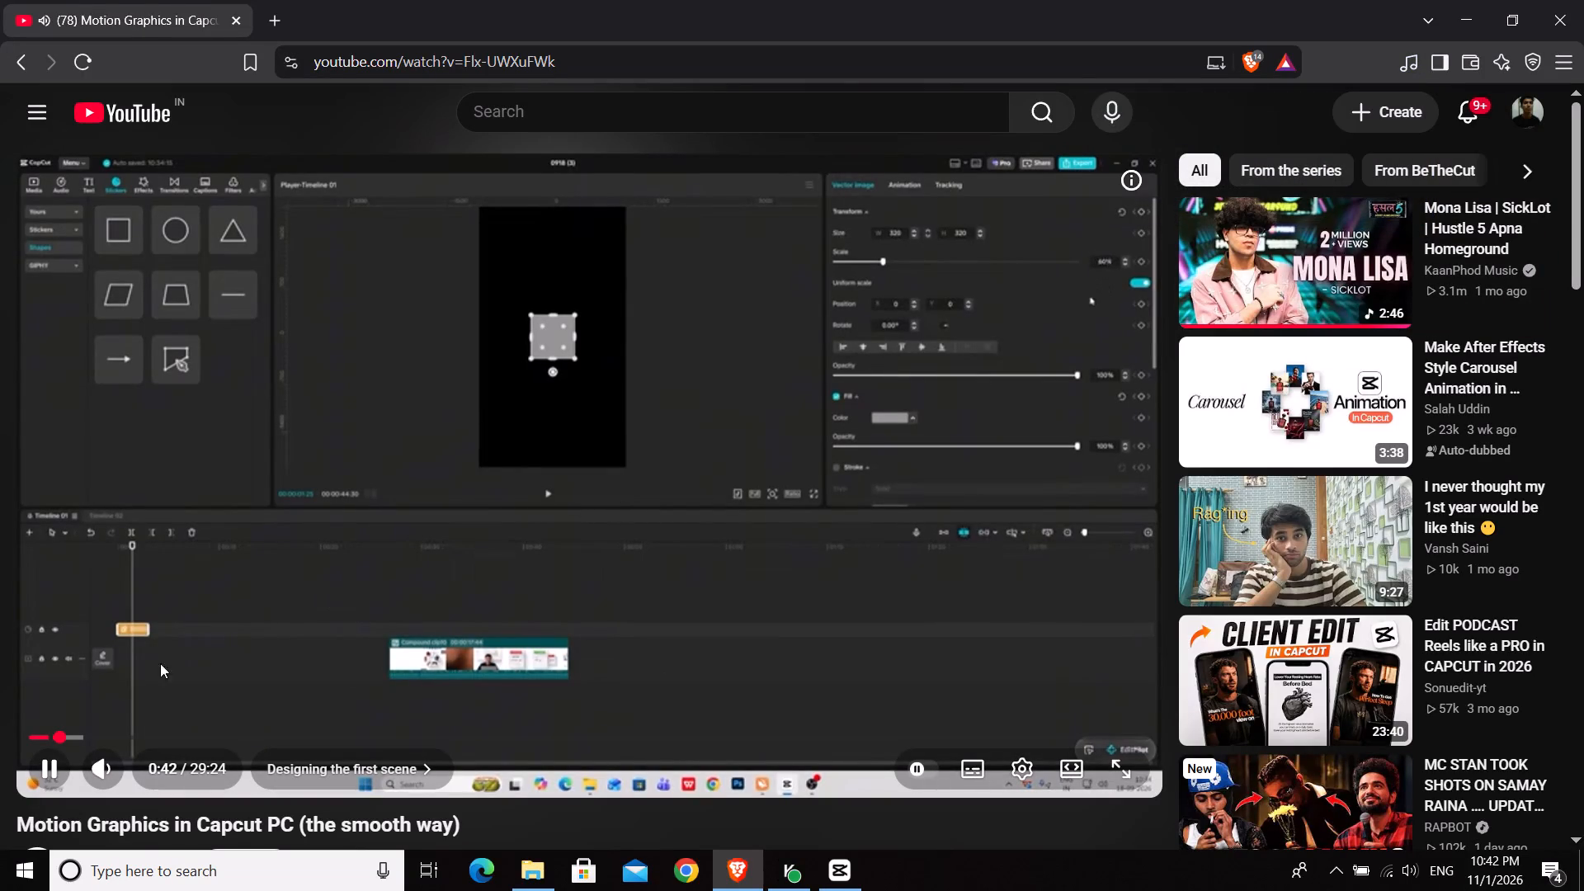
pyautogui.press('Left')
pyautogui.press('Left')
pyautogui.press('Left')
pyautogui.press('Left')
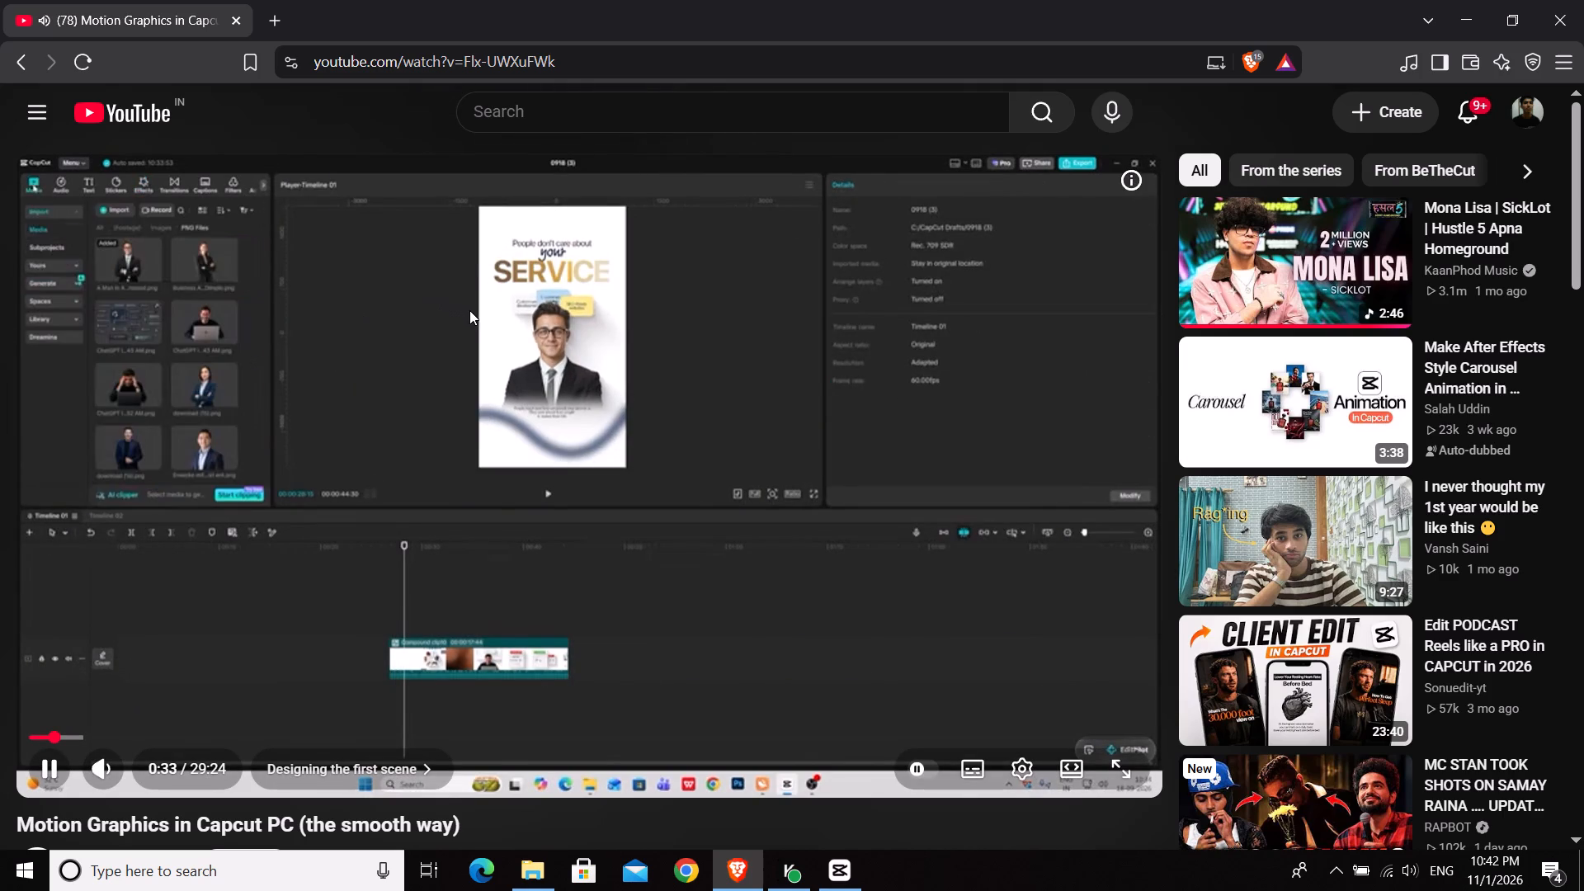
pyautogui.press('space')
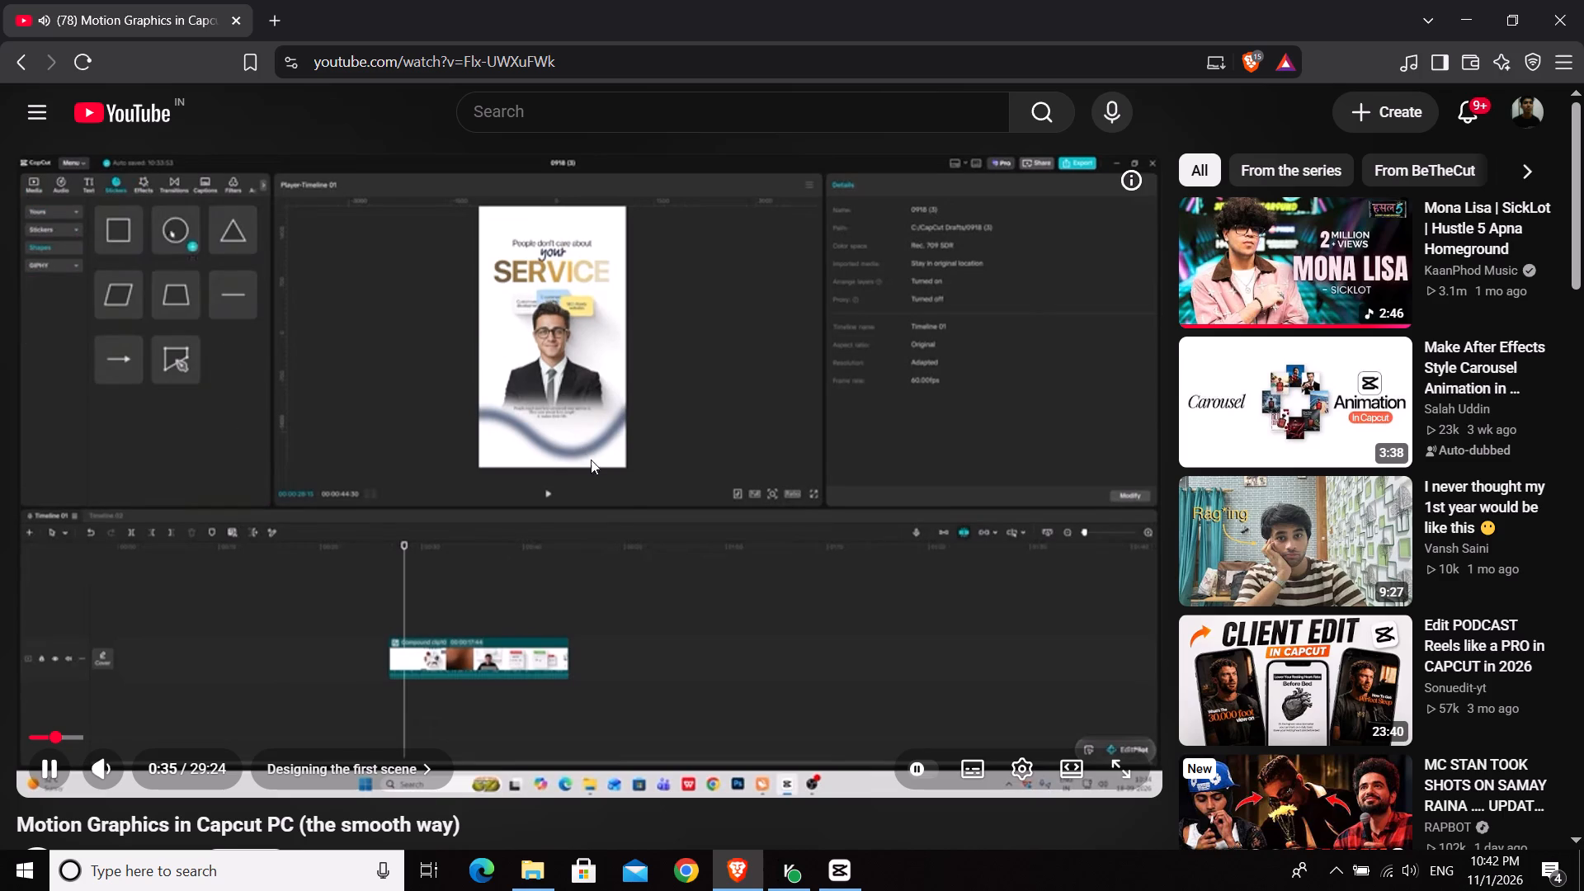
pyautogui.press('space')
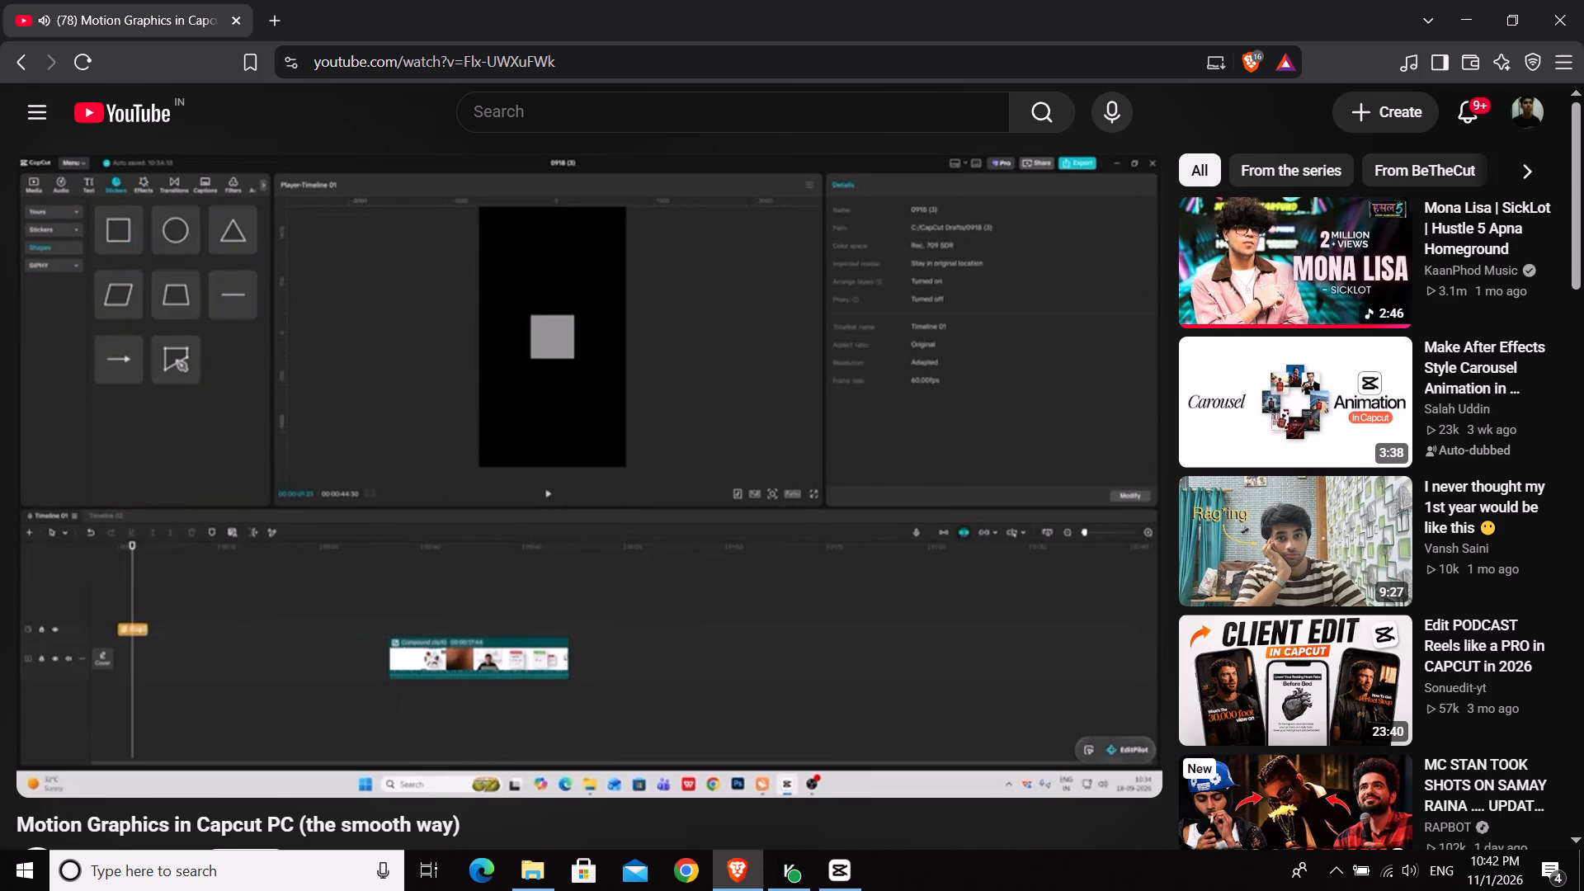
pyautogui.press('space')
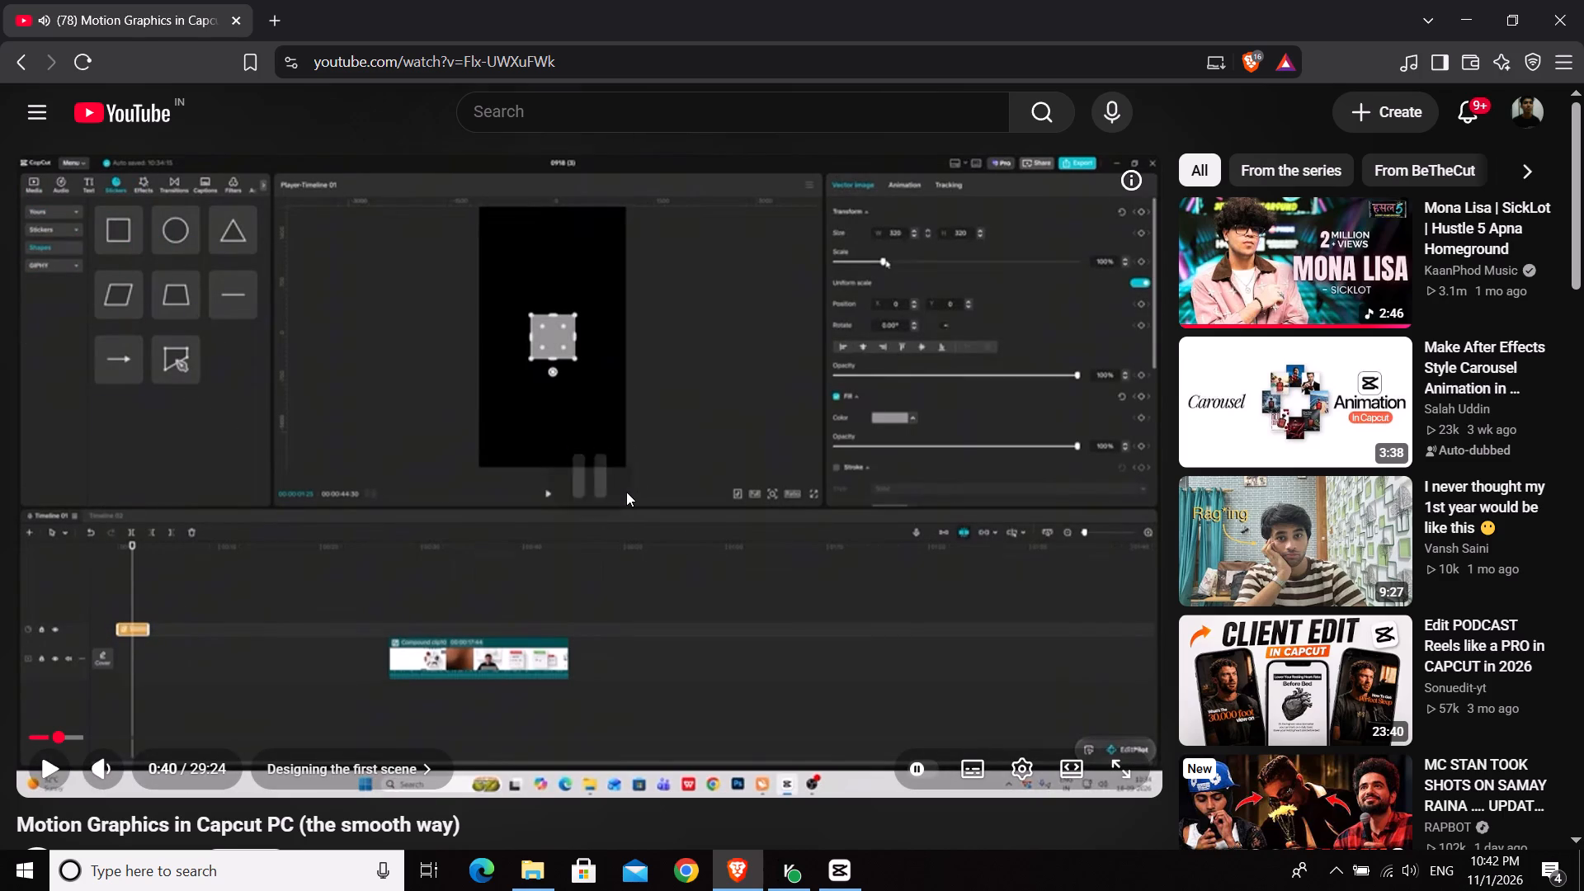
pyautogui.press('space')
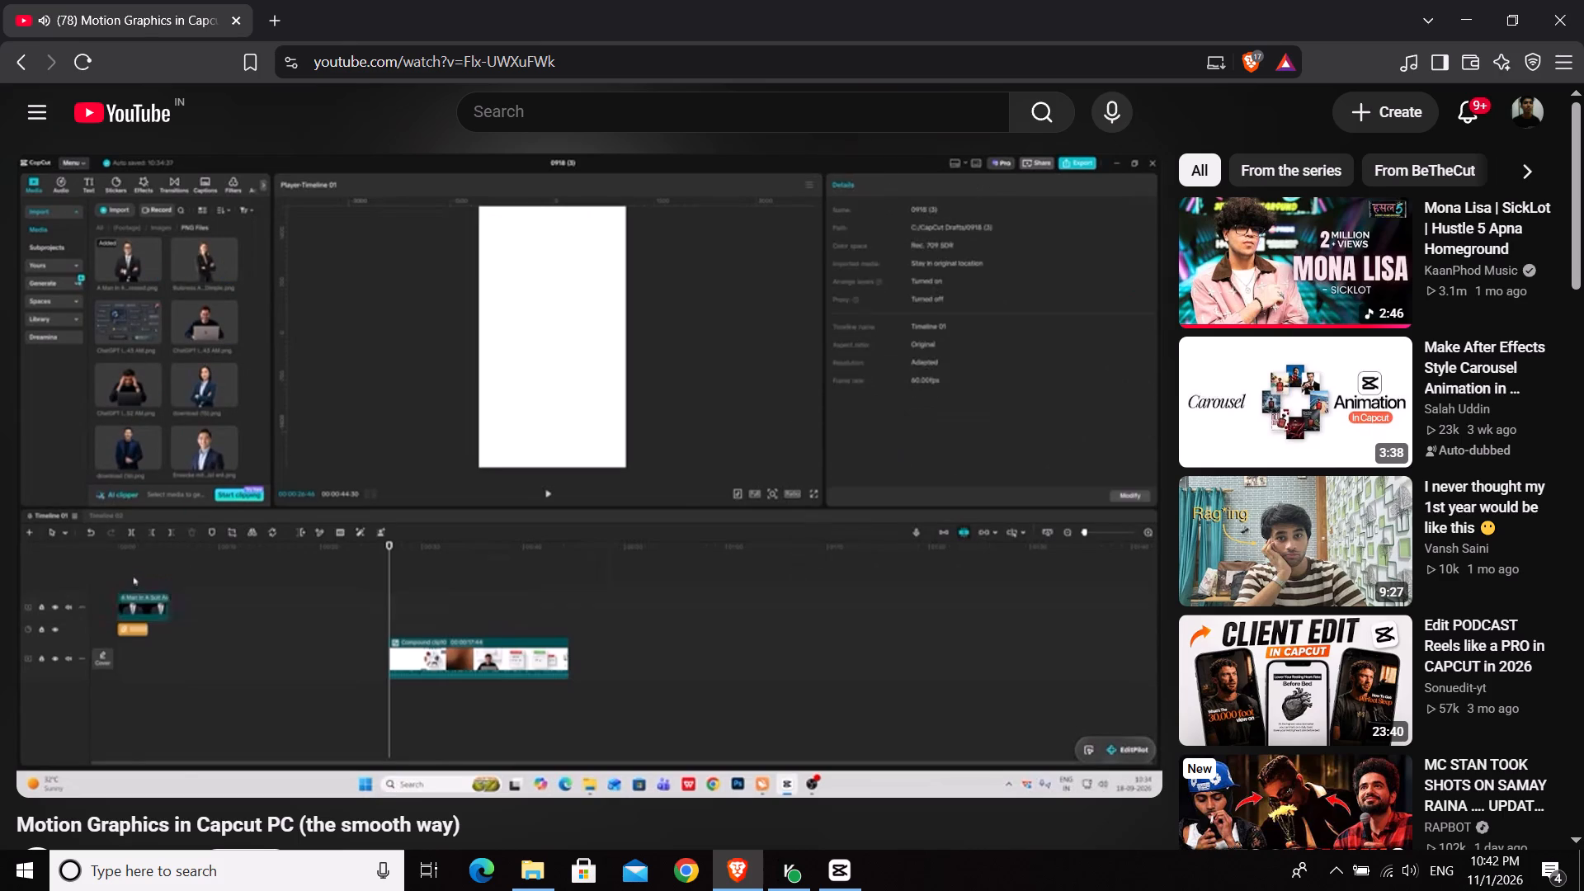
# Pause the tutorial video, switch to CapCut and open the stickers library in project 1101.
pyautogui.click(867, 409)
pyautogui.click(838, 890)
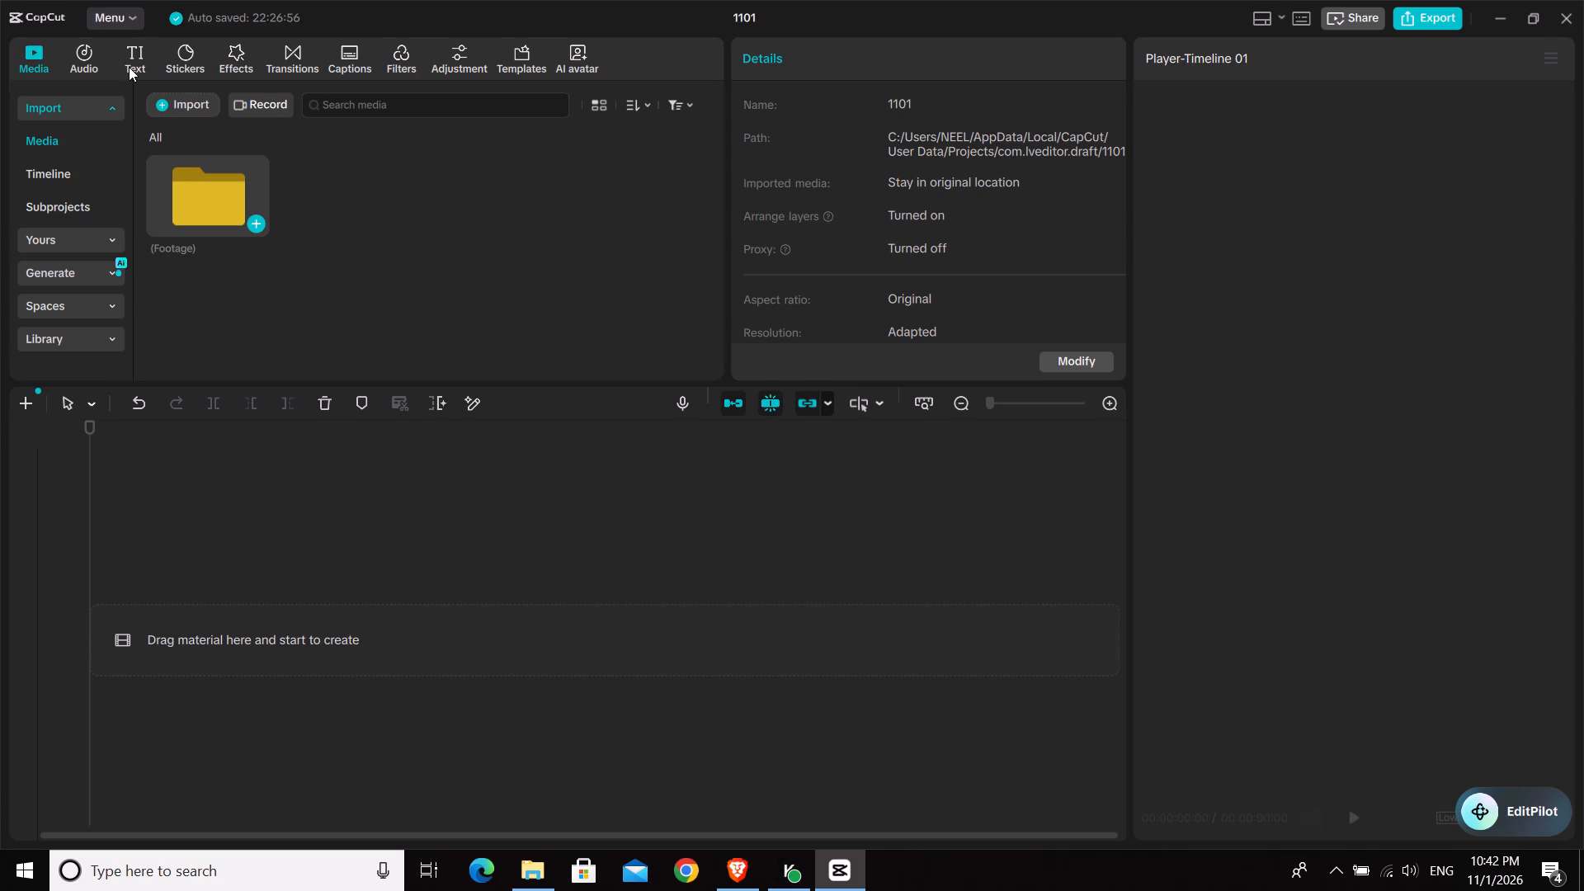
pyautogui.scroll(-2, 83, 204)
pyautogui.click(185, 64)
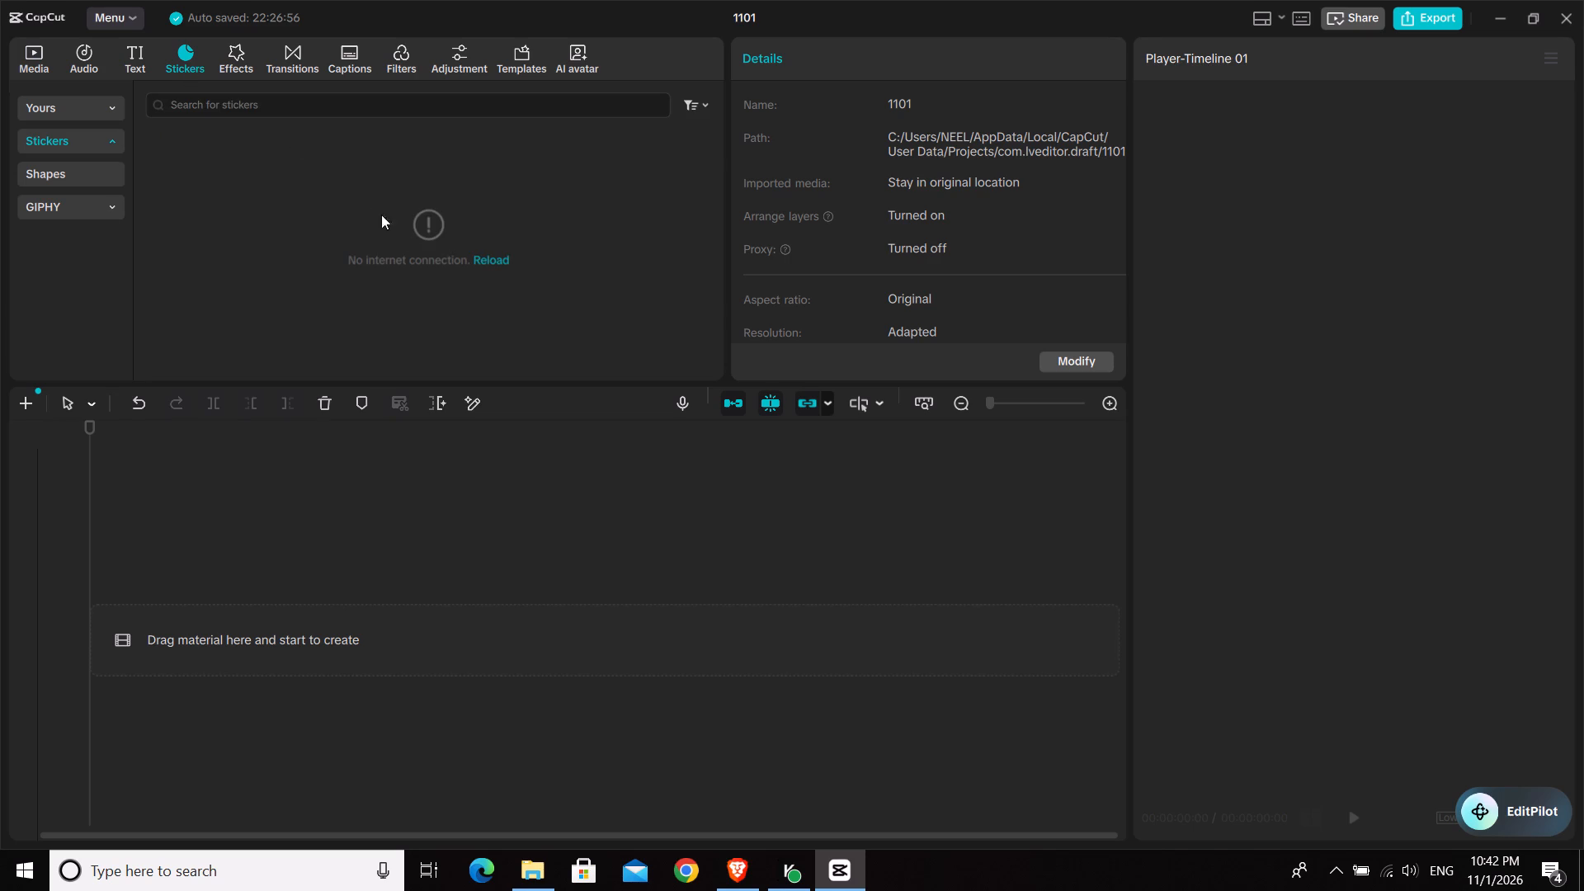
# Open Hotspot Shield, start the VPN connection and return to CapCut.
pyautogui.click(1339, 889)
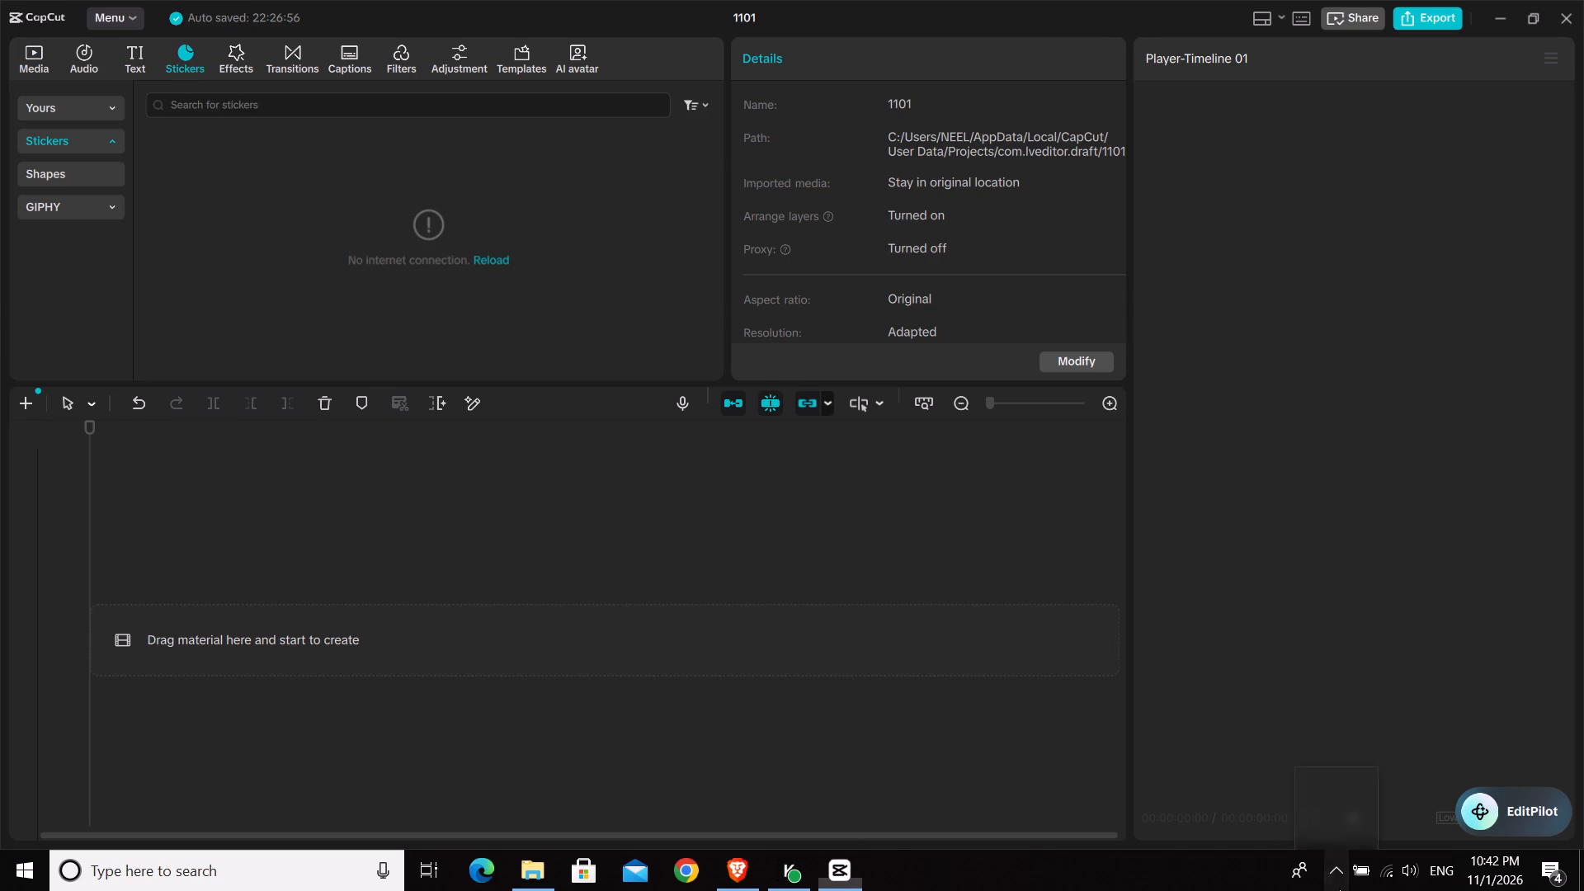
pyautogui.click(1357, 832)
pyautogui.click(841, 416)
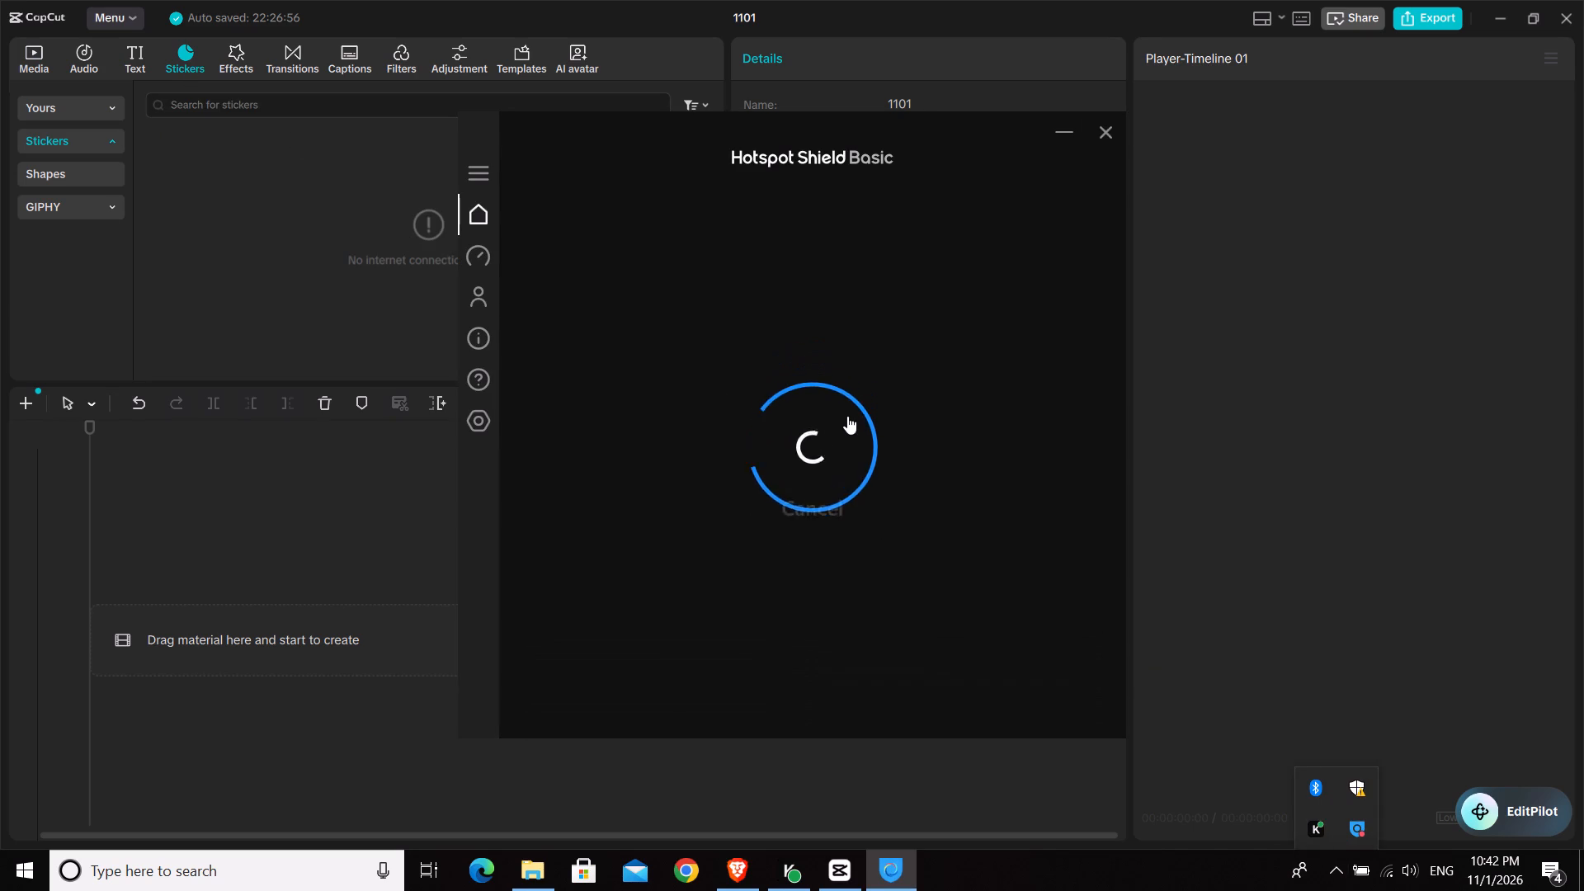
pyautogui.click(1291, 457)
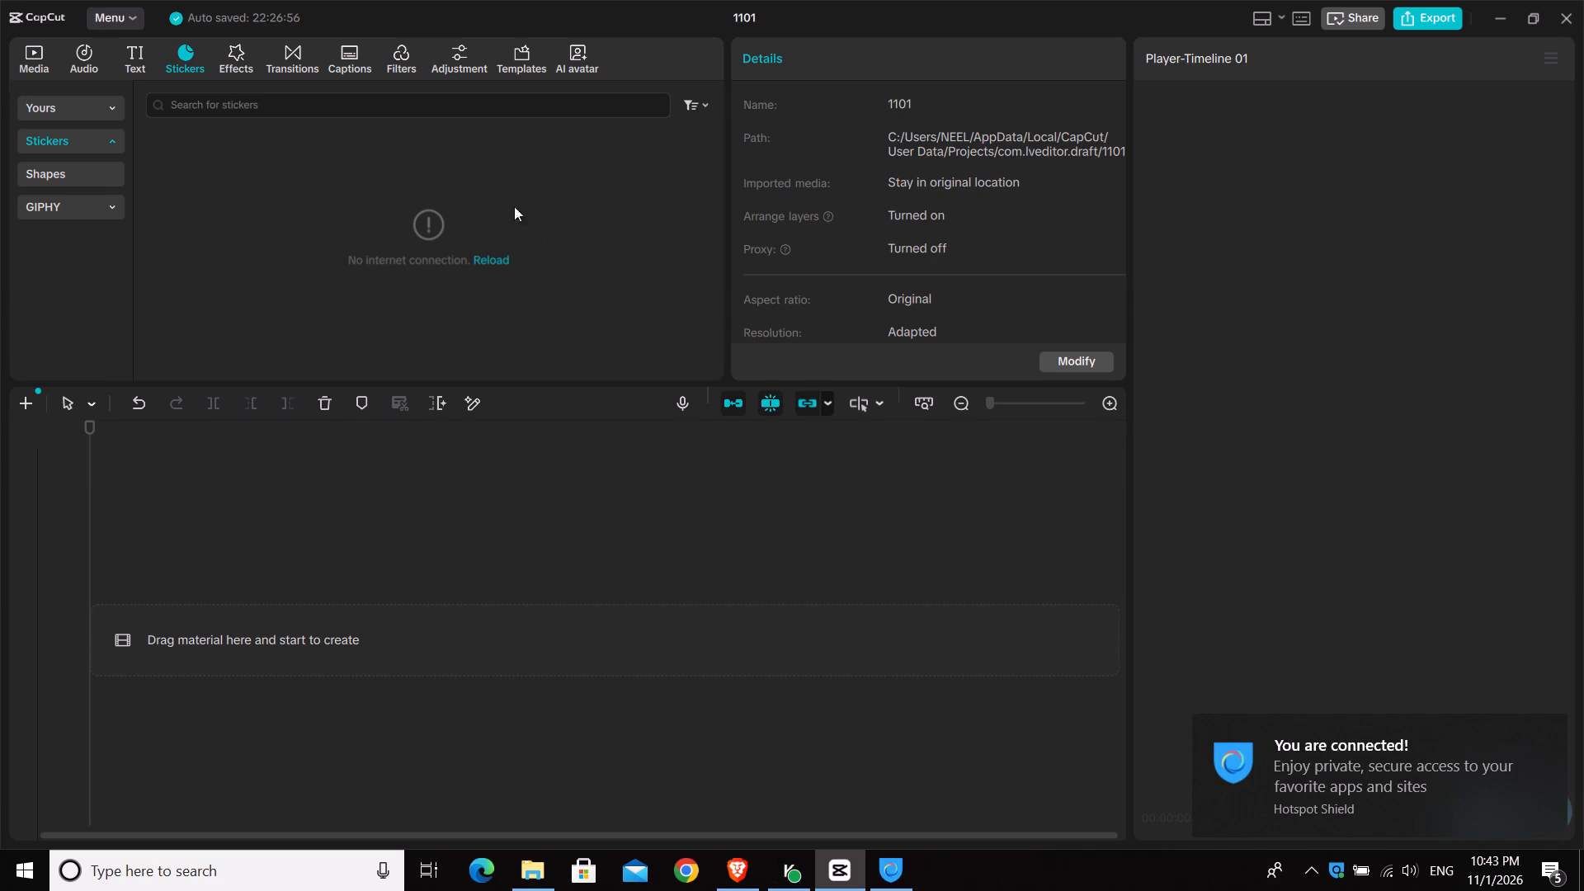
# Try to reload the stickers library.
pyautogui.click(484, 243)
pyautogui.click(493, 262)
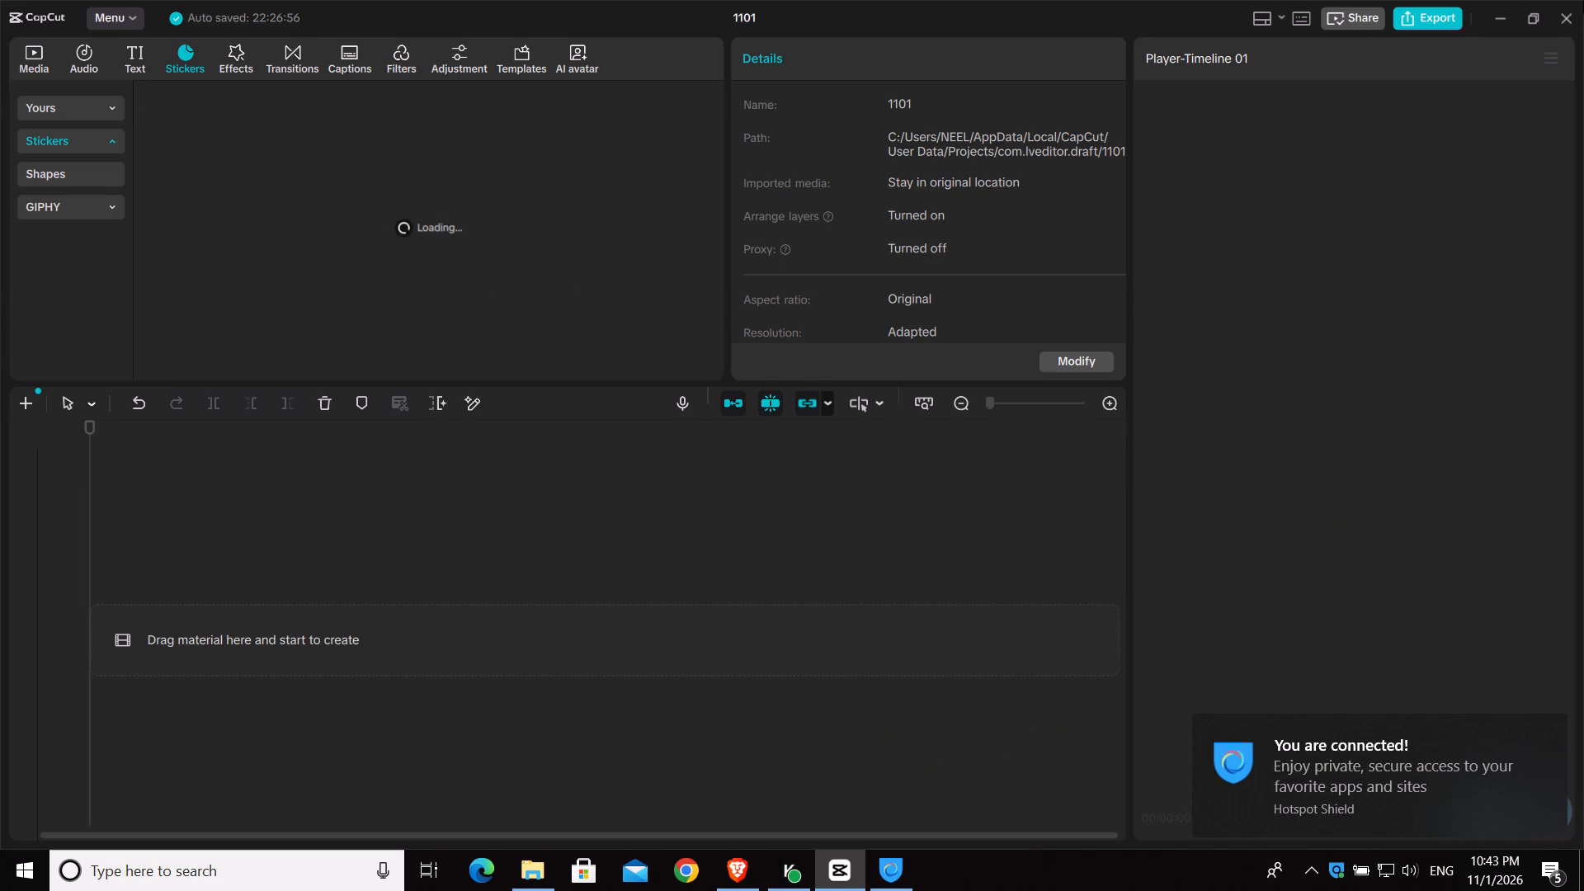
# Close project 1101 and reopen it from the CapCut home screen's project list.
pyautogui.click(1560, 16)
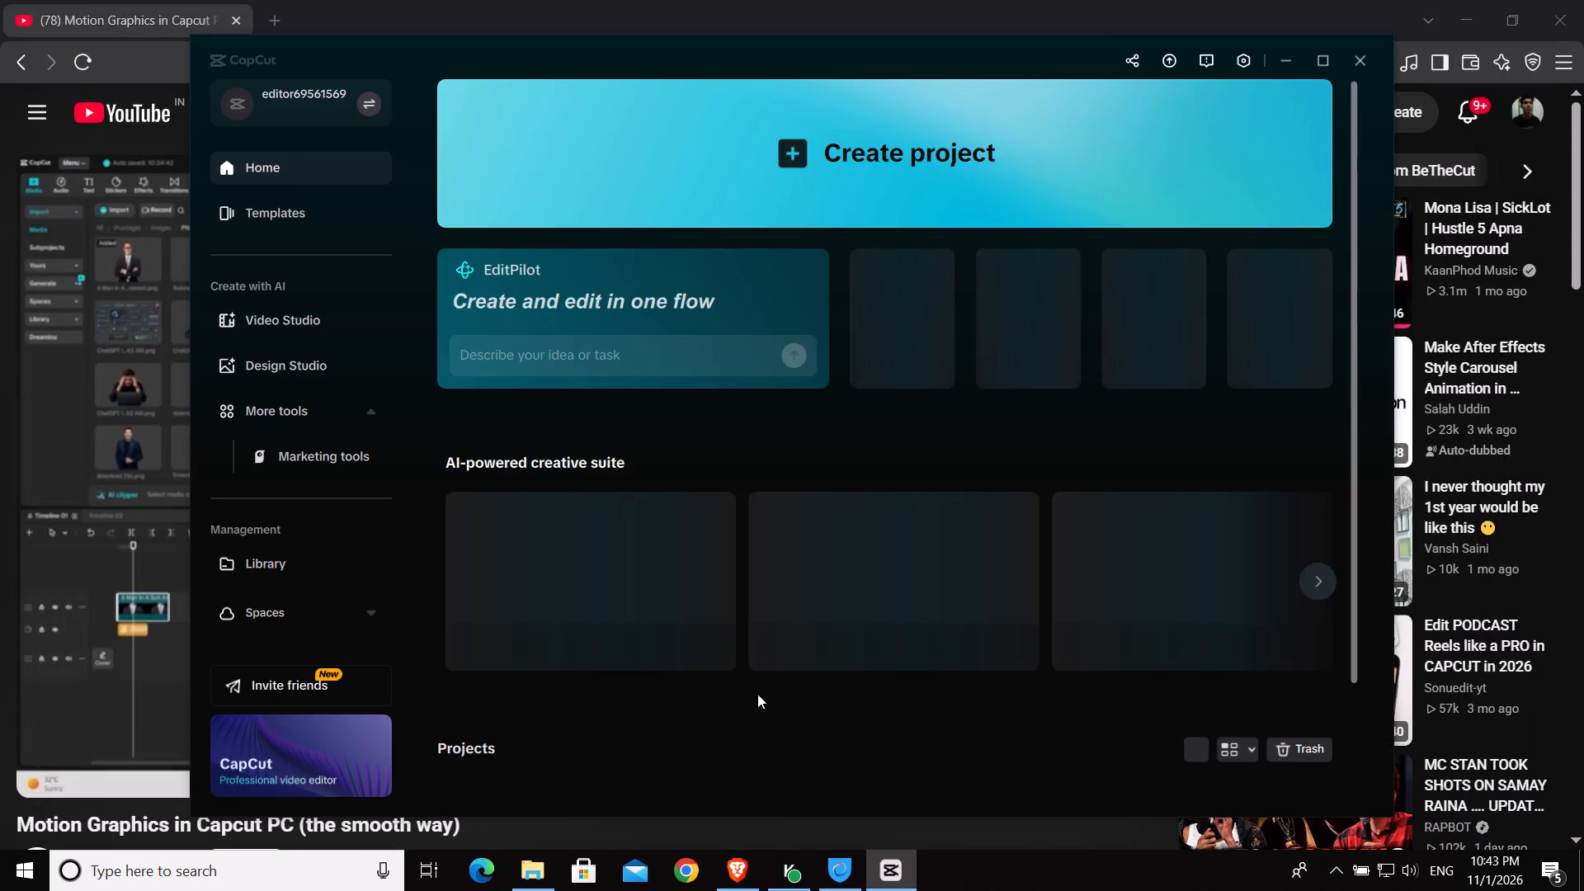
pyautogui.scroll(-4, 649, 741)
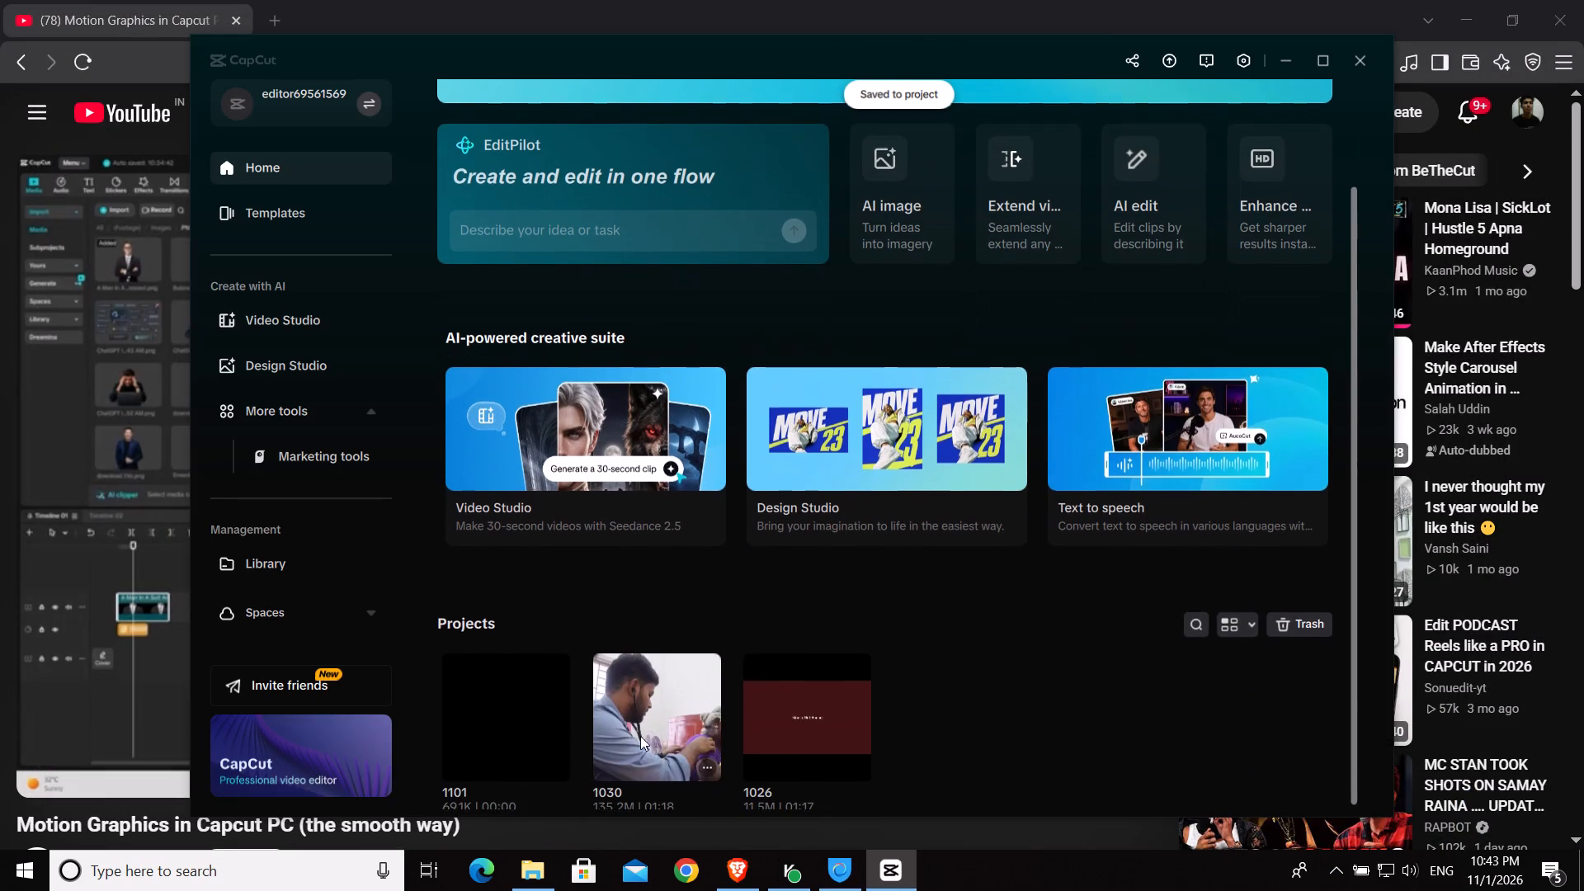
pyautogui.click(502, 717)
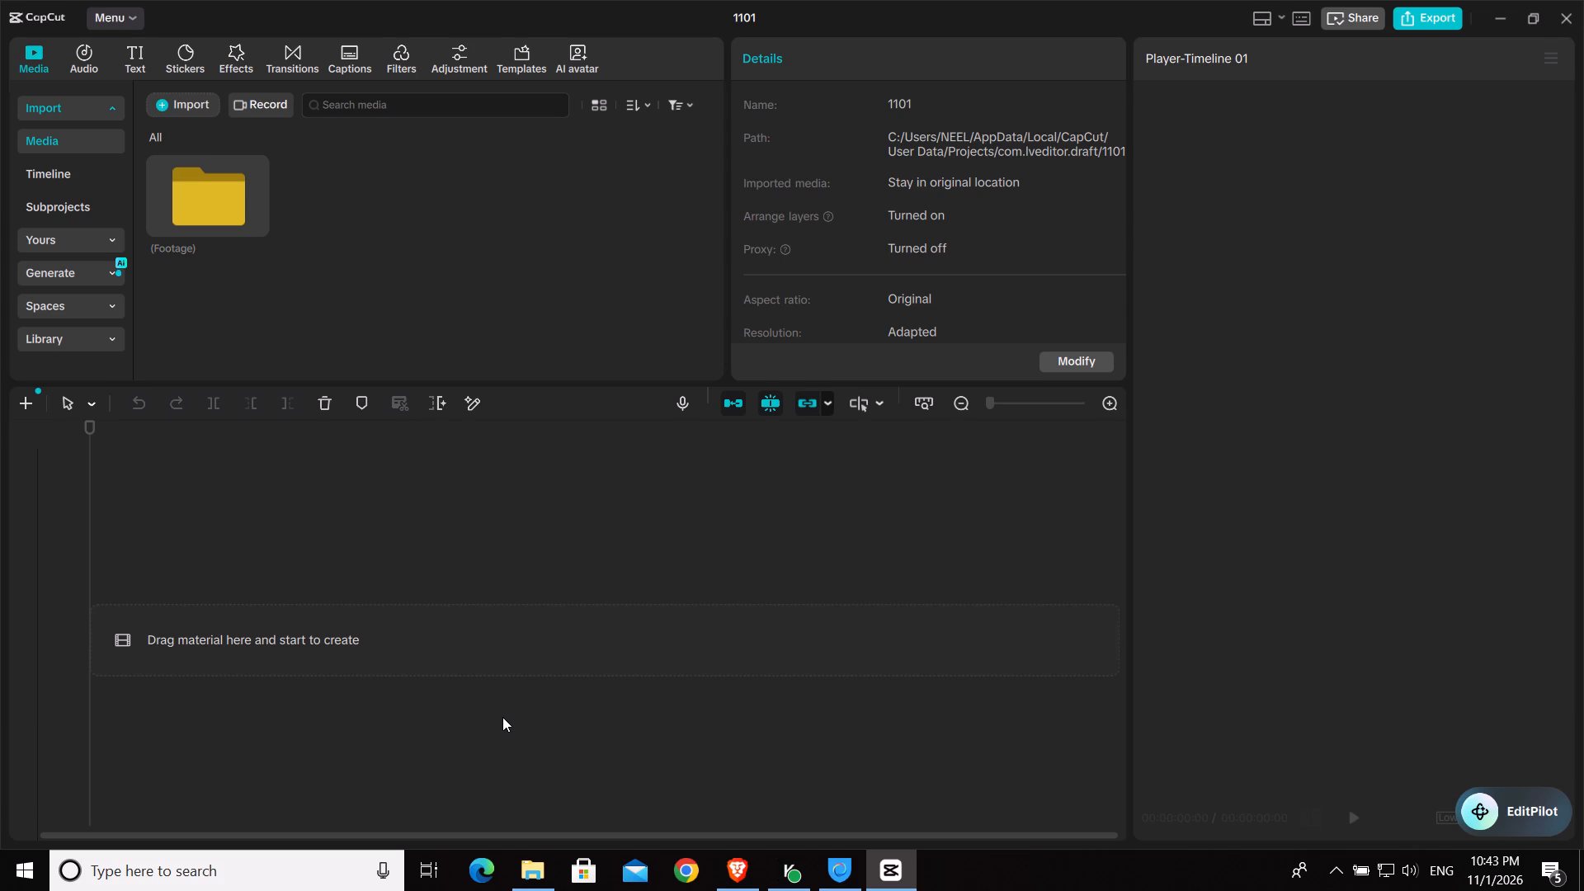
# Switch to the Brave browser and close the window with the tutorial video.
pyautogui.click(738, 878)
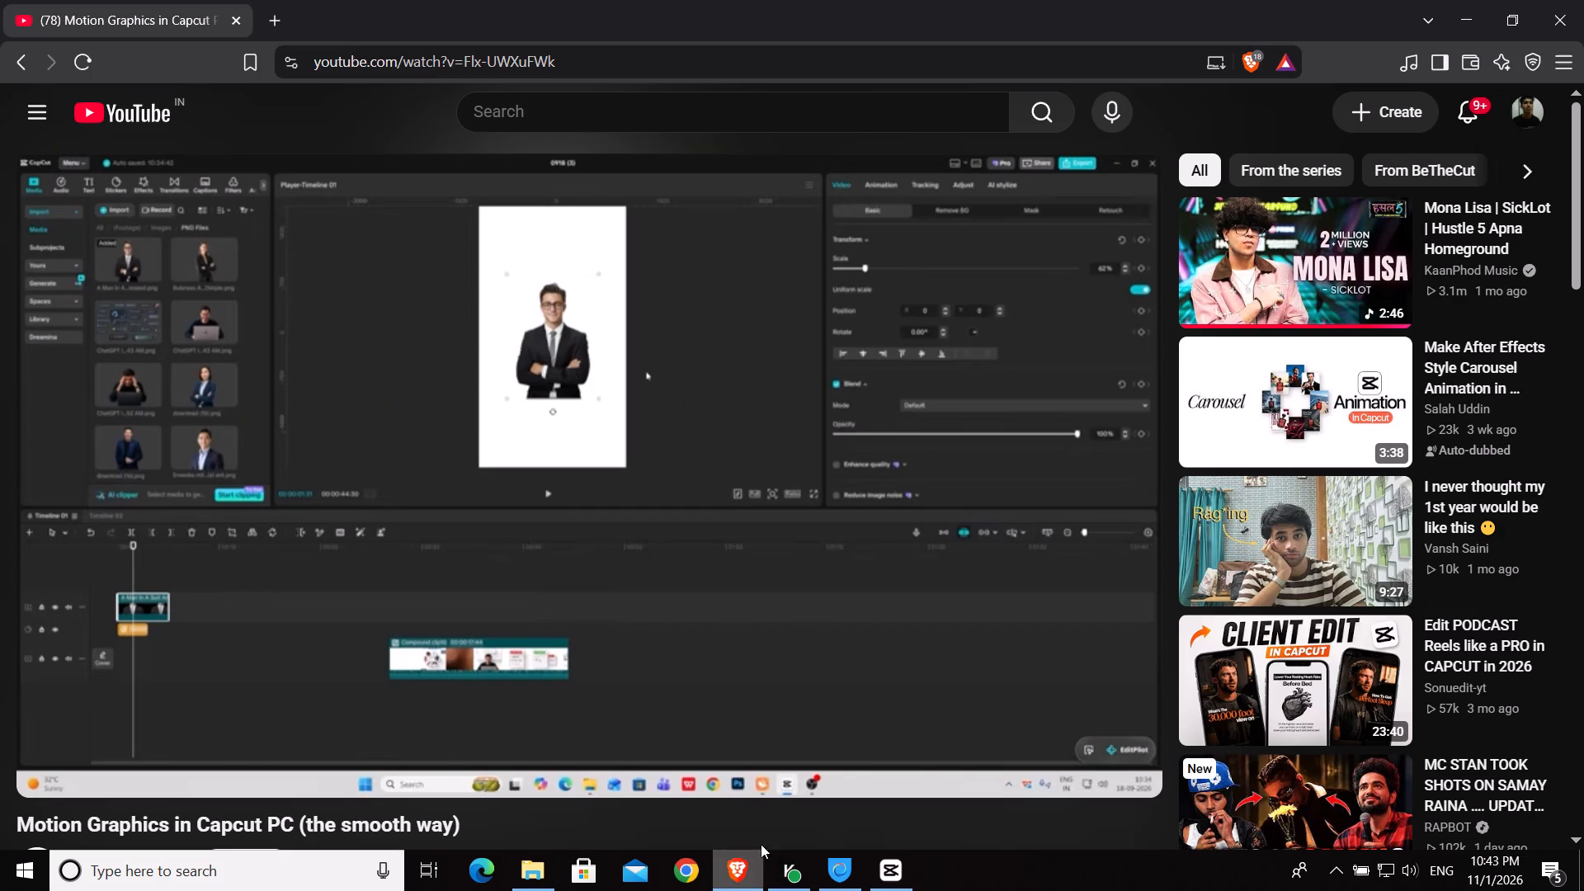
pyautogui.click(1583, 0)
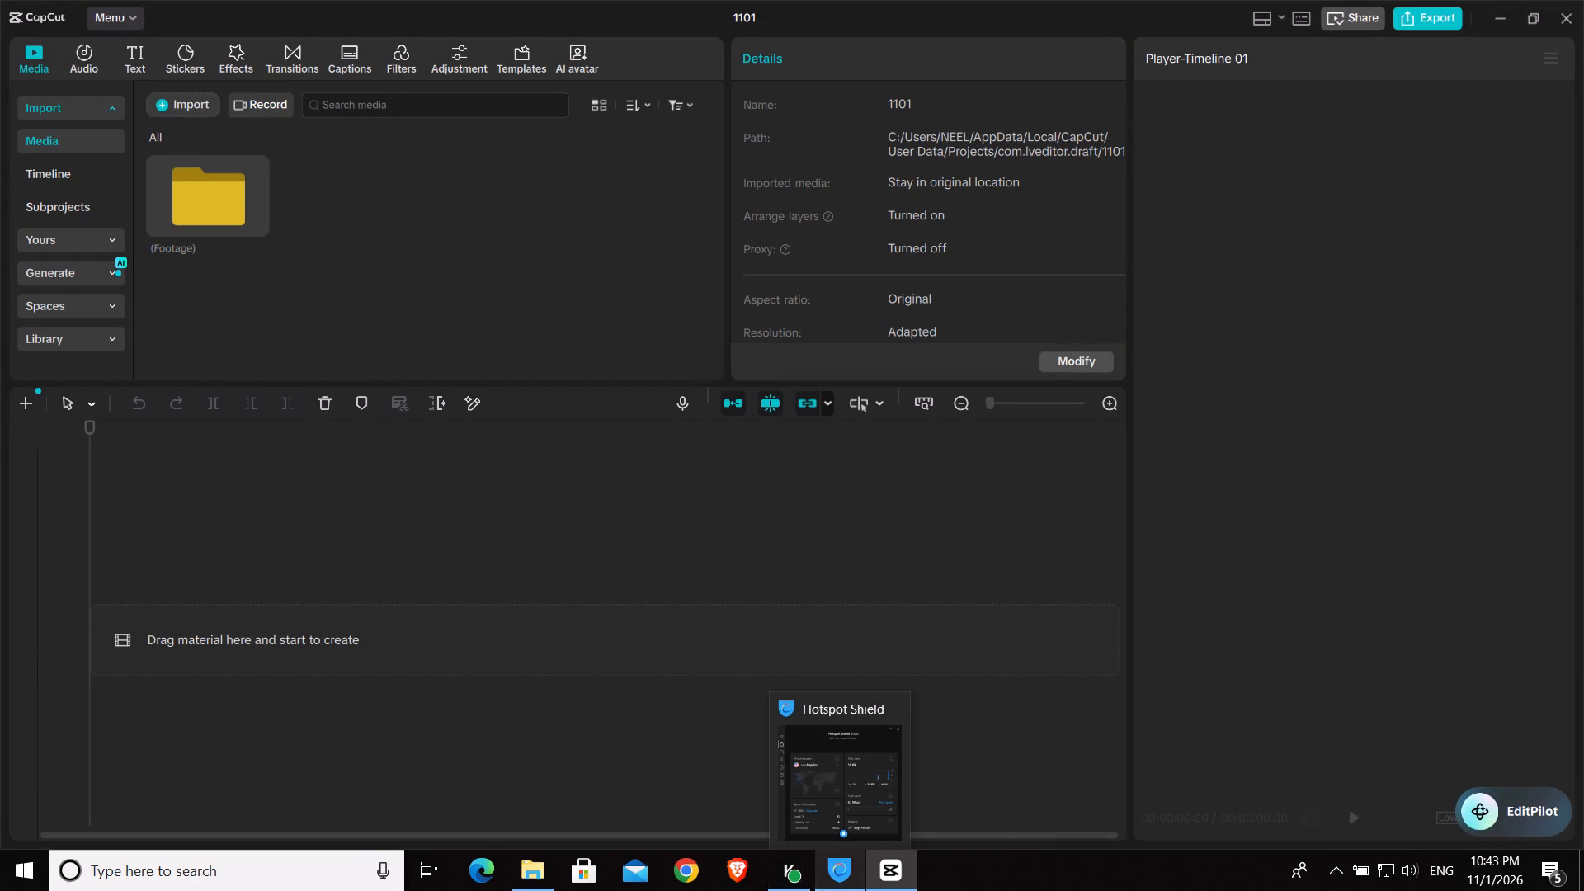
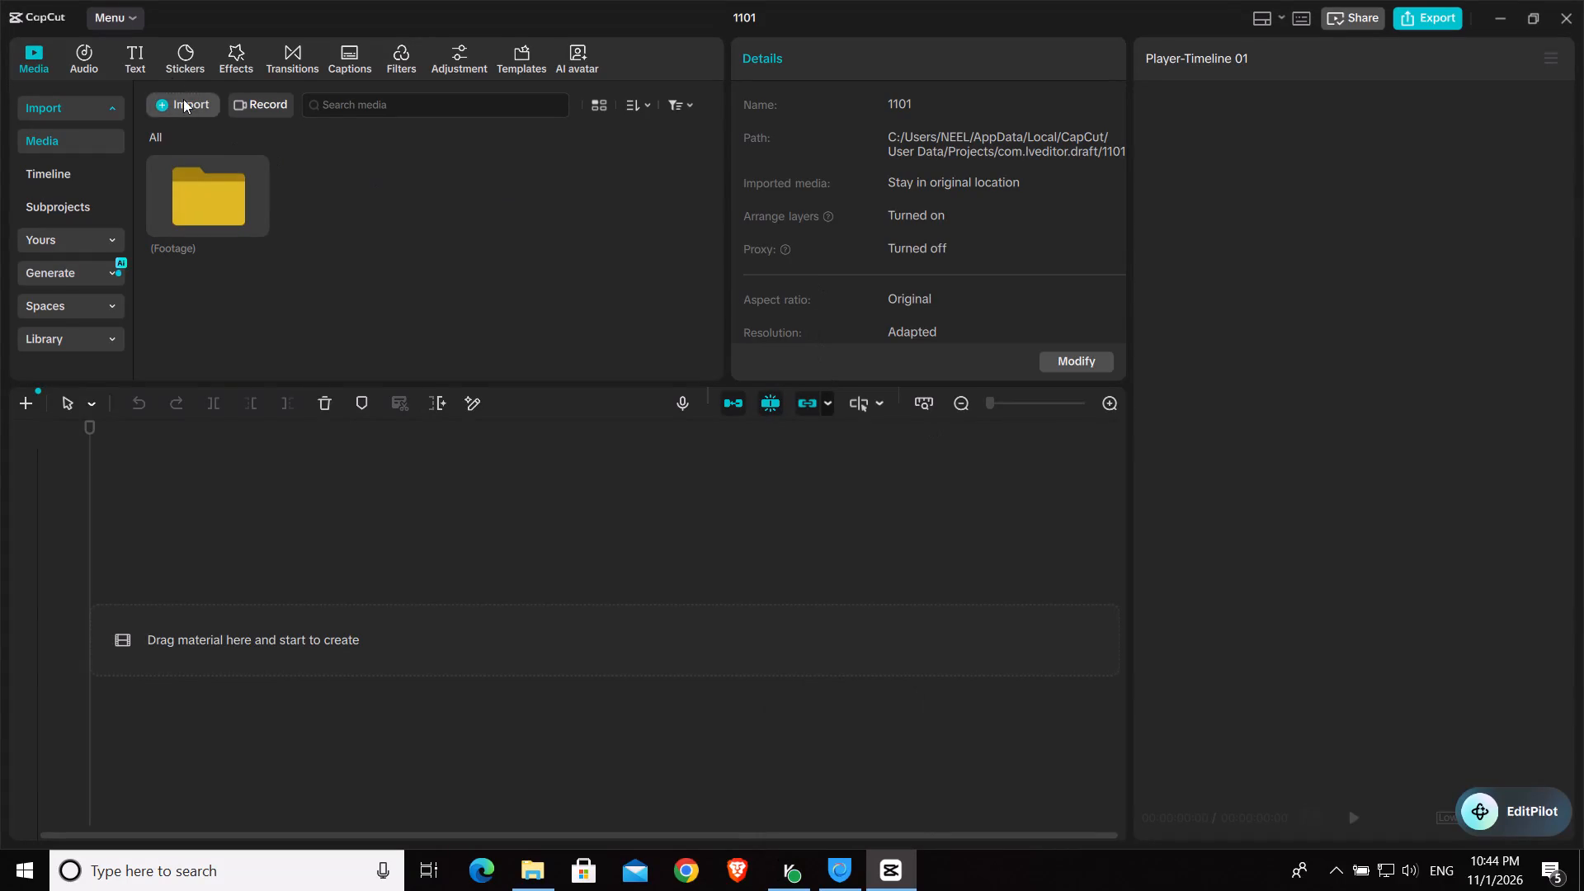
# Add the square shape from the sticker shapes to the start of the timeline.
pyautogui.click(179, 52)
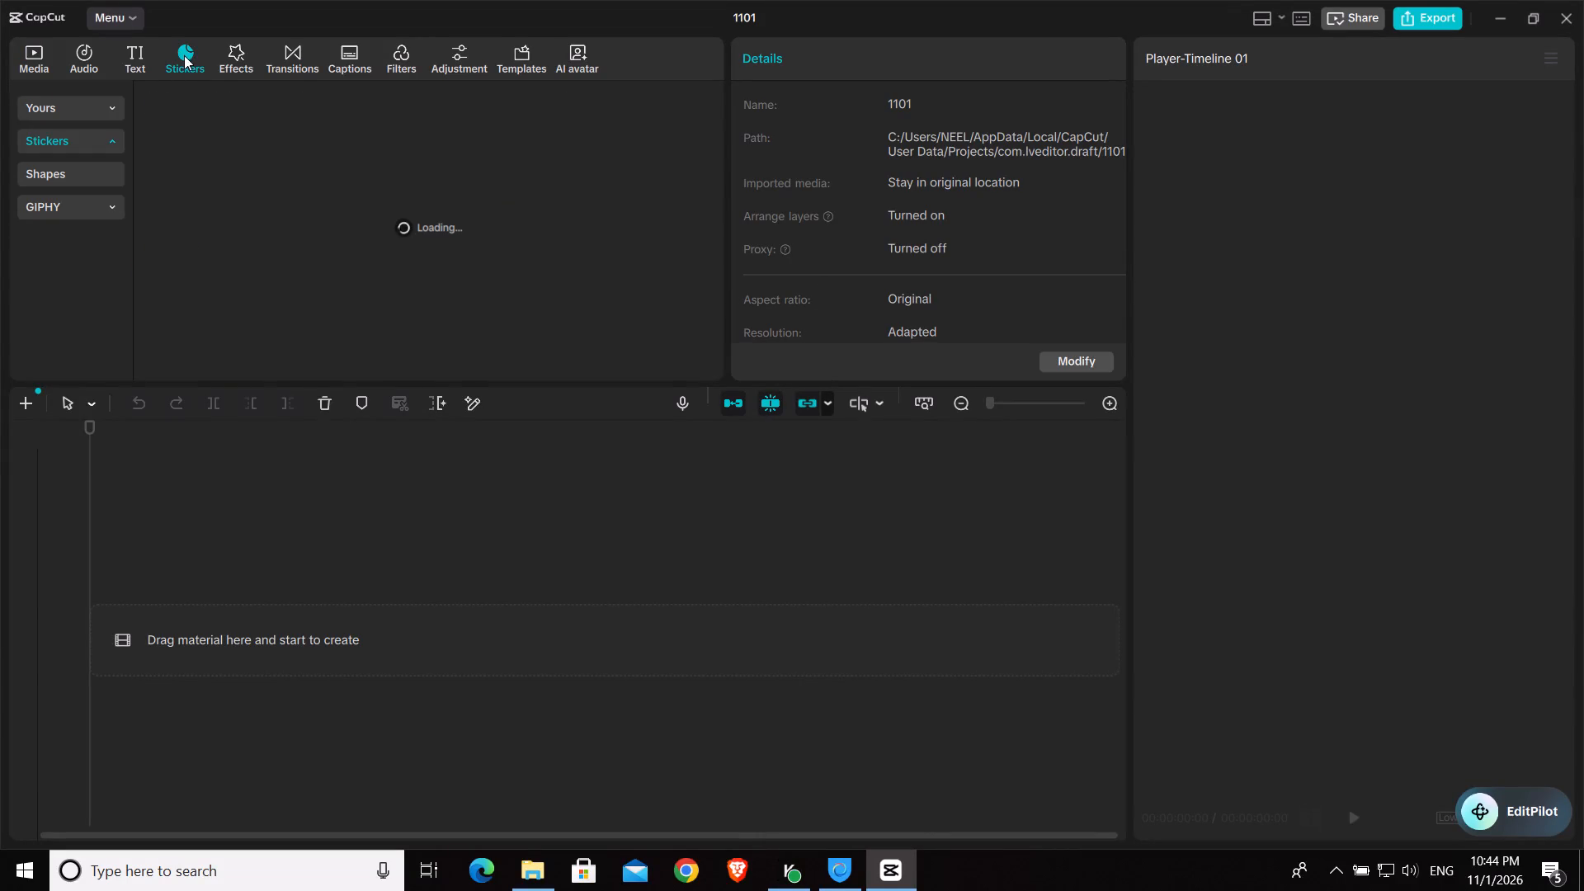
pyautogui.click(83, 172)
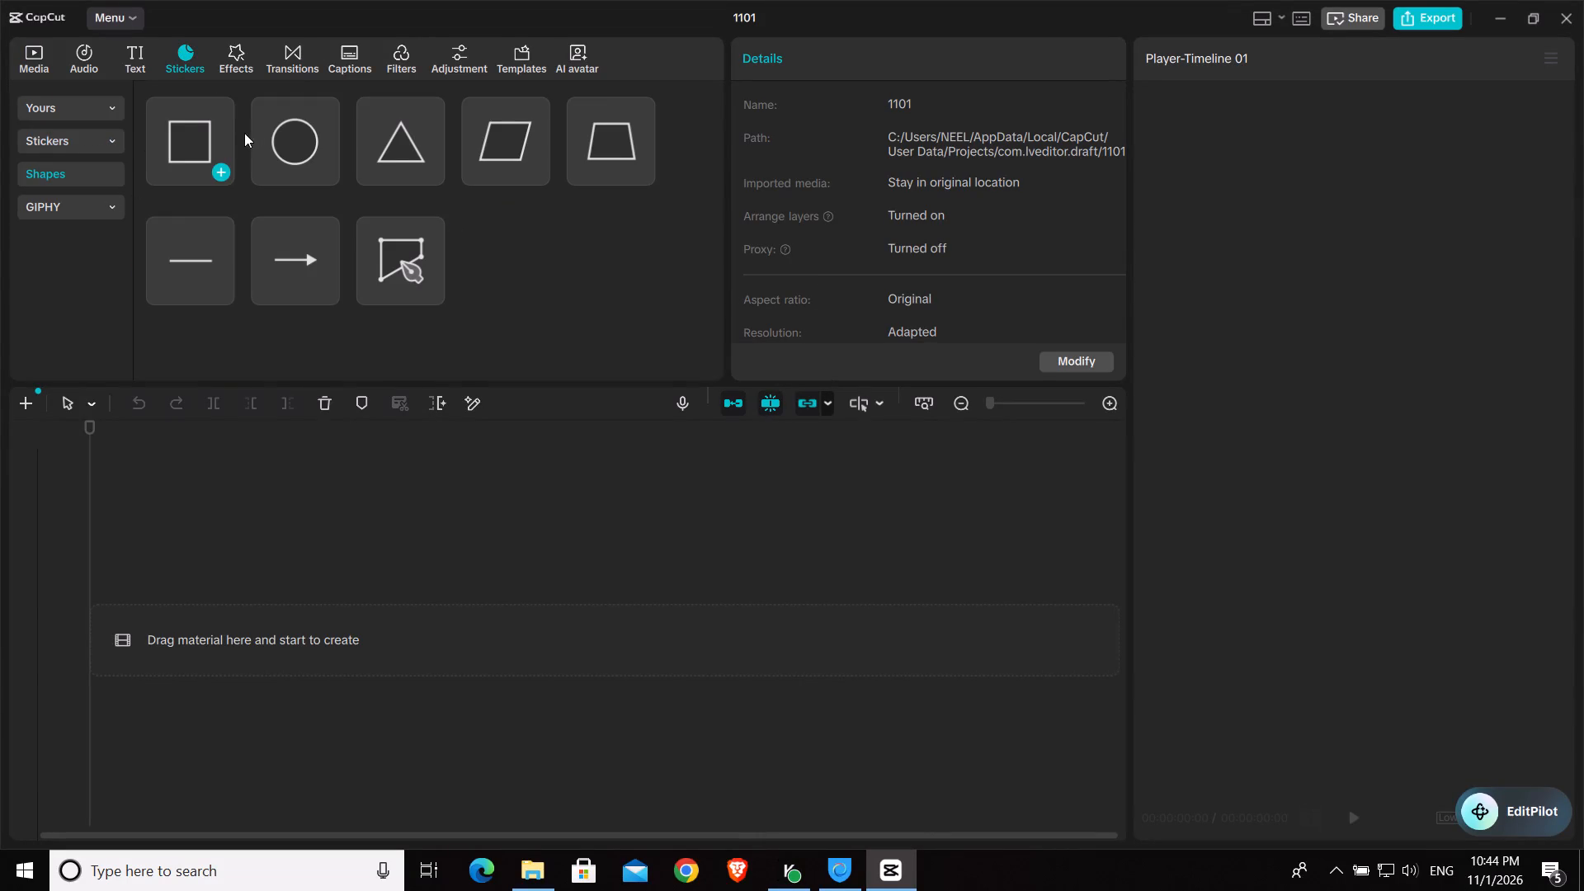
pyautogui.click(224, 179)
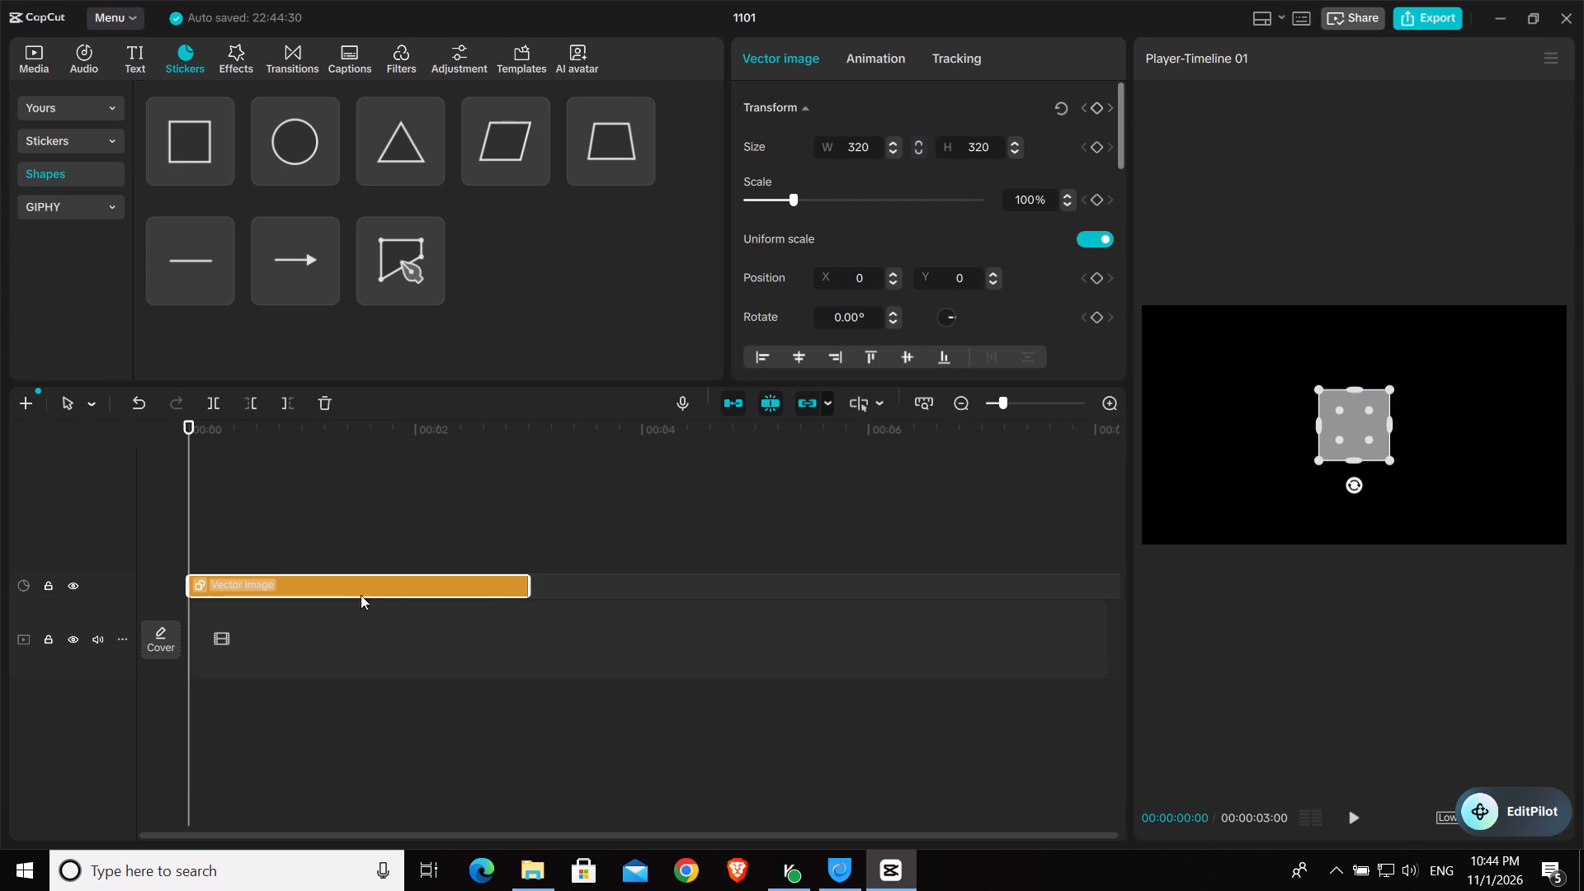
# Move the floating EditPilot widget up off the player area so the playback controls are accessible.
pyautogui.moveTo(1539, 824); pyautogui.dragTo(1445, 411)
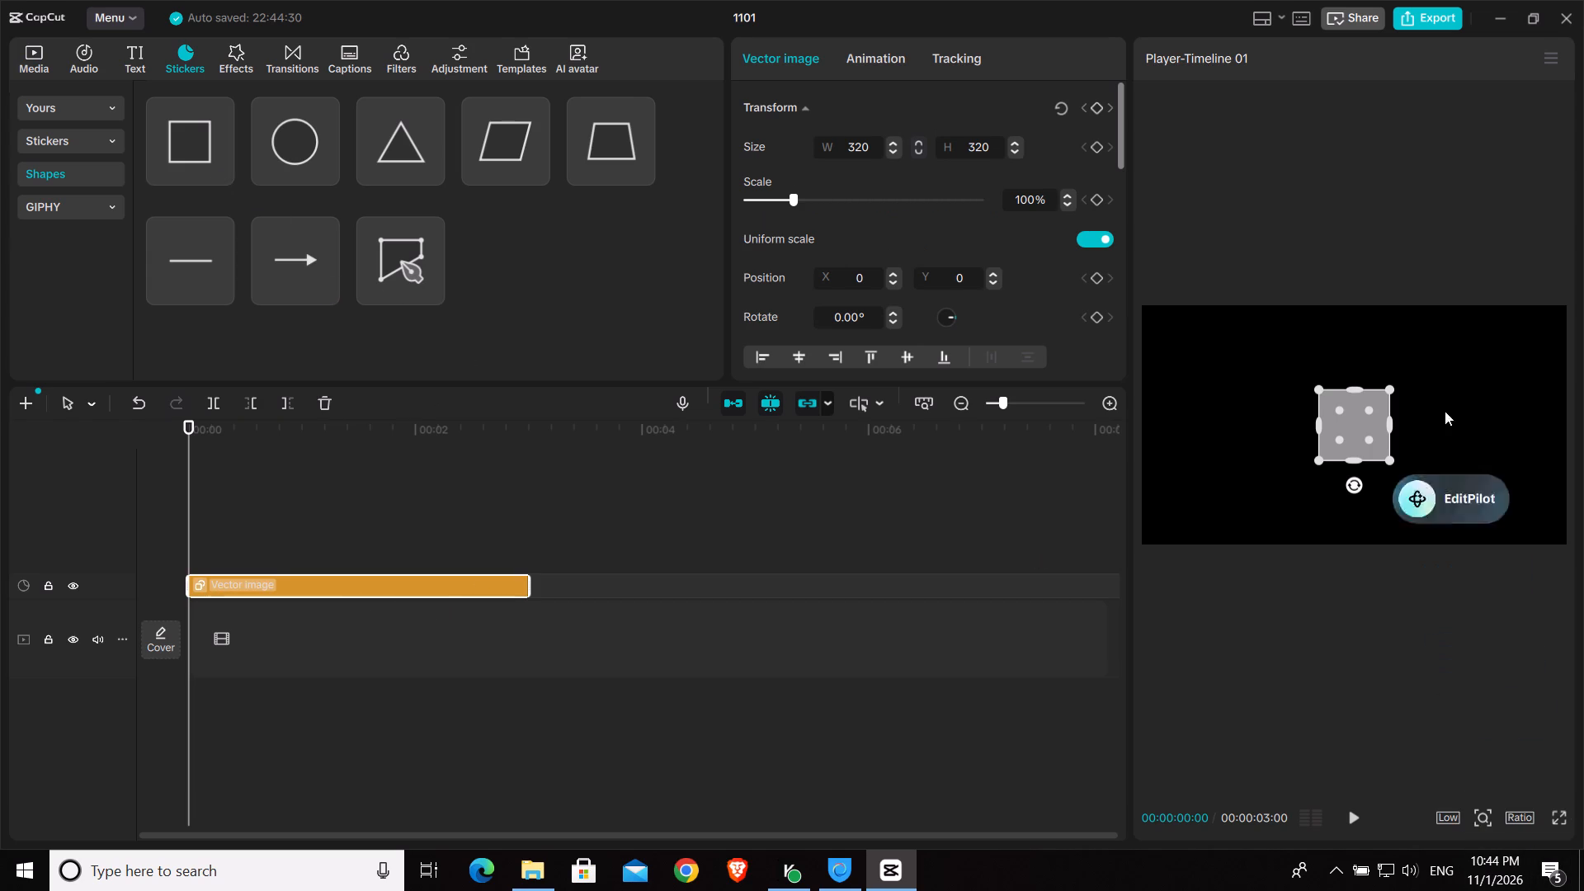
pyautogui.moveTo(1445, 411); pyautogui.dragTo(1417, 0)
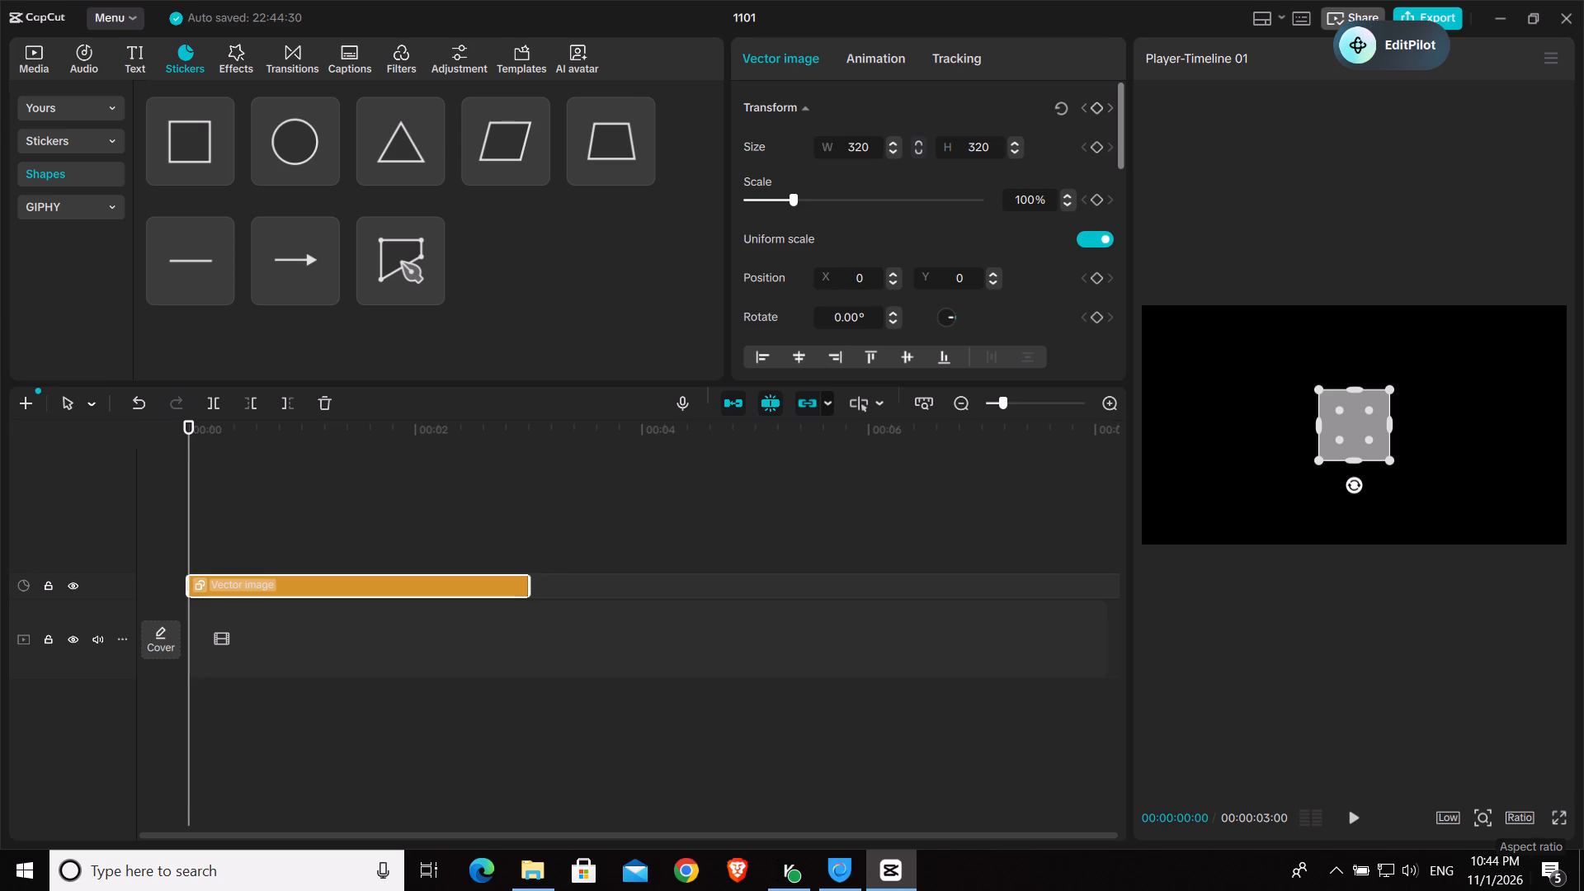
# Set the project's aspect ratio to 9:16.
pyautogui.click(1508, 813)
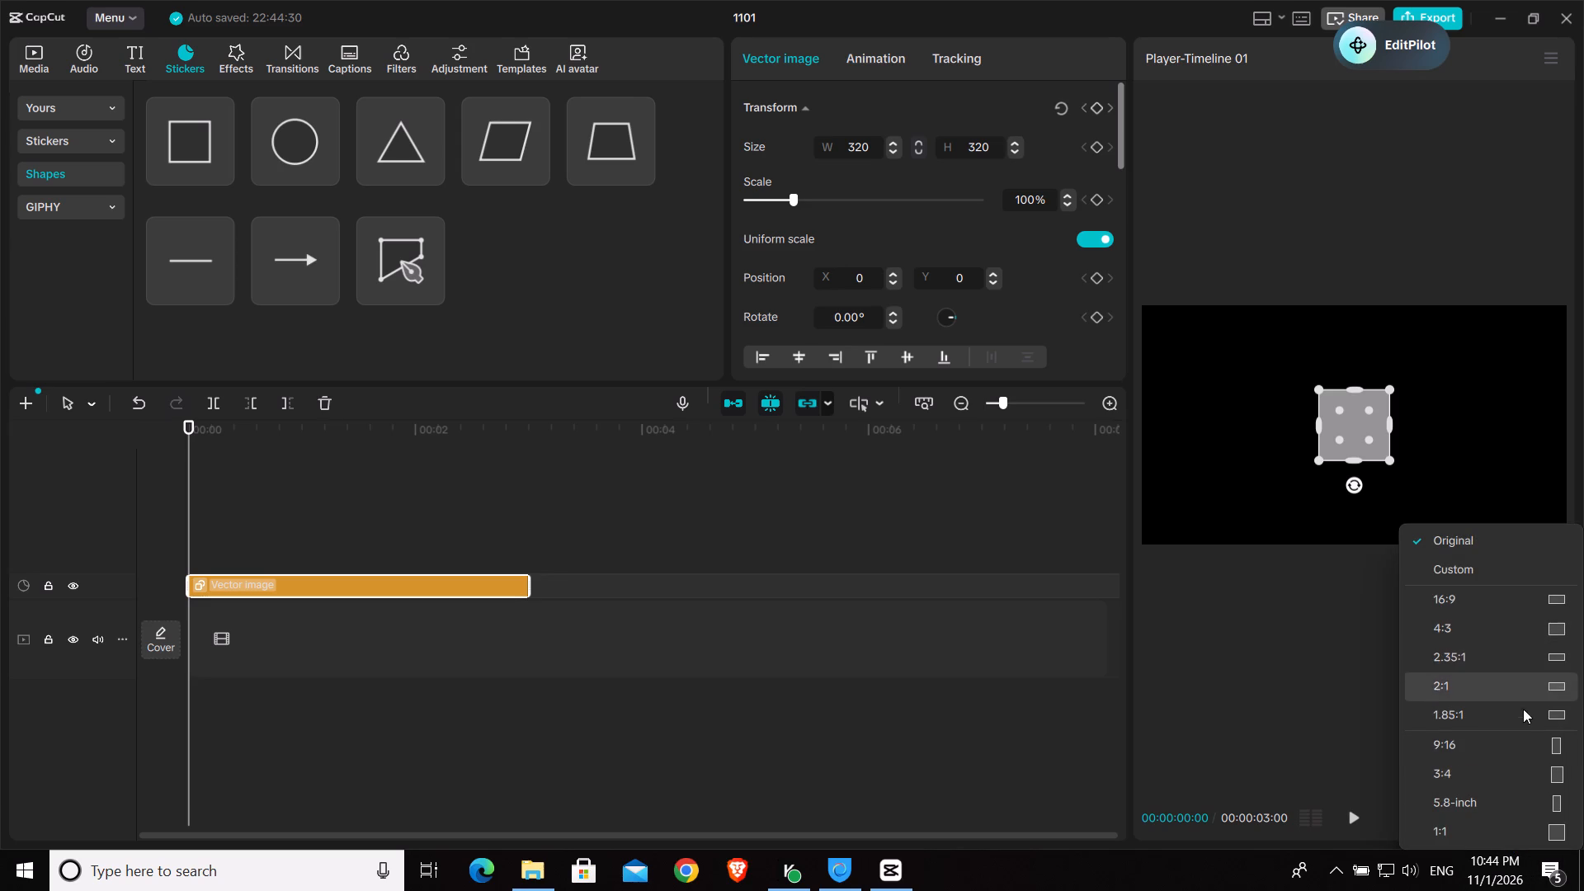
# Choose 9:16 as the project's aspect ratio.
pyautogui.click(1529, 756)
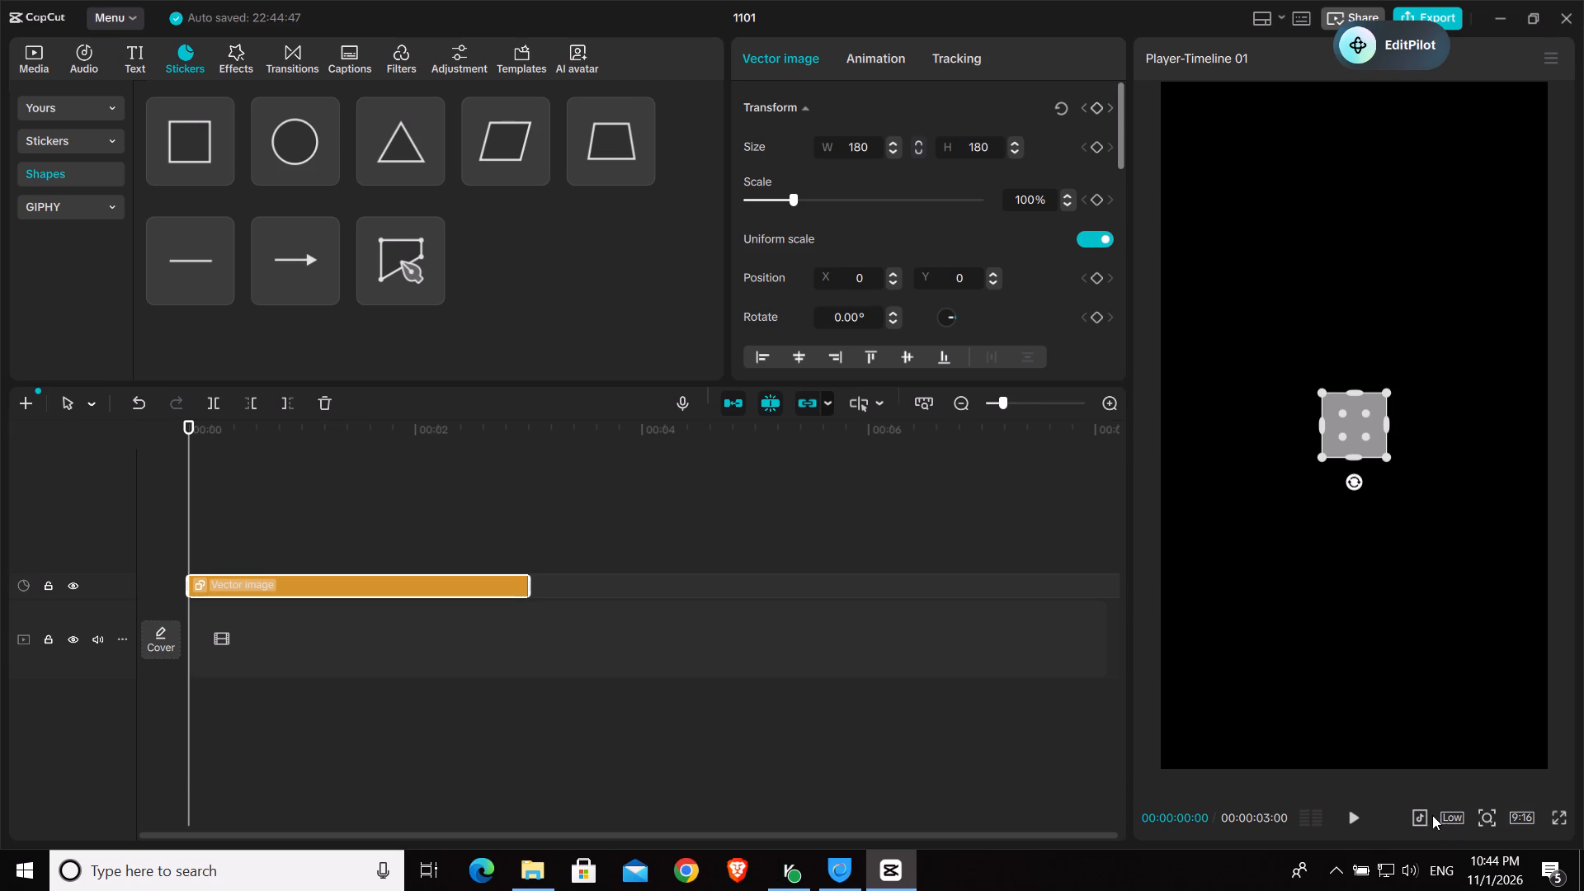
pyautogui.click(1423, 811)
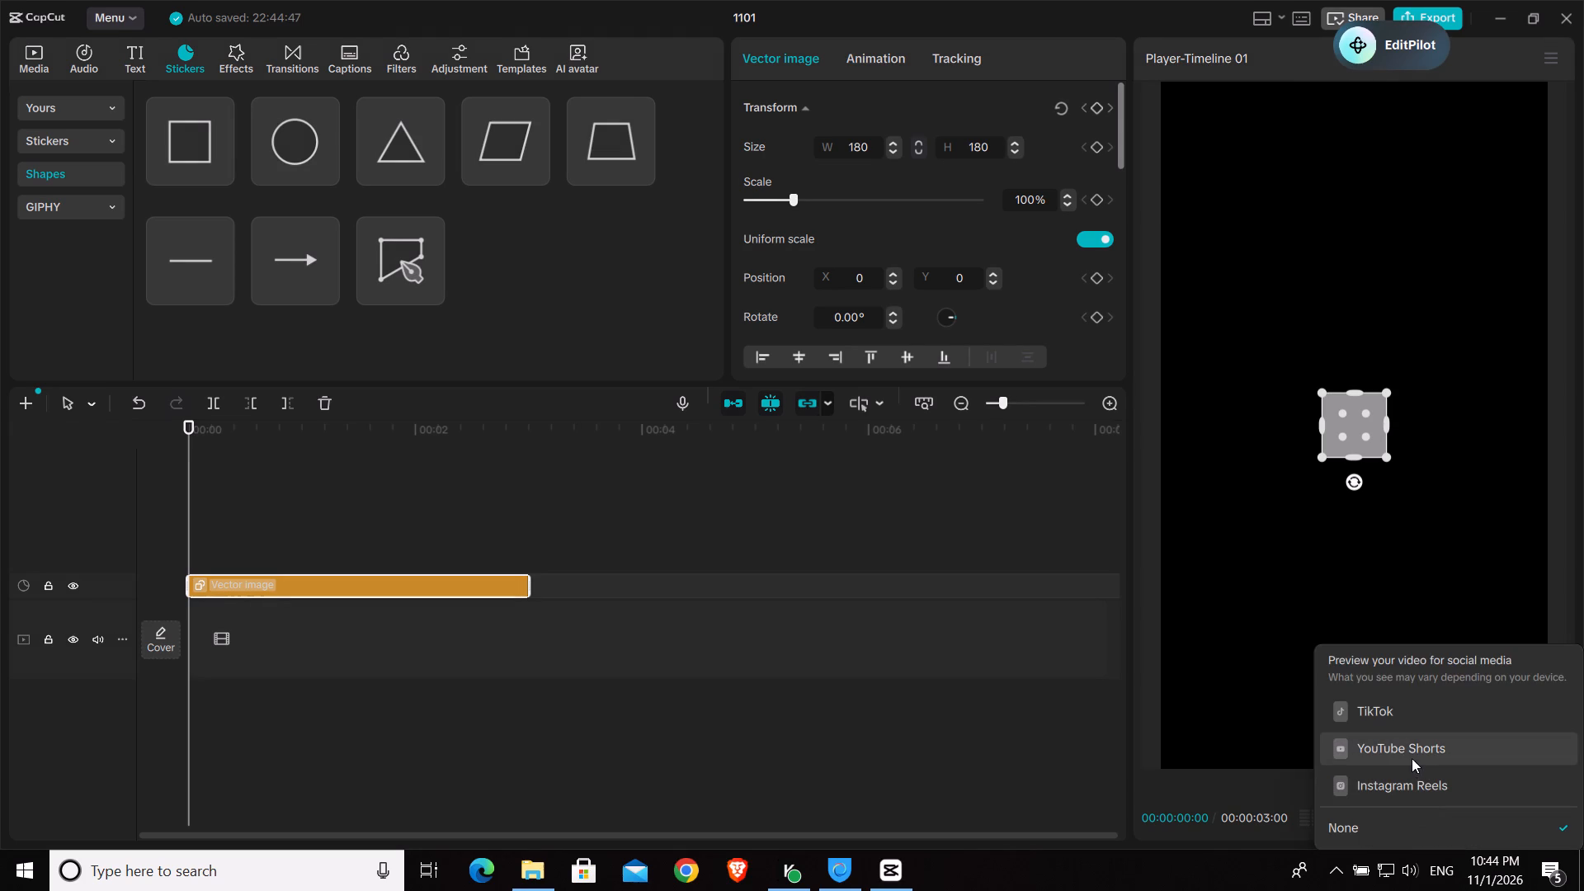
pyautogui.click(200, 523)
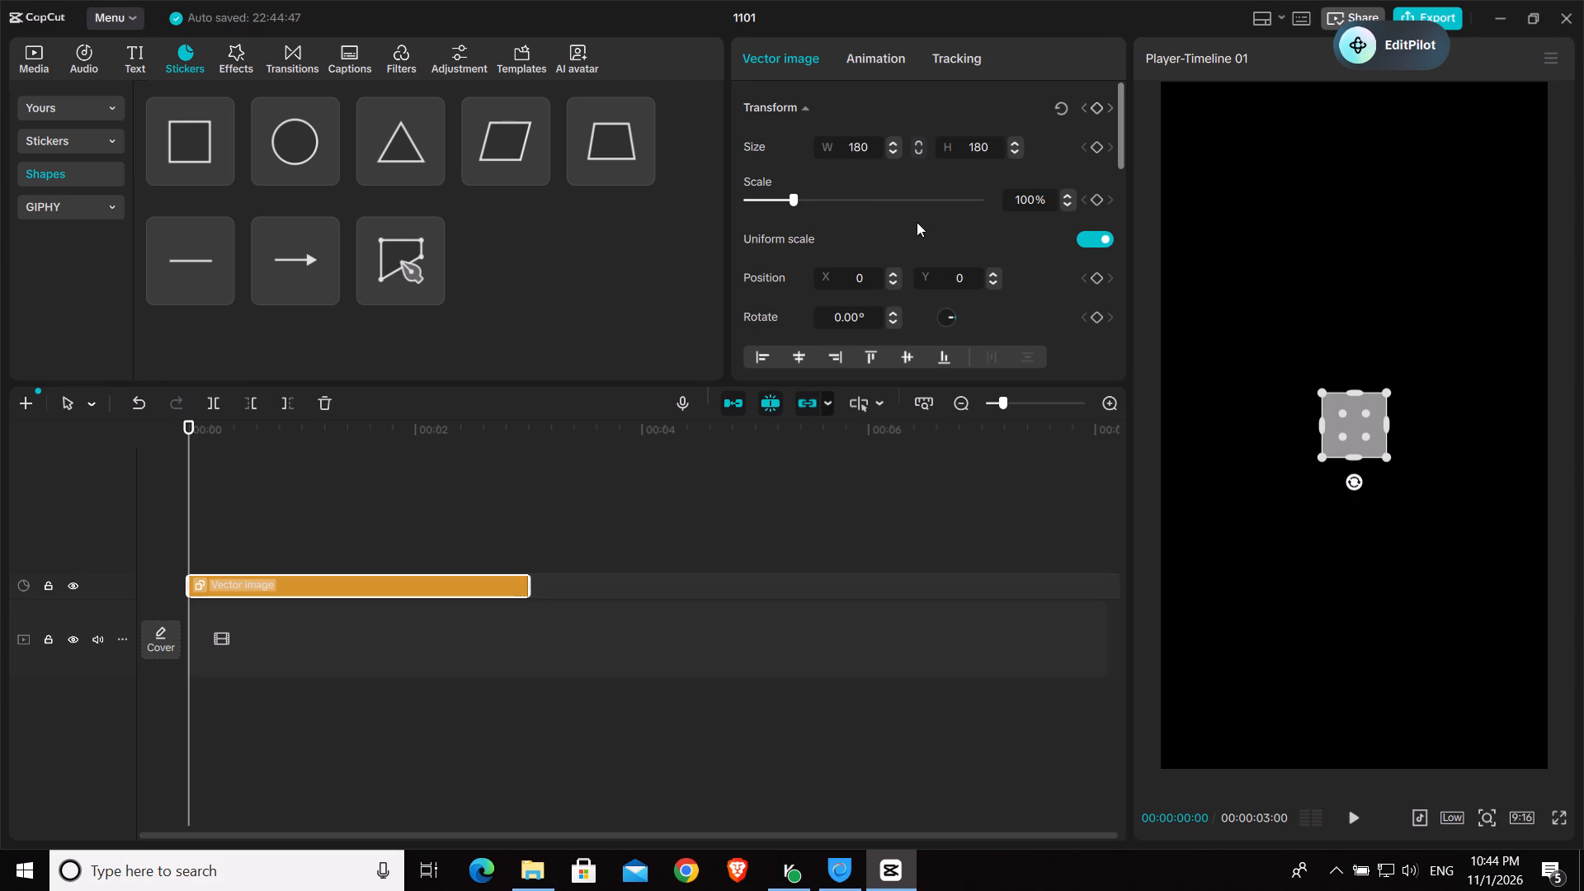
# Set the square shape's uniform scale to 600%.
pyautogui.doubleClick(1028, 196)
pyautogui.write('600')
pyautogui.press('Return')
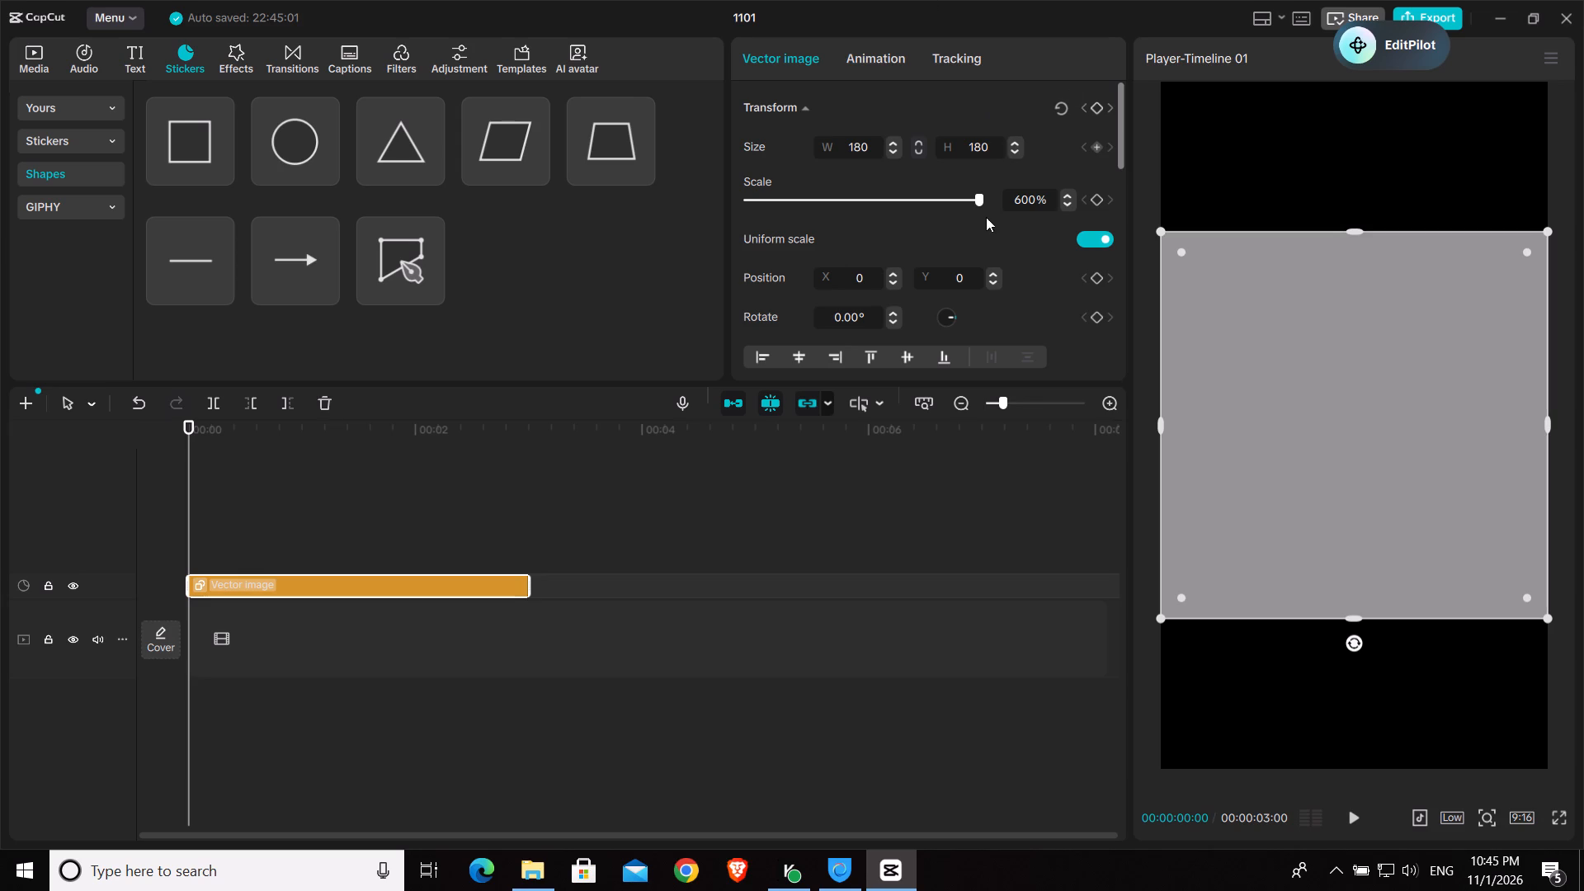
# Scale the square shape to 600% and stretch it to about 213 by 431.
pyautogui.moveTo(981, 192); pyautogui.dragTo(999, 197)
pyautogui.moveTo(1546, 620); pyautogui.dragTo(1583, 884)
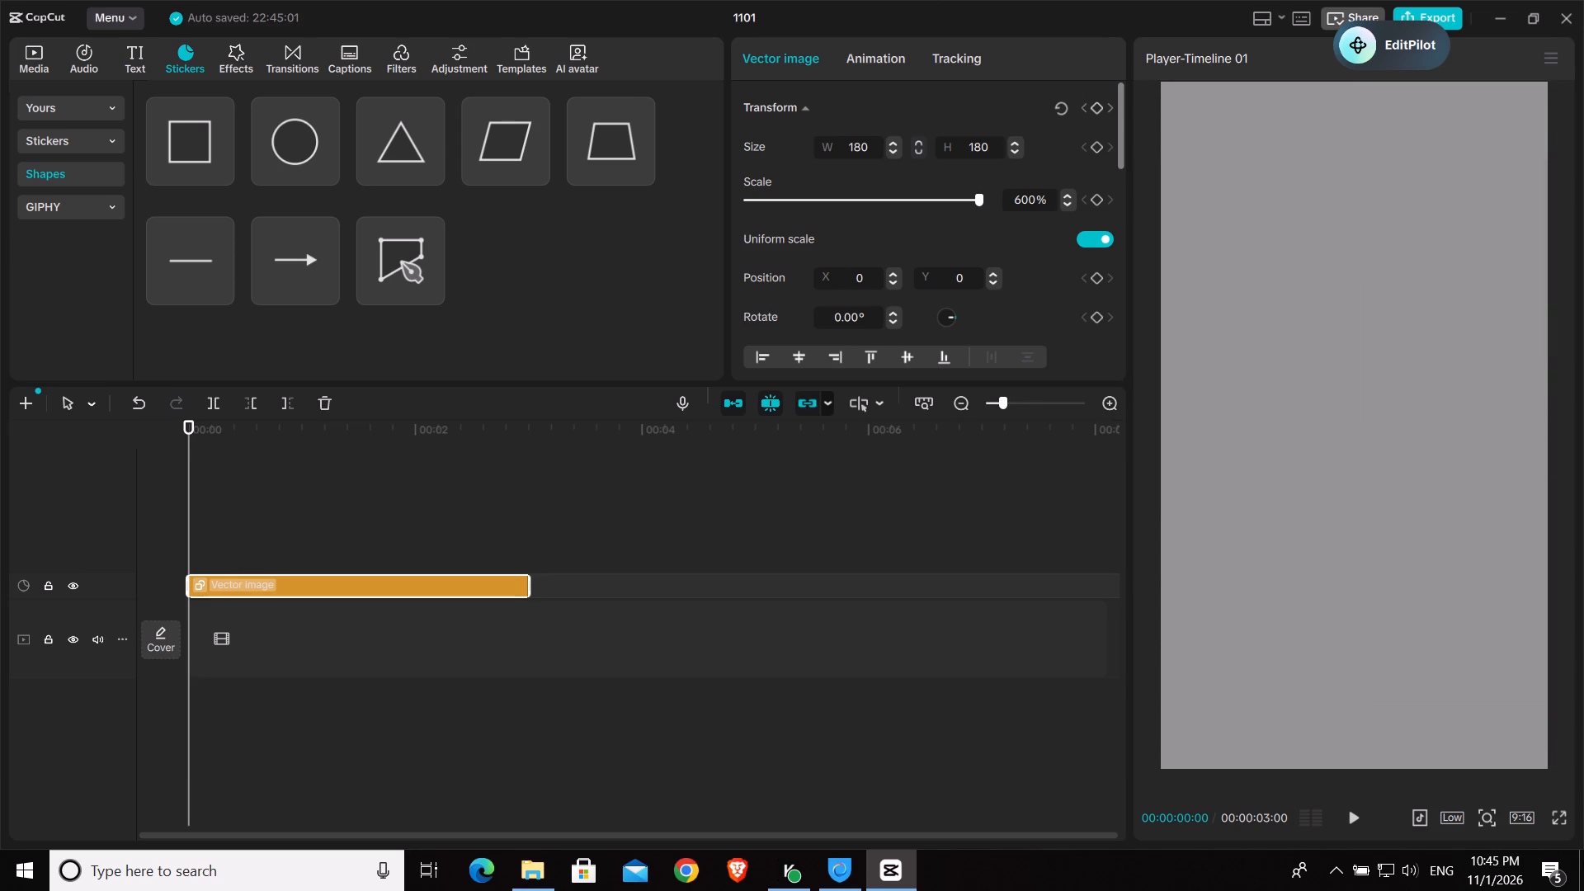
pyautogui.moveTo(1583, 884); pyautogui.dragTo(1583, 889)
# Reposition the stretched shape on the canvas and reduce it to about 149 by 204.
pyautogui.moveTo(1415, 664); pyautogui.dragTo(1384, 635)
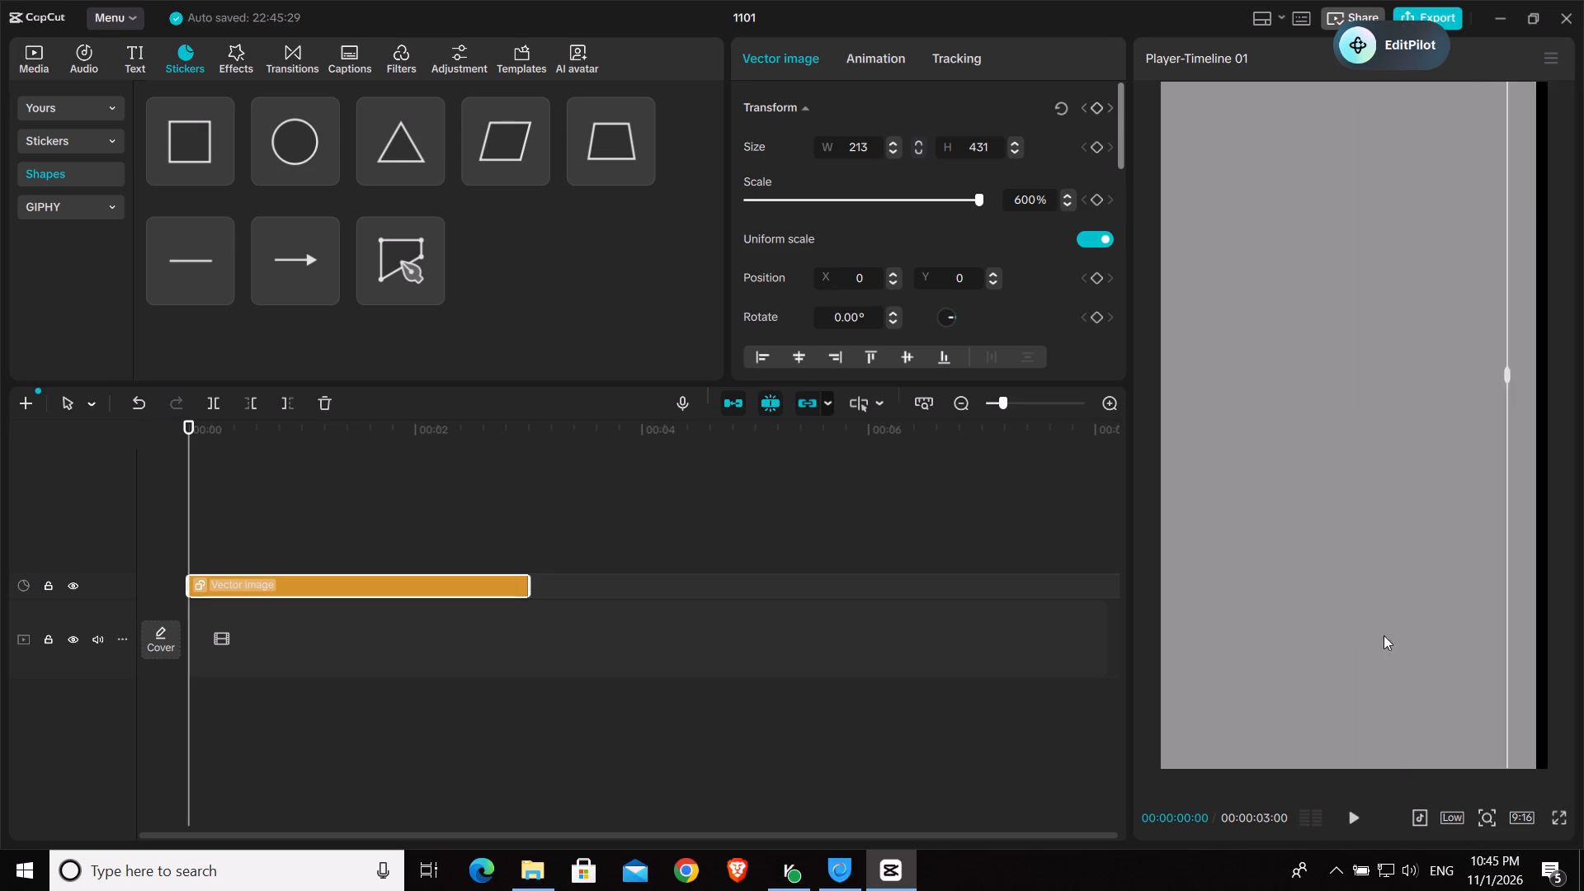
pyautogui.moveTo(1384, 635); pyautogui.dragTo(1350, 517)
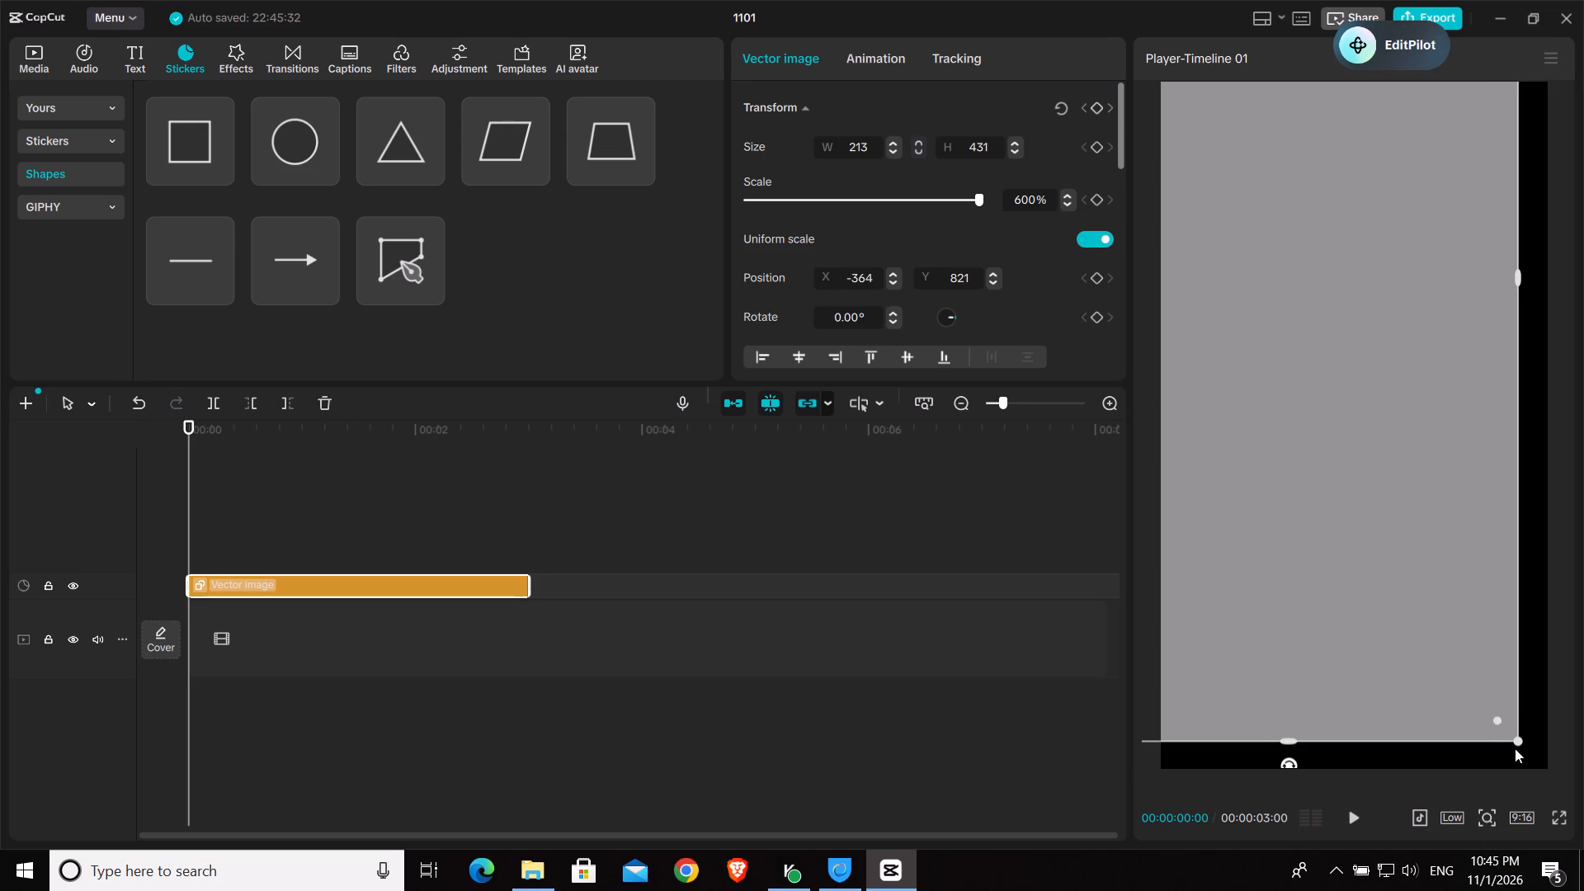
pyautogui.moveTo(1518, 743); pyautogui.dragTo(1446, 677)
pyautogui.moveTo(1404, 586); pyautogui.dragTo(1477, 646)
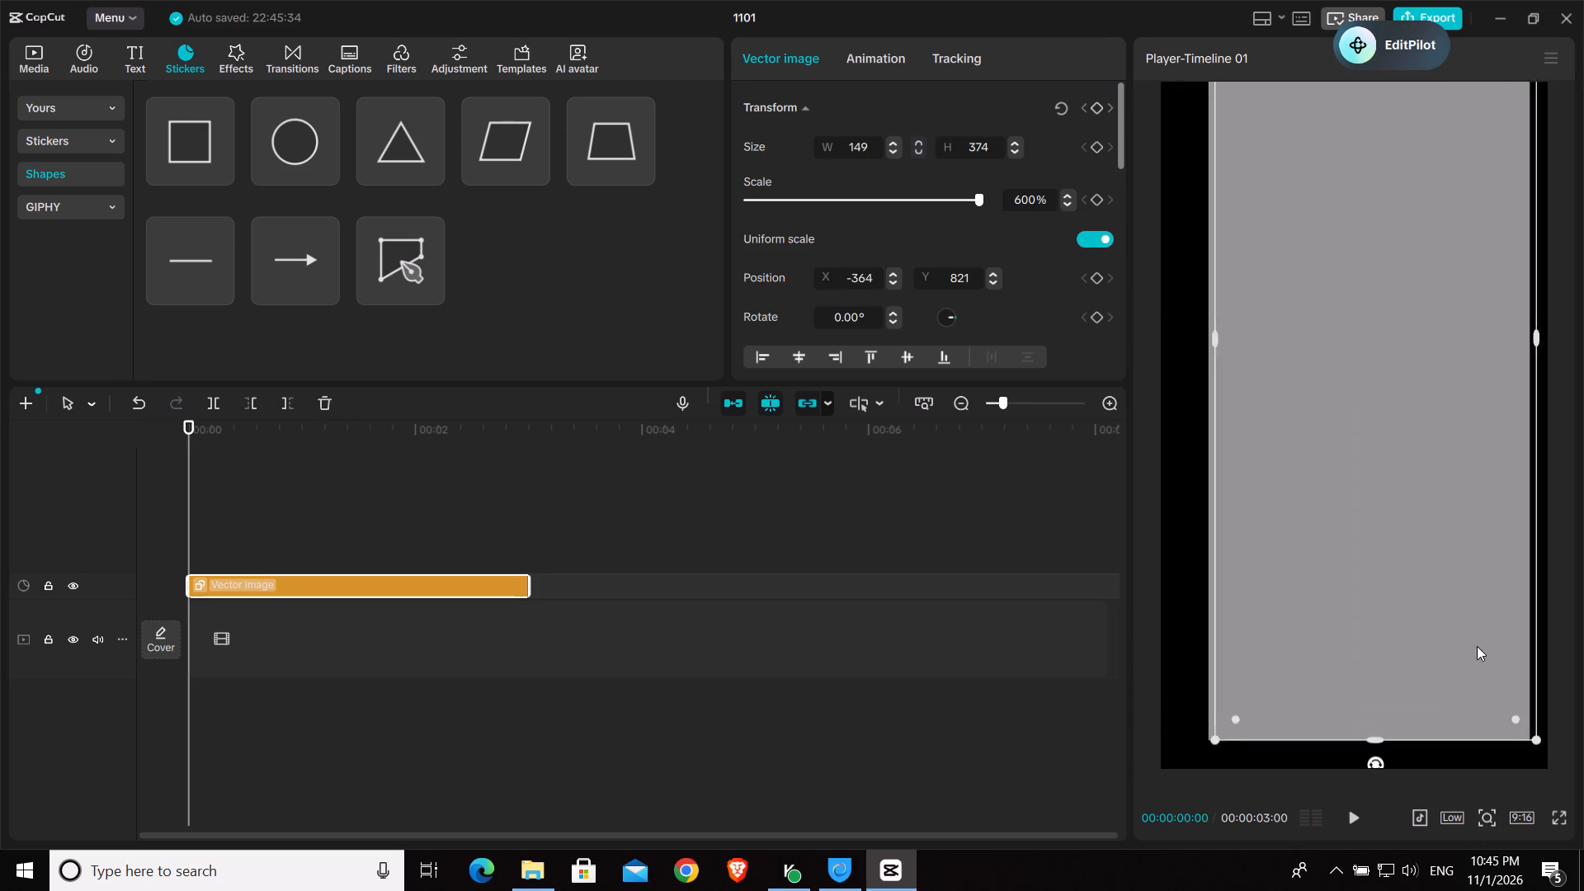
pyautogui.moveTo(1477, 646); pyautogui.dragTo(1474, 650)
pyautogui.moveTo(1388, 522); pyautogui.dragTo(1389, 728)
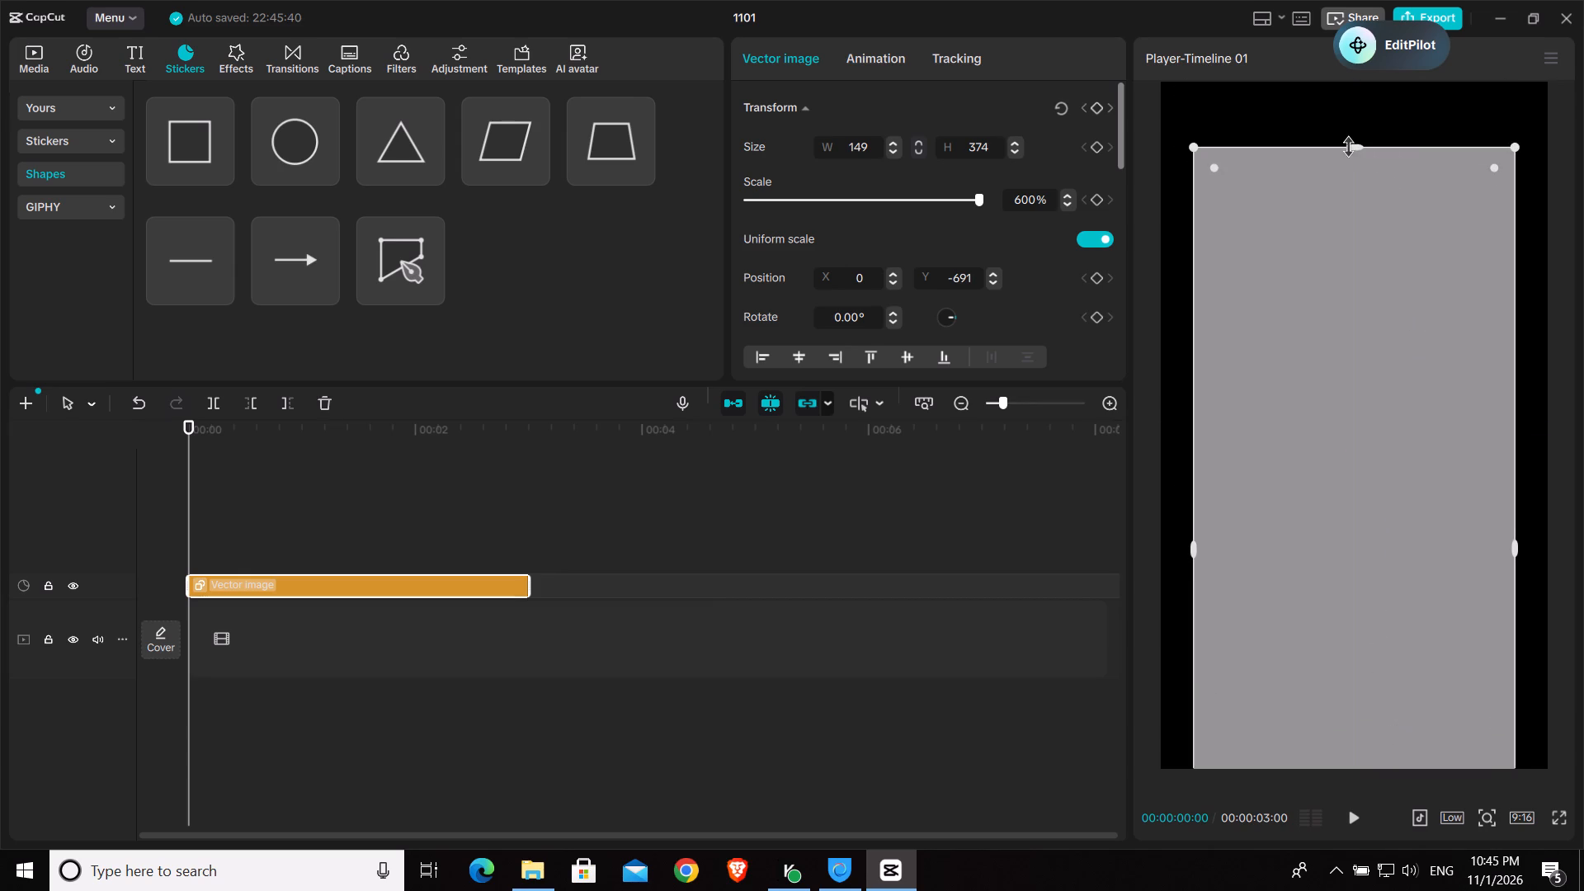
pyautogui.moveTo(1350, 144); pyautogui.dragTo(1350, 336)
# Move the shape into the canvas's upper left corner and enlarge it to about 231 by 446, covering the whole frame.
pyautogui.moveTo(1323, 548); pyautogui.dragTo(1384, 346)
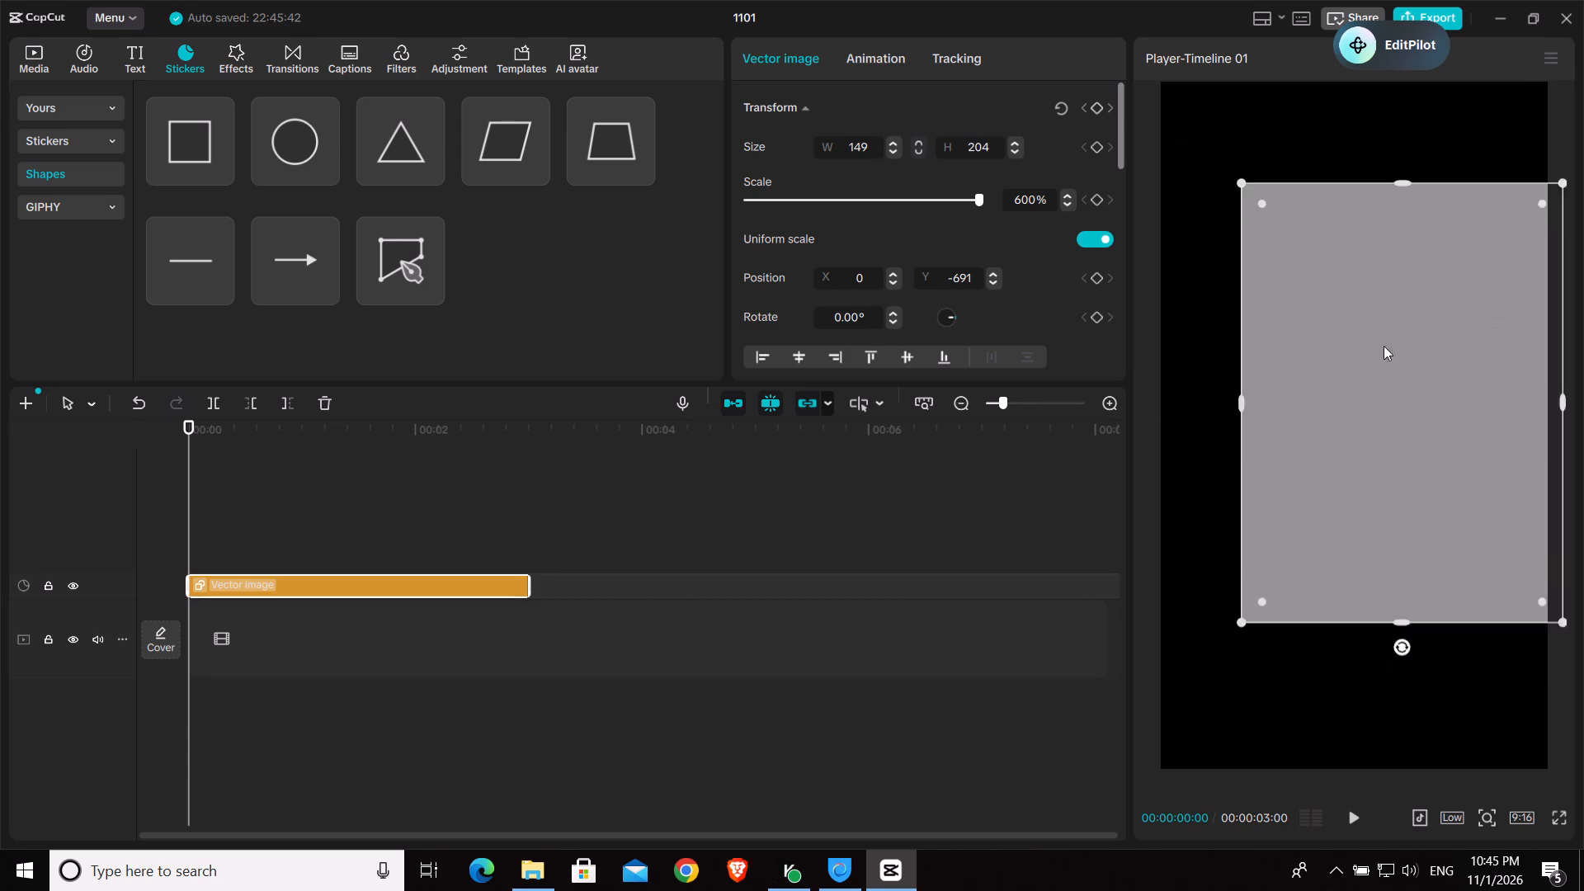
pyautogui.moveTo(1384, 346); pyautogui.dragTo(1294, 303)
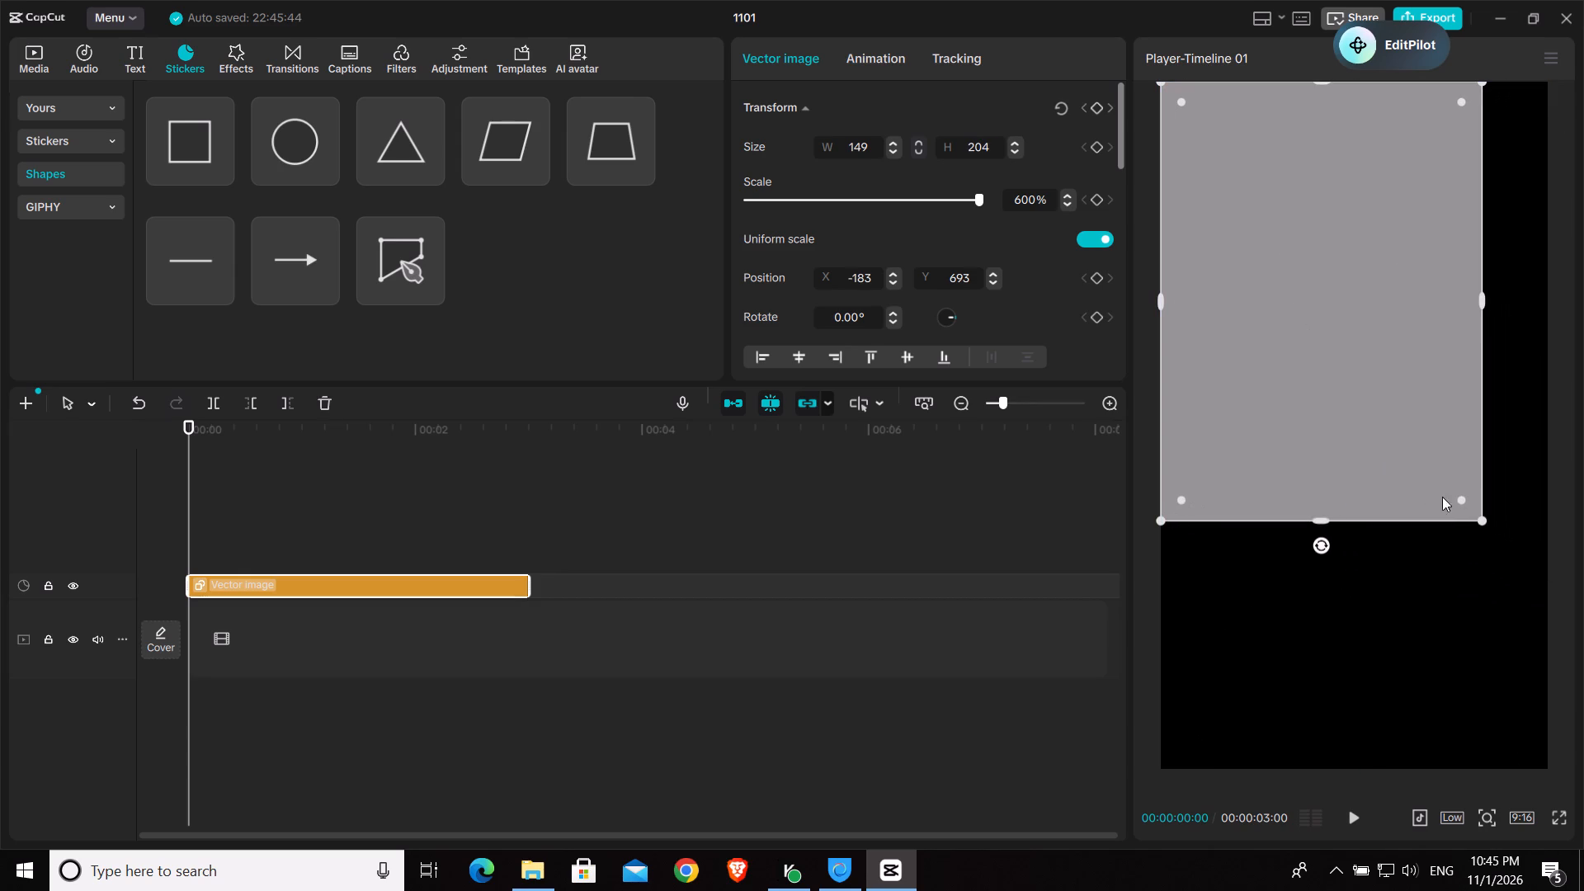
pyautogui.moveTo(1480, 521); pyautogui.dragTo(1559, 755)
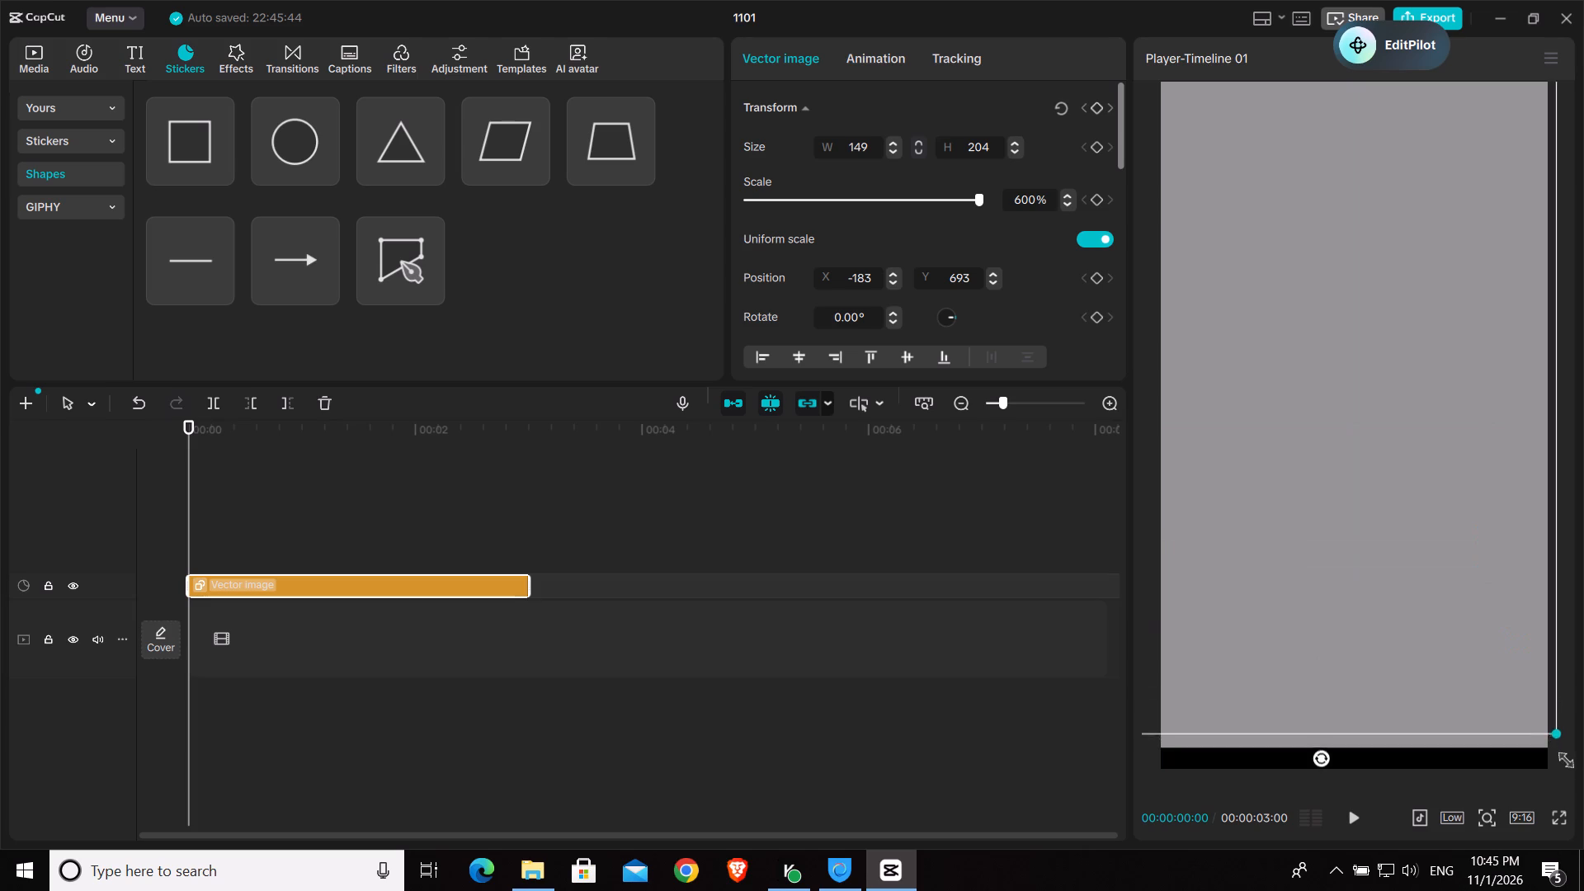
pyautogui.moveTo(1559, 755); pyautogui.dragTo(1578, 778)
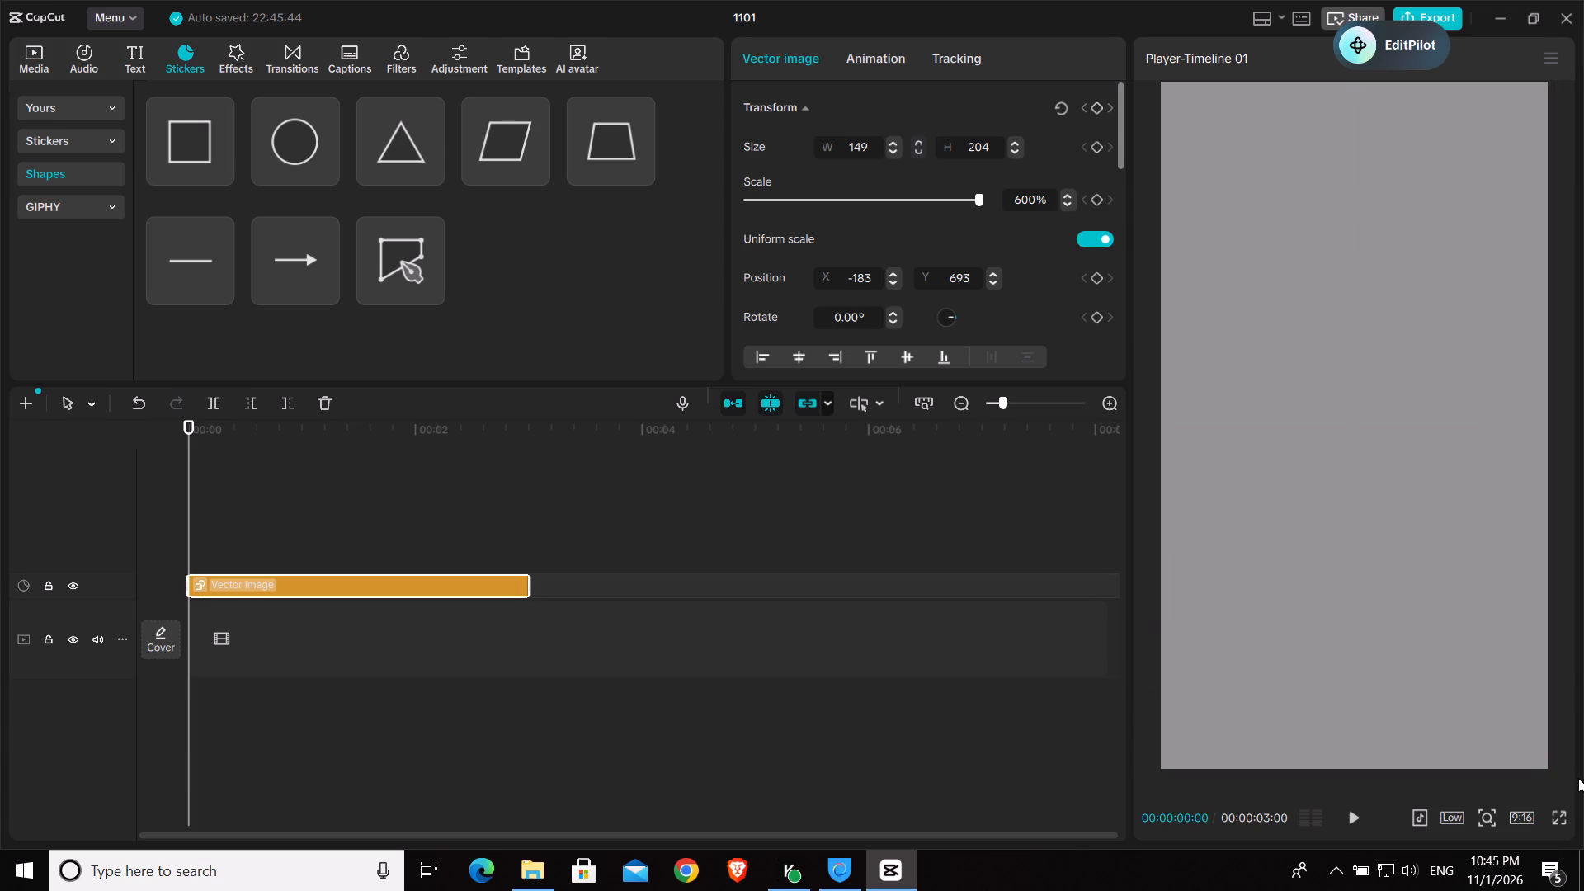
pyautogui.moveTo(1578, 778); pyautogui.dragTo(1512, 678)
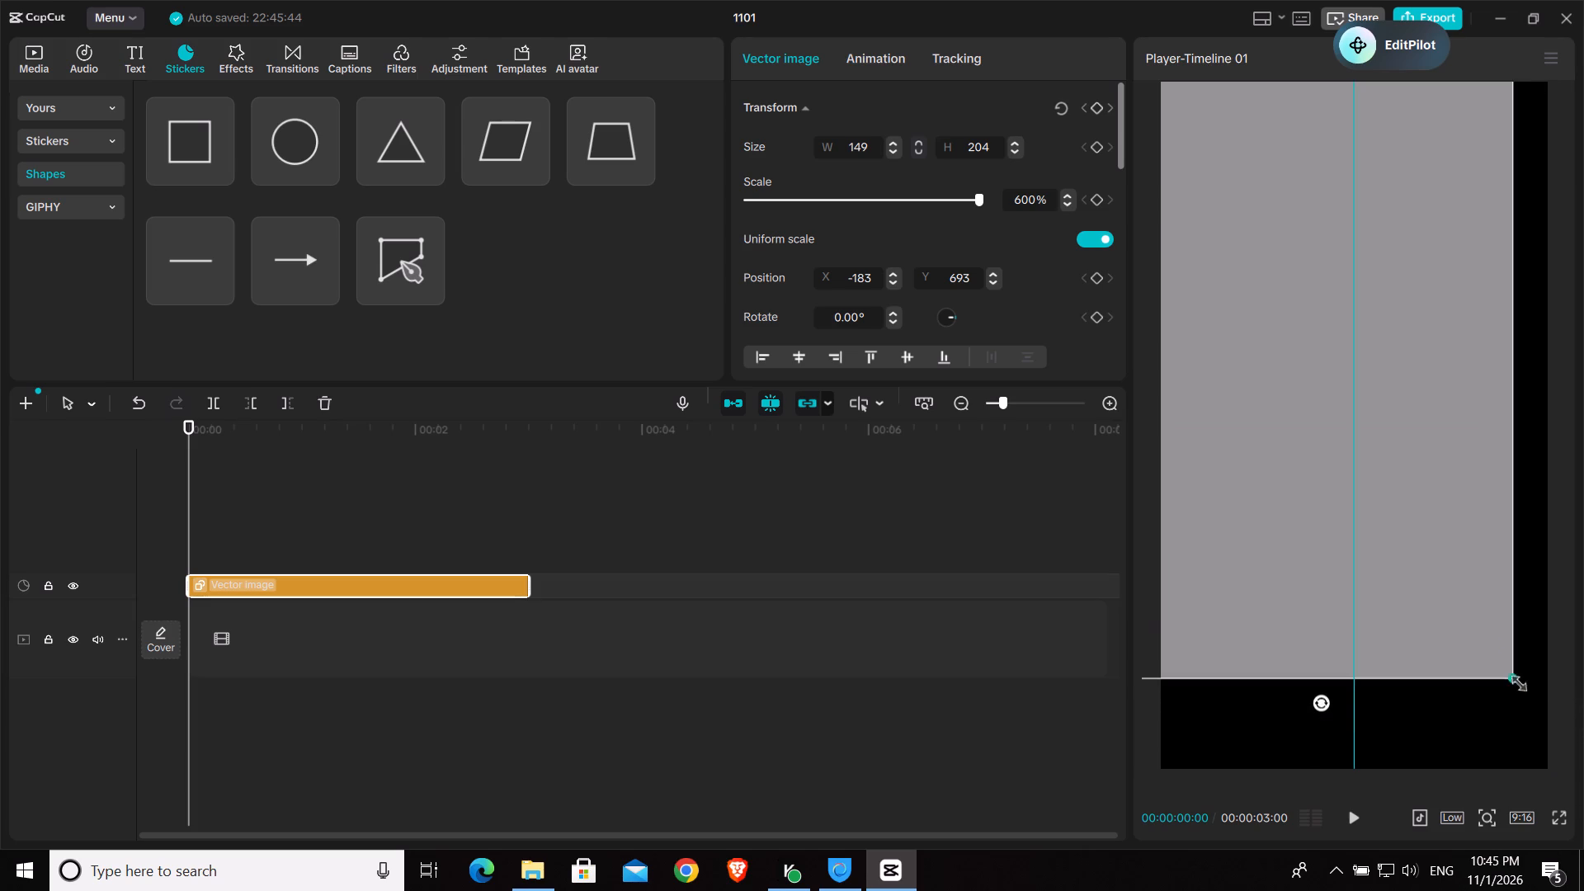
pyautogui.moveTo(1512, 678); pyautogui.dragTo(1571, 781)
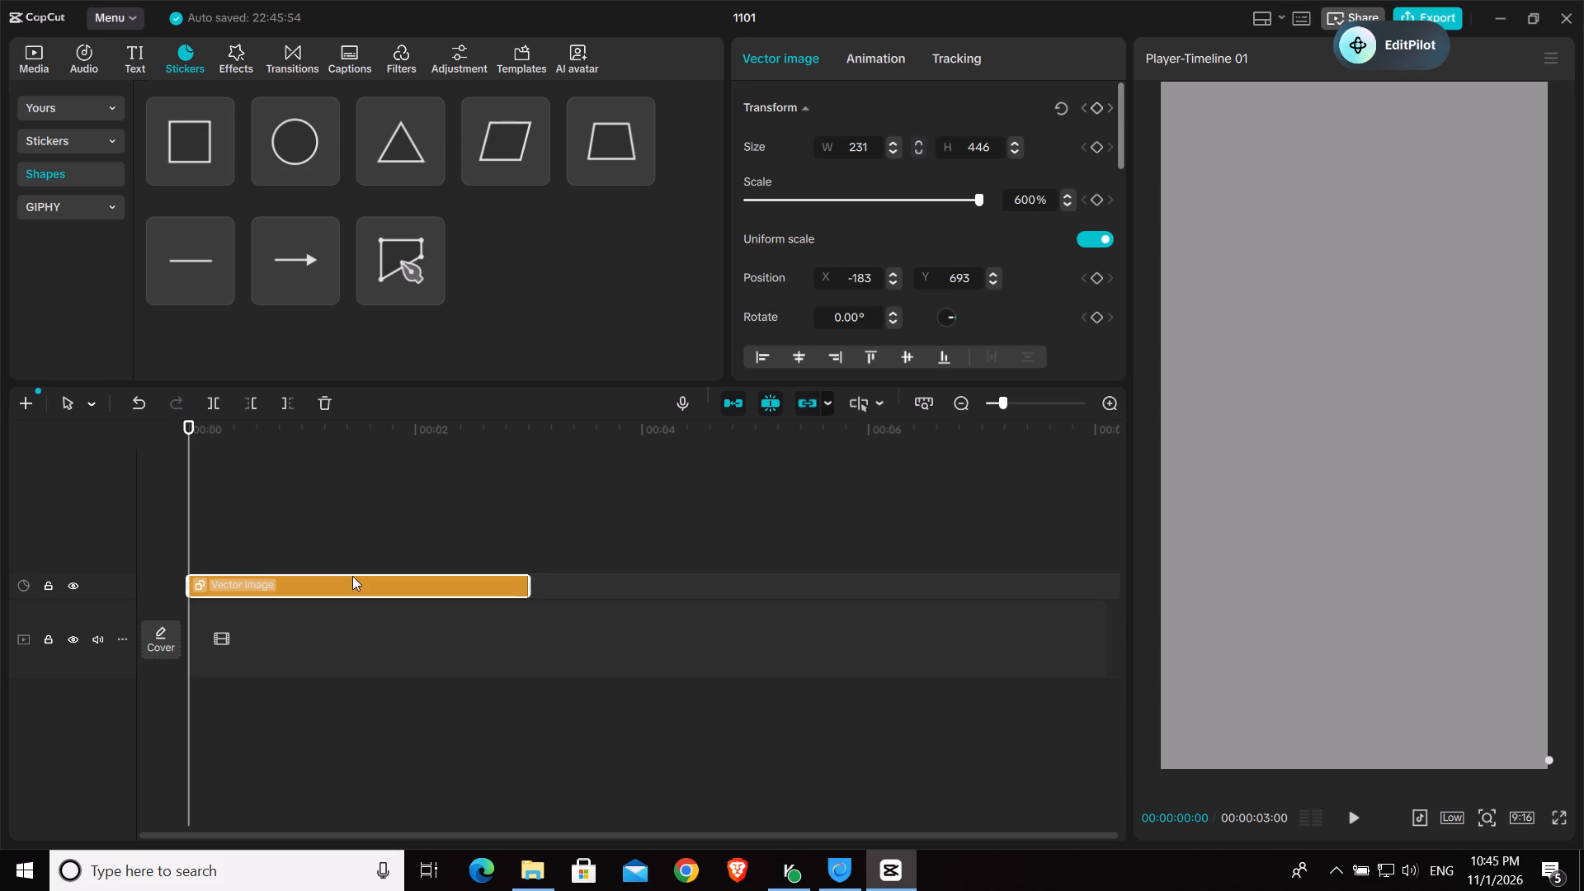
# Change the shape's solid fill color to white, FFFFFF.
pyautogui.scroll(-4, 883, 271)
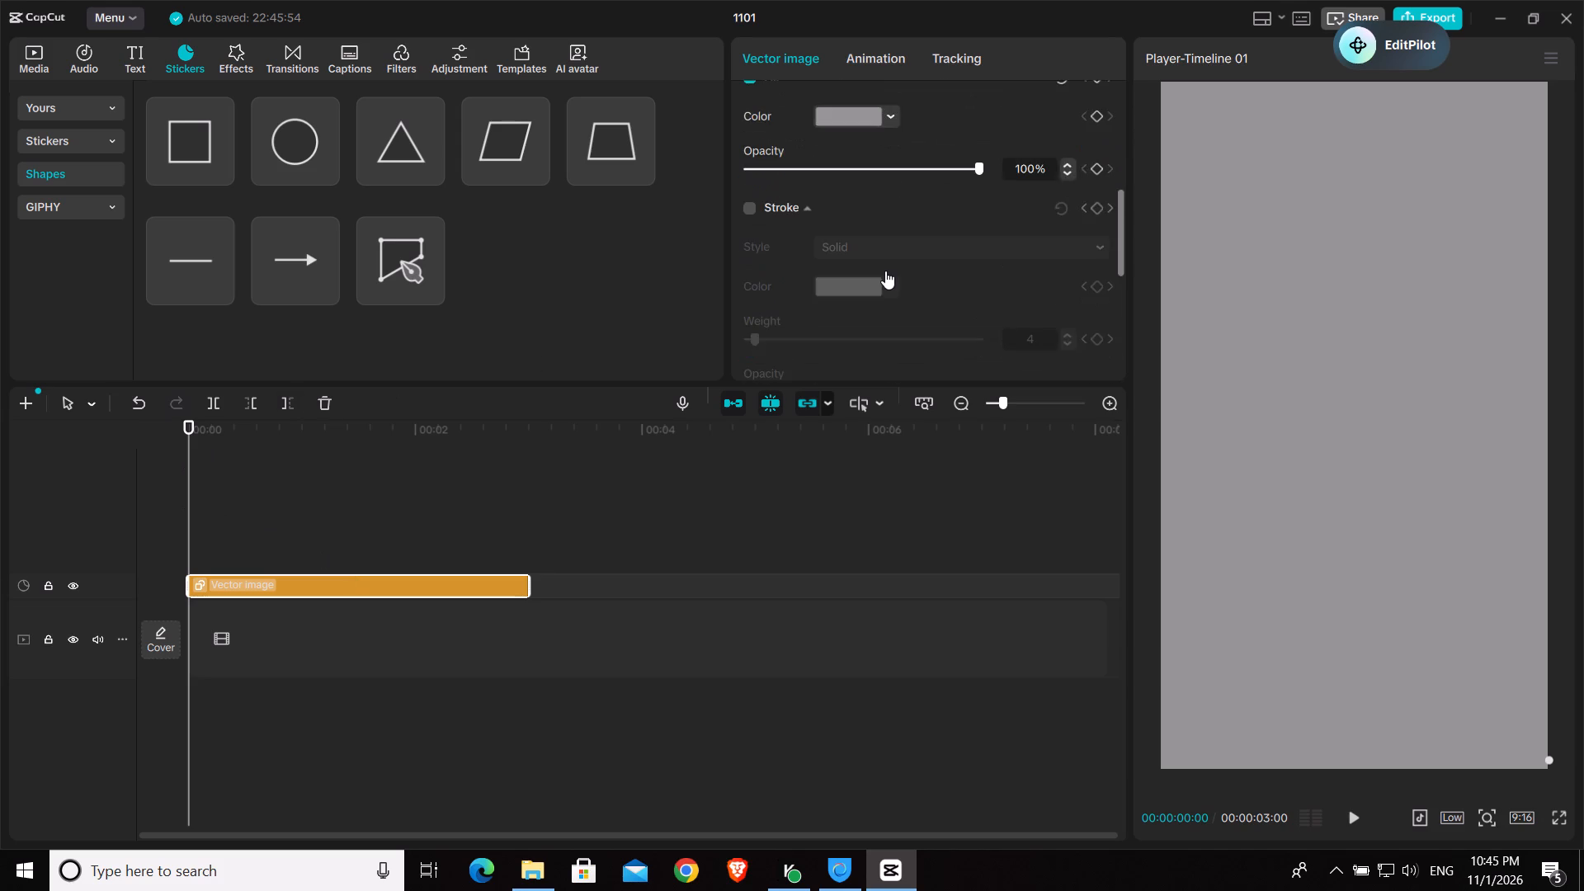
pyautogui.scroll(-4, 885, 271)
pyautogui.scroll(5, 885, 271)
pyautogui.click(878, 222)
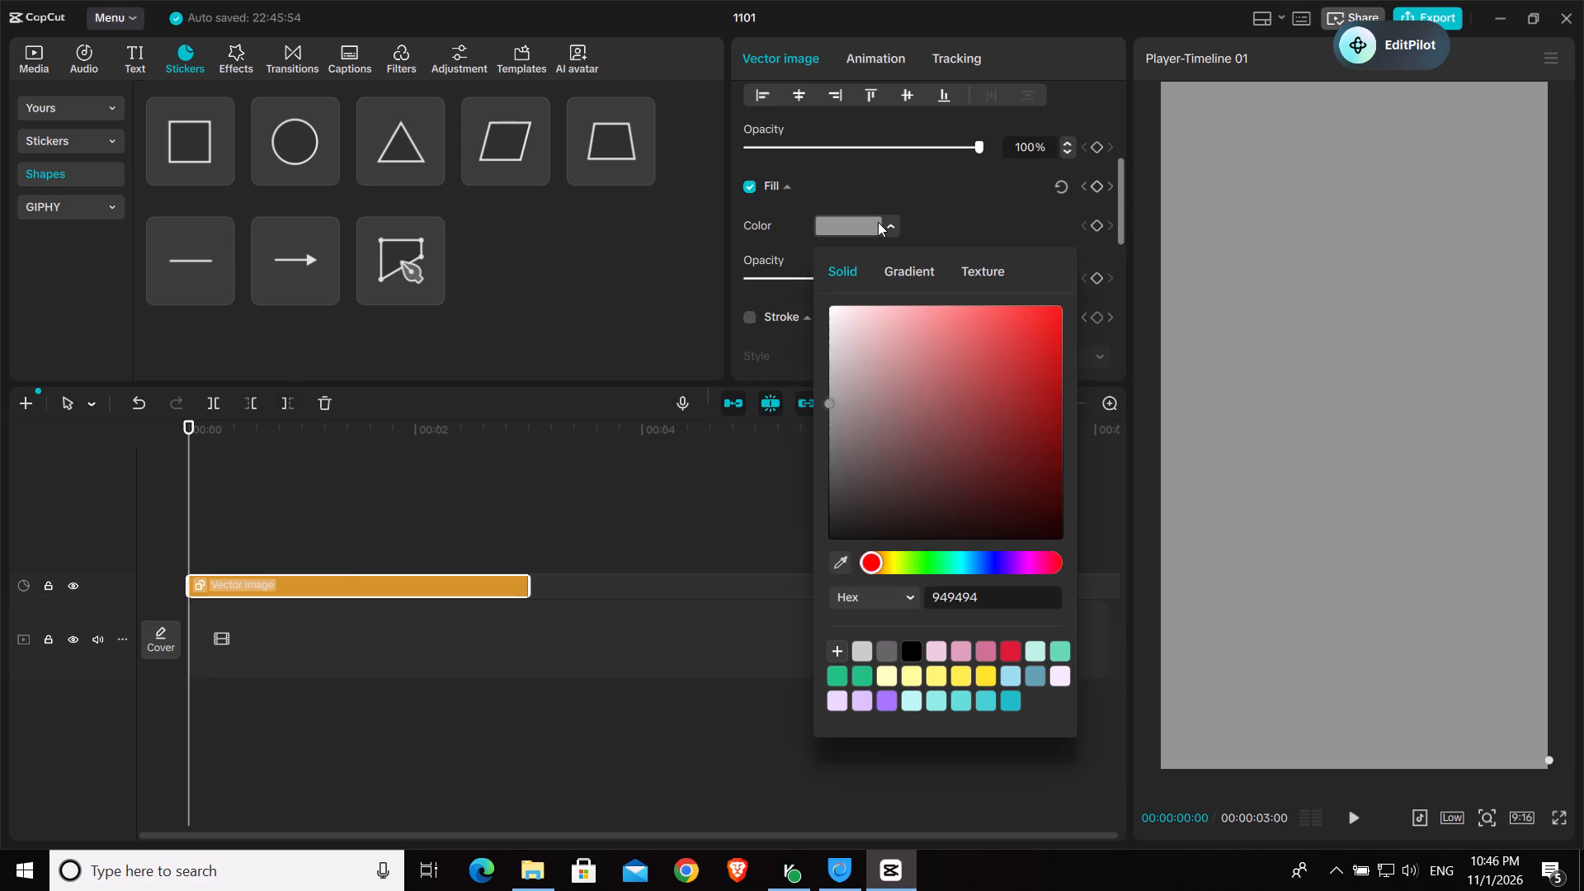
pyautogui.click(836, 313)
pyautogui.moveTo(836, 313); pyautogui.dragTo(795, 289)
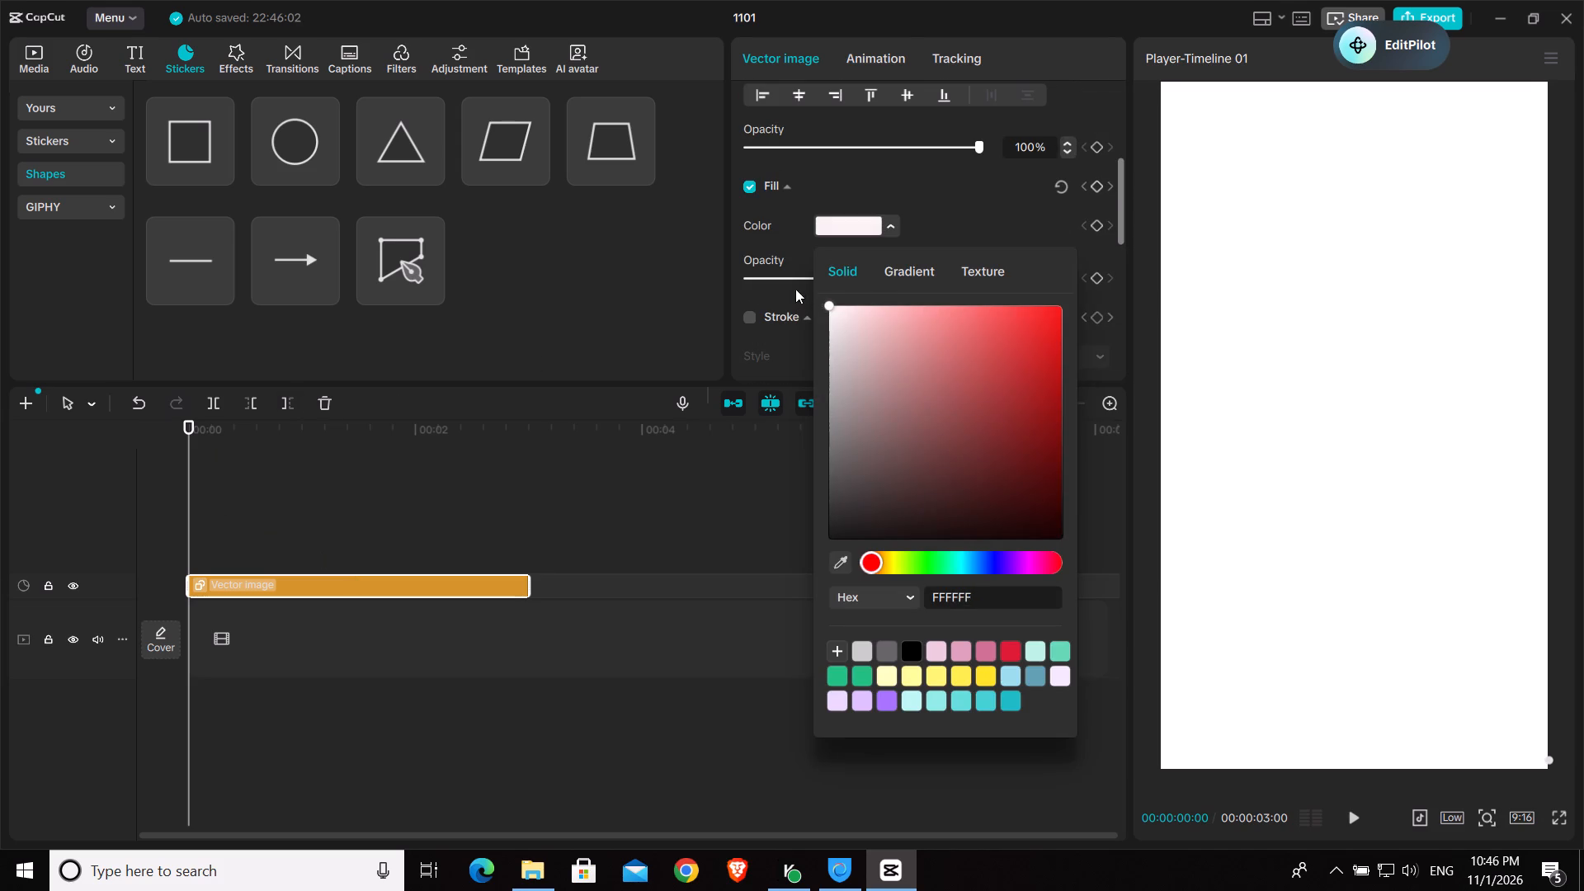
pyautogui.moveTo(795, 289); pyautogui.dragTo(795, 294)
pyautogui.click(900, 219)
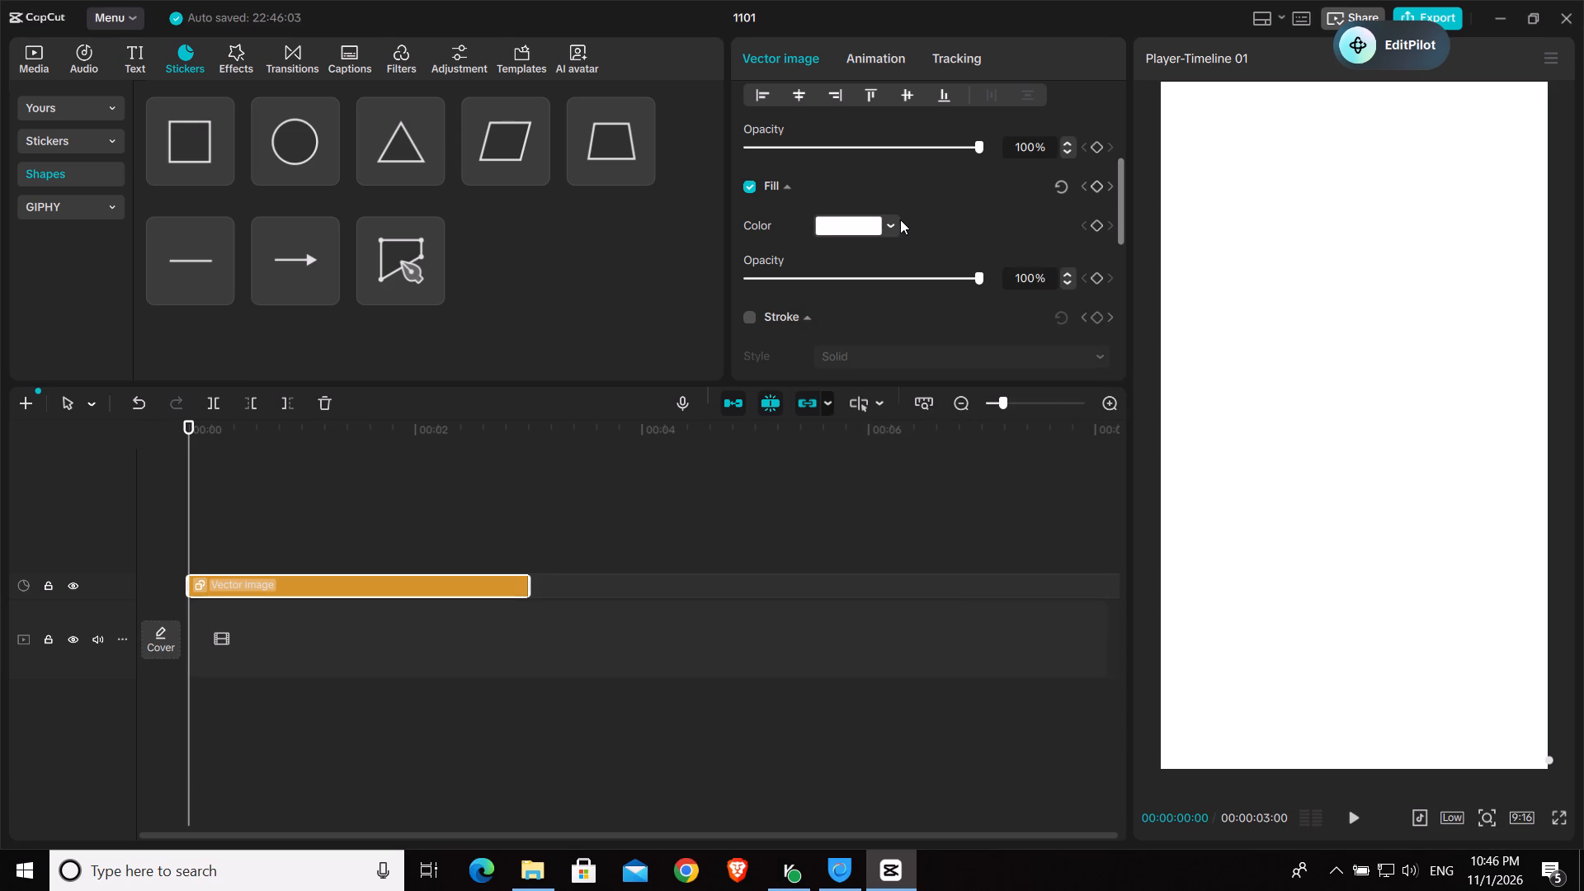
# Place "A Man In A Suit And Tie With His Arms Crossed.png" from Footage > Images > PNG Files above the shape at the timeline start.
pyautogui.click(31, 62)
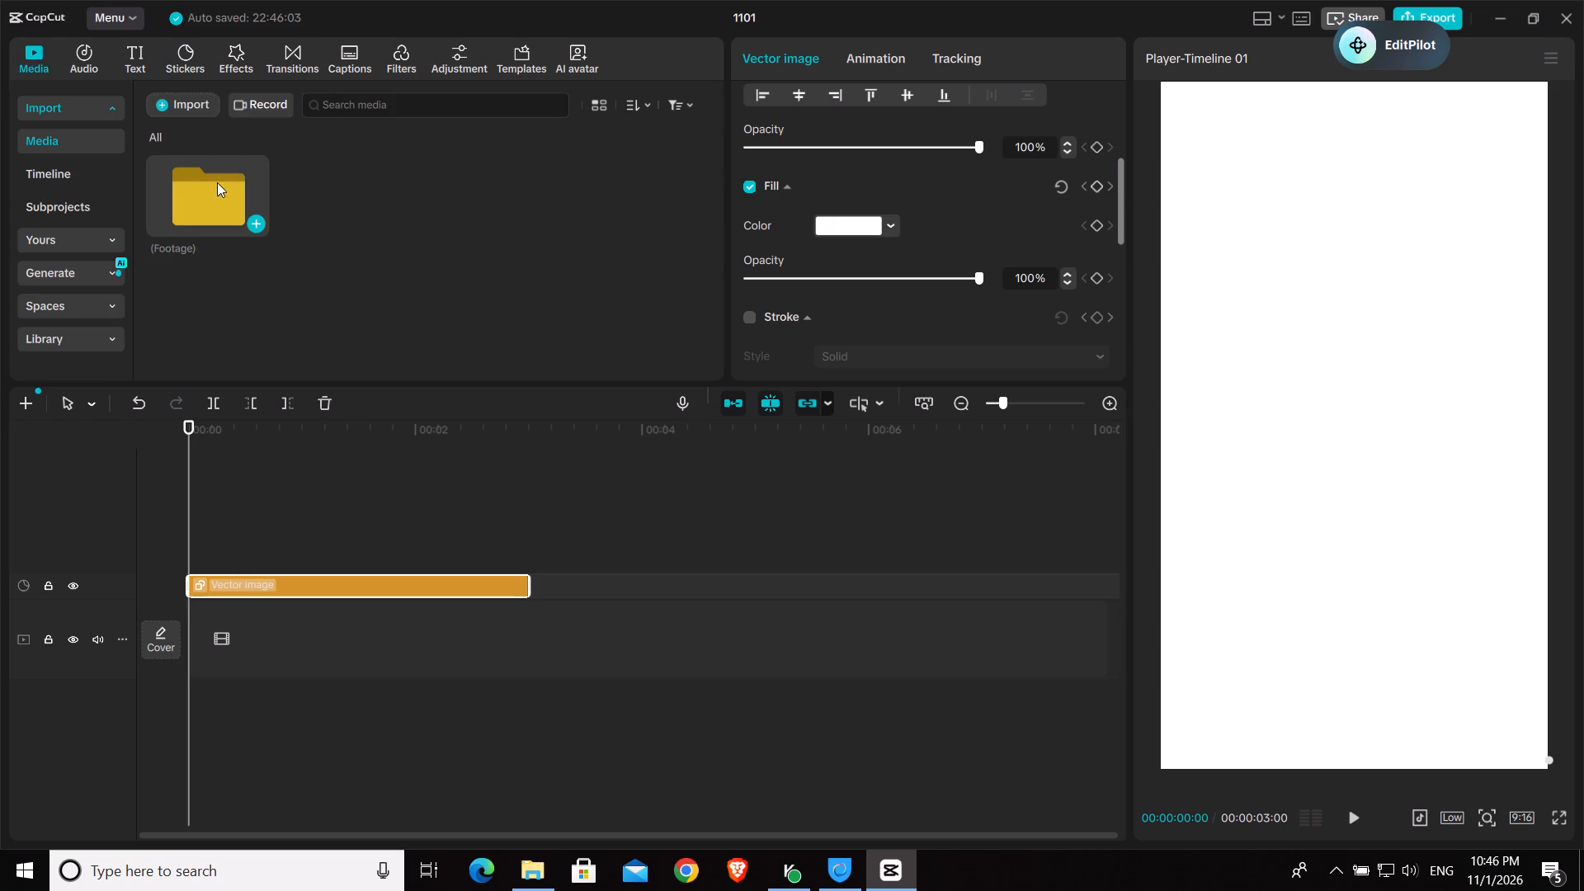
pyautogui.click(223, 202)
pyautogui.doubleClick(223, 202)
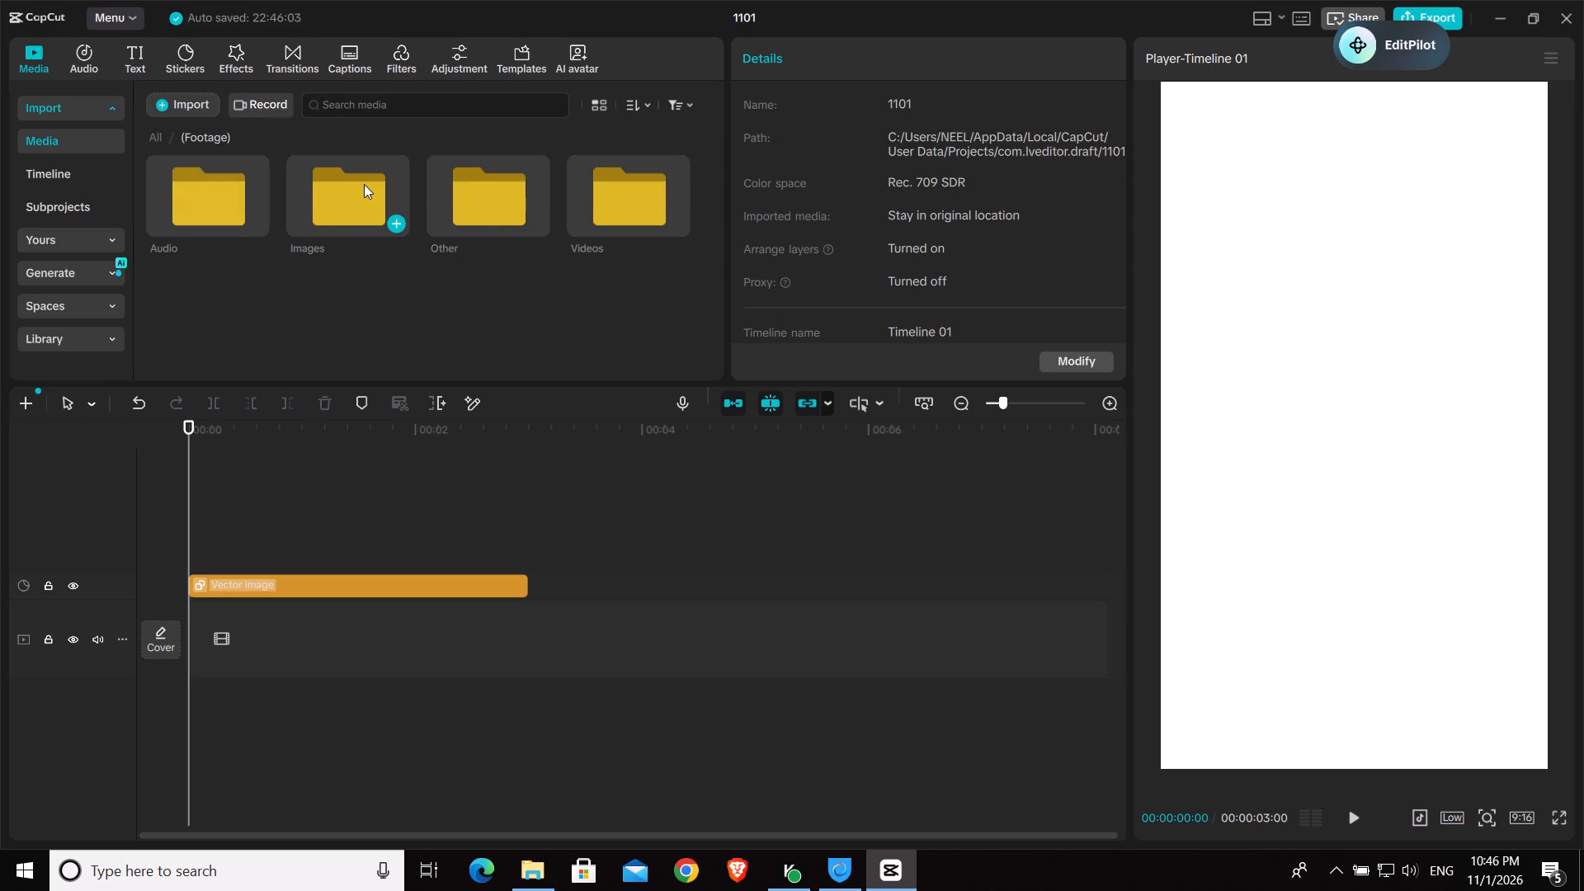
pyautogui.doubleClick(364, 184)
pyautogui.doubleClick(364, 184)
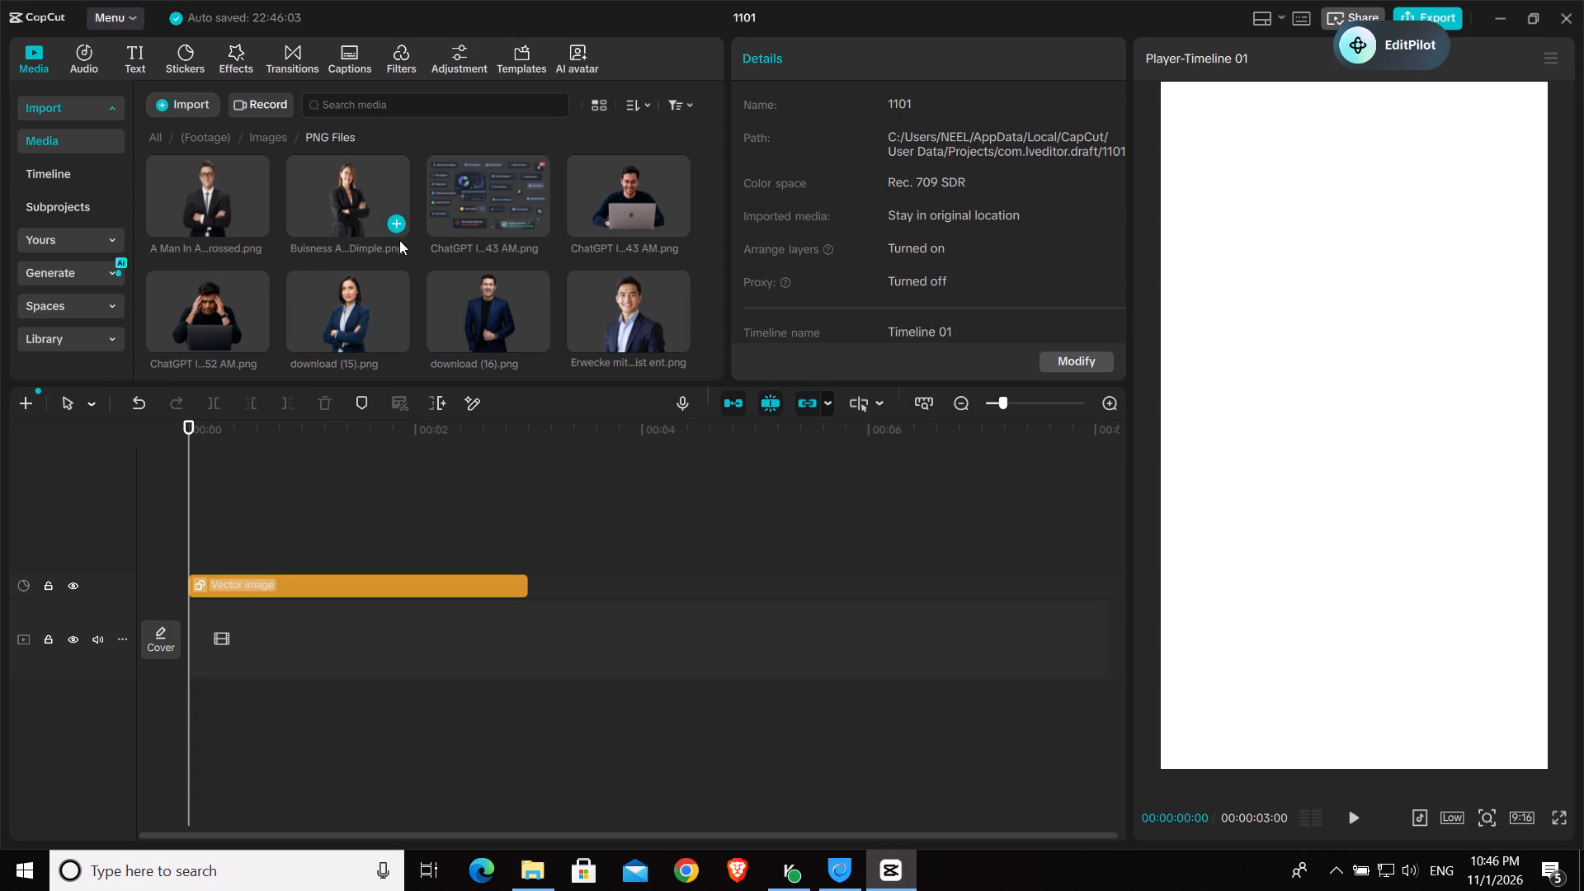
pyautogui.click(219, 203)
pyautogui.moveTo(192, 193); pyautogui.dragTo(231, 216)
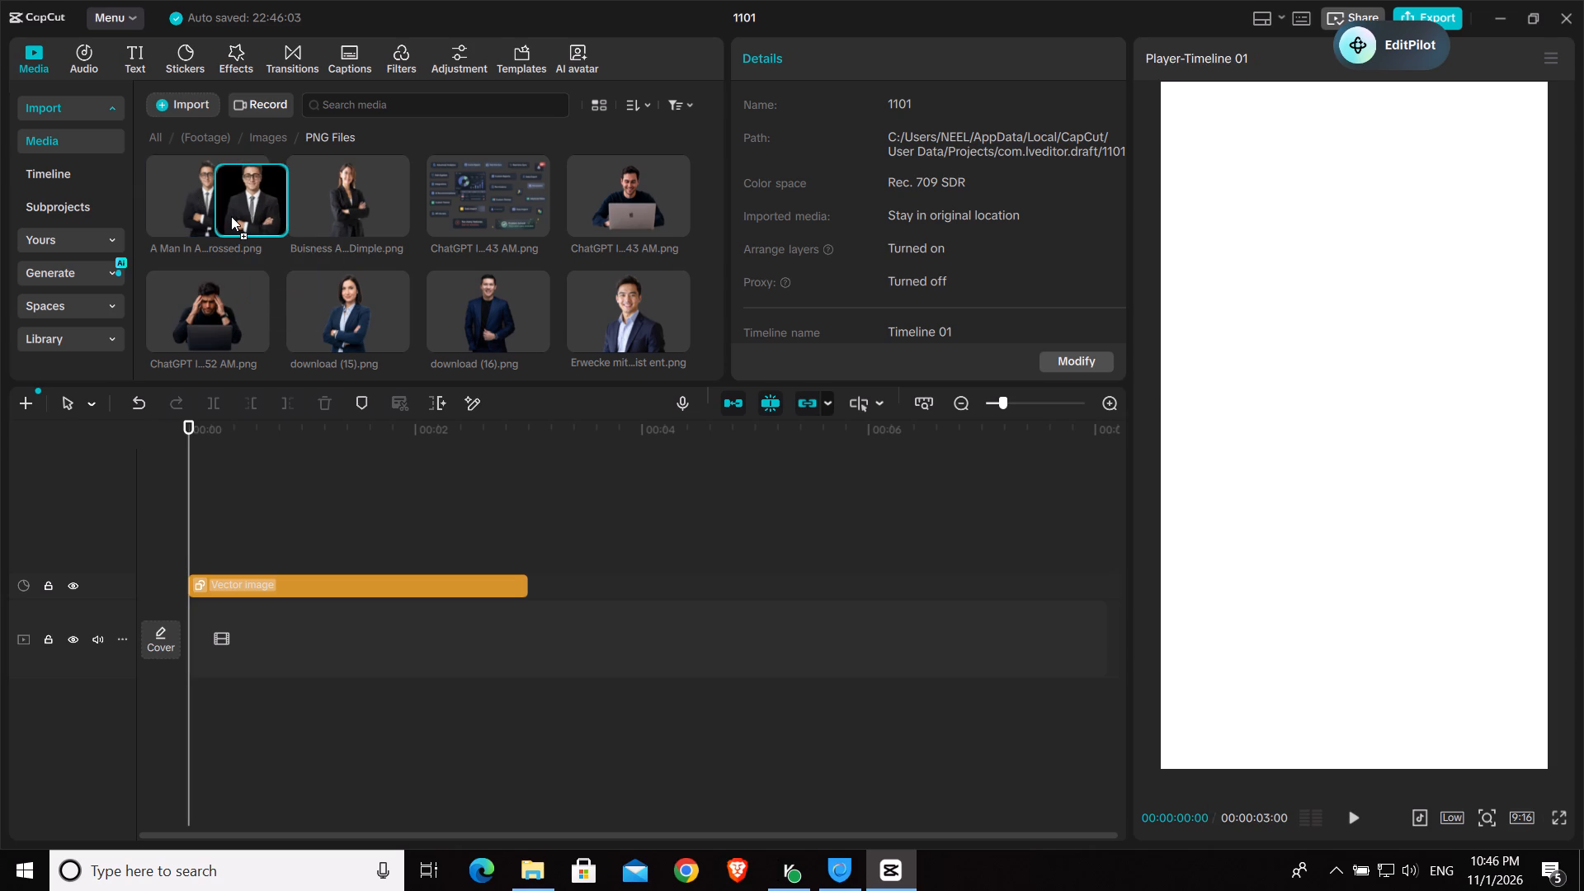
pyautogui.moveTo(231, 216); pyautogui.dragTo(182, 559)
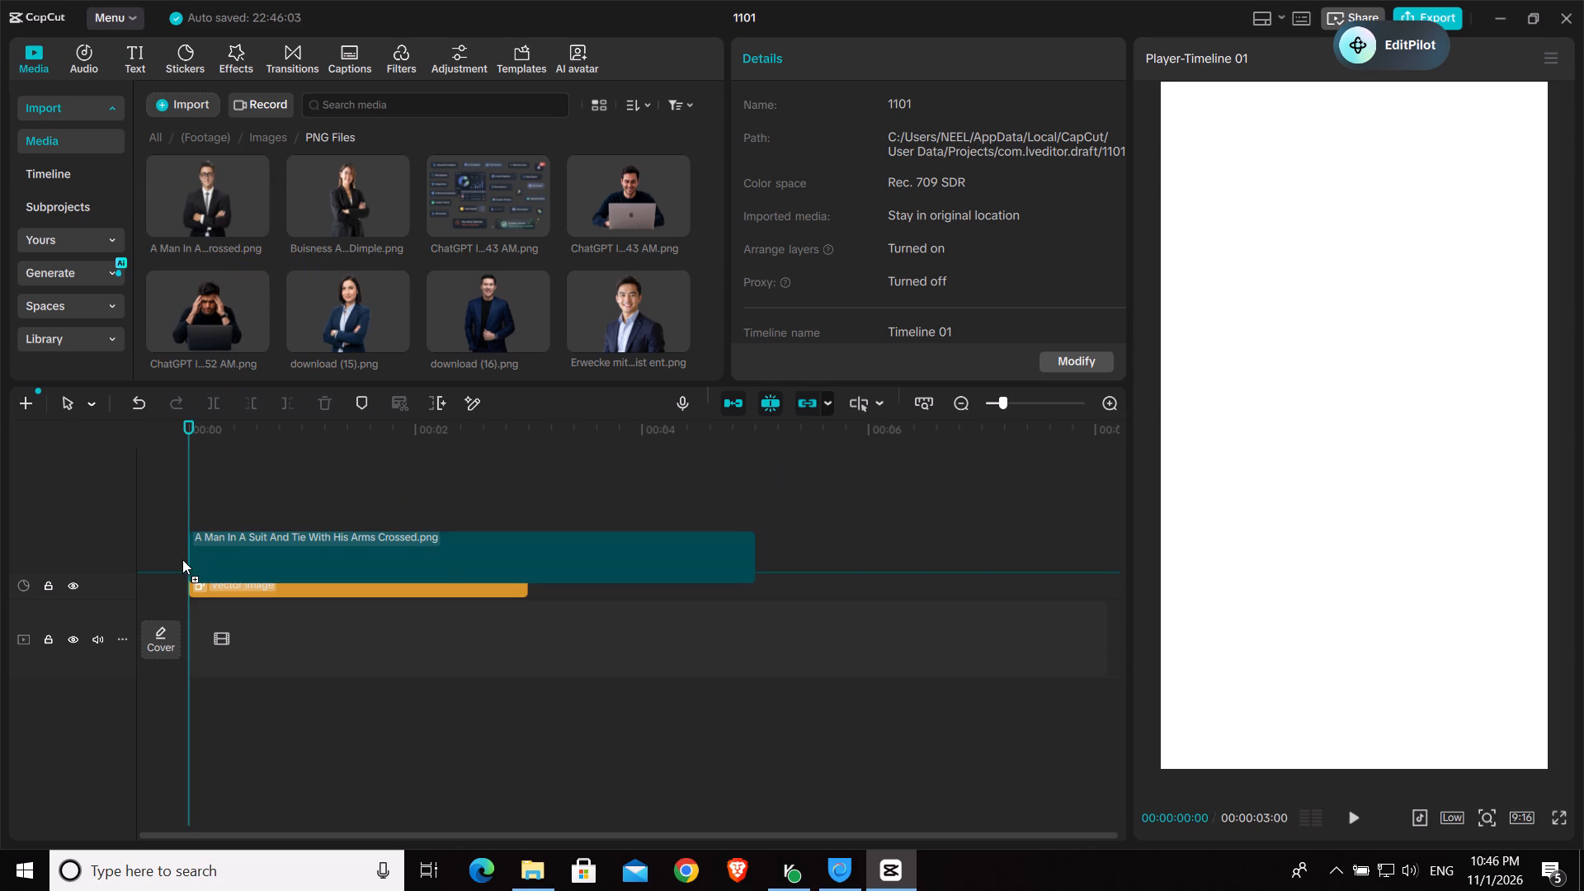
pyautogui.moveTo(182, 559); pyautogui.dragTo(187, 552)
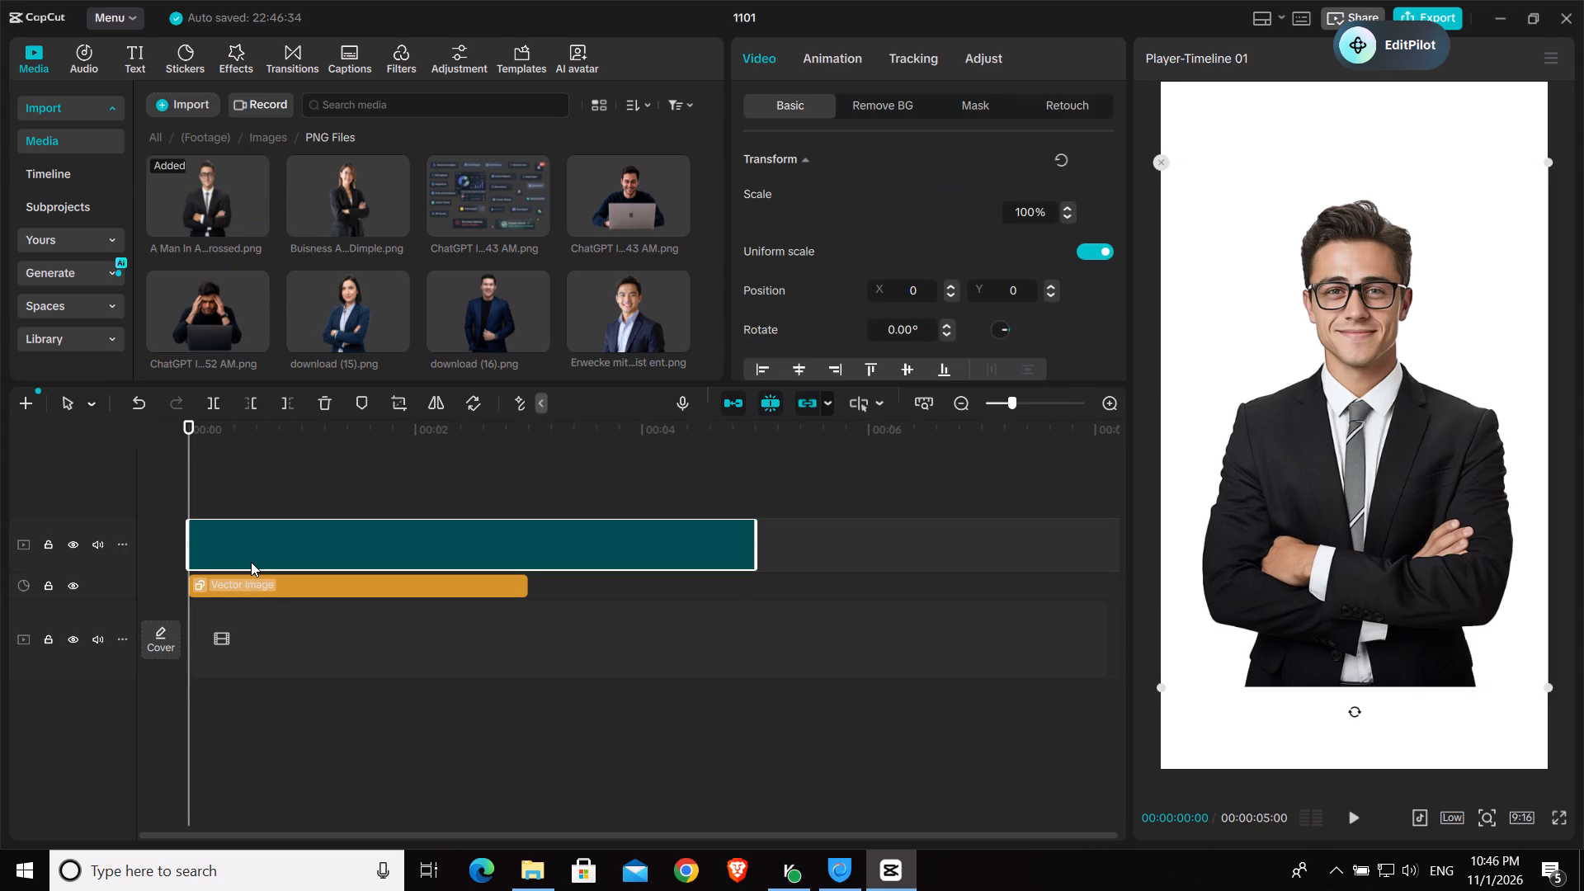
# Apply a Split mask to the clip of the man in the suit.
pyautogui.keyDown('ctrl'); pyautogui.scroll(-10, 422, 603); pyautogui.keyUp('ctrl')
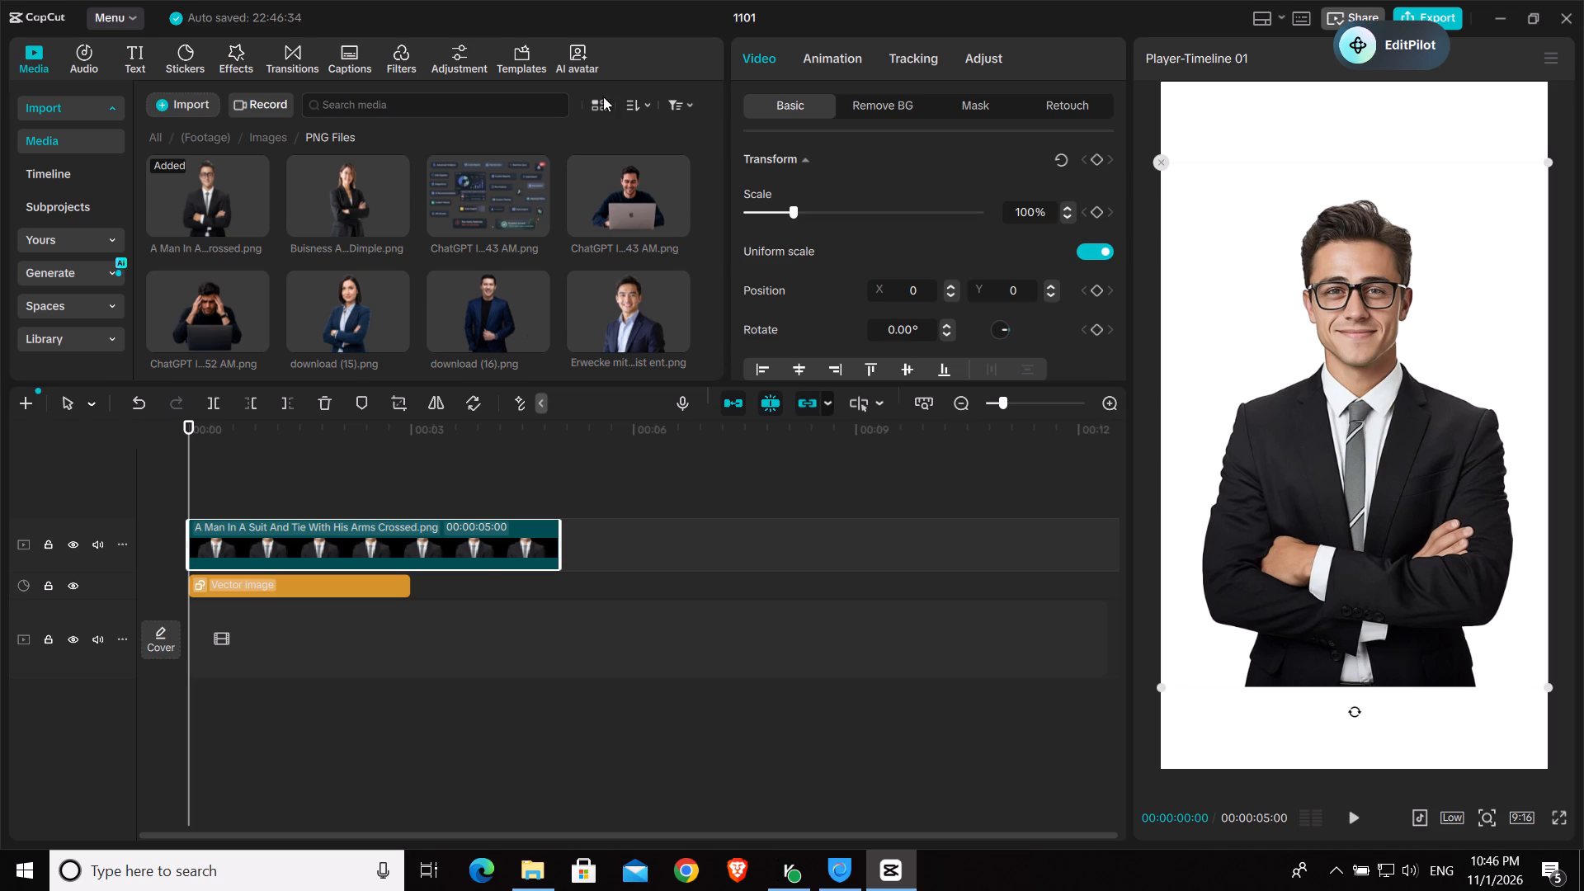
pyautogui.click(997, 107)
pyautogui.click(761, 200)
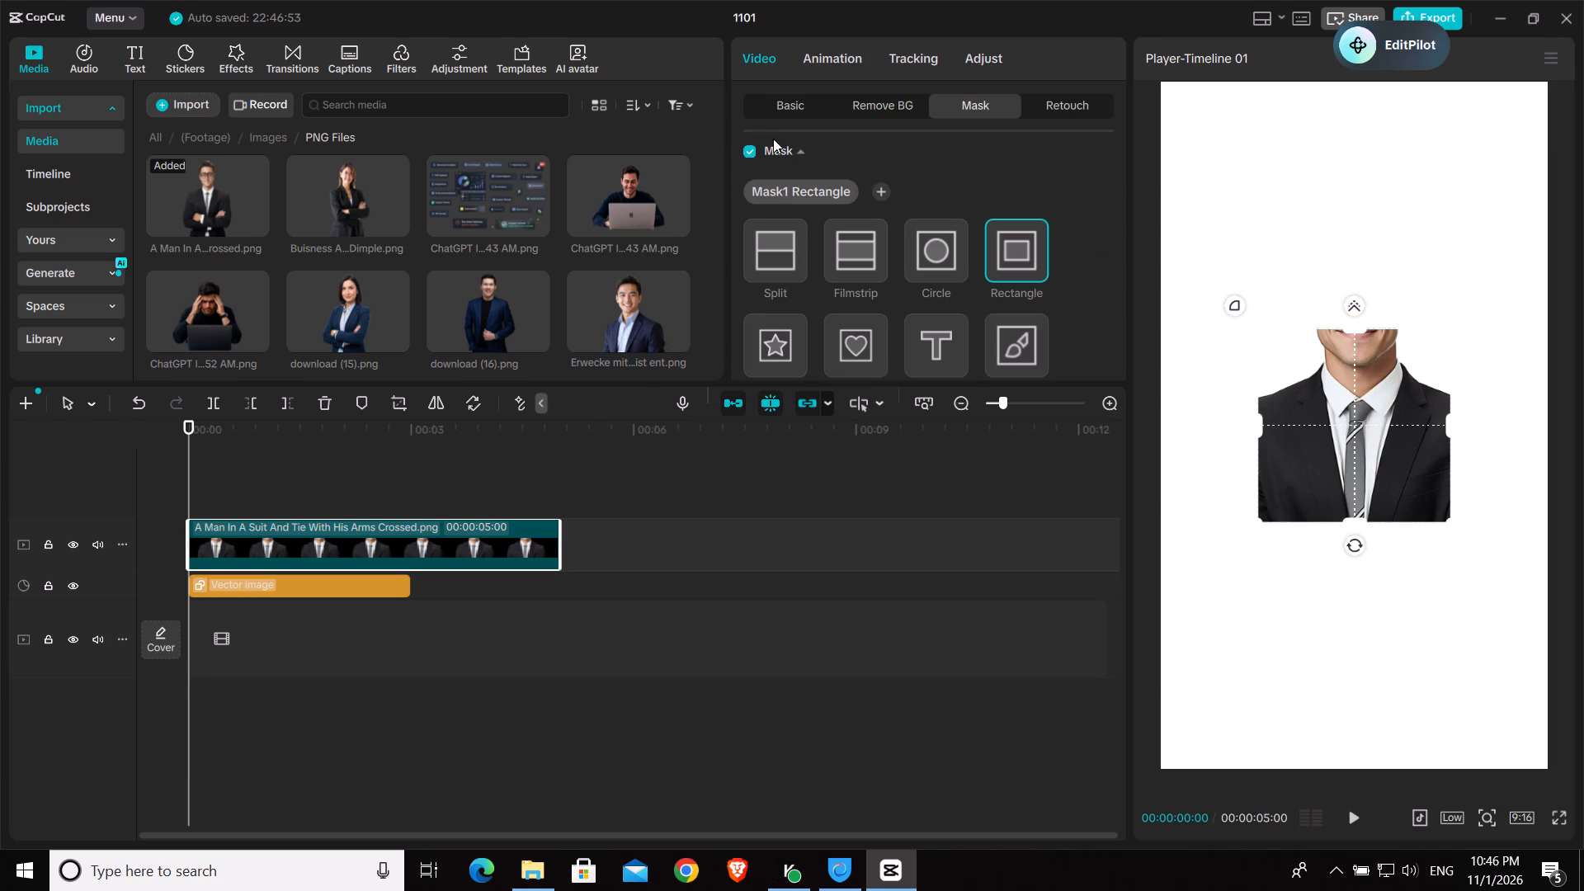
pyautogui.click(747, 148)
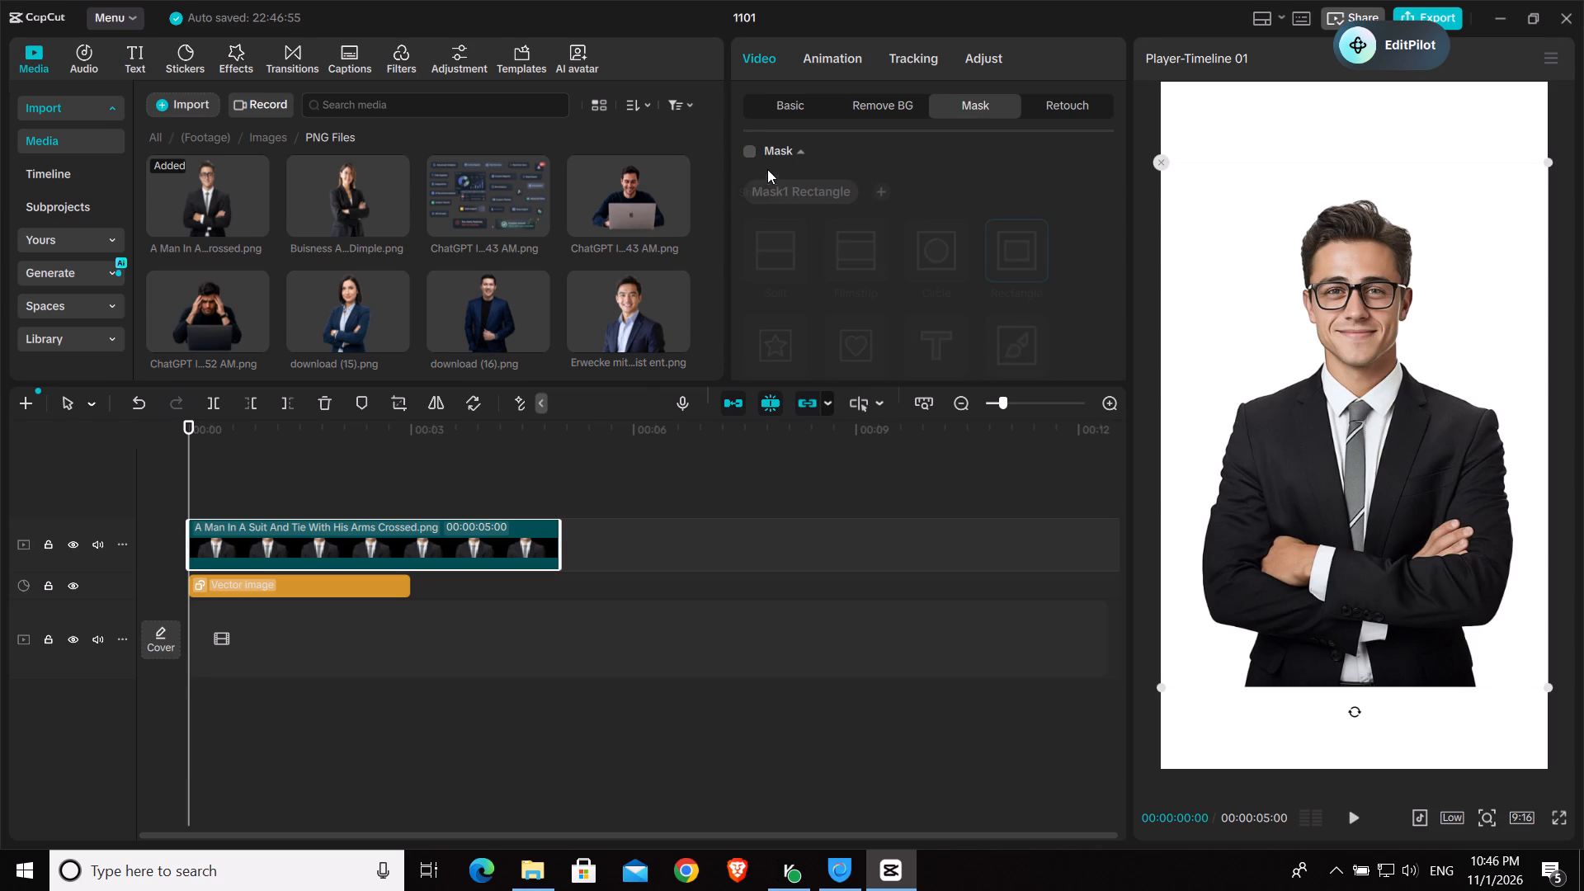
pyautogui.click(745, 156)
pyautogui.click(785, 246)
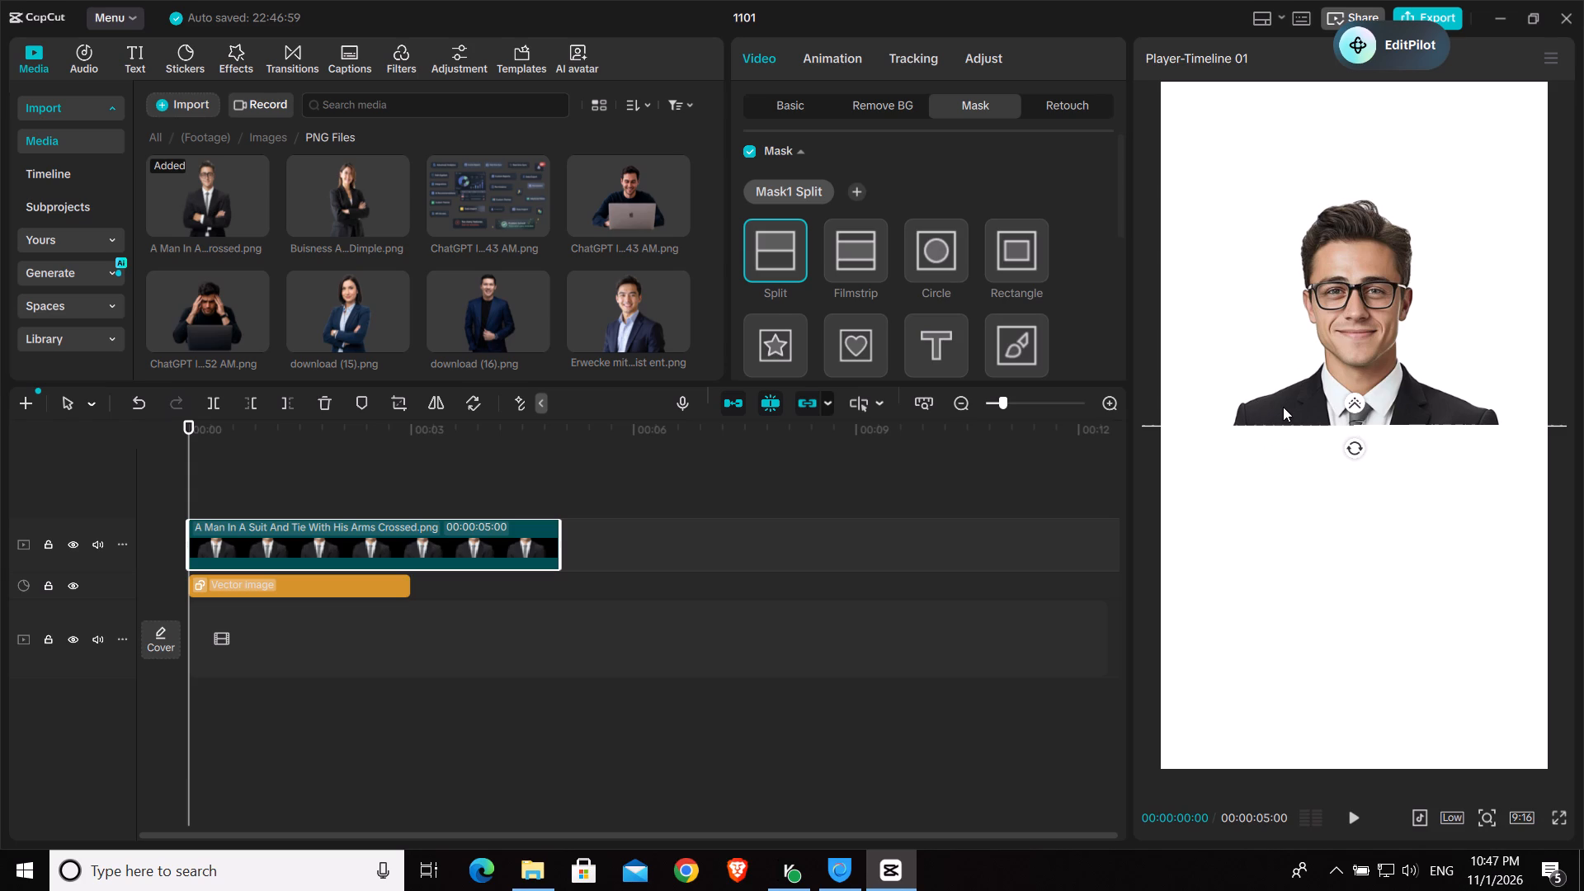
# Lower the Split mask line on the man's clip to just below his crossed arms, centred horizontally.
pyautogui.moveTo(1355, 426); pyautogui.dragTo(1357, 479)
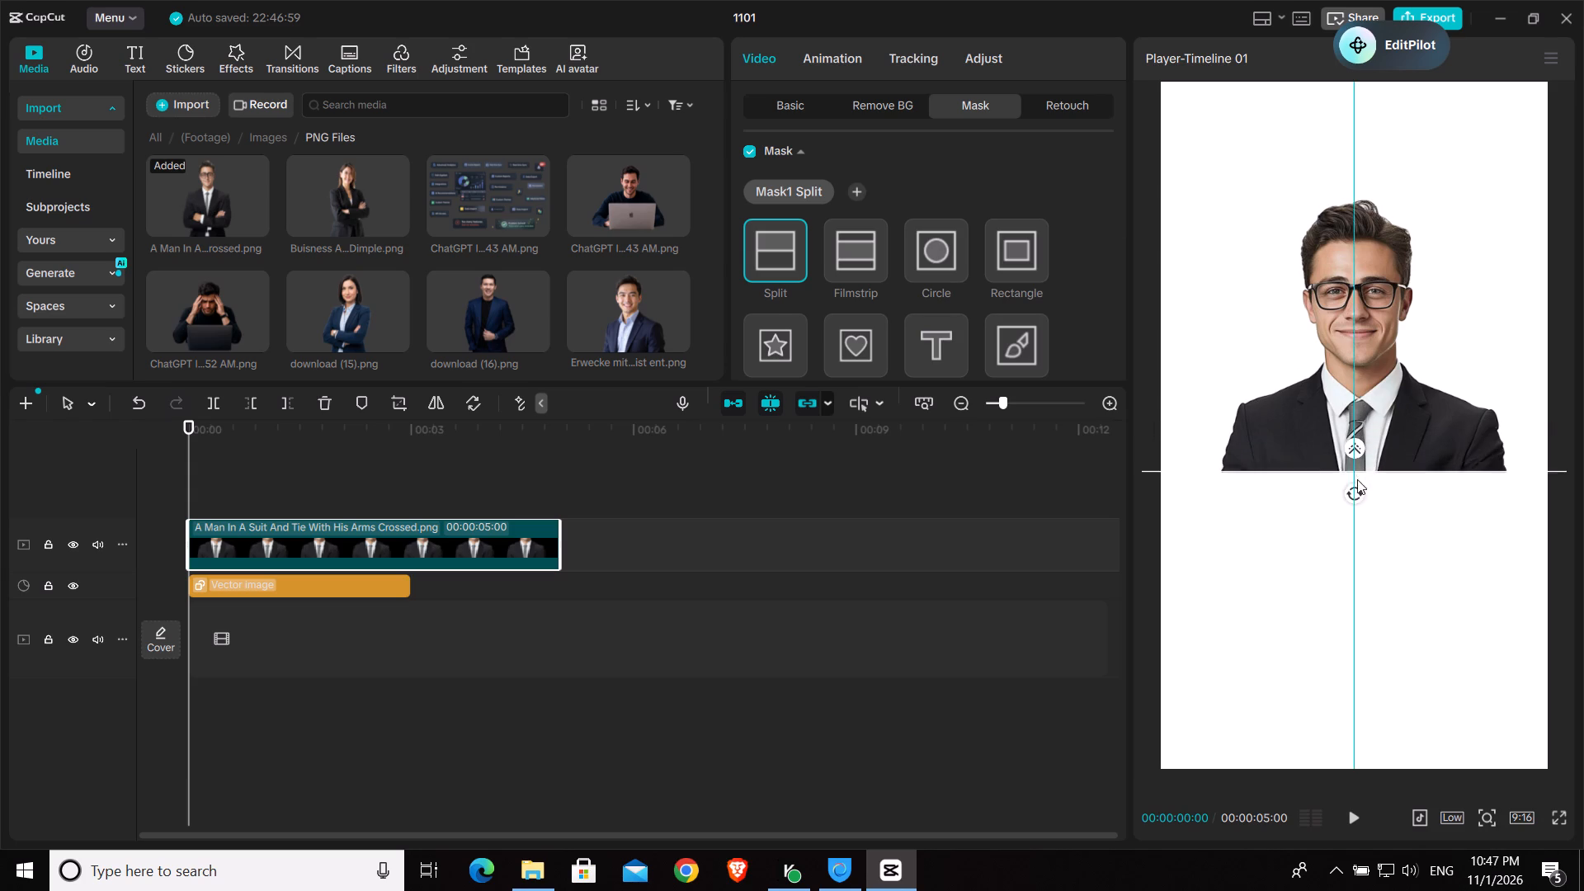
pyautogui.moveTo(1357, 479); pyautogui.dragTo(1349, 636)
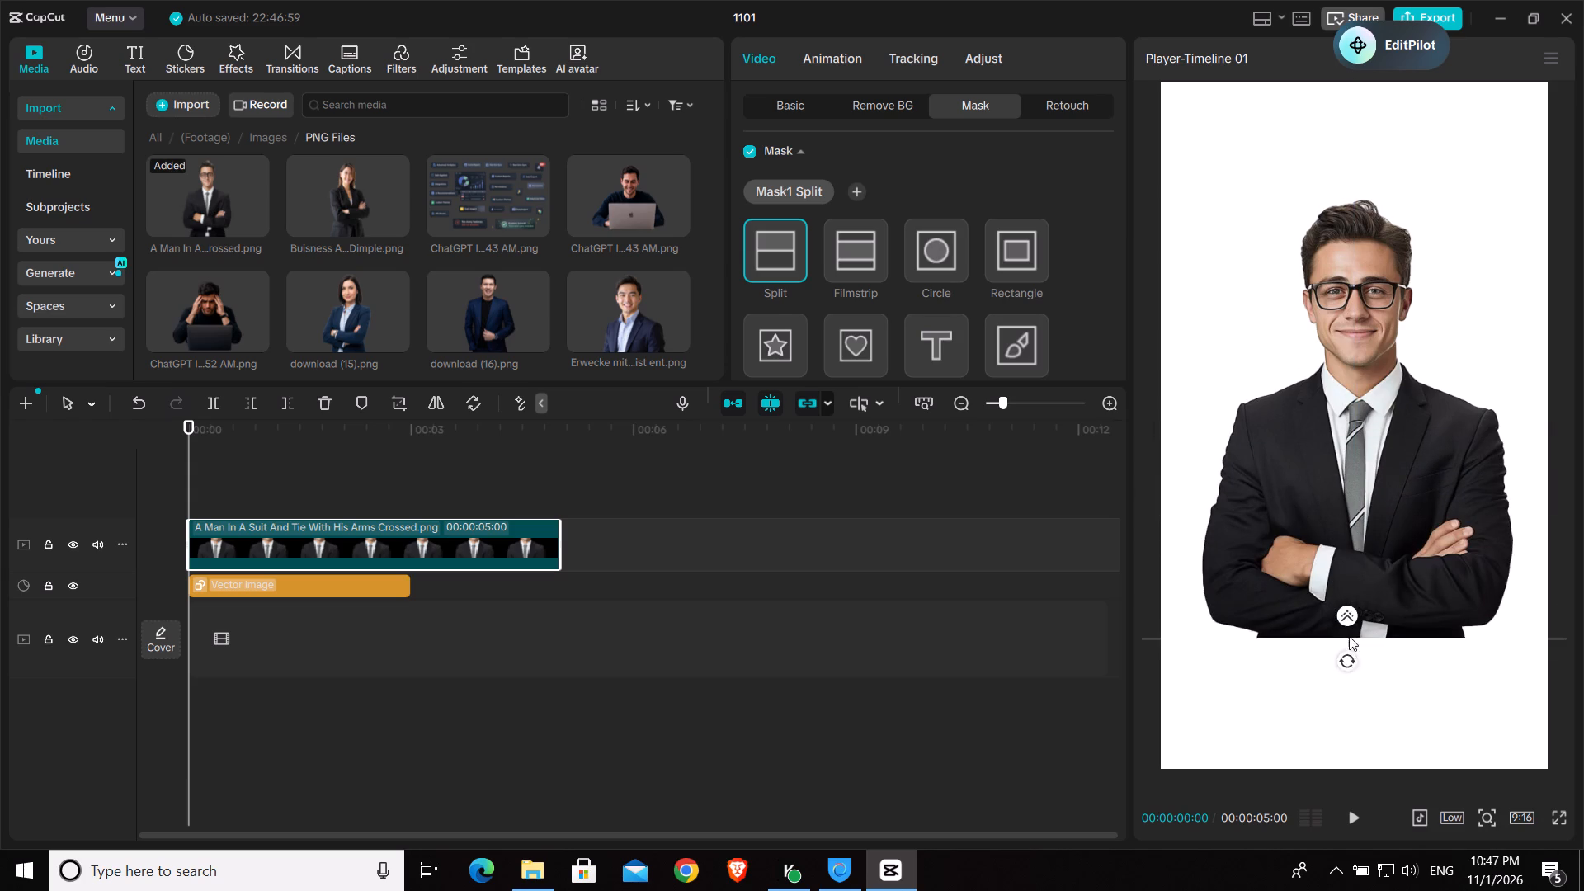
pyautogui.moveTo(1349, 636); pyautogui.dragTo(1348, 649)
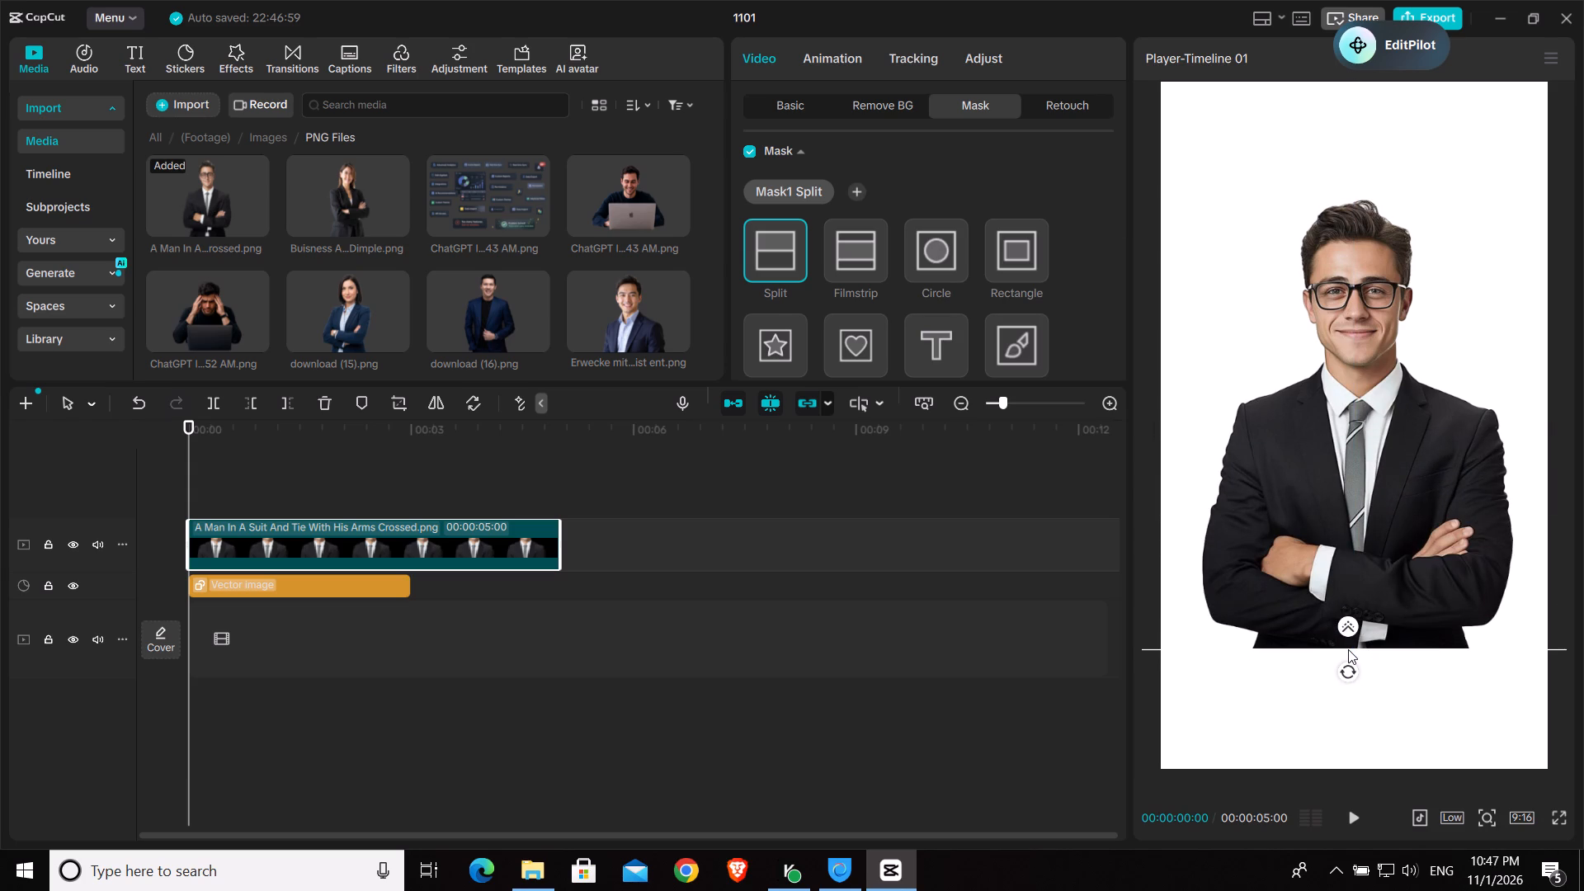
pyautogui.moveTo(1348, 649); pyautogui.dragTo(1351, 643)
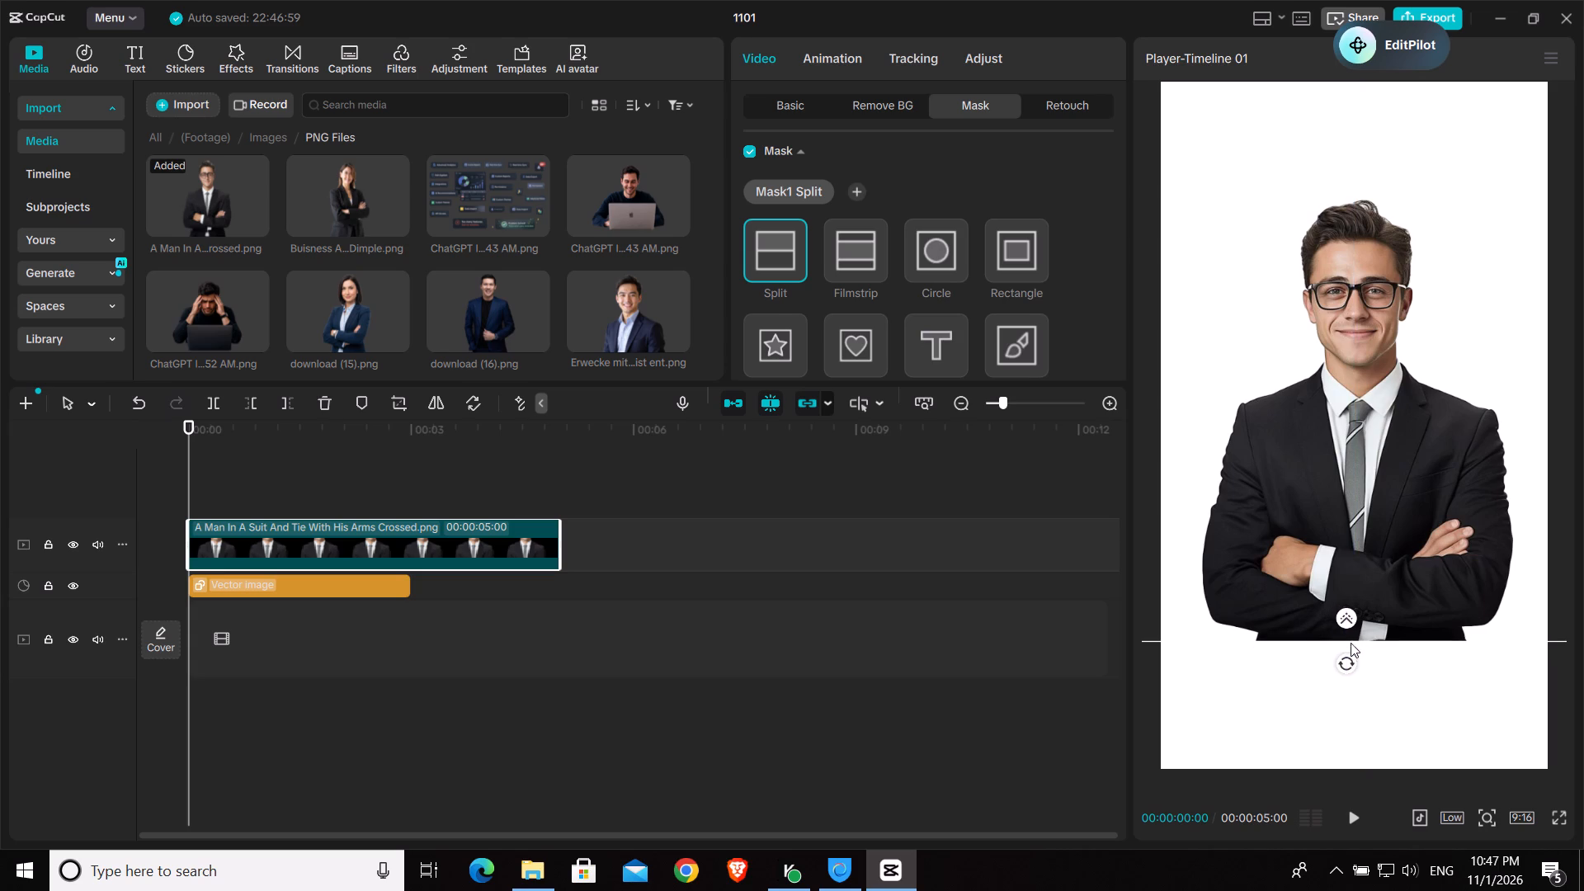
pyautogui.moveTo(1351, 643); pyautogui.dragTo(1359, 641)
# Set the uniform scale of the clip of the man in the suit to 62%.
pyautogui.click(785, 109)
pyautogui.doubleClick(1026, 211)
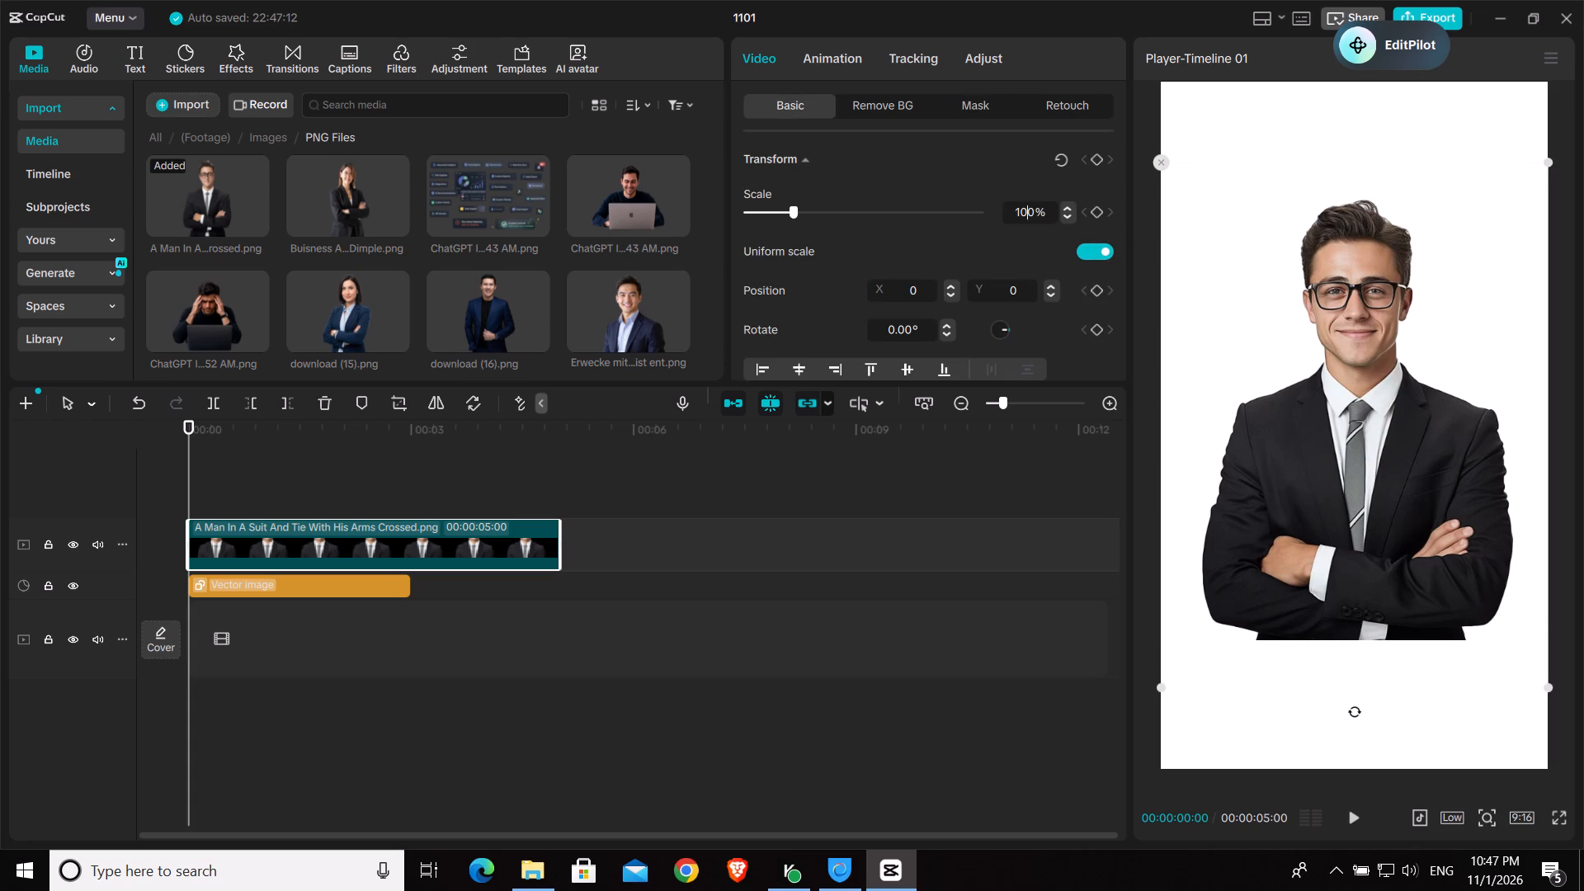
pyautogui.write('52')
pyautogui.press('BackSpace')
pyautogui.press('BackSpace')
pyautogui.write('62')
pyautogui.press('Return')
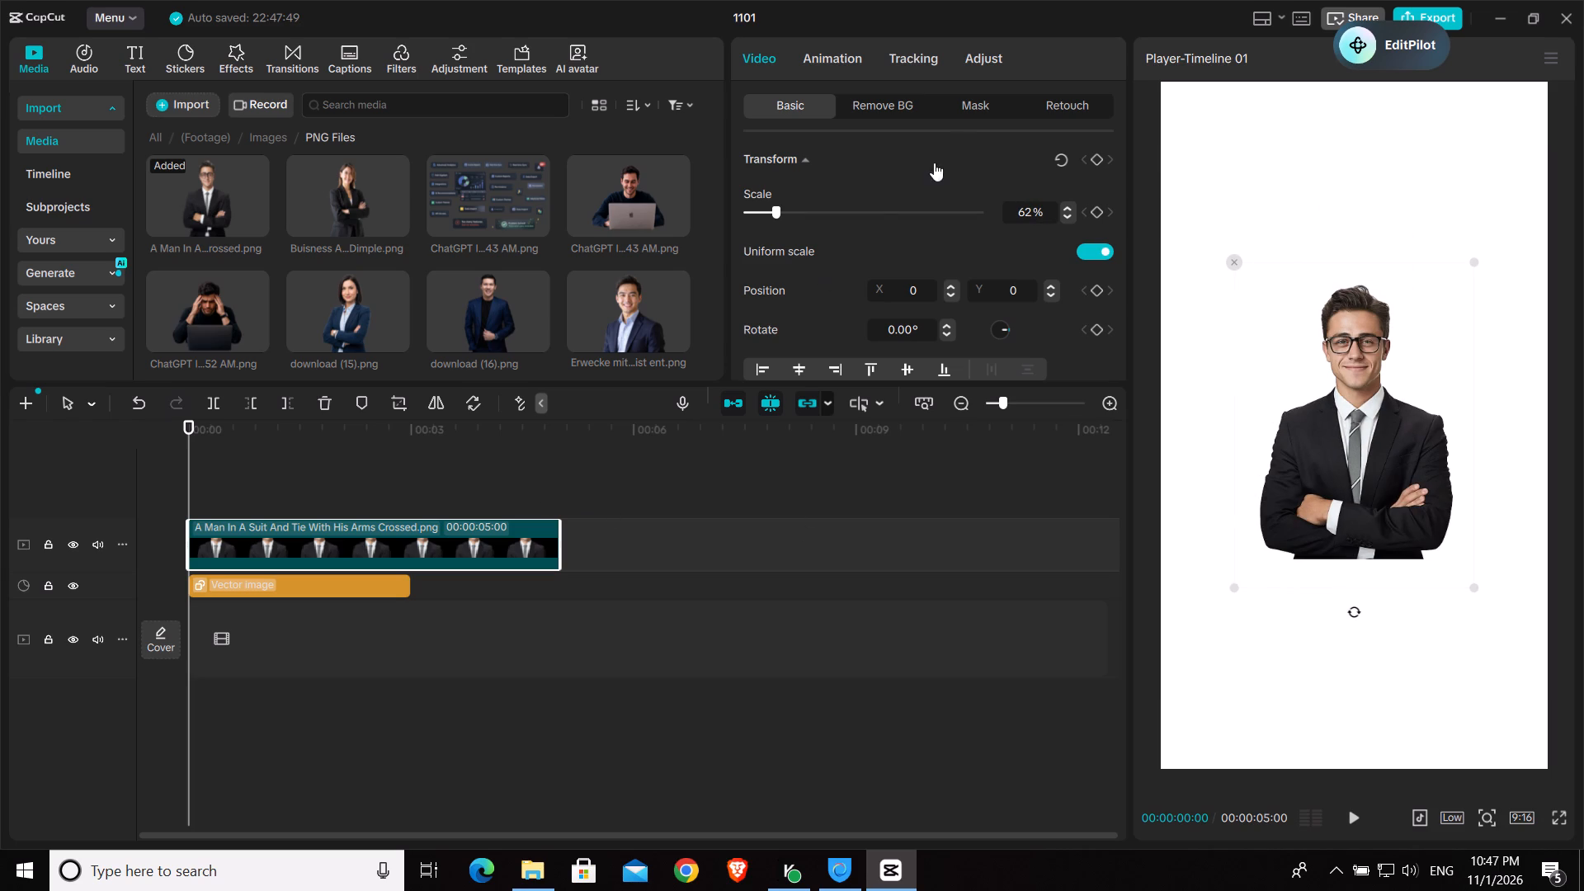
# Feather the Split mask so the man's lower edge fades softly, with the mask line just below his crossed arms.
pyautogui.click(980, 110)
pyautogui.click(781, 254)
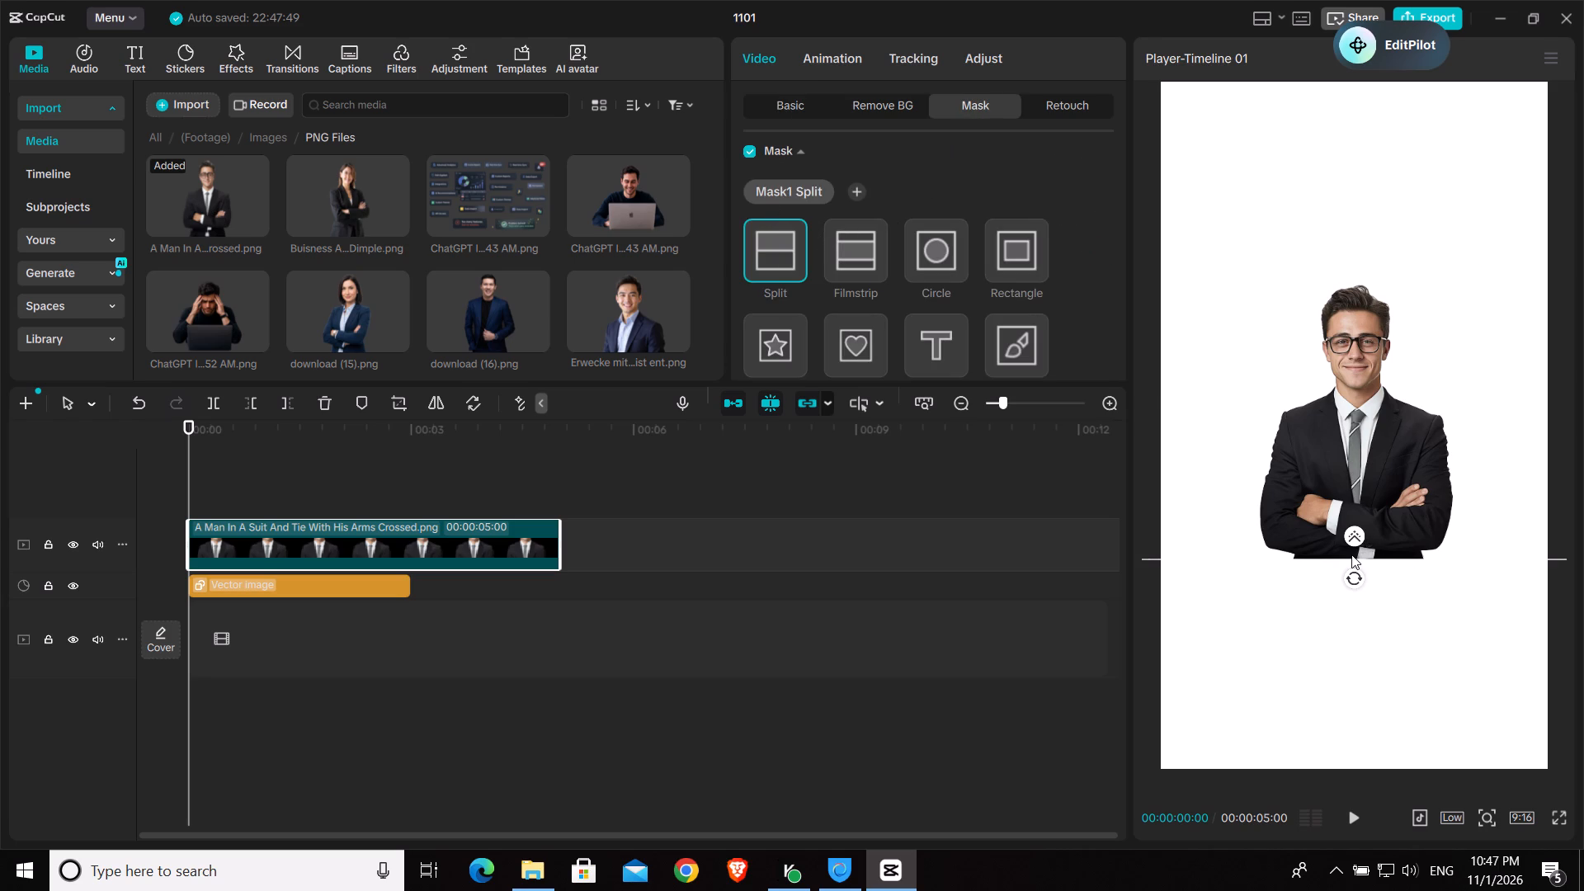
pyautogui.moveTo(1351, 554); pyautogui.dragTo(1356, 535)
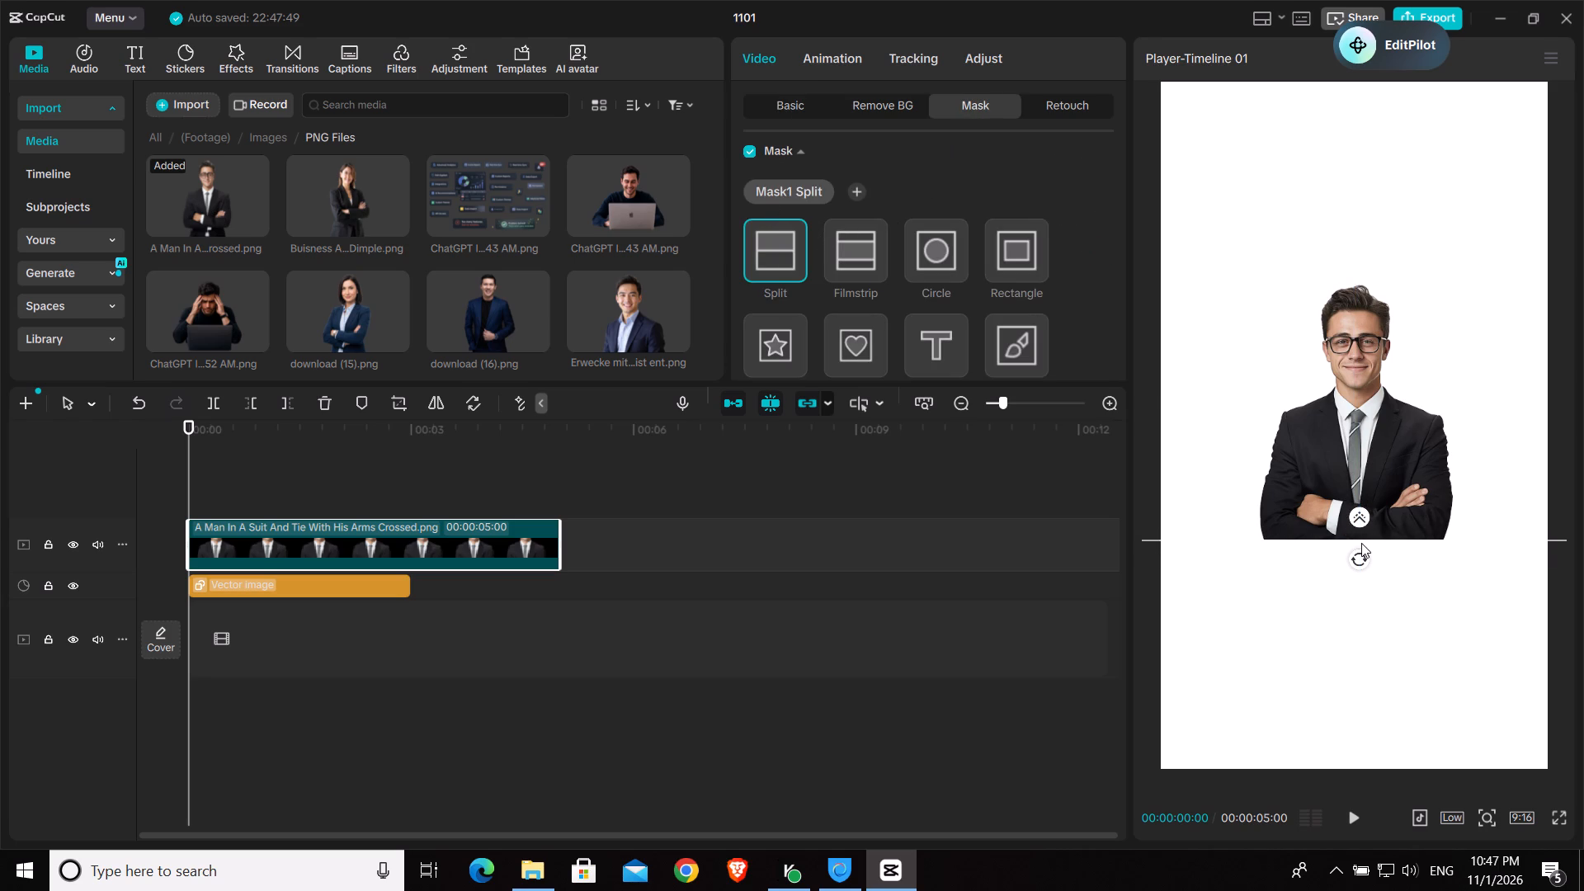
pyautogui.moveTo(1359, 542); pyautogui.dragTo(1358, 539)
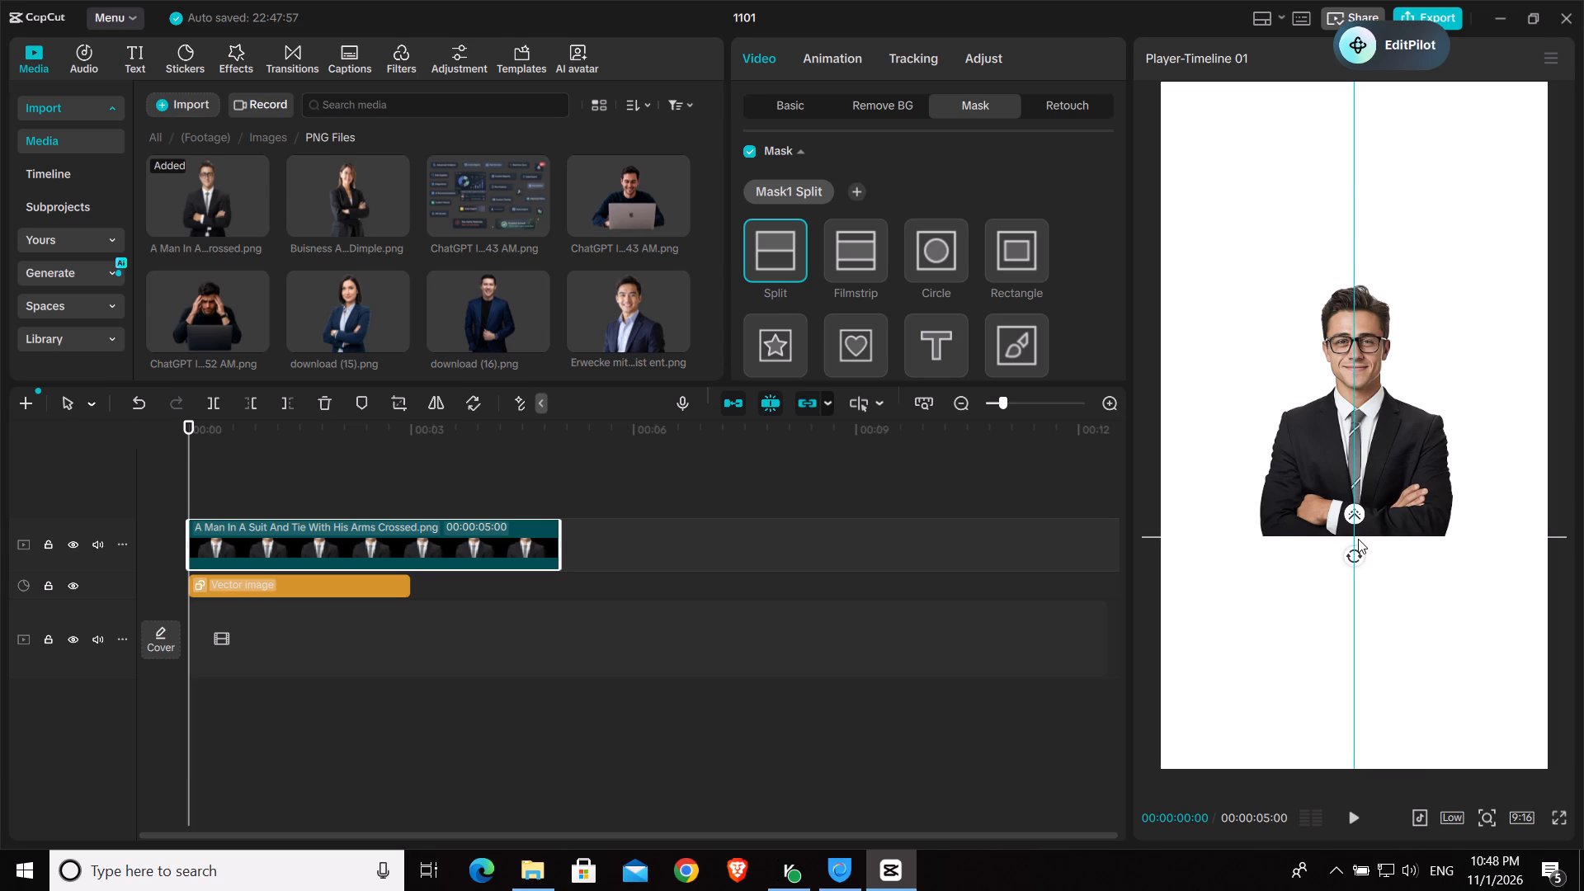
pyautogui.moveTo(1358, 539); pyautogui.dragTo(1355, 572)
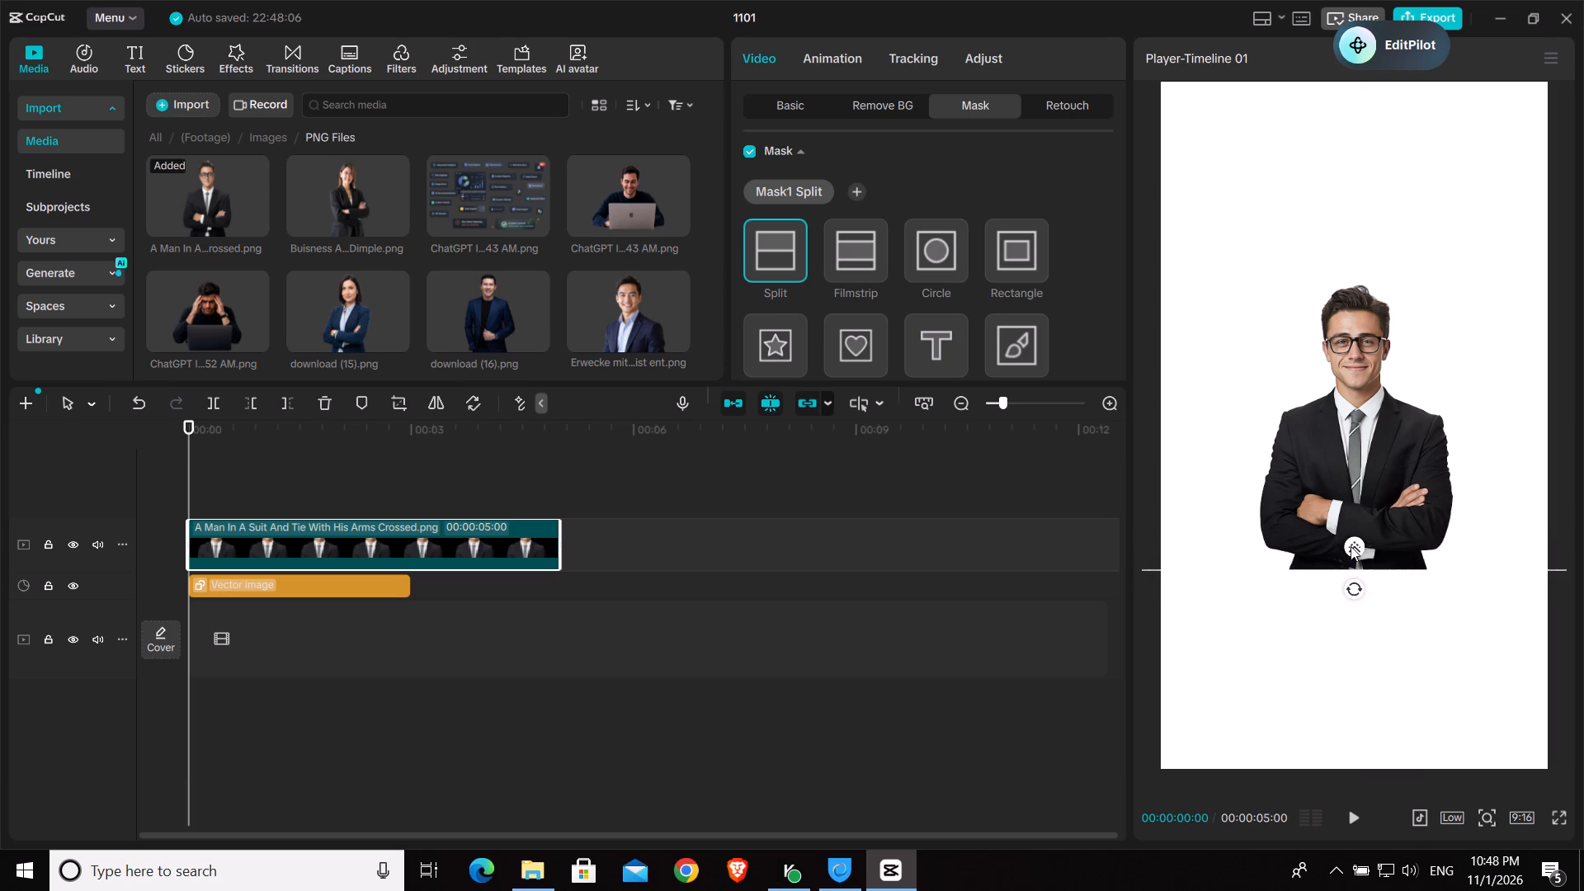
pyautogui.moveTo(1350, 544); pyautogui.dragTo(1351, 578)
pyautogui.moveTo(1355, 542); pyautogui.dragTo(1360, 512)
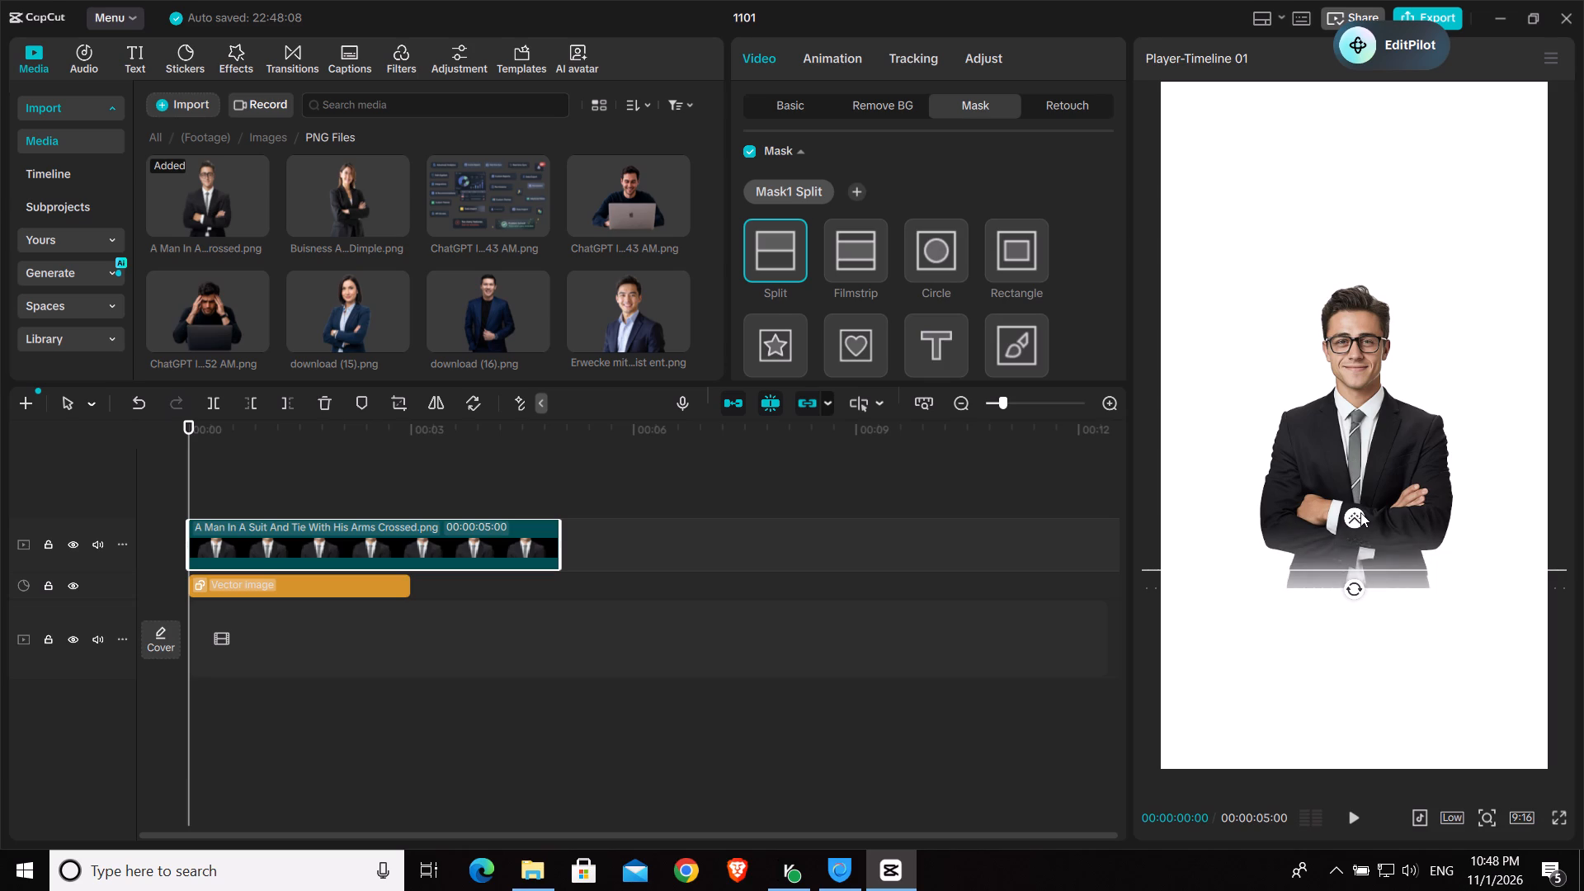
pyautogui.moveTo(1360, 512); pyautogui.dragTo(1361, 523)
pyautogui.moveTo(1360, 564); pyautogui.dragTo(1356, 551)
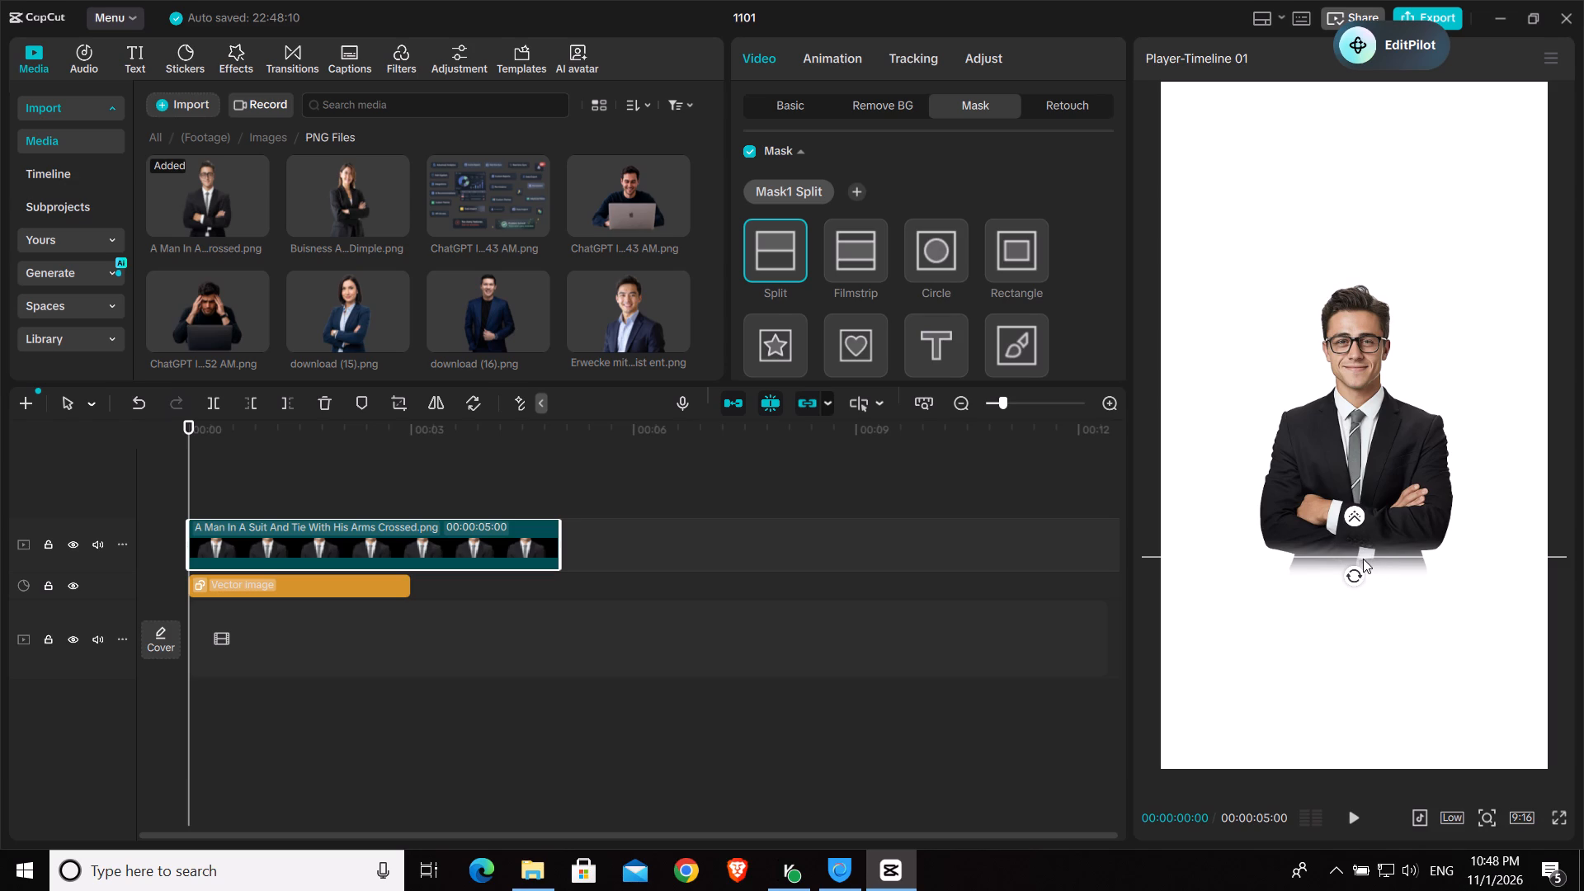
pyautogui.click(1363, 559)
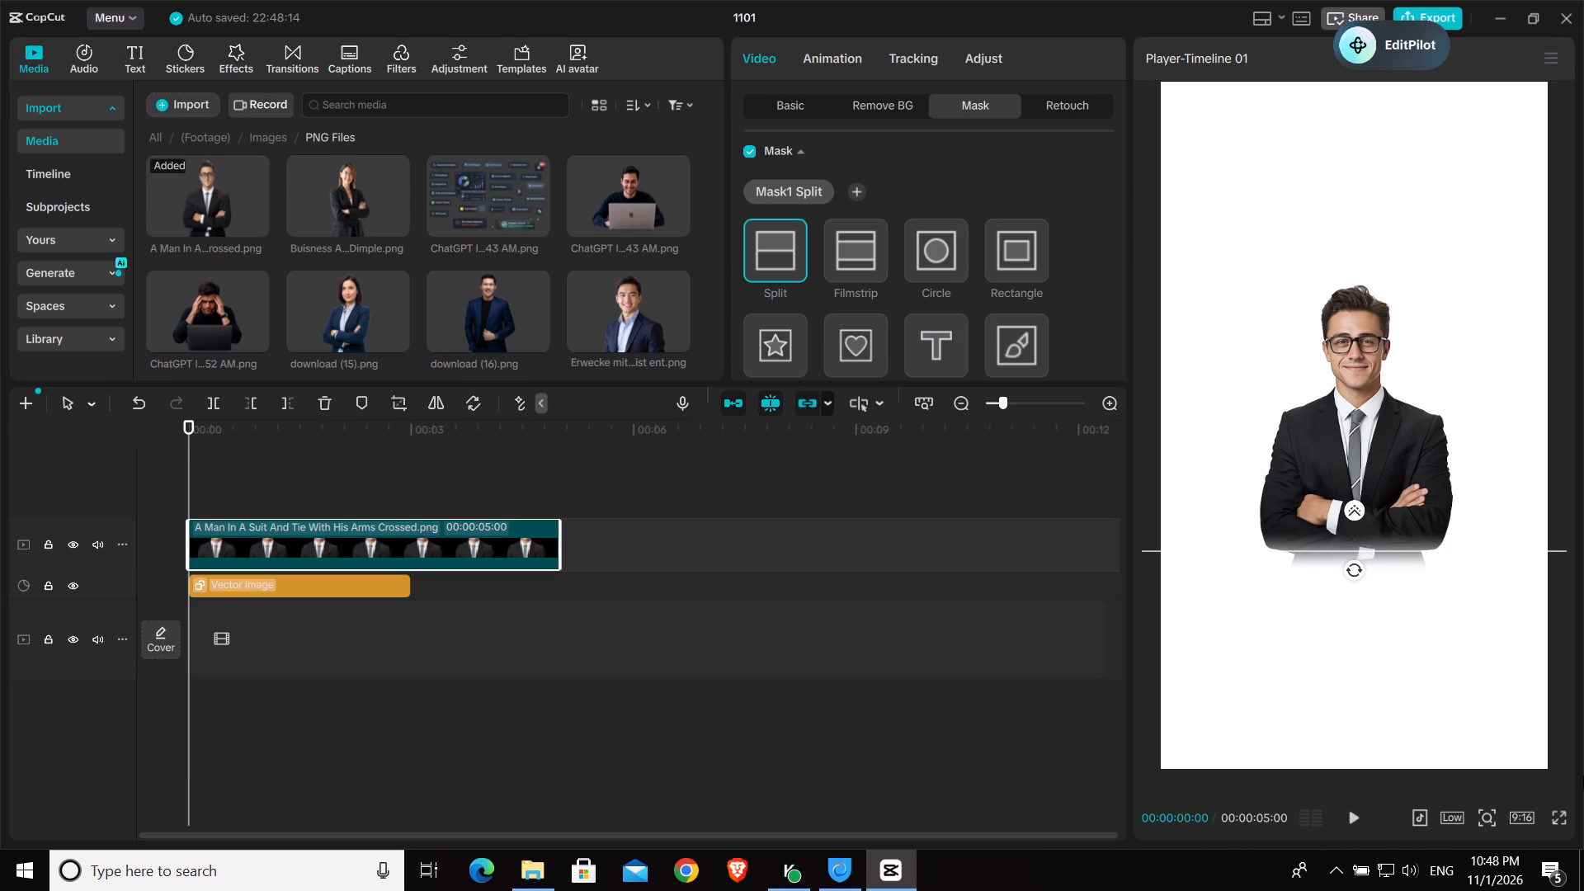
# Add a default text clip at the timeline start and change its wording to "people".
pyautogui.click(138, 60)
pyautogui.click(220, 166)
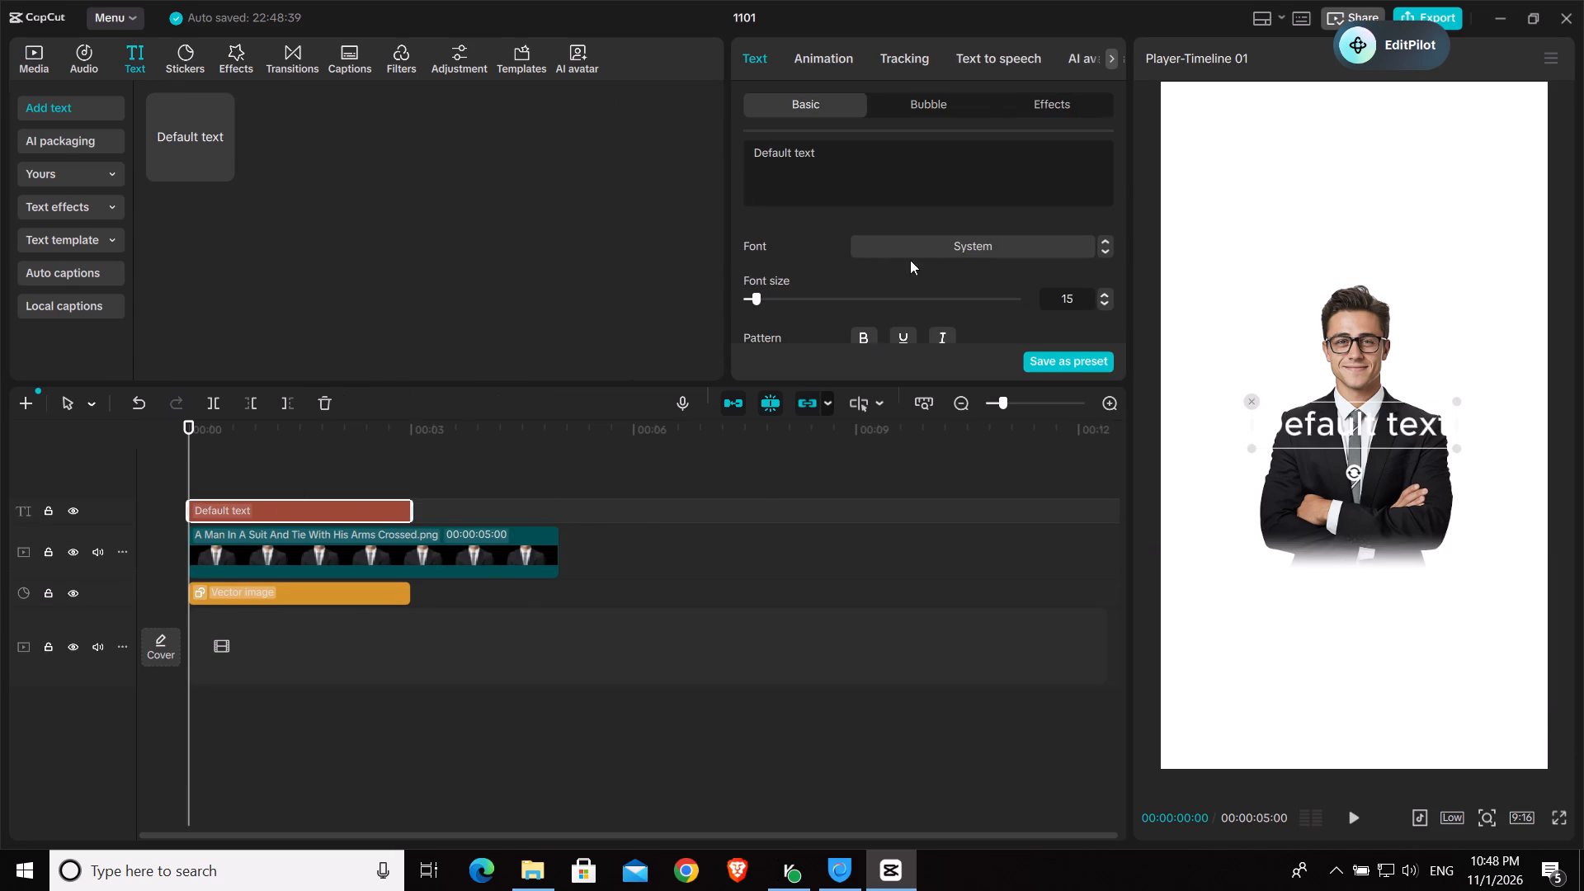
pyautogui.doubleClick(854, 160)
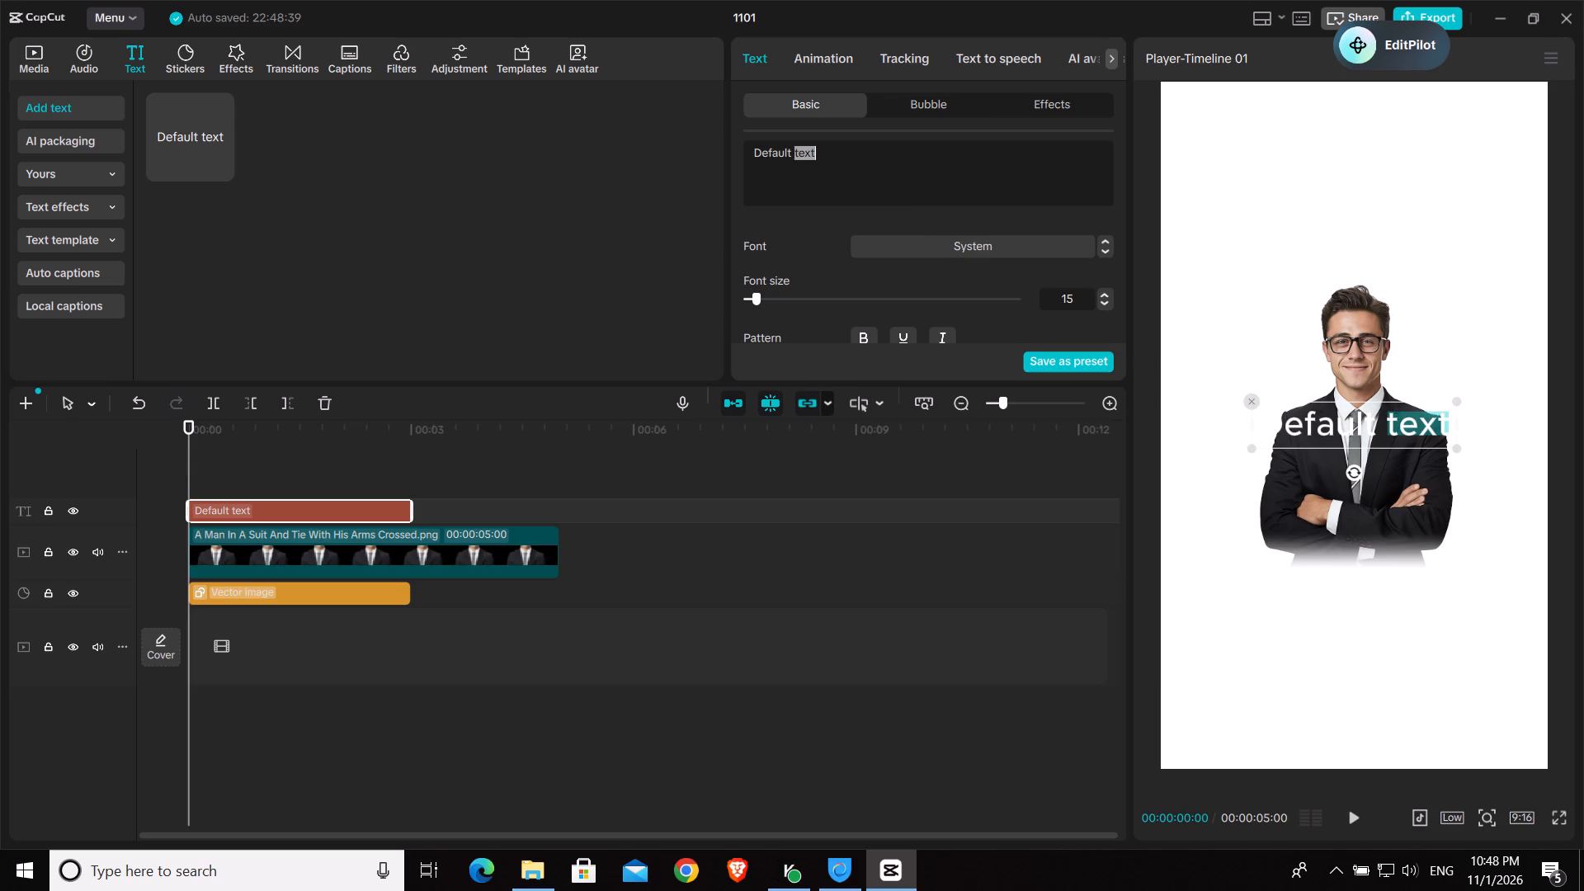
pyautogui.tripleClick(854, 160)
pyautogui.click(854, 160)
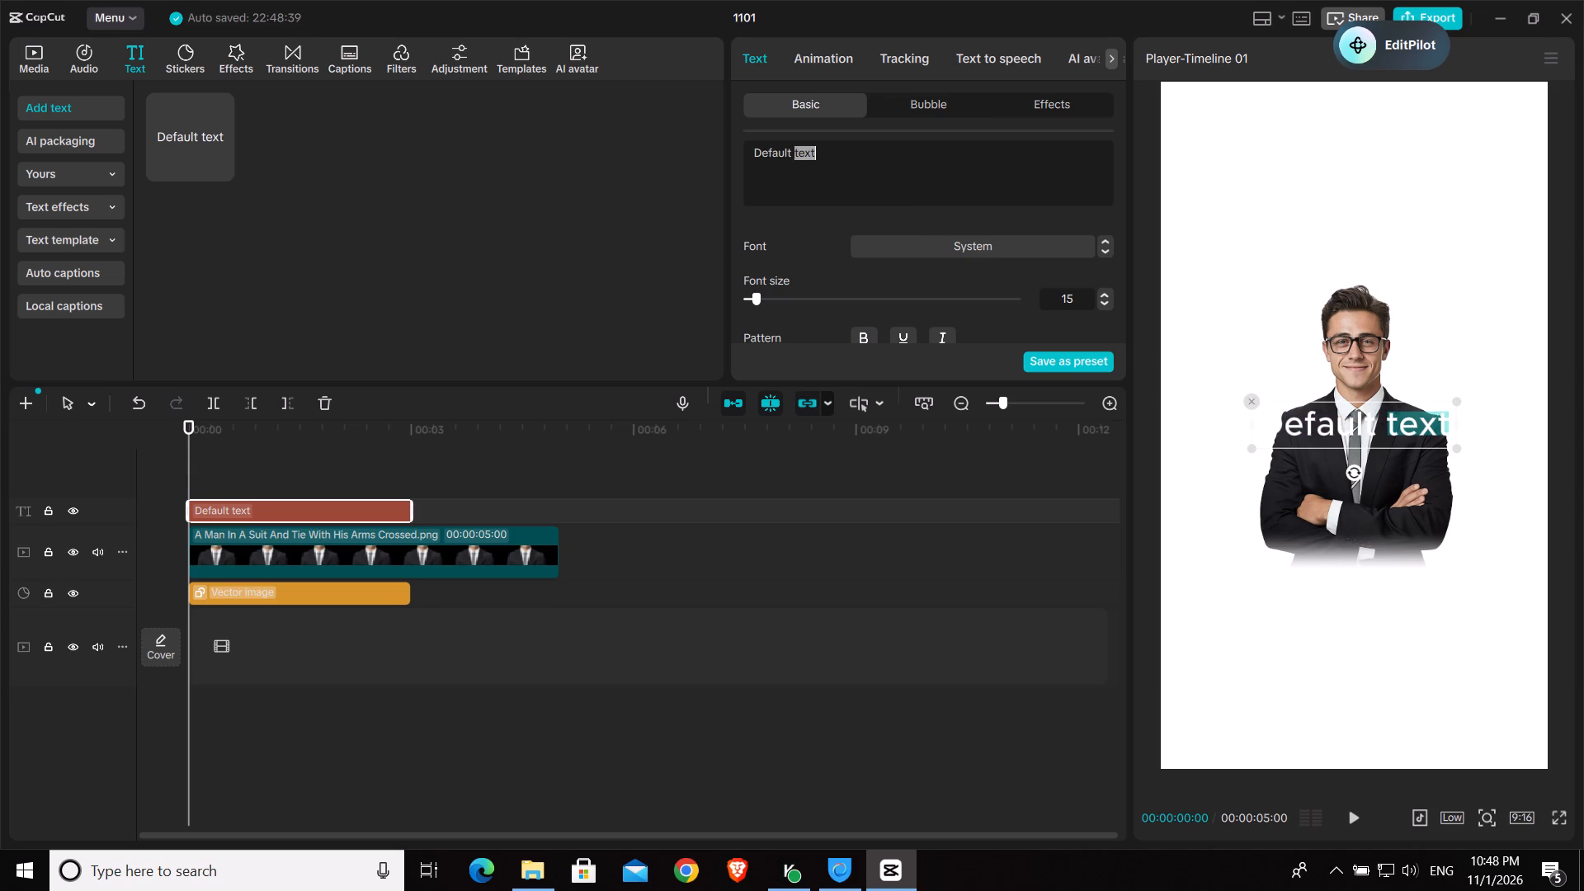
pyautogui.click(854, 160)
pyautogui.write('people')
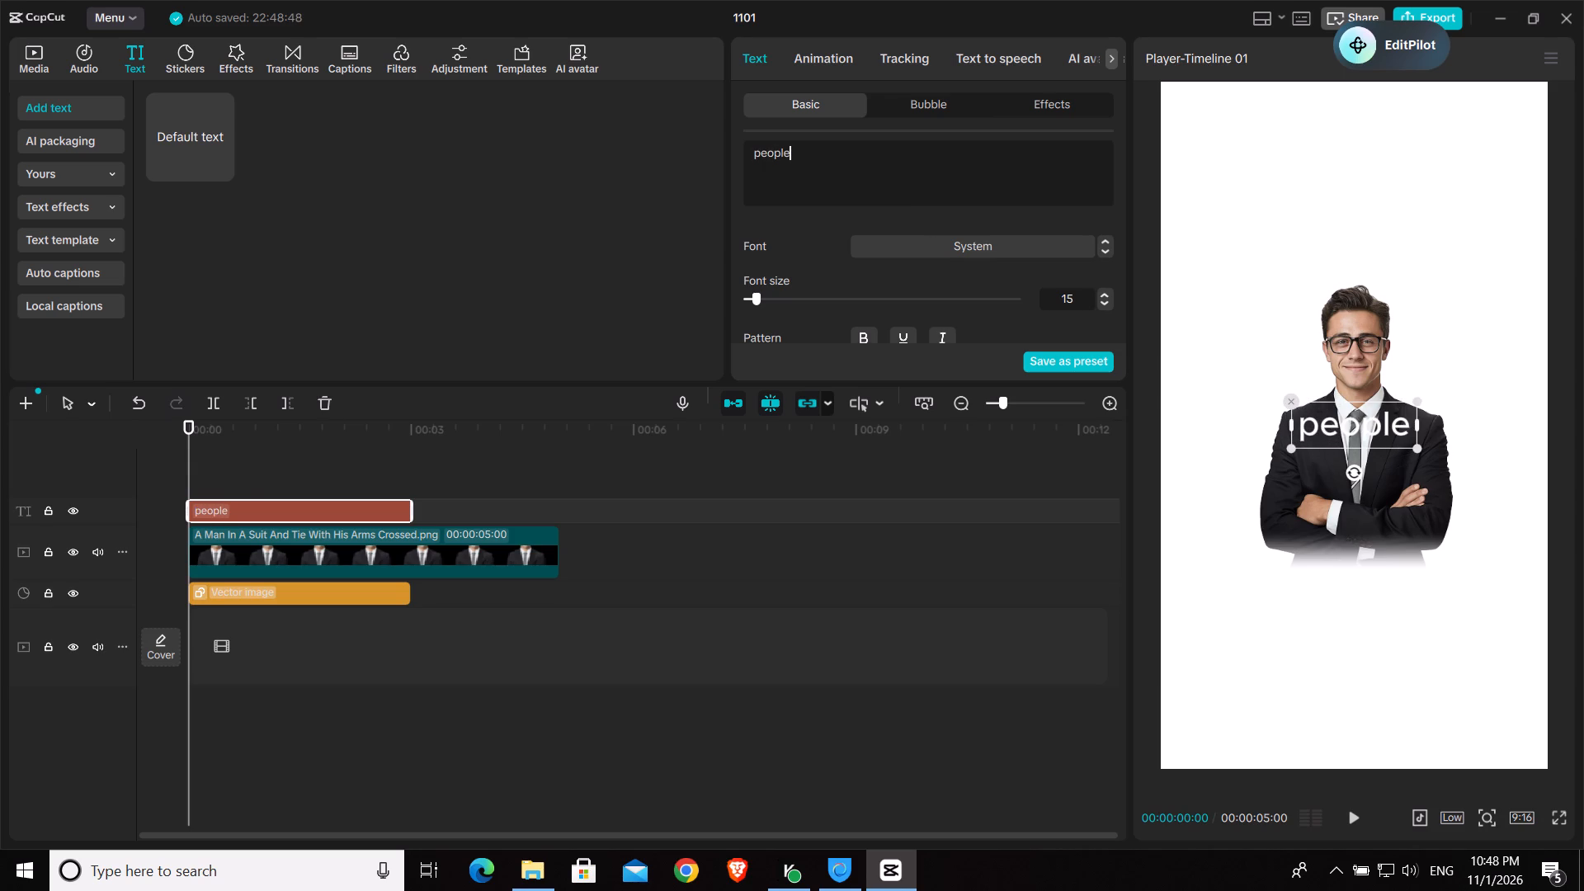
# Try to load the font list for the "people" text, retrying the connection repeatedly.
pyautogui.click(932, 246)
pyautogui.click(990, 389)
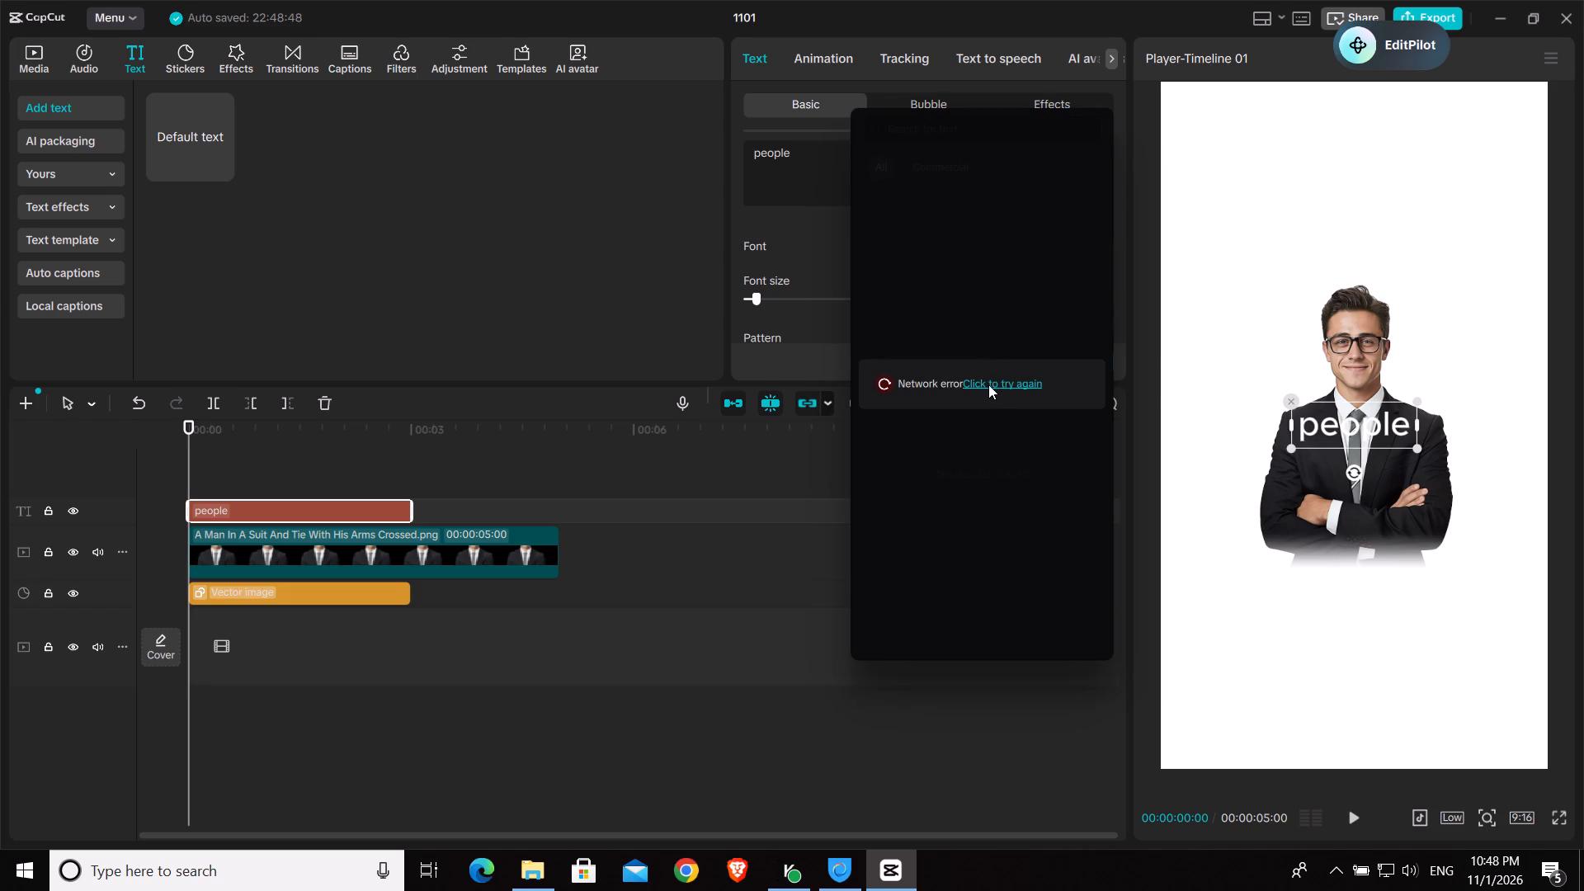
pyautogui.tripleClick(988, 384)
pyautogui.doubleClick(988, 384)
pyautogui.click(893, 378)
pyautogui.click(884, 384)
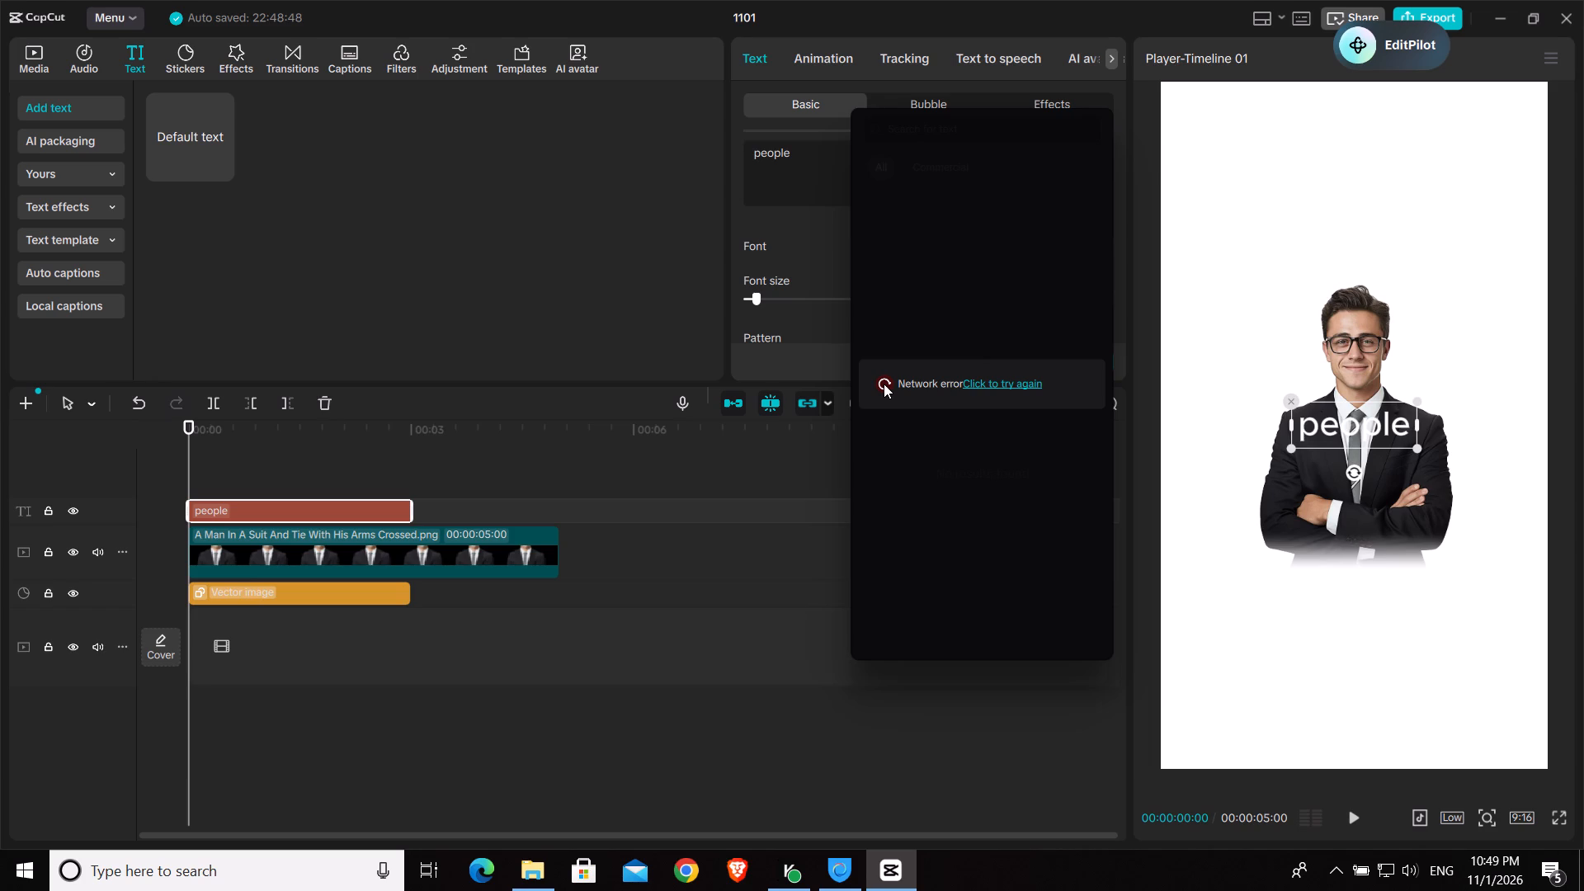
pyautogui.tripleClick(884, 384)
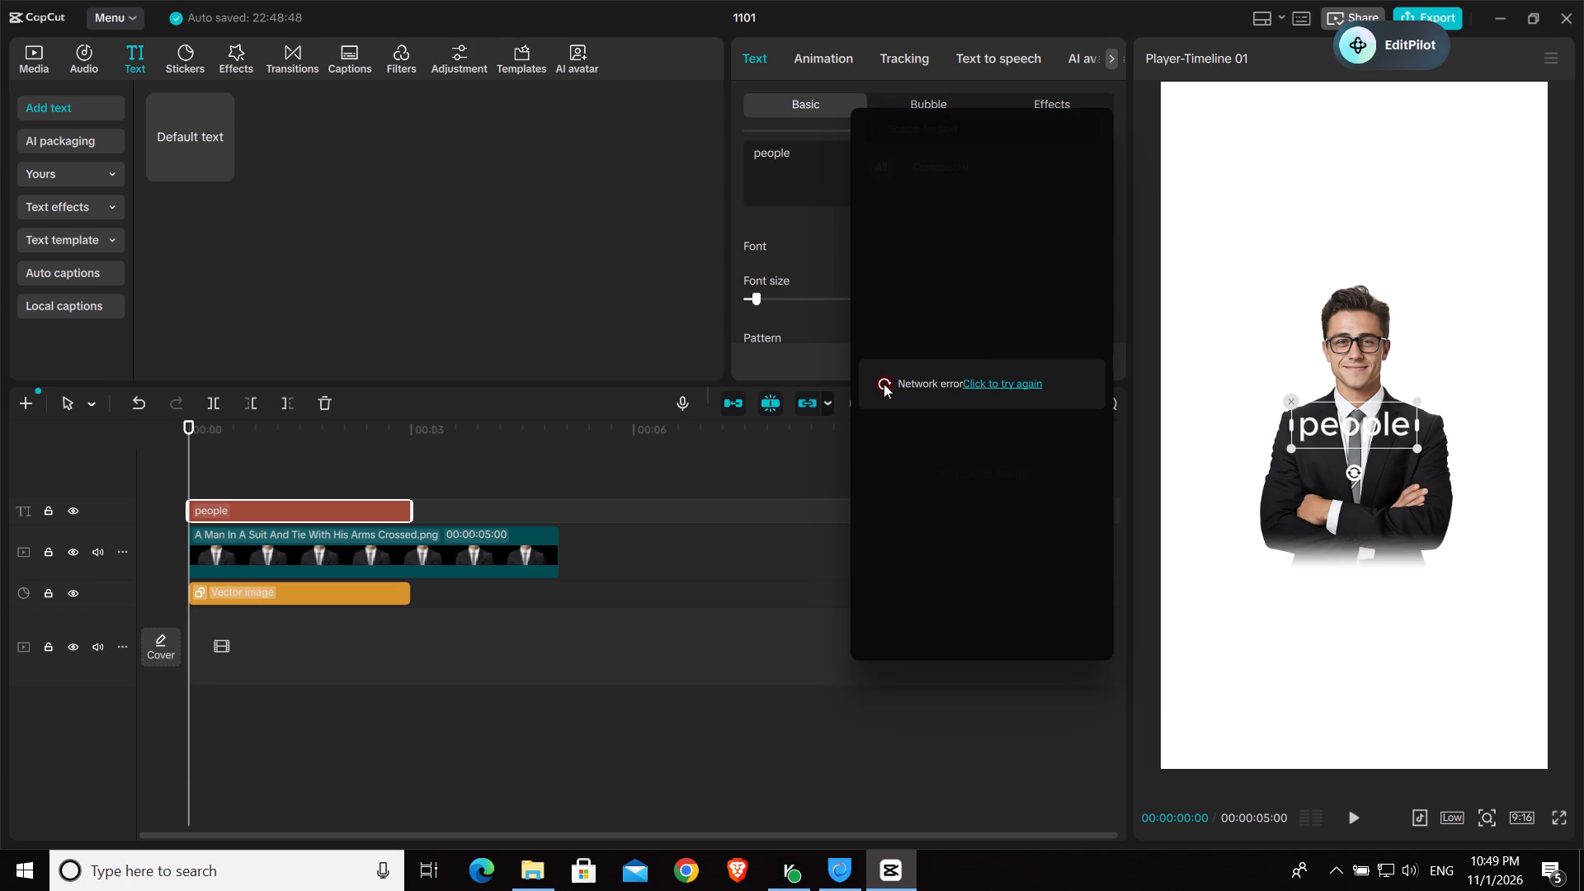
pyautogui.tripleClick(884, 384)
# Close CapCut completely, relaunch it through its environment test, and reopen project 1101.
pyautogui.click(1561, 12)
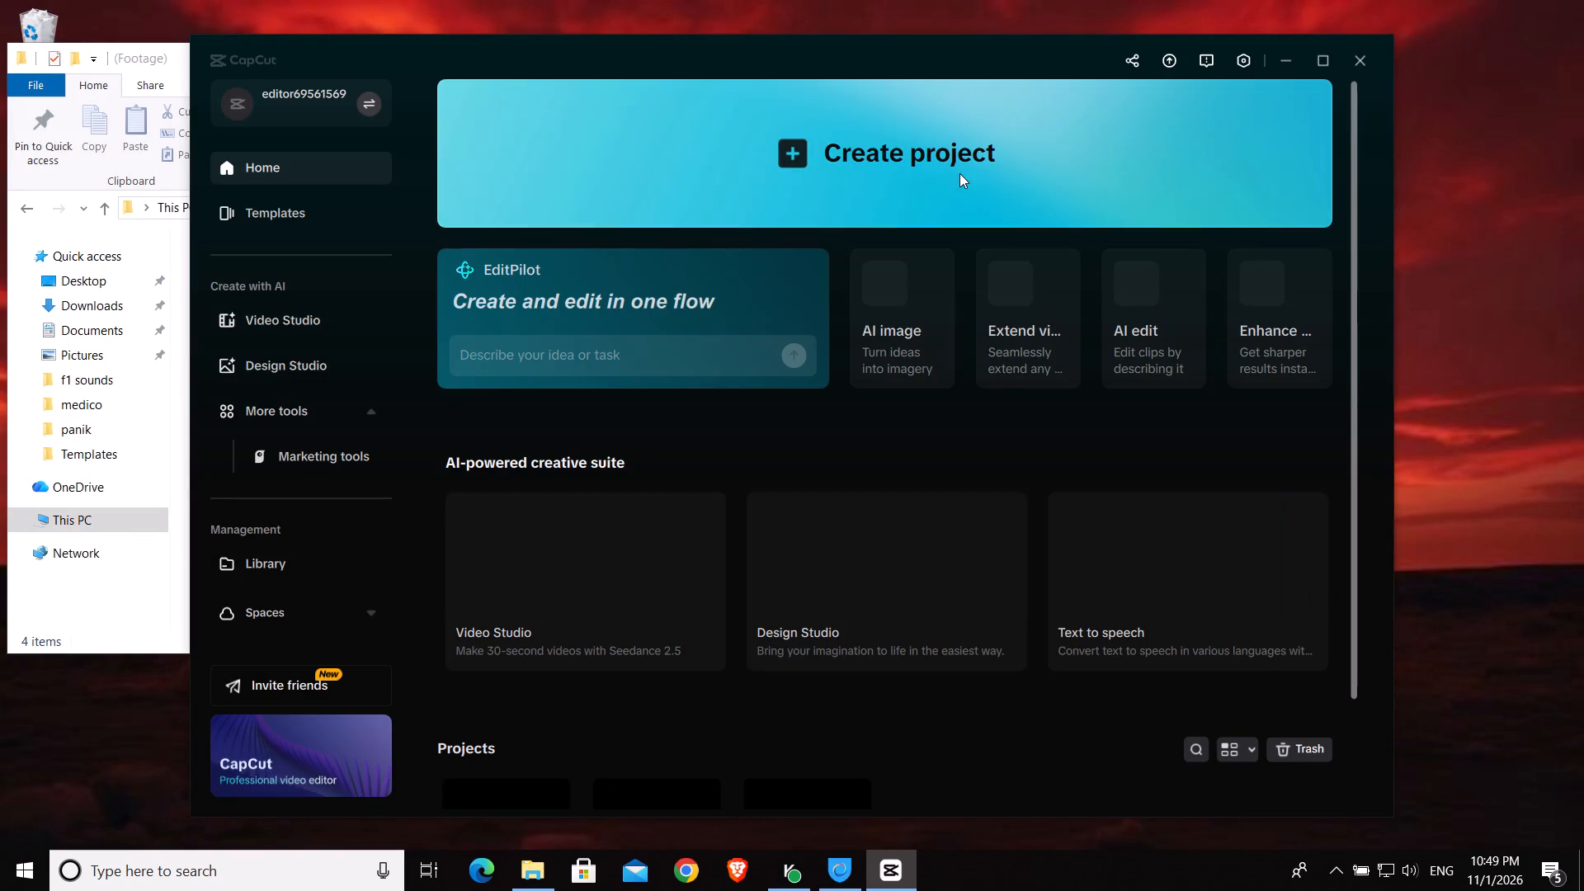
pyautogui.click(1367, 64)
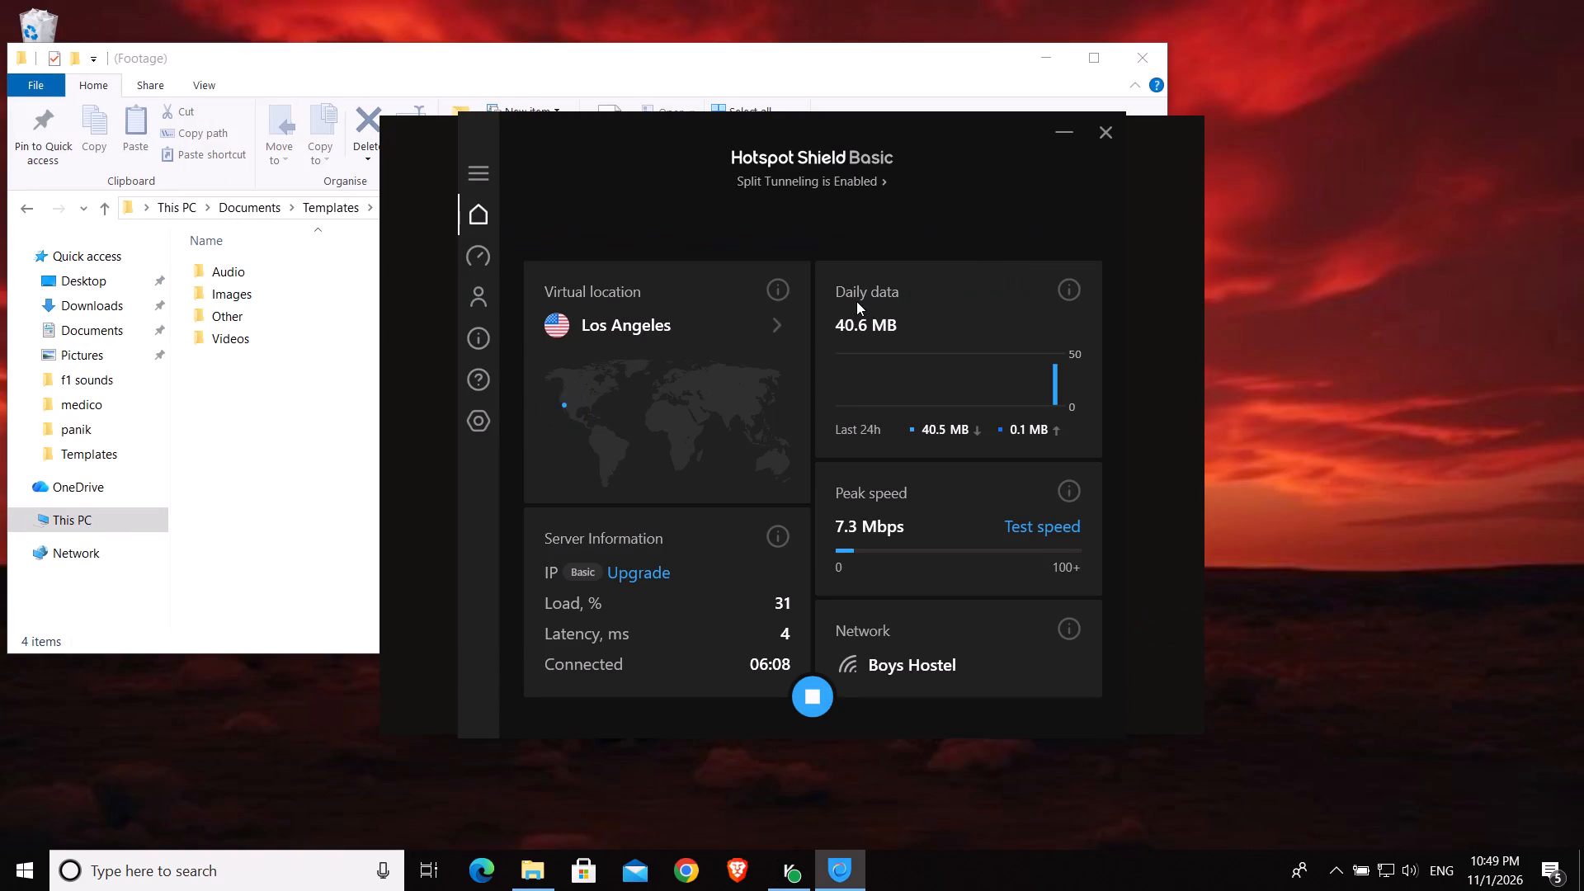
pyautogui.click(0, 890)
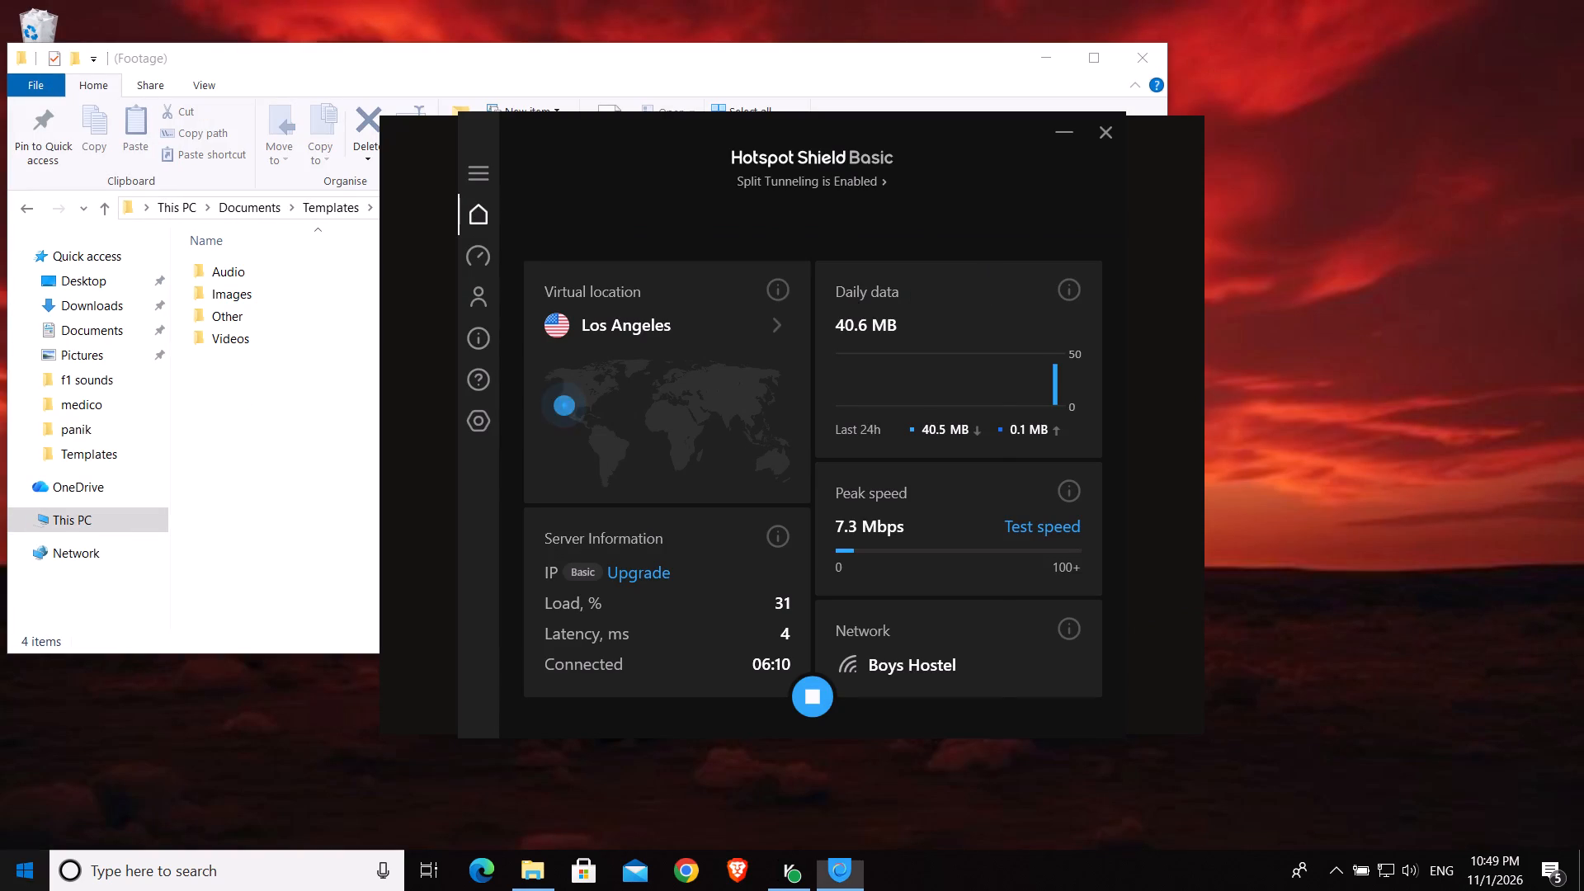
pyautogui.click(175, 287)
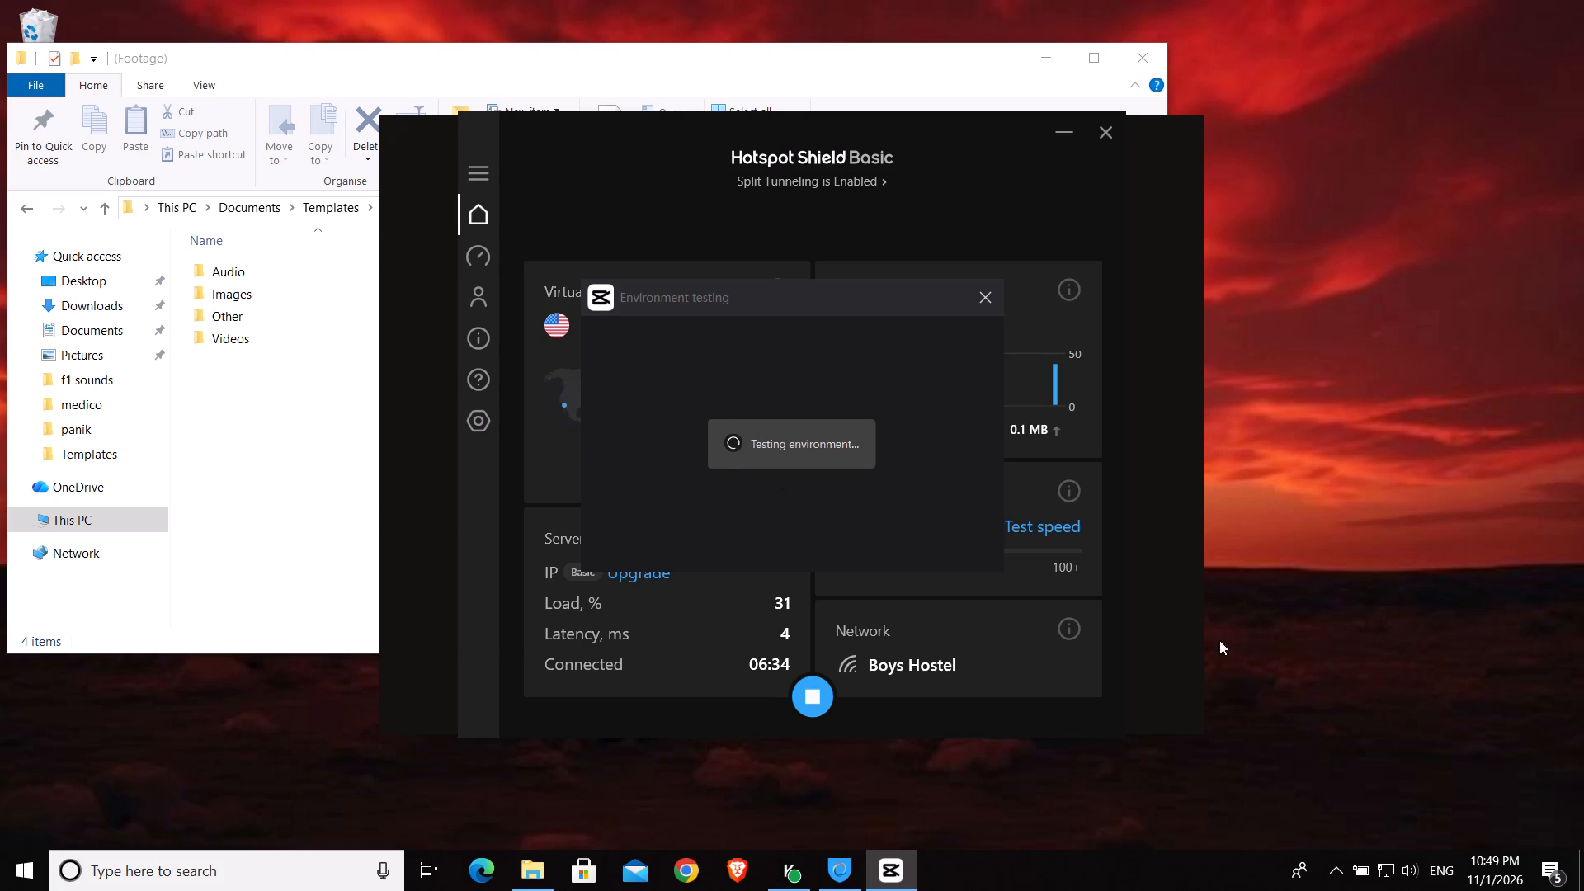
pyautogui.click(1325, 888)
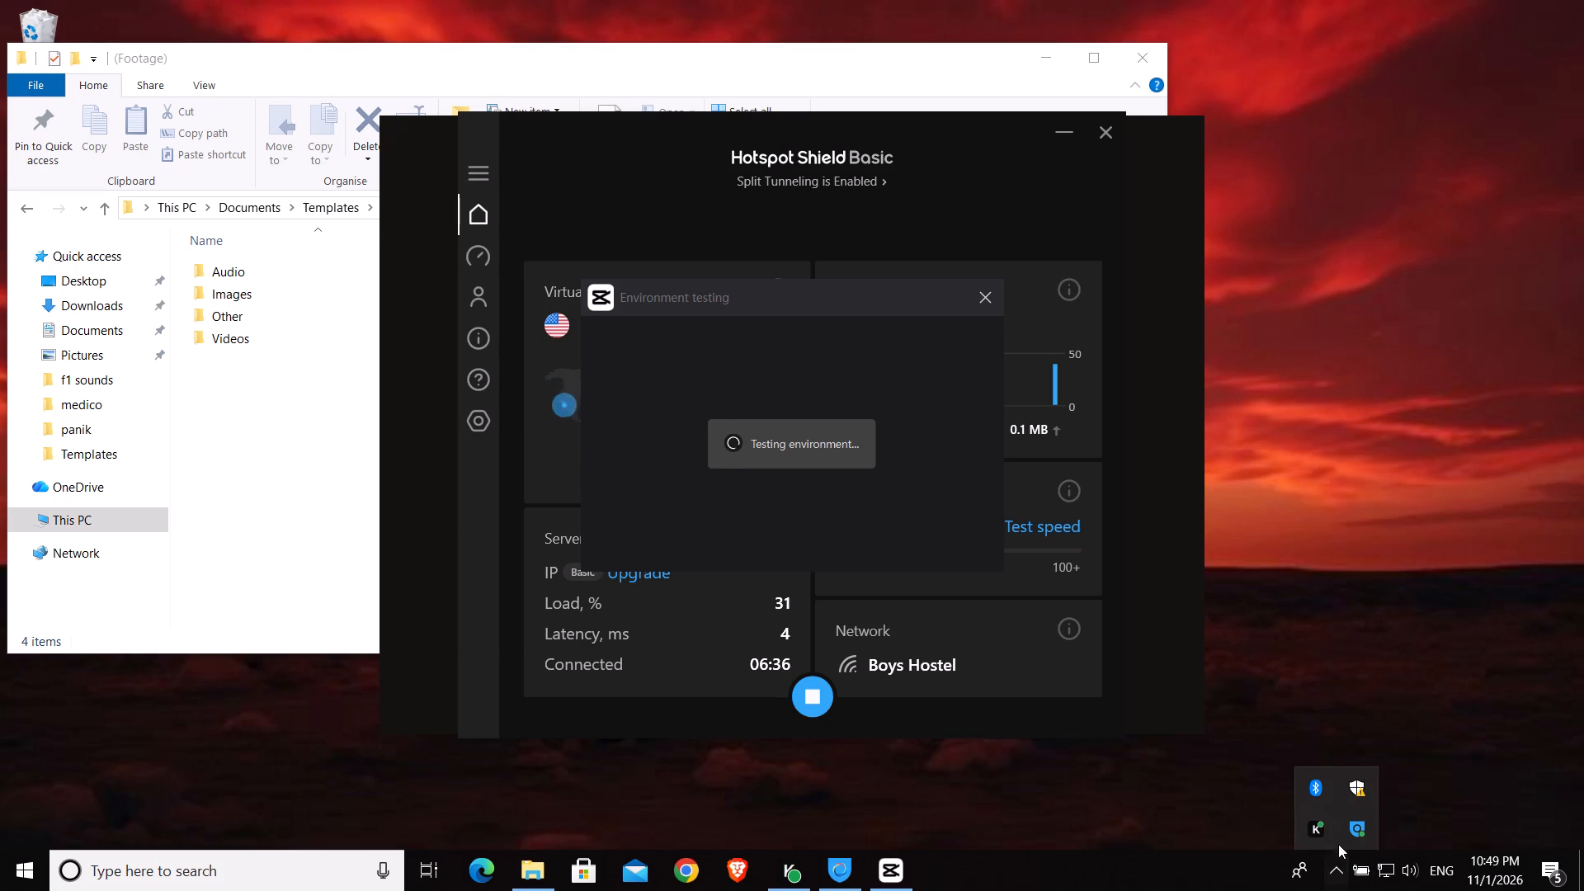
pyautogui.click(1126, 890)
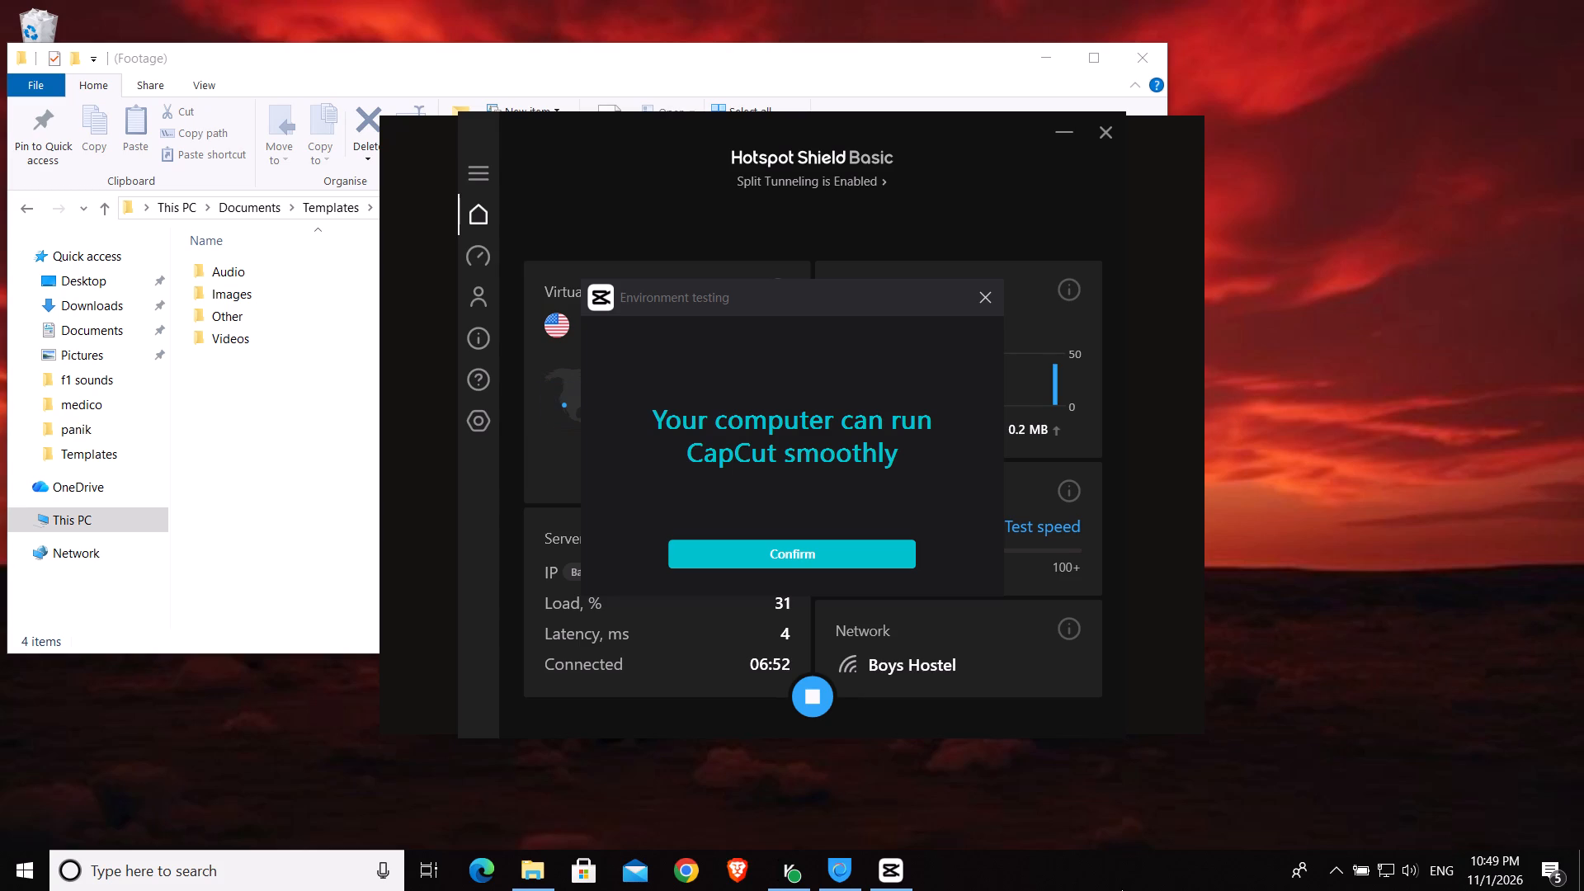
pyautogui.click(775, 563)
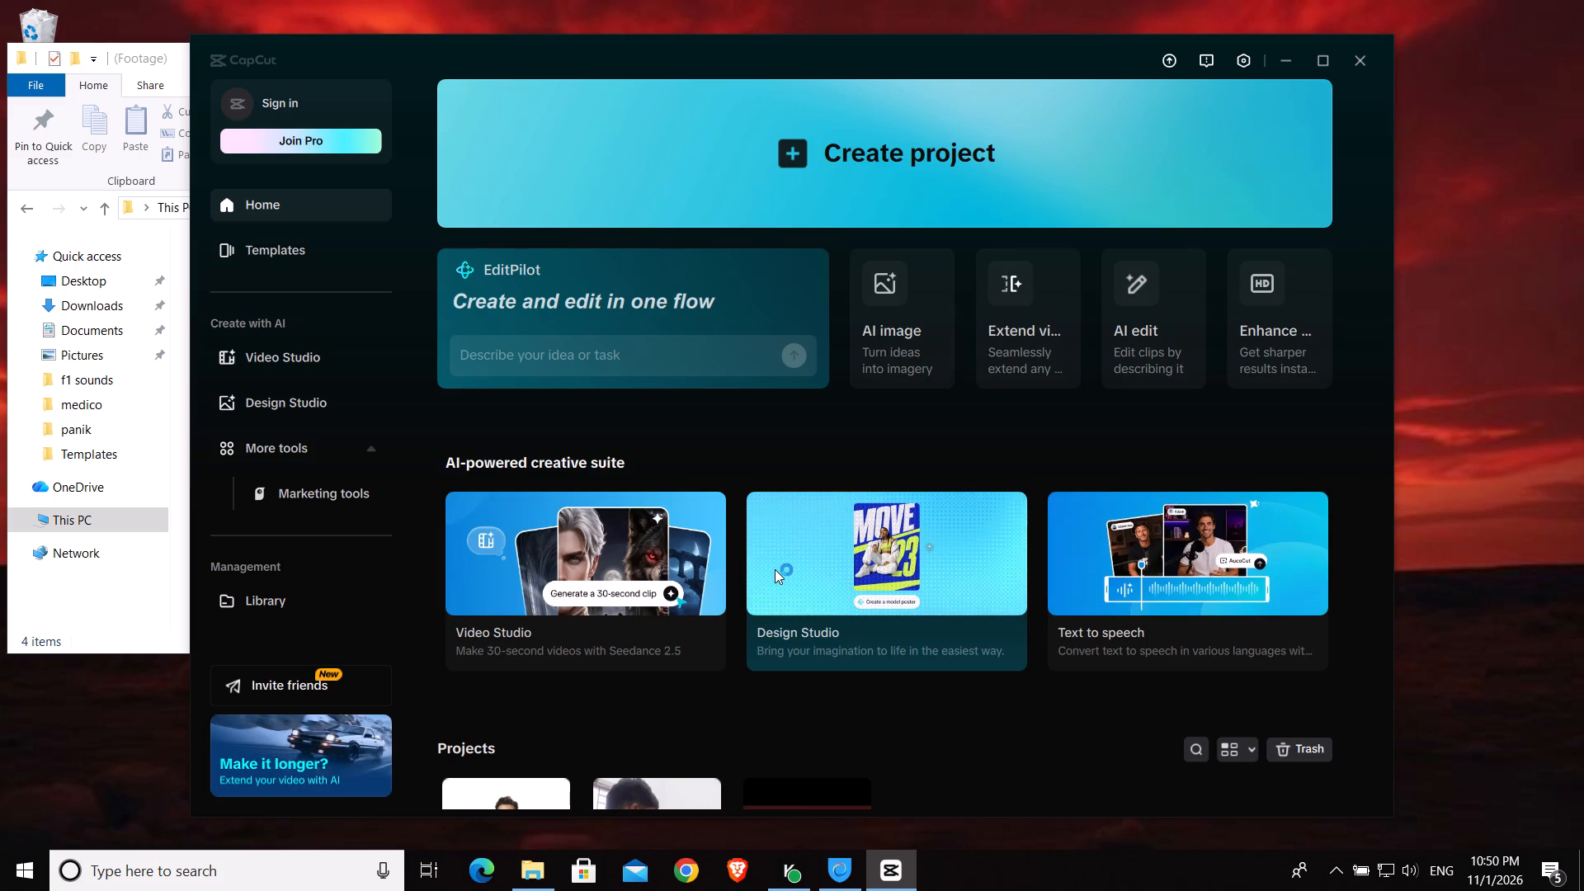
pyautogui.scroll(-3, 775, 569)
pyautogui.click(503, 747)
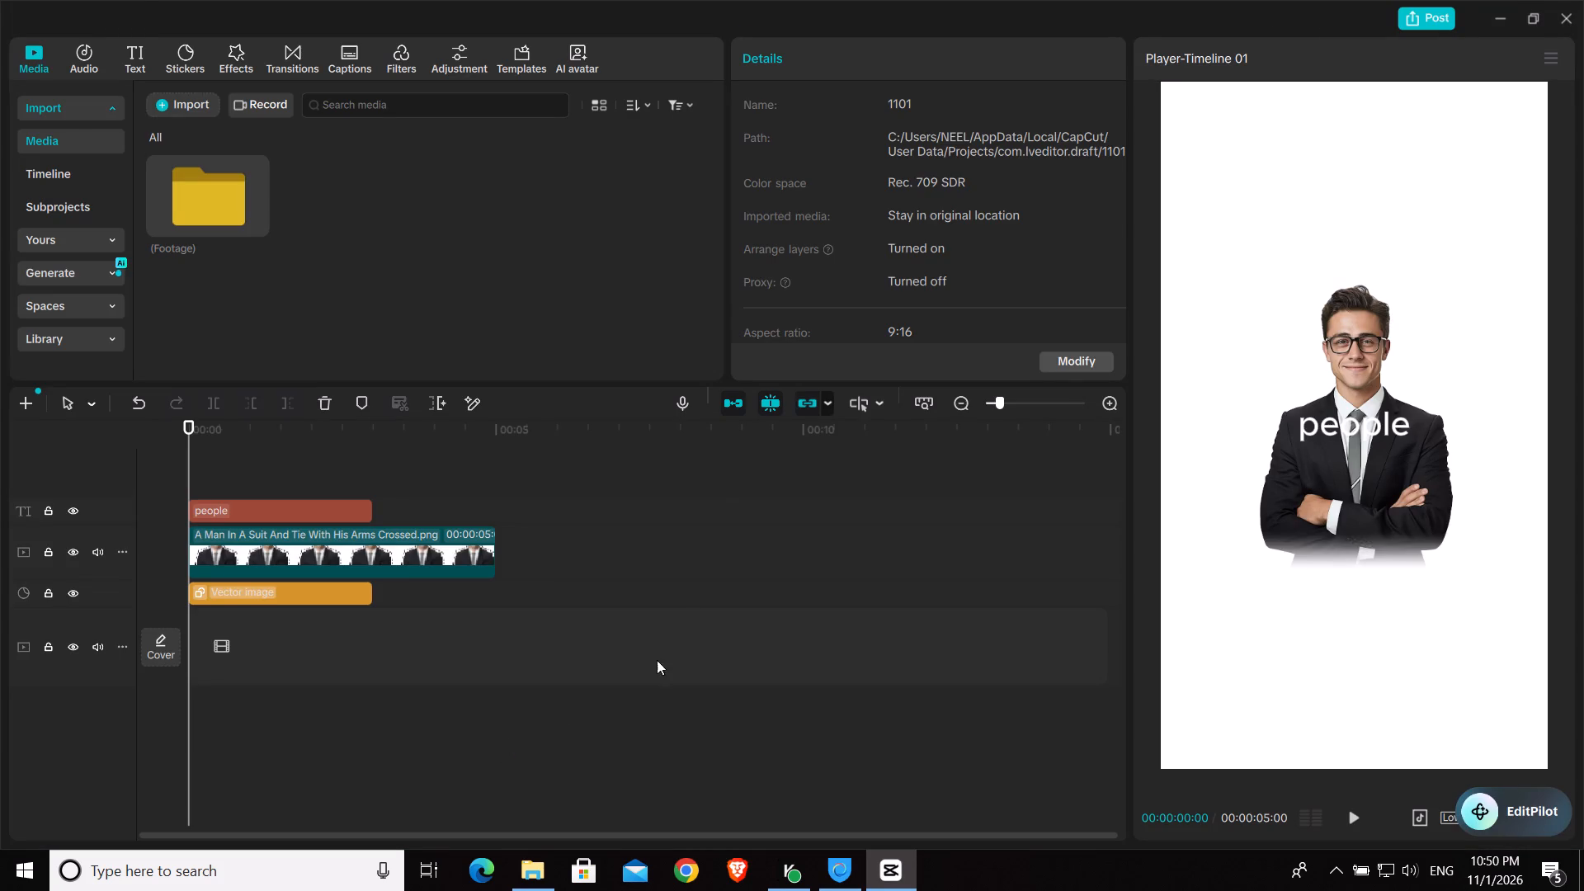
# Reload the font list for the "people" text, search it for "pontanasans" and choose the first, thin PontanoSans font.
pyautogui.click(281, 501)
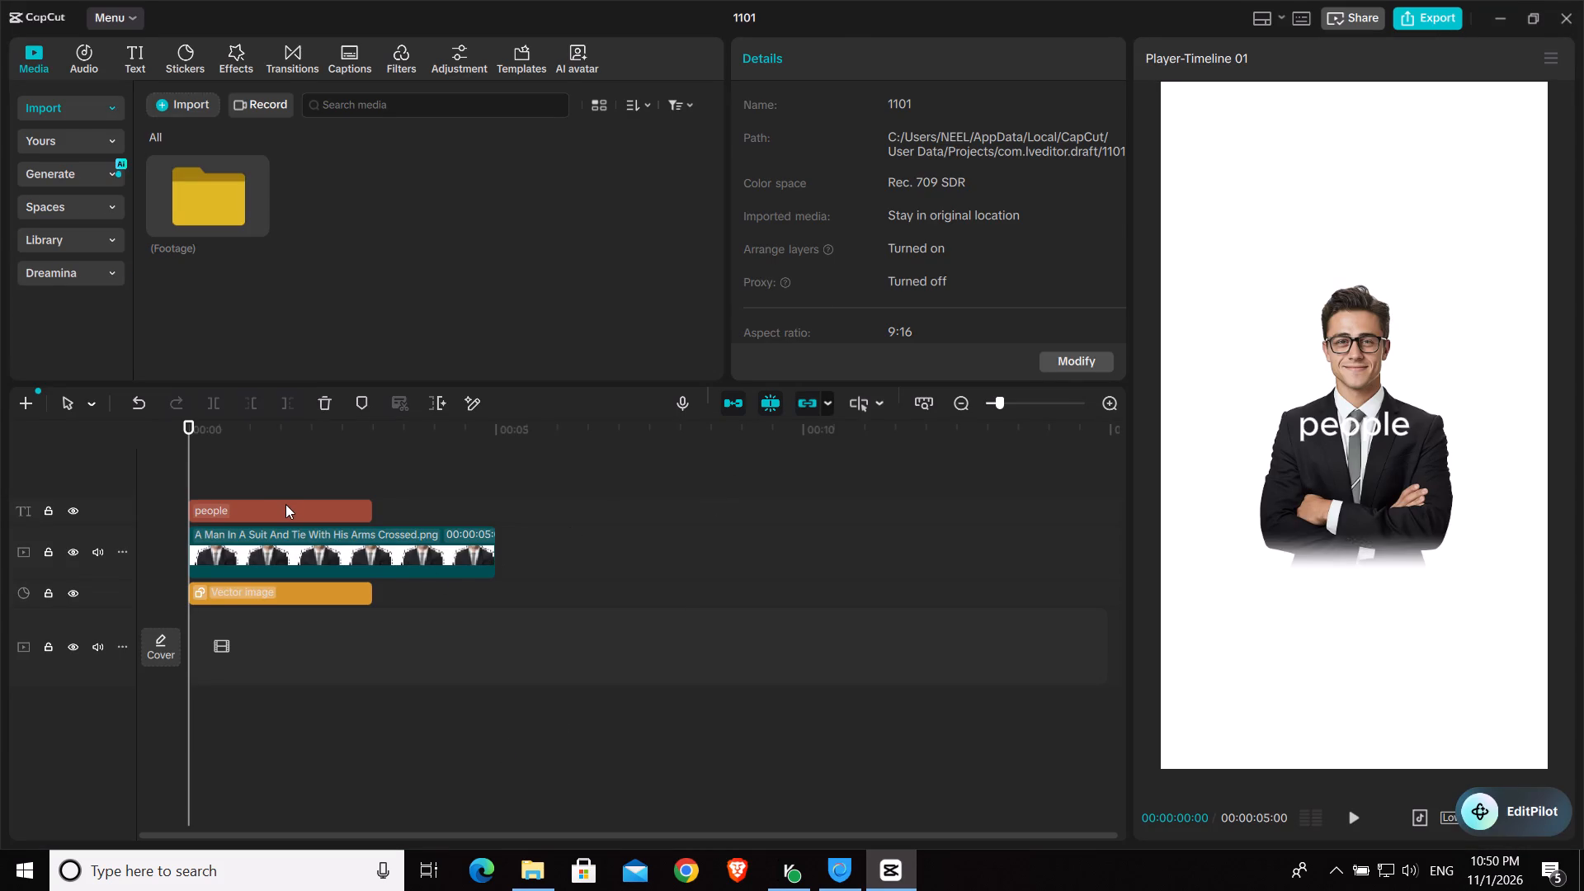
pyautogui.click(285, 504)
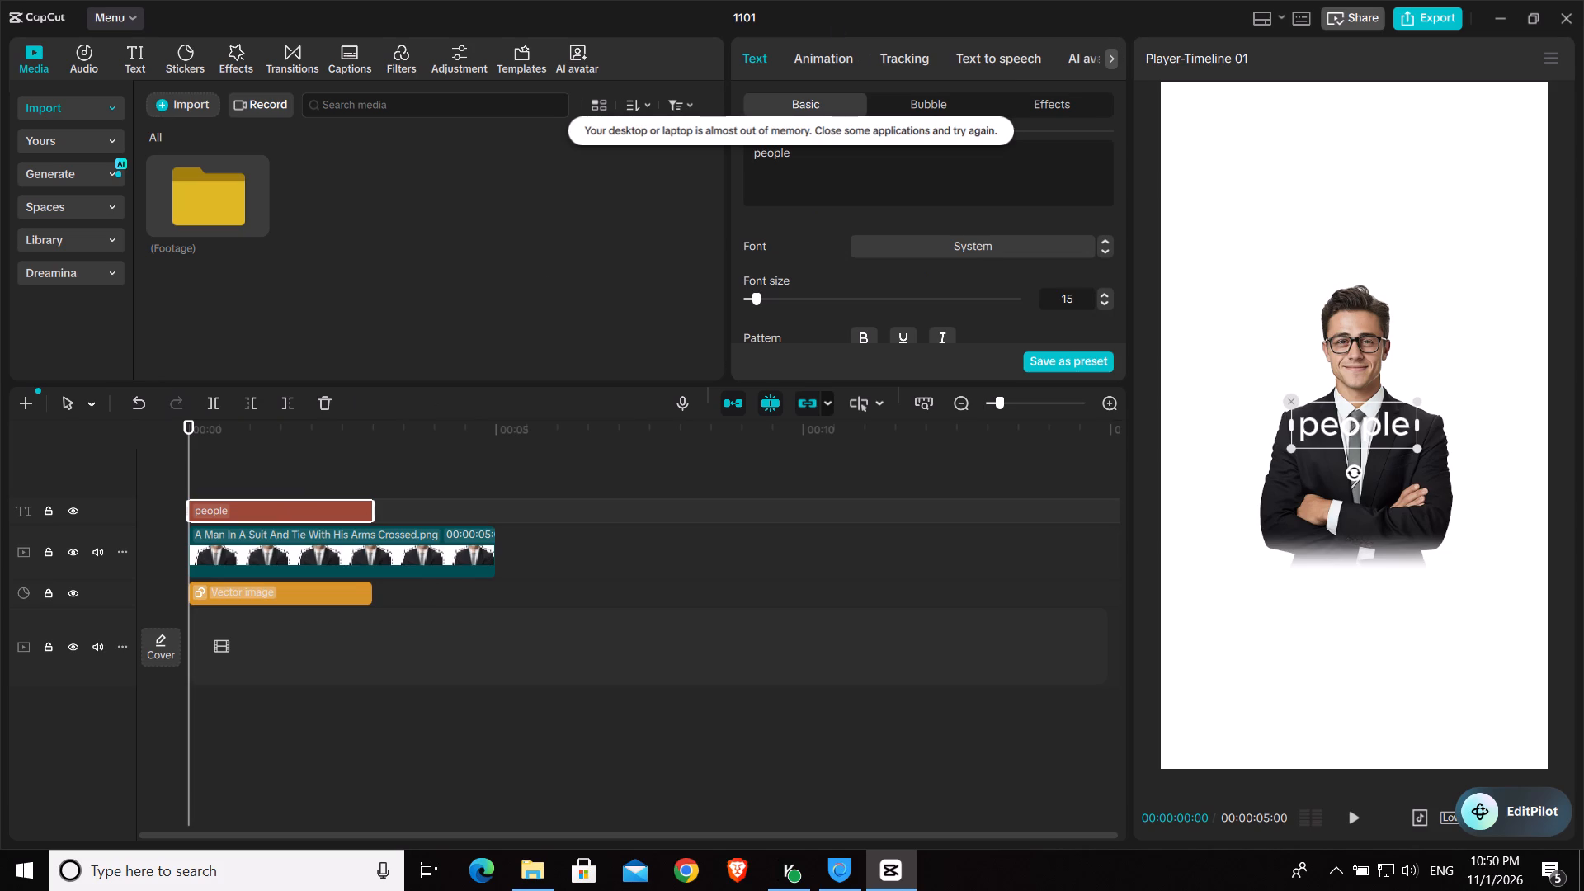
pyautogui.click(979, 248)
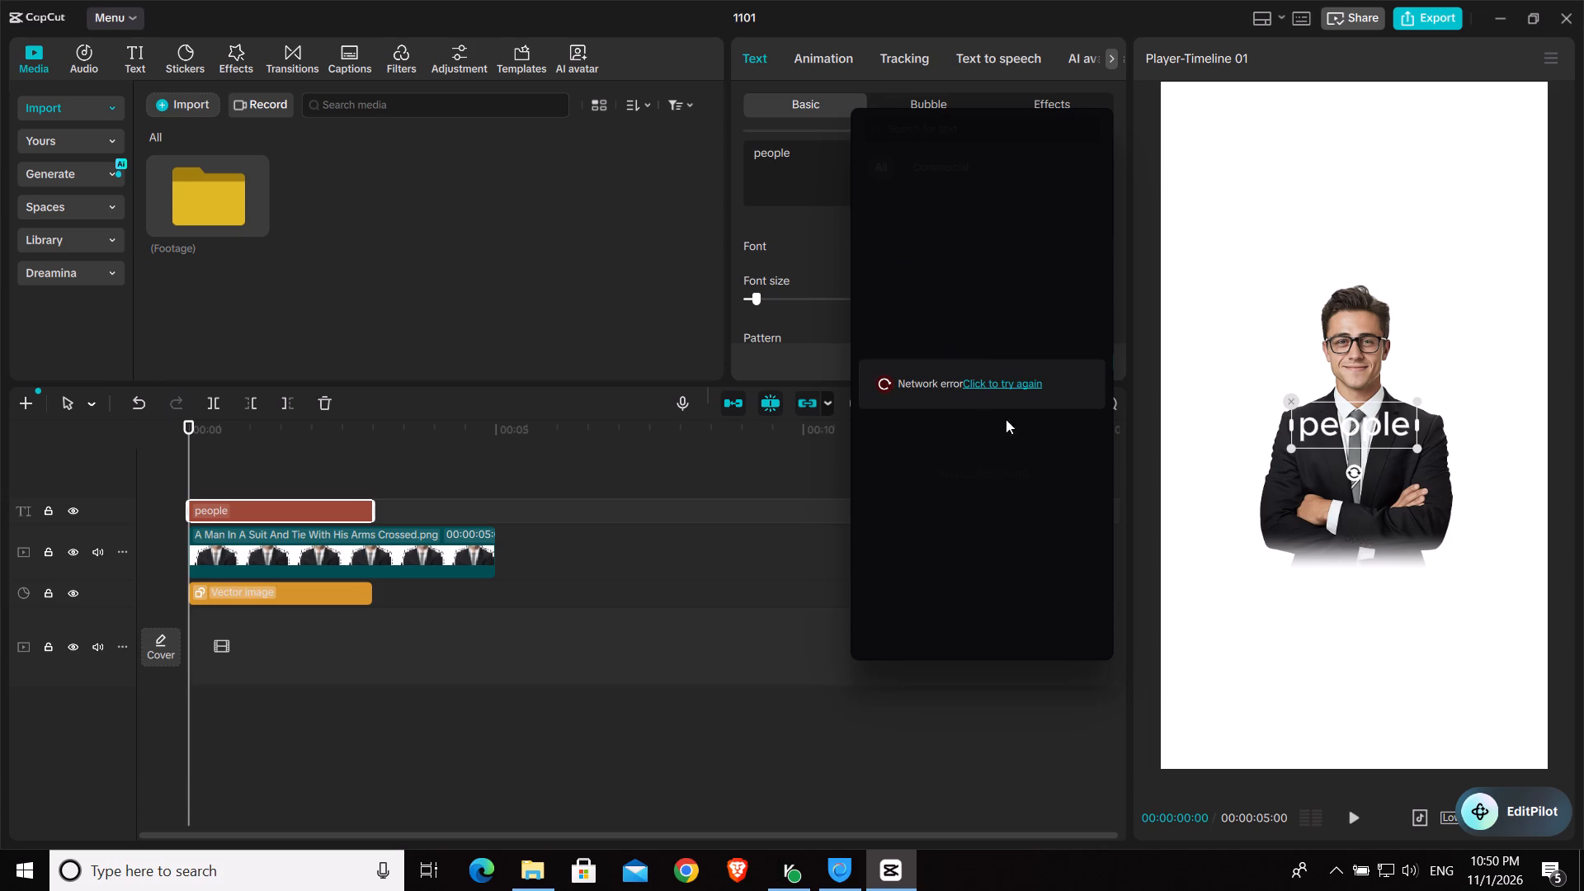
pyautogui.click(996, 388)
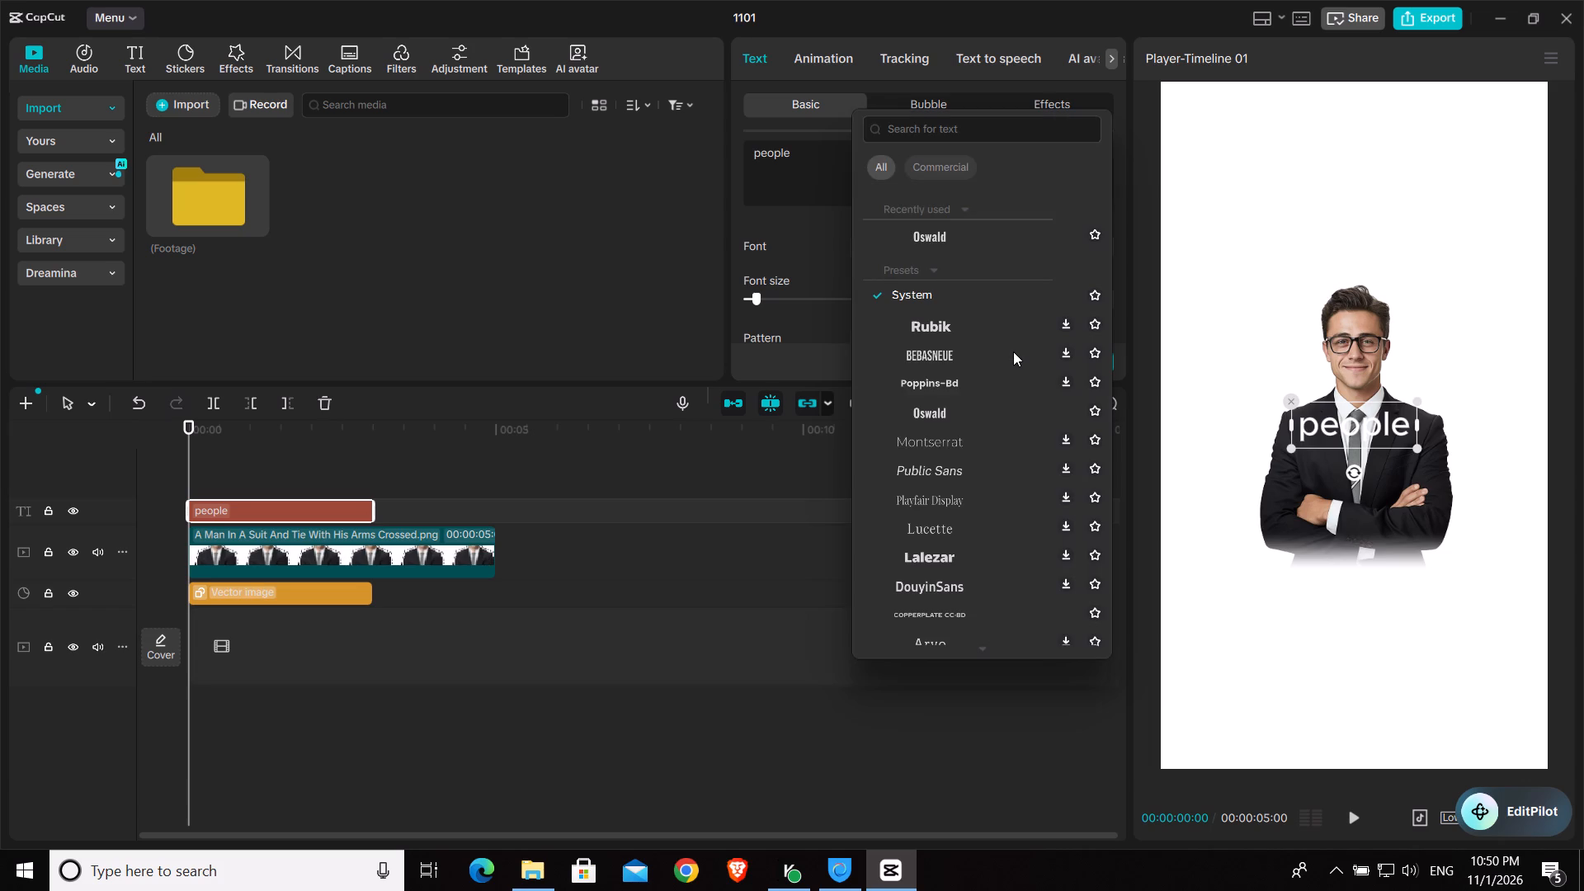
pyautogui.click(957, 122)
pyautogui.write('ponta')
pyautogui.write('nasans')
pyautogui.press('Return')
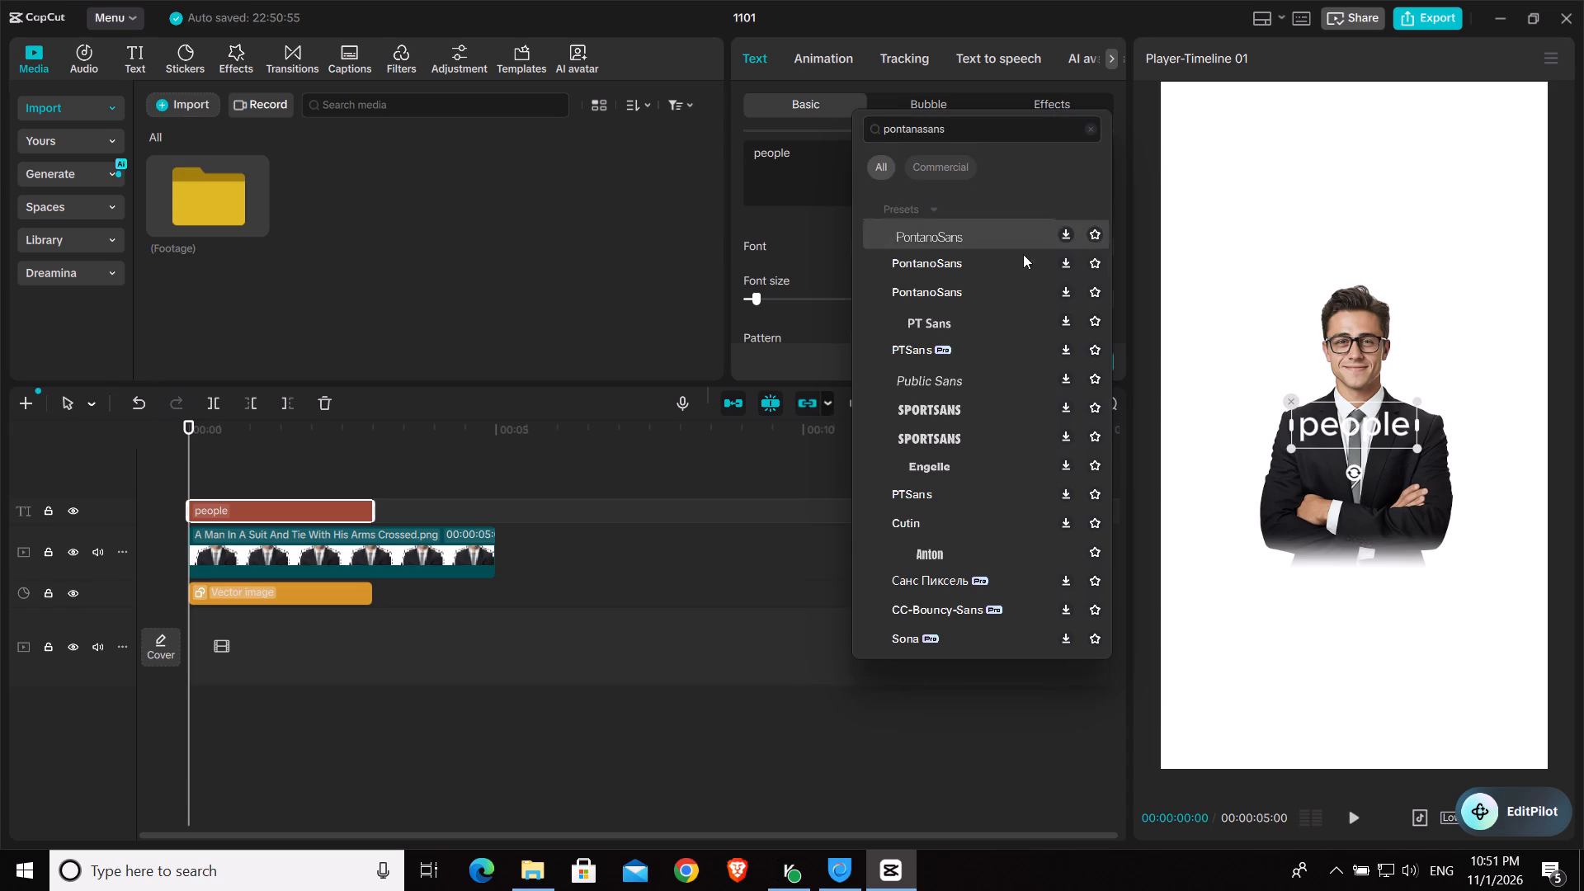
pyautogui.click(1006, 239)
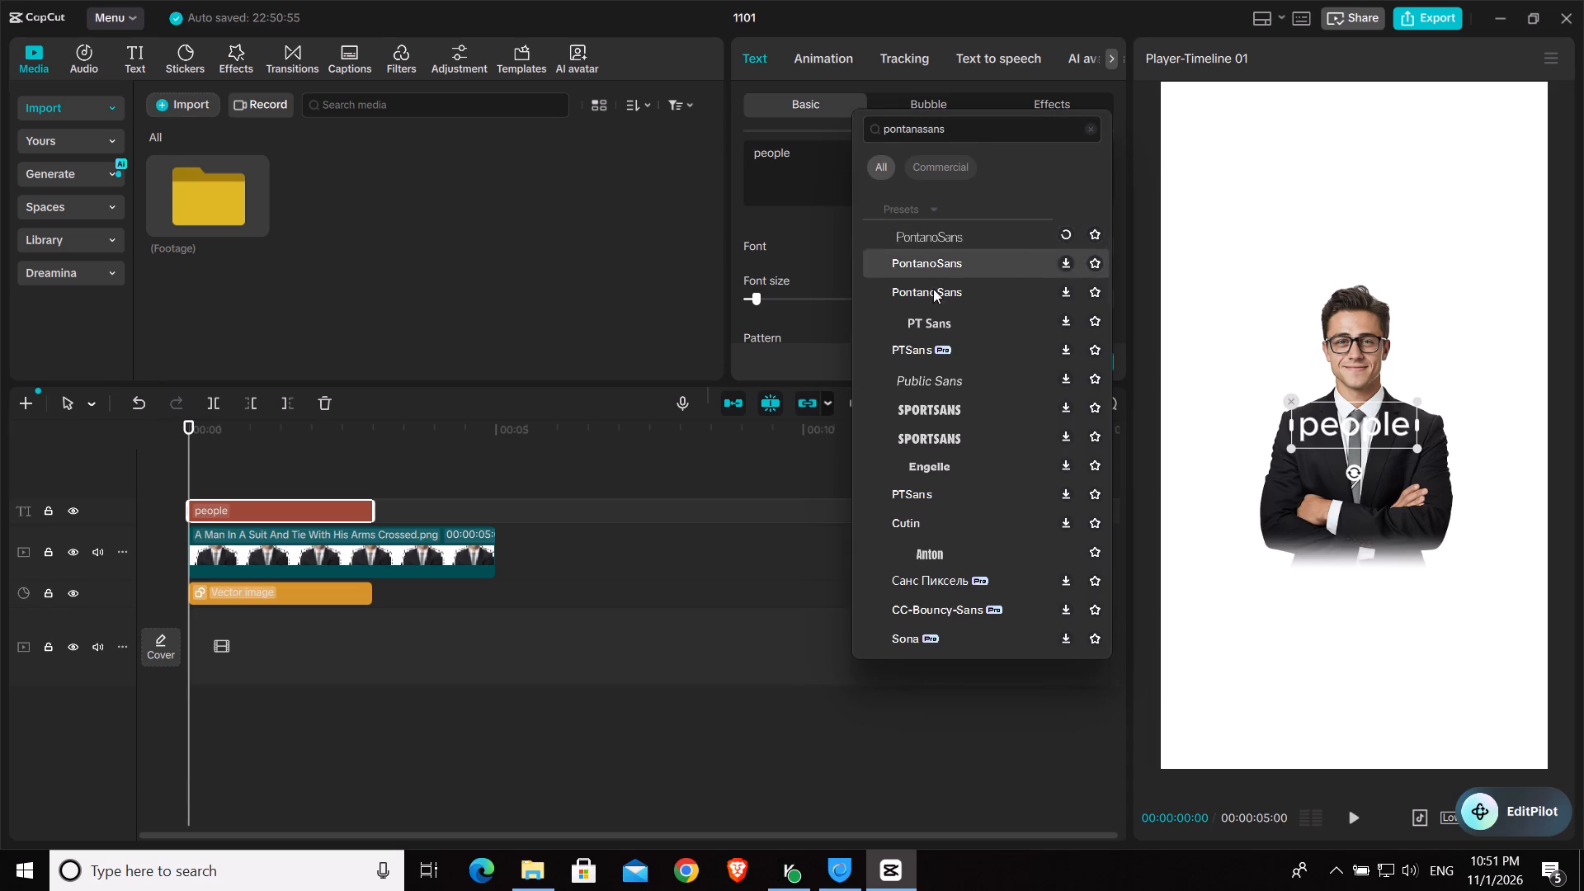
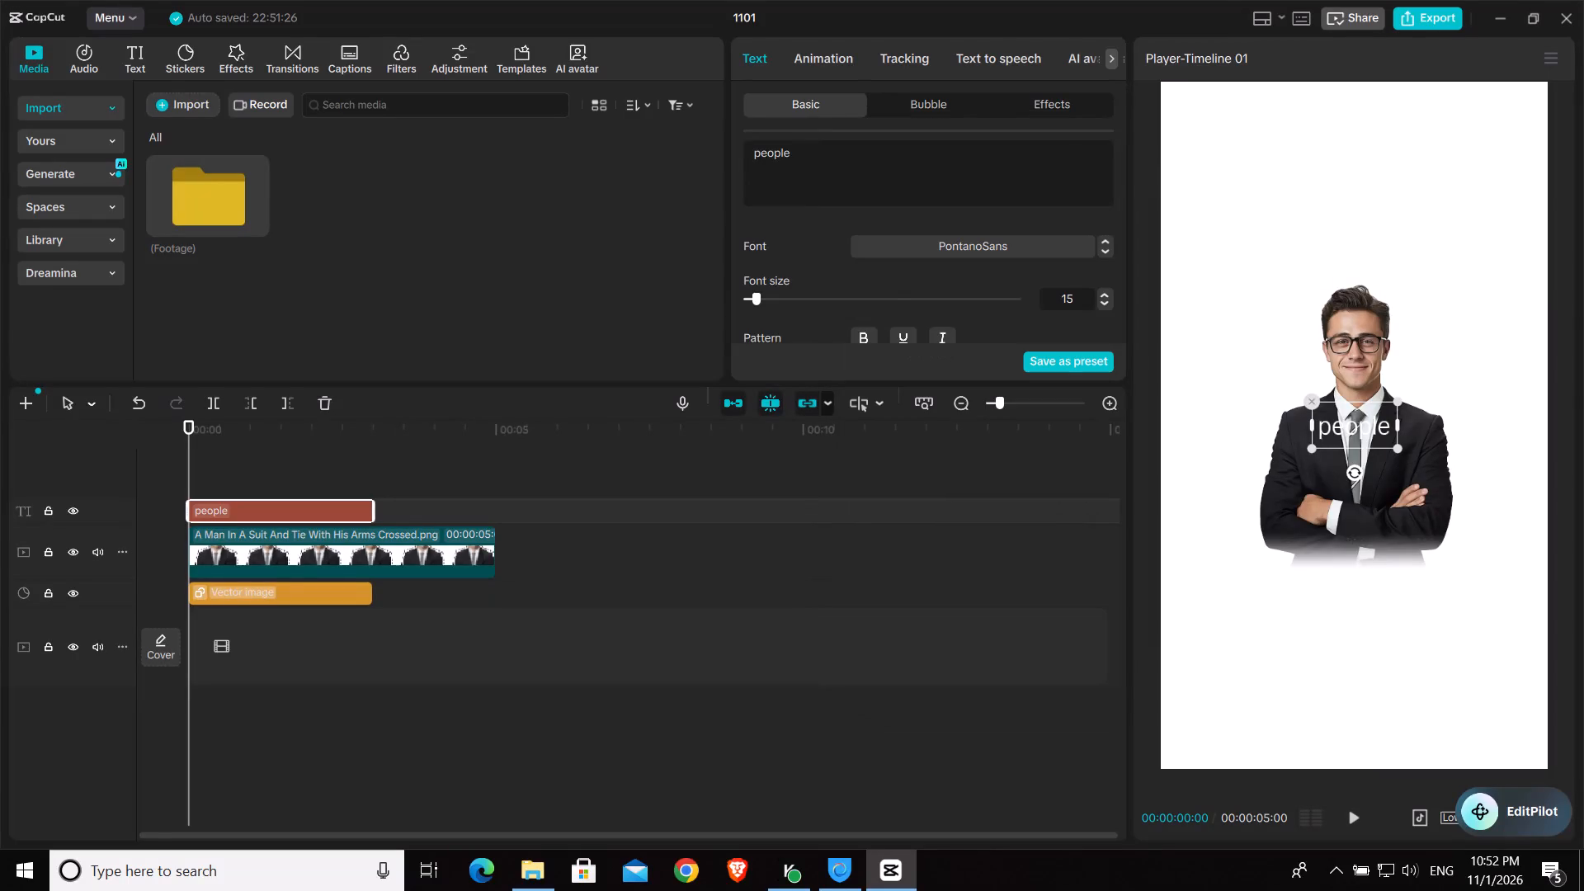
# Change the "people" text colour from the default to a saturated blue, hex 0015BF.
pyautogui.scroll(-1, 952, 268)
pyautogui.scroll(1, 952, 268)
pyautogui.scroll(-1, 921, 298)
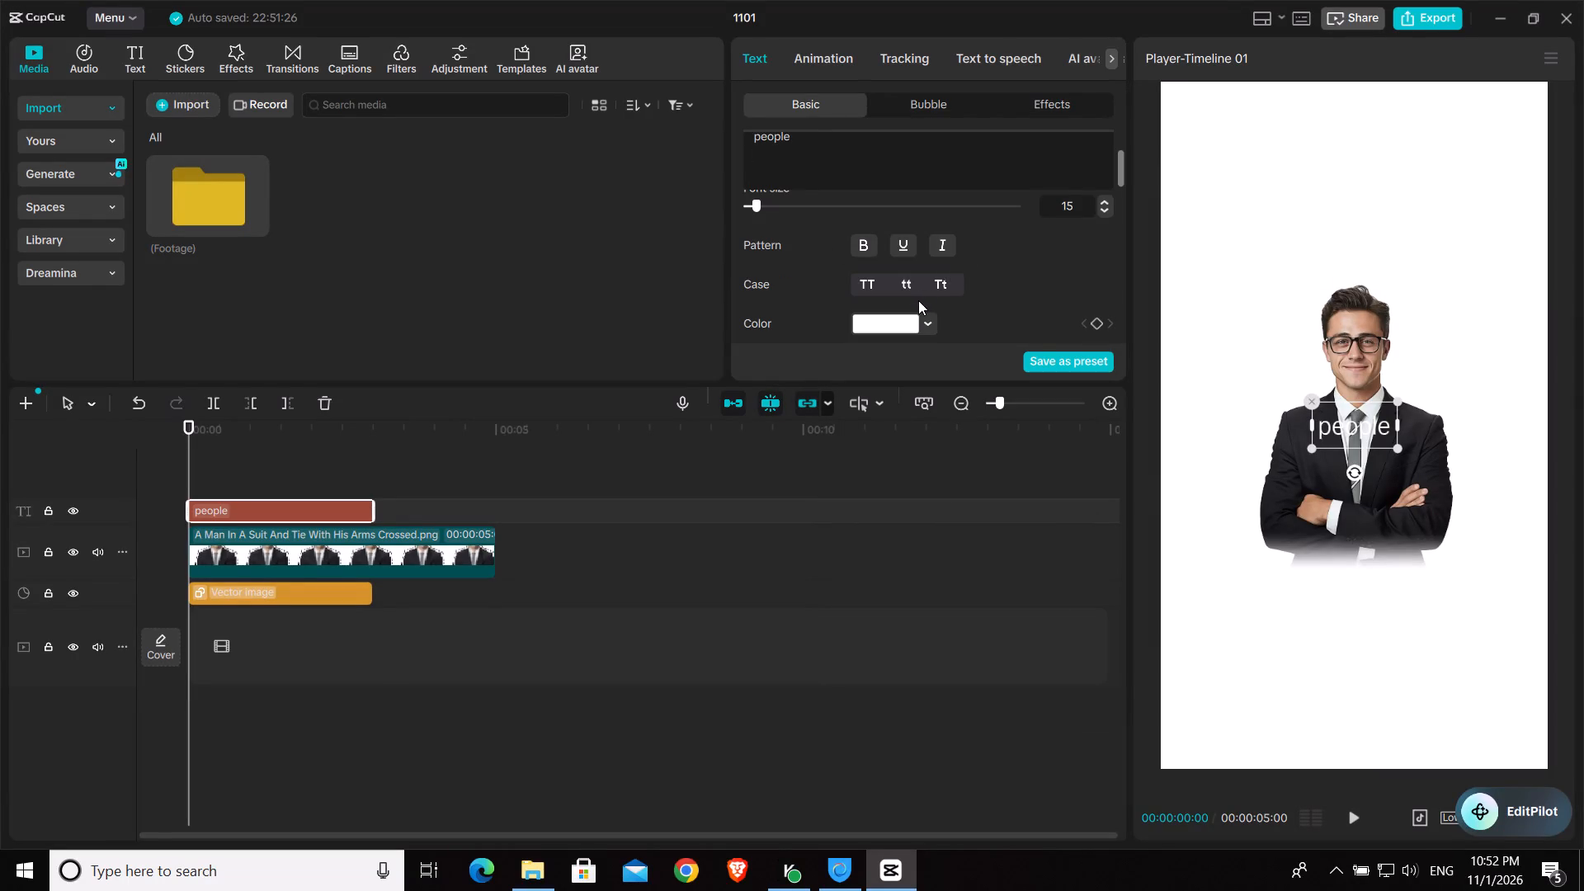
pyautogui.click(916, 316)
pyautogui.click(959, 501)
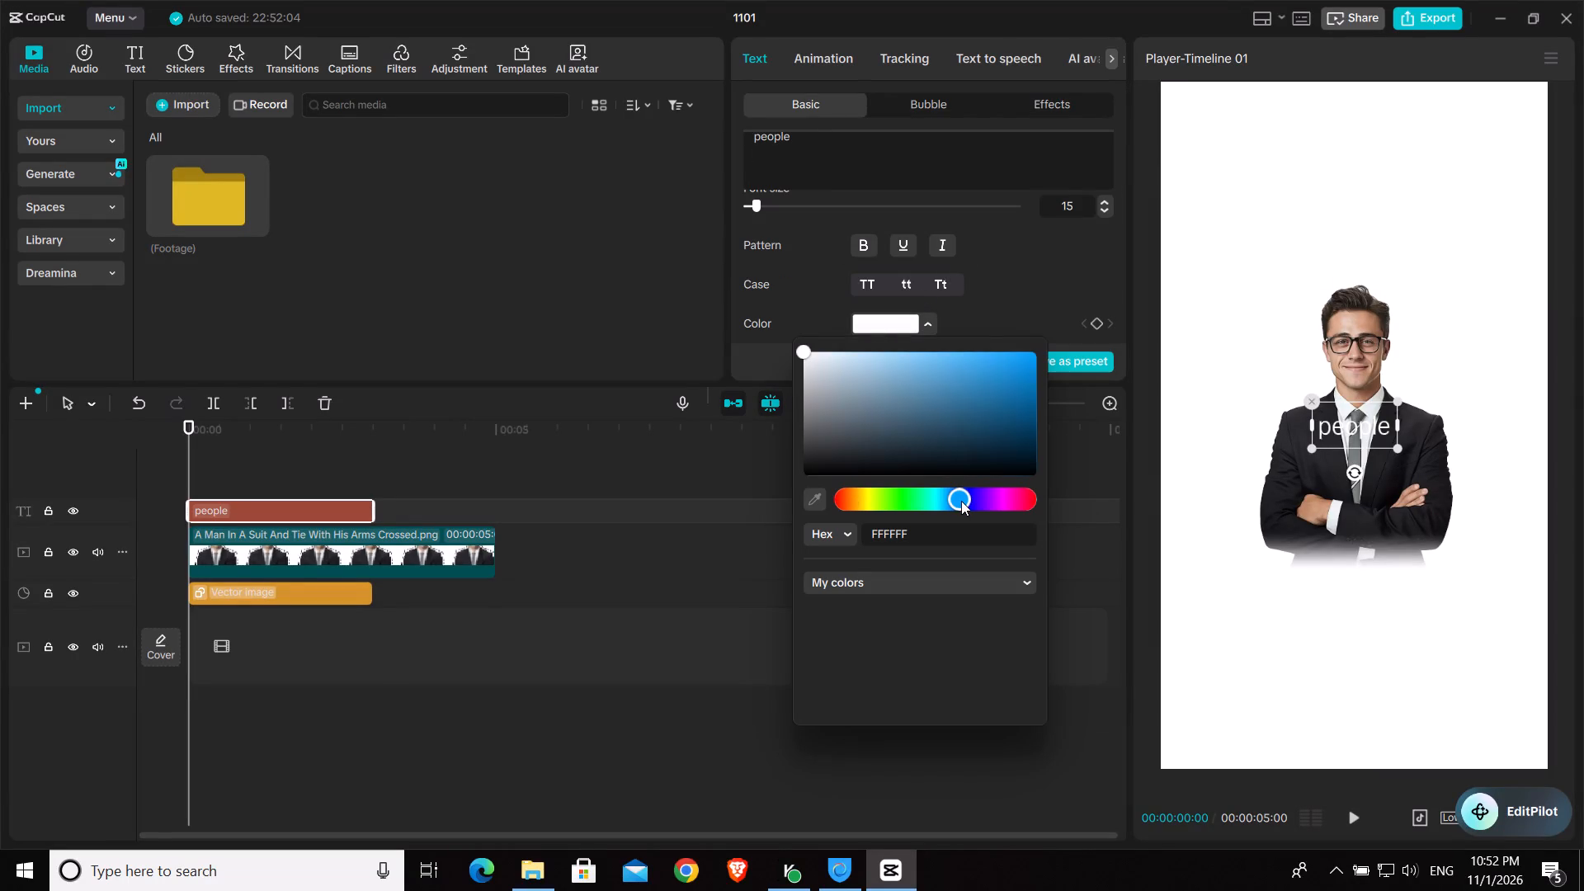
pyautogui.moveTo(961, 501); pyautogui.dragTo(977, 502)
pyautogui.click(997, 408)
pyautogui.moveTo(998, 403); pyautogui.dragTo(1110, 270)
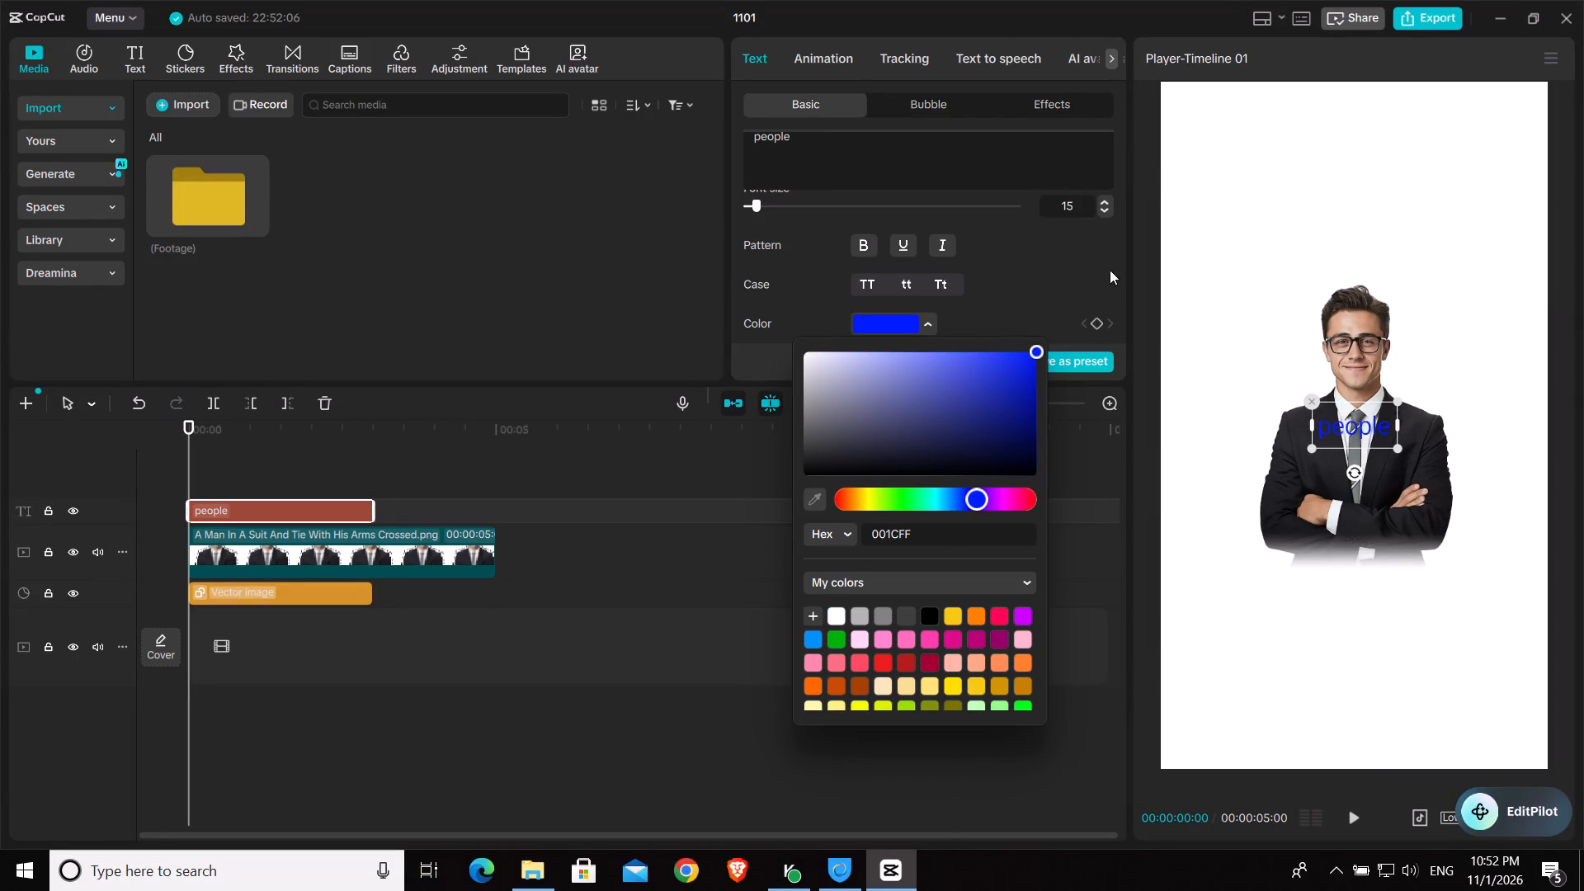
pyautogui.moveTo(1110, 270); pyautogui.dragTo(1092, 351)
pyautogui.moveTo(1092, 351); pyautogui.dragTo(1097, 383)
pyautogui.click(1072, 294)
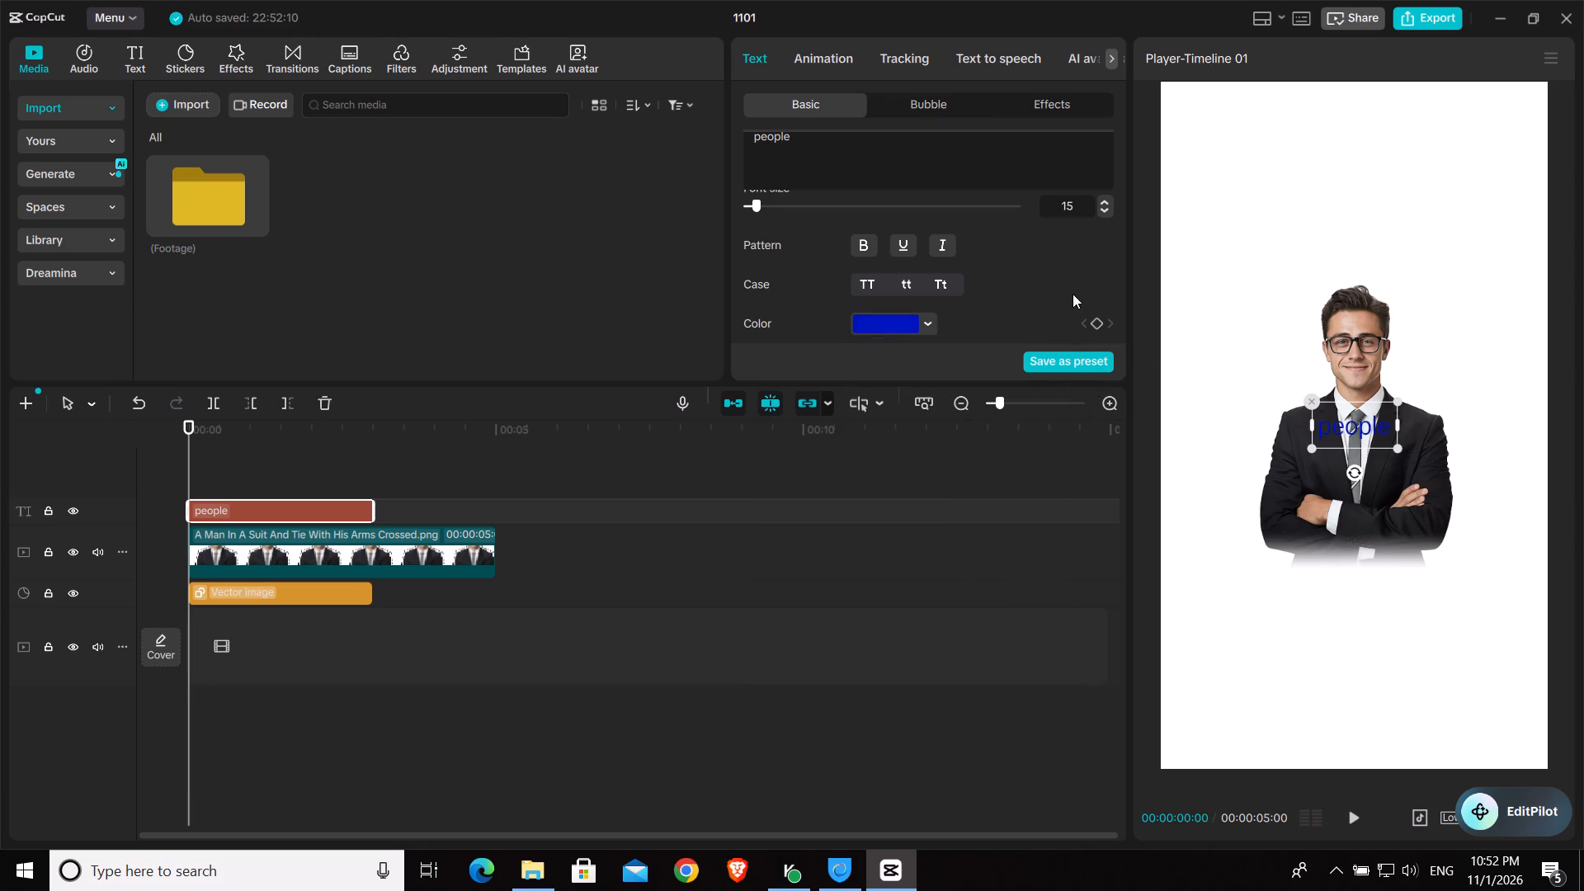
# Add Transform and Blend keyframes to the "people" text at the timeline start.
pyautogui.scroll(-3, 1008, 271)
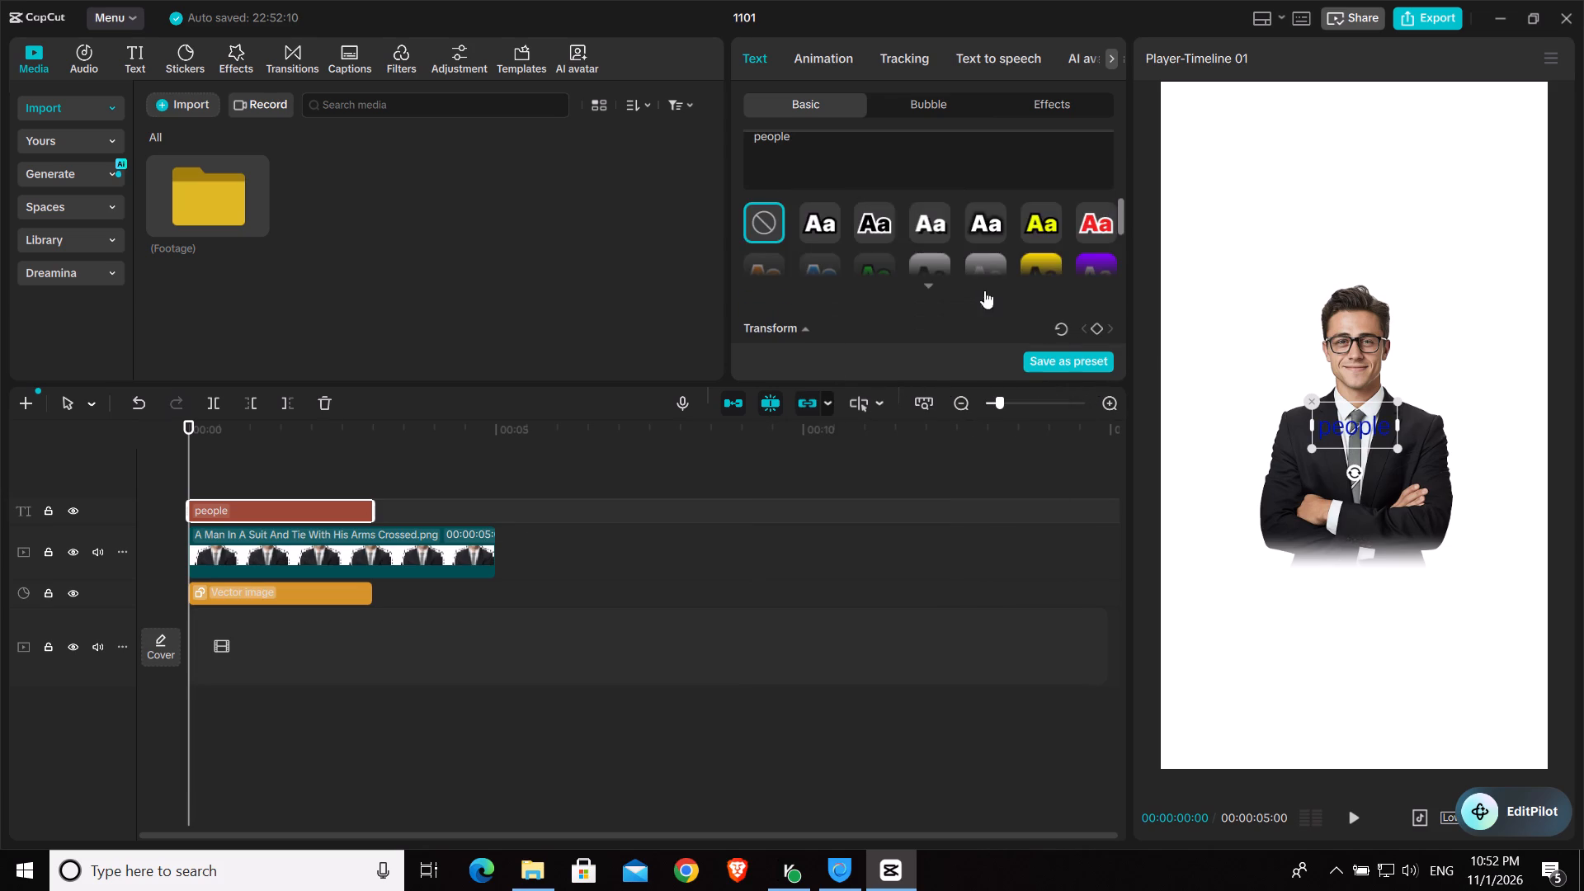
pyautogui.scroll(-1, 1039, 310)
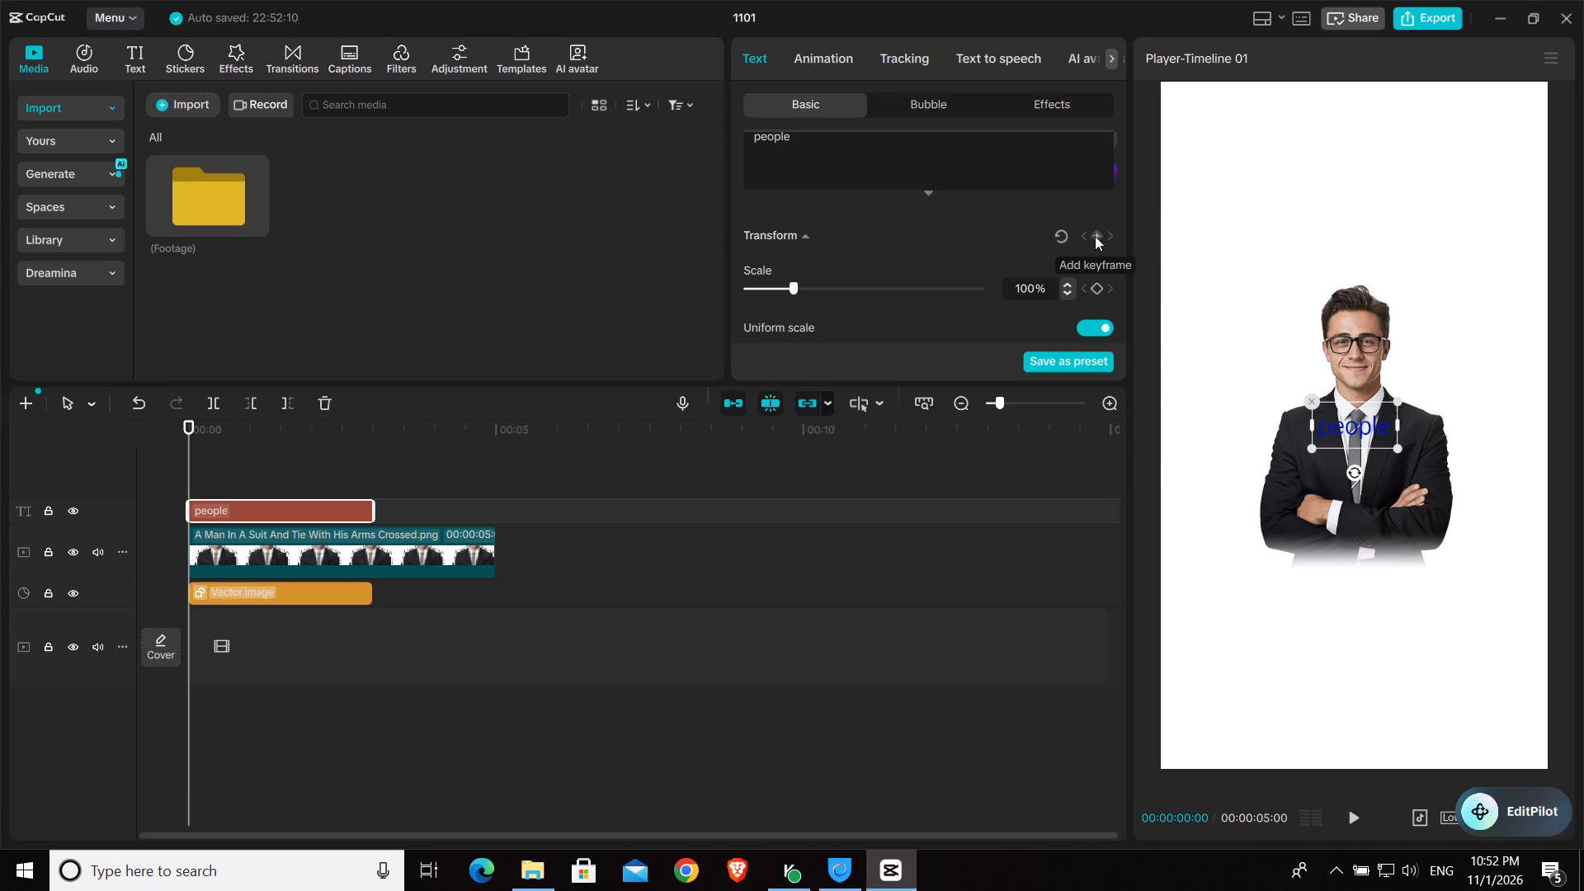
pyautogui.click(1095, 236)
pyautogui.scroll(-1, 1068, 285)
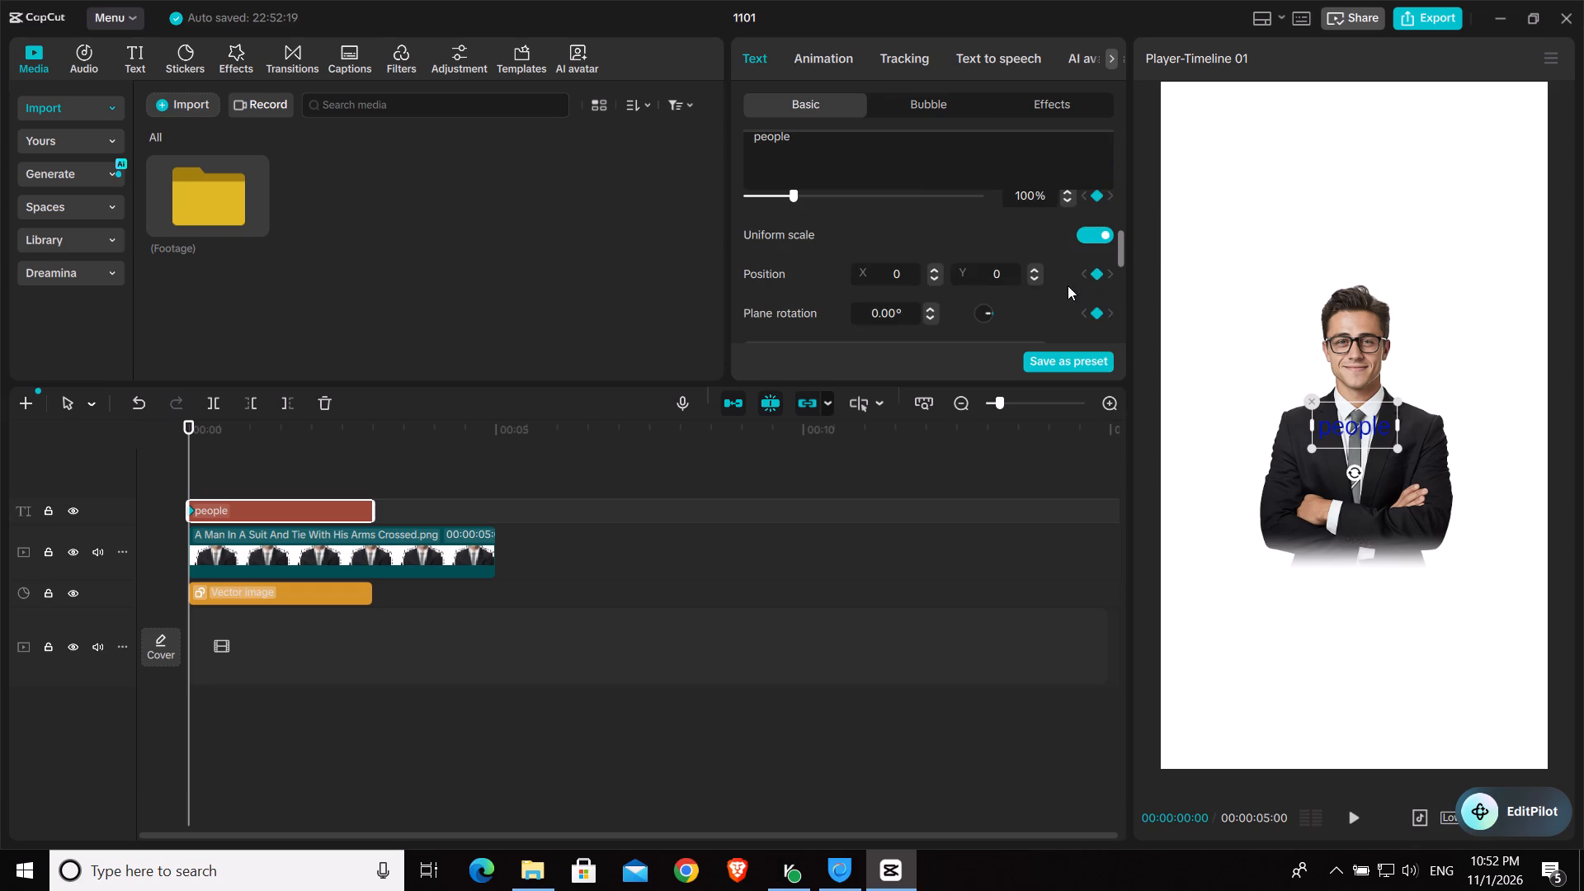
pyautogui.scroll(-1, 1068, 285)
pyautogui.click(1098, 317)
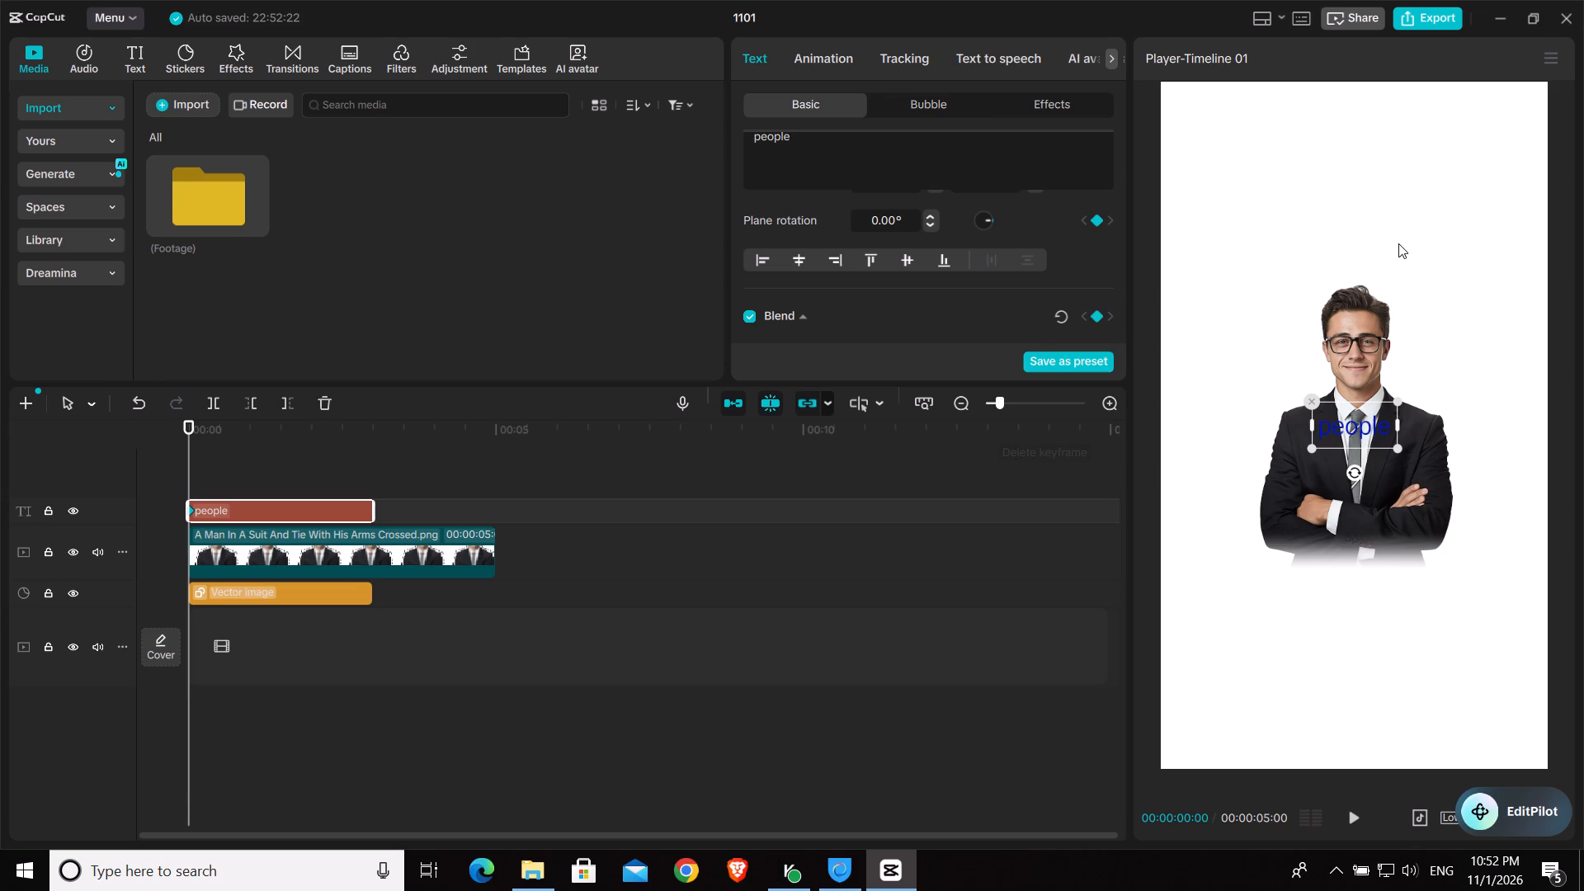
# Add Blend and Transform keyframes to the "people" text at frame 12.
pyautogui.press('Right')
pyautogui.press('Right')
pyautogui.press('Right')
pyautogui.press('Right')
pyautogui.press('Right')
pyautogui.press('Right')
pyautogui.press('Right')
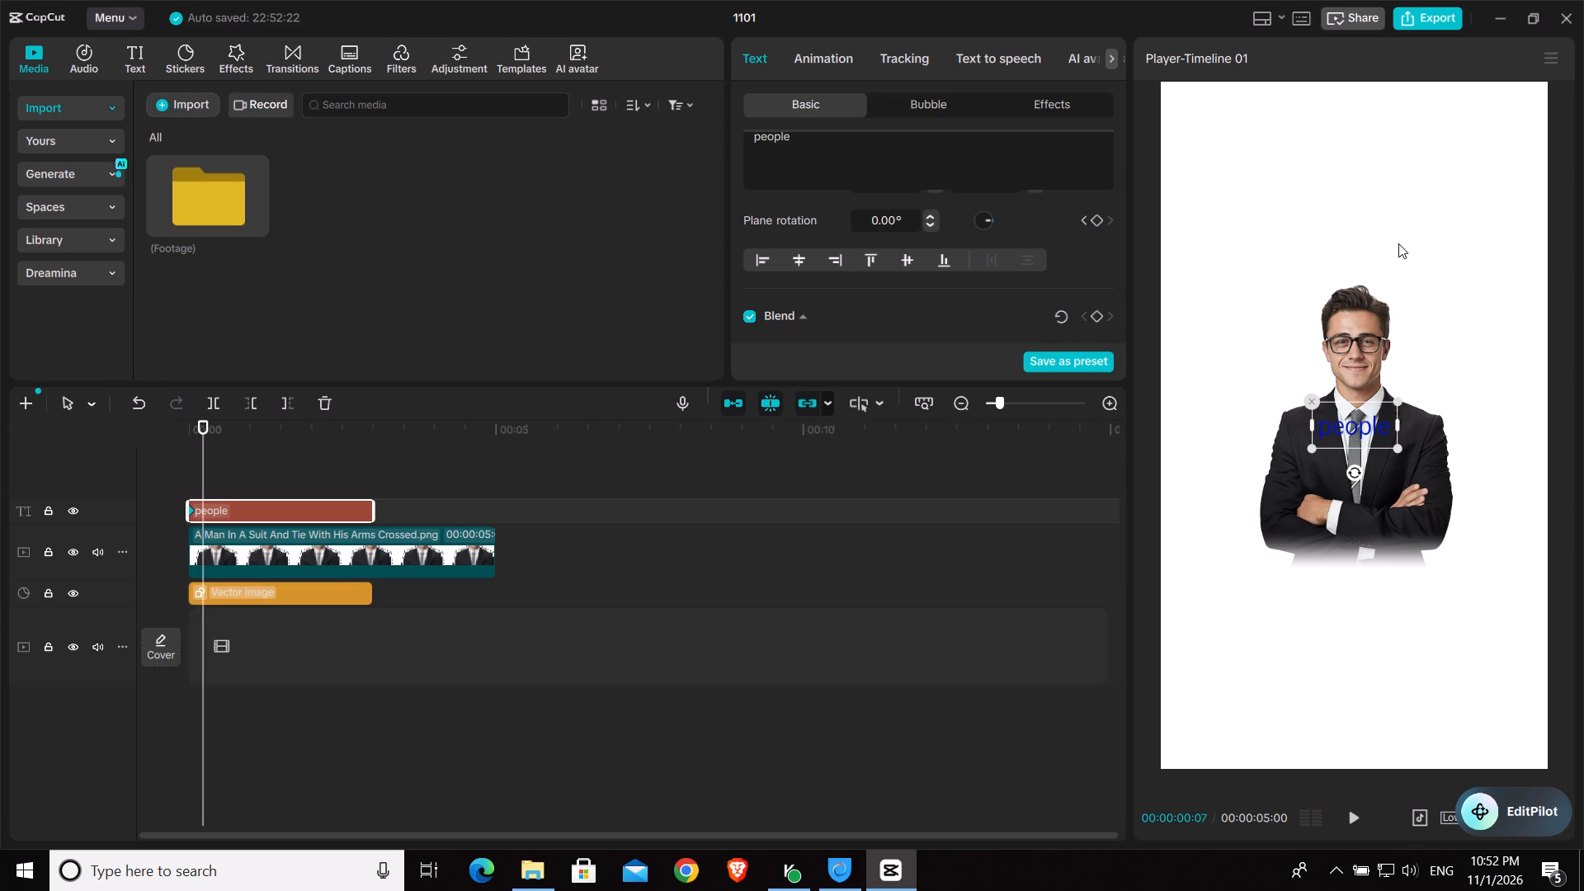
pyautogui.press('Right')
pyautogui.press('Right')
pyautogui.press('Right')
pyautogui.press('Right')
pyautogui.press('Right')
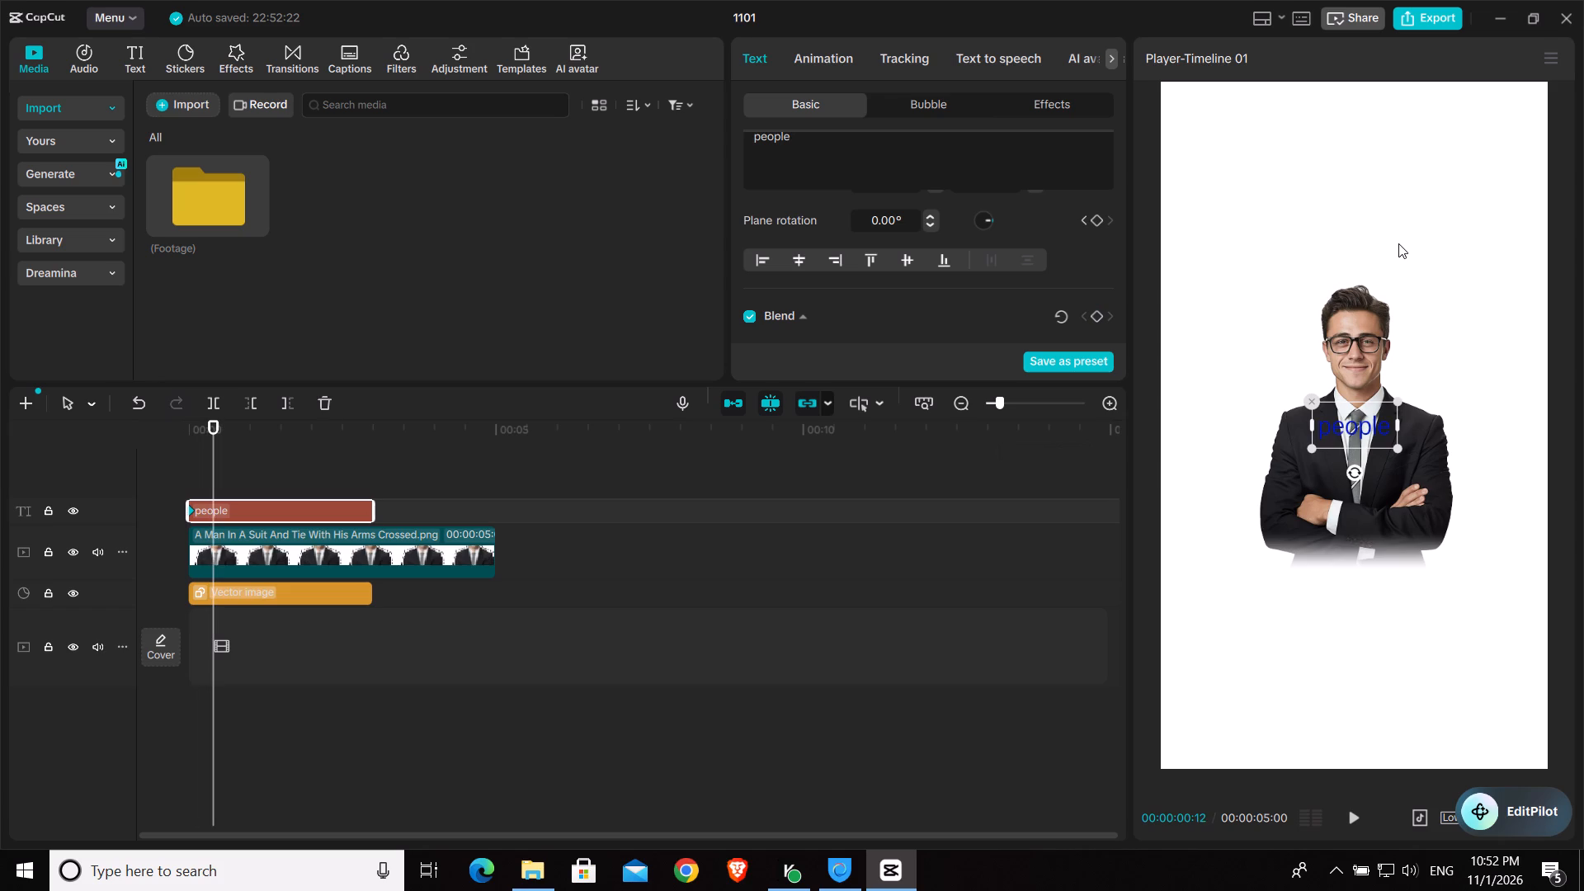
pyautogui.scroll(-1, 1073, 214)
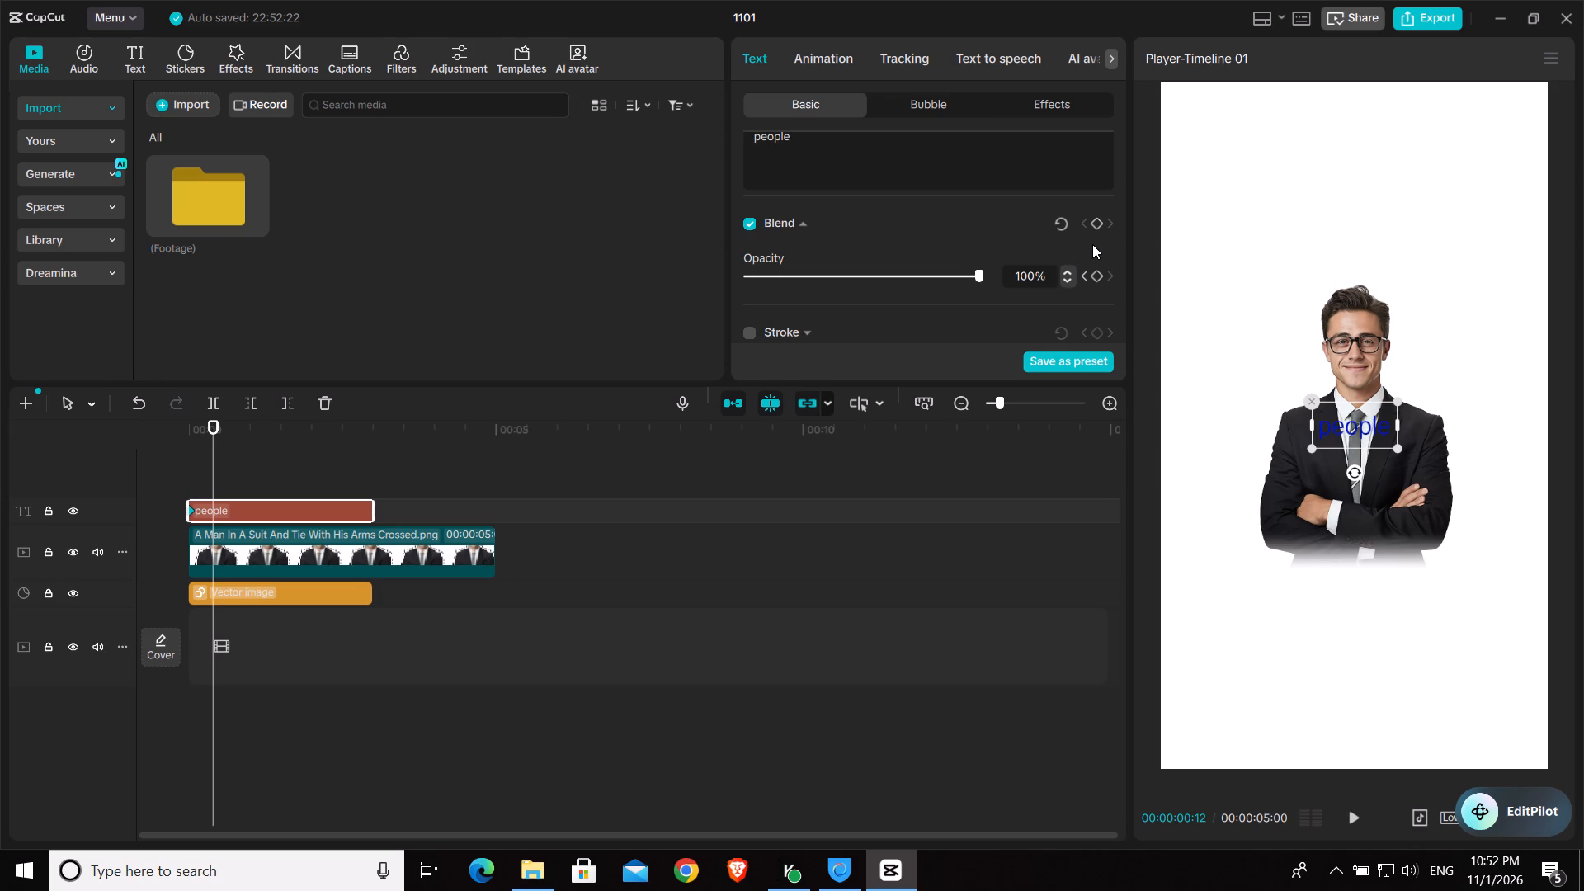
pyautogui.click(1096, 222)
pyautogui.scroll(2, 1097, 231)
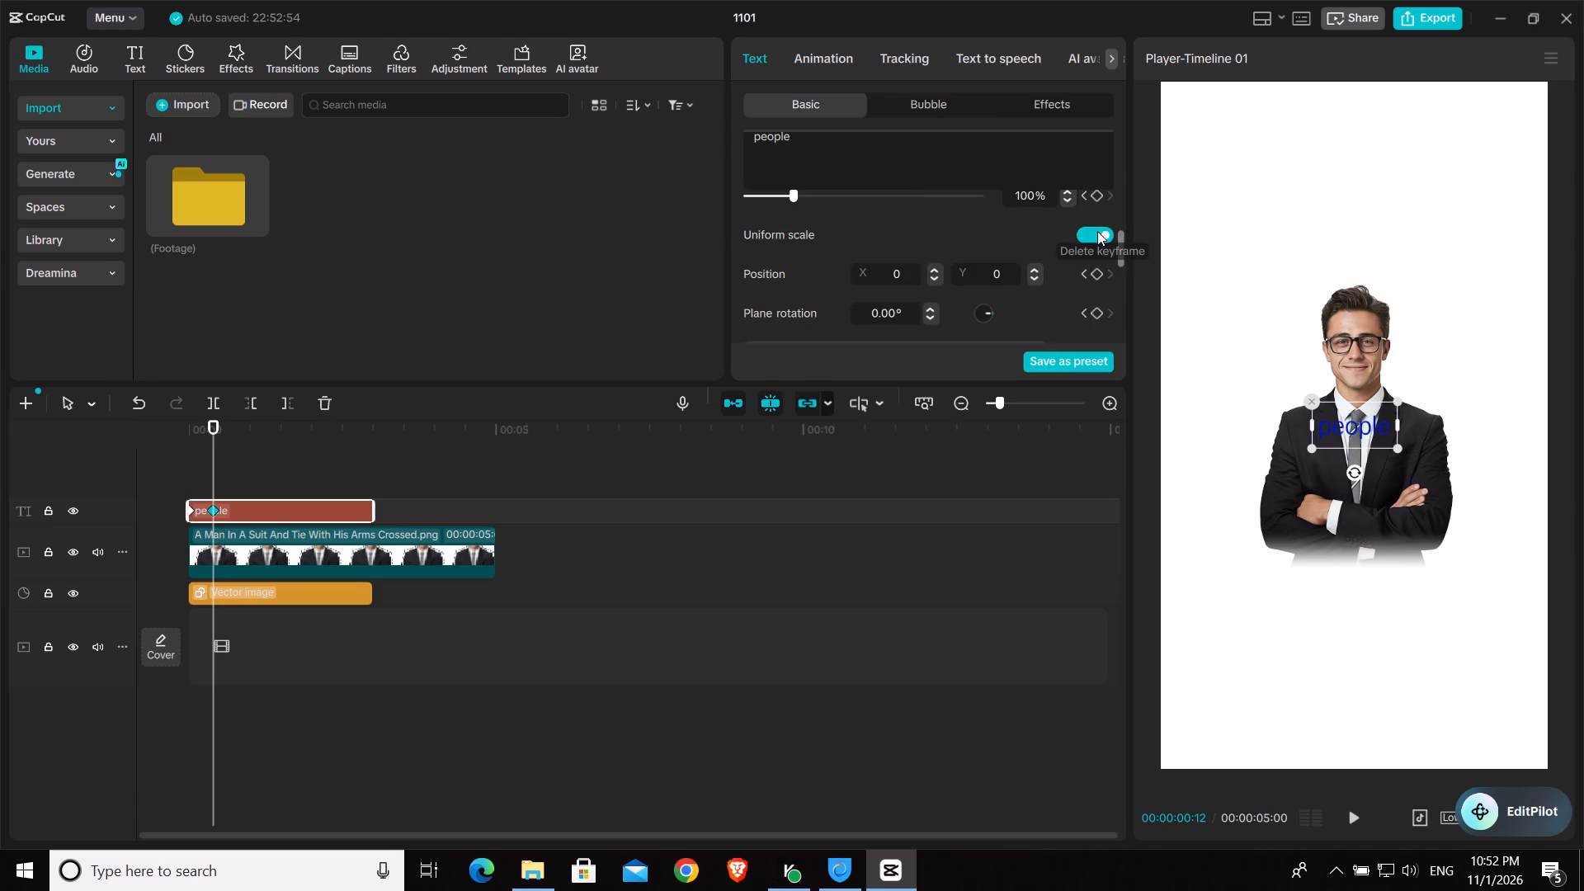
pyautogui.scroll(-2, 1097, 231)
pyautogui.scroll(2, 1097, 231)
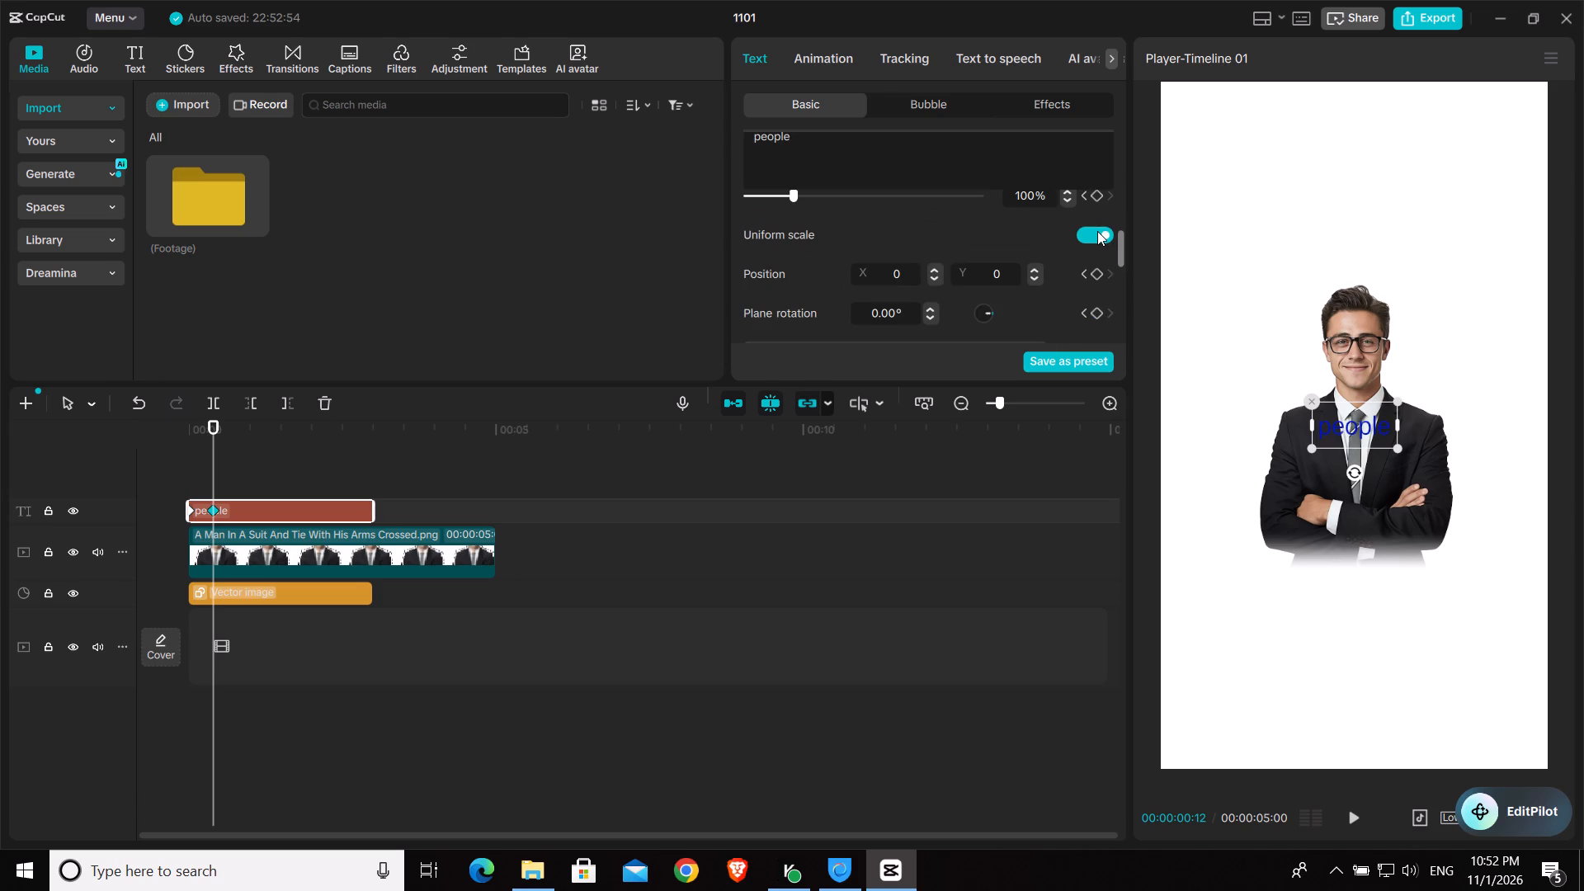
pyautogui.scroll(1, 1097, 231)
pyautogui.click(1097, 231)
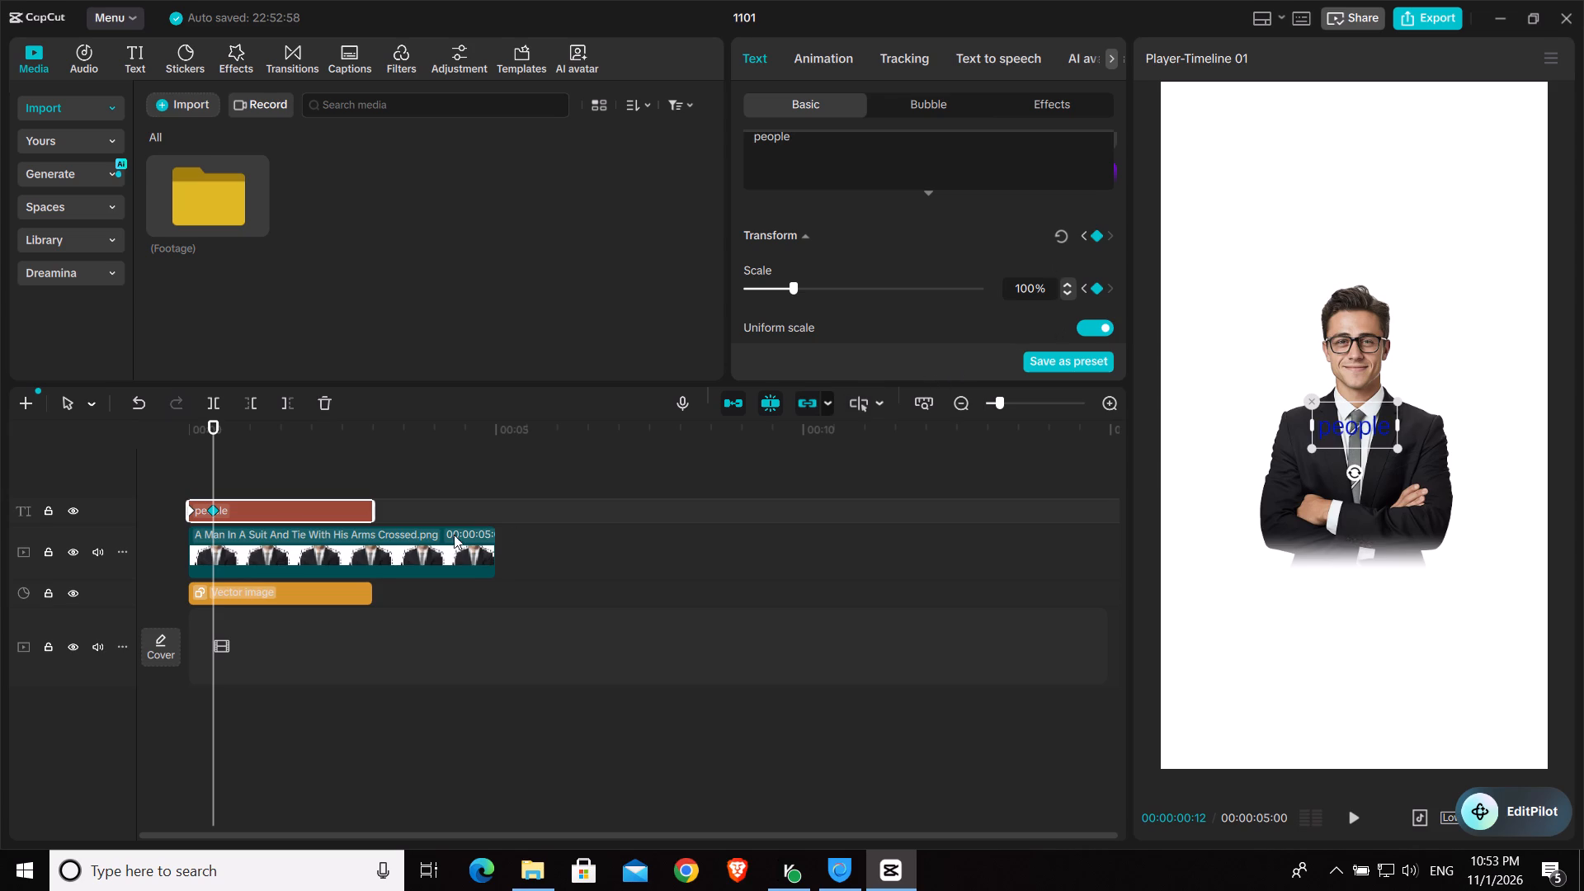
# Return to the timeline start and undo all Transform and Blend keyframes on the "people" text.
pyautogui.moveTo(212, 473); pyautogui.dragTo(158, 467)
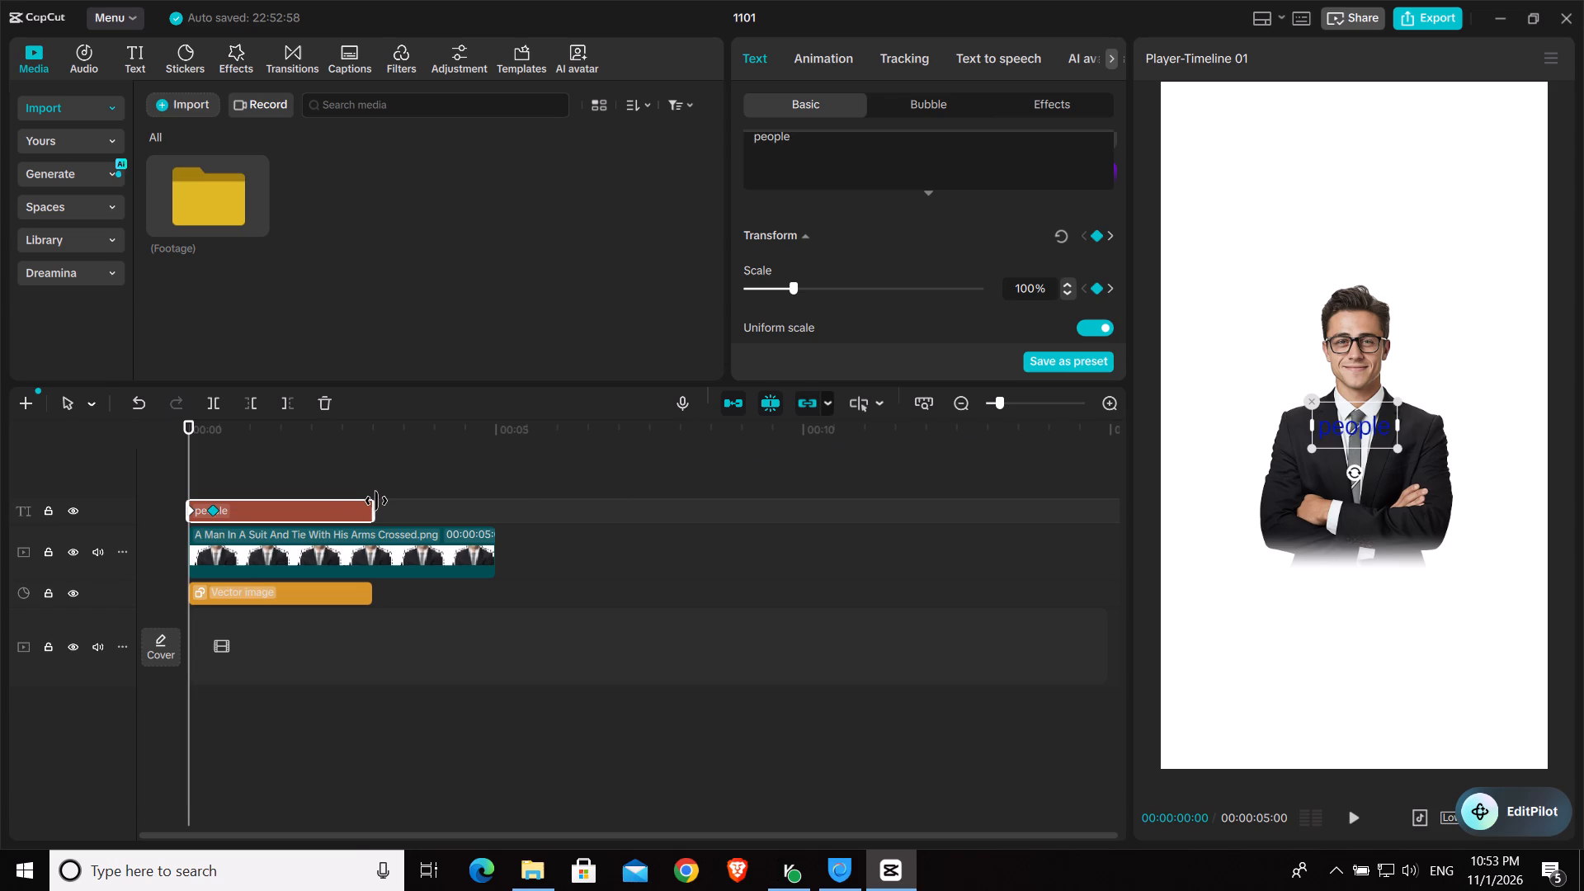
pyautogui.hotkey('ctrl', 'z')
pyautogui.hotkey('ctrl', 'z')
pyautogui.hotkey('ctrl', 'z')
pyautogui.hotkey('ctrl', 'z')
# Move the "people" text straight up so it sits centred just above the man's head.
pyautogui.moveTo(1378, 426); pyautogui.dragTo(1374, 263)
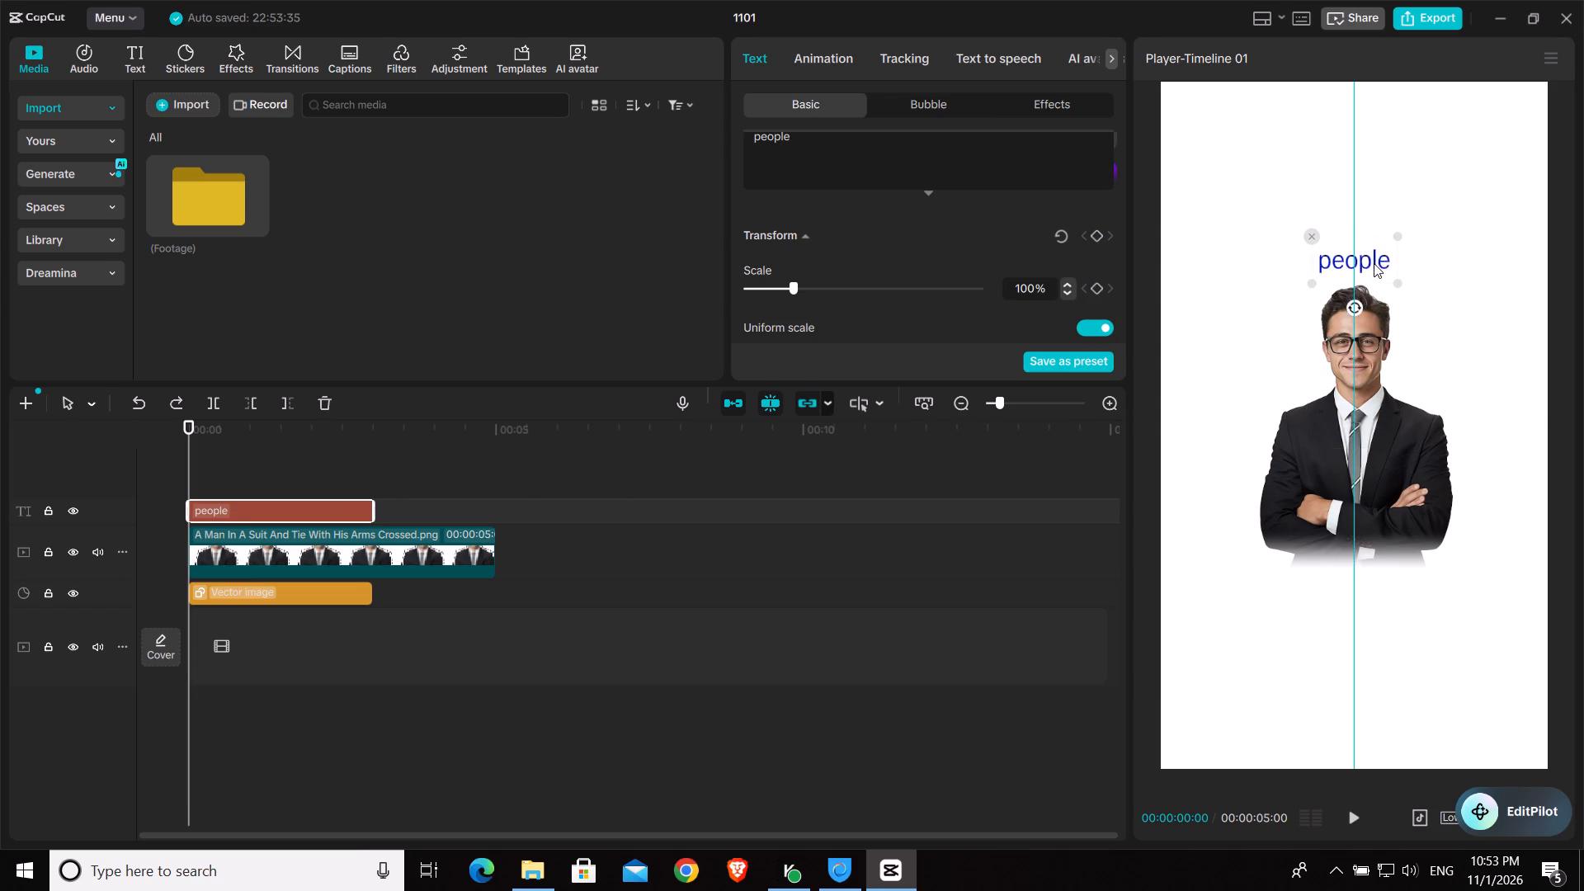
pyautogui.moveTo(1374, 263); pyautogui.dragTo(1374, 257)
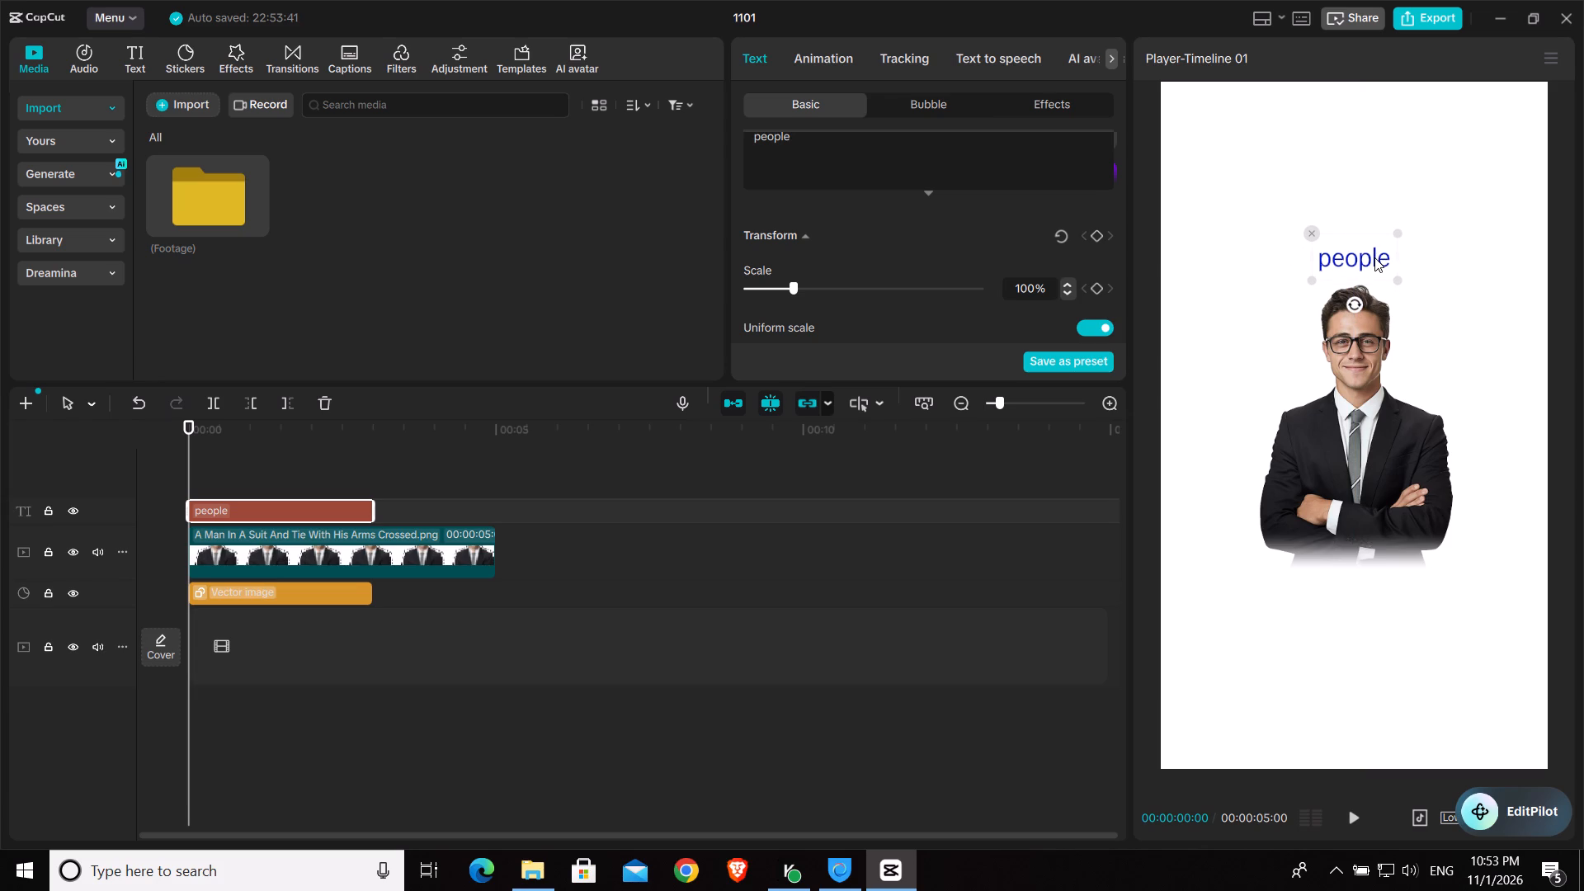
# Darken the "people" text colour to navy, hex 01083C.
pyautogui.scroll(-3, 910, 284)
pyautogui.scroll(7, 910, 284)
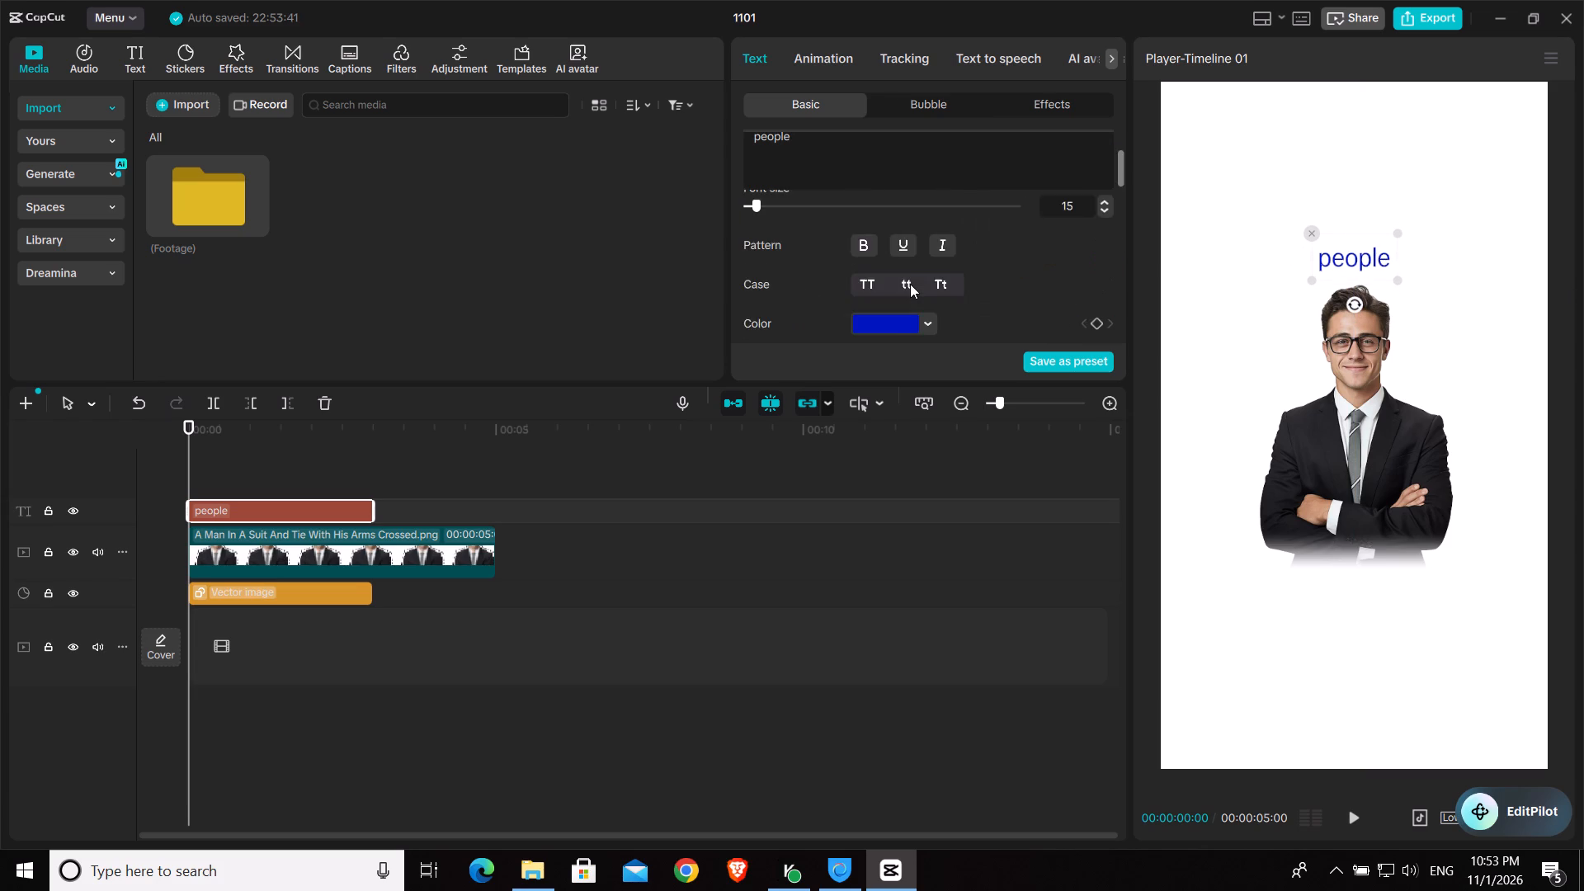
pyautogui.scroll(-1, 910, 289)
pyautogui.click(917, 225)
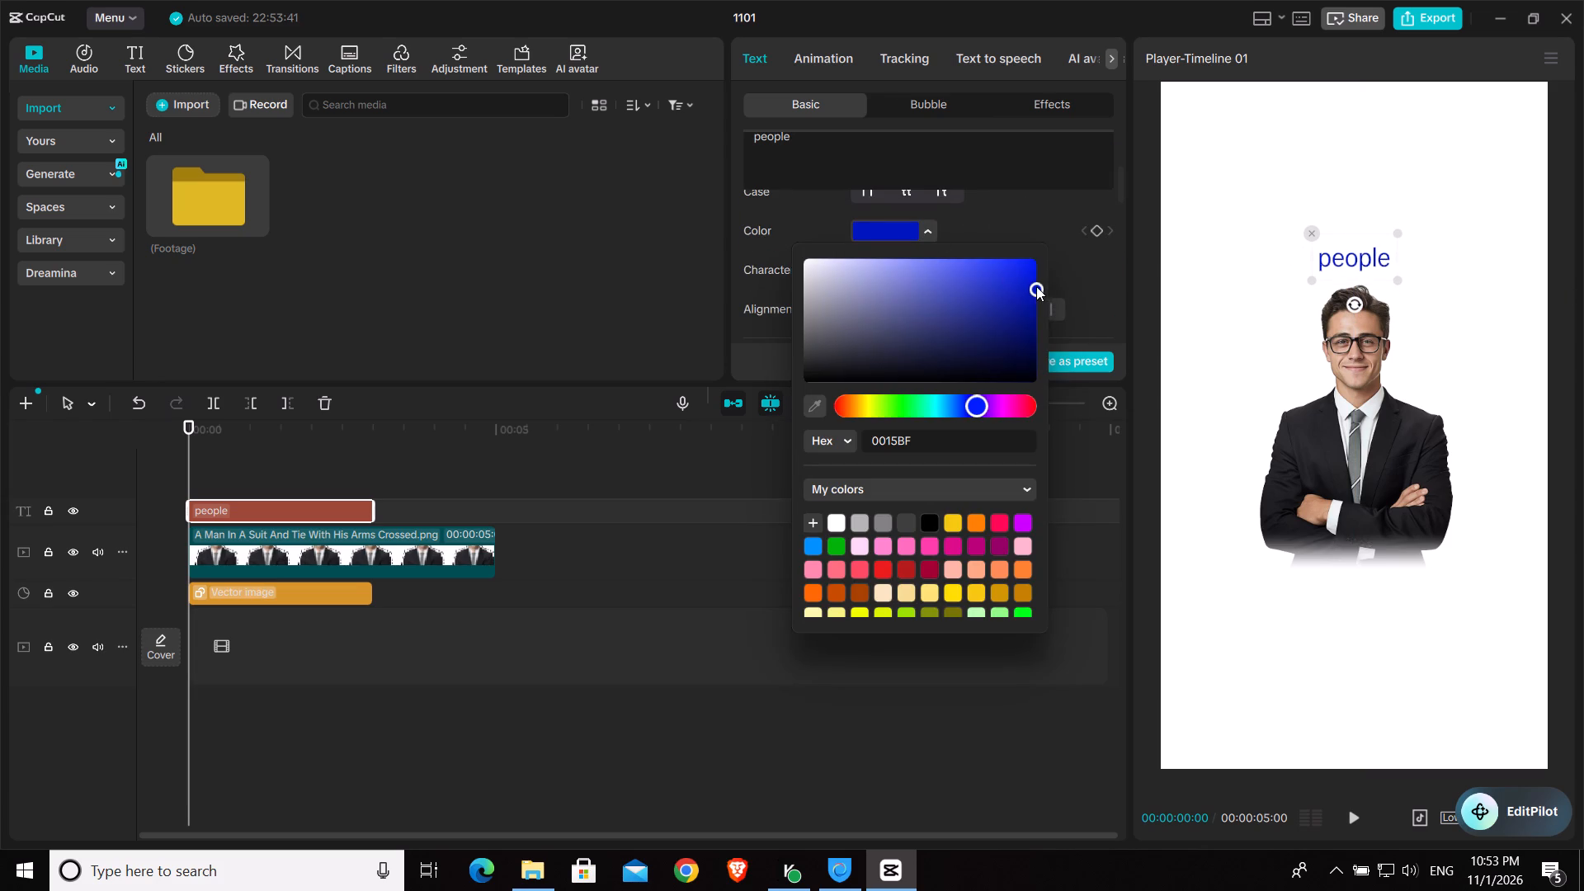
pyautogui.moveTo(1036, 286); pyautogui.dragTo(1033, 353)
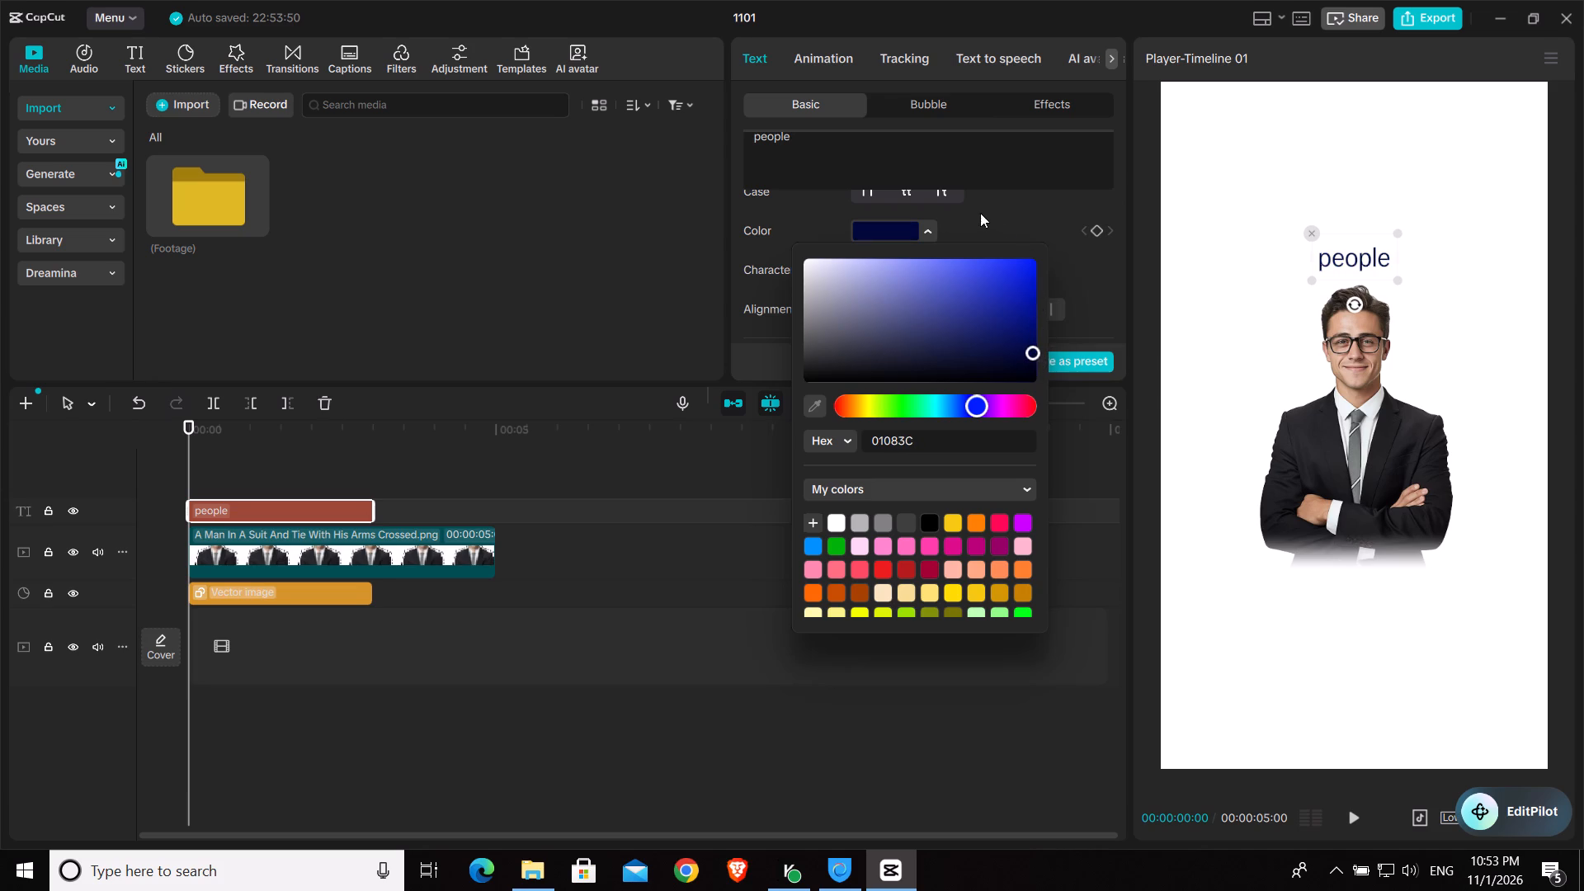
pyautogui.click(980, 213)
# Add Transform and Blend keyframes to the "people" text at the timeline start.
pyautogui.scroll(-2, 1076, 311)
pyautogui.scroll(-3, 964, 271)
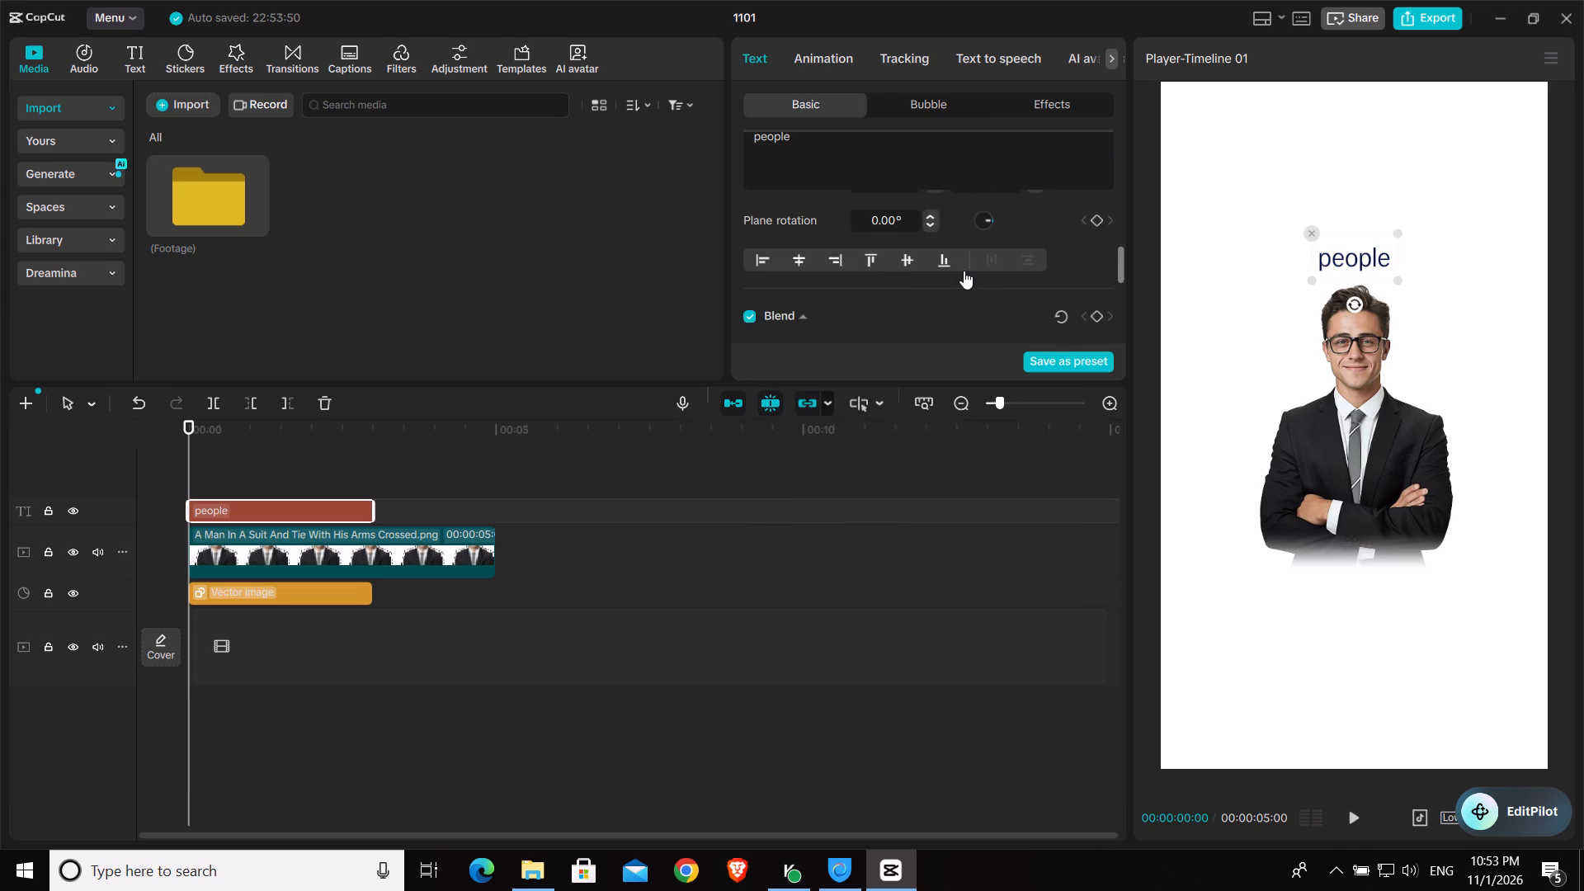
pyautogui.scroll(2, 996, 266)
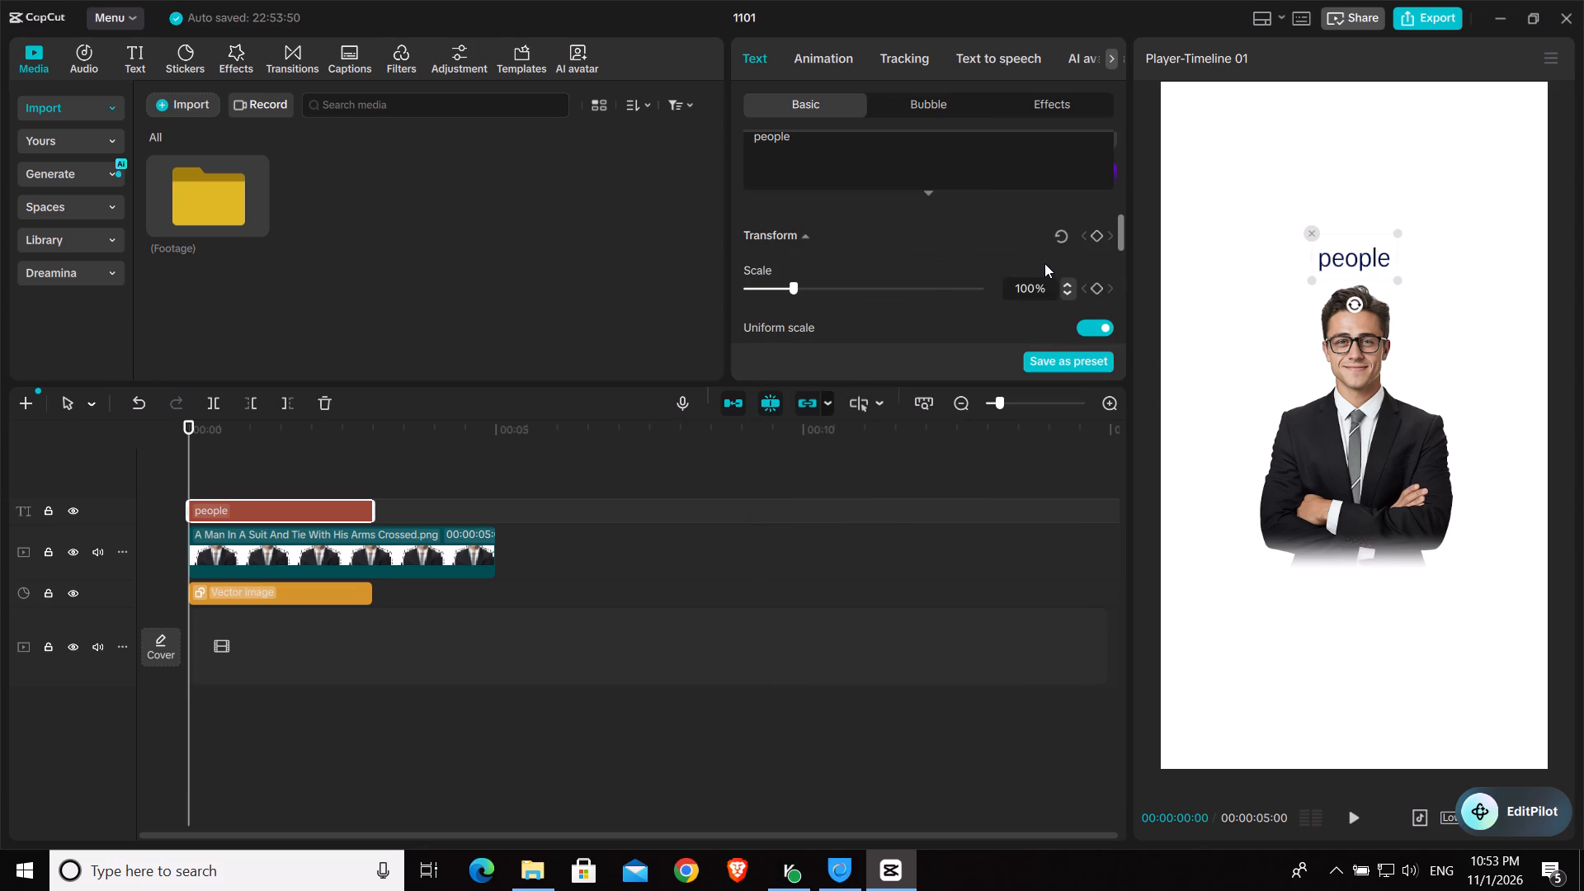
pyautogui.click(1095, 240)
pyautogui.scroll(-2, 1021, 279)
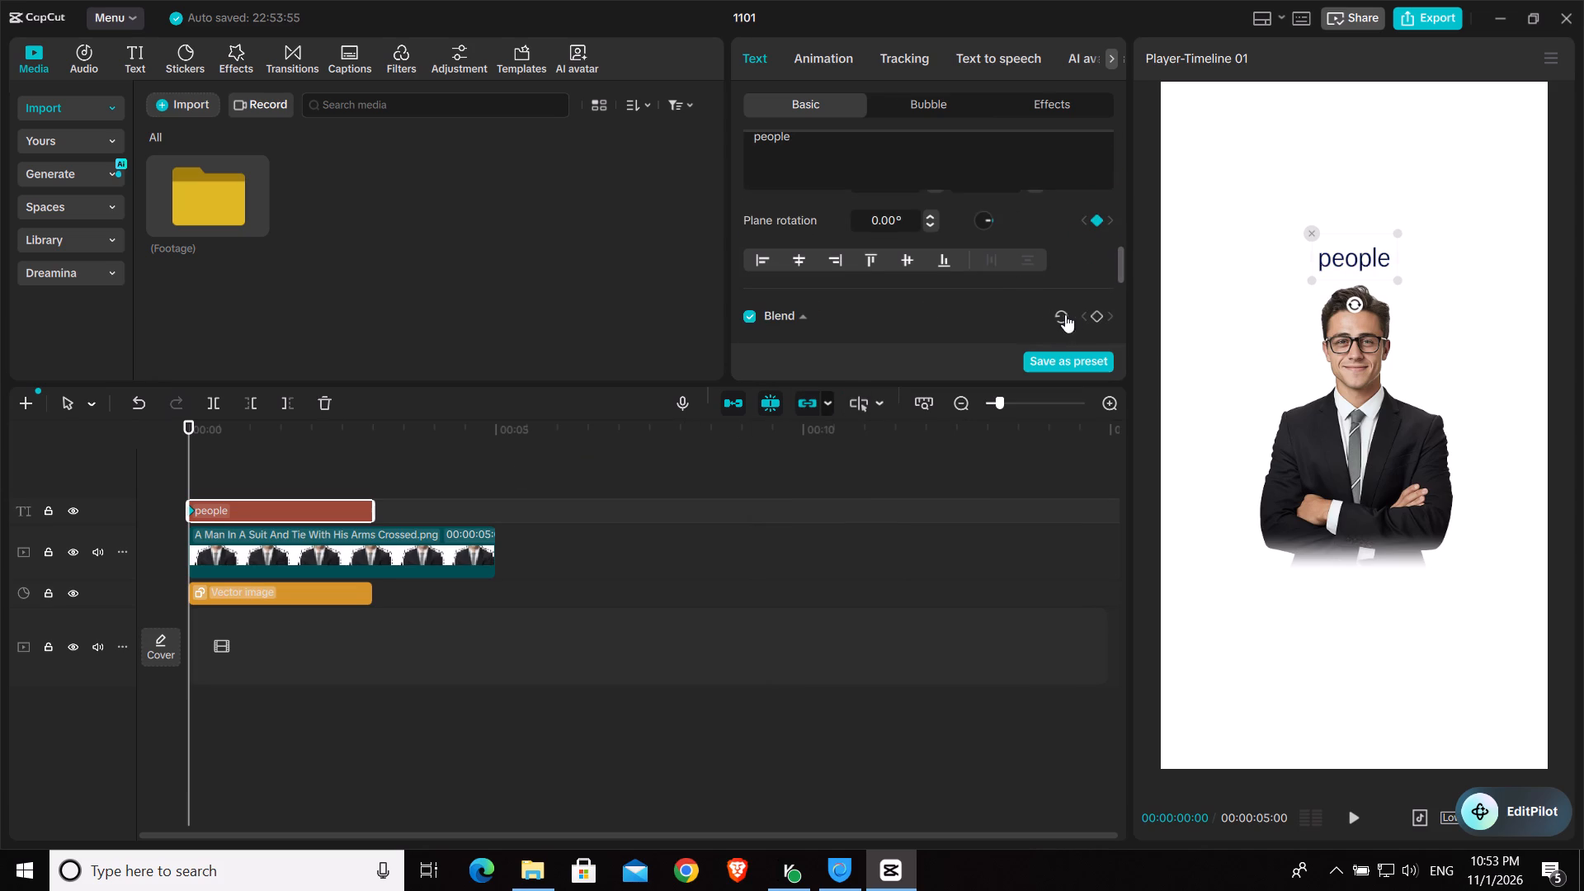
pyautogui.click(1097, 318)
# Add Blend and Transform keyframes to the "people" text at frame 12.
pyautogui.press('Right')
pyautogui.press('Right')
pyautogui.press('Right')
pyautogui.press('Right')
pyautogui.press('Right')
pyautogui.press('Right')
pyautogui.press('Right')
pyautogui.press('Right')
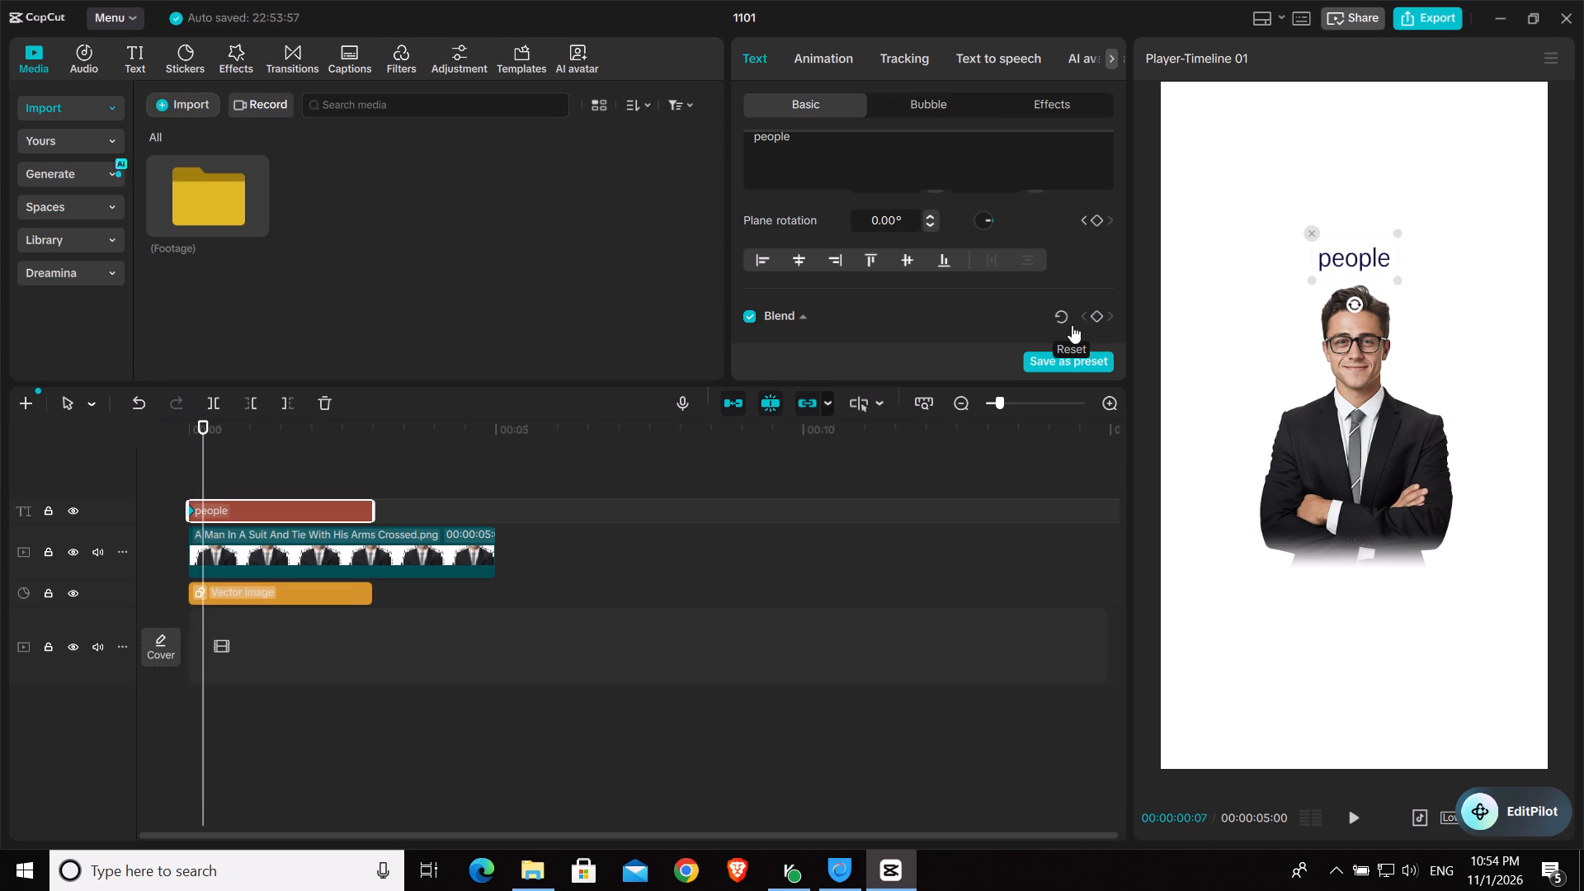
pyautogui.press('Right')
pyautogui.press('Right')
pyautogui.press('Right')
pyautogui.press('Right')
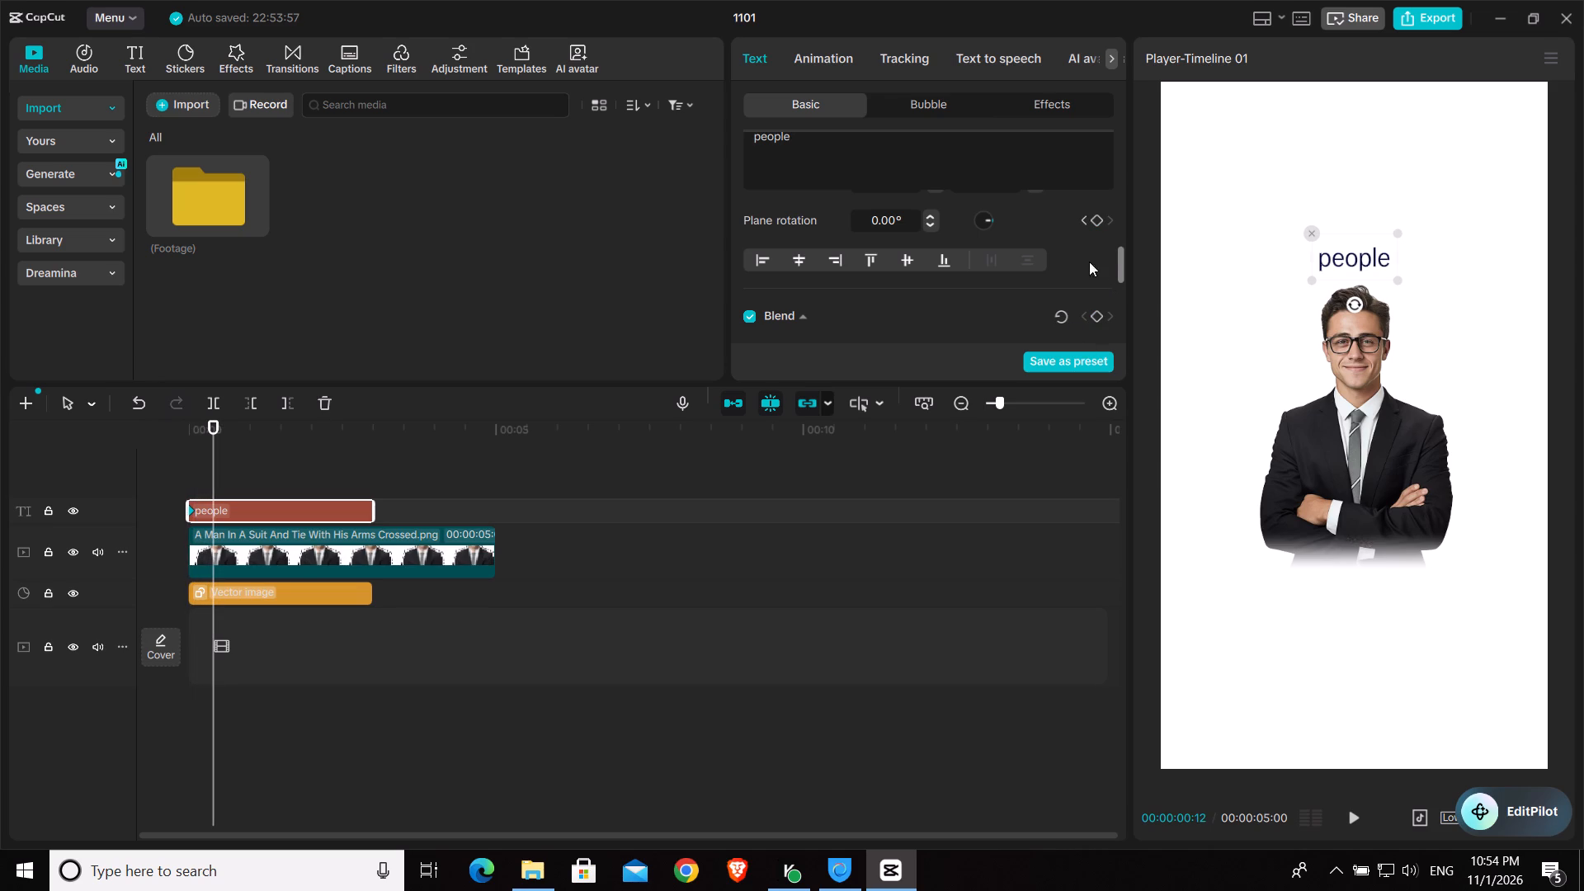
pyautogui.click(1100, 318)
pyautogui.scroll(3, 1095, 299)
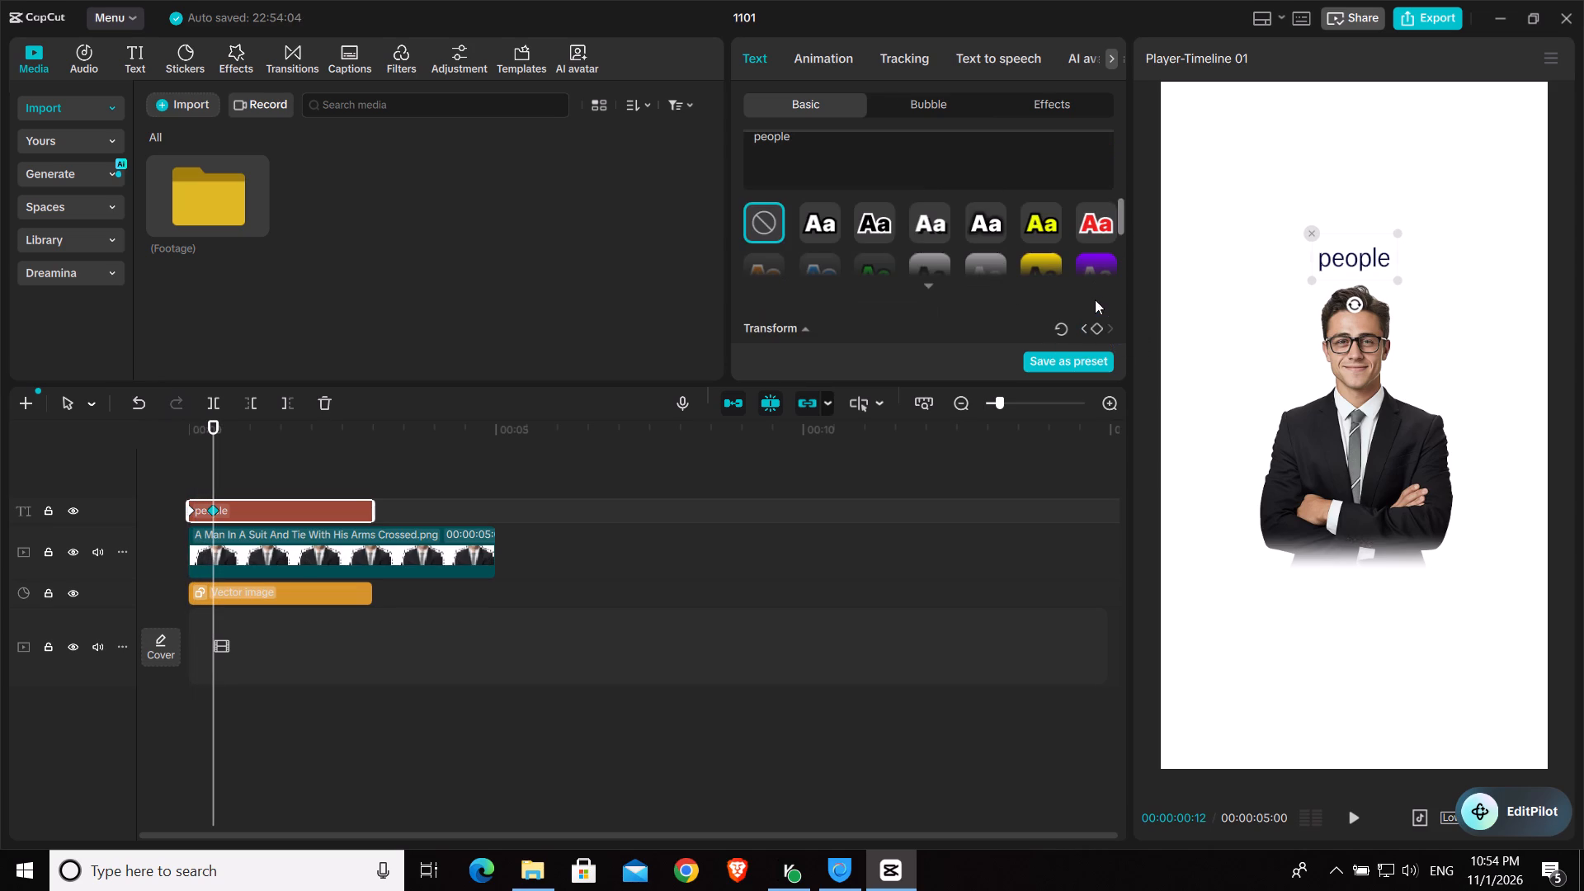
pyautogui.click(1091, 326)
# At the timeline start, shift the "people" text slightly right and up from its centred spot above the man's head.
pyautogui.moveTo(214, 472); pyautogui.dragTo(151, 455)
pyautogui.moveTo(1361, 262); pyautogui.dragTo(1371, 266)
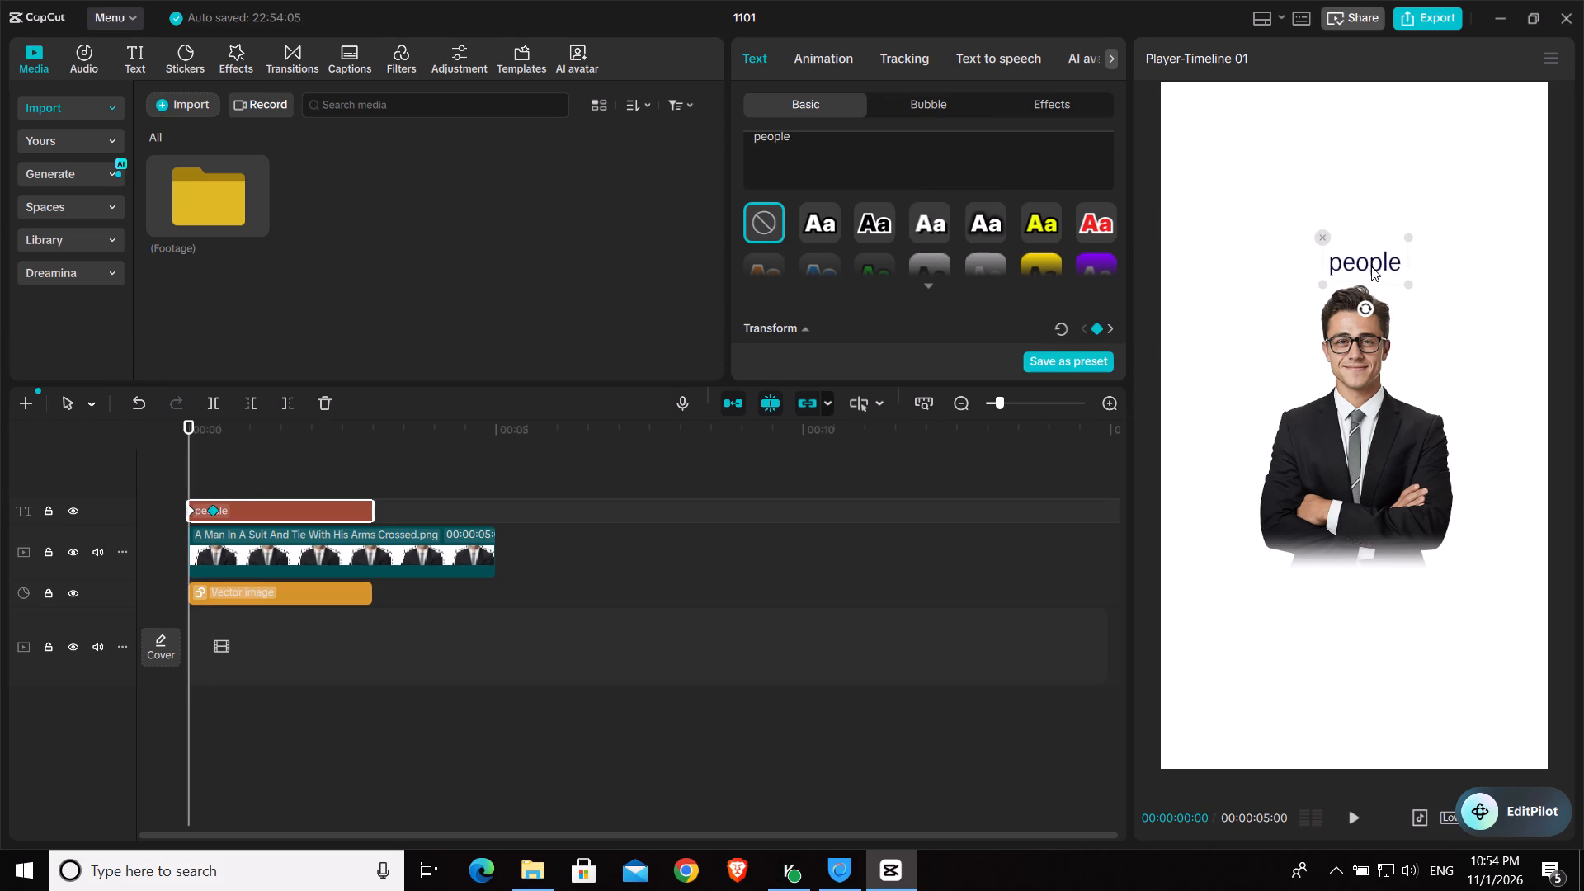
pyautogui.moveTo(1371, 266); pyautogui.dragTo(1379, 259)
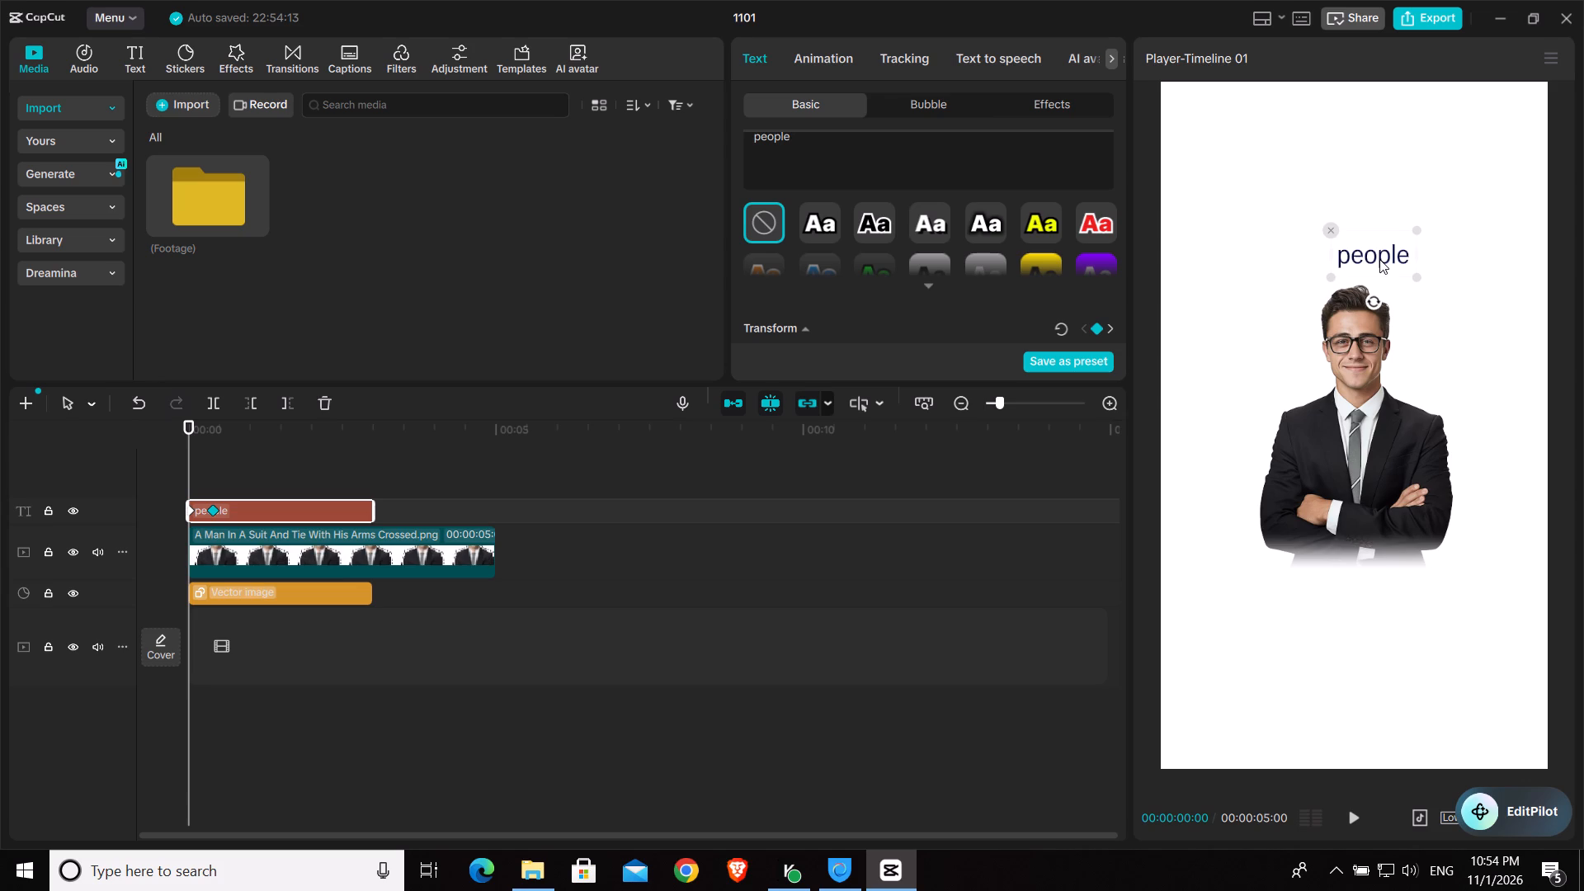
# Set the opacity of the "people" text to 0% at its first keyframe.
pyautogui.scroll(-5, 974, 196)
pyautogui.scroll(-5, 841, 276)
pyautogui.scroll(2, 865, 284)
pyautogui.scroll(-1, 893, 297)
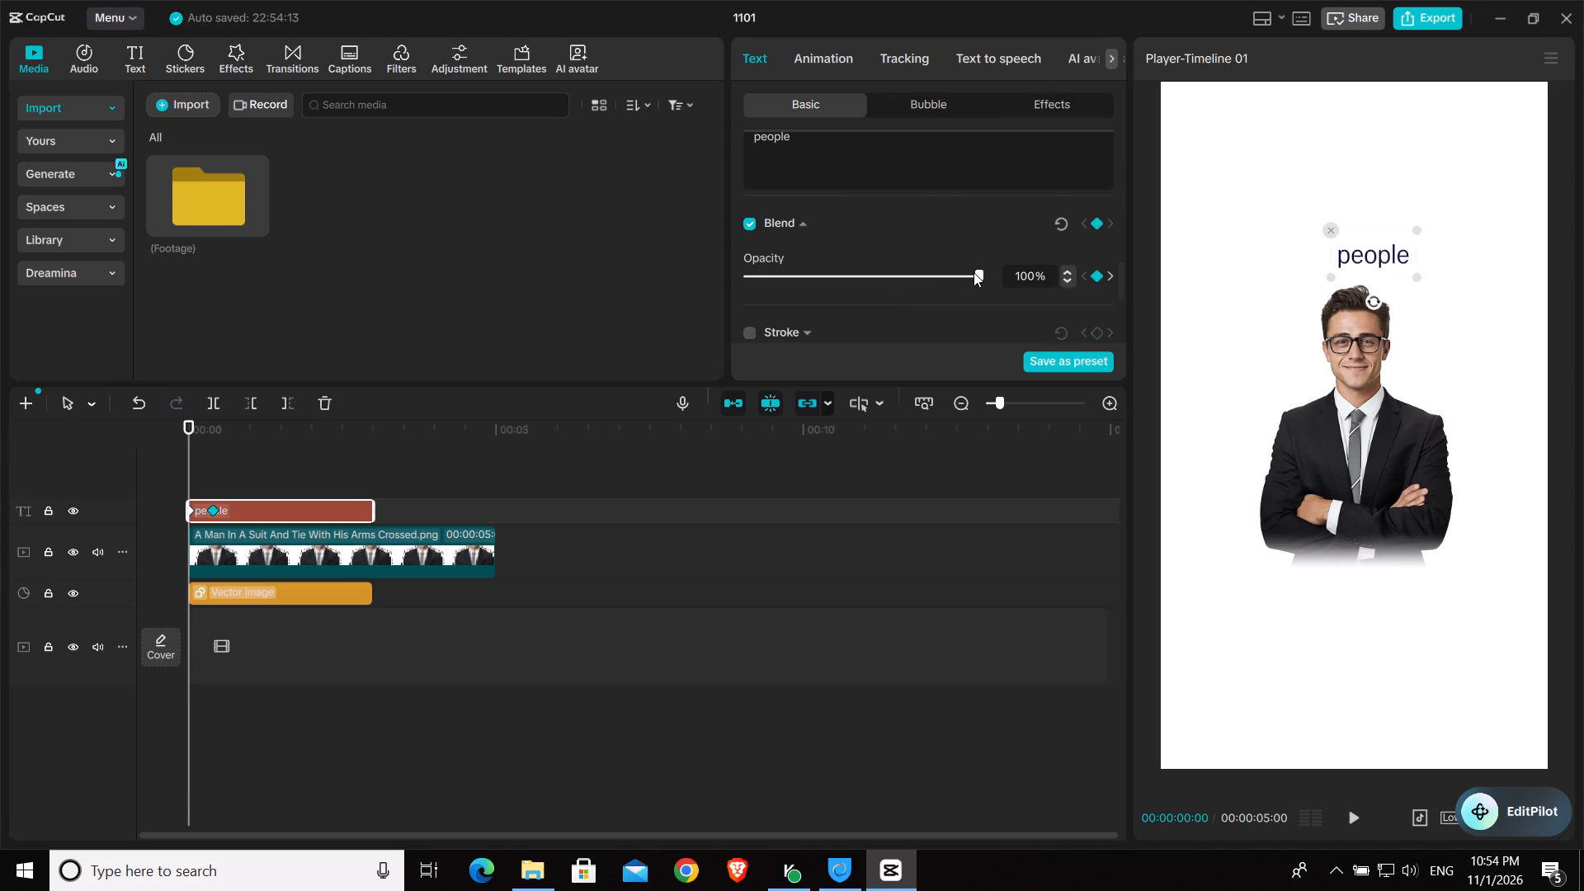
pyautogui.moveTo(981, 272); pyautogui.dragTo(370, 324)
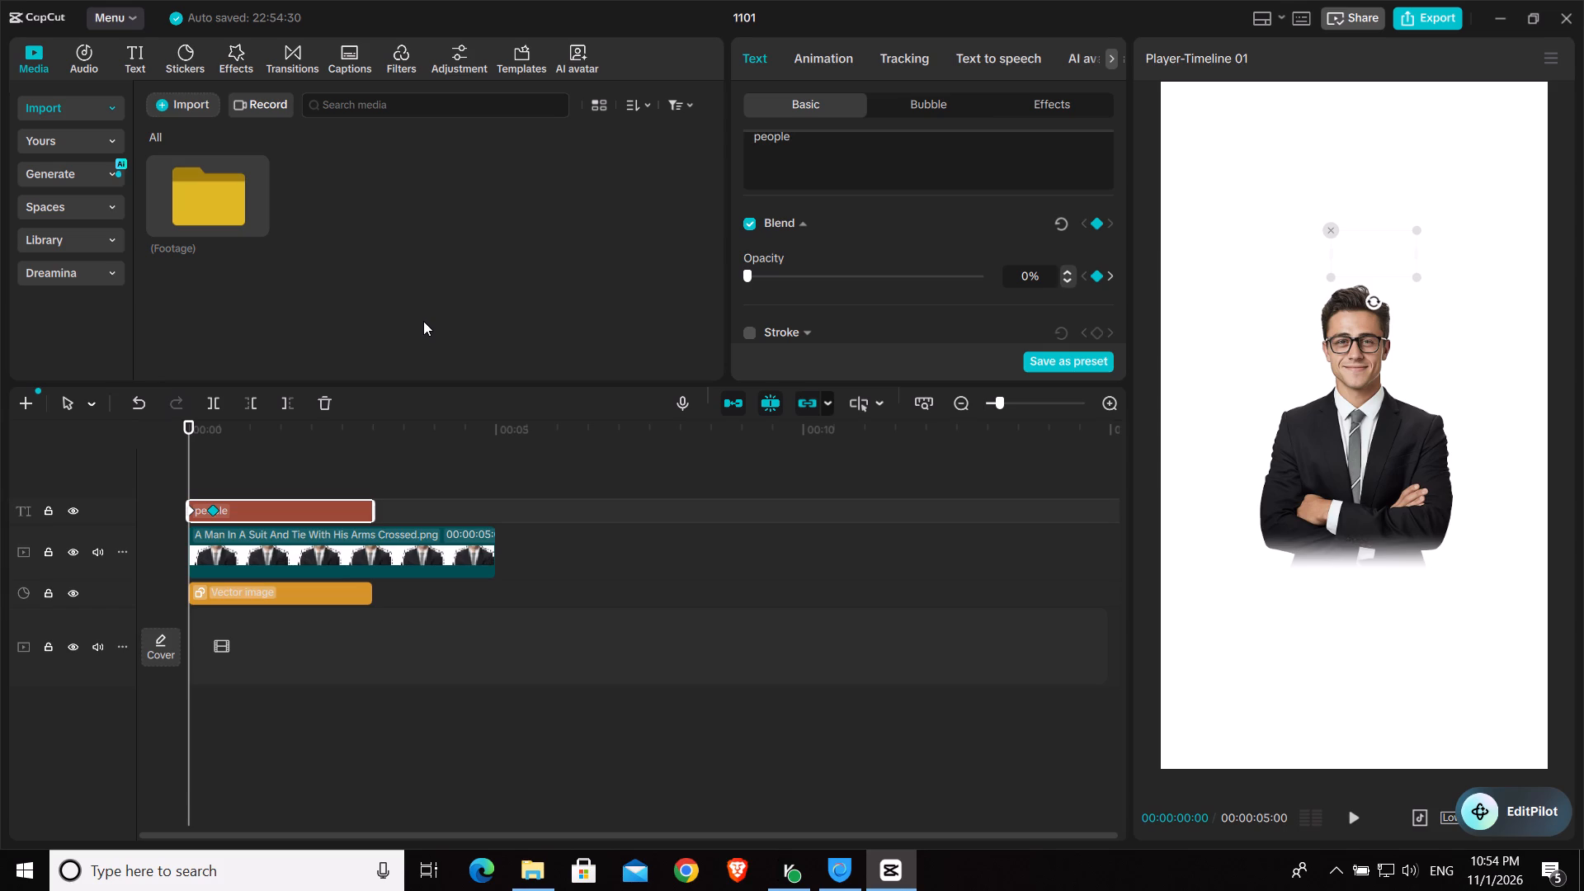
# Show the variable speed keyframe graphs of the "people" text and apply the Cubic Out preset curve to its opacity animation.
pyautogui.hotkey('ctrl', 'k')
pyautogui.click(194, 469)
pyautogui.moveTo(191, 469); pyautogui.dragTo(177, 474)
pyautogui.moveTo(177, 474); pyautogui.dragTo(172, 476)
pyautogui.hotkey('ctrl', 'k')
pyautogui.hotkey('alt', 'k')
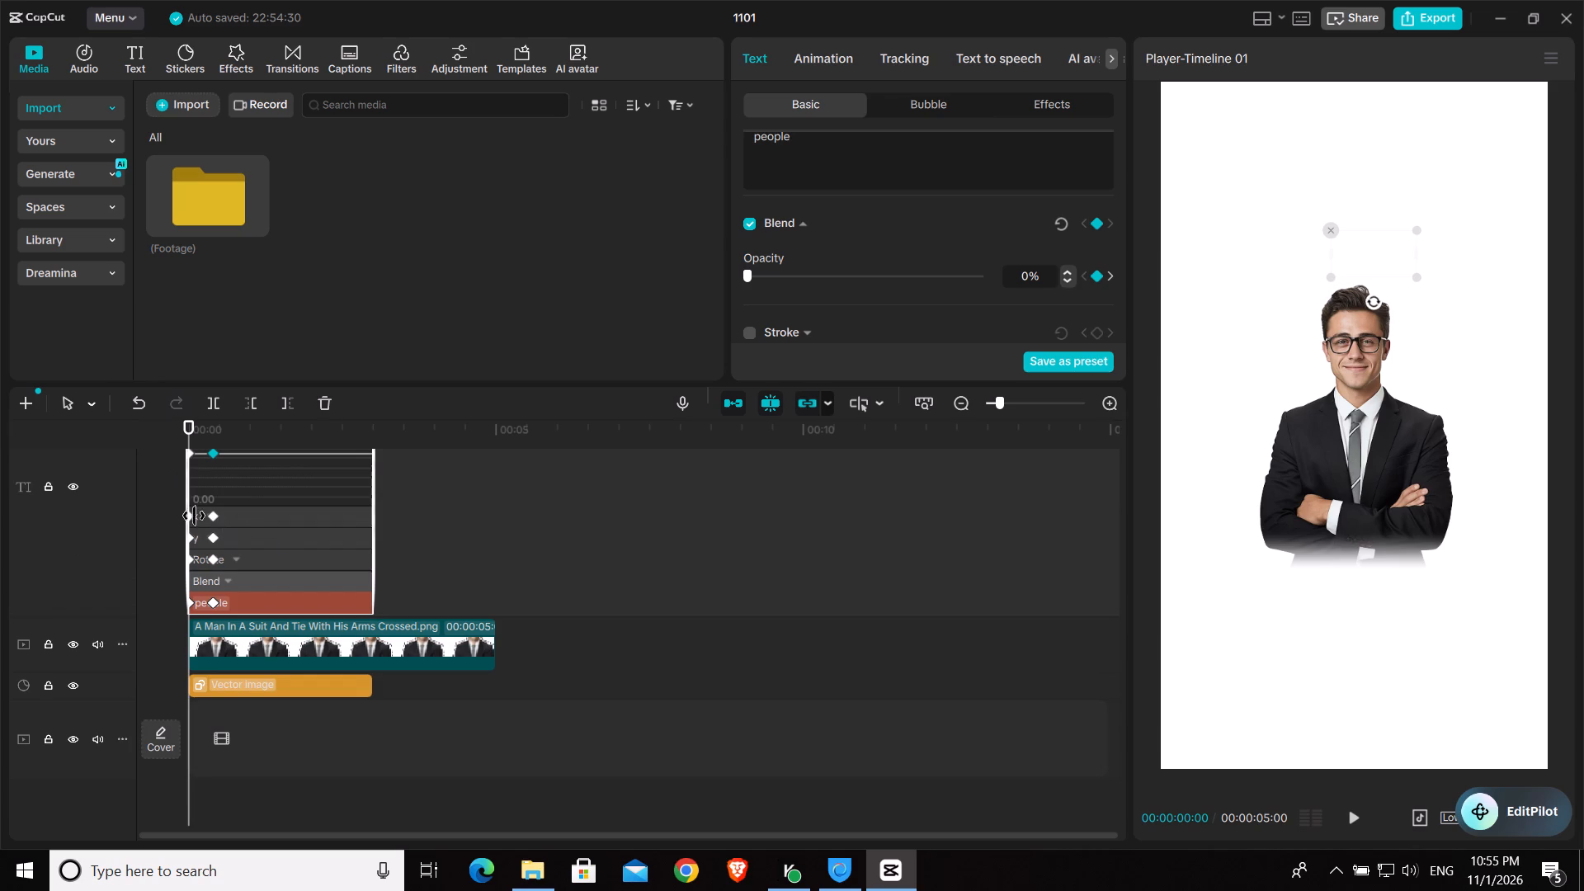
pyautogui.click(224, 511)
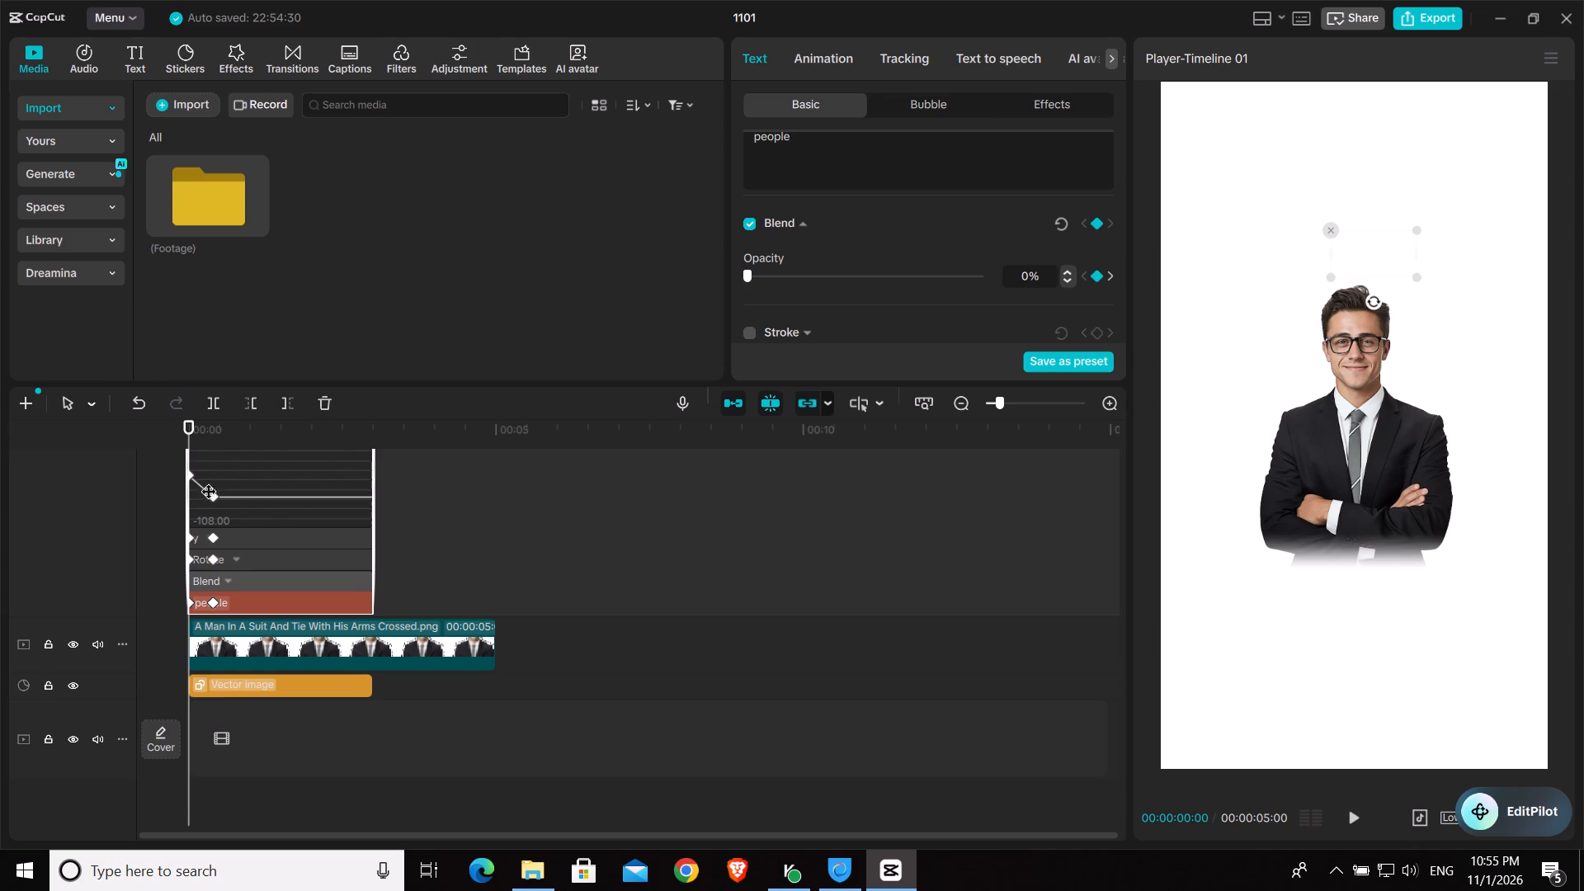
pyautogui.scroll(4, 264, 511)
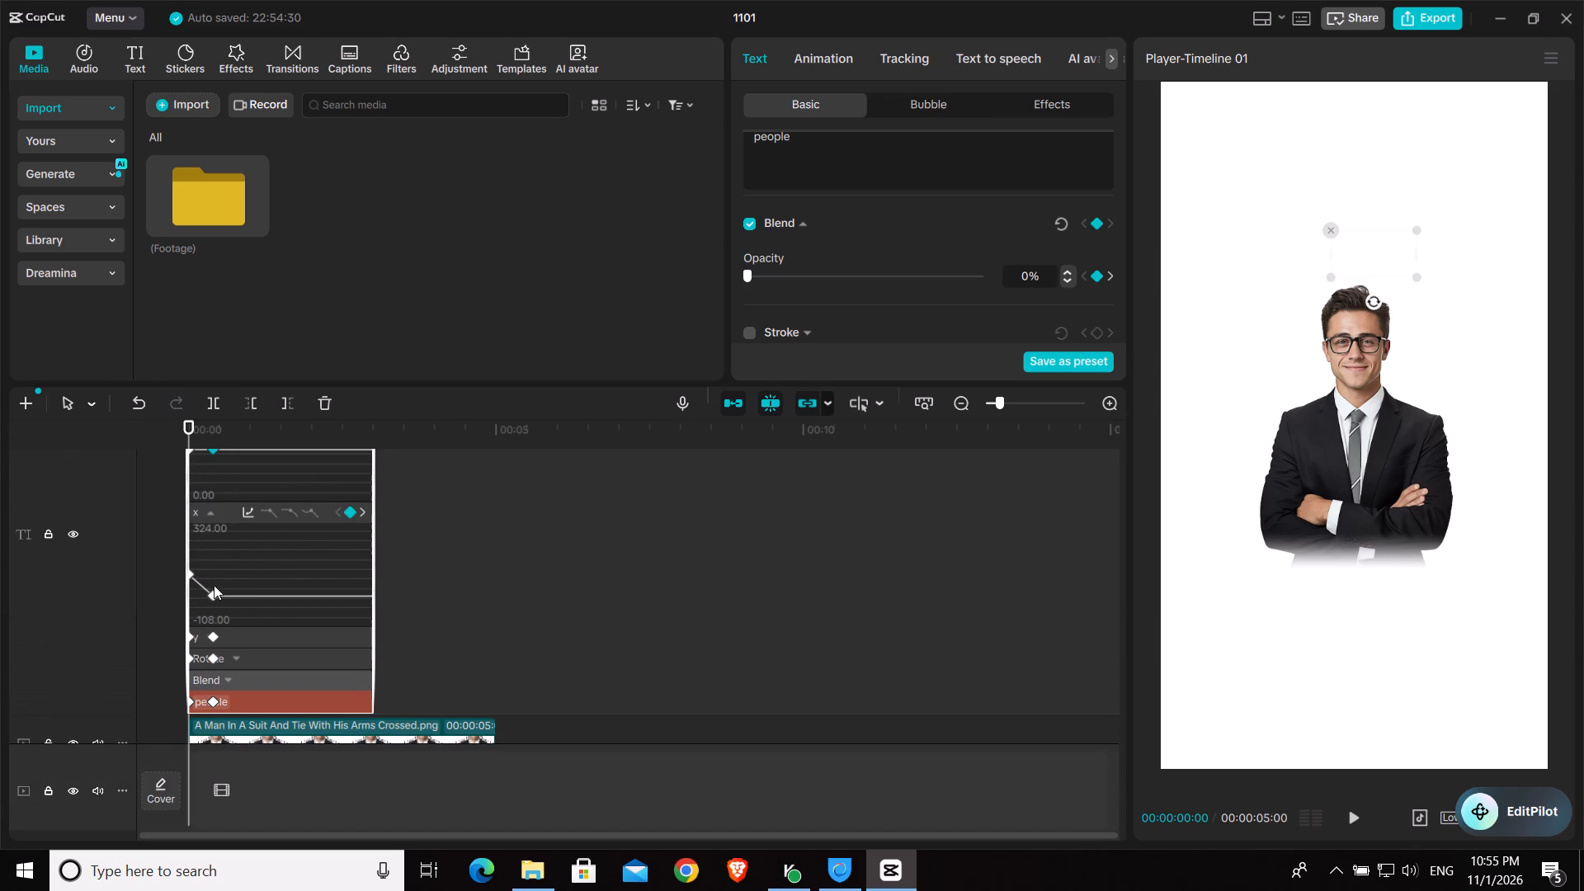
pyautogui.click(252, 511)
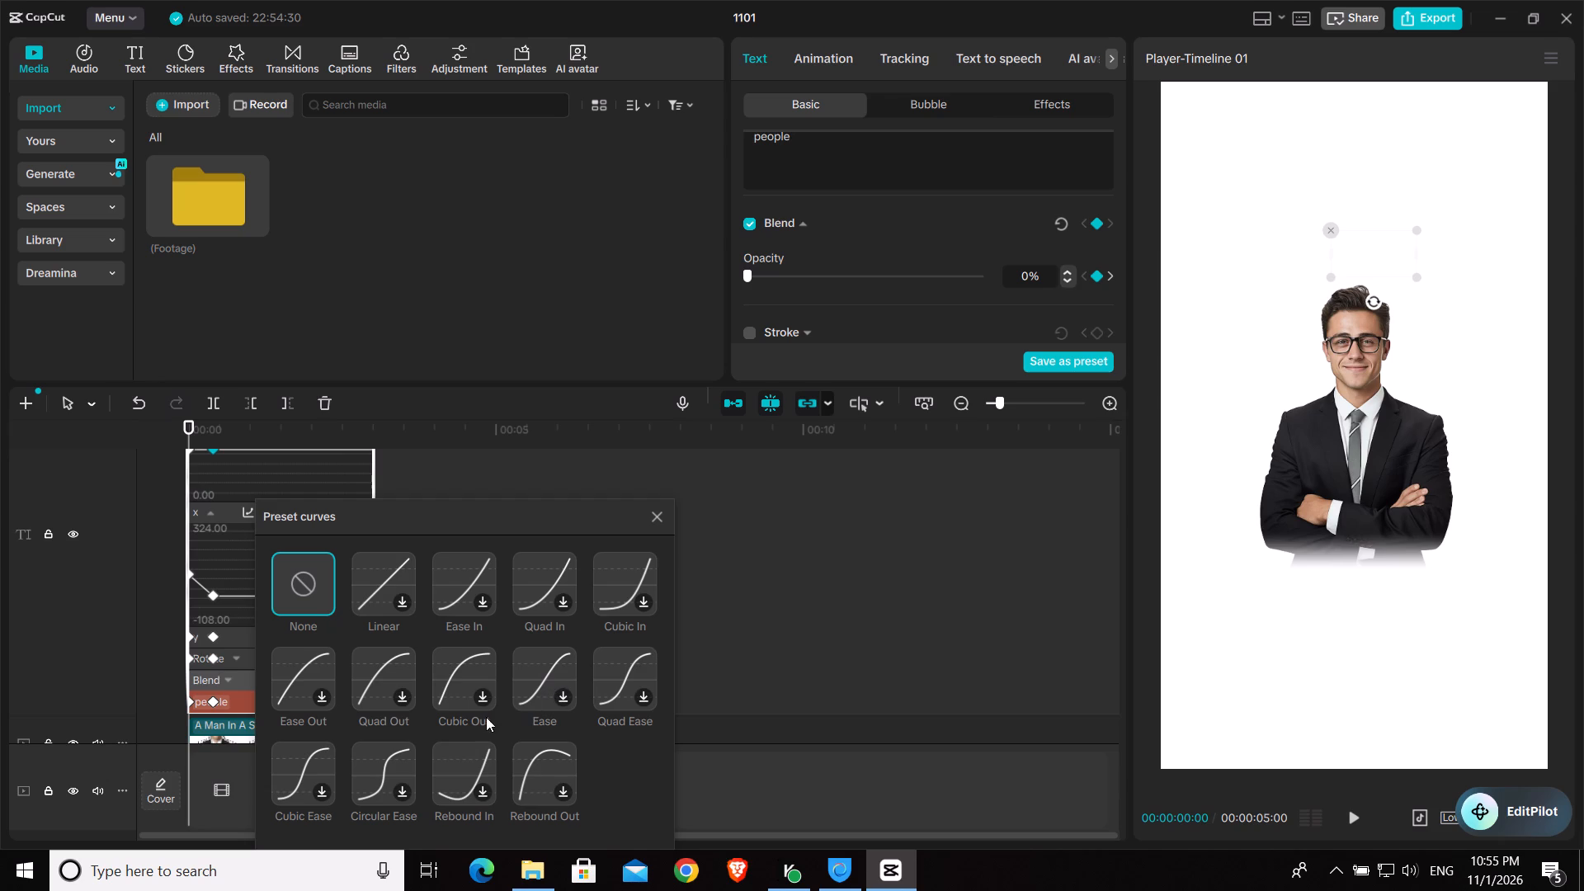
pyautogui.click(455, 666)
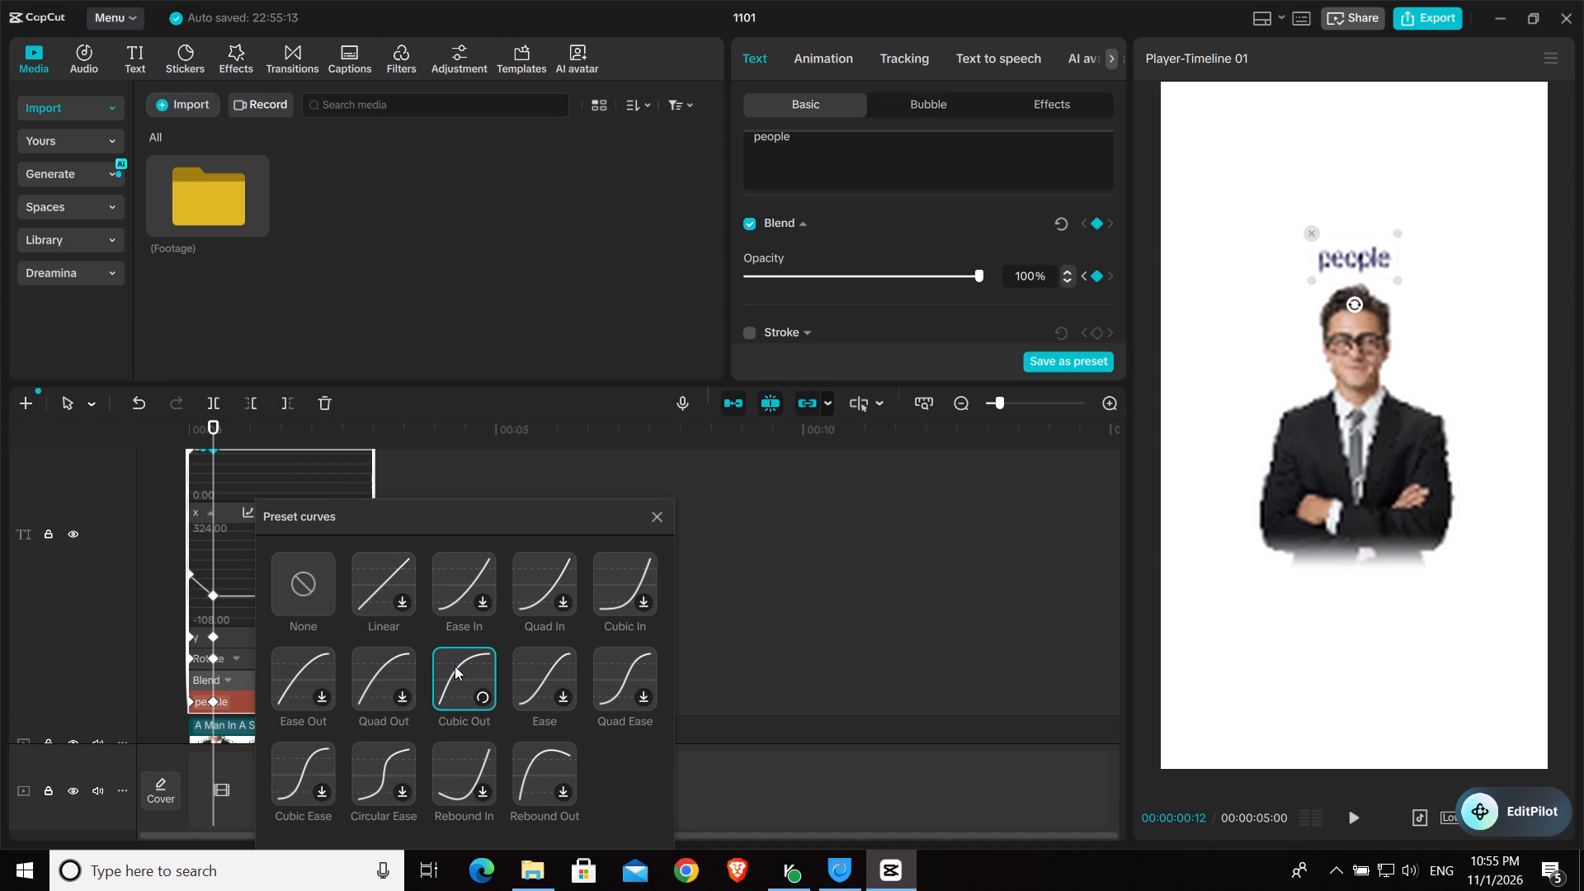
pyautogui.click(463, 695)
pyautogui.click(210, 606)
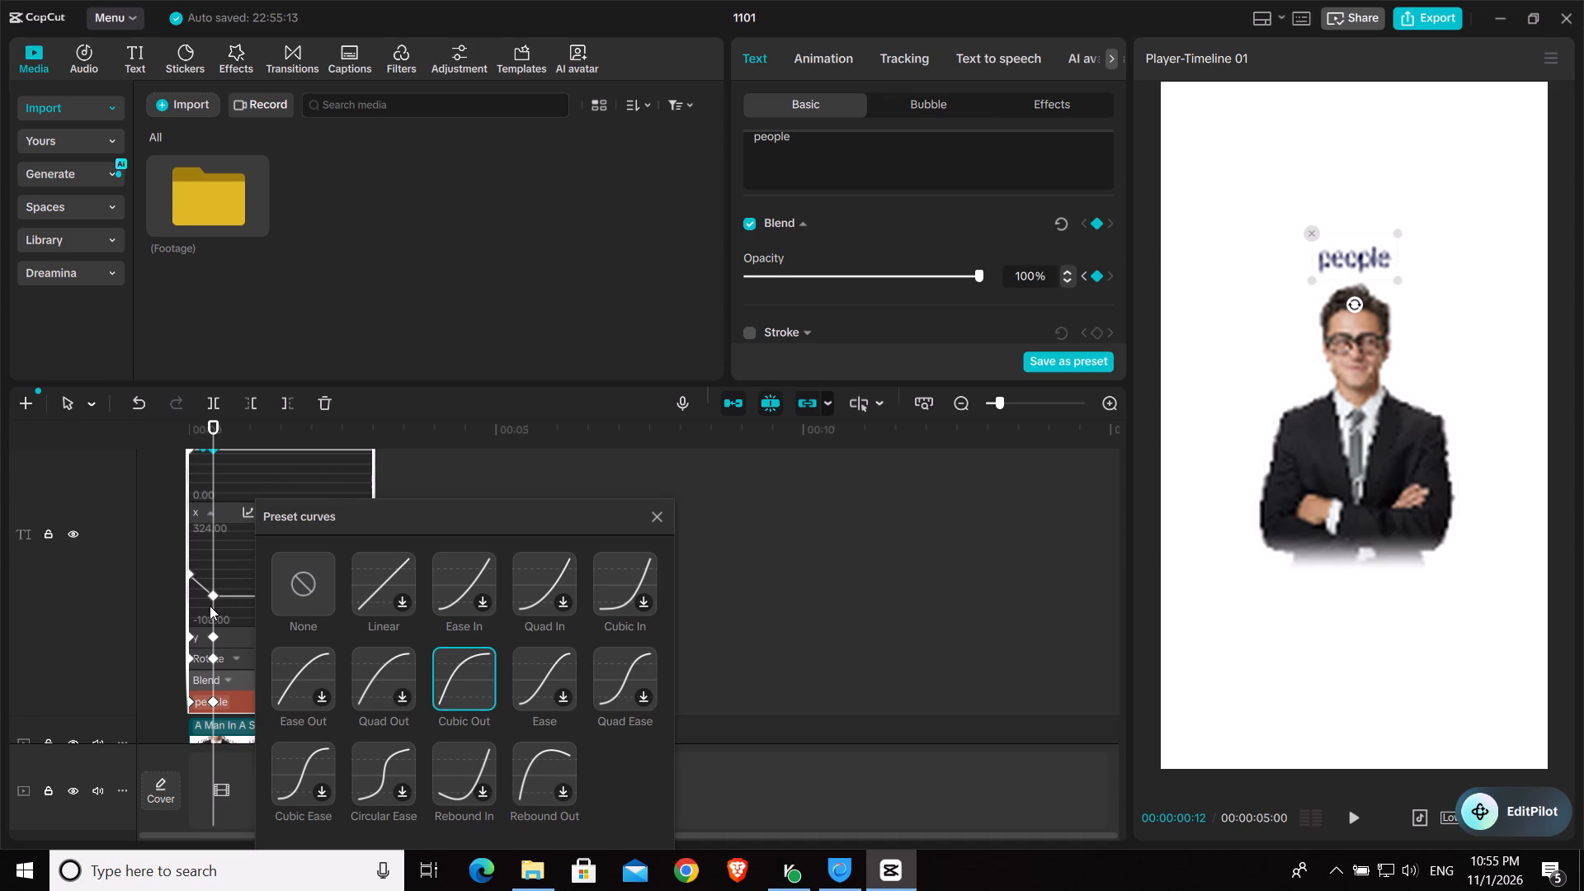
pyautogui.click(210, 606)
pyautogui.click(243, 681)
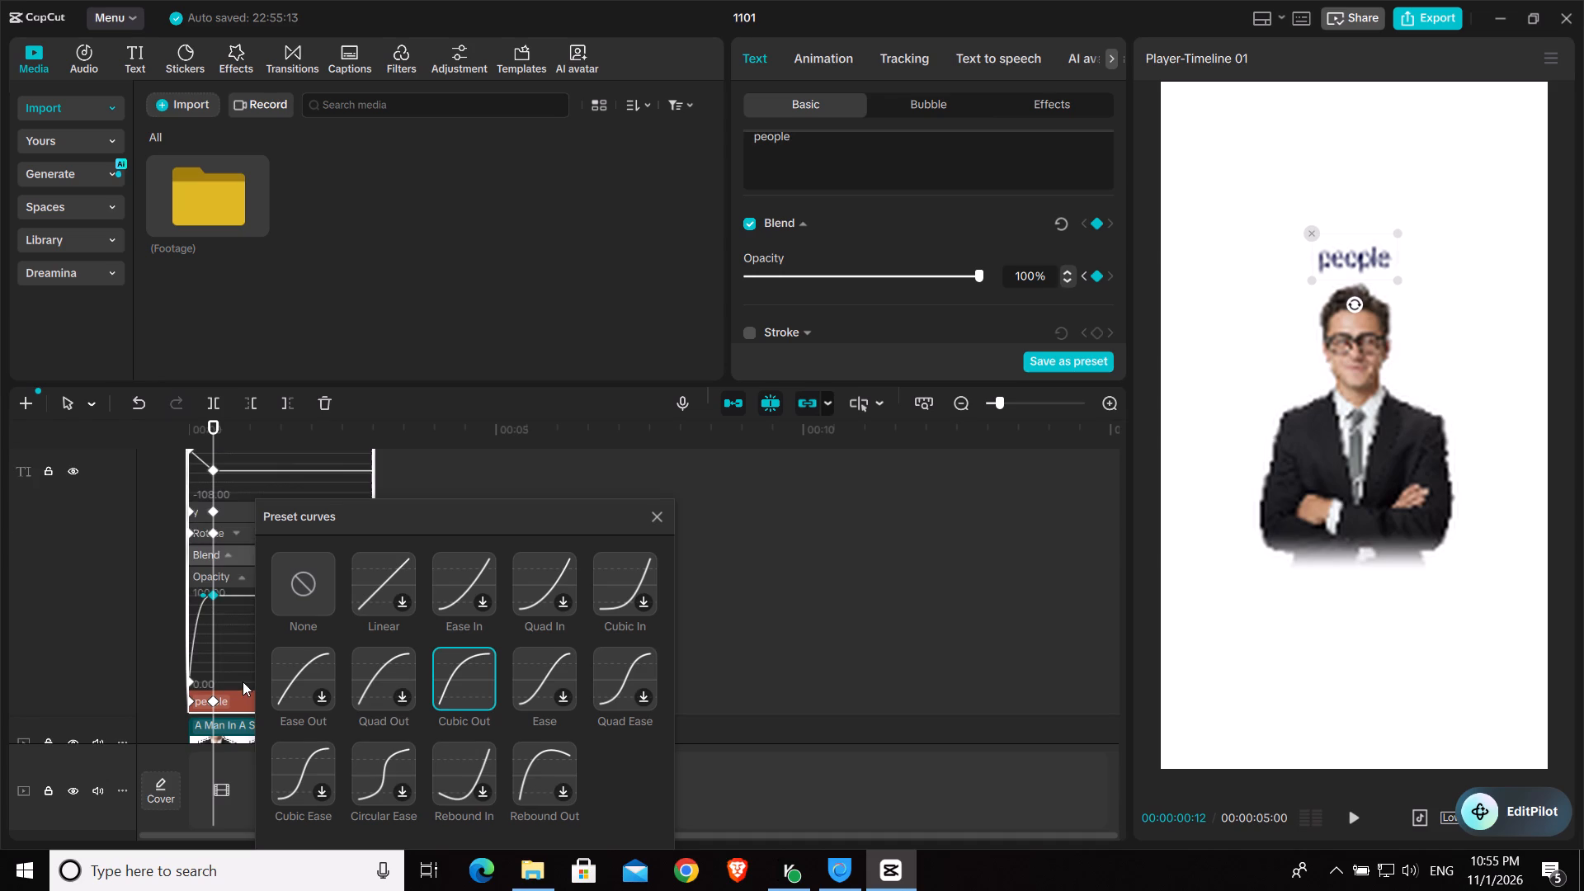
pyautogui.scroll(-4, 434, 681)
pyautogui.click(648, 521)
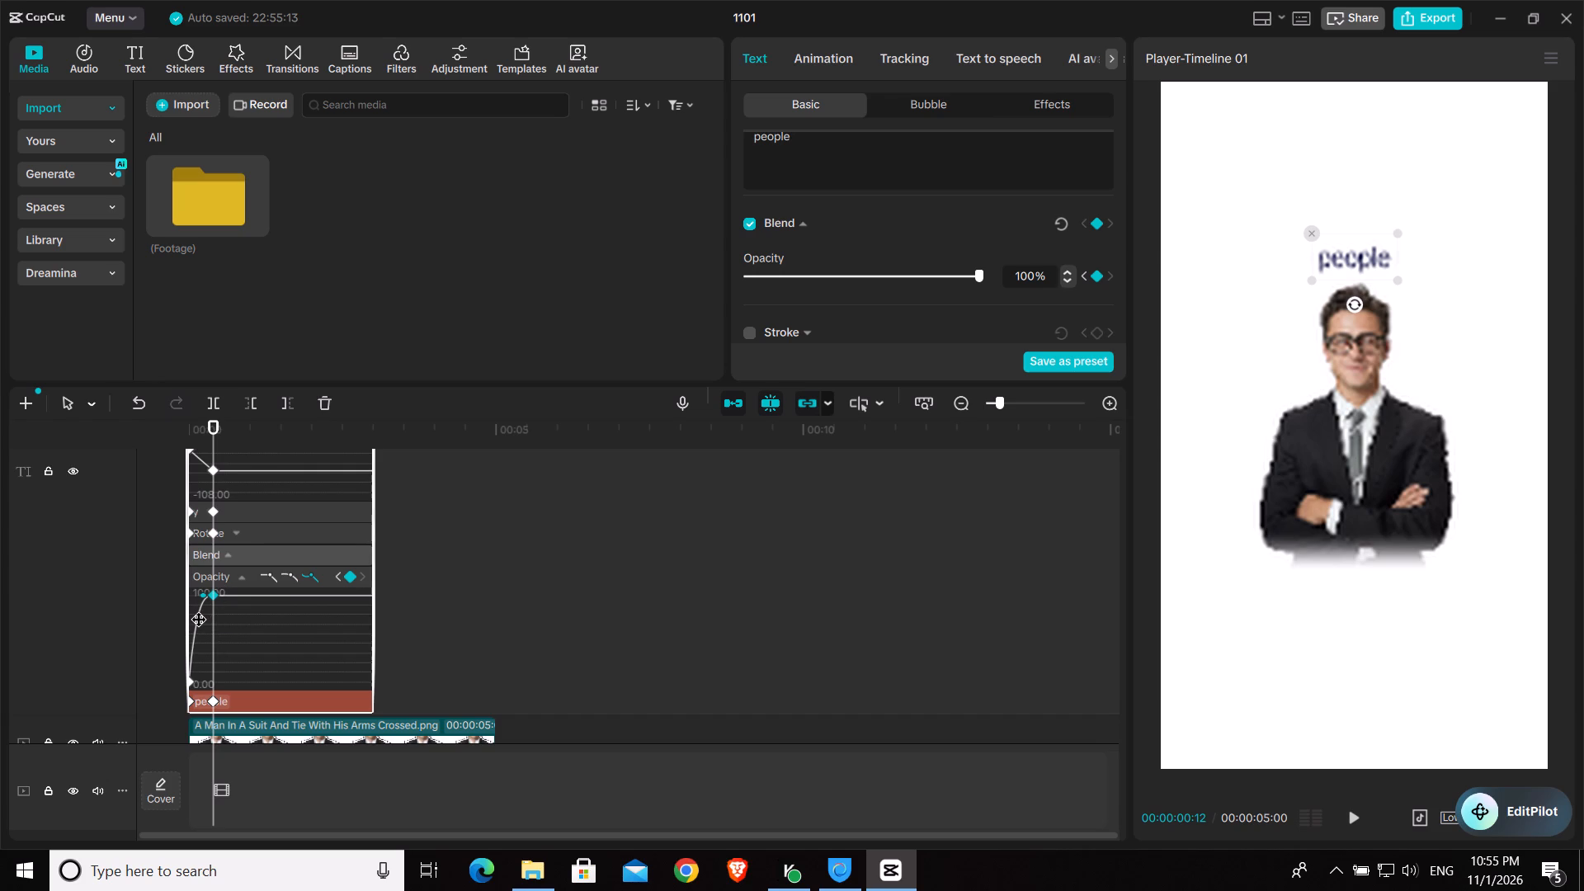
# Reapply the Cubic Out preset to the opacity curve segment between the "people" text's two keyframes.
pyautogui.click(199, 620)
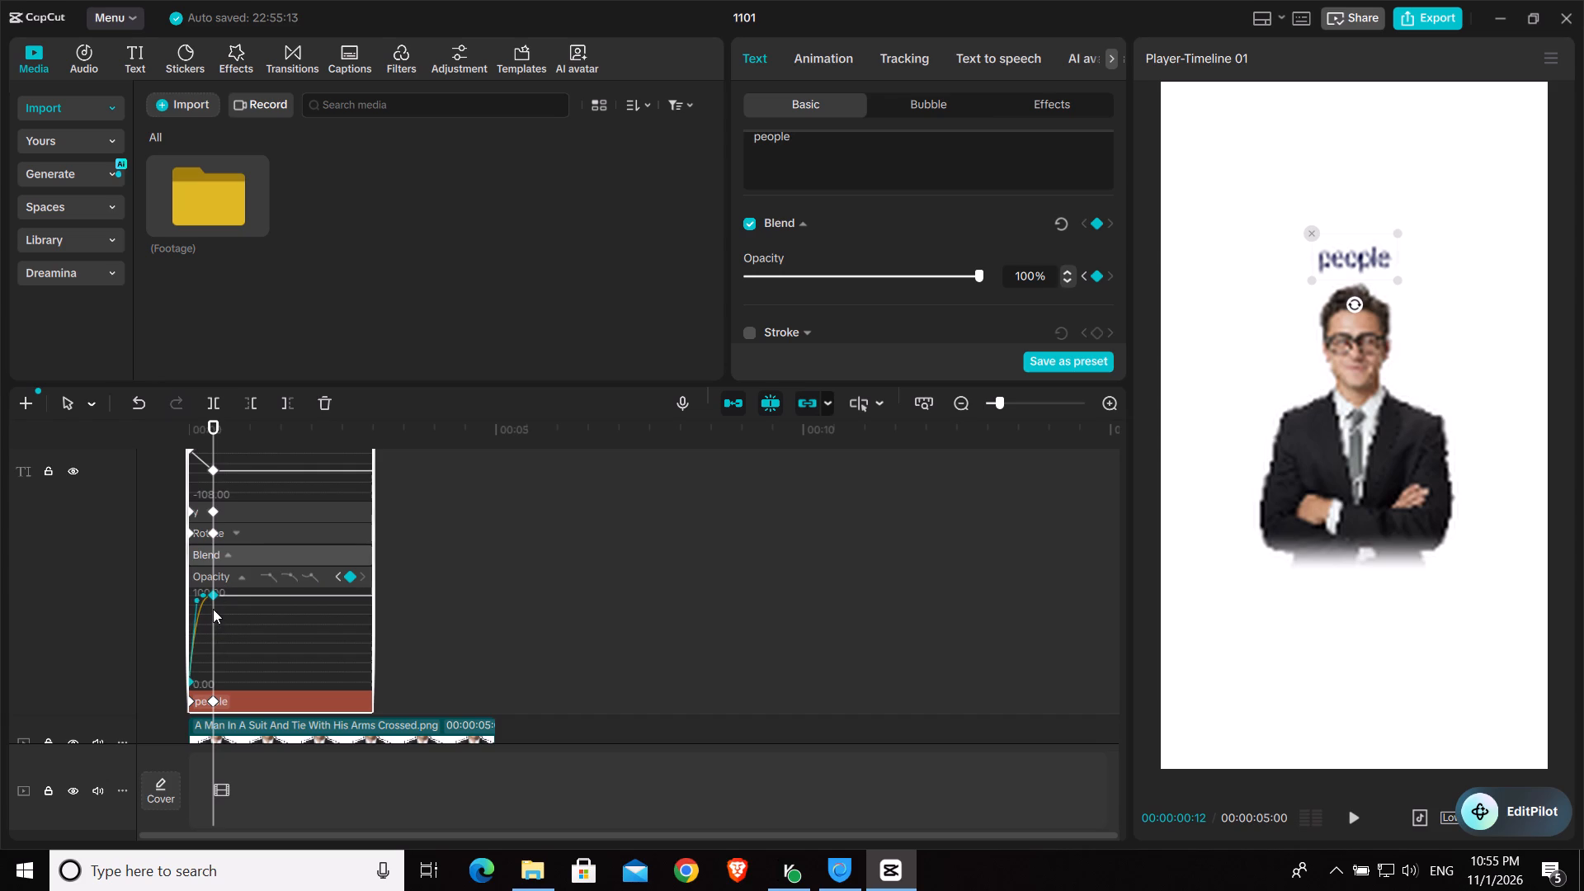
pyautogui.rightClick(204, 606)
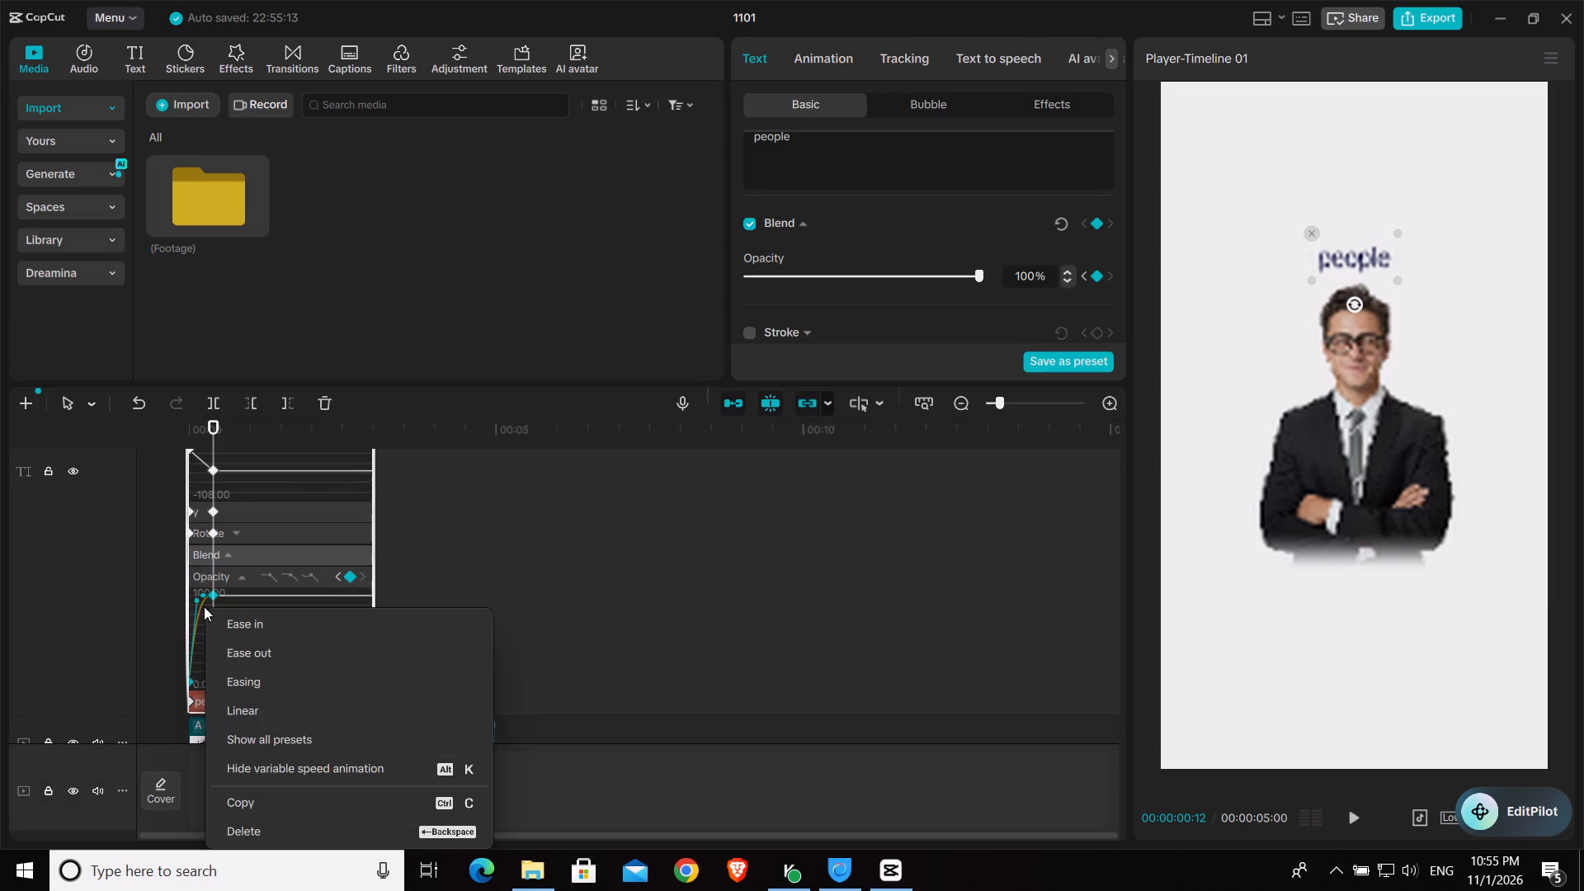
pyautogui.click(283, 737)
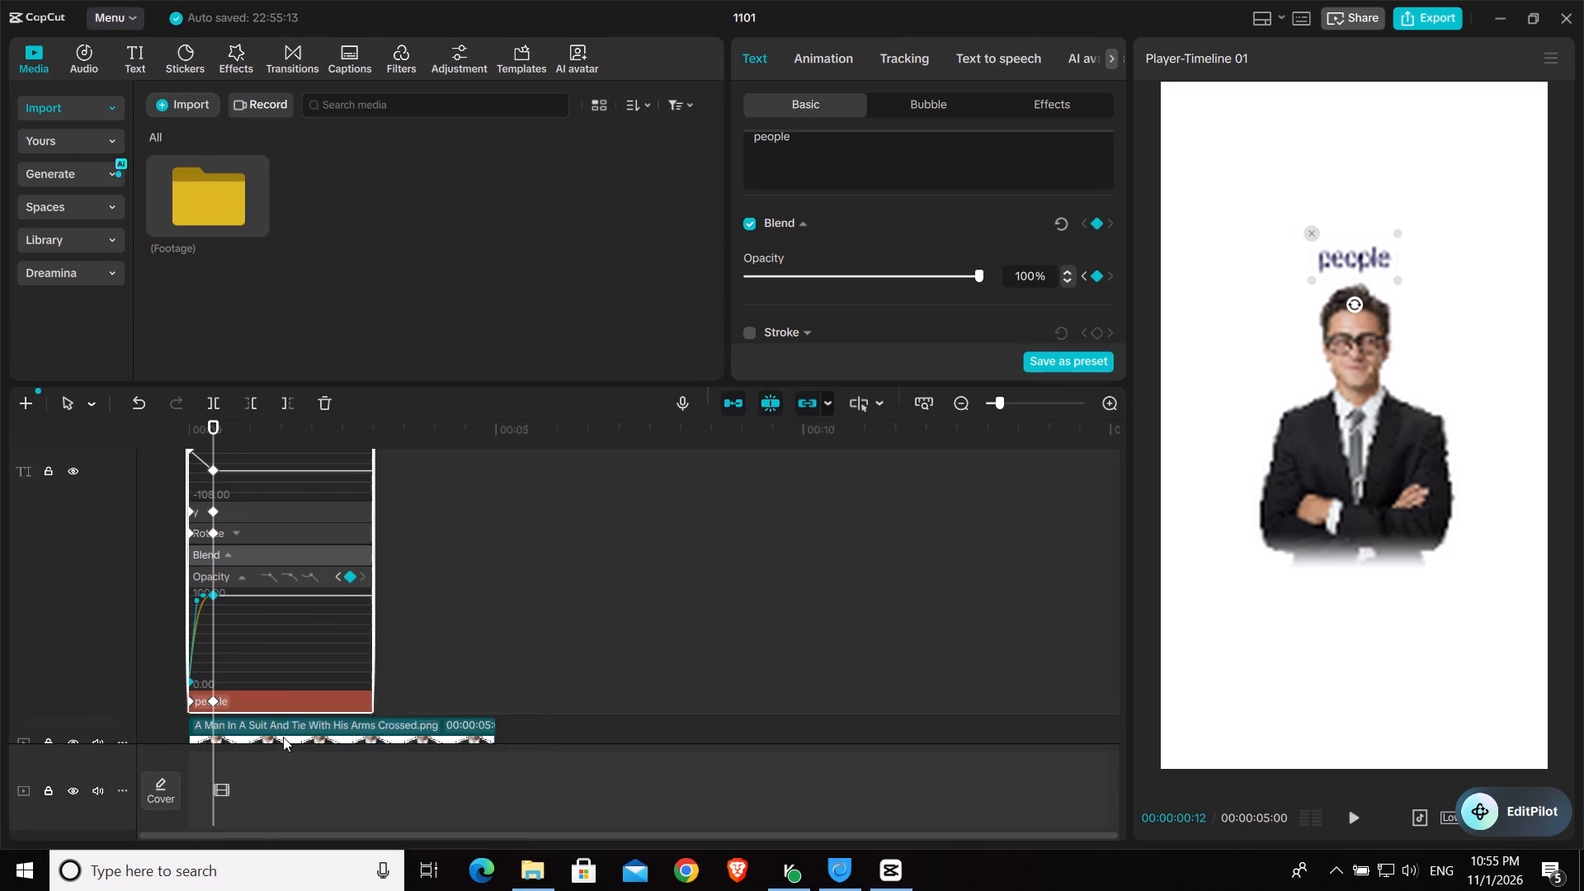
pyautogui.click(495, 671)
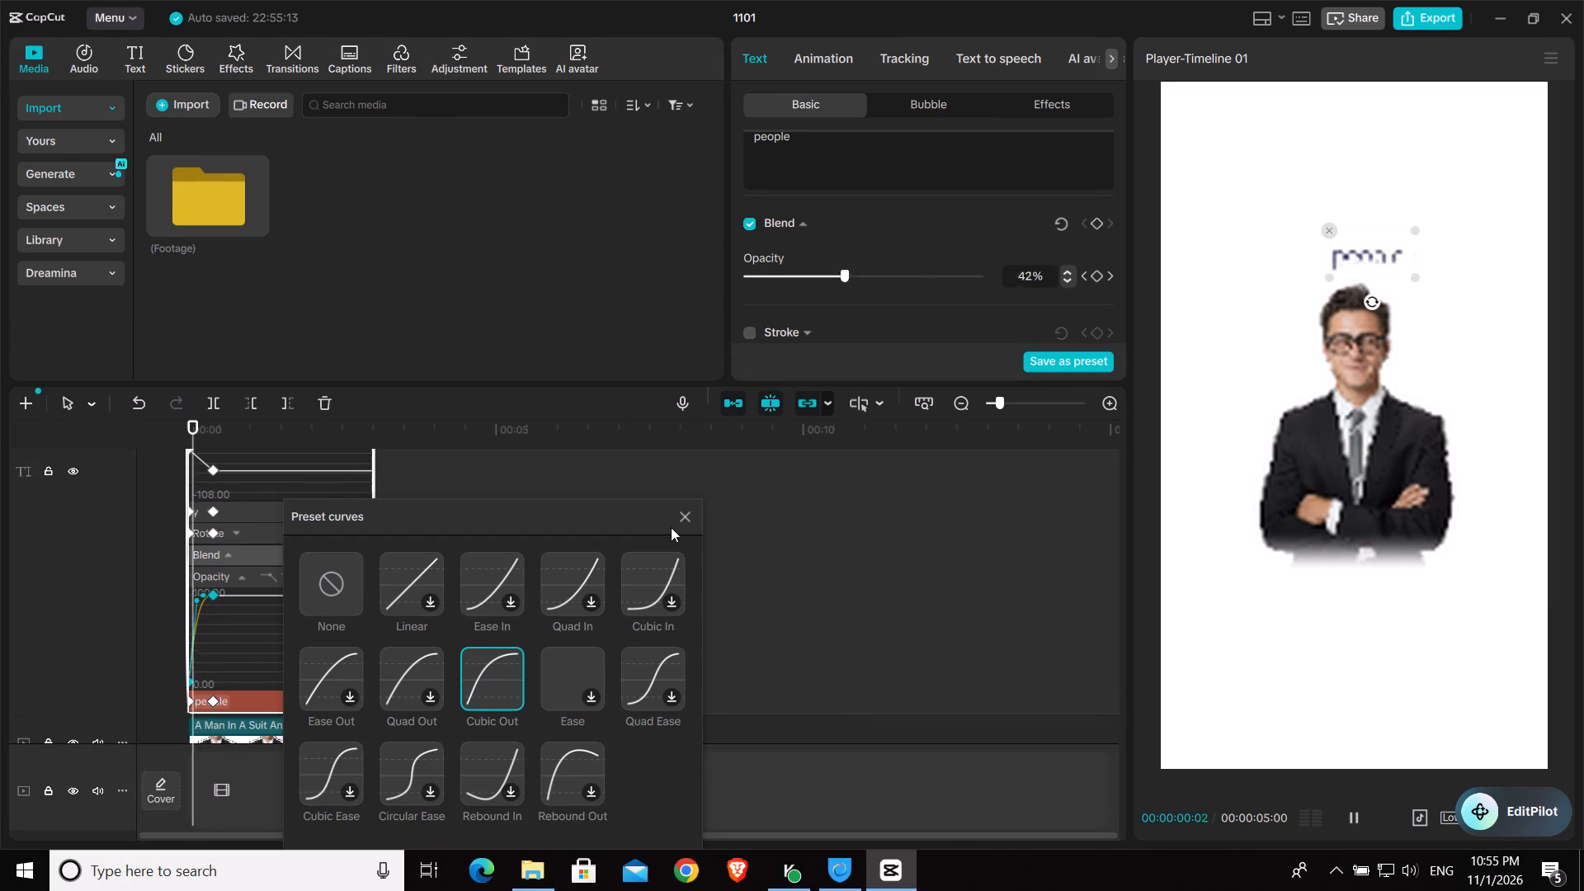
pyautogui.click(681, 523)
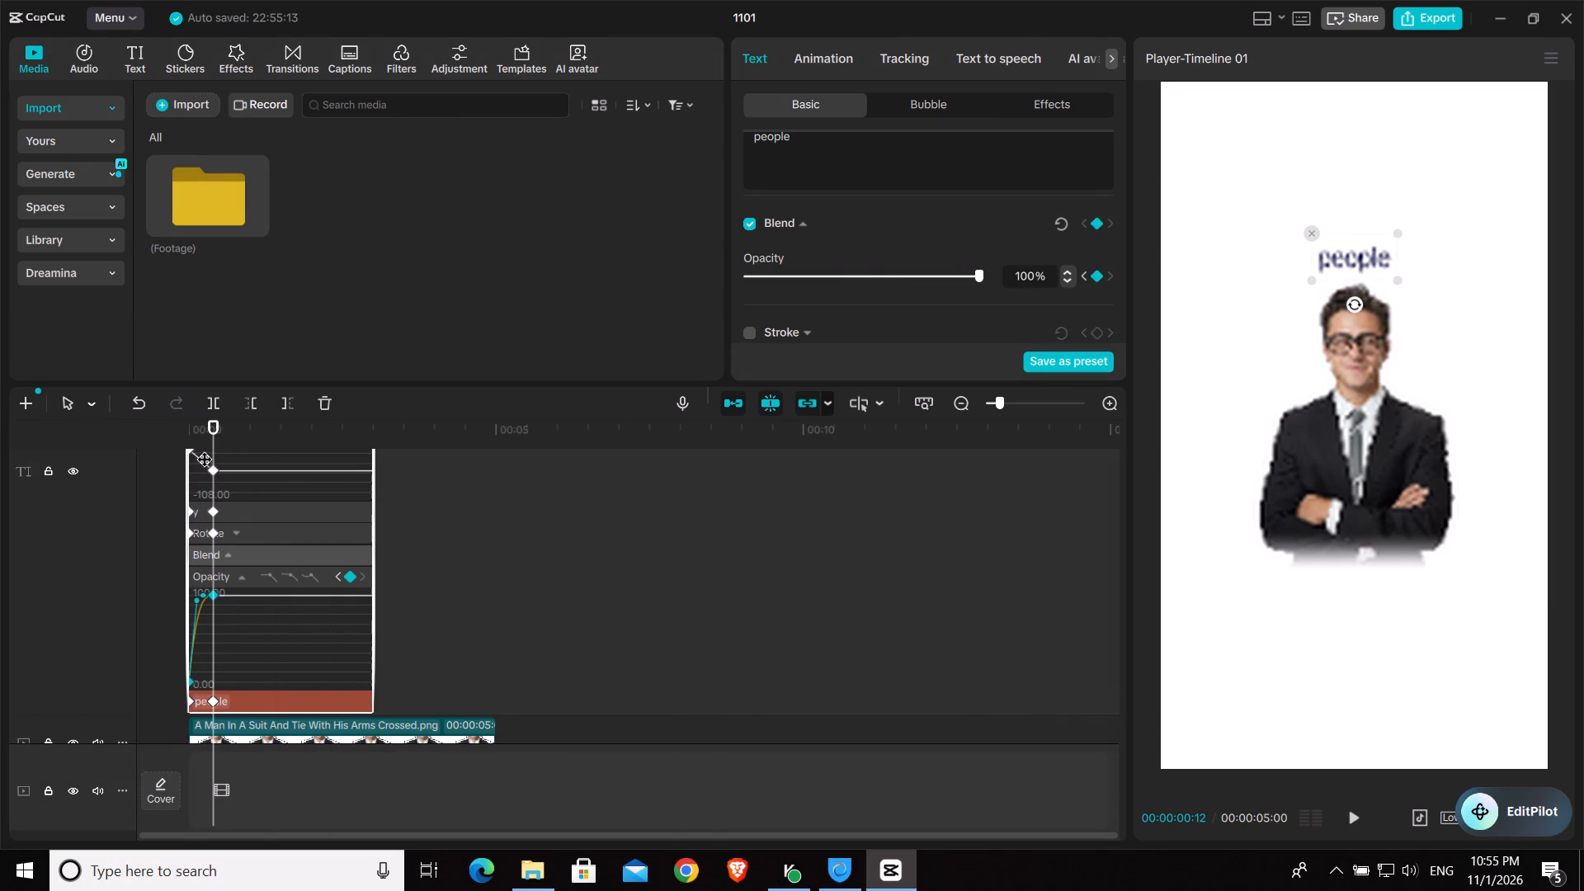
# Apply the Cubic Out preset curve to the "people" text's x-position segment between its two keyframes.
pyautogui.click(200, 458)
pyautogui.scroll(3, 214, 480)
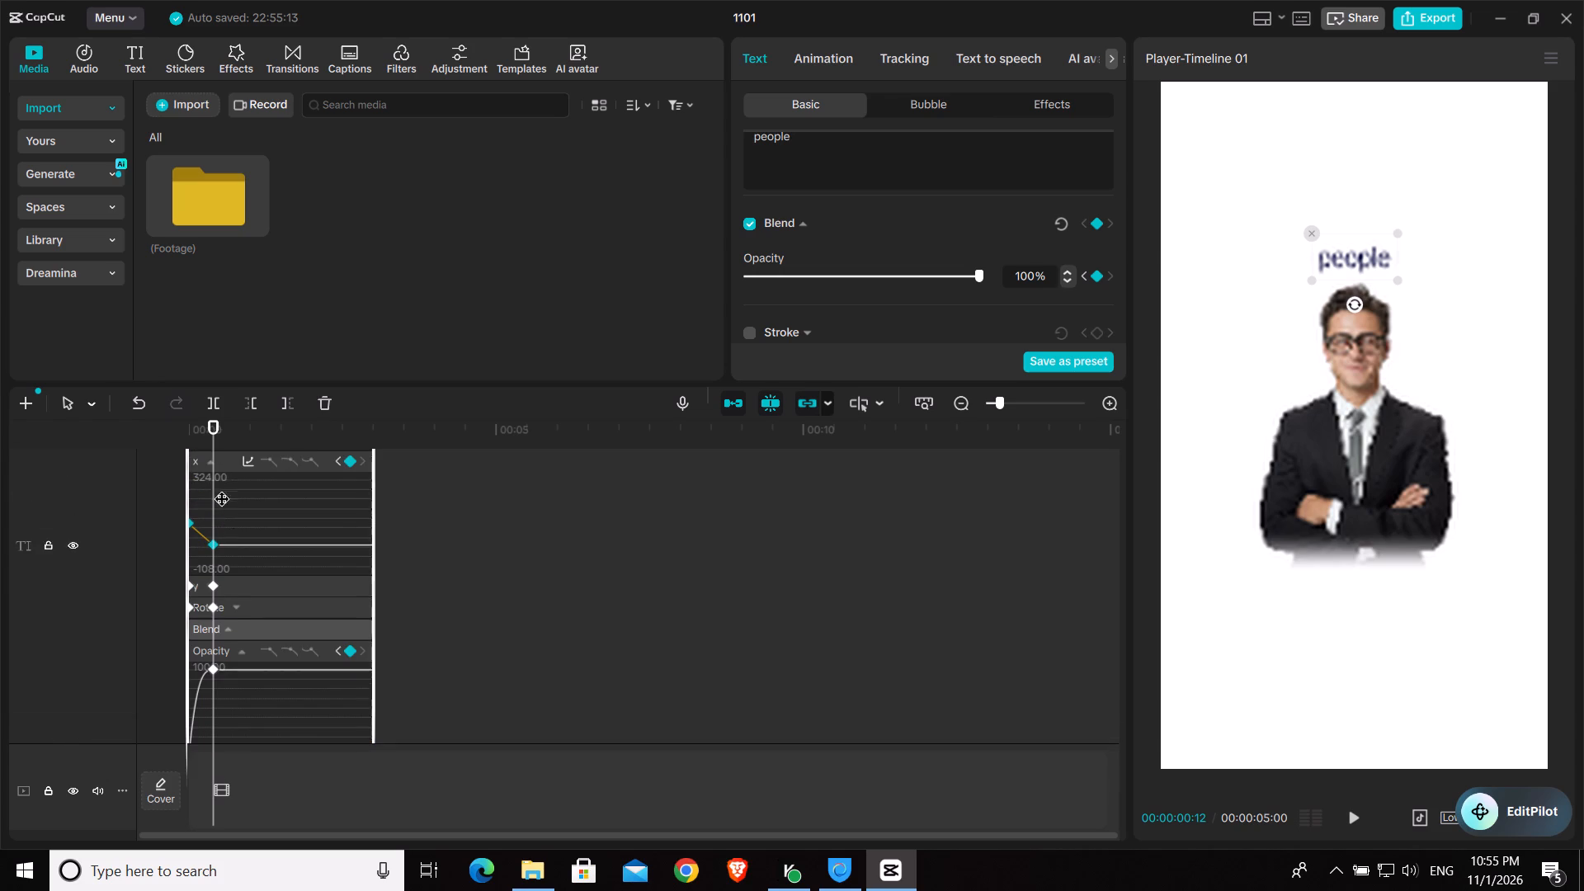
pyautogui.scroll(2, 227, 513)
pyautogui.rightClick(197, 583)
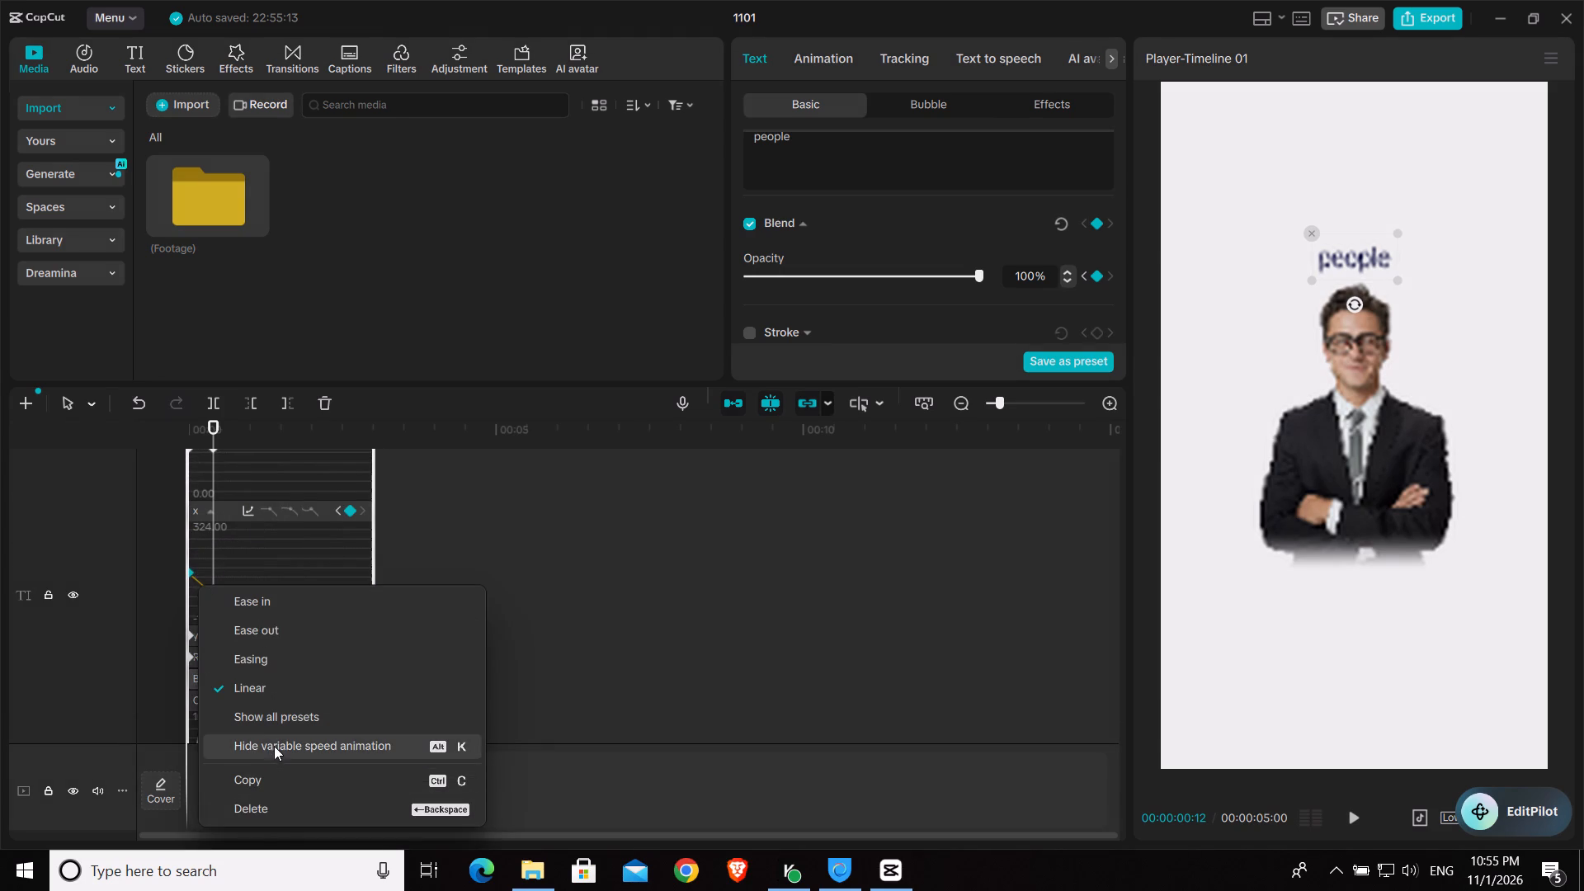
pyautogui.click(272, 716)
pyautogui.click(482, 683)
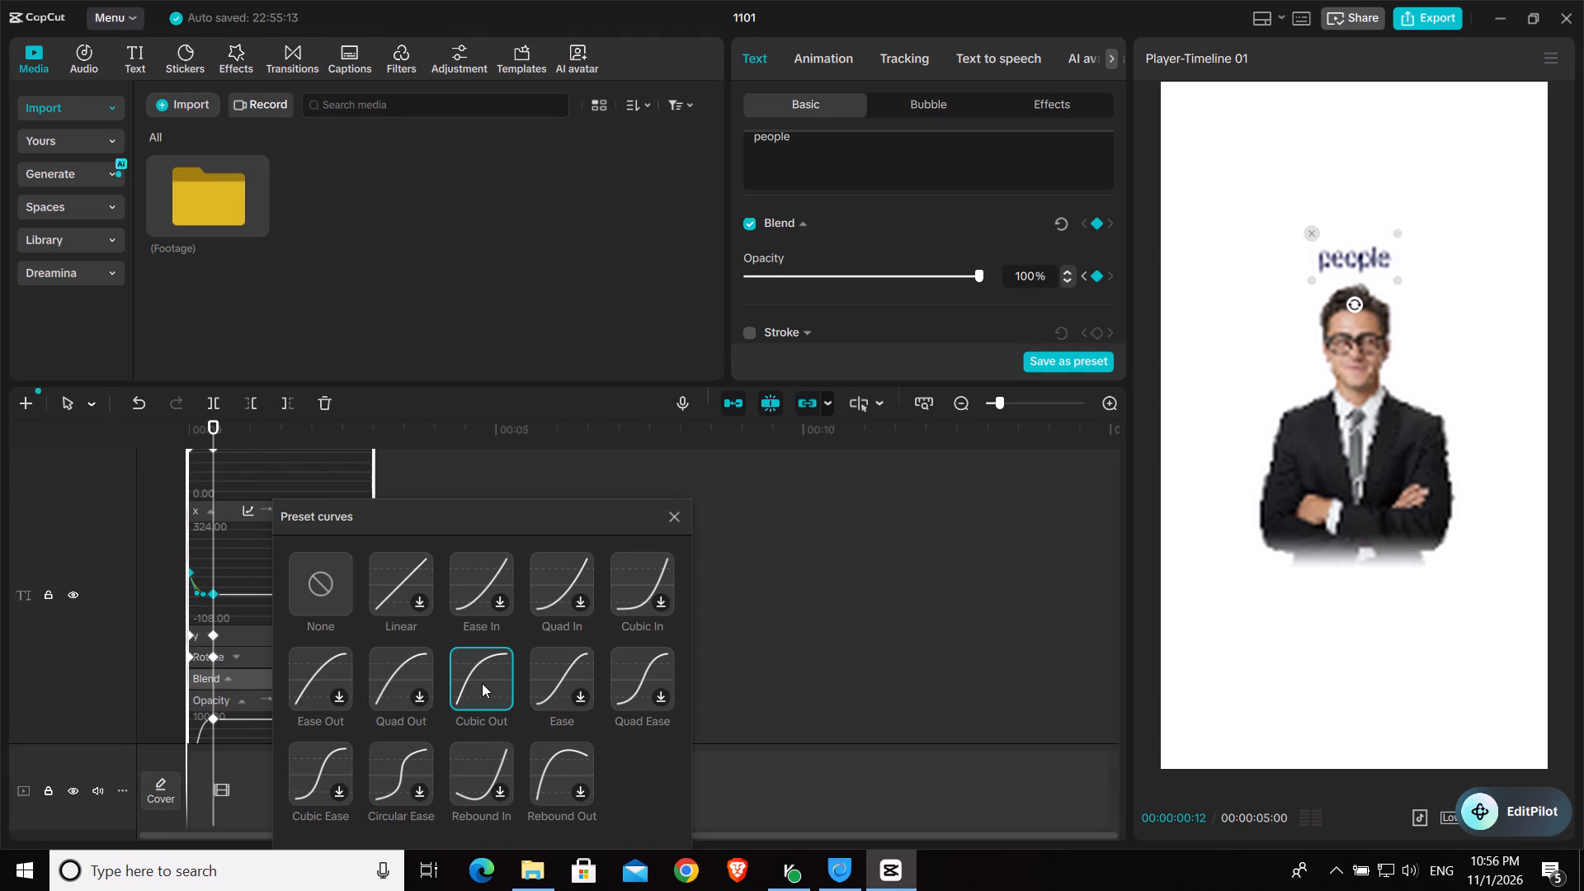
pyautogui.click(681, 521)
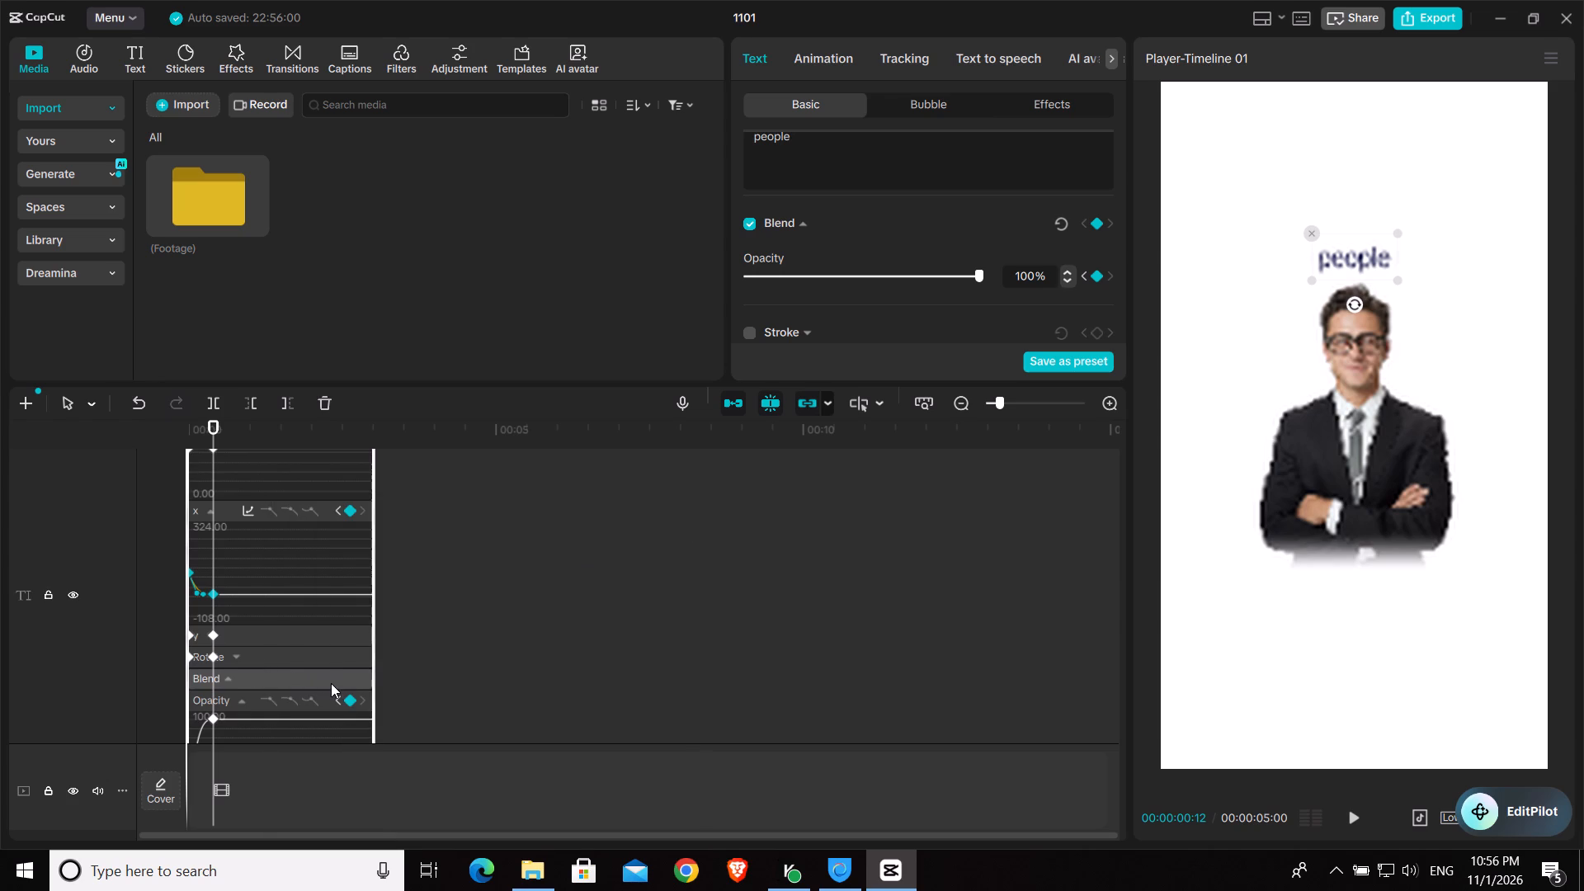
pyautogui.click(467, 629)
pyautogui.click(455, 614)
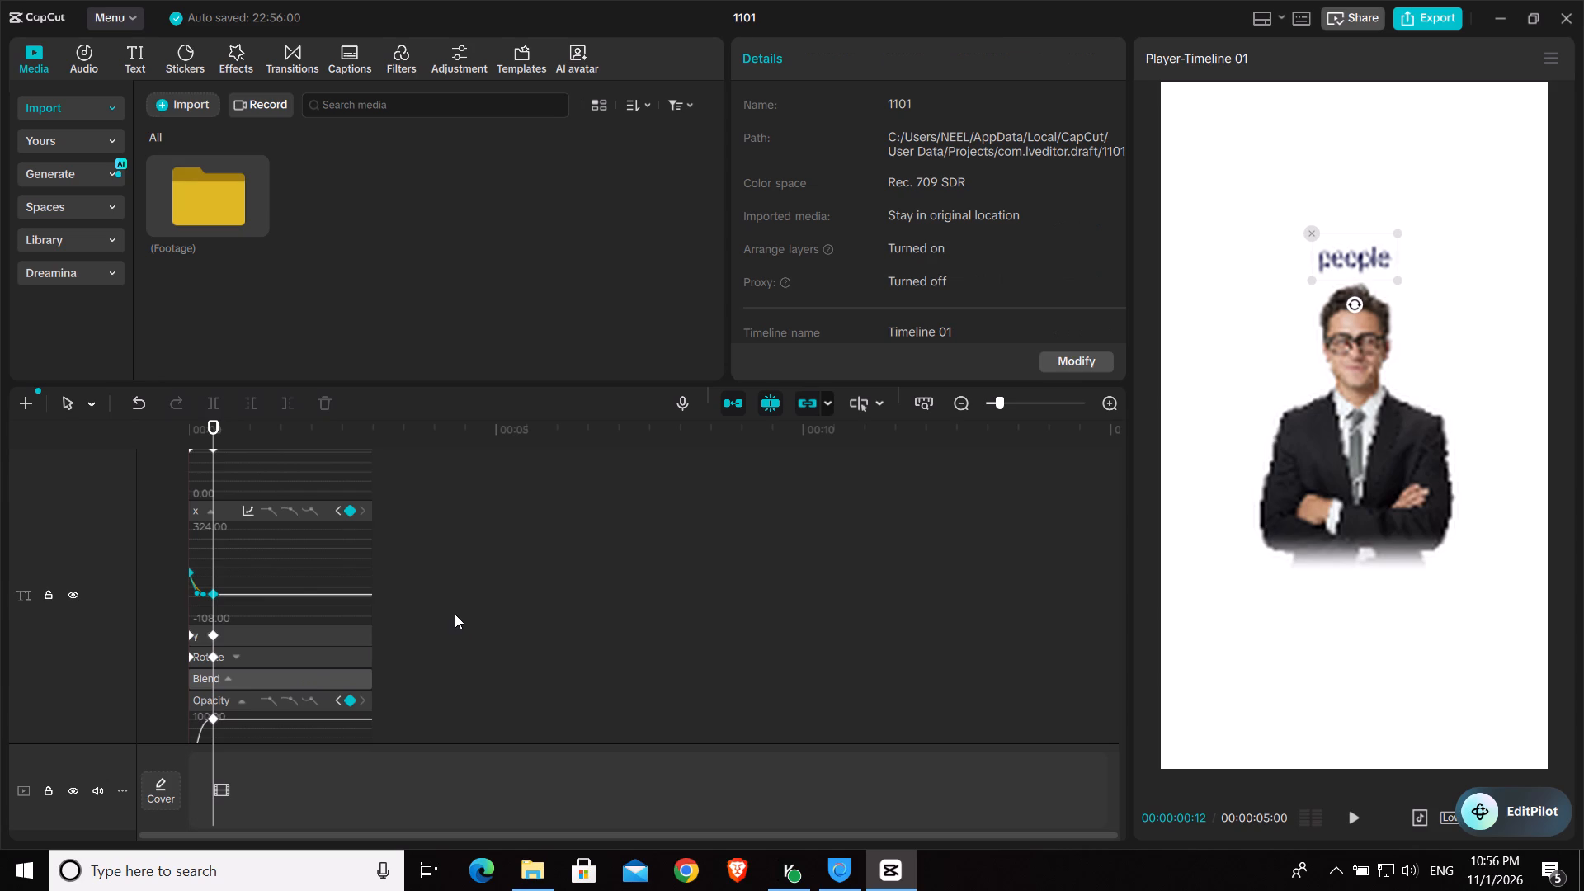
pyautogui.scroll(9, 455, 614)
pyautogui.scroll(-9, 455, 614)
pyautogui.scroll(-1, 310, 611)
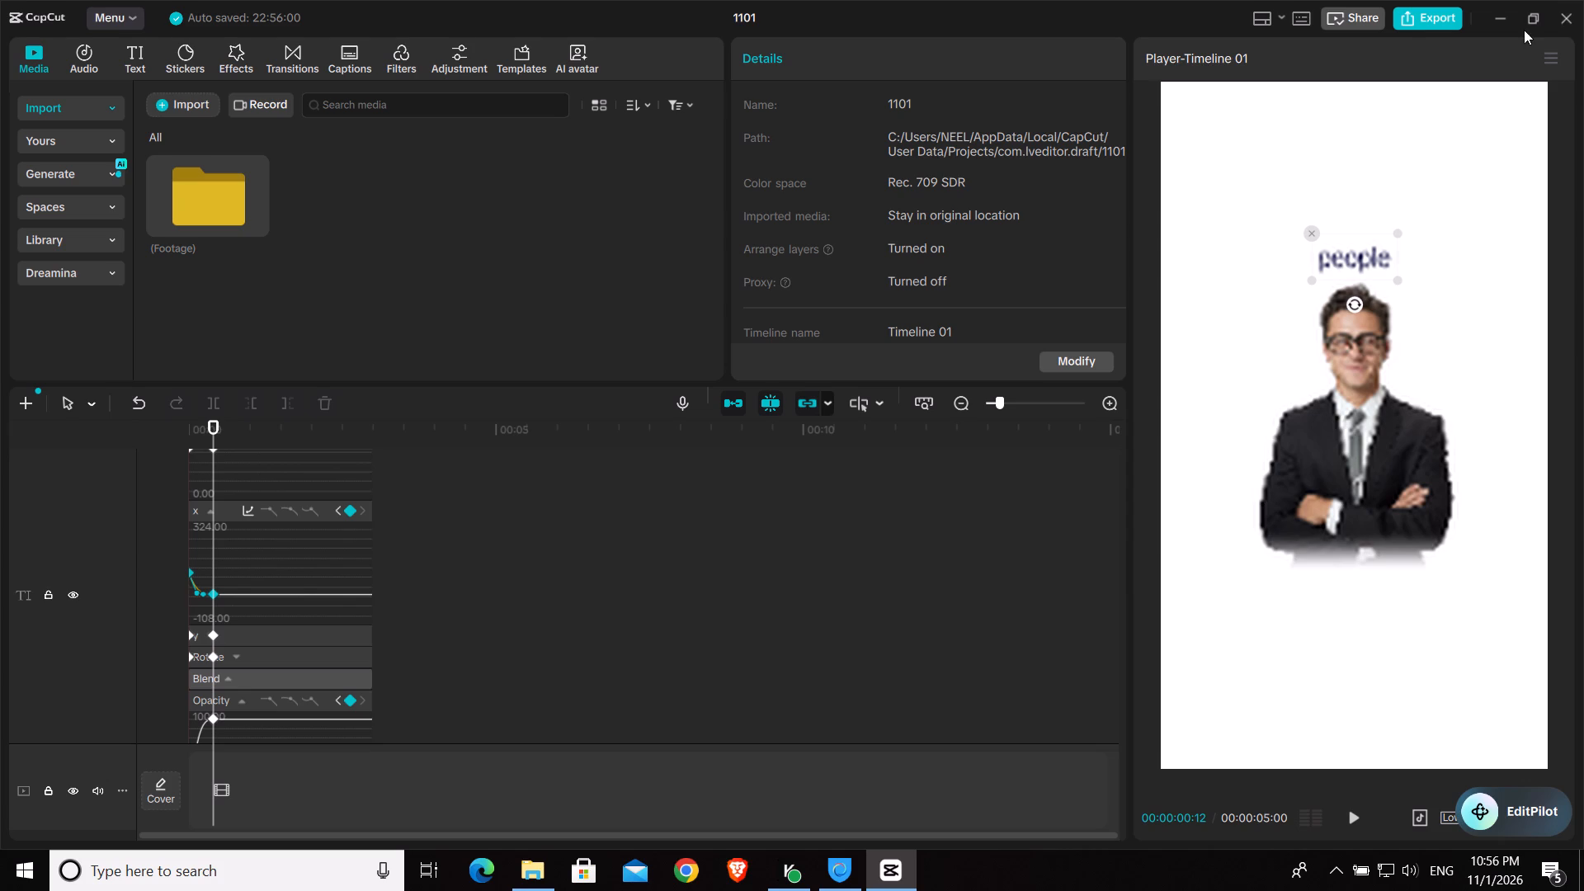
# Restore the maximized editor window to a smaller floating size.
pyautogui.click(1532, 15)
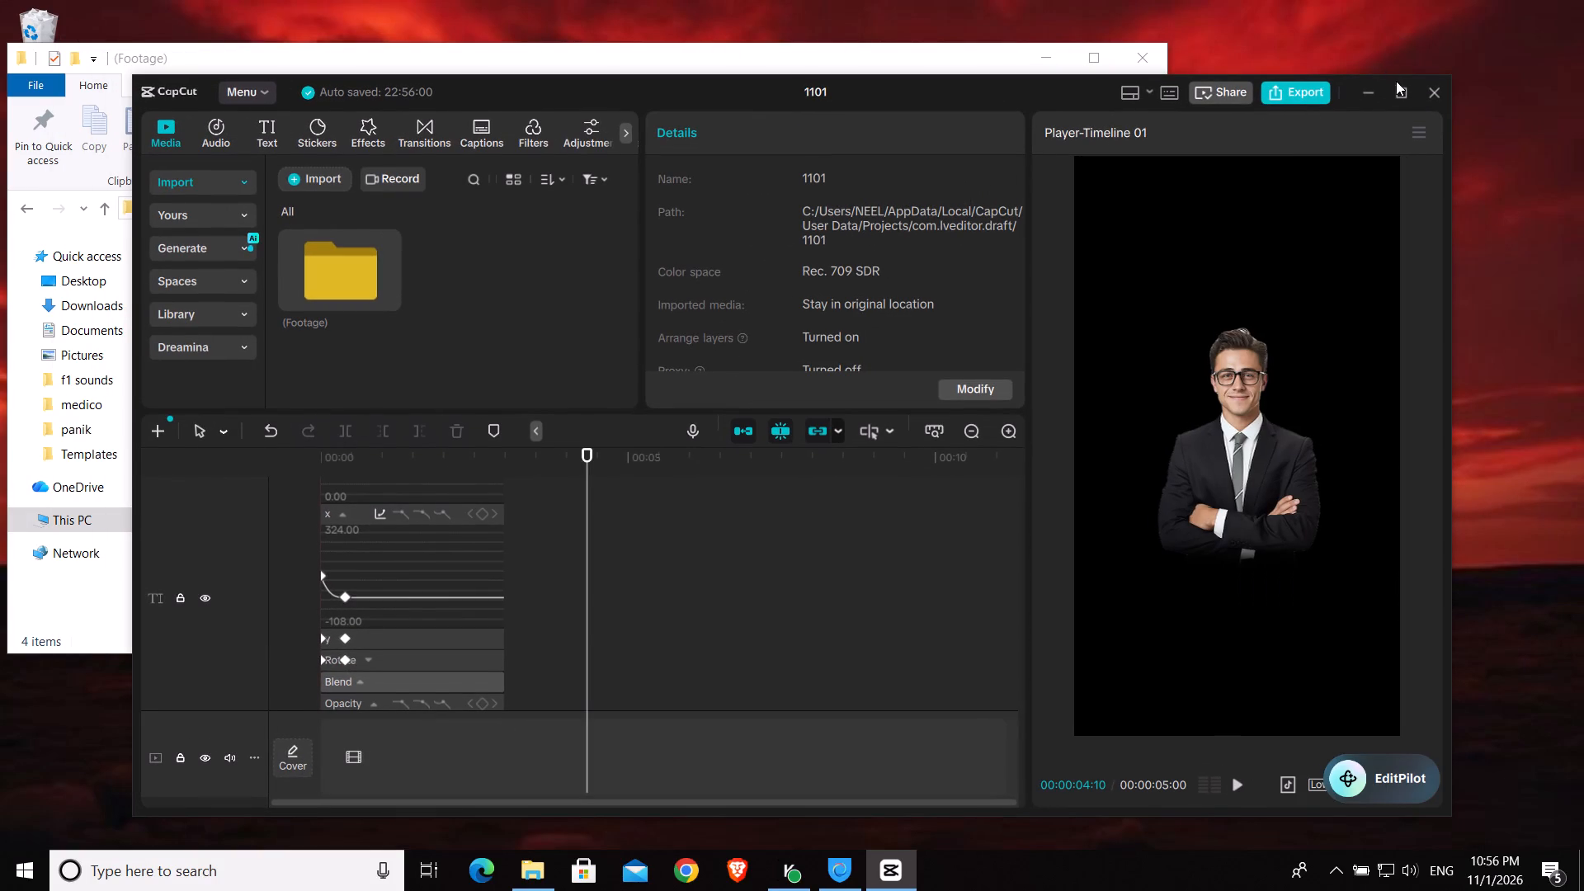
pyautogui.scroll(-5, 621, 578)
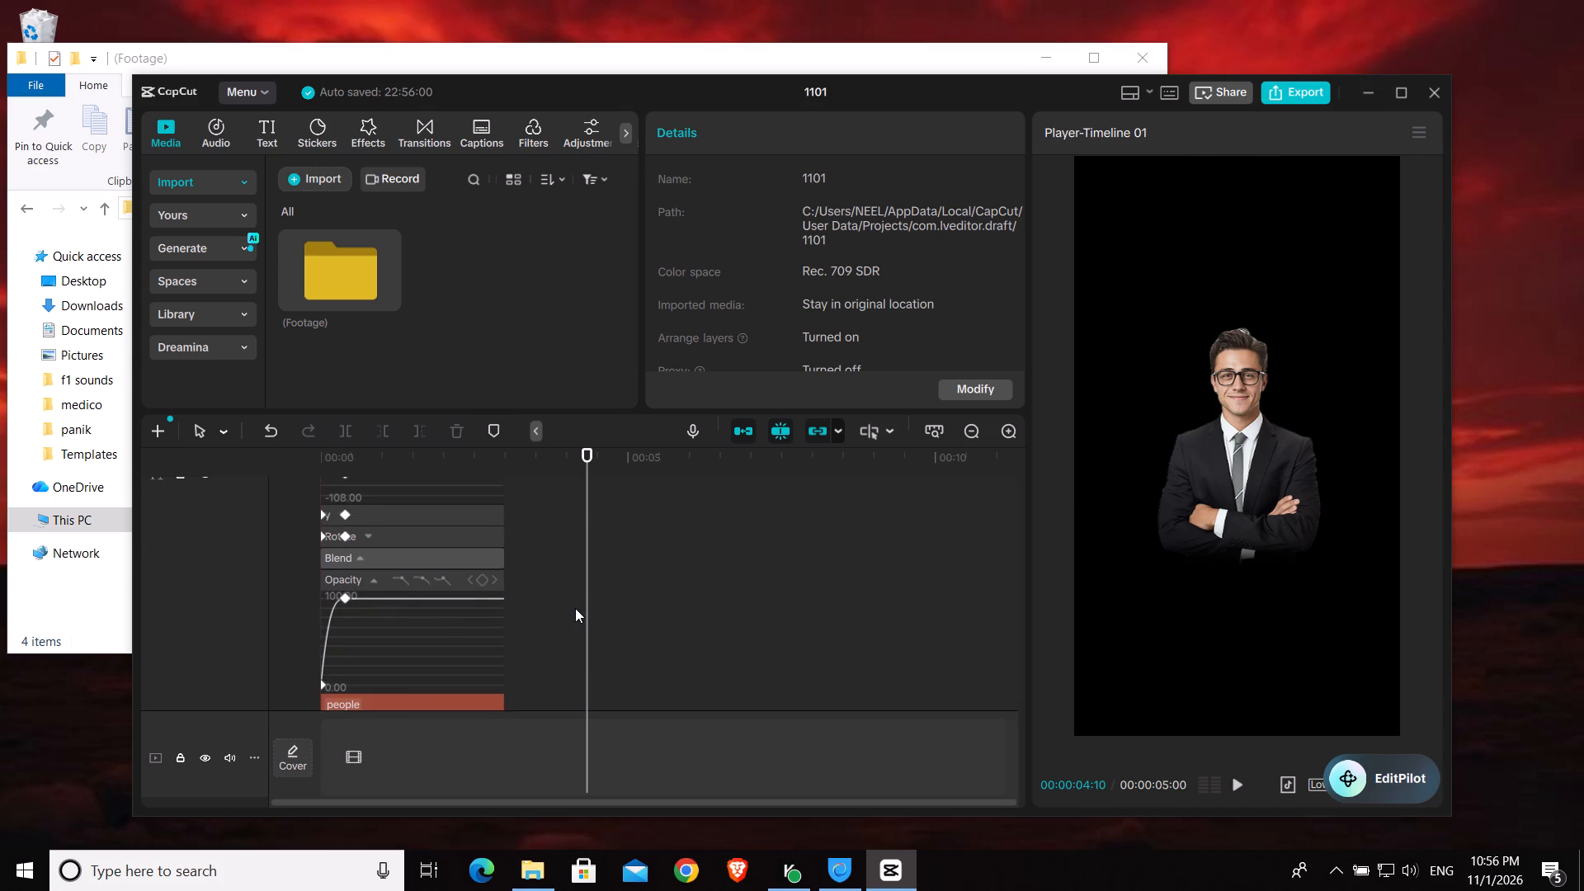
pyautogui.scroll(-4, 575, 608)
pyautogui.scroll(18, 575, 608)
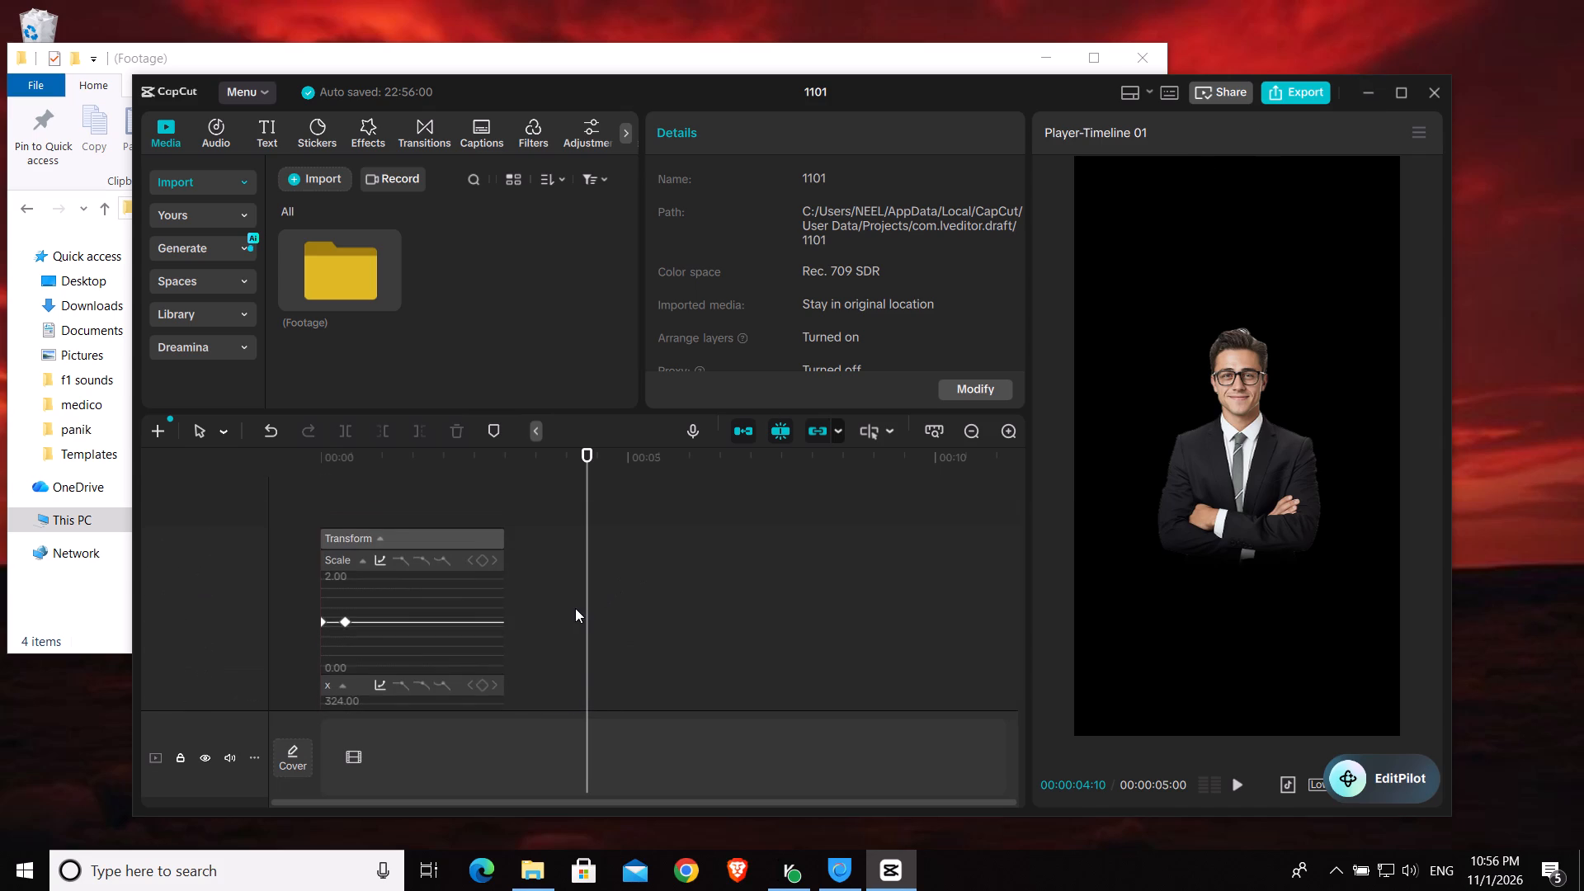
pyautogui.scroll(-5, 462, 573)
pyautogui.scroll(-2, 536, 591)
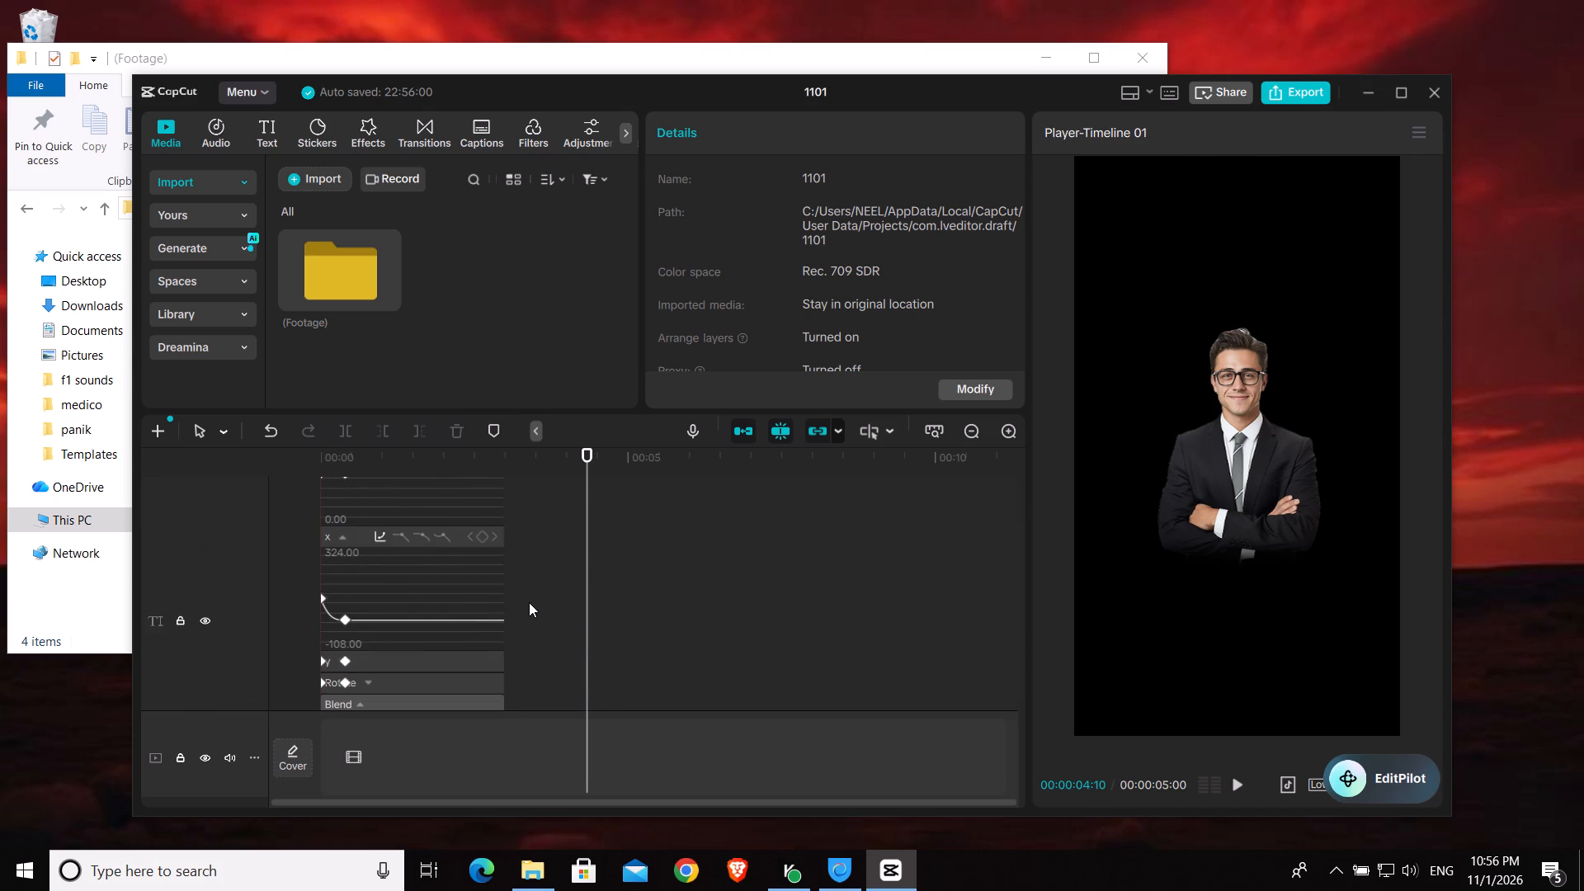
# Collapse the Transform and Blend keyframe groups of the "people" text and hide its keyframe graphs on the timeline.
pyautogui.hotkey('alt', 'k')
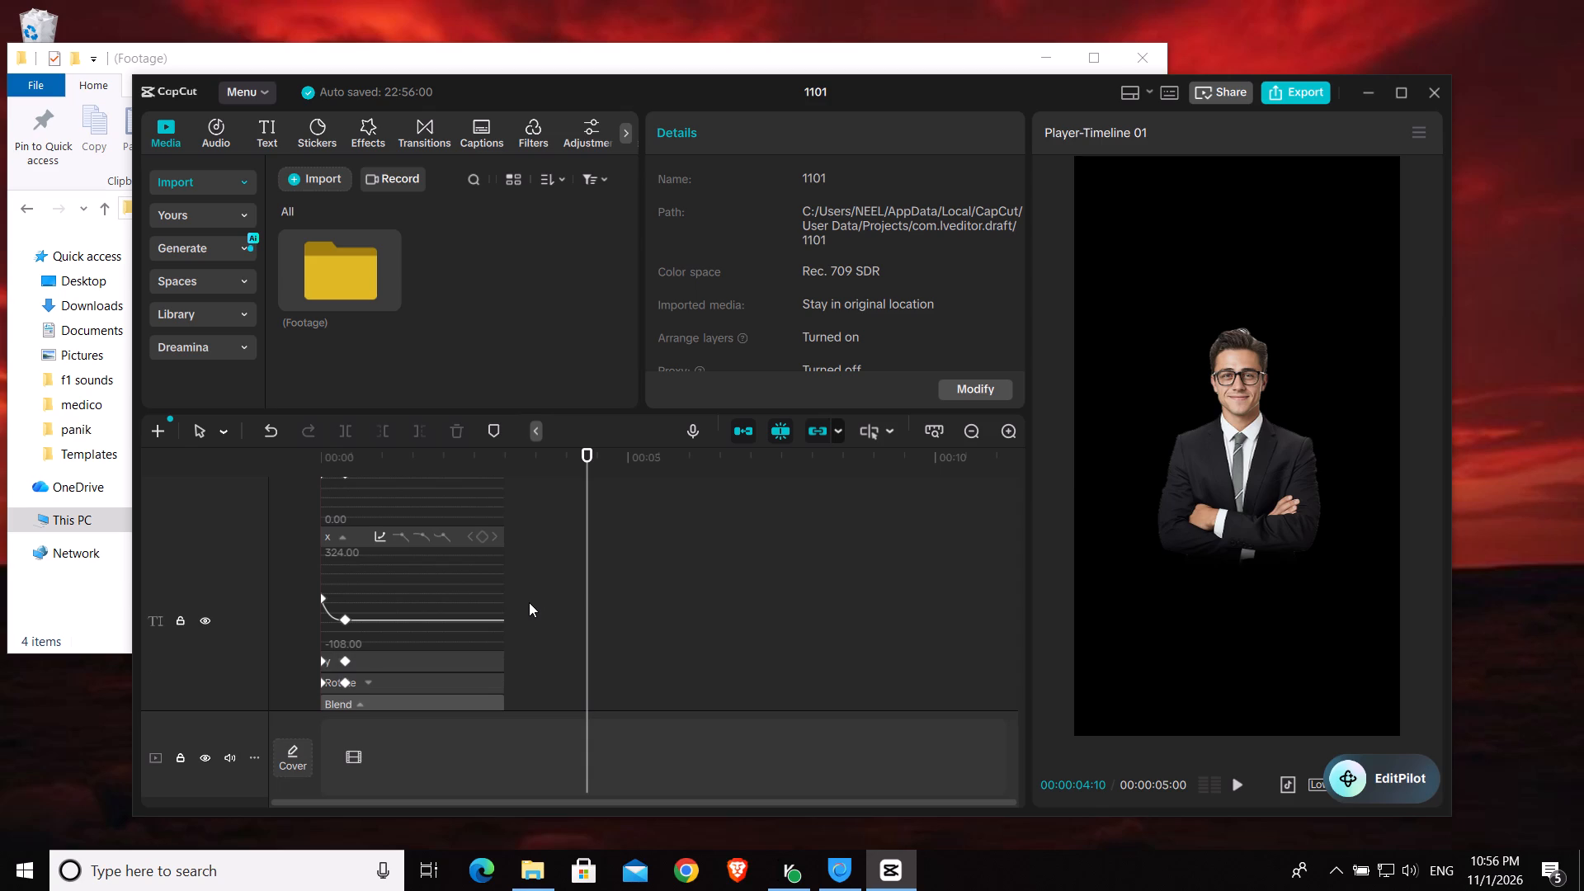
pyautogui.click(529, 602)
pyautogui.hotkey('alt', 'k')
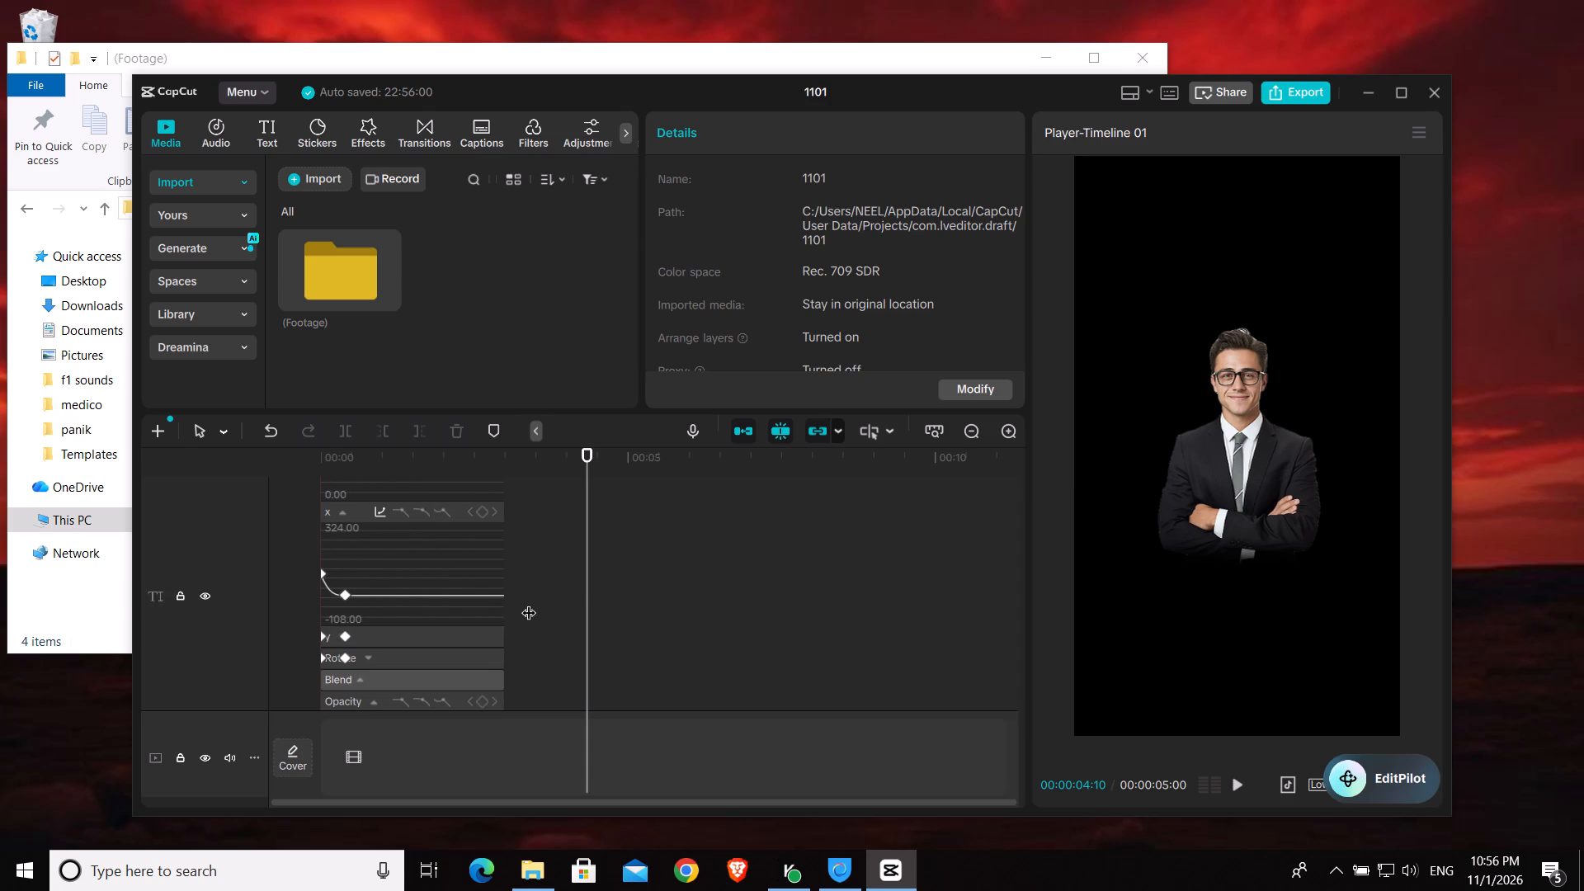
pyautogui.scroll(-10, 529, 602)
pyautogui.scroll(10, 529, 602)
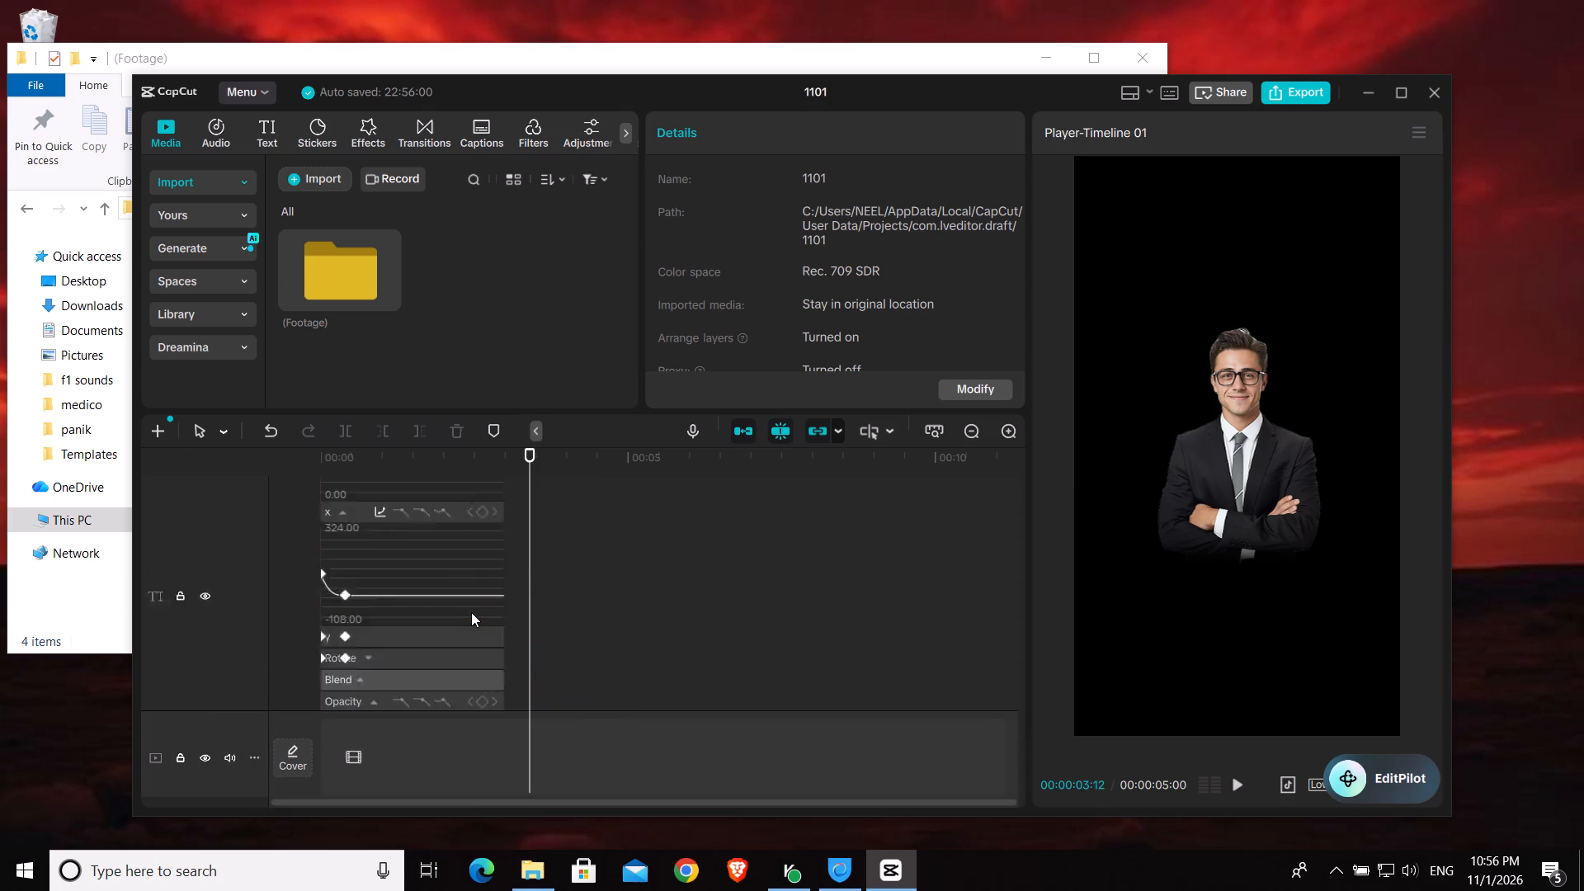
pyautogui.scroll(10, 471, 612)
pyautogui.click(383, 536)
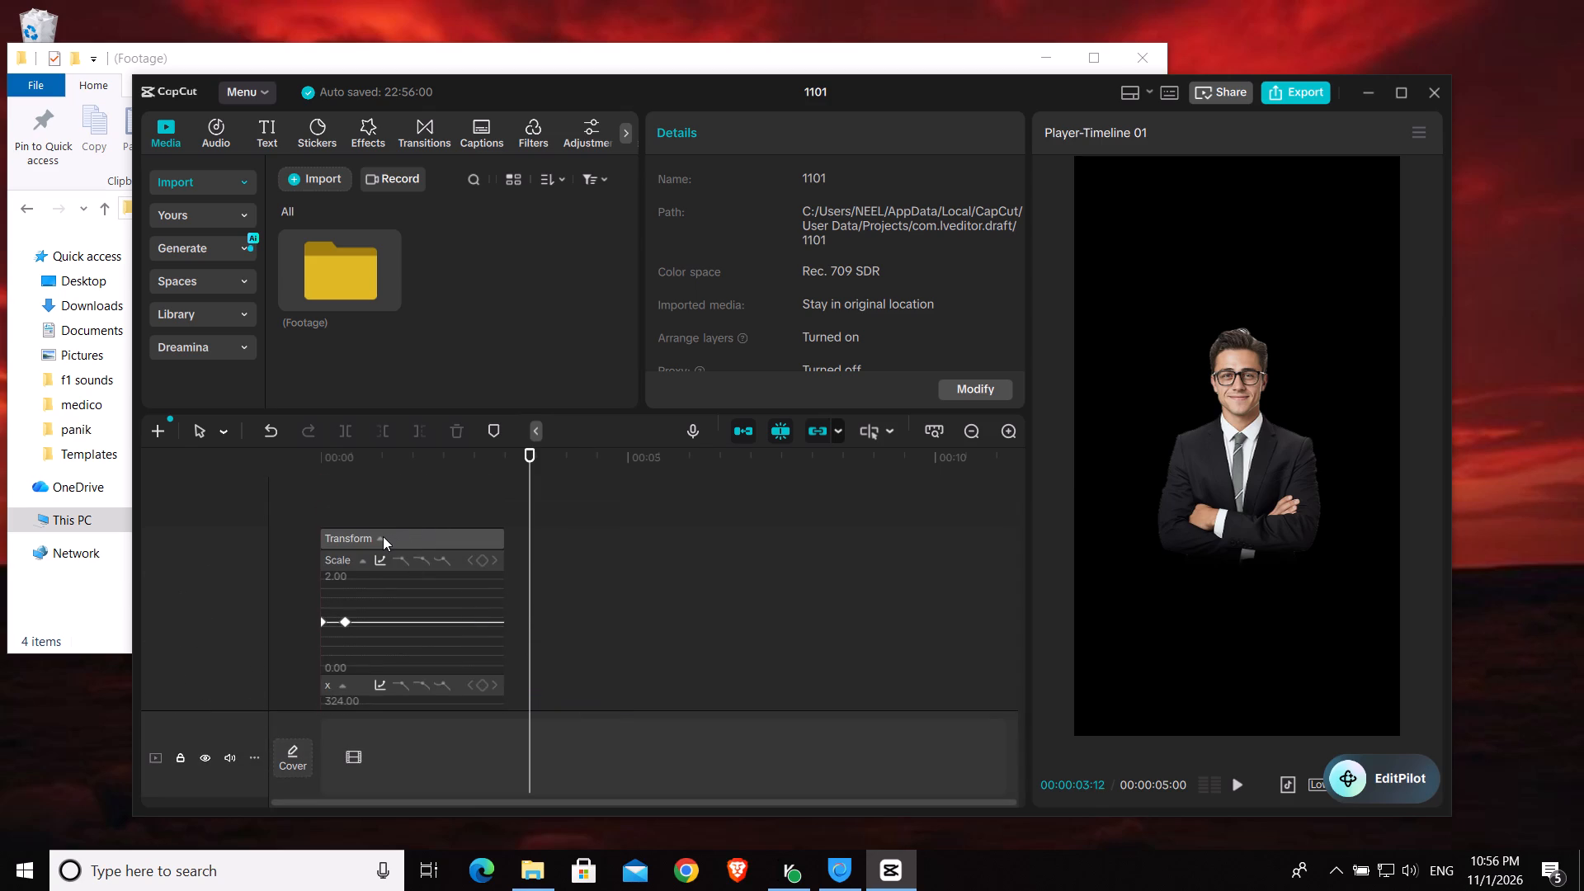
pyautogui.click(360, 561)
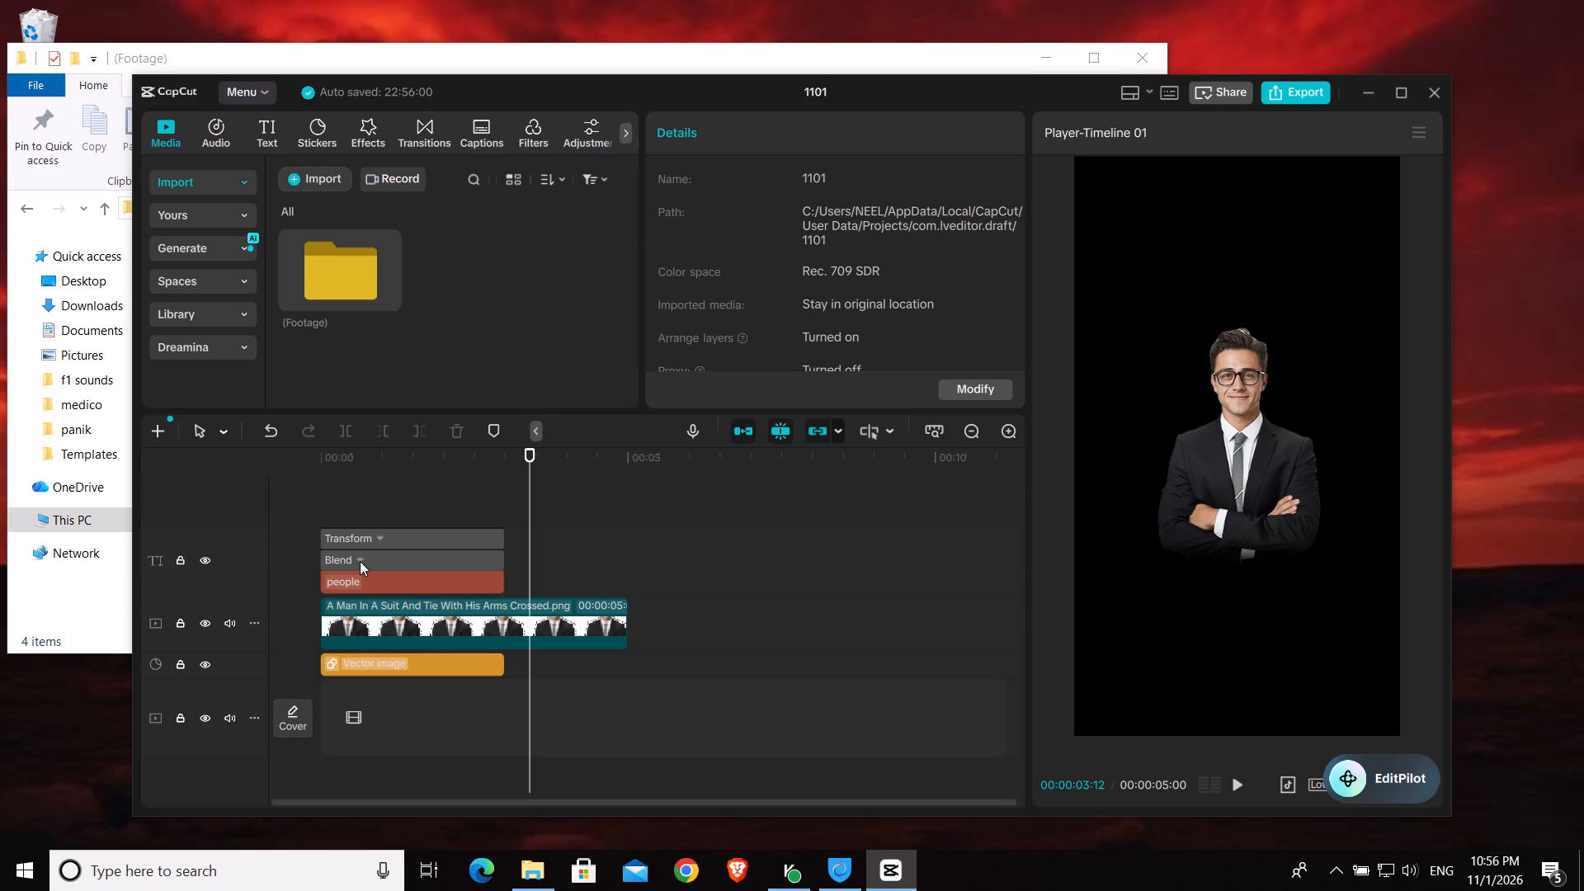
pyautogui.click(358, 586)
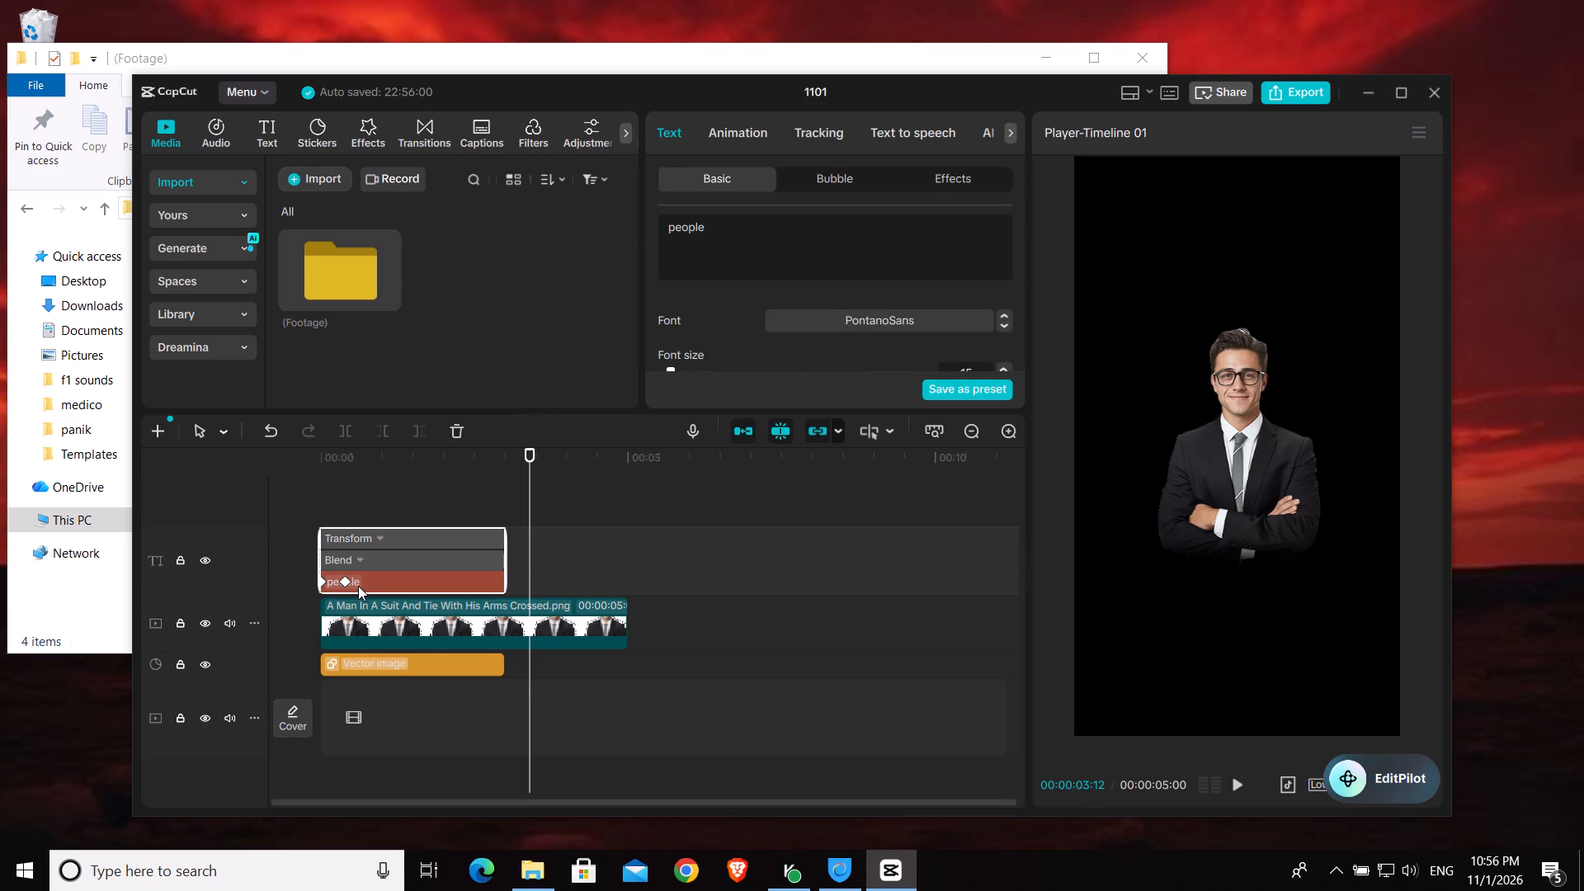
pyautogui.hotkey('alt', 'k')
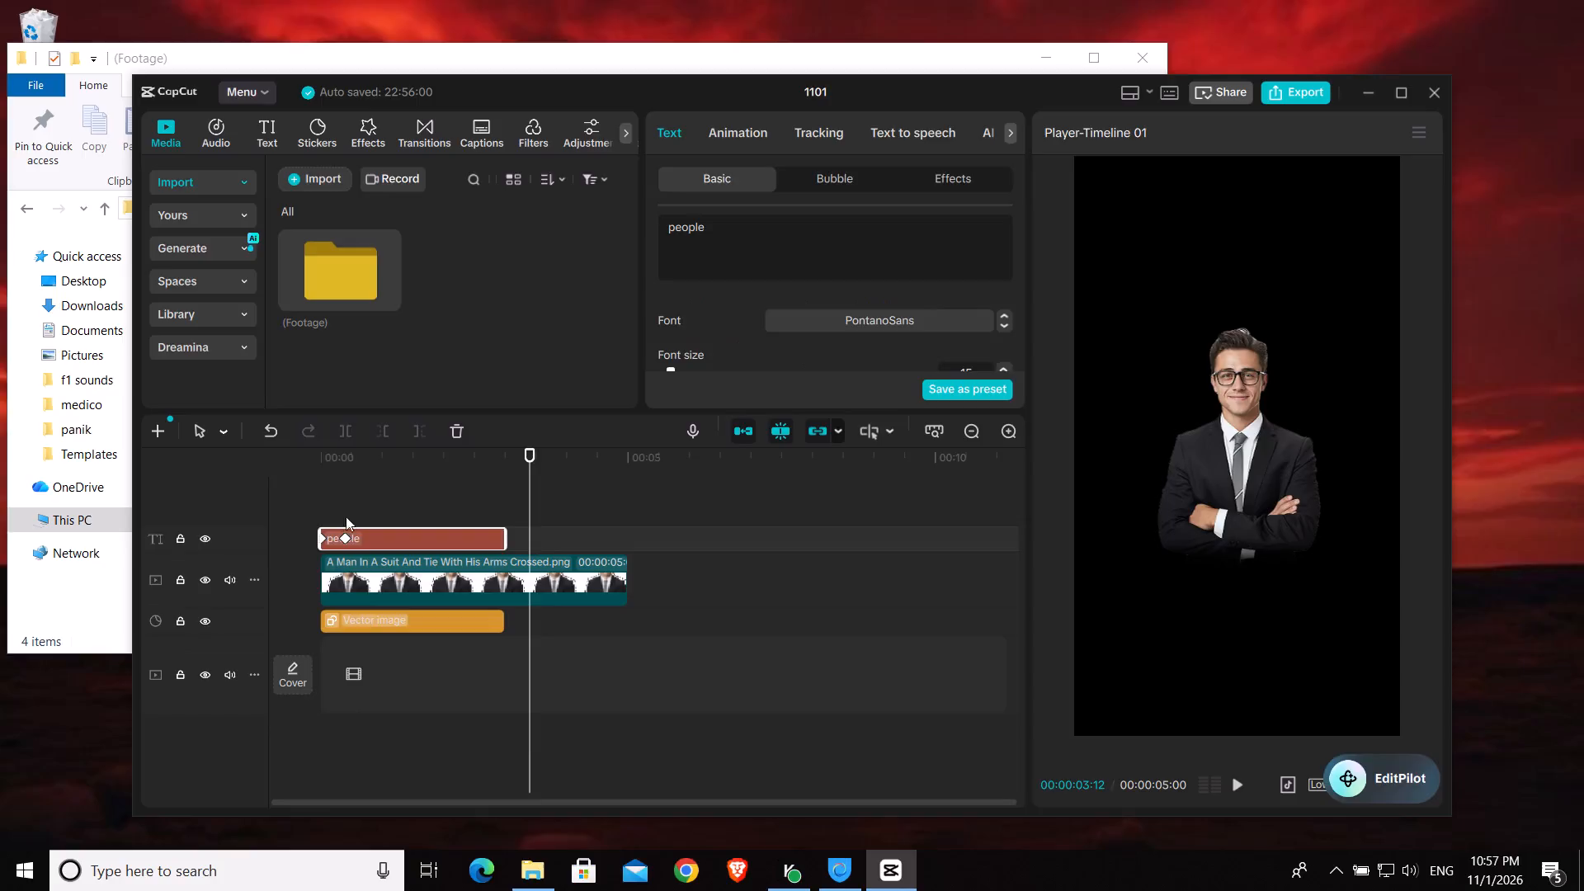
# Play the scene from the timeline start to check the "people" text's eased entrance animation.
pyautogui.click(315, 505)
pyautogui.click(320, 502)
pyautogui.click(332, 507)
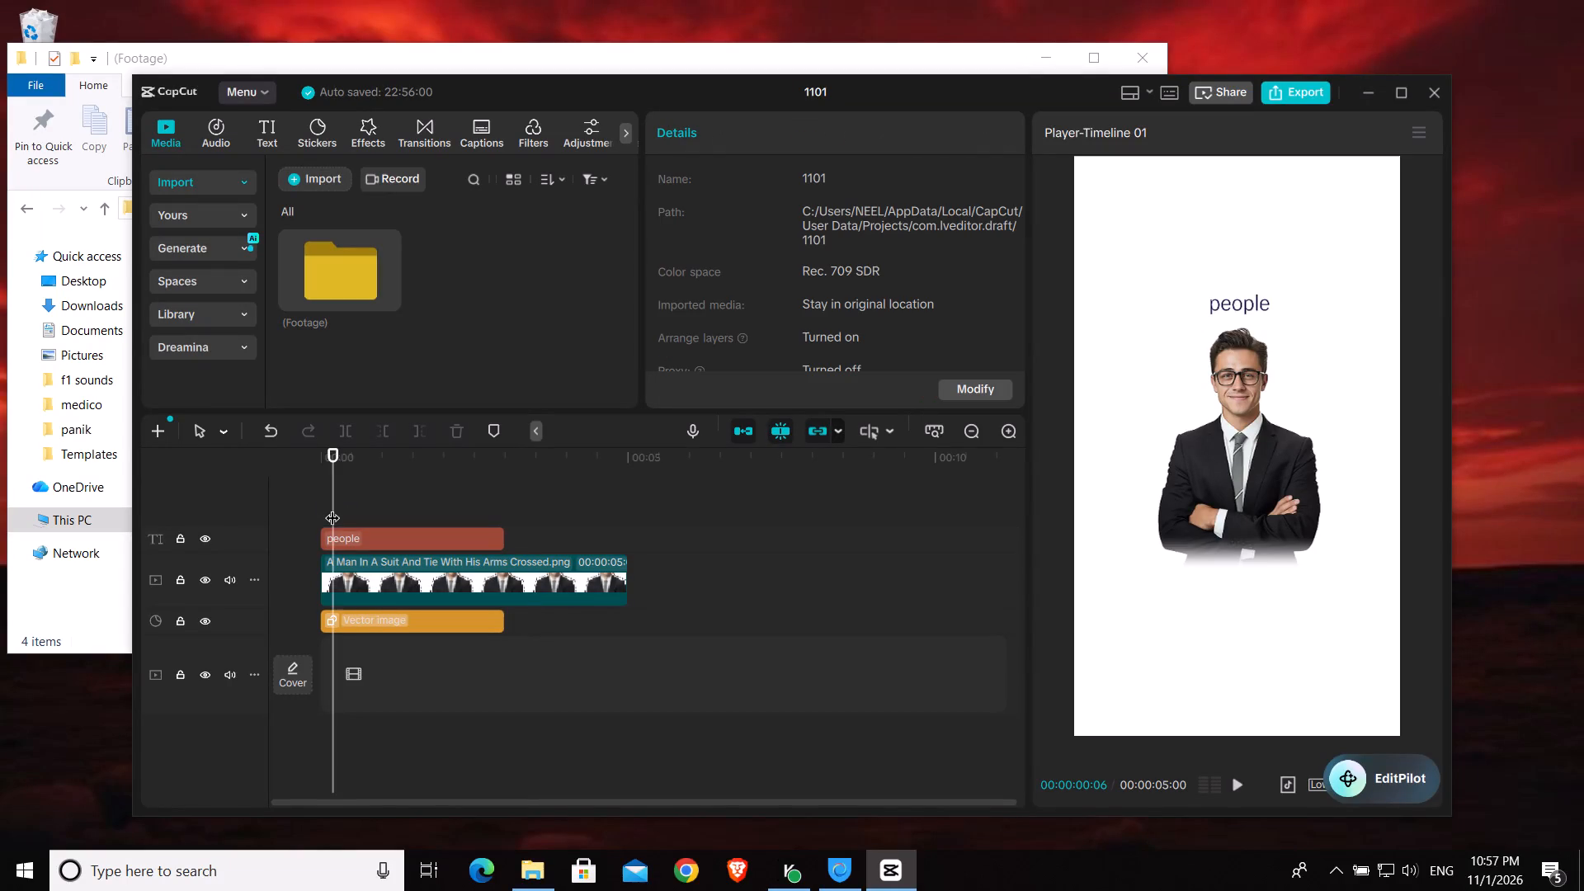
pyautogui.moveTo(332, 507); pyautogui.dragTo(295, 499)
pyautogui.press('space')
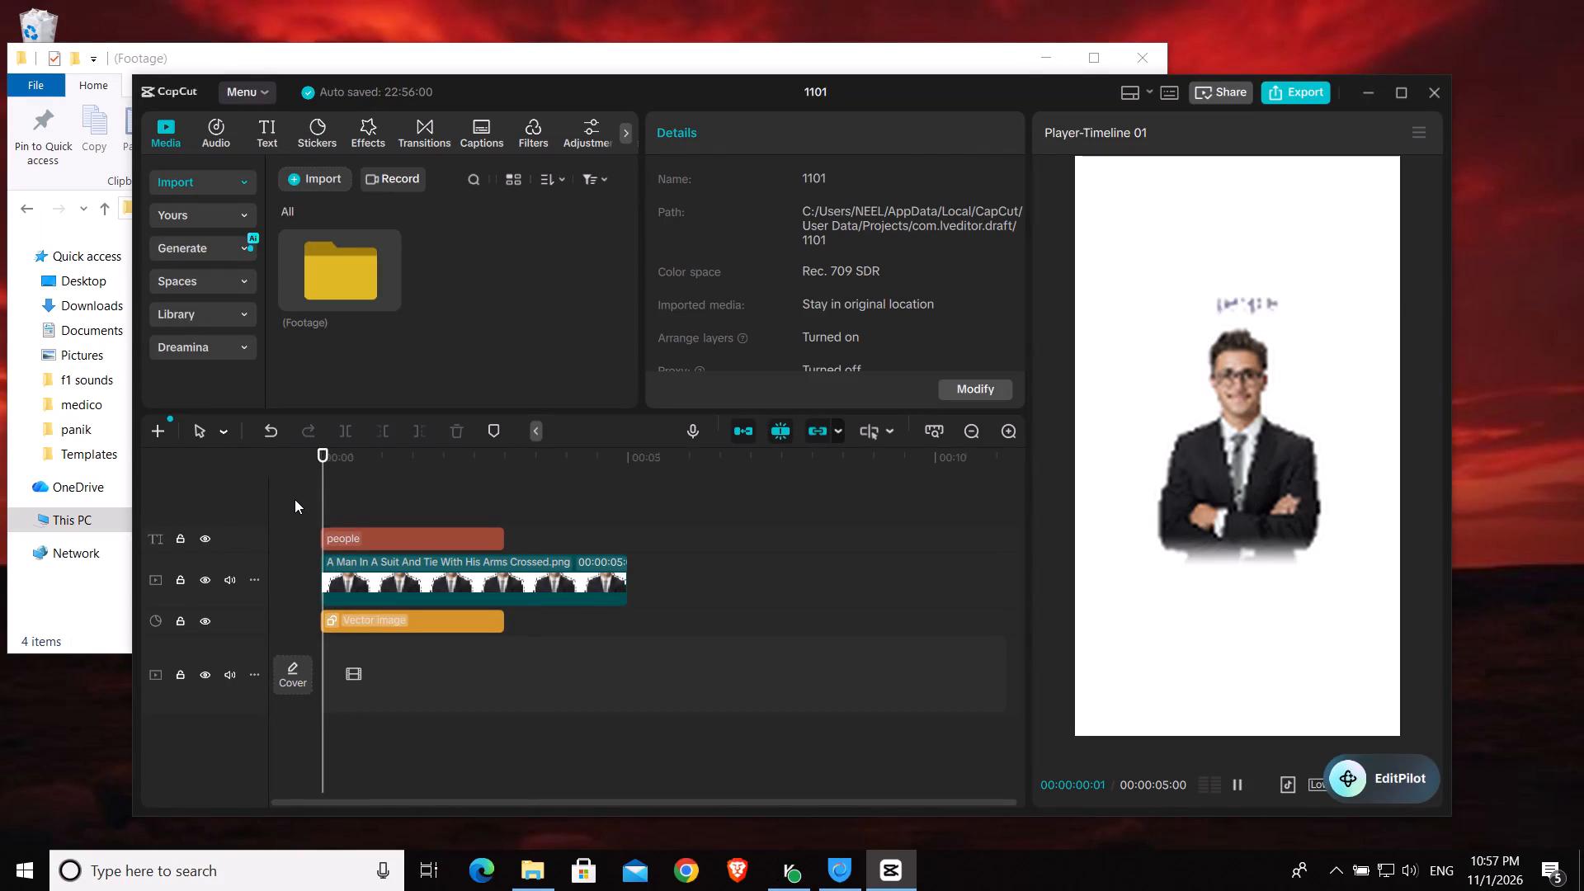
pyautogui.press('space')
pyautogui.click(337, 505)
pyautogui.moveTo(337, 505); pyautogui.dragTo(299, 503)
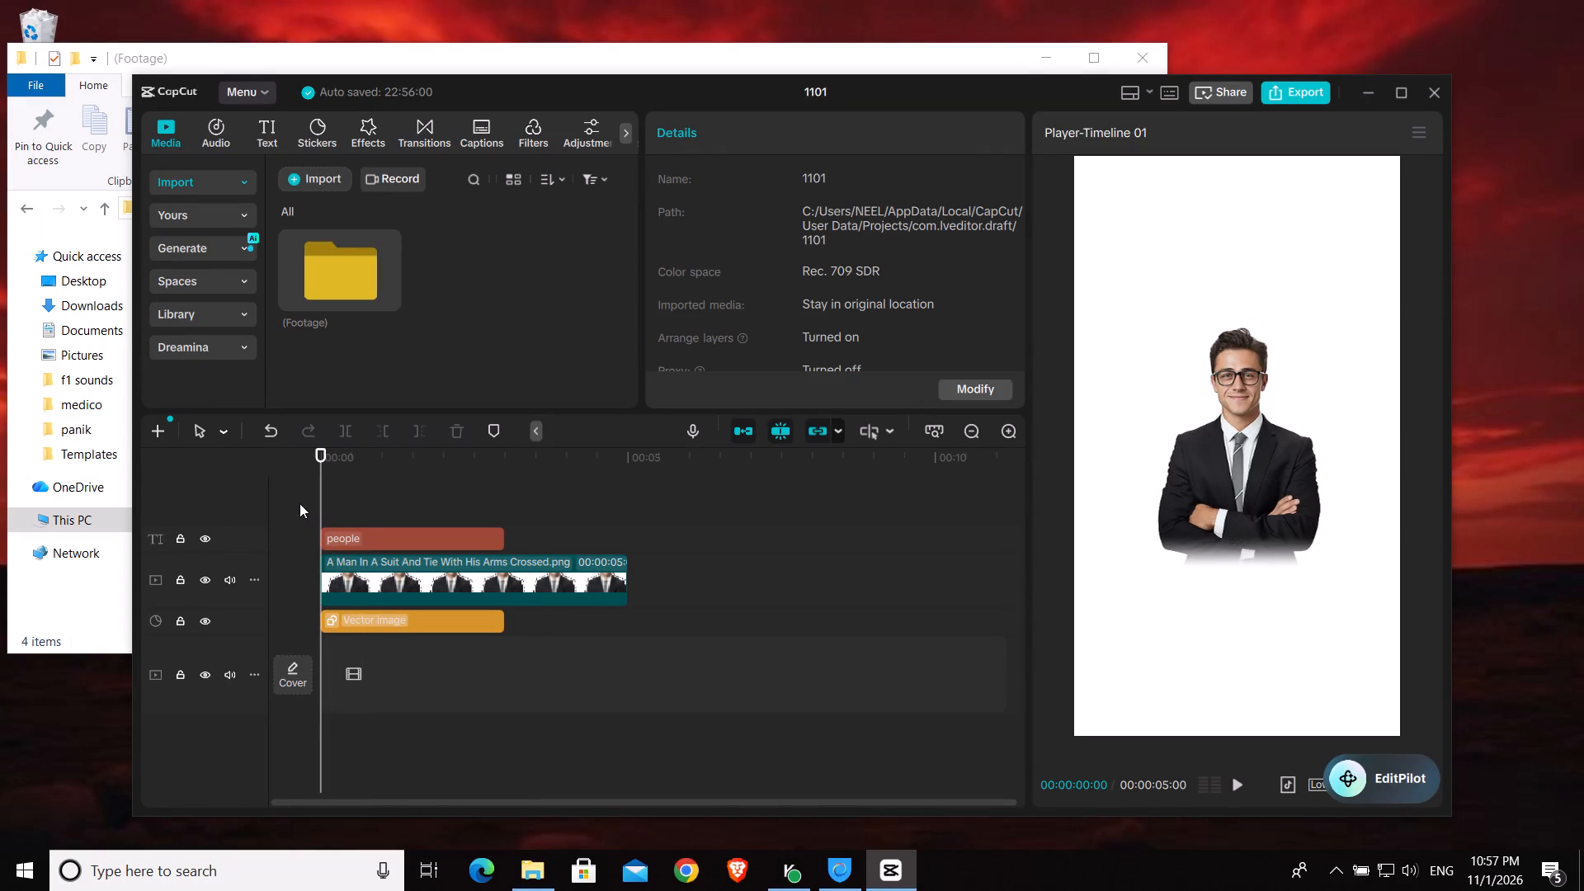
pyautogui.press('space')
pyautogui.press('space')
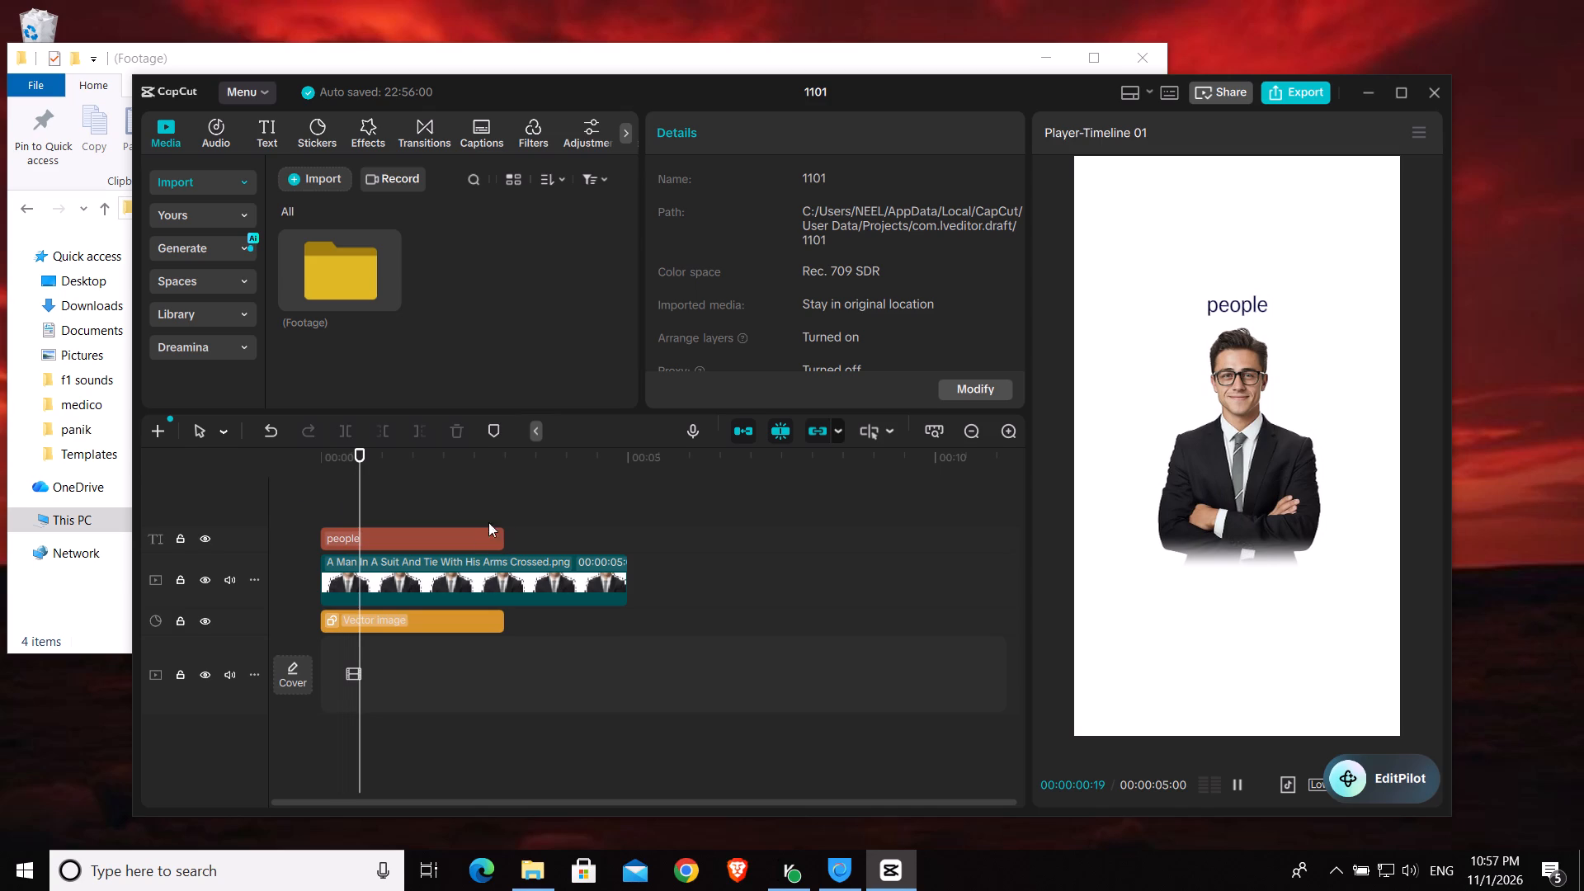
# Turn the "people" text clip into a compound clip.
pyautogui.click(460, 535)
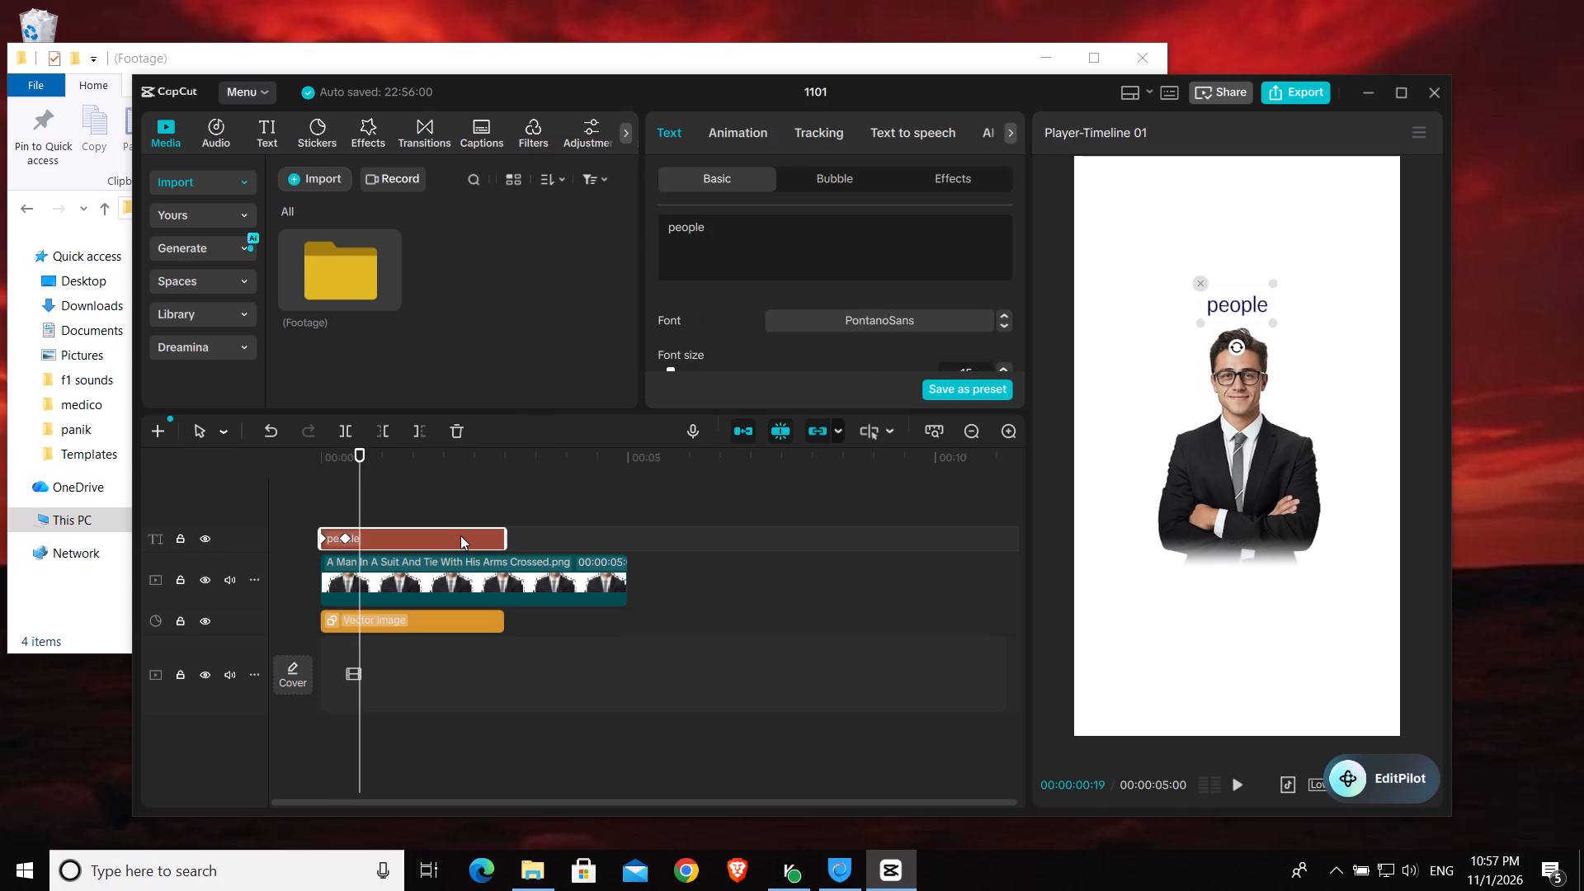
pyautogui.hotkey('ctrl', 'g')
pyautogui.hotkey('alt', 'g')
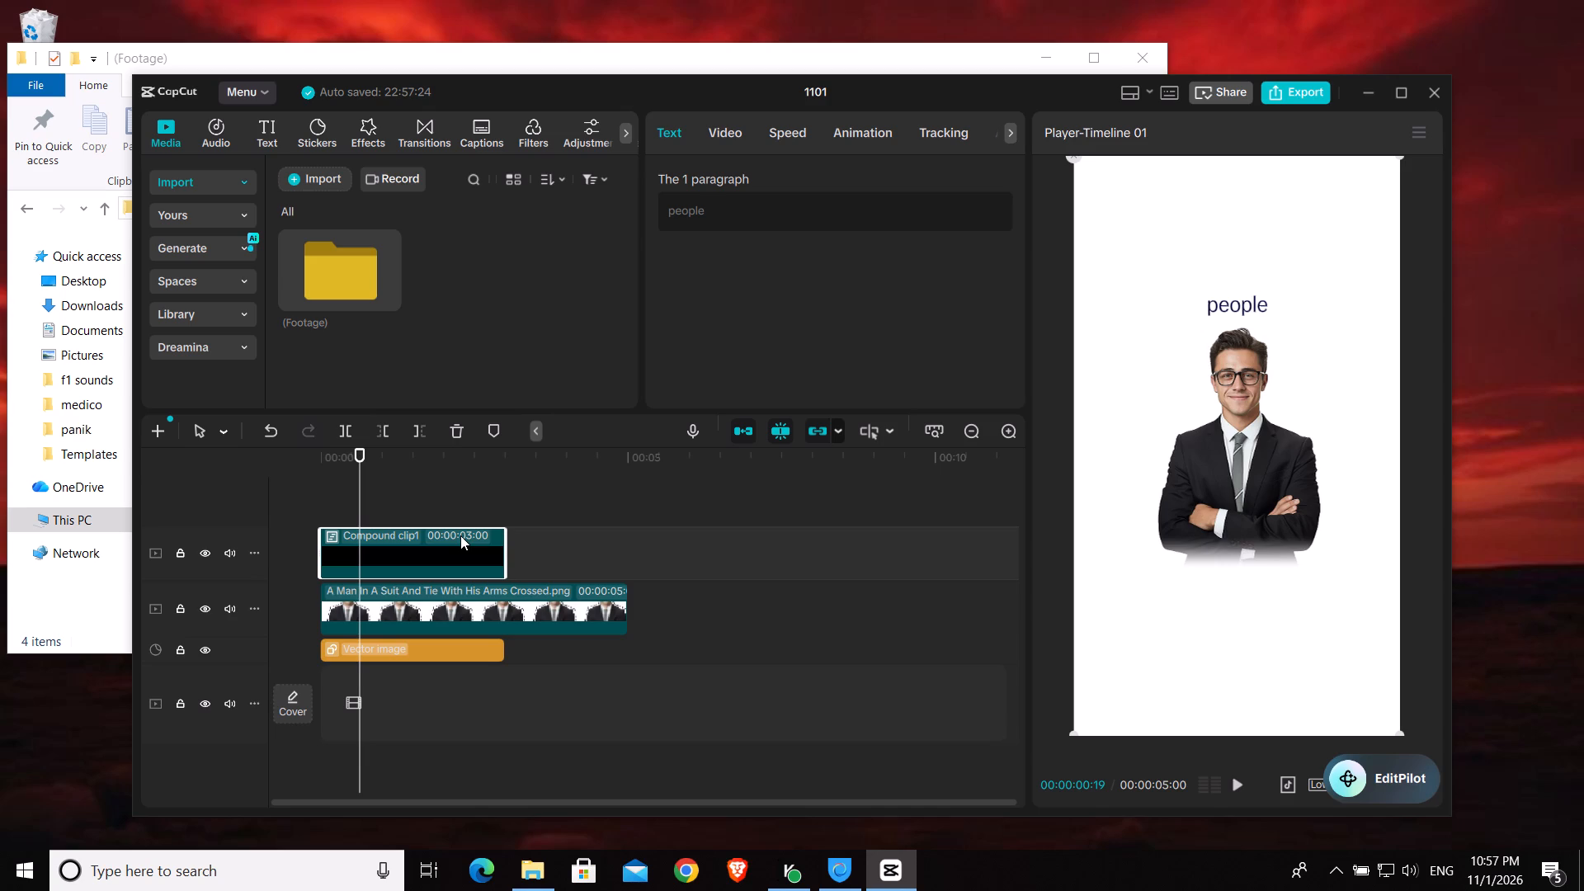
# Copy the "people" compound clip and paste the duplicate at the timeline start, on the track above the original.
pyautogui.click(331, 500)
pyautogui.moveTo(335, 502); pyautogui.dragTo(289, 507)
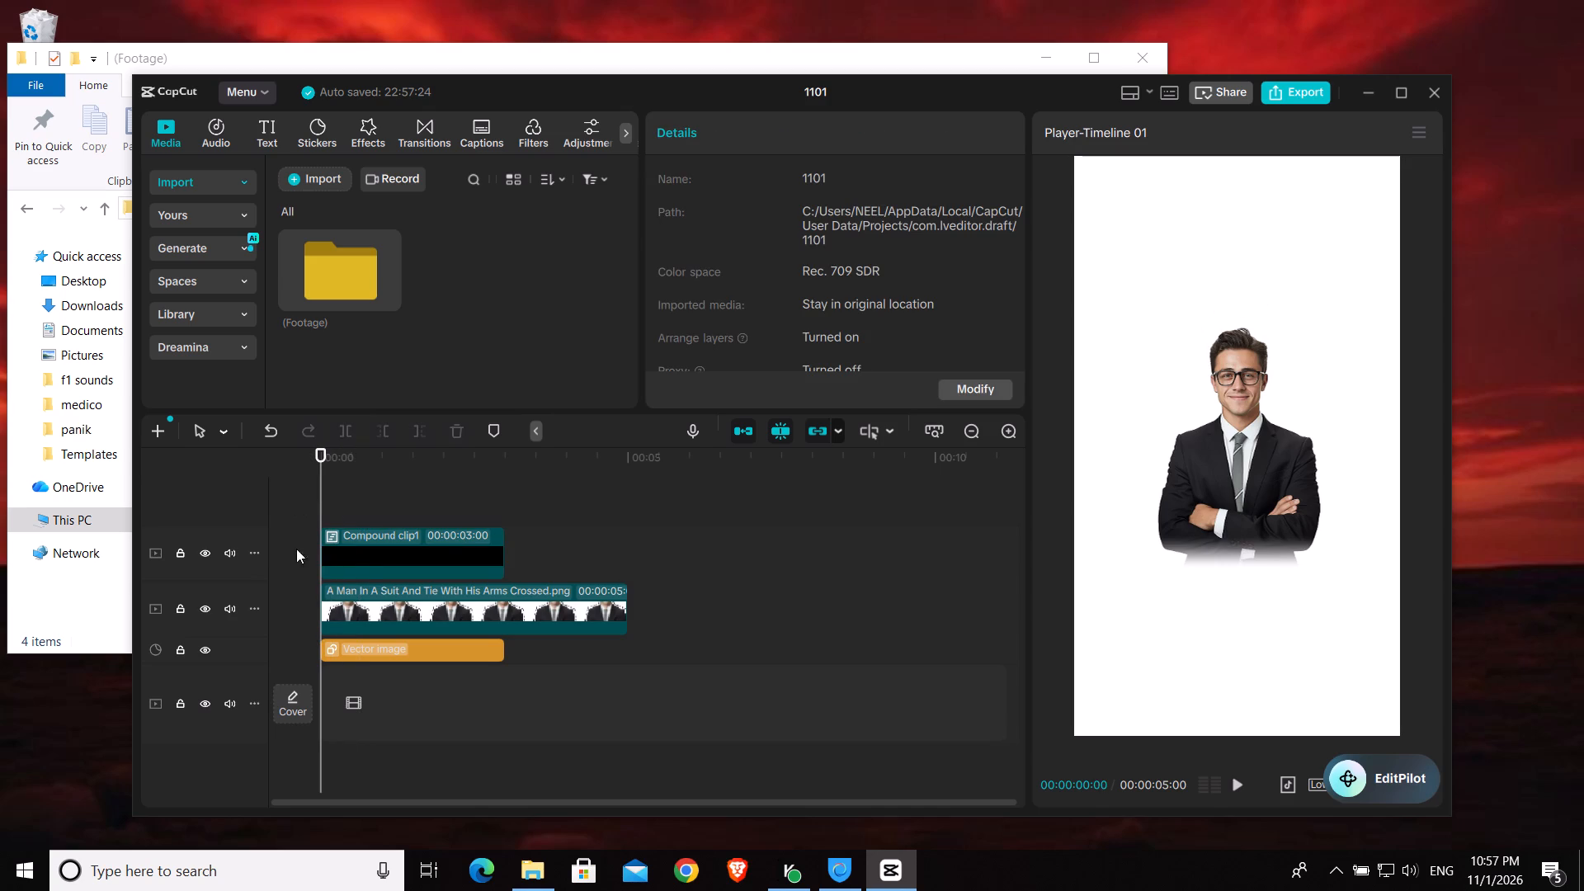
pyautogui.click(371, 542)
pyautogui.rightClick(371, 542)
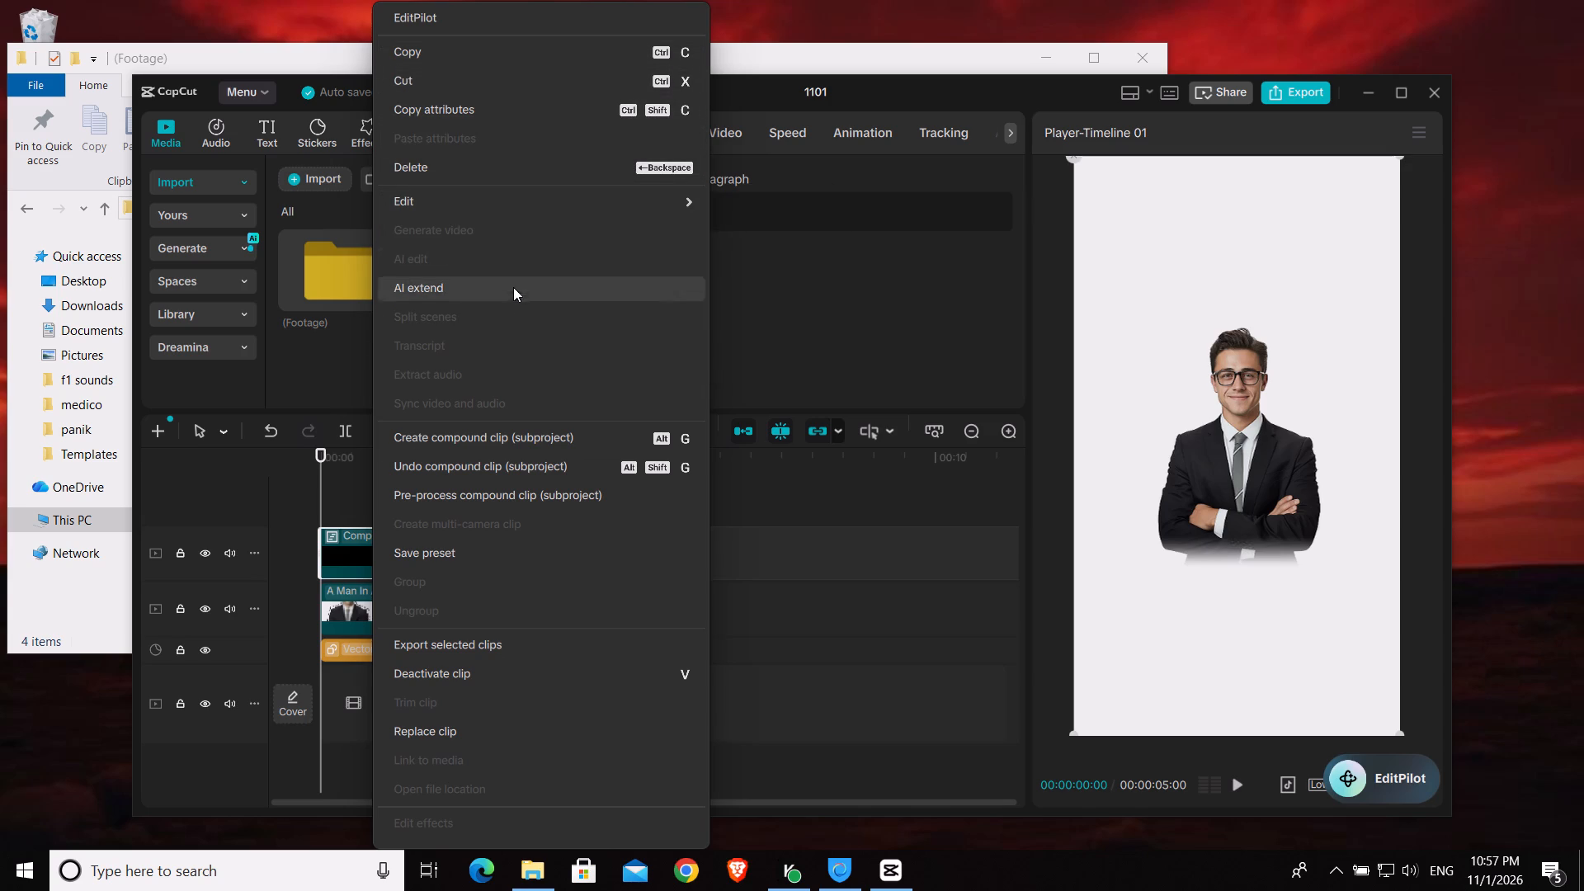
pyautogui.click(323, 503)
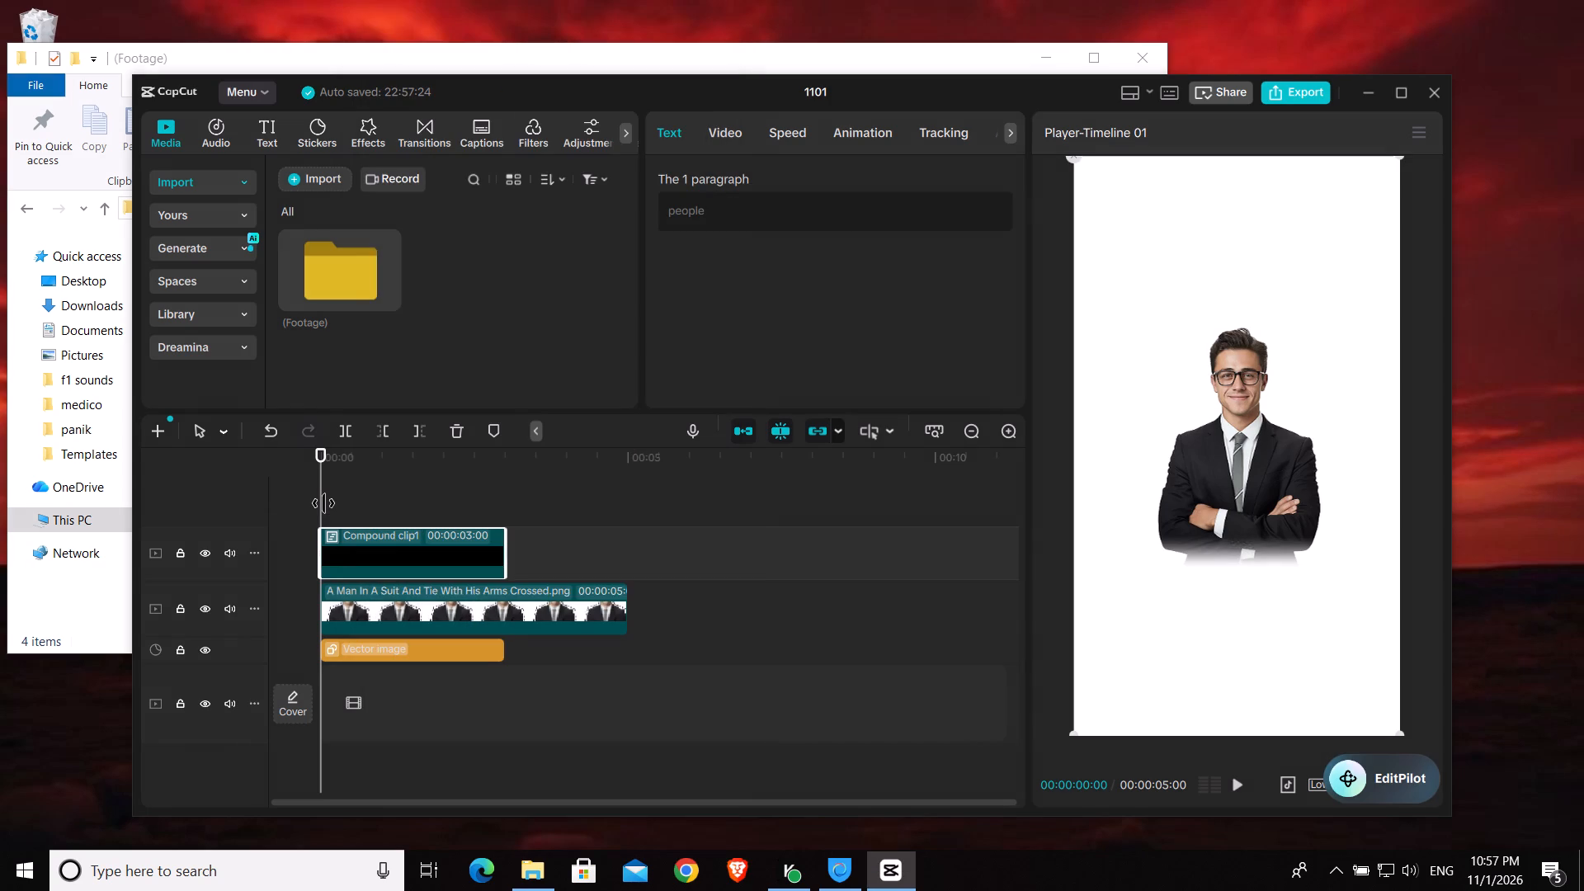
pyautogui.hotkey('ctrl', 'c')
pyautogui.hotkey('ctrl', 'v')
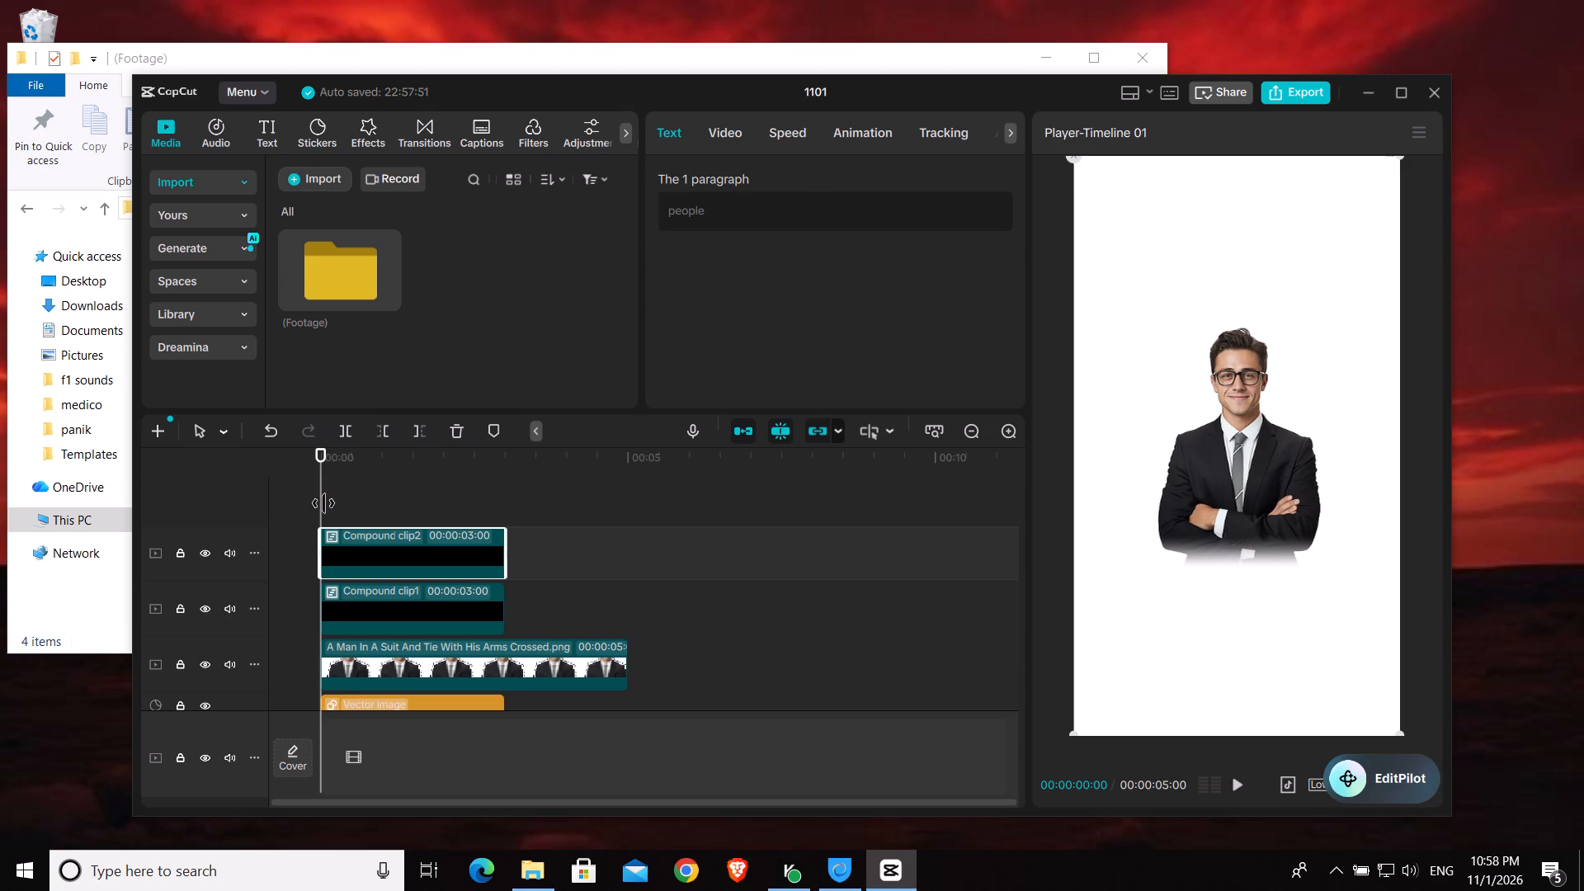
# Change the text inside the duplicated compound clip from "people" to "don't" and return to the main timeline.
pyautogui.doubleClick(363, 540)
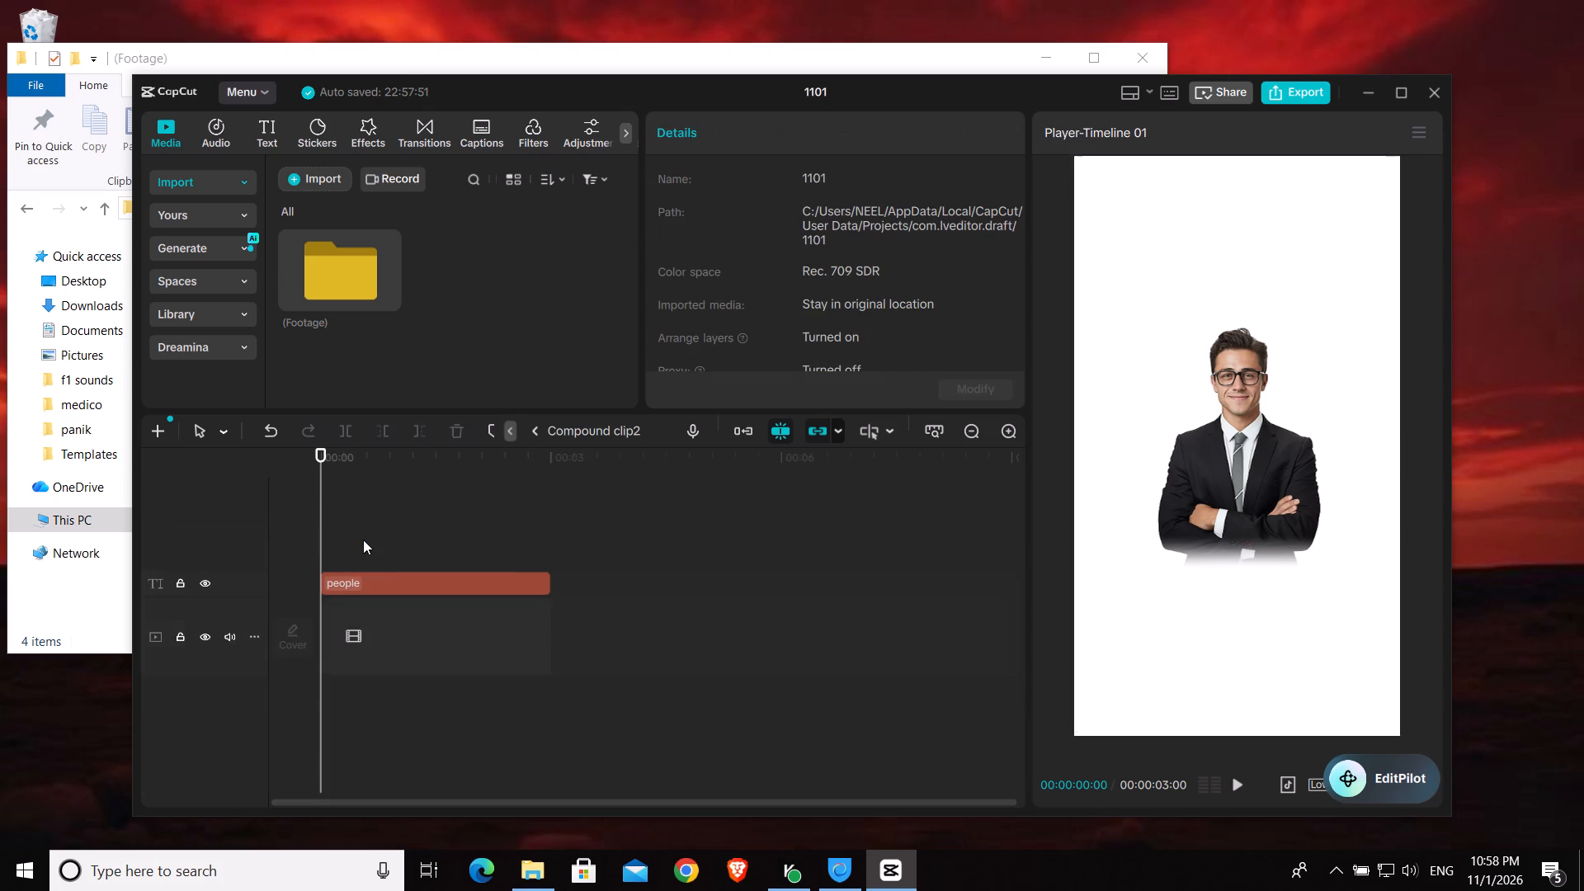
pyautogui.click(375, 577)
pyautogui.tripleClick(738, 223)
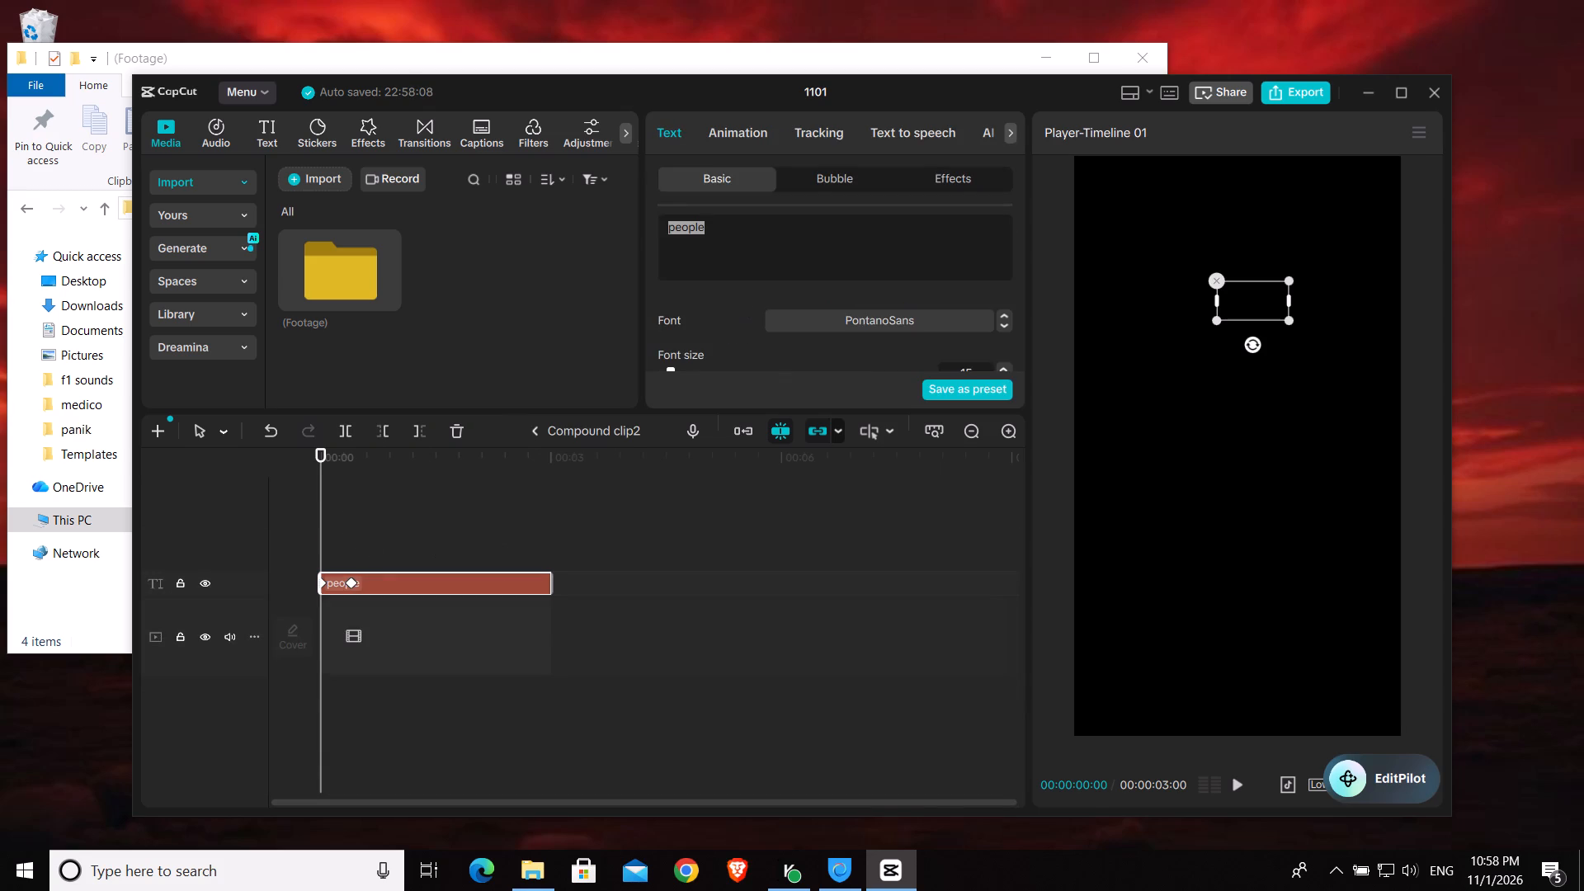
pyautogui.press('BackSpace')
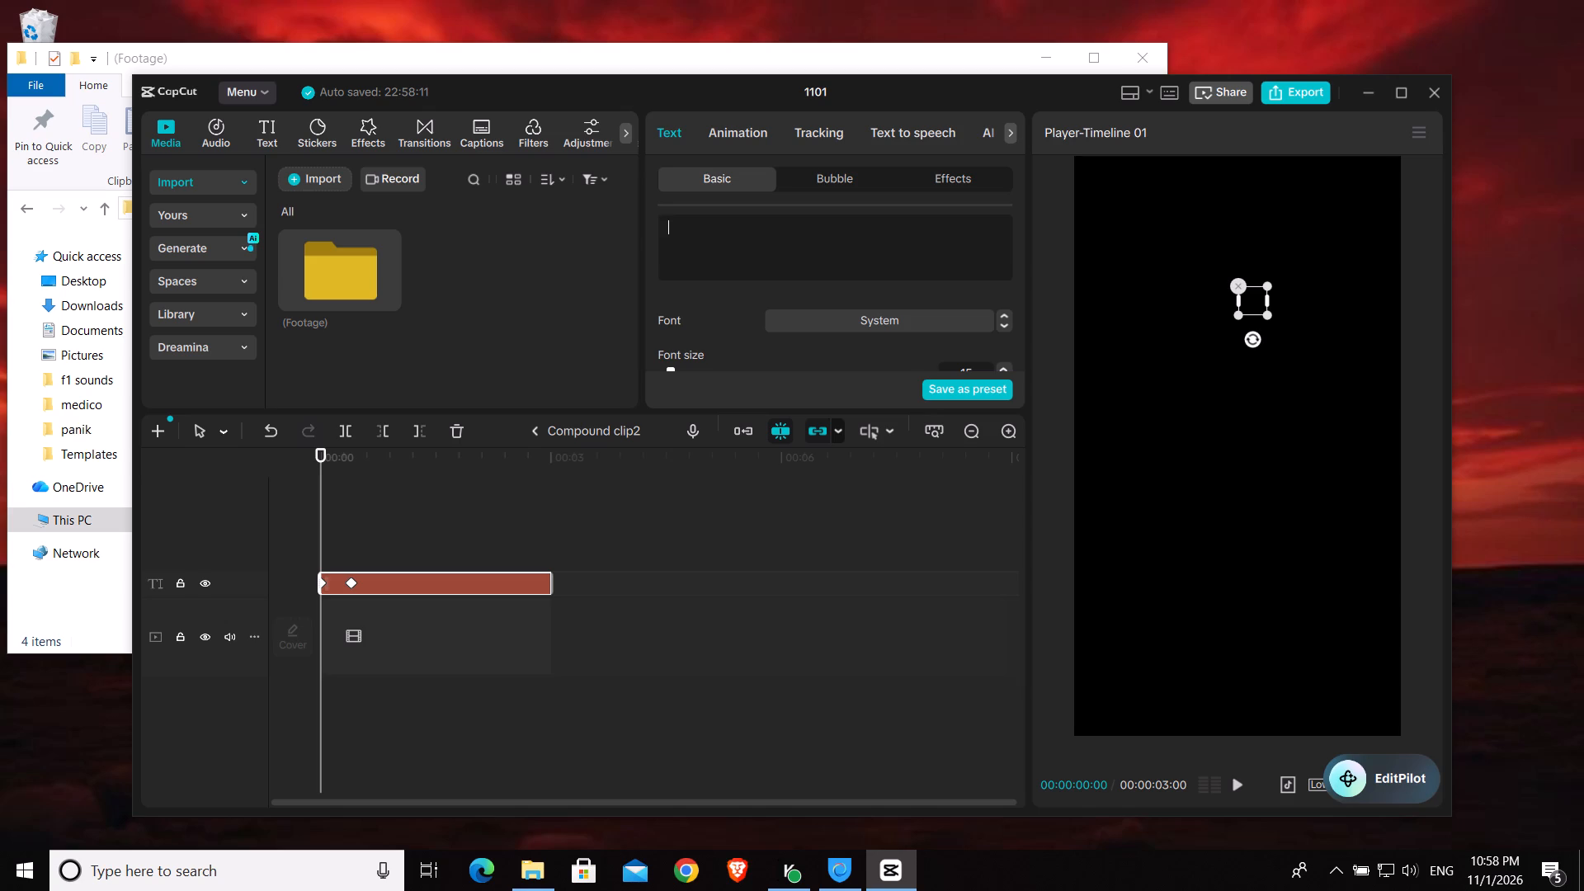
pyautogui.write('don')
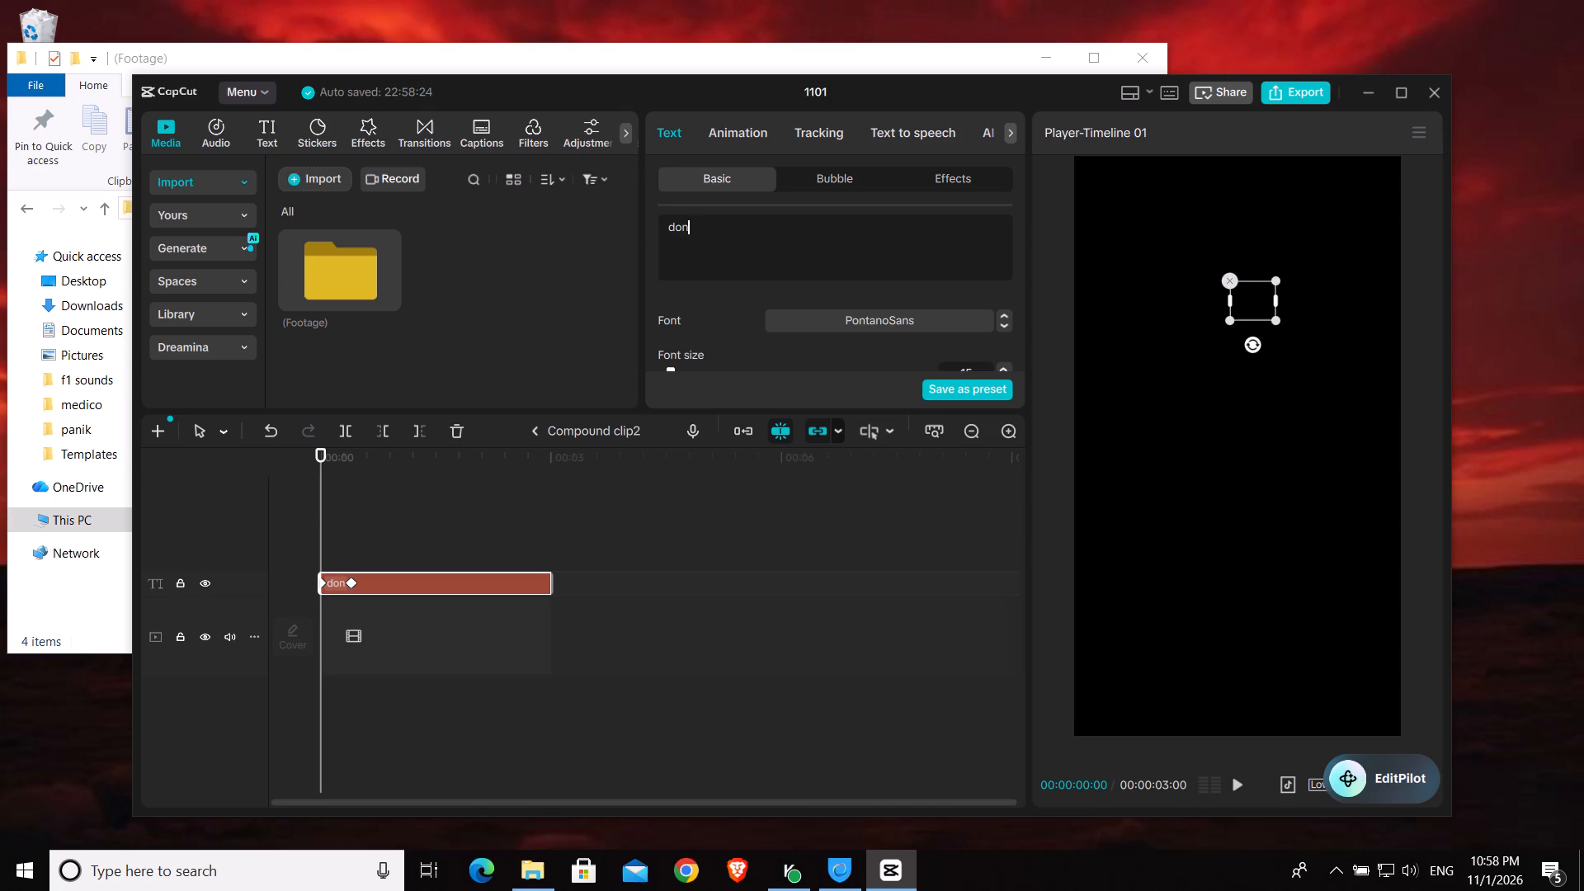
pyautogui.press('.')
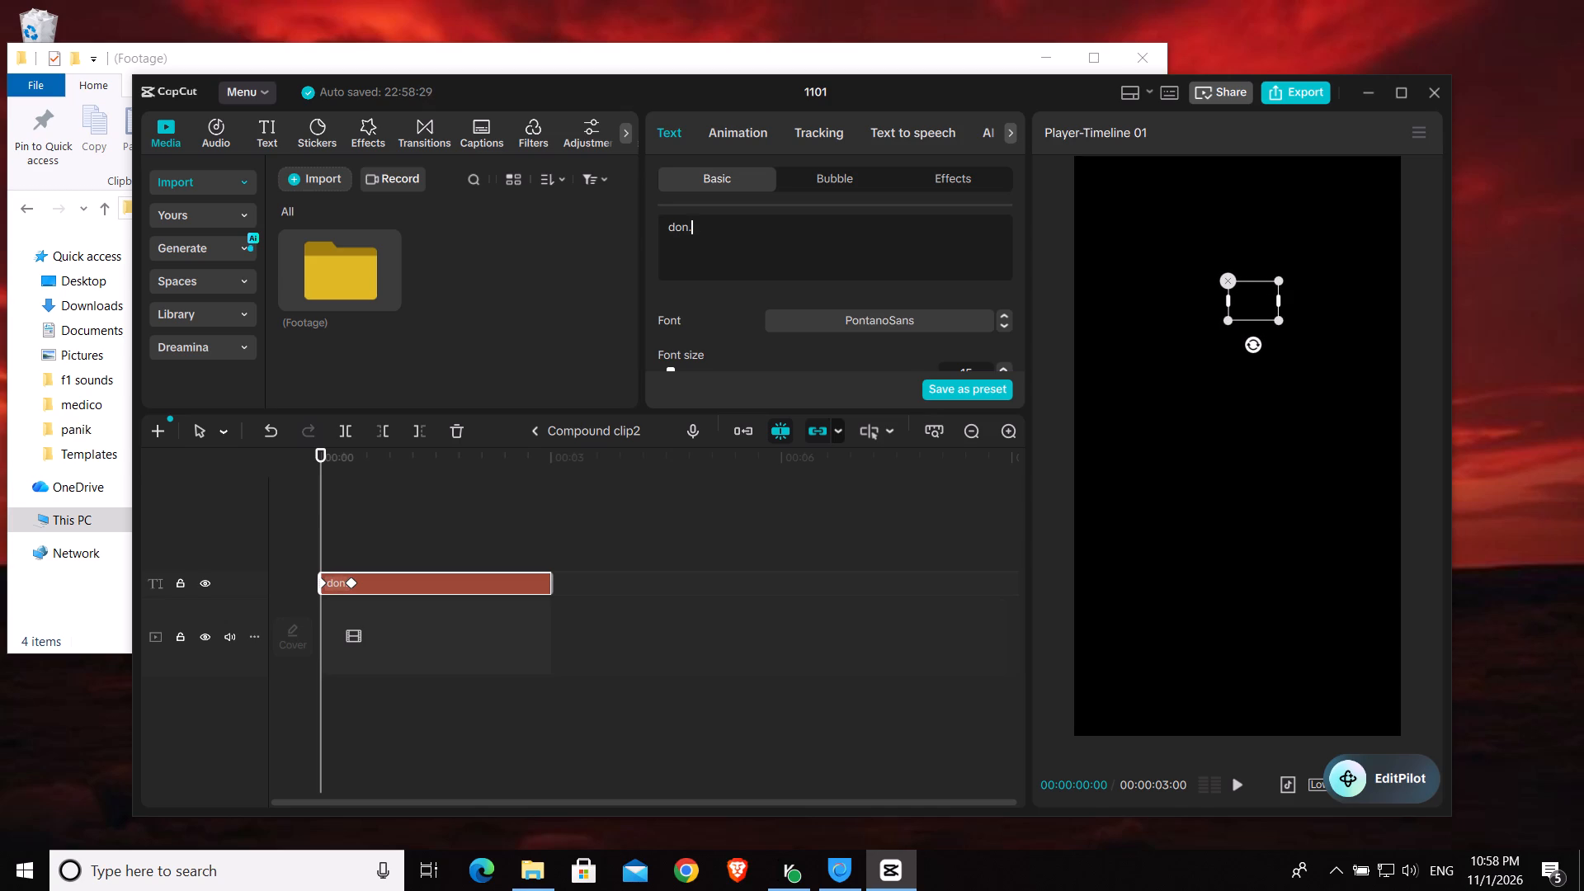
pyautogui.press('BackSpace')
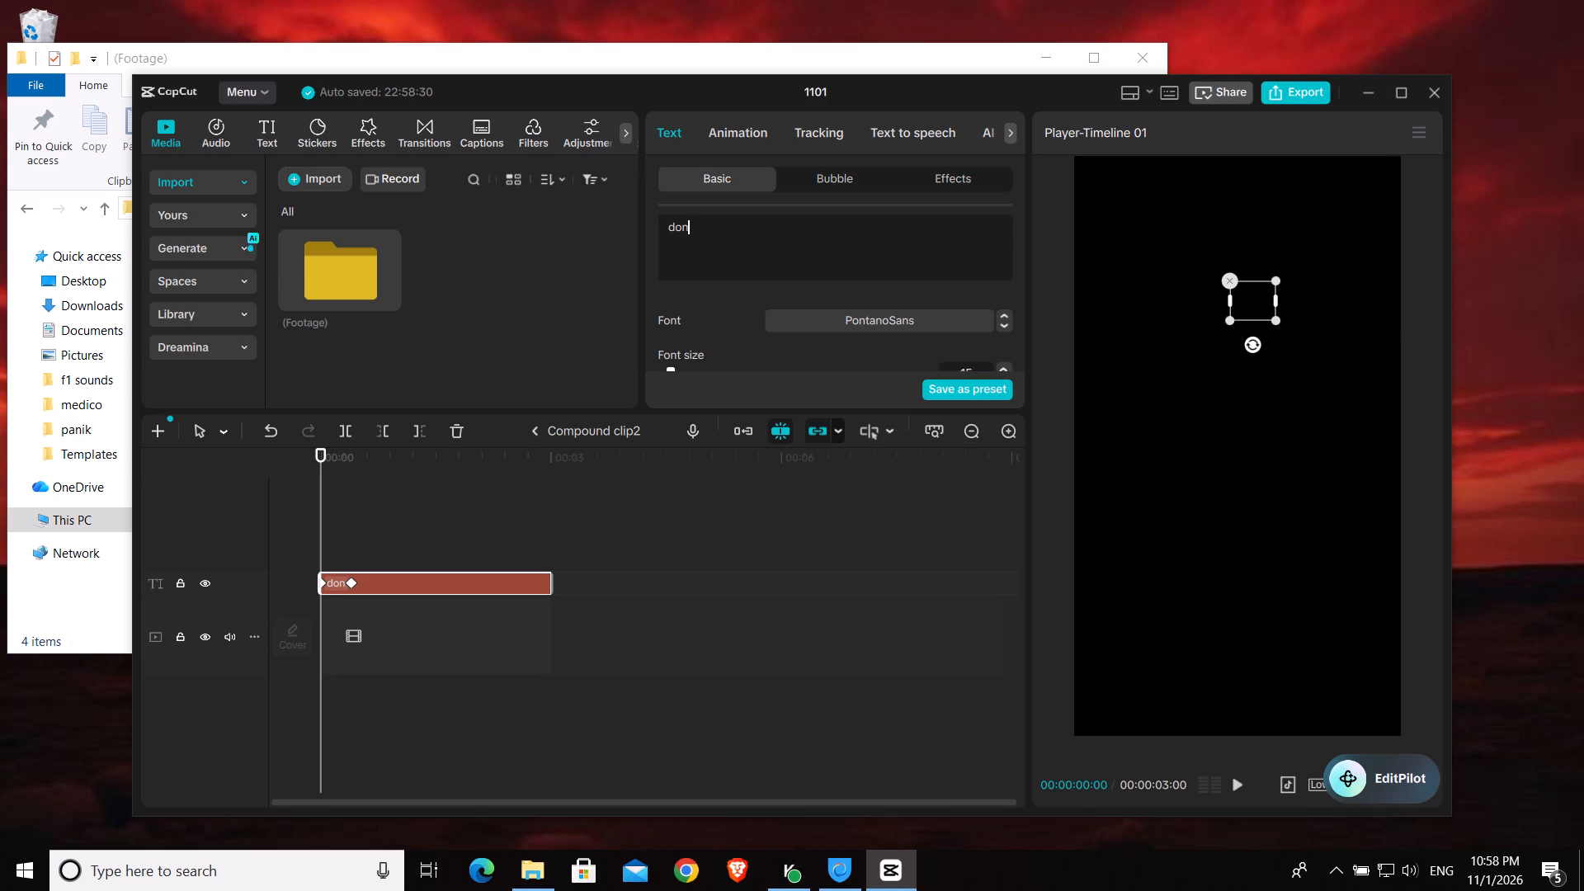
pyautogui.press(',')
pyautogui.press('BackSpace')
pyautogui.press('/')
pyautogui.press('BackSpace')
pyautogui.press("'")
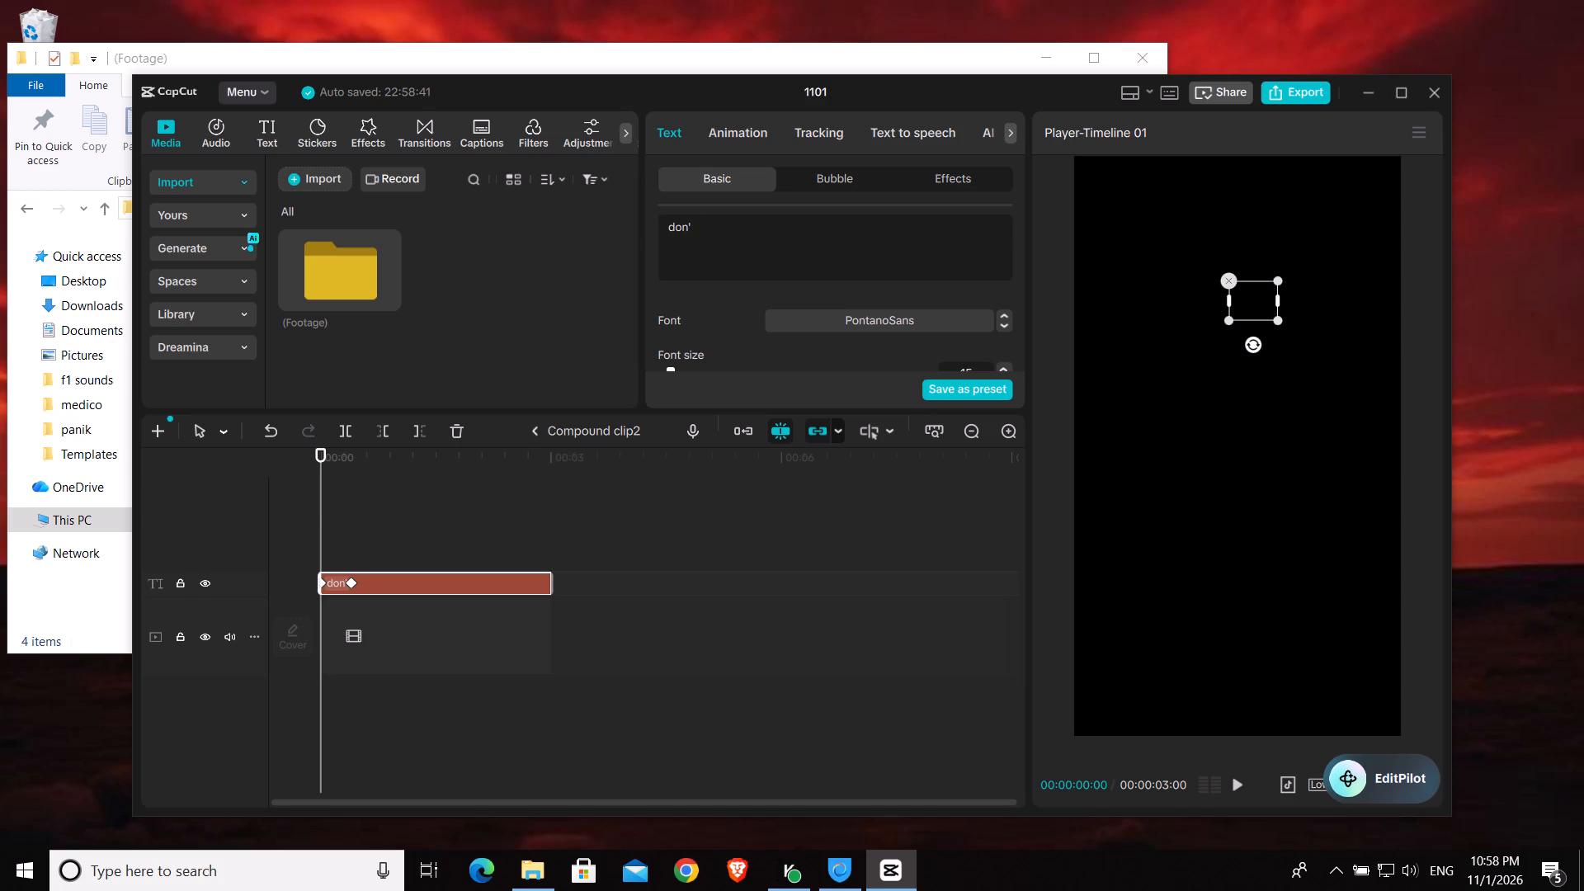
pyautogui.press('g')
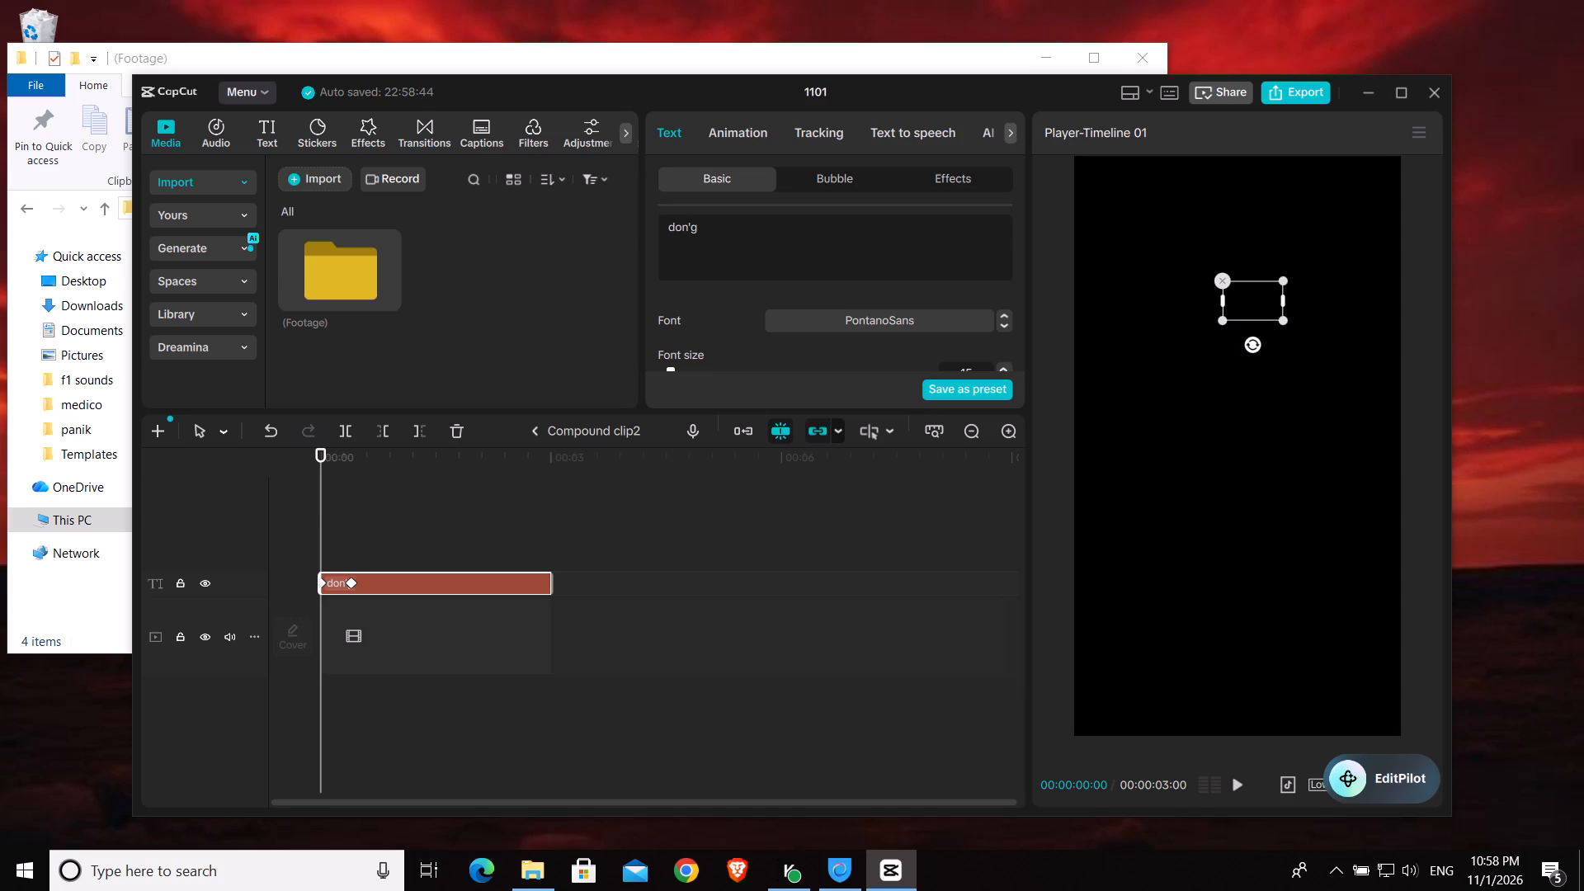
pyautogui.press('BackSpace')
pyautogui.press('t')
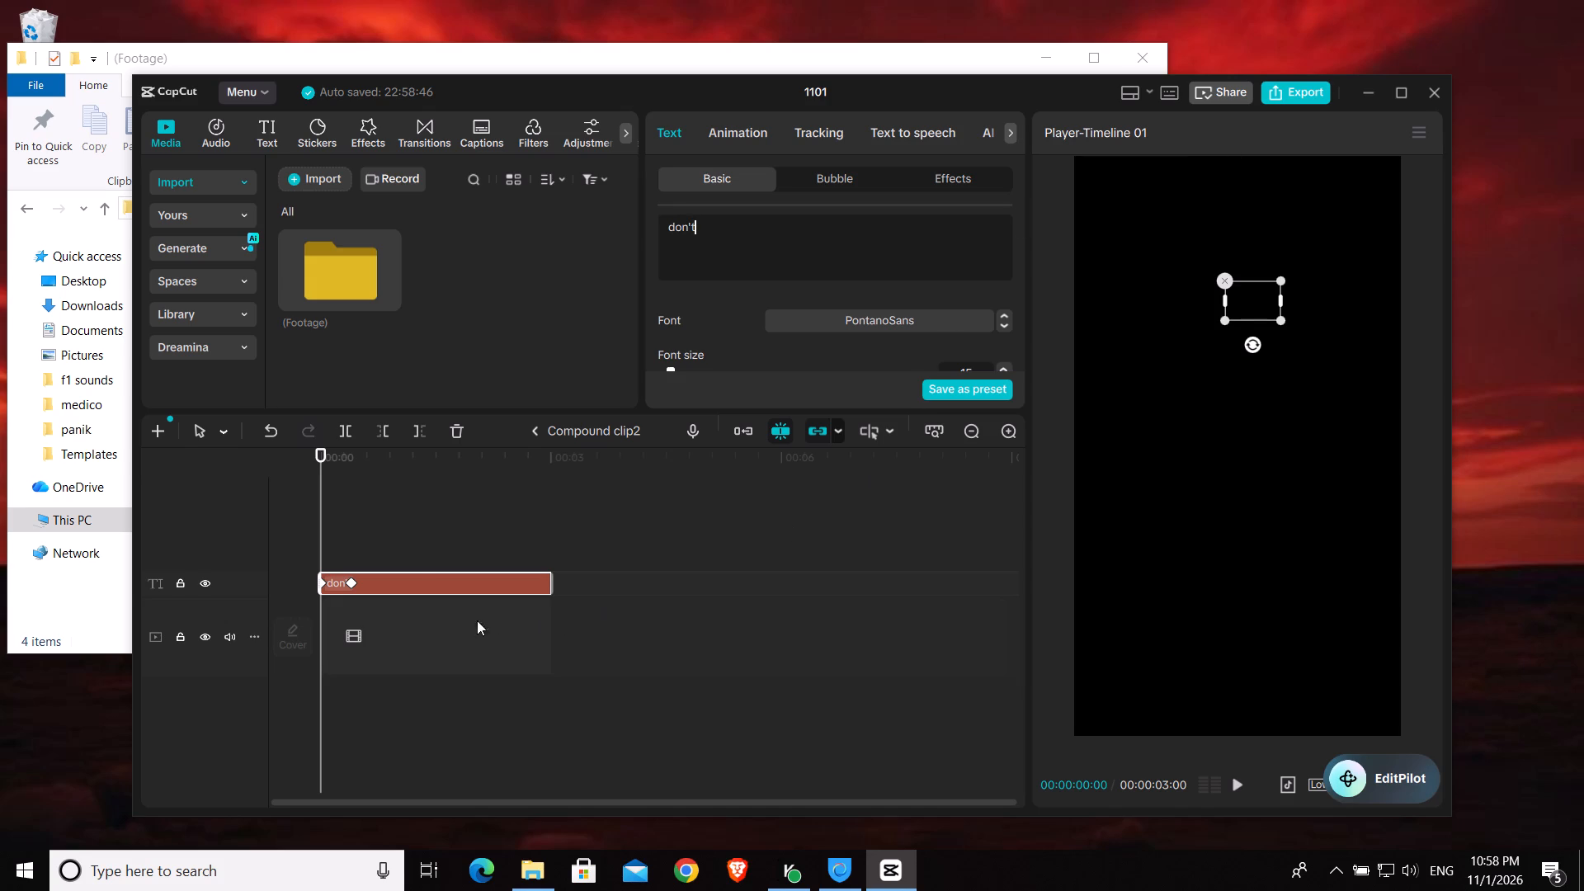
pyautogui.click(348, 535)
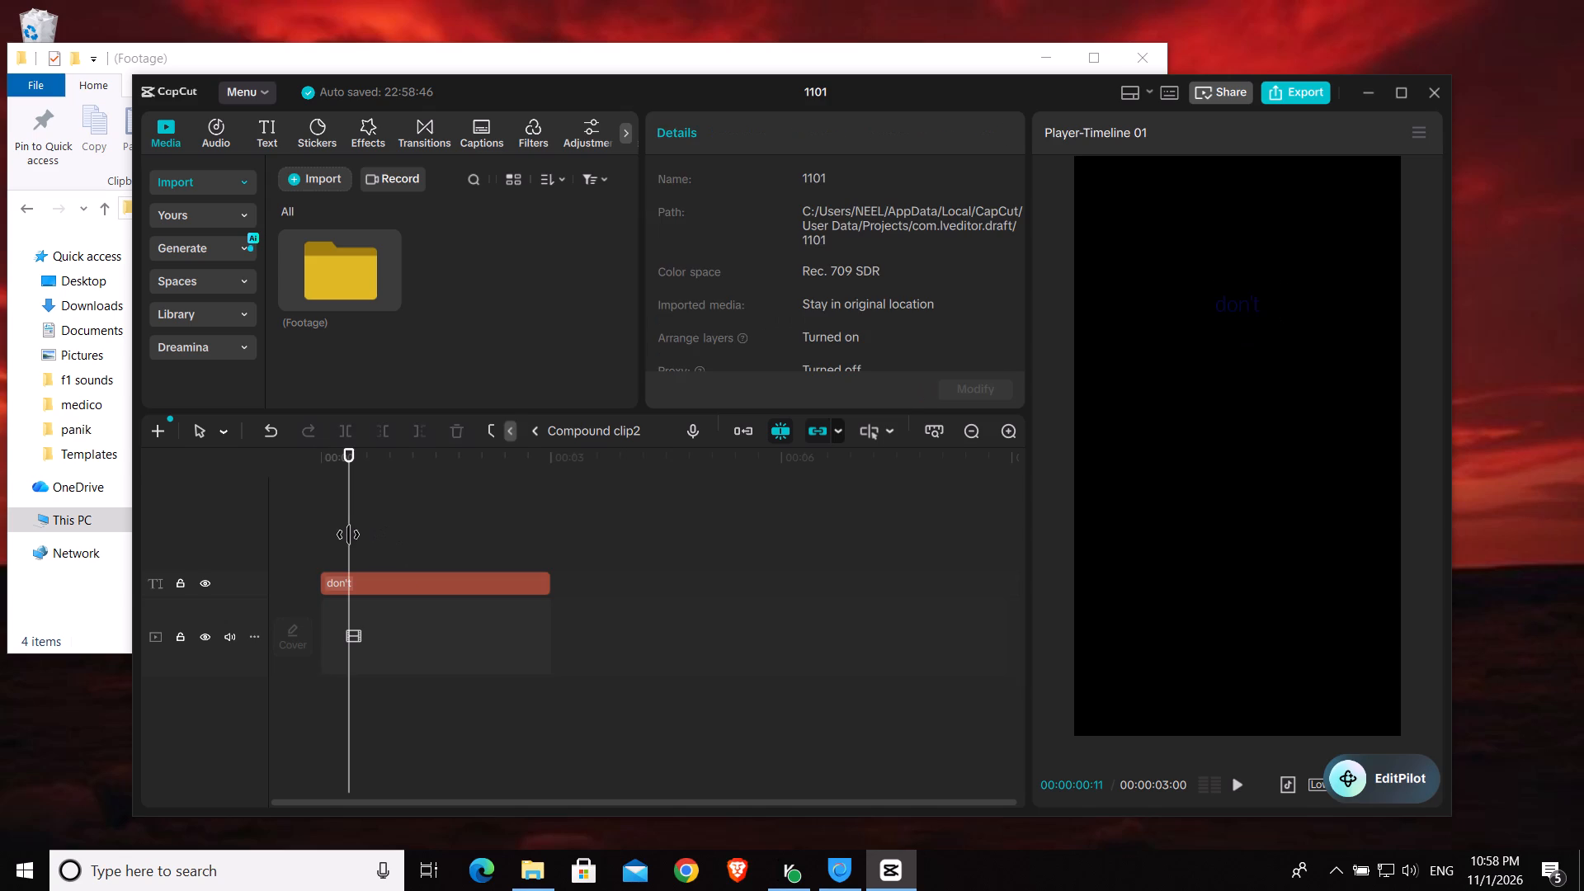
pyautogui.click(328, 540)
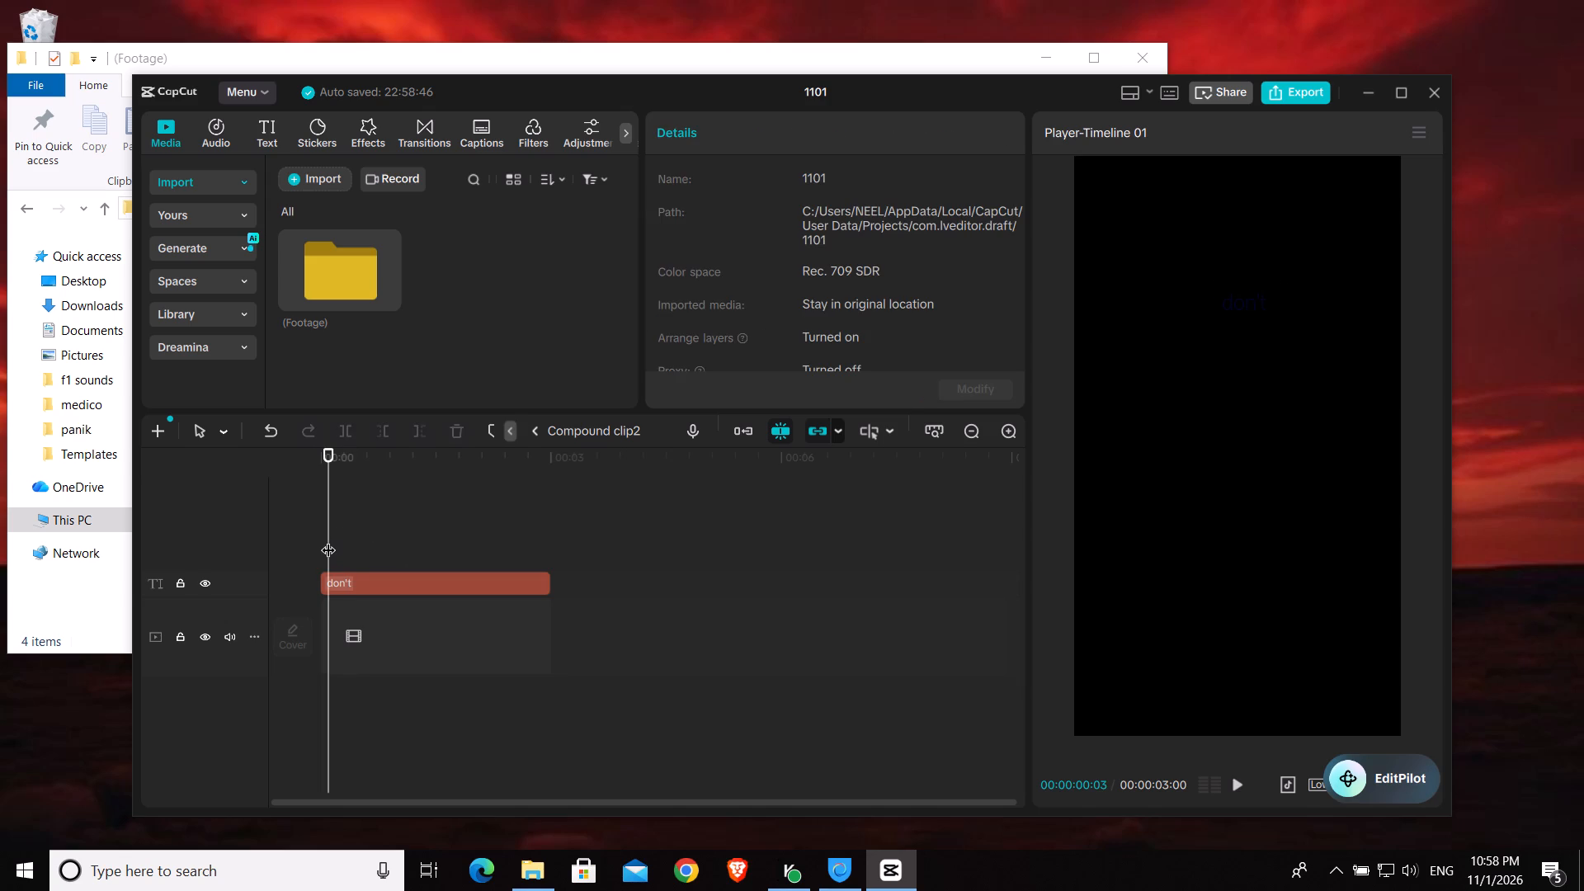
pyautogui.click(535, 431)
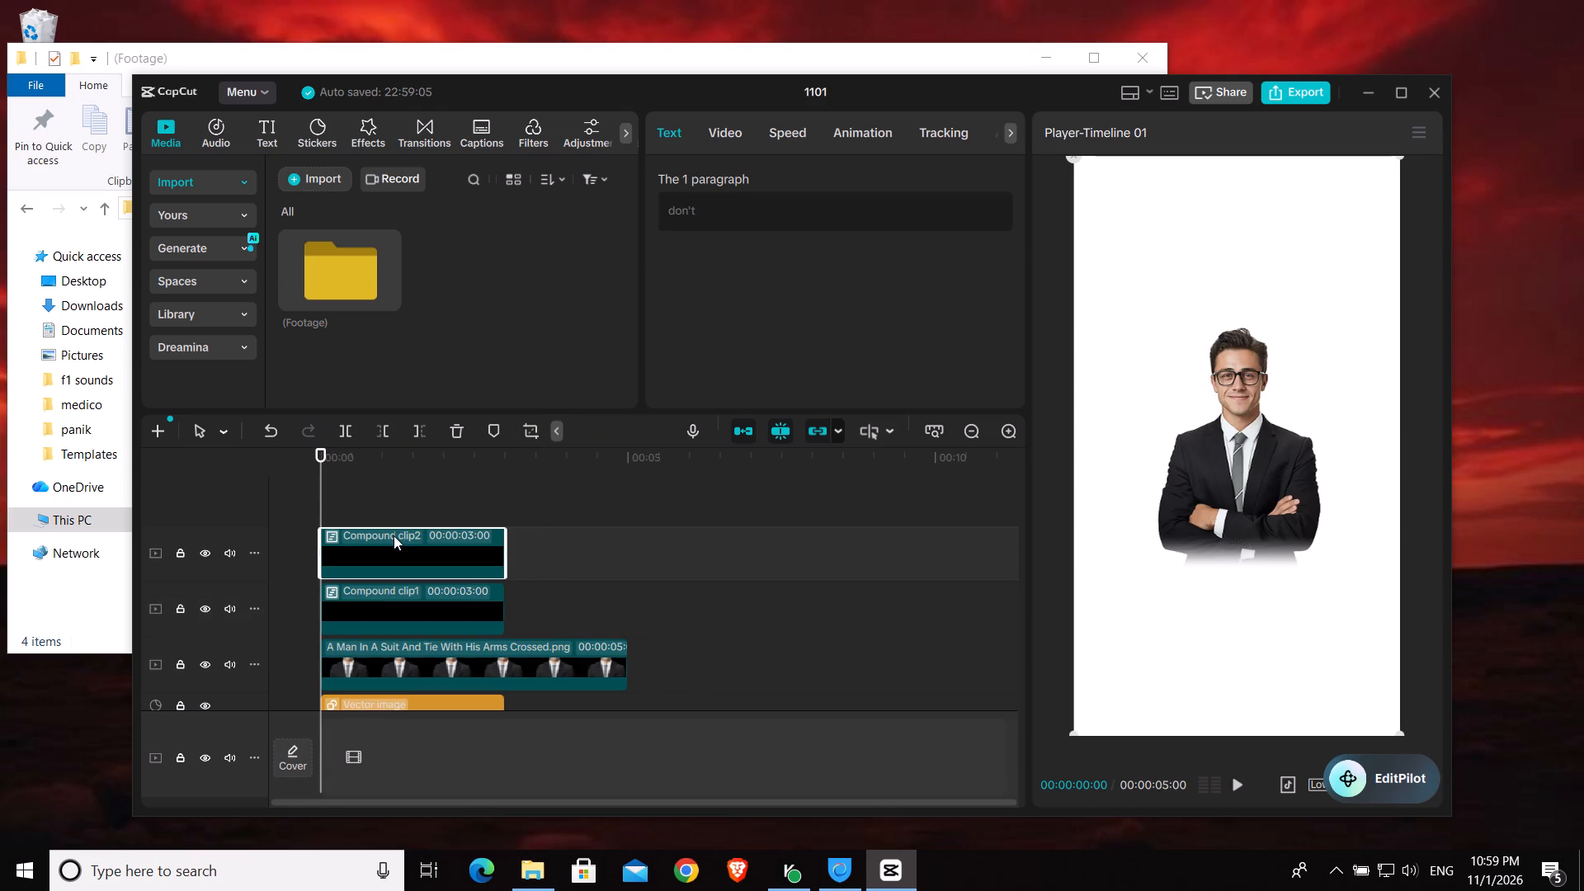
# Move the "don't" compound clip in the frame so its word follows "people" on the same line.
pyautogui.click(359, 487)
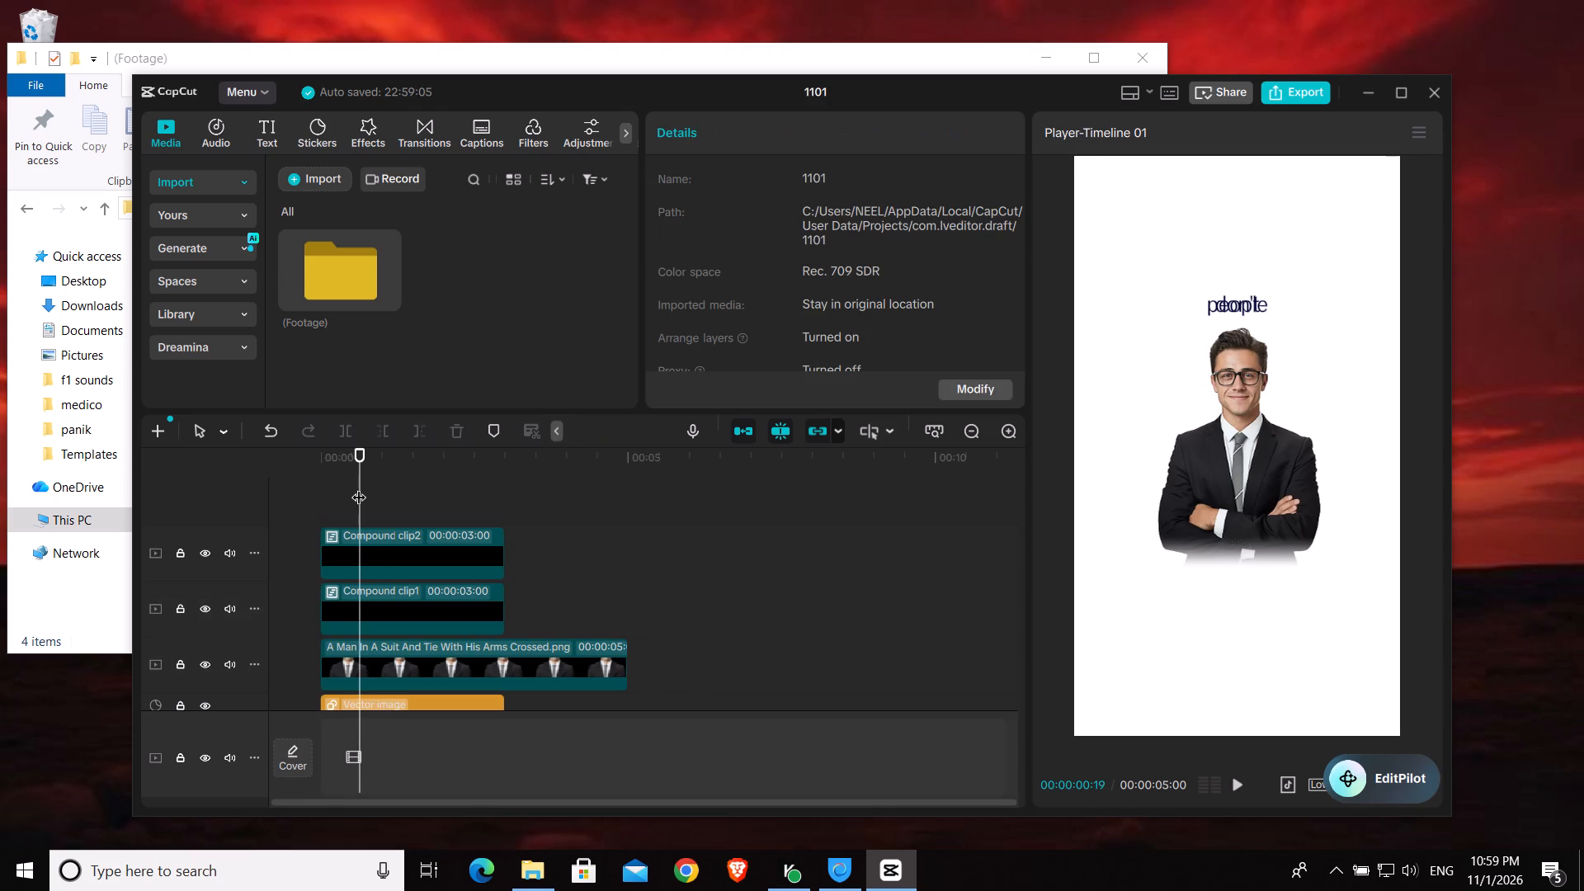
pyautogui.moveTo(359, 487); pyautogui.dragTo(314, 494)
pyautogui.click(375, 542)
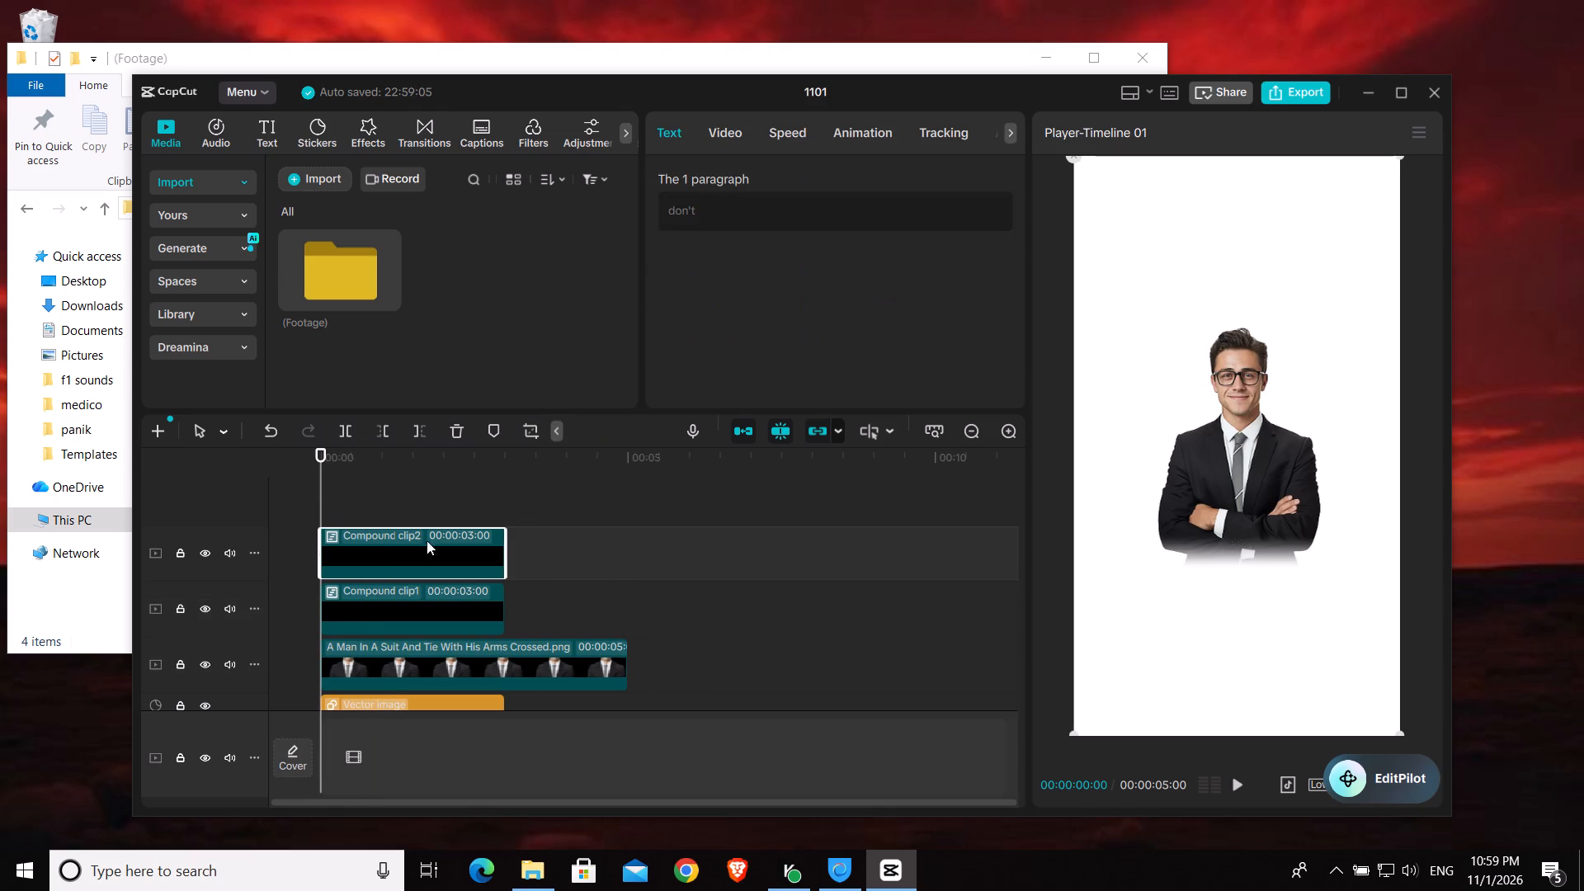
pyautogui.click(370, 498)
pyautogui.click(388, 546)
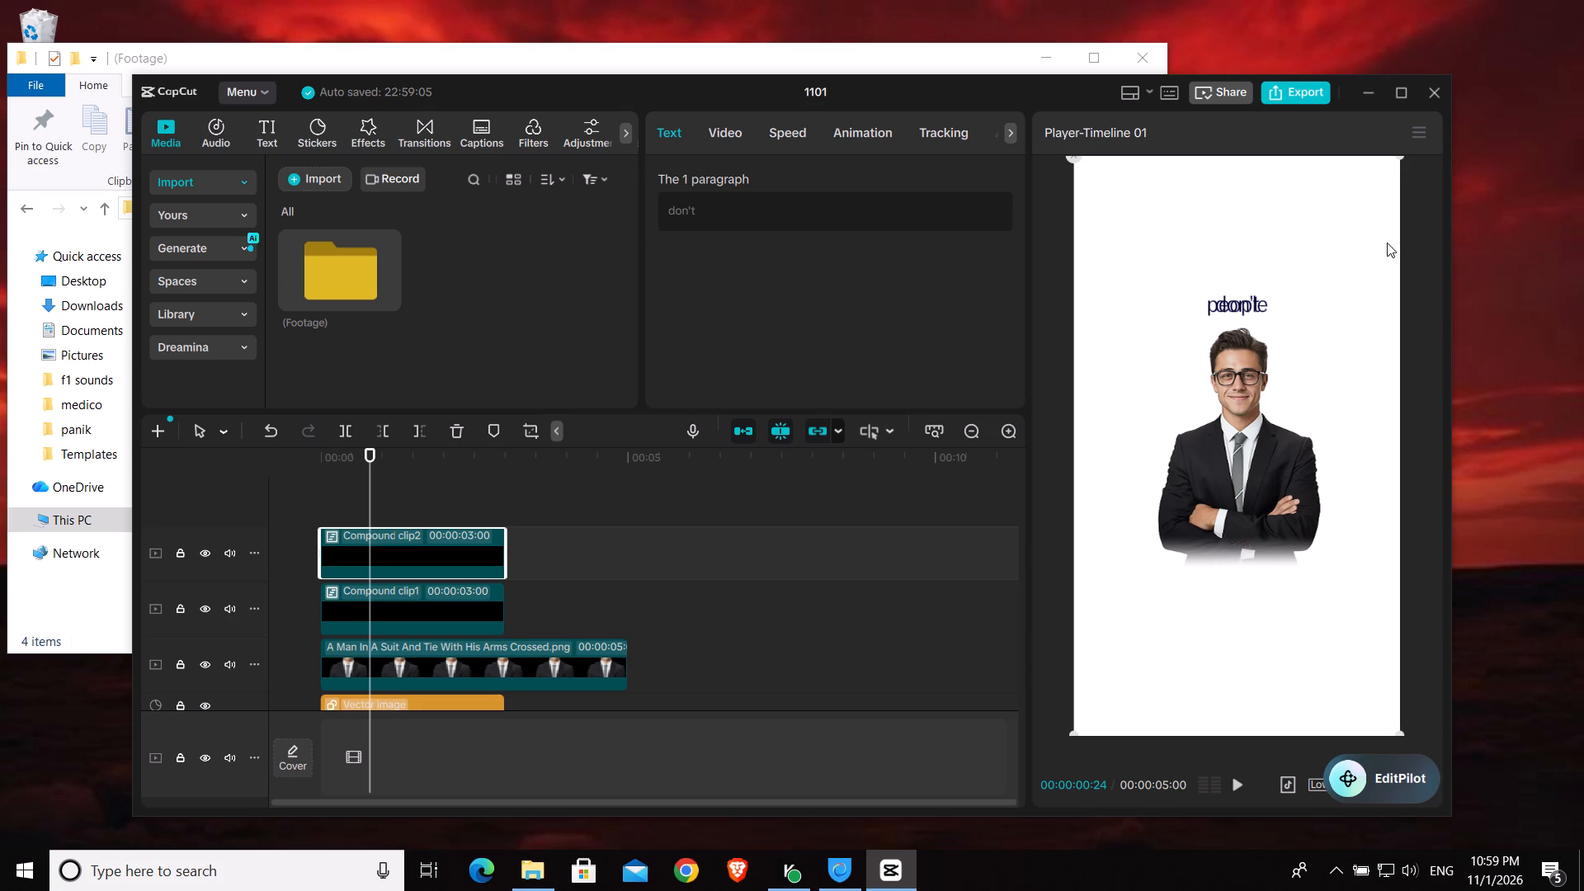
pyautogui.moveTo(1245, 299); pyautogui.dragTo(1305, 297)
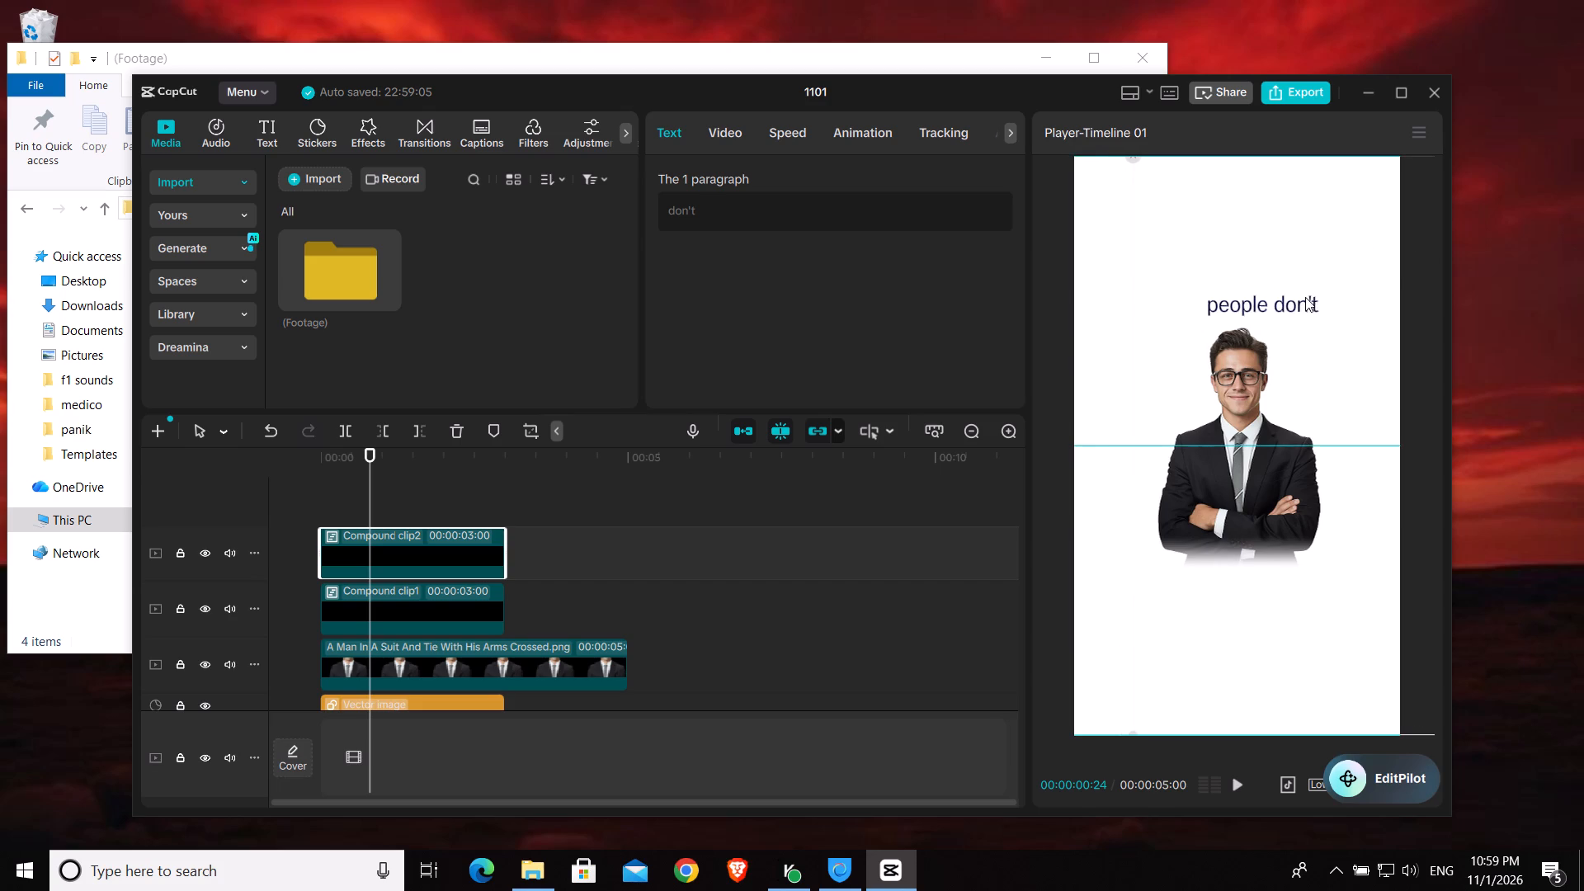
pyautogui.moveTo(1305, 297); pyautogui.dragTo(1304, 298)
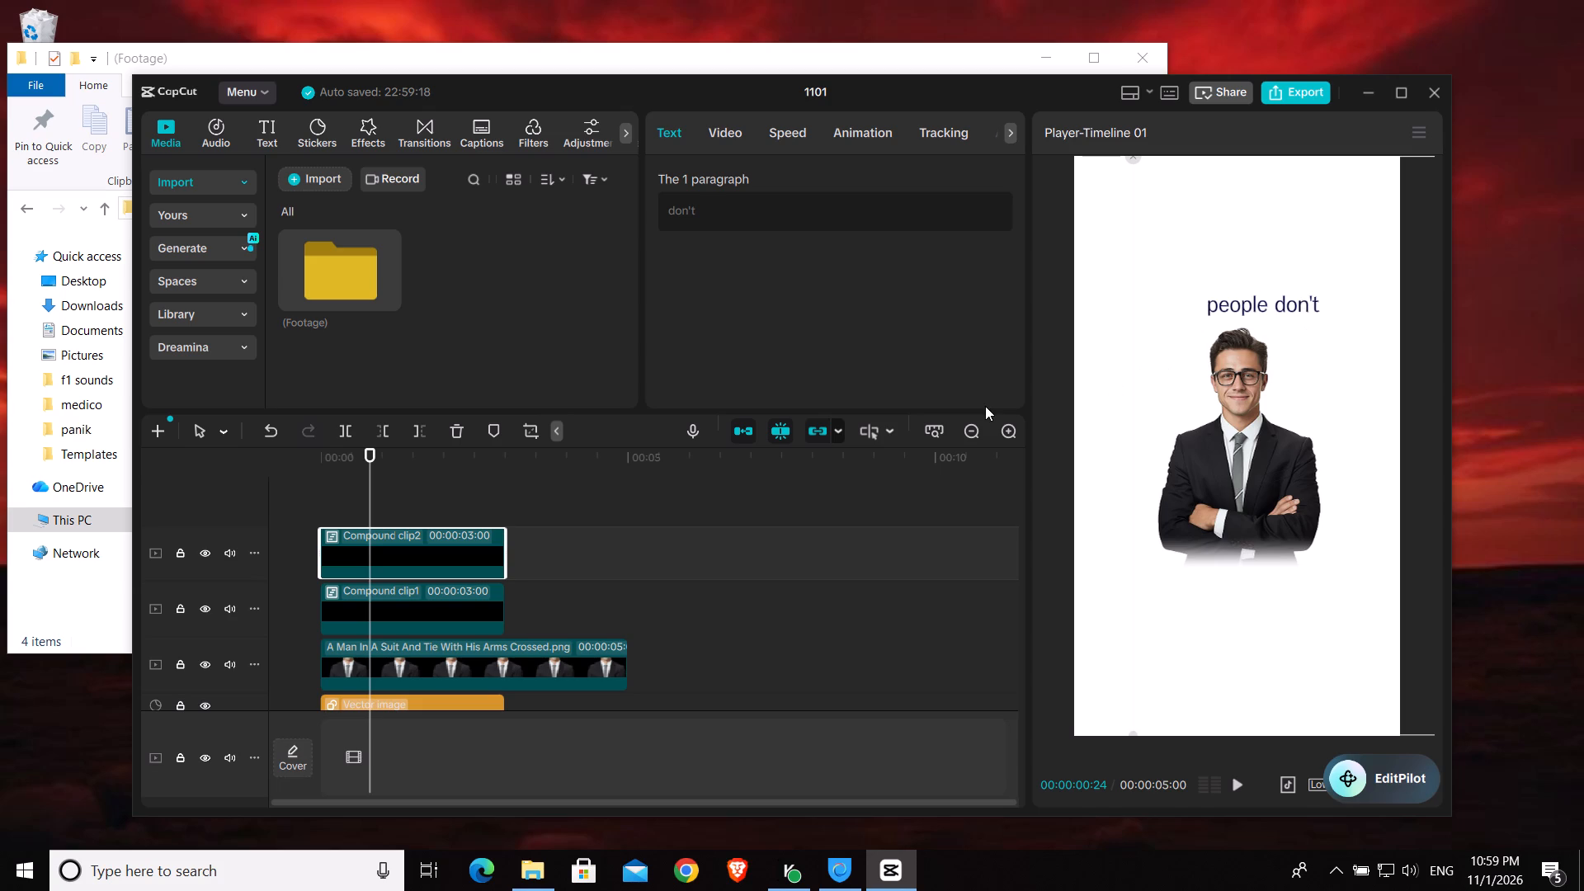
# Shift both text compound clips together to the left in the frame, keeping "people don't" at its original height above the man's head.
pyautogui.moveTo(450, 505); pyautogui.dragTo(436, 565)
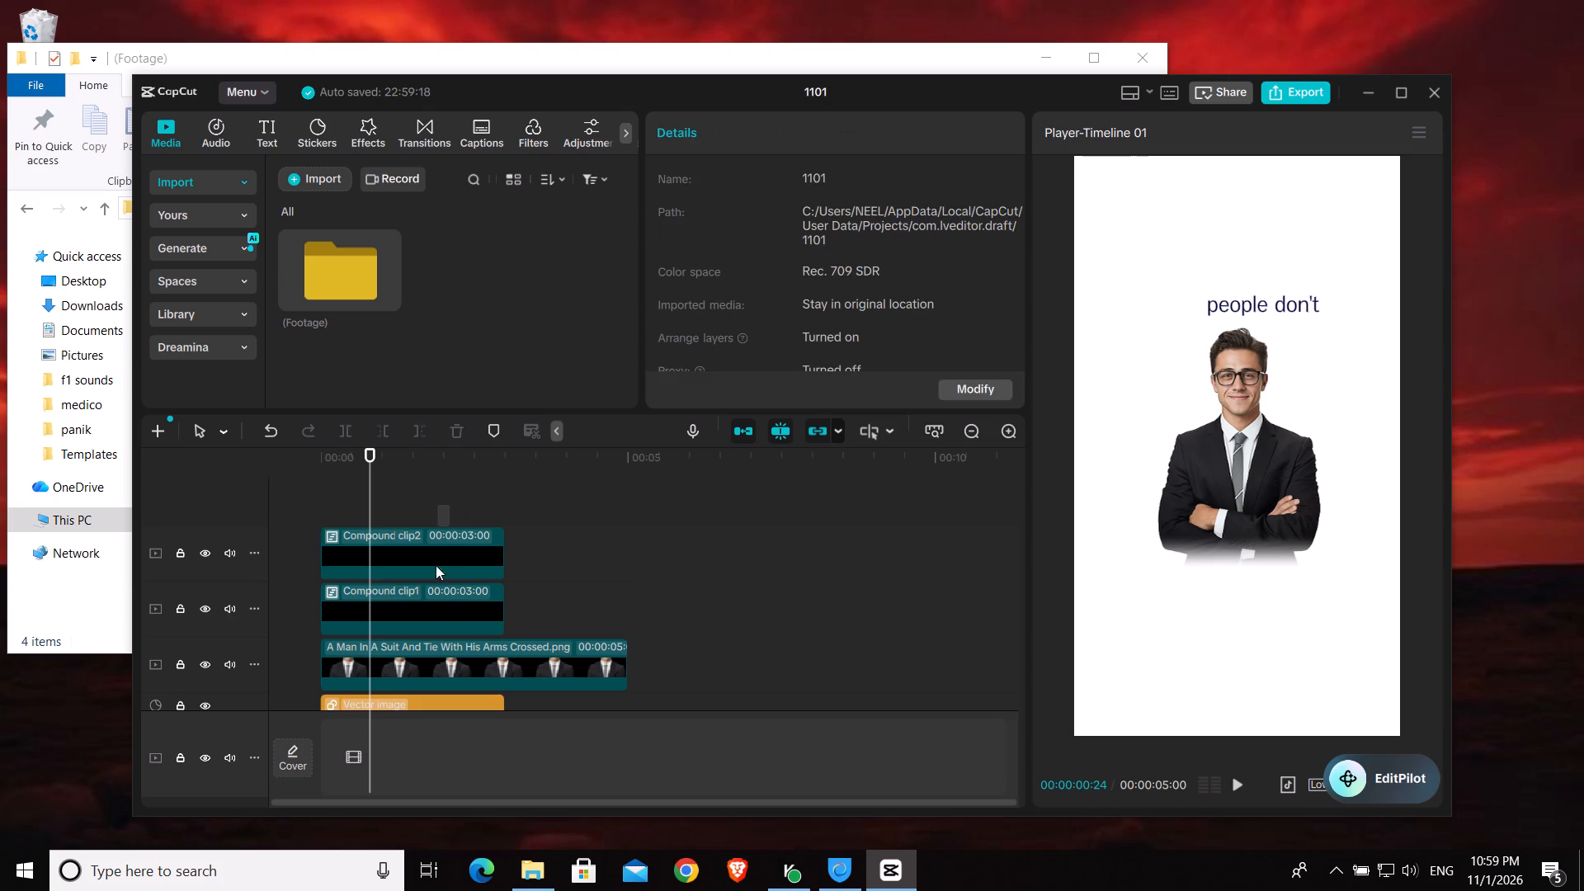
pyautogui.moveTo(436, 565); pyautogui.dragTo(433, 611)
pyautogui.moveTo(1291, 304); pyautogui.dragTo(1230, 309)
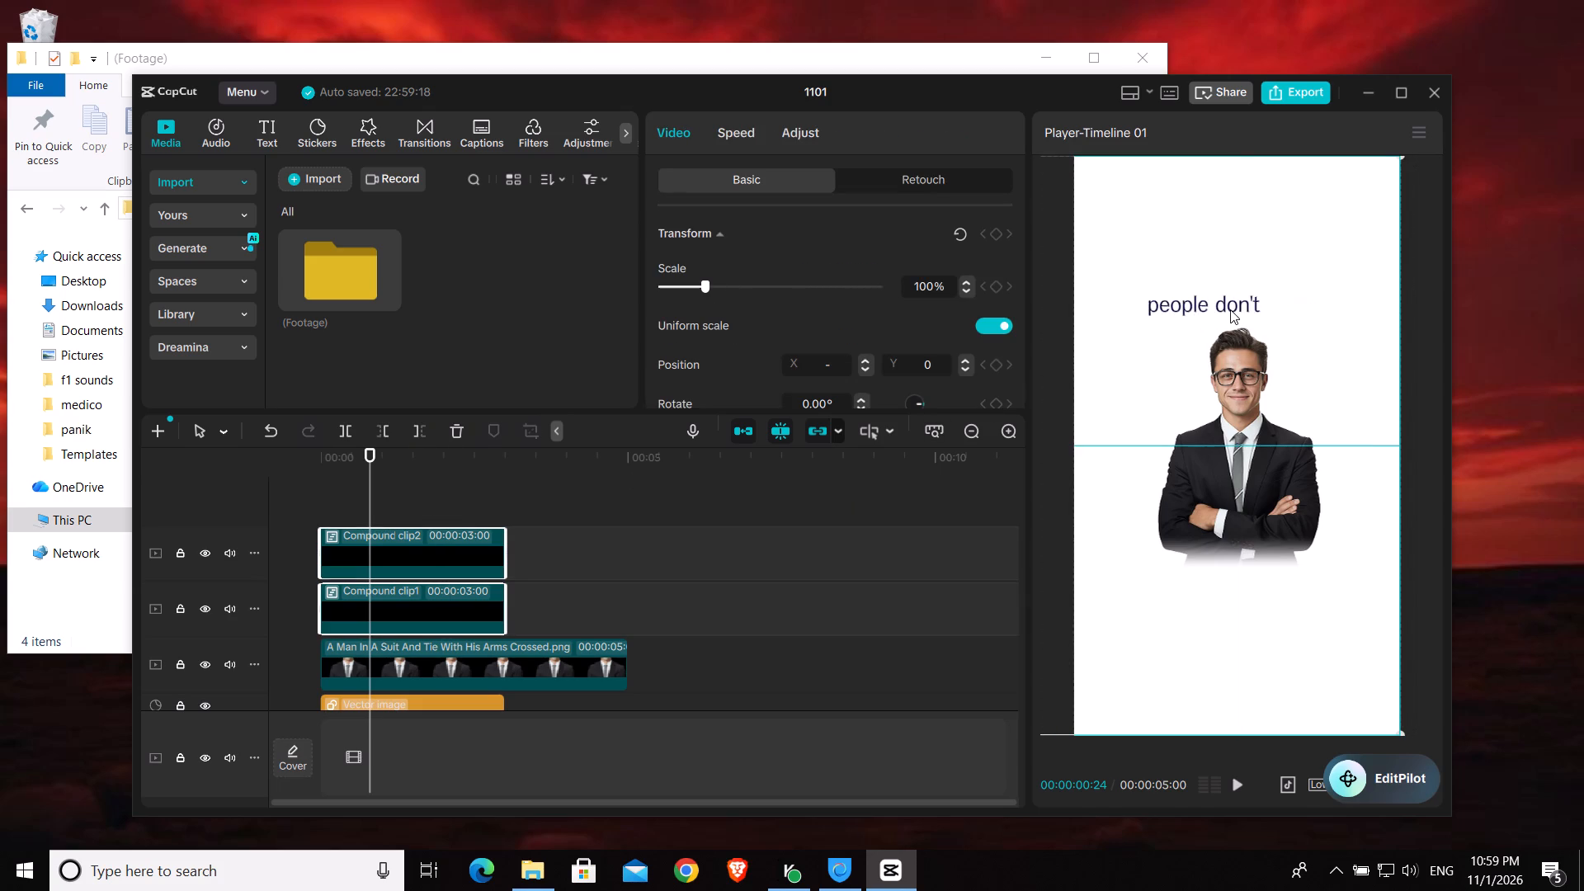
pyautogui.moveTo(1230, 309); pyautogui.dragTo(1217, 310)
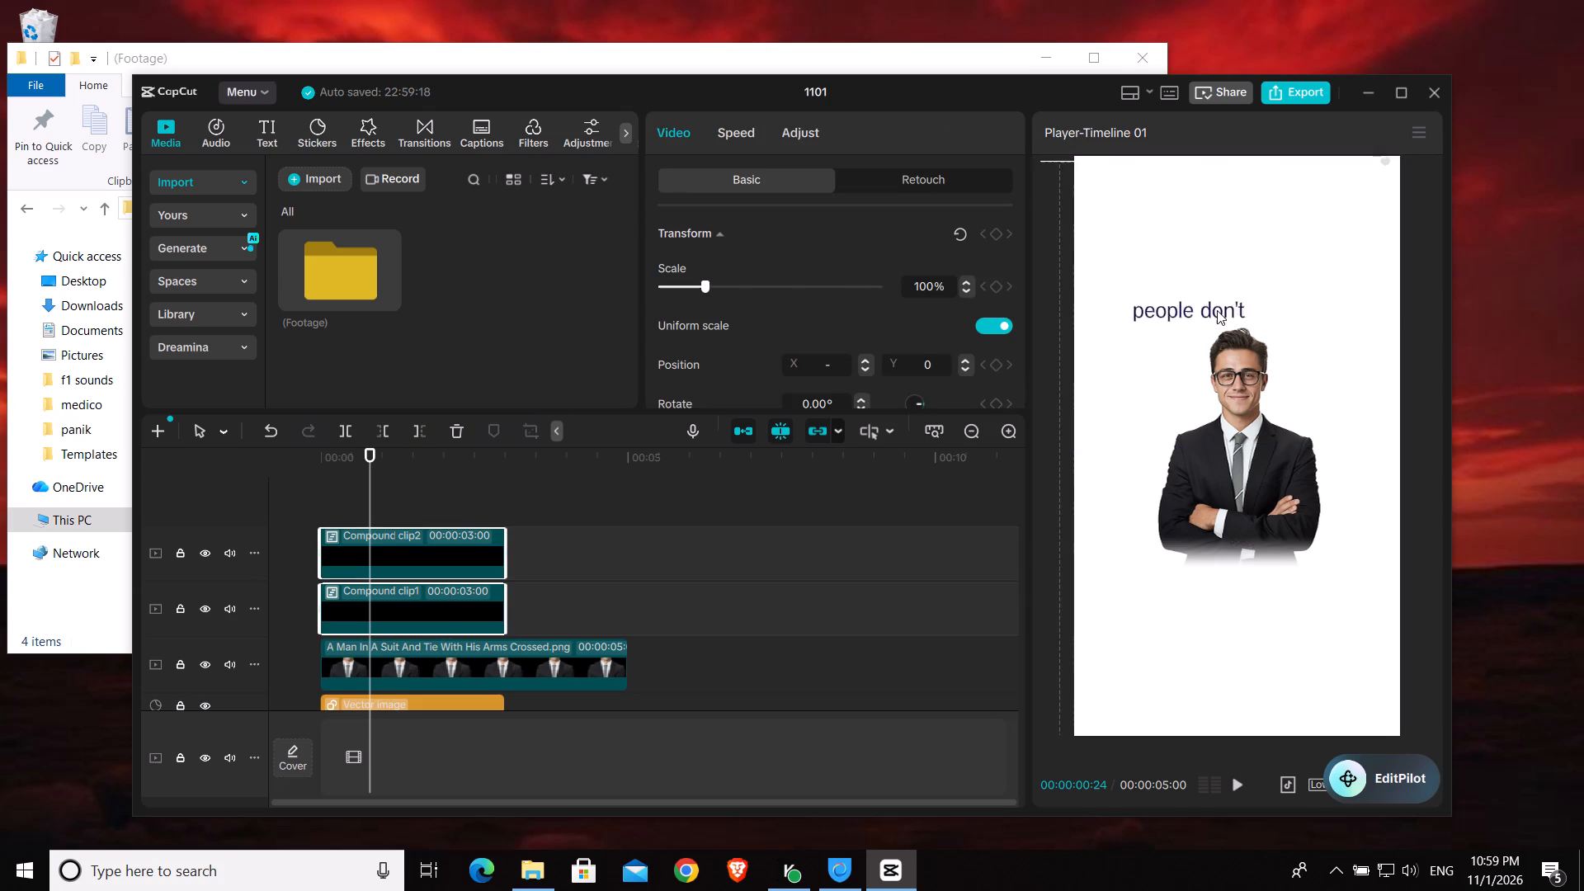
pyautogui.moveTo(1217, 310); pyautogui.dragTo(1231, 309)
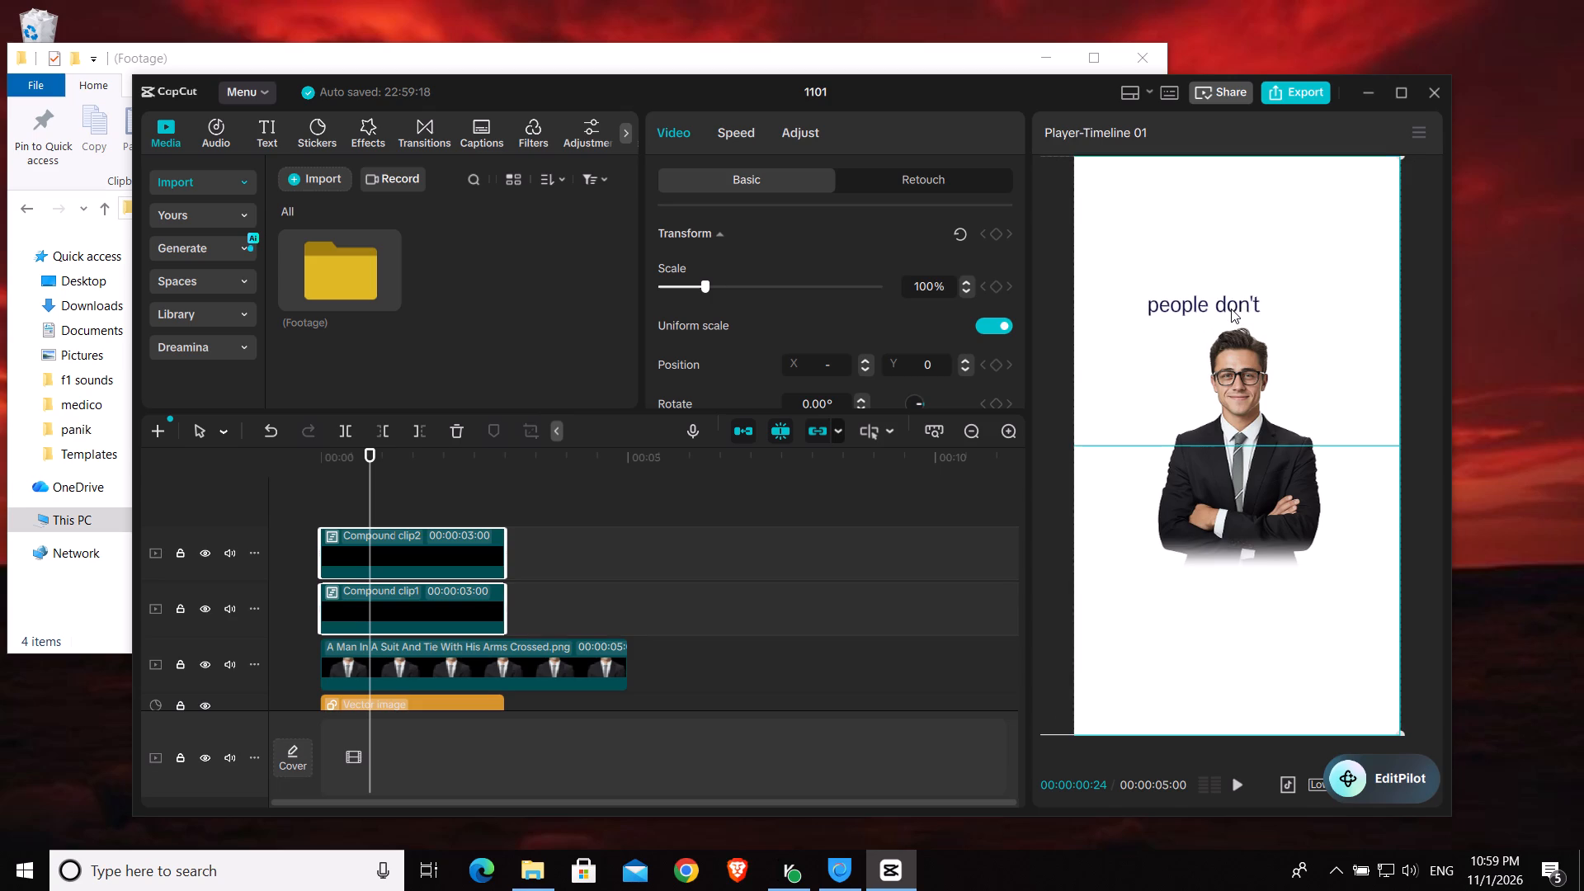
pyautogui.moveTo(1231, 309); pyautogui.dragTo(1225, 304)
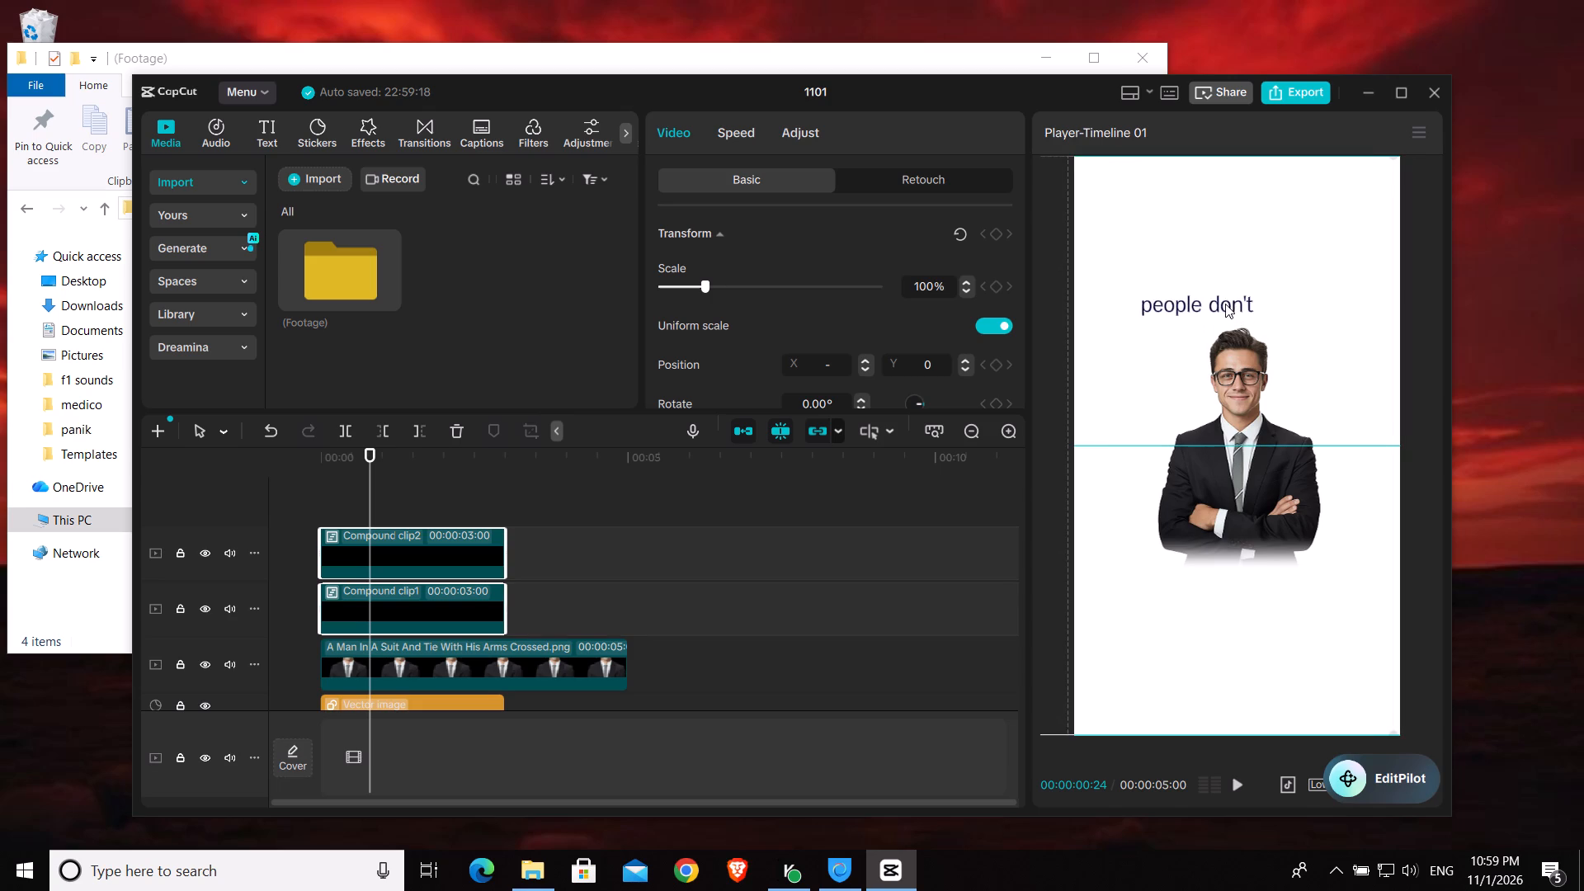
pyautogui.moveTo(1225, 304); pyautogui.dragTo(1223, 303)
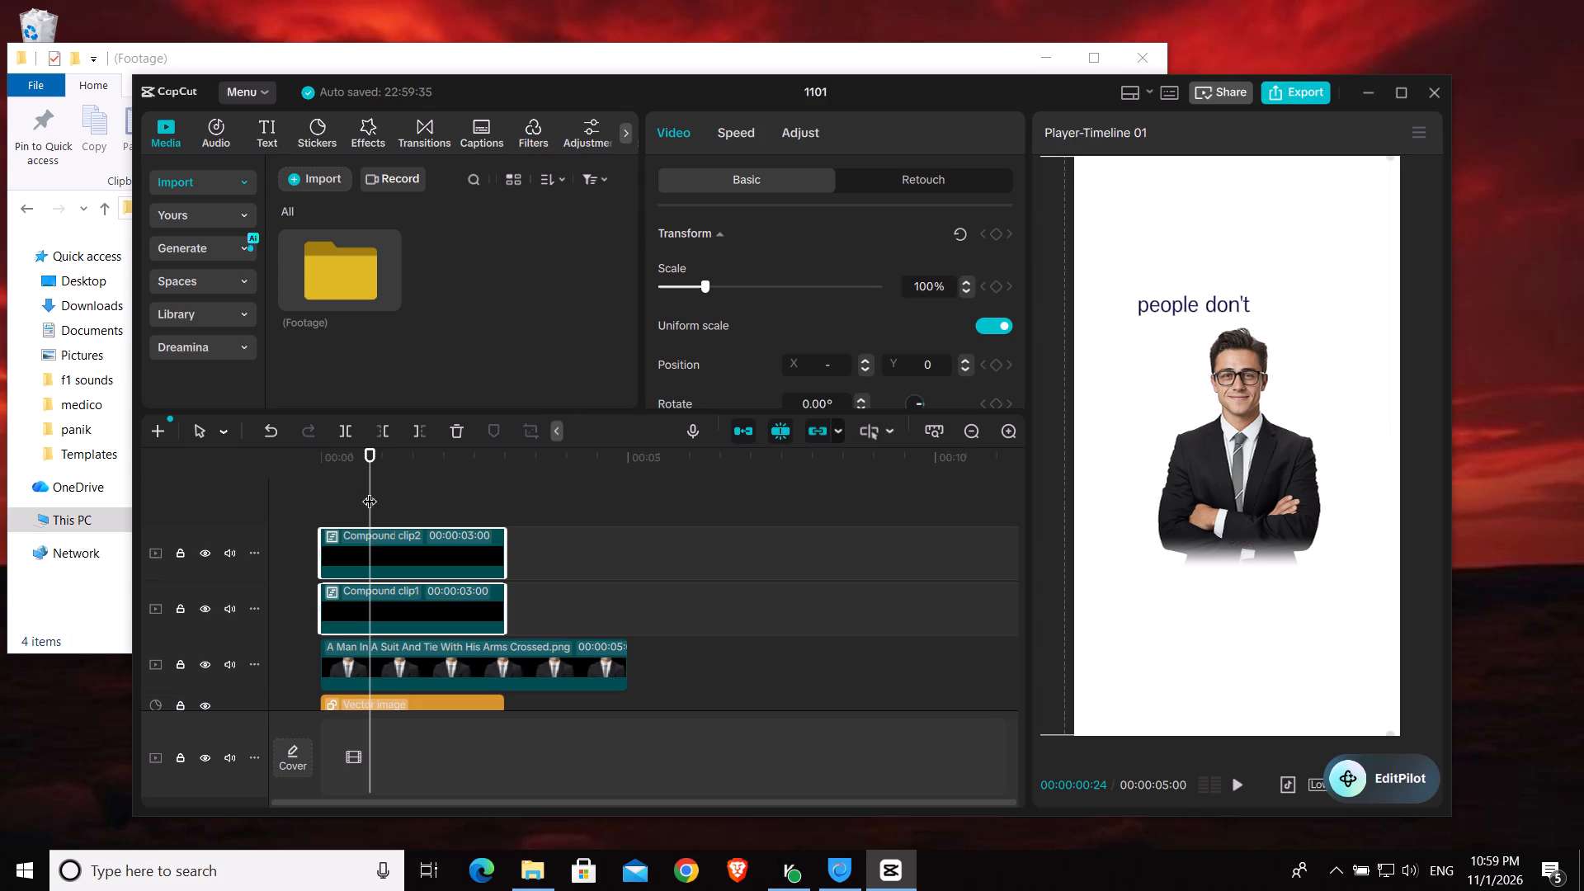
# Delay the "don't" compound clip a few frames after the "people" clip and play the staggered entrance from the timeline start.
pyautogui.moveTo(370, 491); pyautogui.dragTo(244, 497)
pyautogui.press('space')
pyautogui.press('space')
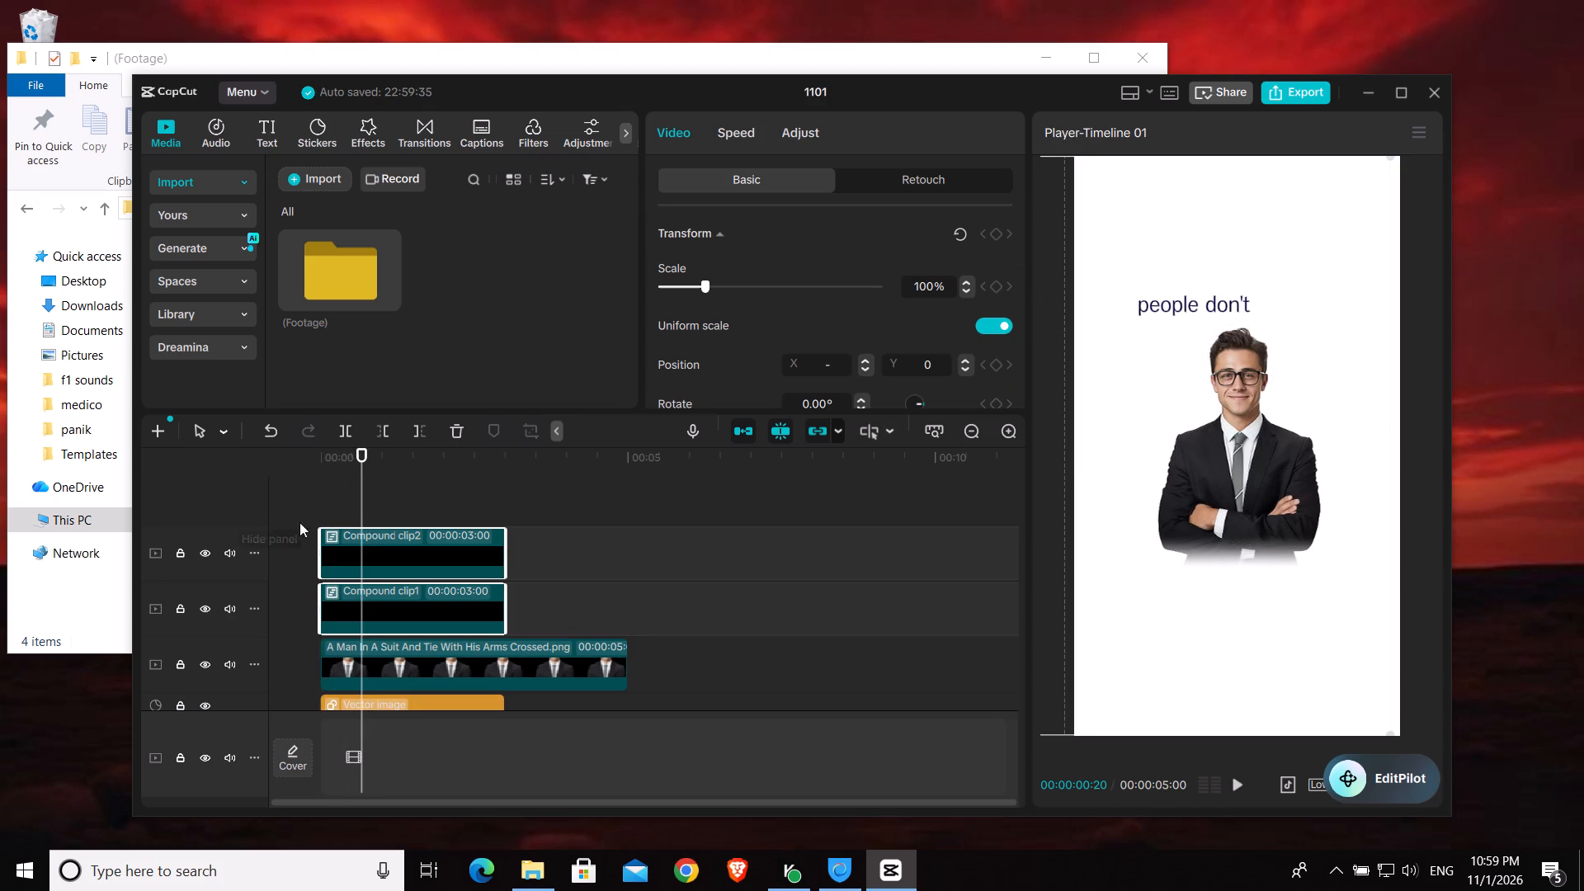
pyautogui.click(347, 544)
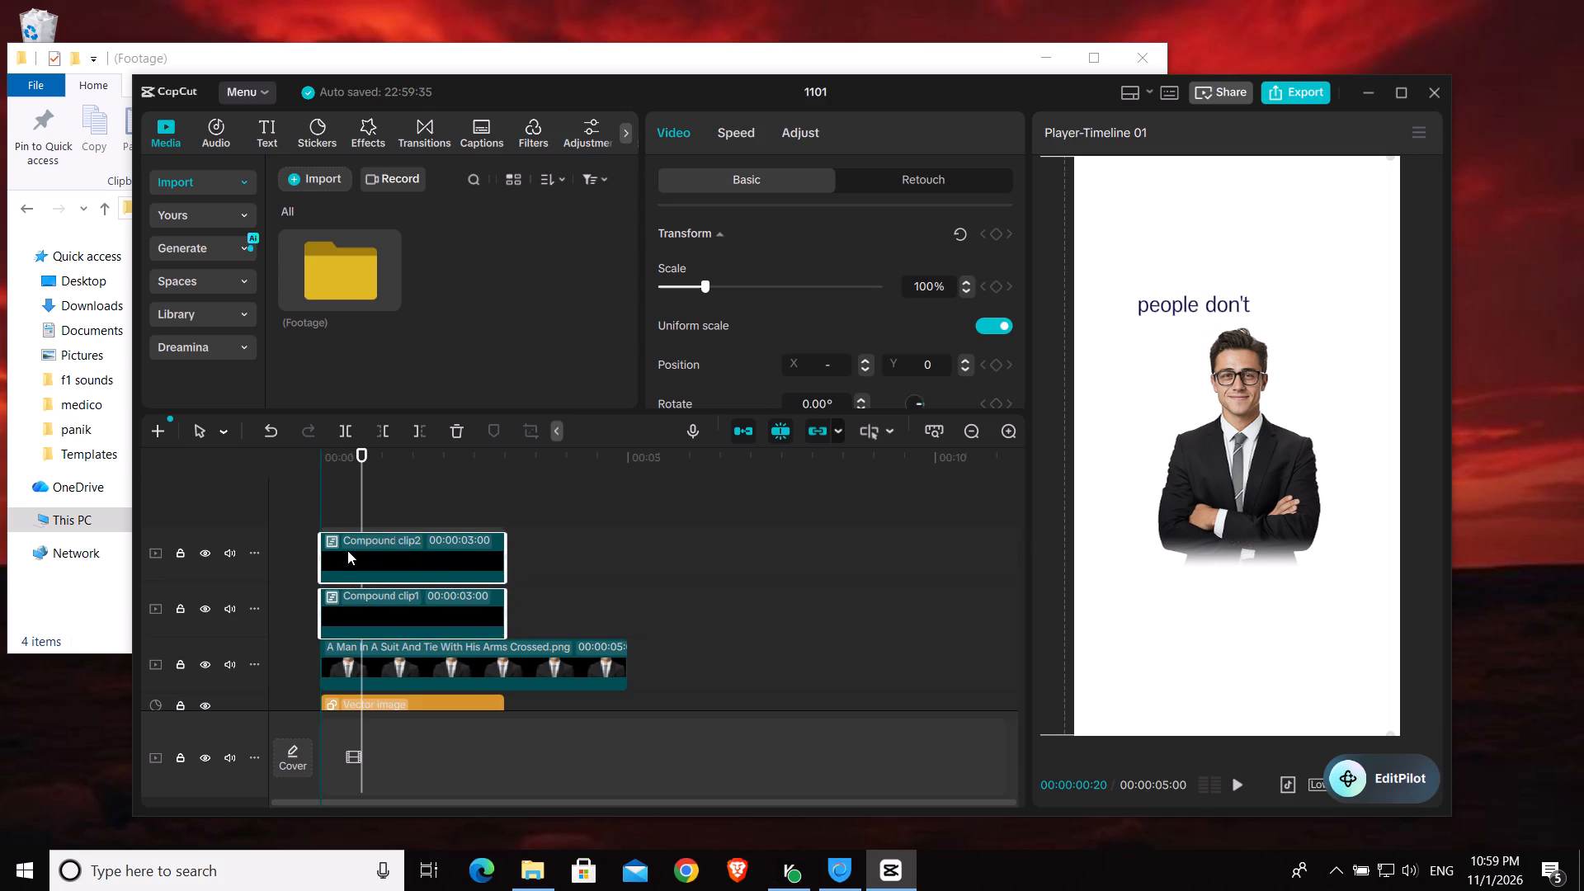
pyautogui.click(327, 514)
pyautogui.click(337, 550)
pyautogui.moveTo(339, 550); pyautogui.dragTo(352, 552)
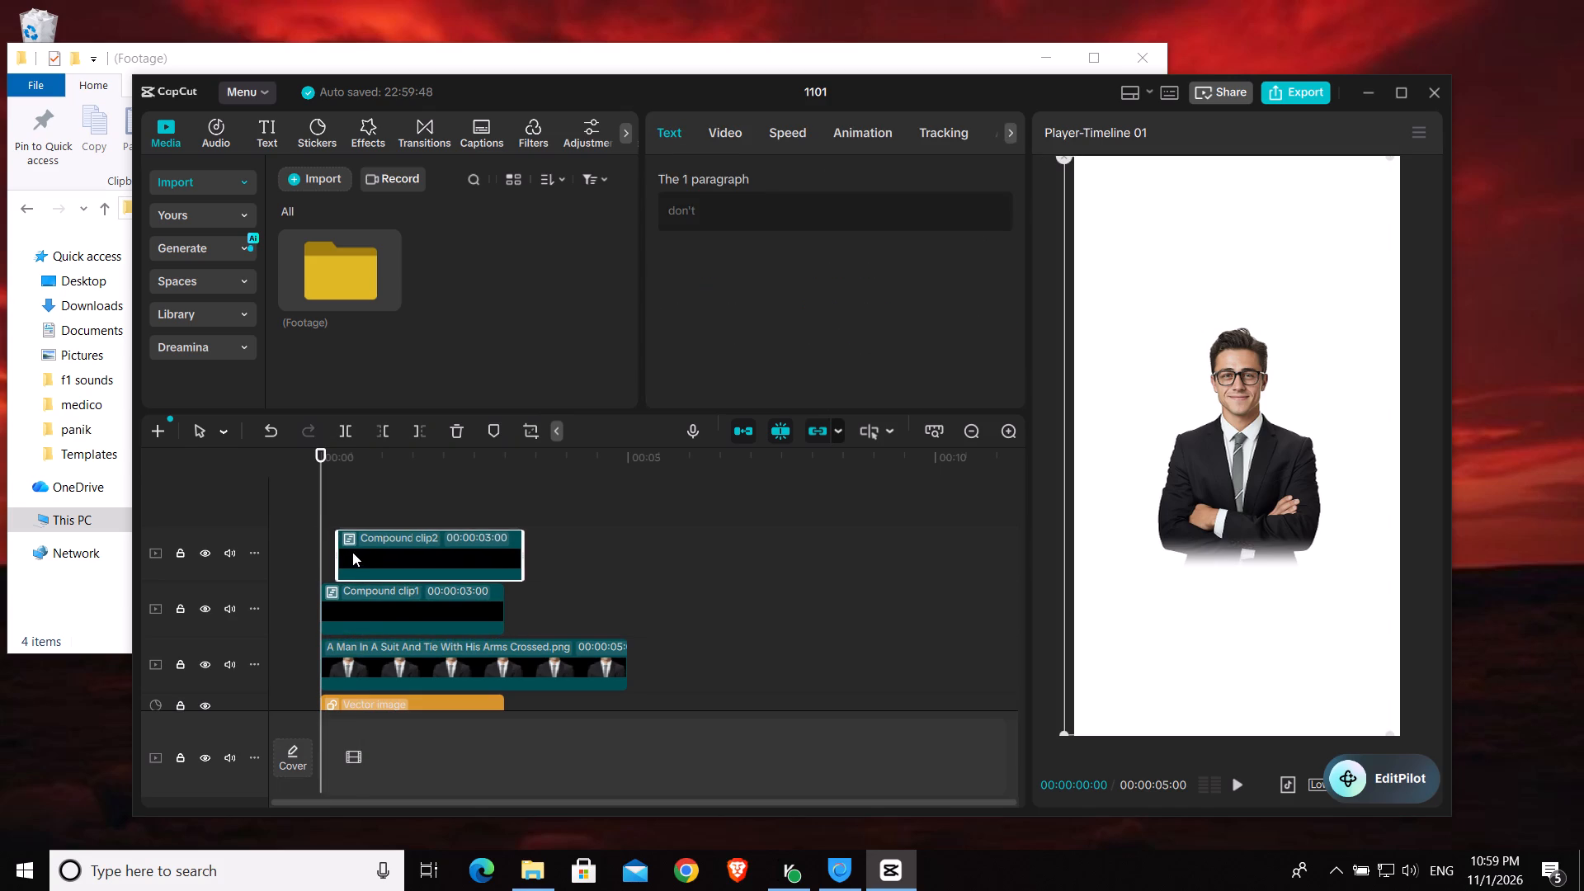
pyautogui.moveTo(352, 552); pyautogui.dragTo(350, 550)
pyautogui.press('space')
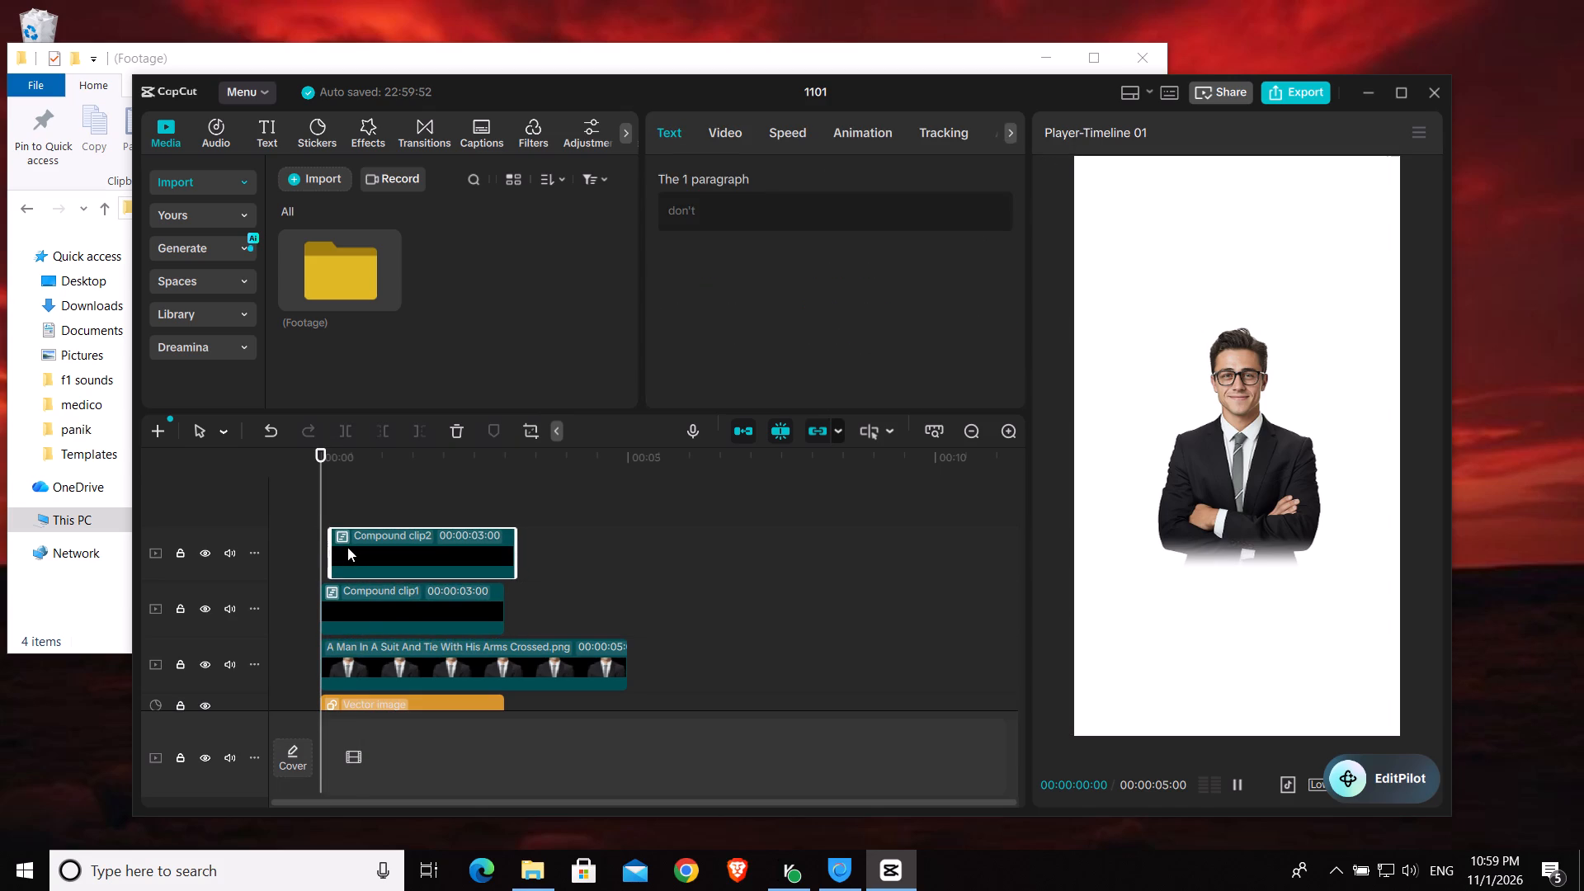
pyautogui.press('space')
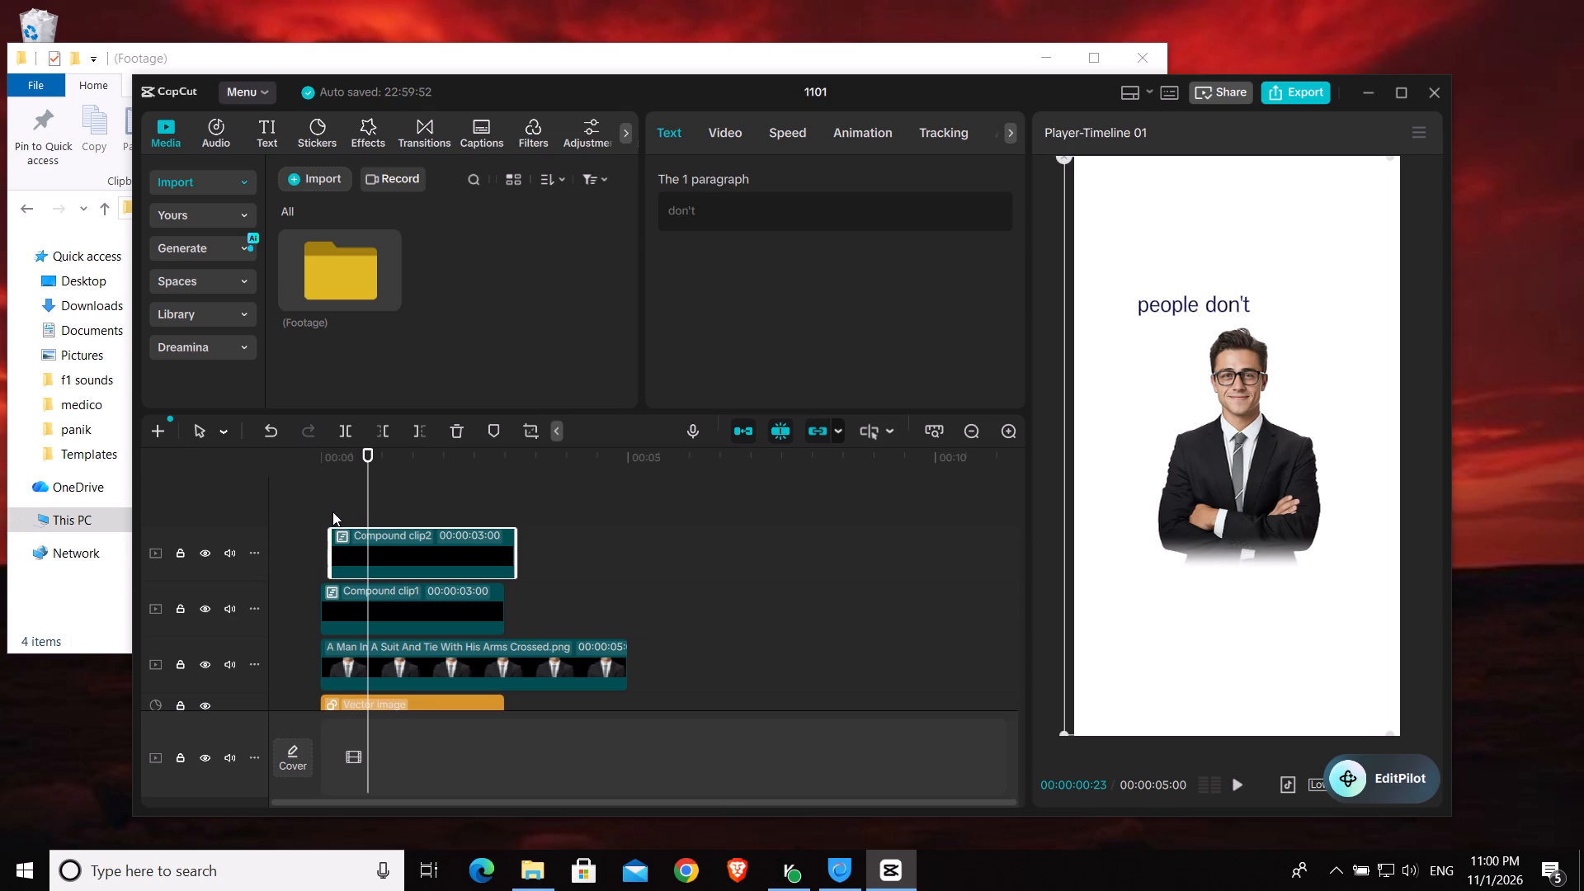
# Paste another copy of the "people" compound clip on a new track above "don't", starting at 00:00:00:10.
pyautogui.click(331, 511)
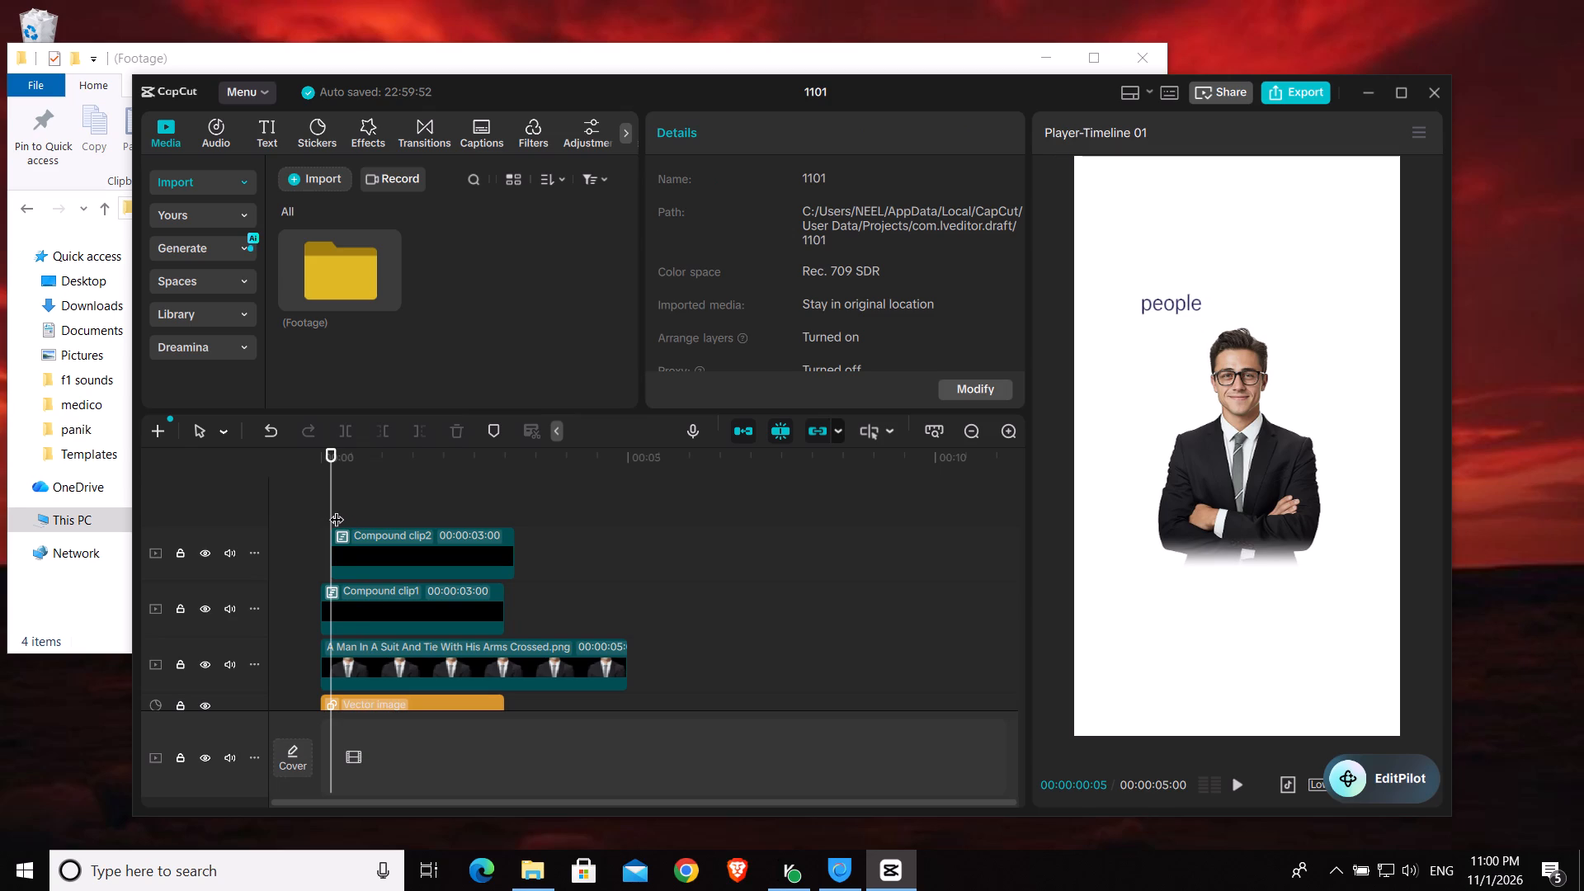
pyautogui.scroll(-2, 398, 556)
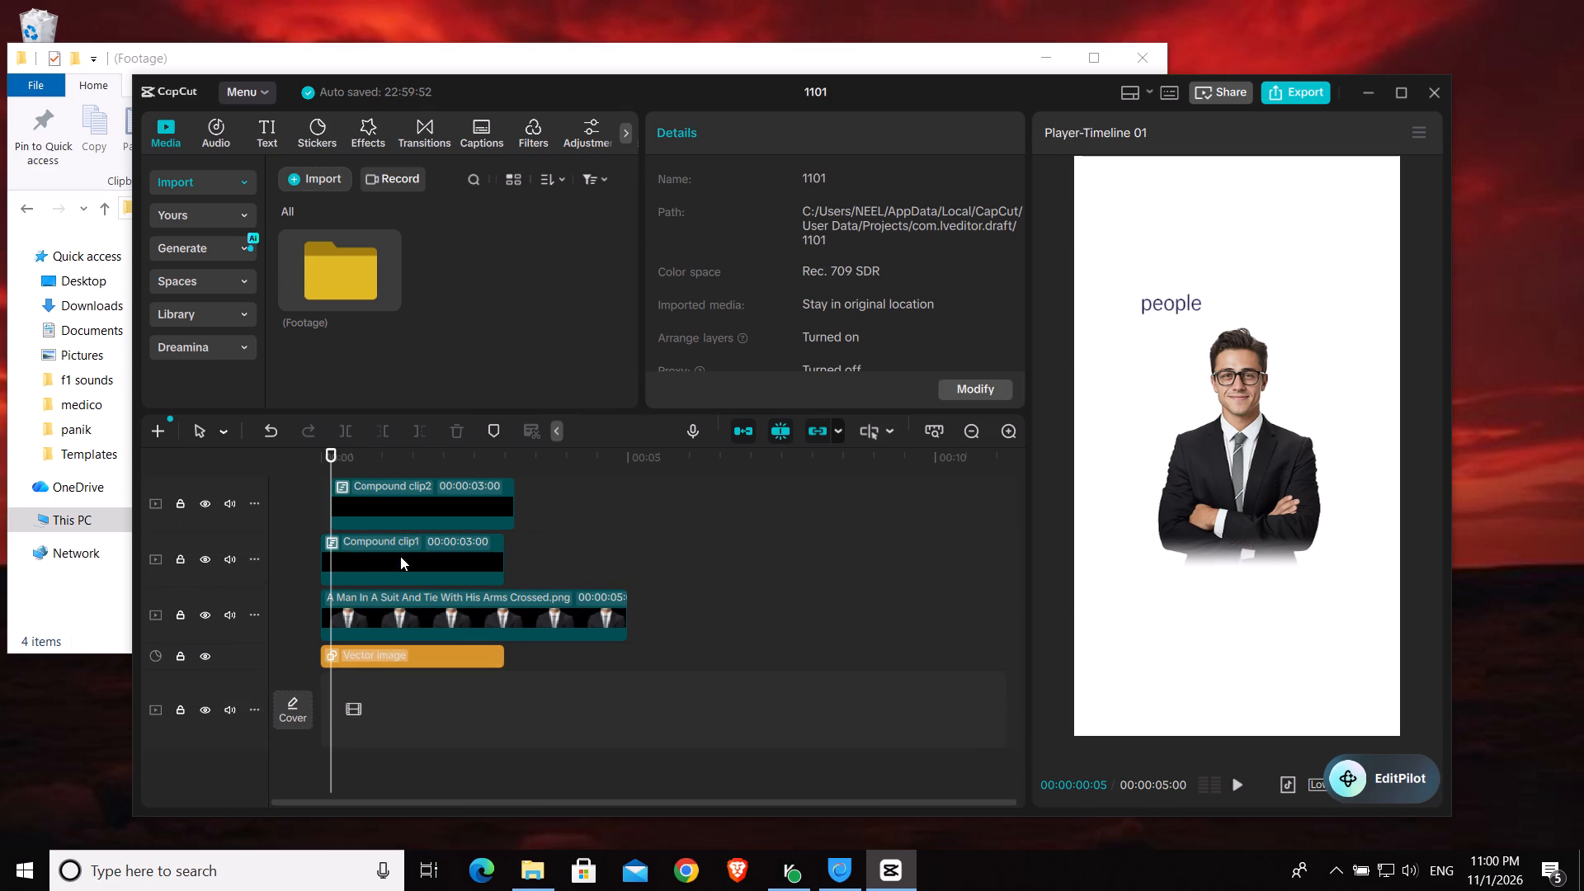
pyautogui.scroll(2, 400, 556)
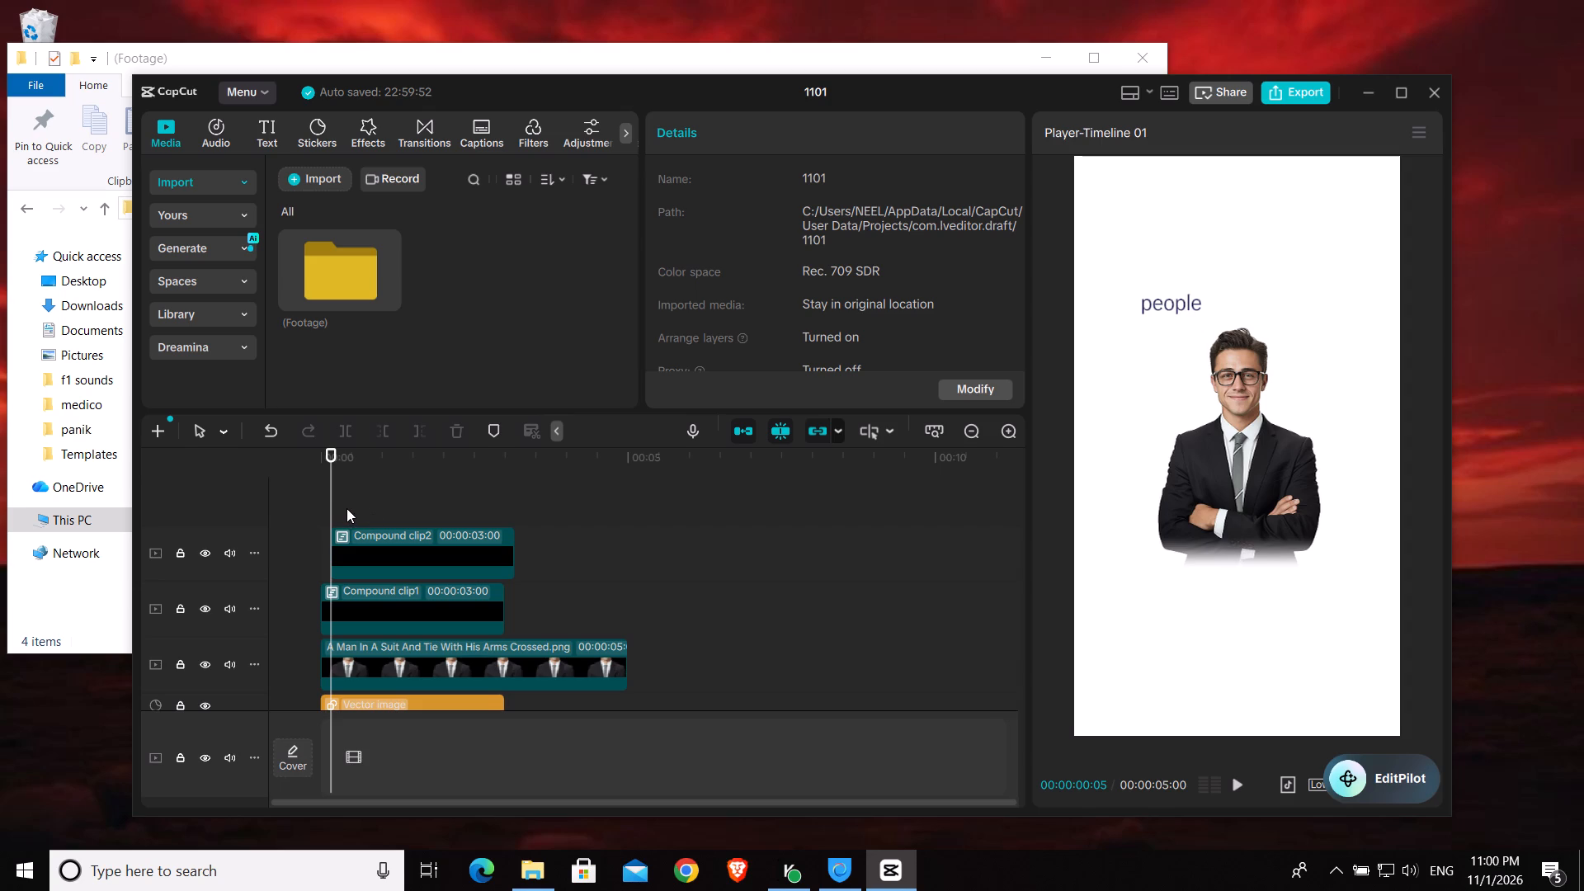
pyautogui.press('Left')
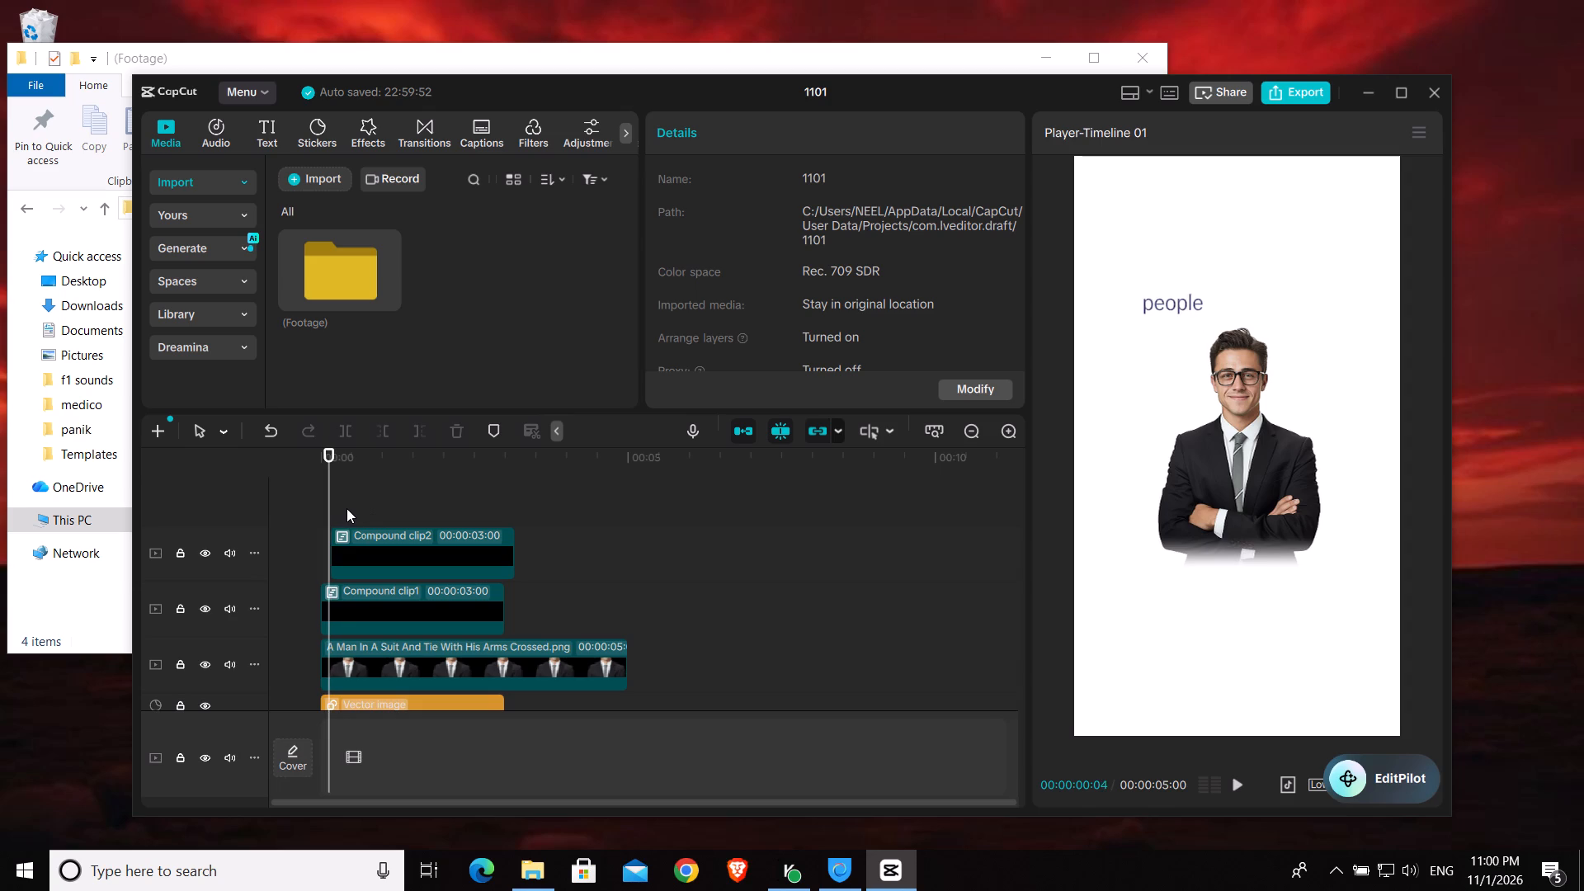
pyautogui.press('Left')
pyautogui.press('Left')
pyautogui.press('Left')
pyautogui.press('Left')
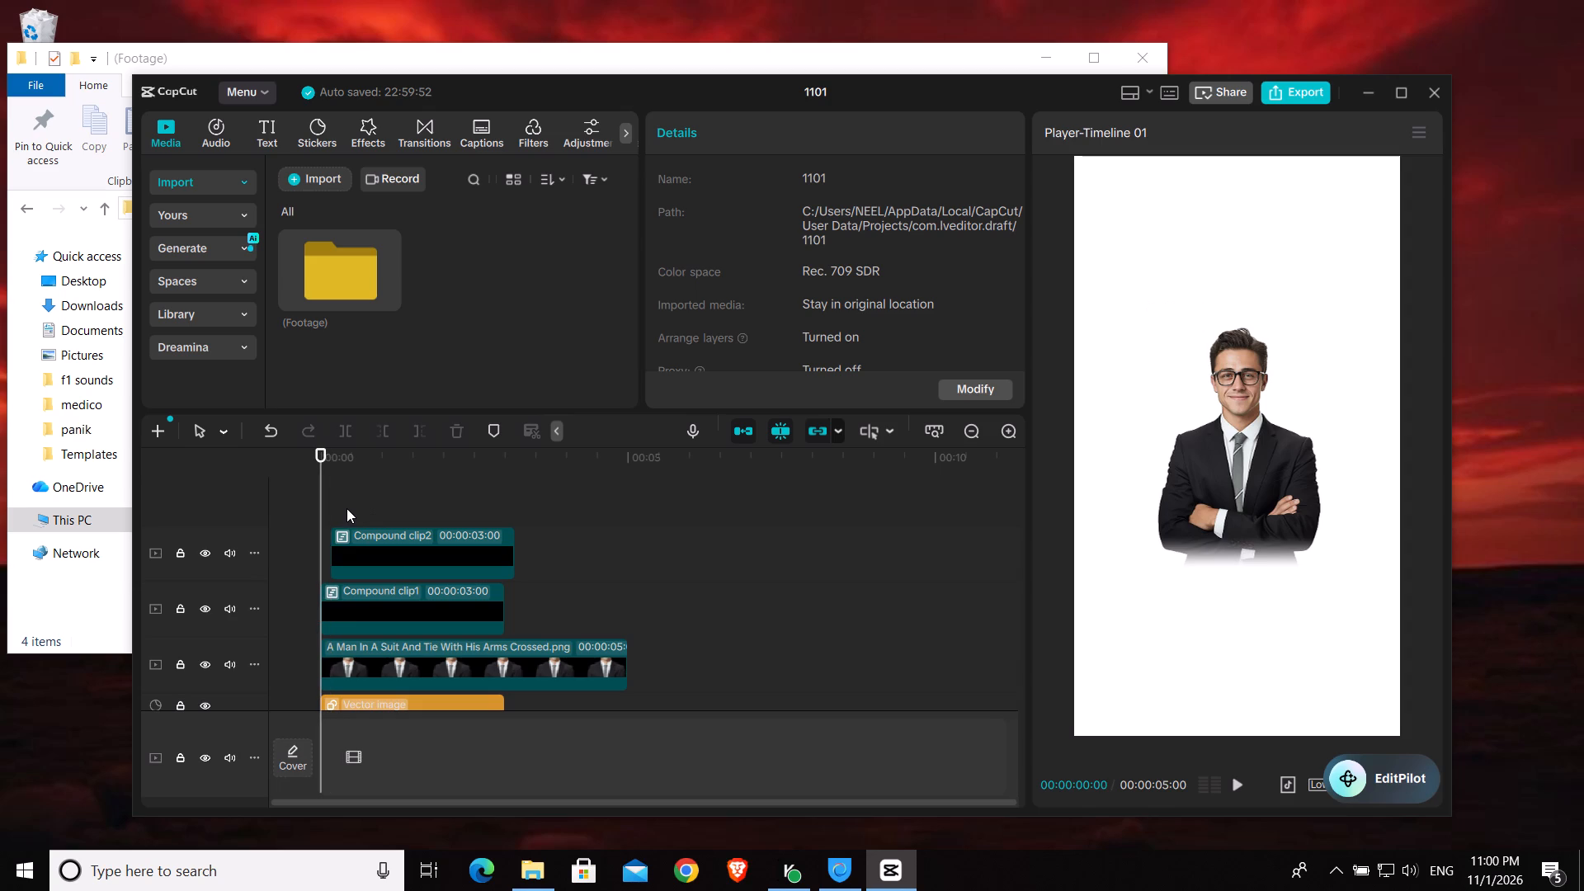
pyautogui.press('Left')
pyautogui.press('Right')
pyautogui.press('Right')
pyautogui.press('Right')
pyautogui.press('Right')
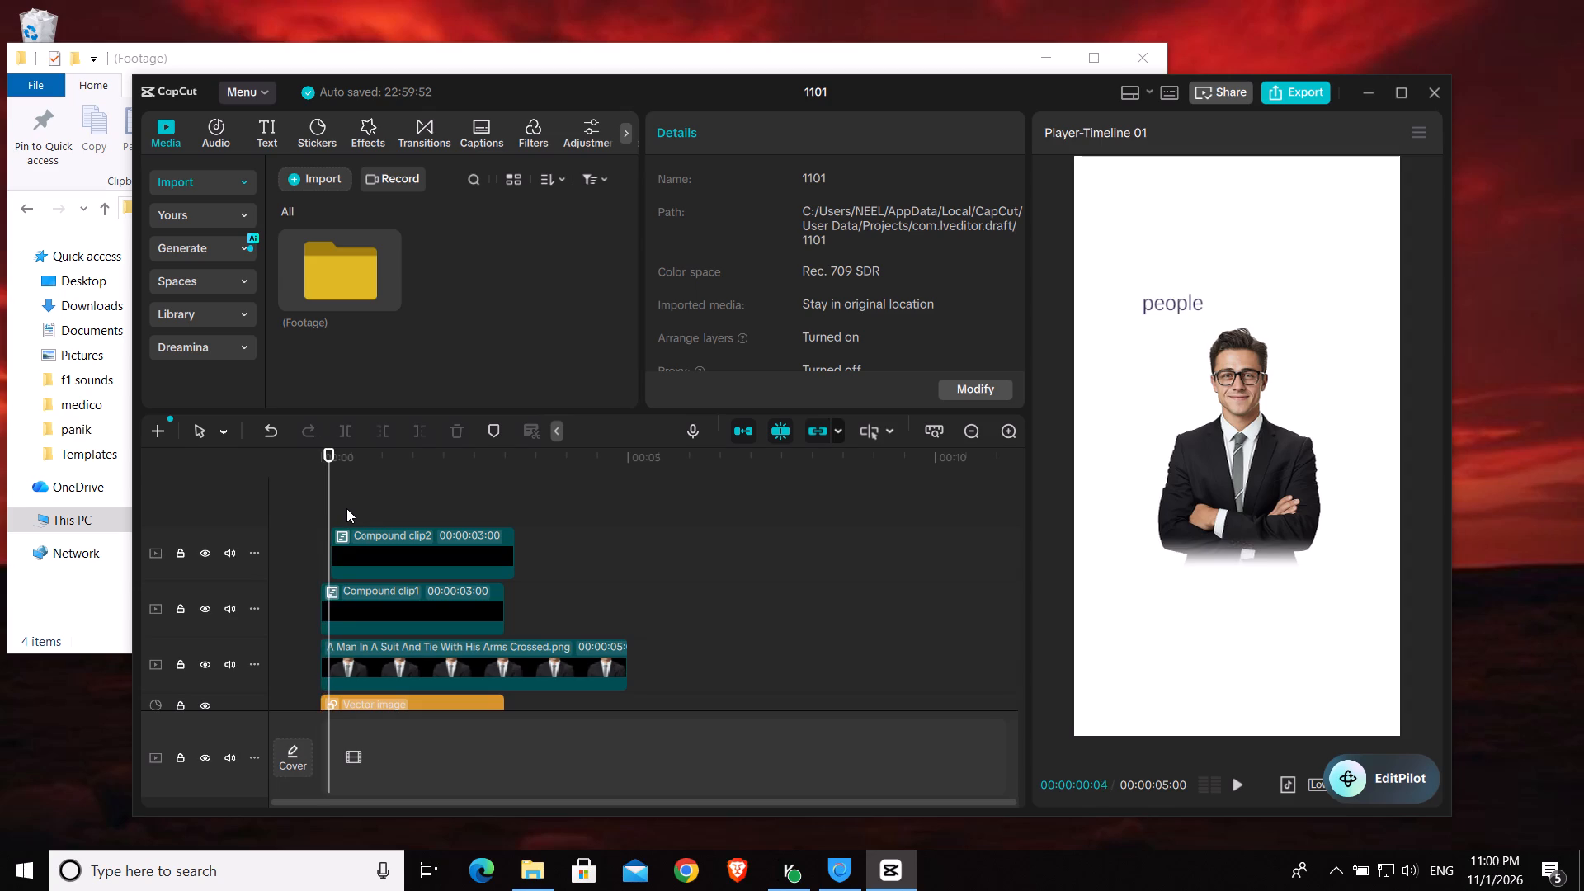
pyautogui.press('Right')
pyautogui.press('Right')
pyautogui.press('Right')
pyautogui.press('Right')
pyautogui.press('Right')
pyautogui.press('Right')
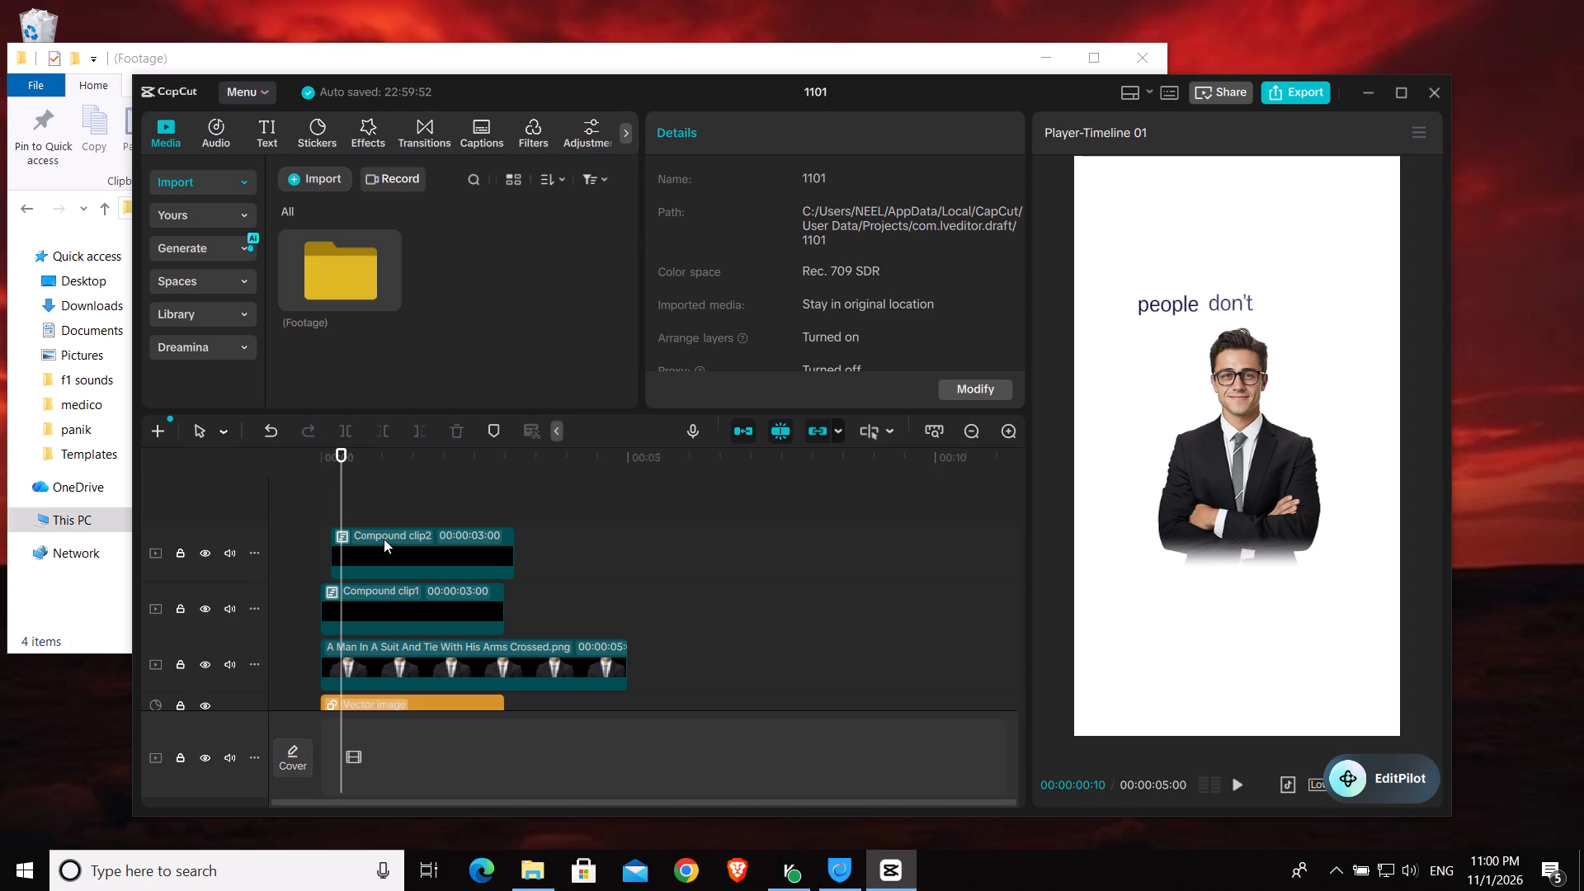
pyautogui.hotkey('ctrl', 'v')
pyautogui.moveTo(404, 606); pyautogui.dragTo(414, 515)
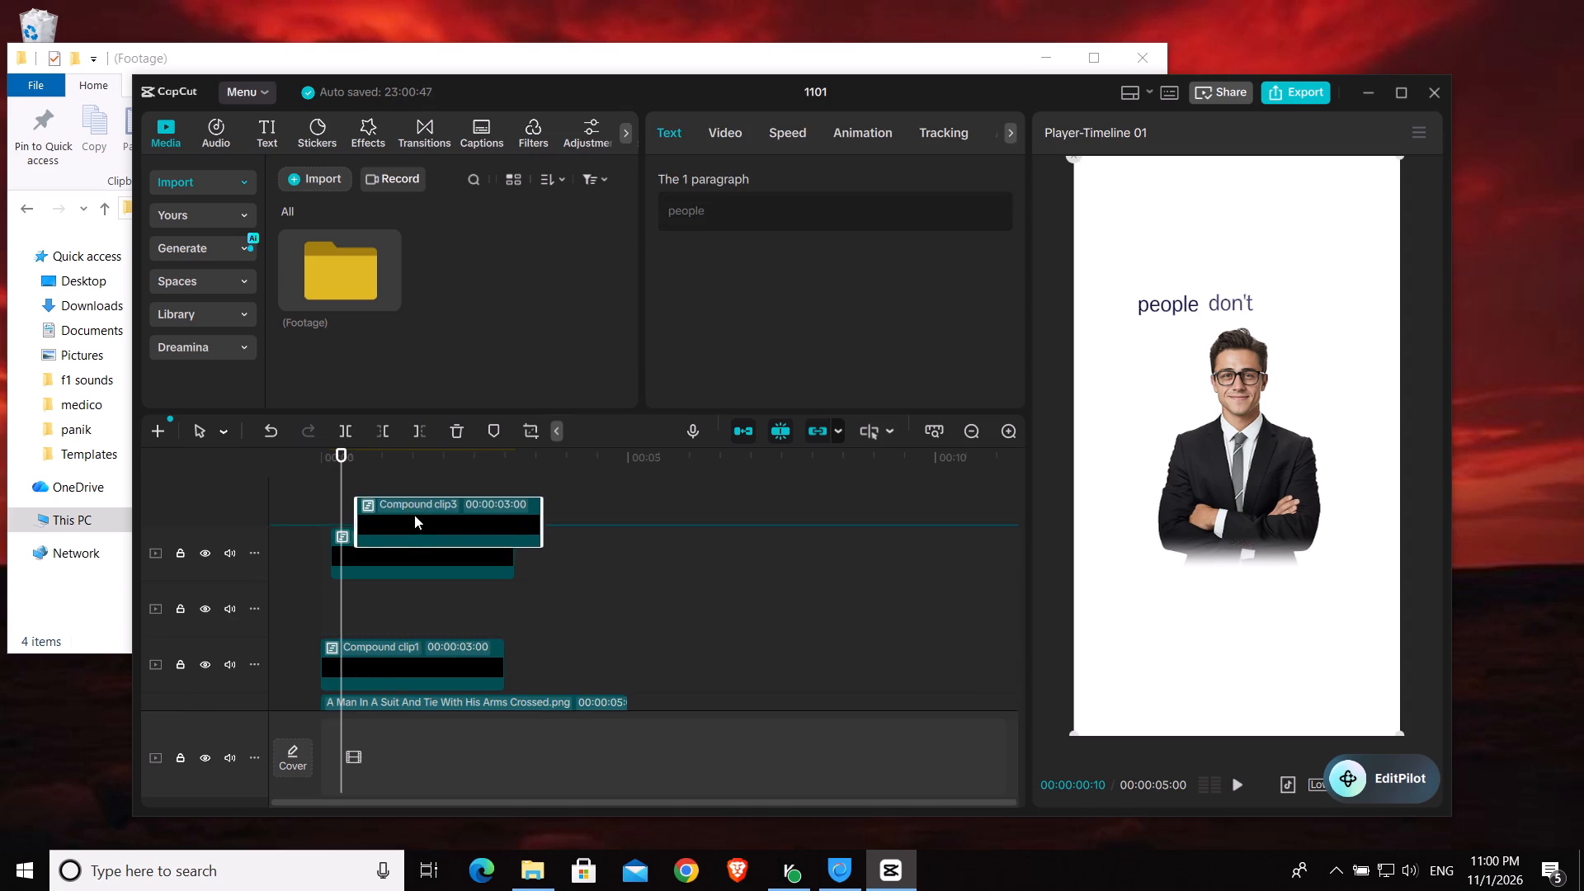
pyautogui.moveTo(414, 515); pyautogui.dragTo(405, 511)
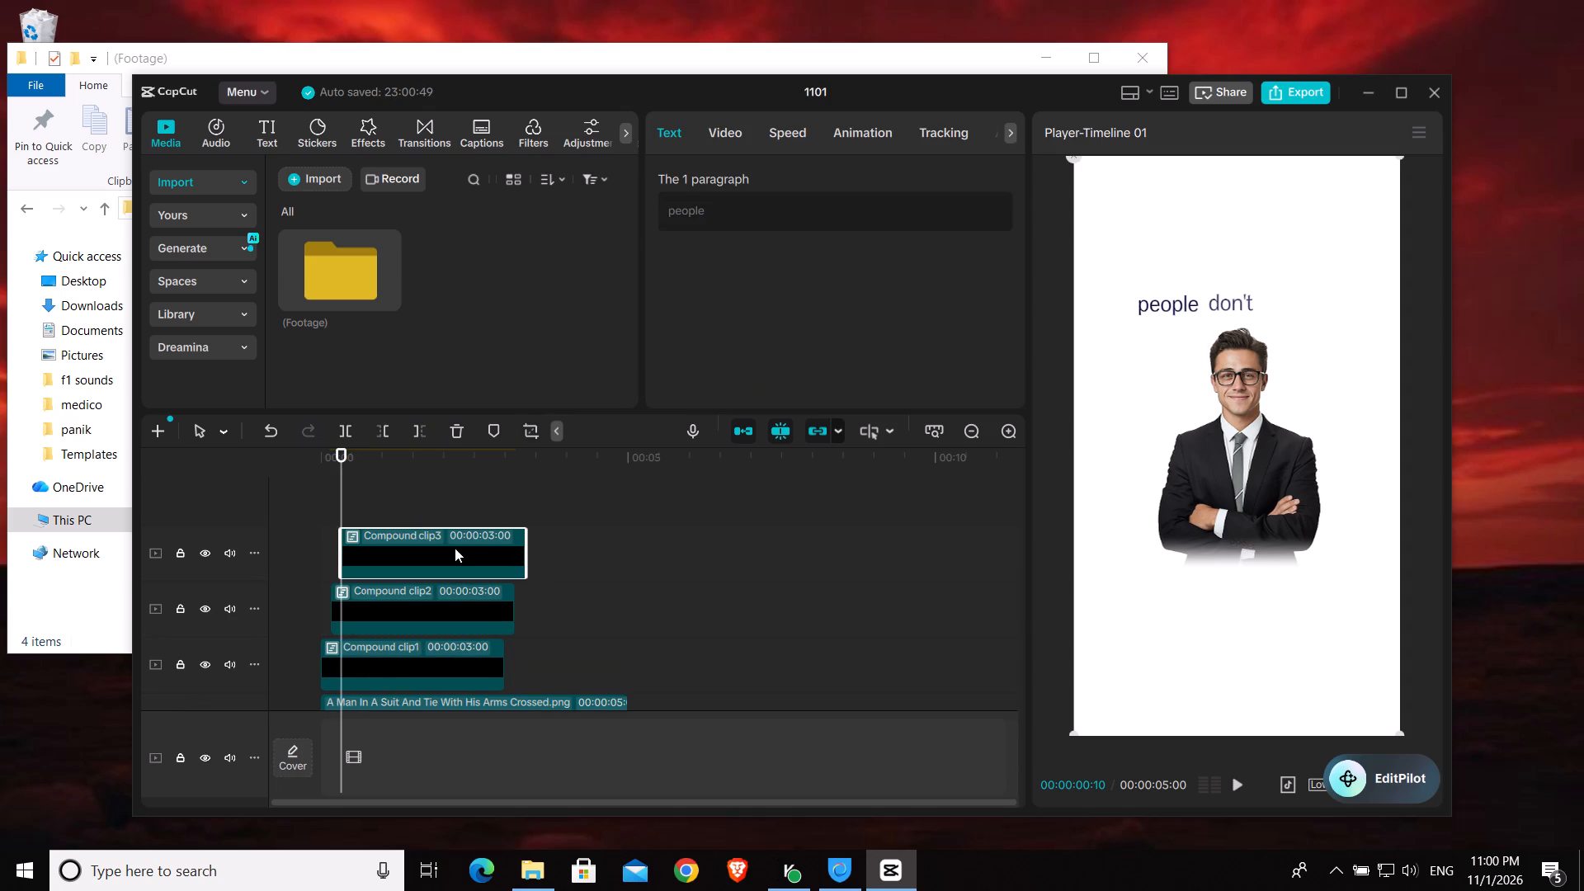
# Change the text inside the newest compound clip from "people" to "care" and return to the main timeline.
pyautogui.doubleClick(455, 548)
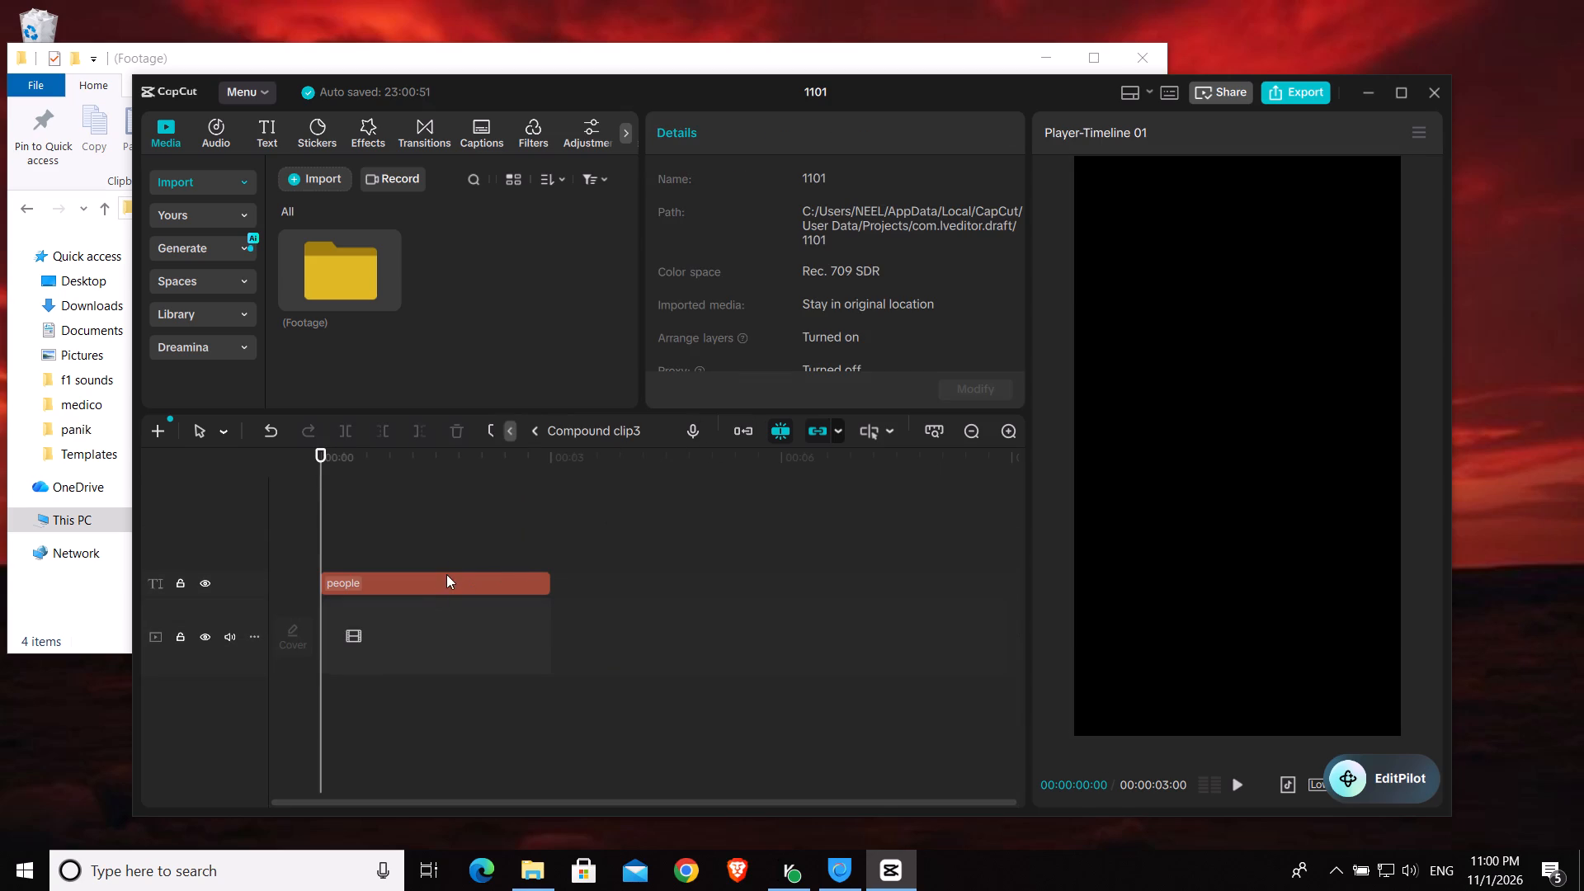
pyautogui.click(447, 573)
pyautogui.doubleClick(758, 245)
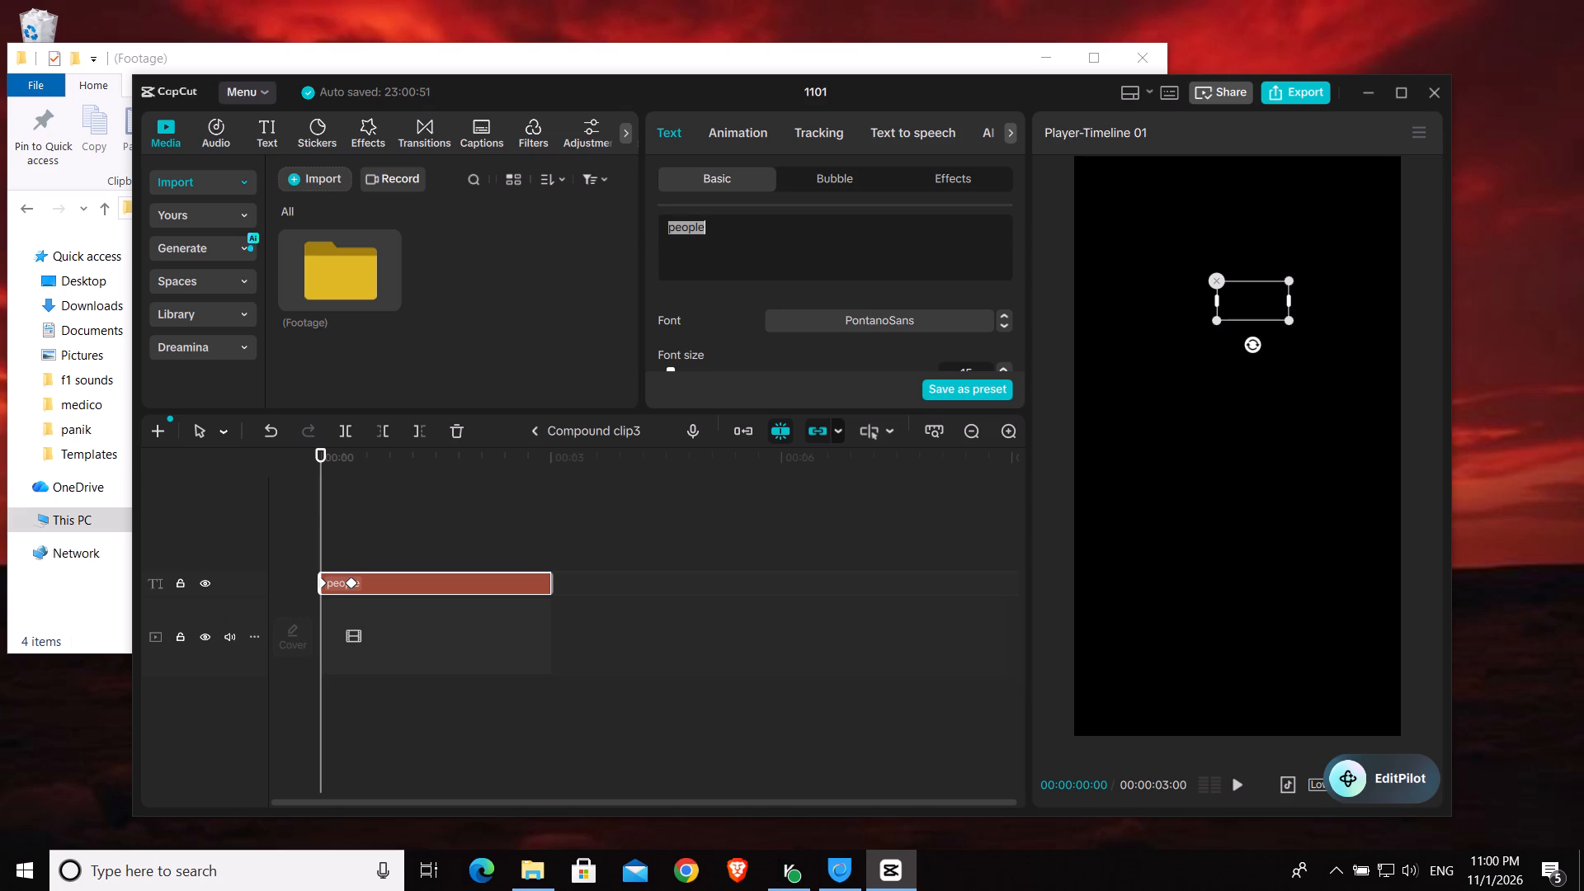
pyautogui.write('care')
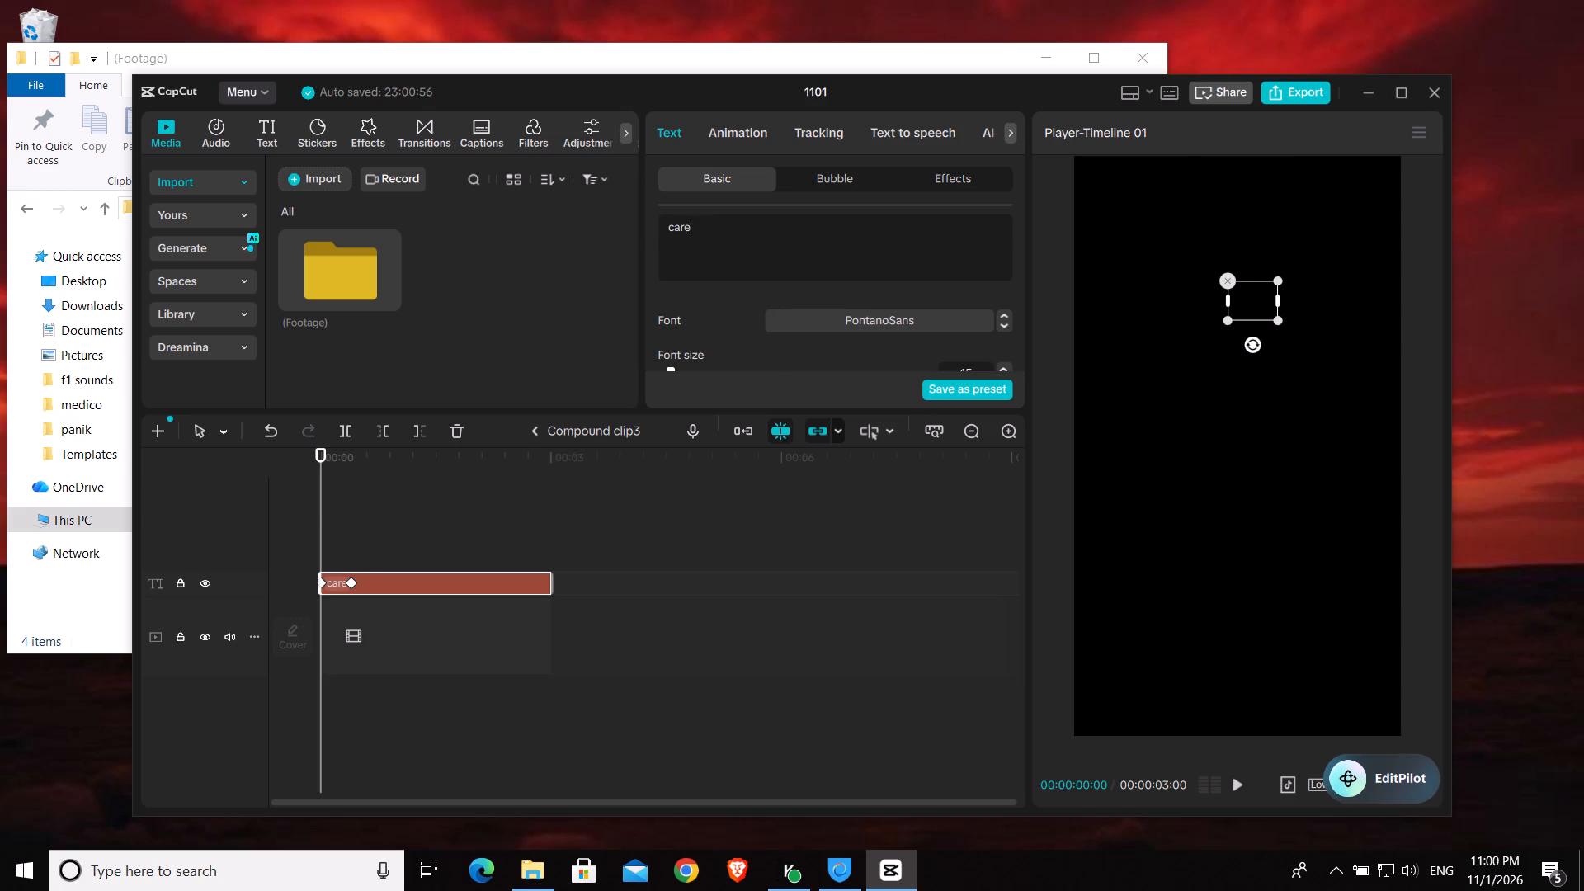
pyautogui.click(537, 444)
pyautogui.click(538, 431)
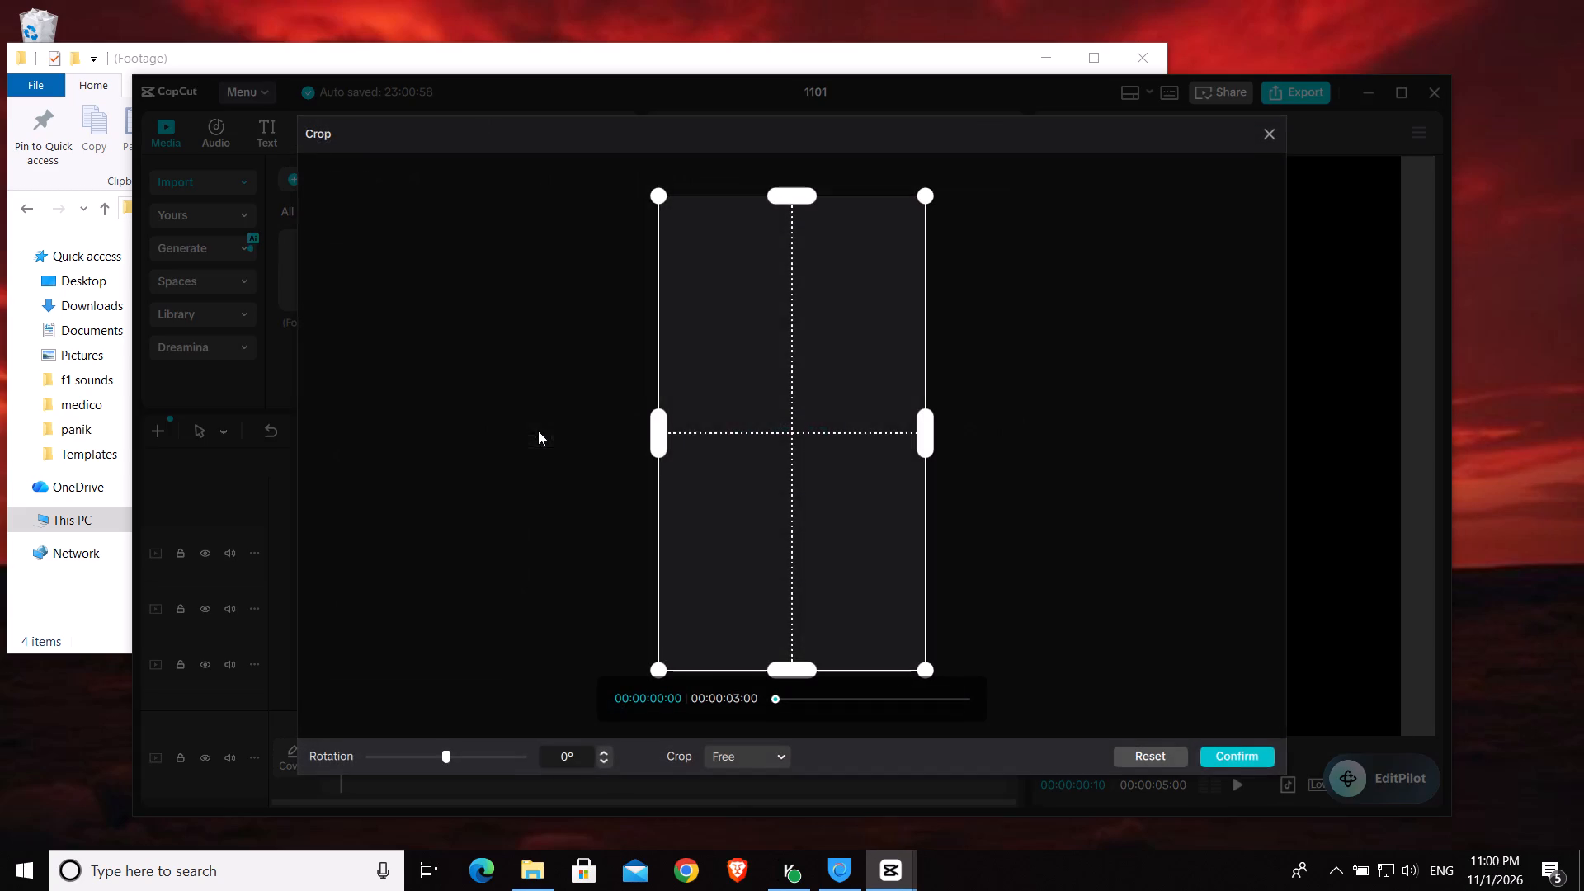
pyautogui.click(1275, 137)
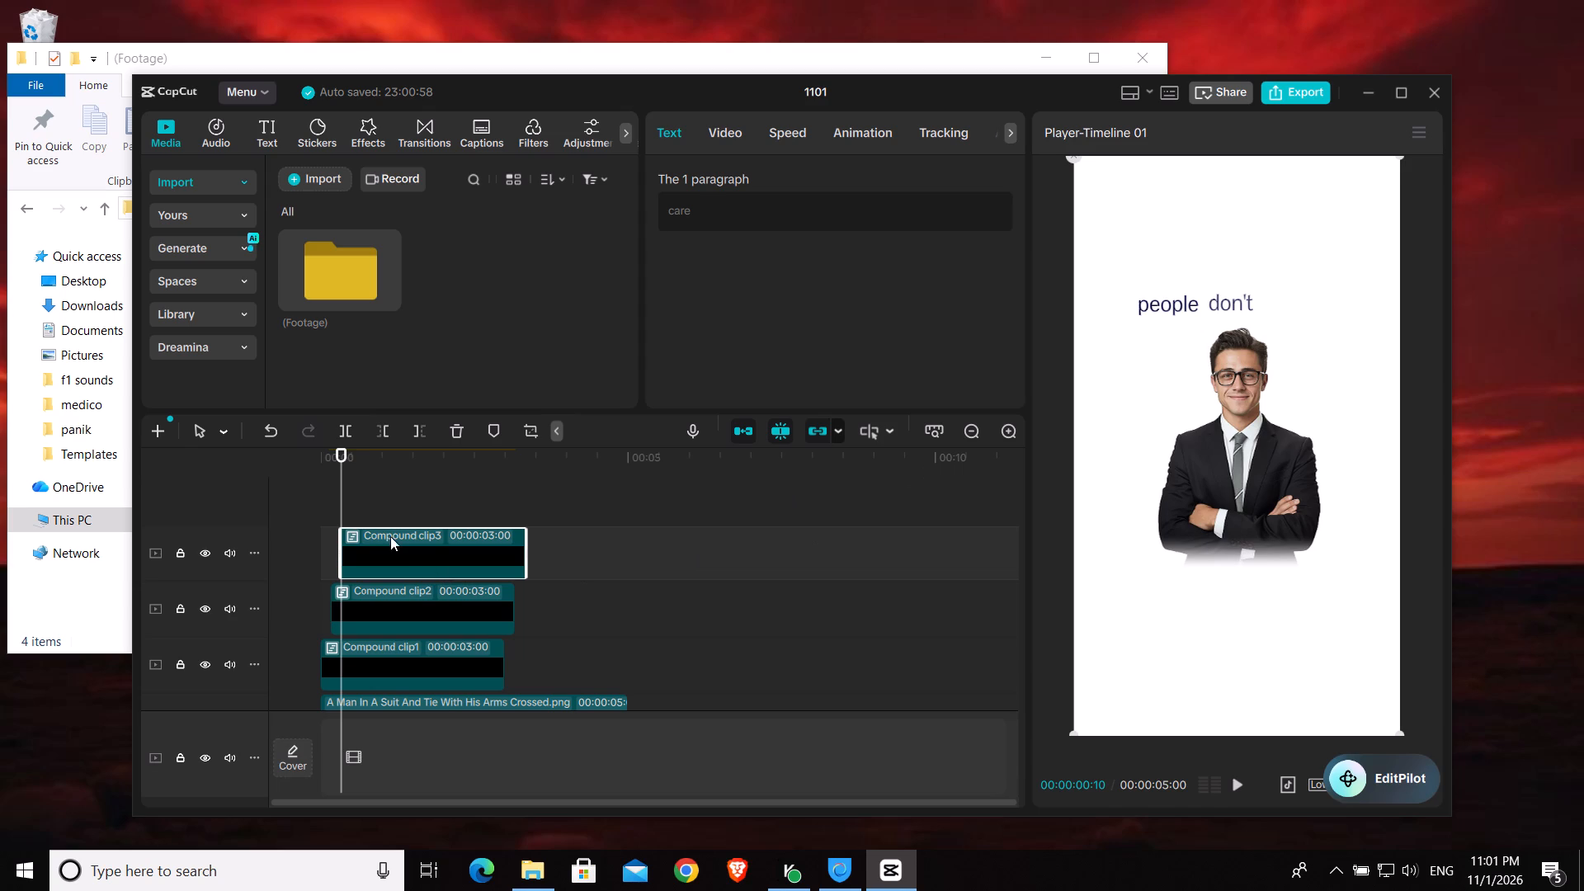
# Move the "care" compound clip in the frame so its word follows "don't" on the same line.
pyautogui.press('Right')
pyautogui.press('Right')
pyautogui.press('Right')
pyautogui.press('Right')
pyautogui.press('Right')
pyautogui.press('Right')
pyautogui.press('Right')
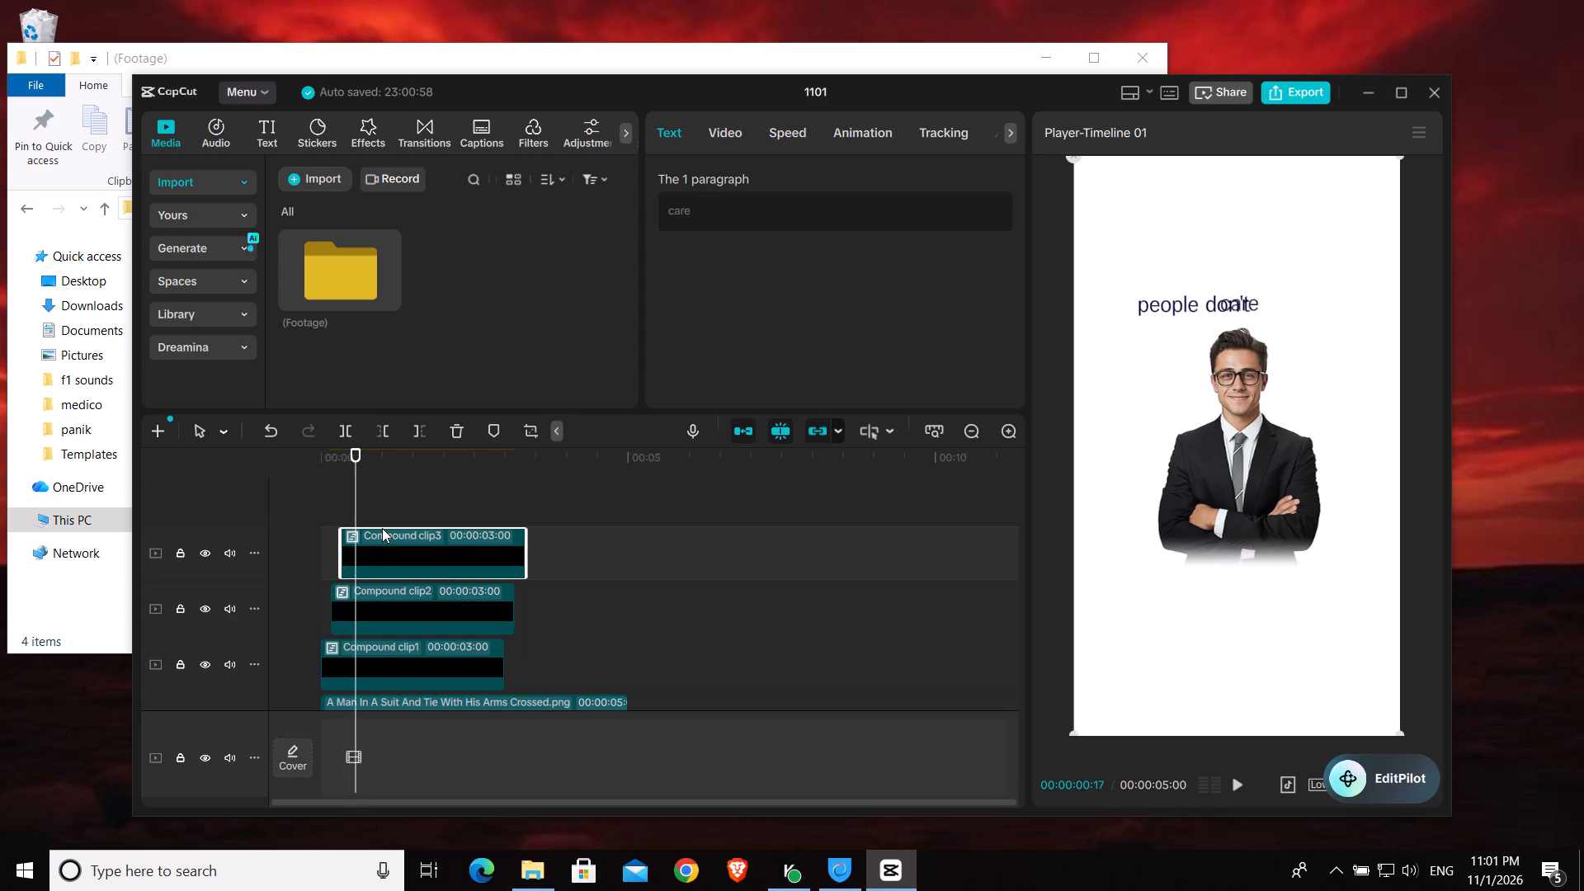
pyautogui.press('Right')
pyautogui.press('Right')
pyautogui.press('Right')
pyautogui.press('Right')
pyautogui.press('Right')
pyautogui.press('Right')
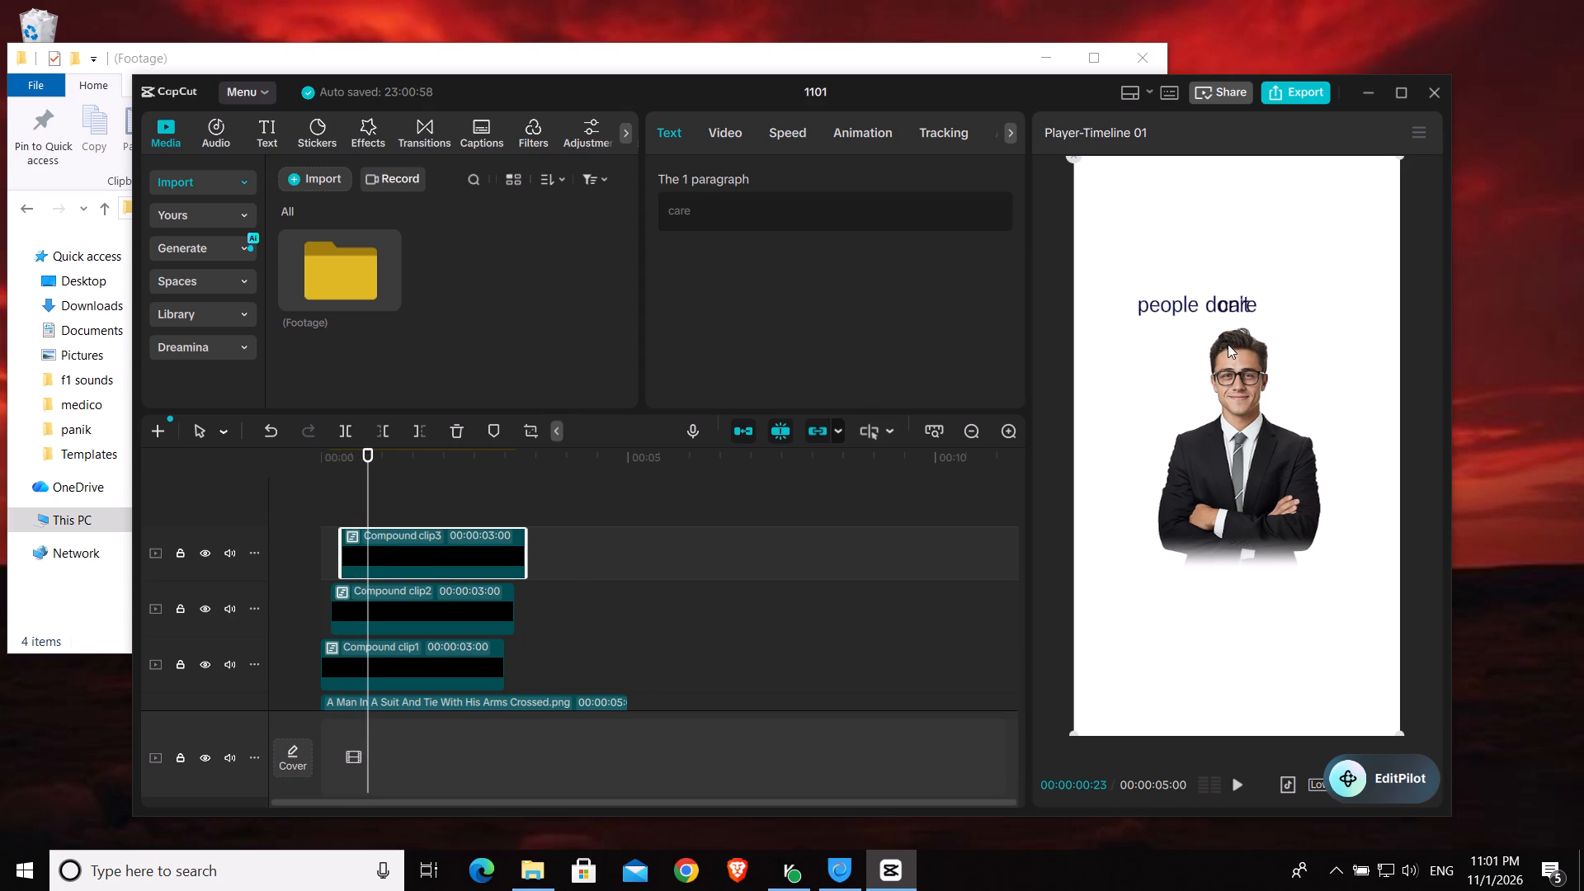
pyautogui.moveTo(1229, 309); pyautogui.dragTo(1270, 310)
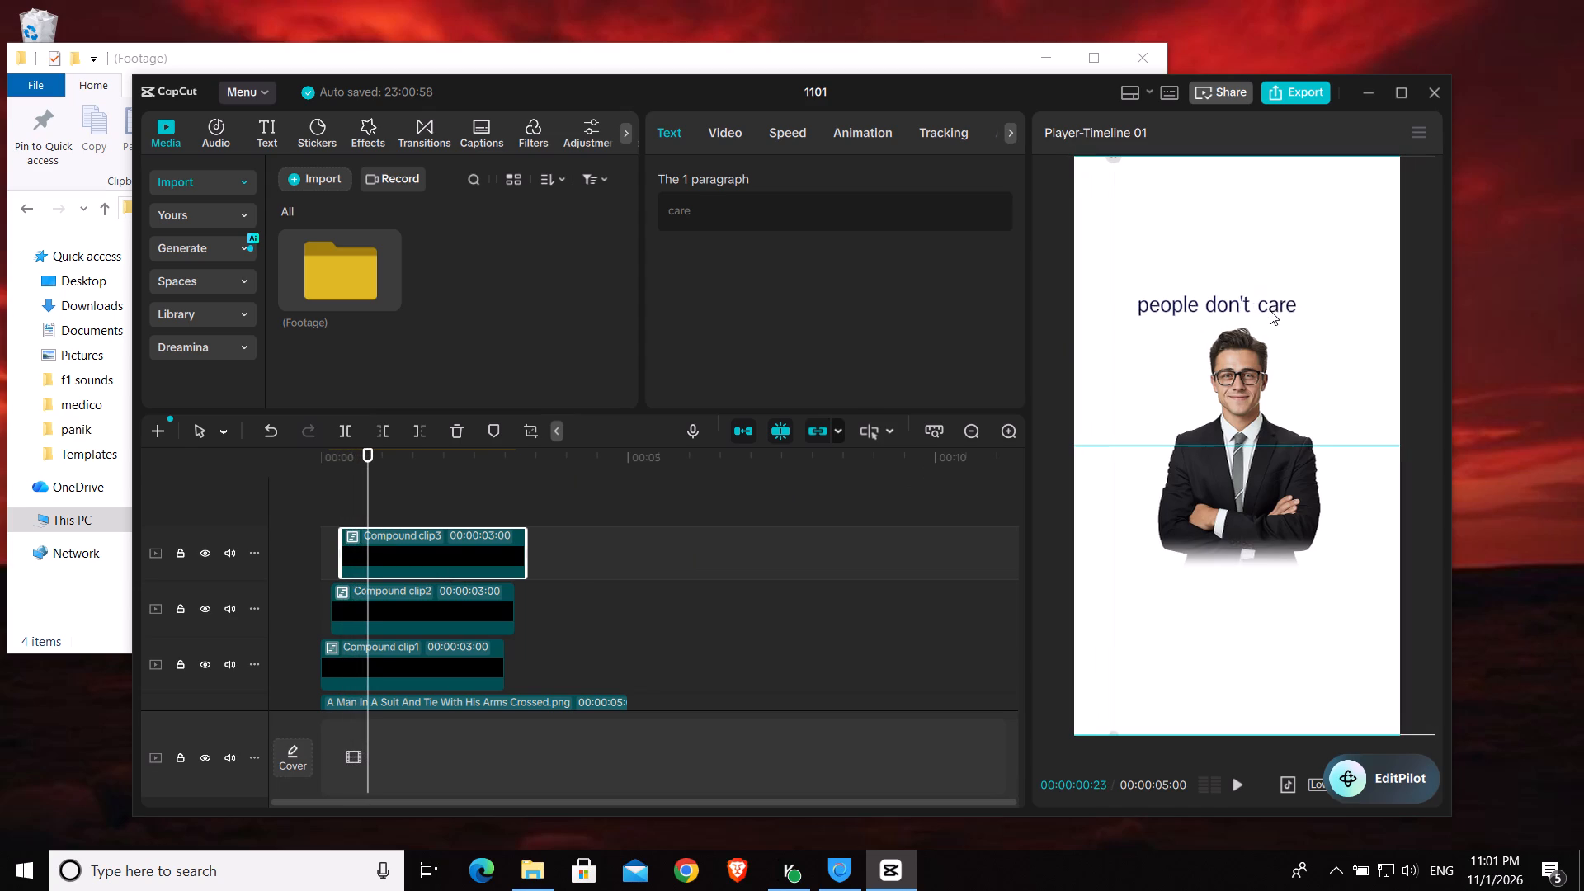
pyautogui.moveTo(1270, 310); pyautogui.dragTo(1272, 304)
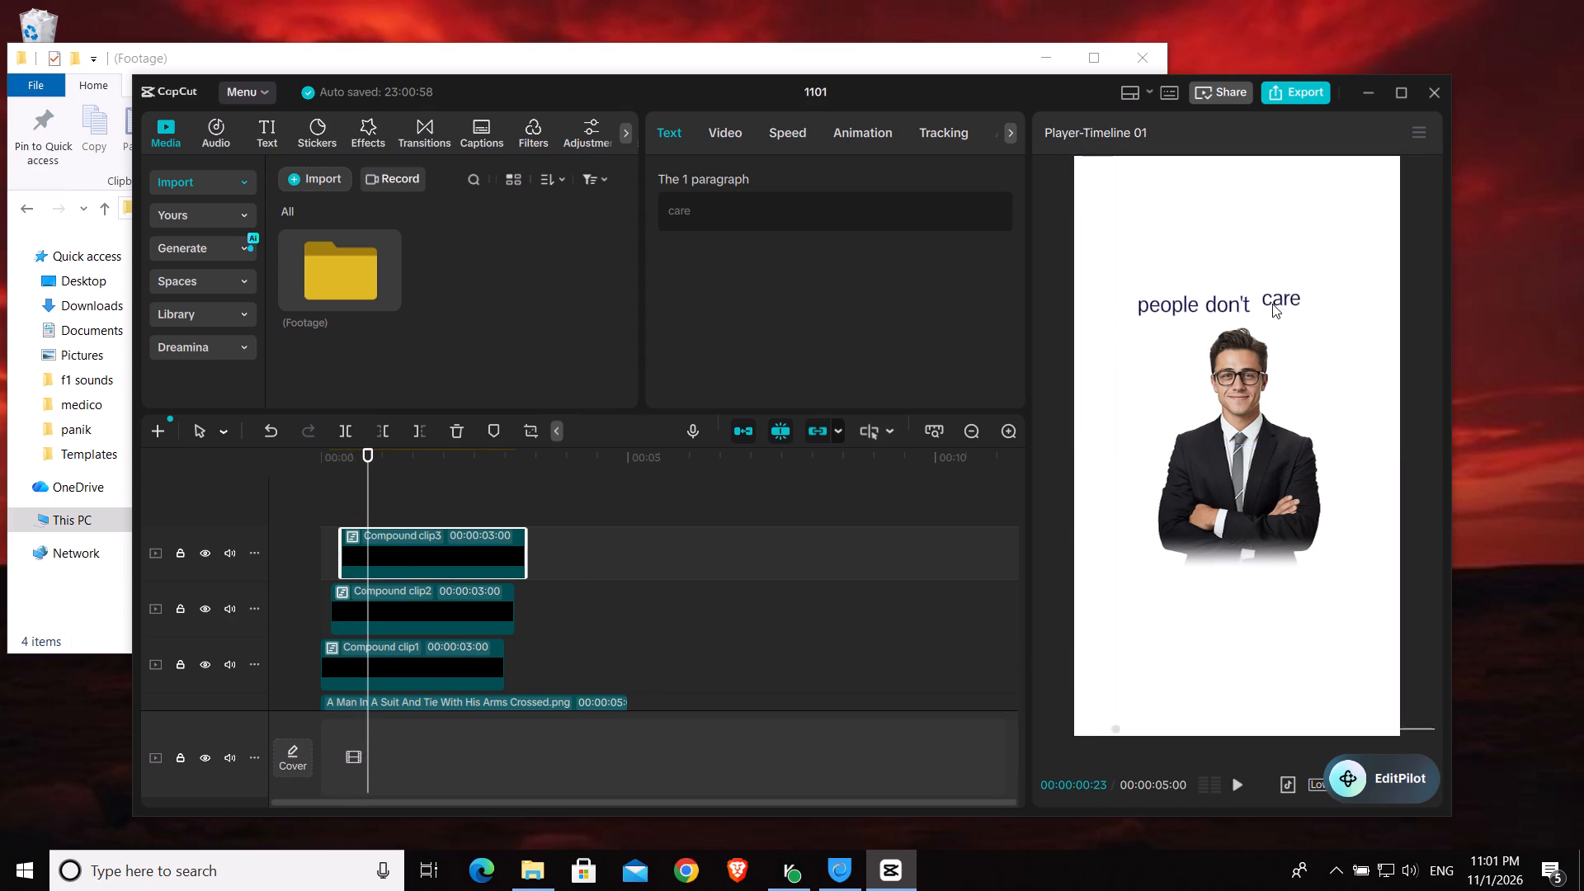
pyautogui.moveTo(1272, 304); pyautogui.dragTo(1266, 304)
pyautogui.click(1275, 310)
pyautogui.click(1280, 308)
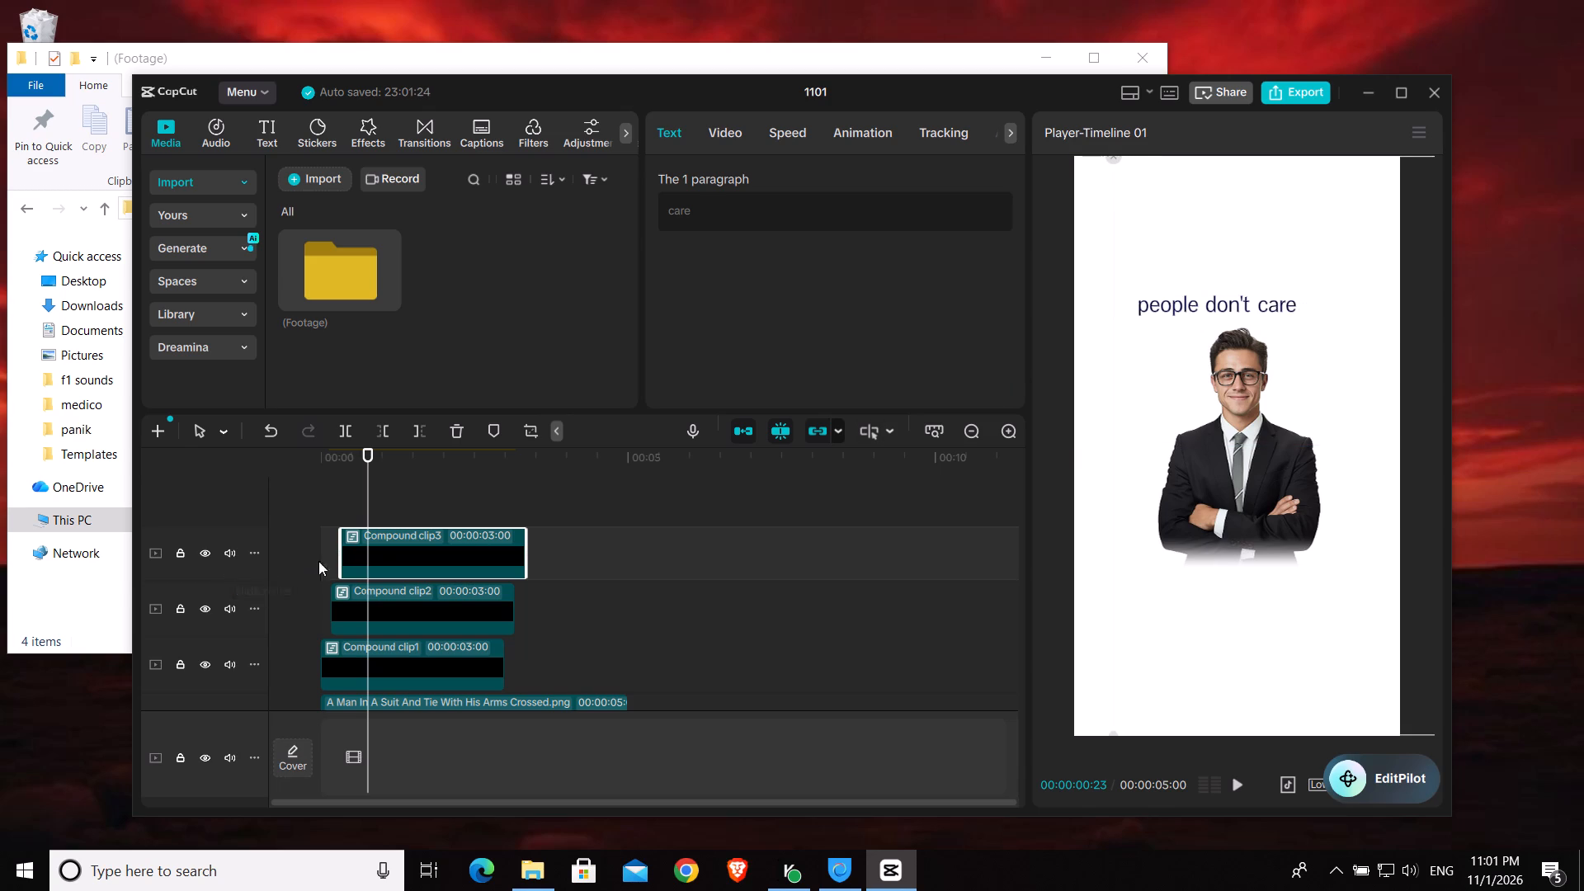
# Duplicate the "care" compound clip onto a new top track, starting five frames later at 00:00:00:15.
pyautogui.click(344, 507)
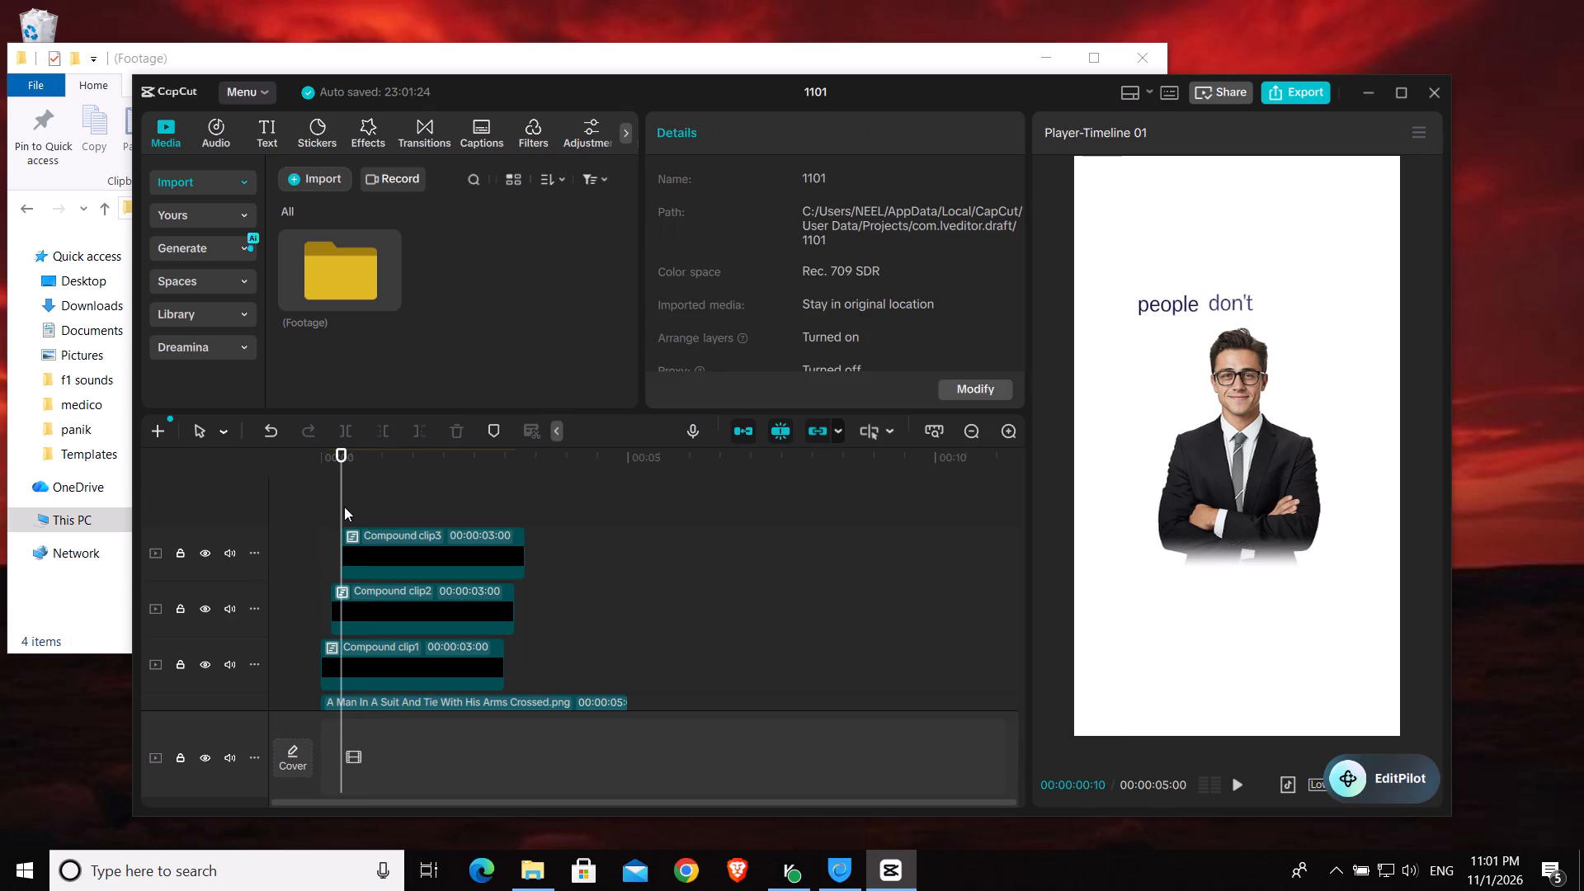
pyautogui.press('Right')
pyautogui.press('Right')
pyautogui.press('Right')
pyautogui.press('Right')
pyautogui.press('Right')
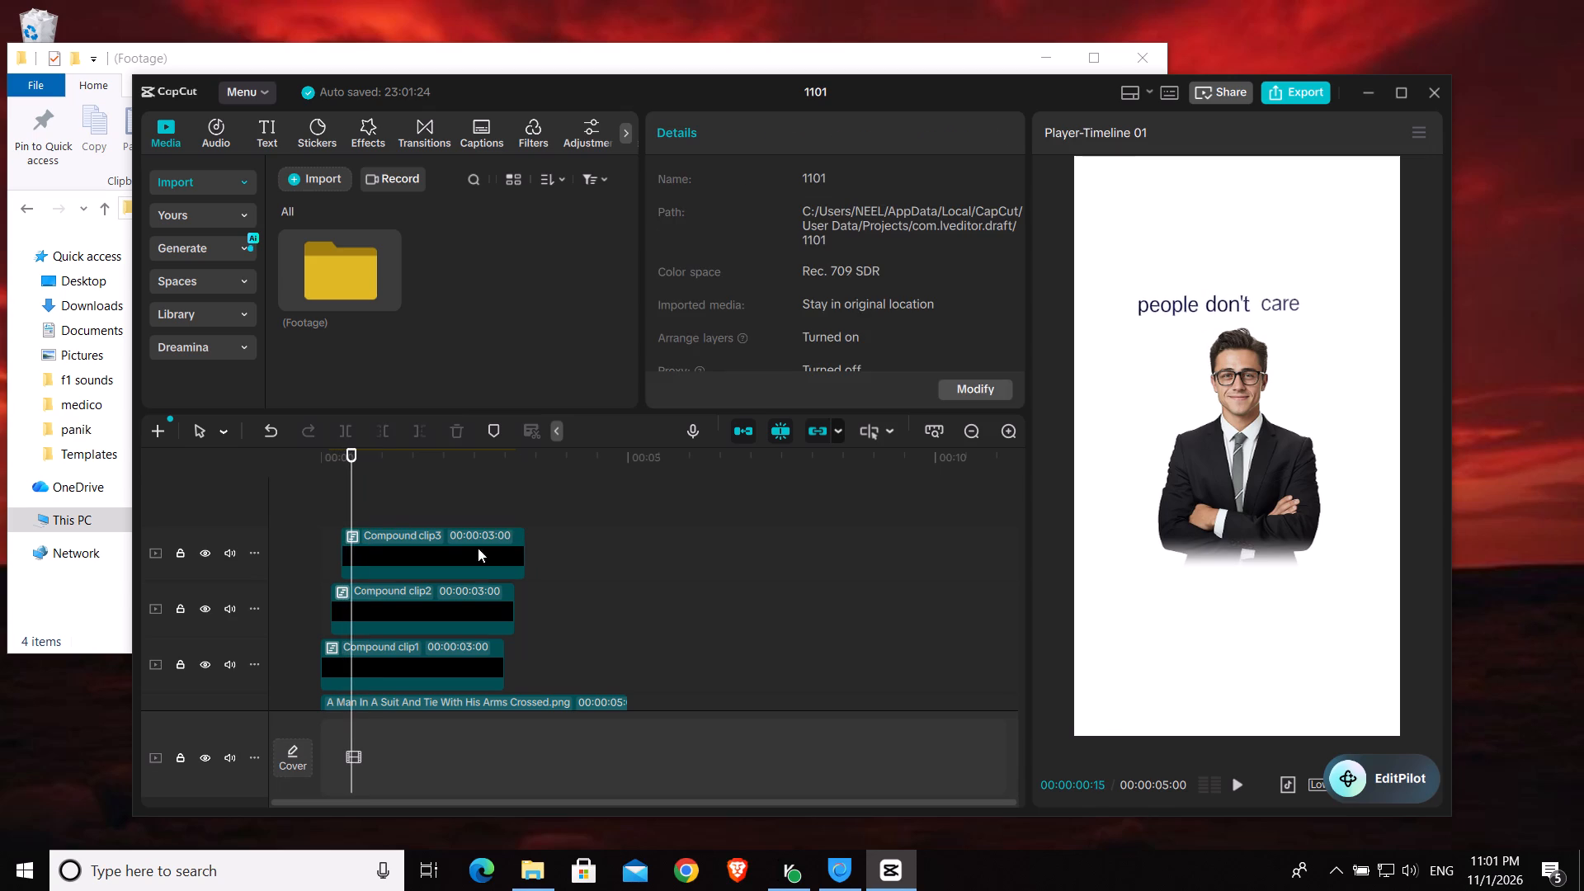
pyautogui.click(460, 554)
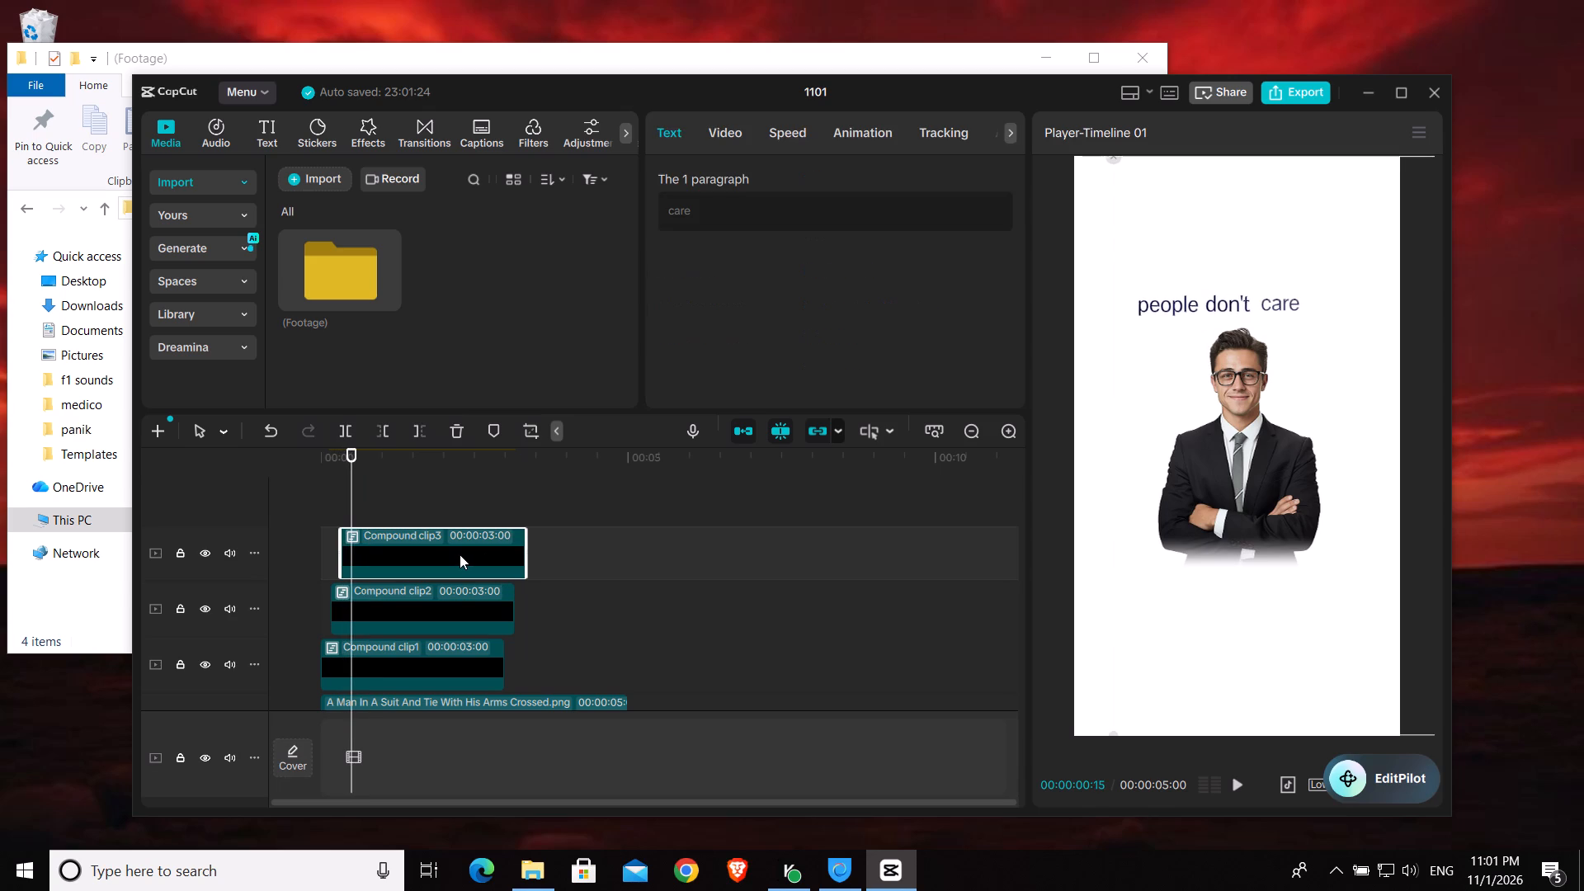
pyautogui.hotkey('ctrl', 'c')
pyautogui.hotkey('ctrl', 'v')
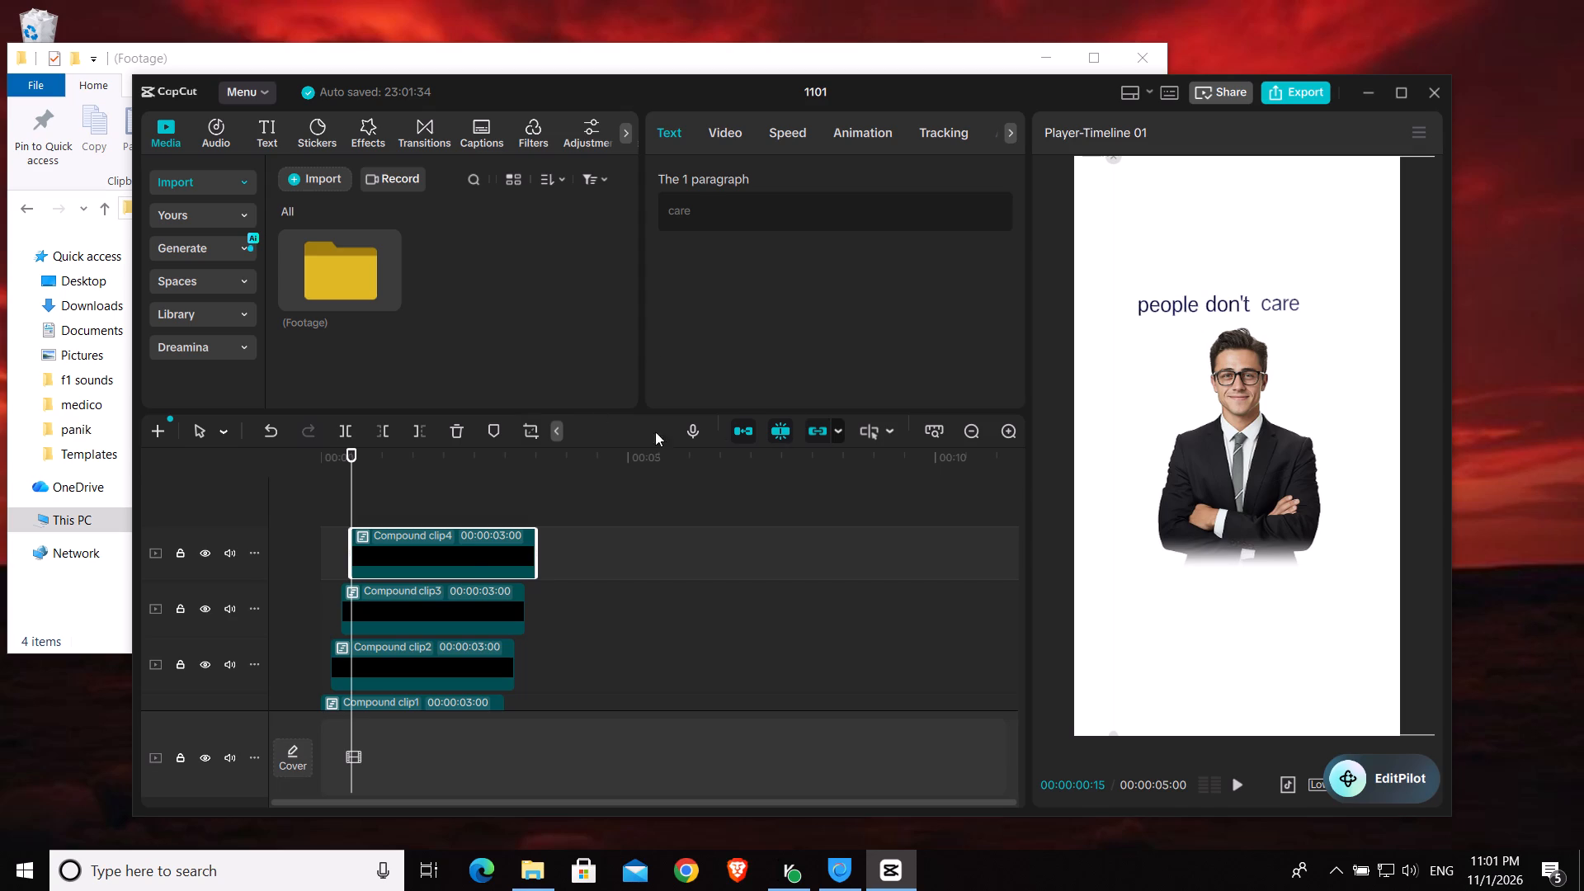
# Change the text inside the duplicated compound clip from "care" to "about" and return to the main timeline.
pyautogui.doubleClick(464, 558)
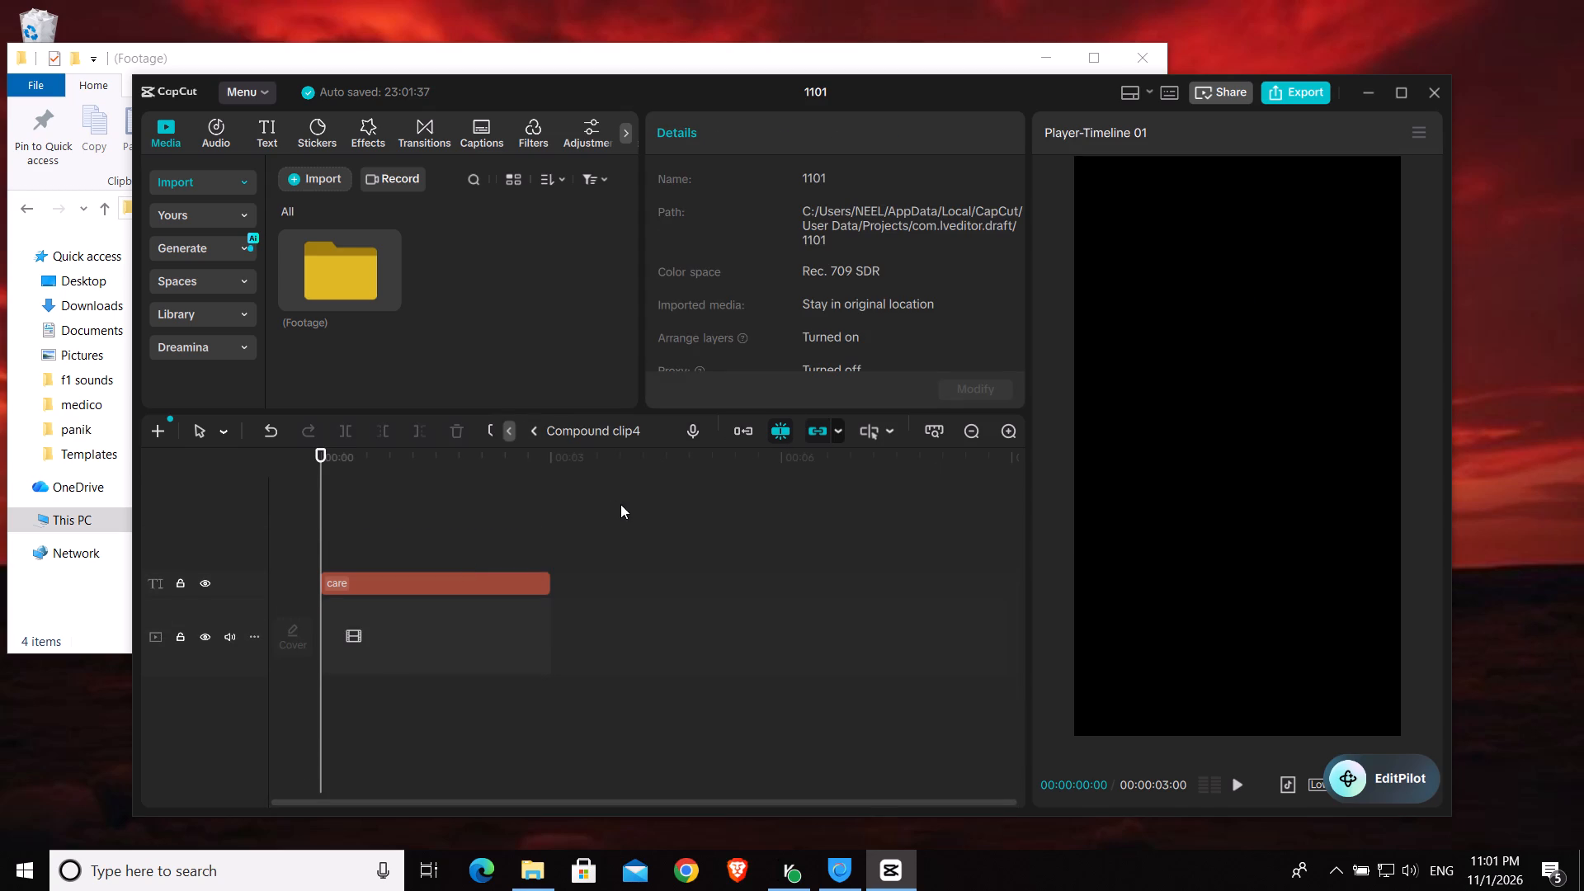
pyautogui.click(457, 575)
pyautogui.doubleClick(736, 237)
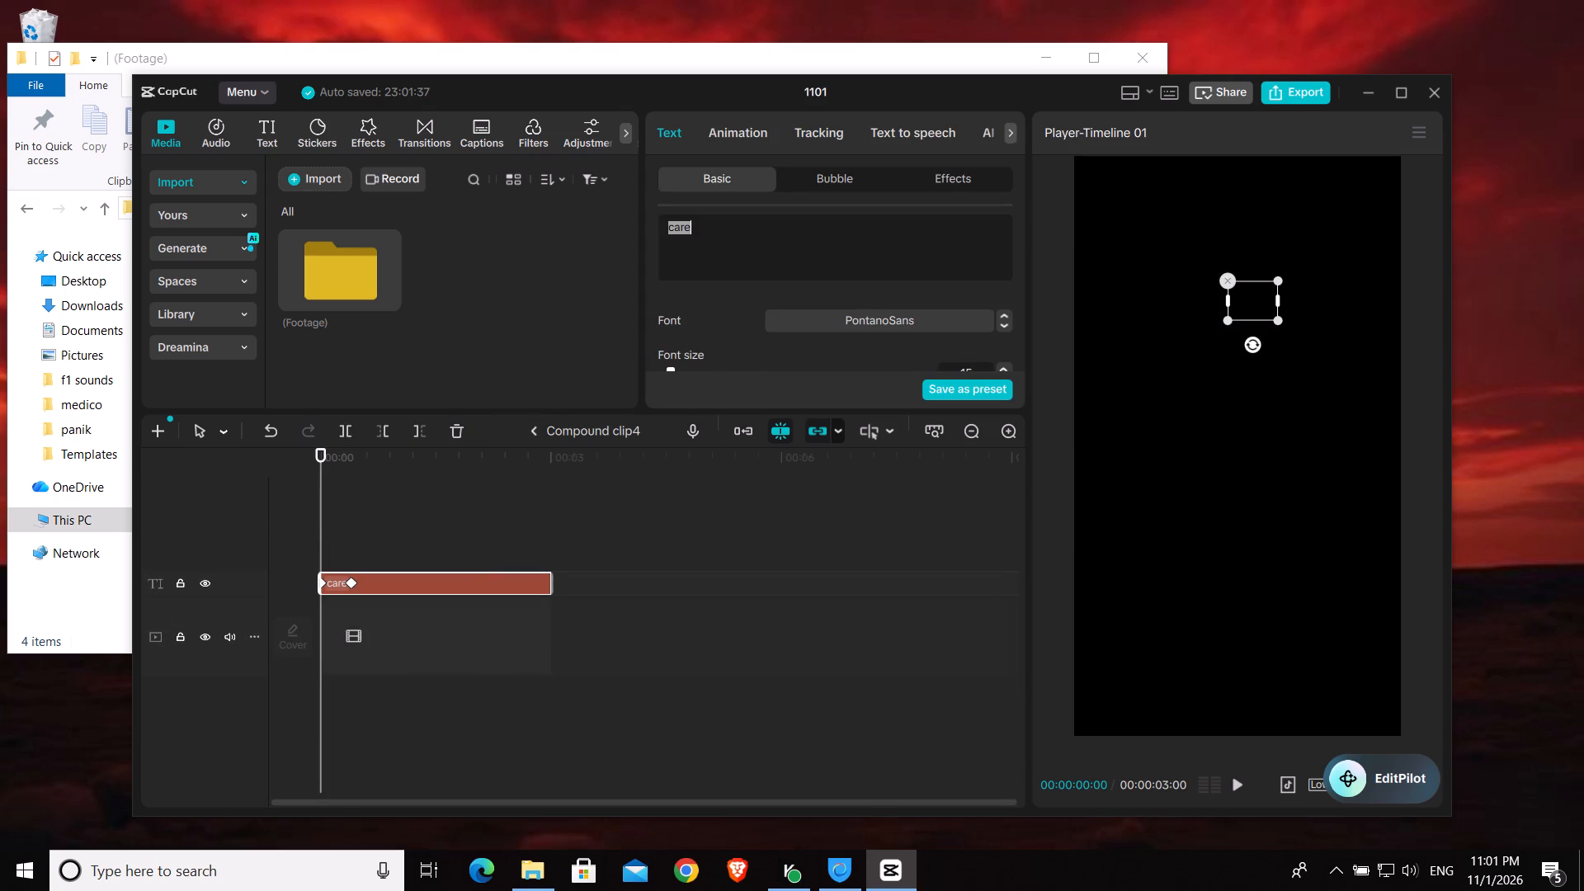
pyautogui.write('about')
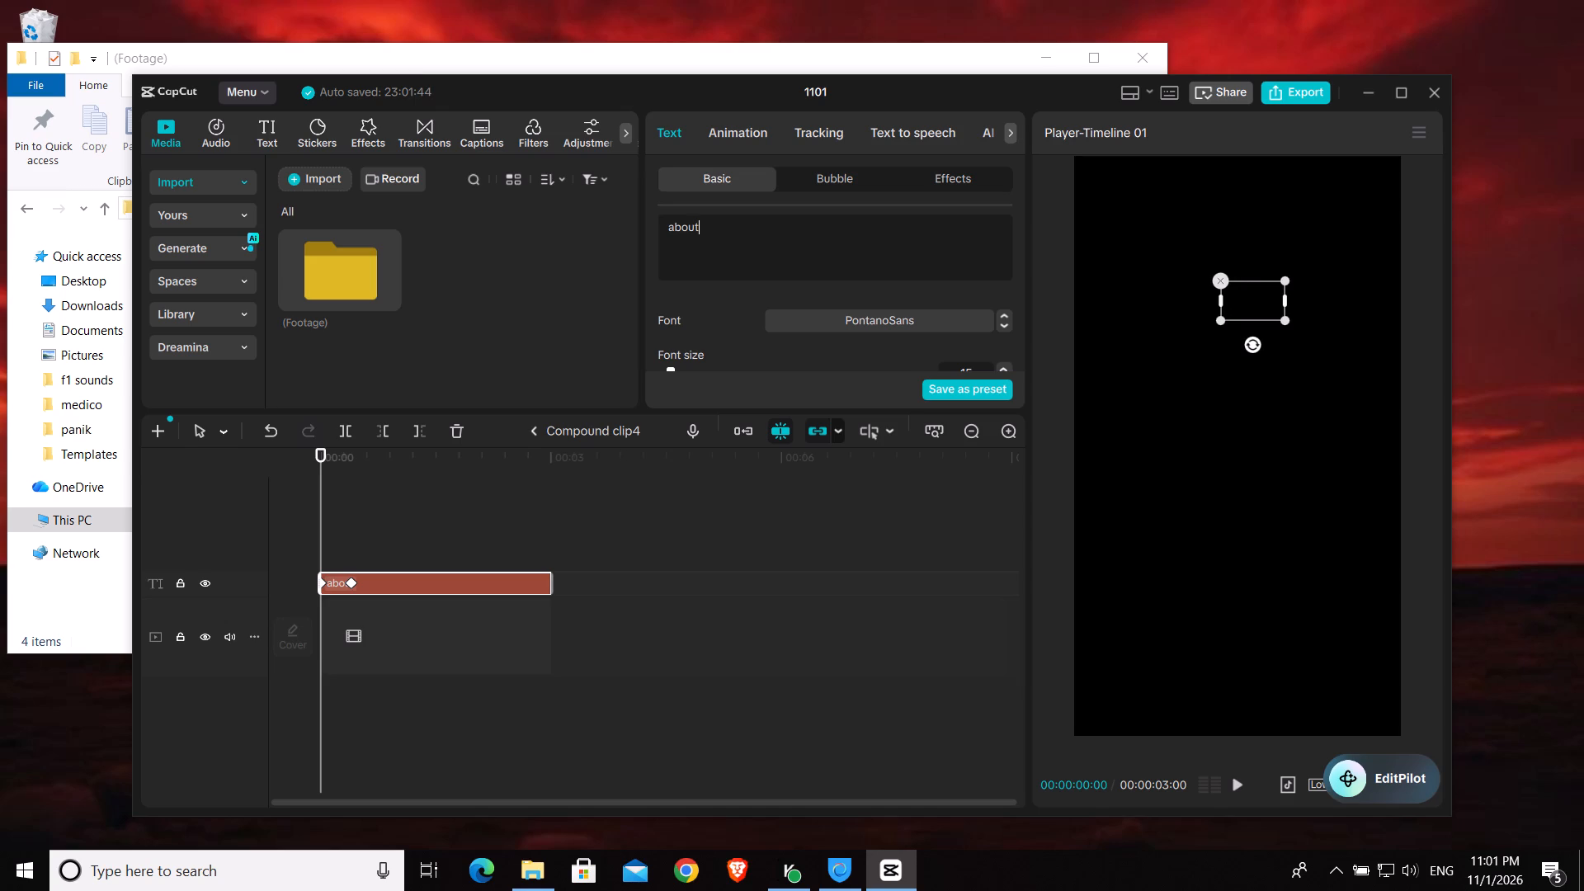
pyautogui.click(535, 435)
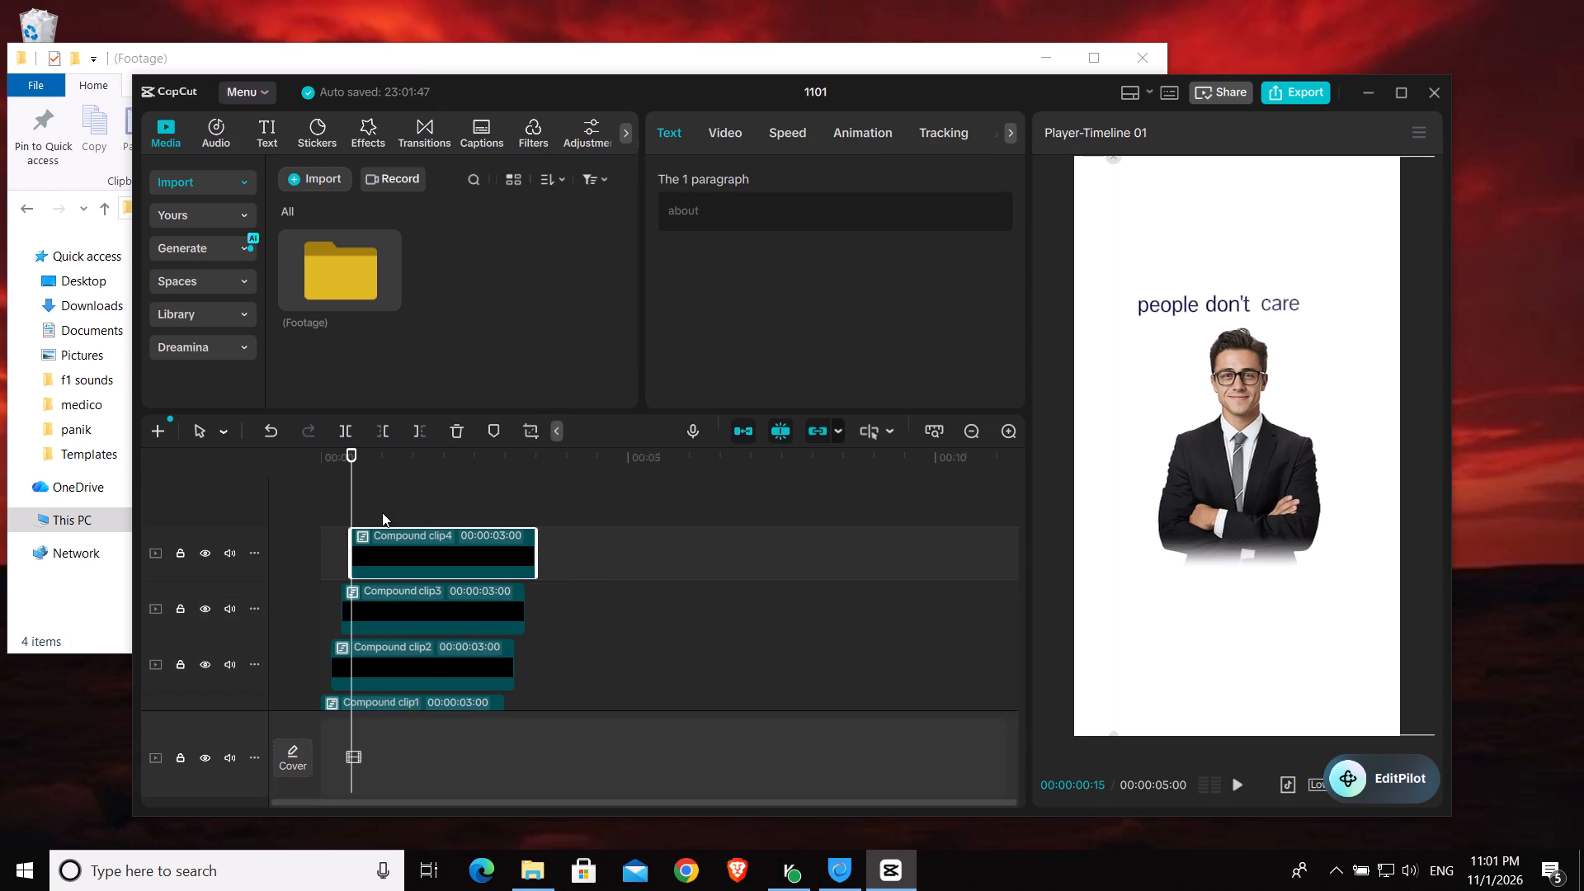
# Move the "about" compound clip in the frame so its word follows "care" on the same line with a normal gap.
pyautogui.press('space')
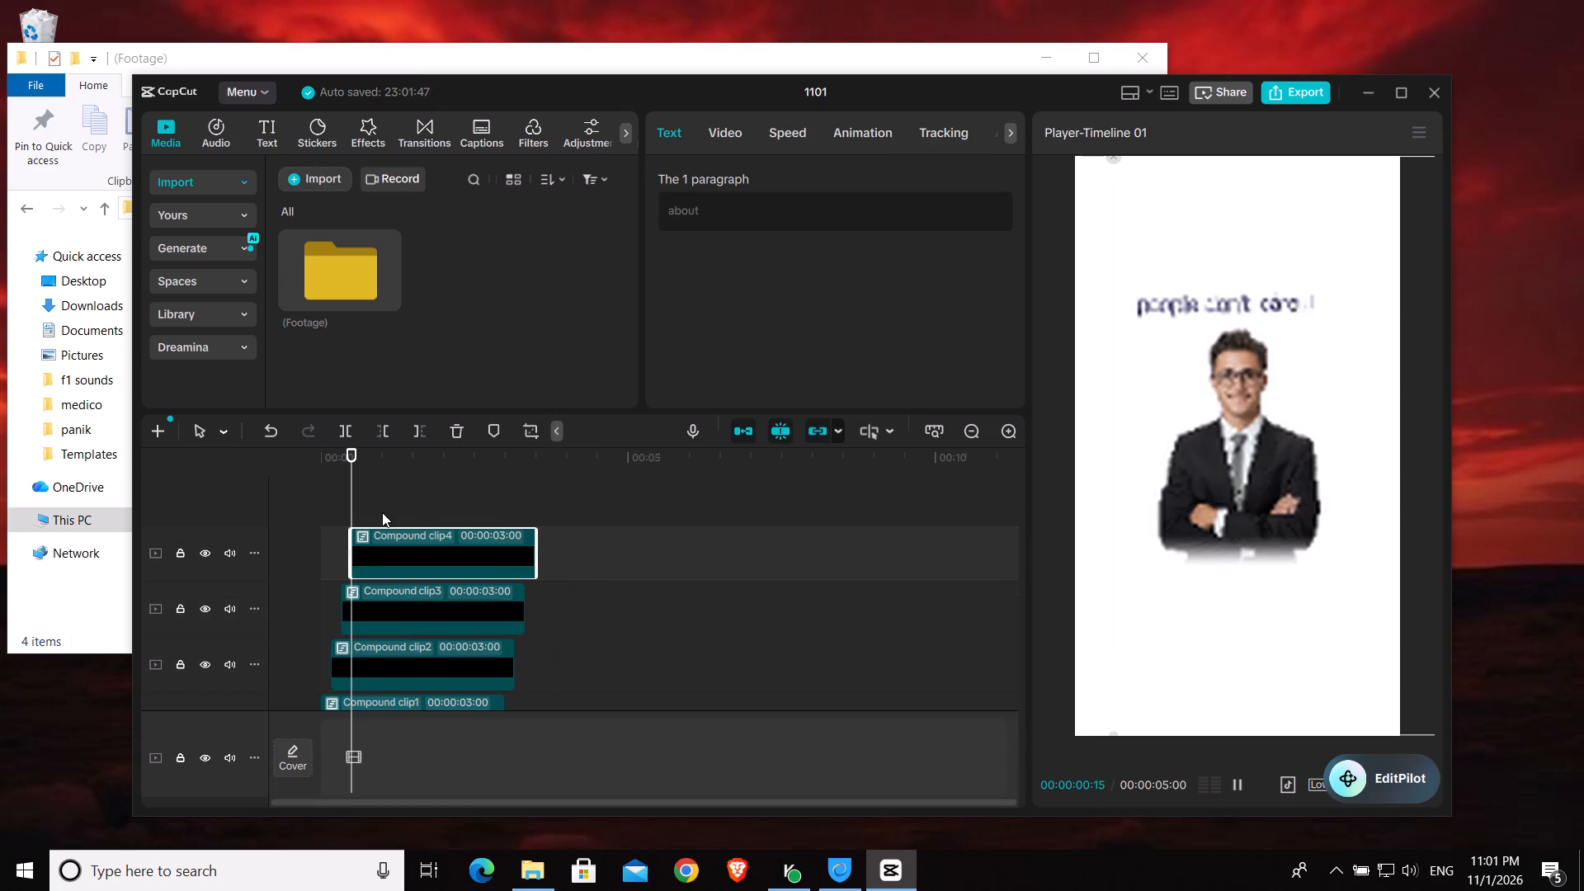
pyautogui.press('space')
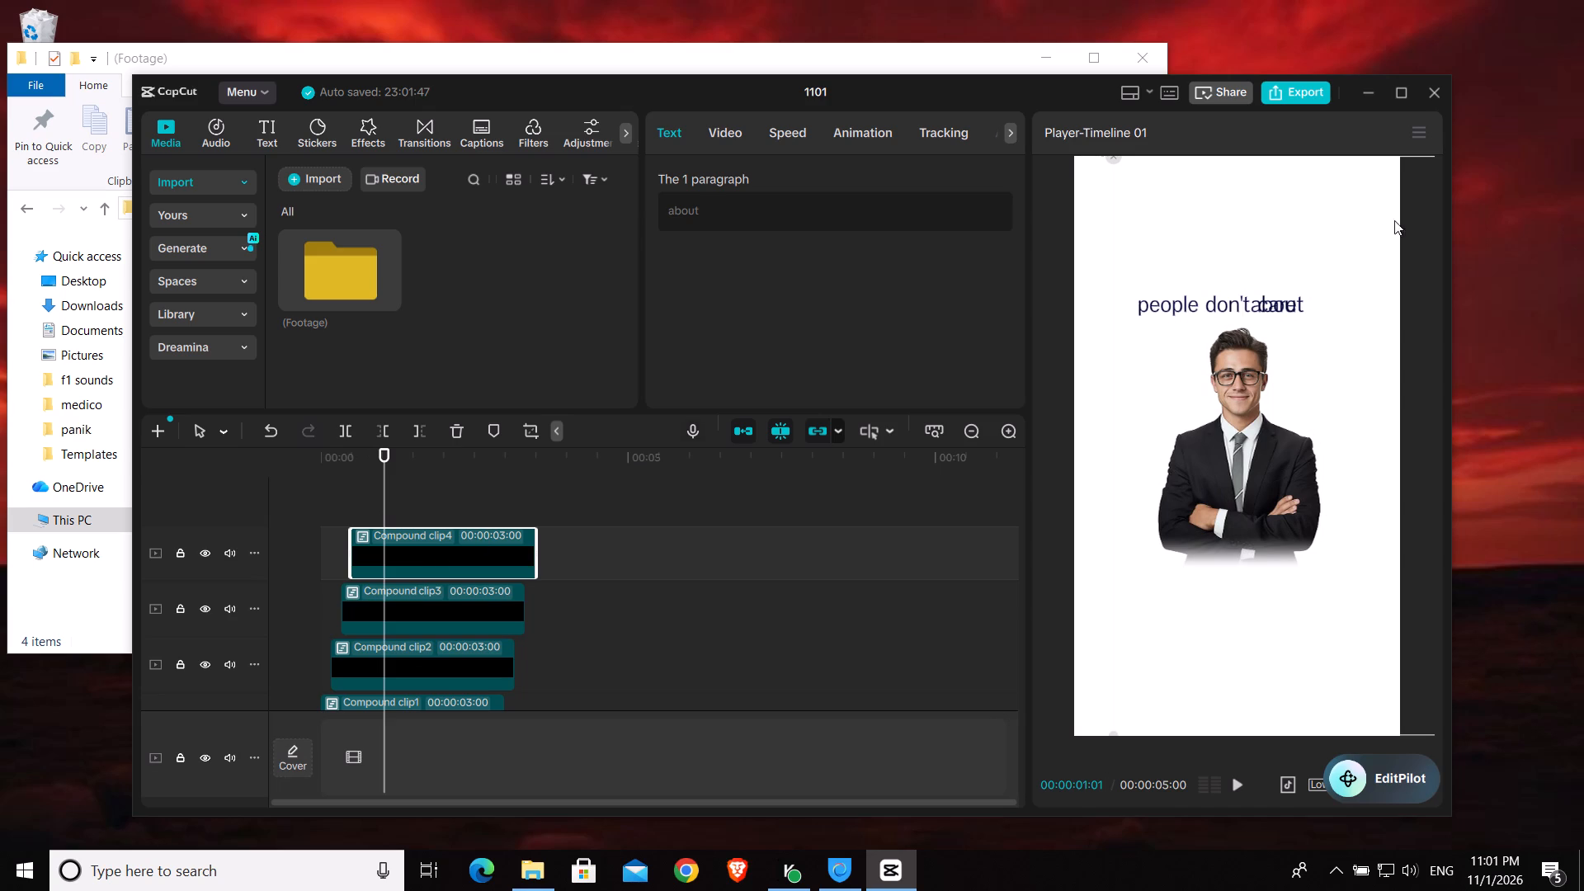
pyautogui.moveTo(1280, 308); pyautogui.dragTo(1327, 304)
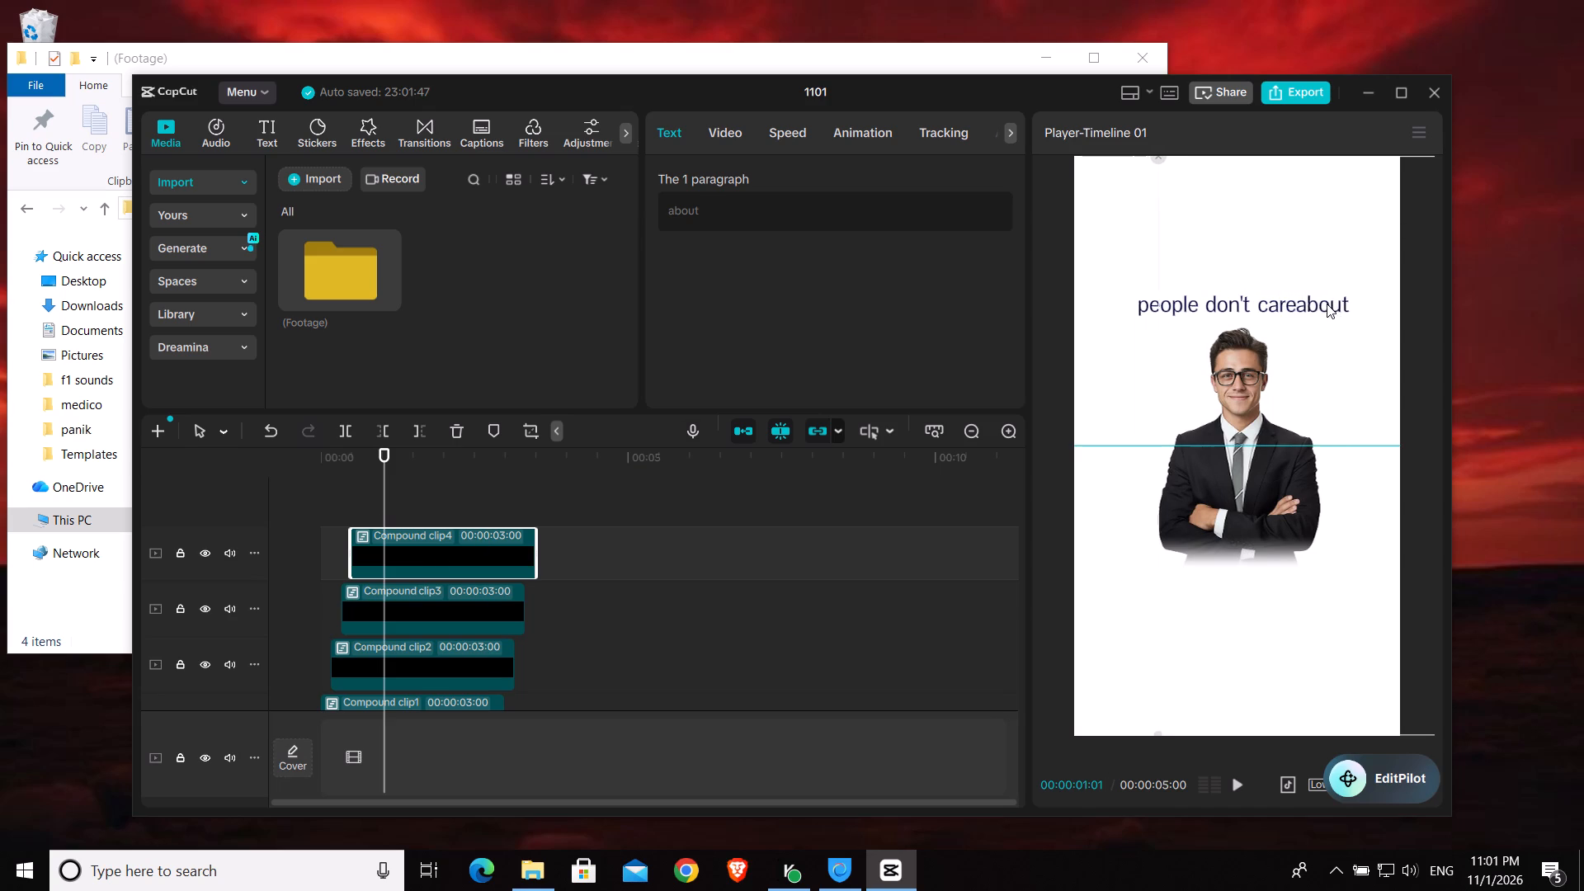
pyautogui.moveTo(1327, 304); pyautogui.dragTo(1336, 304)
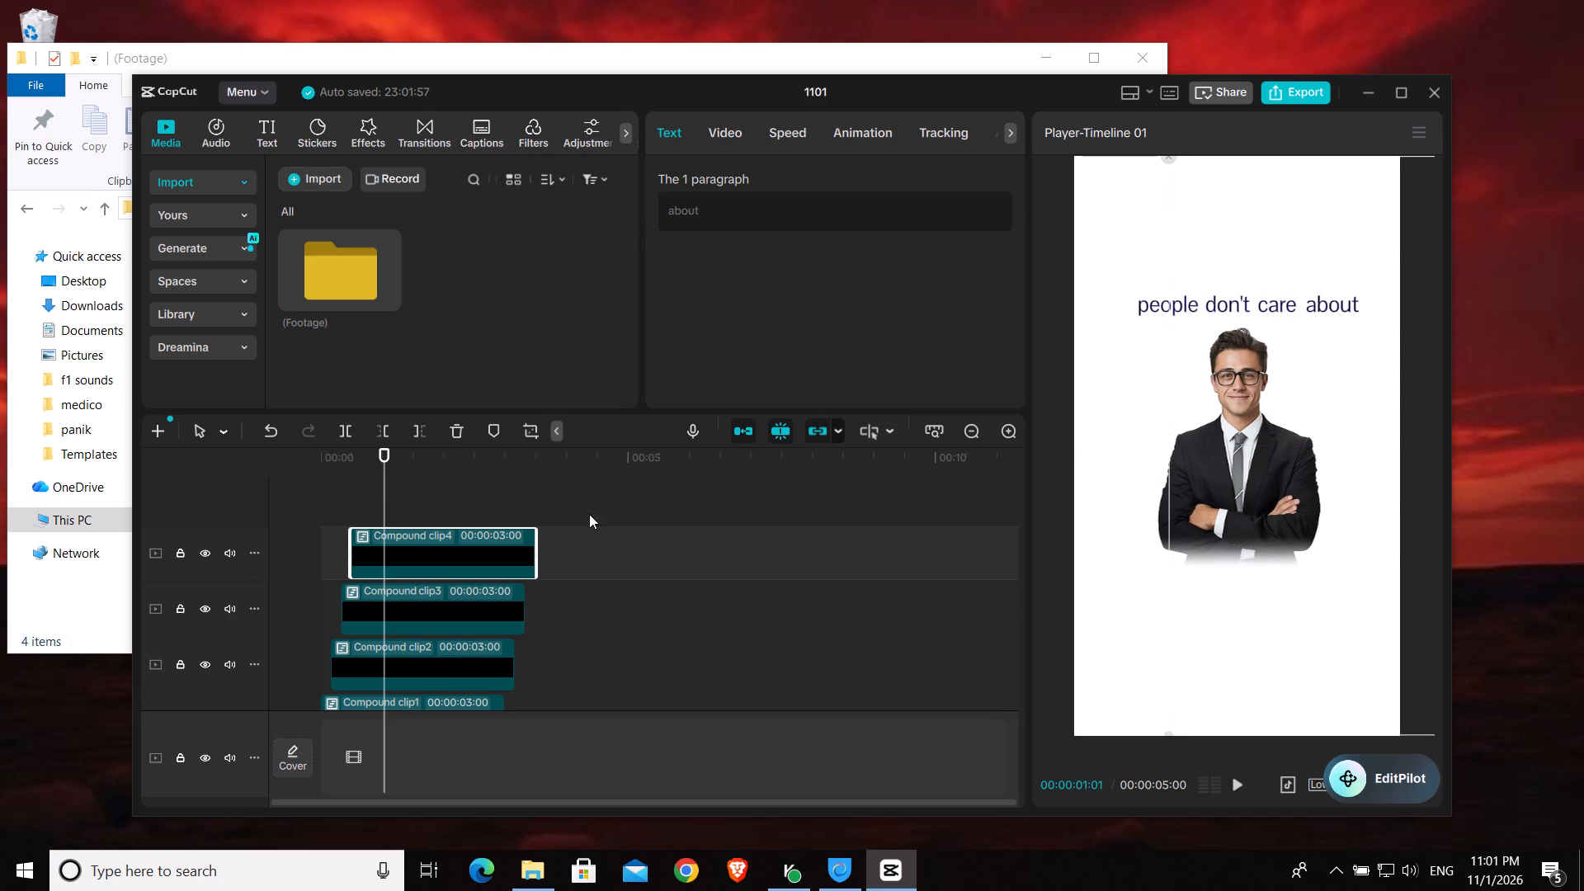
# Shift all four word clips together slightly left to centre the line above the man's head, and play it from the timeline start.
pyautogui.moveTo(590, 516); pyautogui.dragTo(412, 658)
pyautogui.scroll(-2, 450, 589)
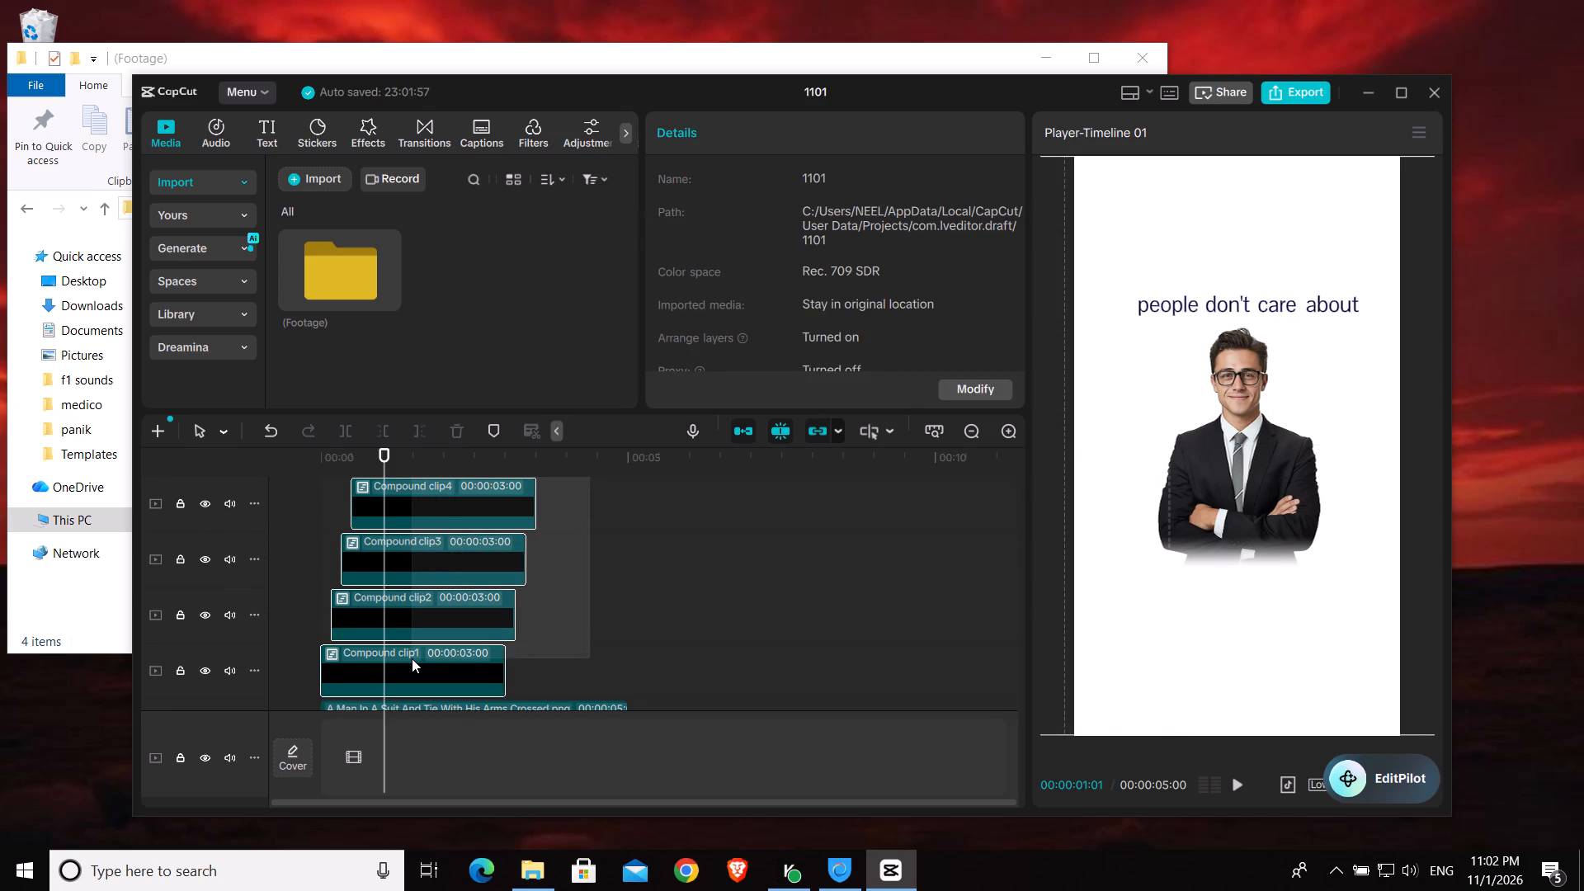
pyautogui.moveTo(1284, 298); pyautogui.dragTo(1270, 300)
pyautogui.scroll(1, 668, 568)
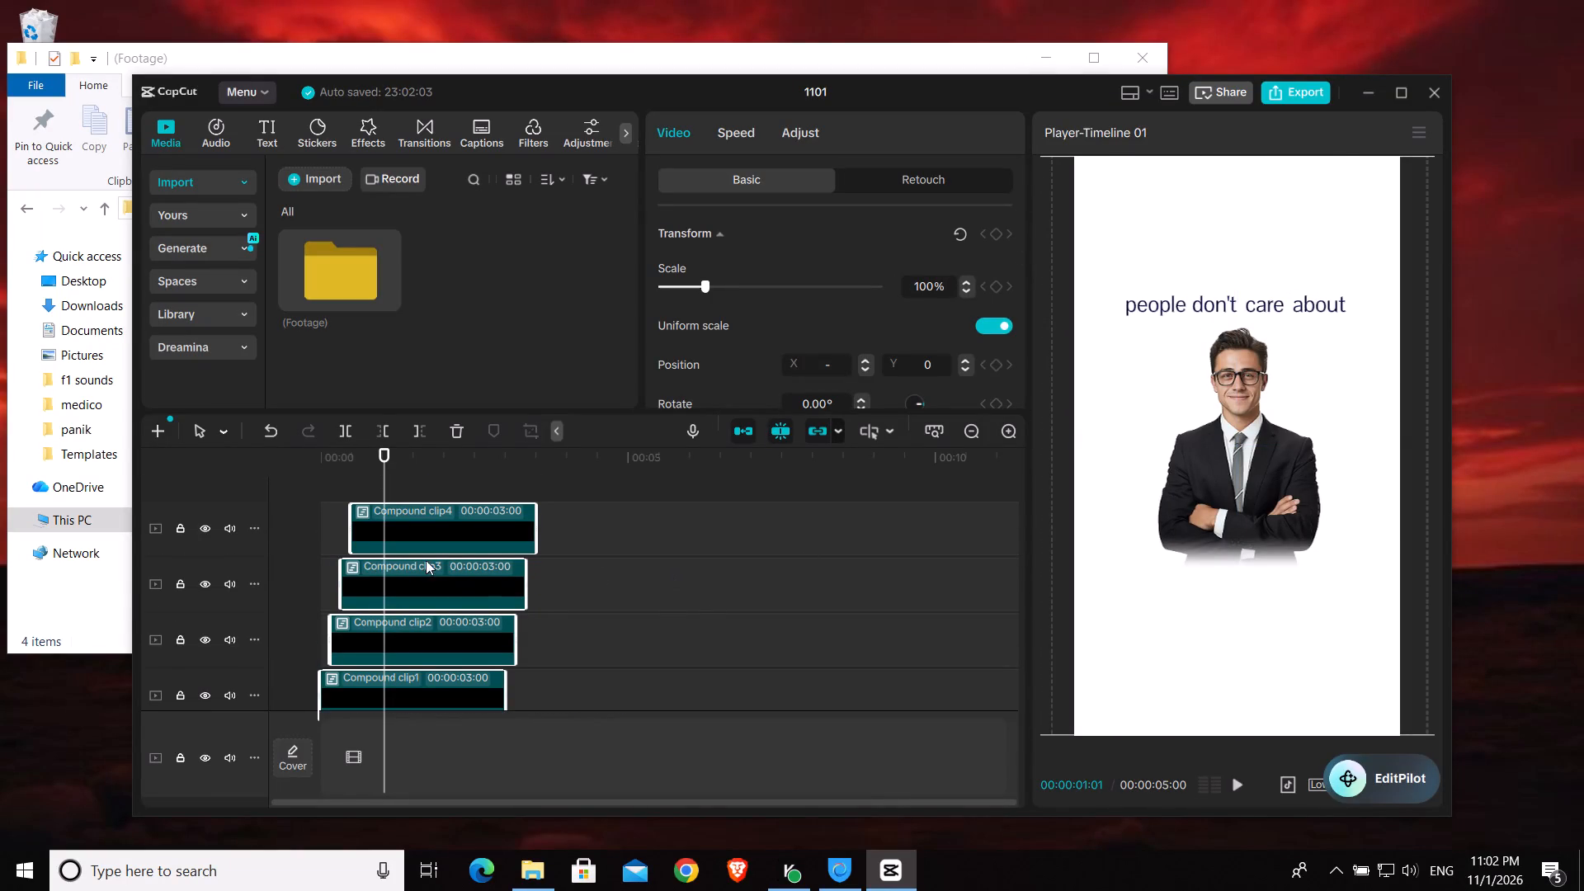
pyautogui.click(337, 523)
pyautogui.moveTo(337, 523); pyautogui.dragTo(295, 528)
pyautogui.press('space')
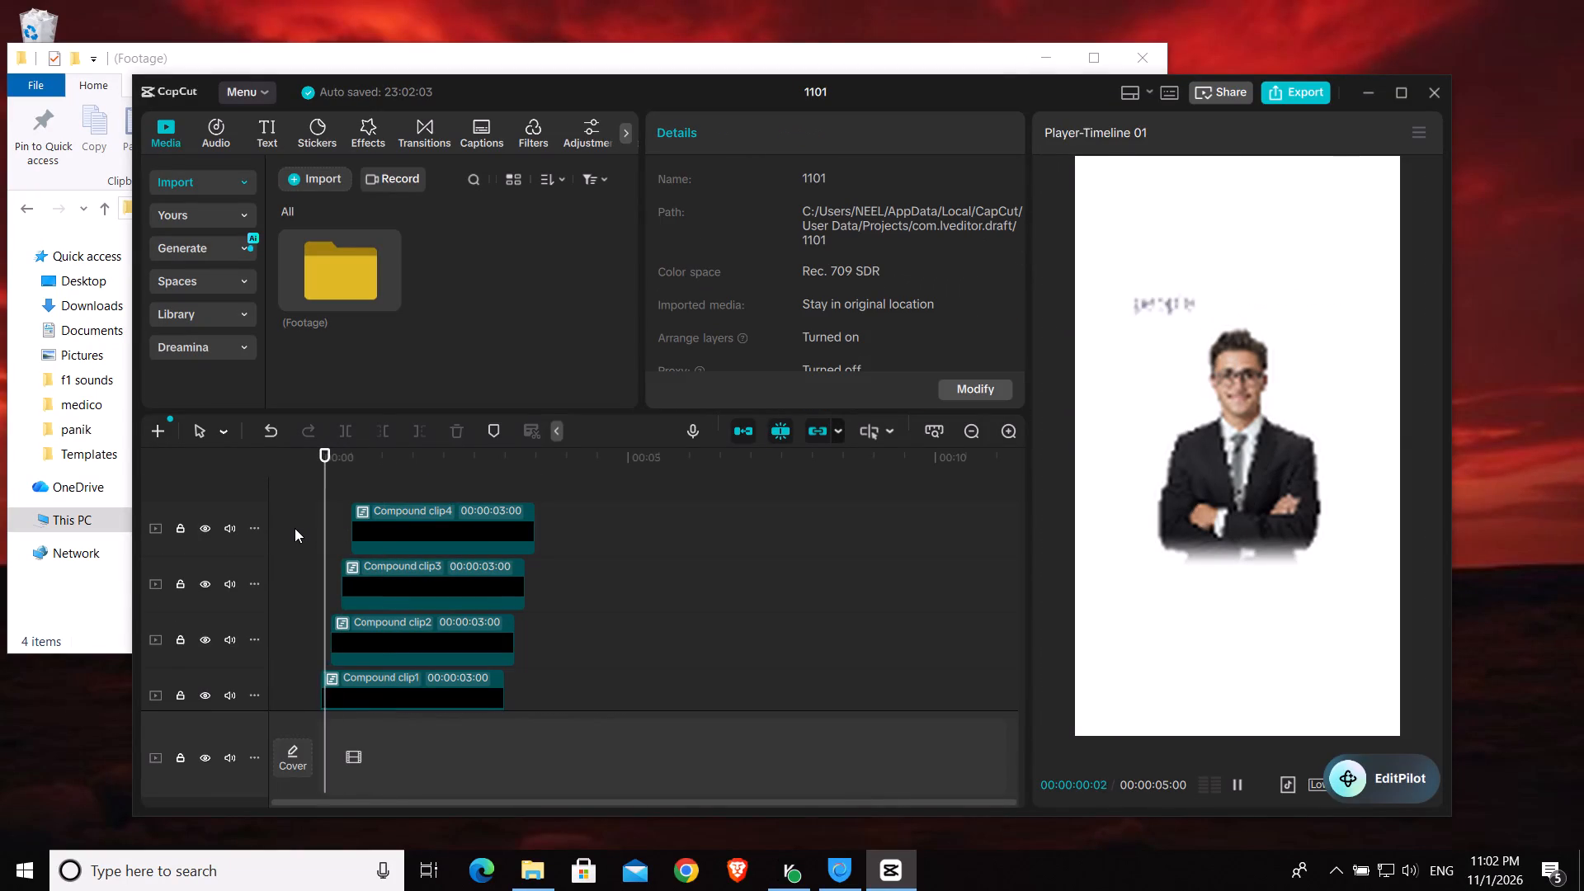
# Add a default text clip on a new top track at 00:00:00:15 and change its text to "your".
pyautogui.press('space')
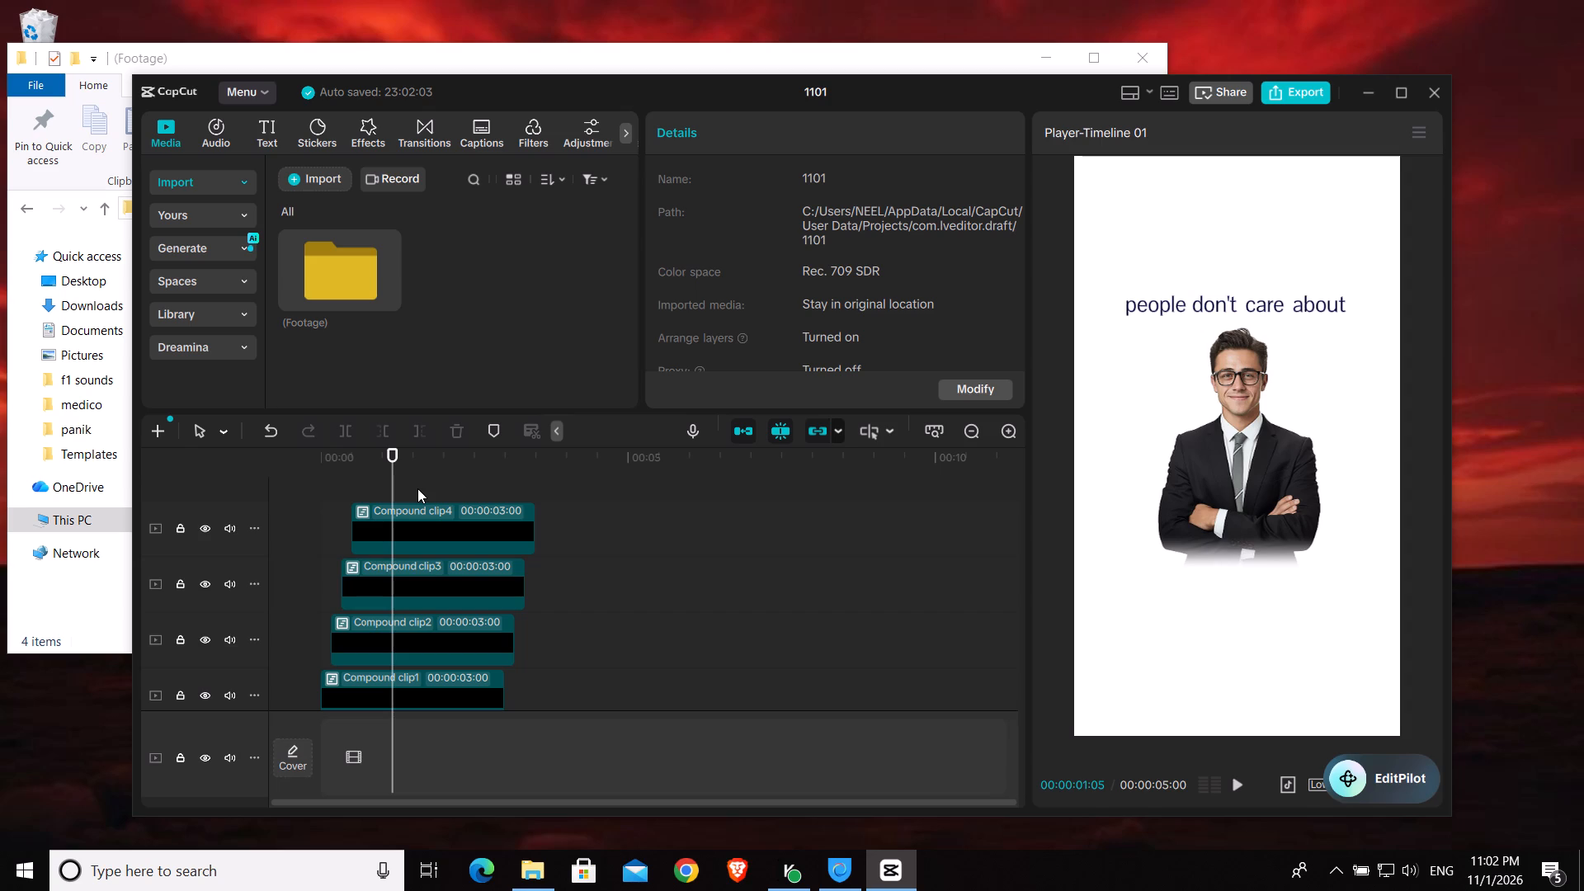
pyautogui.click(357, 480)
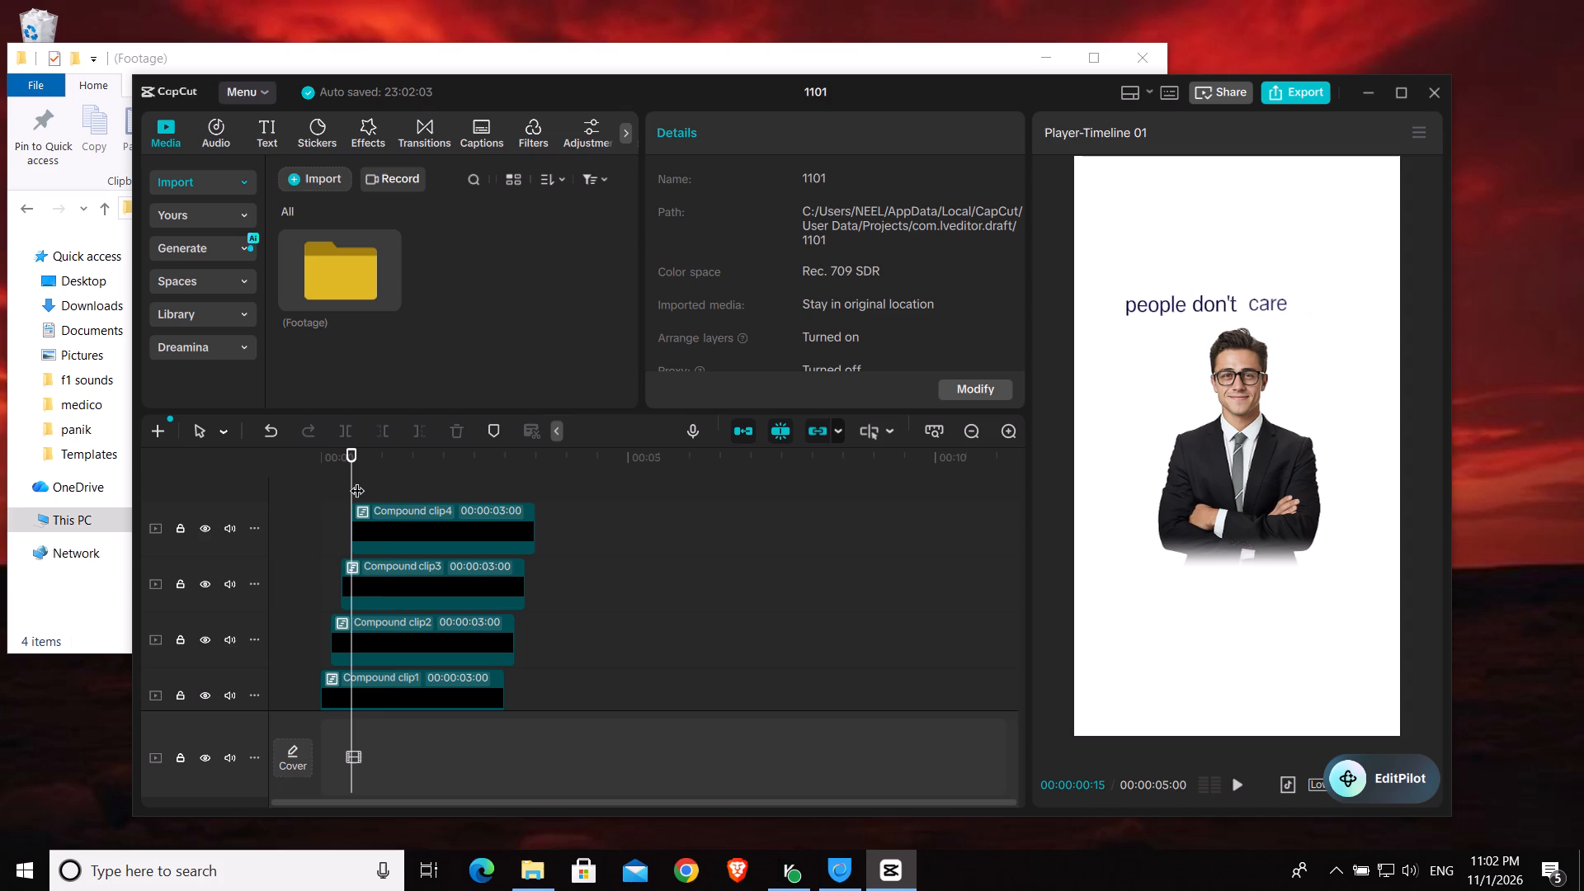
pyautogui.click(262, 121)
pyautogui.click(357, 243)
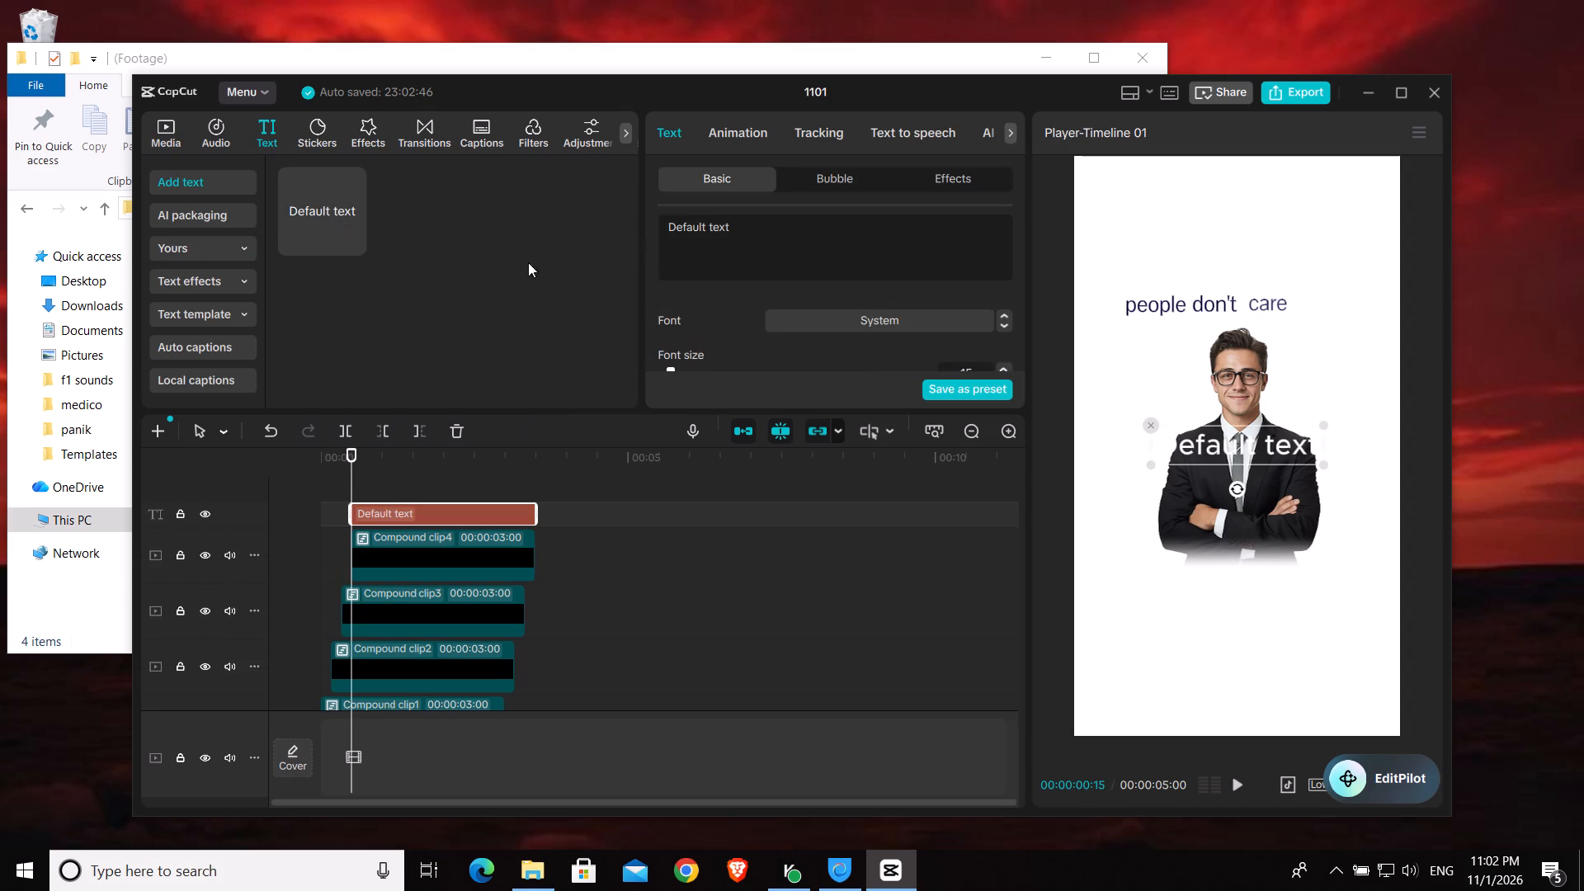
pyautogui.tripleClick(752, 228)
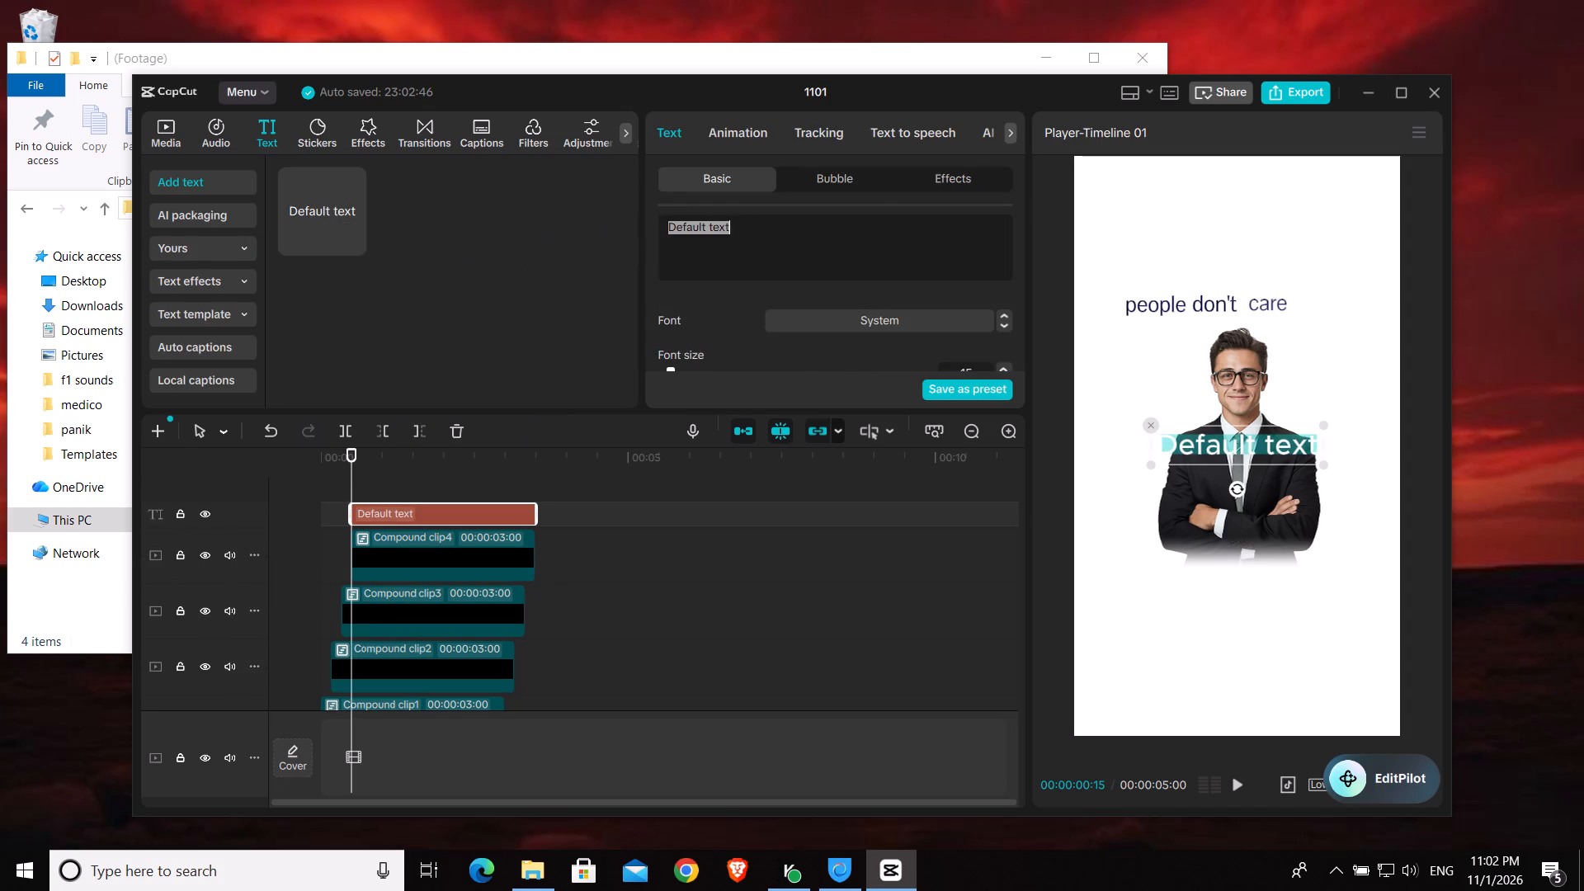
pyautogui.write('yoir')
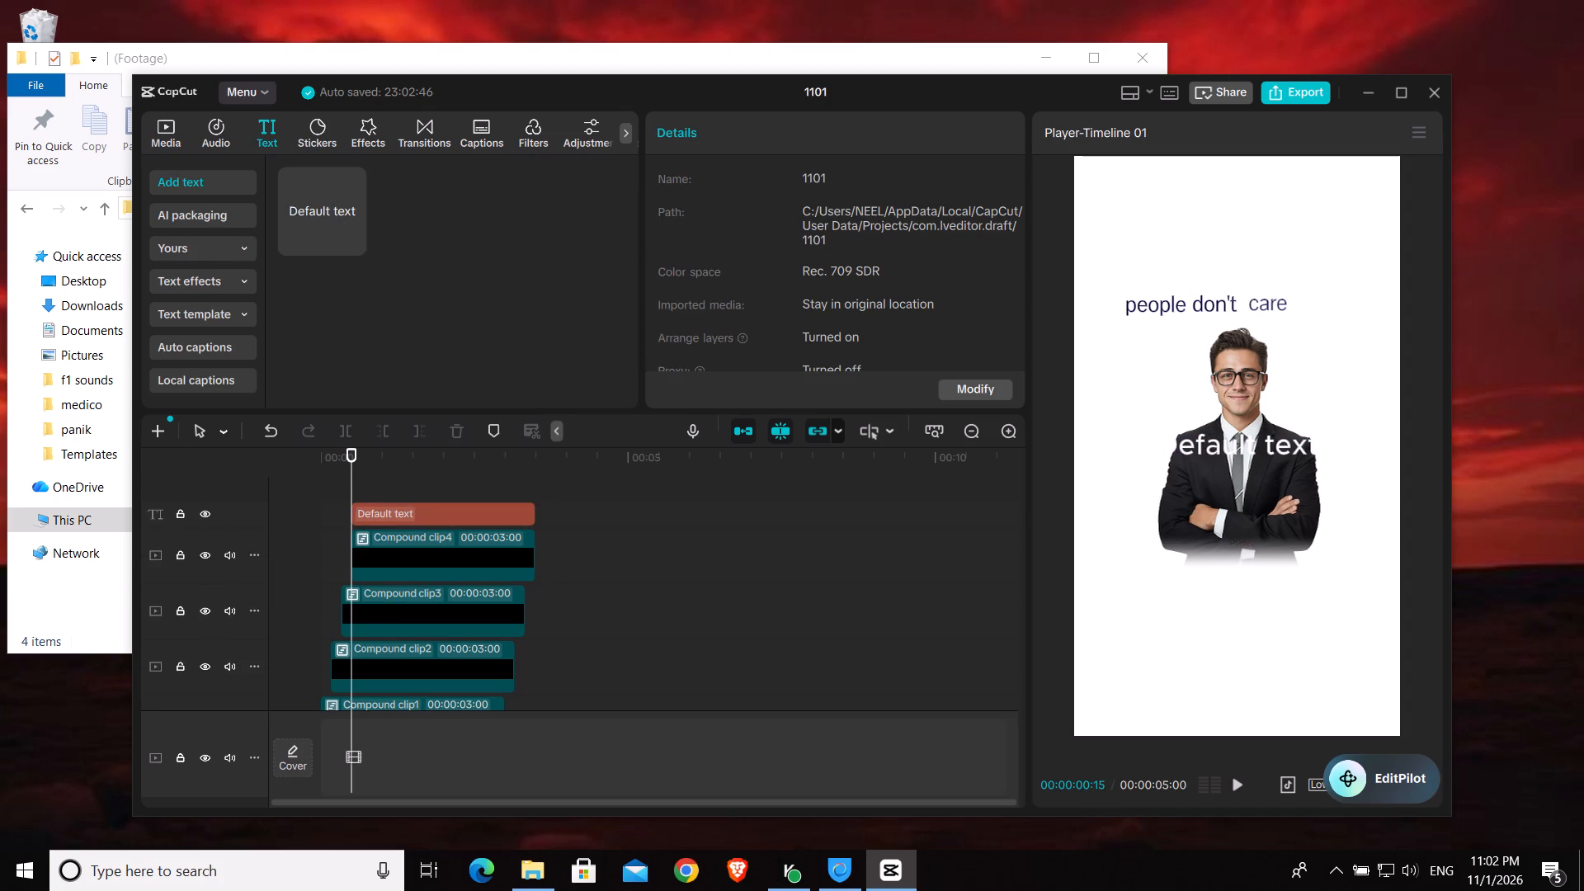
pyautogui.click(465, 513)
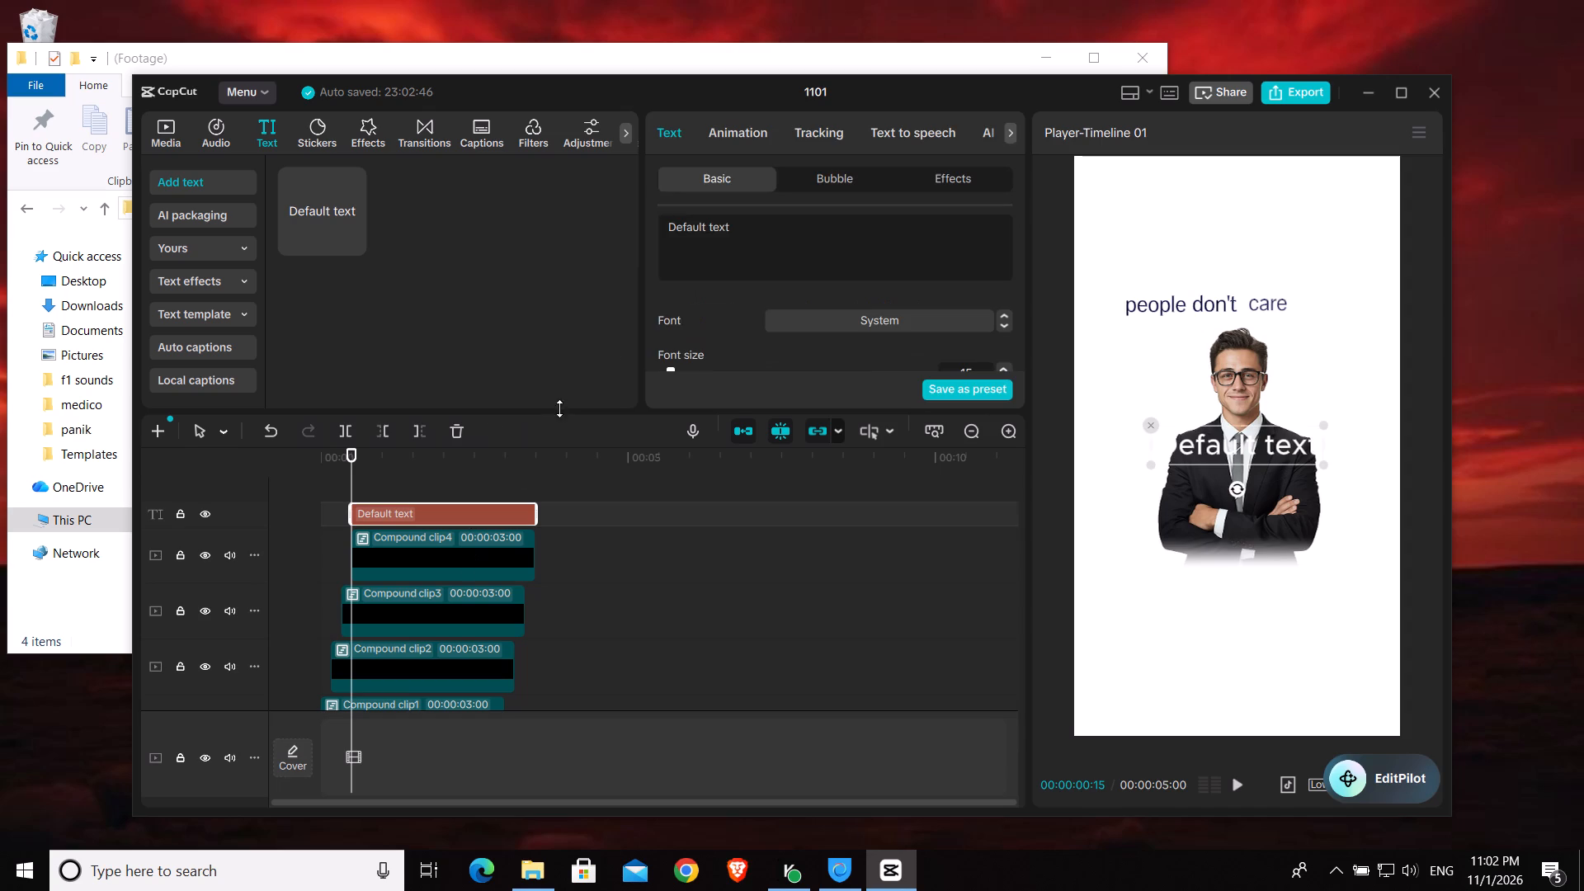
pyautogui.doubleClick(765, 227)
pyautogui.click(765, 227)
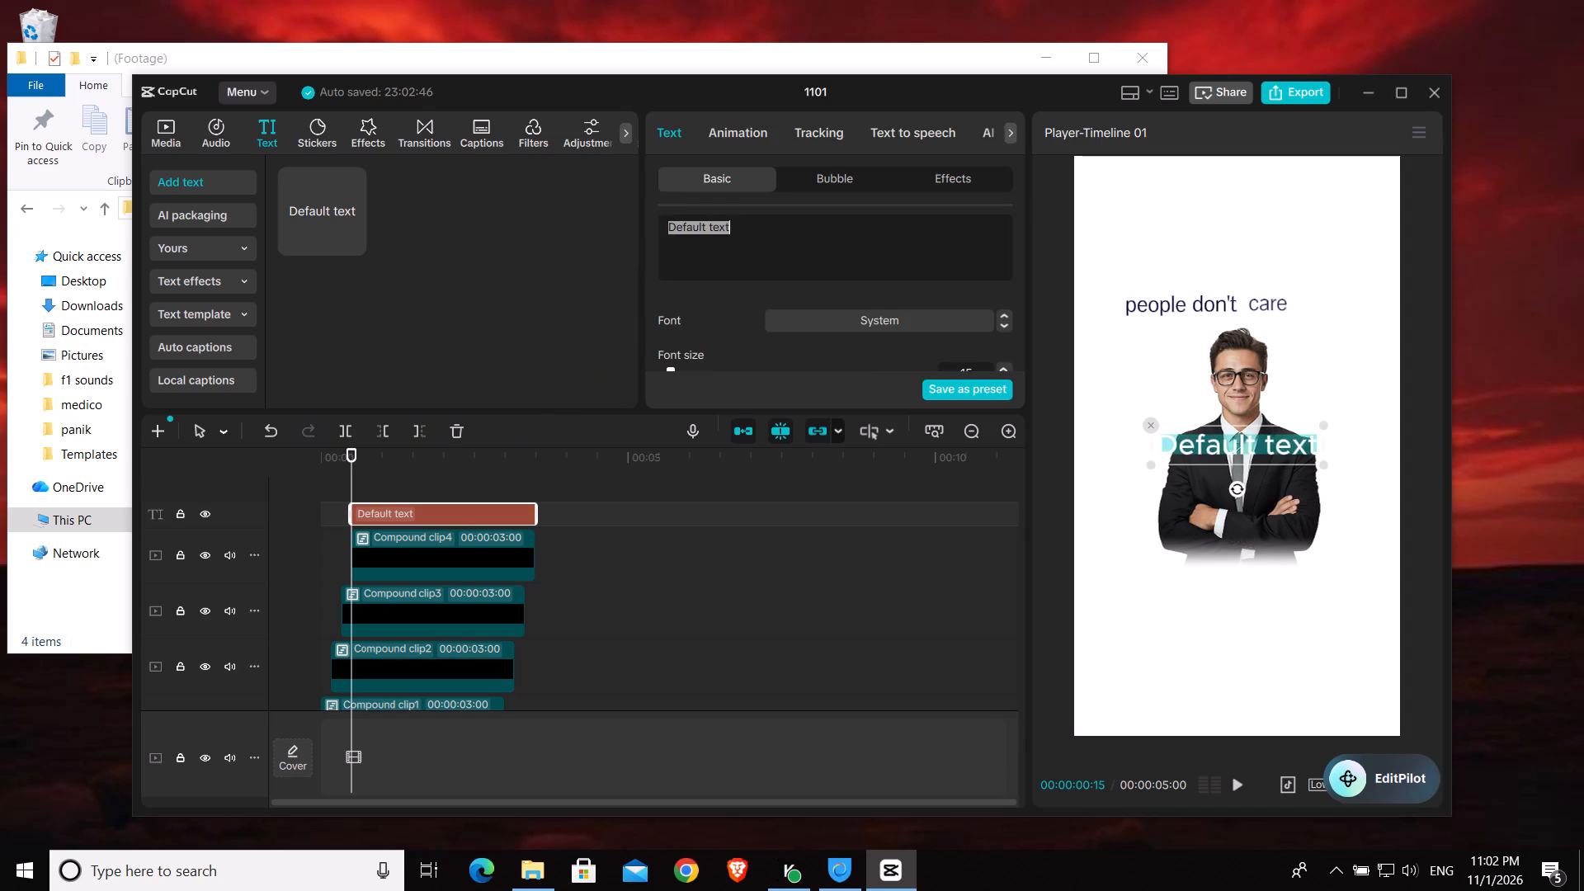
pyautogui.write('your')
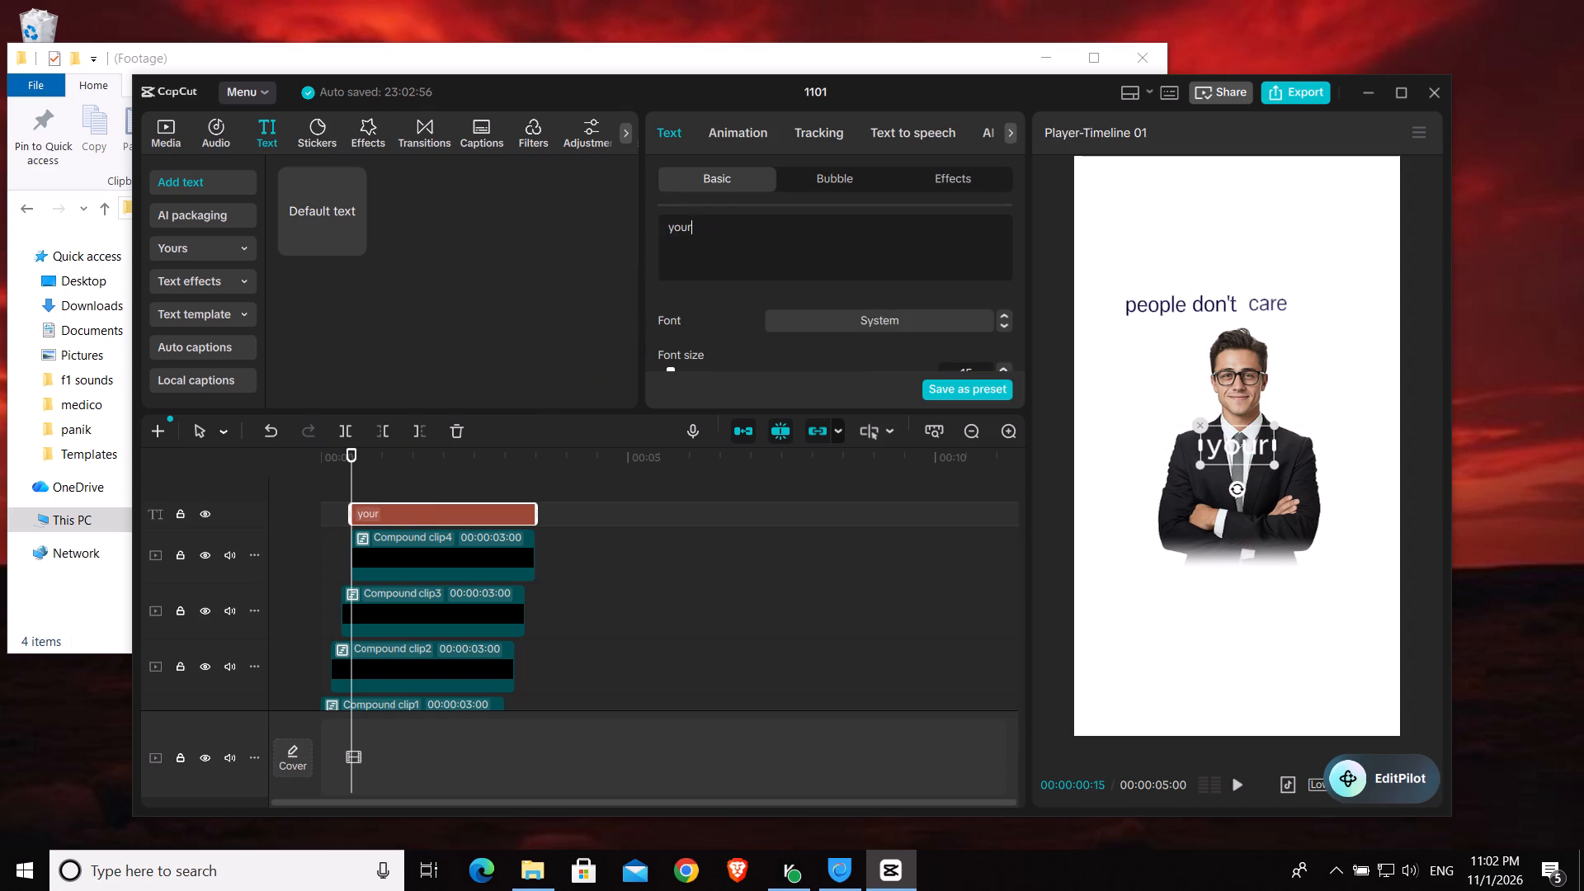
# Find the Tunay na Kapalaran font and apply it to the "your" text.
pyautogui.click(944, 319)
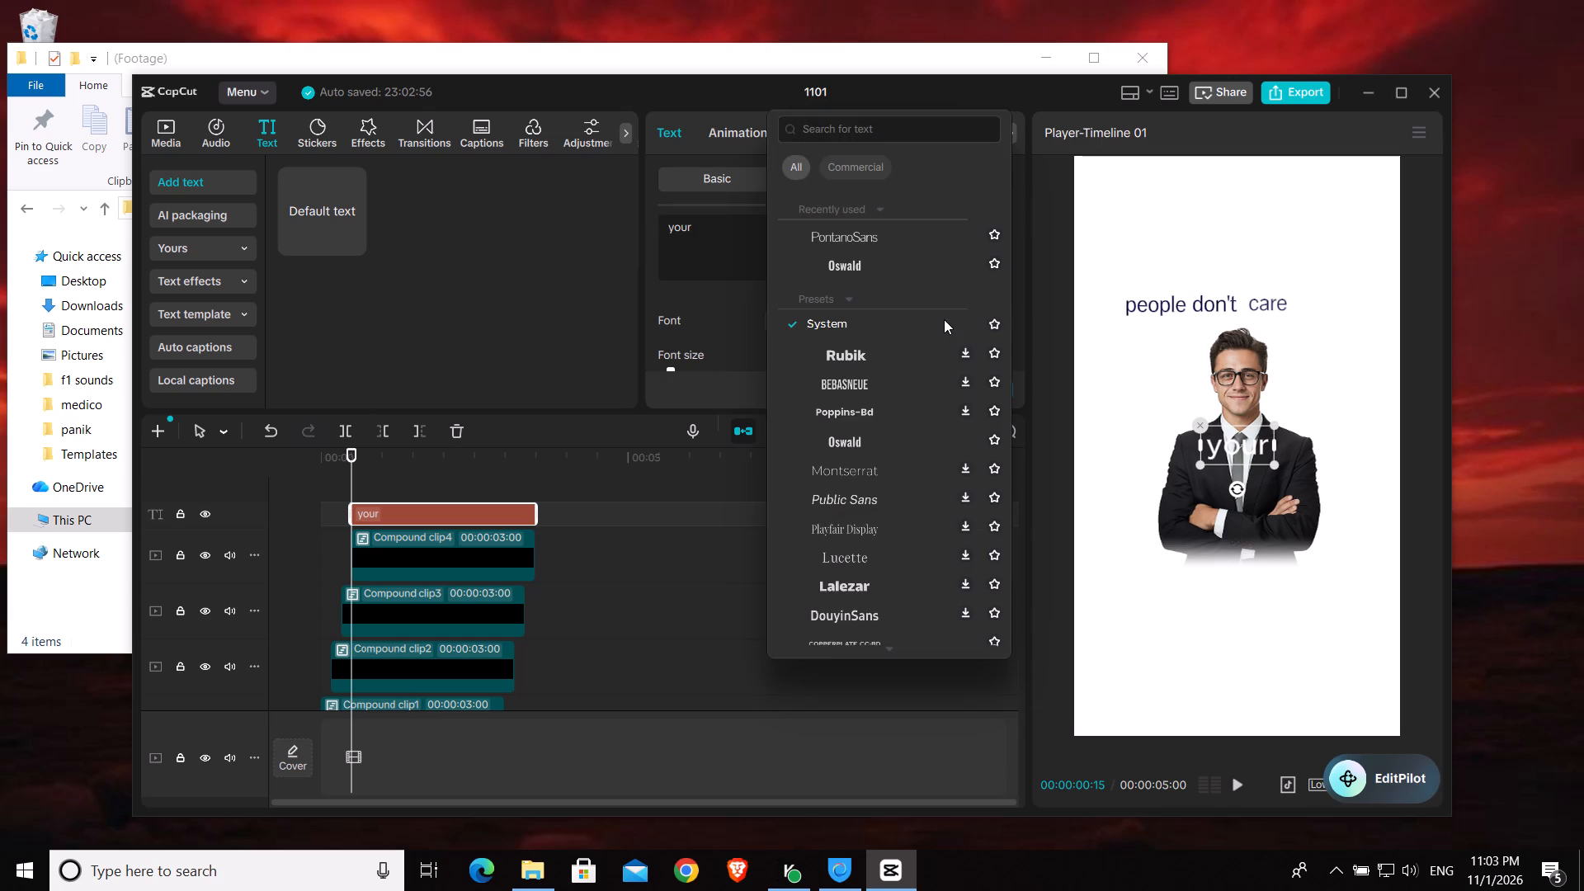
pyautogui.click(876, 130)
pyautogui.write('tunay')
pyautogui.press('space')
pyautogui.write('na')
pyautogui.press('space')
pyautogui.write('kapa')
pyautogui.write('laran')
pyautogui.press('Return')
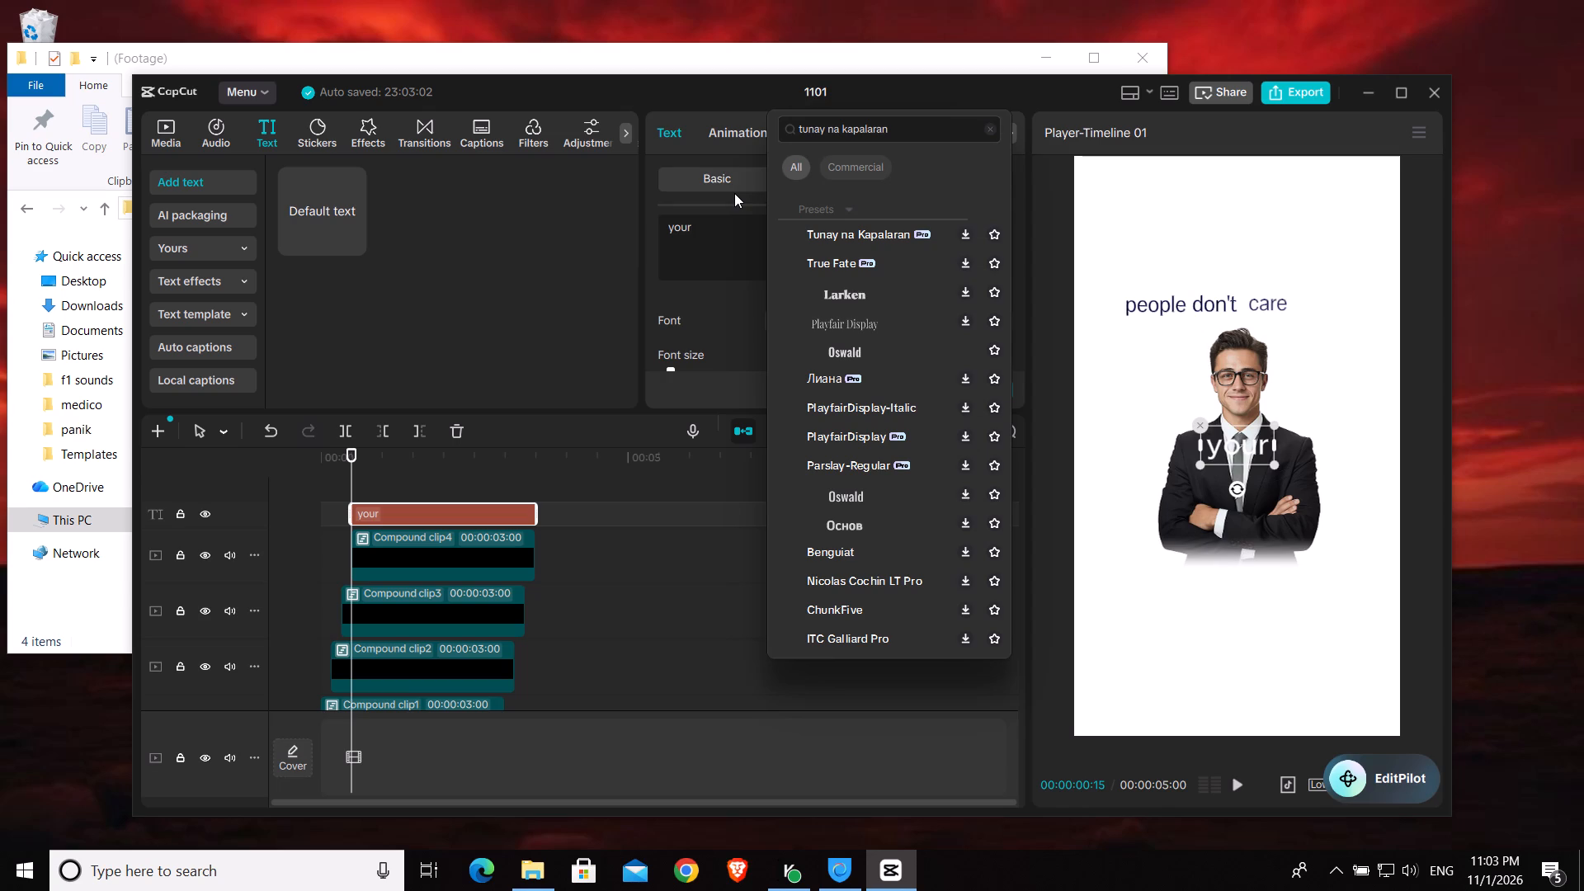
pyautogui.click(903, 238)
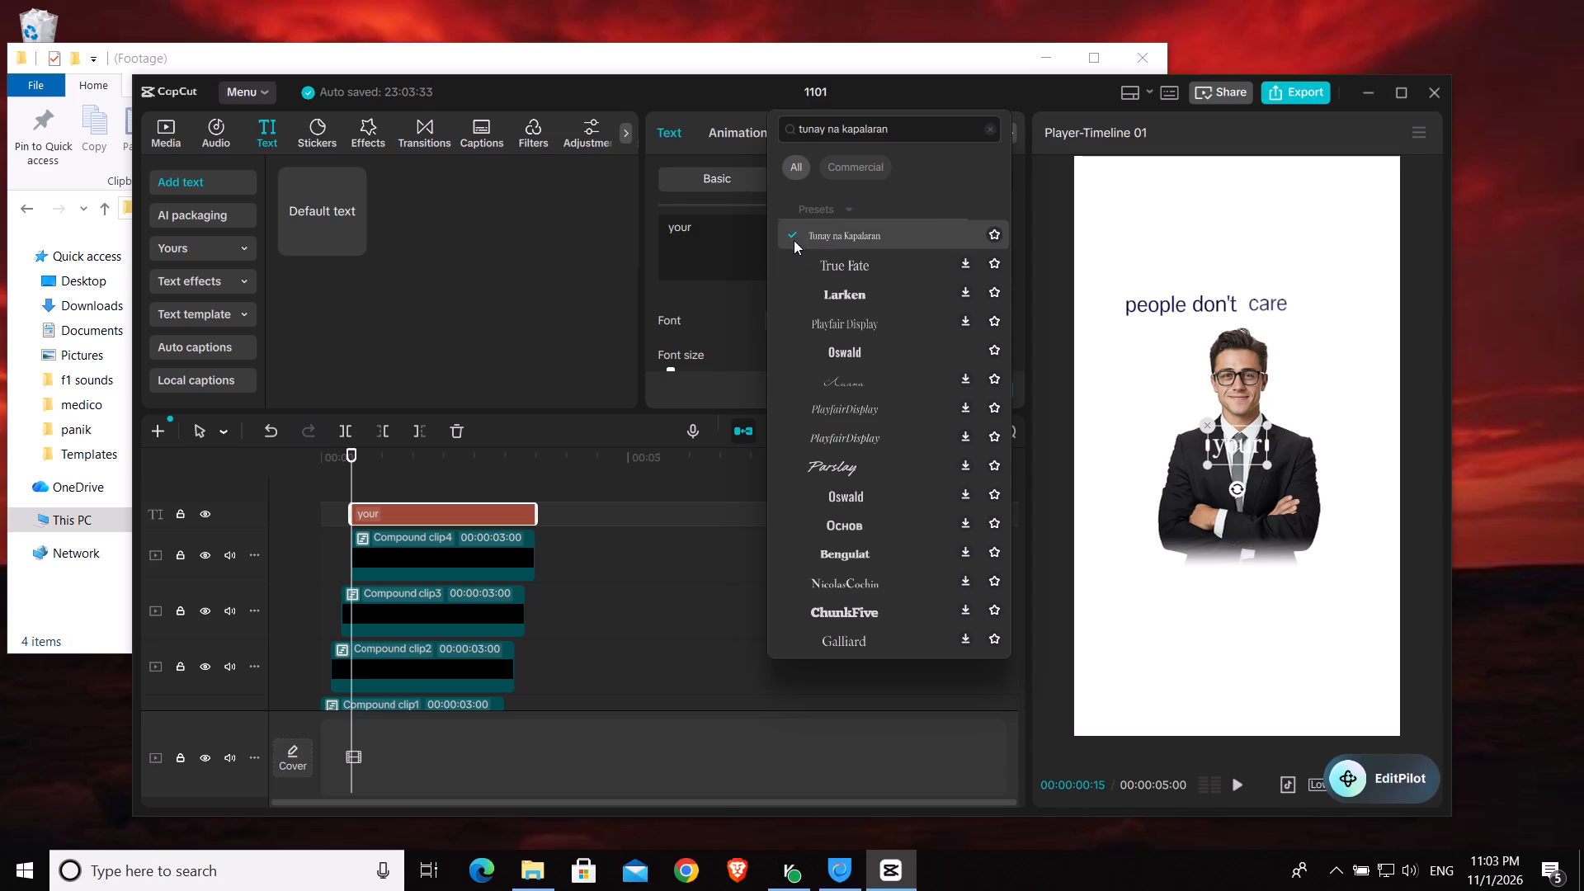
pyautogui.click(796, 239)
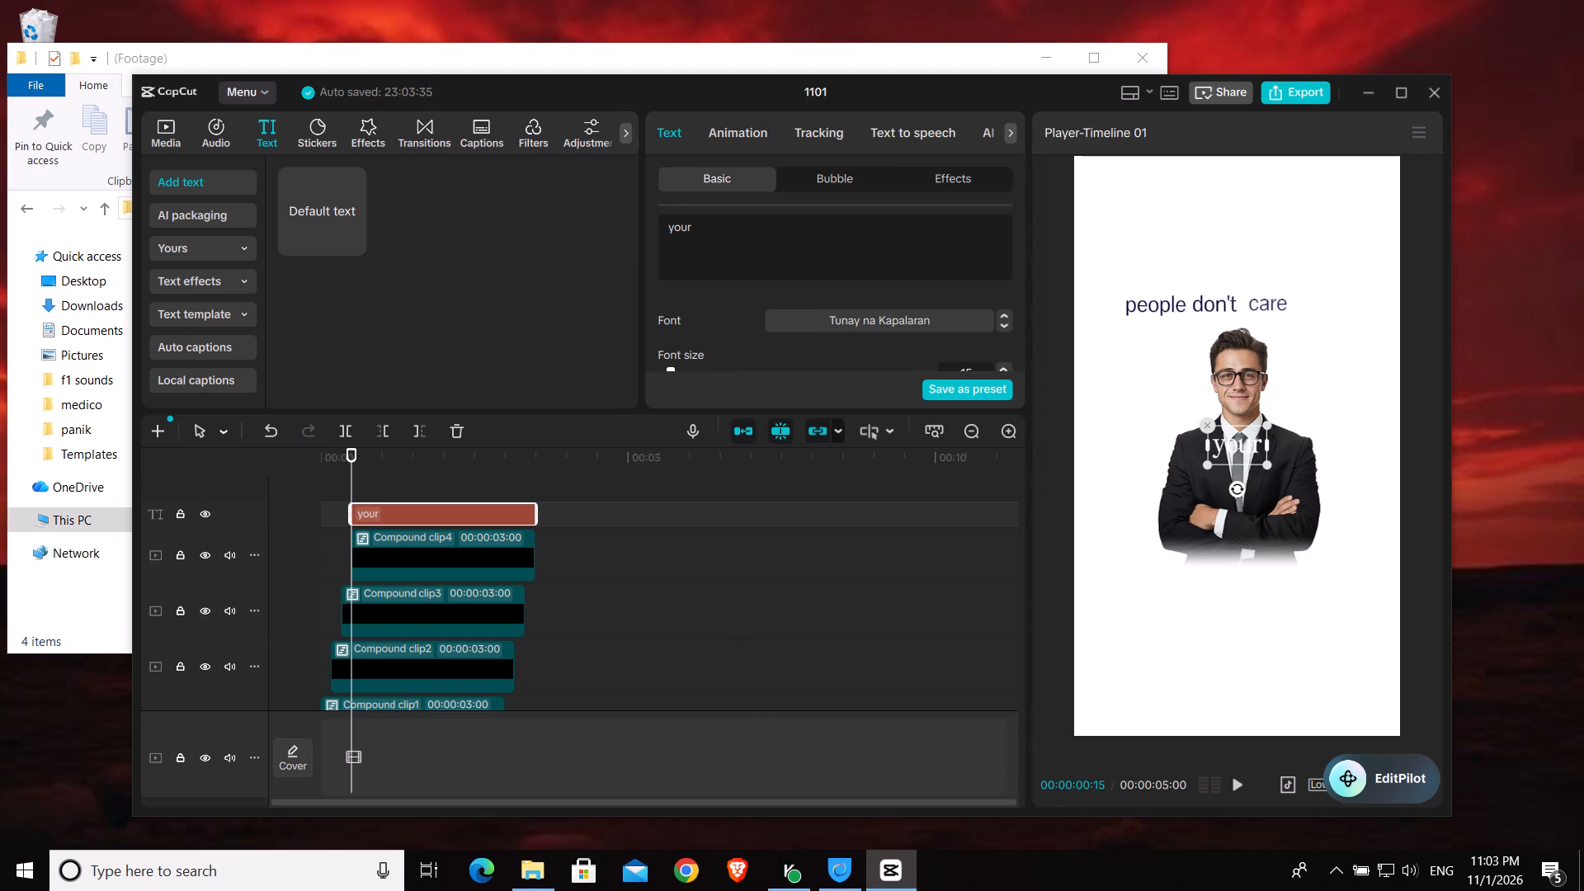
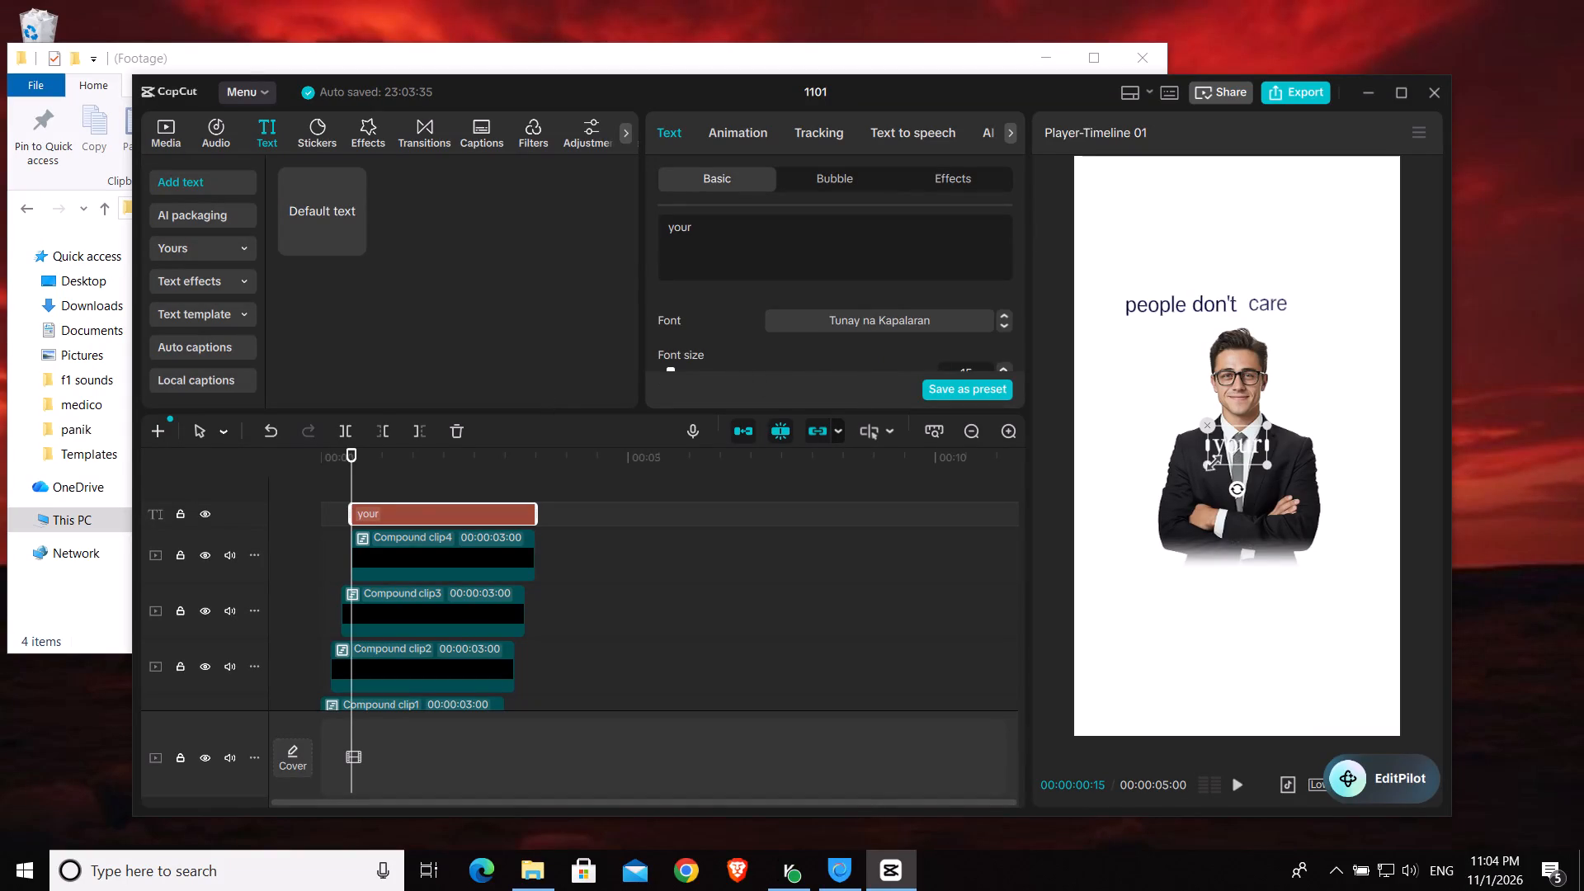
# Move the four word clips of "people don't care about" up together in the frame to Y 430, clear of the man's head.
pyautogui.click(347, 484)
pyautogui.press('space')
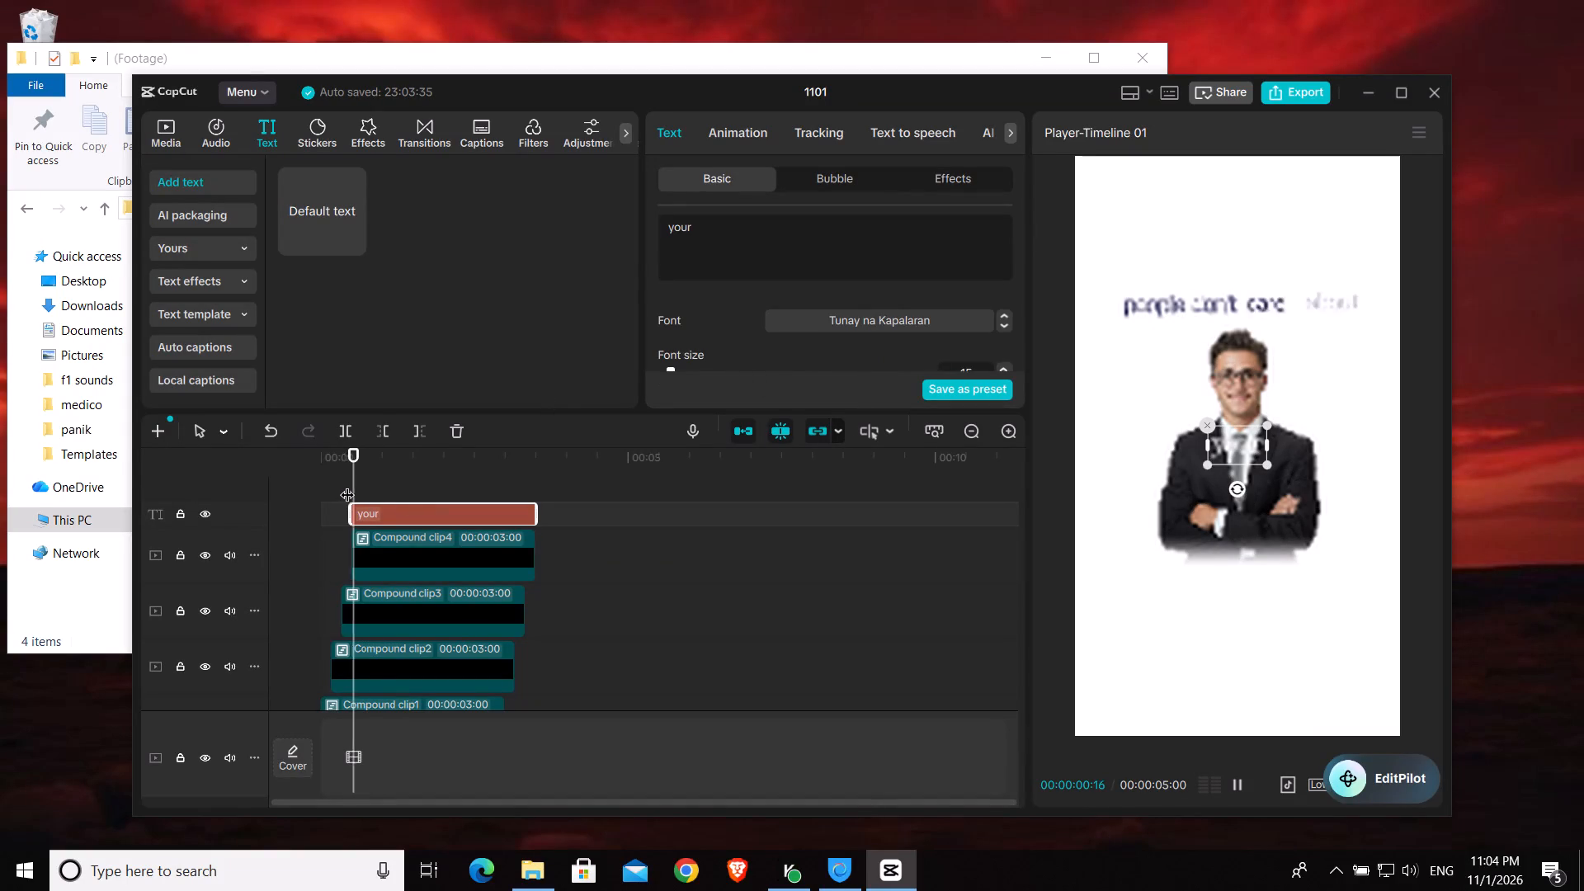
pyautogui.press('space')
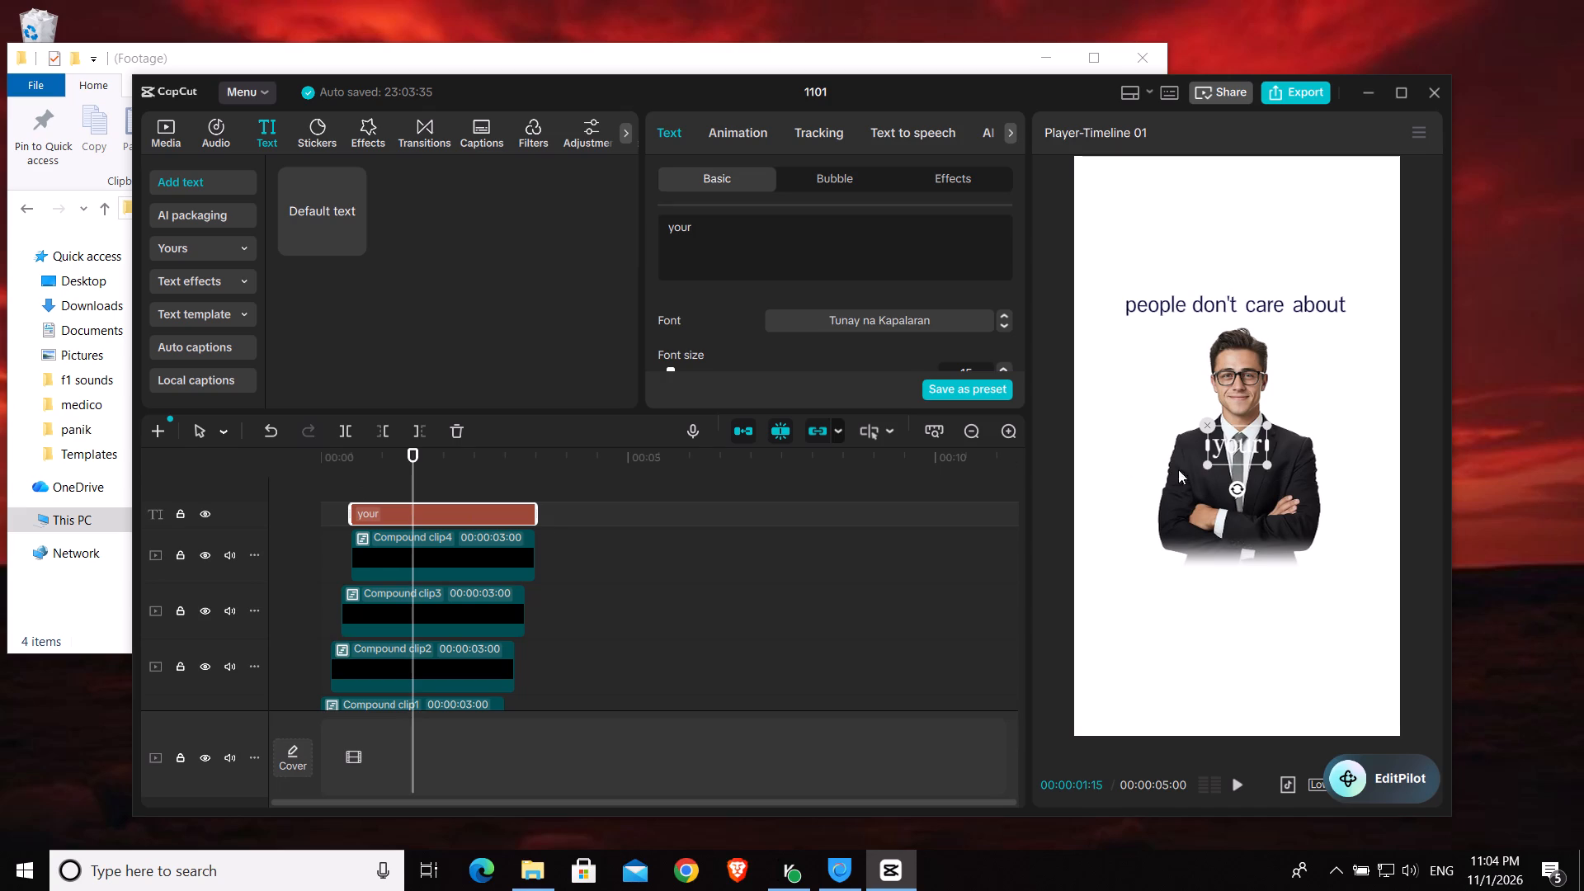
pyautogui.moveTo(1241, 453); pyautogui.dragTo(1239, 439)
pyautogui.moveTo(551, 554); pyautogui.dragTo(444, 585)
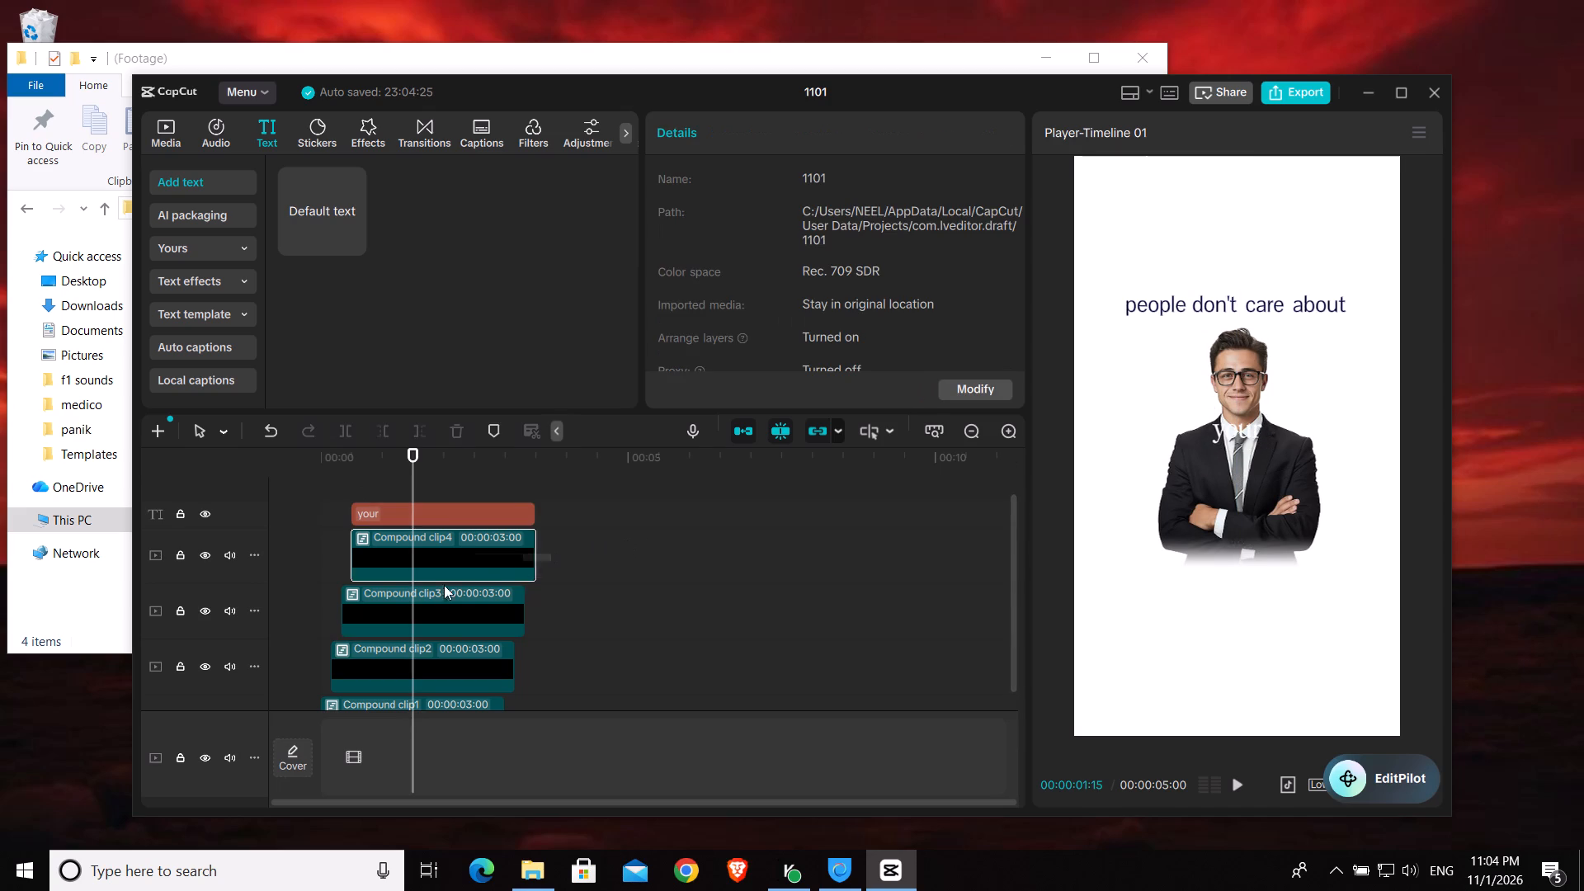
pyautogui.moveTo(444, 585); pyautogui.dragTo(411, 658)
pyautogui.scroll(-2, 412, 604)
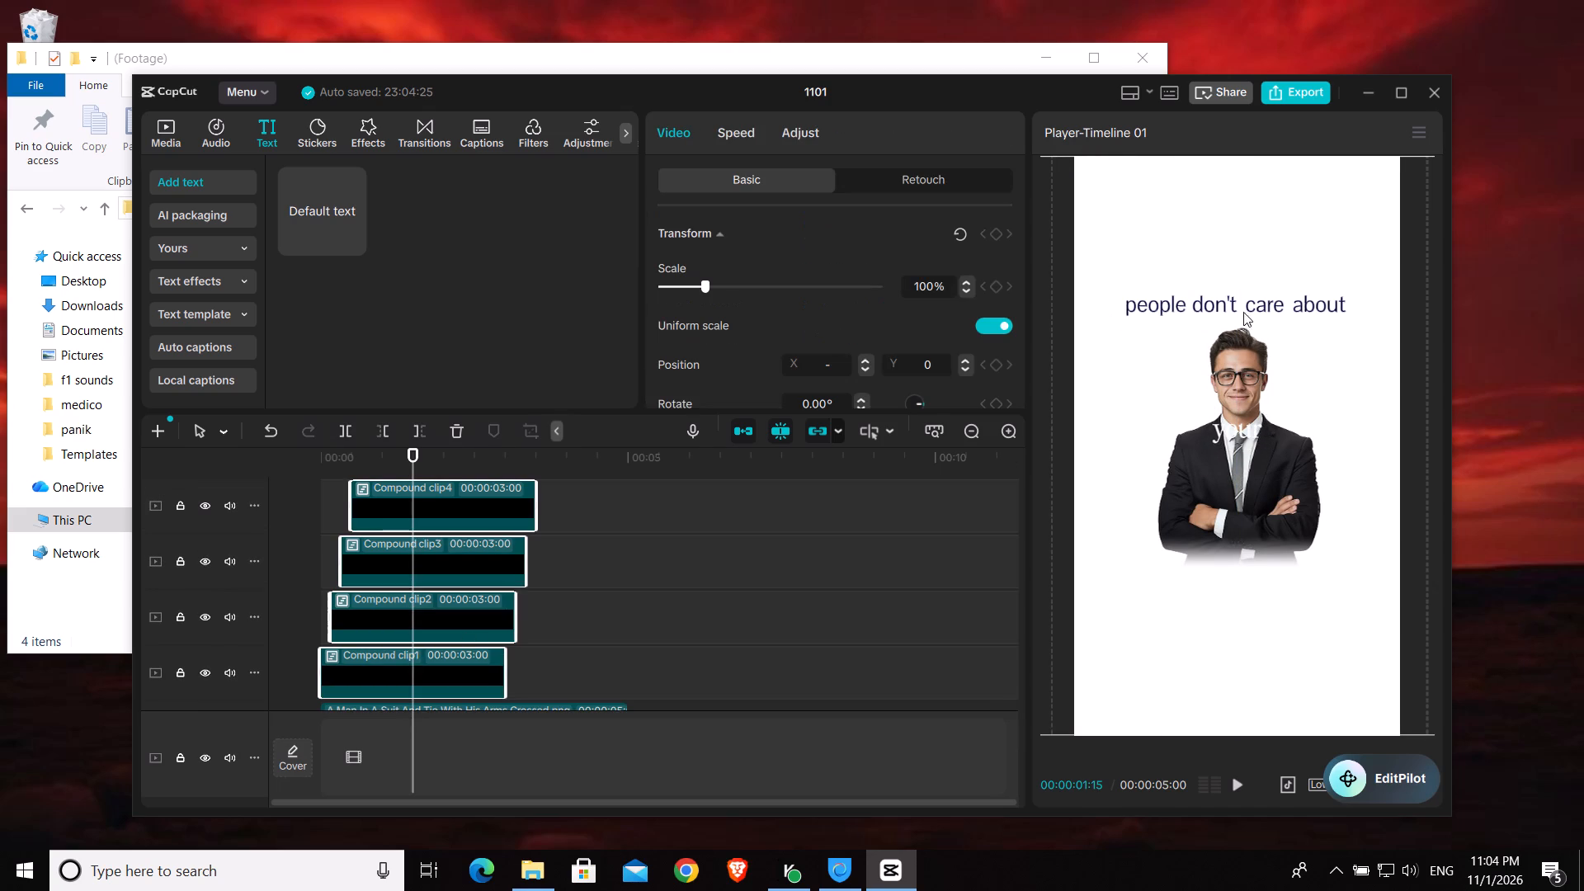
pyautogui.moveTo(1247, 312); pyautogui.dragTo(1248, 259)
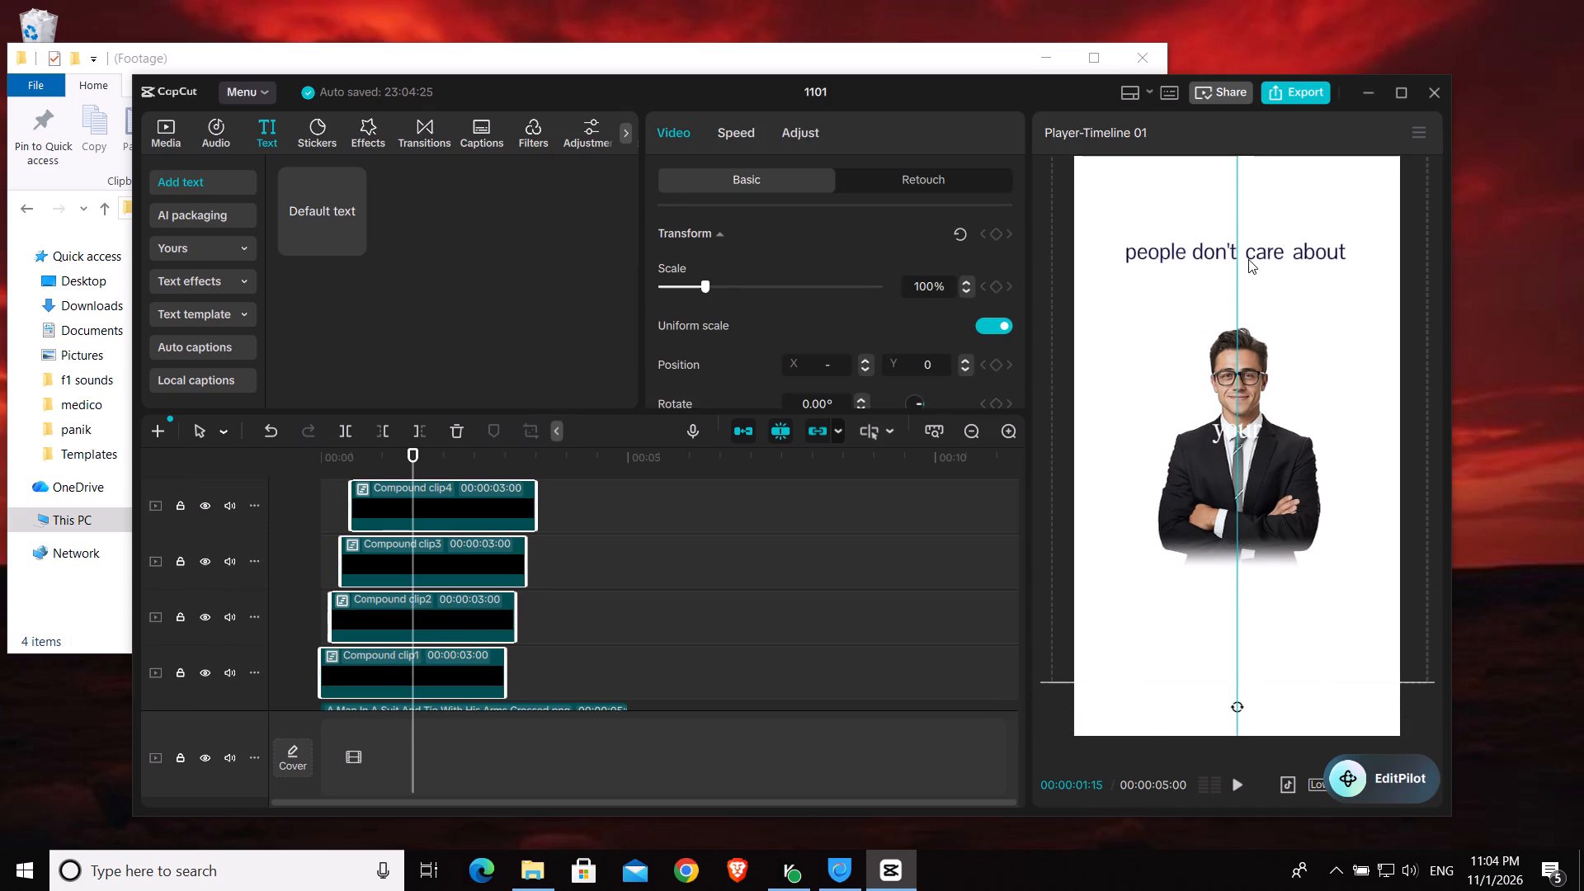
pyautogui.moveTo(1248, 259); pyautogui.dragTo(1249, 247)
# Move the "your" text up in the frame, centred directly beneath the "people don't care about" line.
pyautogui.scroll(3, 549, 584)
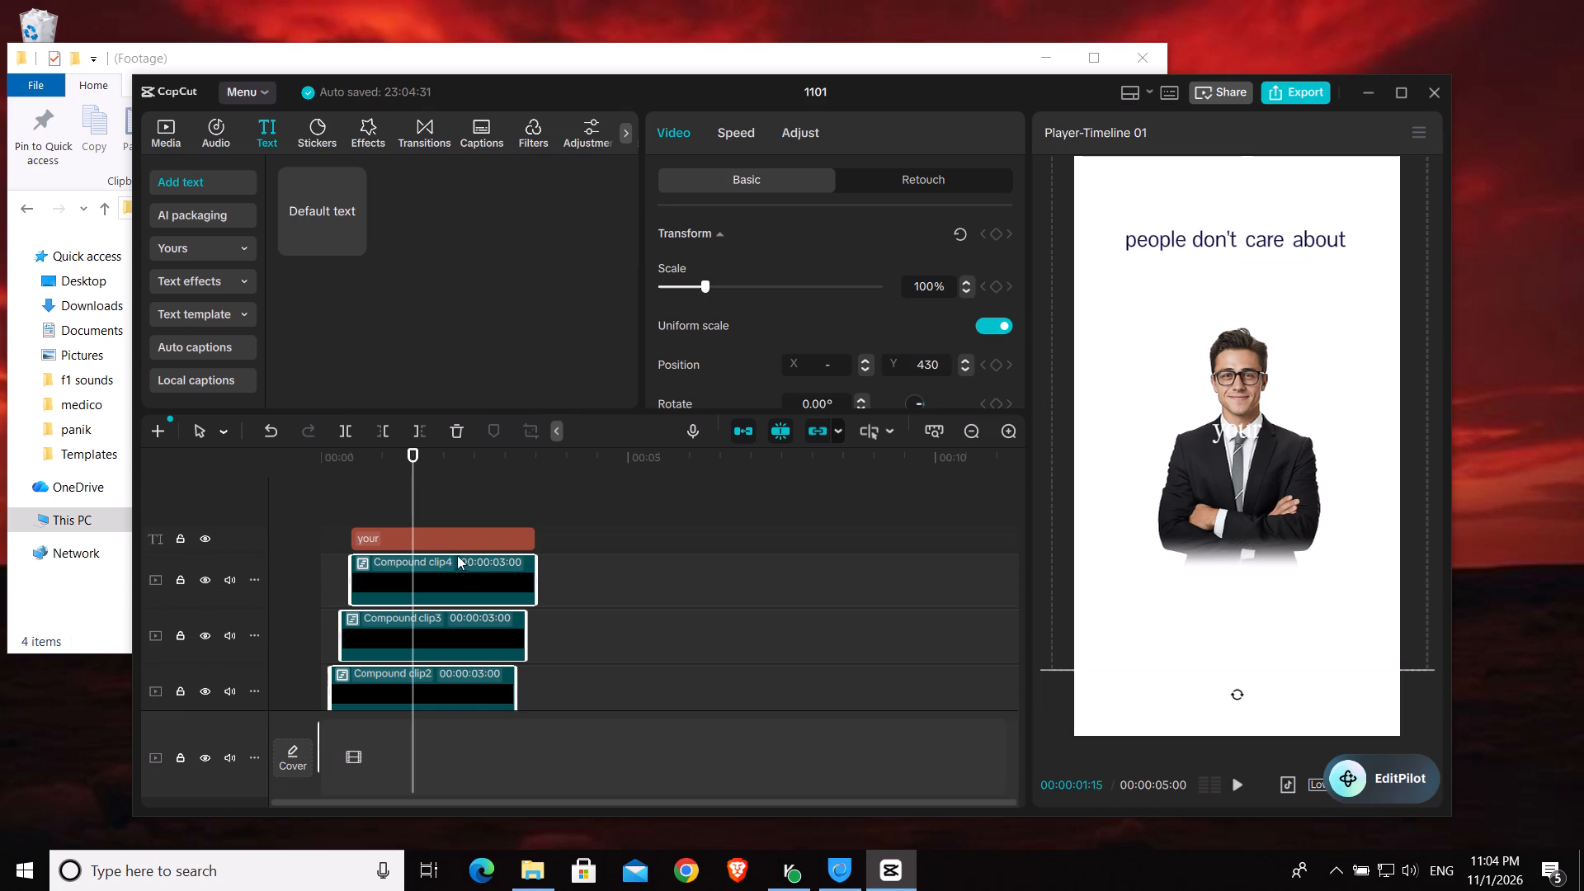
pyautogui.click(450, 539)
pyautogui.moveTo(1241, 433); pyautogui.dragTo(1246, 336)
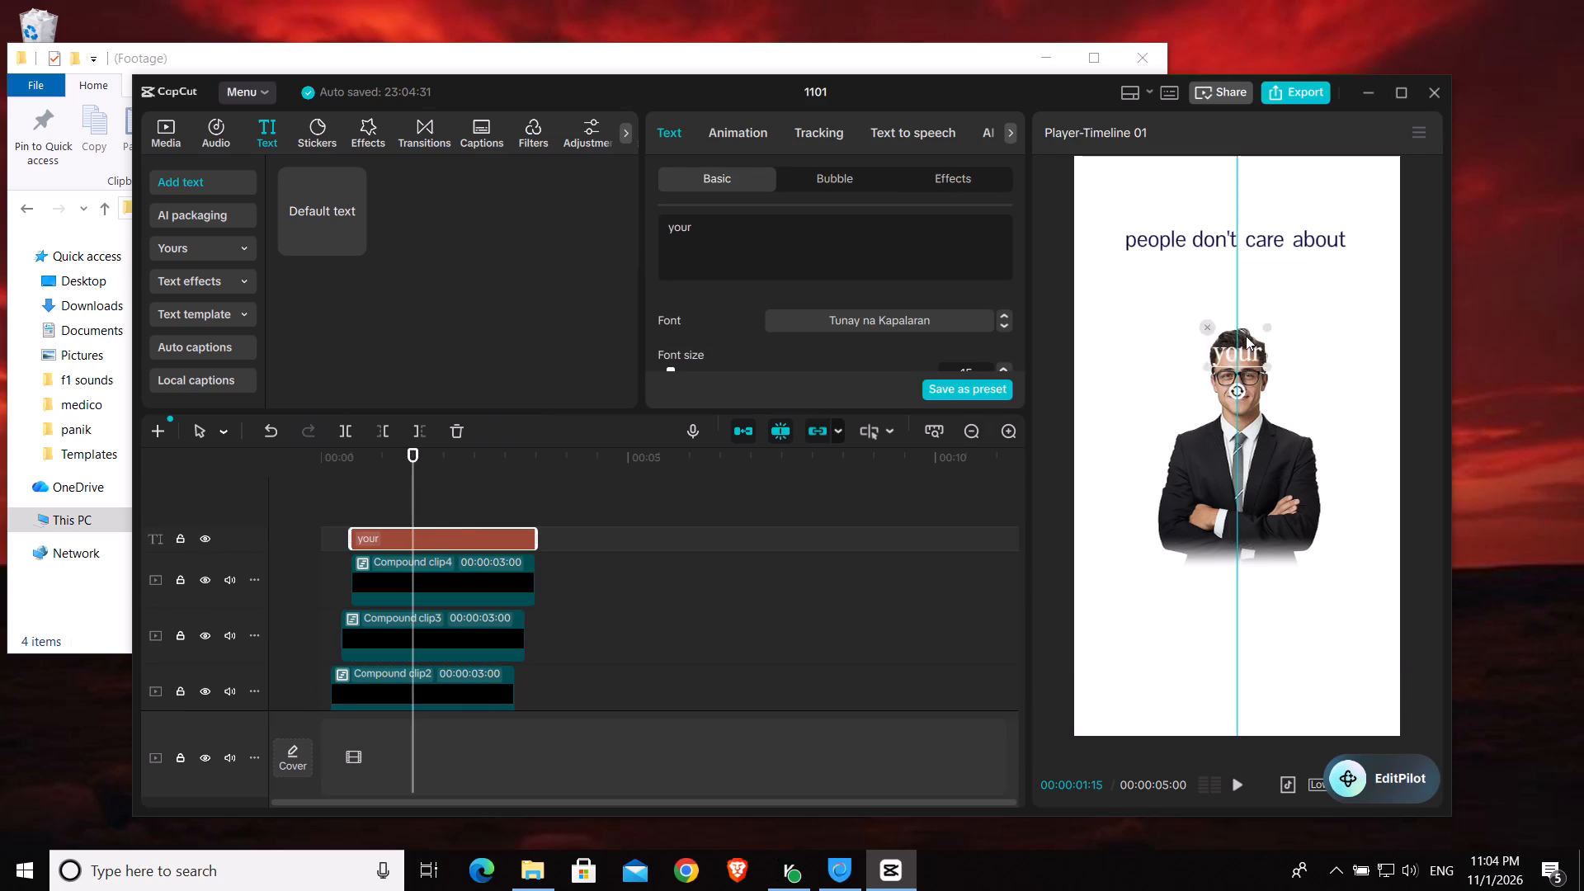
pyautogui.moveTo(1246, 336); pyautogui.dragTo(1239, 266)
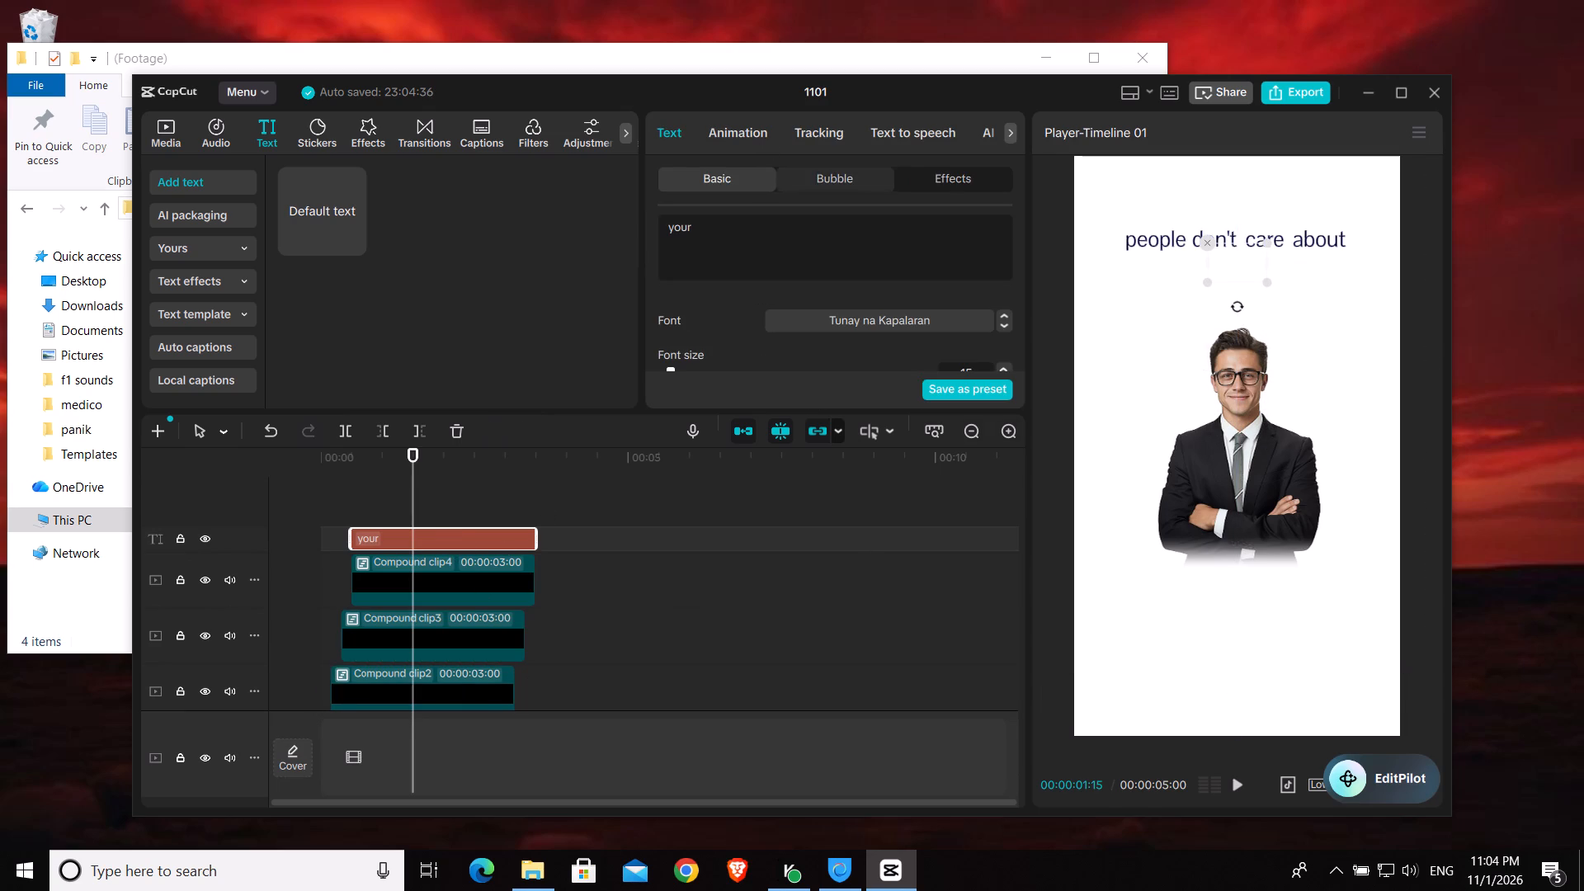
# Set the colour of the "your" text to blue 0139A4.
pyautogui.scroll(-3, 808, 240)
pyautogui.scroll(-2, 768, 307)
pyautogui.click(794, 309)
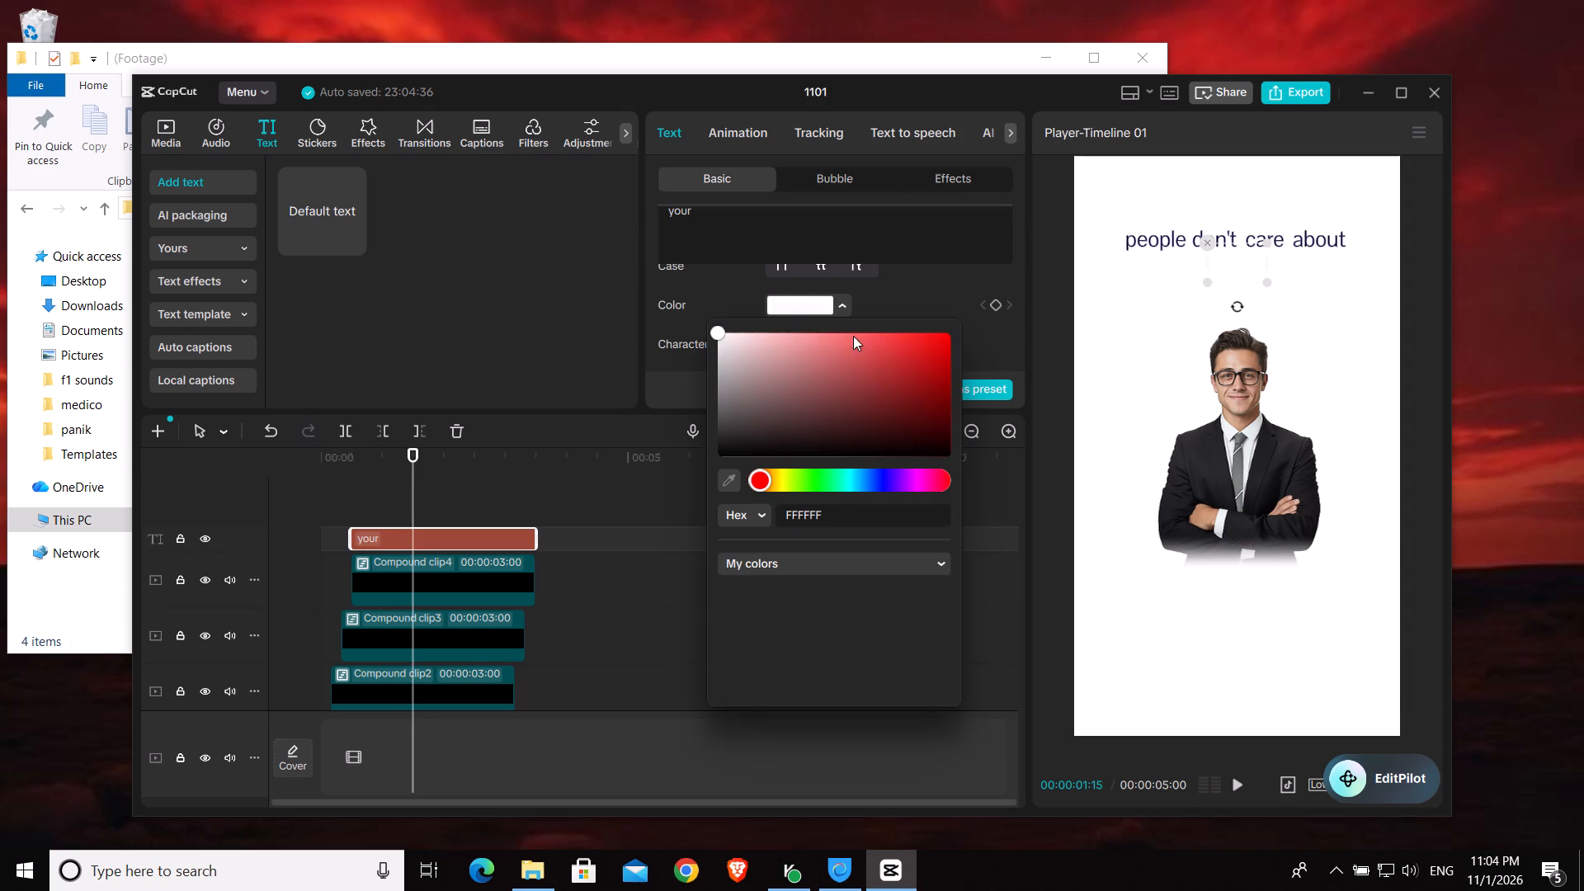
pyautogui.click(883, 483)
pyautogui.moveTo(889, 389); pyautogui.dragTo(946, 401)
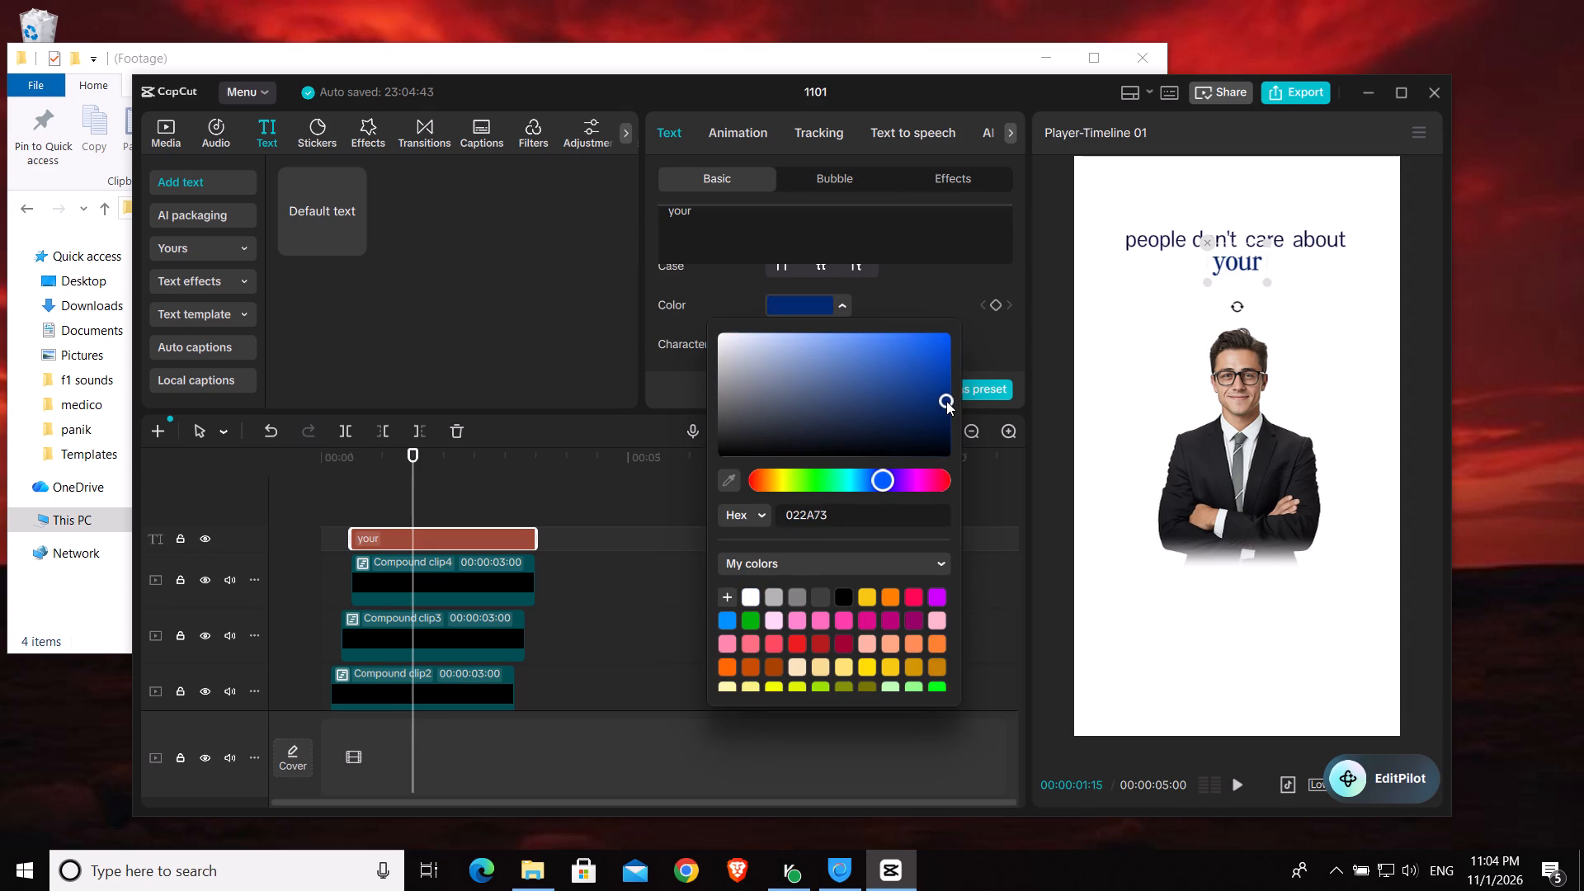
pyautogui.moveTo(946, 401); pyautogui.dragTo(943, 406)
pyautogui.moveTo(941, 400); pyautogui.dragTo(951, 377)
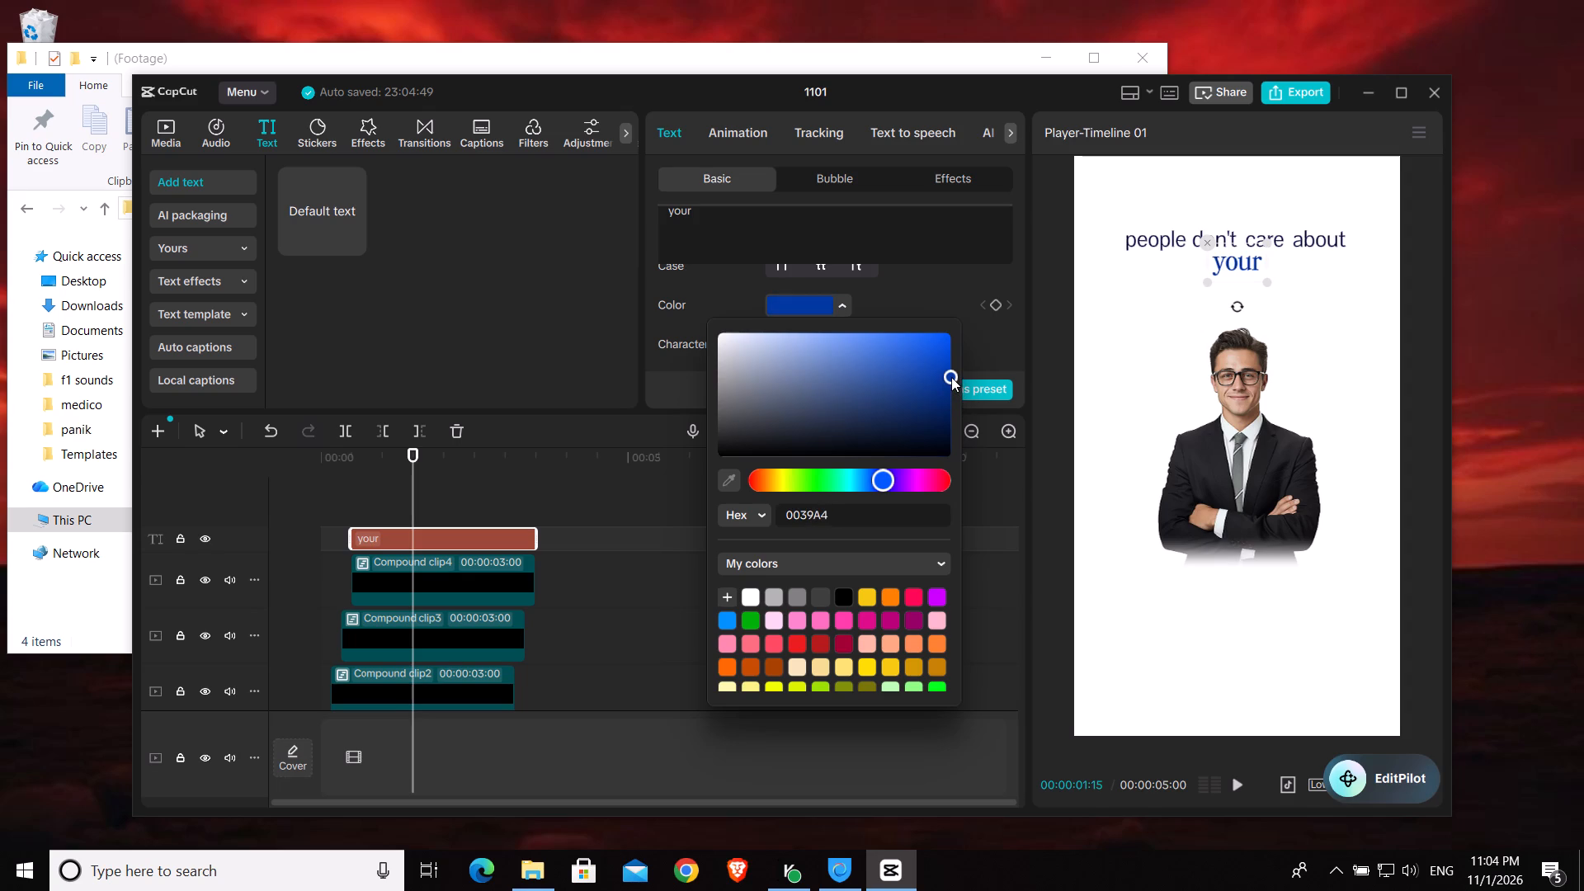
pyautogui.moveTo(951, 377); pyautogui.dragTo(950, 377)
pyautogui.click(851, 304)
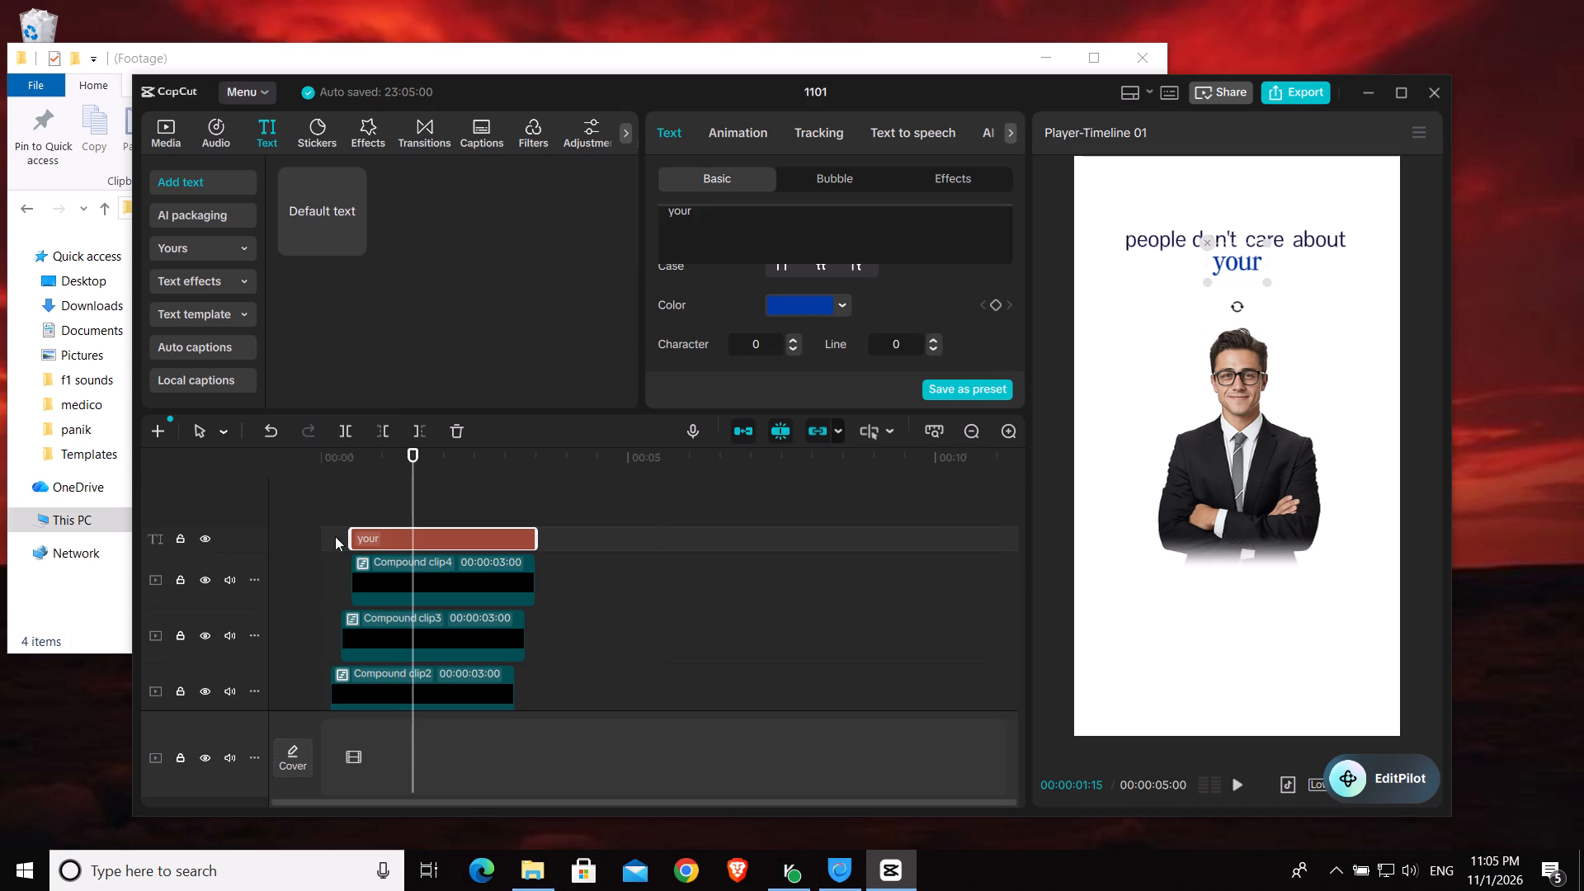
# Shift the "your" clip five frames later on its track so it starts at 00:00:00:20.
pyautogui.click(391, 533)
pyautogui.click(351, 511)
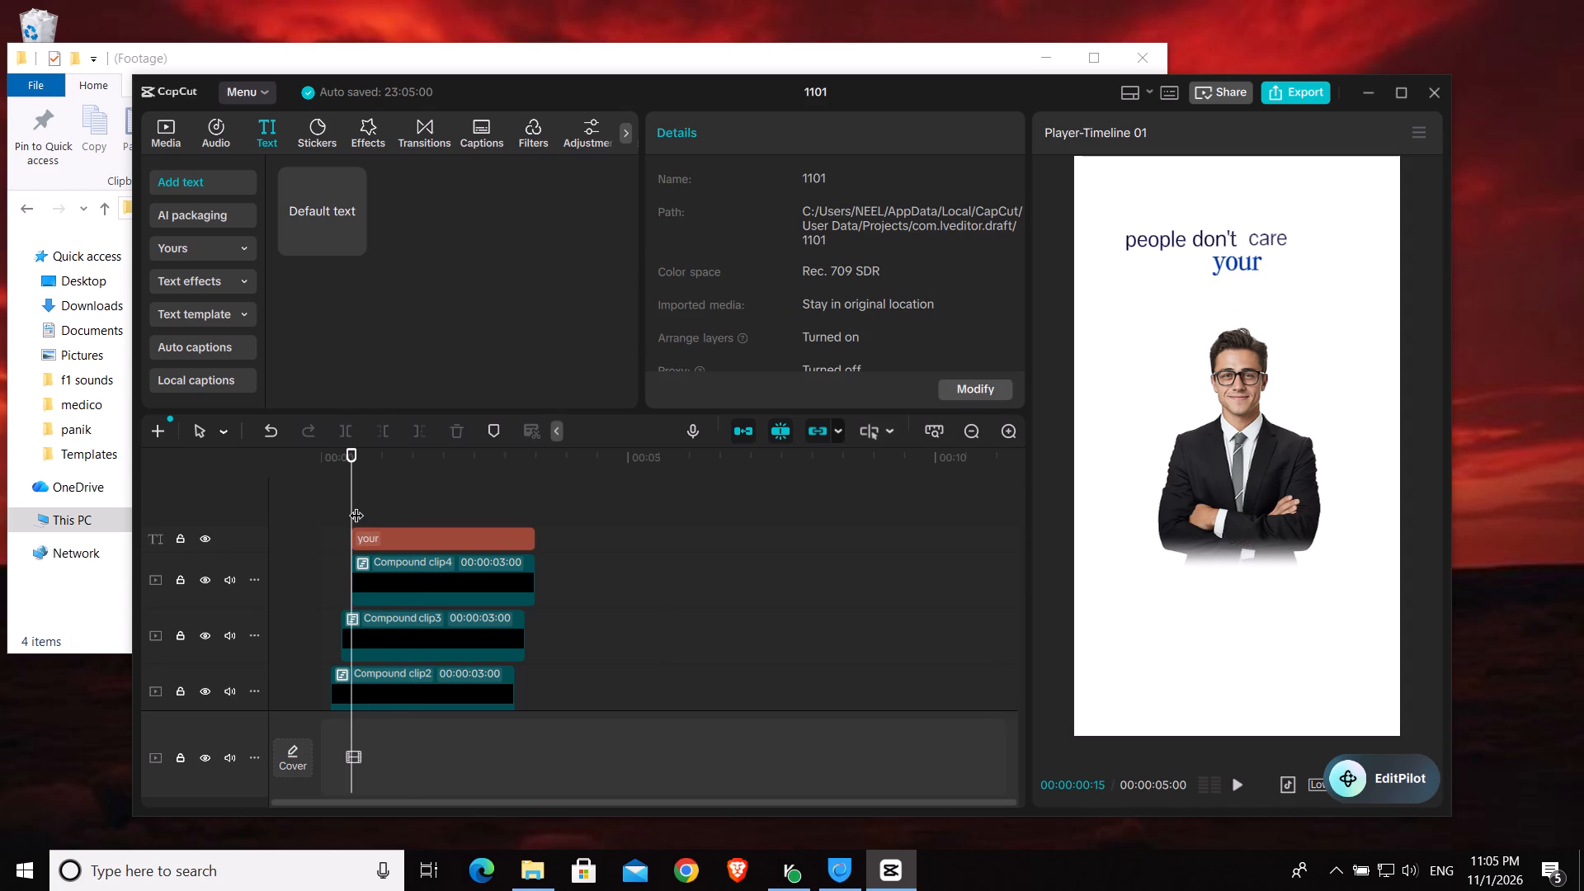
pyautogui.press('Right')
pyautogui.press('Right')
pyautogui.press('Right')
pyautogui.press('Right')
pyautogui.press('Right')
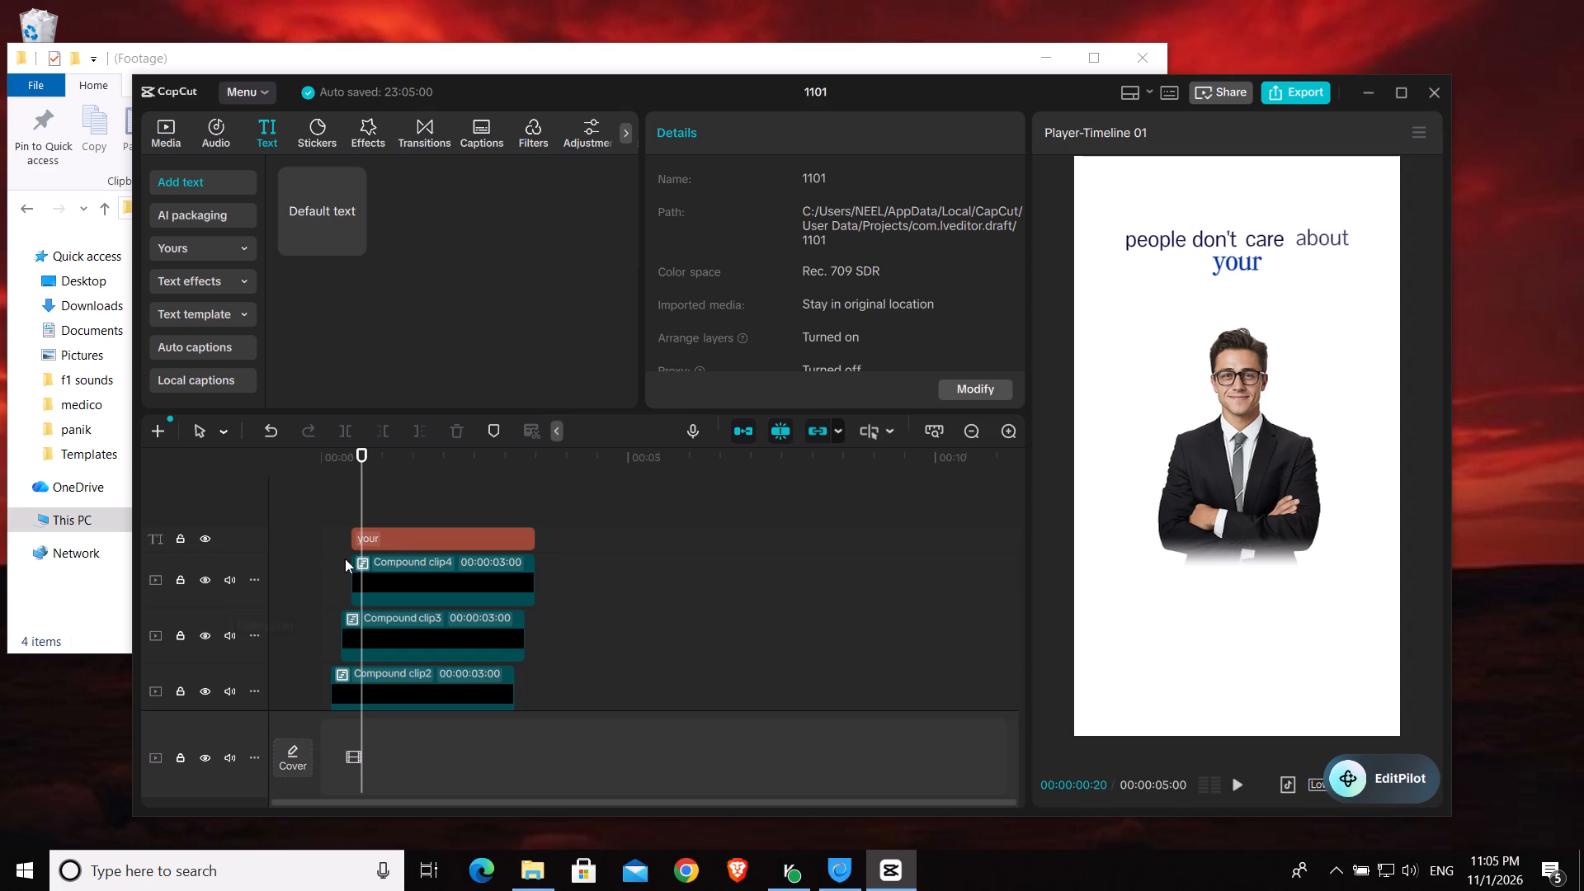
pyautogui.moveTo(396, 540); pyautogui.dragTo(407, 540)
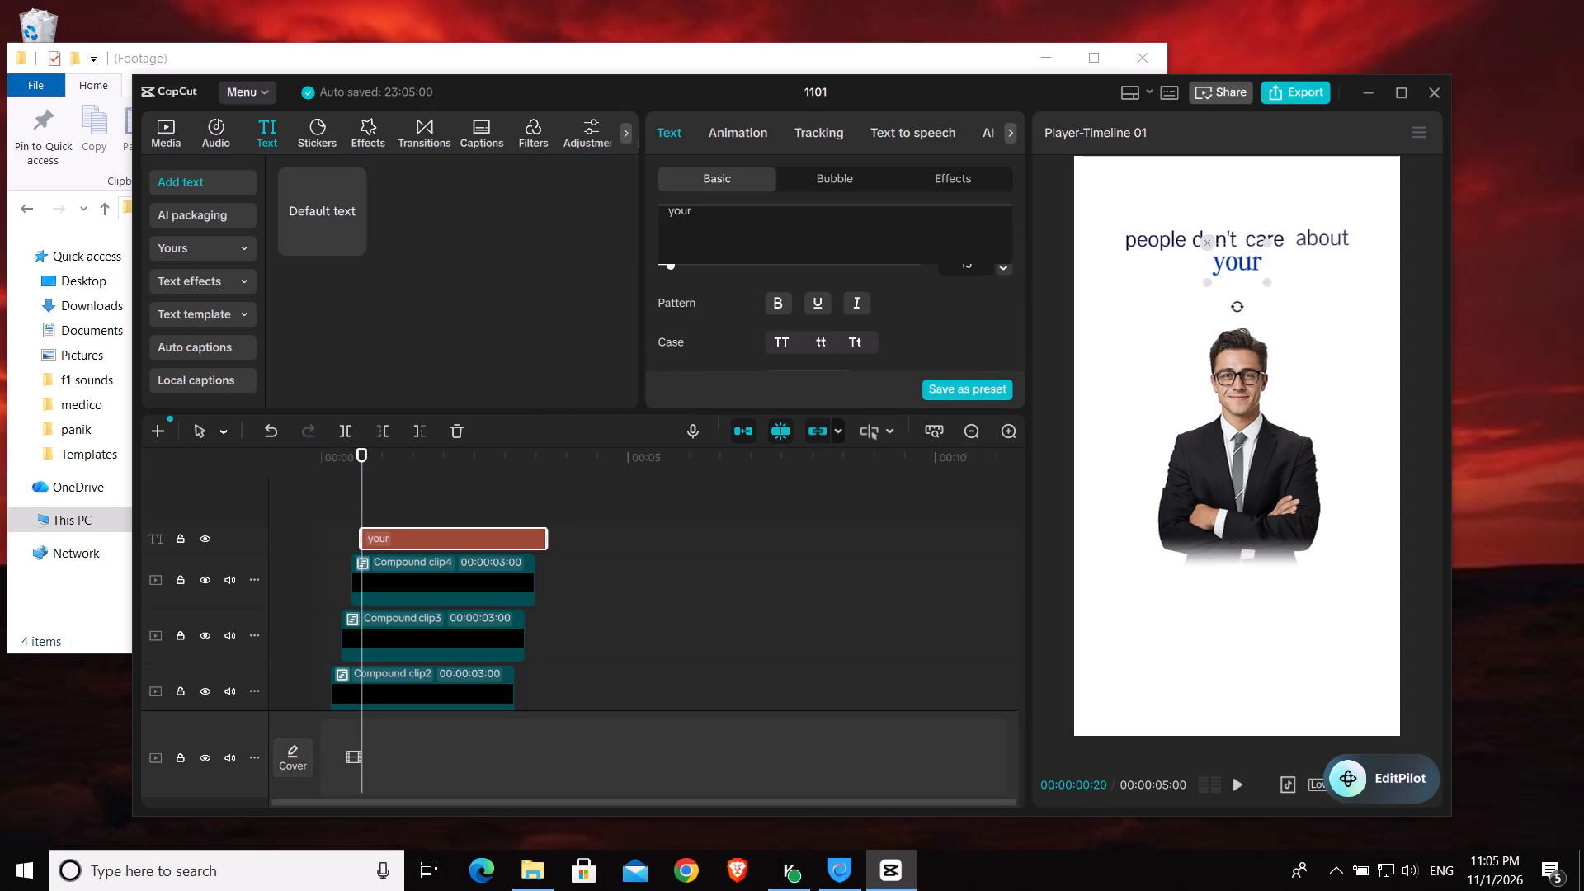
# Search the In animations for "fade in", apply the first Fade In to the "your" text, and play it from the clip's start.
pyautogui.click(756, 135)
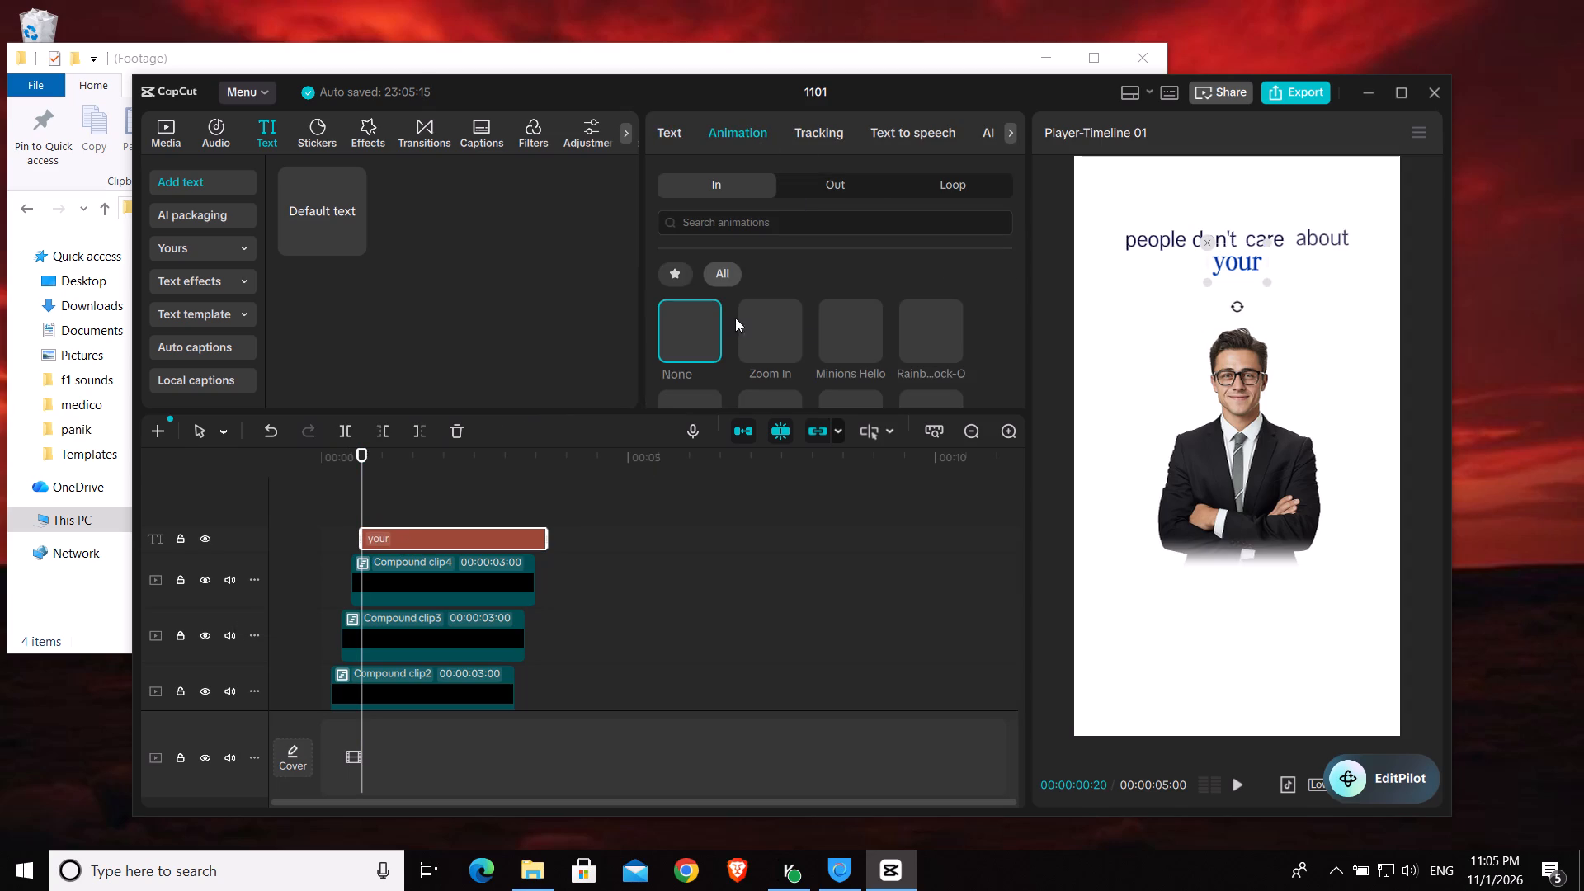
pyautogui.scroll(-1, 823, 342)
pyautogui.scroll(1, 771, 329)
pyautogui.scroll(-1, 858, 332)
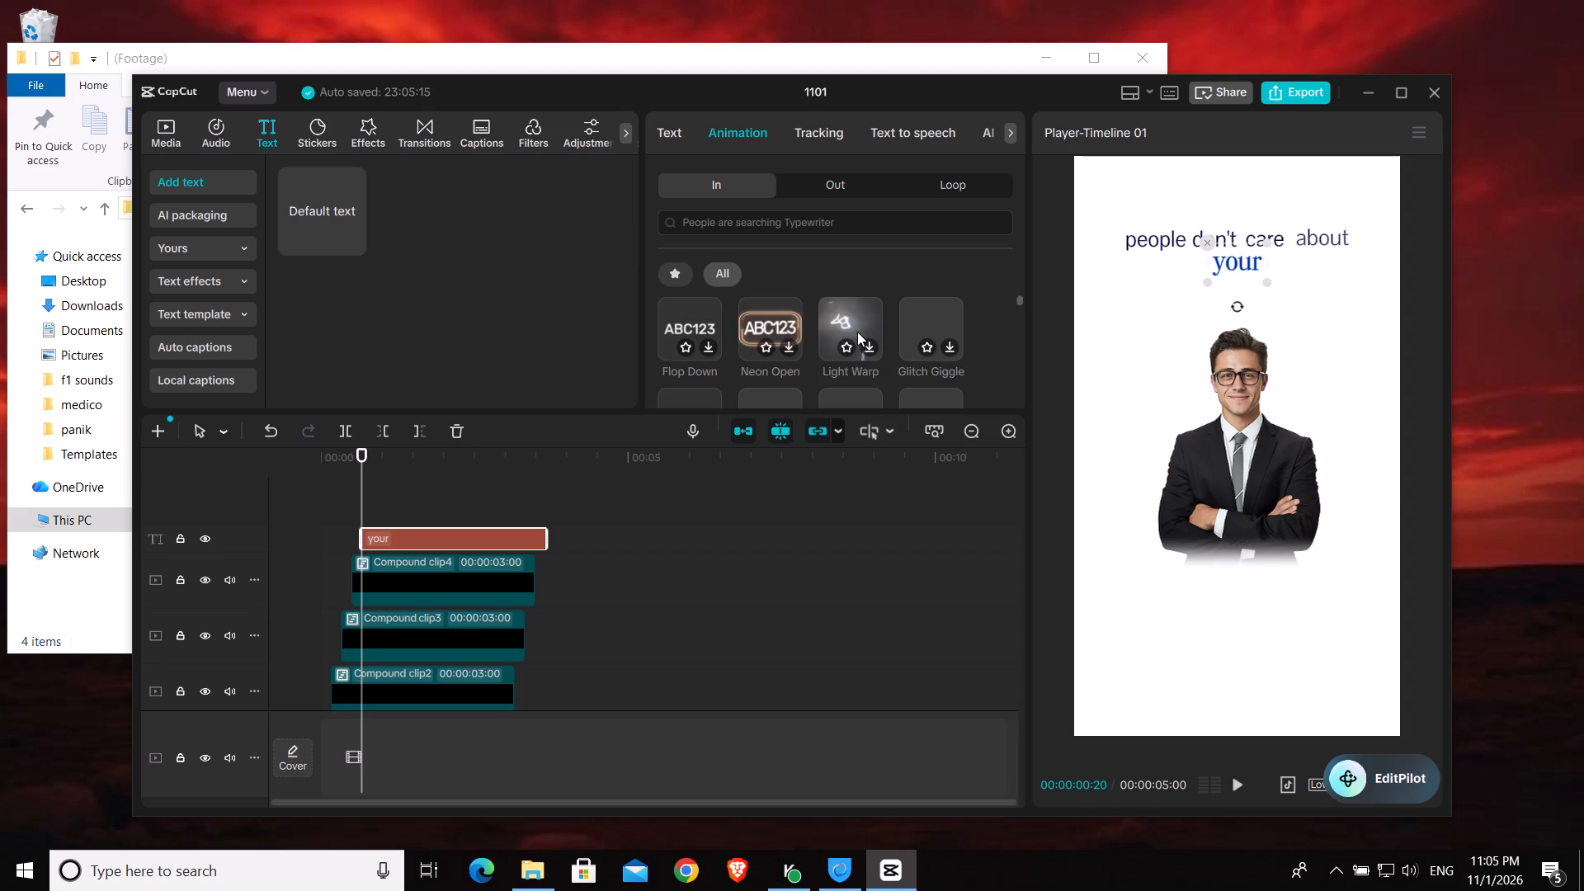
pyautogui.scroll(-3, 857, 332)
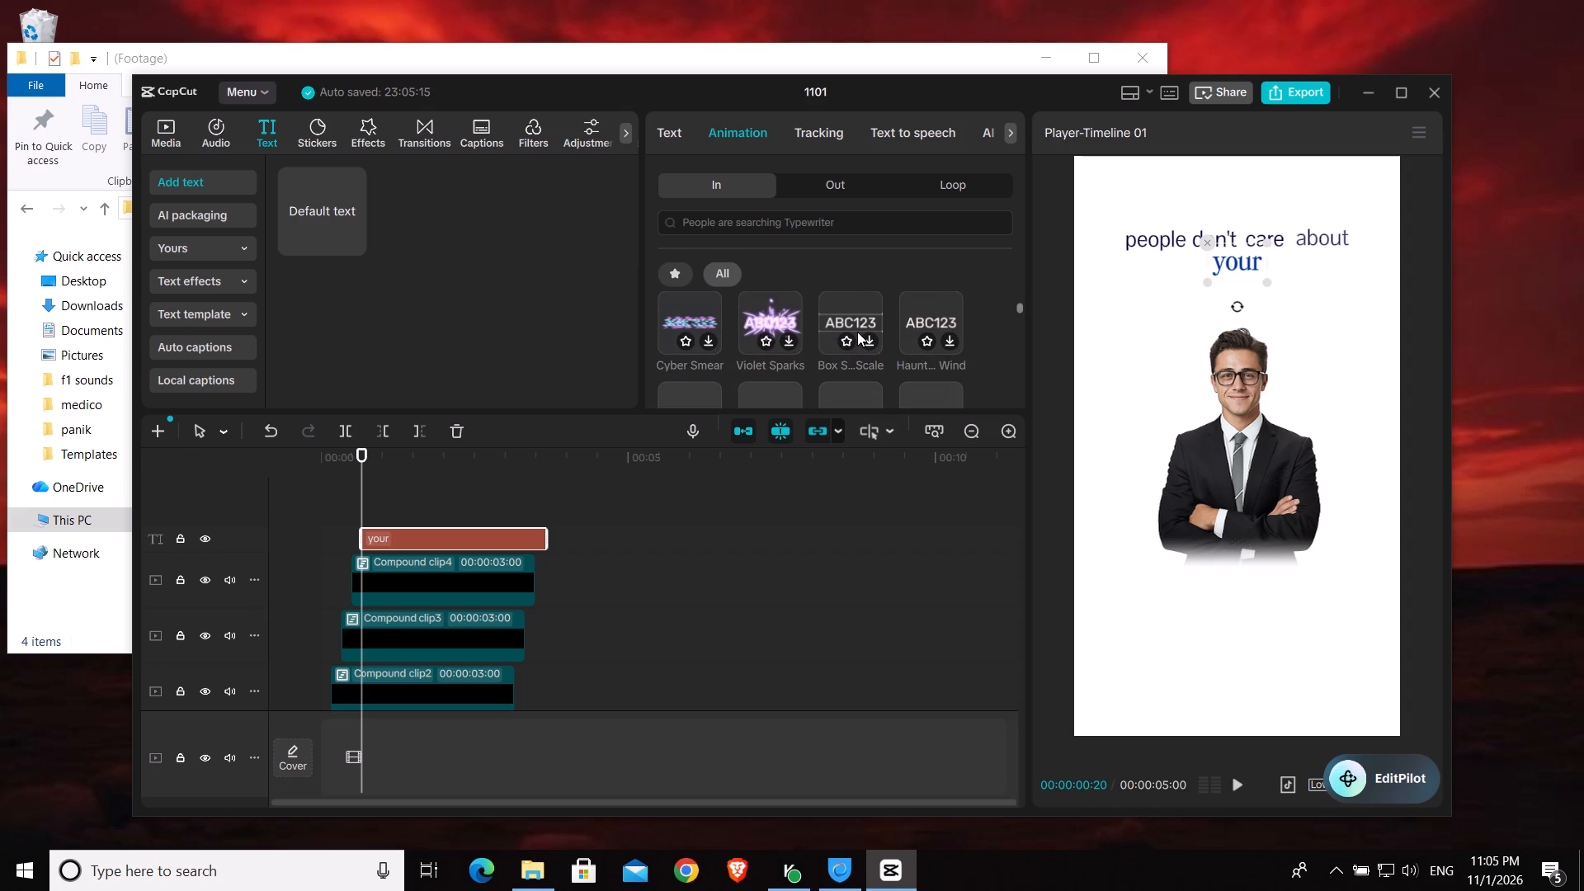
pyautogui.scroll(-1, 857, 332)
pyautogui.scroll(7, 857, 332)
pyautogui.click(790, 226)
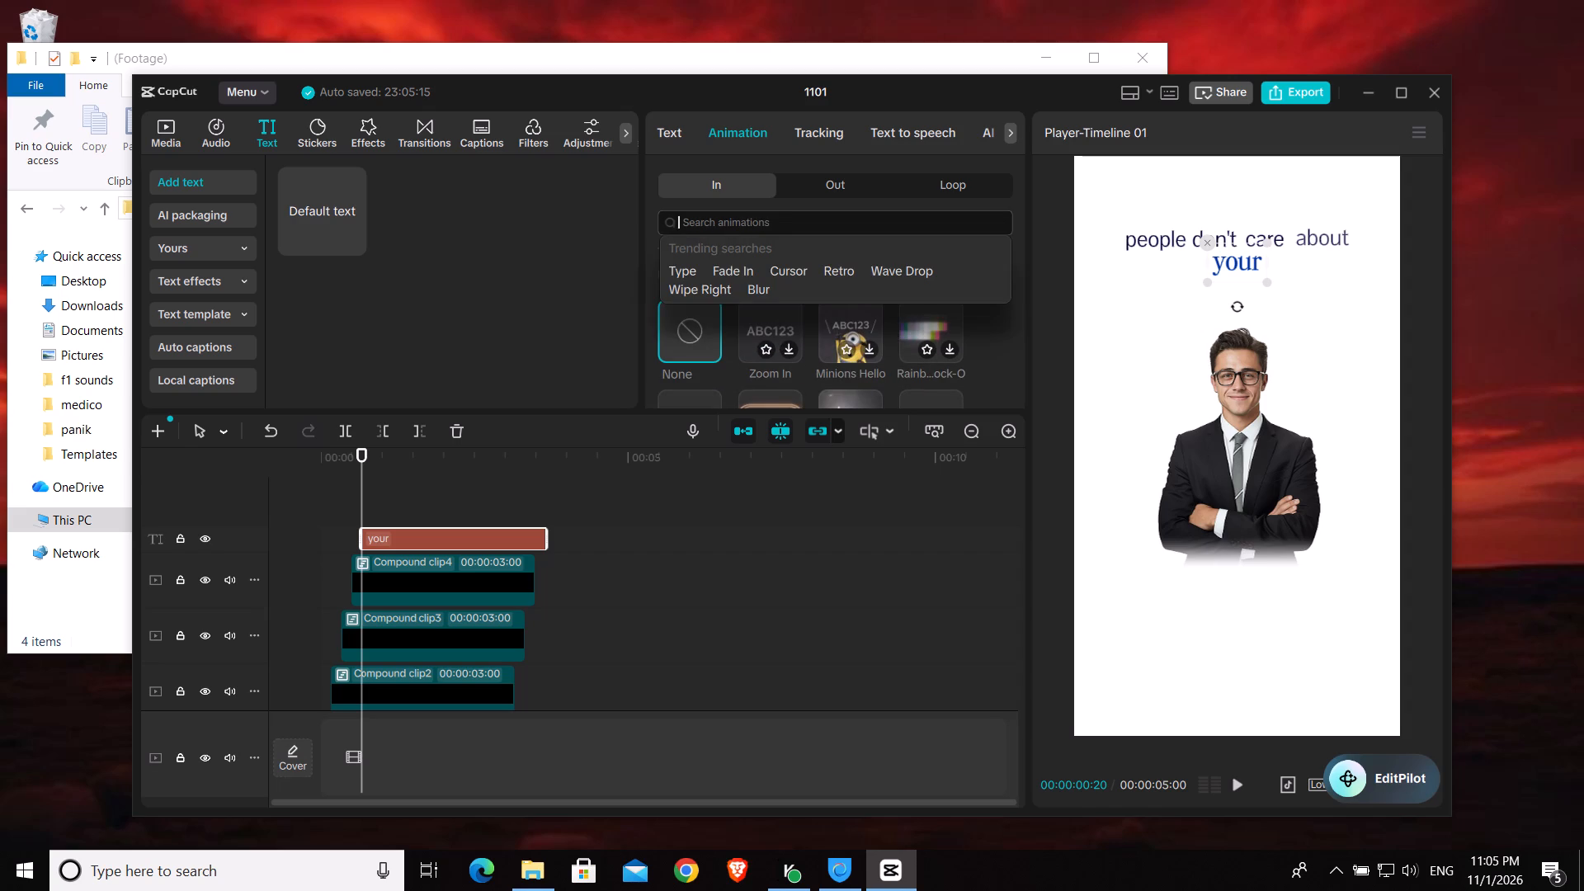
pyautogui.write('fade i')
pyautogui.press('n')
pyautogui.press('Return')
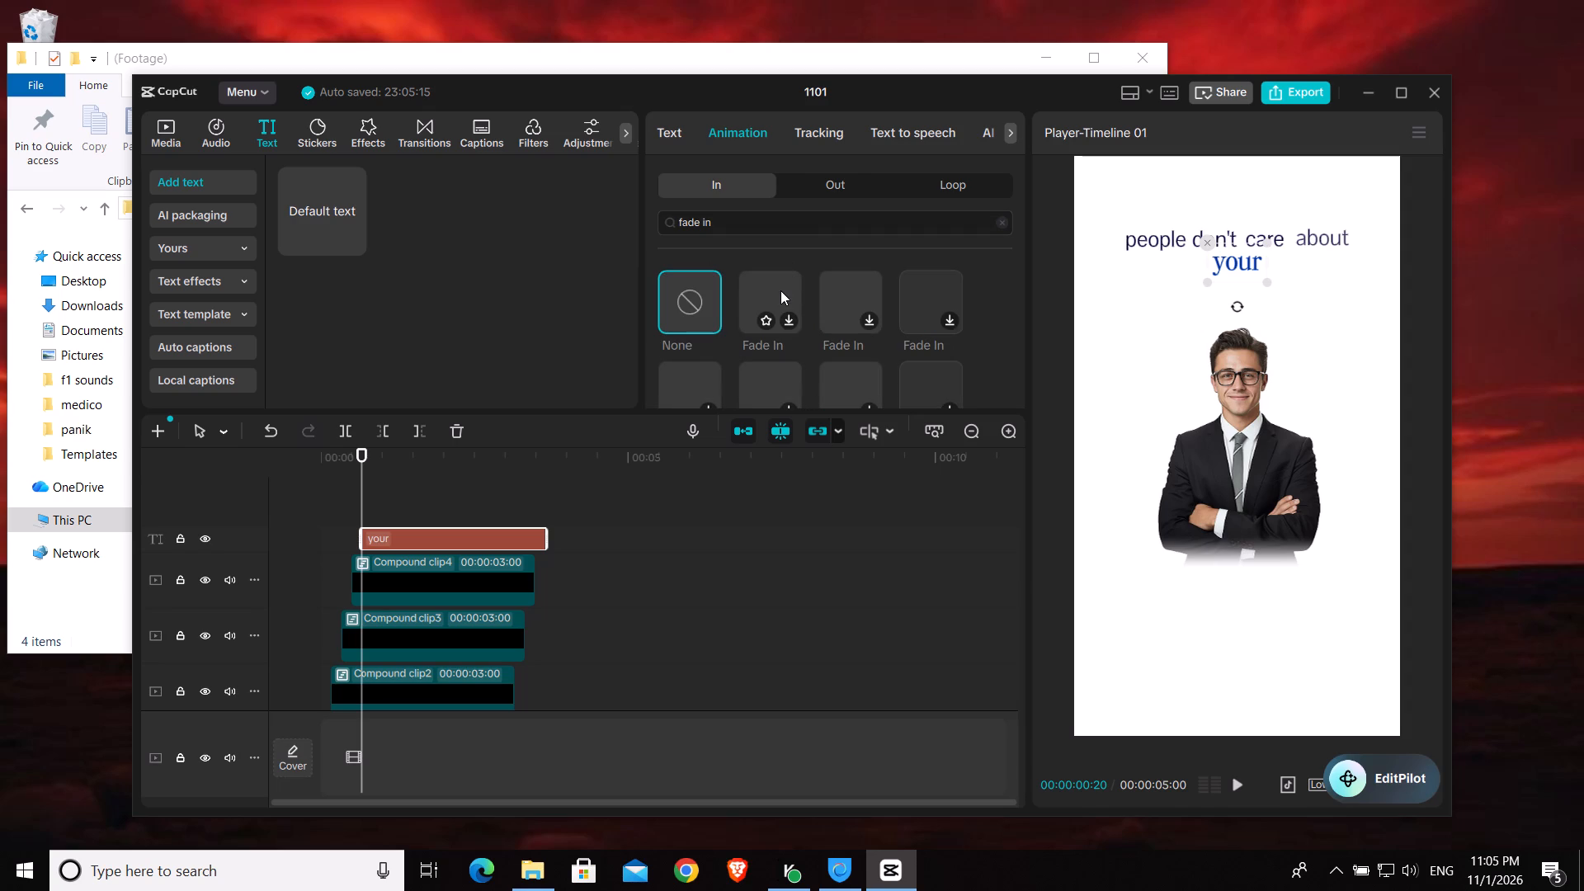
pyautogui.click(780, 290)
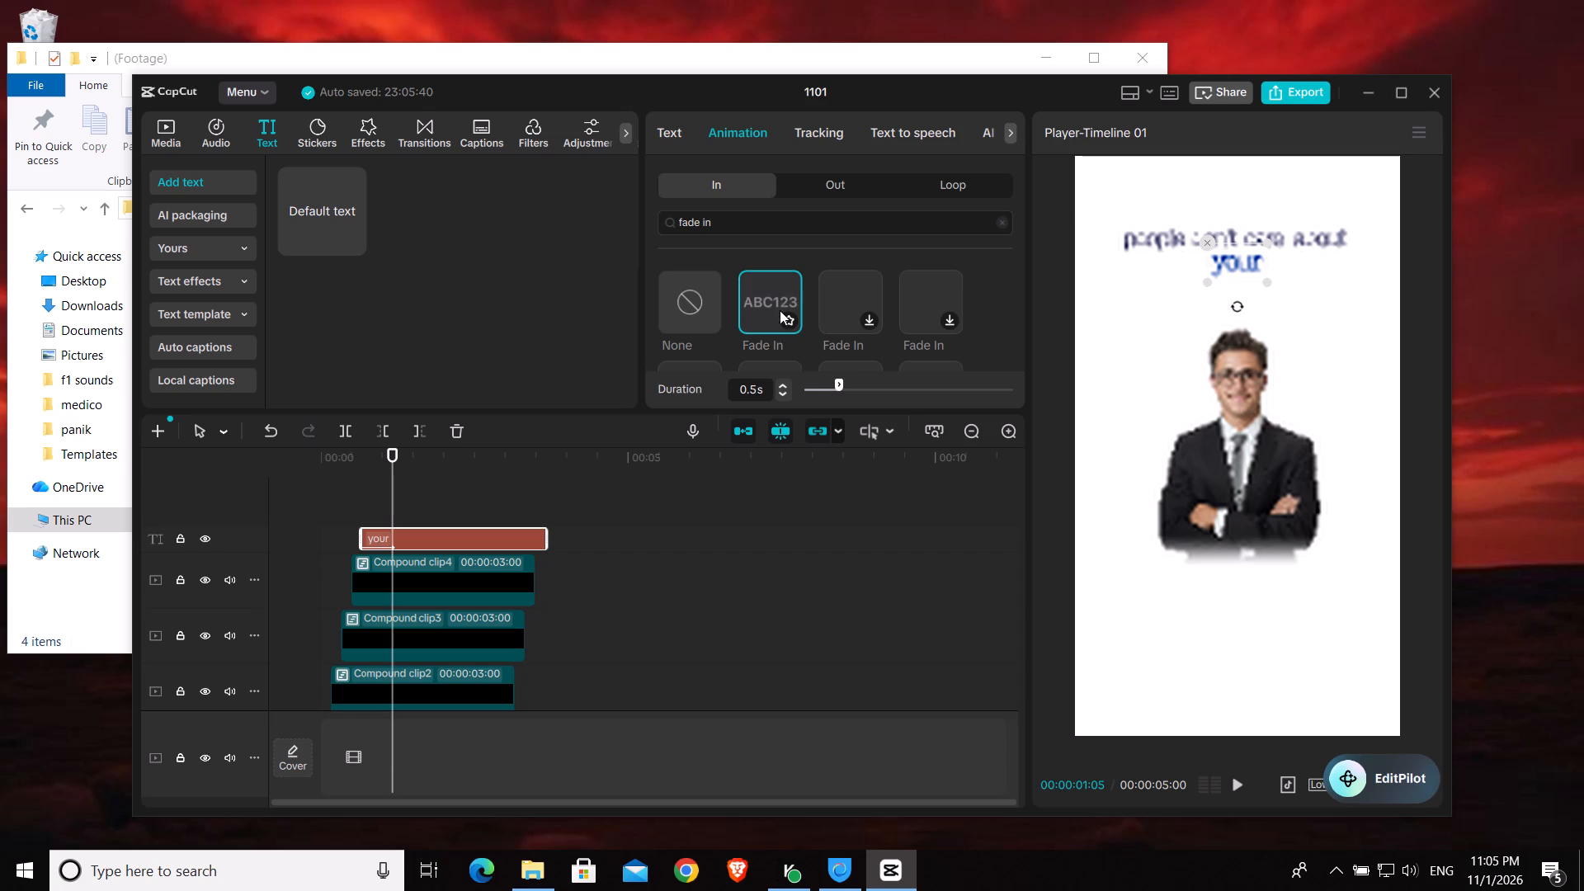
pyautogui.click(364, 505)
pyautogui.press('space')
pyautogui.press('space')
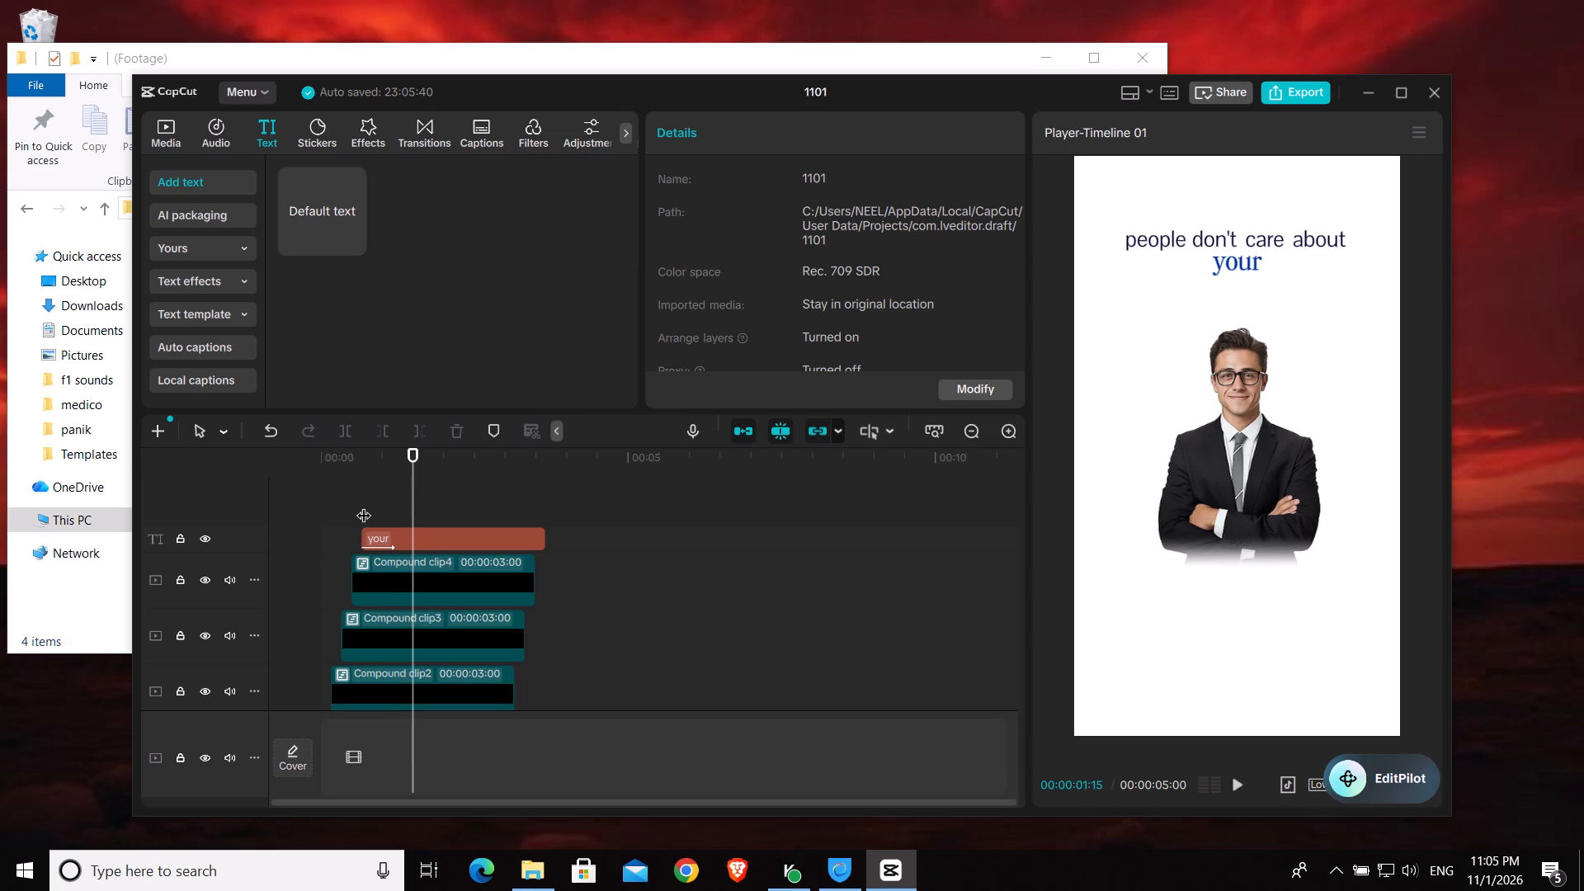
# Add a default text clip on a new top track at 00:00:00:25 and change its text to "service".
pyautogui.click(364, 497)
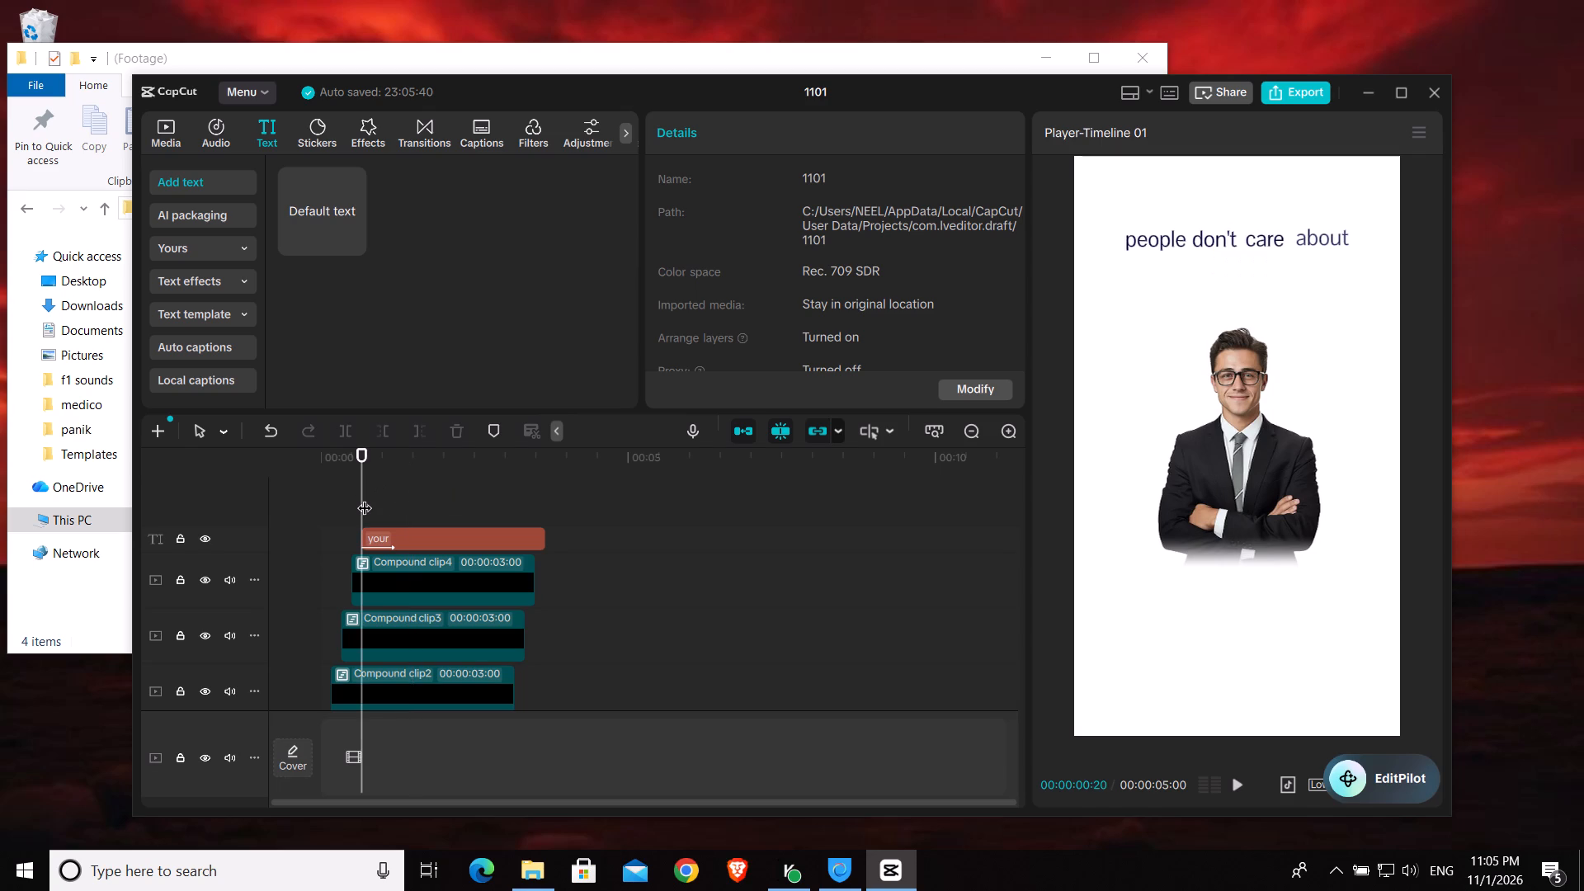
pyautogui.press('Right')
pyautogui.press('Right')
pyautogui.press('Right')
pyautogui.press('Right')
pyautogui.press('Right')
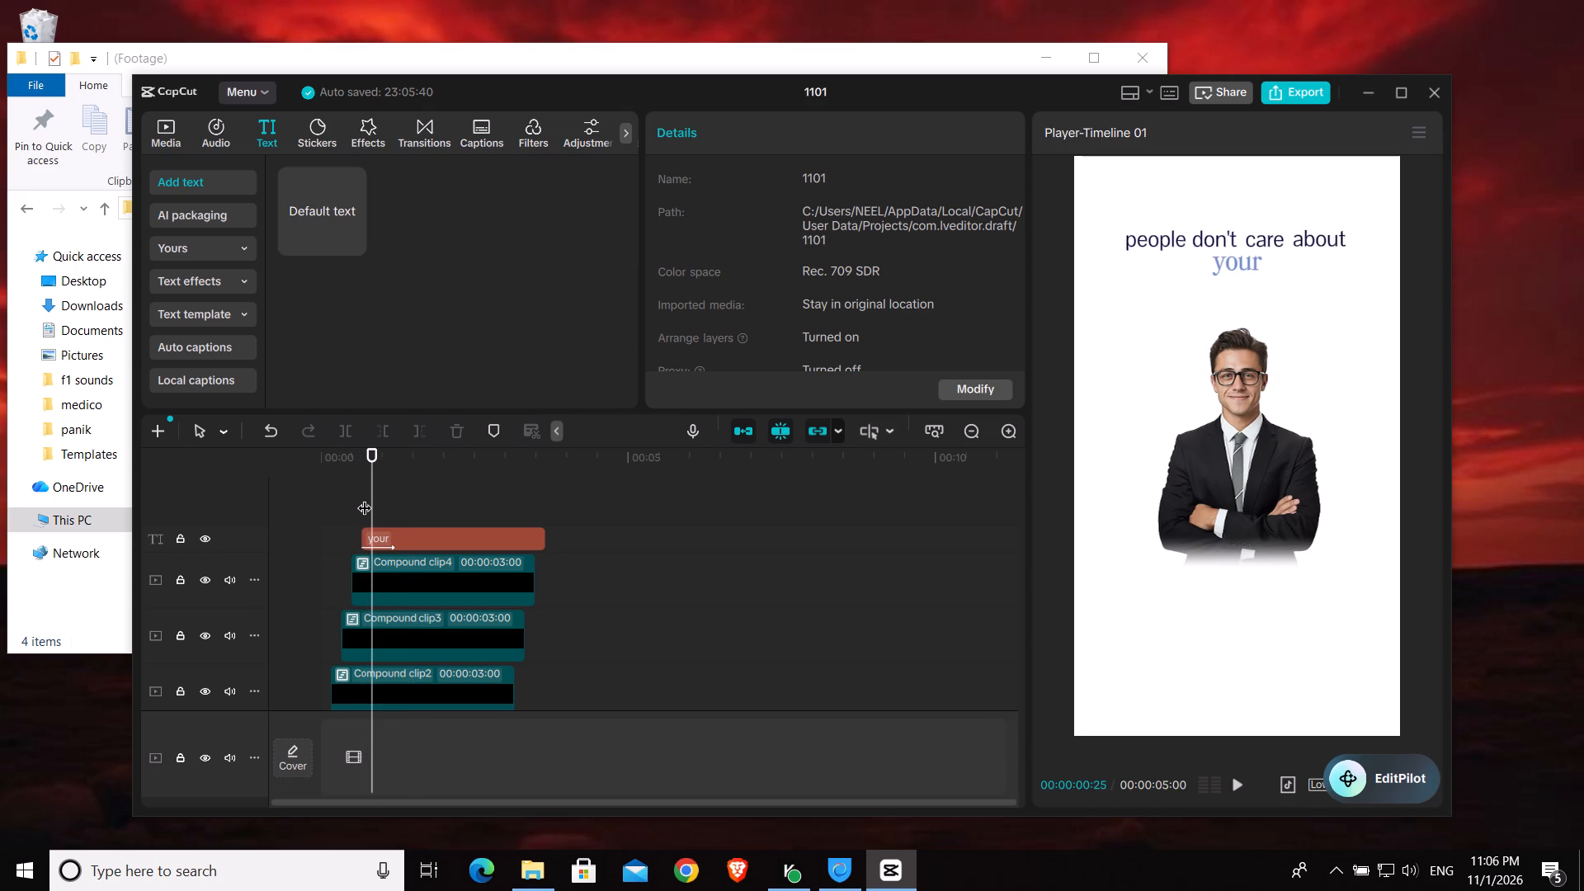
pyautogui.click(353, 238)
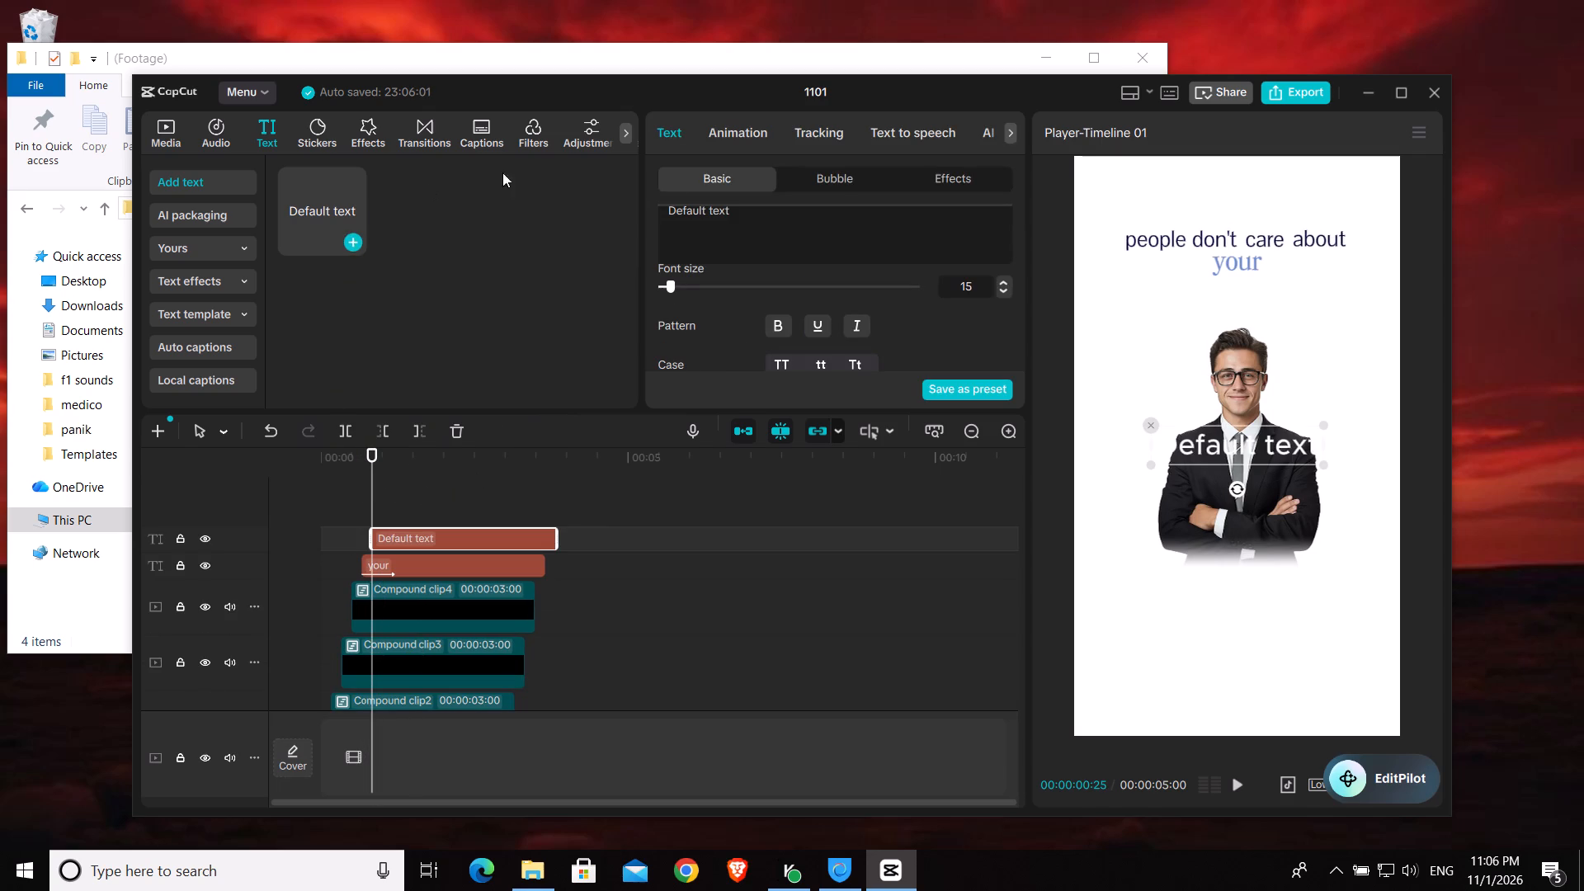
pyautogui.tripleClick(748, 226)
pyautogui.write('service')
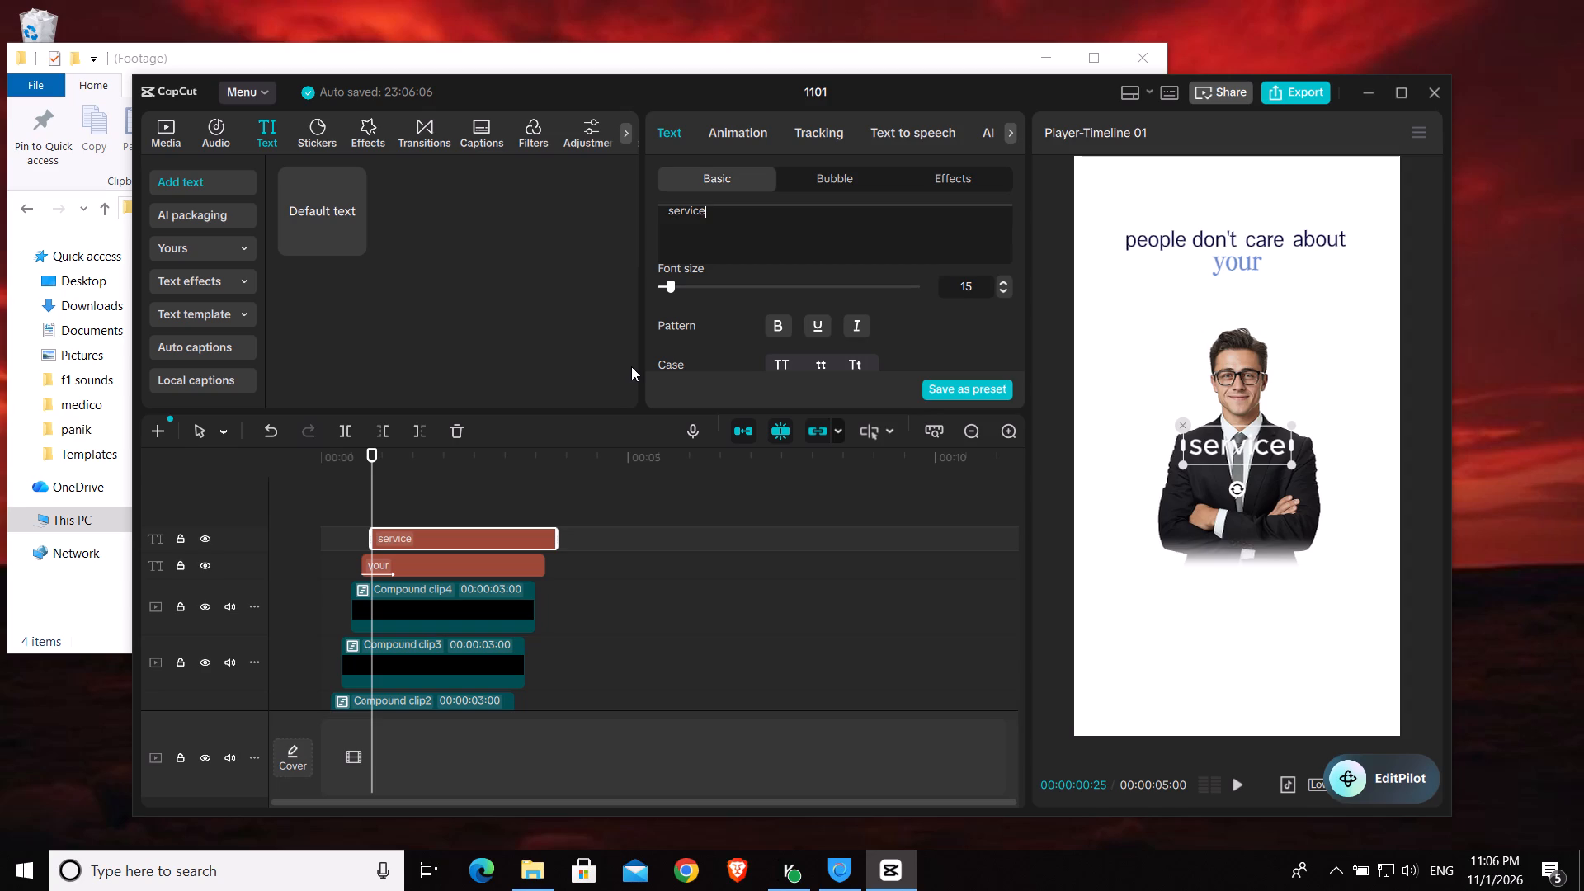
# Recolour the "your" text dark navy 1E2452 by sampling the colour of the word "people" in the preview.
pyautogui.click(465, 564)
pyautogui.scroll(-1, 841, 295)
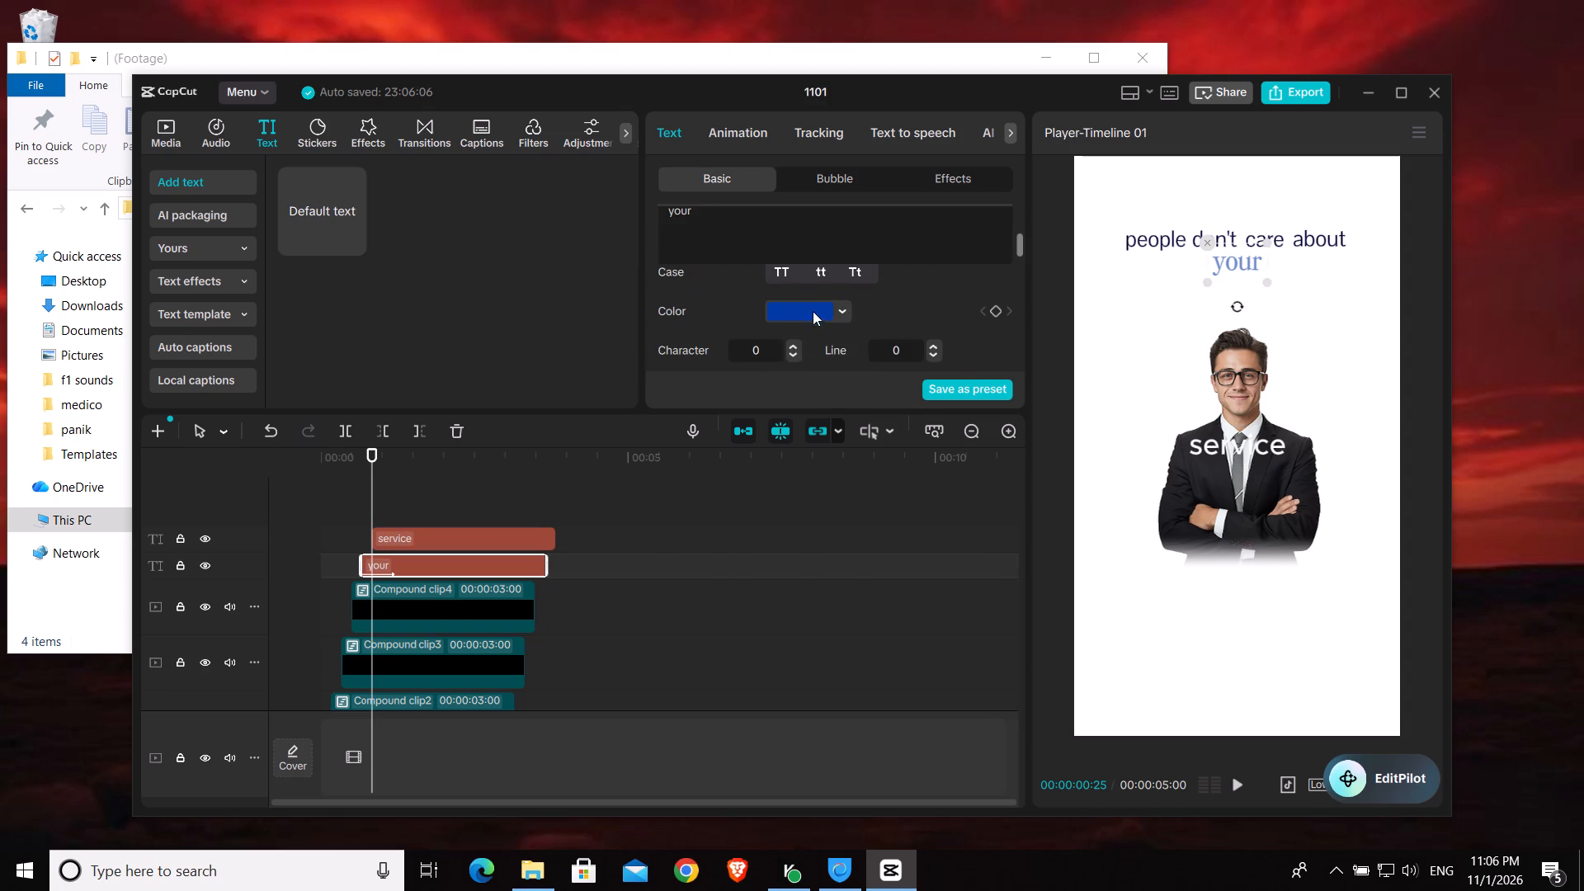
pyautogui.click(809, 307)
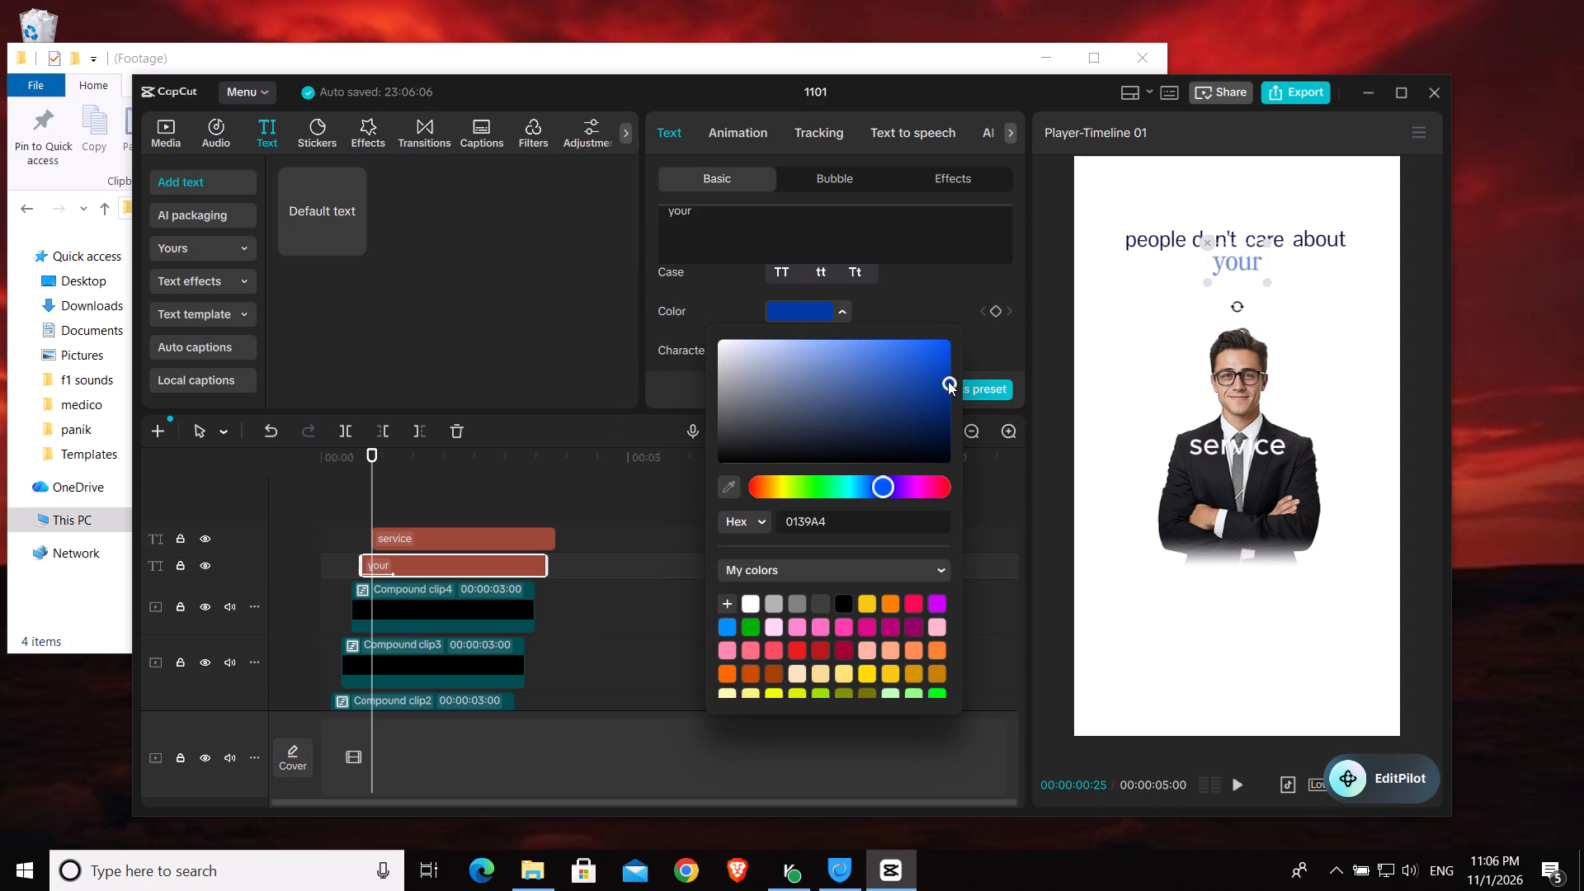
pyautogui.moveTo(952, 387); pyautogui.dragTo(946, 400)
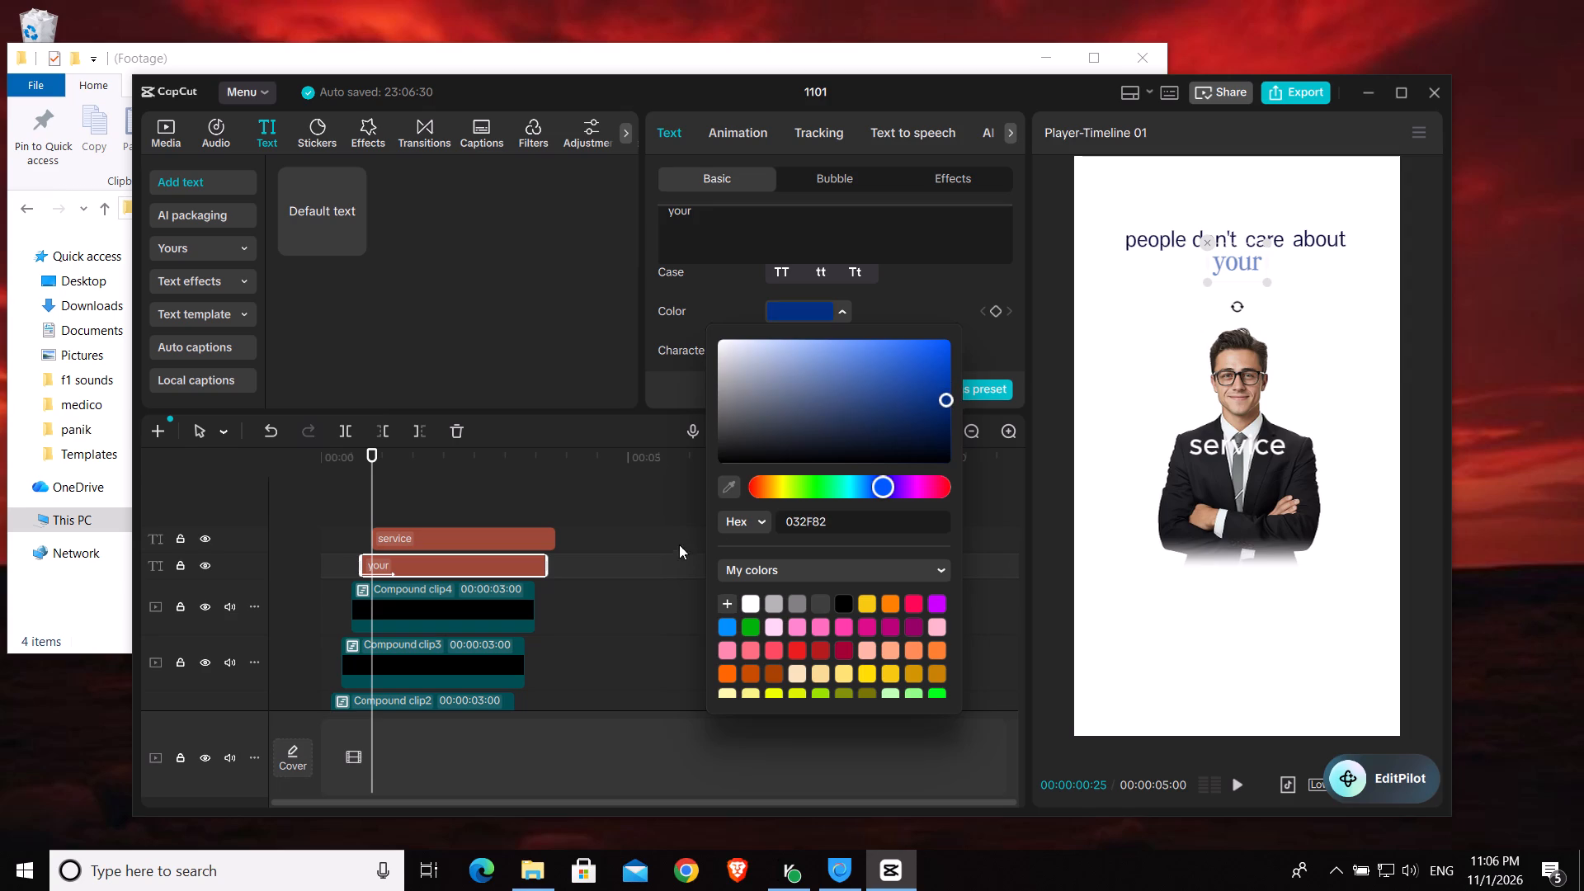
pyautogui.click(735, 487)
pyautogui.click(1181, 241)
pyautogui.click(899, 309)
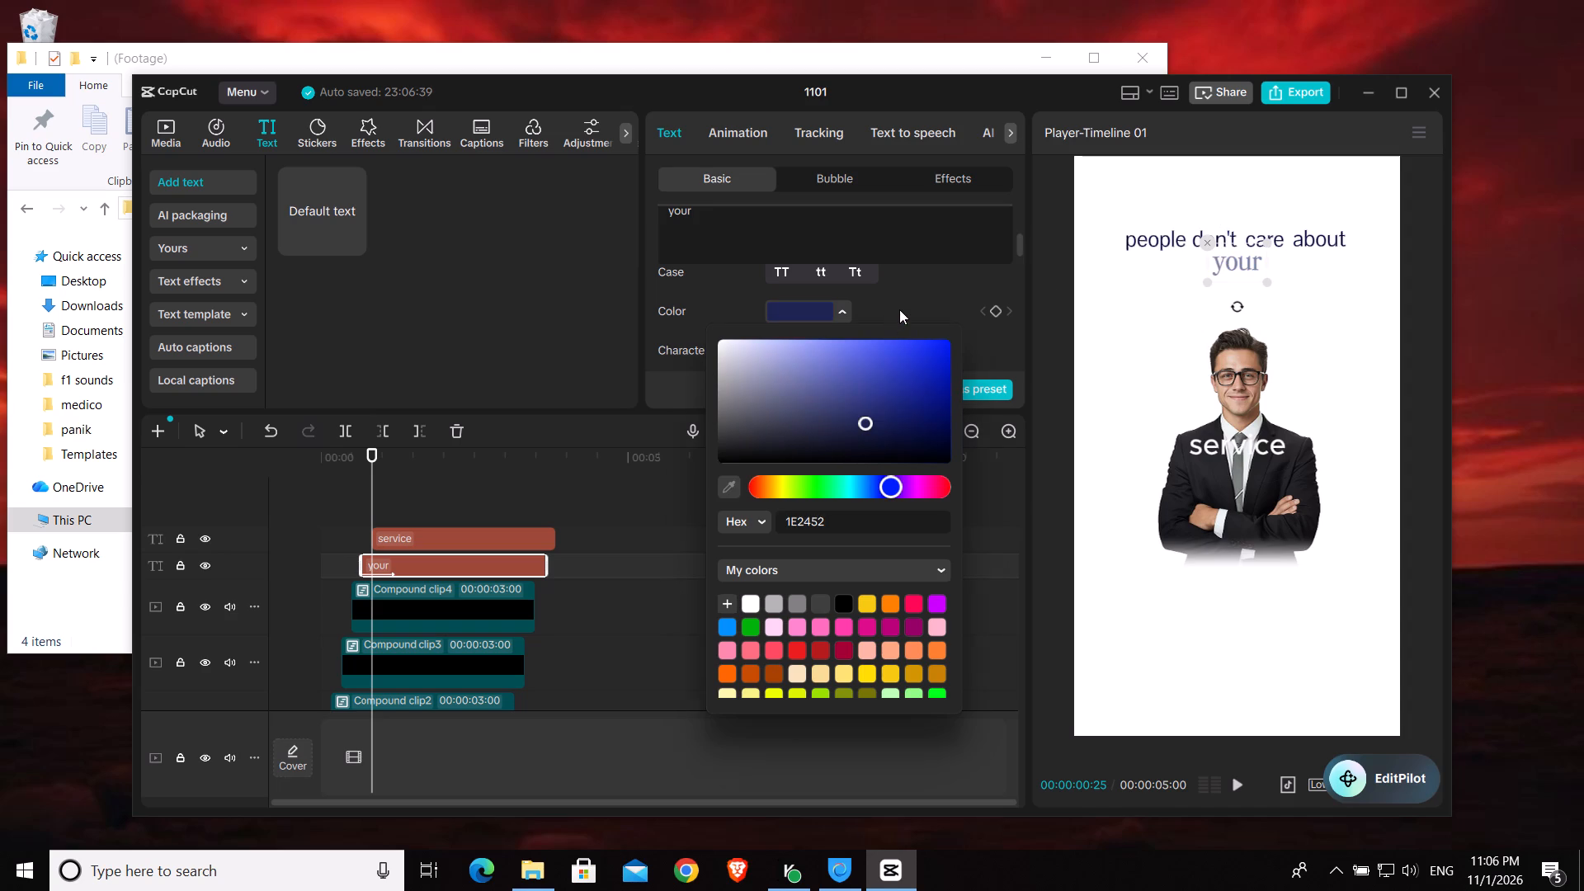
# Recolour the "service" text dark blue 323861 by sampling the colour of the word "don't" in the preview.
pyautogui.click(441, 532)
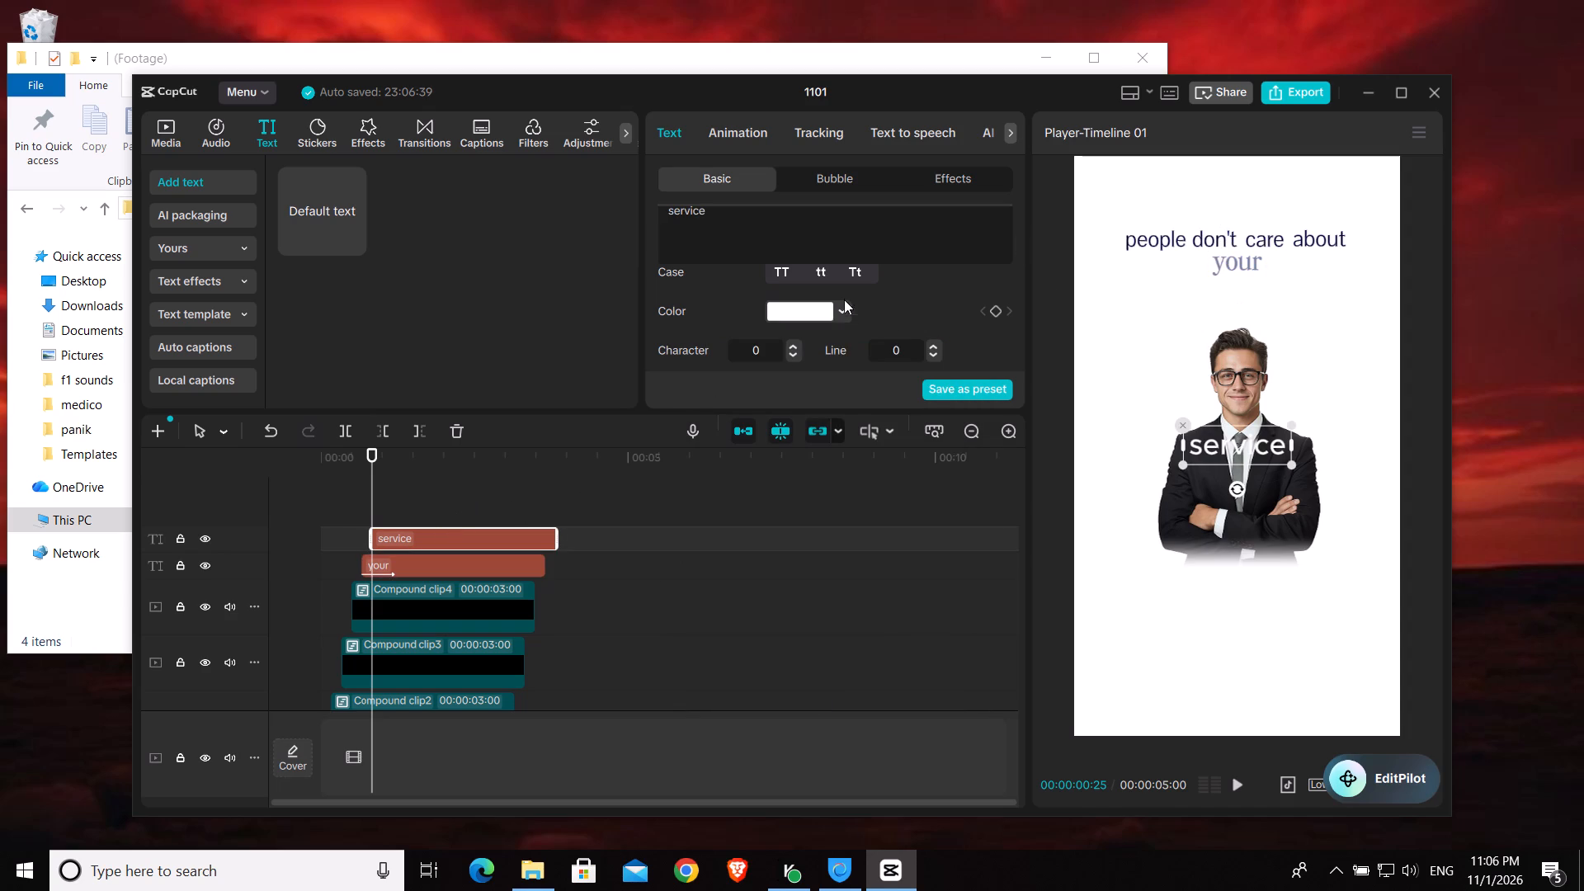
pyautogui.click(825, 311)
pyautogui.click(728, 489)
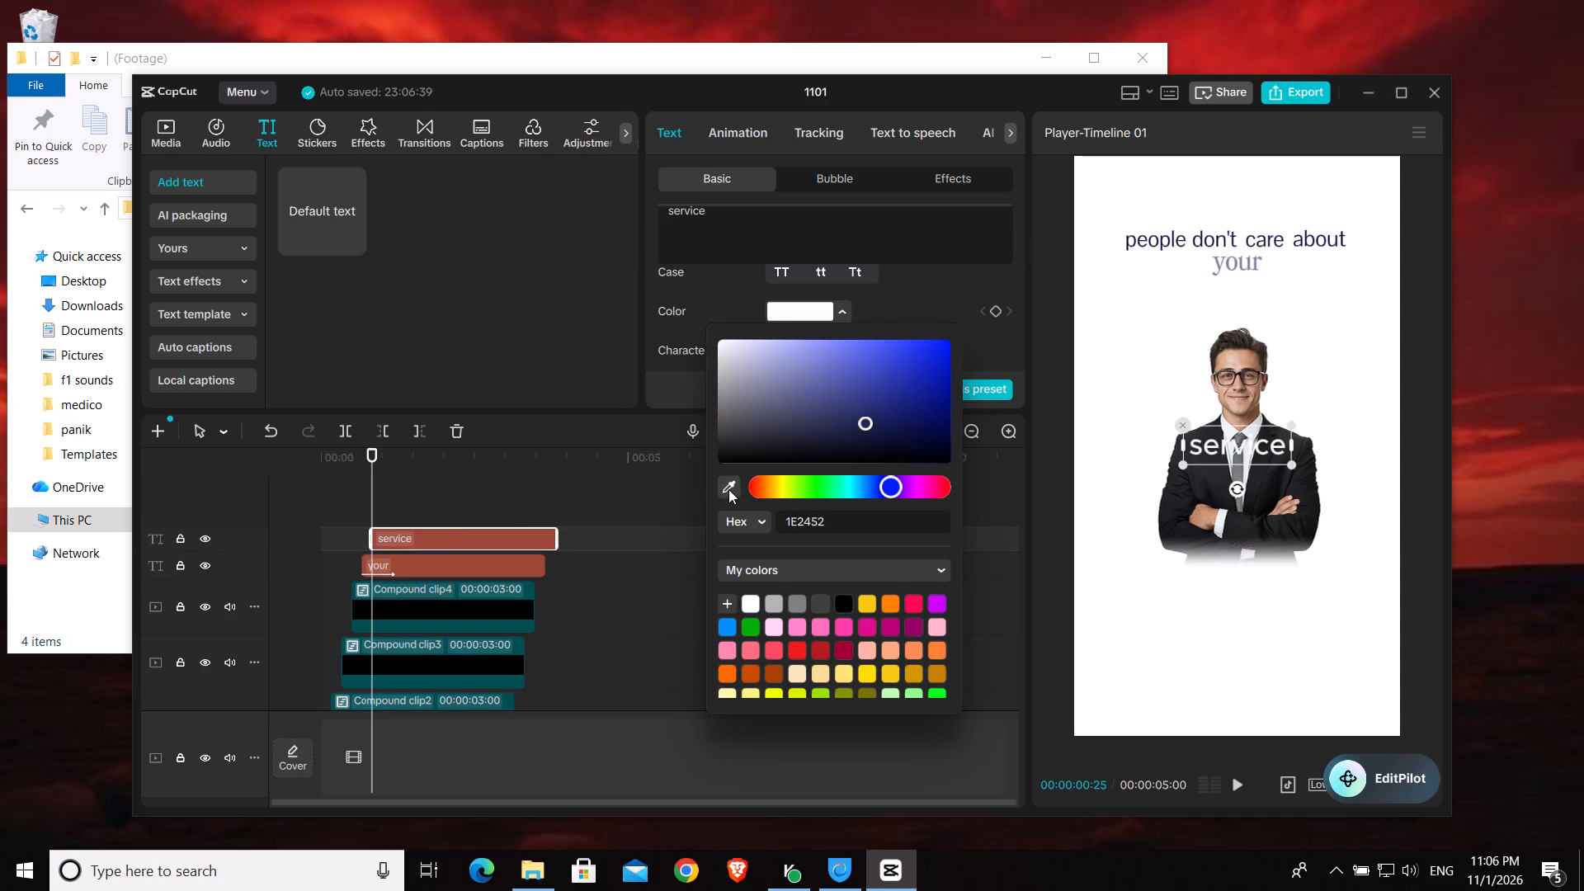
pyautogui.click(1197, 237)
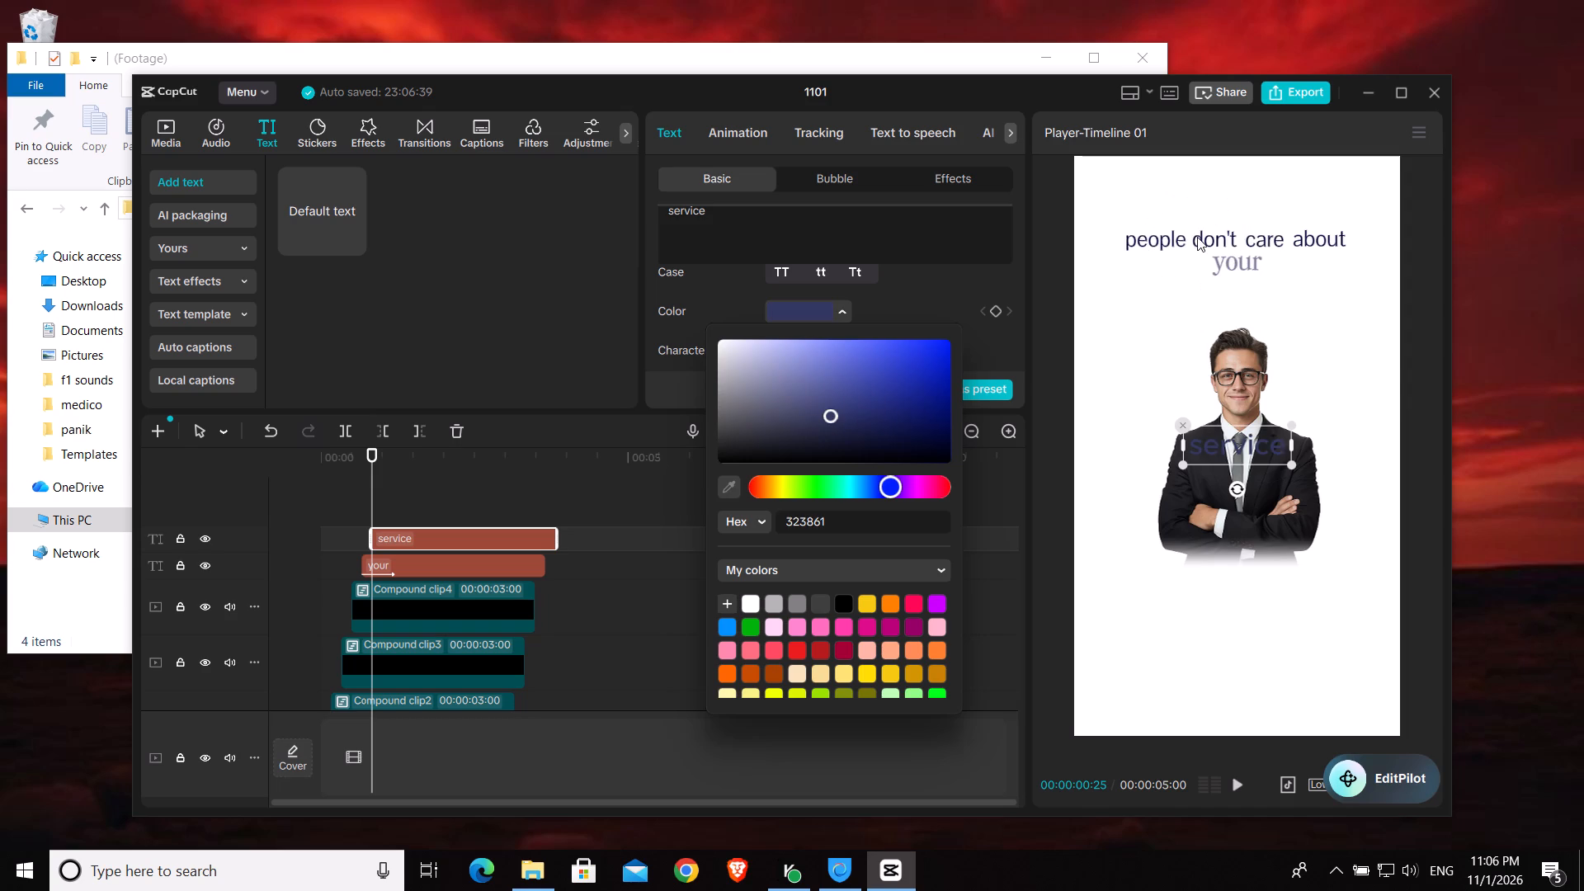
# Move the "service" text up in the preview so it sits horizontally centred directly beneath "your".
pyautogui.moveTo(1247, 445); pyautogui.dragTo(1246, 289)
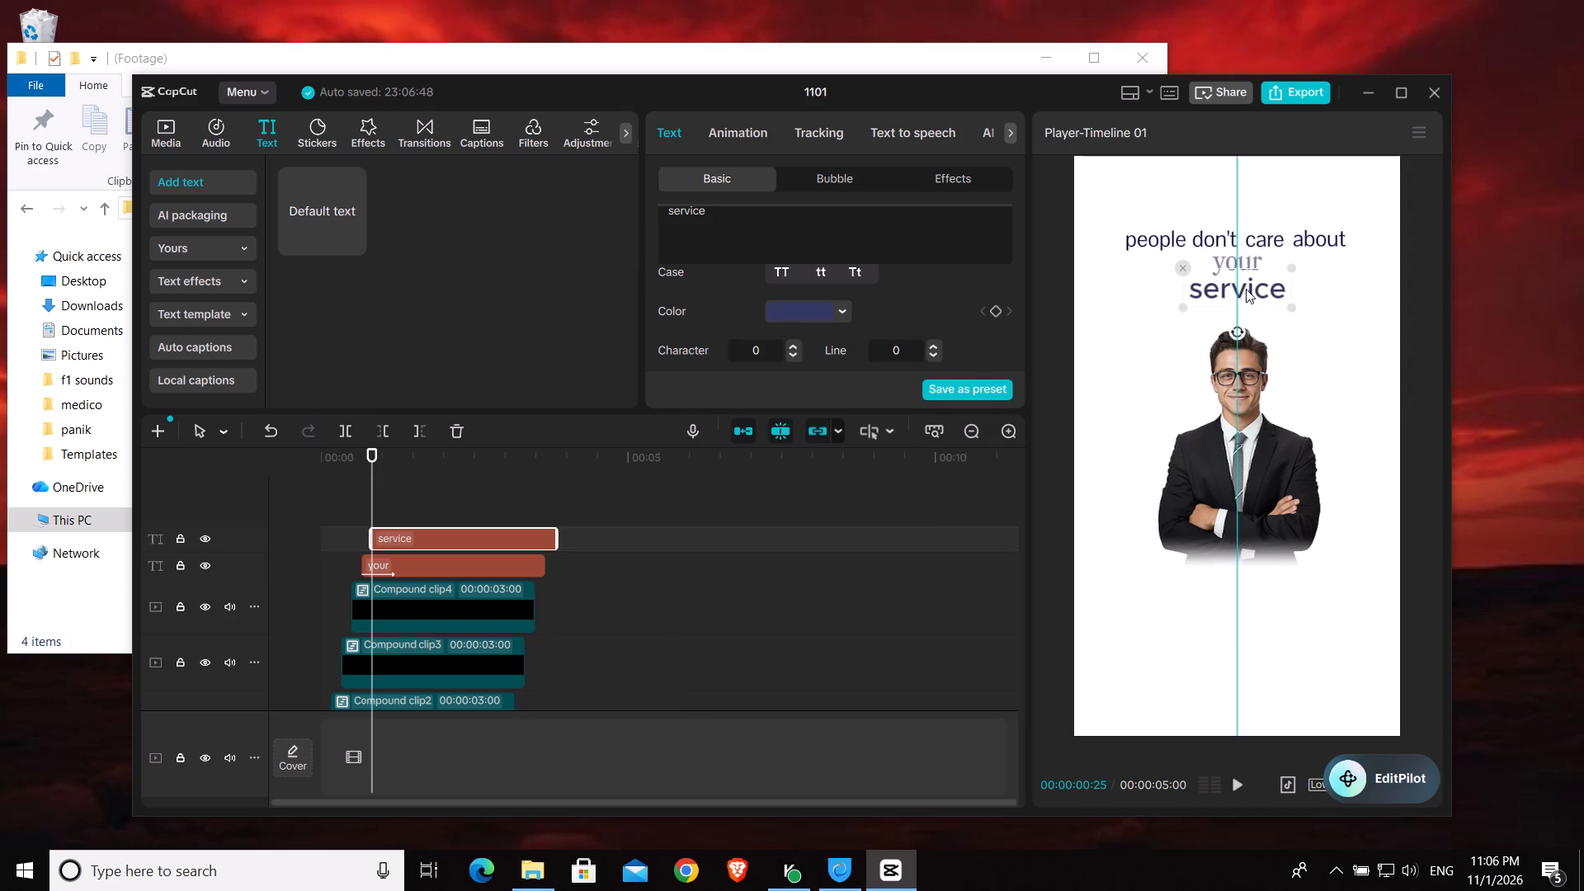
pyautogui.moveTo(1246, 289); pyautogui.dragTo(1248, 287)
# Recolour the "your" text by sampling the colour of the word "service" in the preview, and deselect the clip.
pyautogui.click(491, 562)
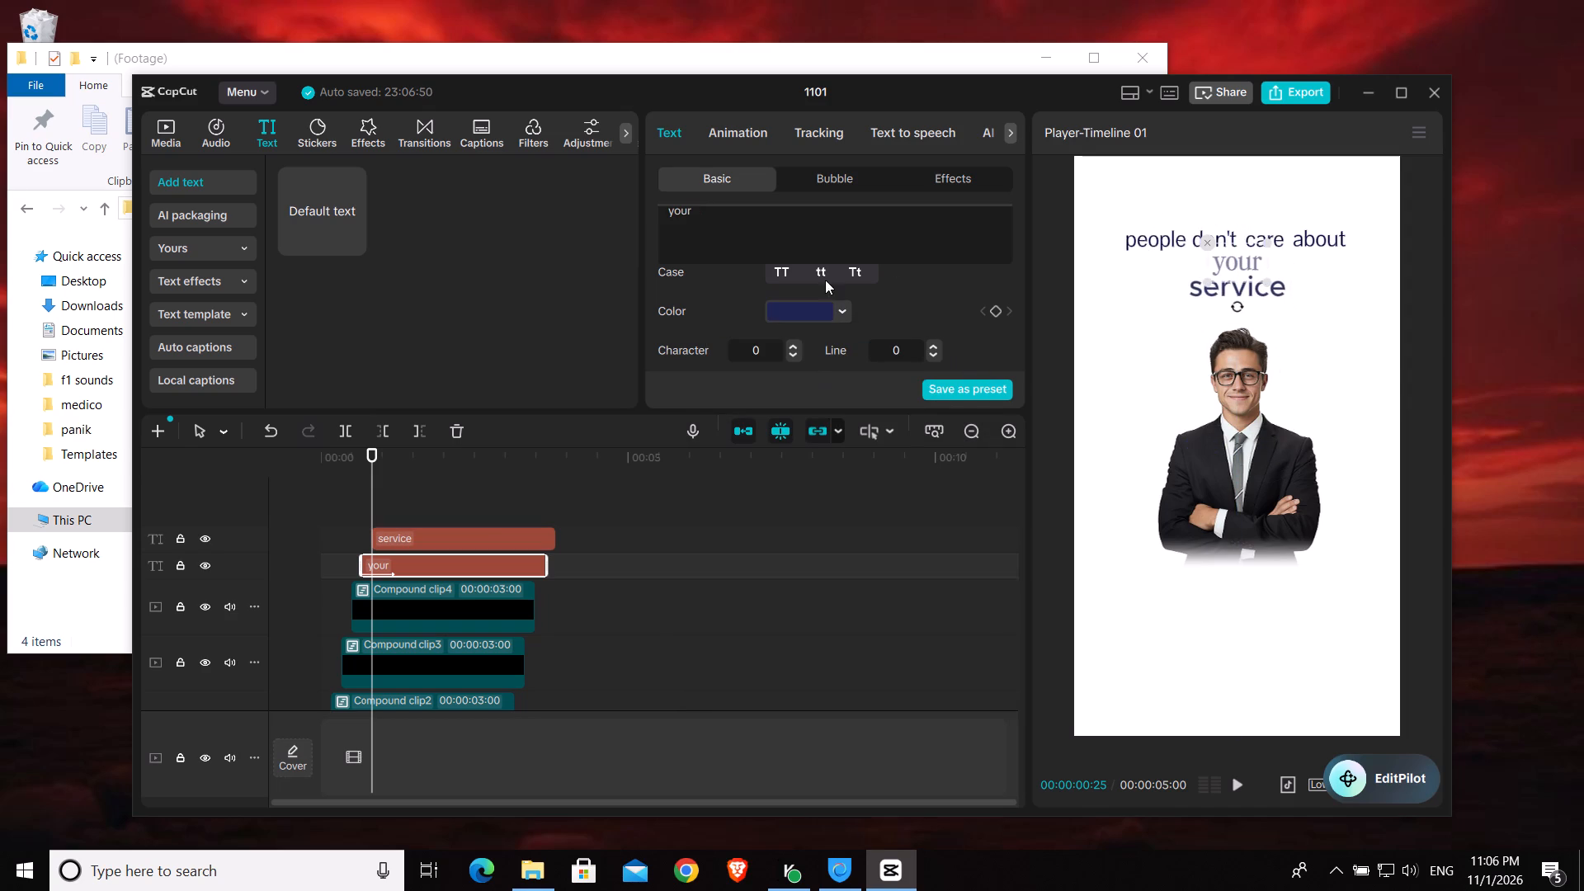
pyautogui.click(839, 312)
pyautogui.click(728, 482)
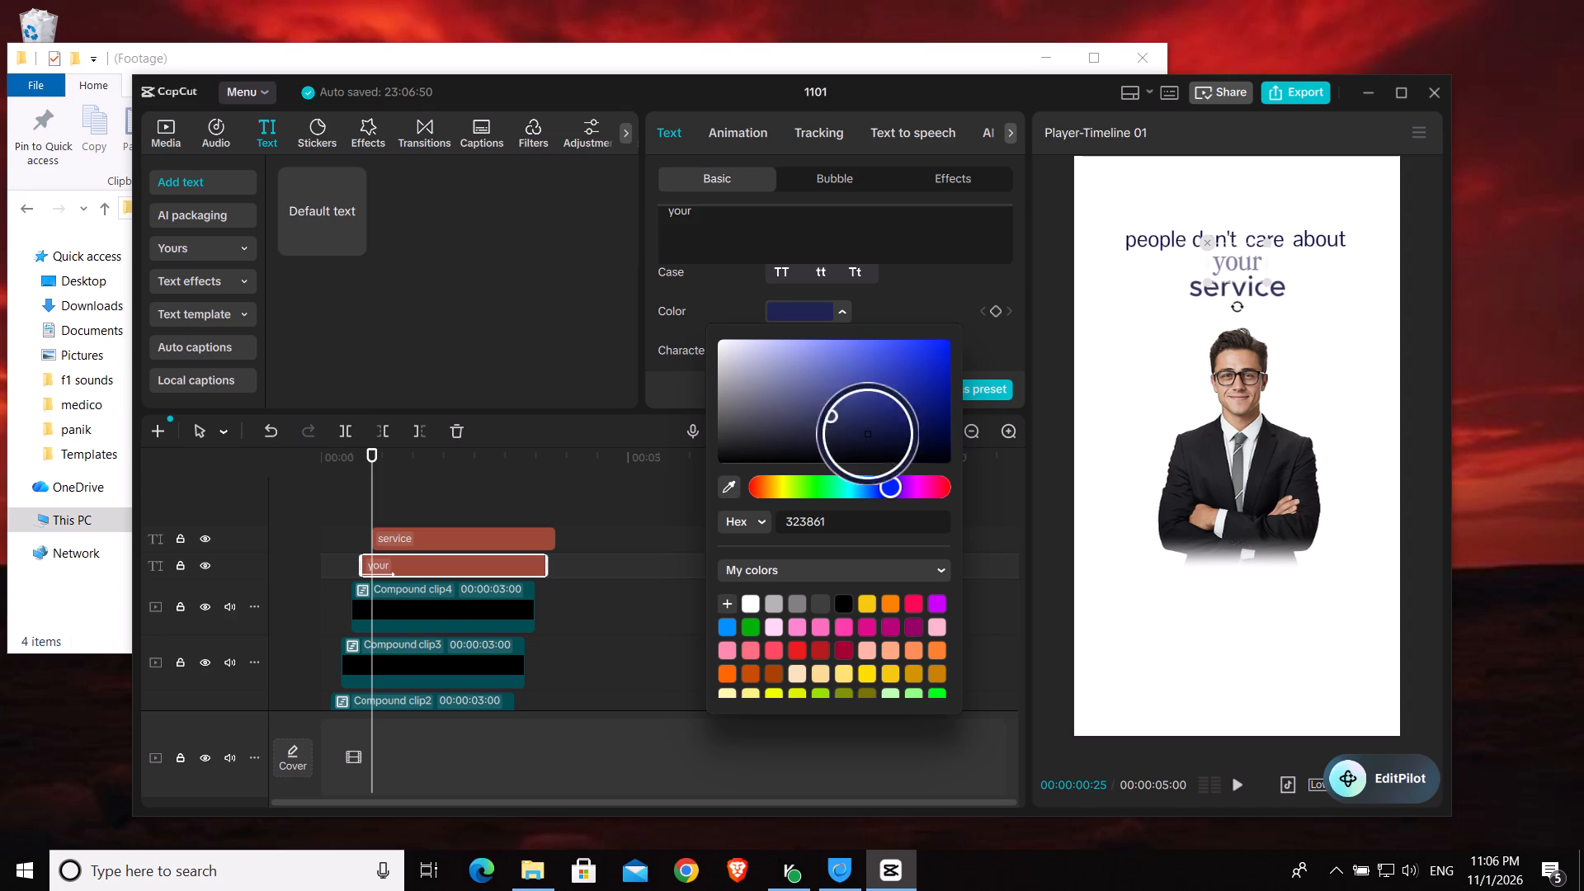
pyautogui.click(1197, 289)
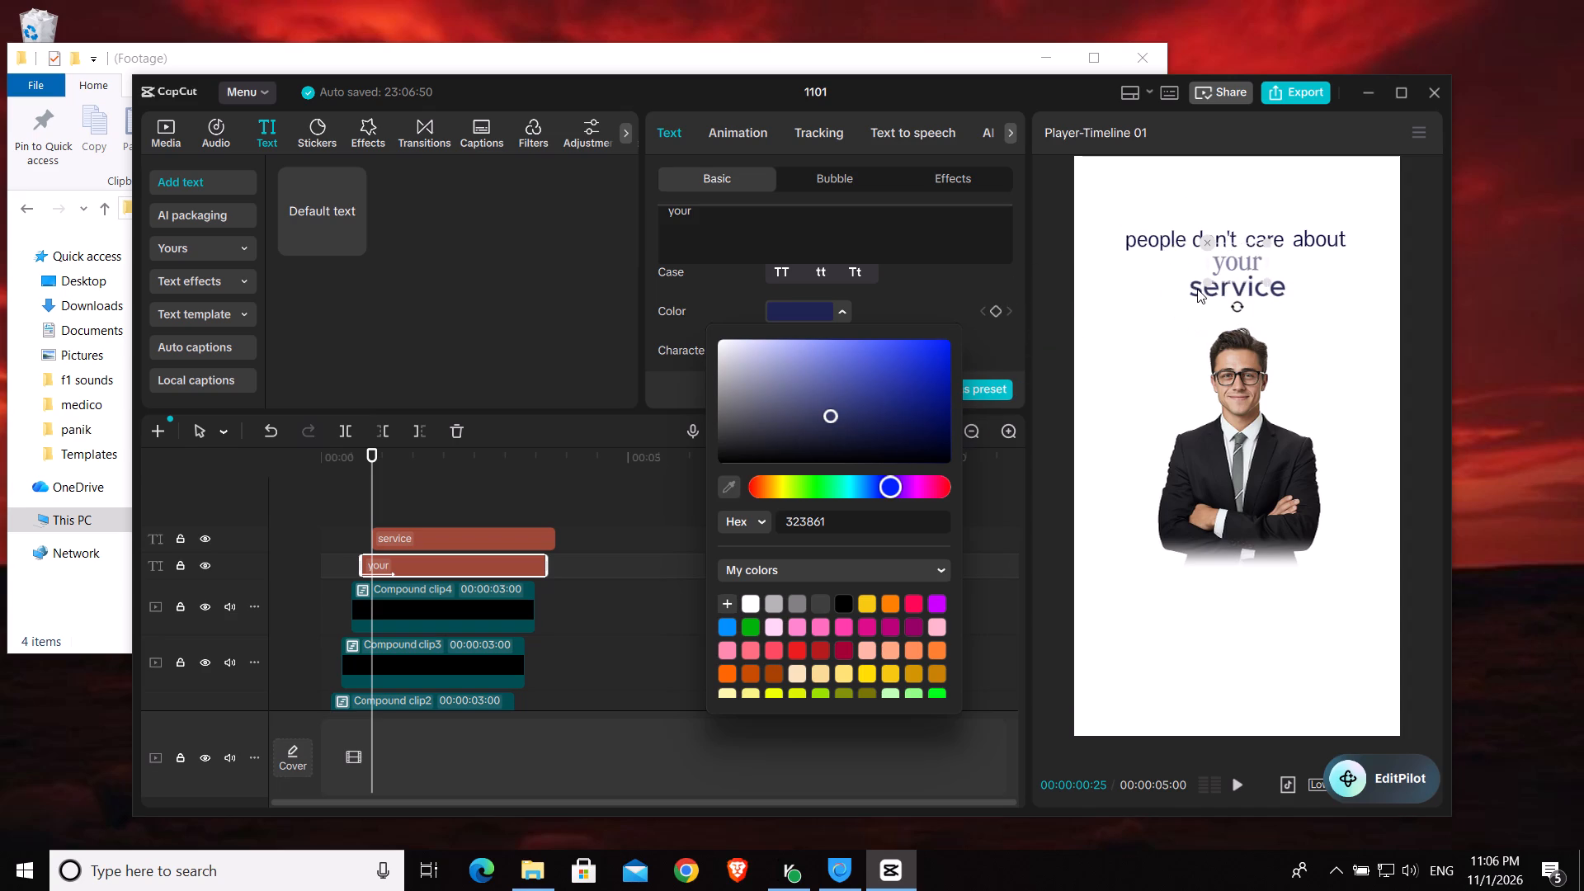
pyautogui.click(412, 499)
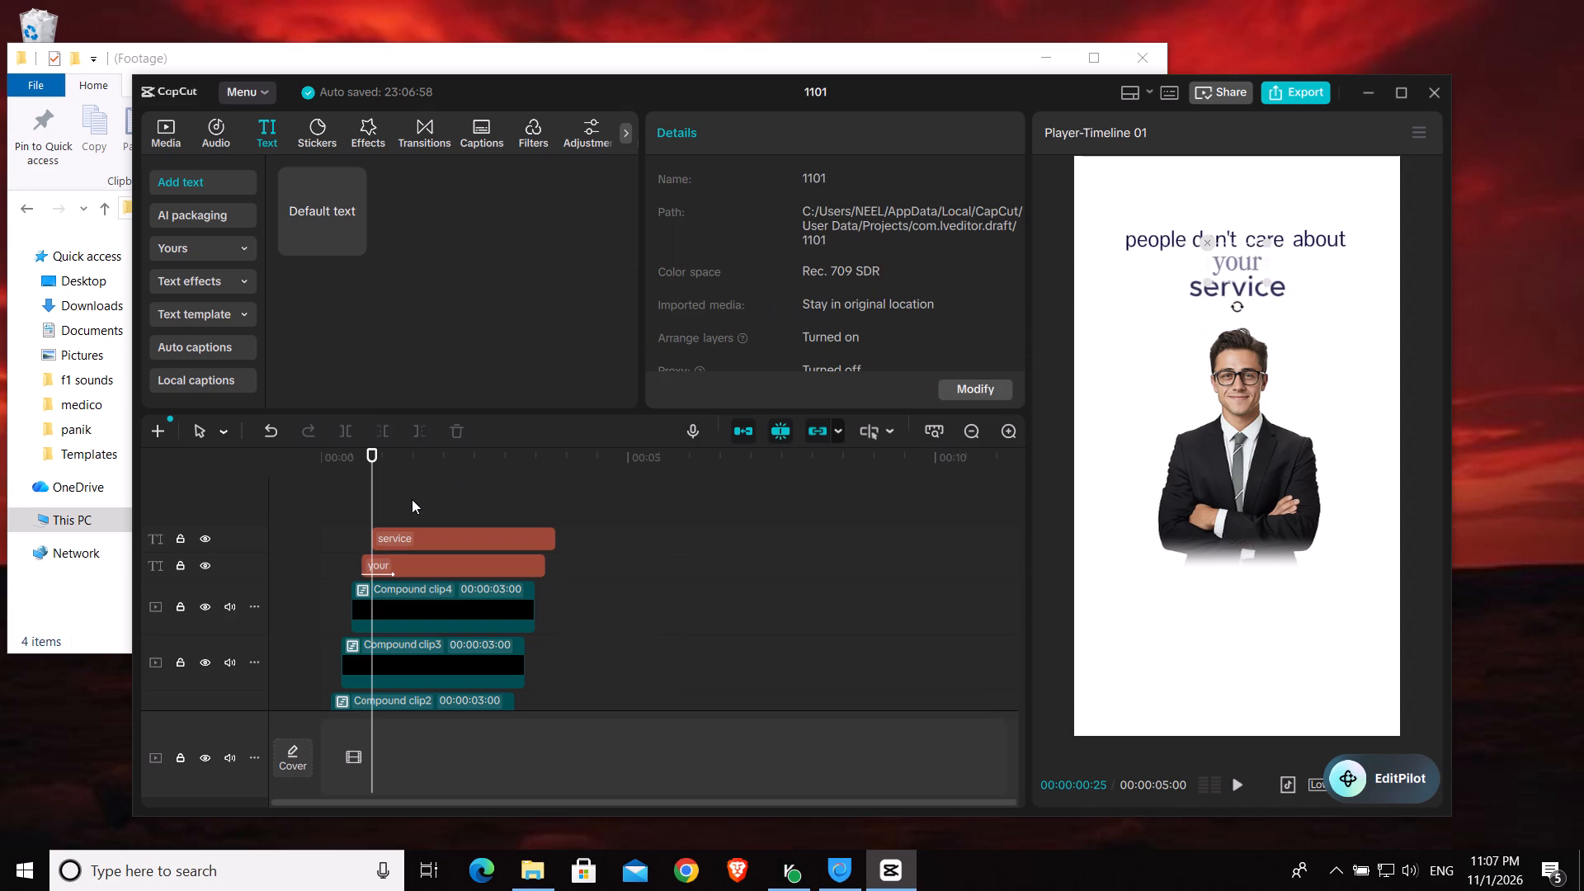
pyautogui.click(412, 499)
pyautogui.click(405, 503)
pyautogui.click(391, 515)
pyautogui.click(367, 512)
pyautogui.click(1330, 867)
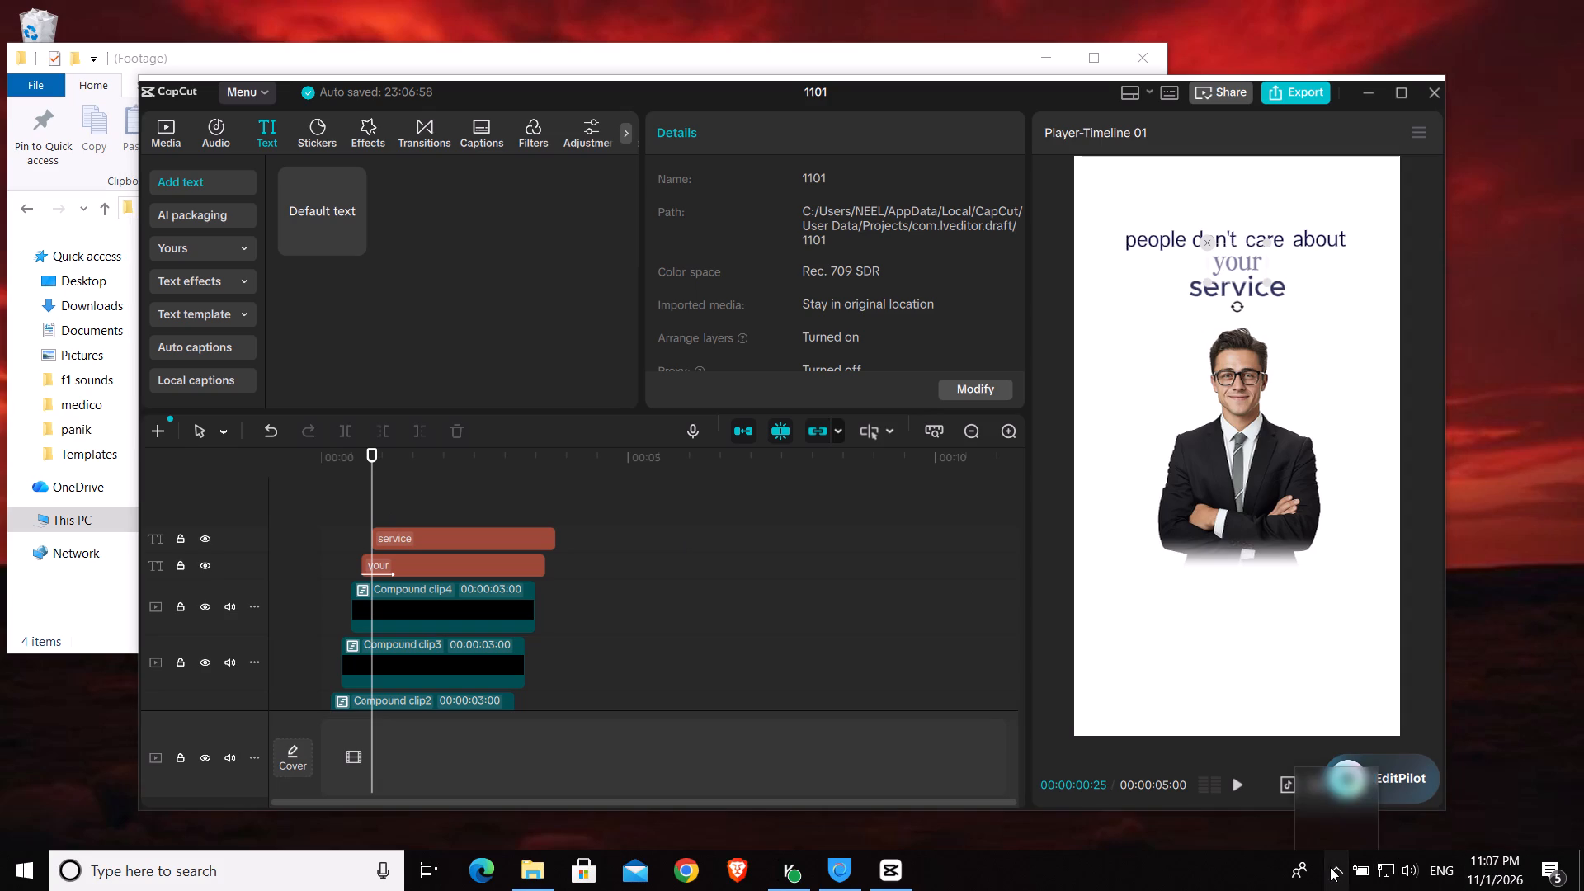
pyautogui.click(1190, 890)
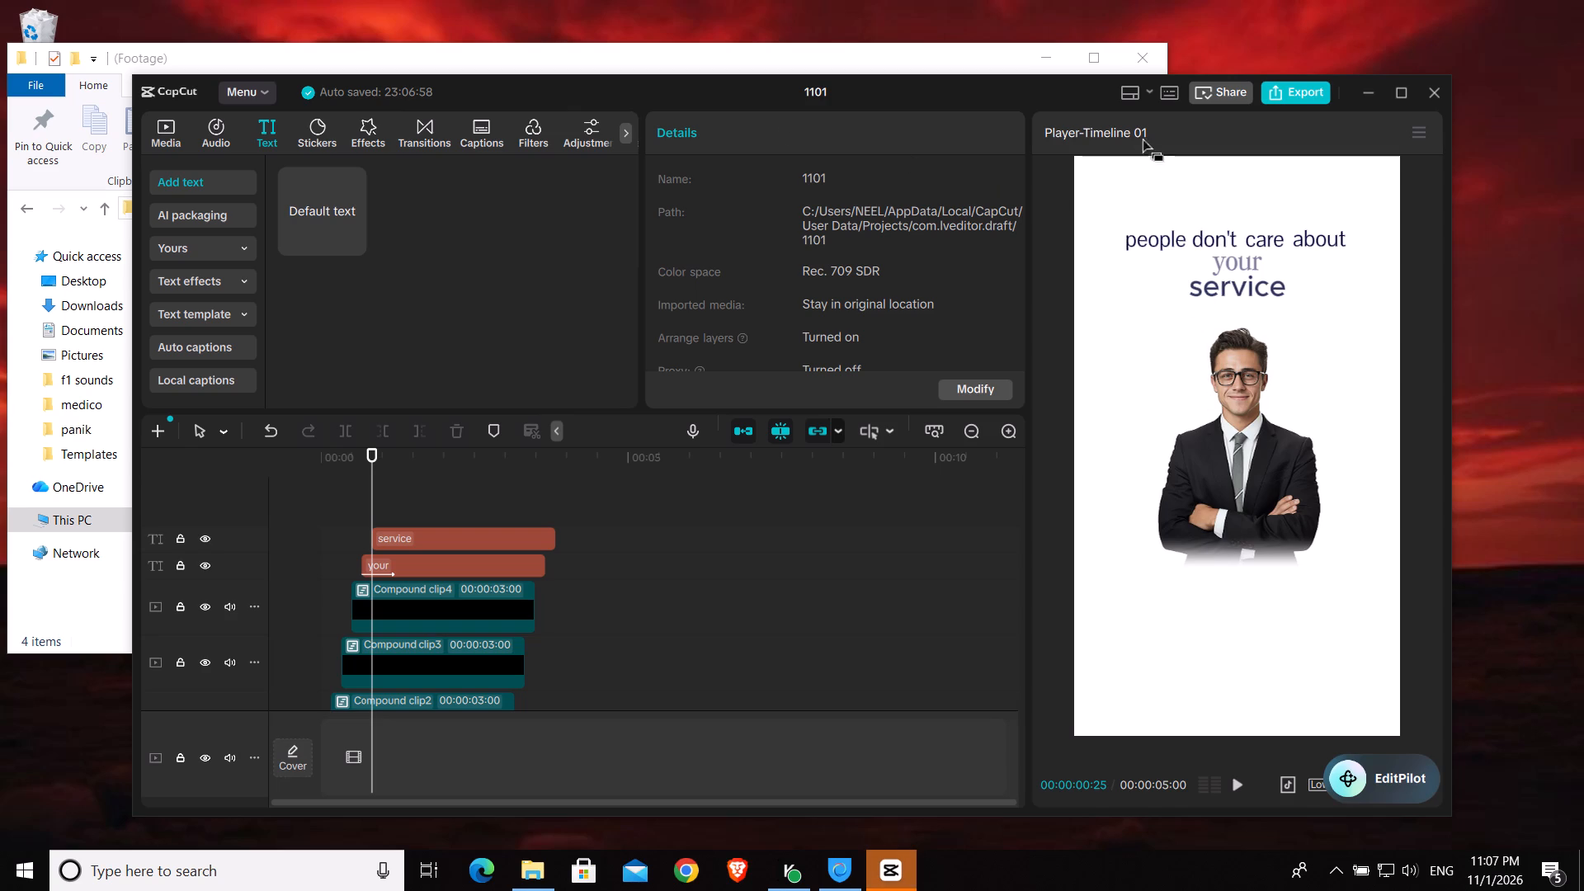
# Turn on proxy editing in the performance settings and save the settings.
pyautogui.click(259, 89)
pyautogui.click(289, 307)
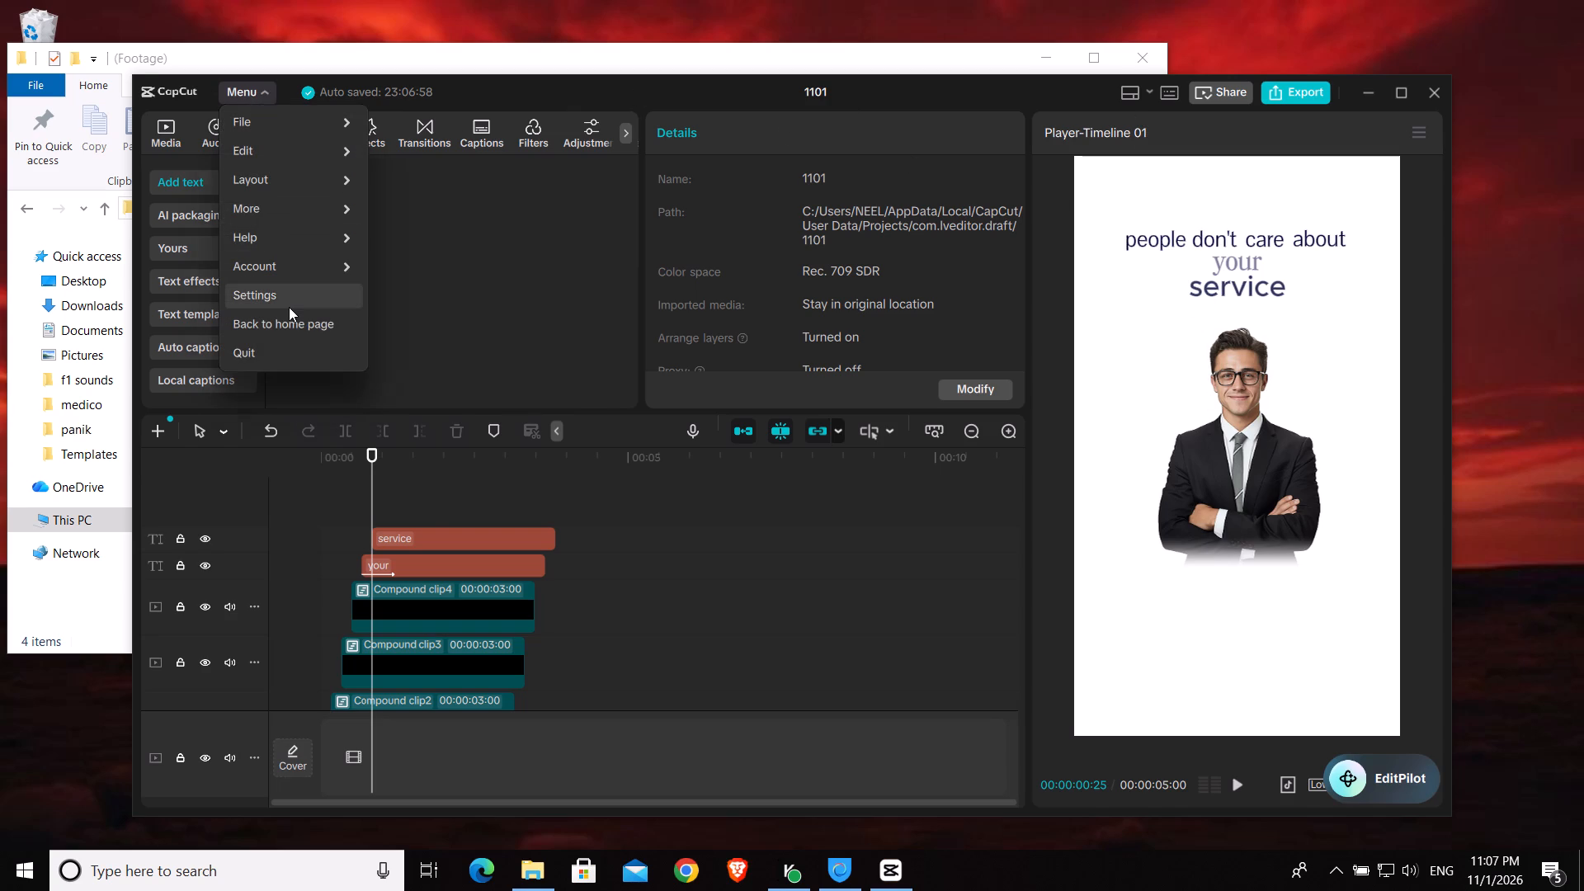
pyautogui.click(864, 168)
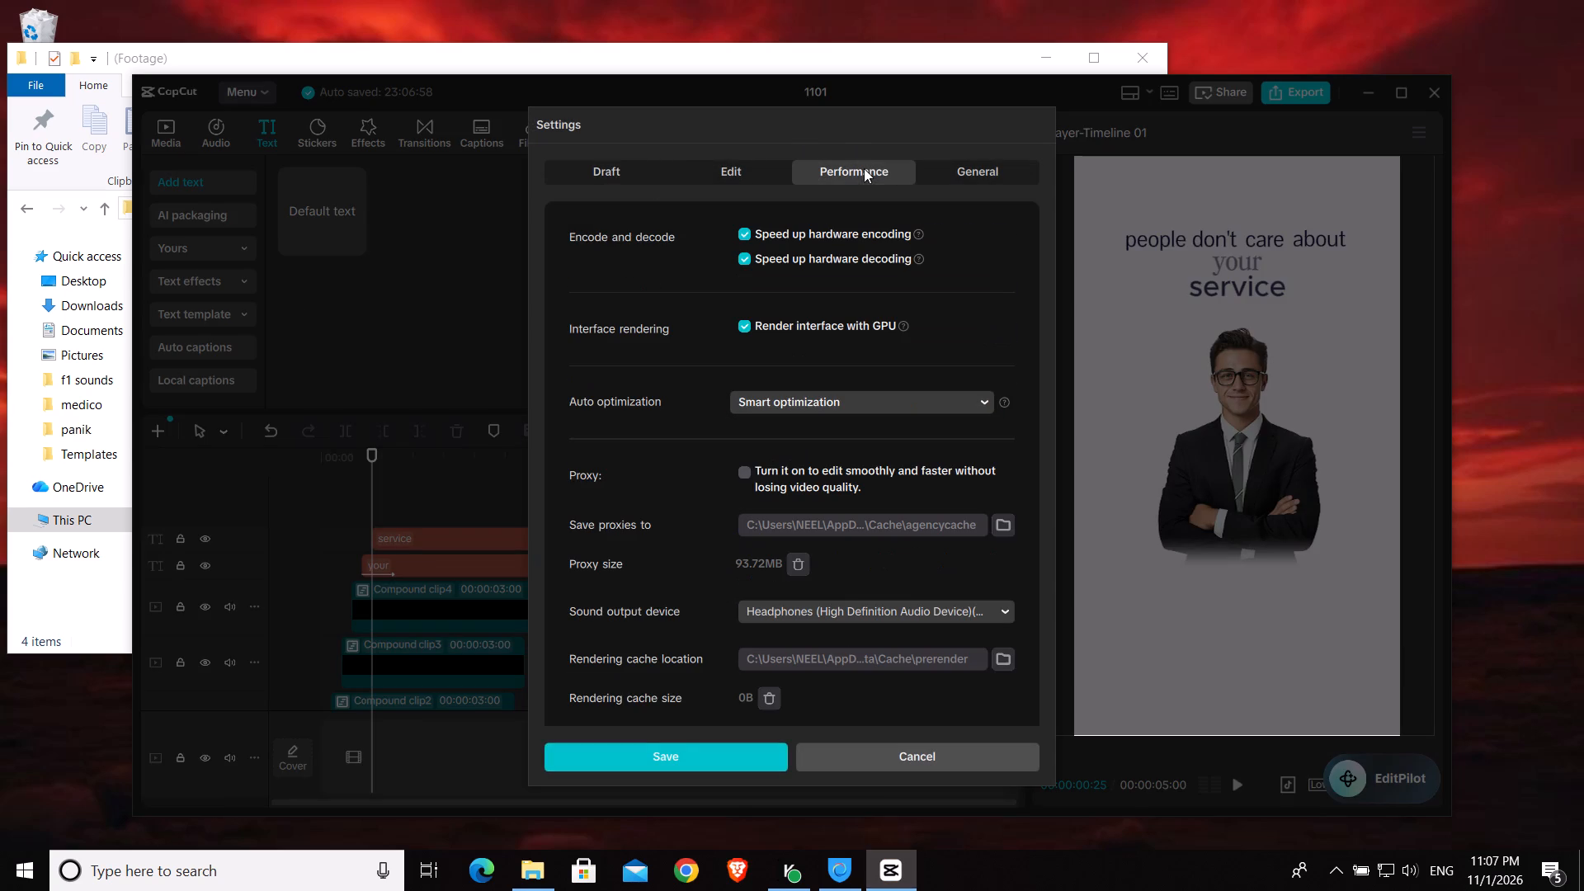
pyautogui.click(747, 474)
pyautogui.click(700, 750)
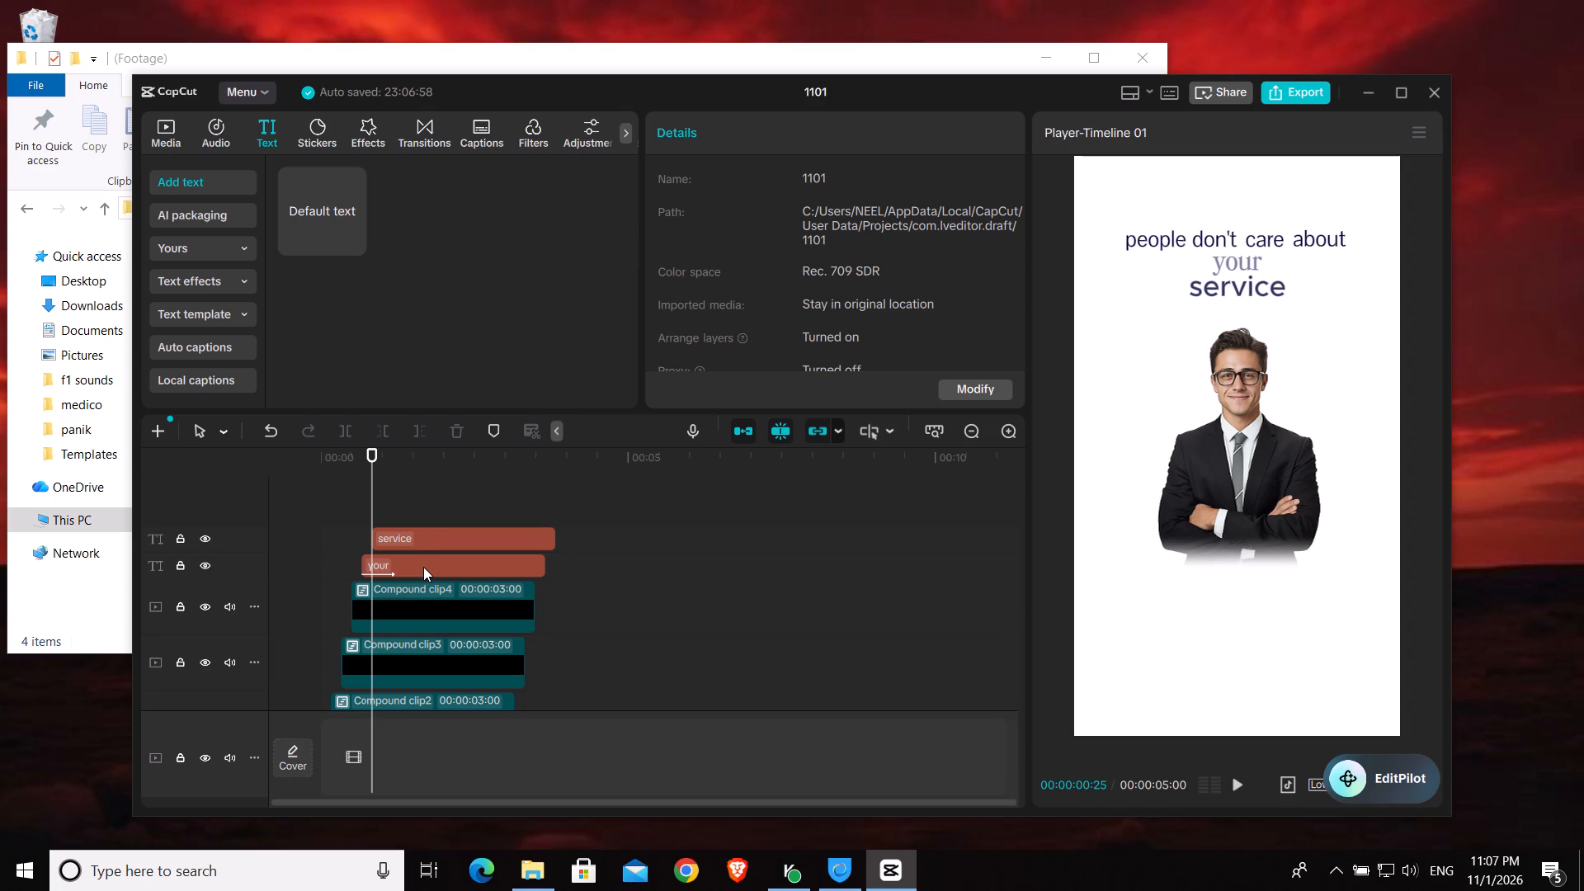
# Search the font library for "cosmetic black" for the "service" text.
pyautogui.click(414, 536)
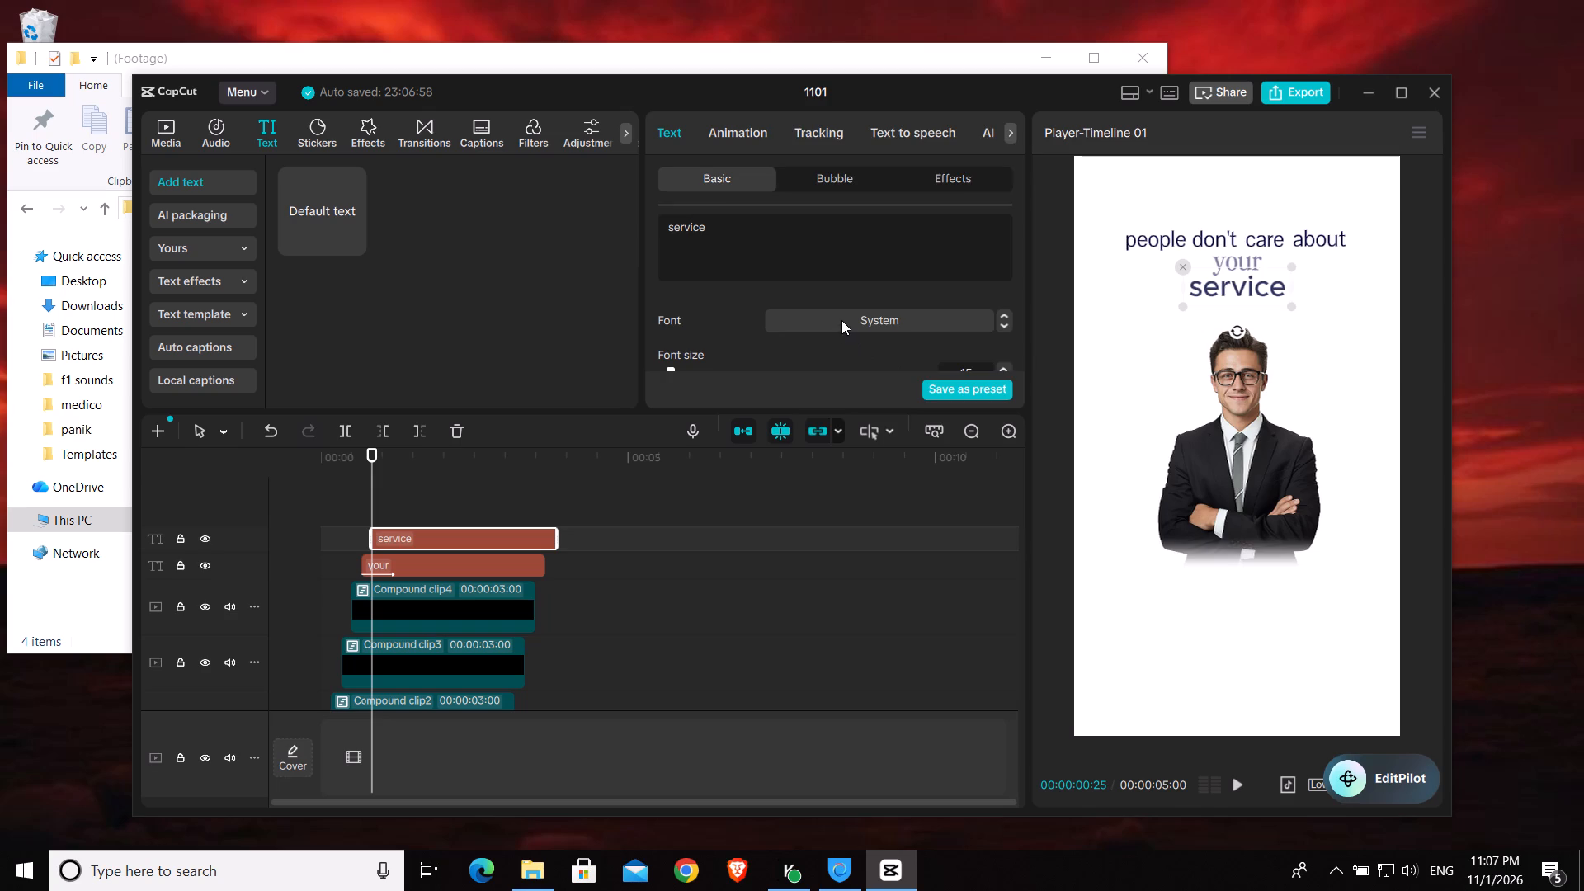
pyautogui.click(841, 320)
pyautogui.click(861, 135)
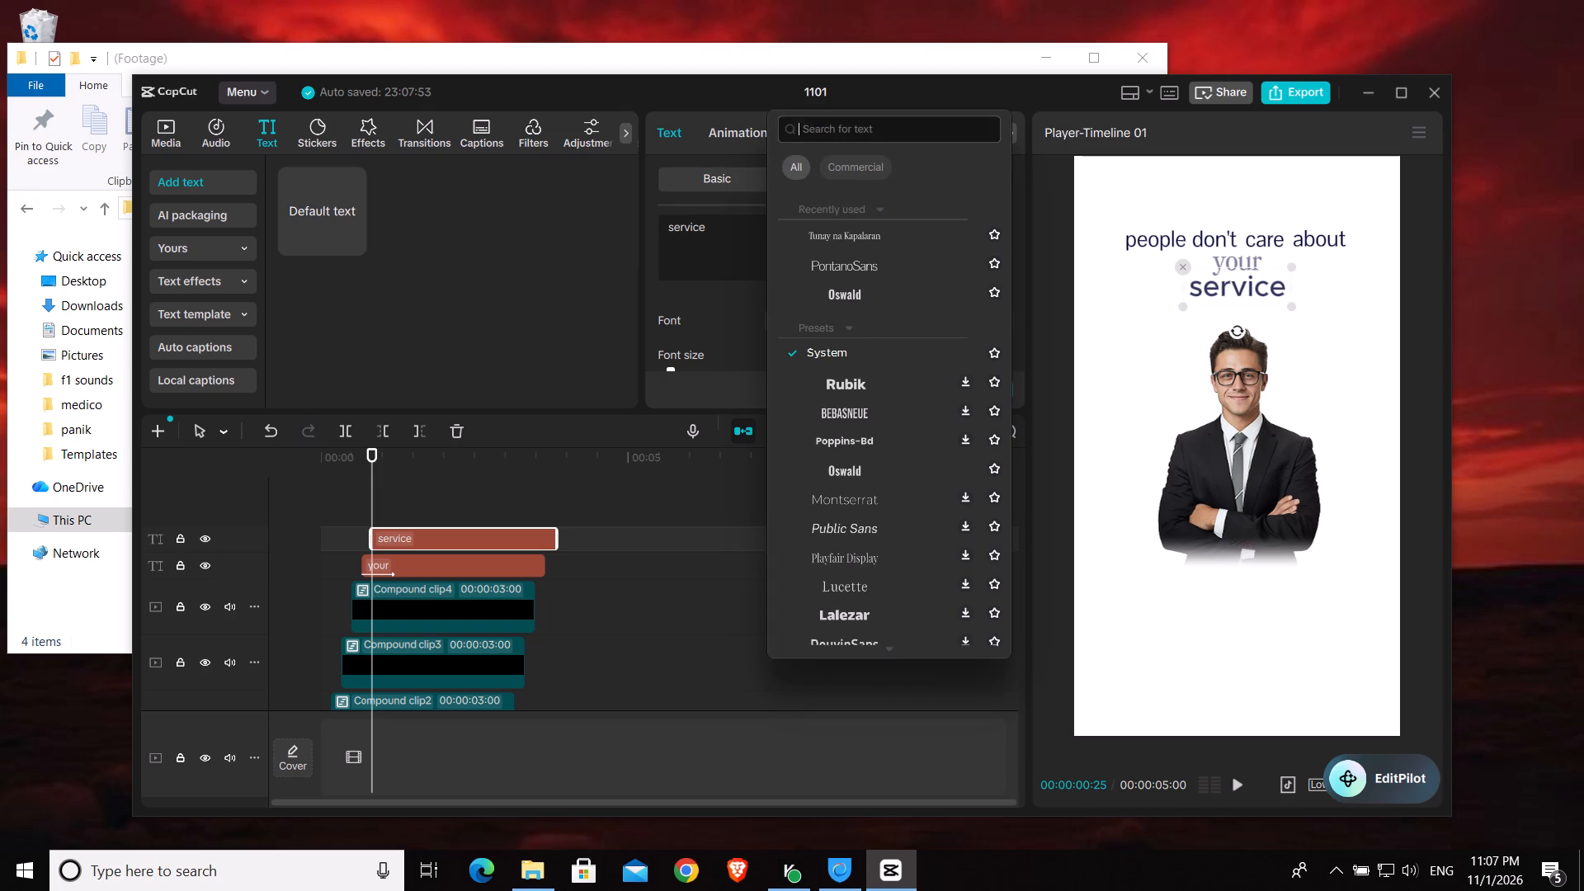
pyautogui.write('cosmetic black')
pyautogui.press('Return')
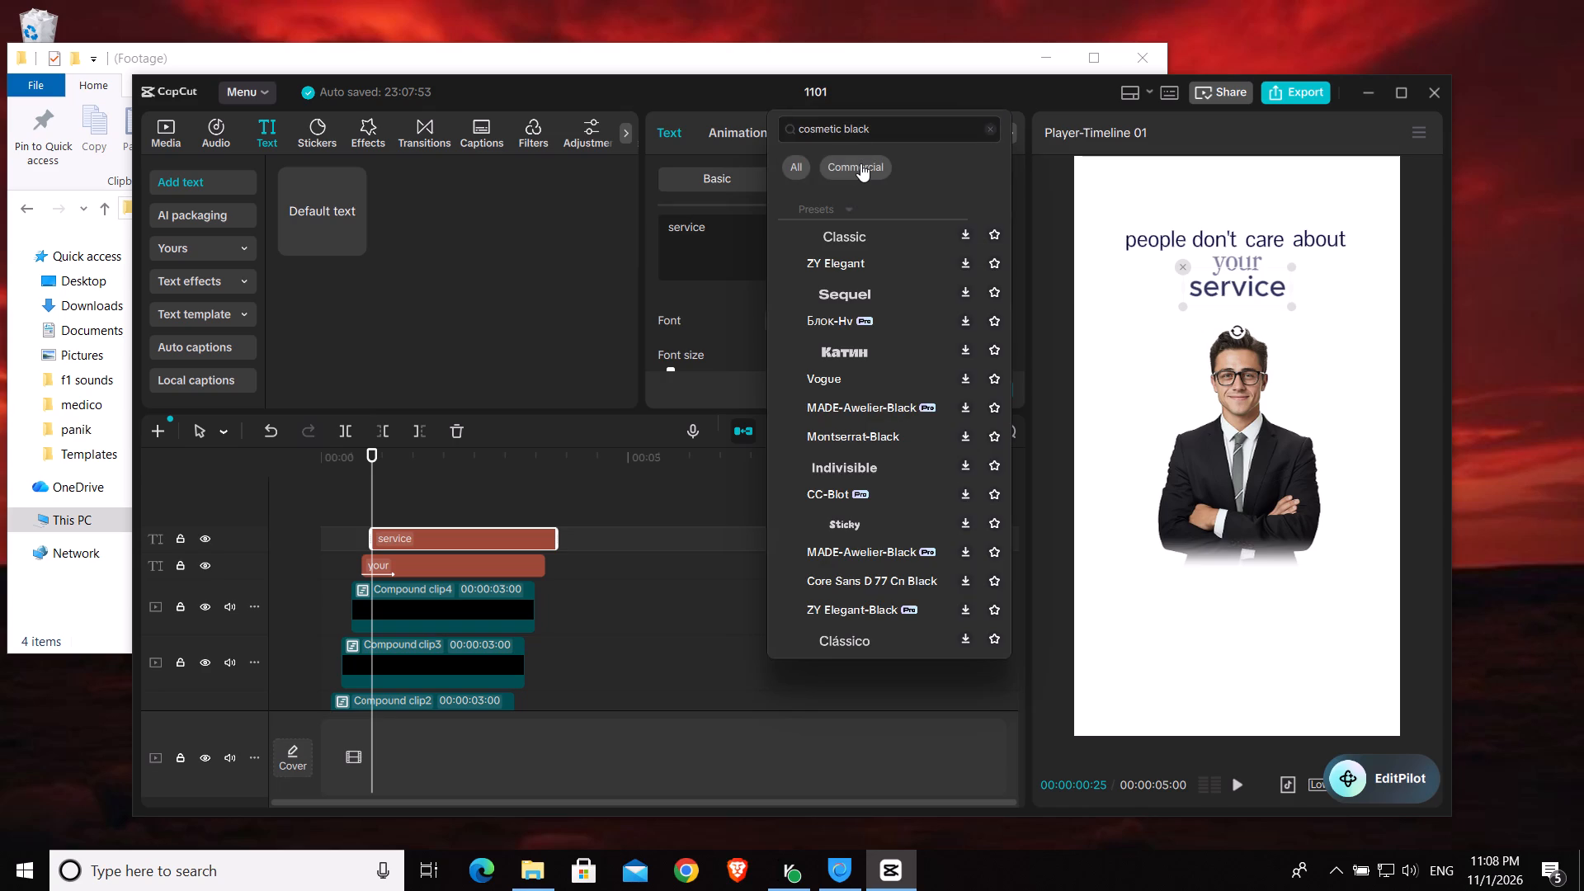
pyautogui.scroll(3, 886, 300)
pyautogui.click(907, 134)
pyautogui.press('Return')
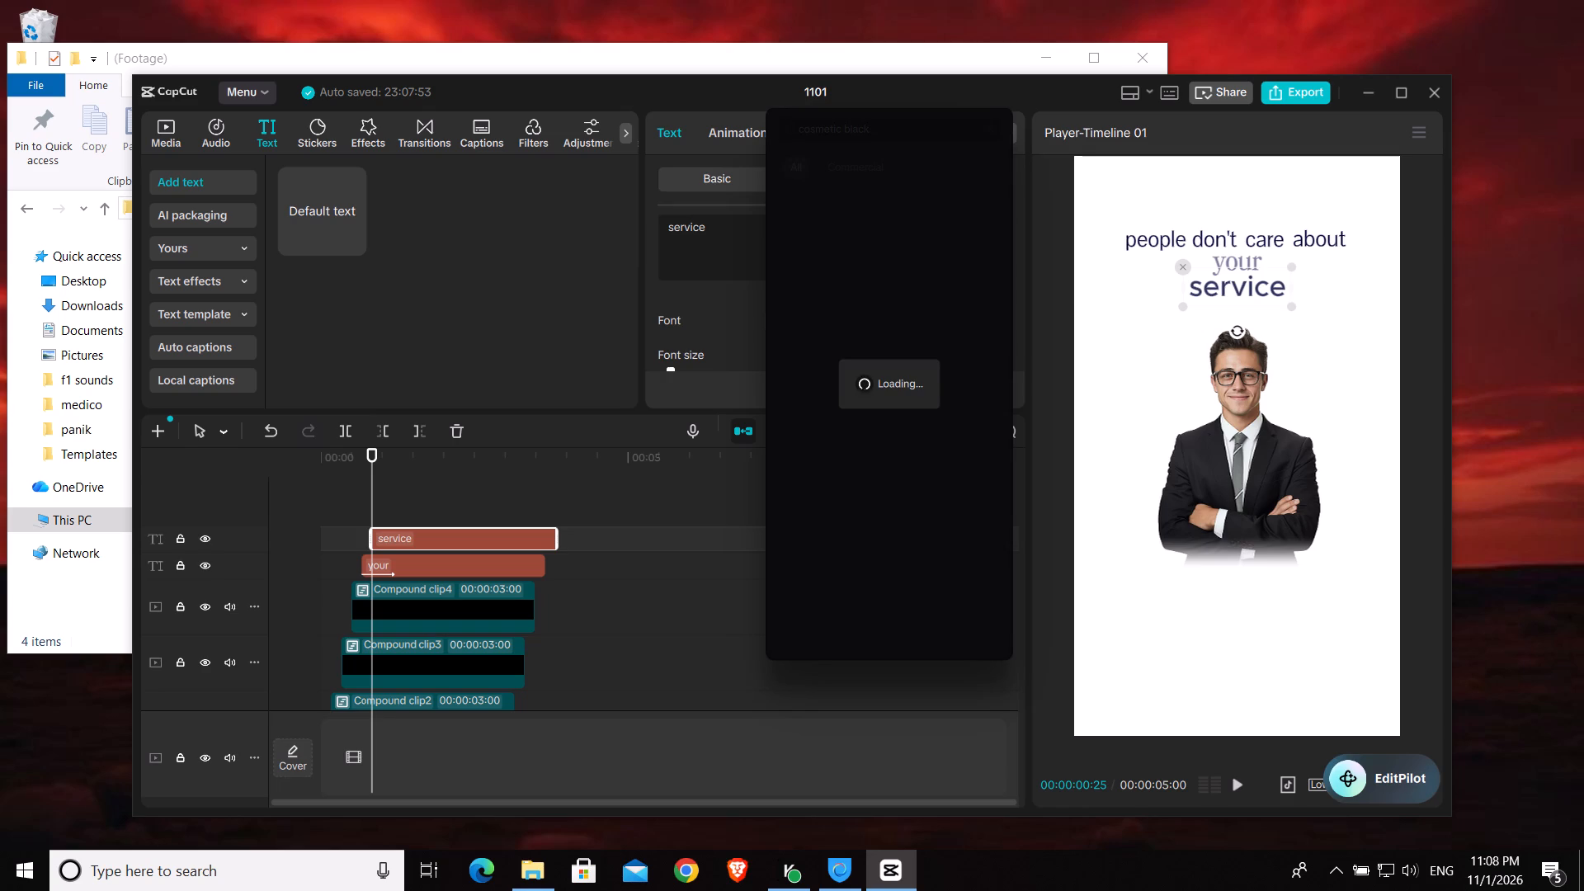
# Shorten the font search to "cosmetic" and look through the results for a suitable font for "service".
pyautogui.click(907, 134)
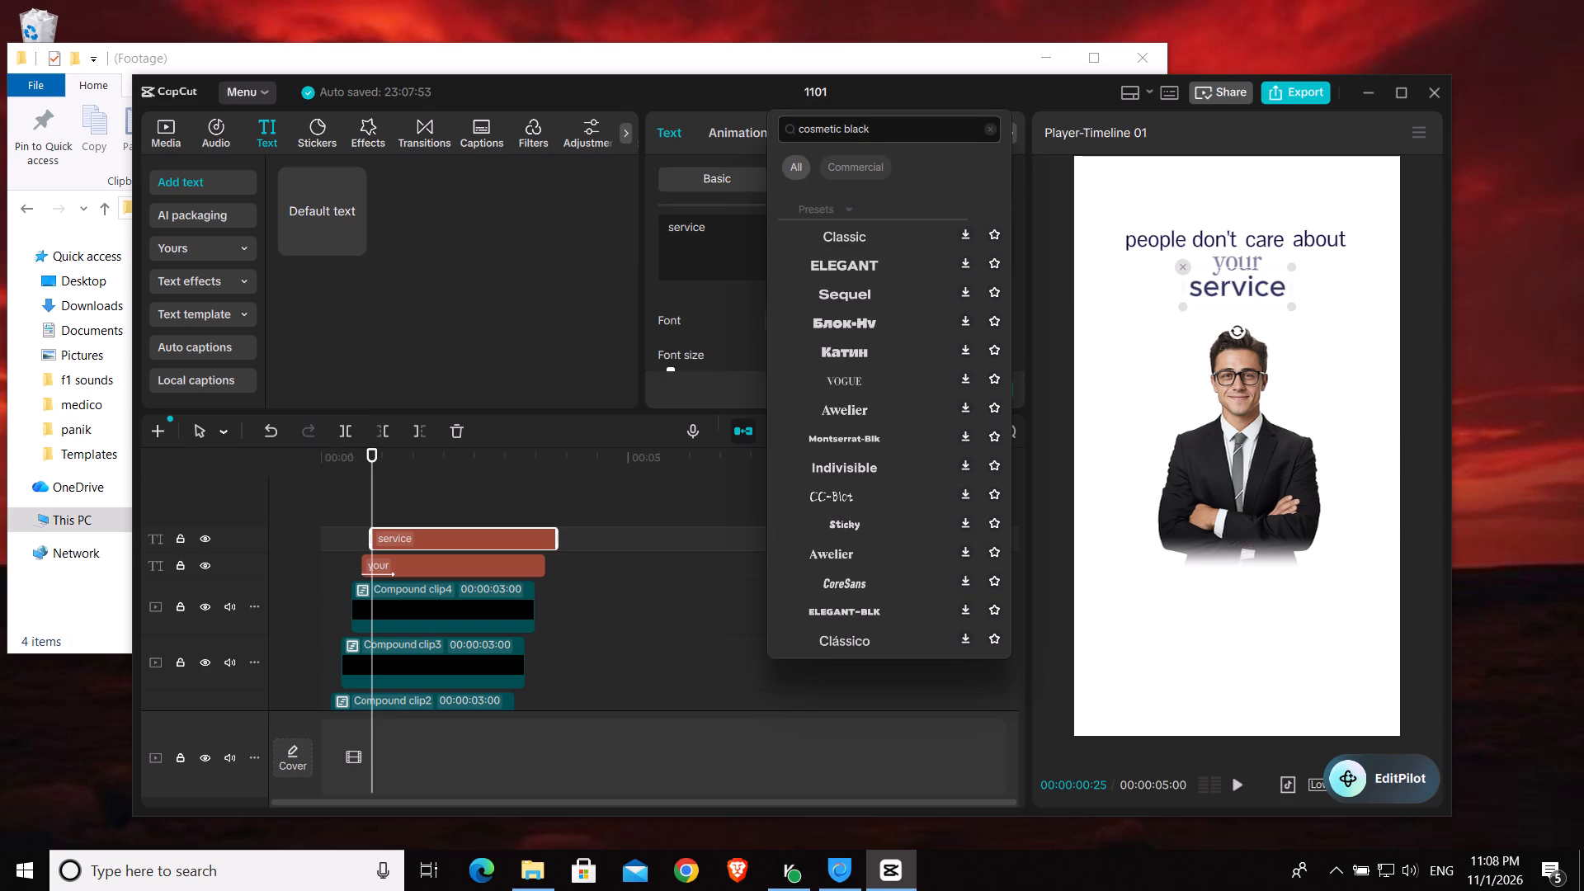
pyautogui.press('BackSpace')
pyautogui.press('BackSpace')
pyautogui.press('BackSpace')
pyautogui.press('BackSpace')
pyautogui.press('BackSpace')
pyautogui.press('BackSpace')
pyautogui.press('Return')
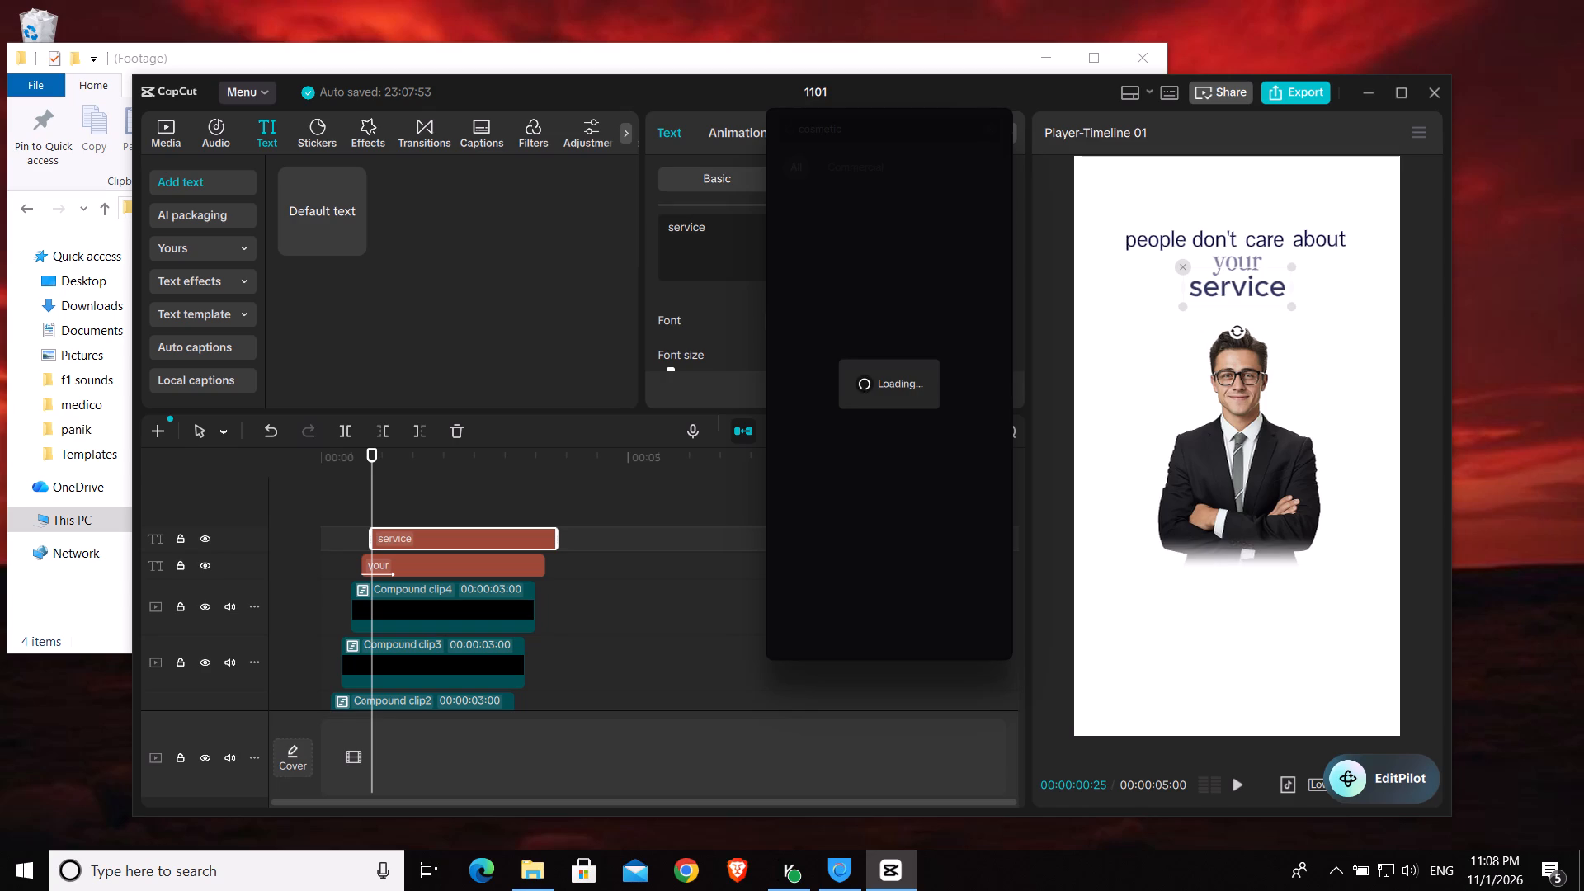
pyautogui.scroll(-2, 892, 384)
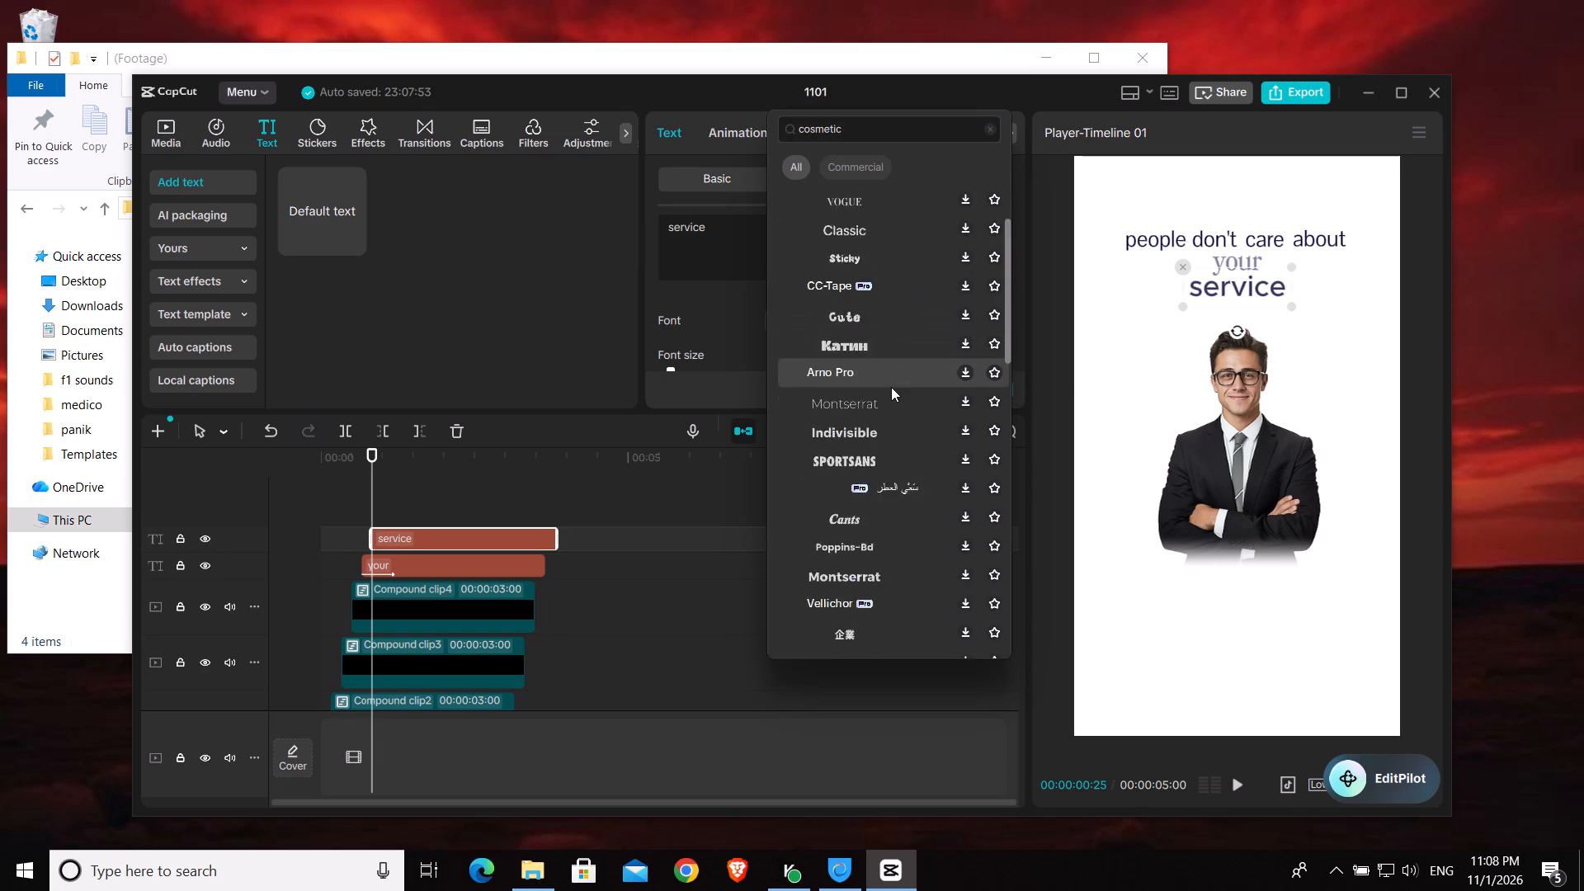
pyautogui.scroll(-5, 891, 387)
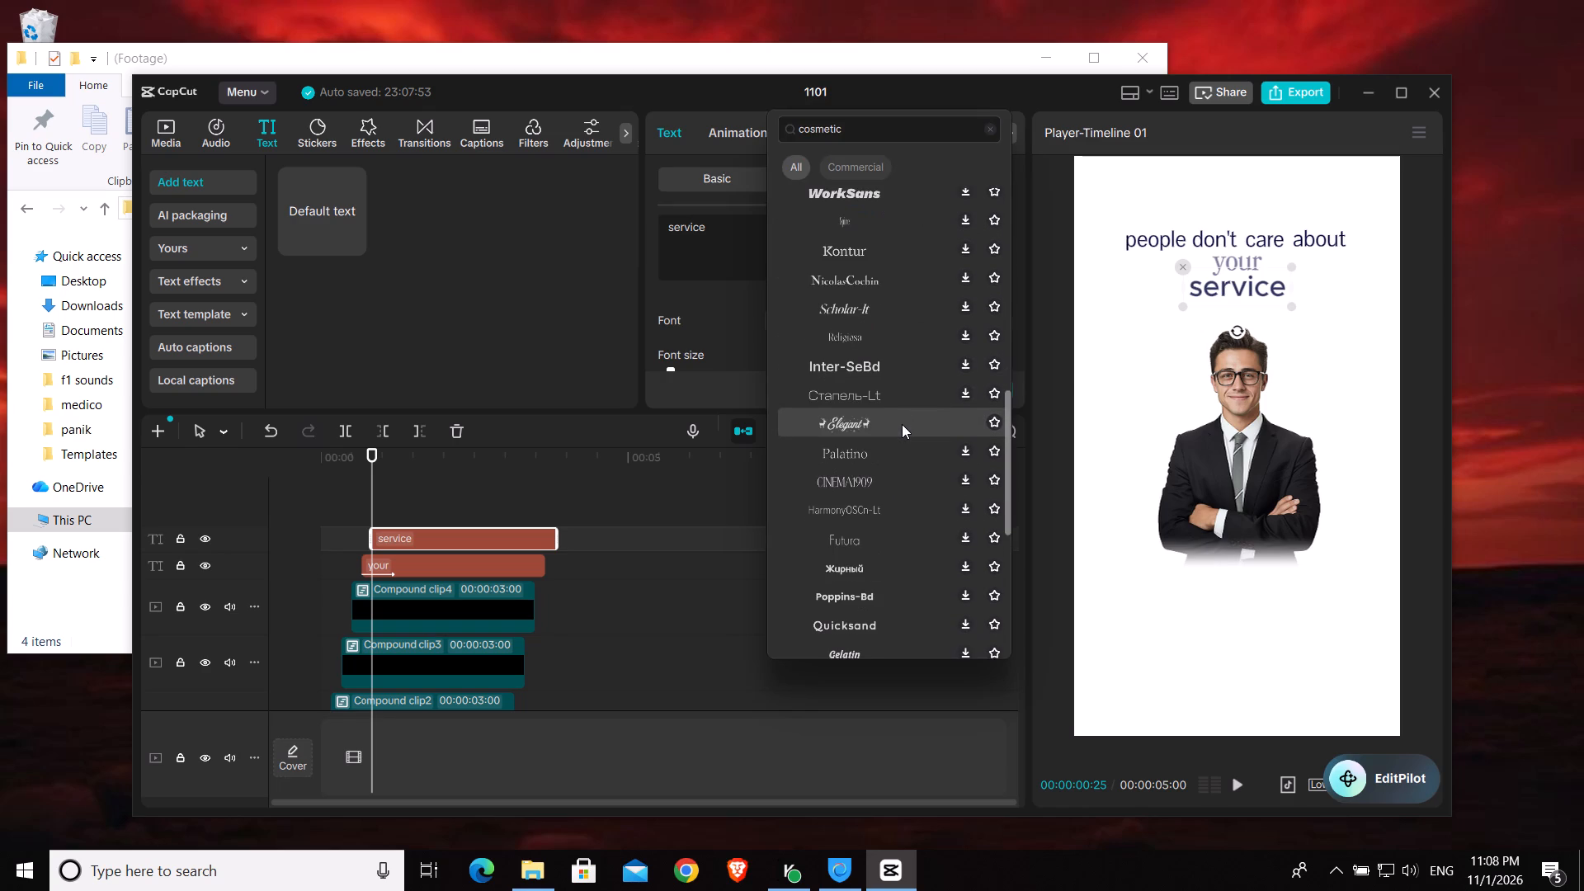
pyautogui.scroll(9, 902, 424)
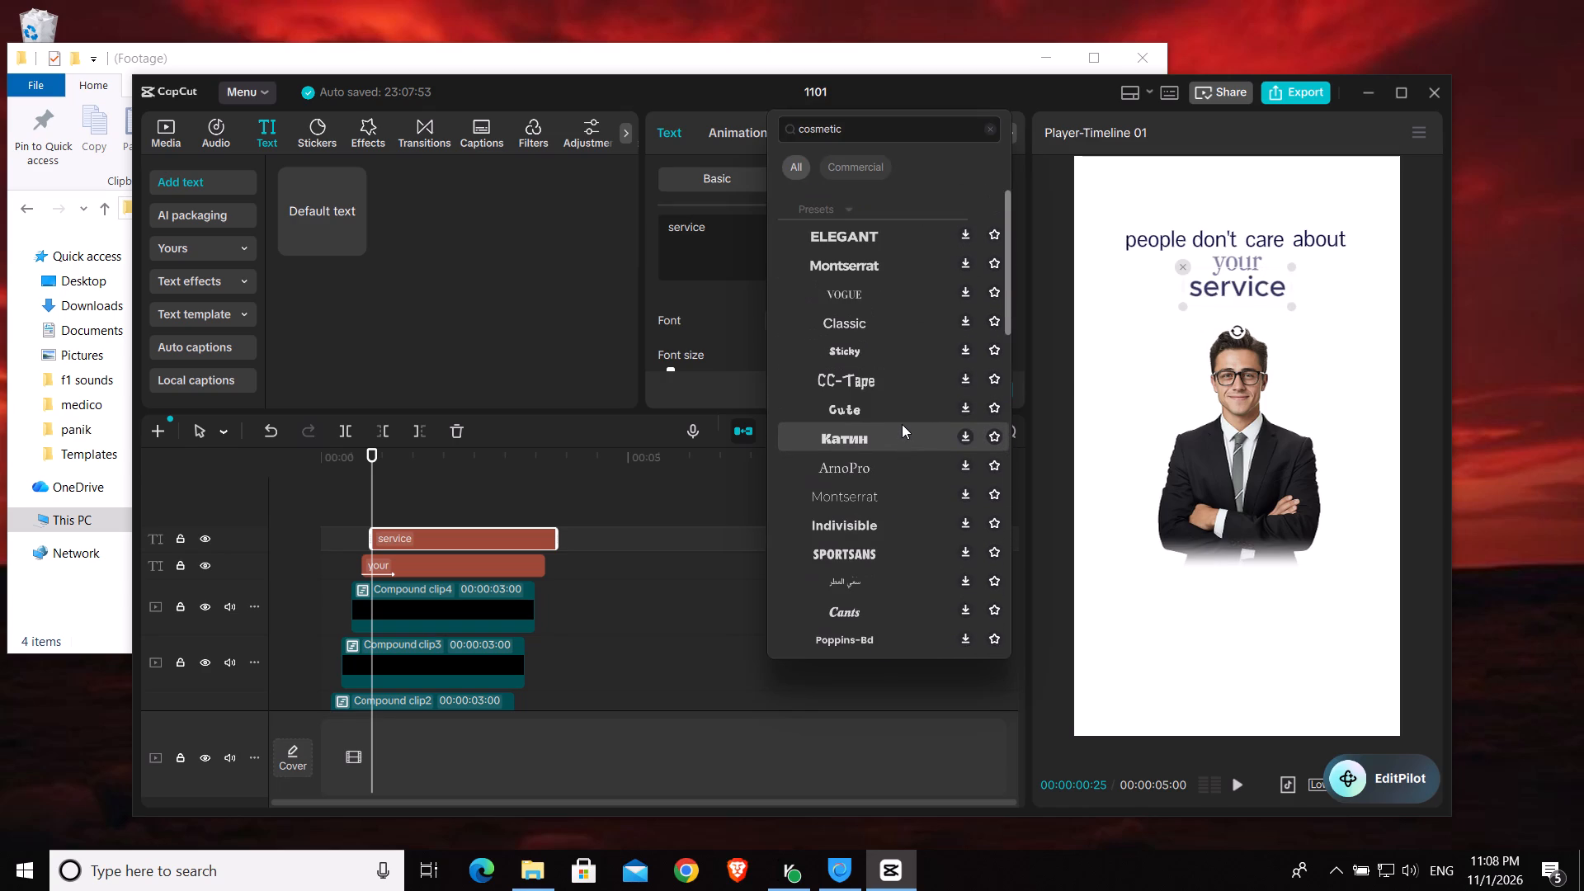
pyautogui.scroll(3, 902, 424)
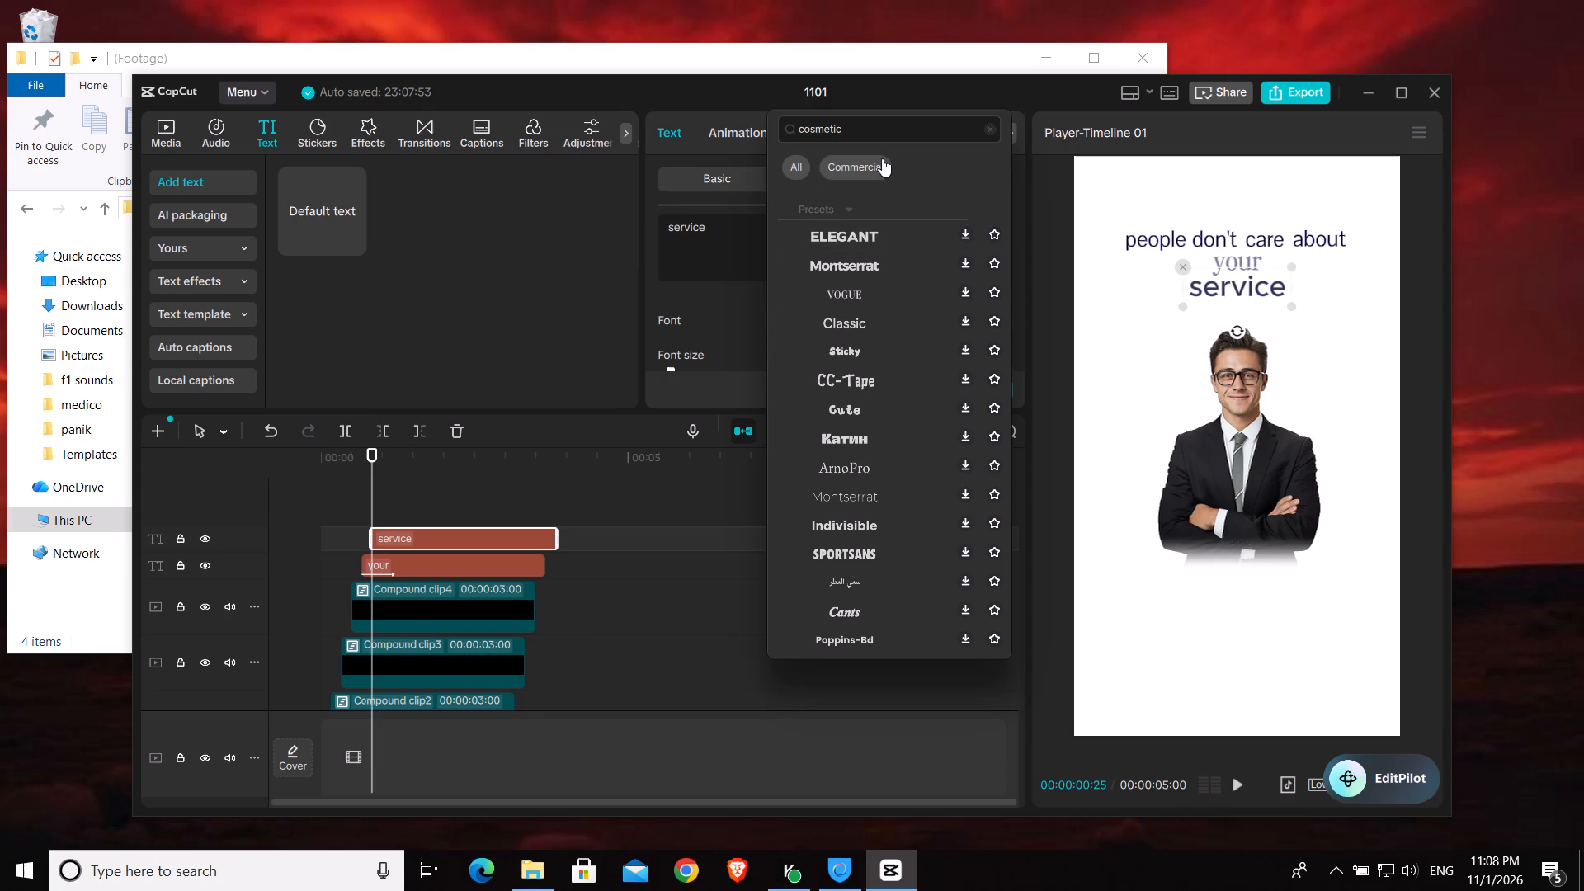
# Search the commercial fonts for "cosmetic black" and set the "service" text to the second Awelier font after trying Classic.
pyautogui.click(863, 169)
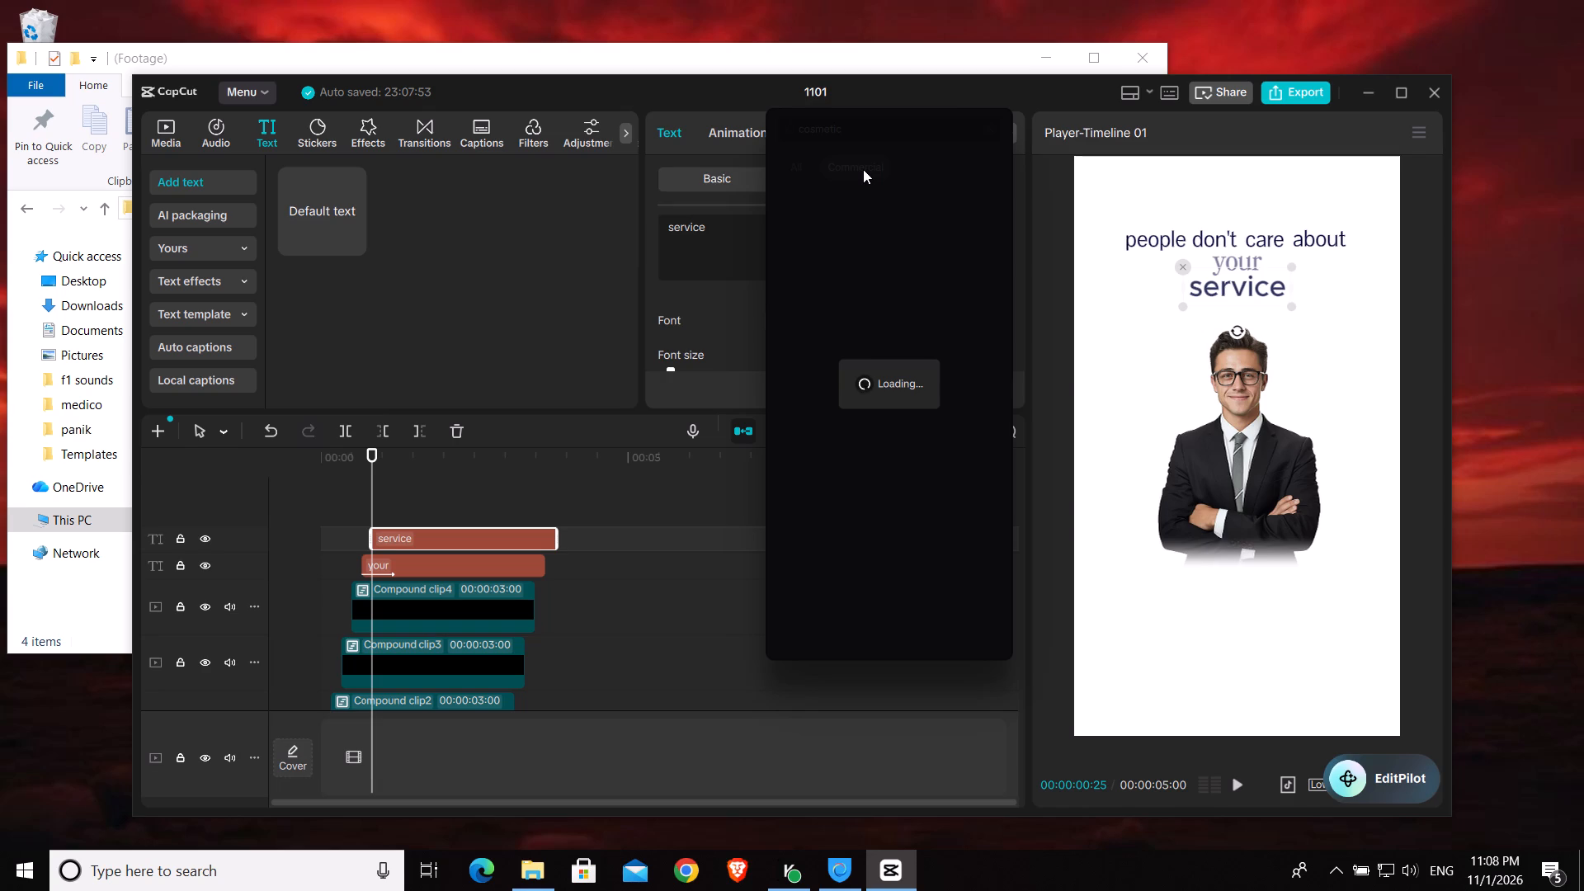
pyautogui.click(867, 139)
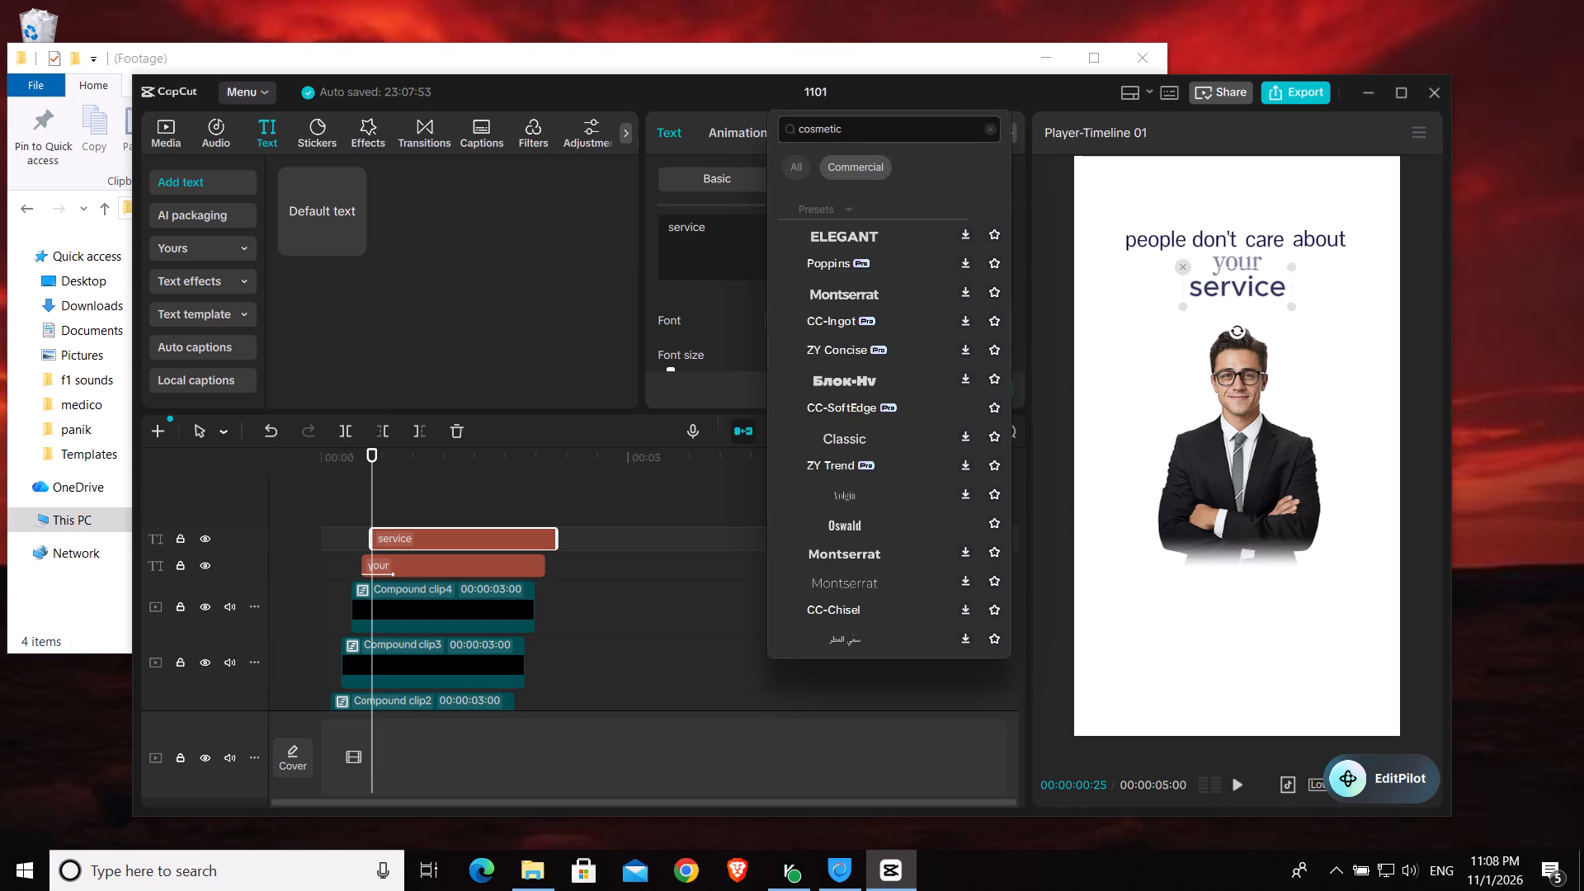
pyautogui.press('Return')
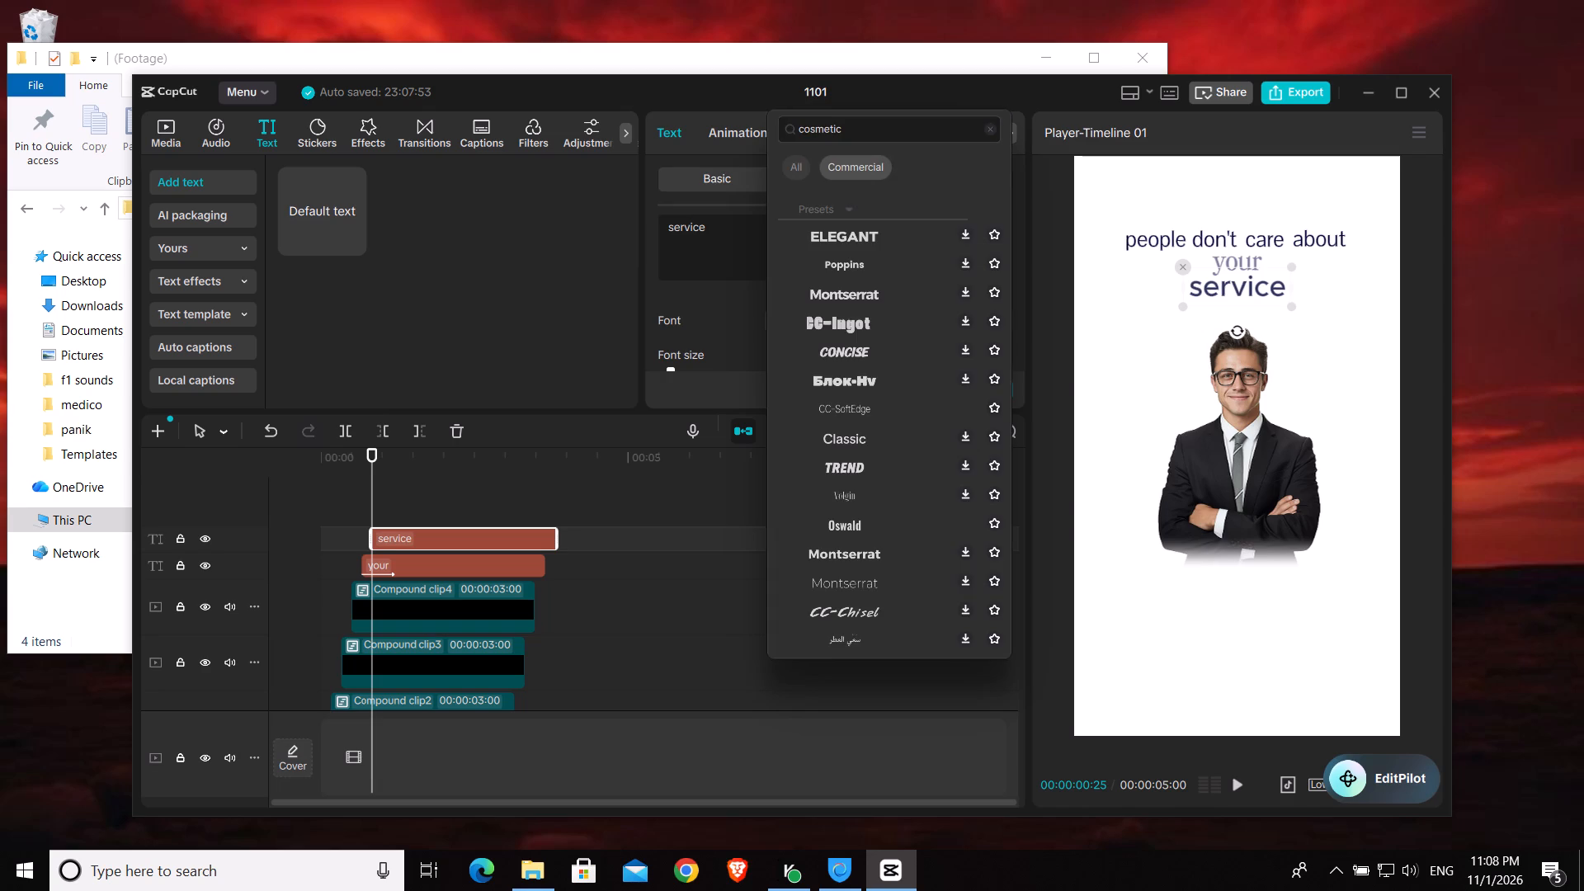
pyautogui.click(867, 139)
pyautogui.press('space')
pyautogui.write('black')
pyautogui.press('Return')
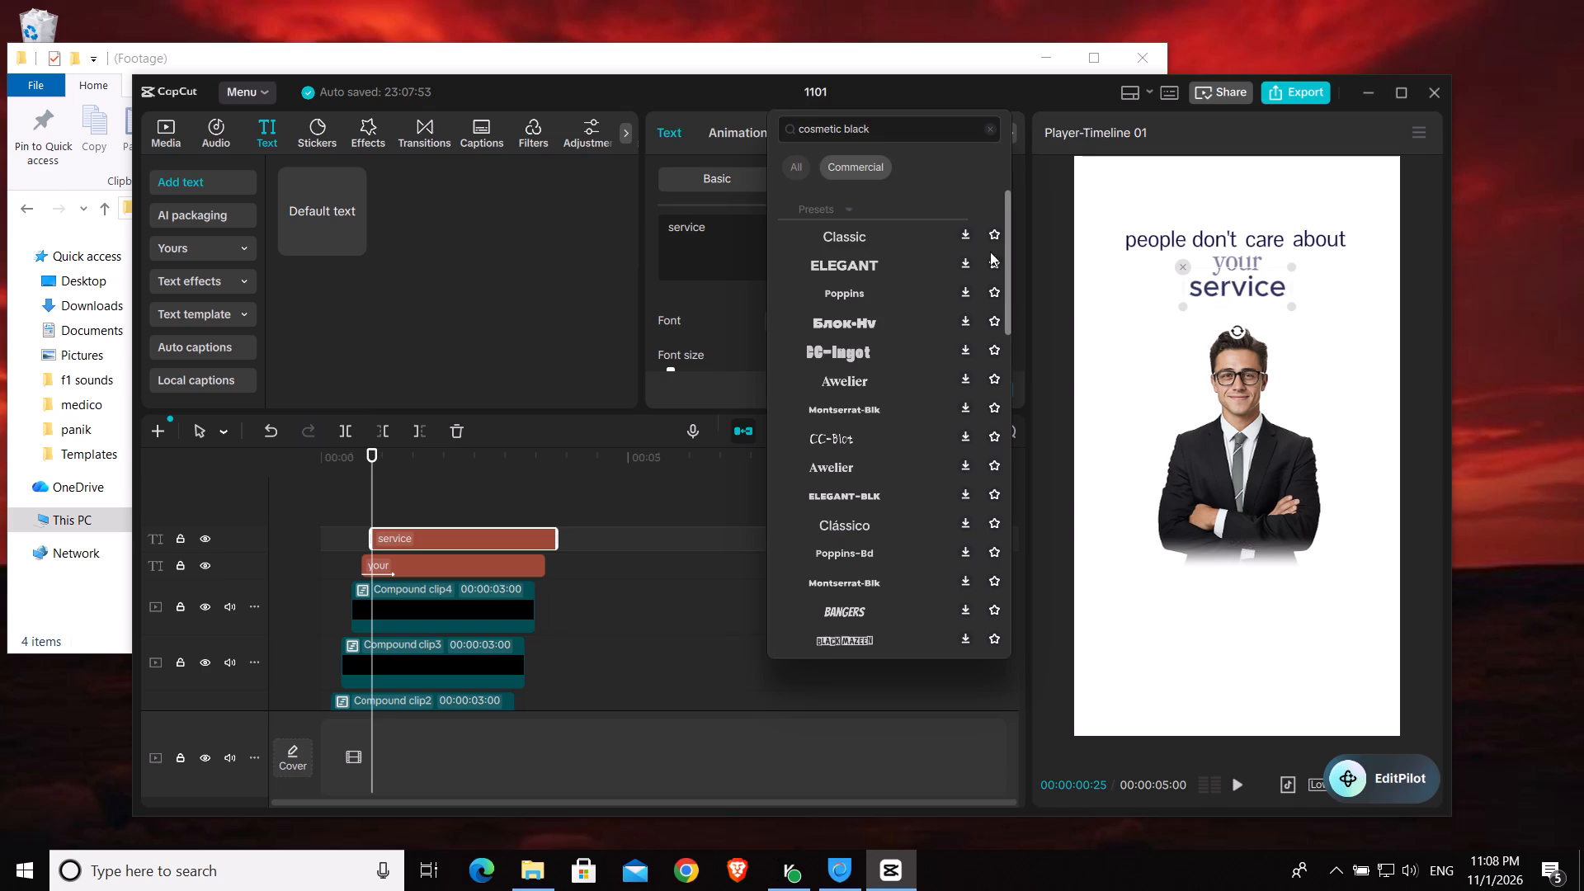
pyautogui.click(927, 230)
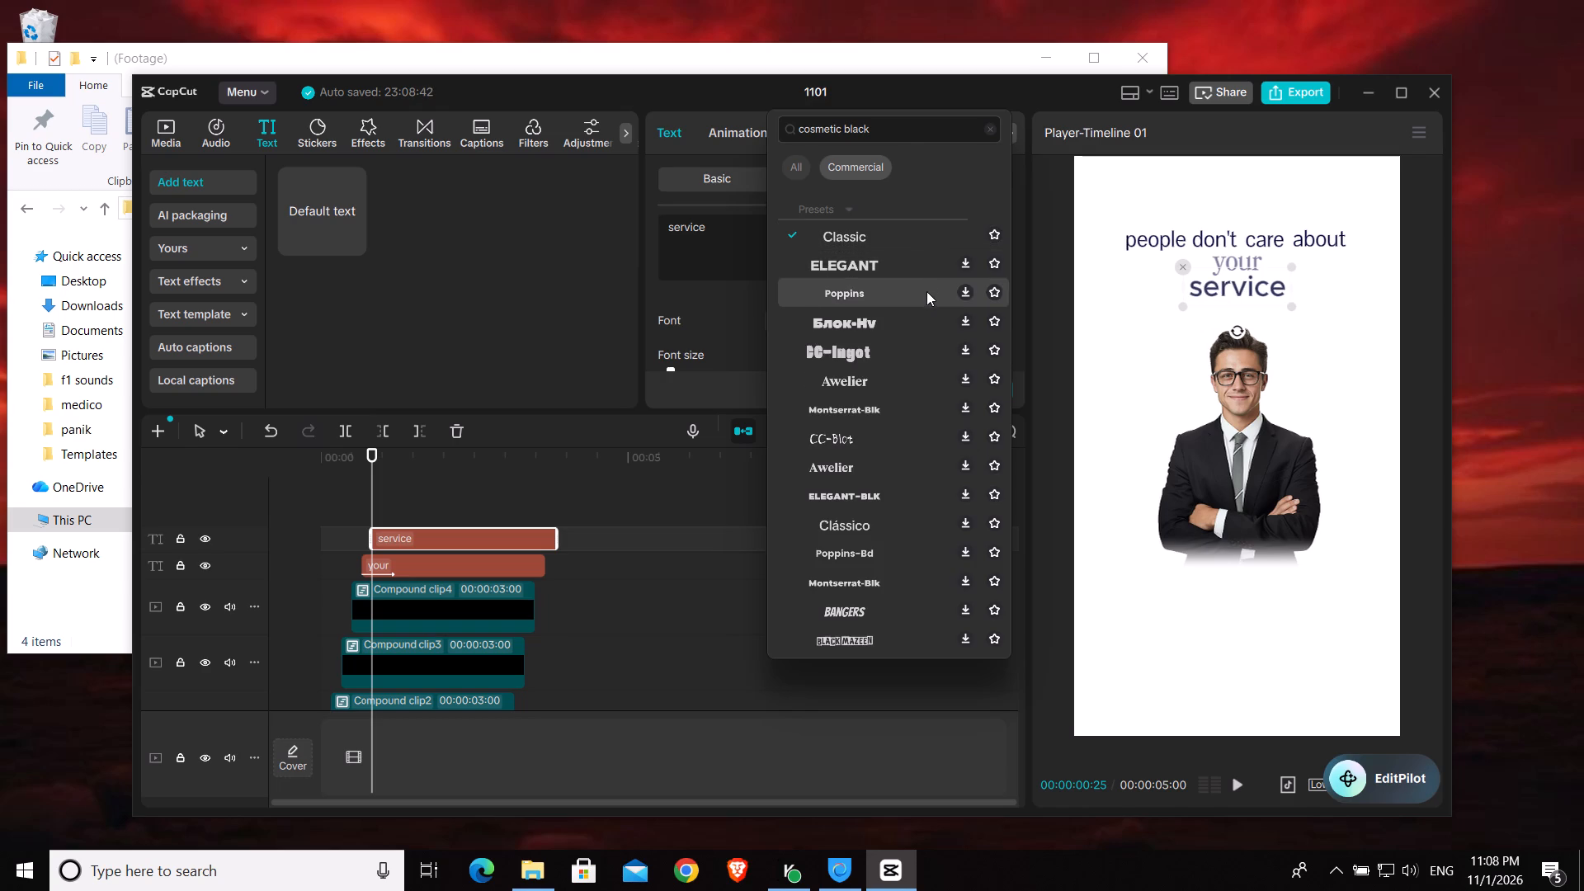
pyautogui.click(917, 475)
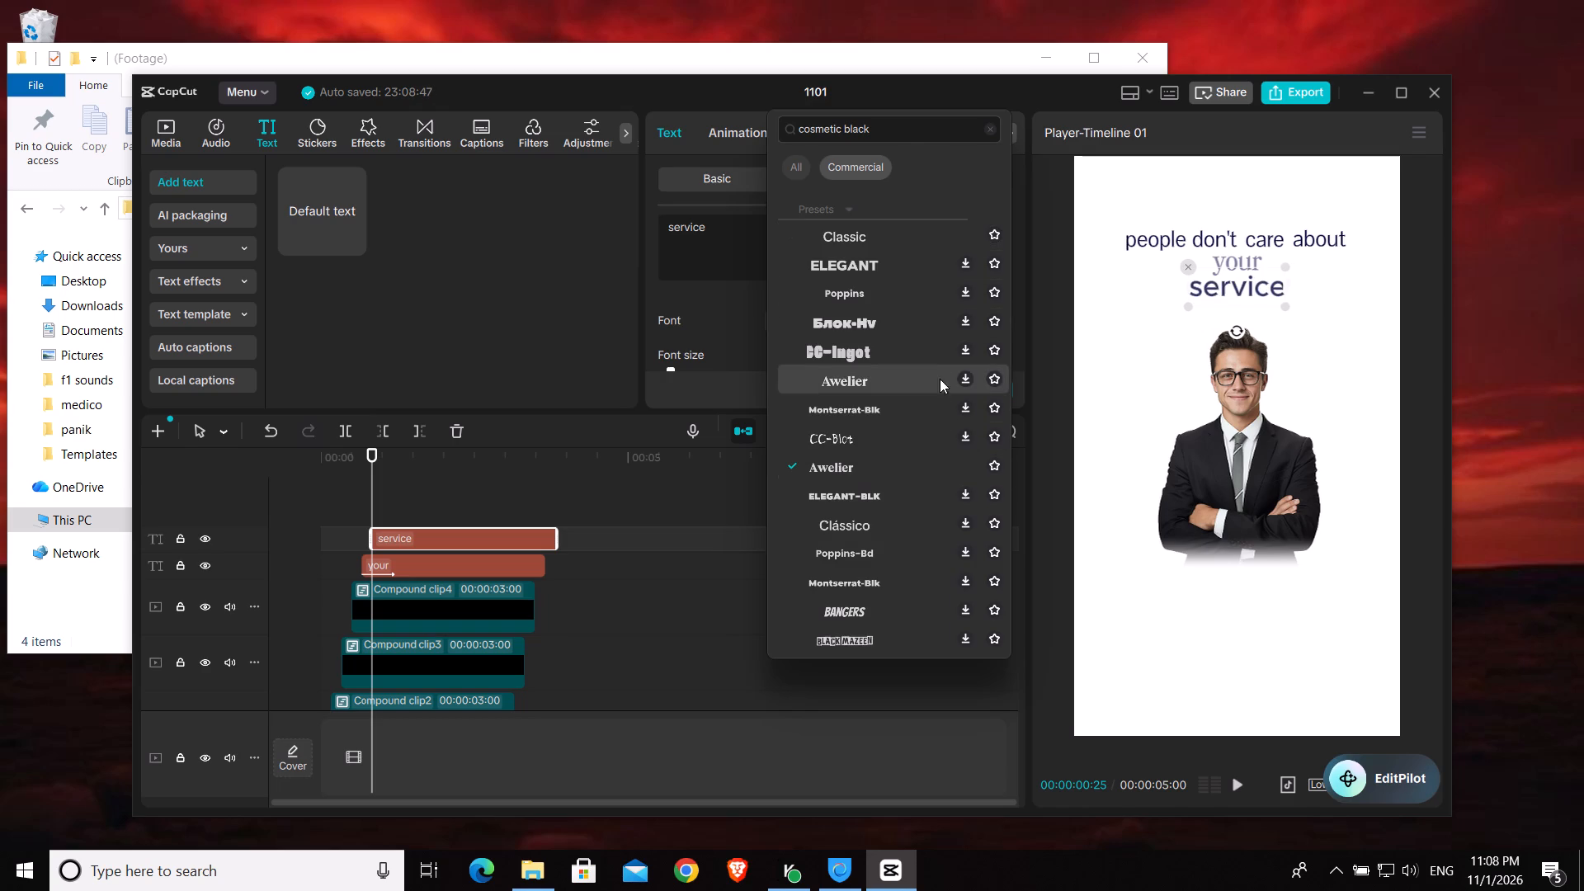
# Set the "service" text to the MADE-Awelier-Black font and enlarge it to span most of the frame's width.
pyautogui.click(936, 376)
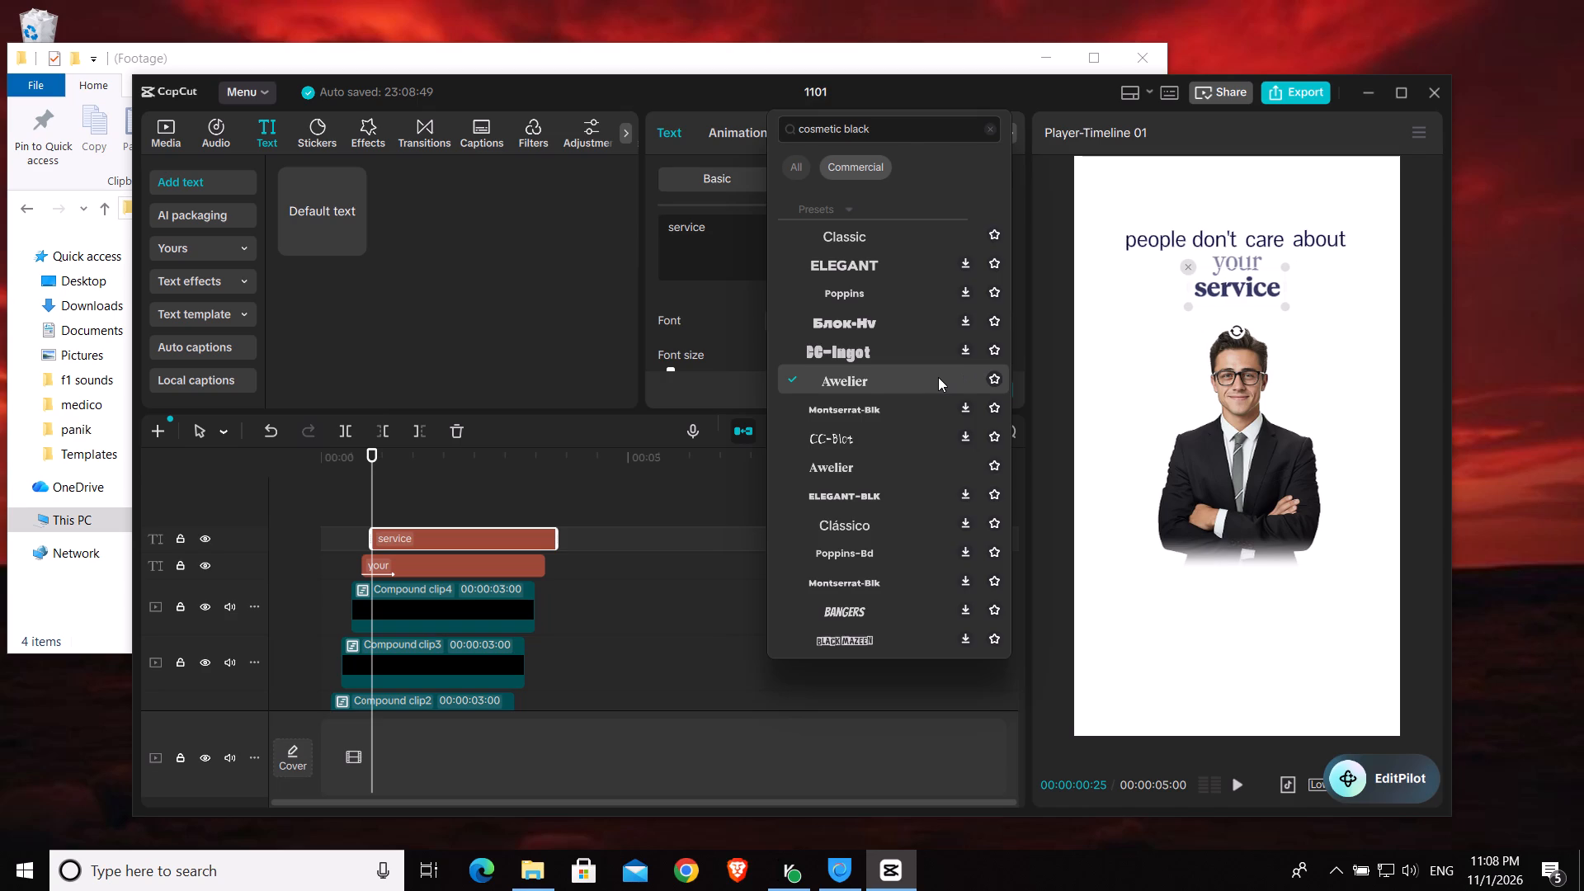
pyautogui.moveTo(1283, 268); pyautogui.dragTo(1355, 226)
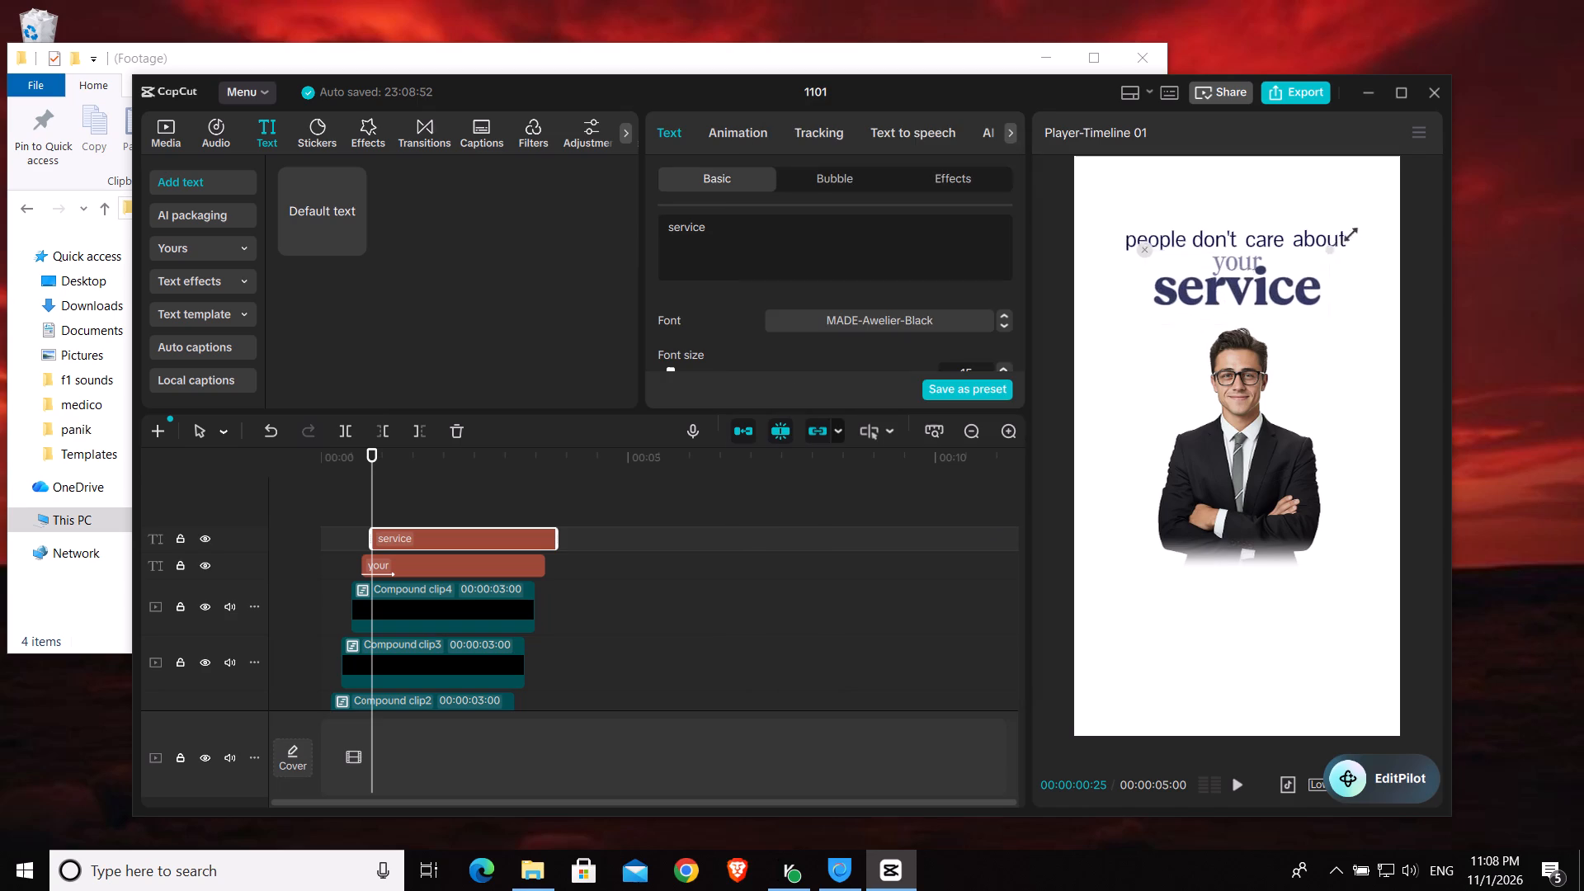
pyautogui.moveTo(1355, 226); pyautogui.dragTo(1408, 200)
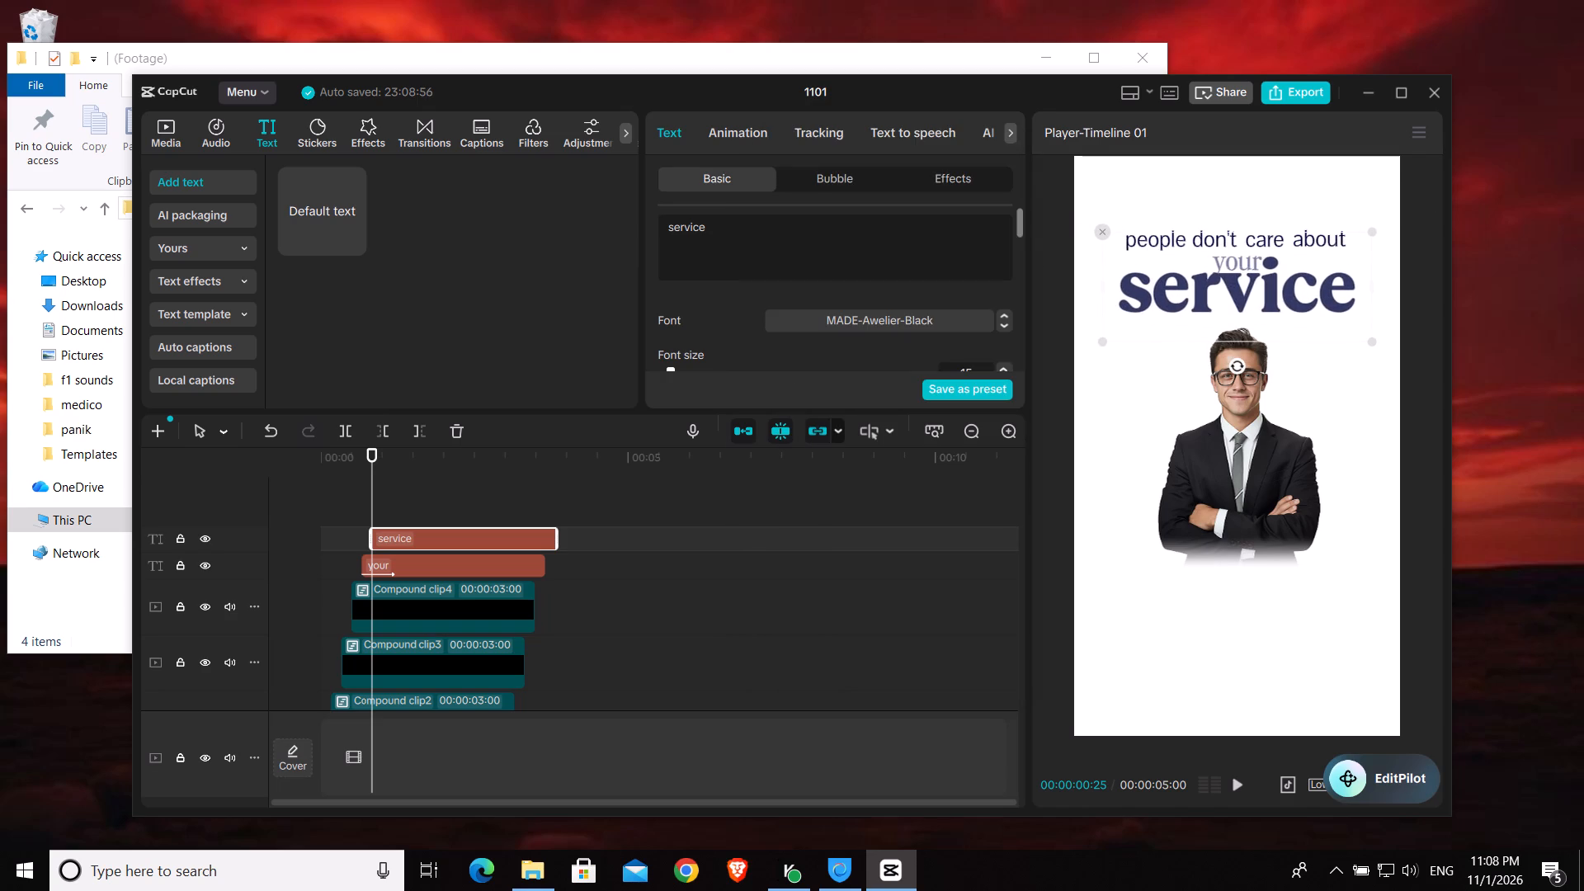
# Change the "service" font to the Awelier variant listed between Petale and Clarificar-Blk.
pyautogui.click(871, 314)
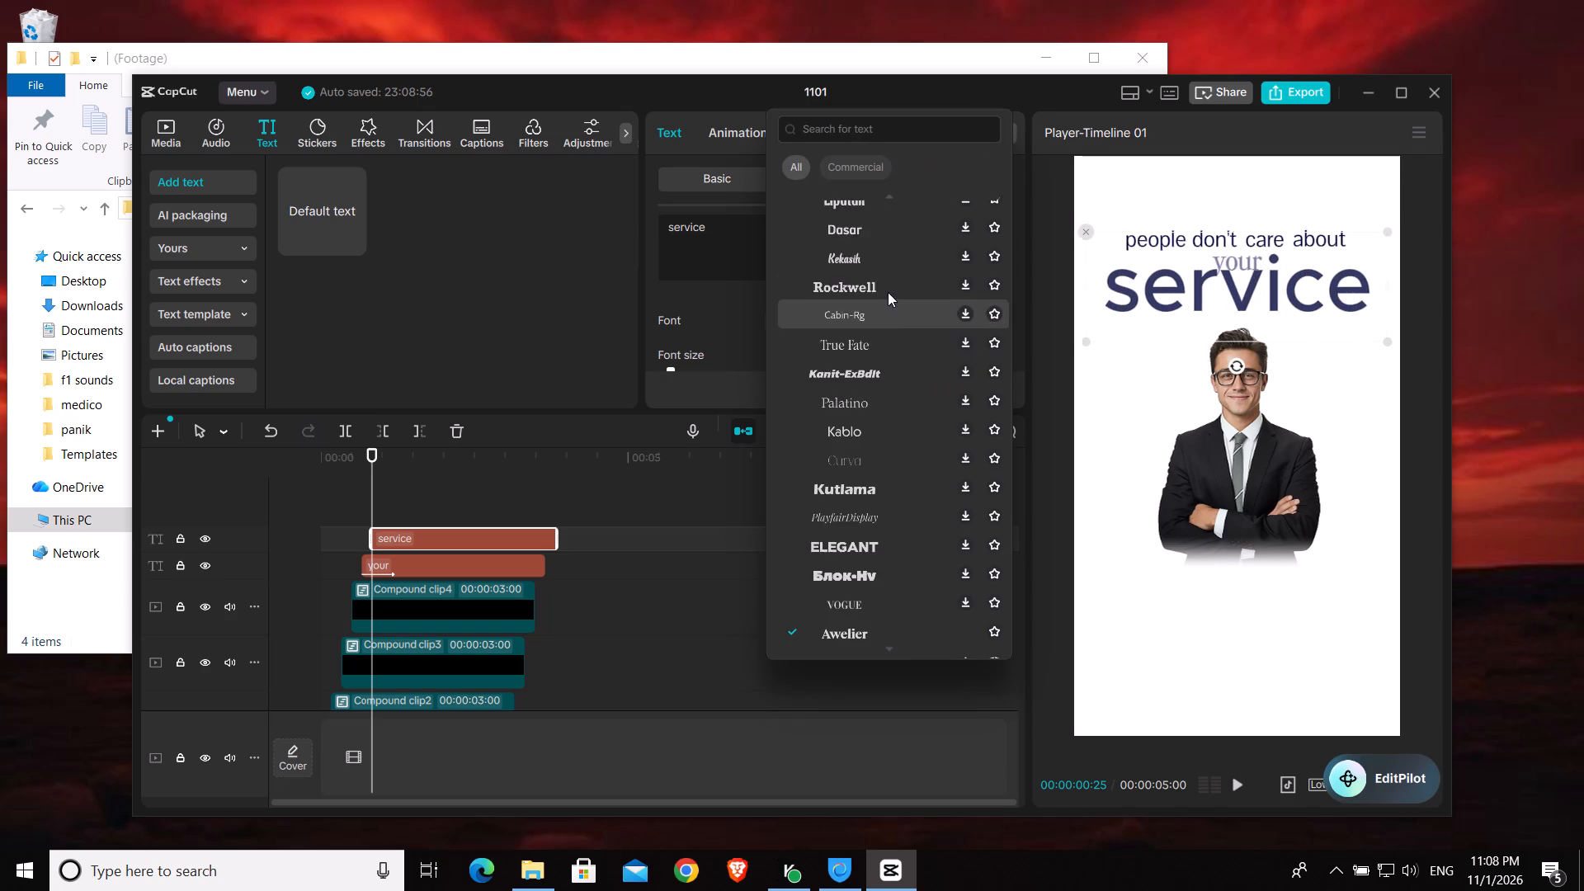
pyautogui.scroll(-1, 898, 277)
pyautogui.scroll(-1, 887, 487)
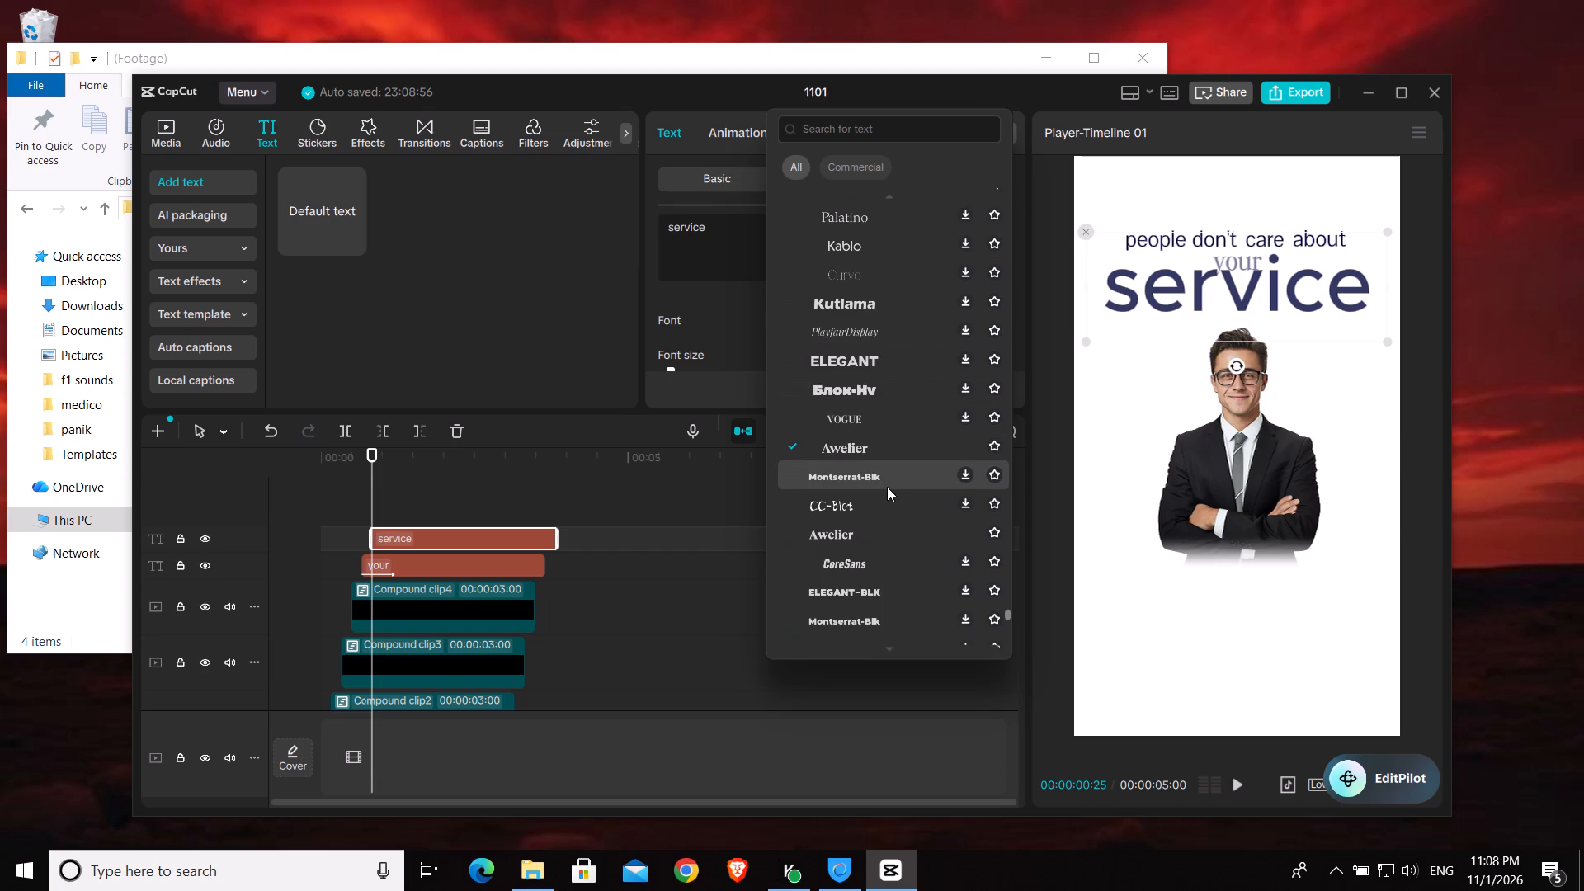
pyautogui.scroll(-1, 887, 487)
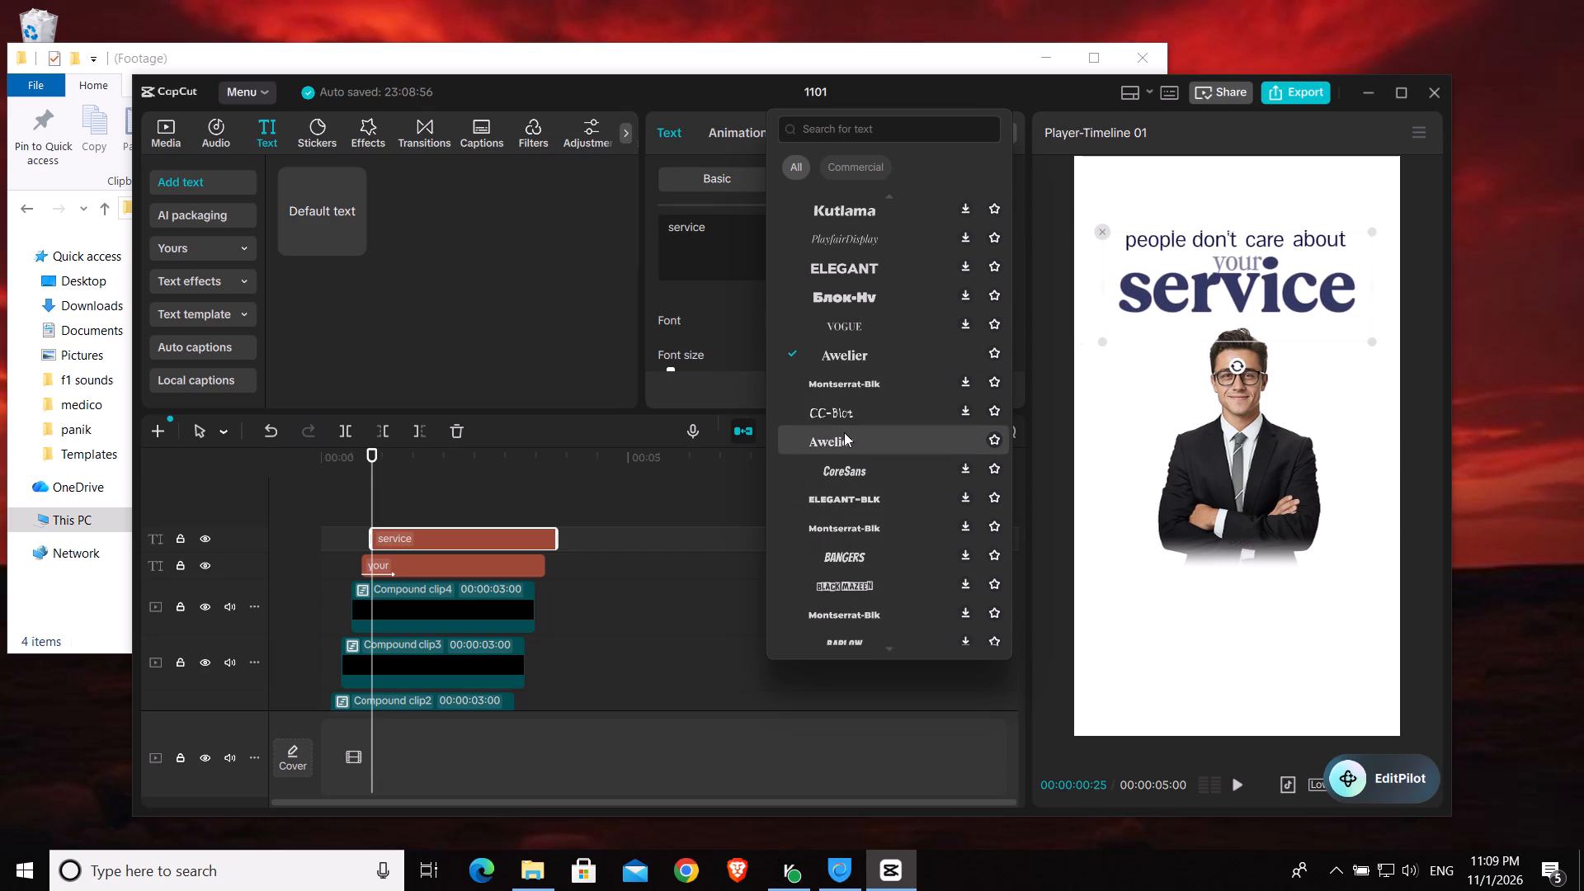
pyautogui.scroll(-4, 844, 434)
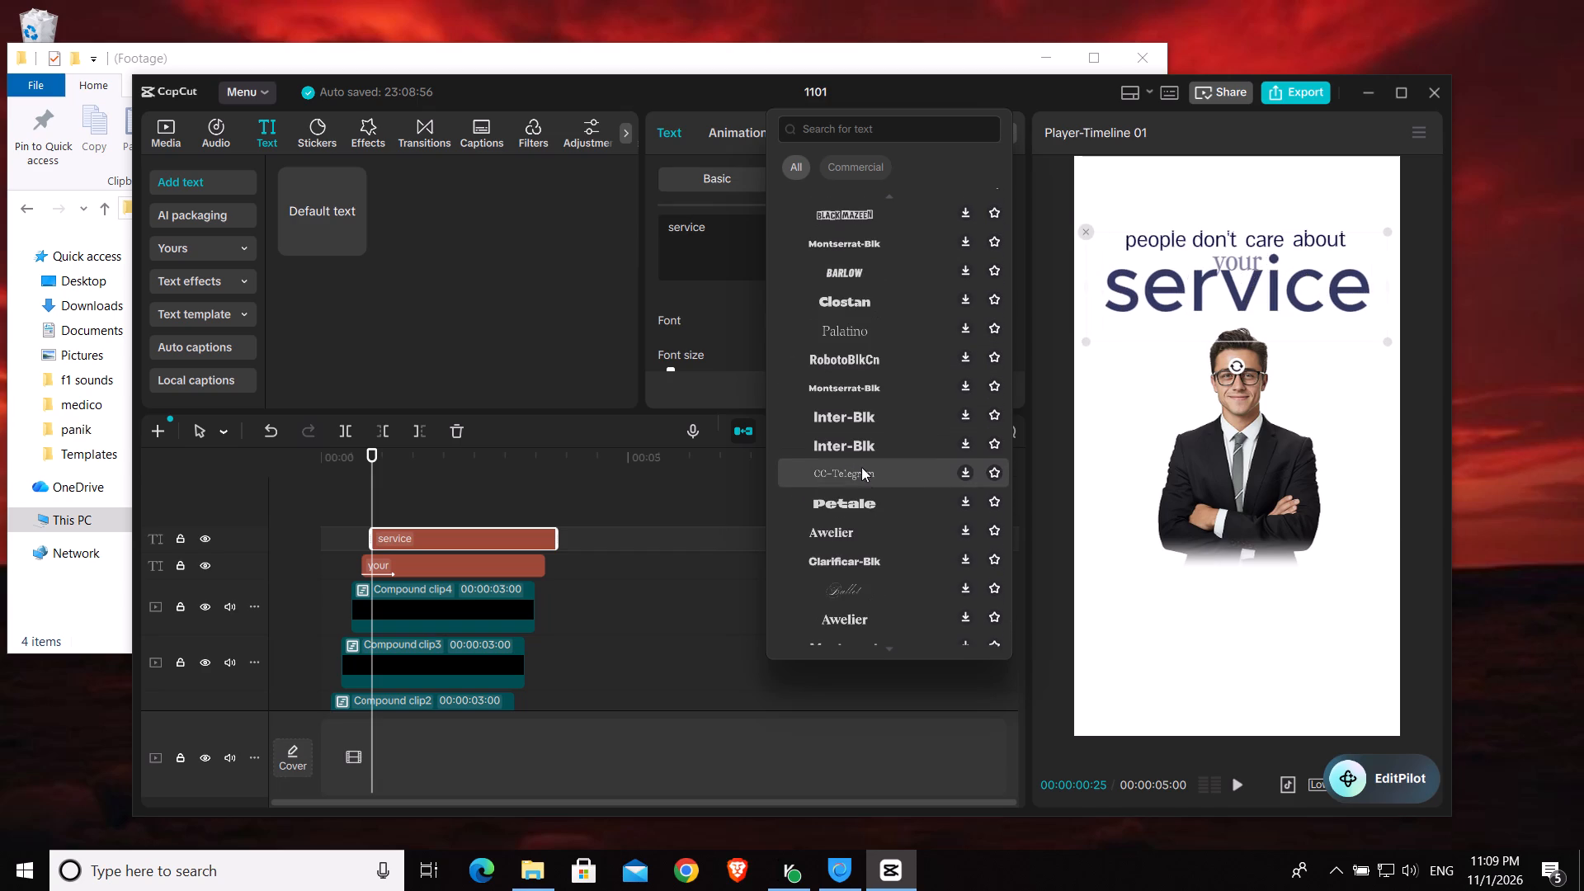
pyautogui.click(886, 538)
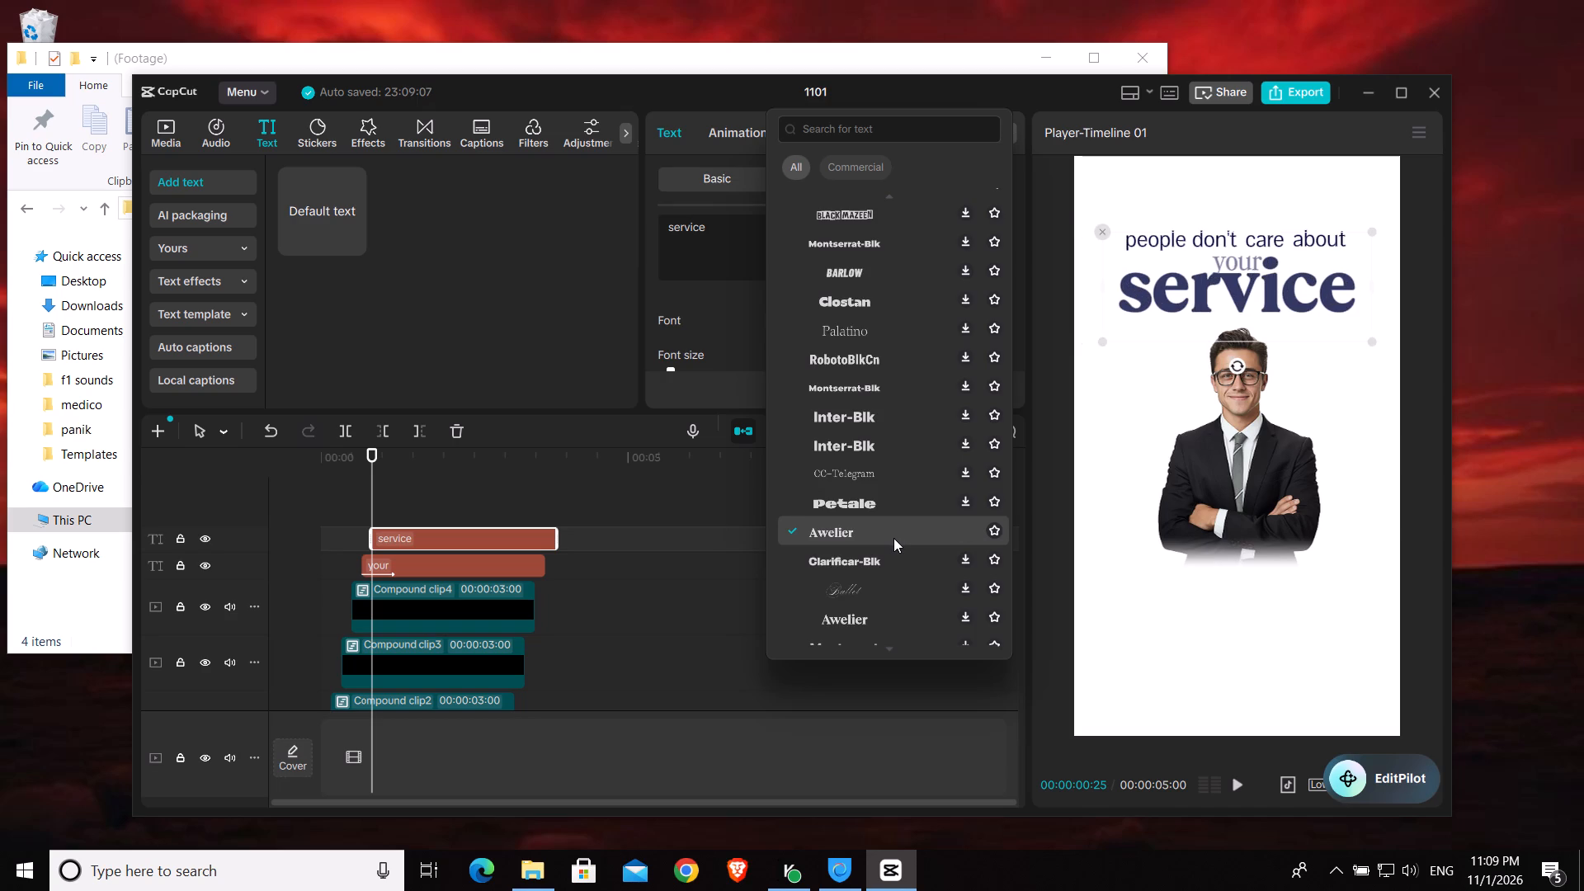
pyautogui.click(709, 332)
# Make "service" all uppercase, lower it slightly beneath "your" and scale it to about the width of the top line.
pyautogui.scroll(-1, 709, 332)
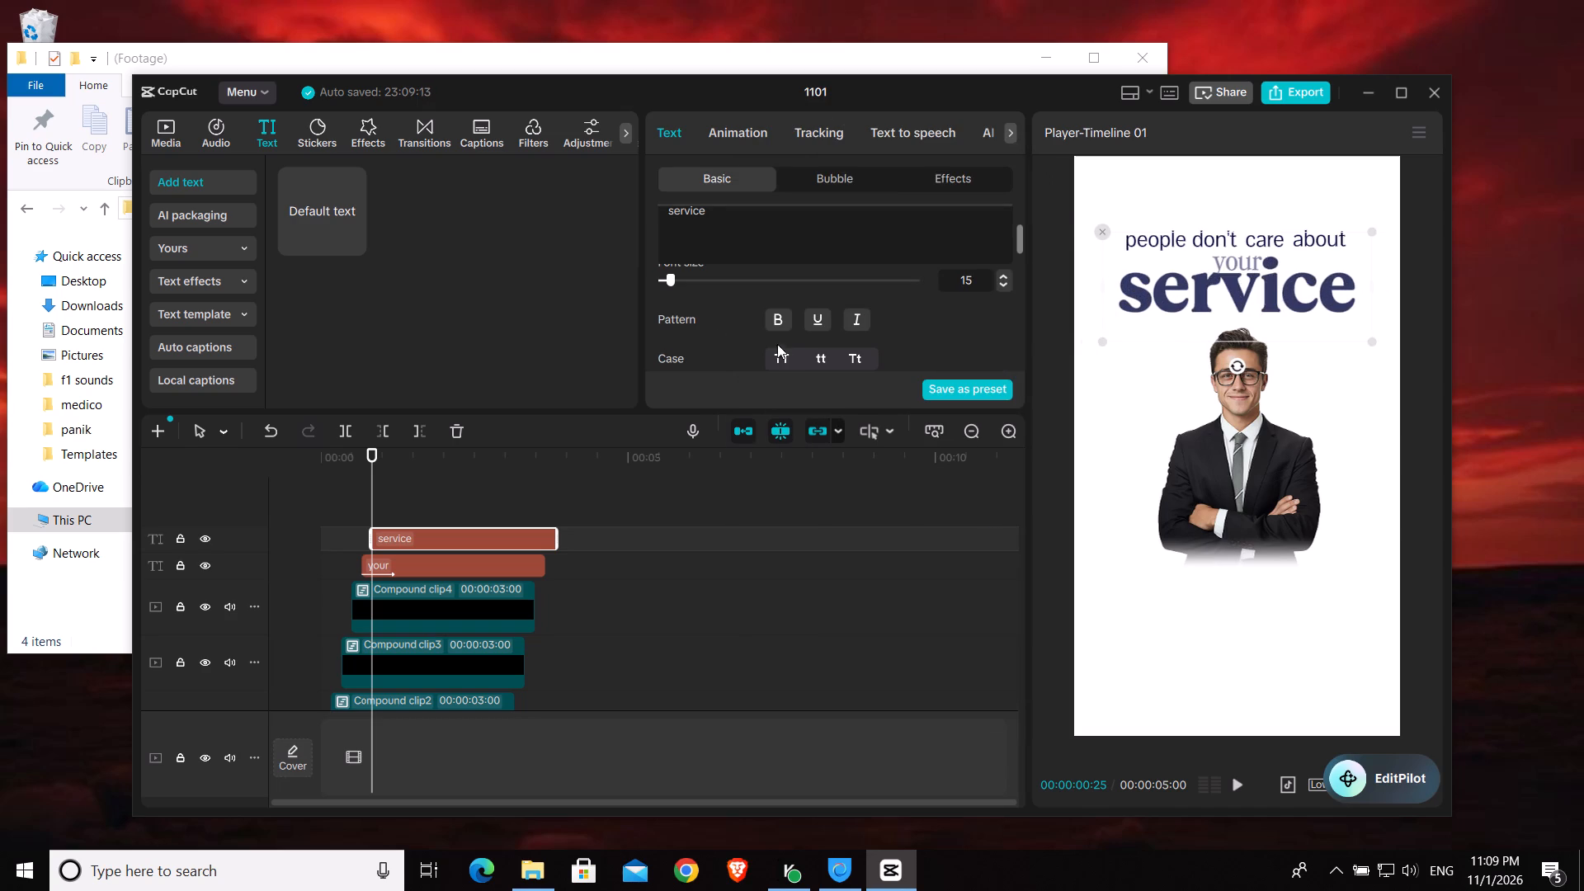
pyautogui.click(780, 356)
pyautogui.moveTo(1245, 278); pyautogui.dragTo(1245, 297)
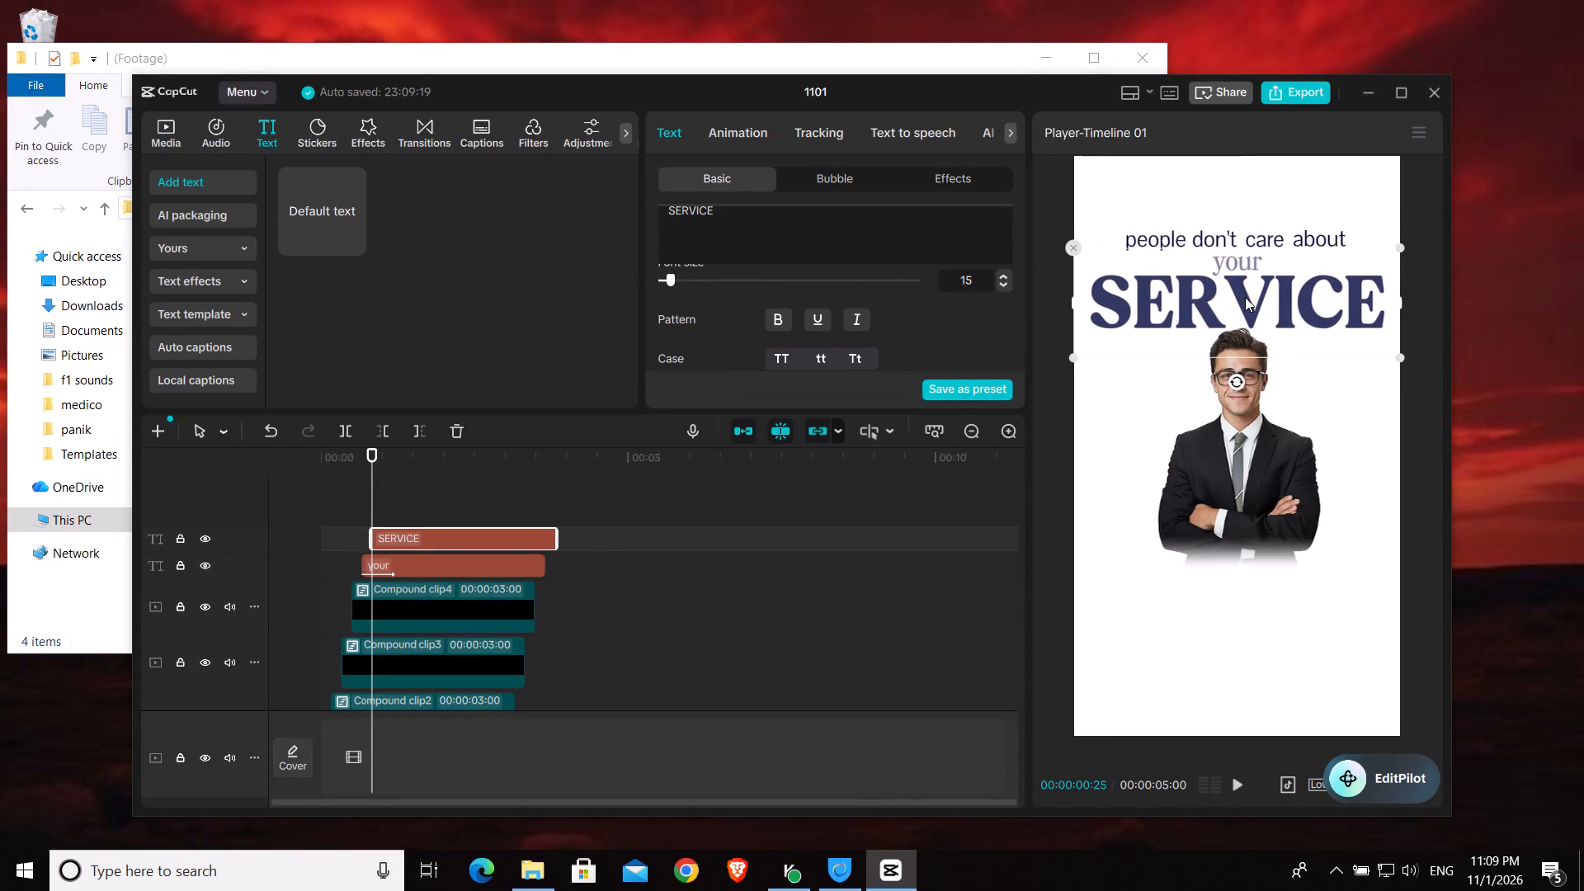
pyautogui.moveTo(1400, 245); pyautogui.dragTo(1341, 271)
pyautogui.click(1274, 294)
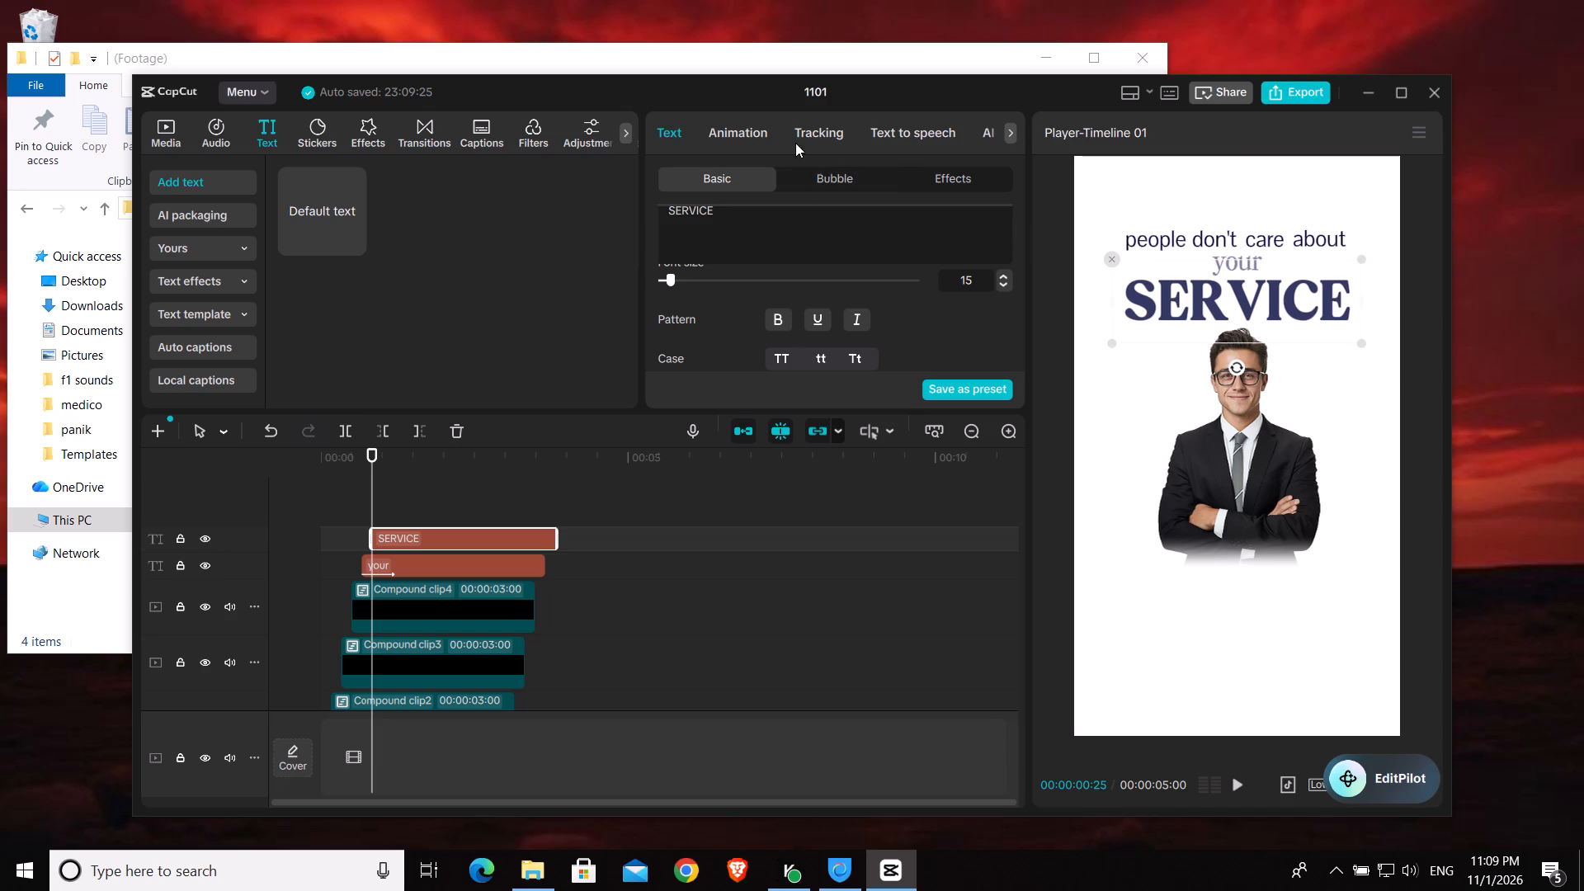
# Search the entrance animations for "school dance" for the "SERVICE" text.
pyautogui.click(742, 130)
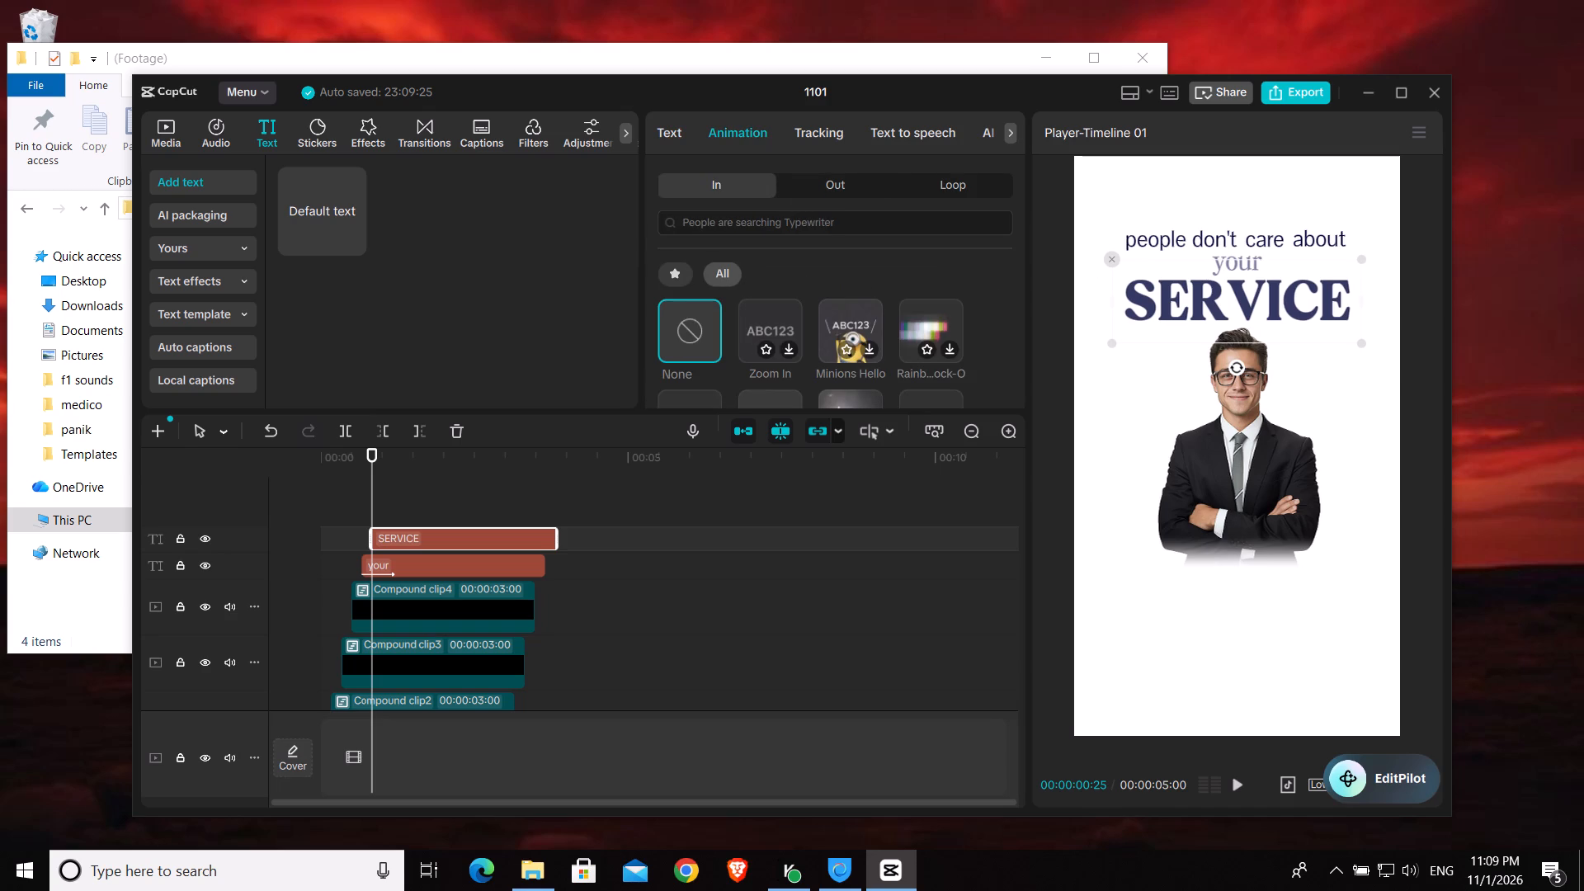
pyautogui.click(799, 228)
pyautogui.write('school')
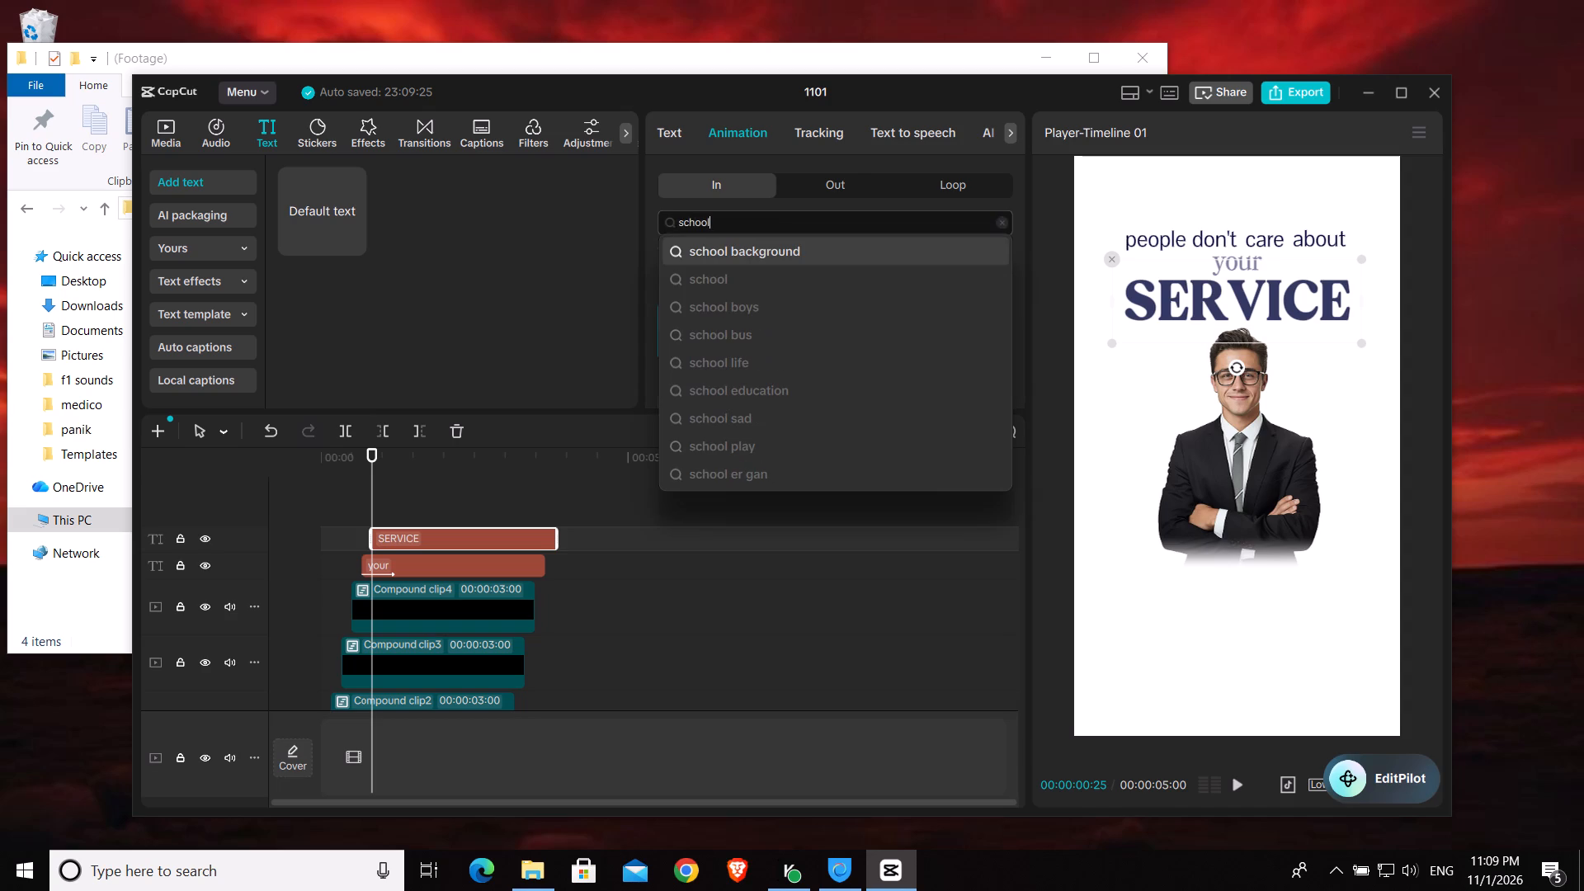
pyautogui.press('space')
pyautogui.write('dance')
pyautogui.press('Return')
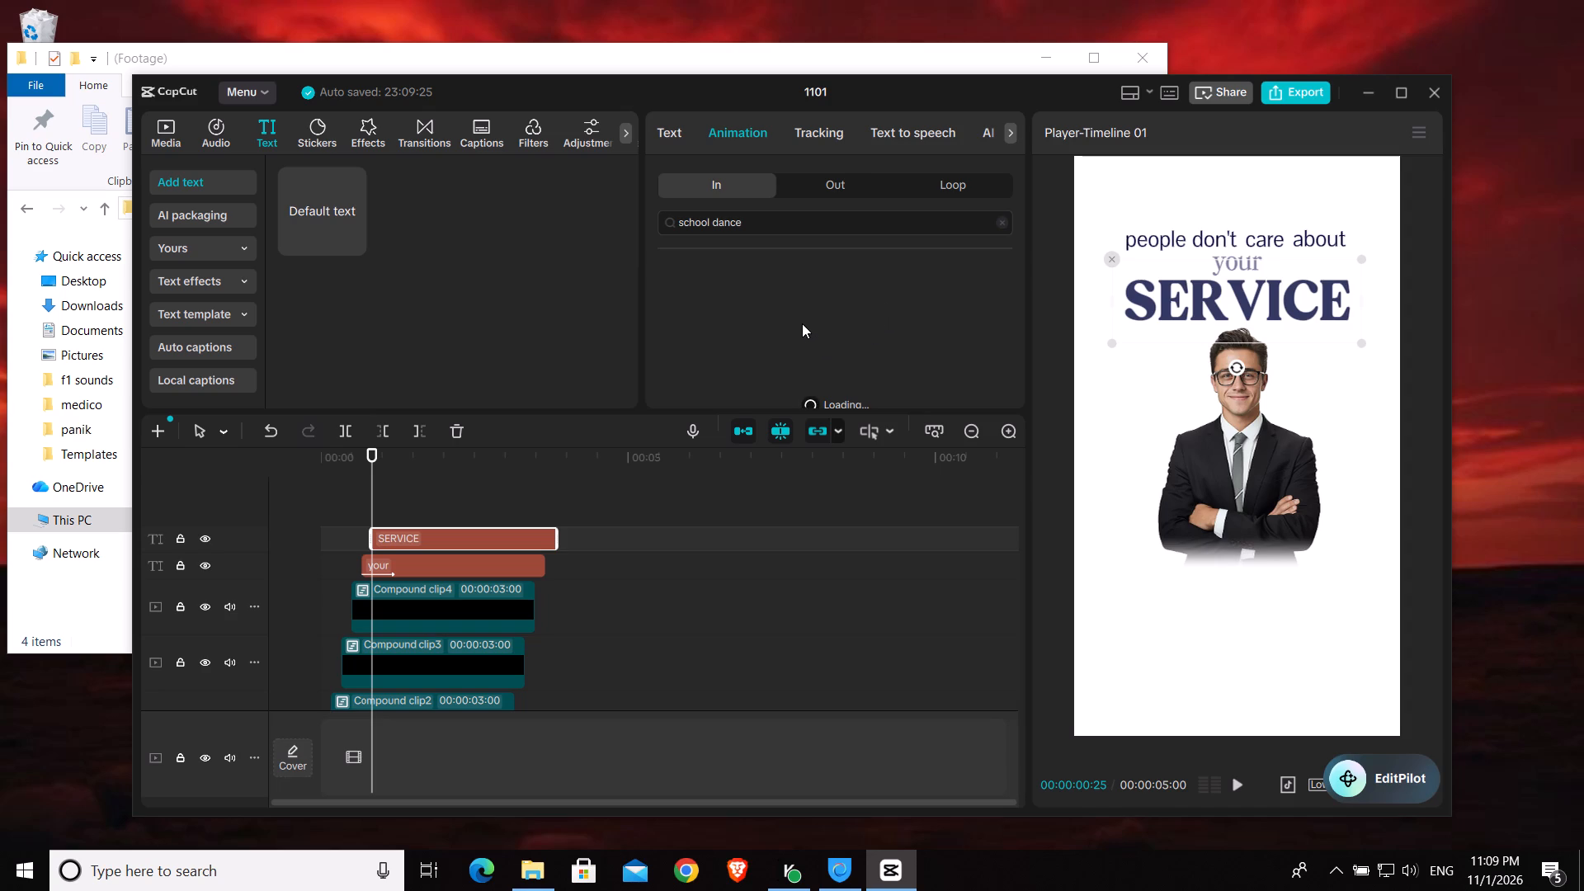
pyautogui.scroll(-4, 802, 323)
pyautogui.scroll(2, 818, 302)
pyautogui.scroll(-4, 829, 310)
pyautogui.scroll(4, 829, 310)
pyautogui.scroll(-5, 829, 310)
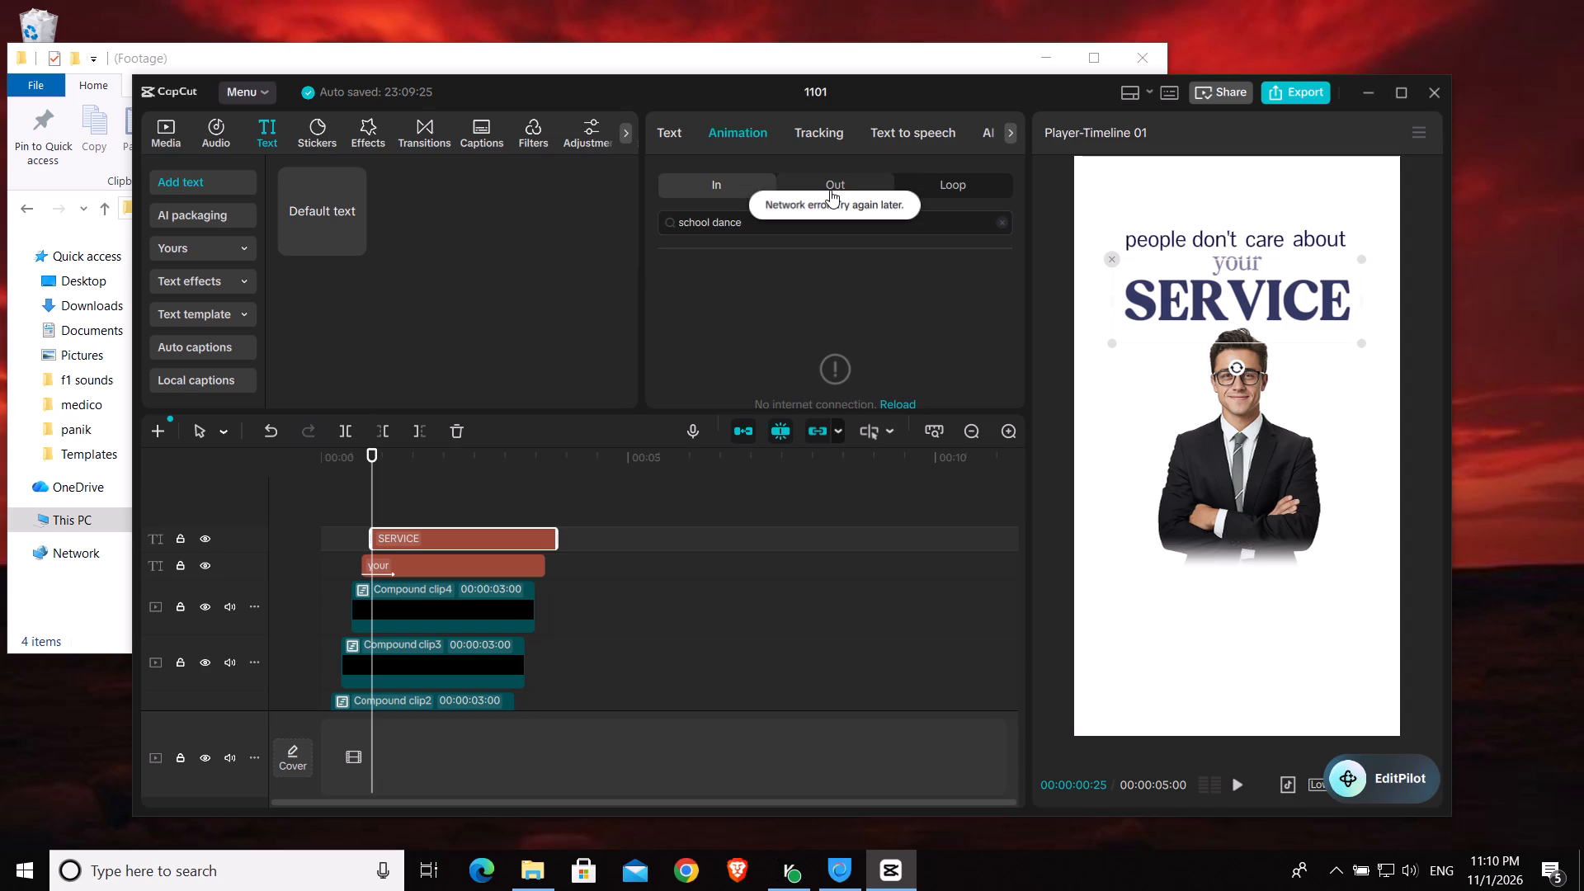
# Clear the animation search and look through the full set of entrance animations for "SERVICE".
pyautogui.click(1006, 219)
pyautogui.scroll(-1, 818, 282)
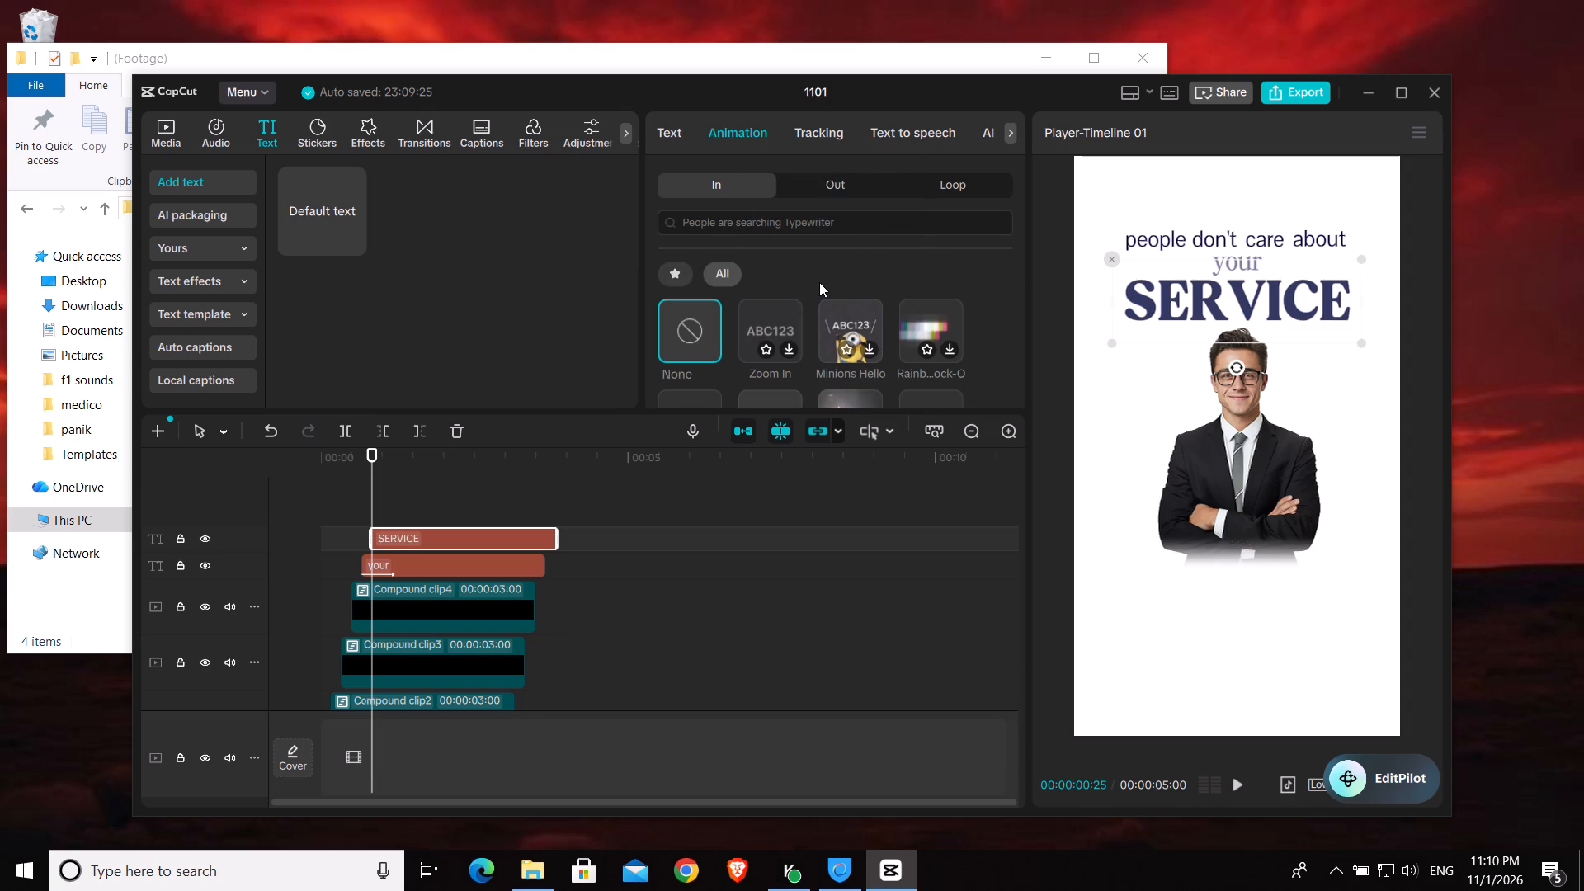
pyautogui.scroll(-6, 819, 282)
pyautogui.scroll(-1, 789, 346)
pyautogui.scroll(1, 794, 342)
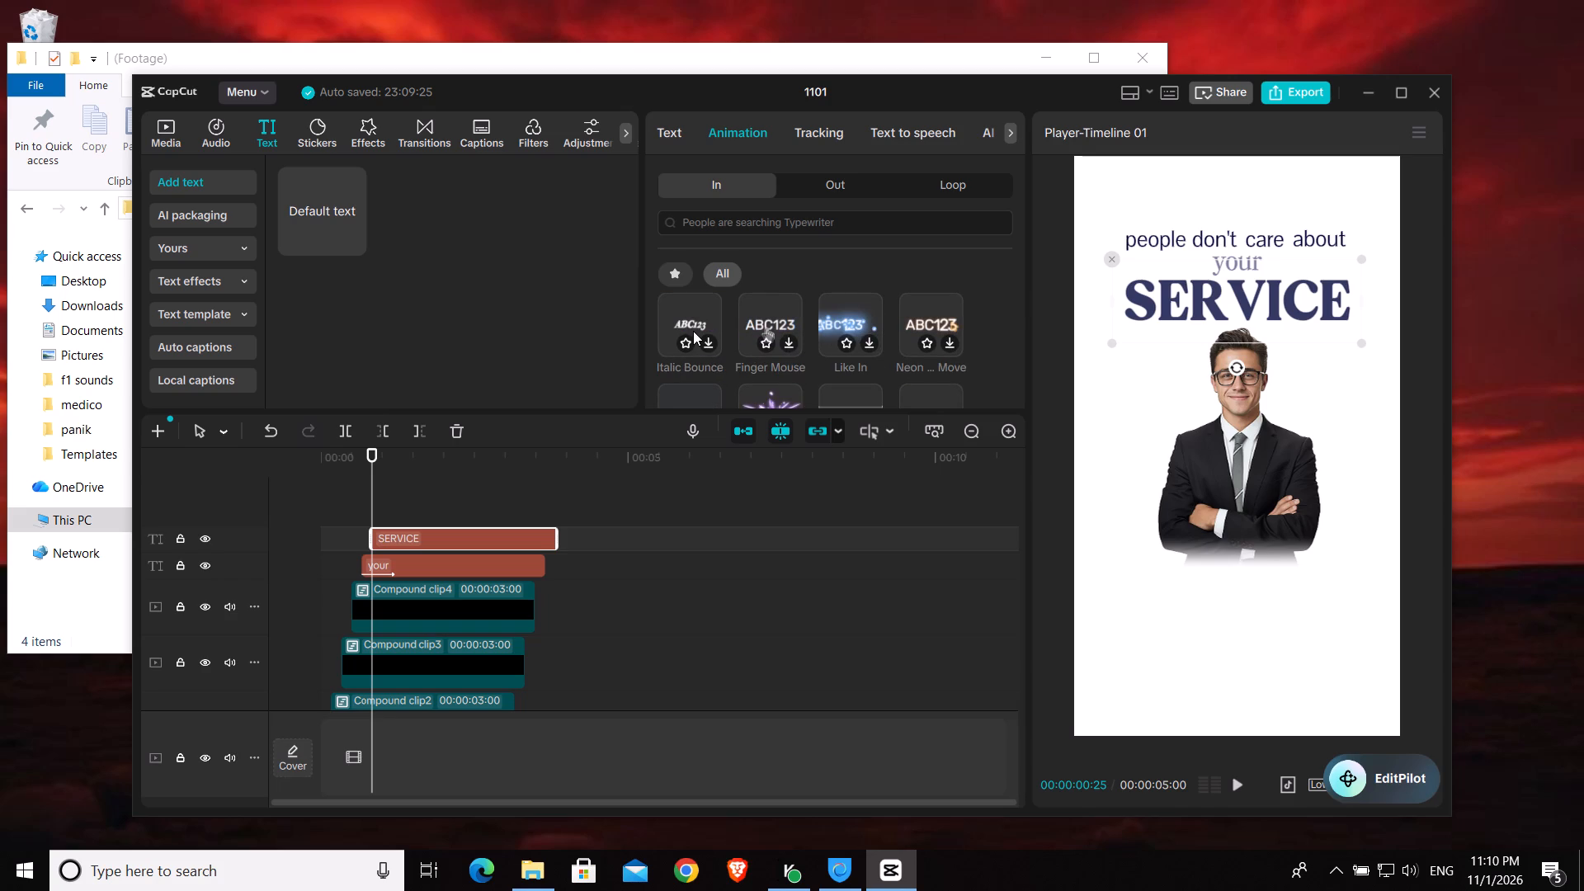
pyautogui.scroll(4, 693, 331)
# Return to the basic text settings of "SERVICE" and bring its colour and spacing options into view.
pyautogui.click(668, 120)
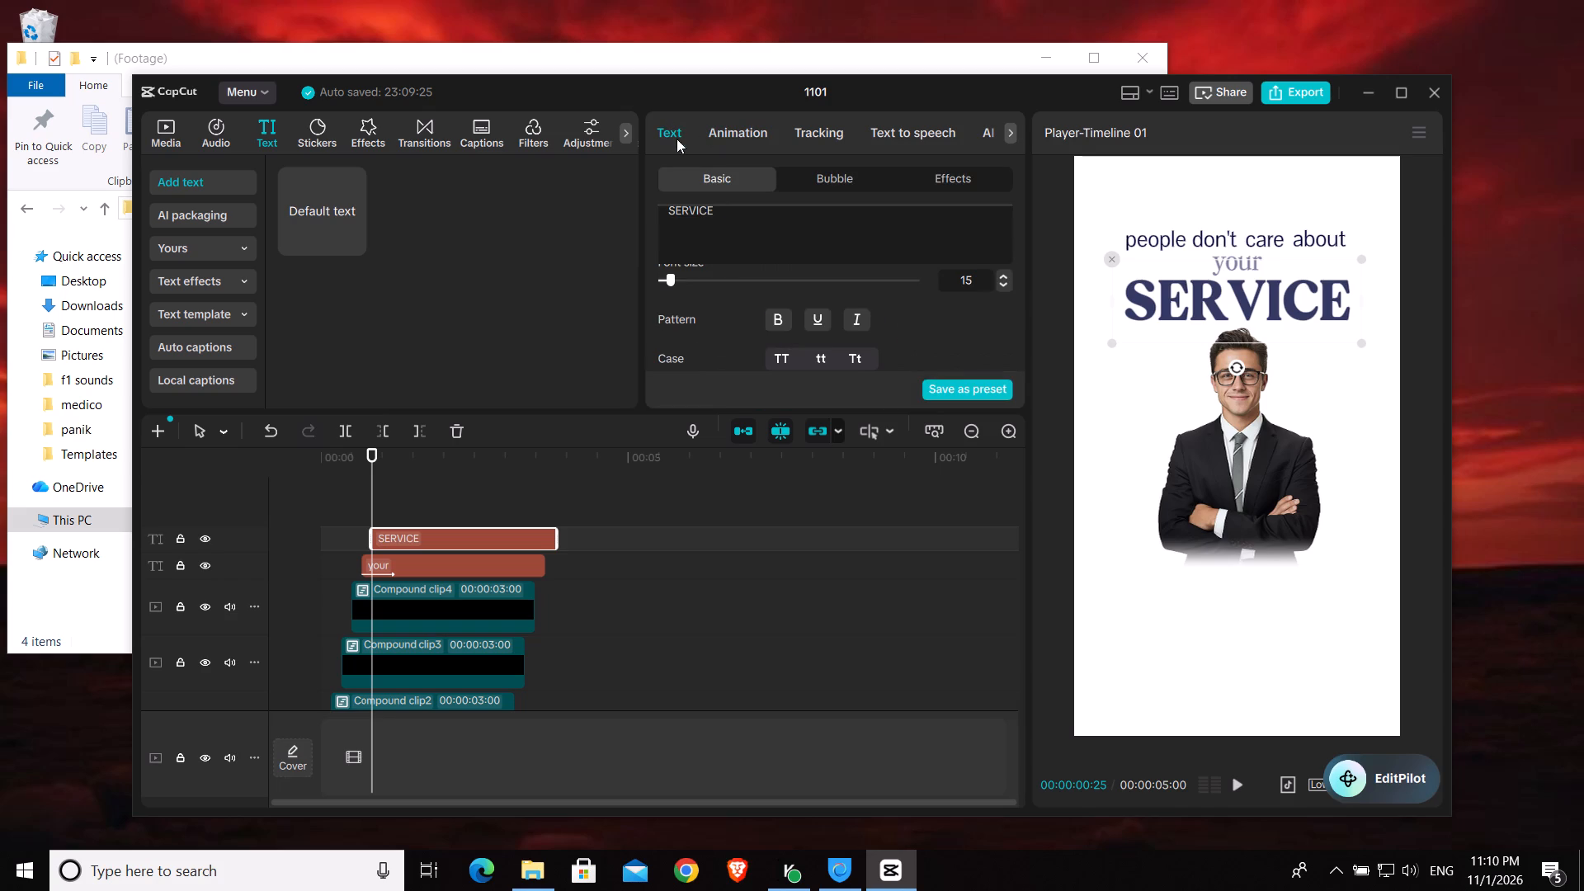
pyautogui.scroll(-1, 851, 340)
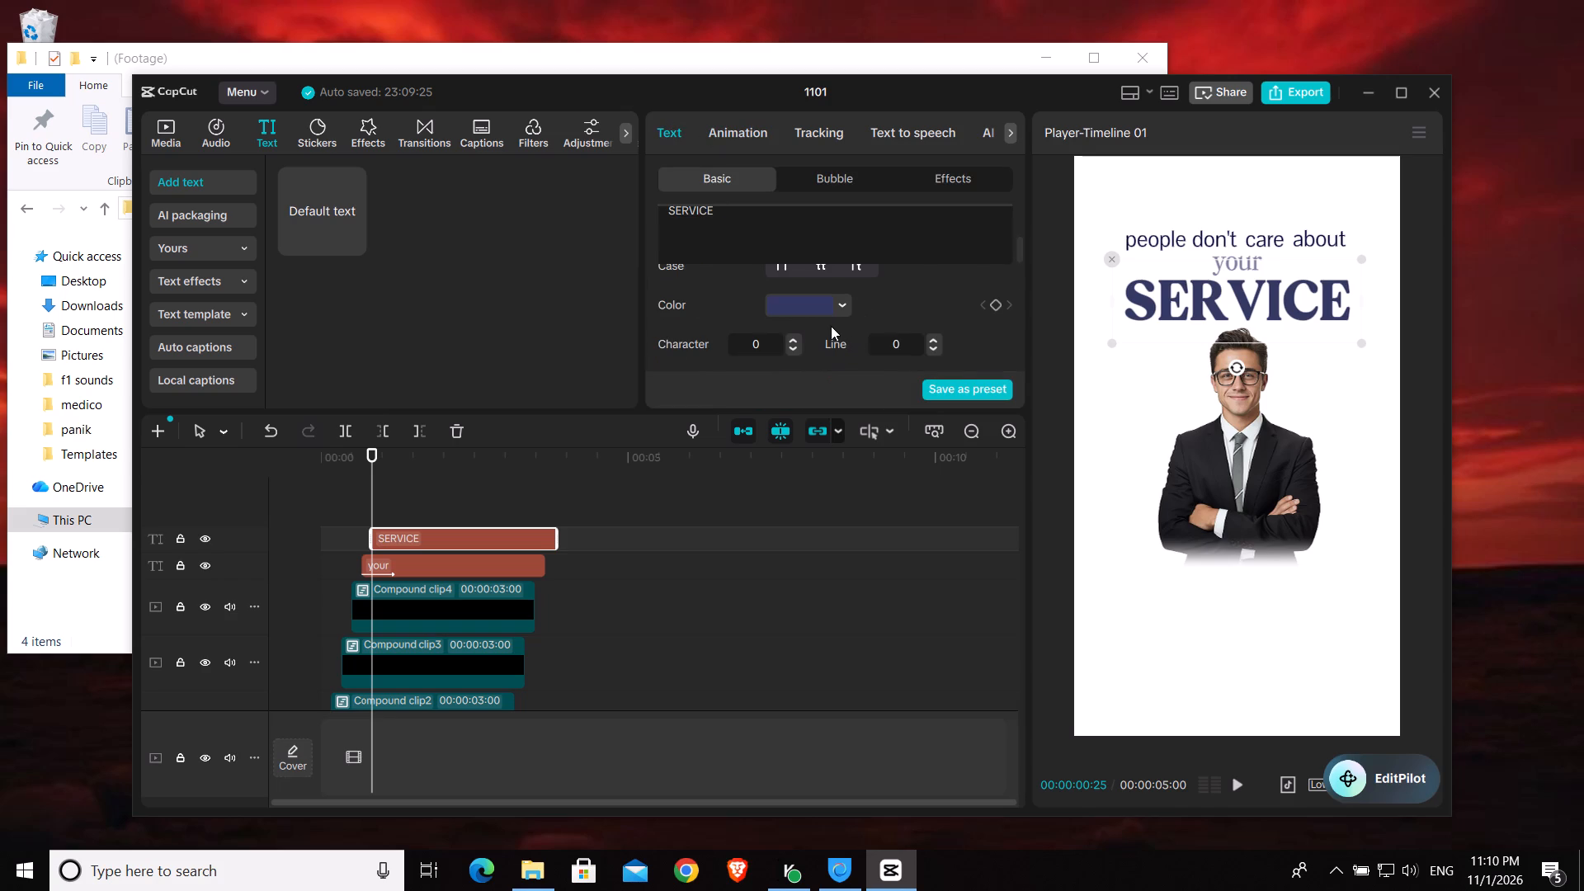
# Search the font list for "vogue" for the "SERVICE" text.
pyautogui.scroll(-1, 834, 326)
pyautogui.scroll(3, 837, 325)
pyautogui.click(874, 319)
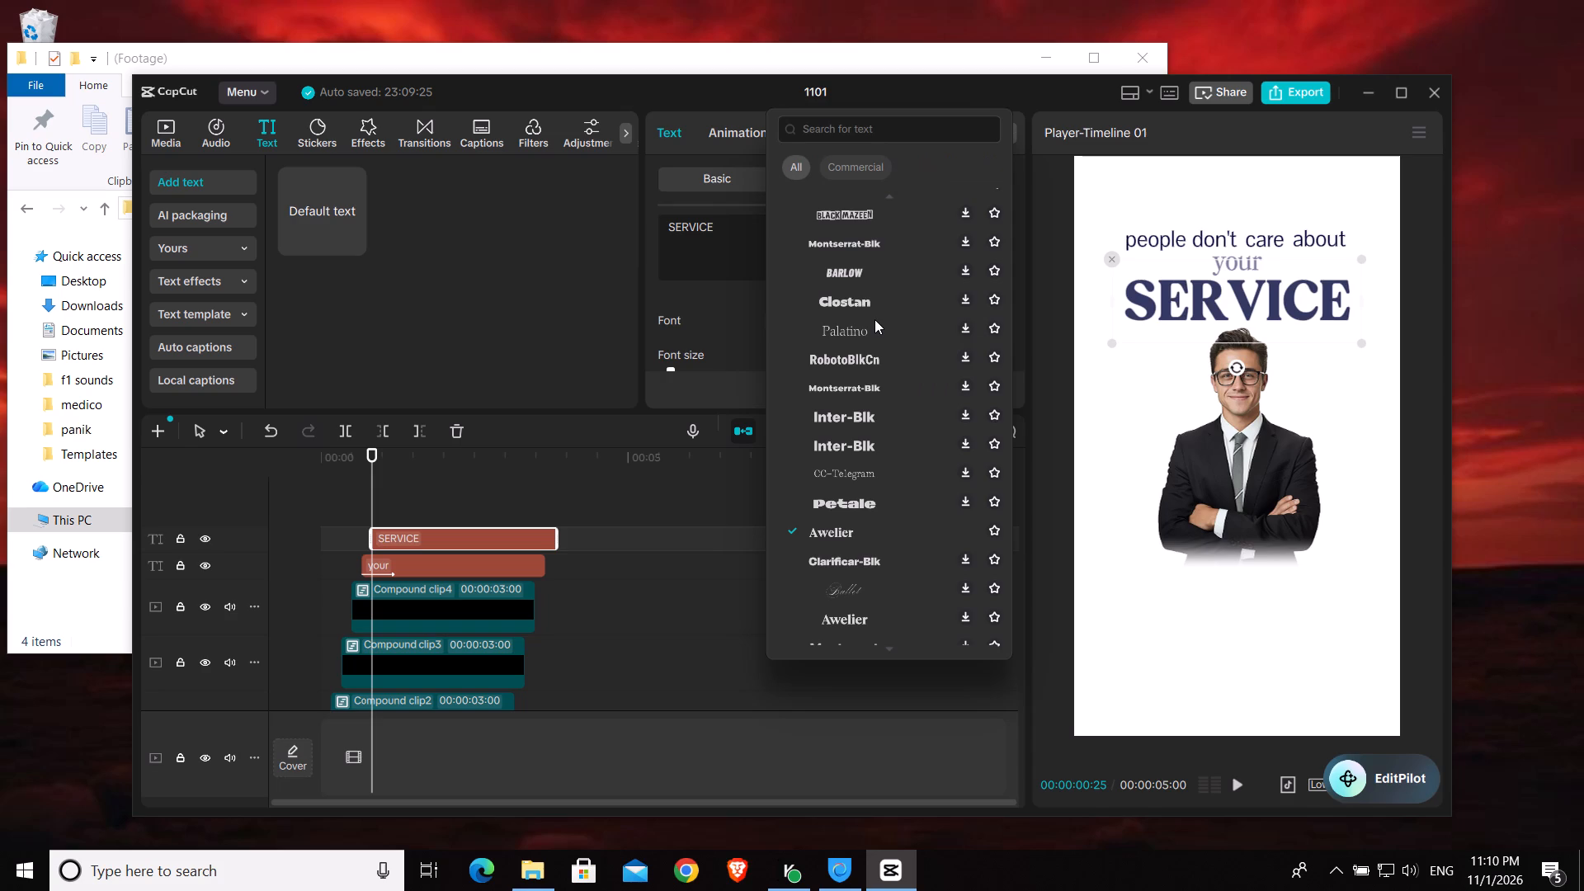
pyautogui.click(833, 133)
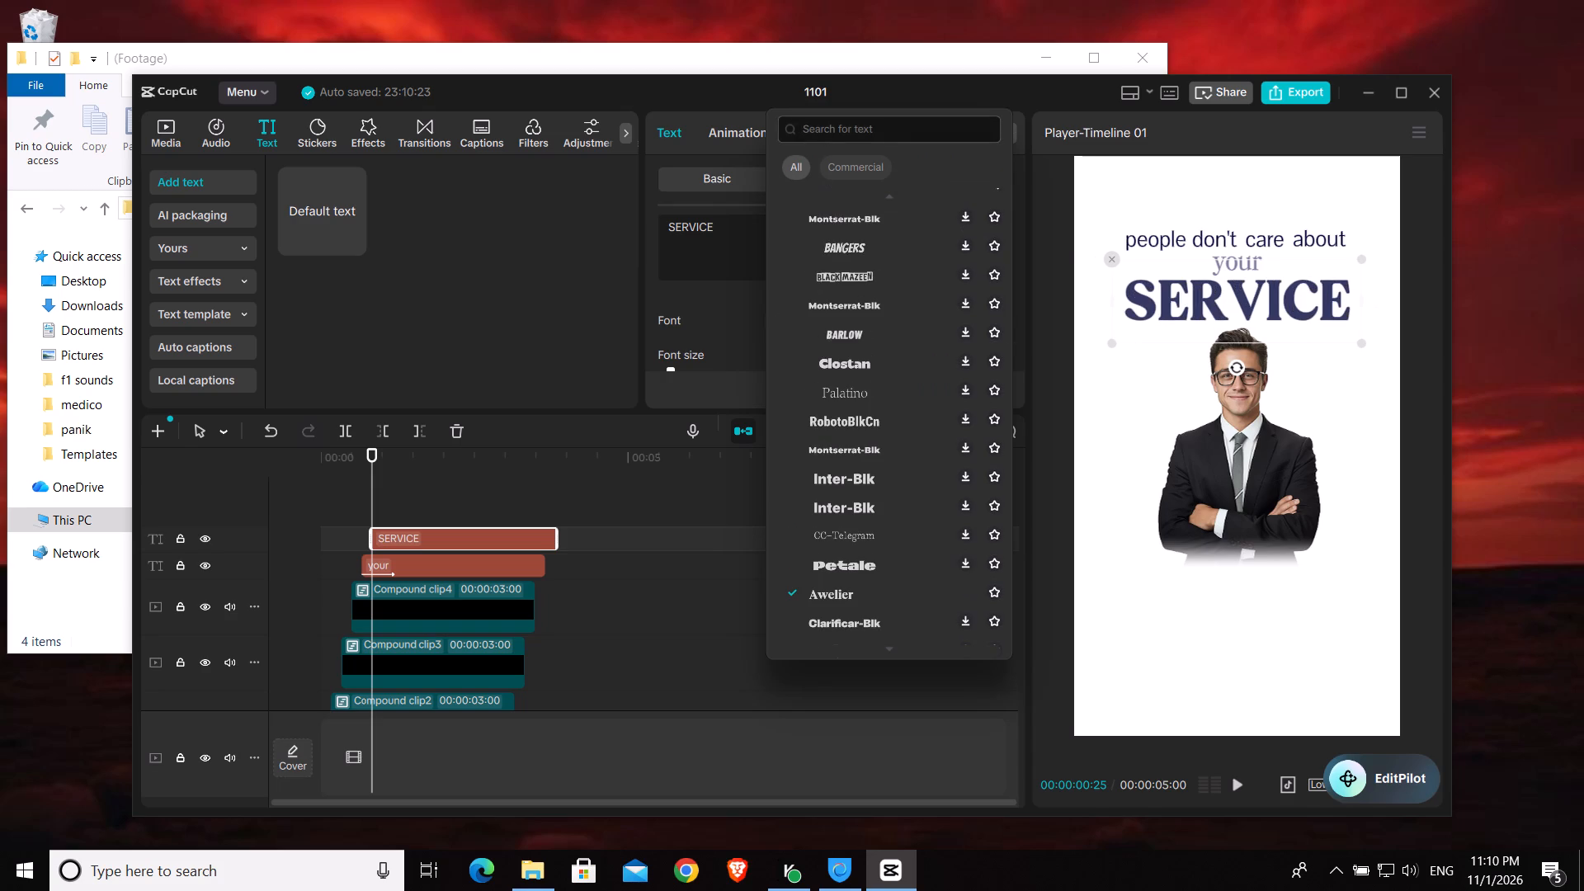
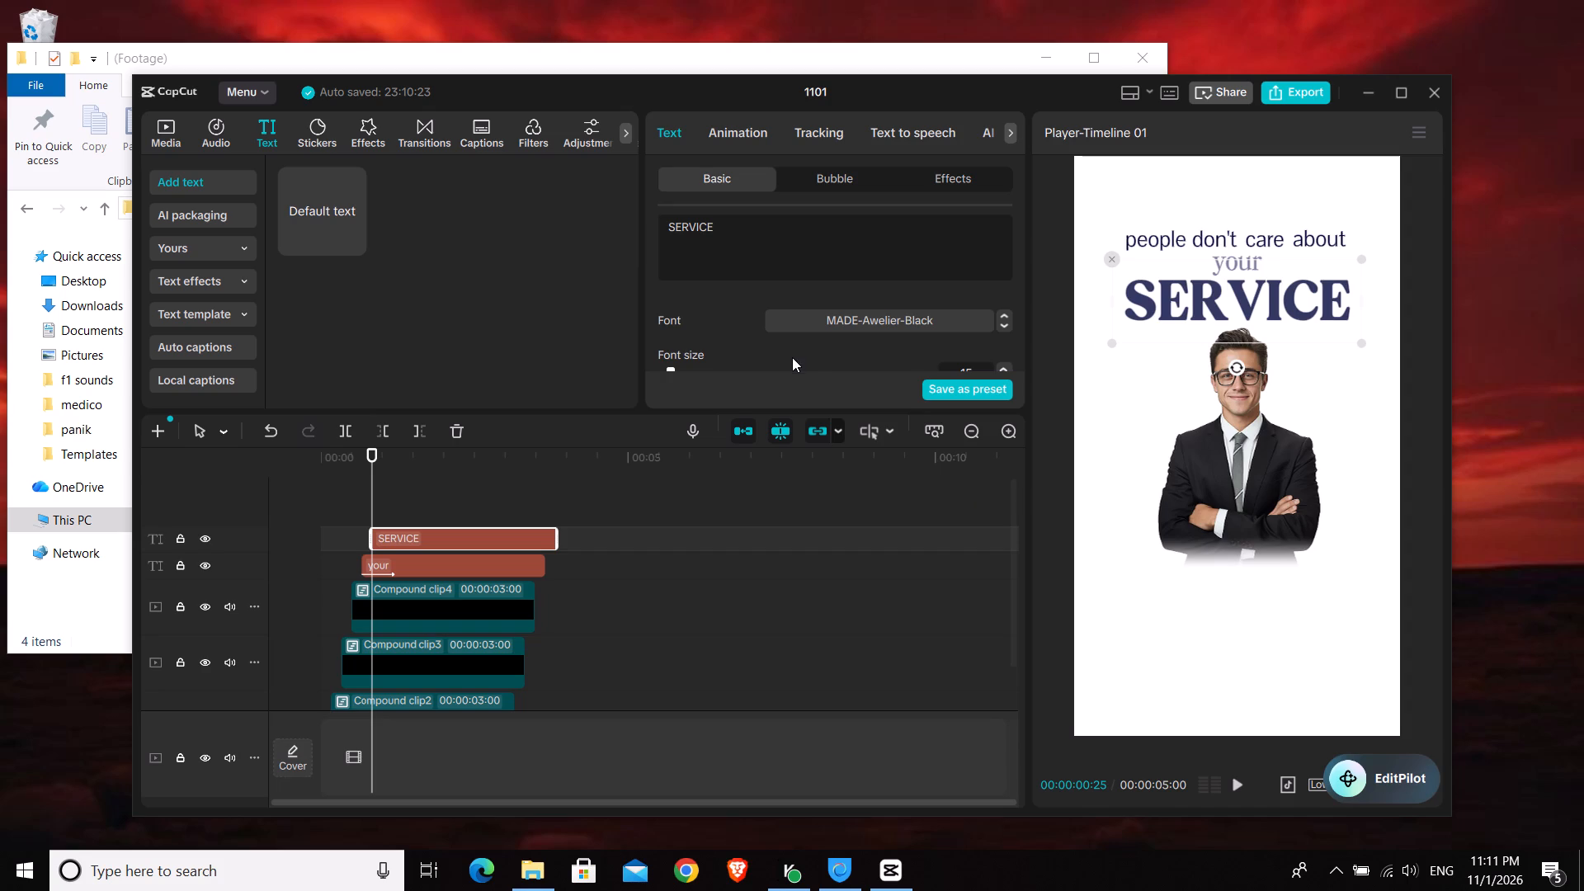
# Search the font list for "vogue" for the "SERVICE" text, then close the list without choosing a font.
pyautogui.click(896, 328)
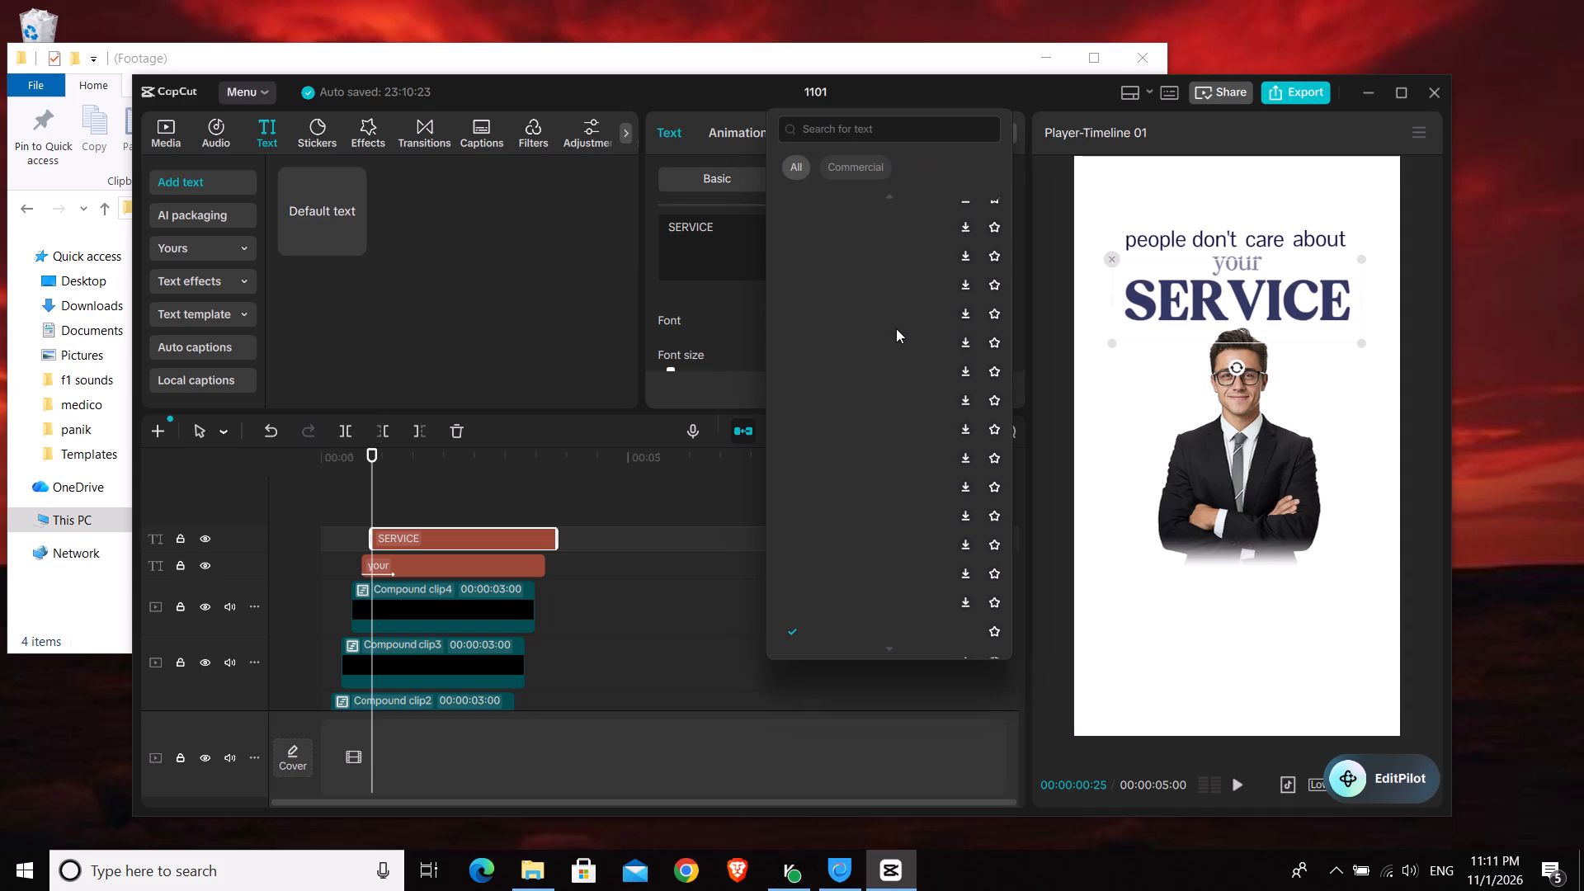
pyautogui.click(867, 123)
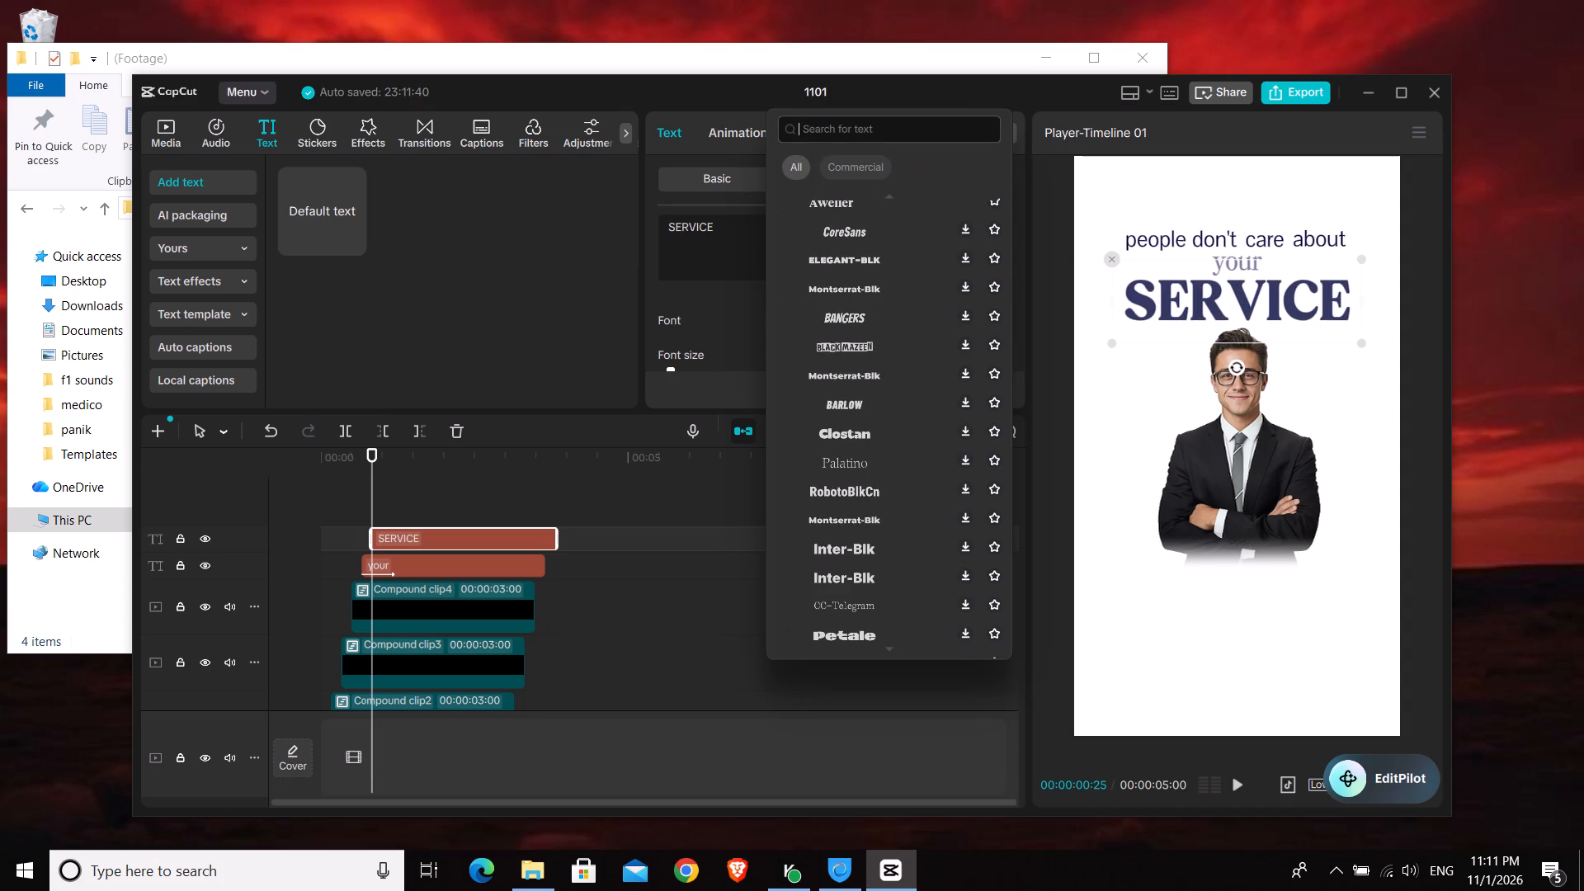
pyautogui.write('vogue')
pyautogui.press('Return')
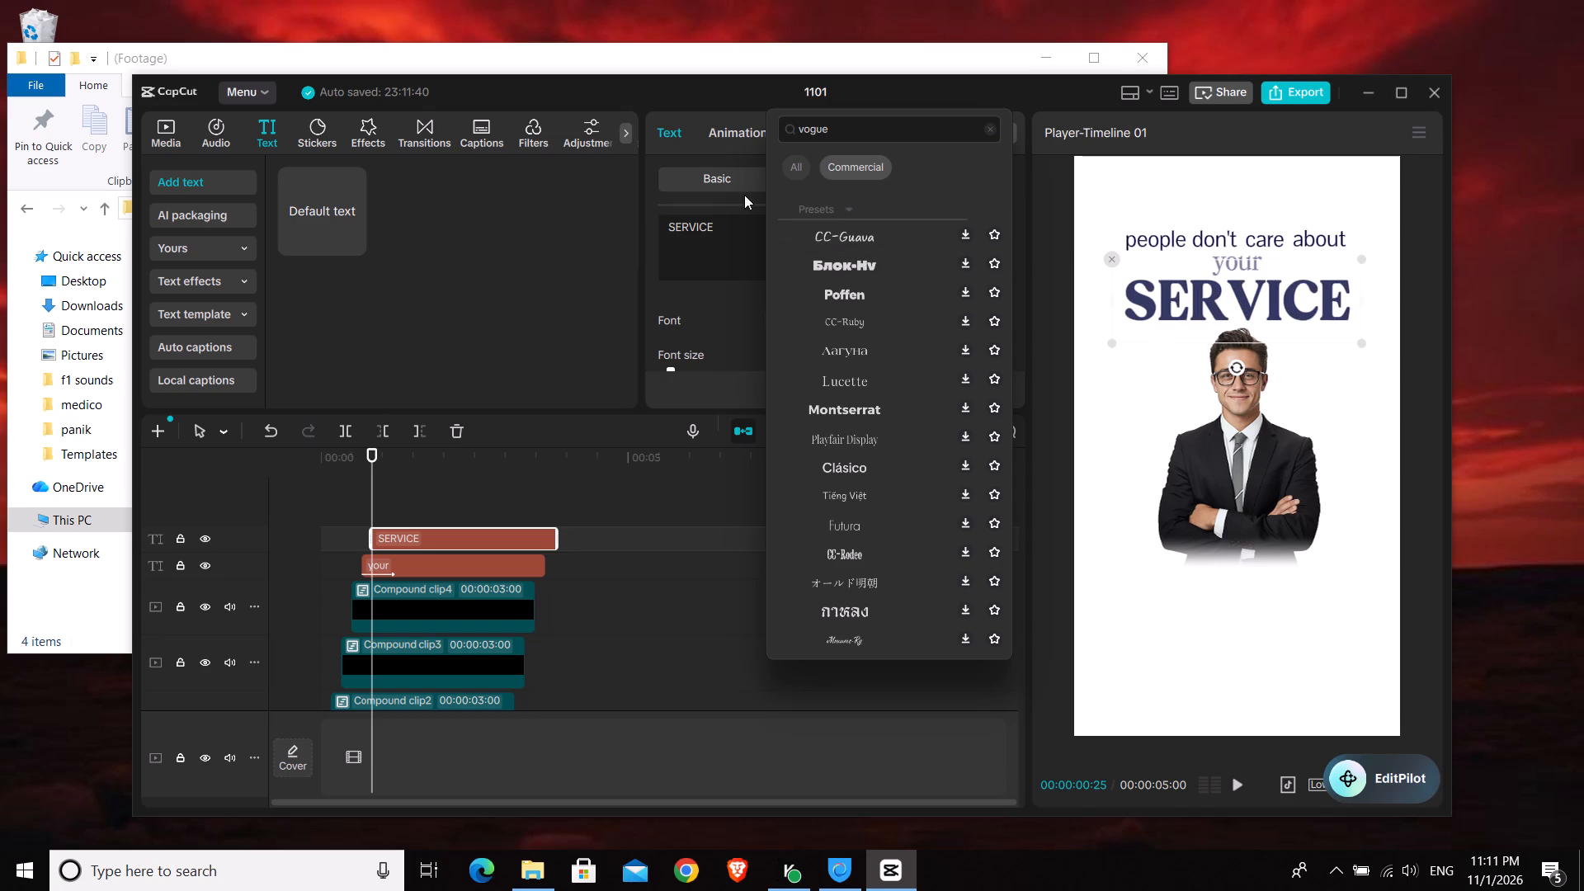
pyautogui.click(719, 265)
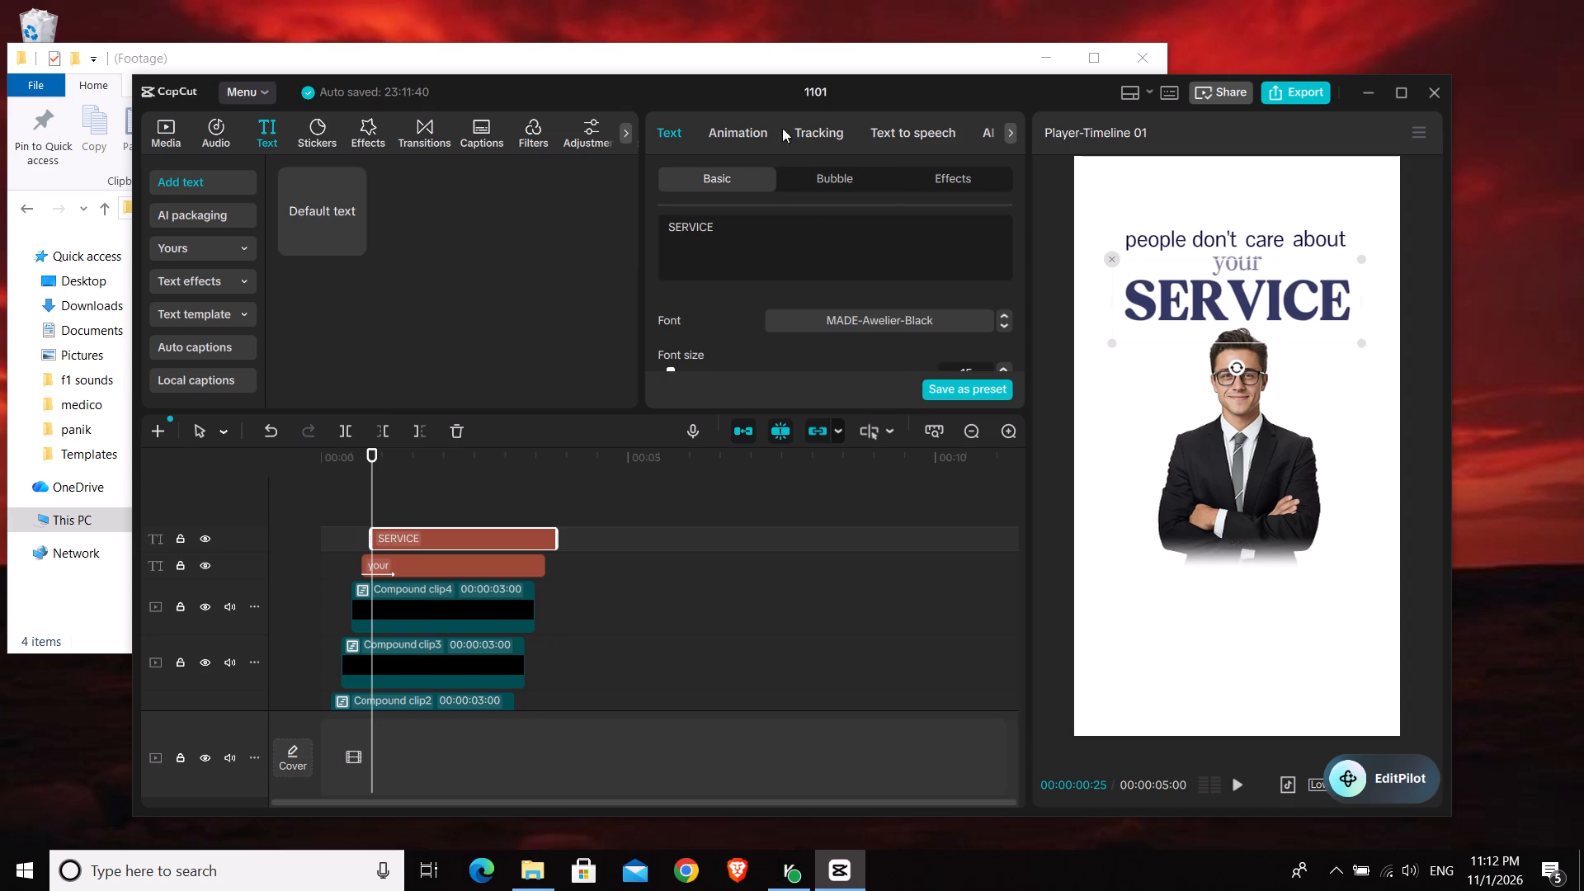
# Find the "school dance" entrance animation again, apply it to the "SERVICE" text and set its duration to 1.0 s.
pyautogui.click(724, 130)
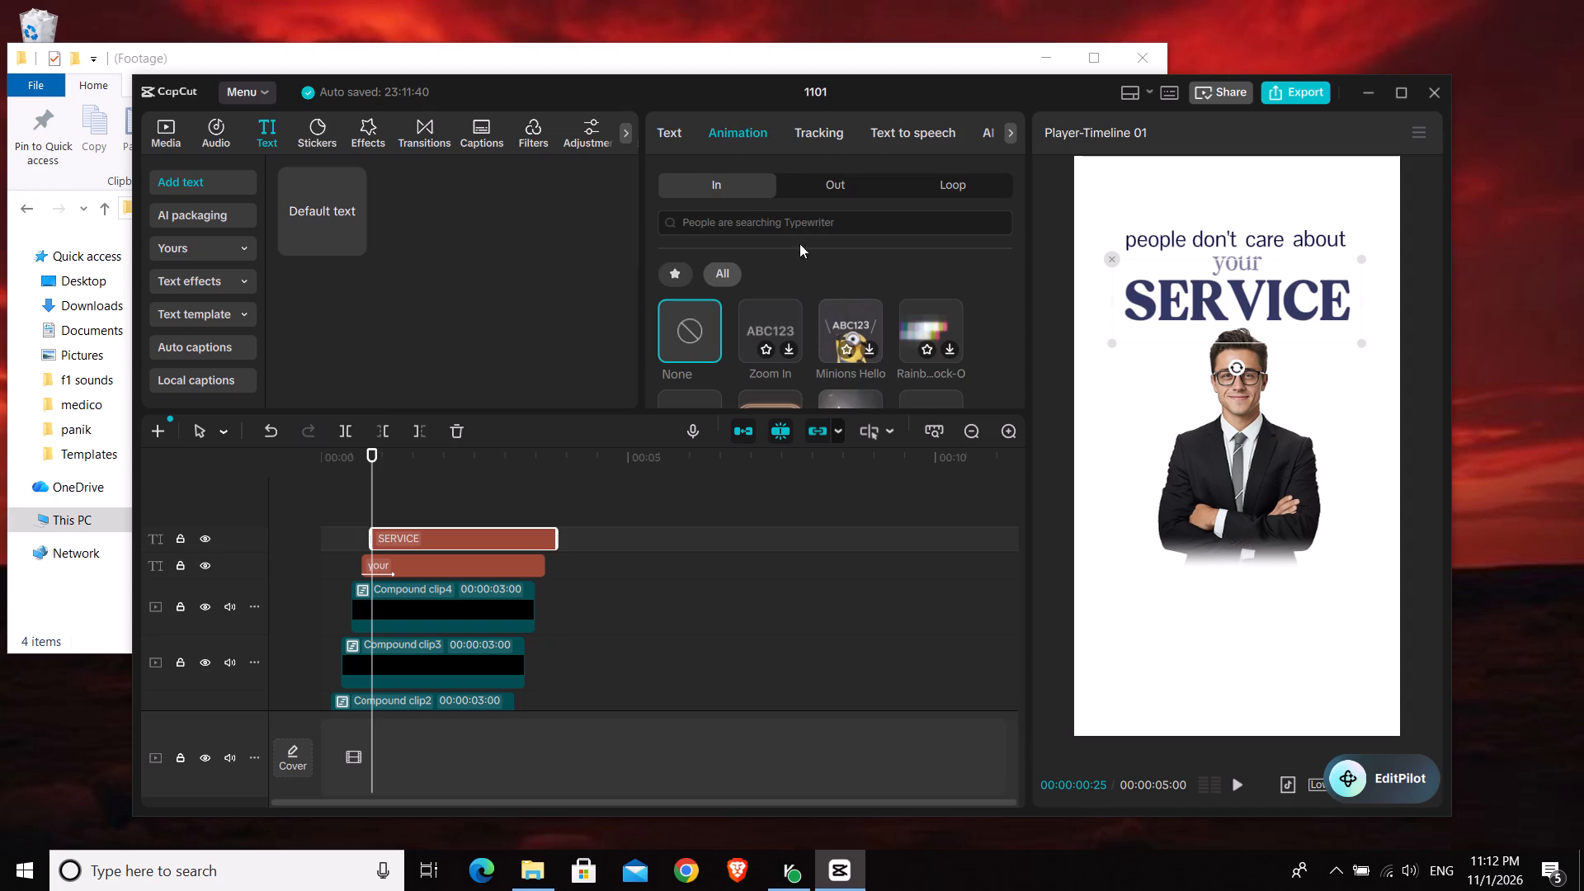
pyautogui.click(743, 228)
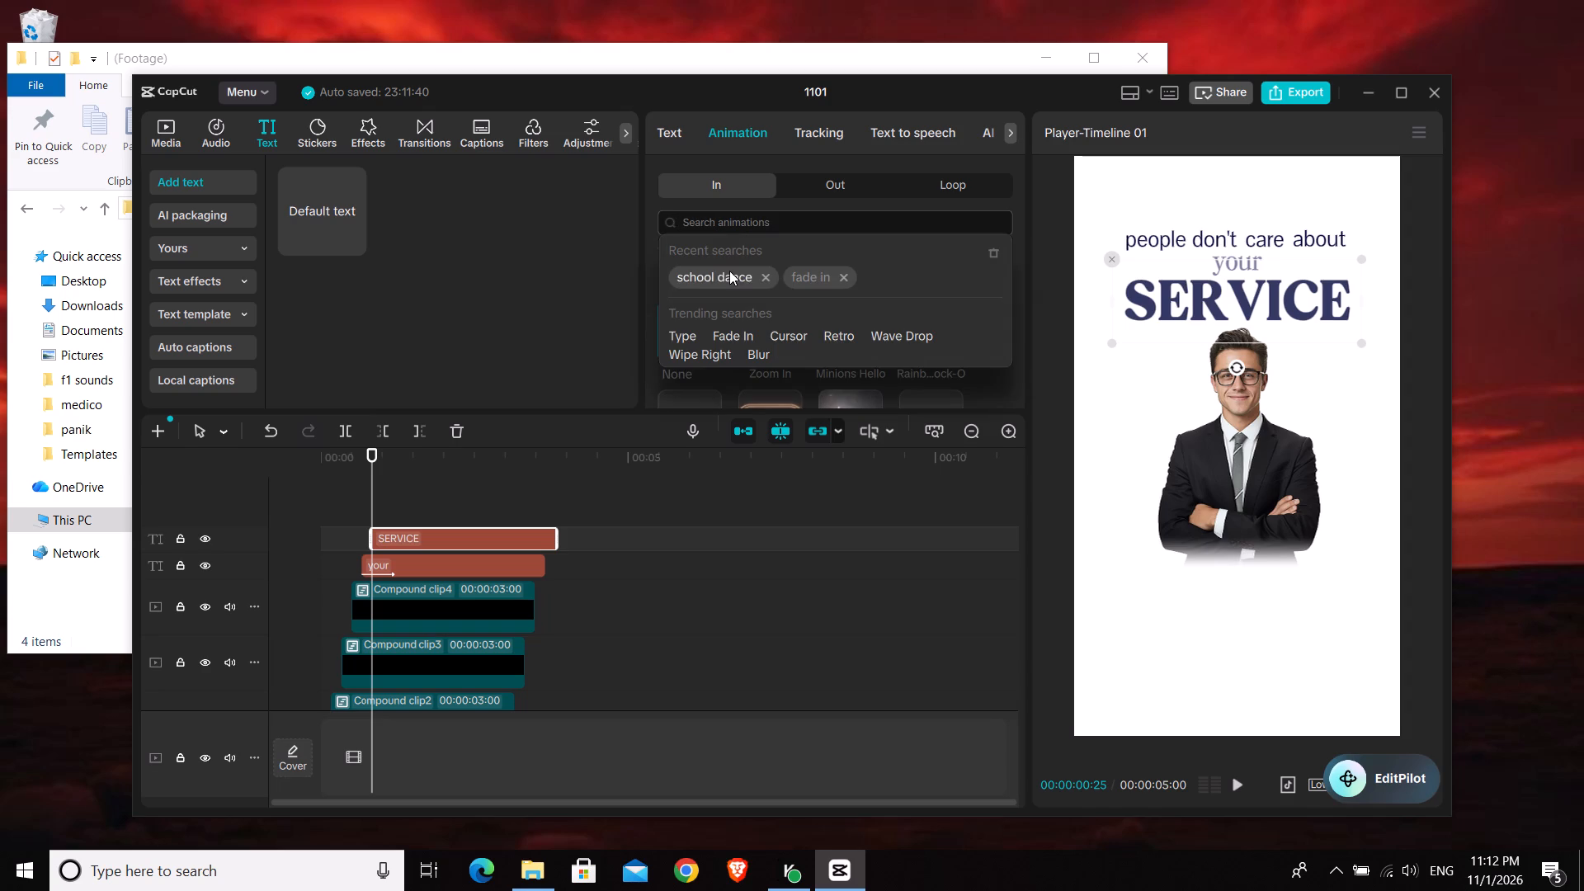
pyautogui.click(729, 271)
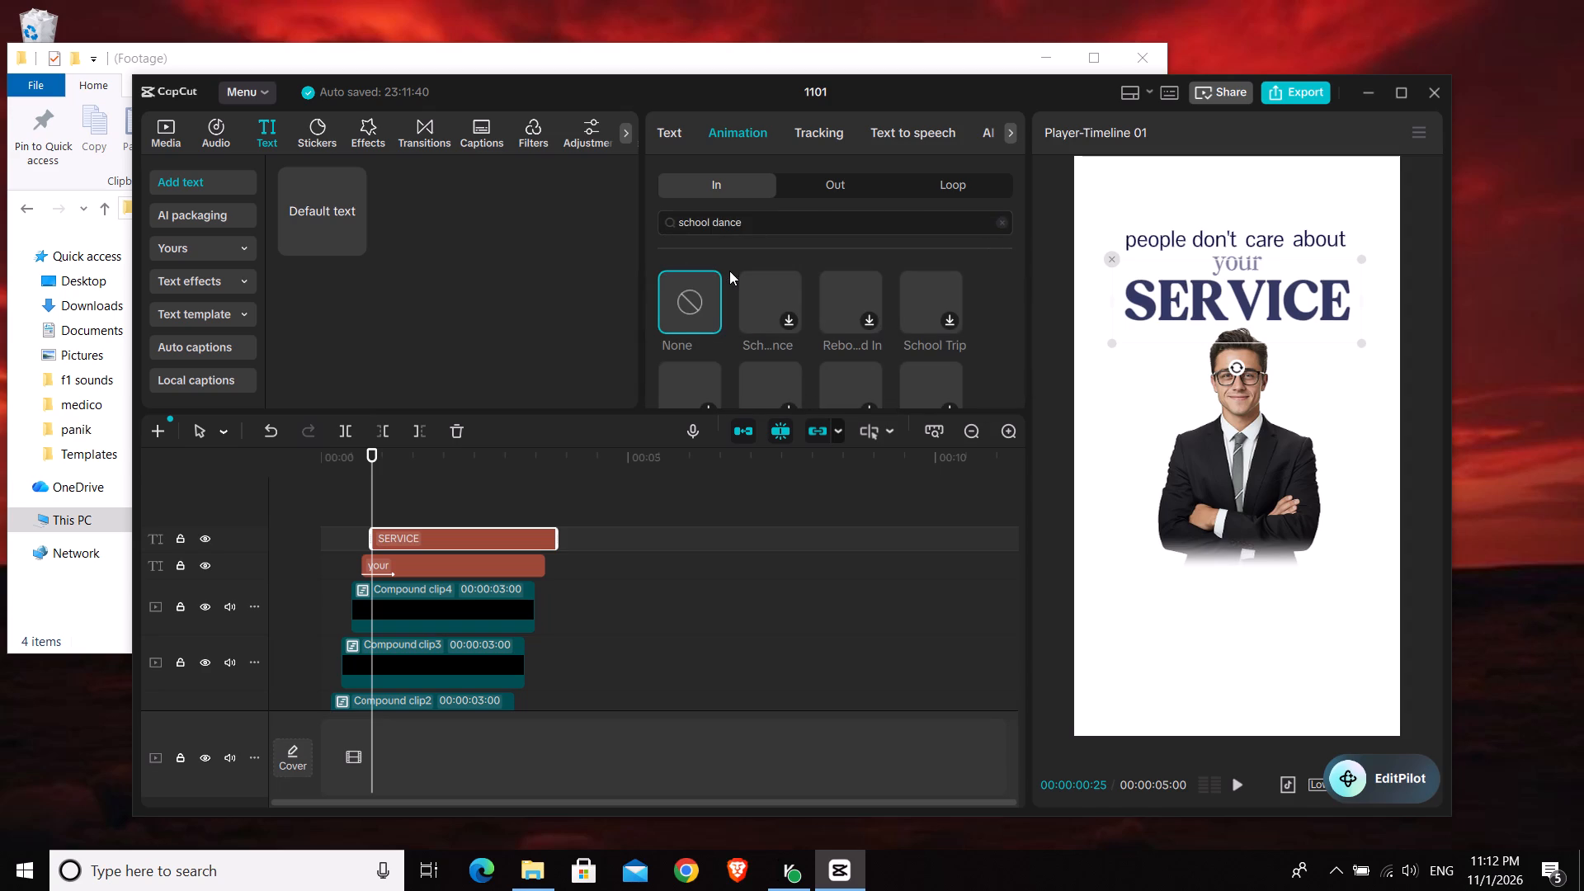
pyautogui.click(769, 290)
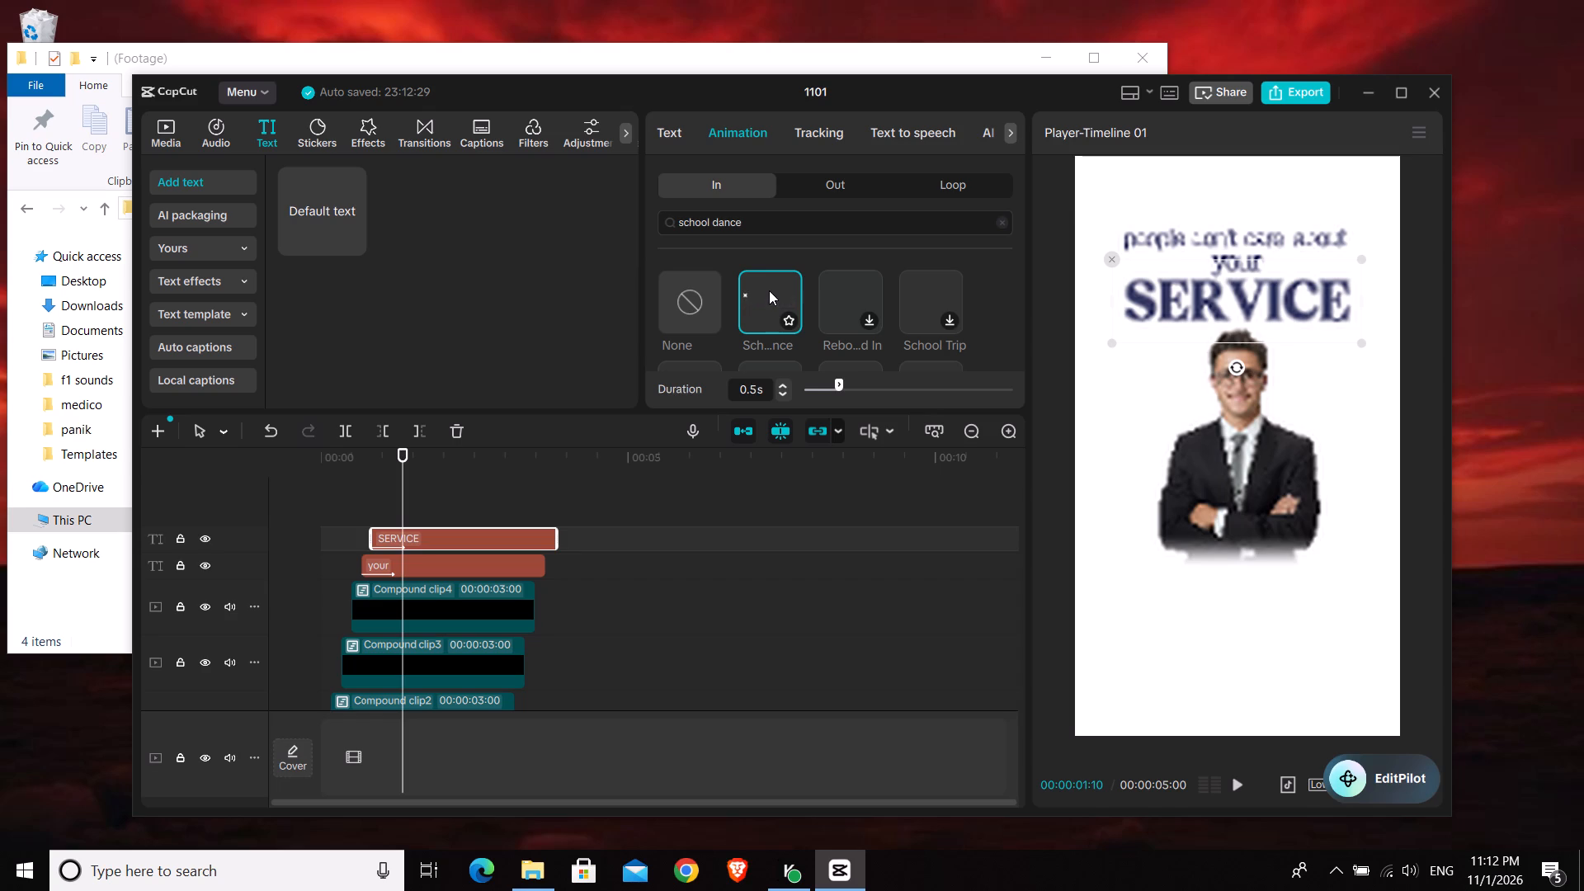
pyautogui.moveTo(841, 382); pyautogui.dragTo(863, 380)
pyautogui.moveTo(863, 380); pyautogui.dragTo(872, 377)
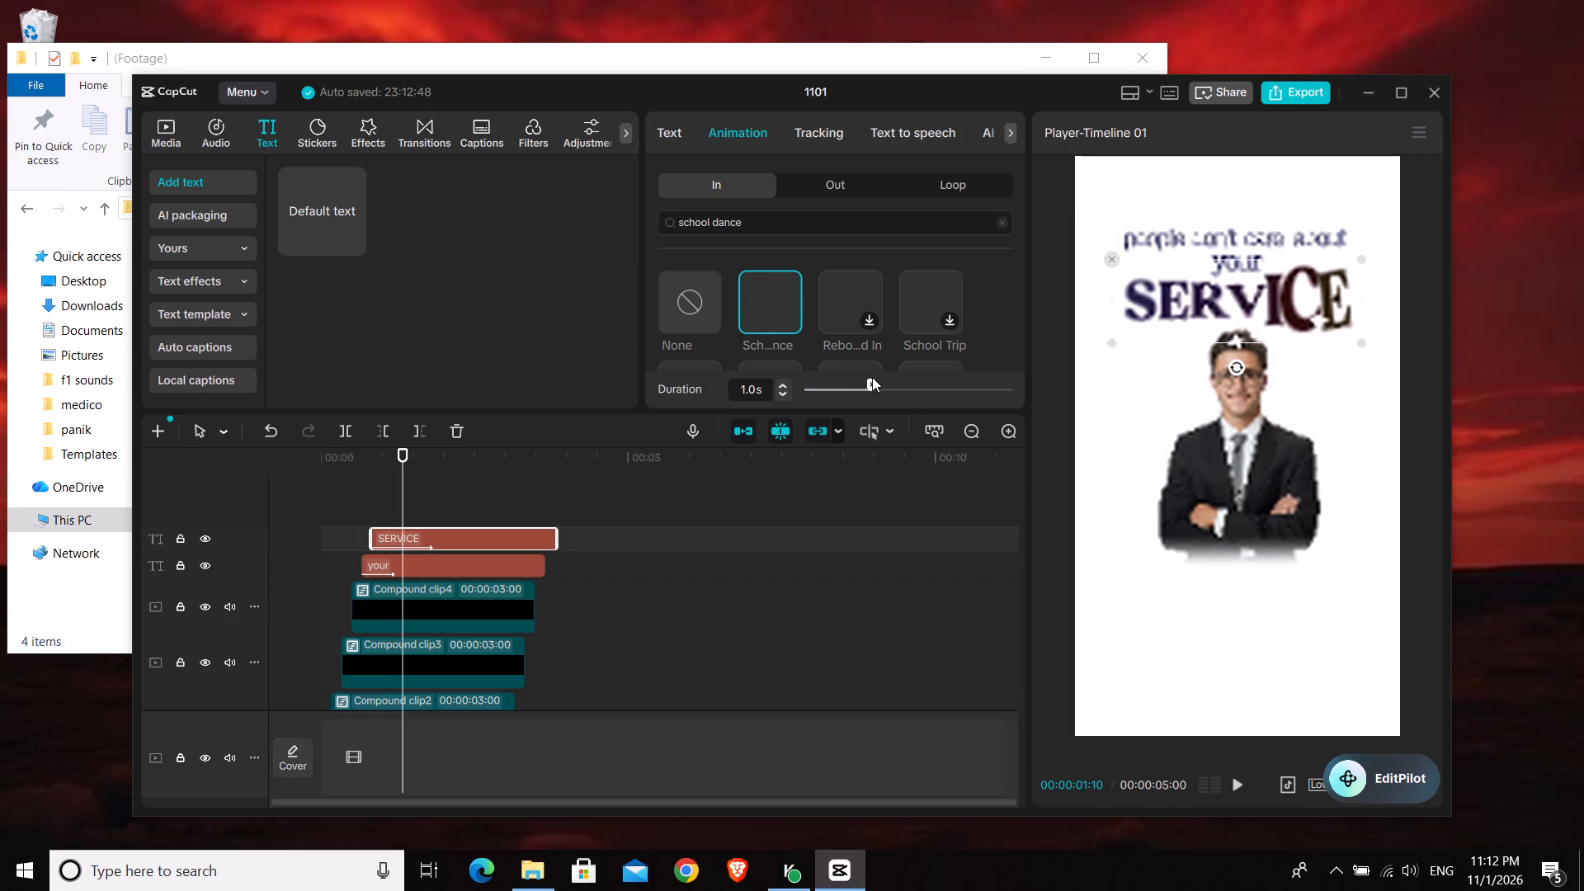
# Deselect the "SERVICE" clip and move the playhead back to the clip's start to review its entrance animation.
pyautogui.click(376, 512)
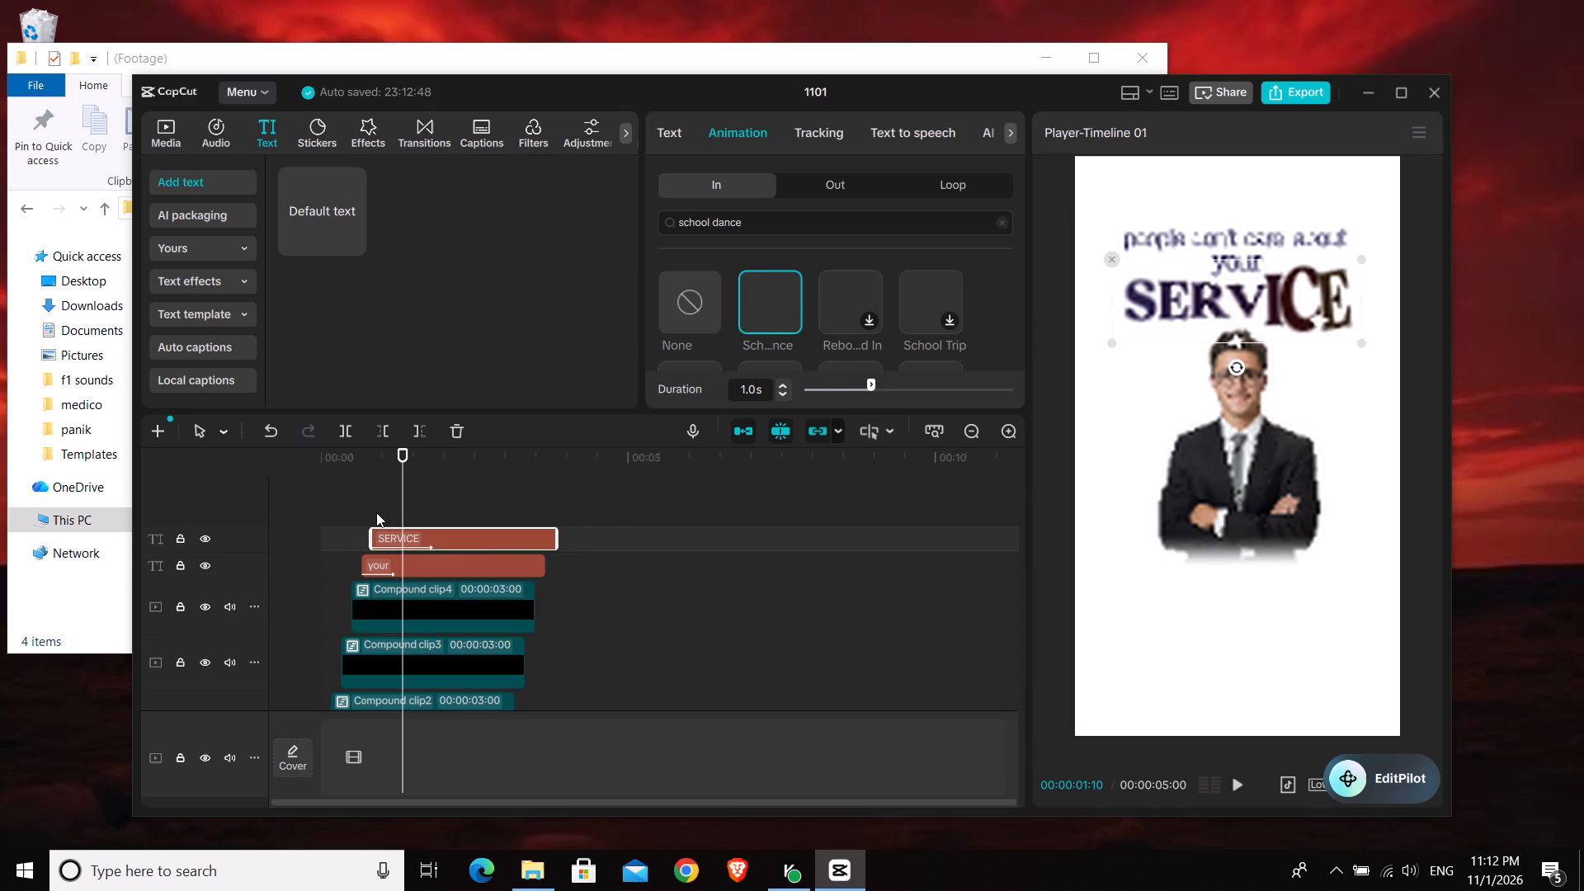
pyautogui.click(375, 498)
pyautogui.click(375, 498)
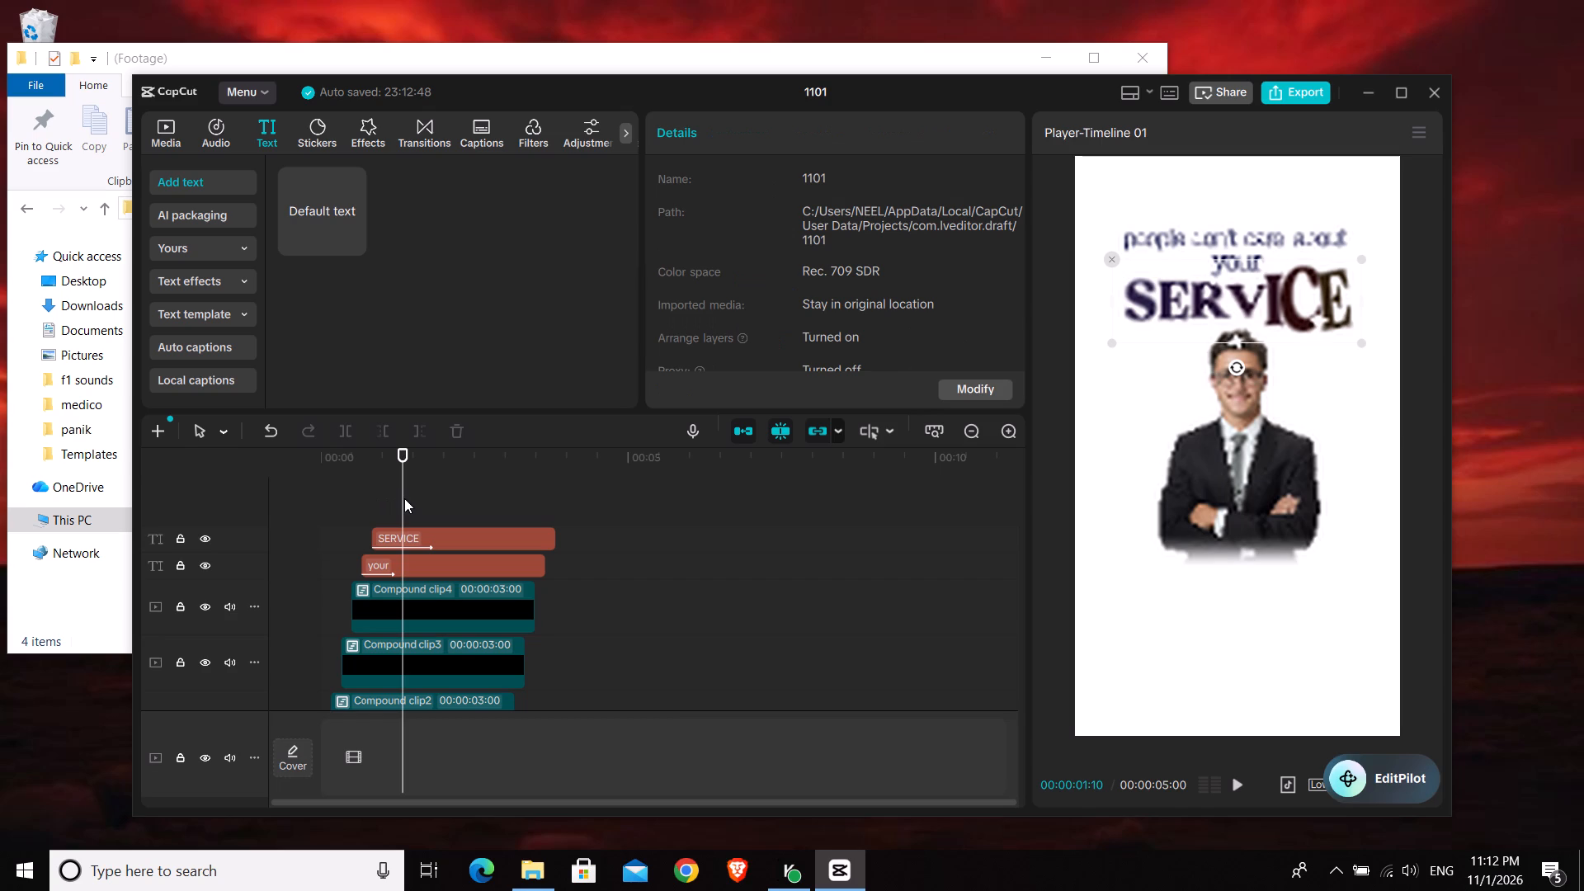
pyautogui.moveTo(404, 498); pyautogui.dragTo(375, 512)
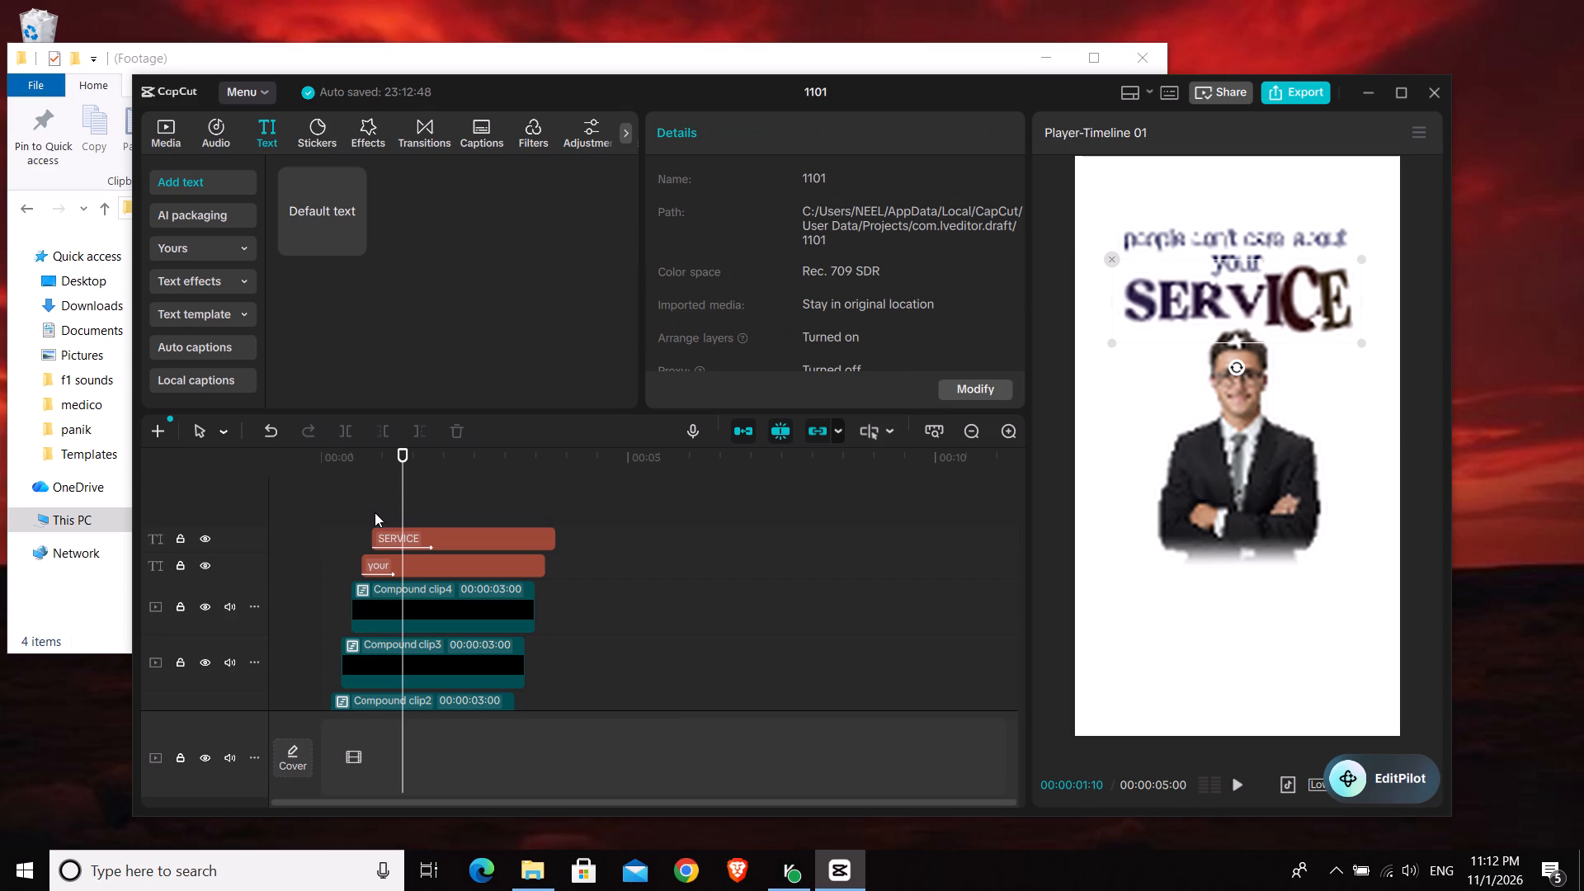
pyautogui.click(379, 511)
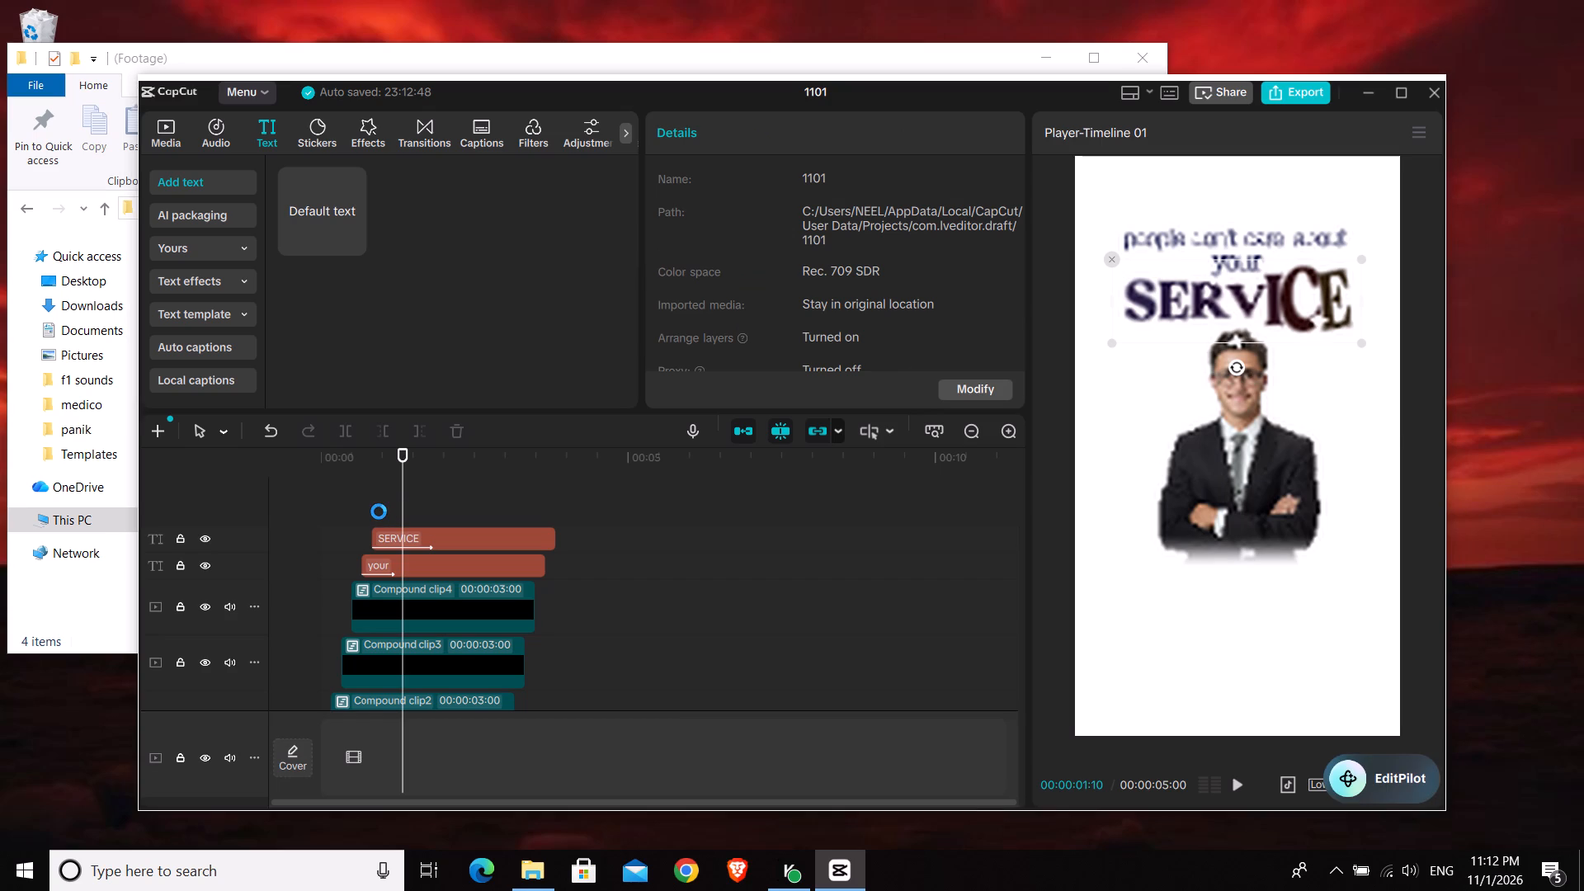
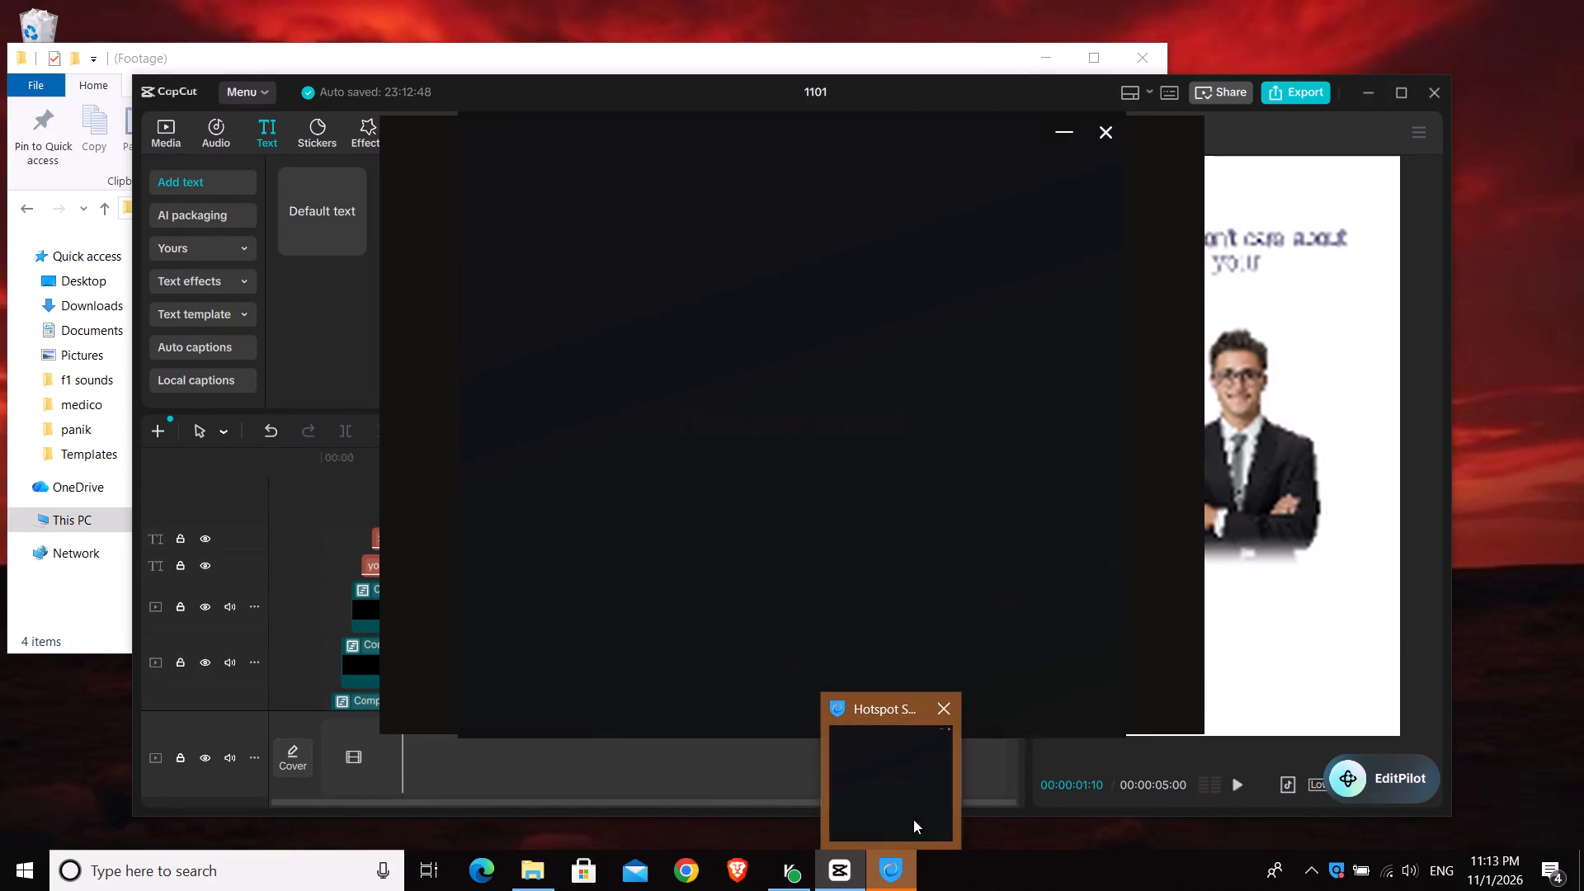
# Switch to the open Hotspot Shield window.
pyautogui.click(911, 812)
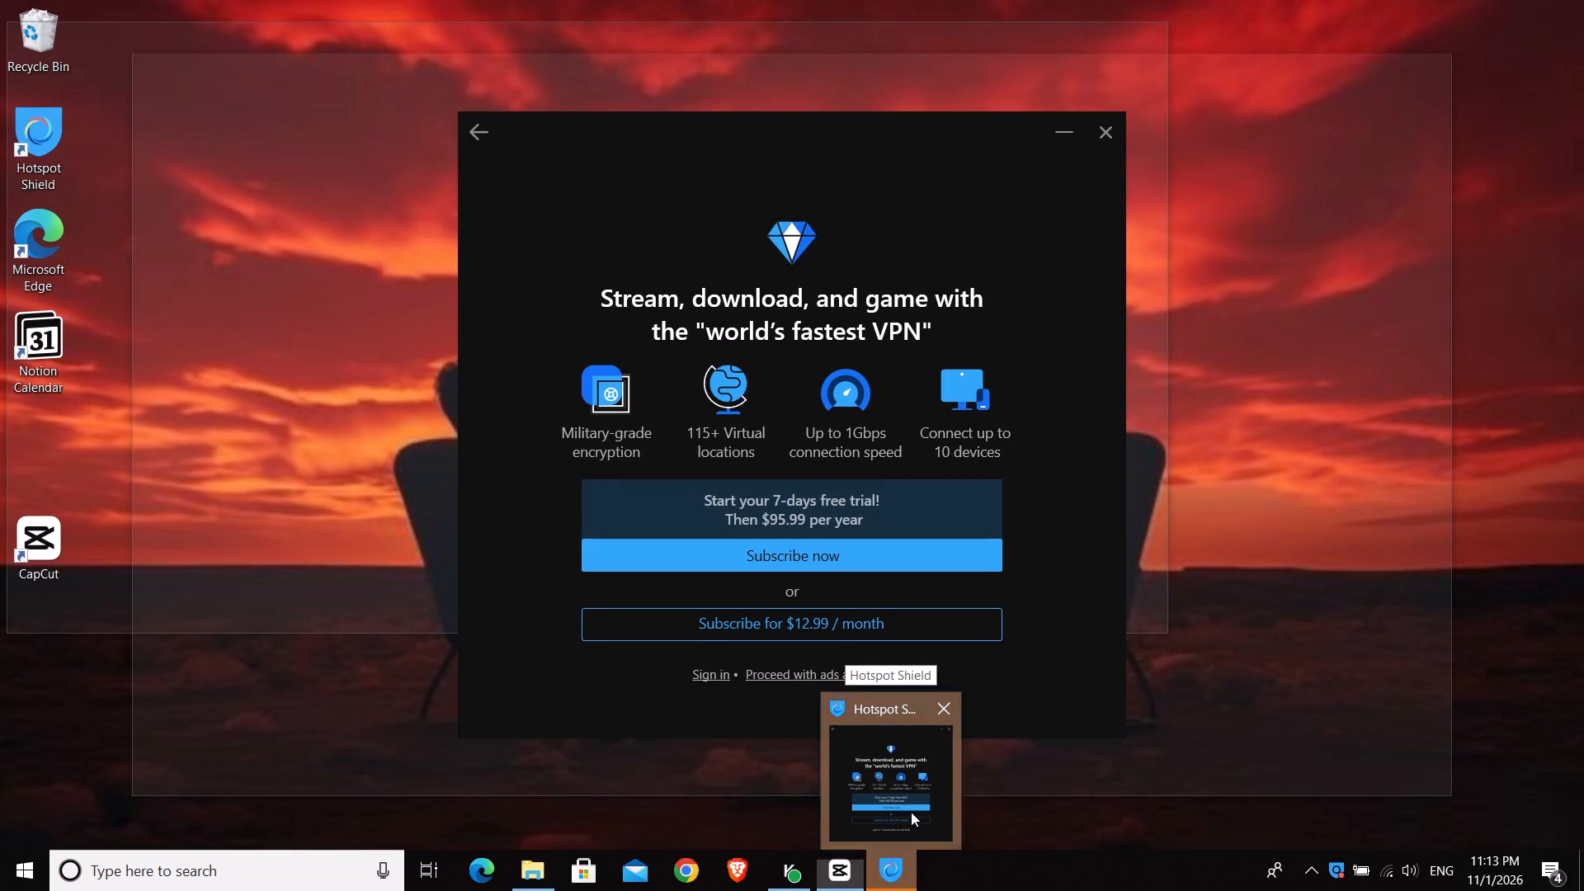
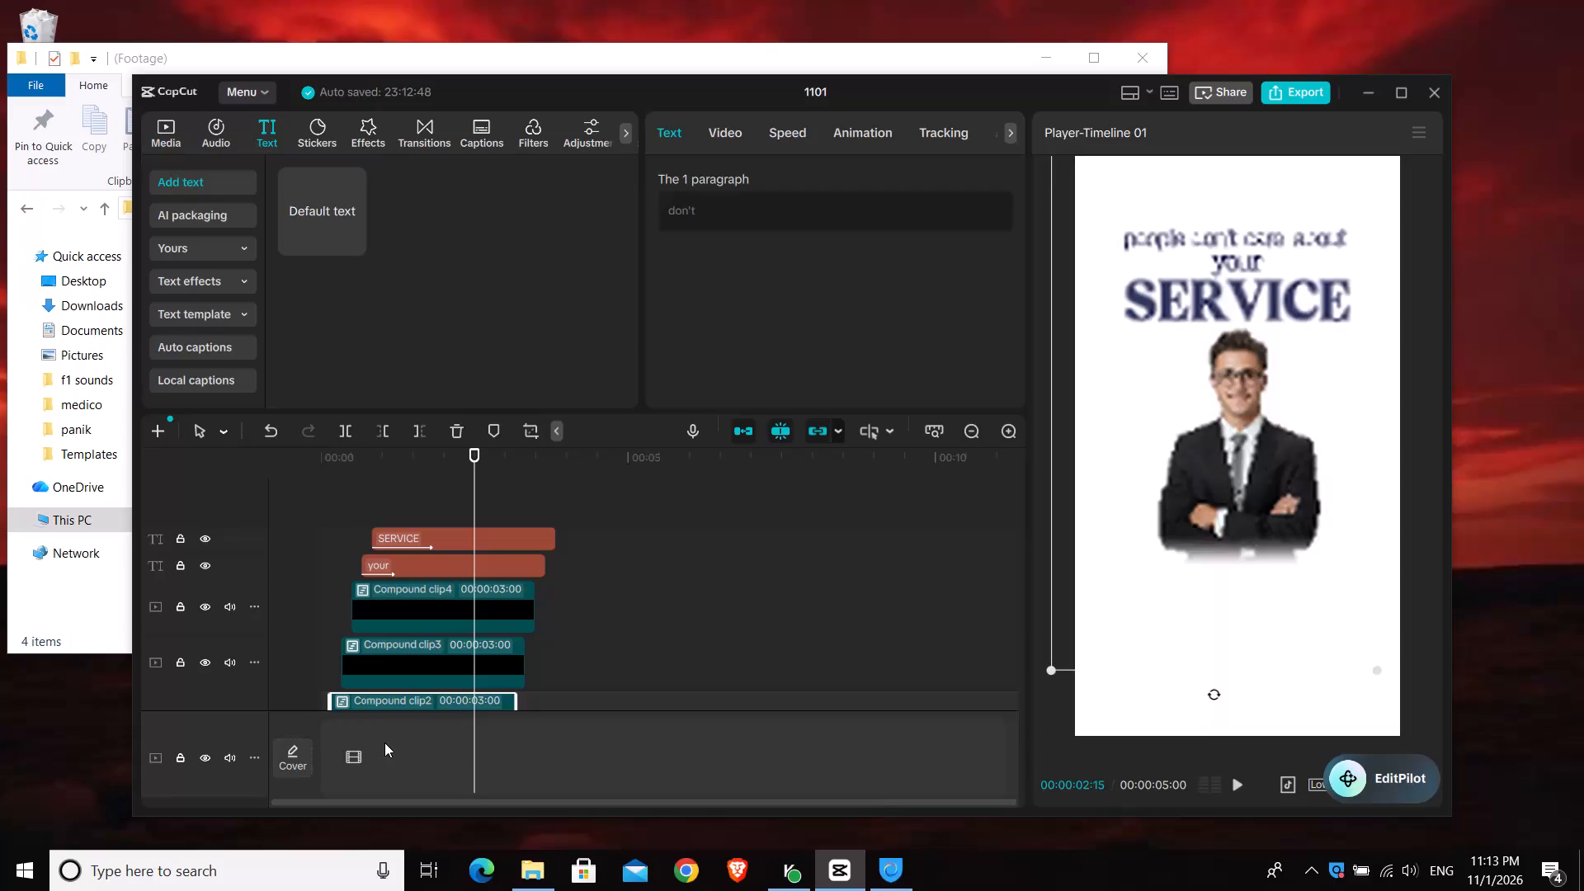
# Play back the start of the "SERVICE" clip twice to review its entrance animation together with the other words.
pyautogui.click(365, 493)
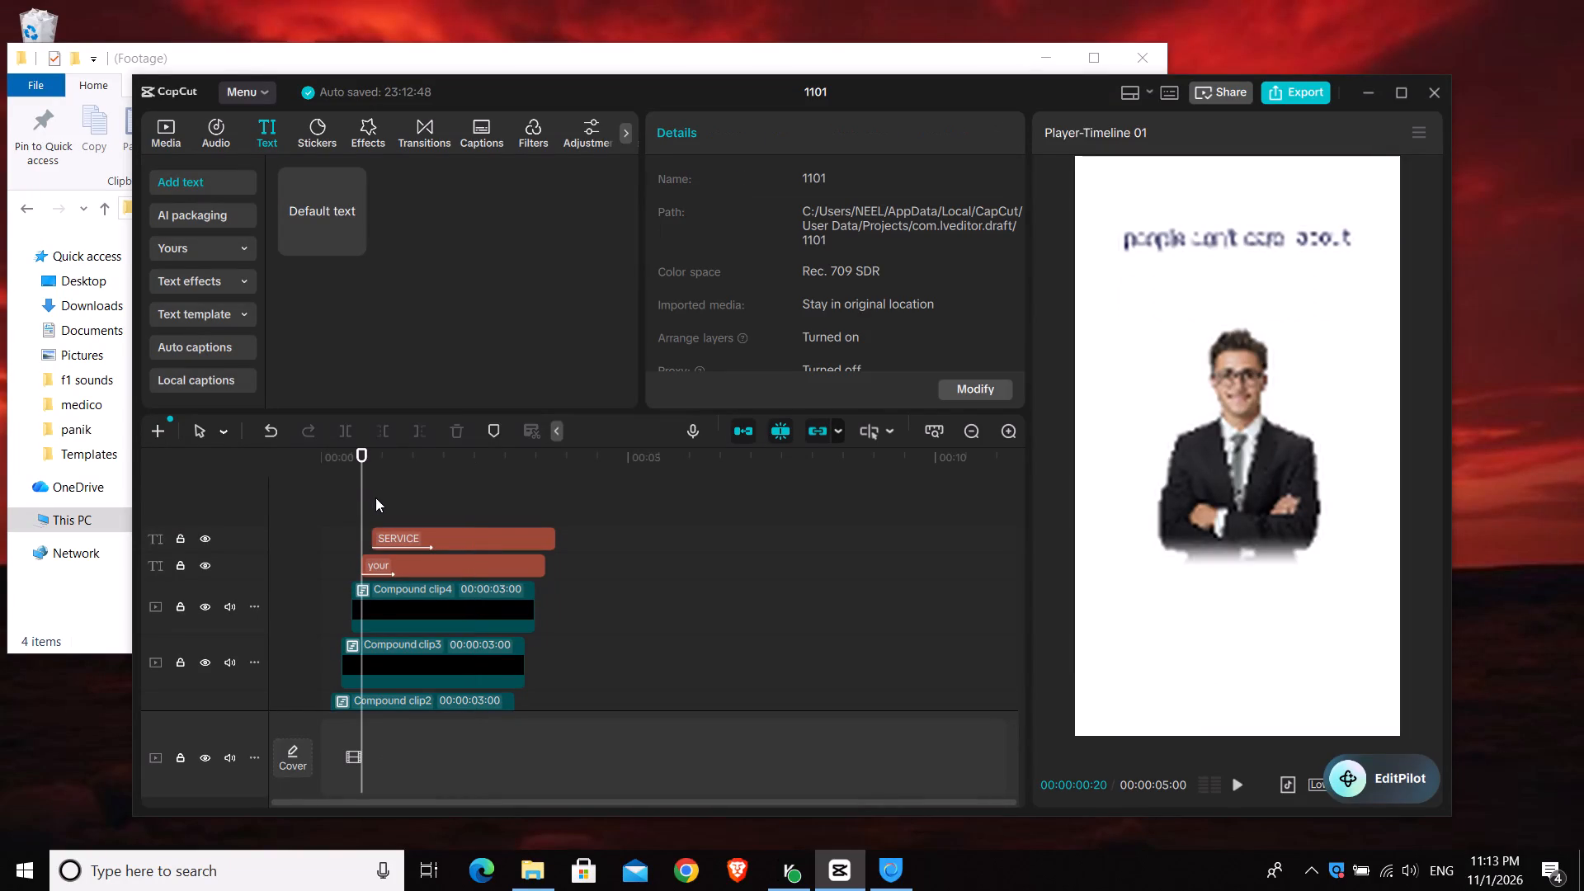
pyautogui.click(376, 497)
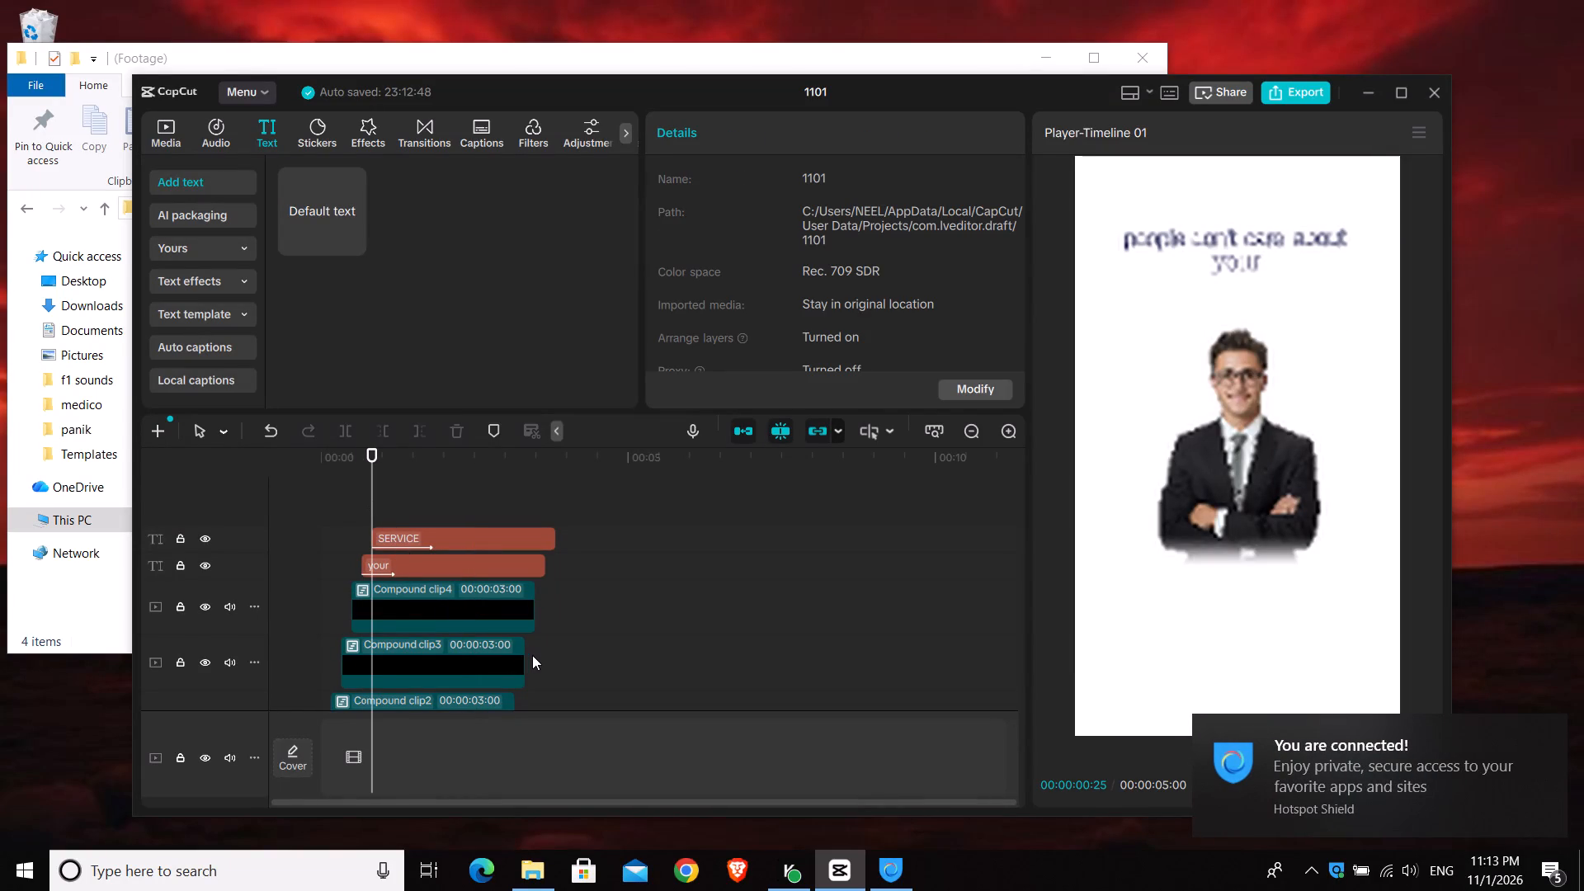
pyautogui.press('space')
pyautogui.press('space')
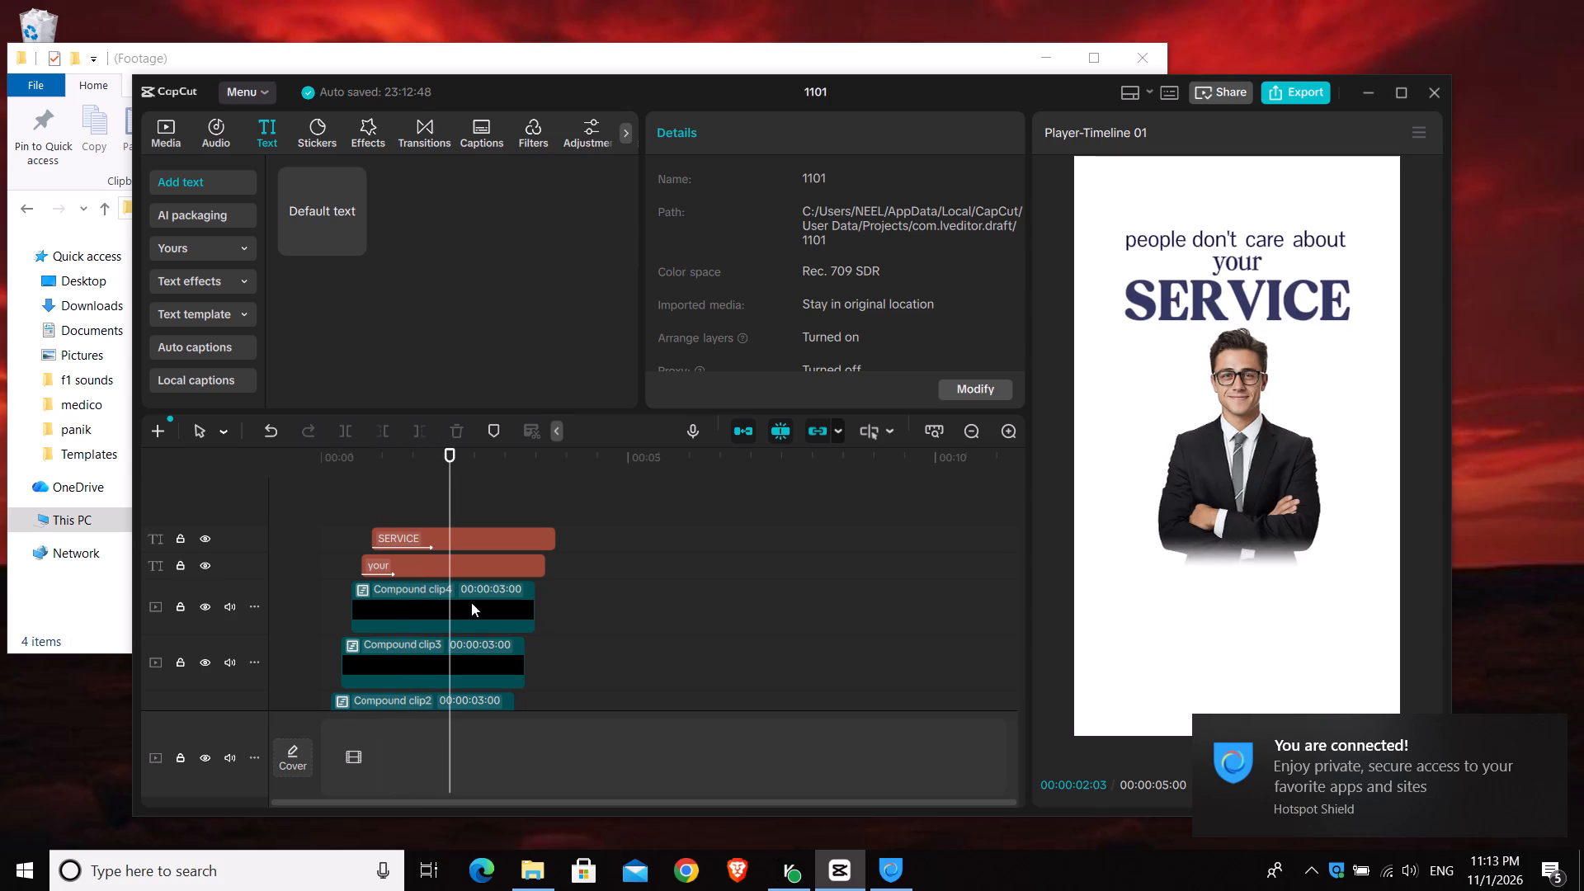
pyautogui.click(368, 496)
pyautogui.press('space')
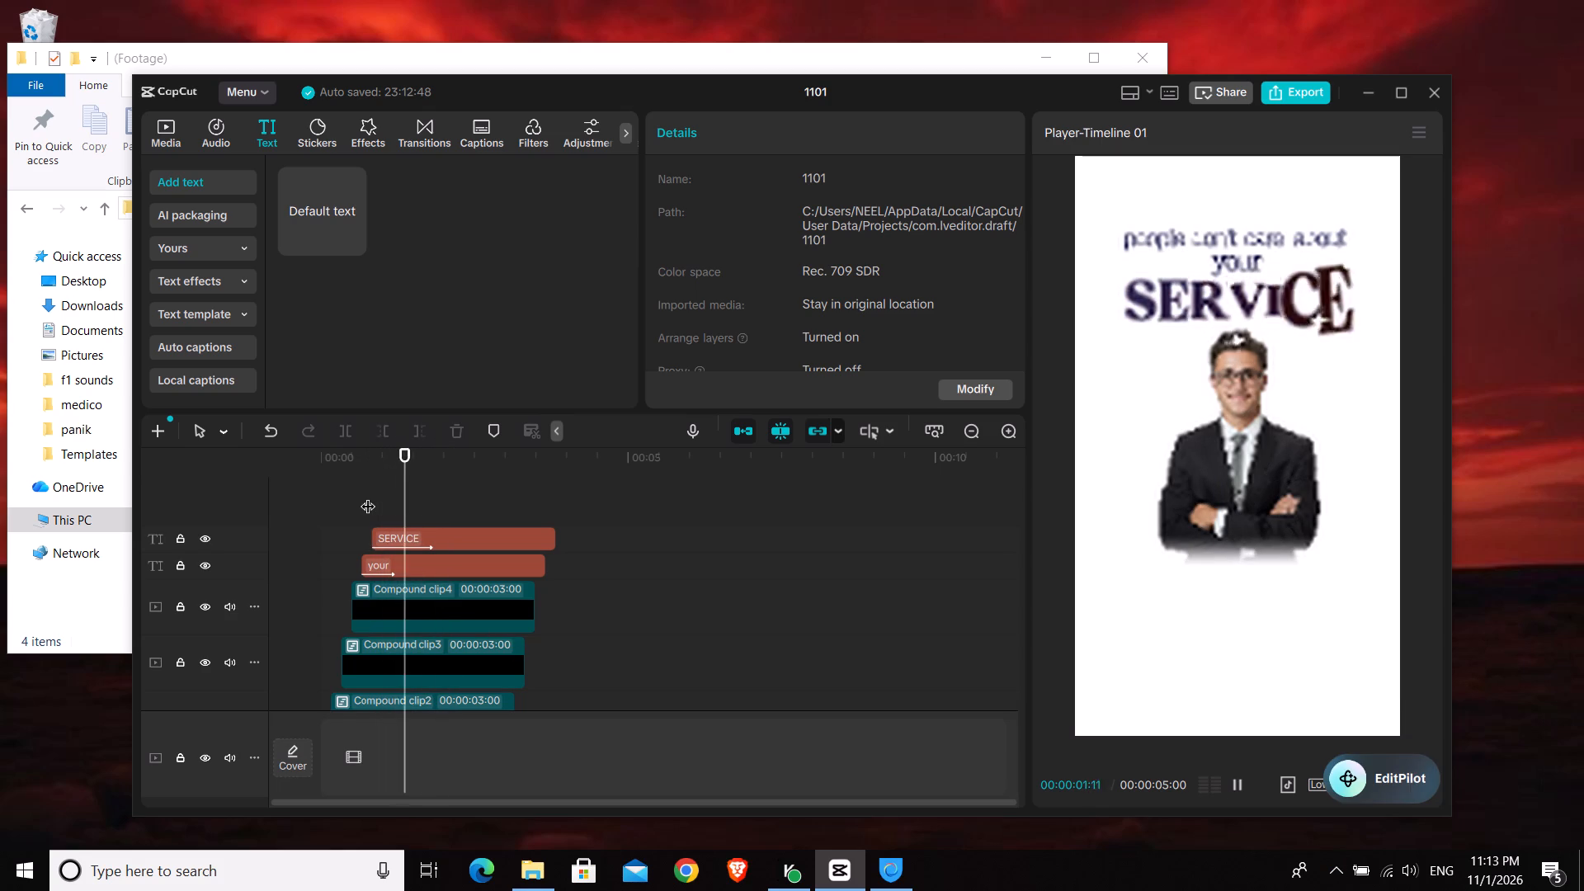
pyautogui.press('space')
# Scale the "SERVICE" text down slightly in the preview so it is a little narrower than the line "people don't care about".
pyautogui.click(412, 534)
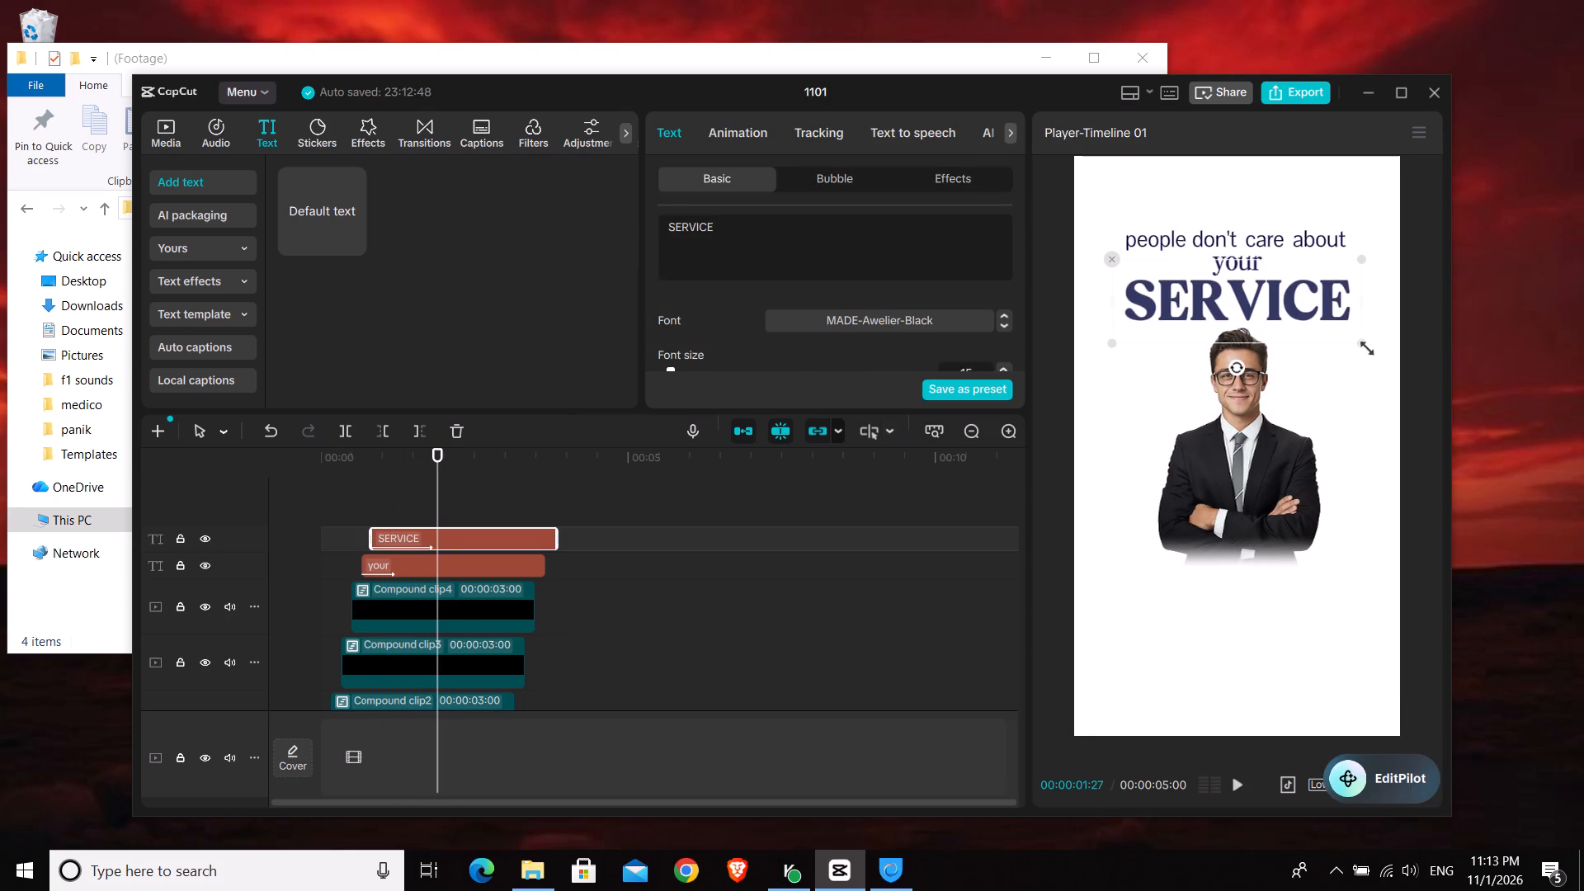
pyautogui.moveTo(1362, 345); pyautogui.dragTo(1341, 329)
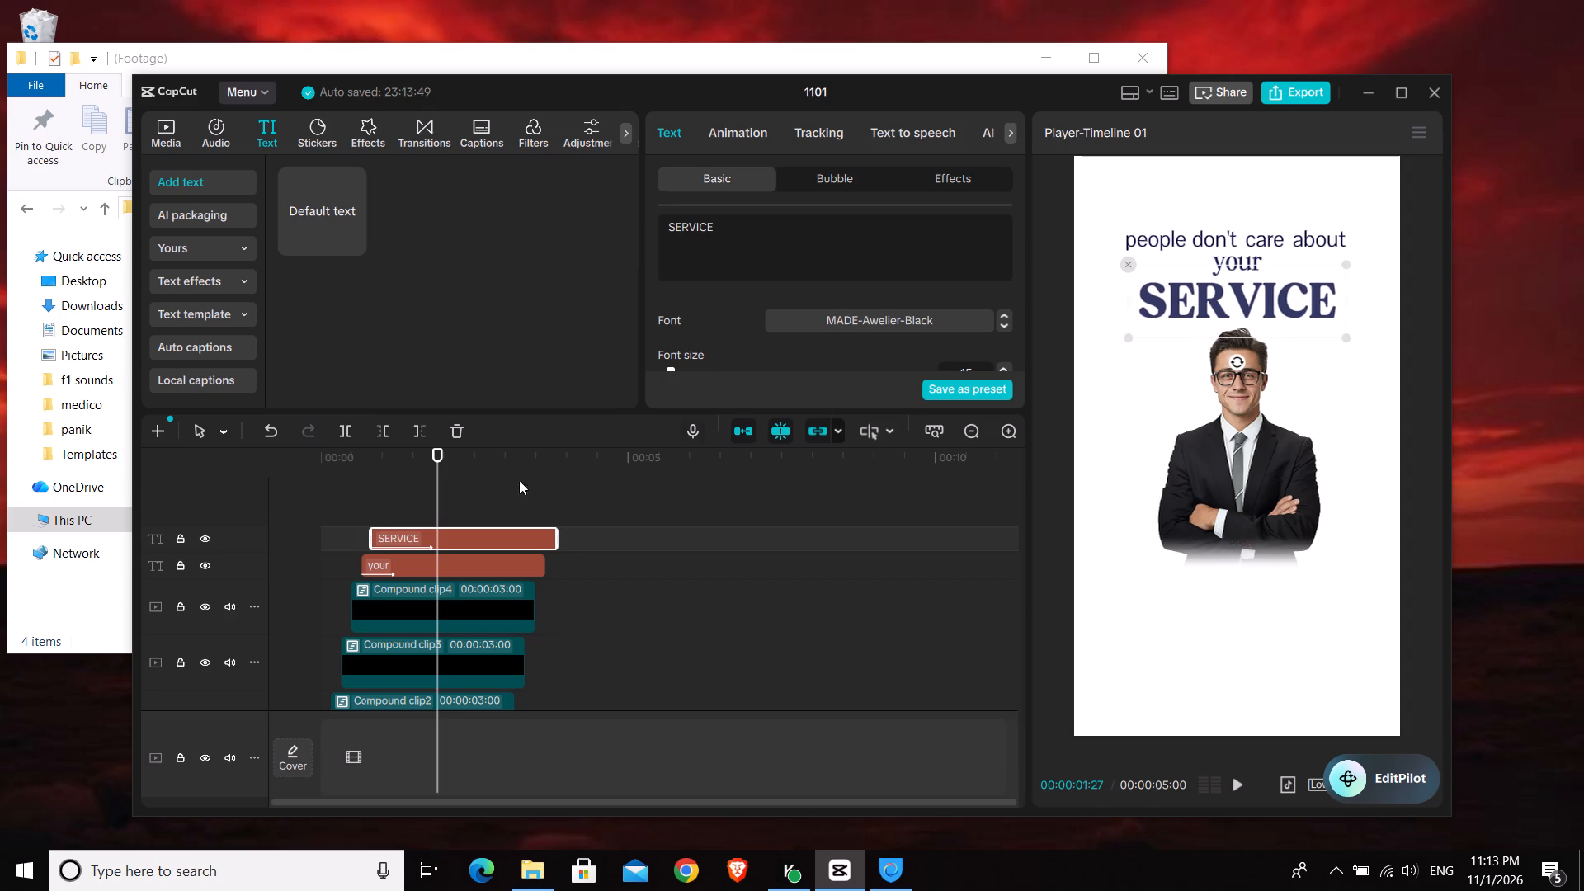
# Replay the "SERVICE" entrance animation twice from around the clip's start to check the text at its reduced size.
pyautogui.click(375, 506)
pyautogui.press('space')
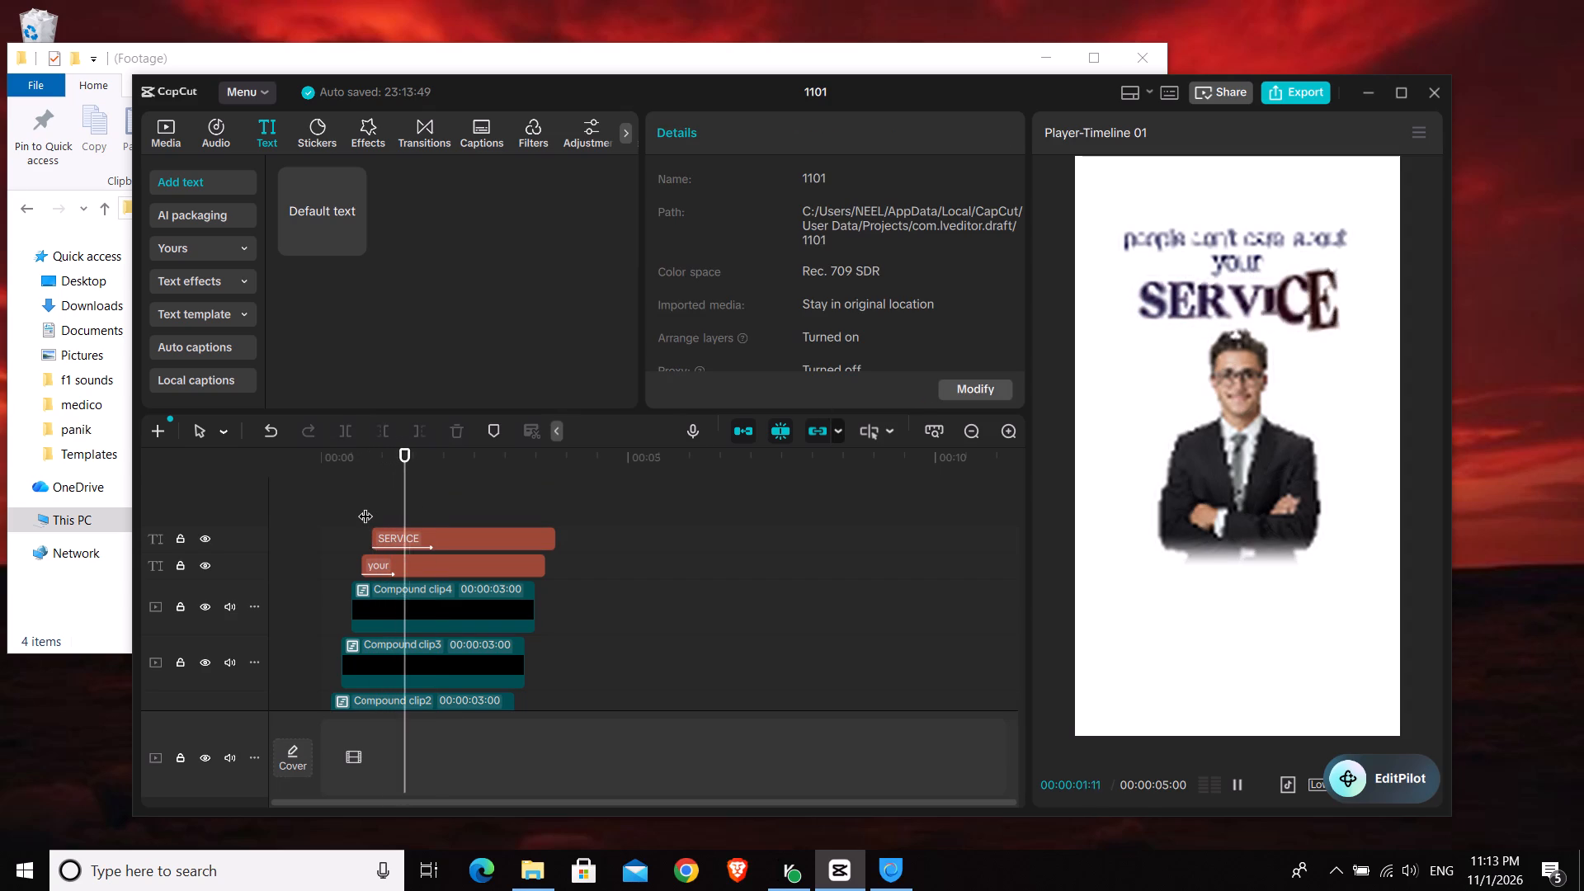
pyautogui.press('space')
pyautogui.click(365, 506)
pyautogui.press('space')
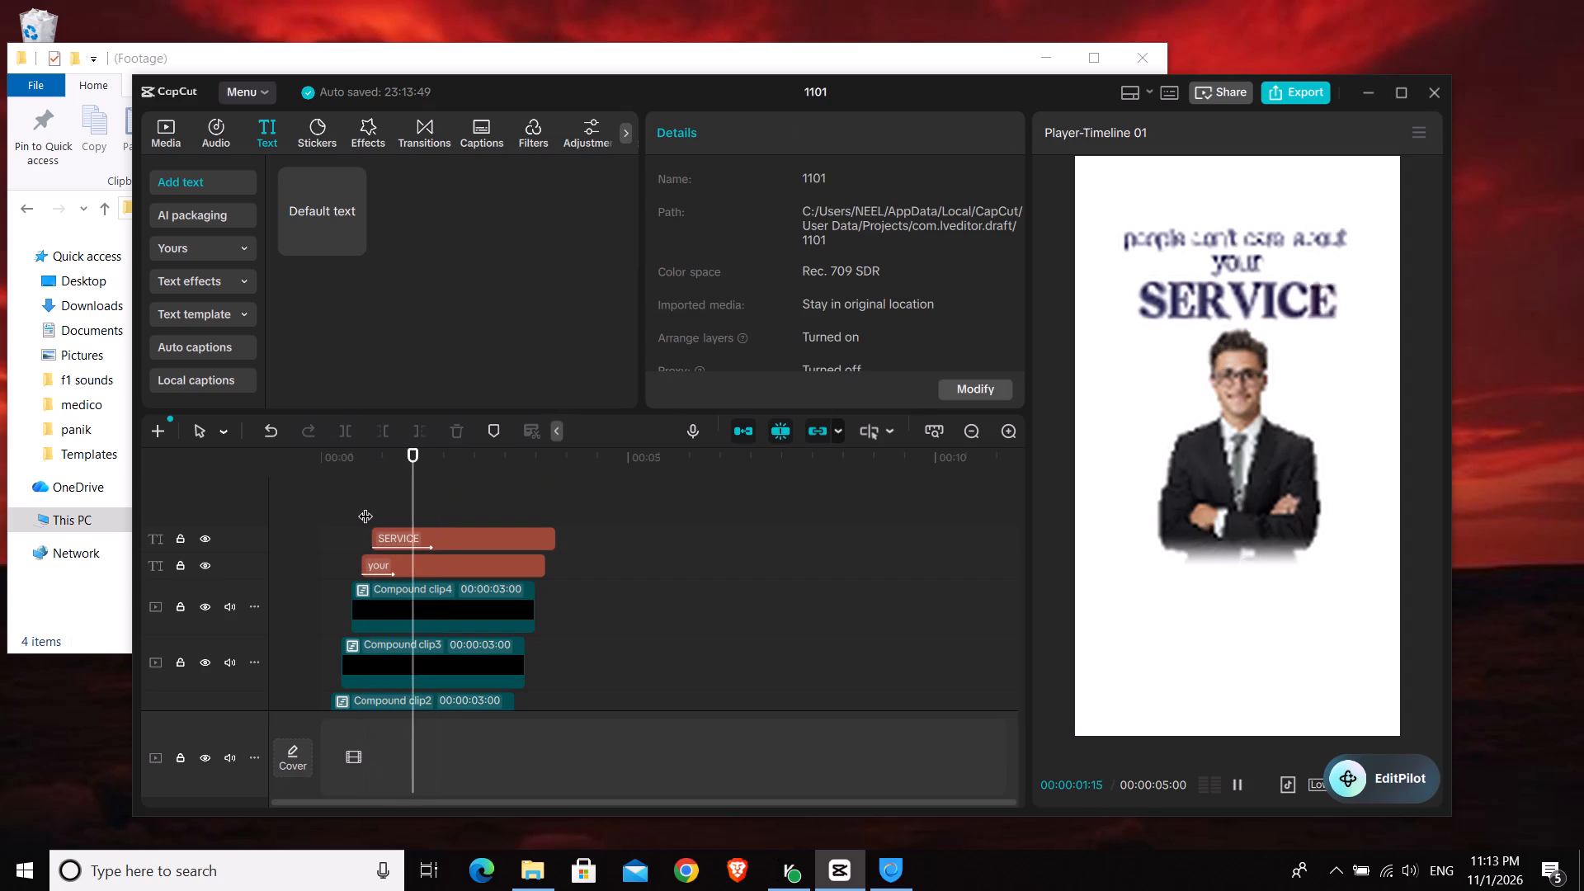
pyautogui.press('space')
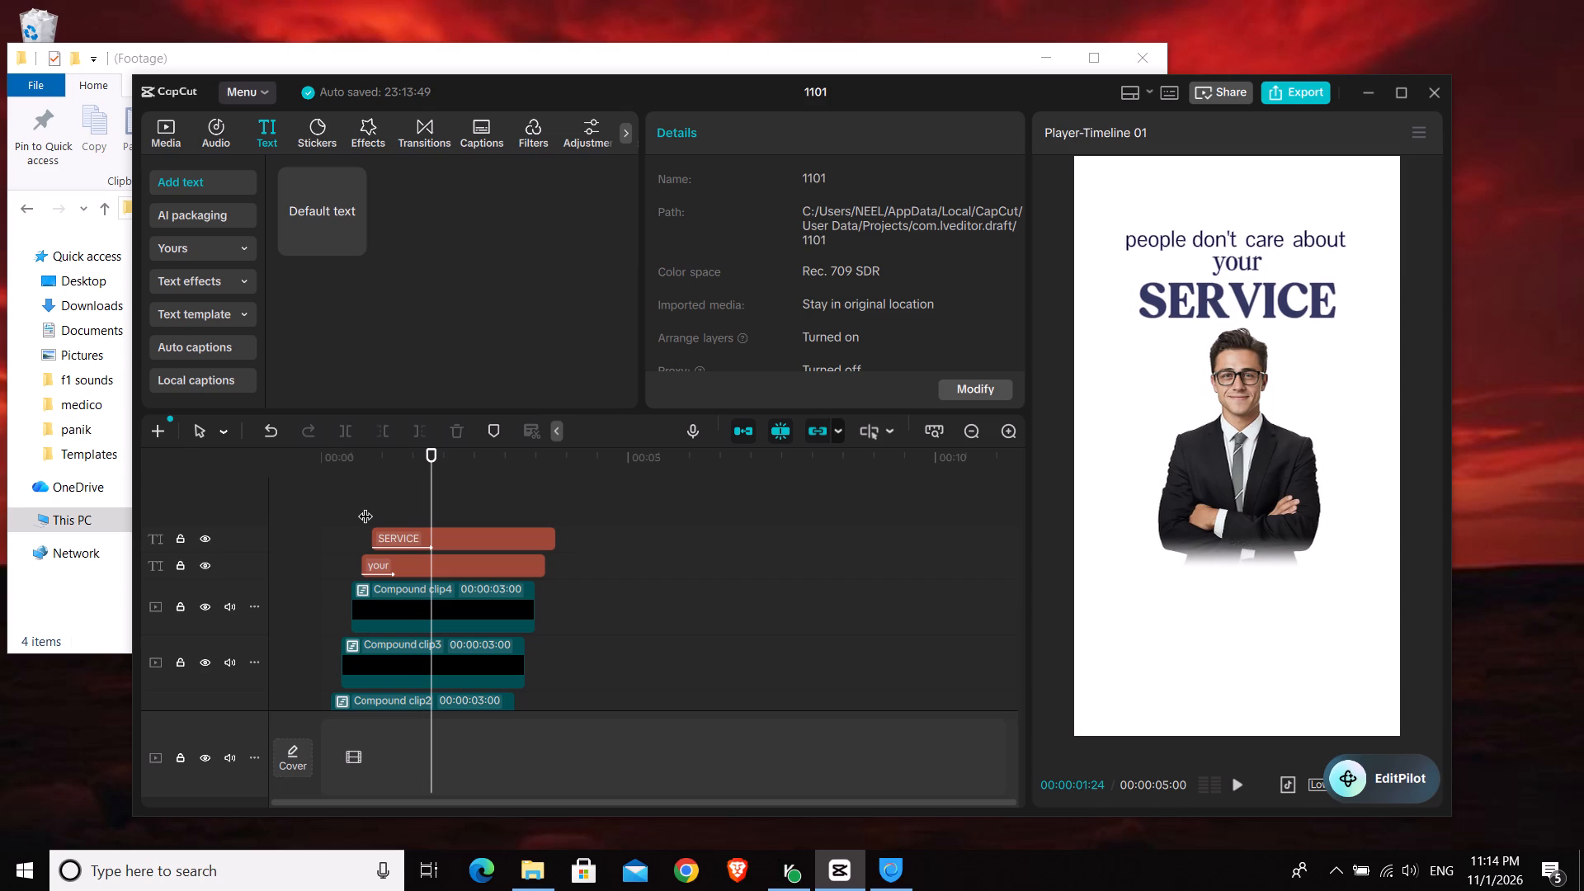
# Add a color keyframe to the "SERVICE" text at 00:00:01:20, keeping its navy color.
pyautogui.press('Left')
pyautogui.press('Left')
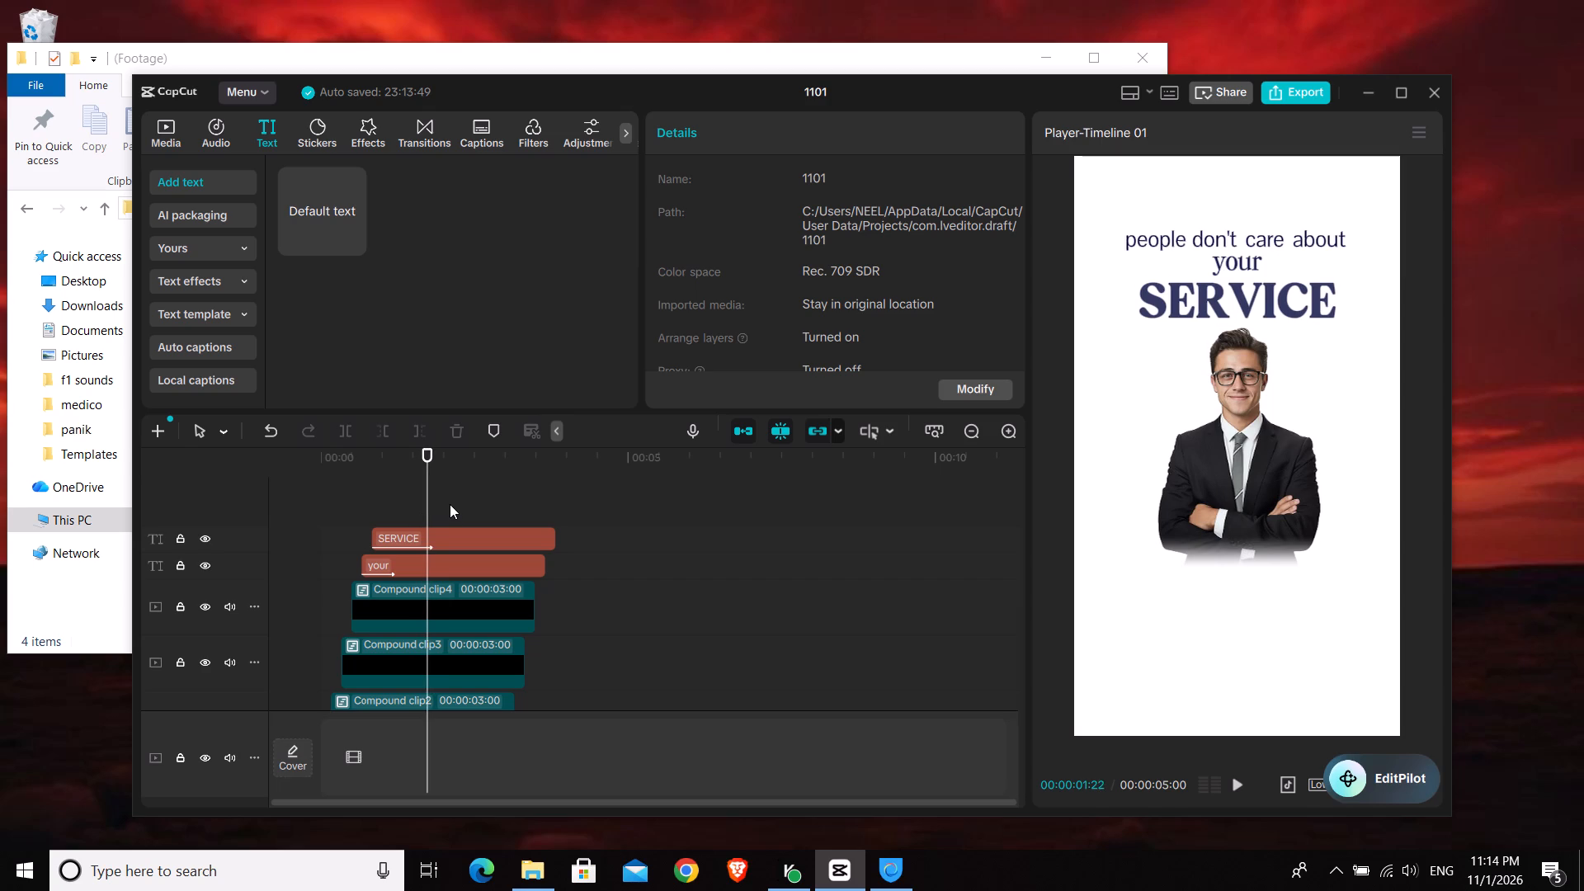
pyautogui.press('Left')
pyautogui.press('Left')
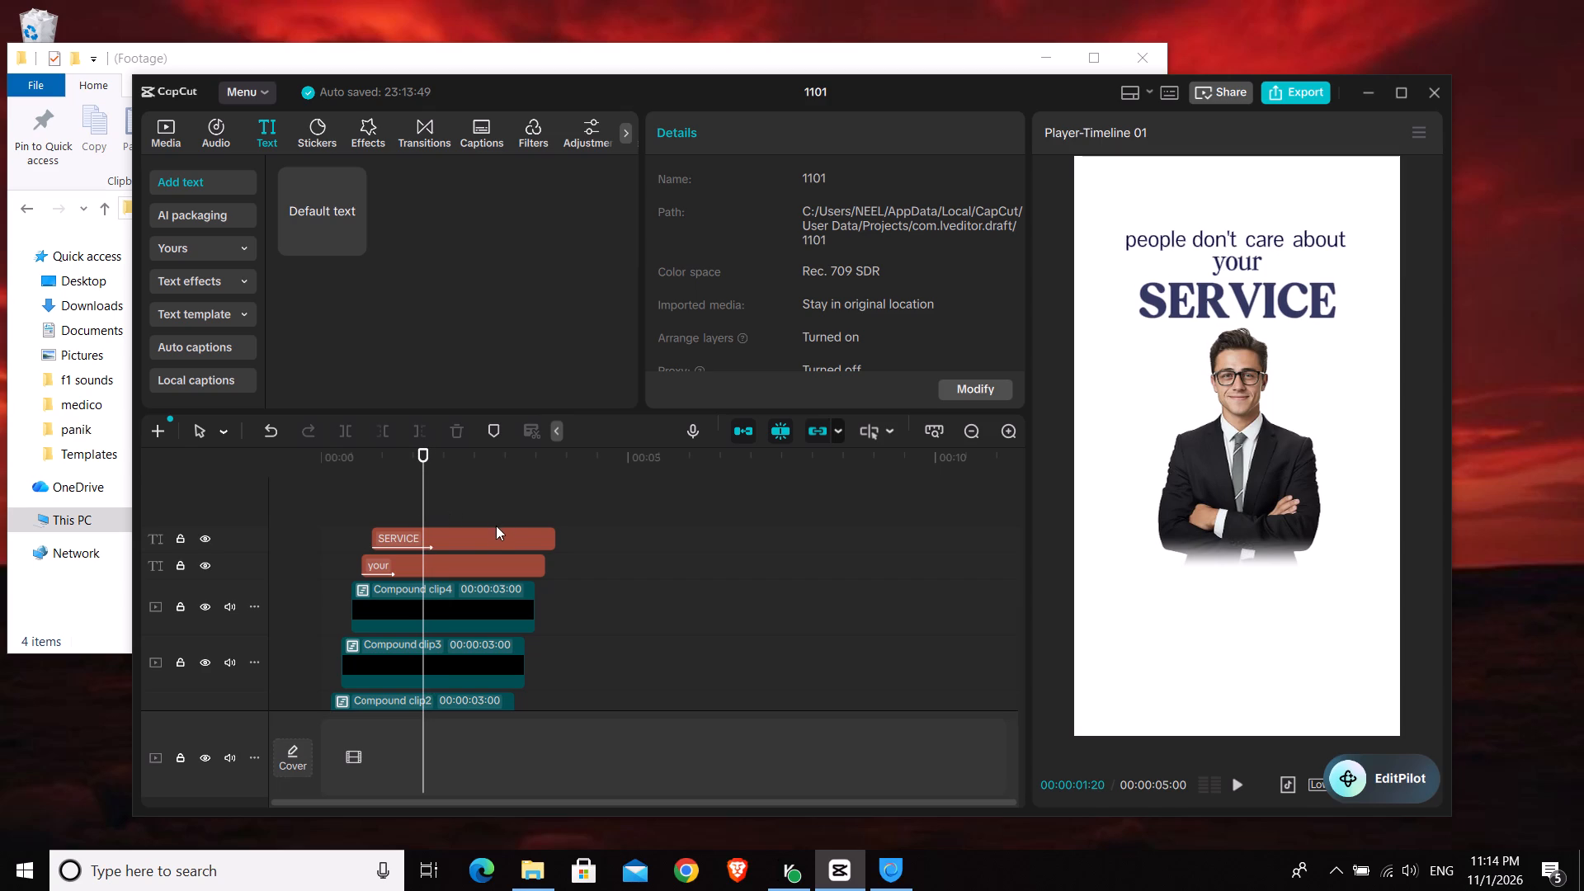
pyautogui.click(492, 531)
pyautogui.scroll(-4, 870, 275)
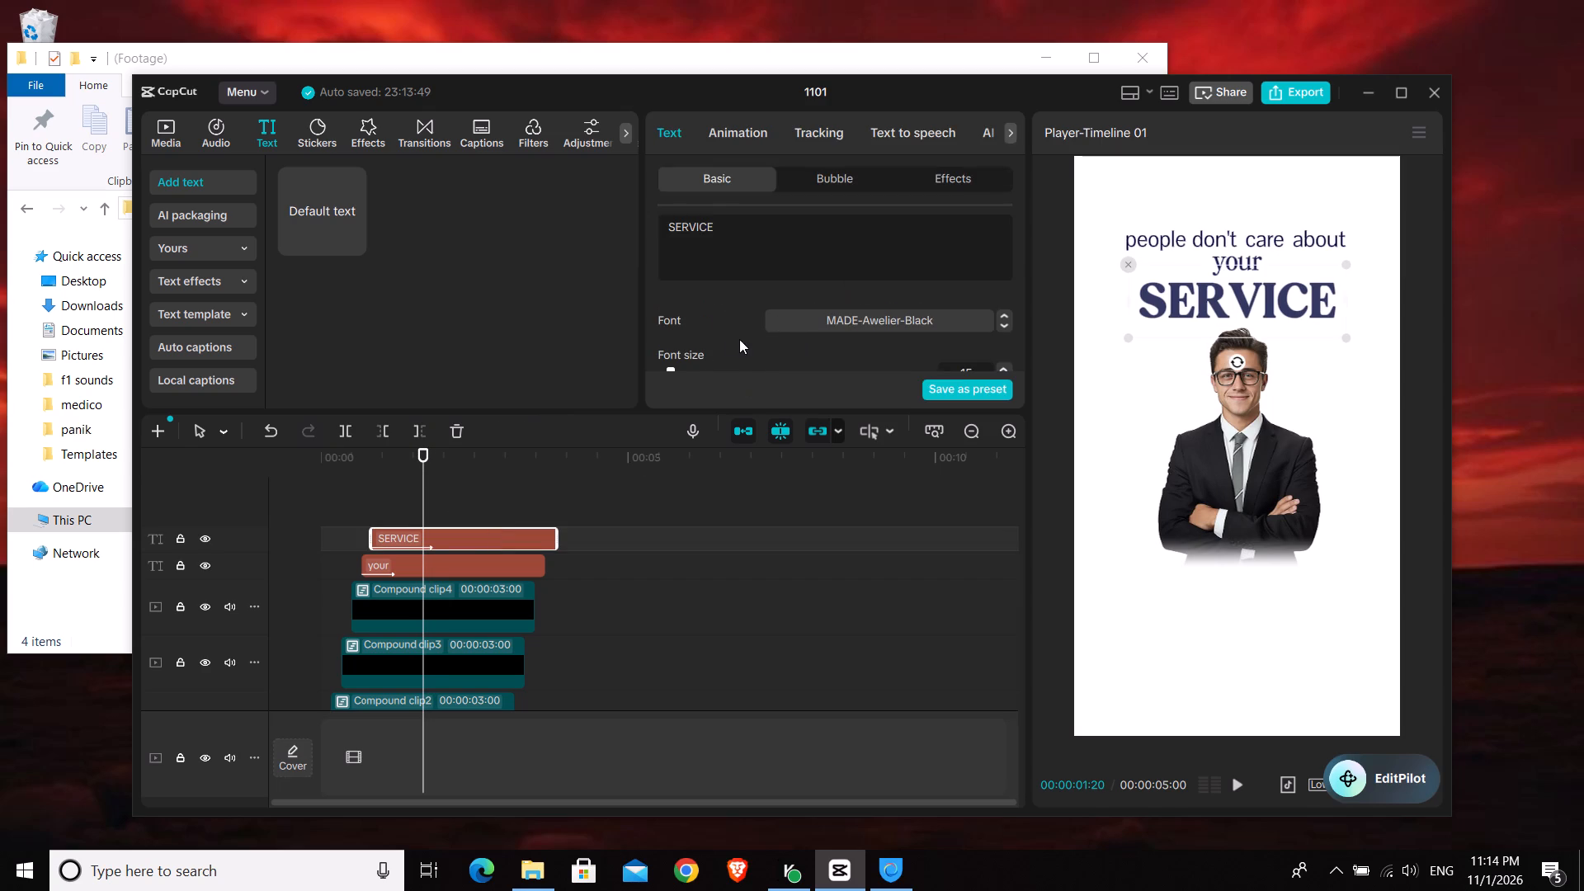
pyautogui.scroll(-2, 730, 332)
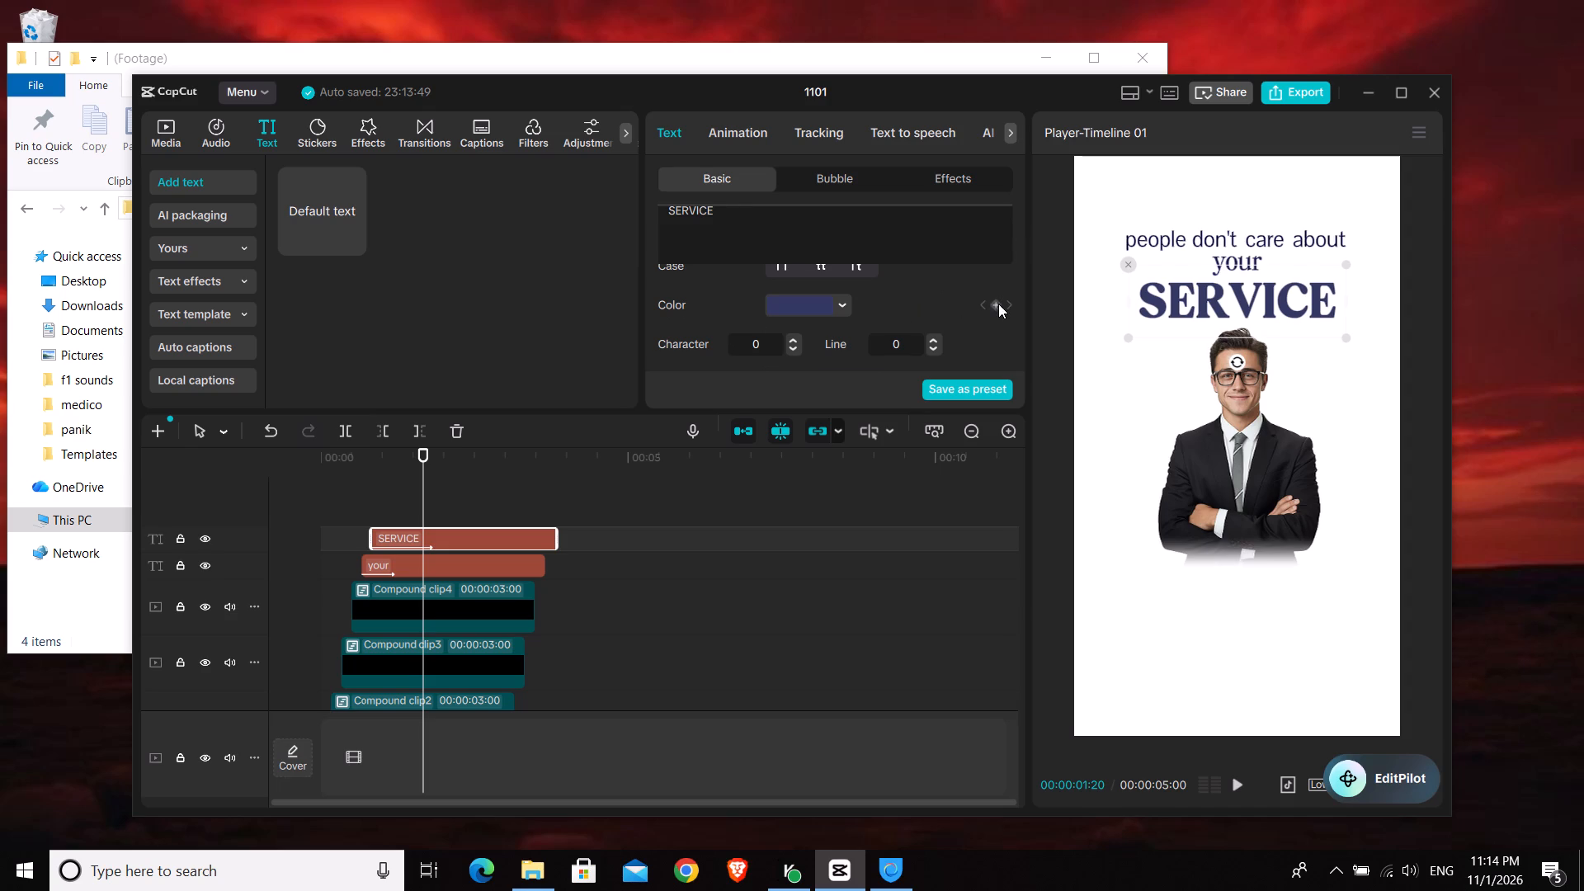
pyautogui.click(998, 304)
# Add a color keyframe at the start of the "SERVICE" clip, set its color to white, and preview the color change.
pyautogui.click(374, 506)
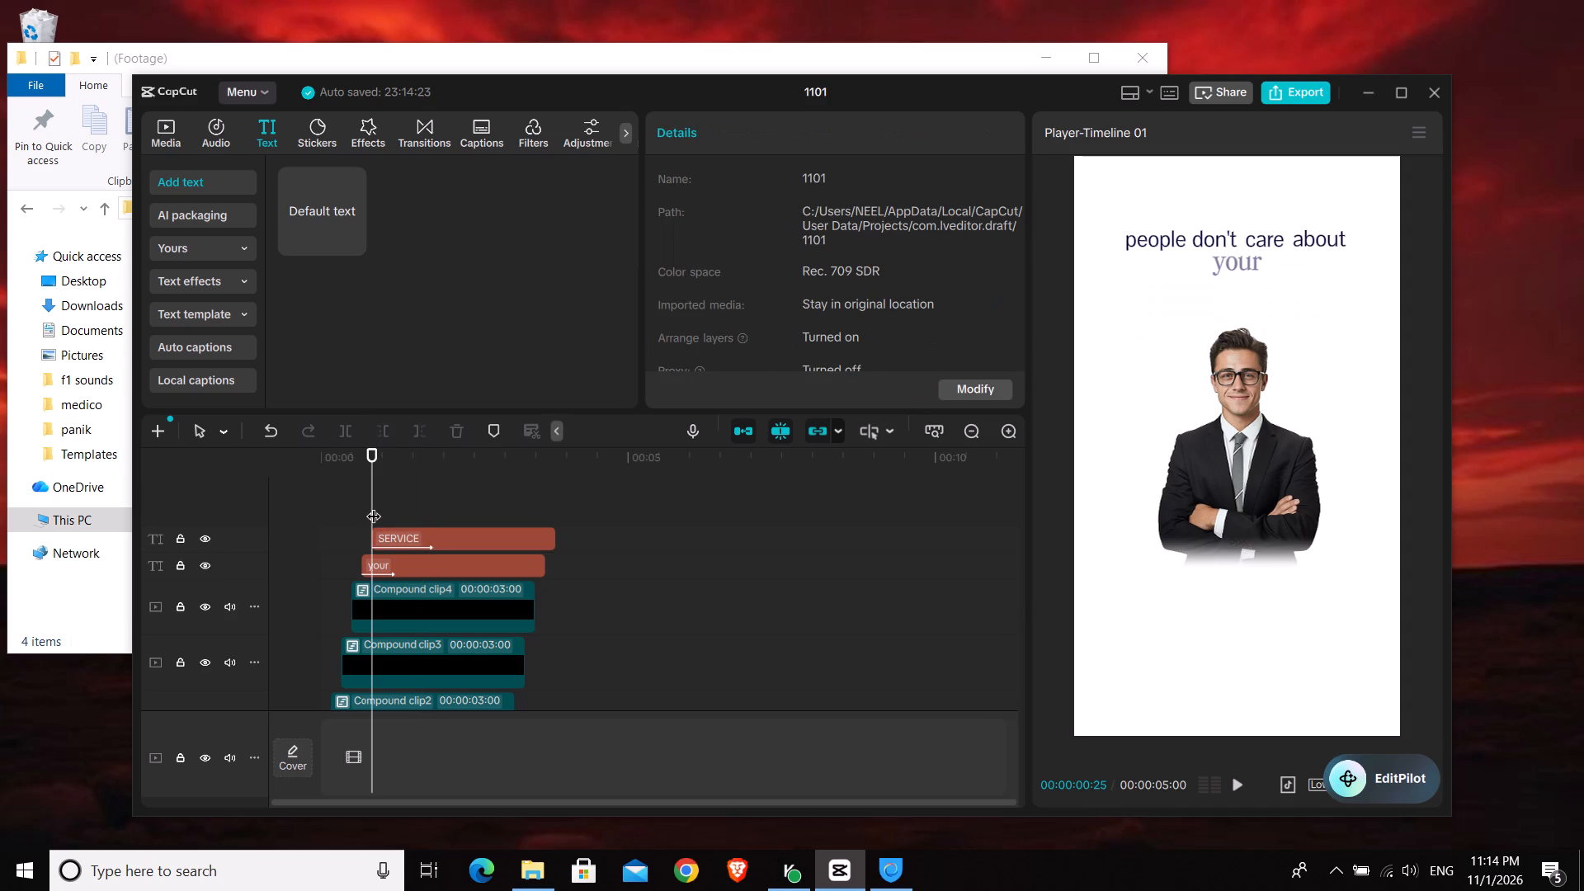
pyautogui.click(398, 536)
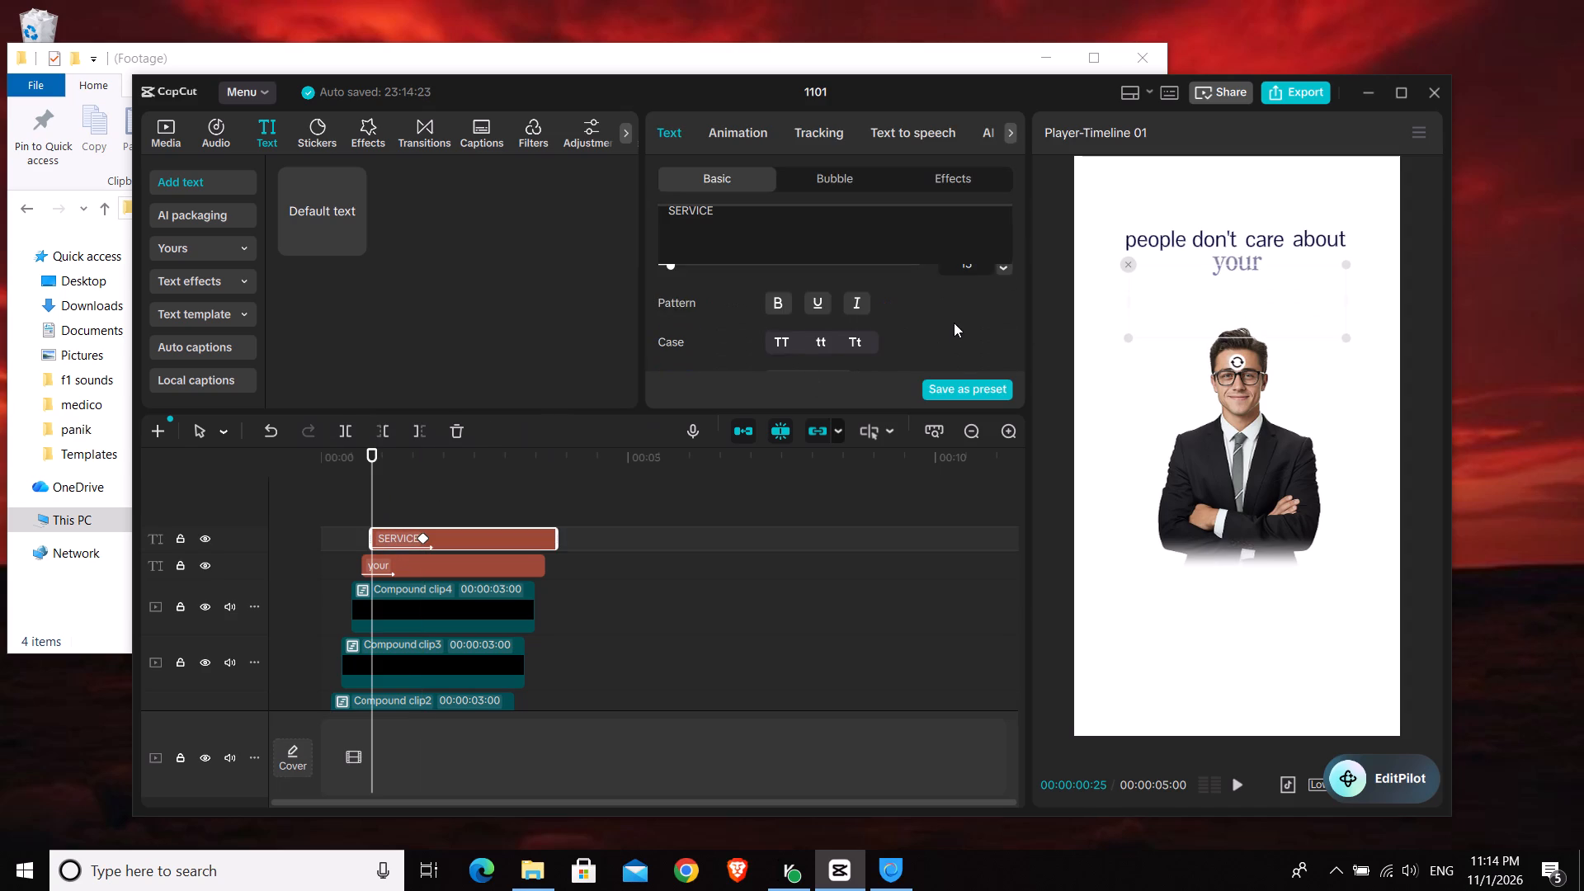
pyautogui.scroll(-1, 955, 318)
pyautogui.click(995, 288)
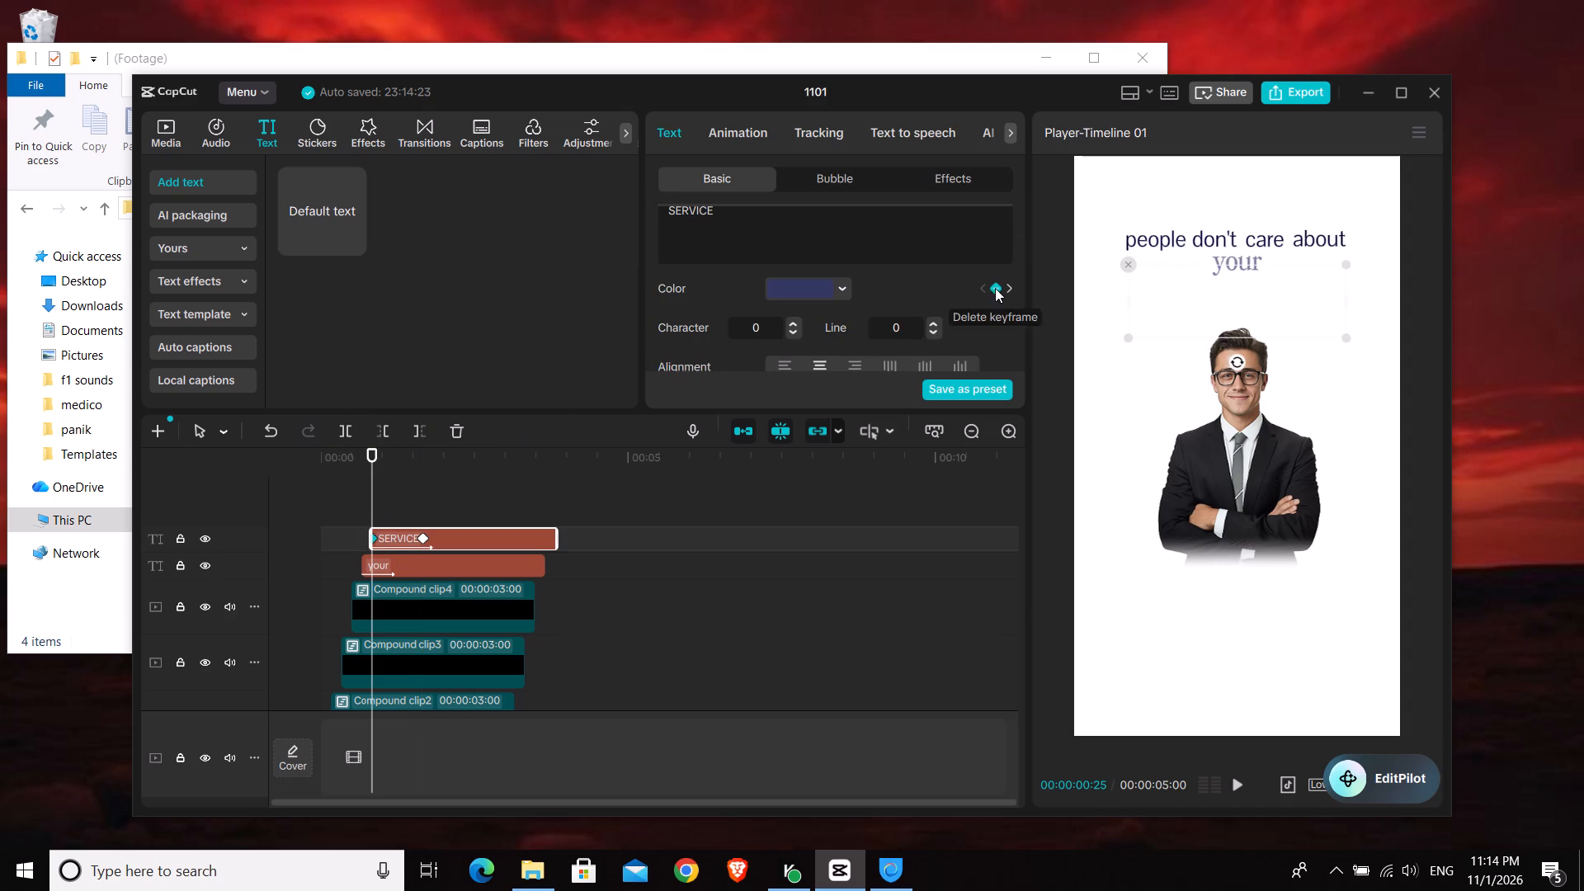
pyautogui.click(828, 291)
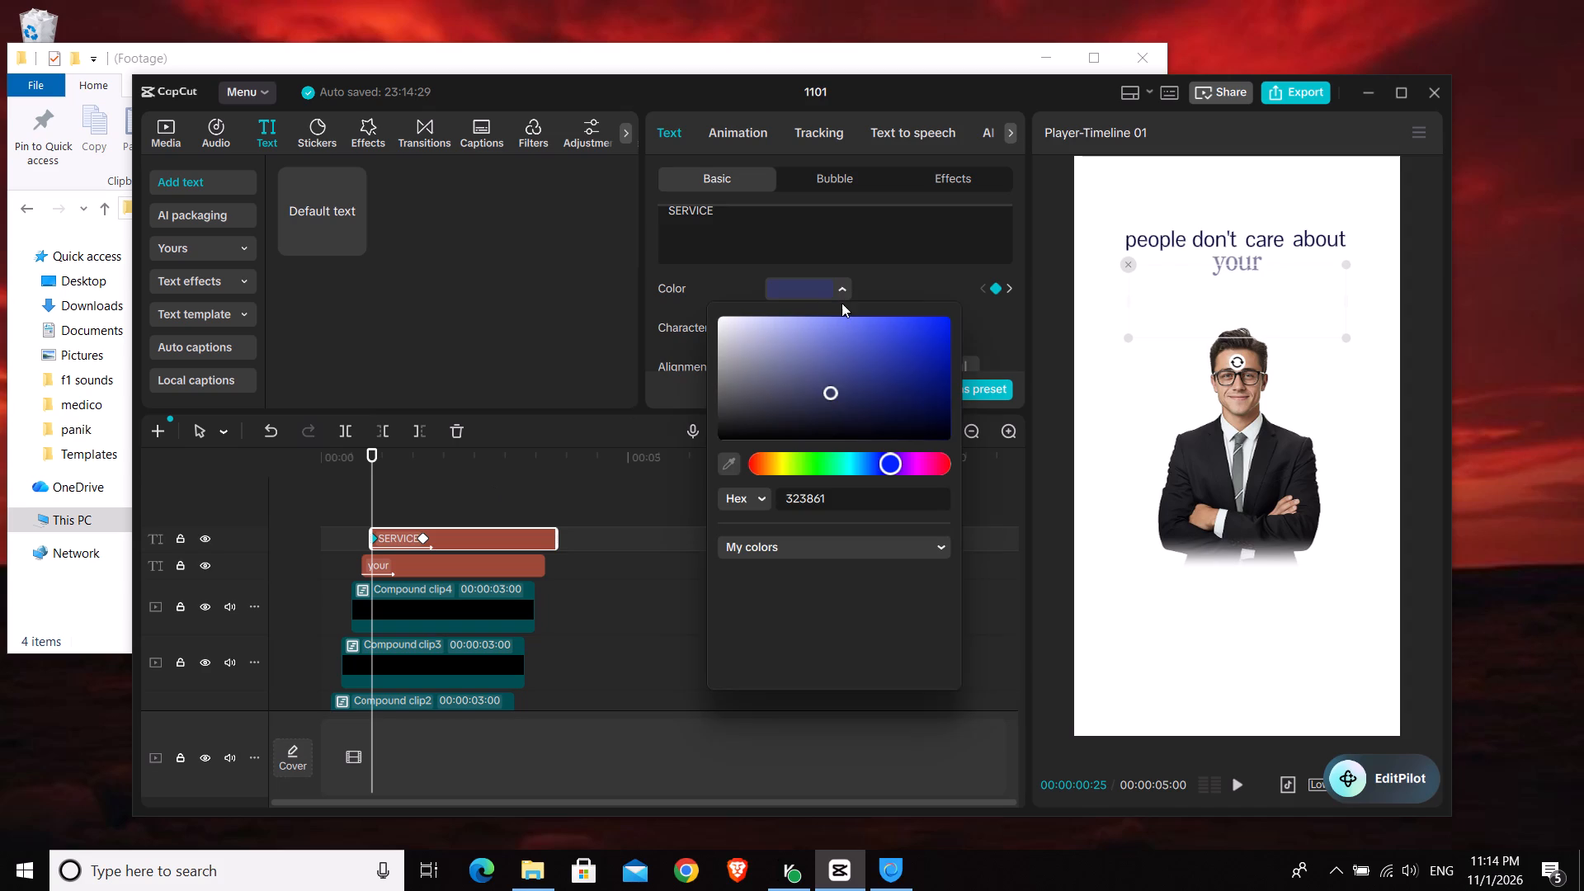
pyautogui.moveTo(828, 385); pyautogui.dragTo(630, 238)
pyautogui.click(834, 286)
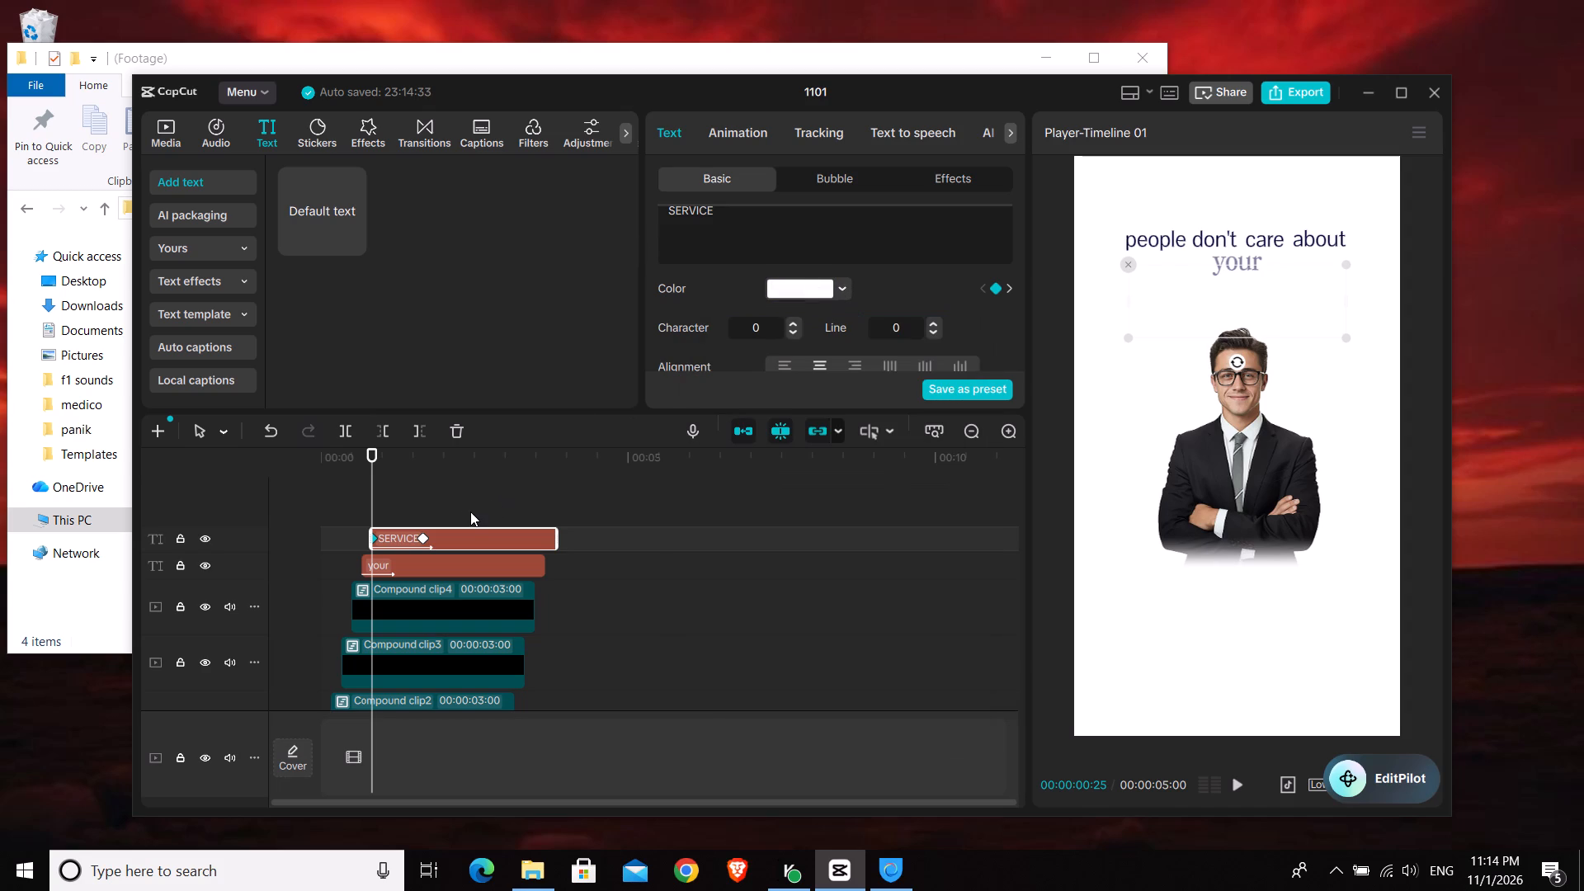
pyautogui.press('space')
pyautogui.press('space')
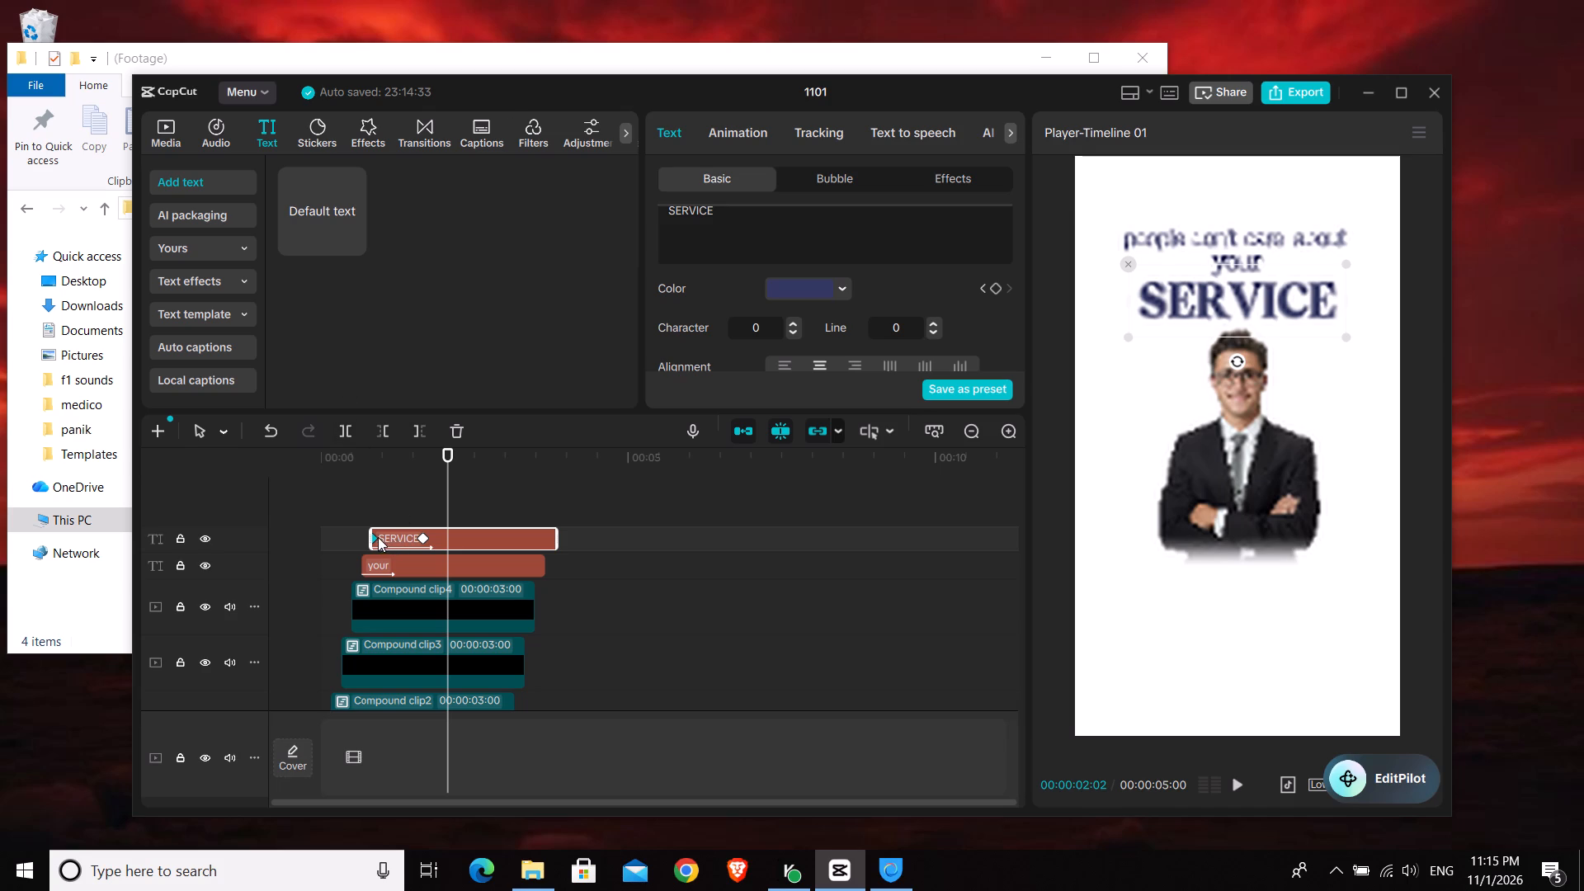
# Shift the "SERVICE" clip's white keyframe slightly later and its navy keyframe just past the entrance animation's end, and replay from 00:00:00:20.
pyautogui.moveTo(375, 539); pyautogui.dragTo(384, 538)
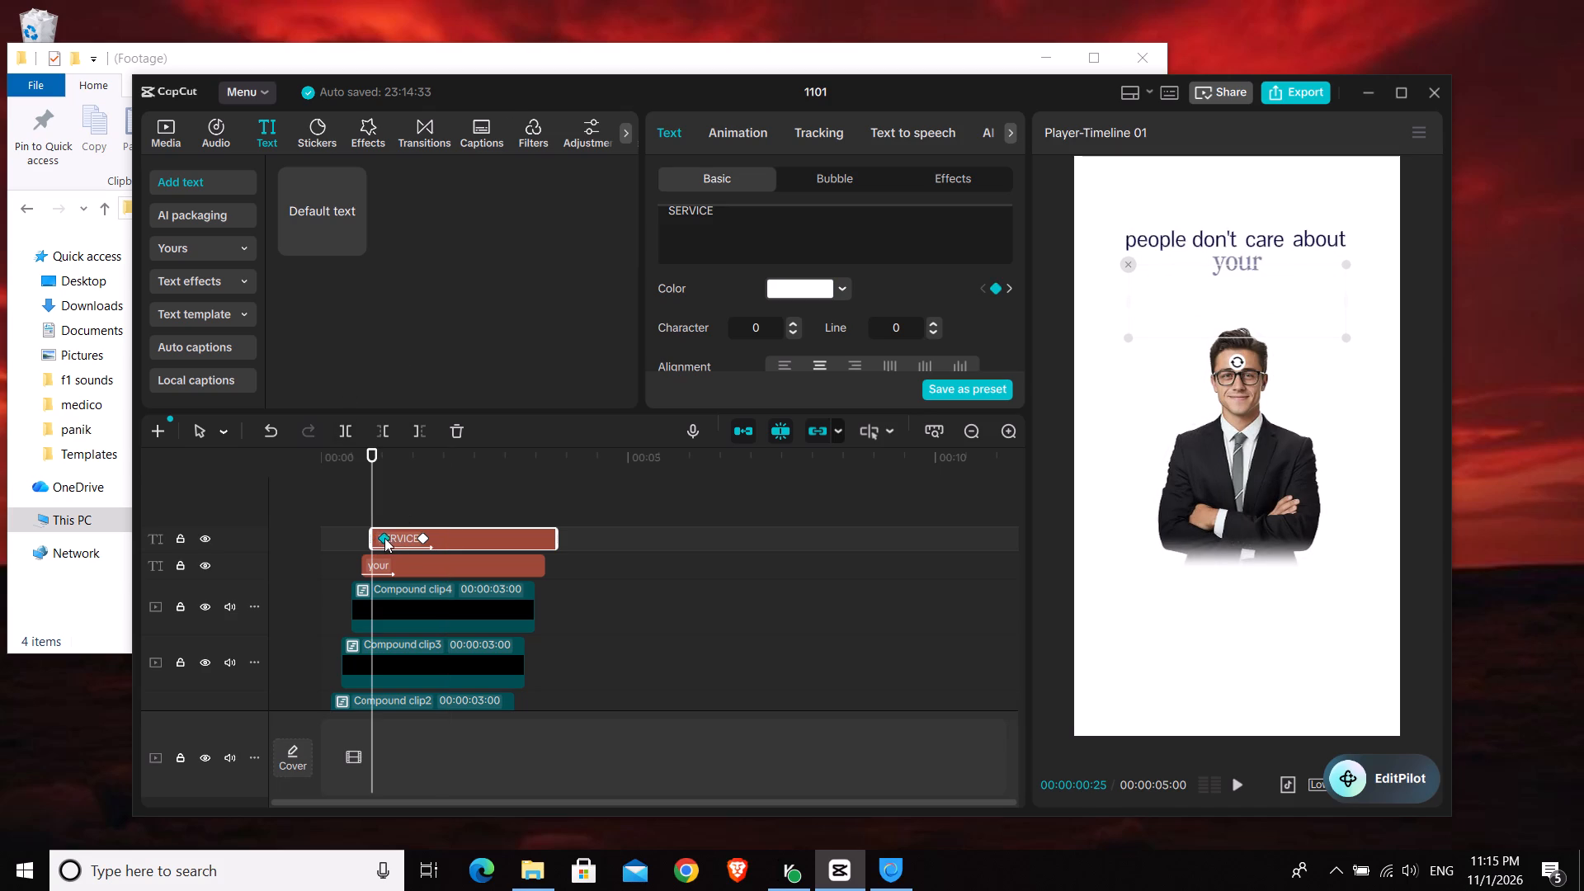
pyautogui.moveTo(384, 538); pyautogui.dragTo(385, 537)
pyautogui.moveTo(422, 535); pyautogui.dragTo(438, 534)
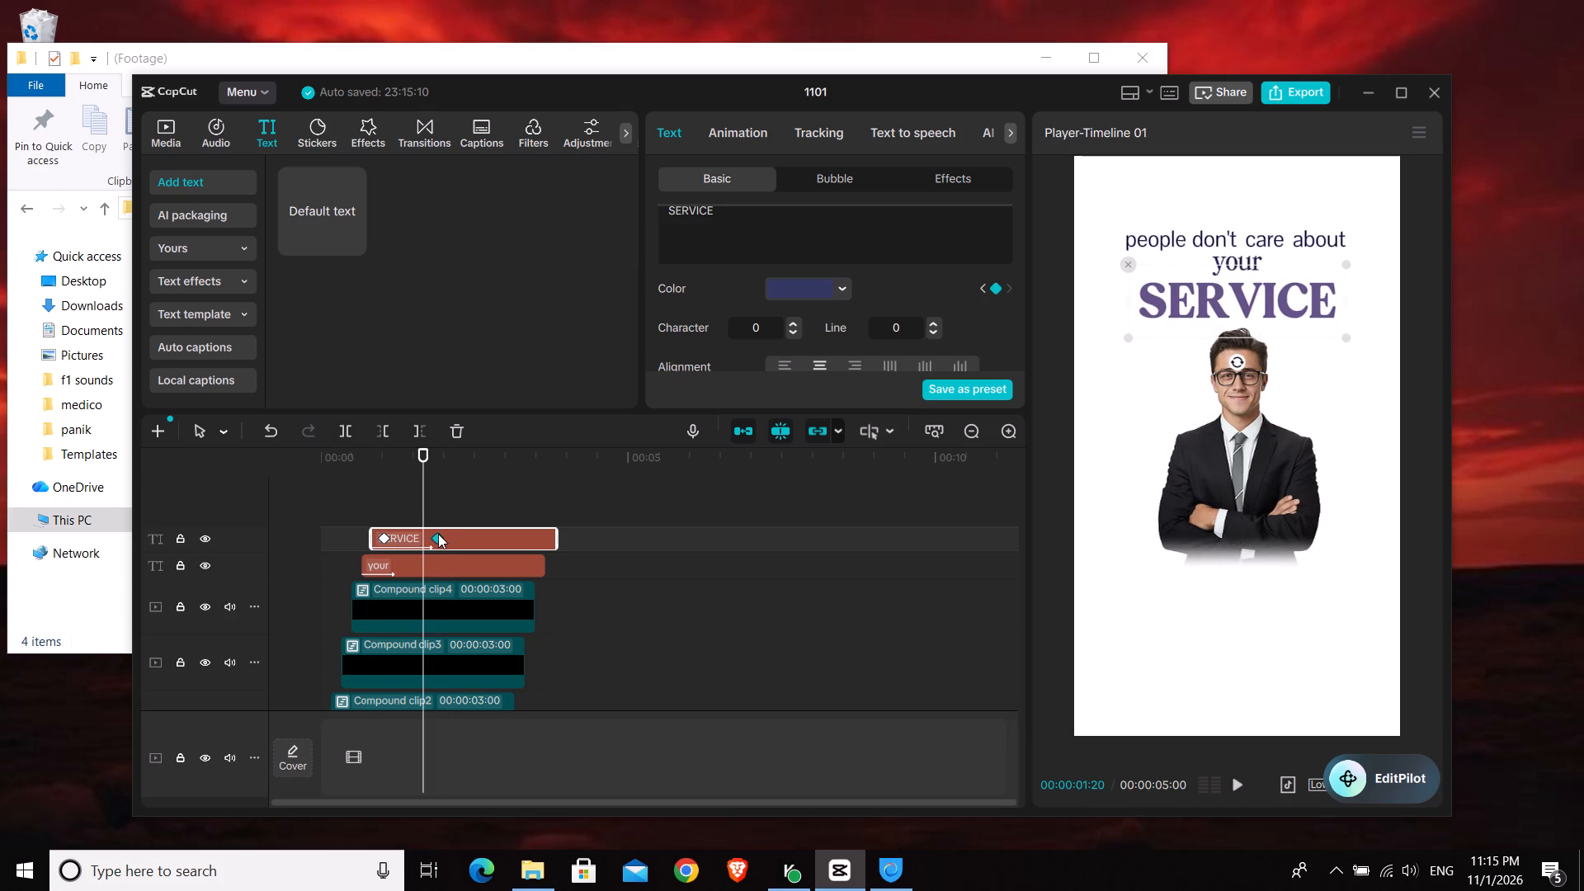
pyautogui.moveTo(438, 534); pyautogui.dragTo(440, 534)
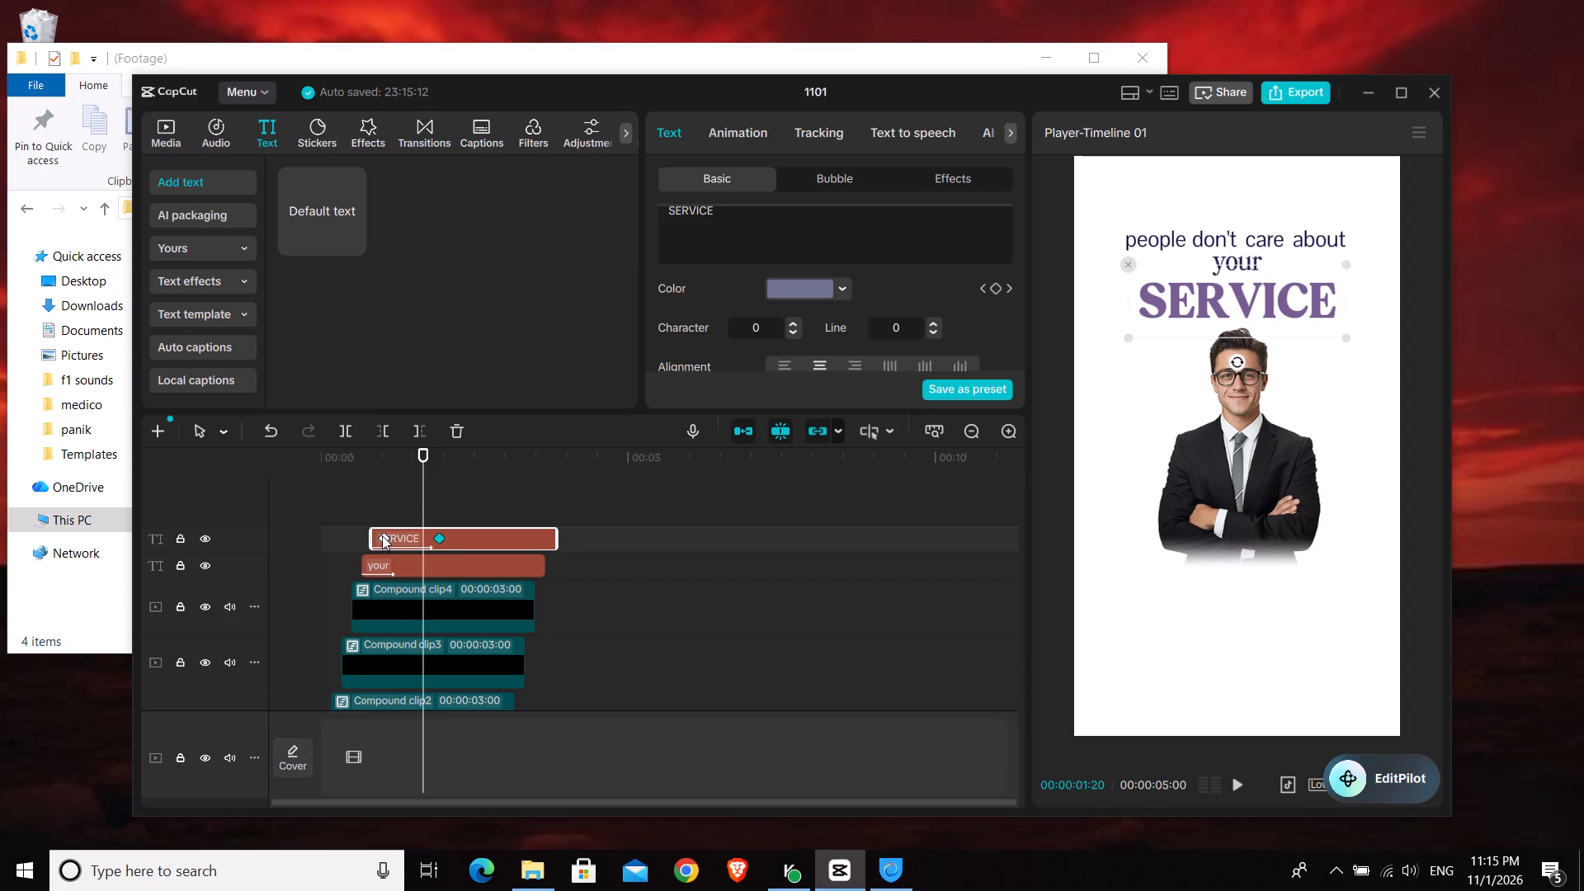
pyautogui.click(382, 535)
pyautogui.click(367, 513)
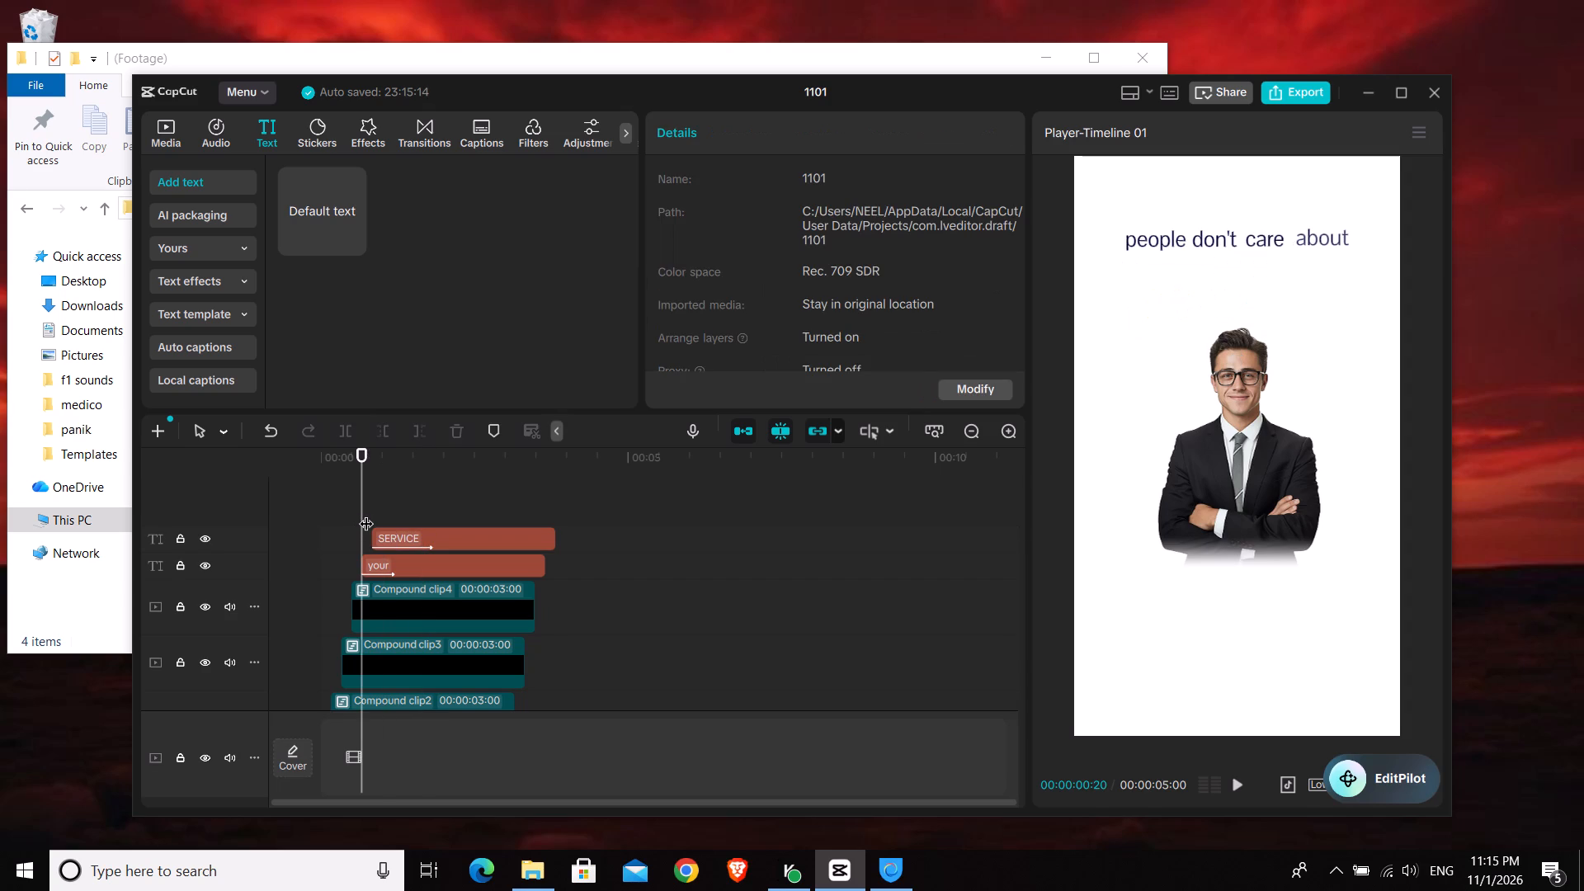
pyautogui.press('space')
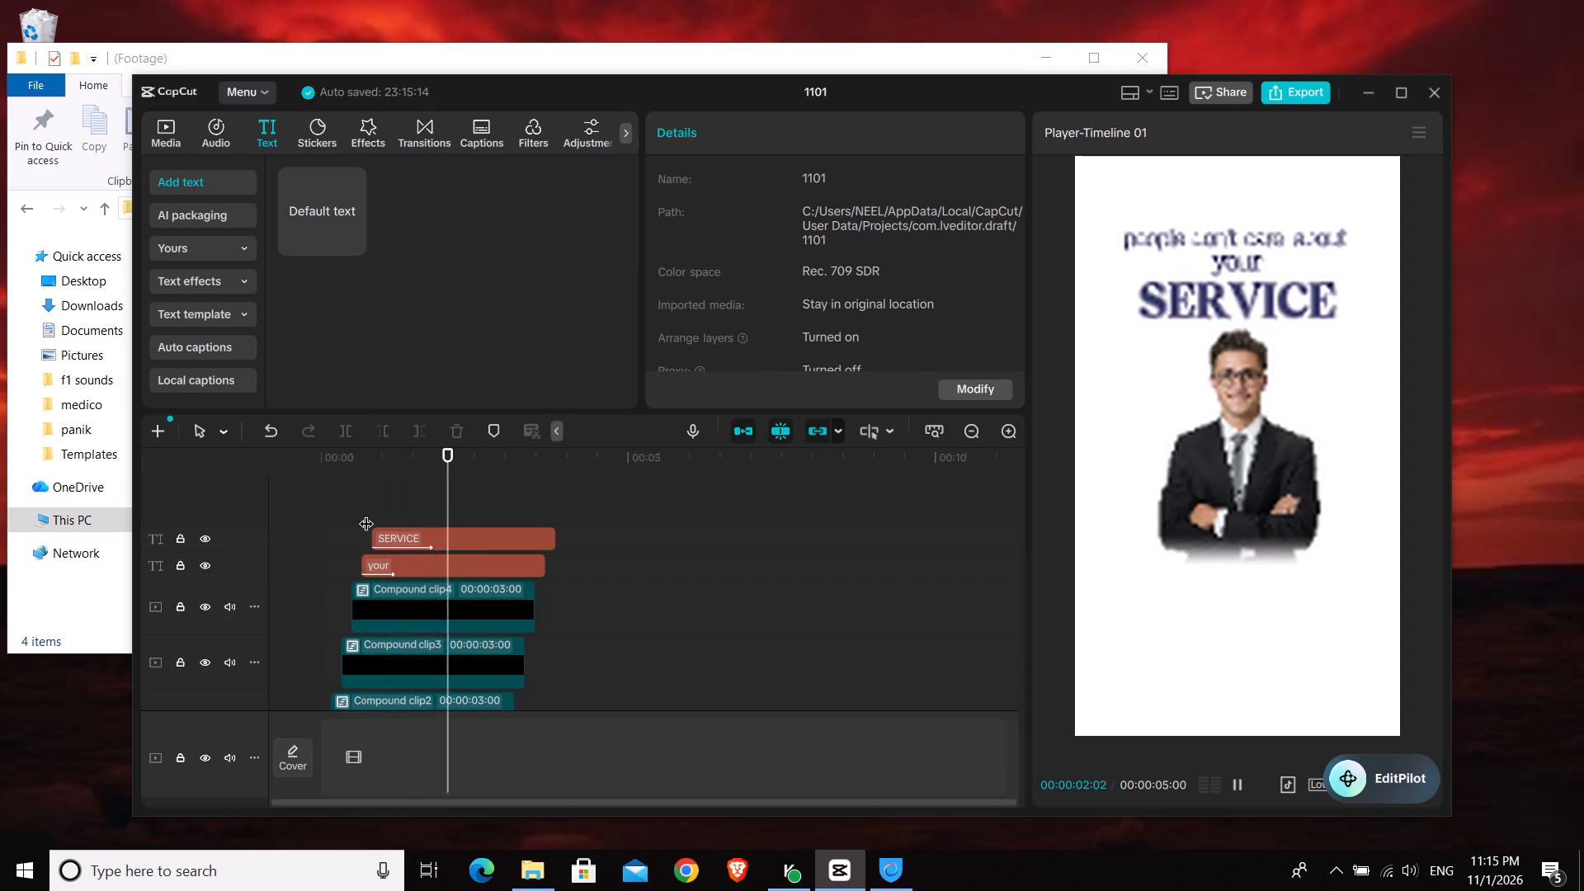
pyautogui.press('space')
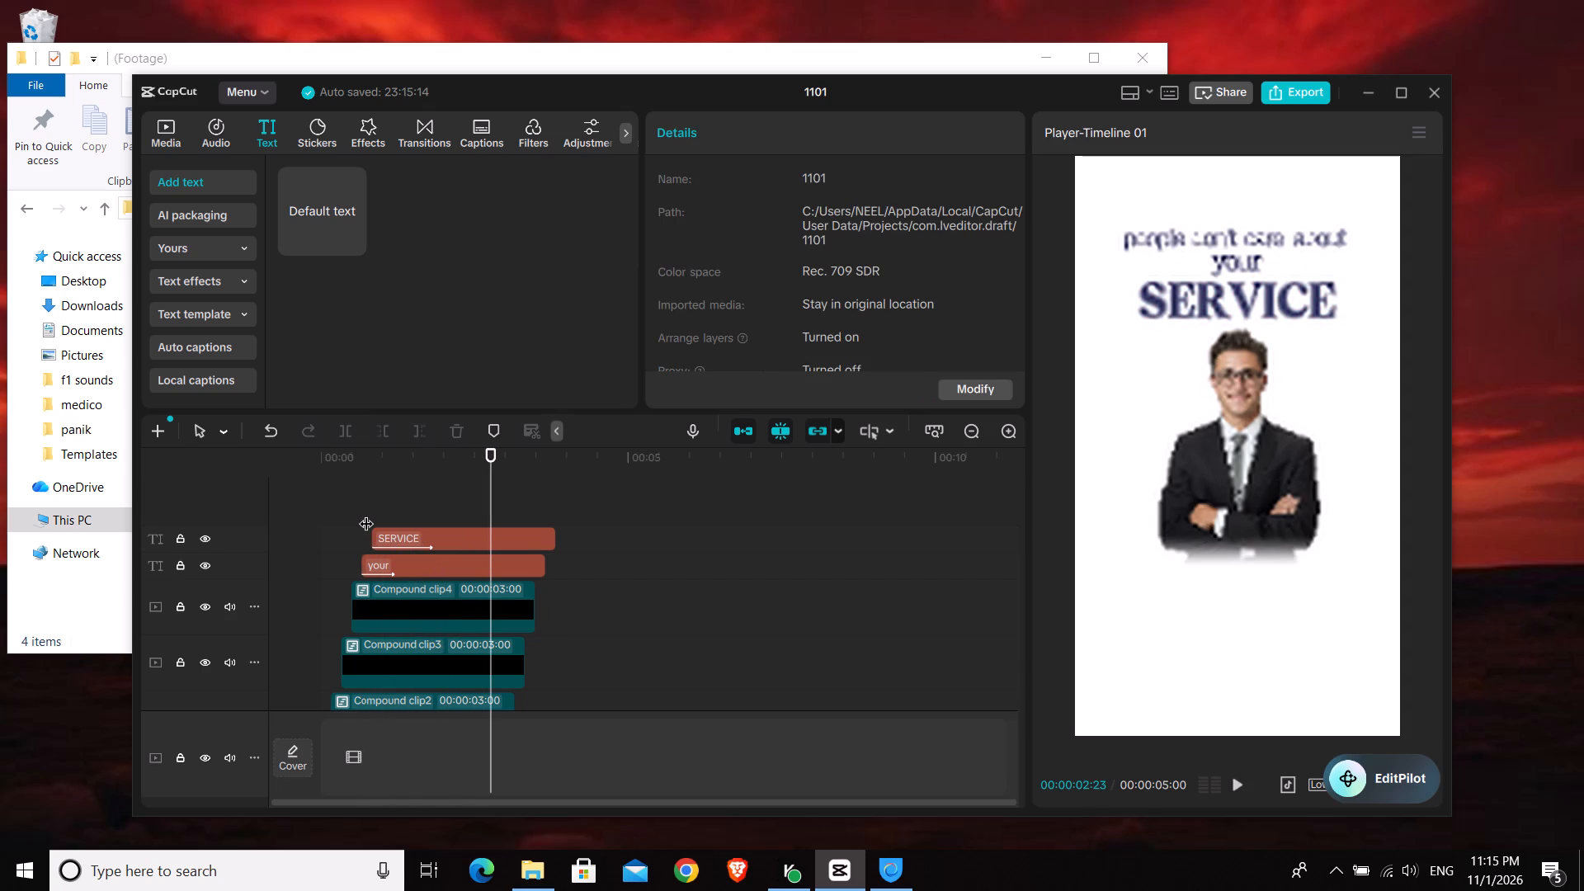
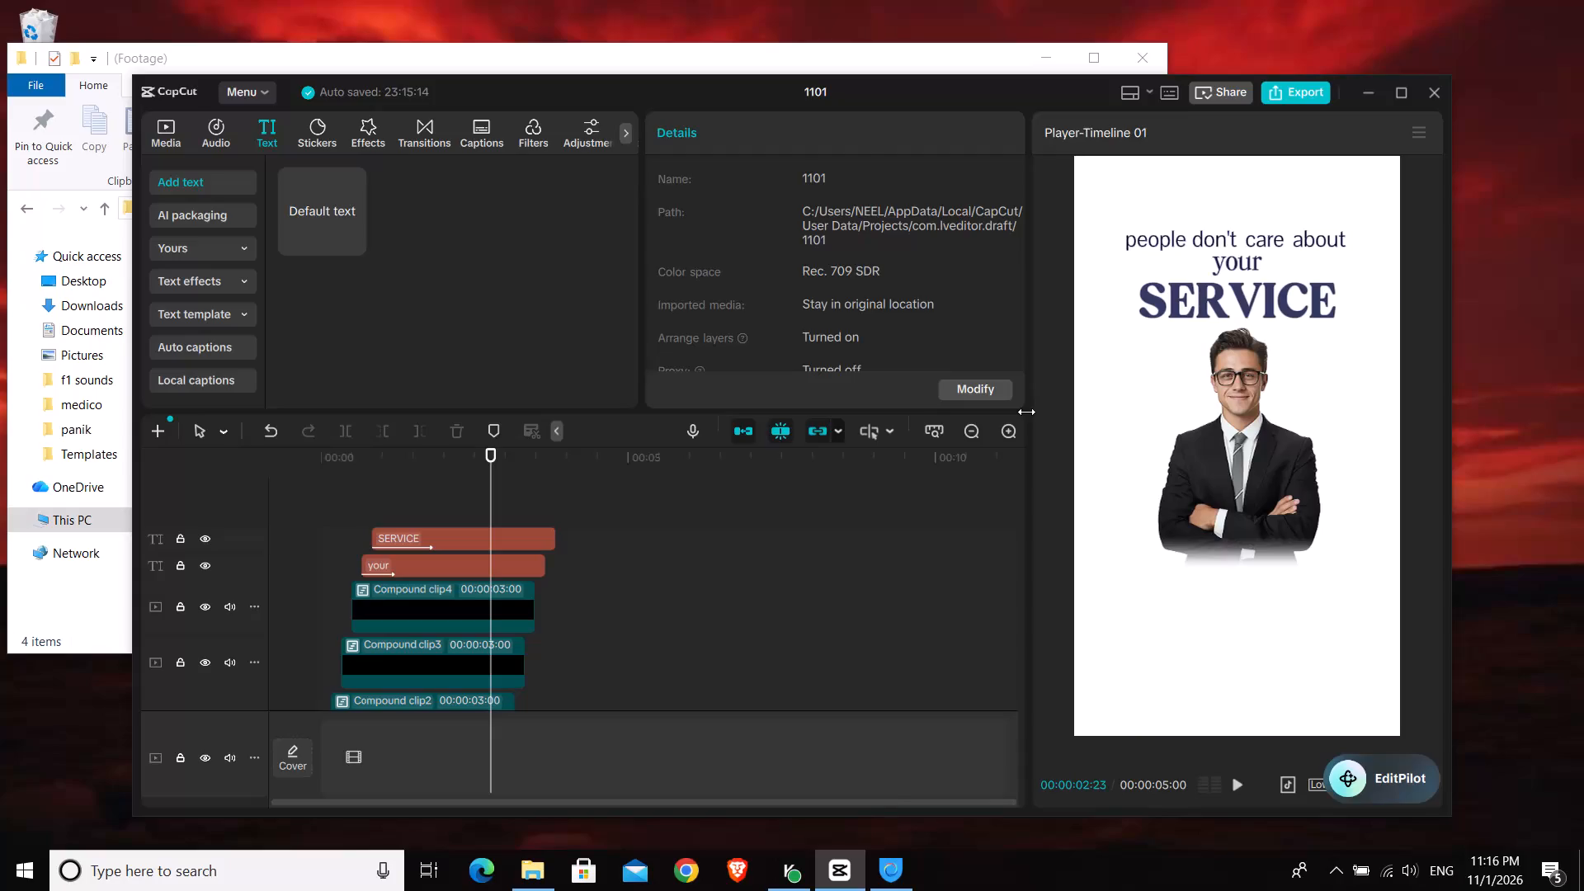
# Replay the text animation from the start of the timeline through the "SERVICE" color fade.
pyautogui.click(372, 504)
pyautogui.click(337, 523)
pyautogui.click(314, 549)
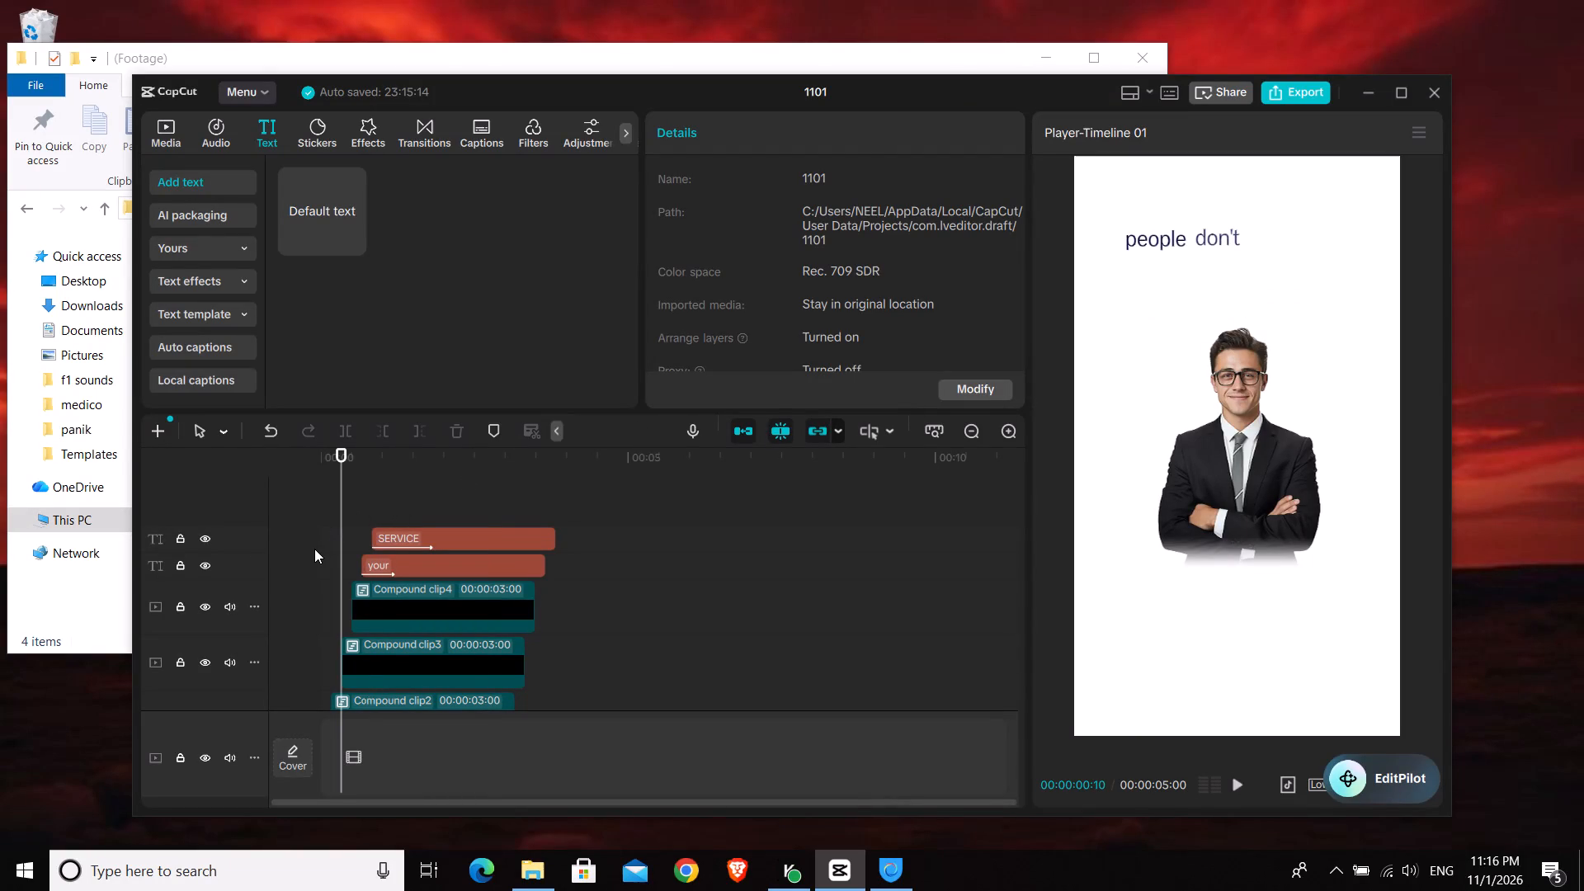
pyautogui.click(308, 556)
pyautogui.press('space')
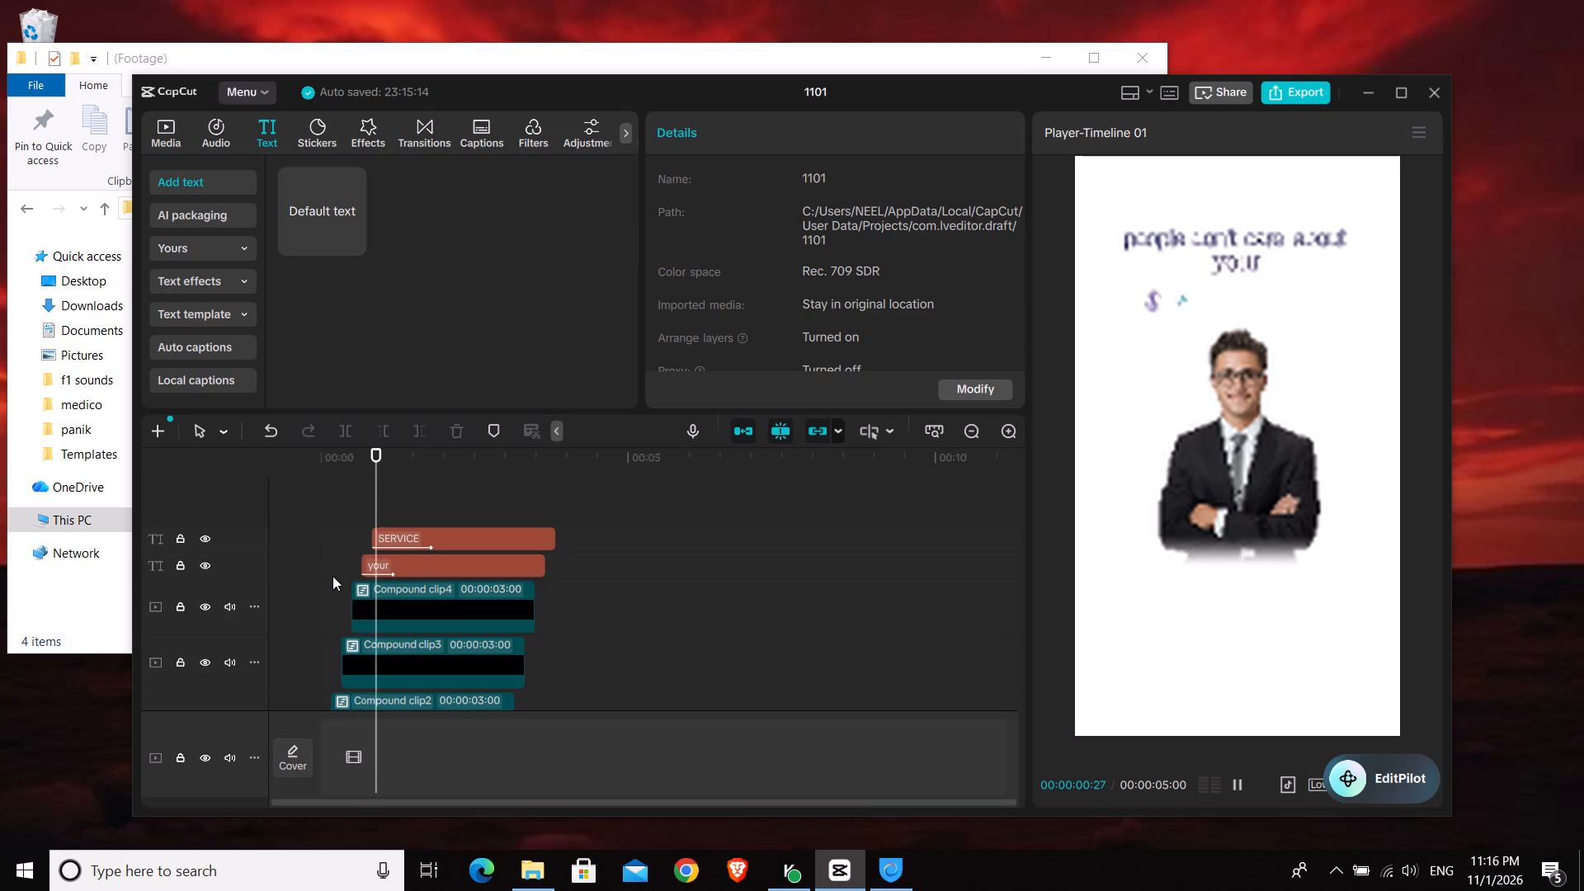
pyautogui.press('space')
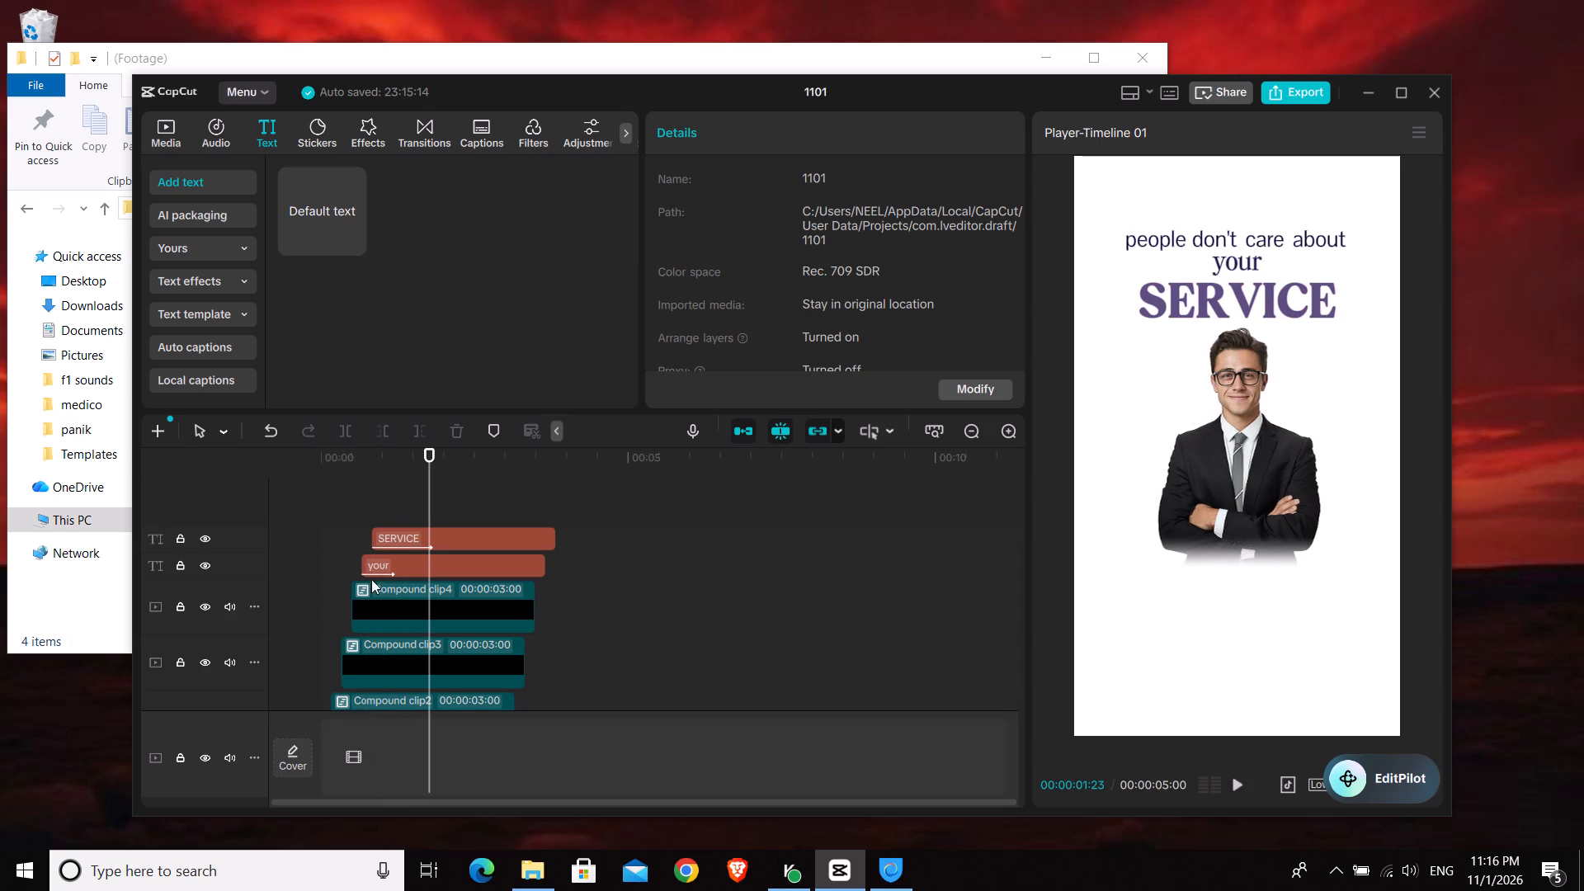
# Duplicate the "your" text clip at 00:00:01:02 and place the copy on a new track above "SERVICE".
pyautogui.click(386, 514)
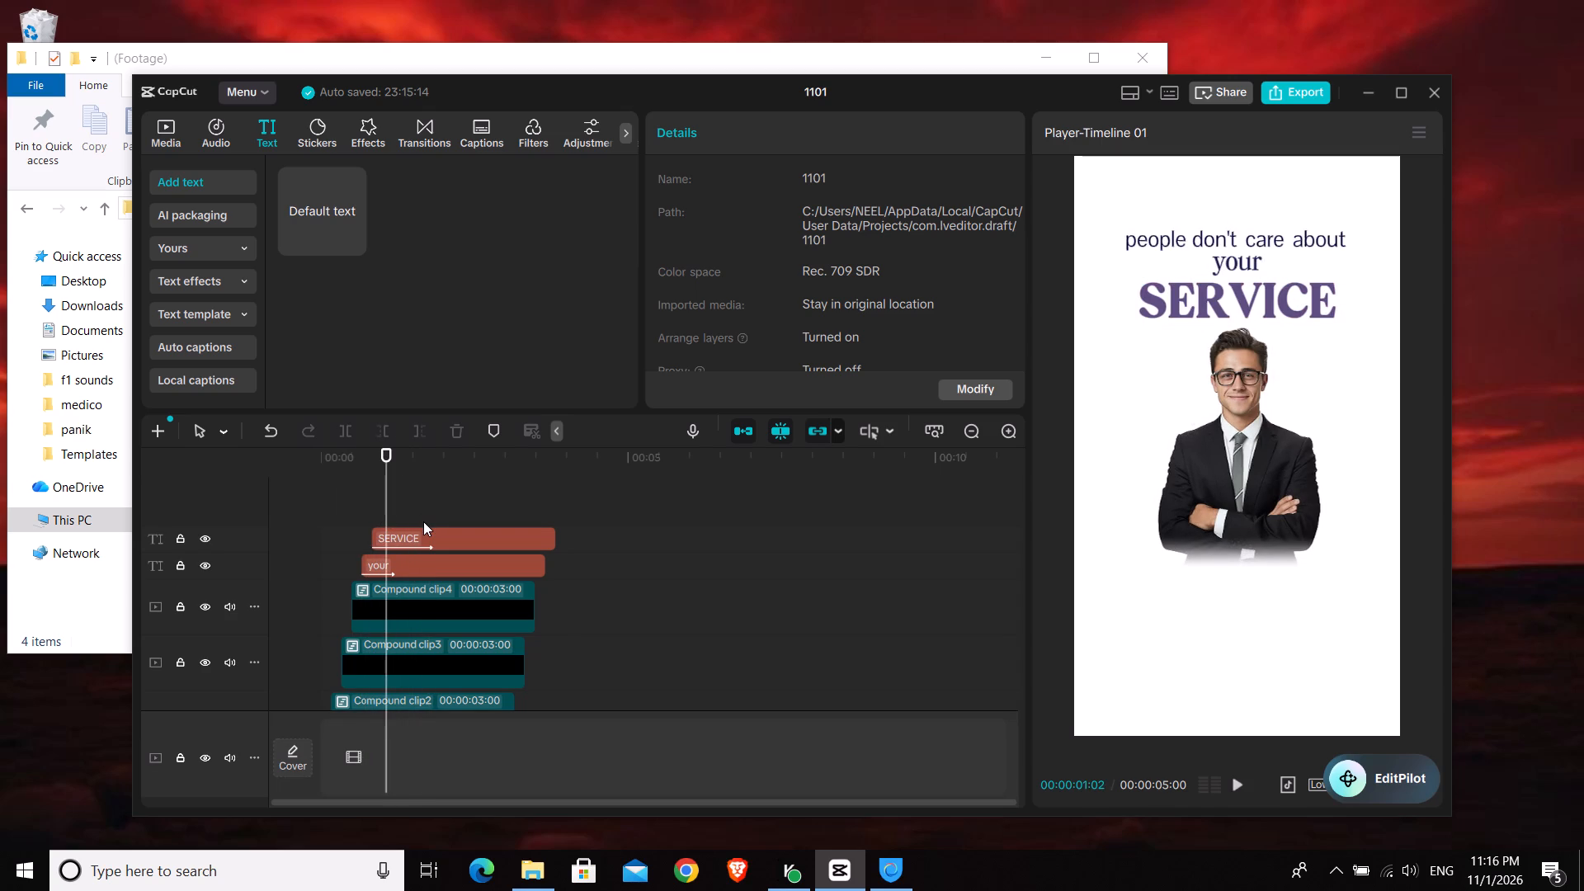
pyautogui.hotkey('ctrl', 'v')
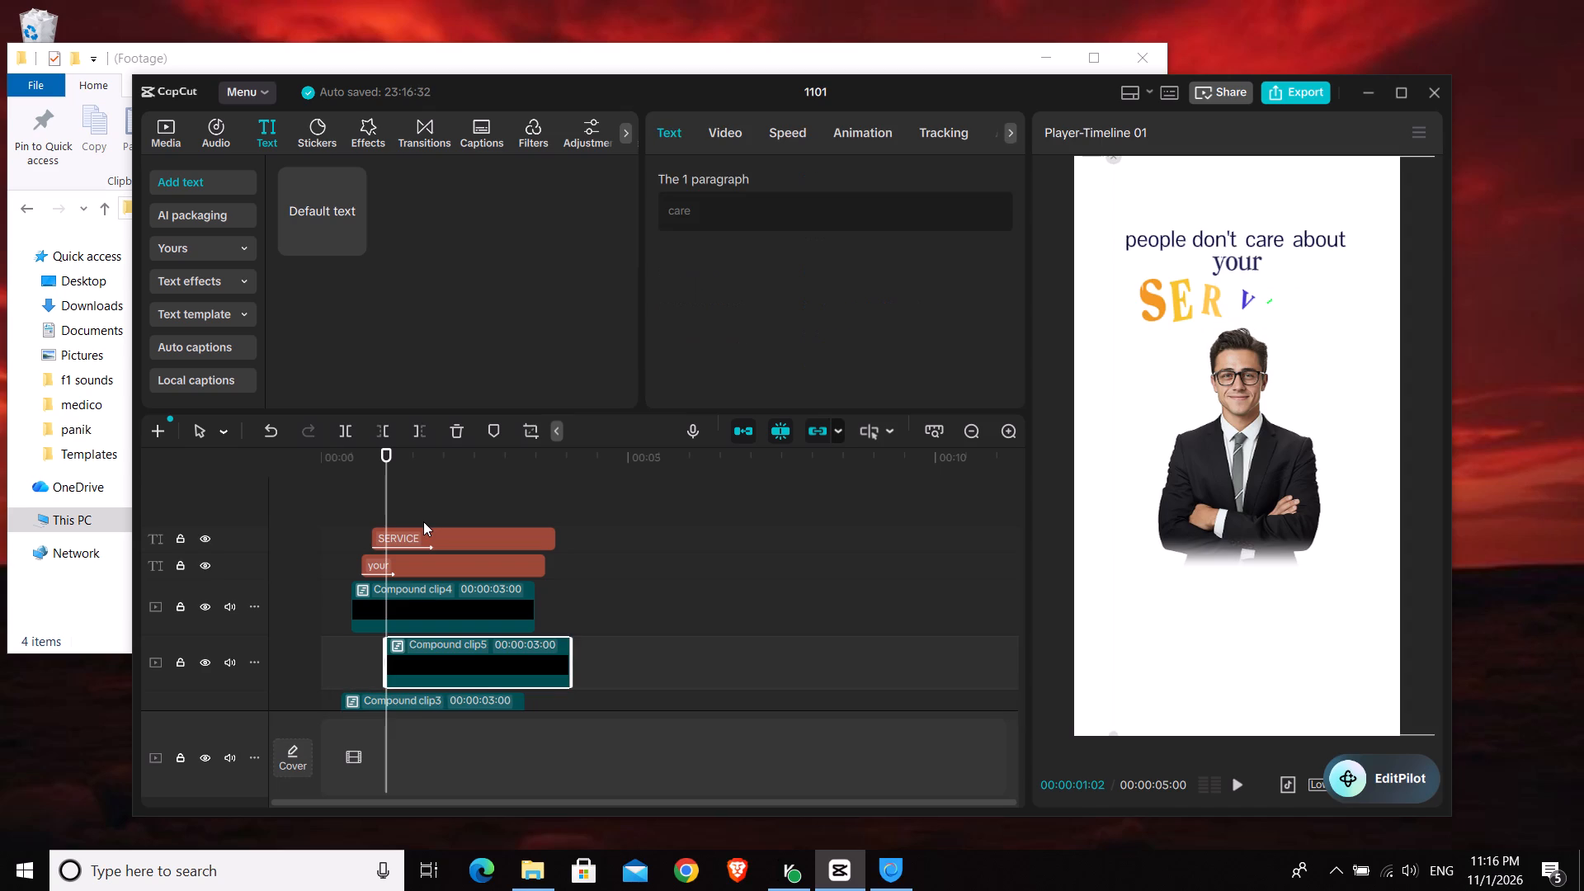
pyautogui.hotkey('ctrl', 'z')
pyautogui.click(436, 540)
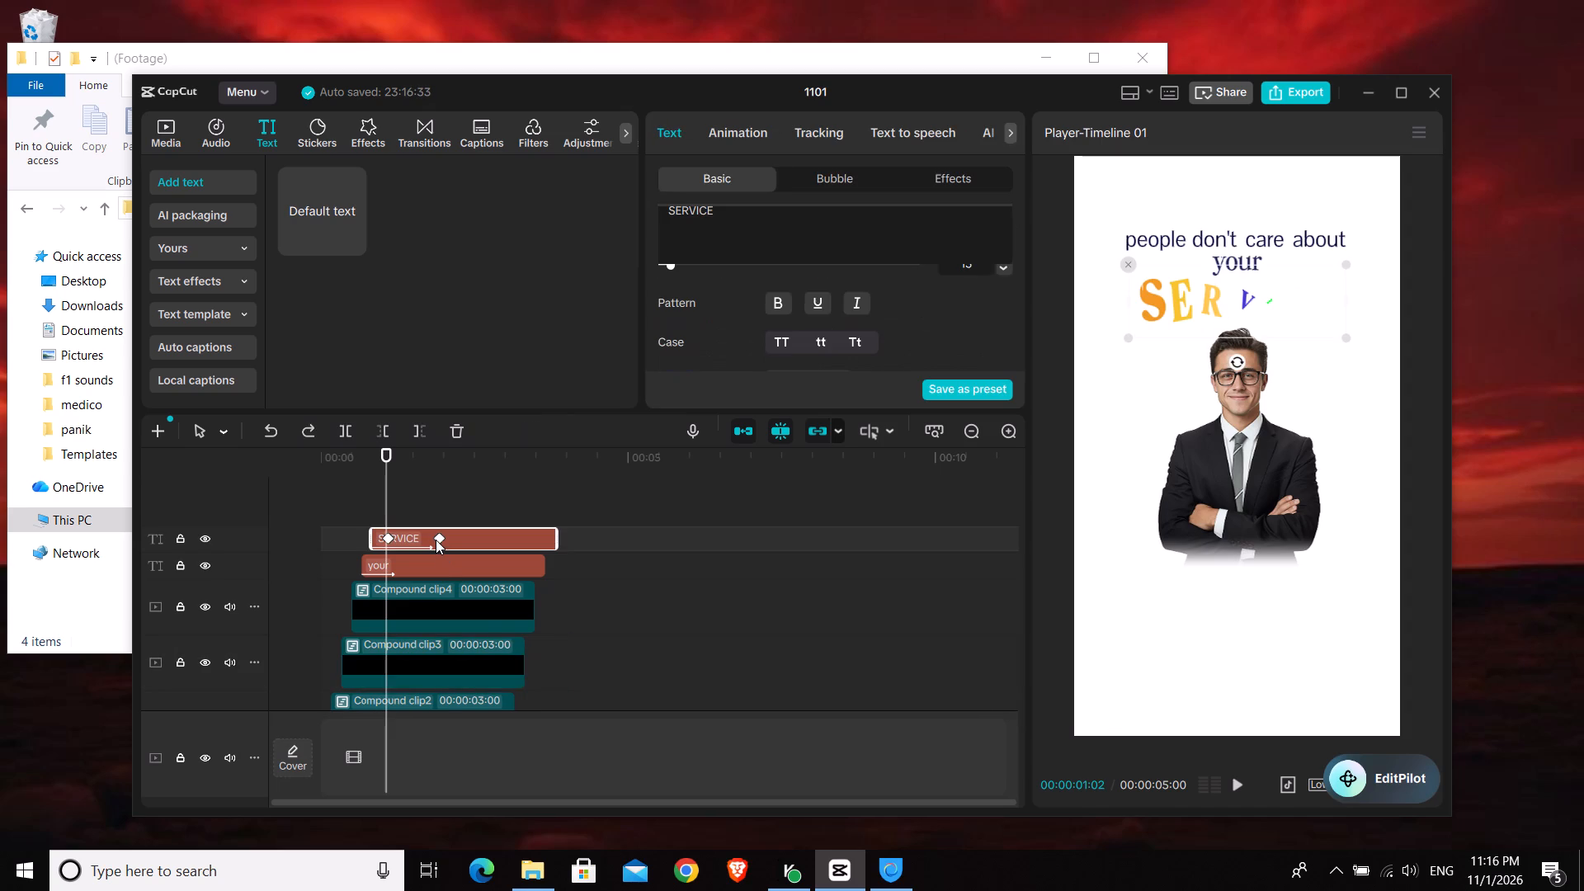
pyautogui.click(441, 569)
pyautogui.hotkey('ctrl', 'c')
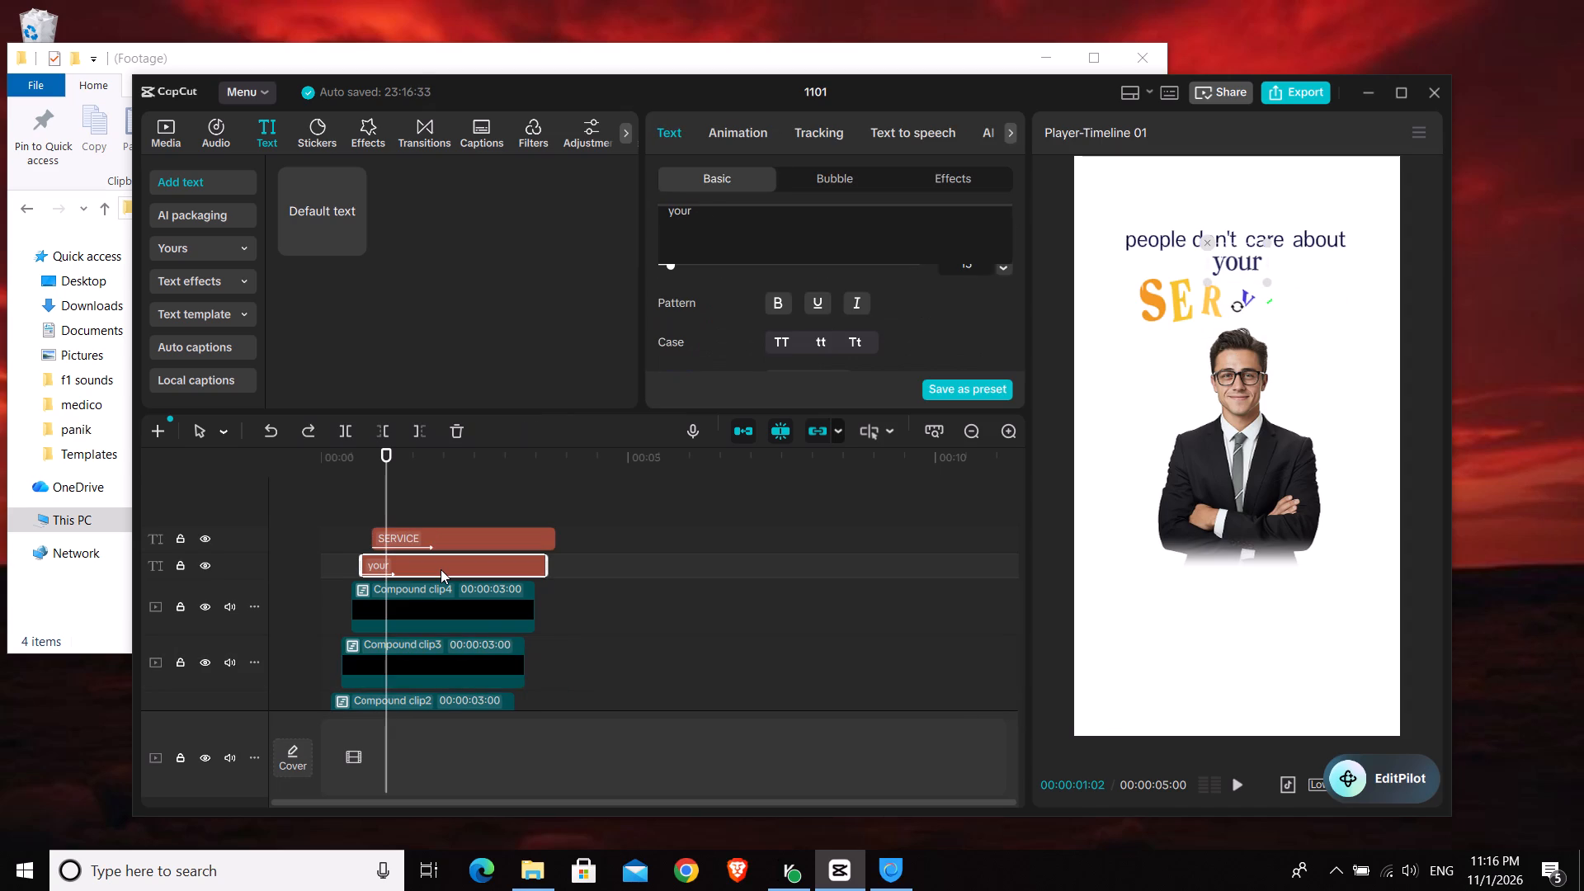
pyautogui.hotkey('ctrl', 'v')
pyautogui.moveTo(441, 568); pyautogui.dragTo(441, 529)
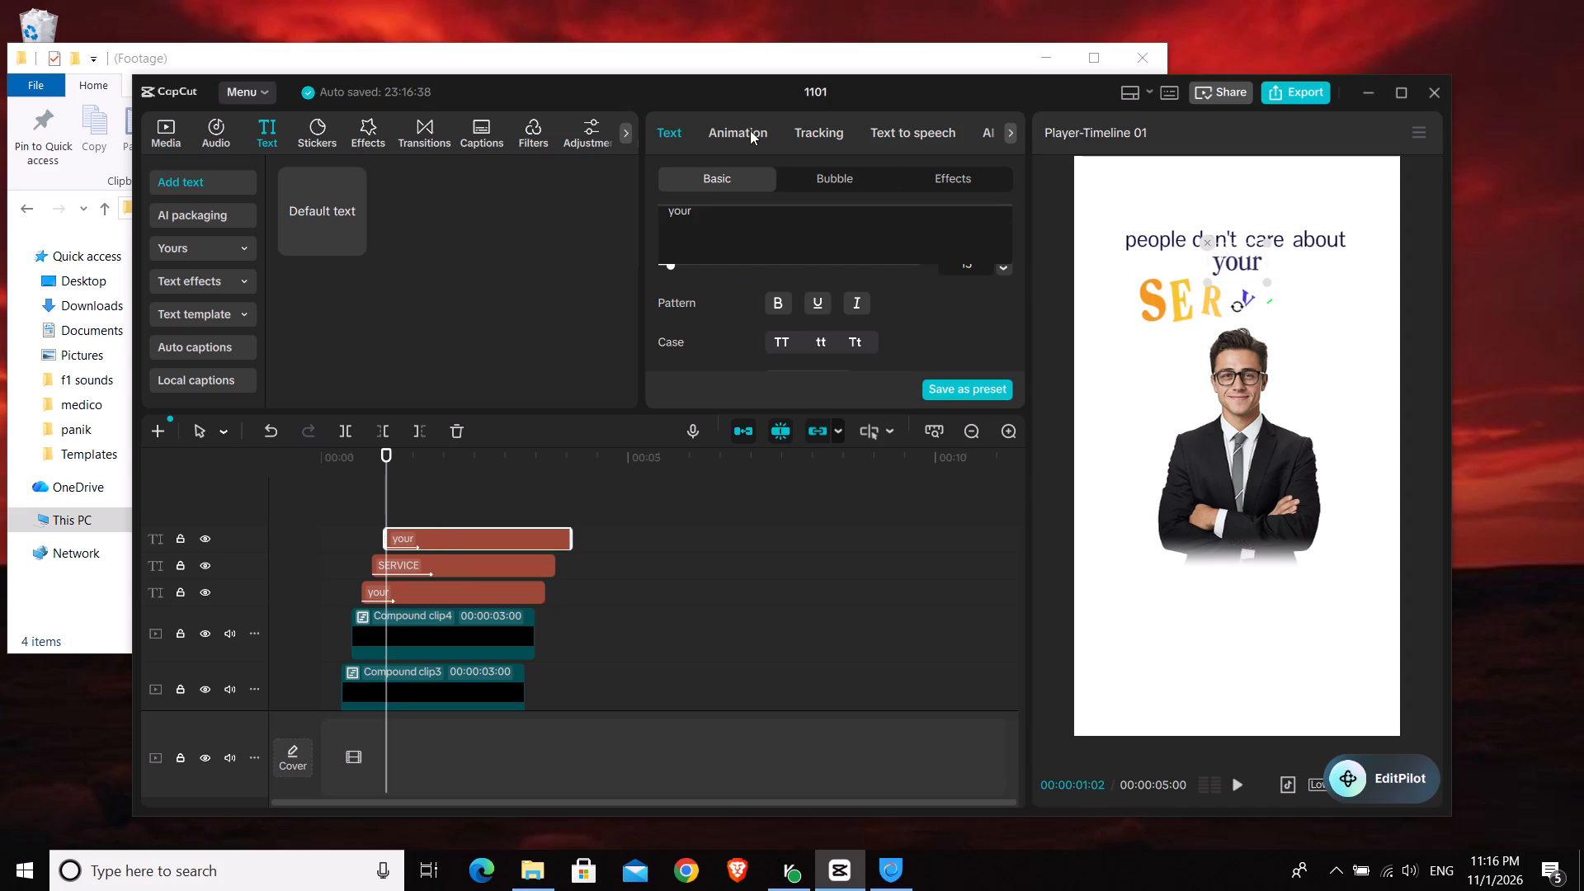
# Remove the entrance animation from the duplicated "your" text by setting it to None.
pyautogui.click(750, 130)
pyautogui.click(686, 336)
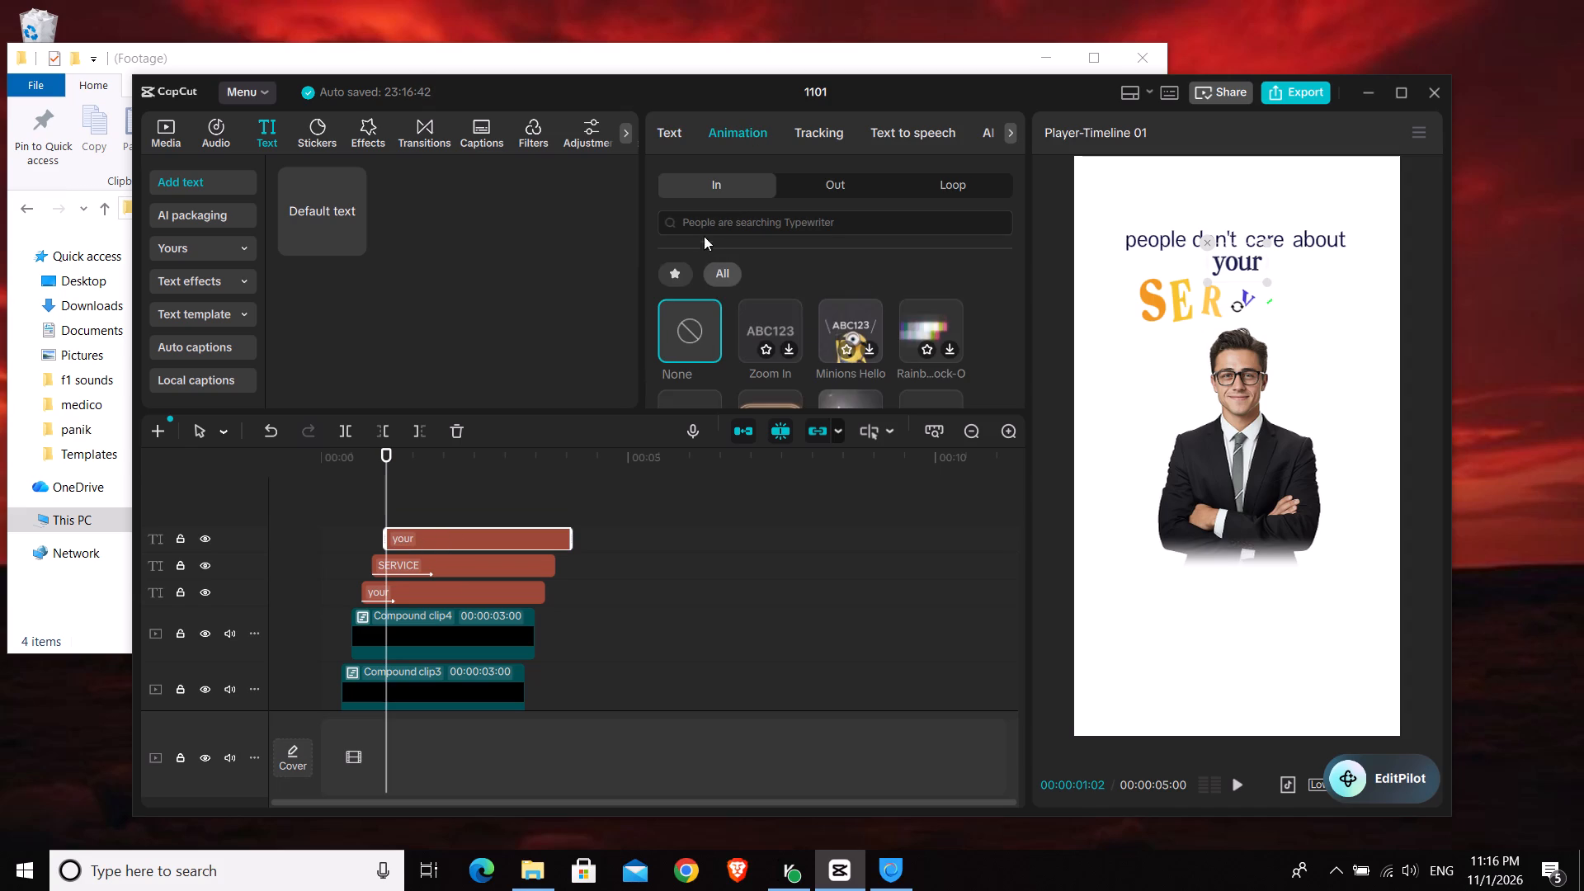
# Replace the duplicate's text with three lines: "people don't care about service", "they care about your rates", "and timings".
pyautogui.click(671, 130)
pyautogui.doubleClick(747, 233)
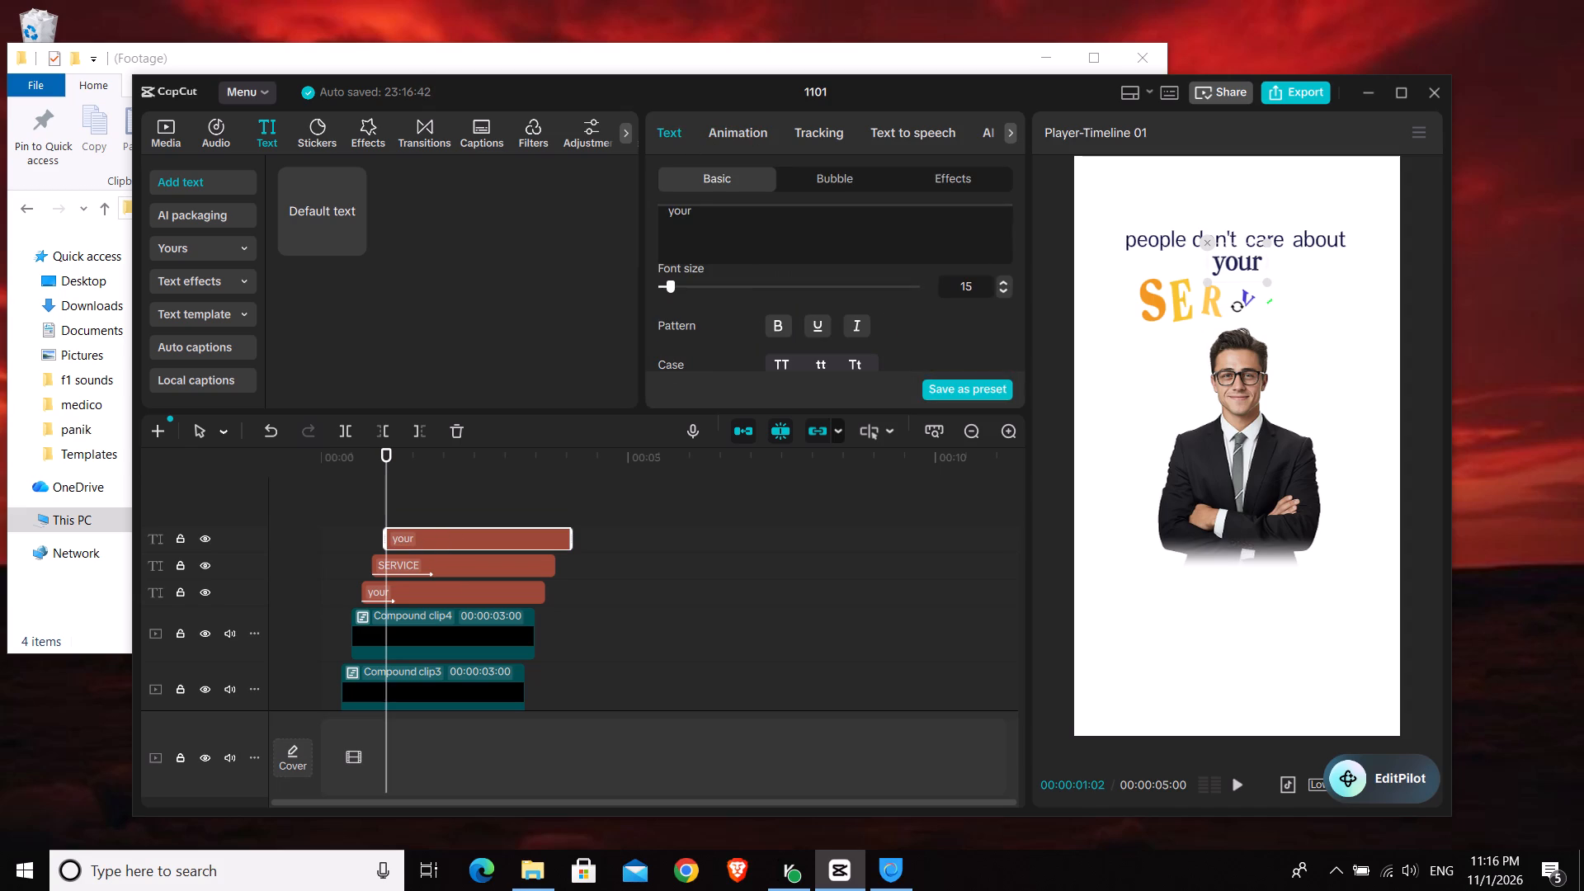
pyautogui.press('BackSpace')
pyautogui.write('peo')
pyautogui.press('p')
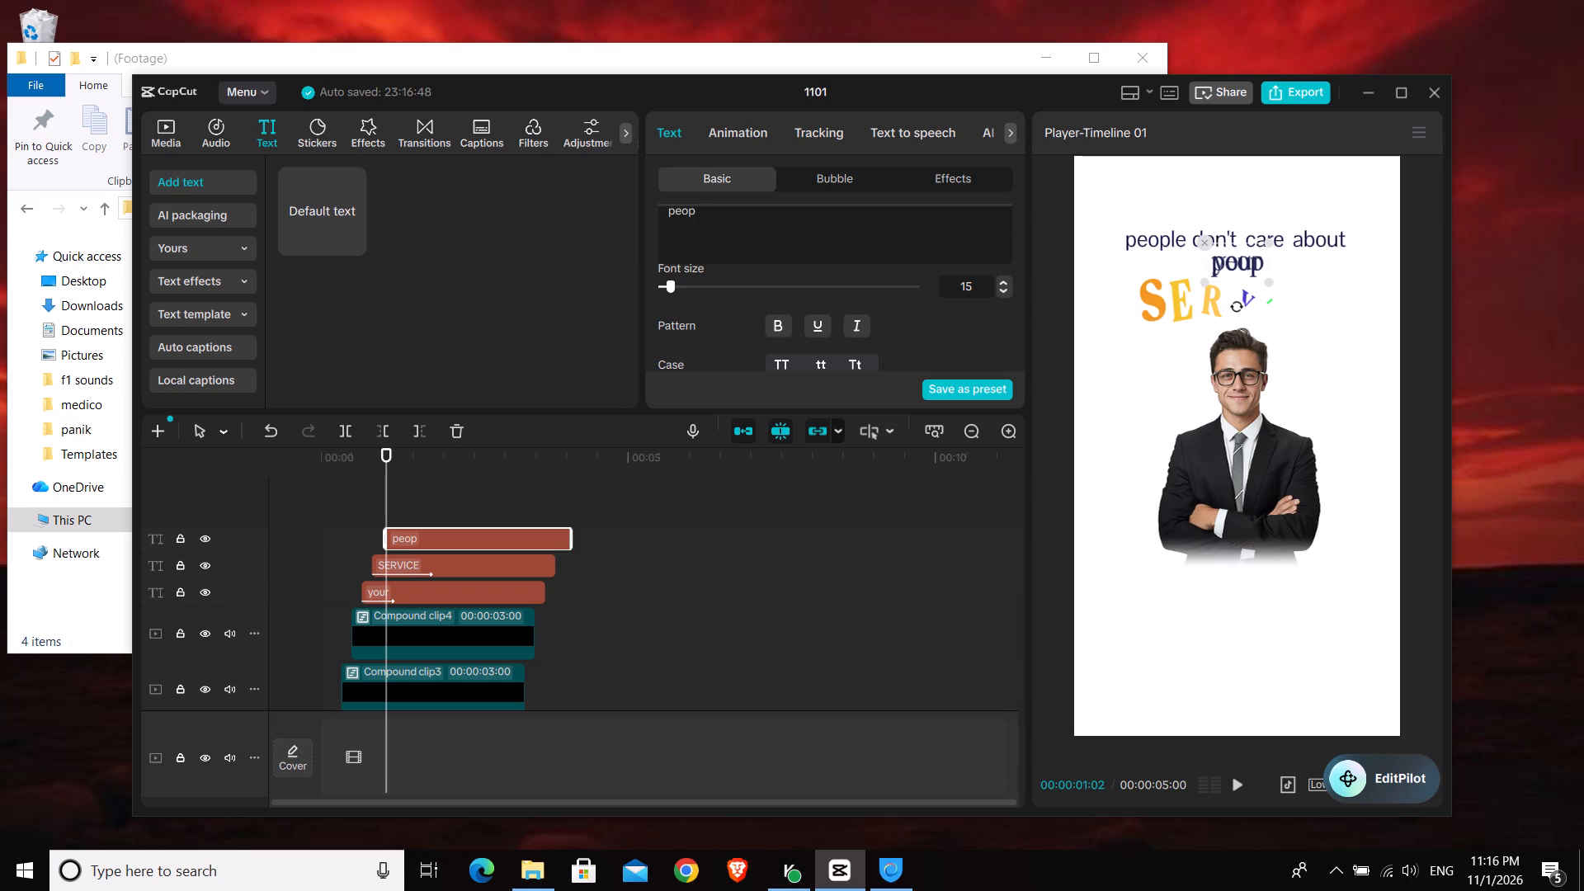
pyautogui.write('le don')
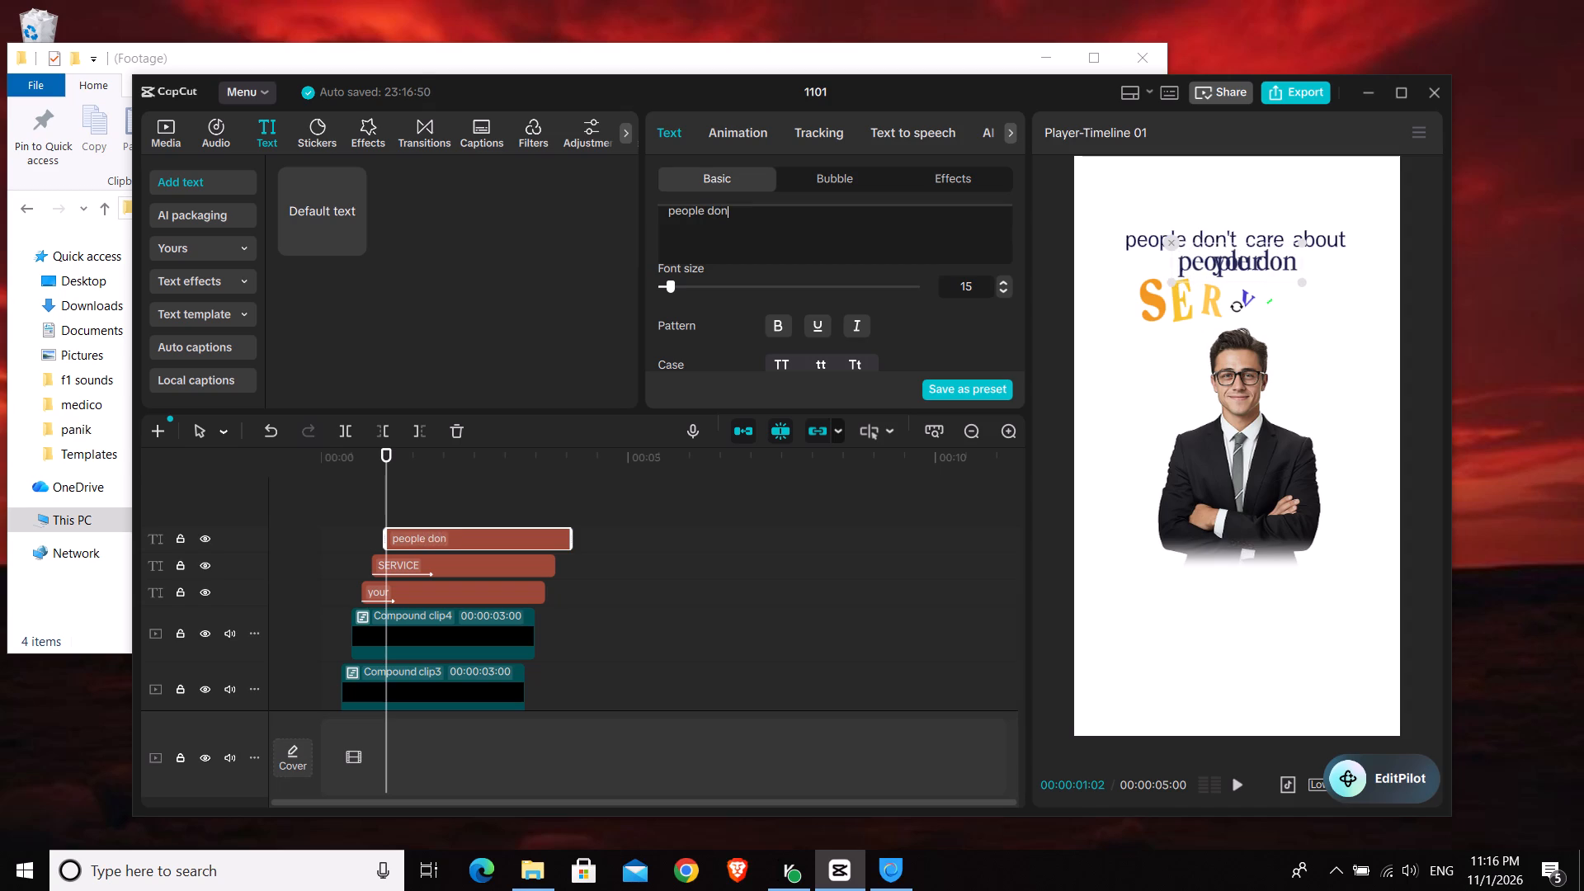
pyautogui.press("'")
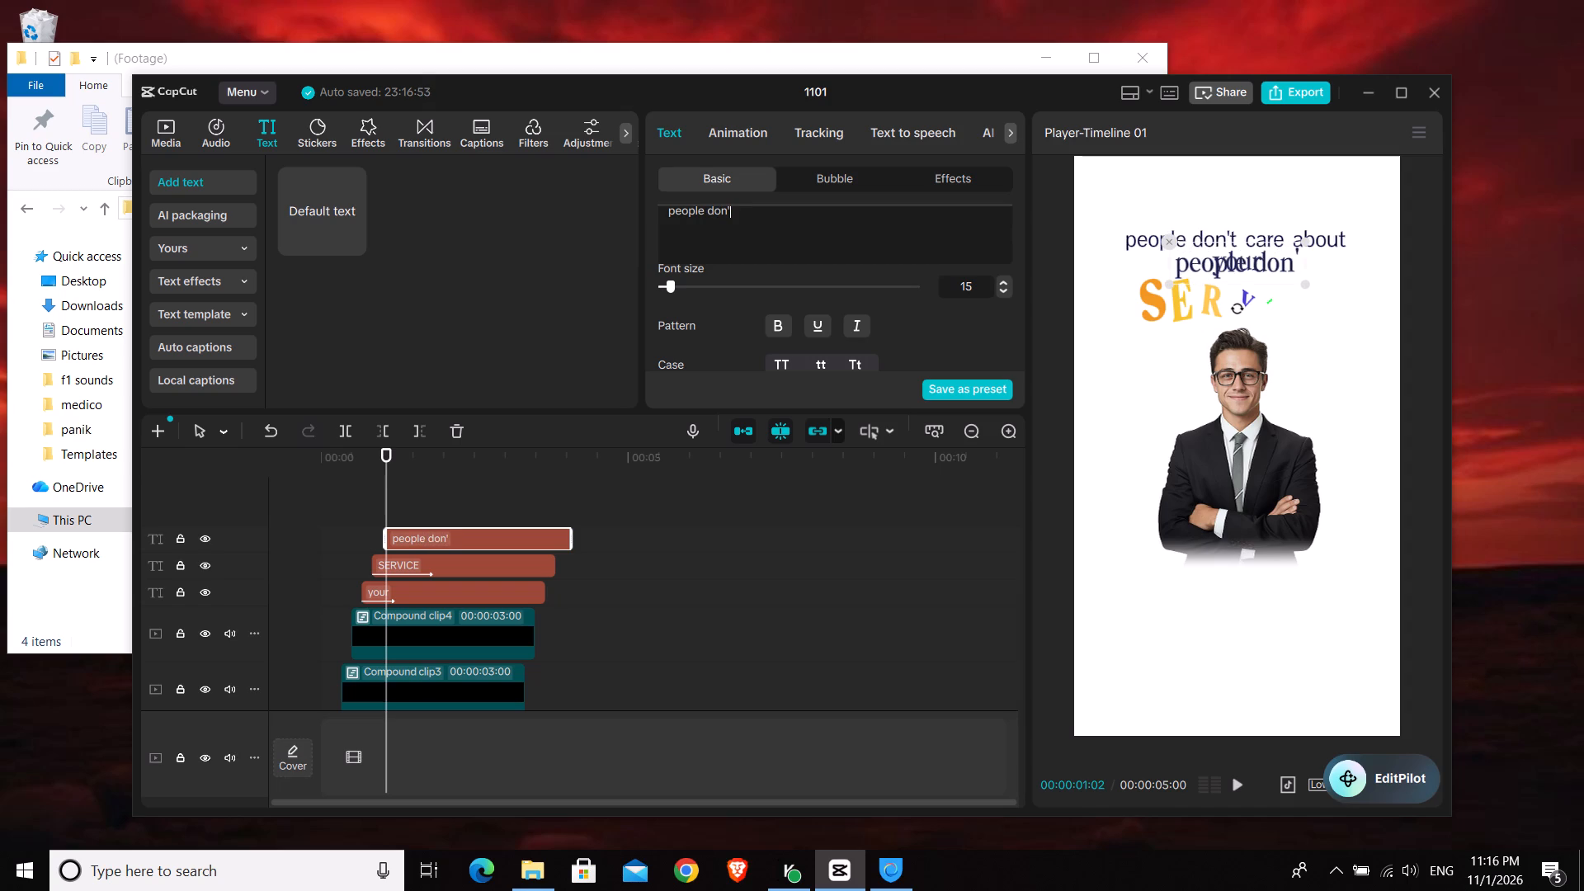
pyautogui.write('t care about service')
pyautogui.press('space')
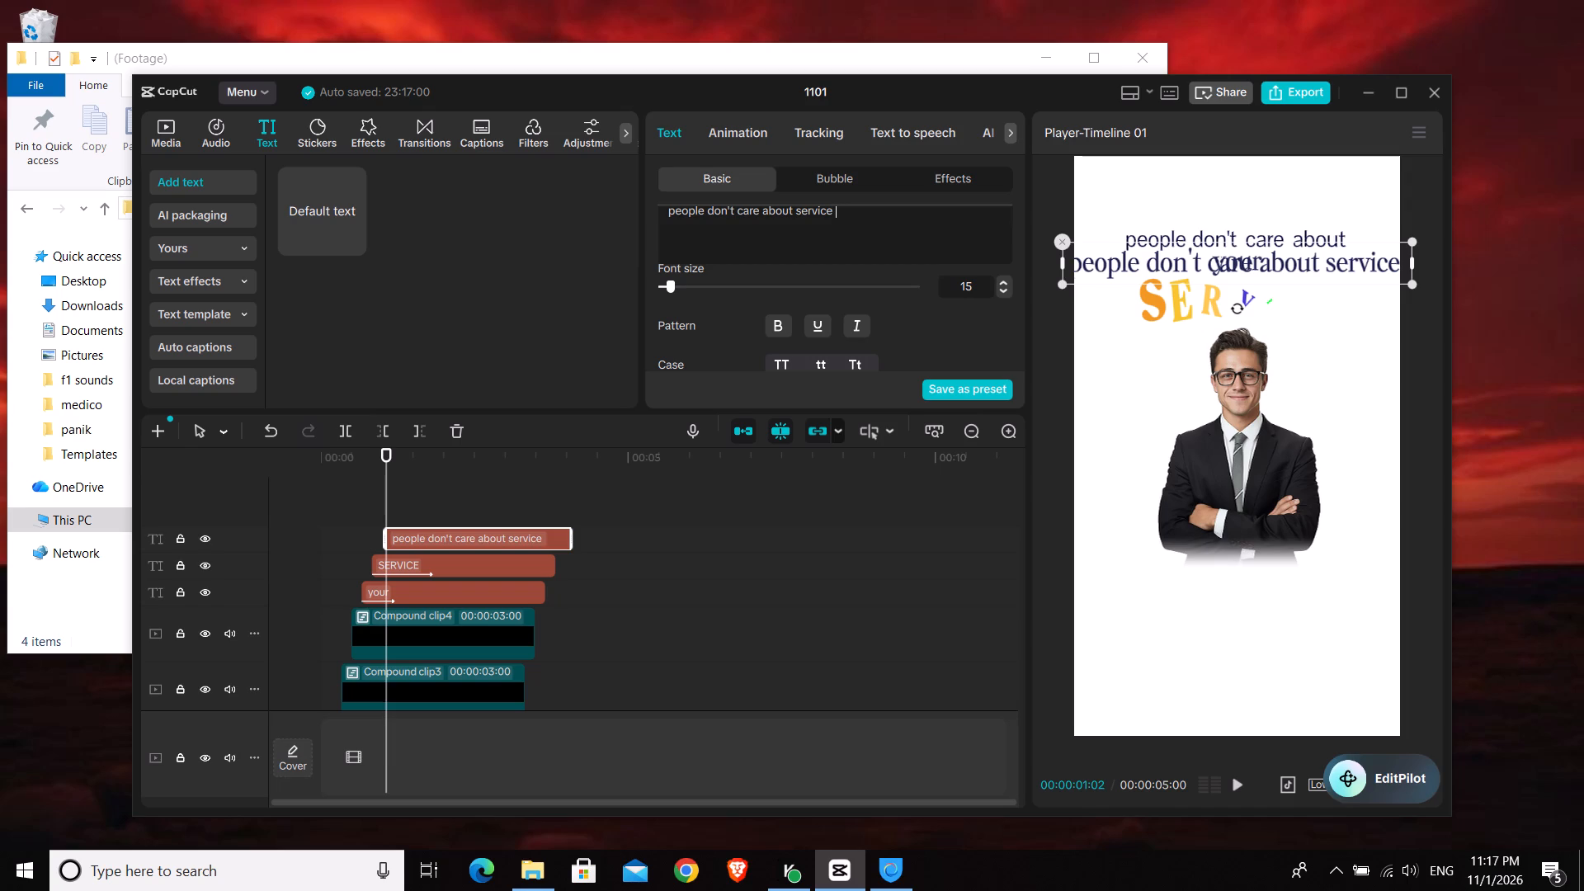
pyautogui.press('Return')
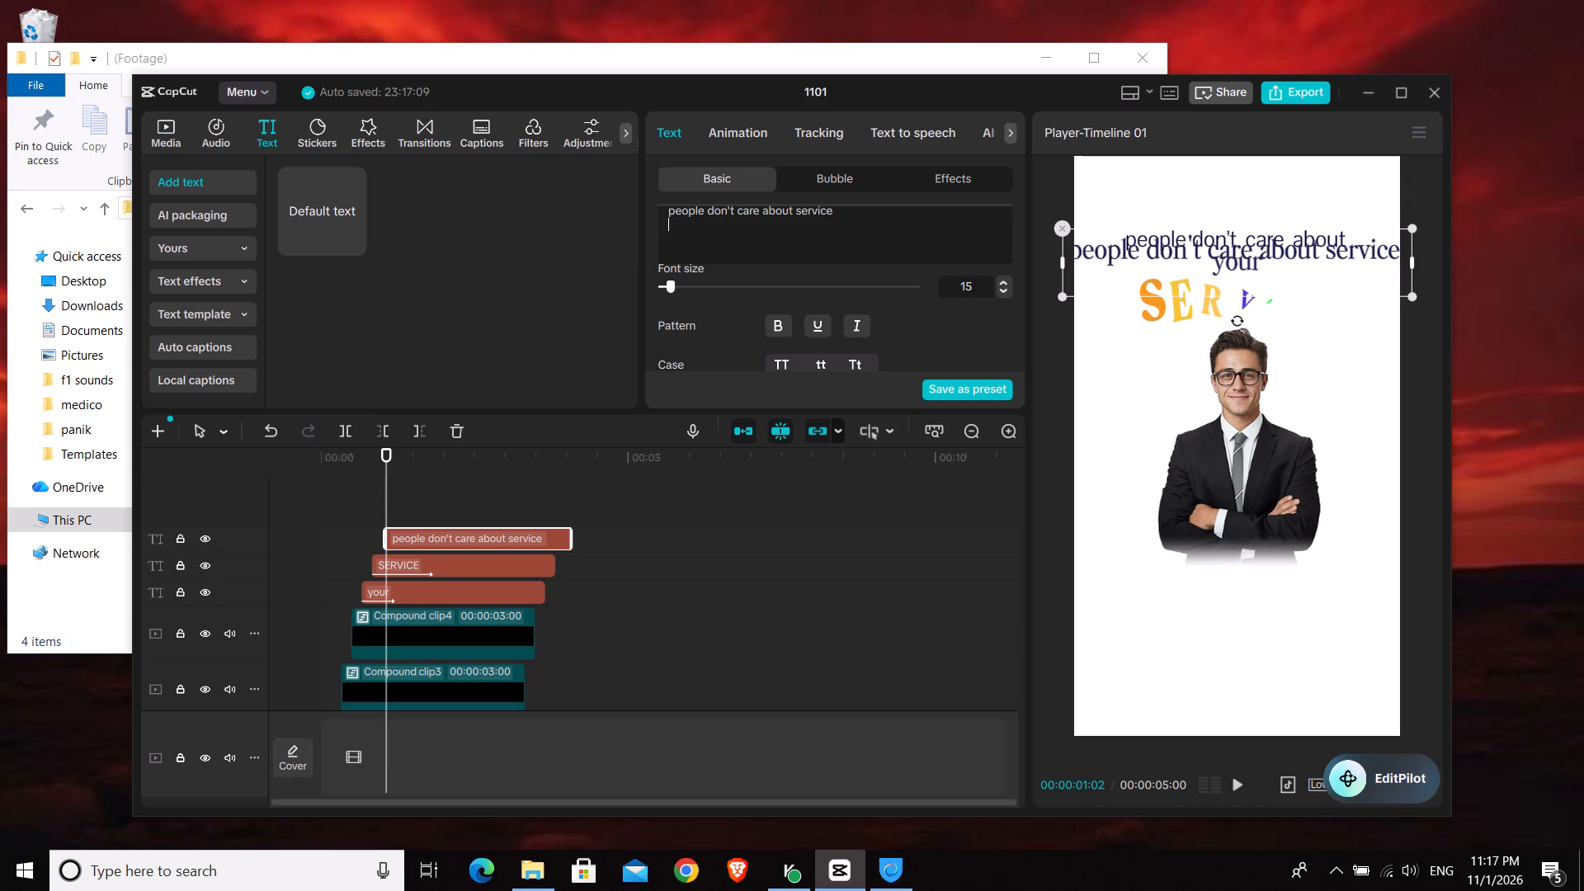
pyautogui.write('th')
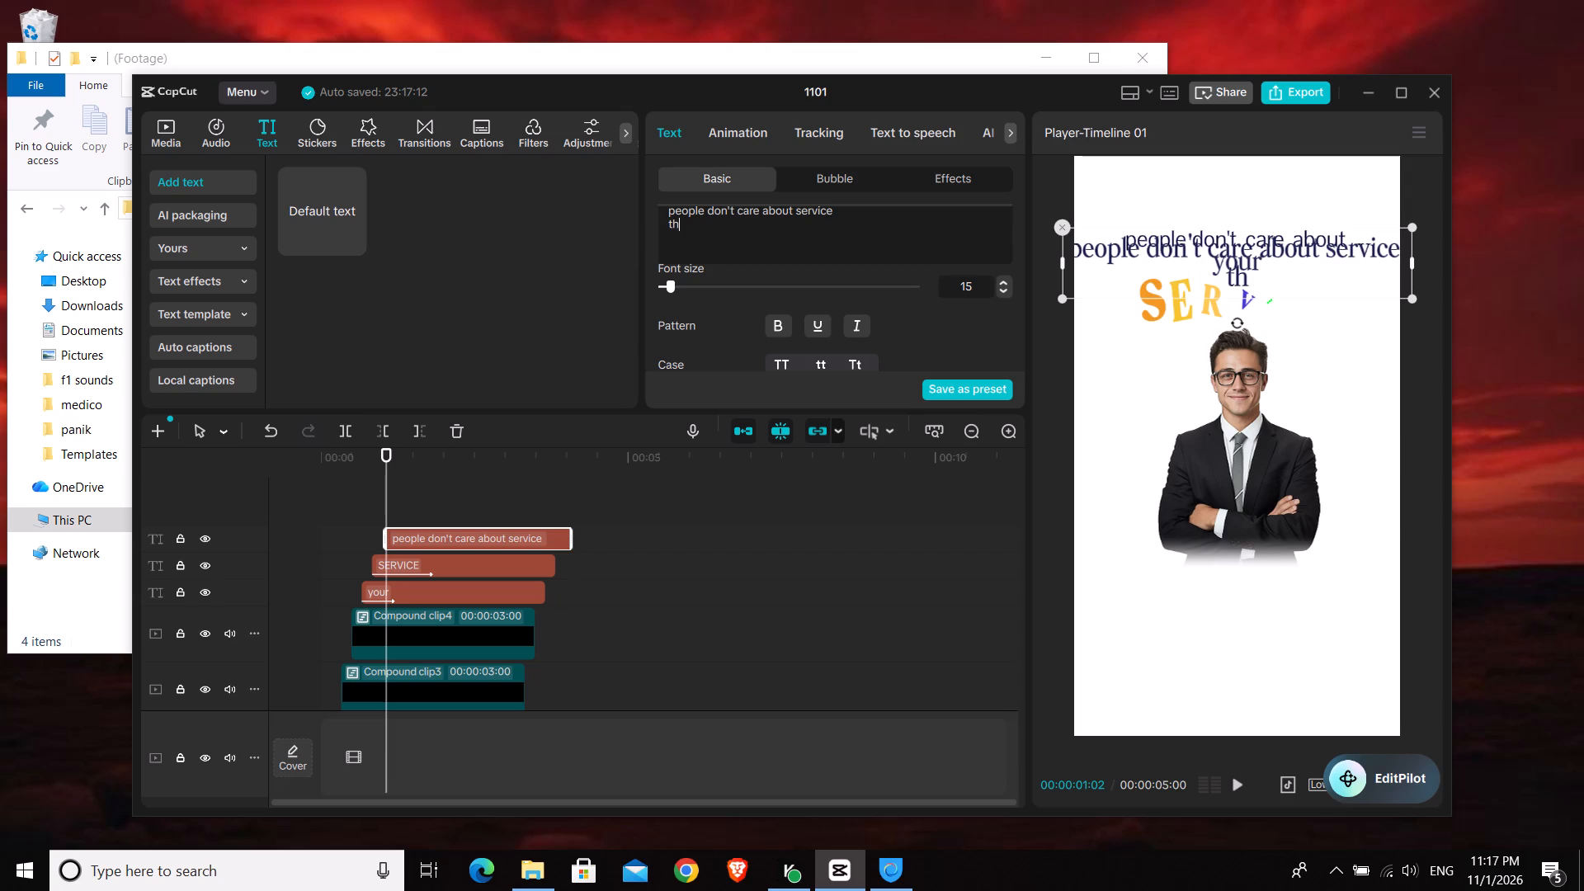
pyautogui.write('ey c')
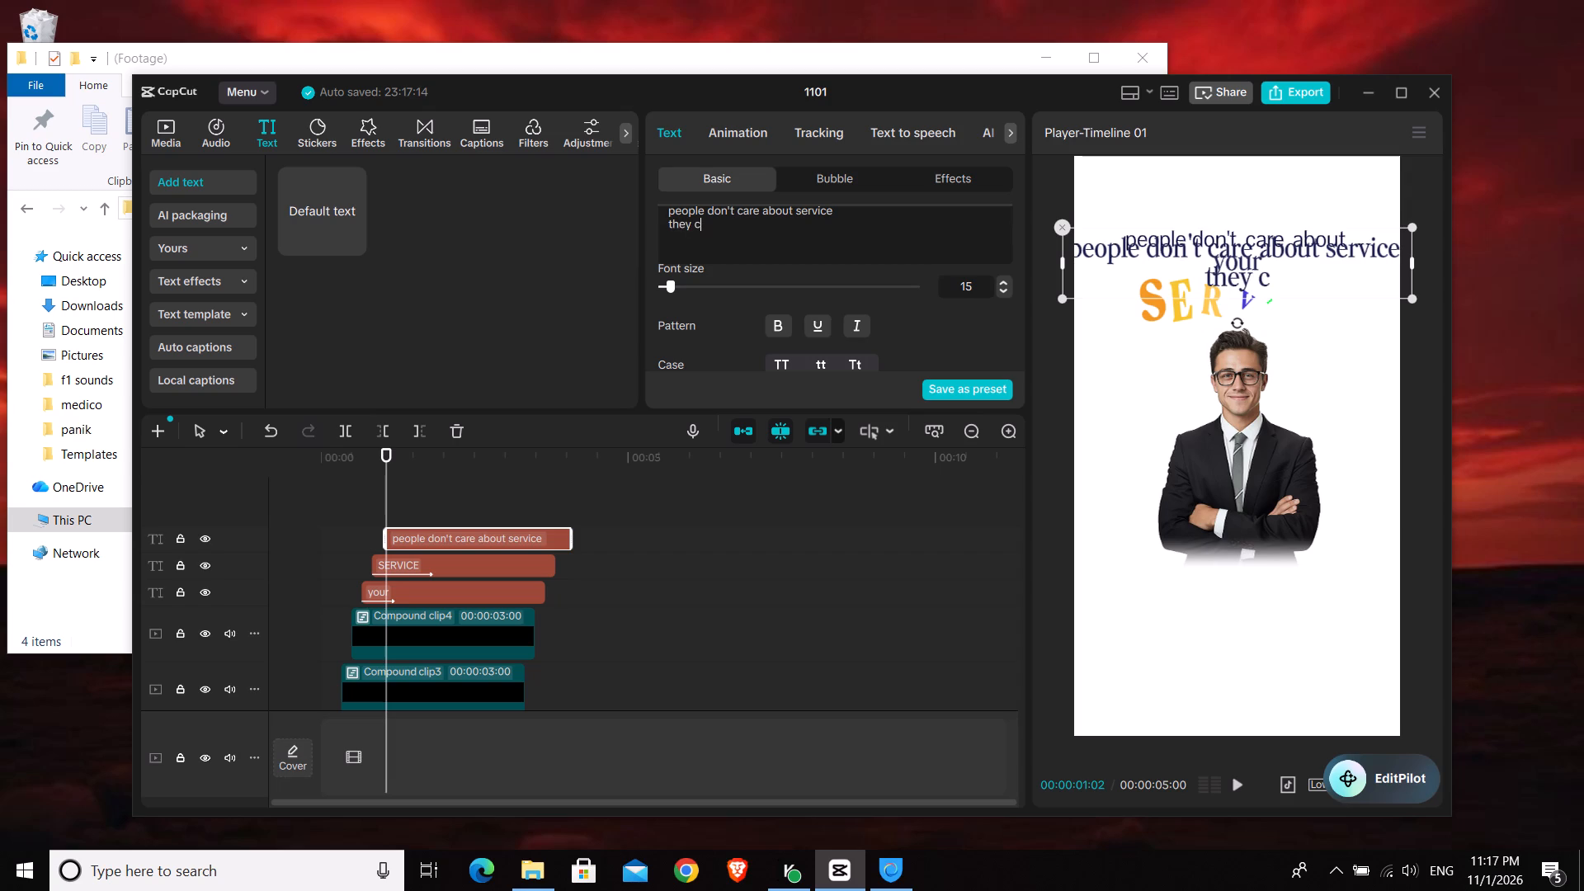
pyautogui.write('are')
pyautogui.press('space')
pyautogui.write('about your rates')
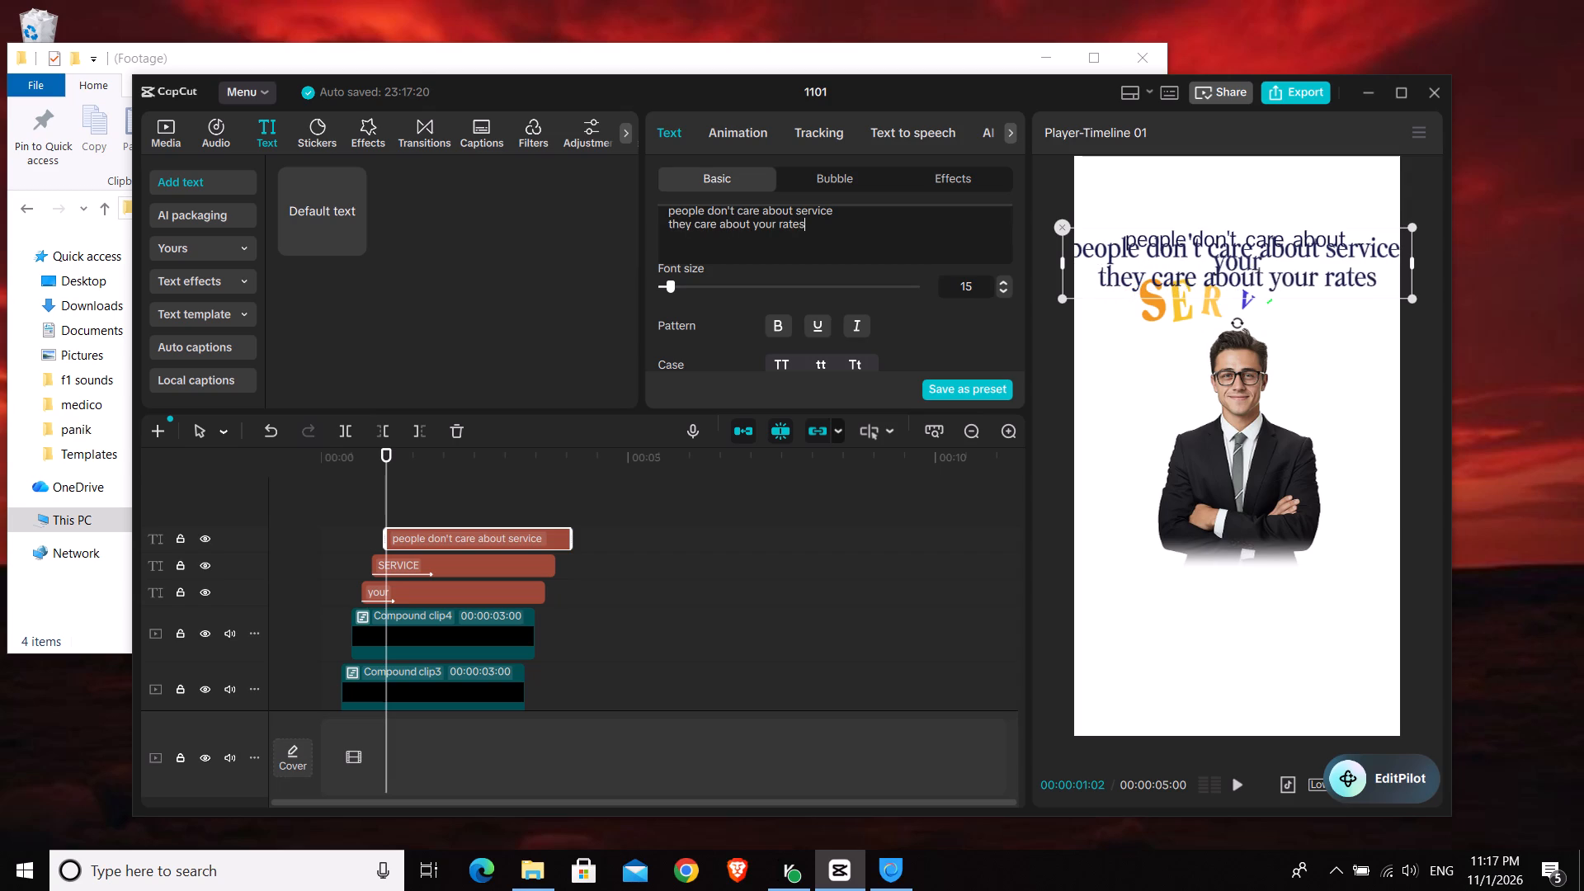
pyautogui.press('space')
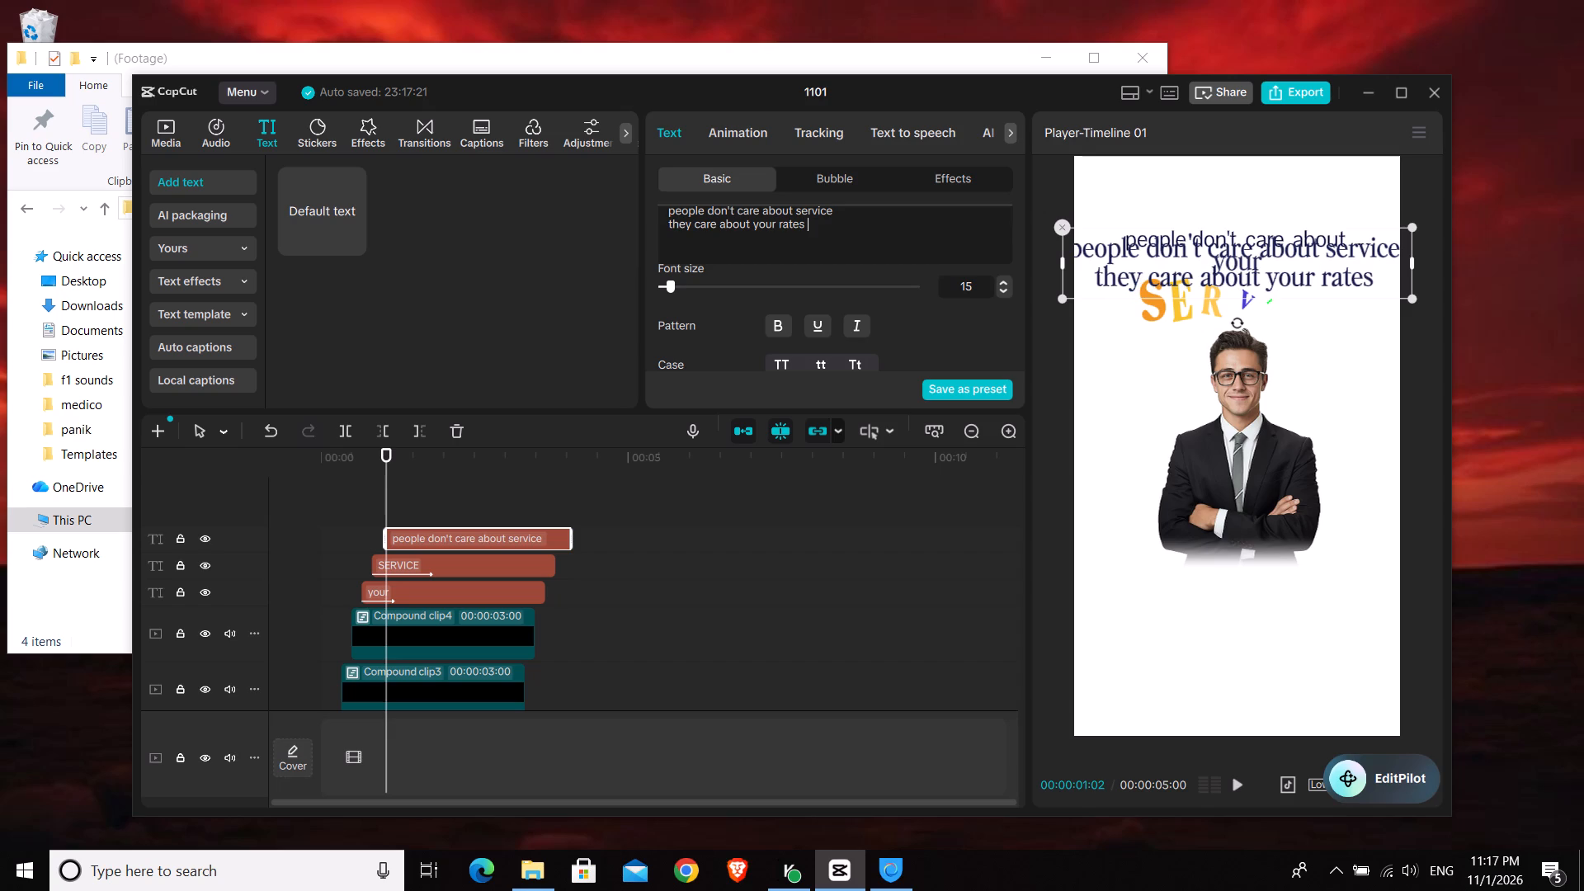
pyautogui.press('Return')
pyautogui.write('and')
pyautogui.press('space')
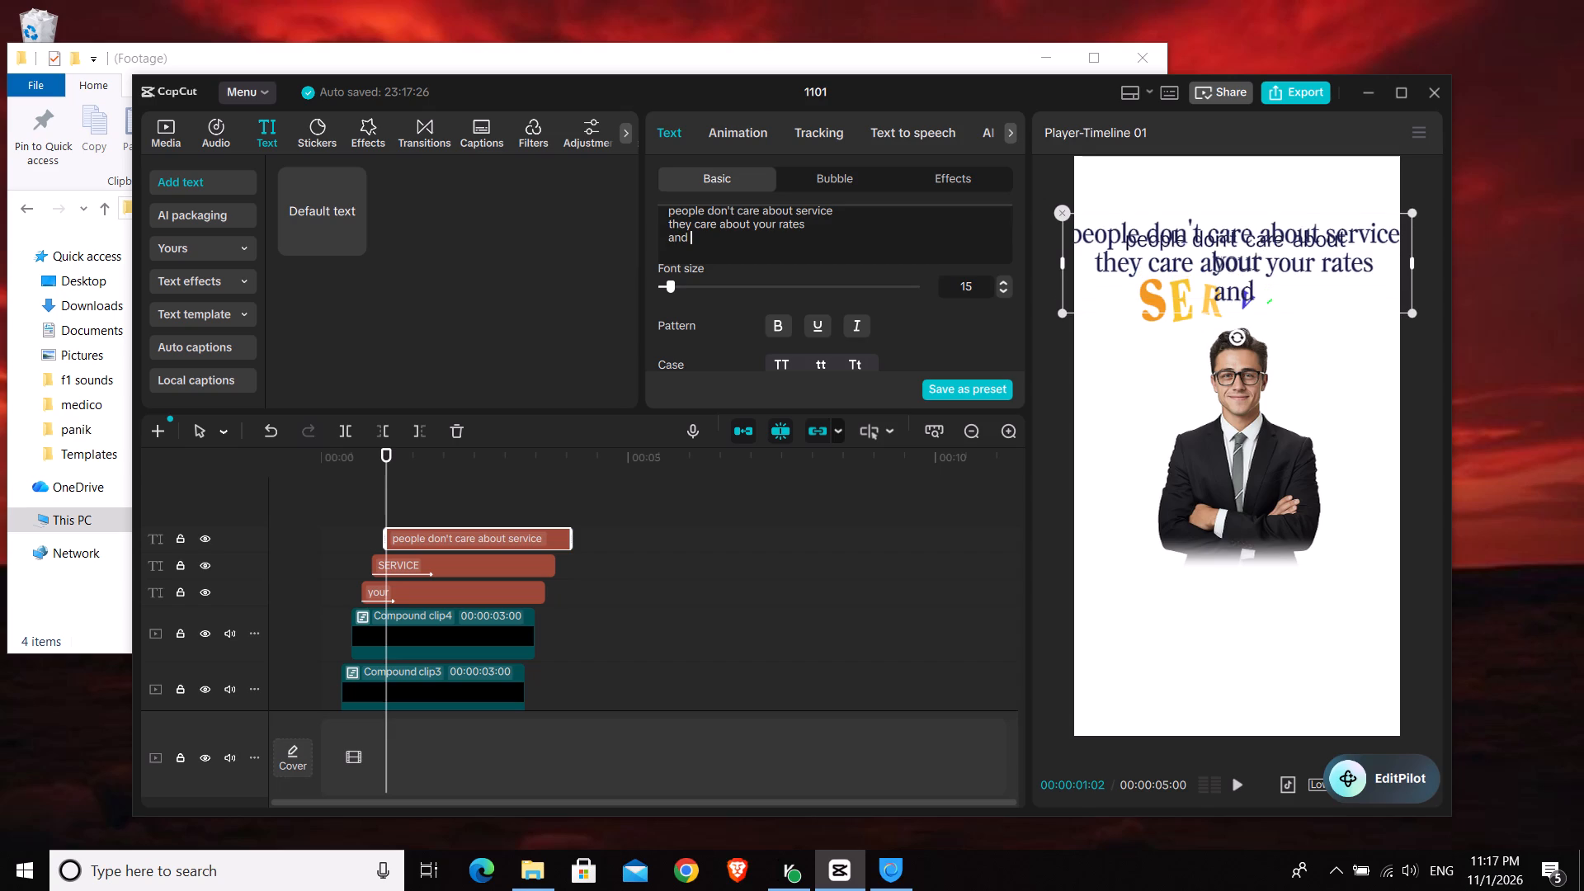
pyautogui.write('timings')
# Move the three-line text below the man cutout, scale it down to about half size, and center it horizontally.
pyautogui.moveTo(1296, 291); pyautogui.dragTo(1339, 374)
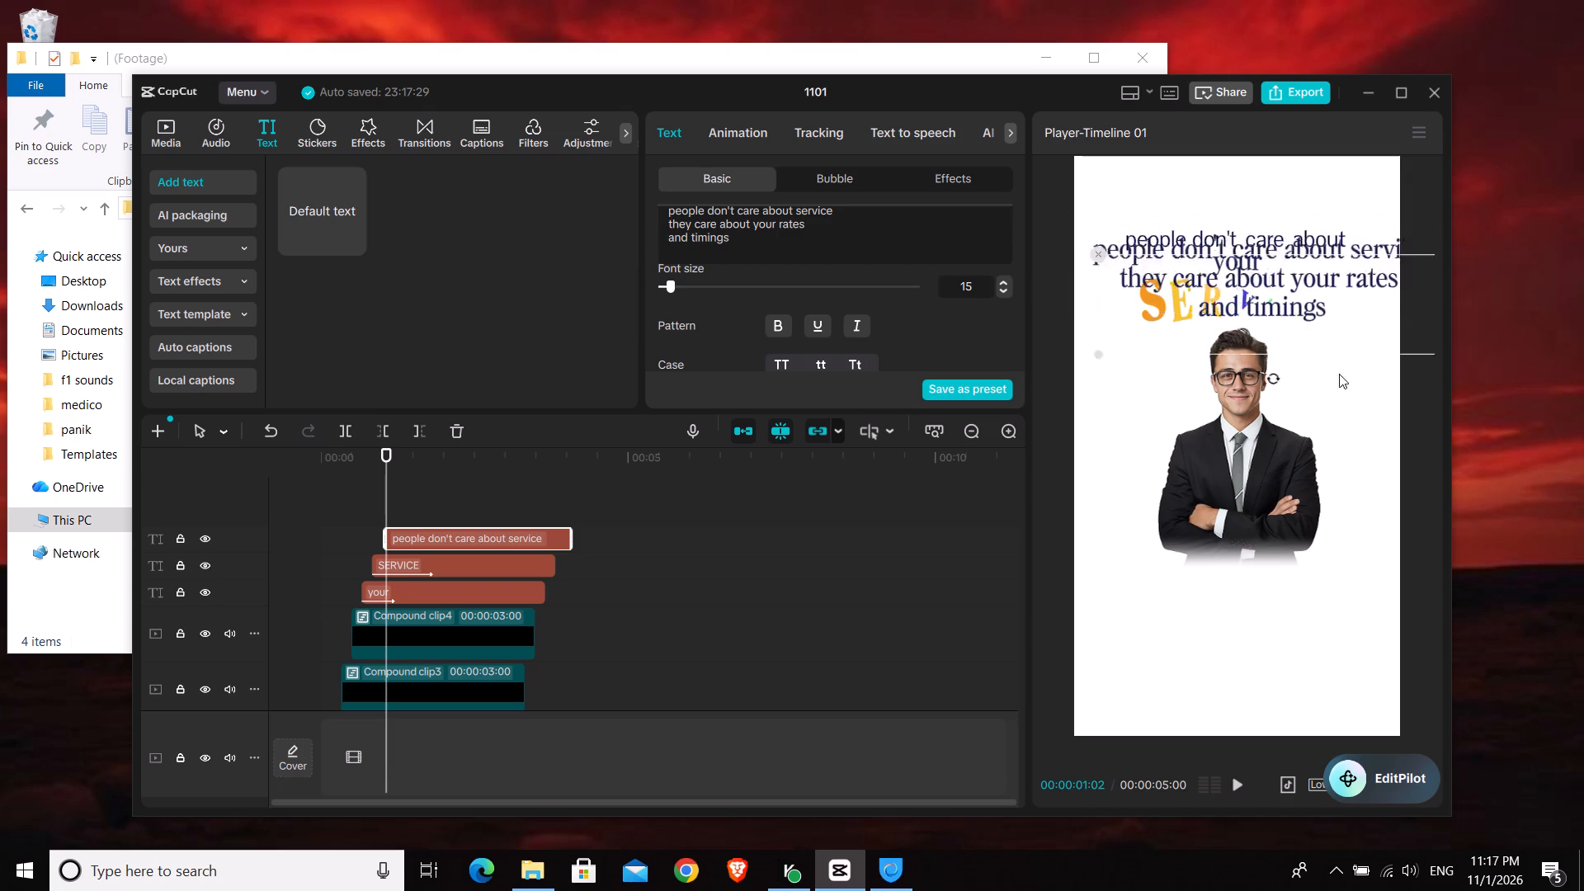
pyautogui.moveTo(1339, 374); pyautogui.dragTo(1313, 629)
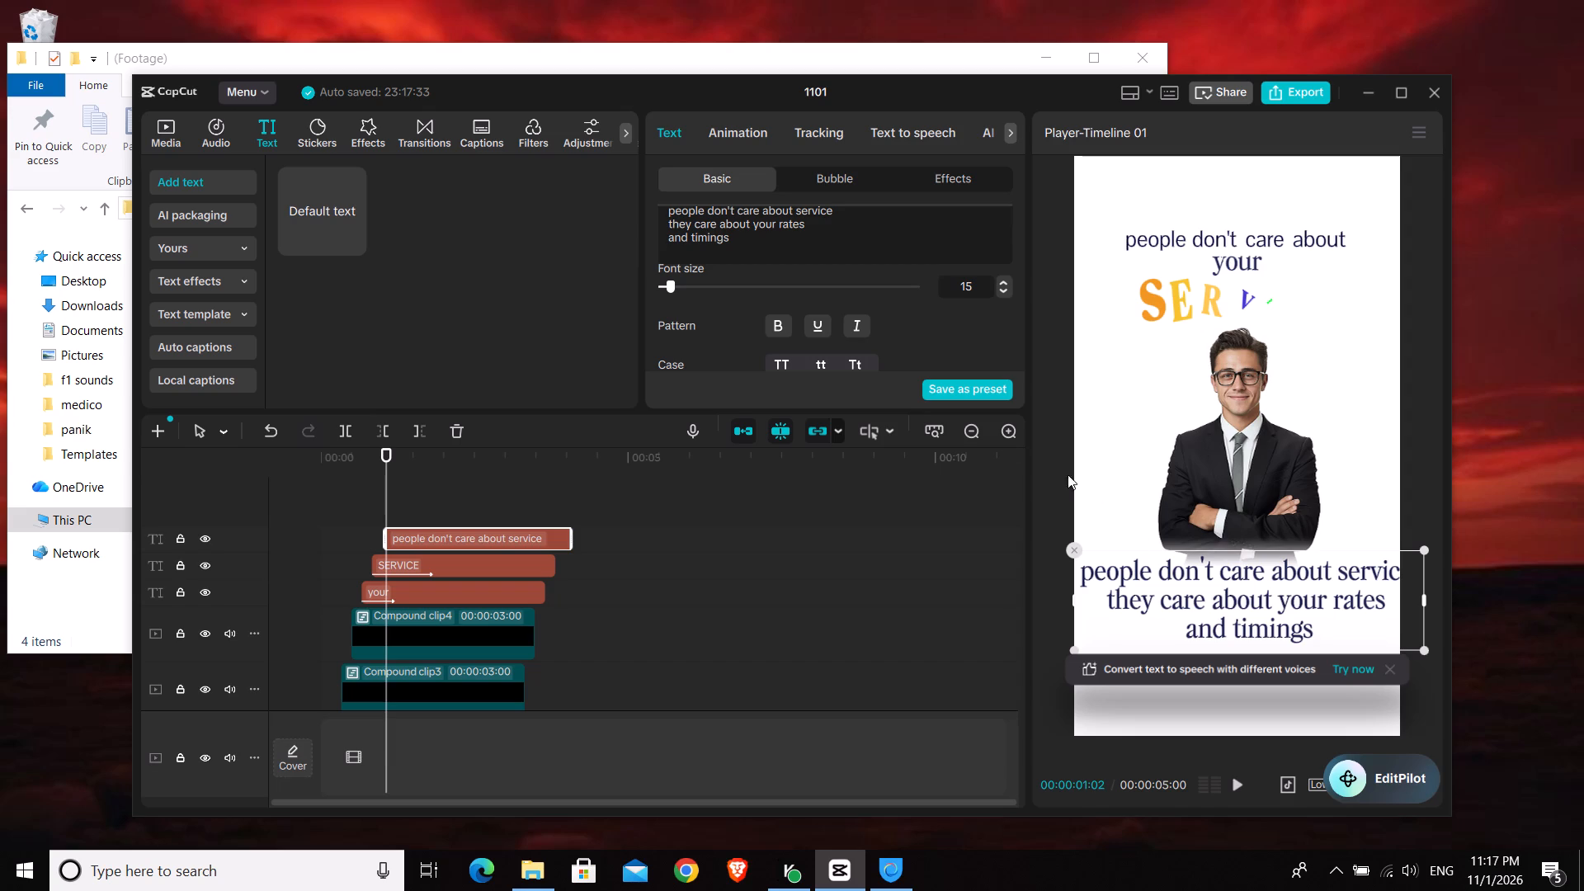
pyautogui.scroll(-1, 852, 333)
pyautogui.scroll(1, 834, 318)
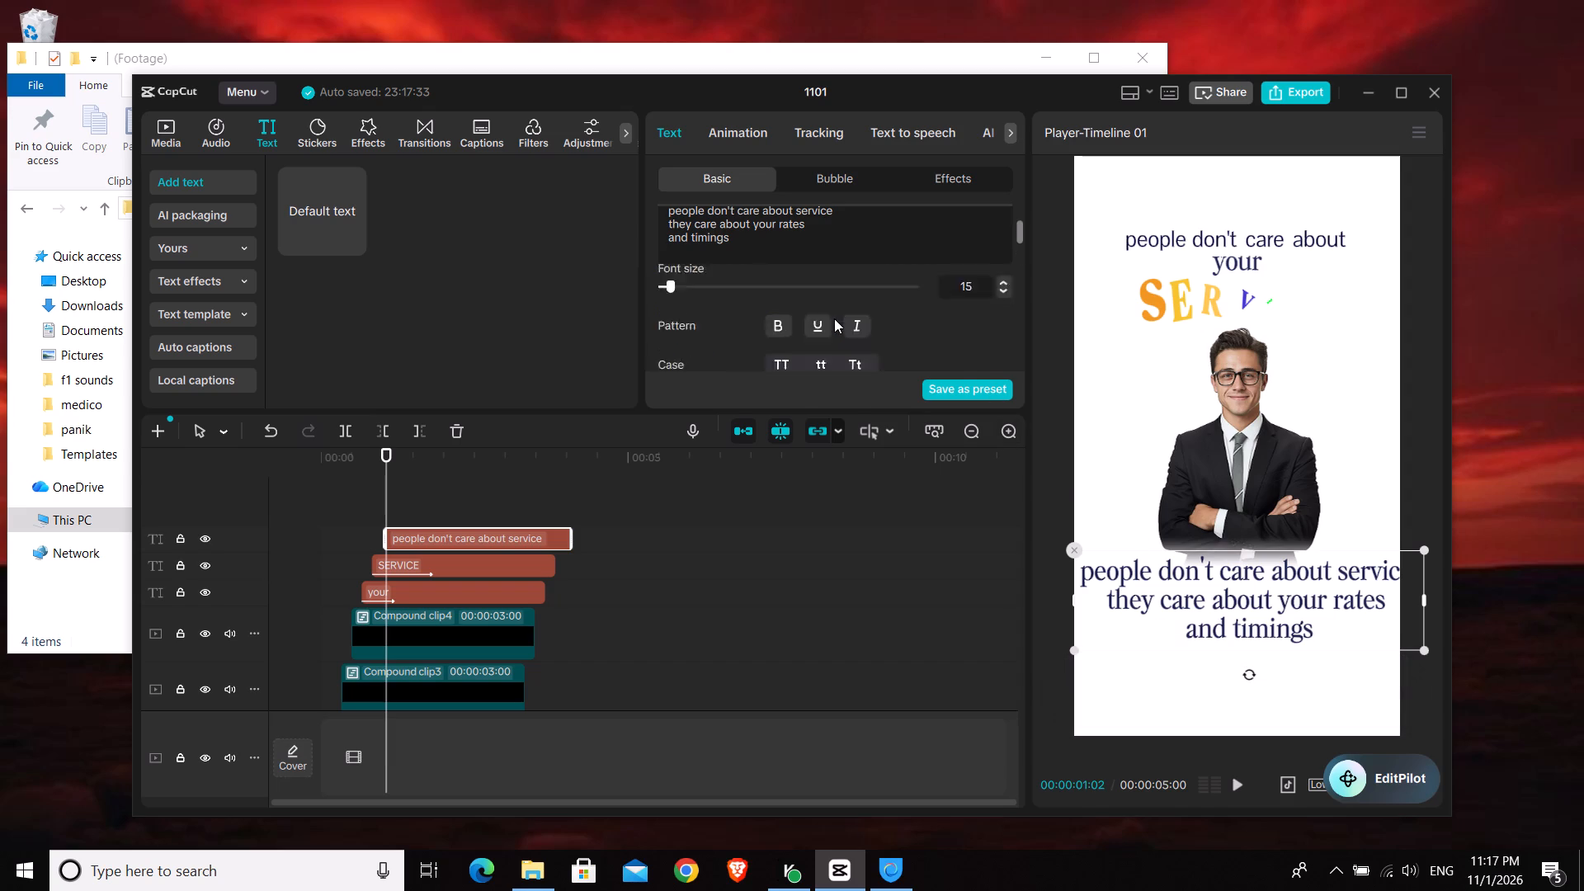
pyautogui.scroll(4, 834, 318)
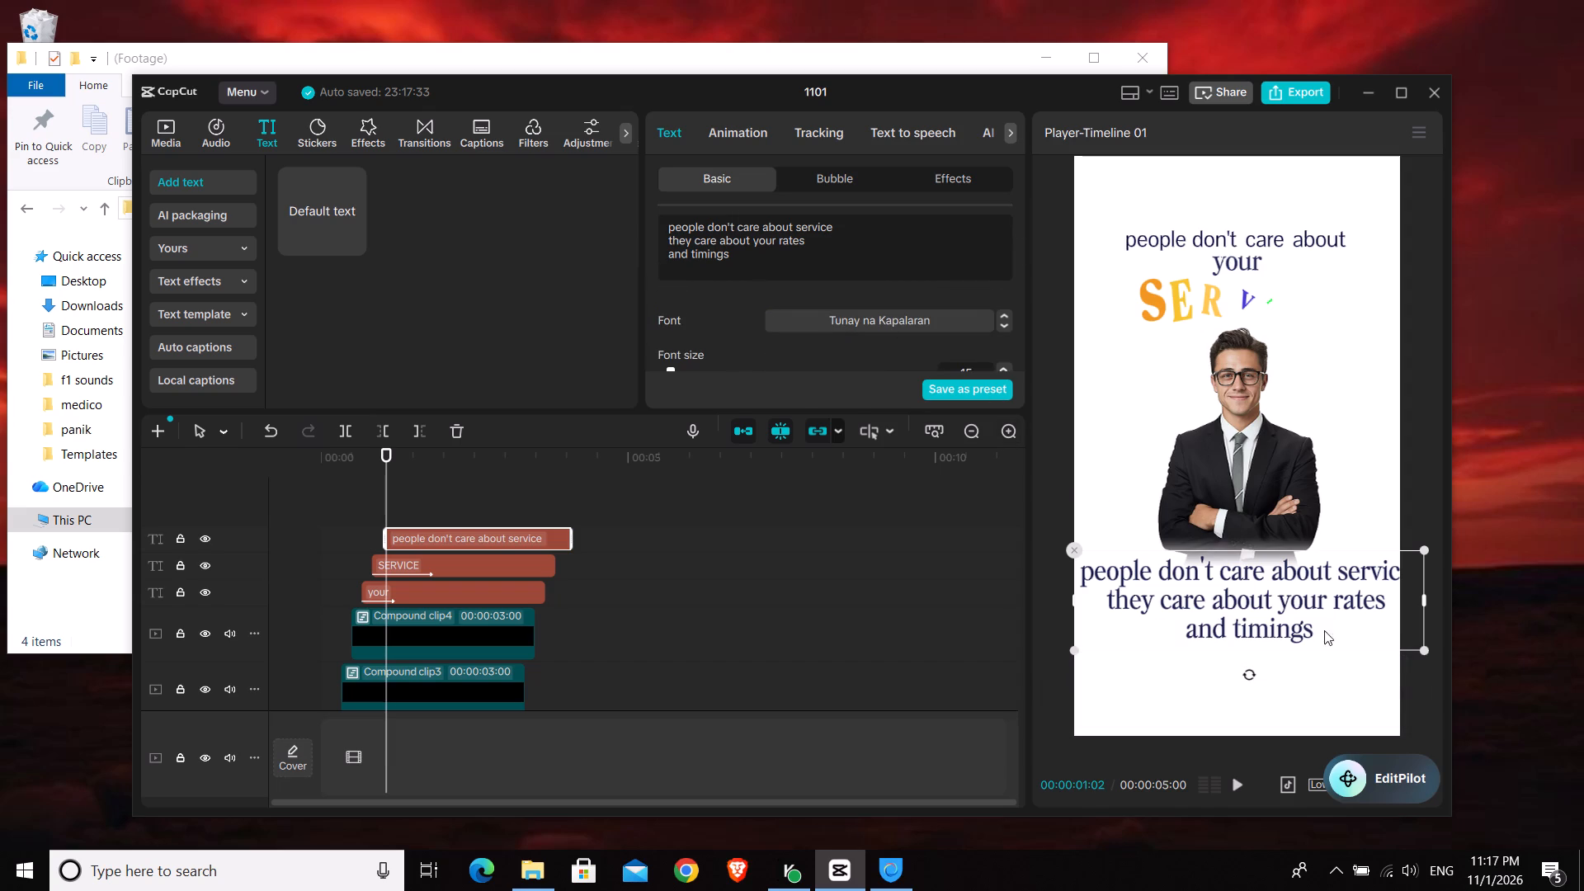
pyautogui.moveTo(1421, 652); pyautogui.dragTo(1336, 612)
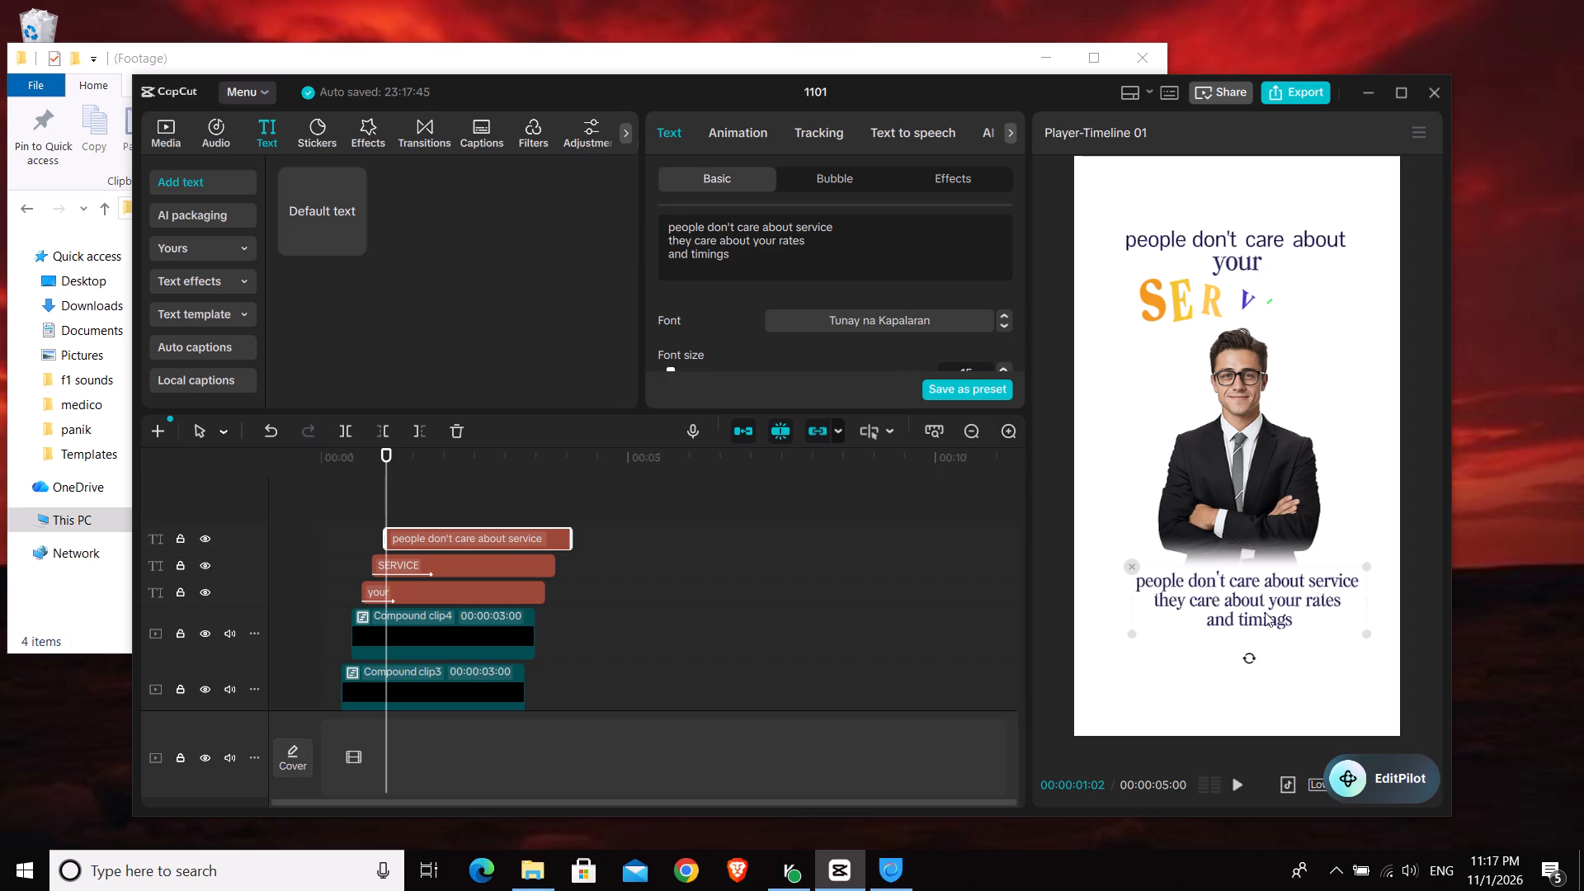
pyautogui.moveTo(1363, 639); pyautogui.dragTo(1327, 620)
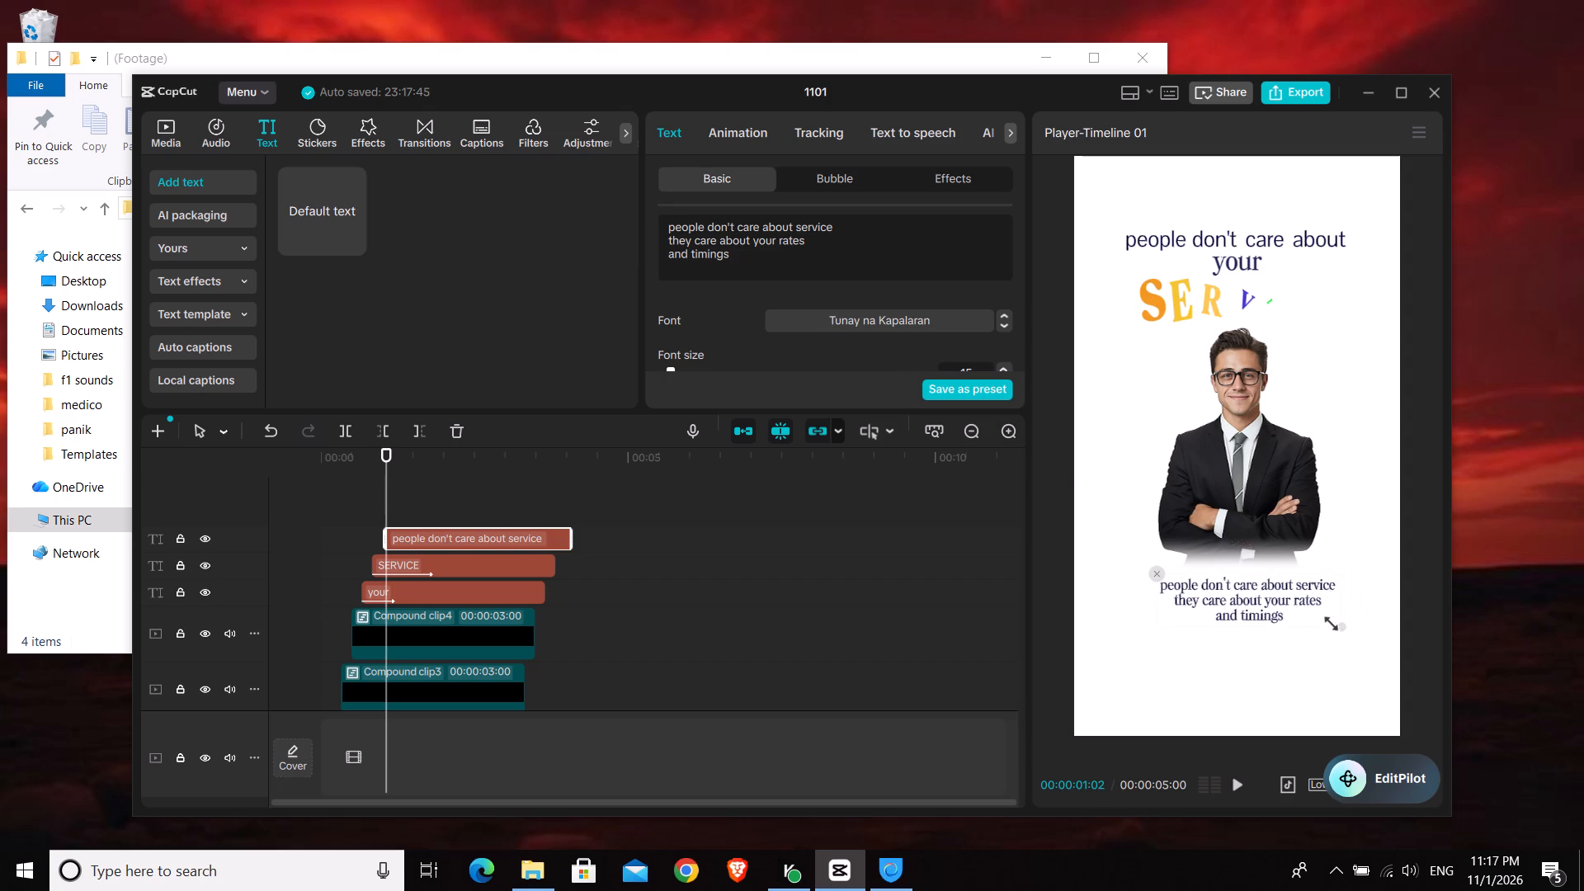
pyautogui.moveTo(1327, 620); pyautogui.dragTo(1316, 615)
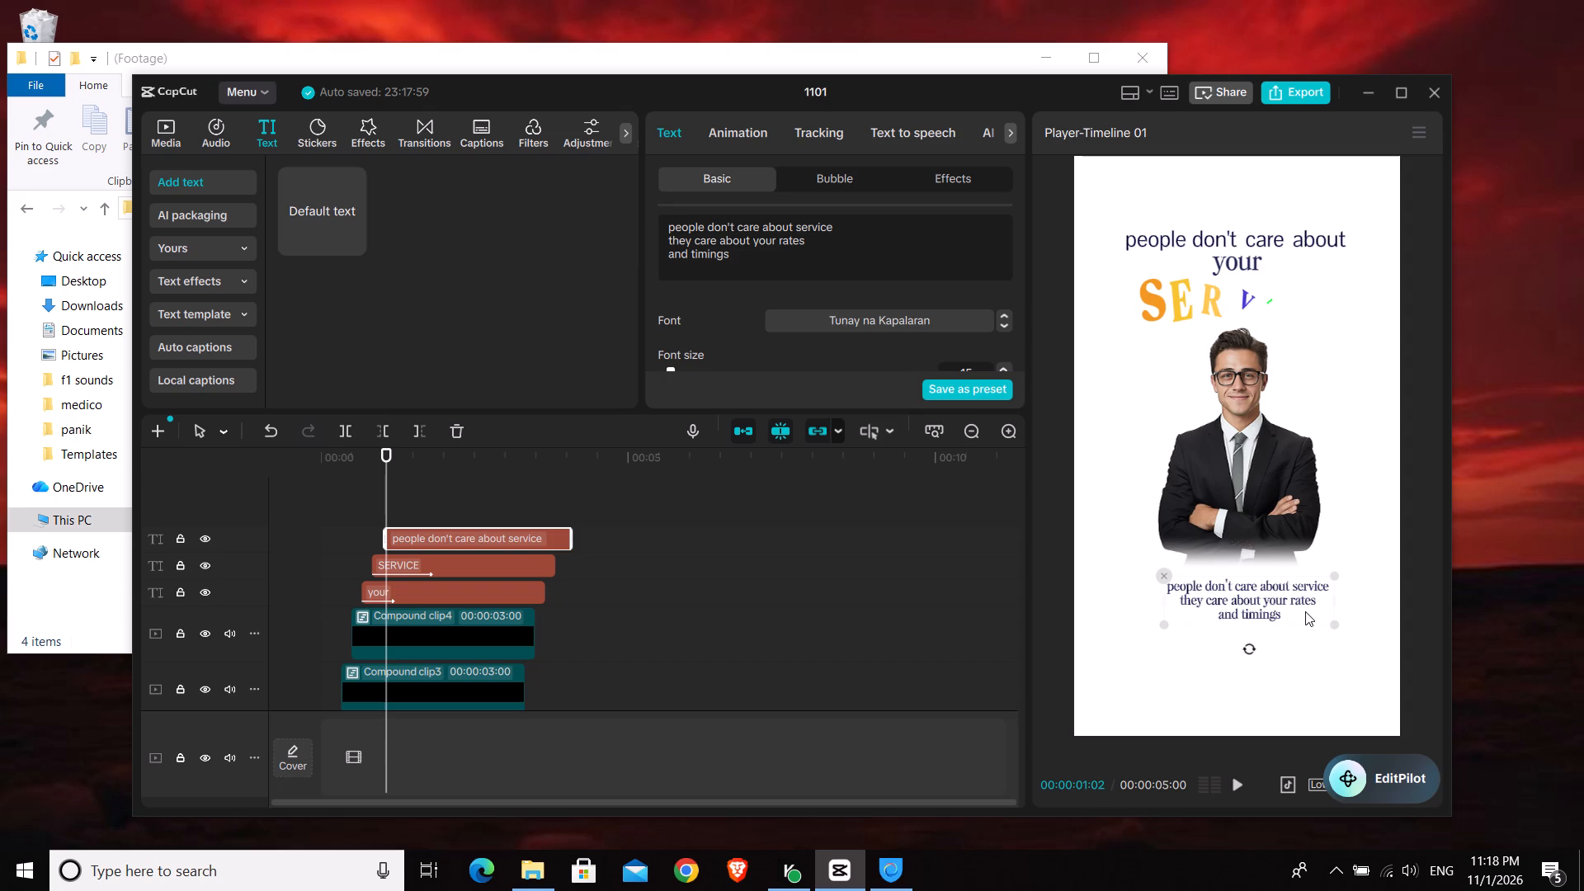
pyautogui.moveTo(1272, 596); pyautogui.dragTo(1264, 591)
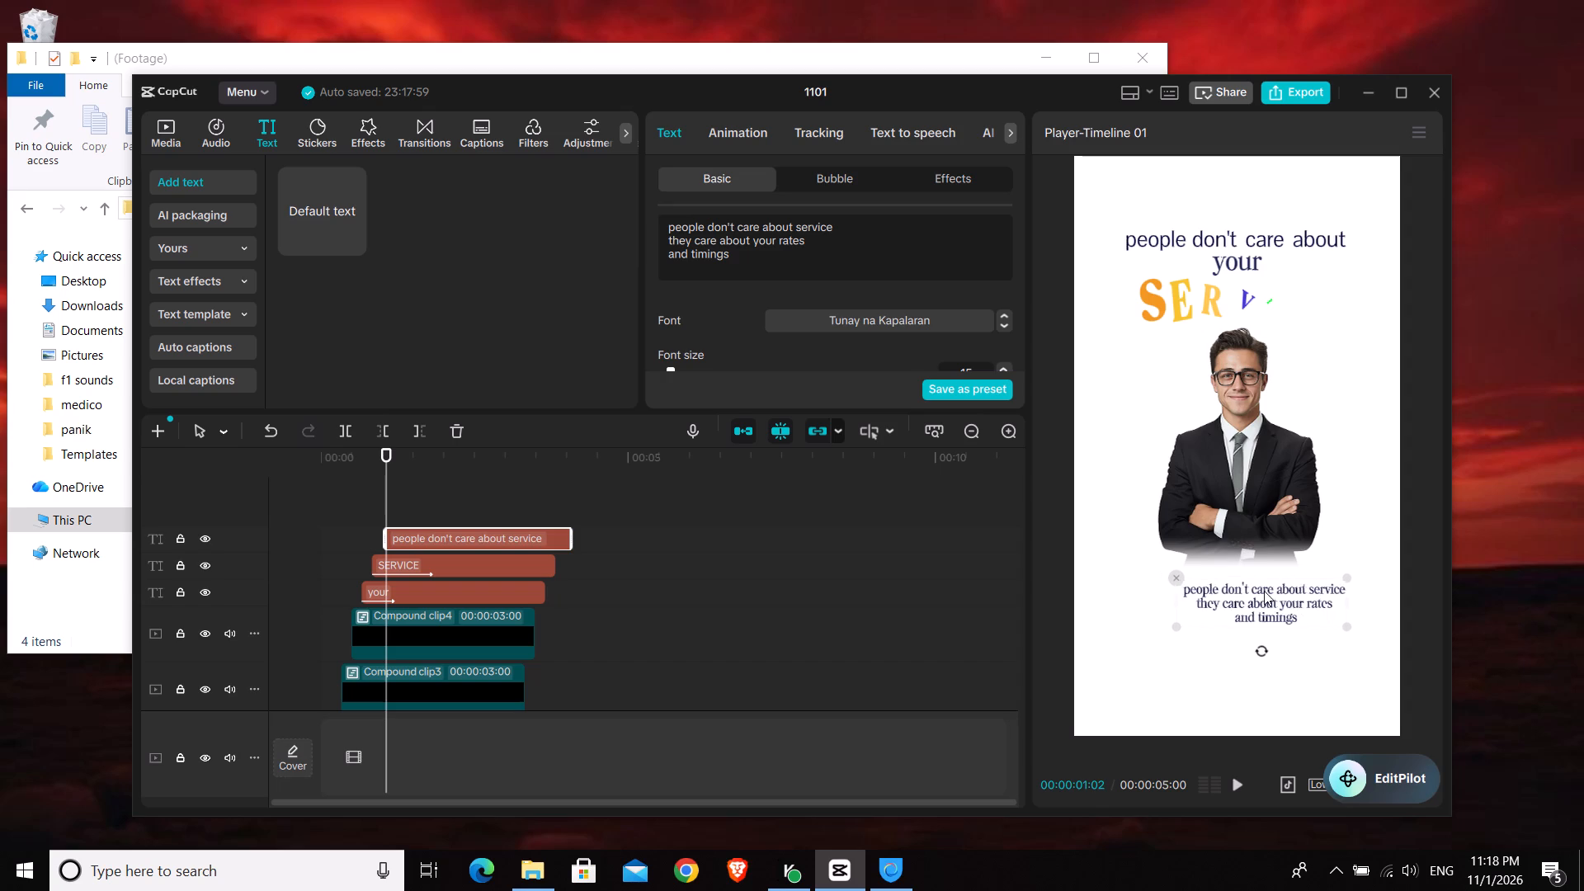
pyautogui.moveTo(1264, 591); pyautogui.dragTo(1263, 592)
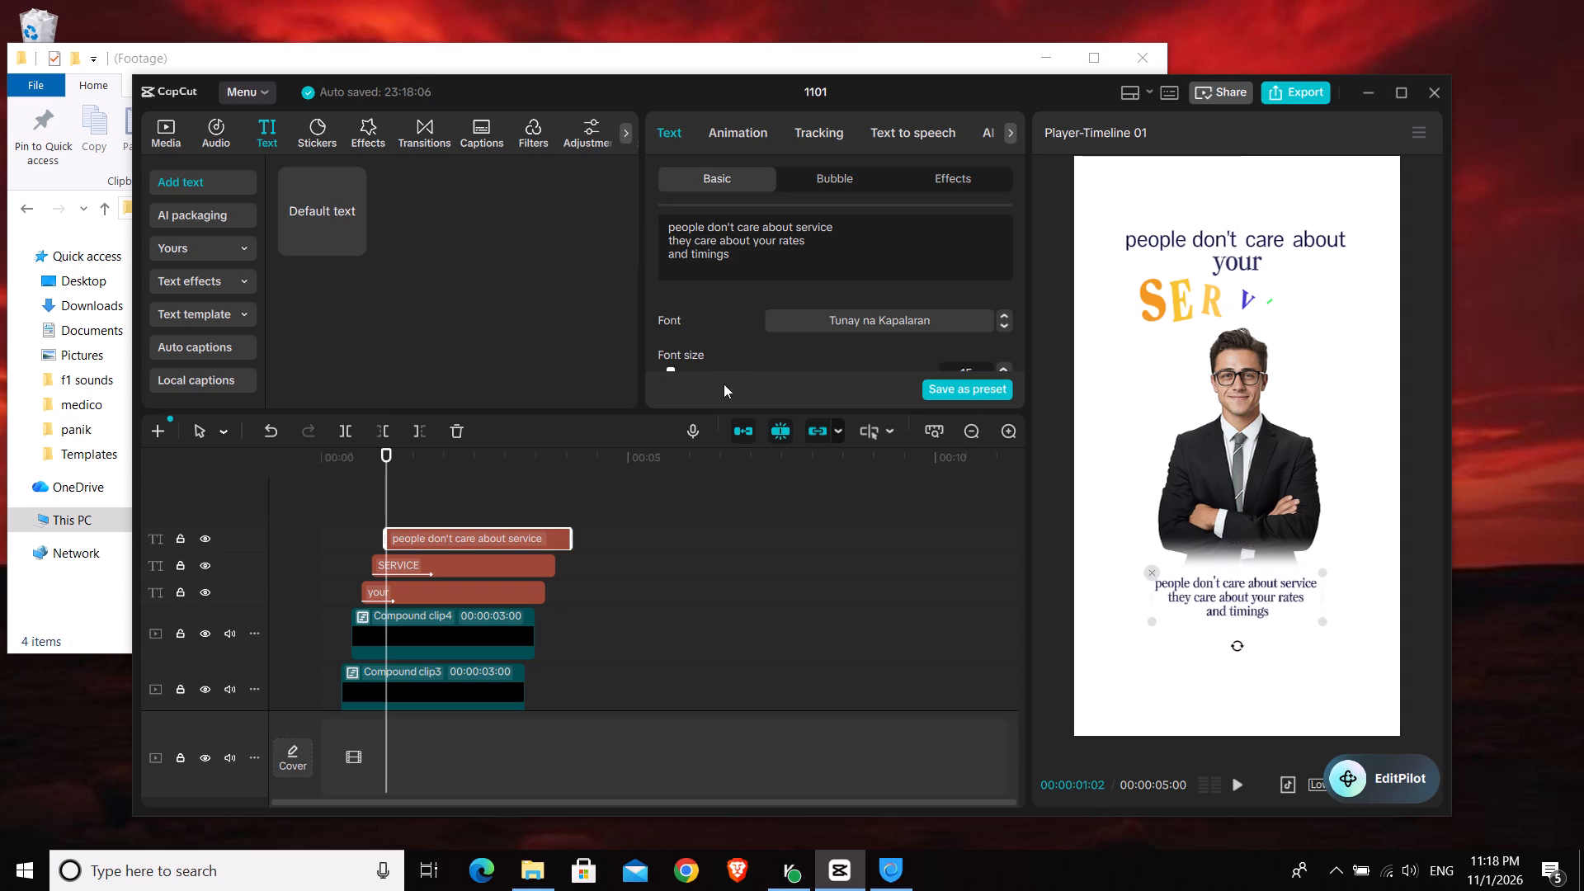
# Edit the caption's first line to read "people don't care about how your service is".
pyautogui.click(790, 223)
pyautogui.press('Right')
pyautogui.press('space')
pyautogui.write('how')
pyautogui.press('space')
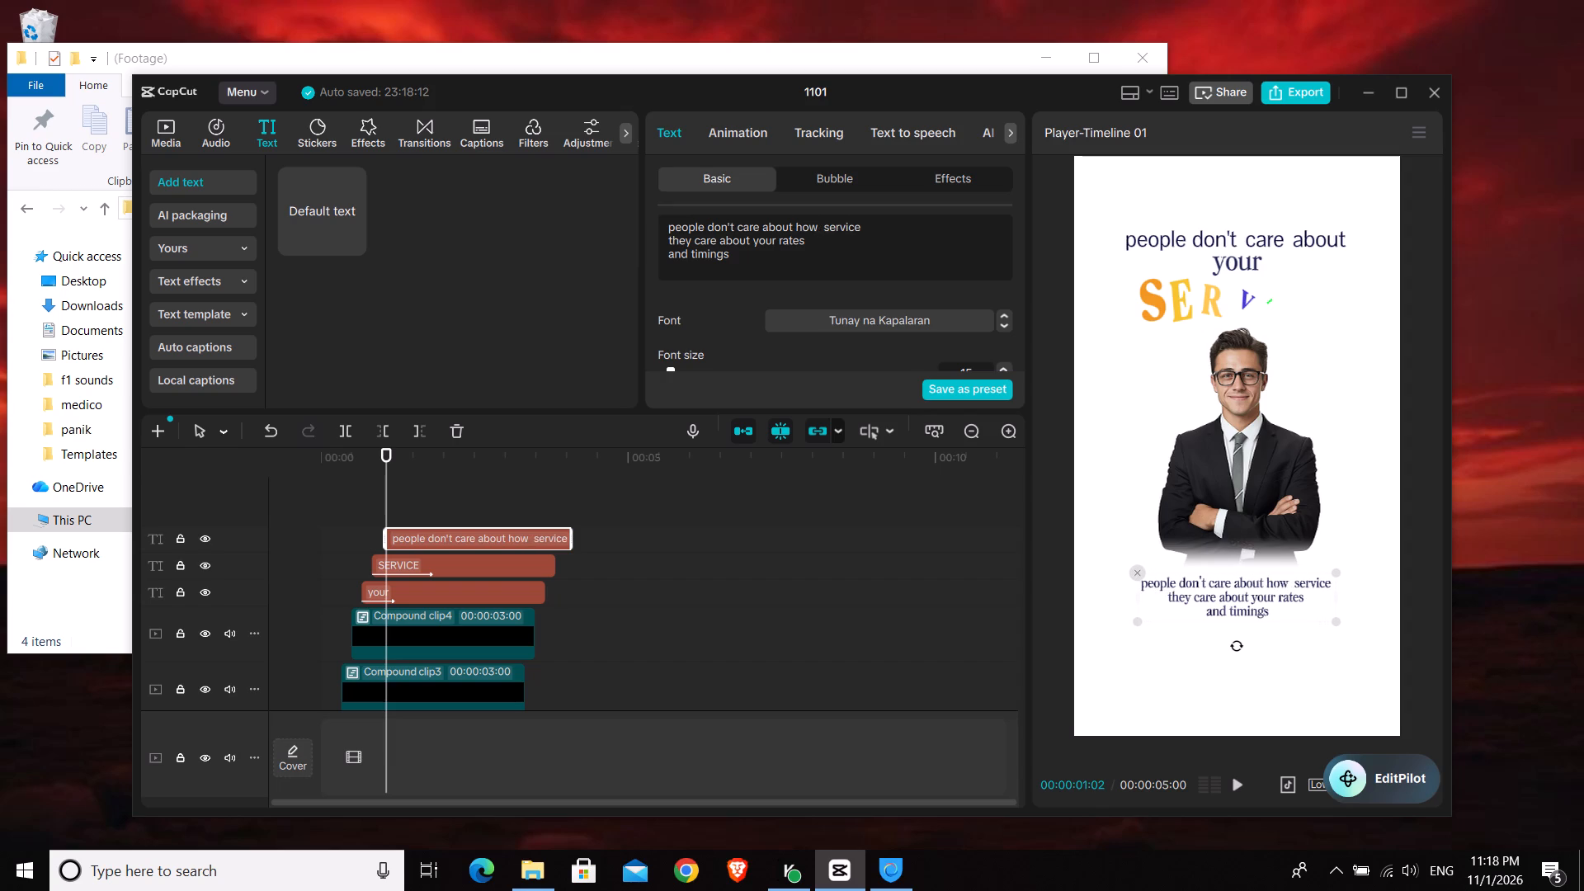
pyautogui.write('your')
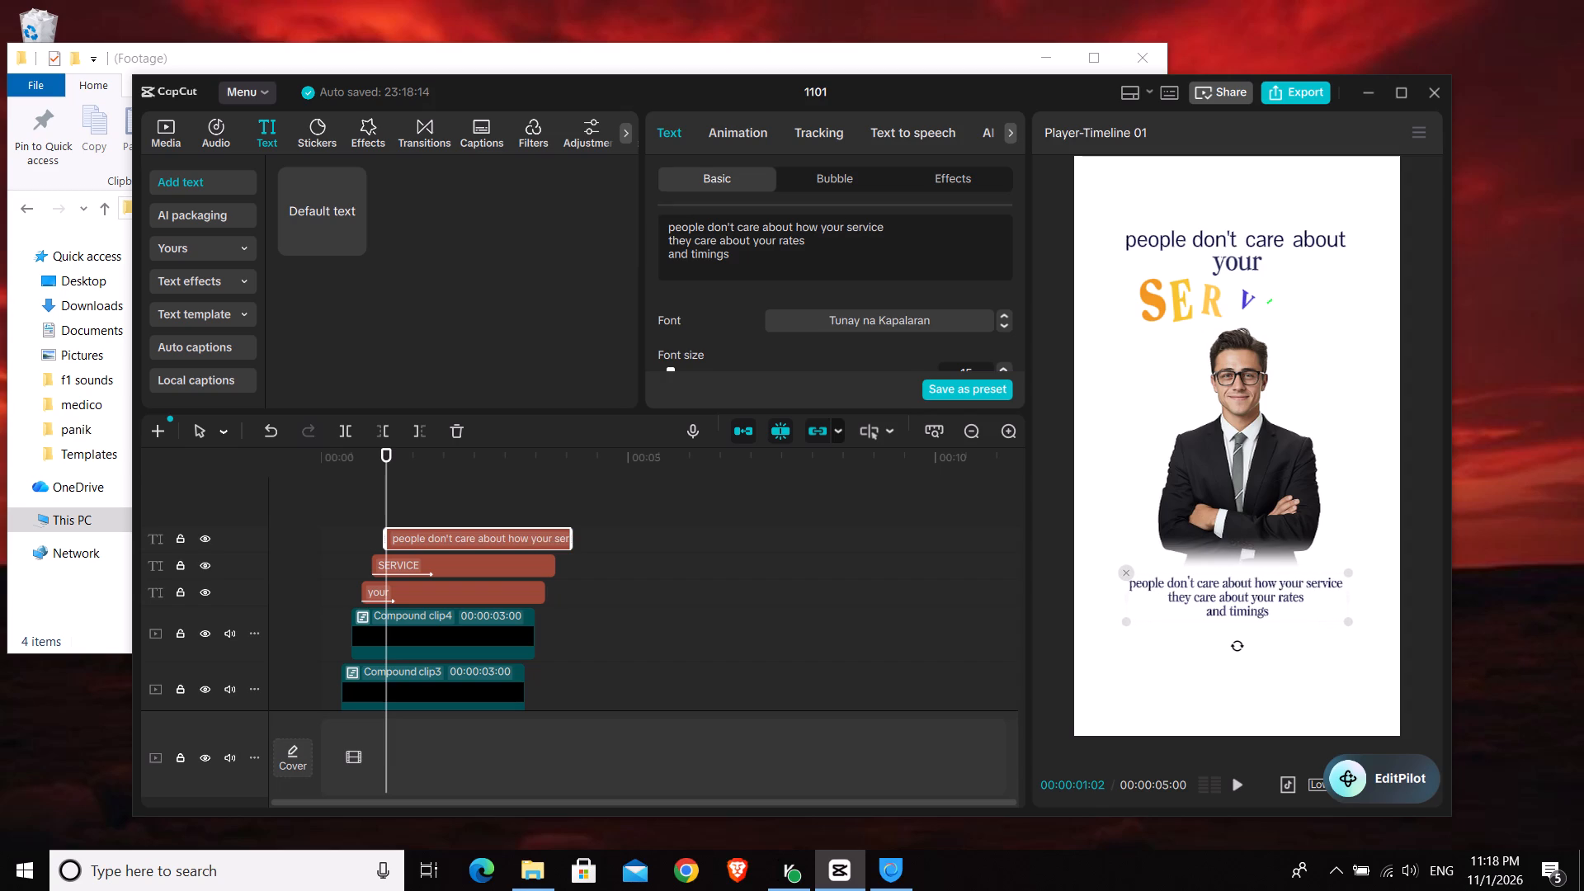
pyautogui.press('Right')
pyautogui.press('Right')
pyautogui.press('Right')
pyautogui.press('Right')
pyautogui.press('Right')
pyautogui.press('Right')
pyautogui.press('Right')
pyautogui.press('Right')
pyautogui.press('space')
pyautogui.write('is')
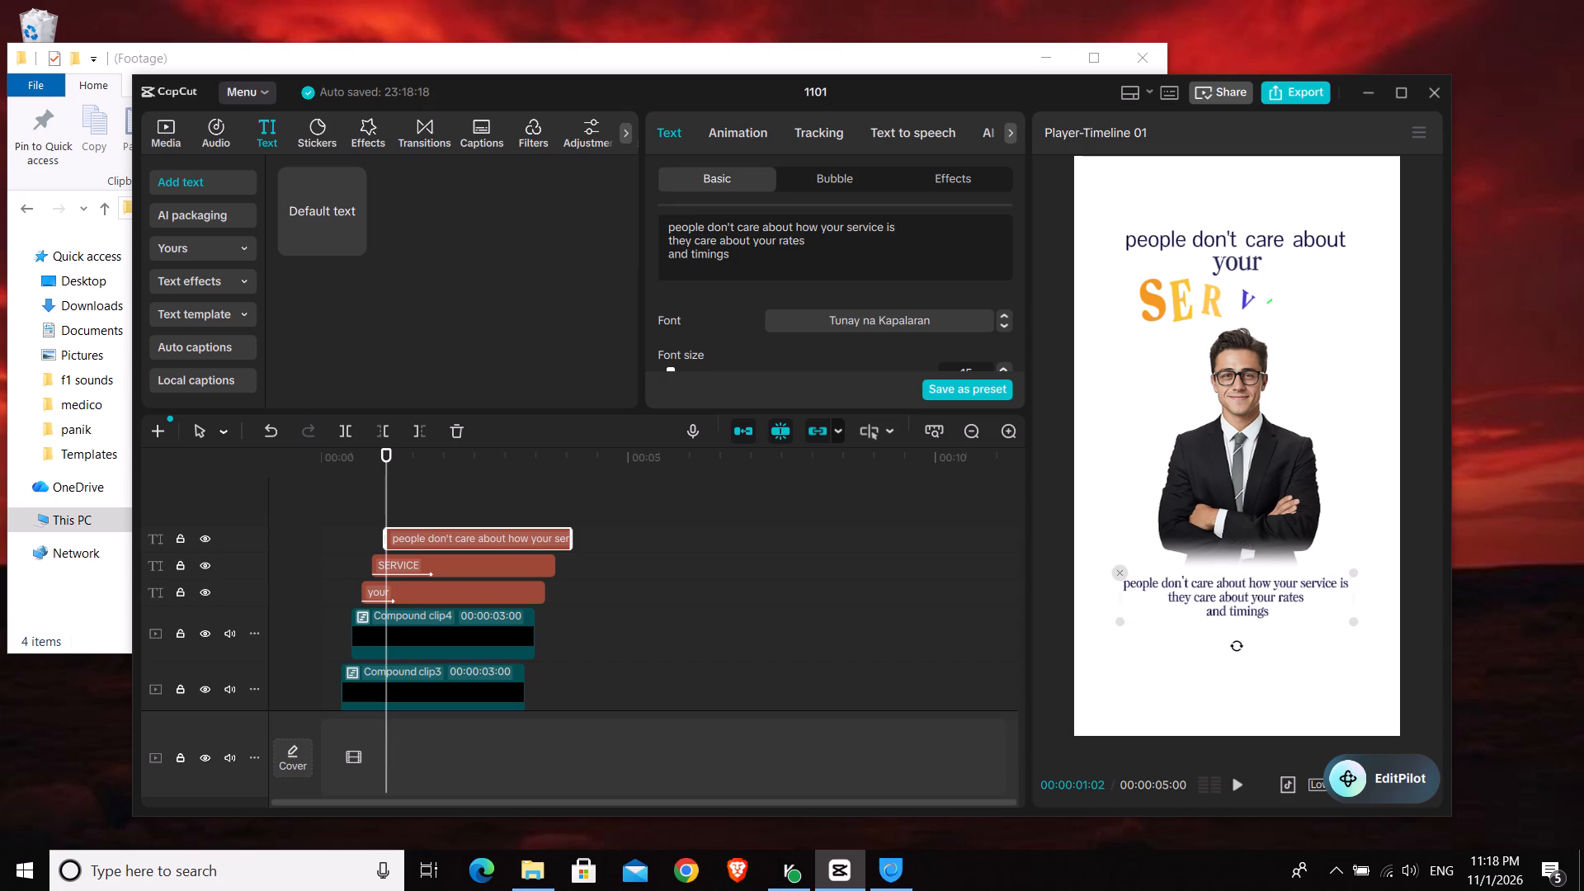
# Nudge the three-line caption up closer to the man cutout, keeping it centered horizontally.
pyautogui.moveTo(1258, 604); pyautogui.dragTo(1261, 590)
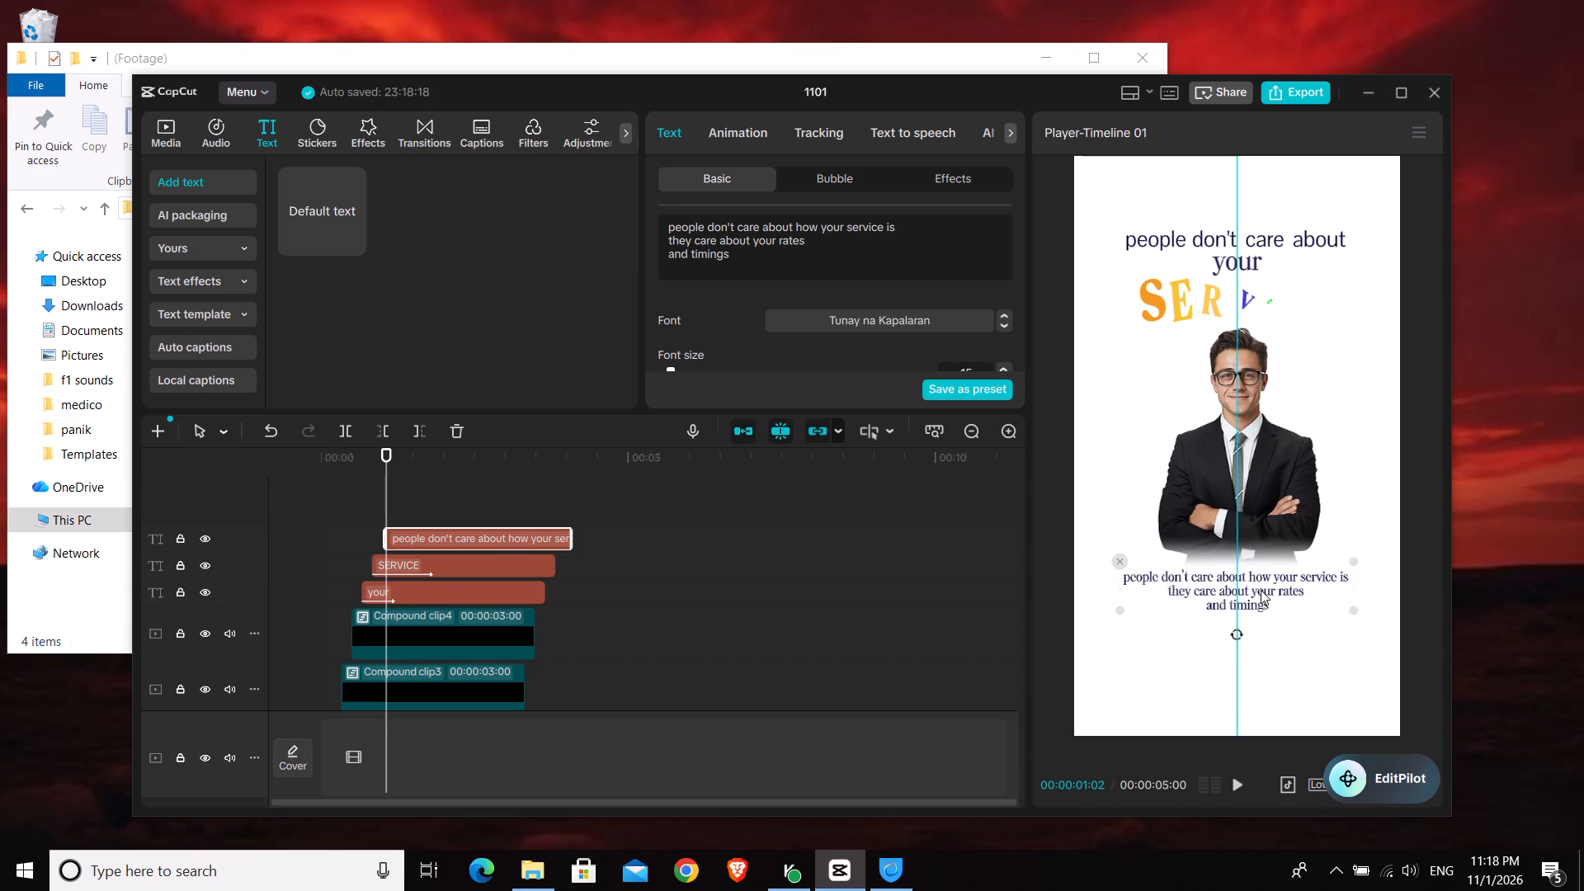
pyautogui.moveTo(1261, 590); pyautogui.dragTo(1261, 601)
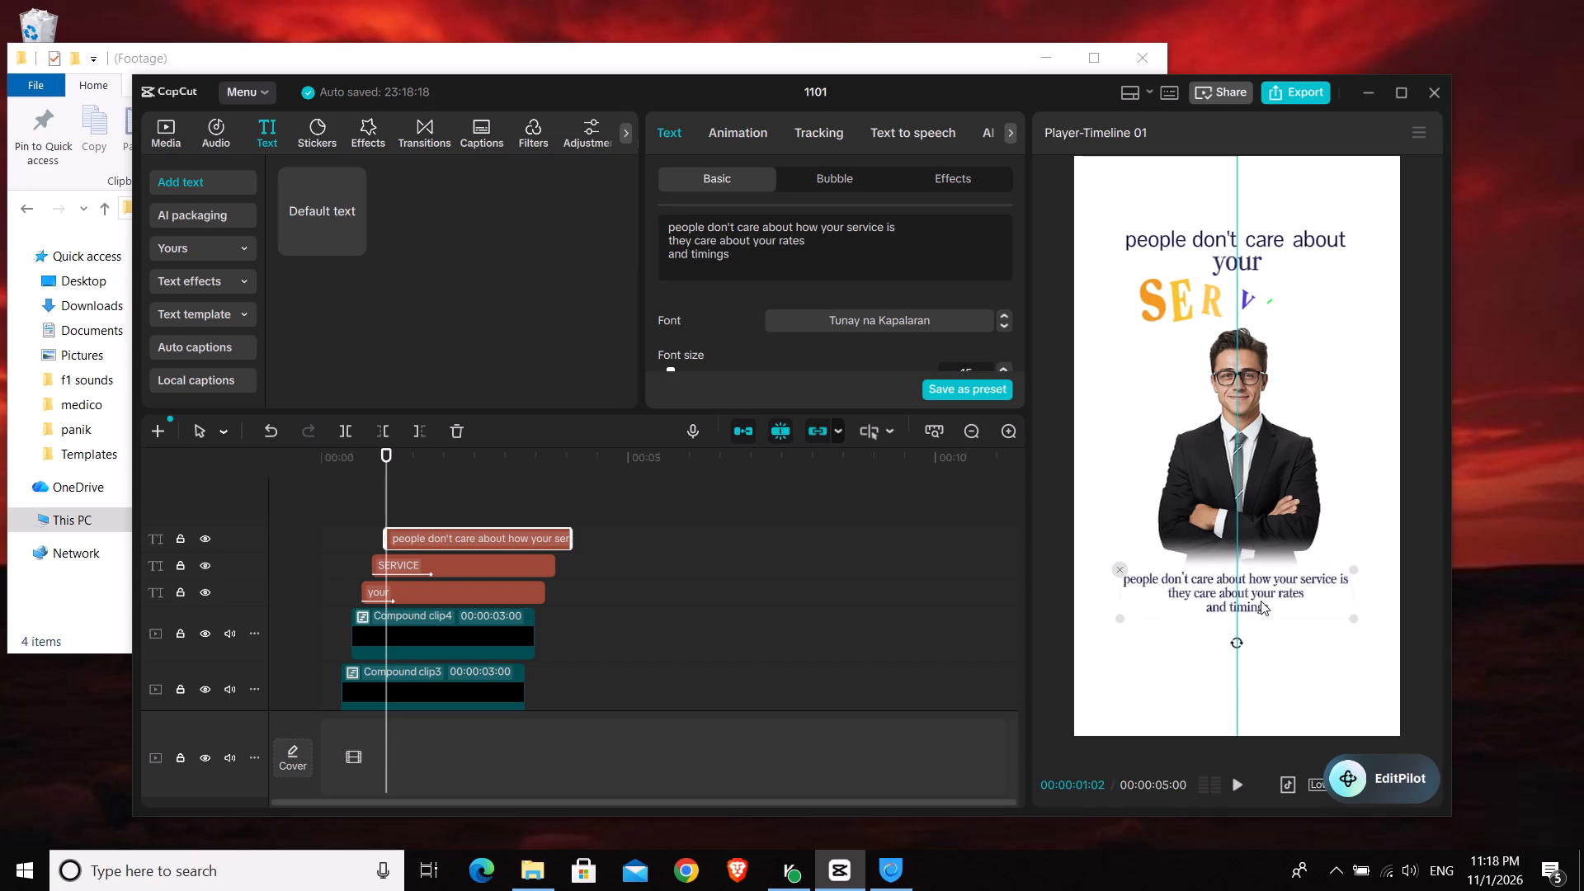
pyautogui.moveTo(1261, 601); pyautogui.dragTo(1261, 591)
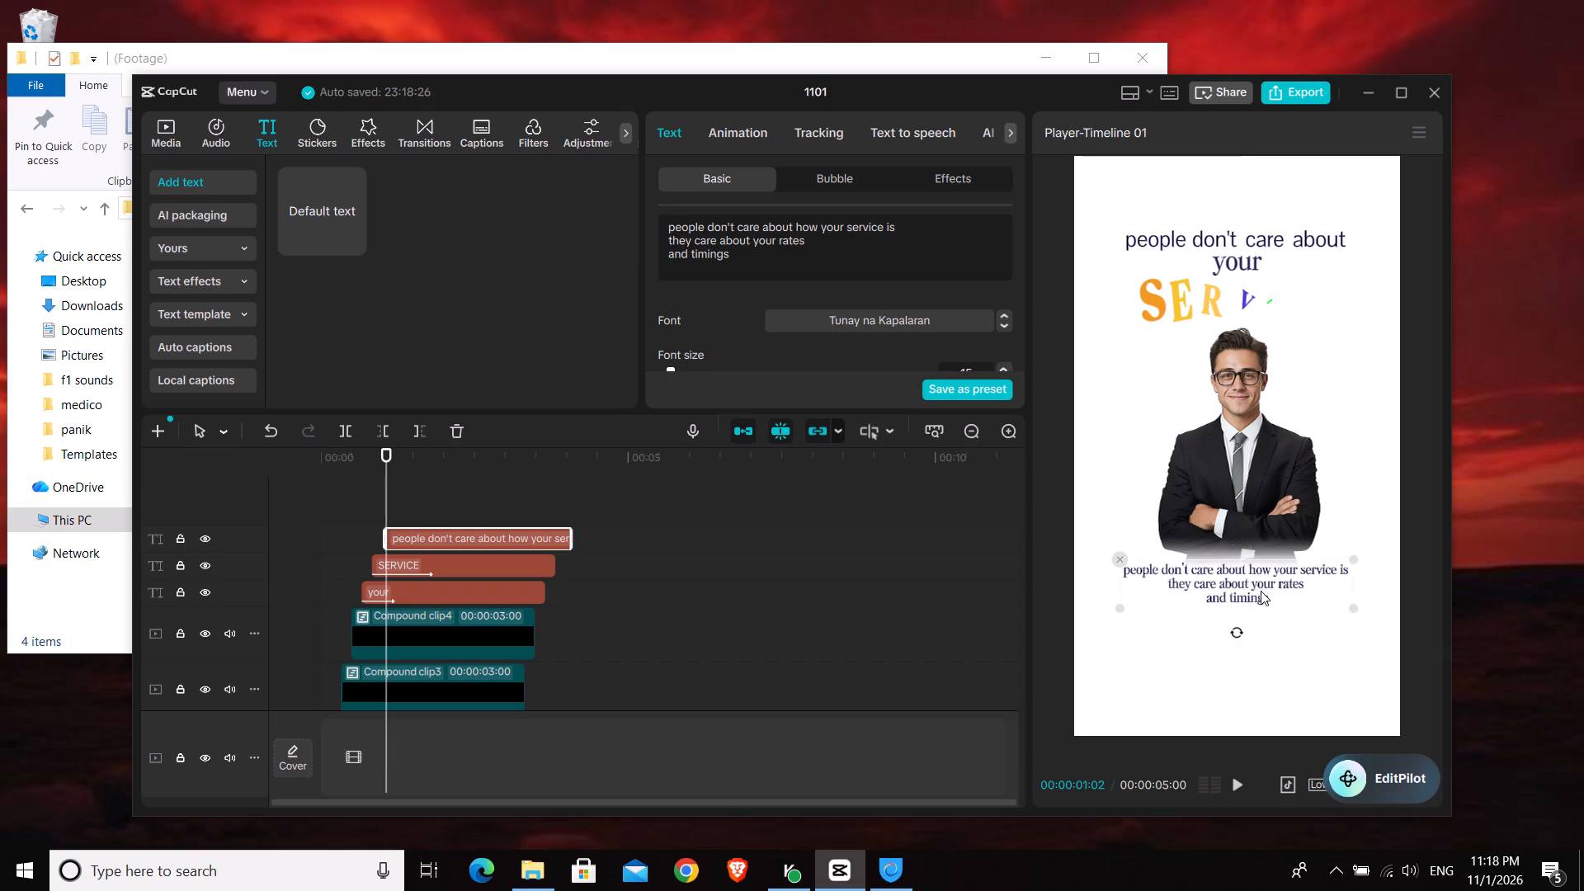
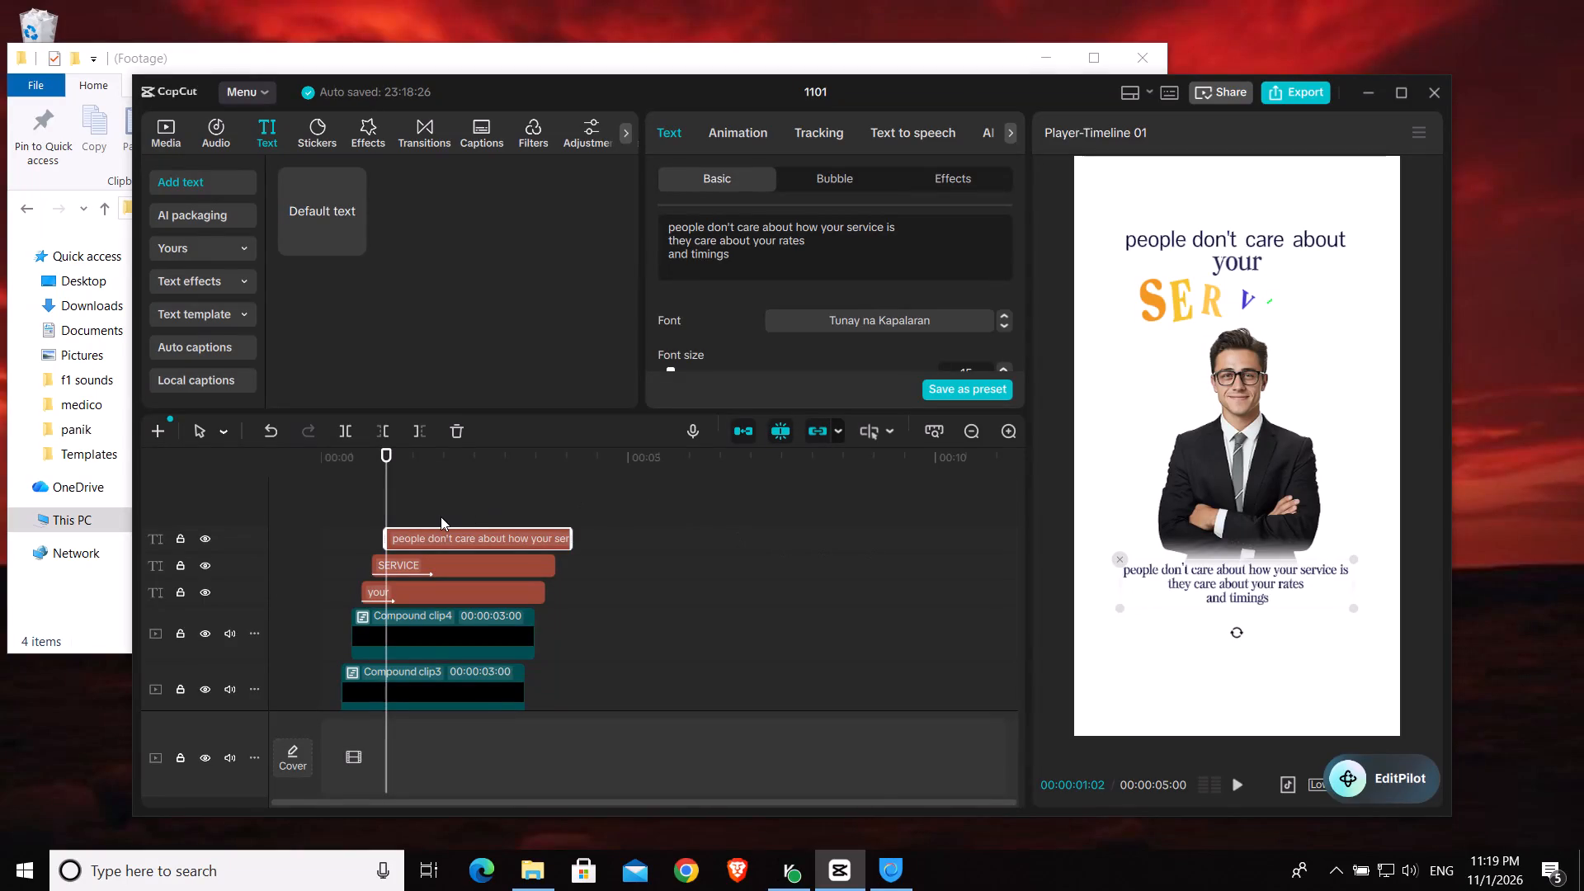
# Play back the scene briefly from 00:00:01:02 to check the headline and the three-line caption.
pyautogui.press('space')
pyautogui.press('space')
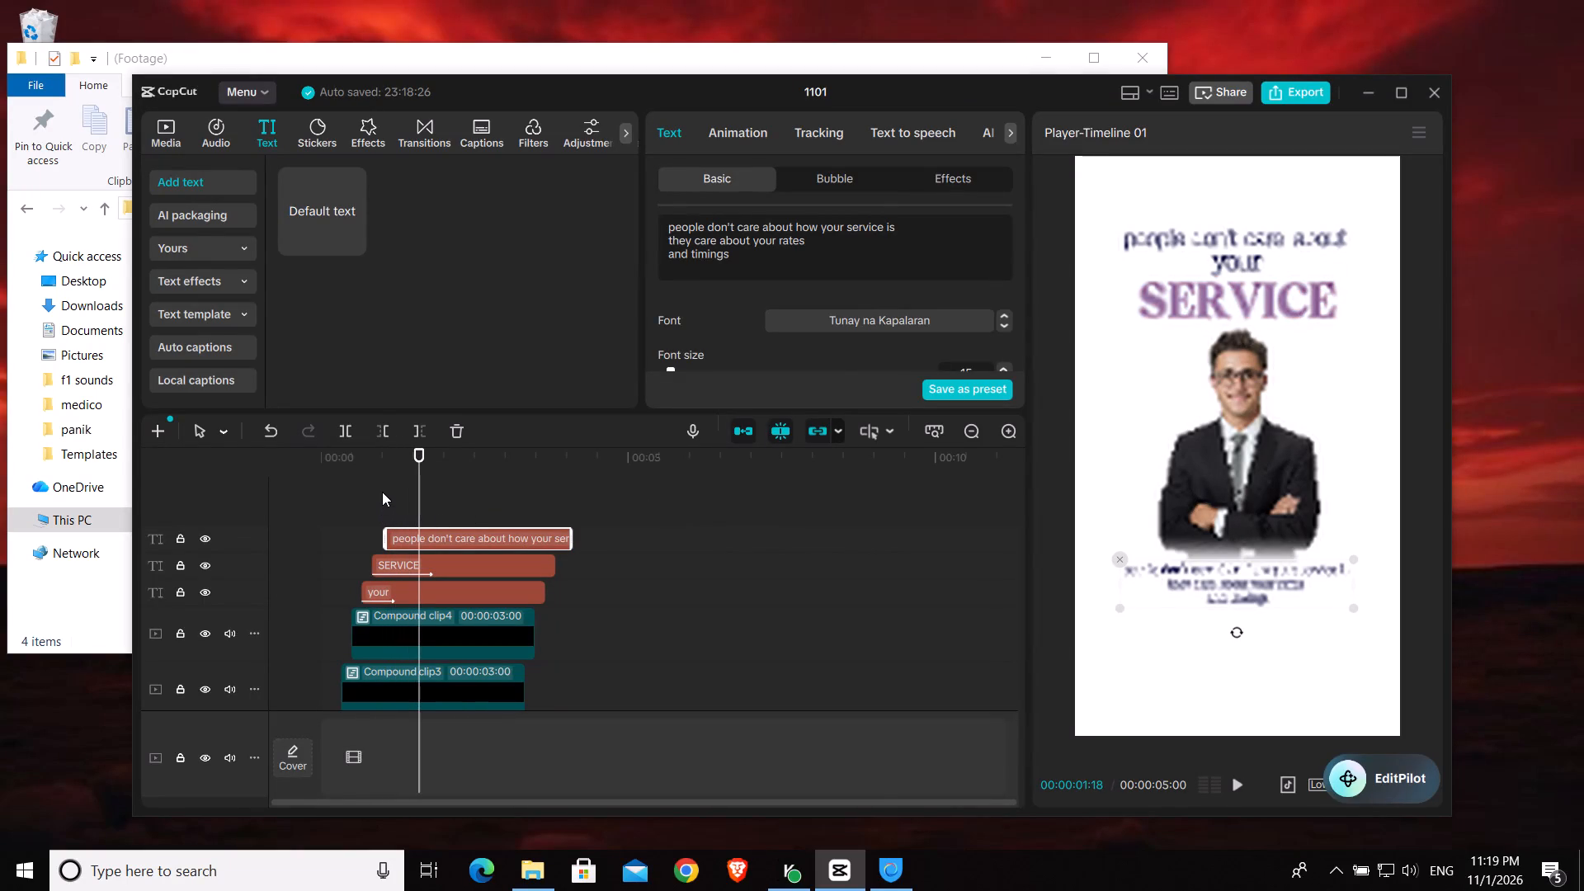
# Add a custom pen-drawn shape to the timeline at 00:00:00:25, where the SERVICE text starts.
pyautogui.click(375, 494)
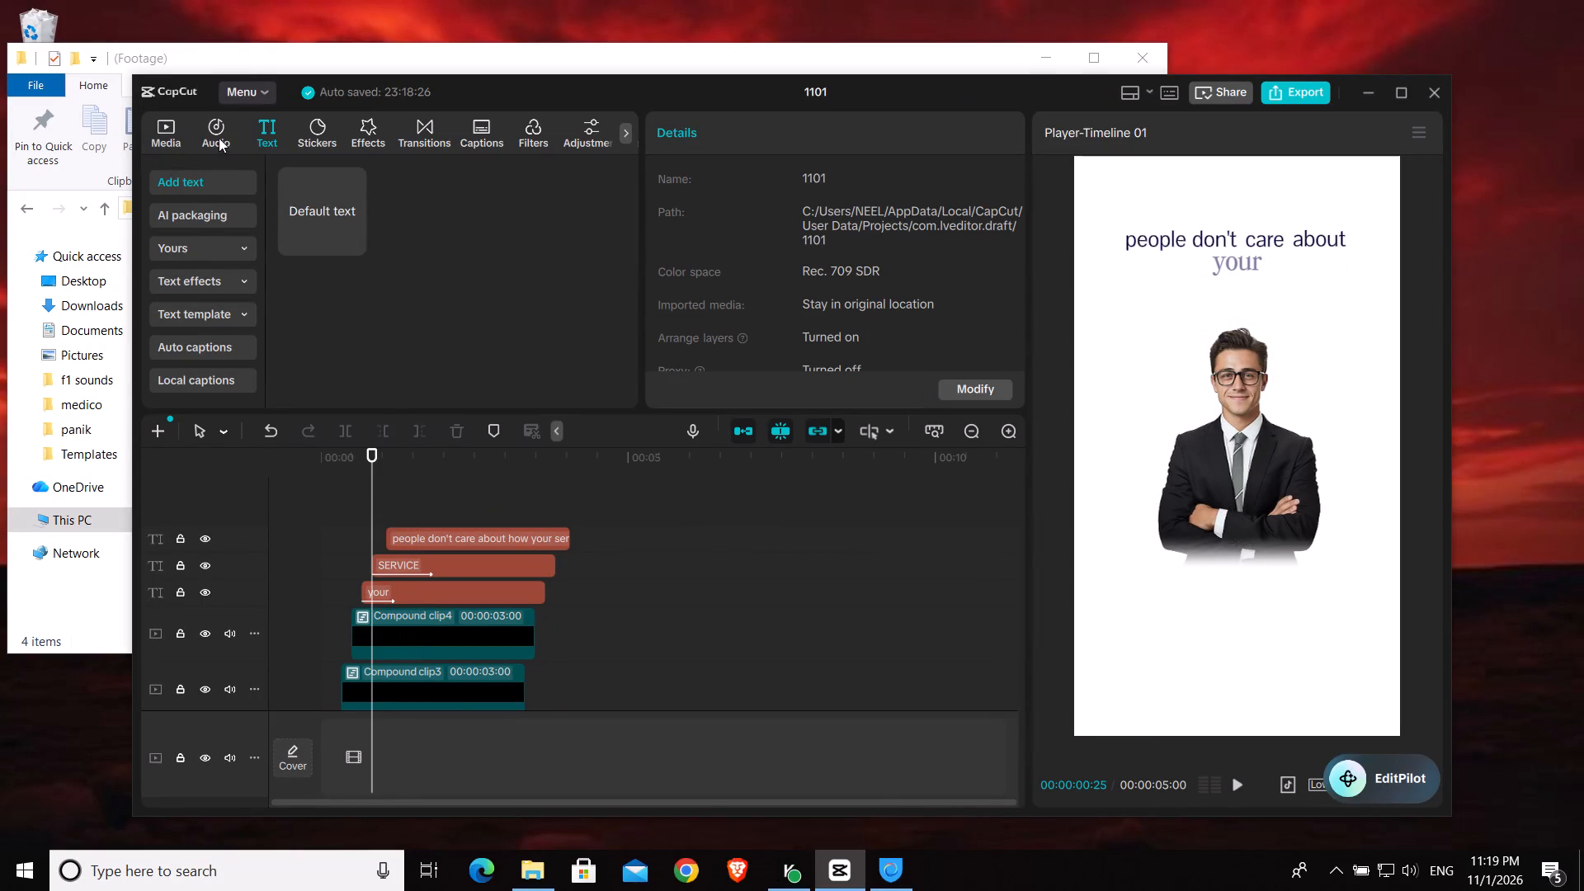
pyautogui.click(316, 135)
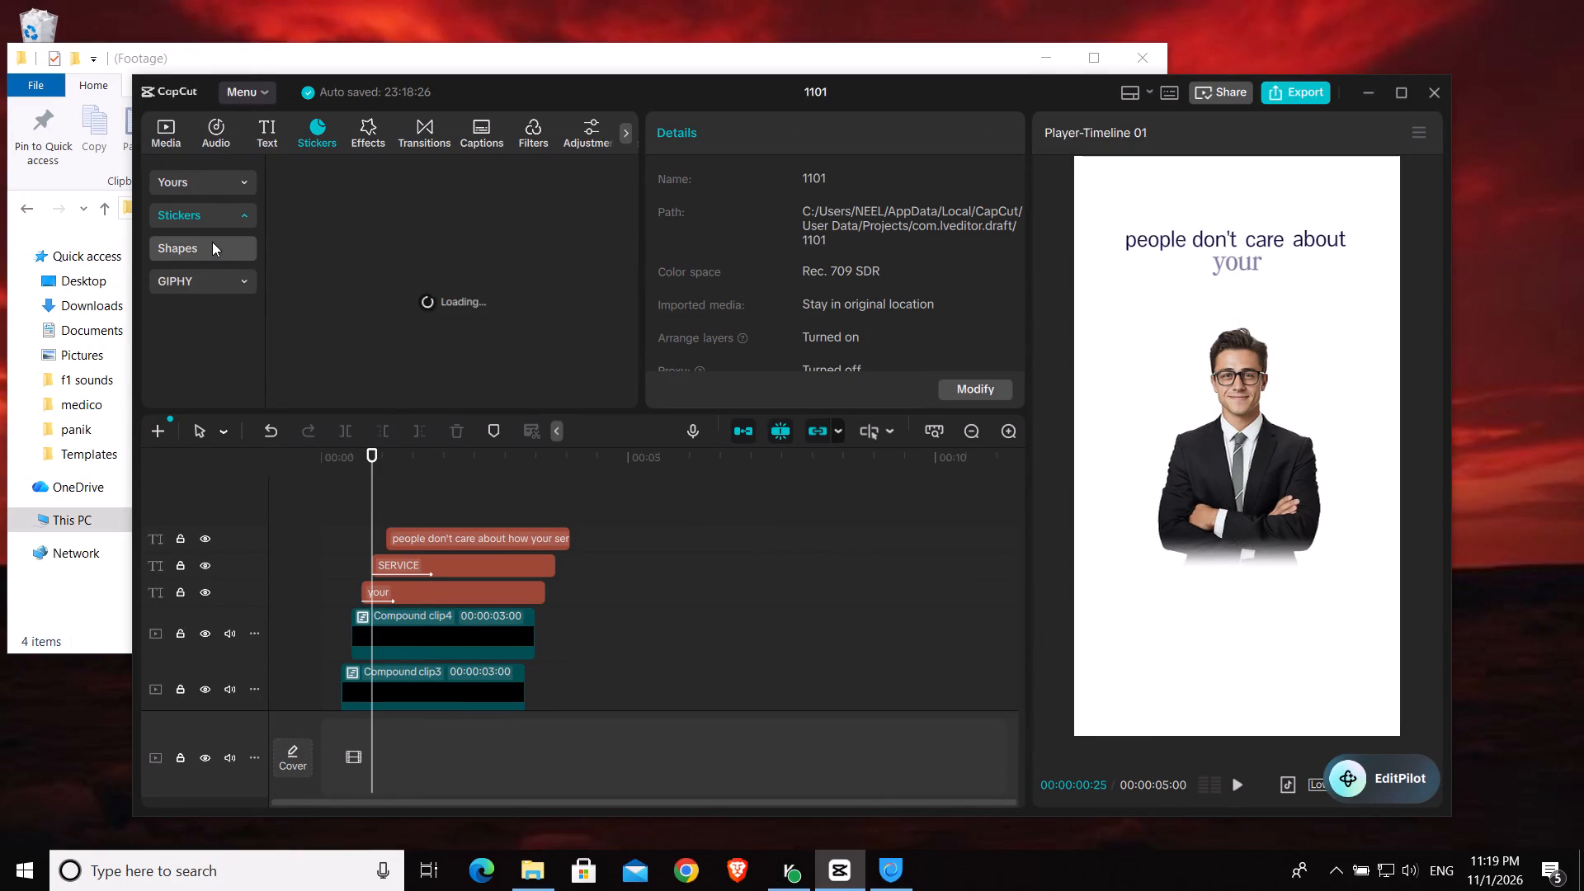
pyautogui.click(212, 242)
pyautogui.scroll(-8, 707, 361)
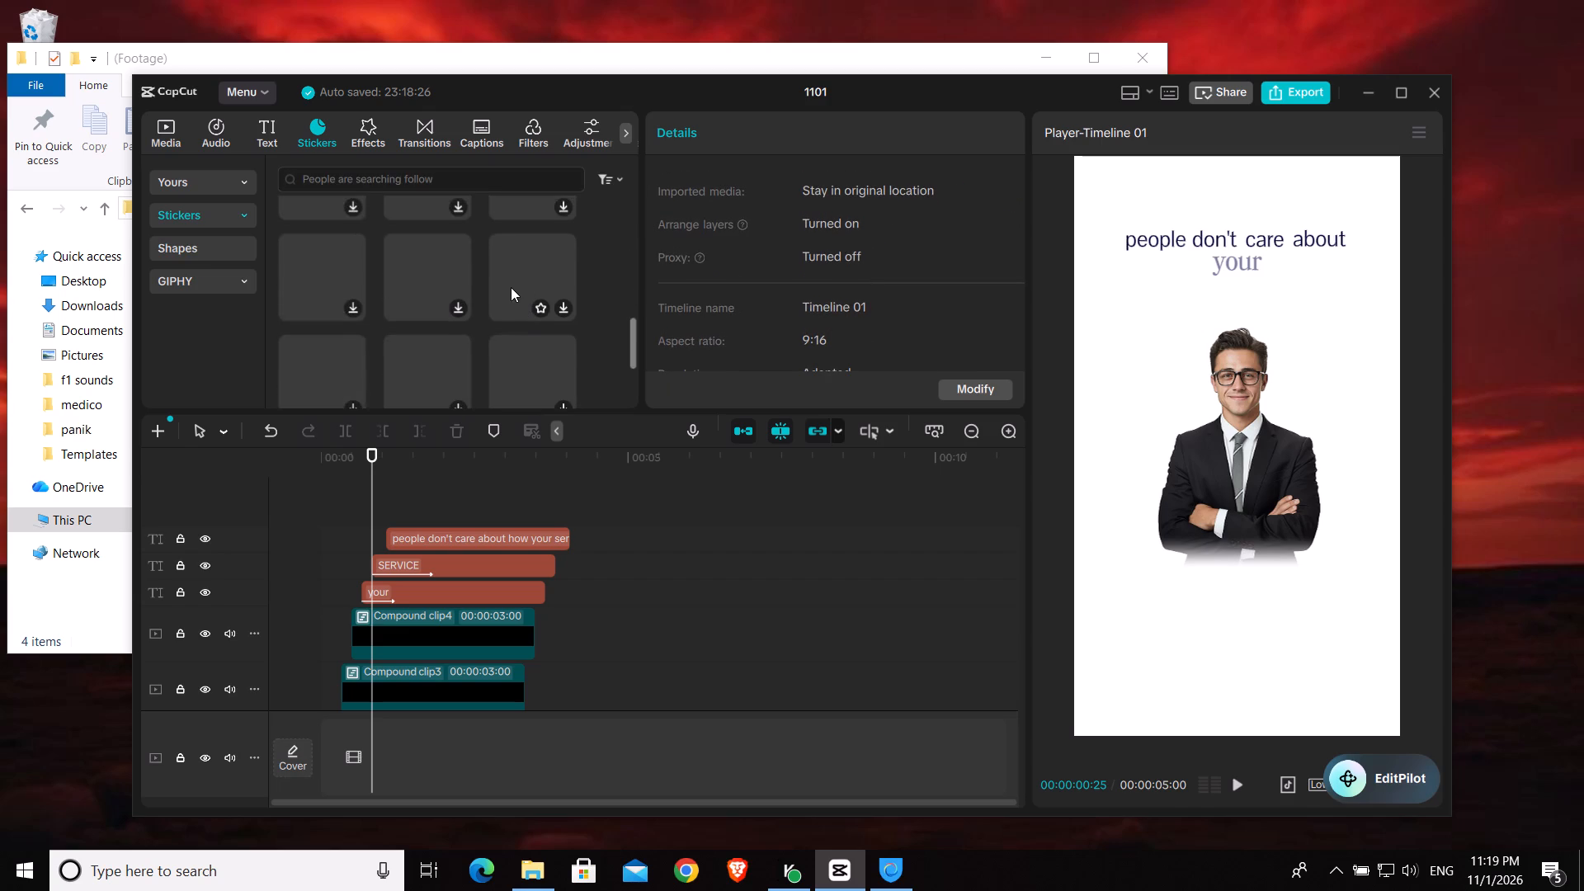
pyautogui.scroll(7, 519, 283)
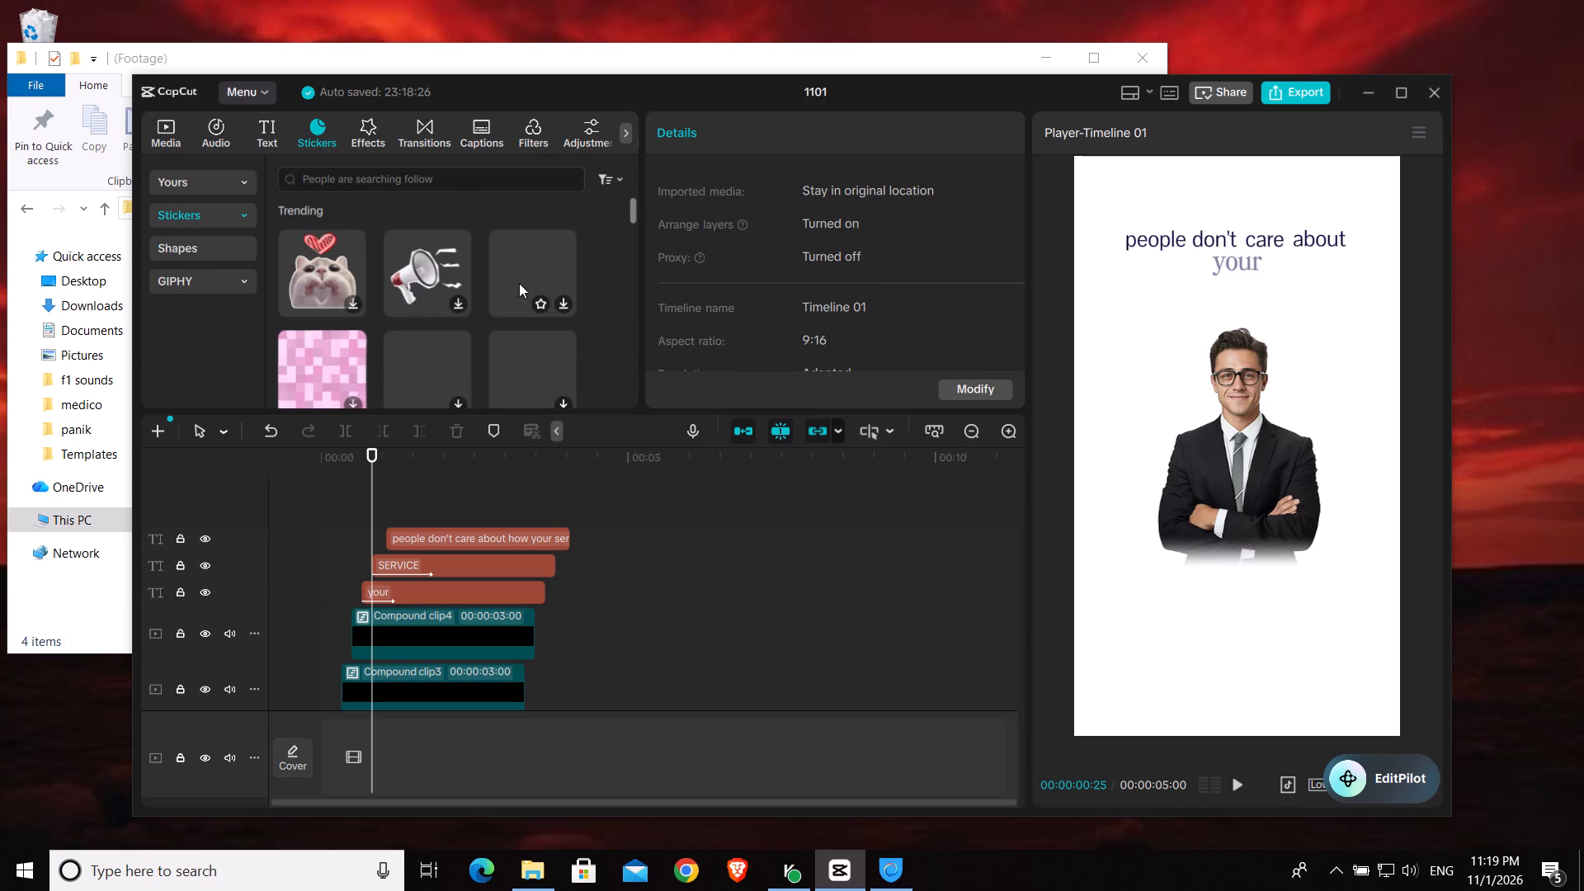
pyautogui.scroll(-2, 729, 303)
pyautogui.click(224, 249)
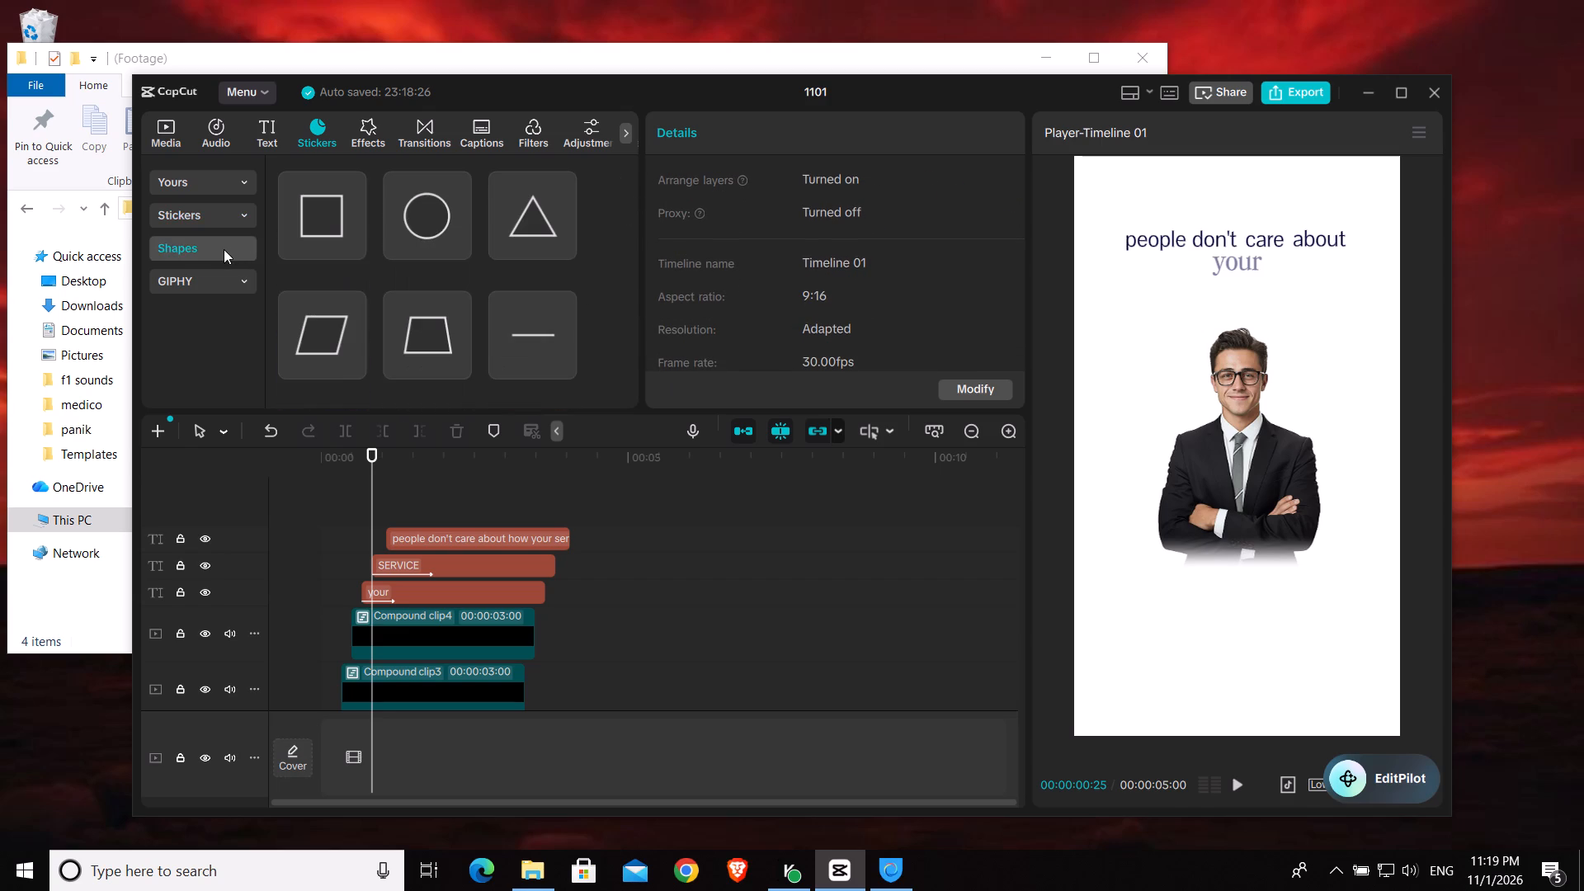
pyautogui.scroll(-2, 455, 270)
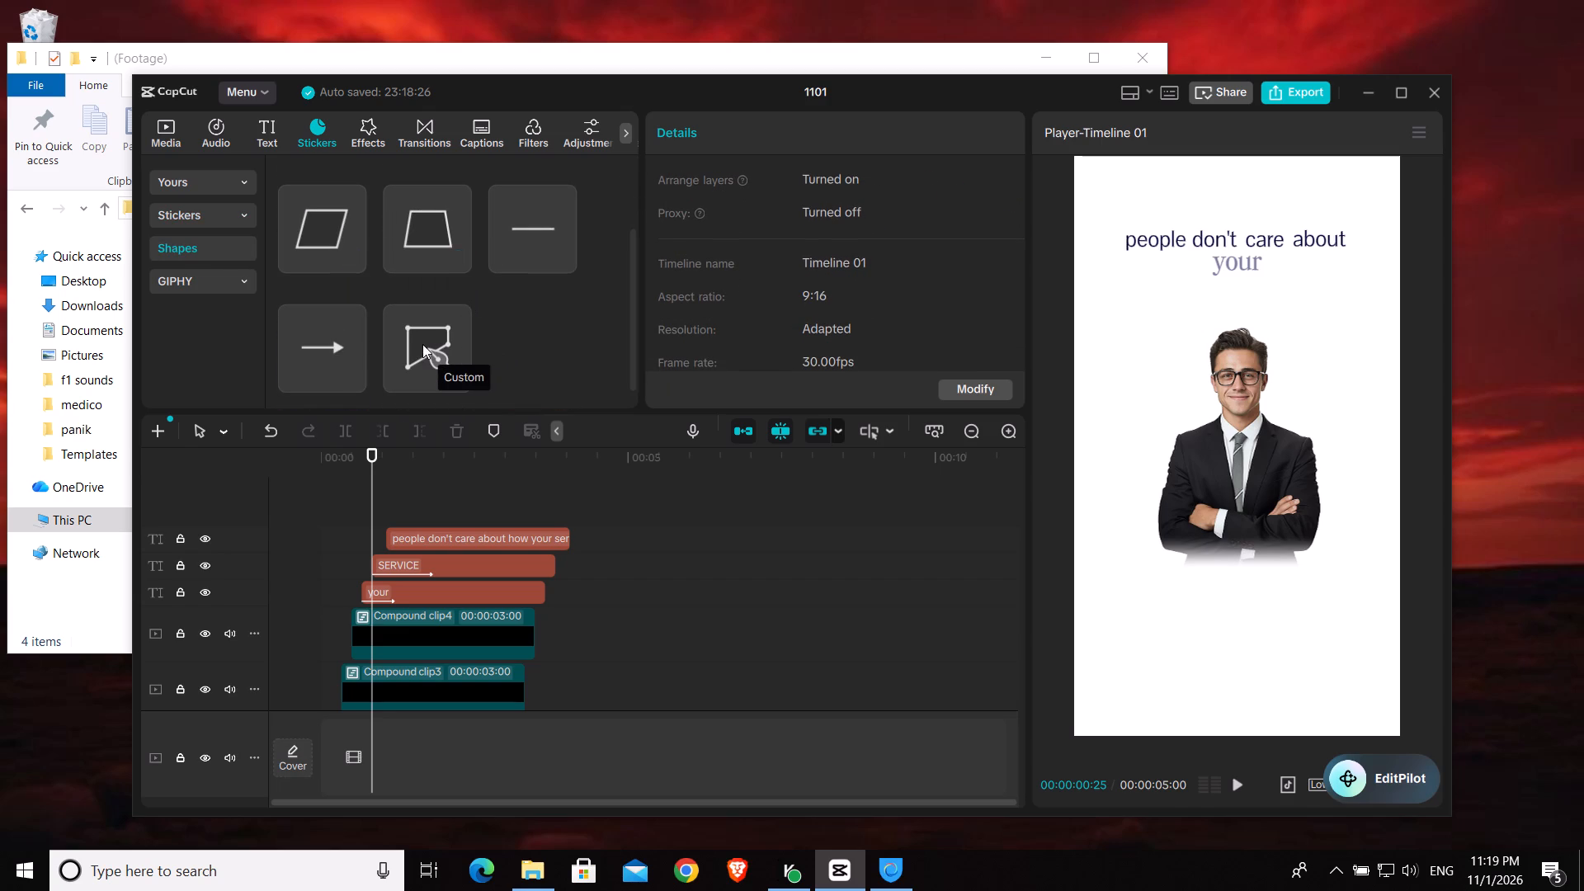
pyautogui.click(458, 377)
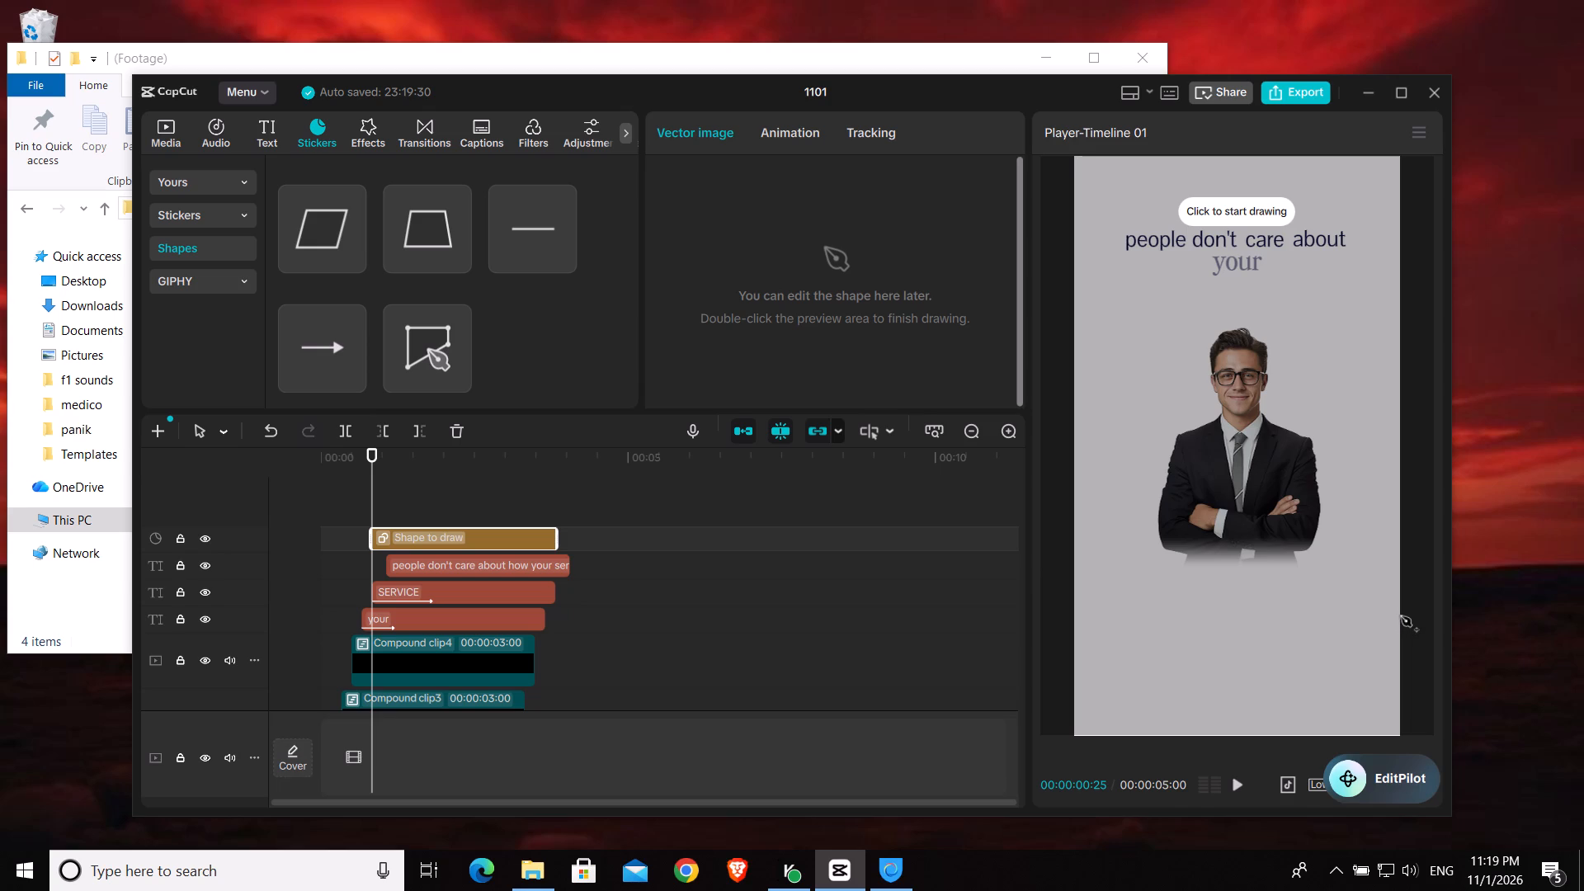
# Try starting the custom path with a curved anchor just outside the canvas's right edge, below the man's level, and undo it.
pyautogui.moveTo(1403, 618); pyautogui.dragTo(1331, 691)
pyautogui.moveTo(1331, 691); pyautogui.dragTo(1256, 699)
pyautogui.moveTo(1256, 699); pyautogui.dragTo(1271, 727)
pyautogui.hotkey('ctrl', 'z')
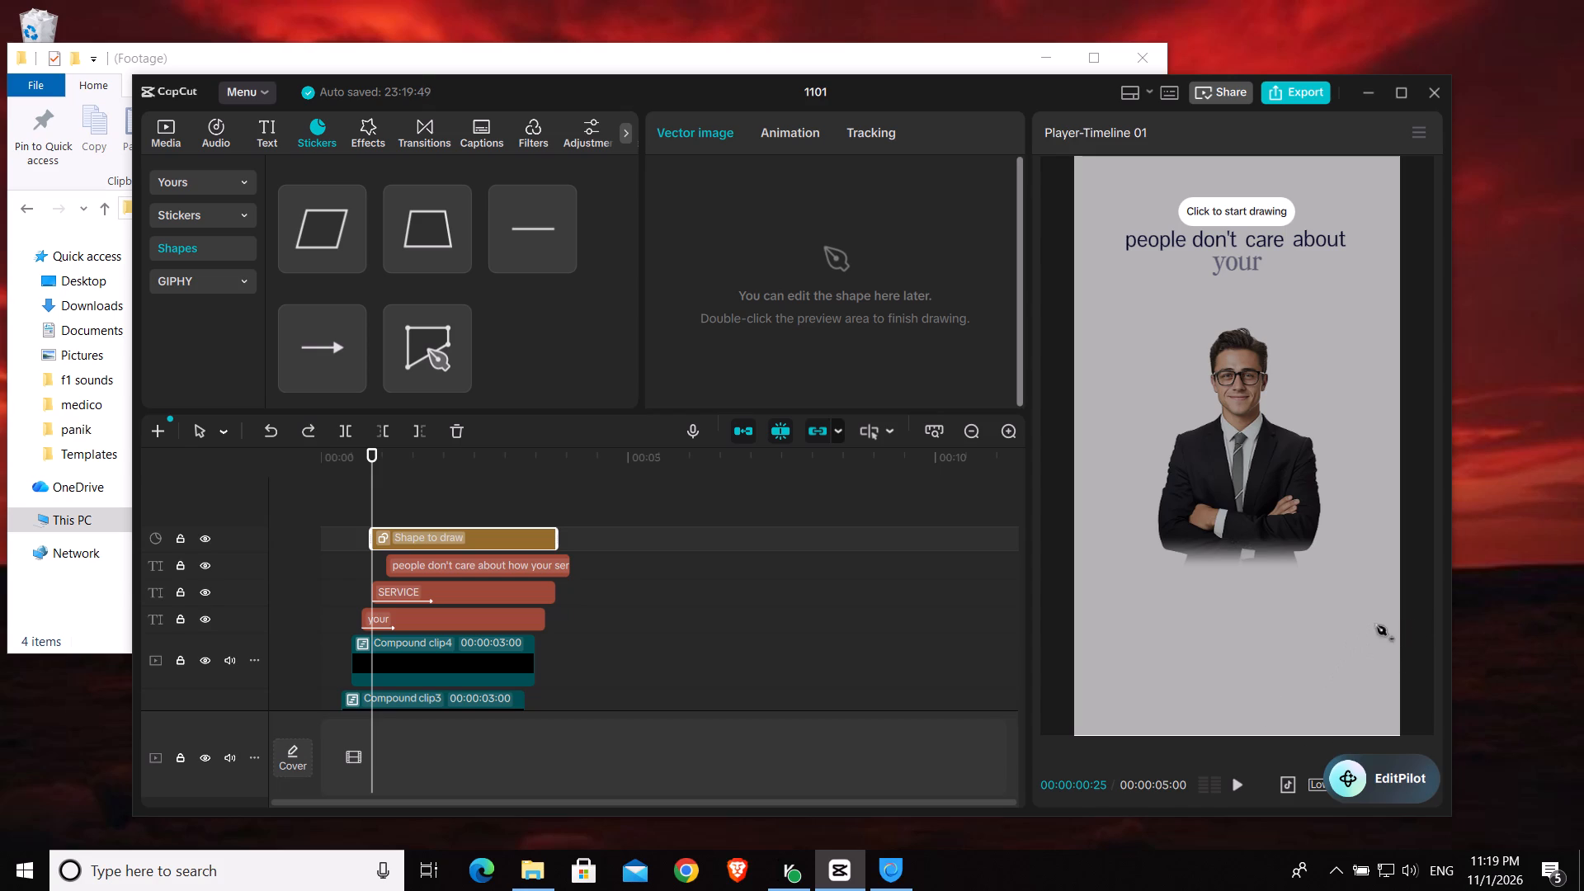
# Place the path's first anchor just inside the canvas's right edge, below the man, with its curve handle pulled toward the bottom center.
pyautogui.moveTo(1389, 623); pyautogui.dragTo(1273, 724)
pyautogui.moveTo(1273, 724); pyautogui.dragTo(1258, 729)
pyautogui.moveTo(1392, 626); pyautogui.dragTo(1287, 715)
pyautogui.moveTo(1287, 715); pyautogui.dragTo(1270, 729)
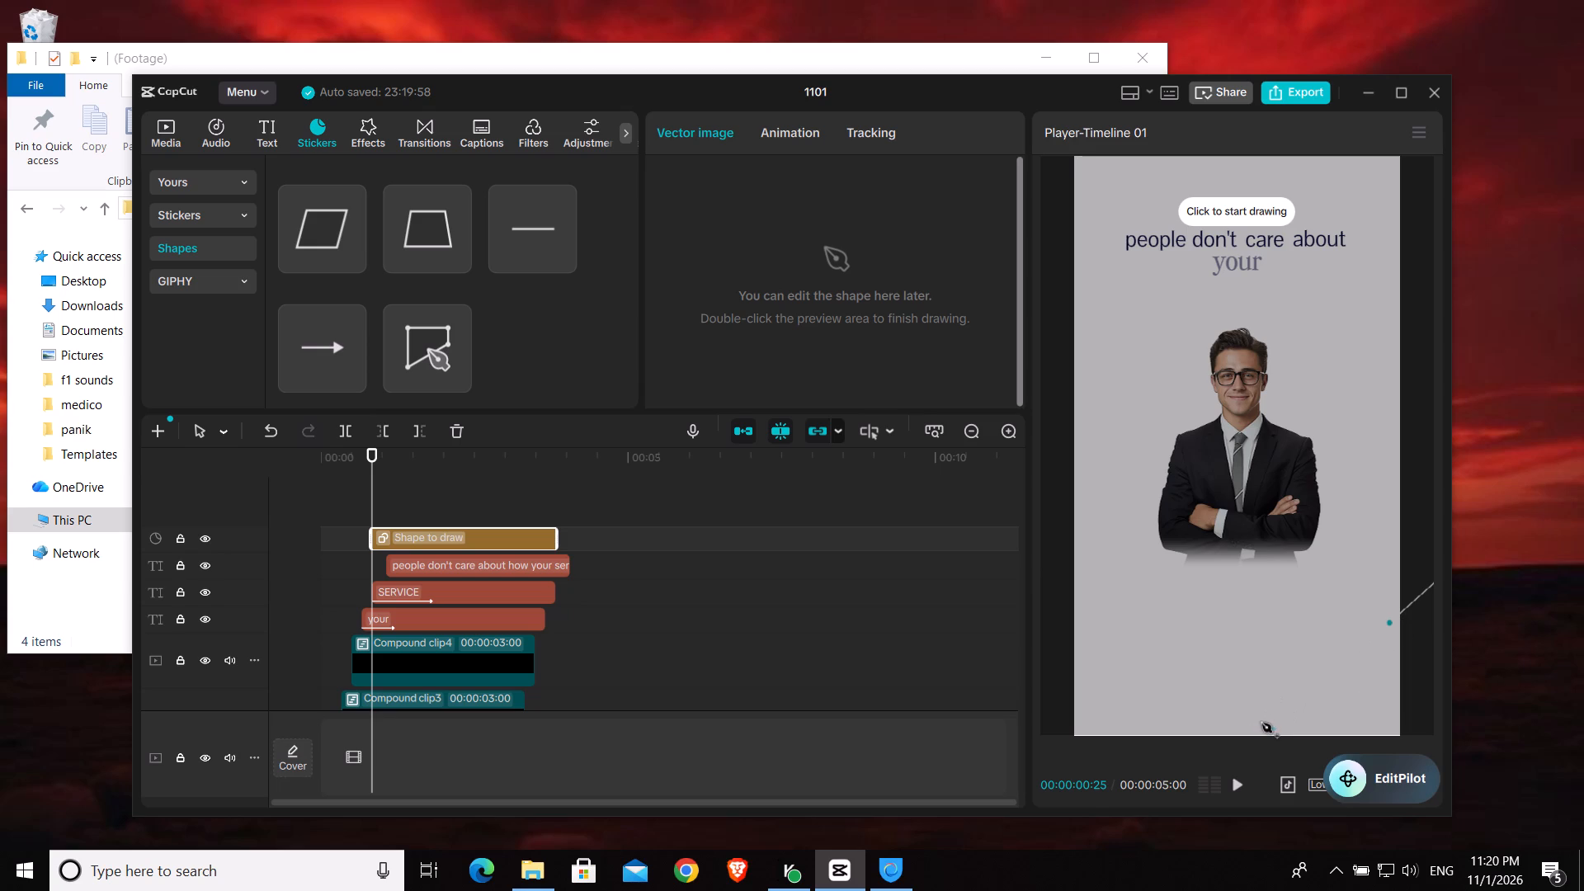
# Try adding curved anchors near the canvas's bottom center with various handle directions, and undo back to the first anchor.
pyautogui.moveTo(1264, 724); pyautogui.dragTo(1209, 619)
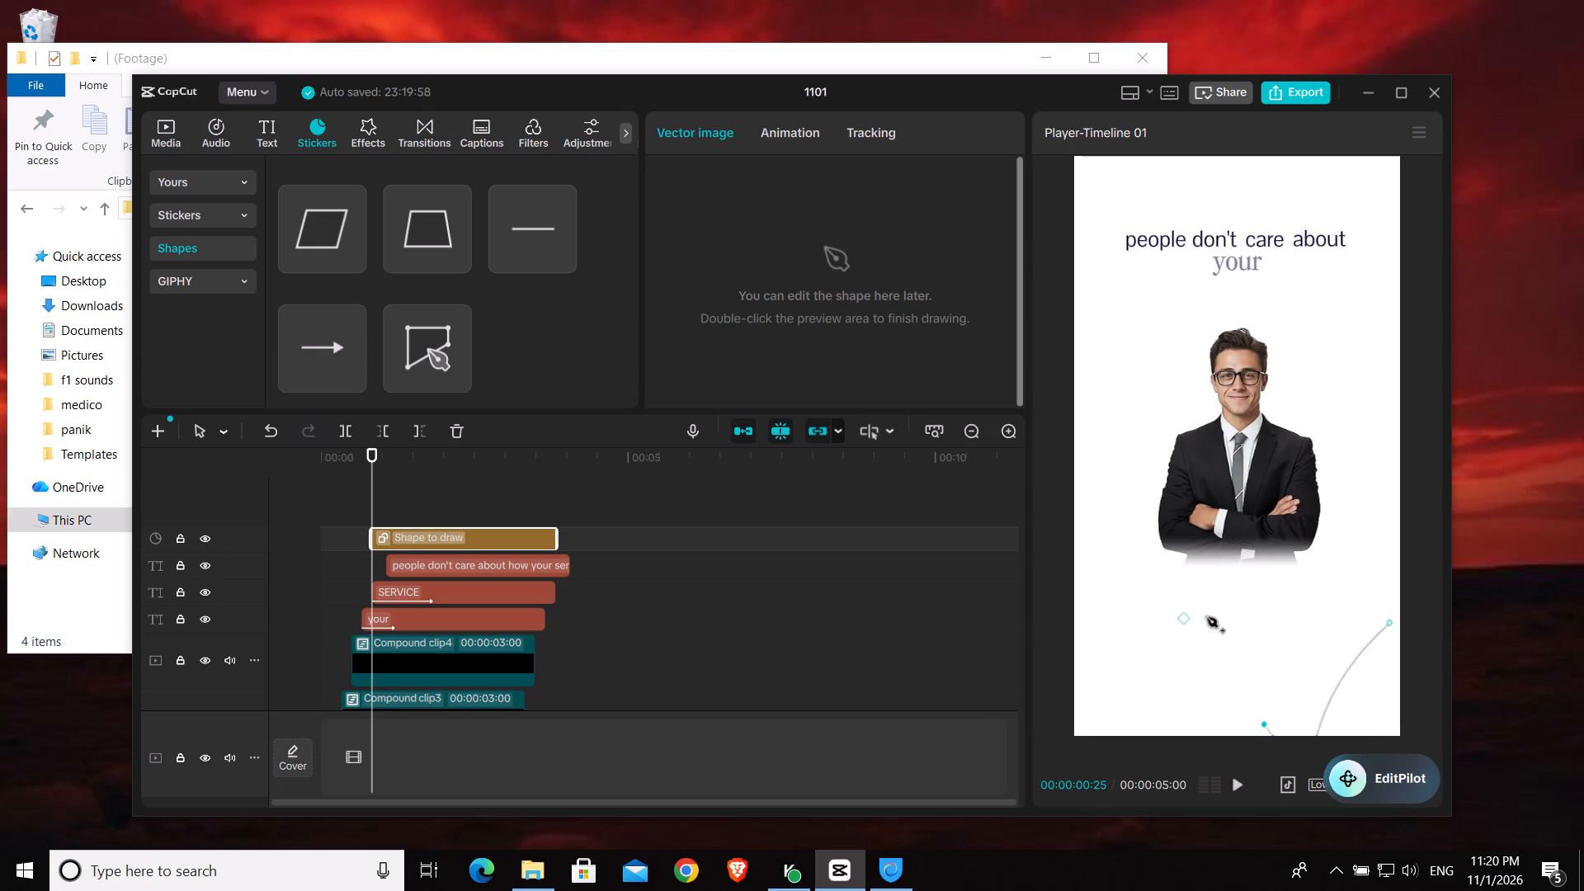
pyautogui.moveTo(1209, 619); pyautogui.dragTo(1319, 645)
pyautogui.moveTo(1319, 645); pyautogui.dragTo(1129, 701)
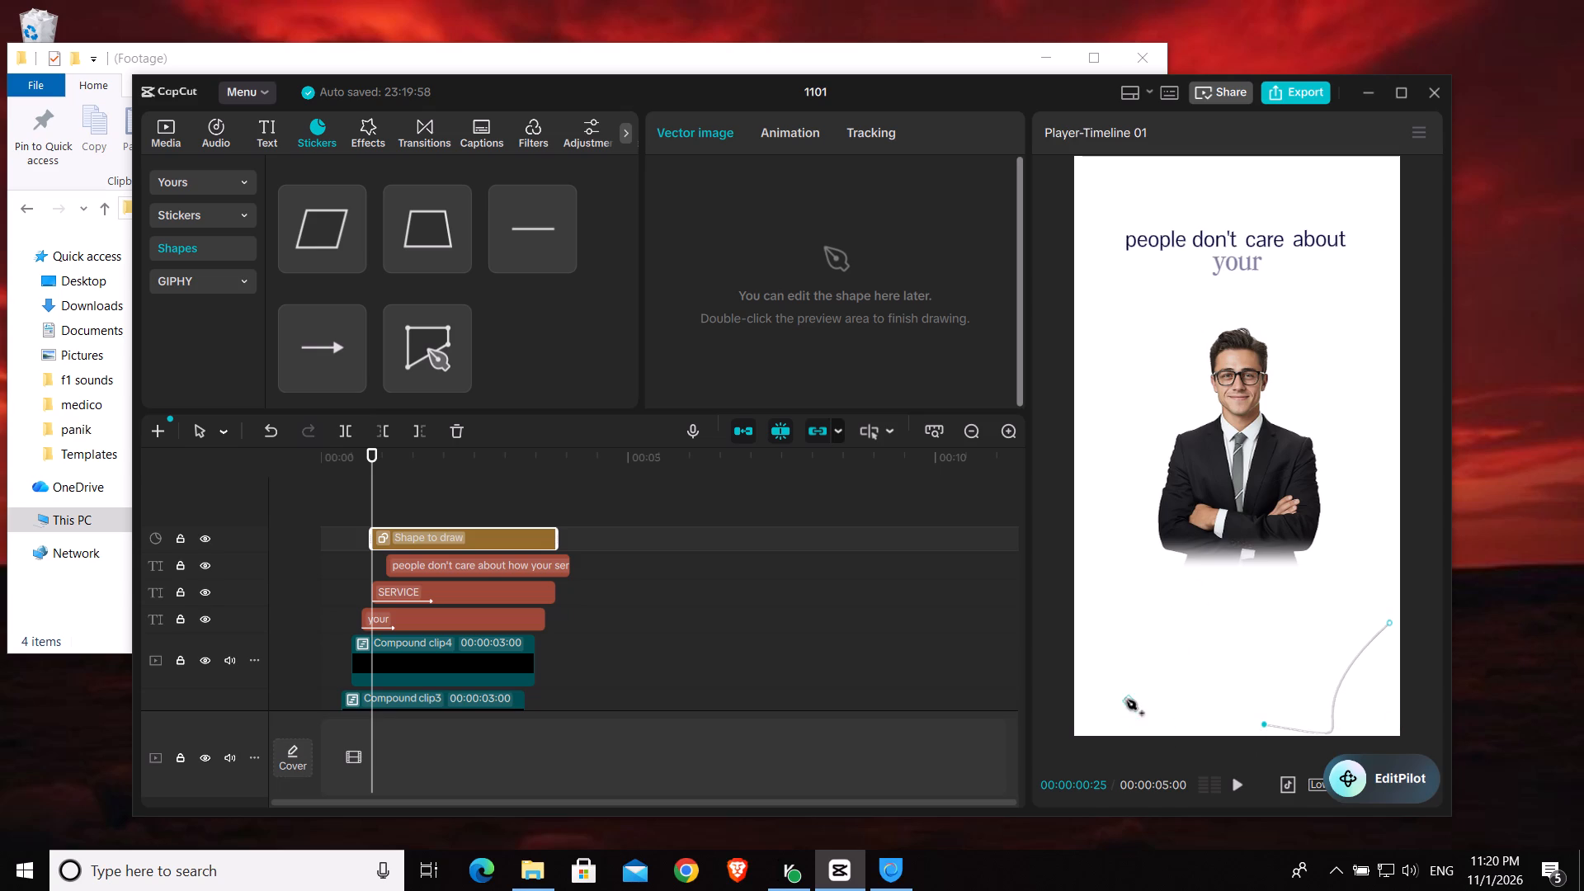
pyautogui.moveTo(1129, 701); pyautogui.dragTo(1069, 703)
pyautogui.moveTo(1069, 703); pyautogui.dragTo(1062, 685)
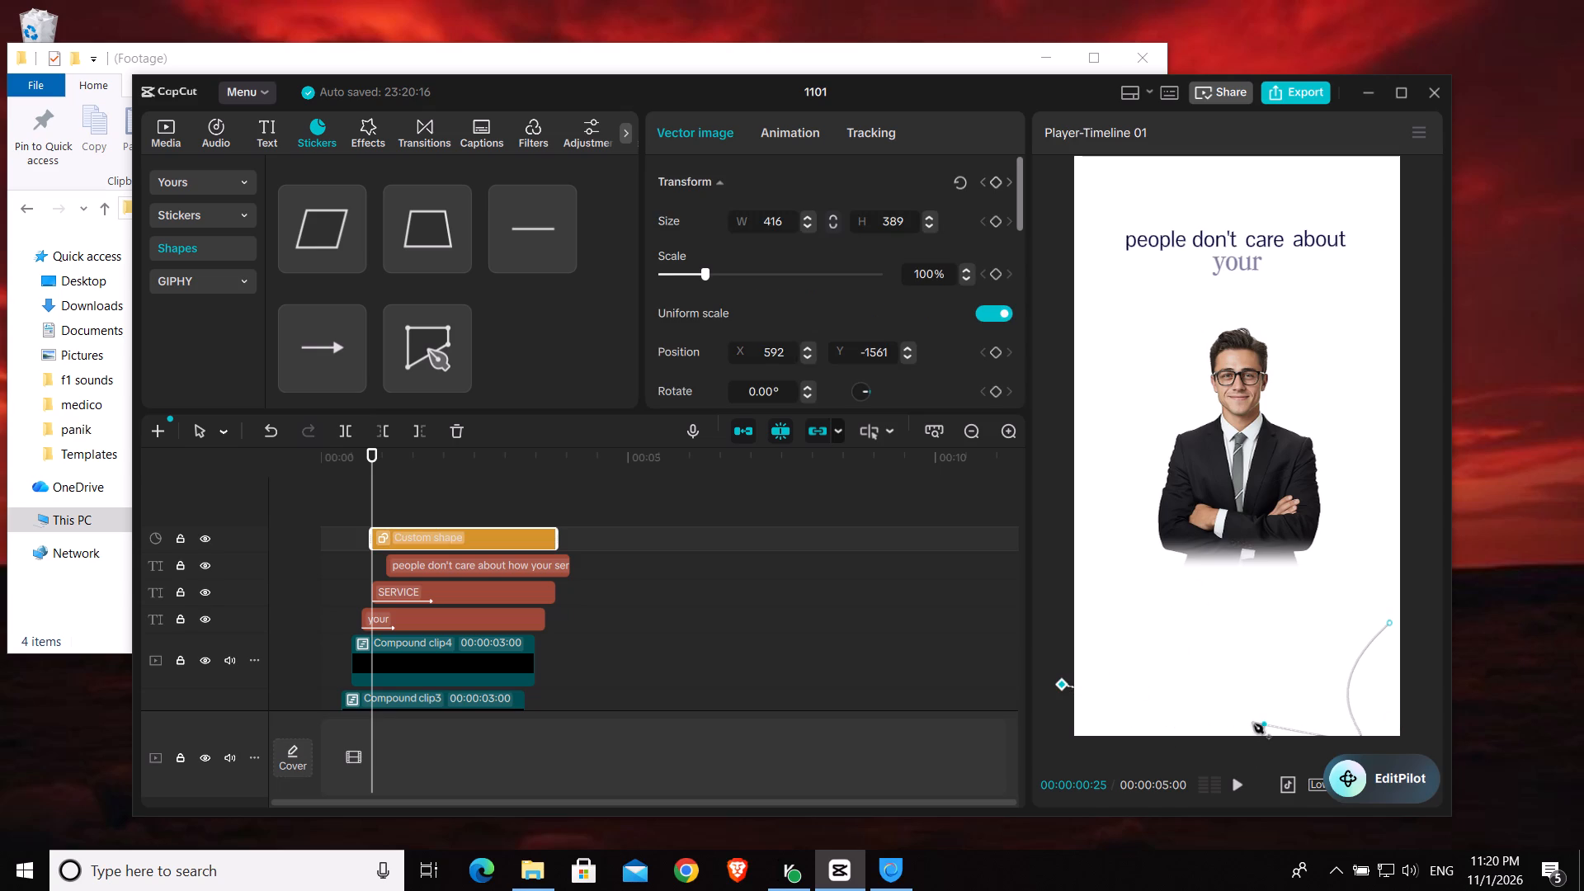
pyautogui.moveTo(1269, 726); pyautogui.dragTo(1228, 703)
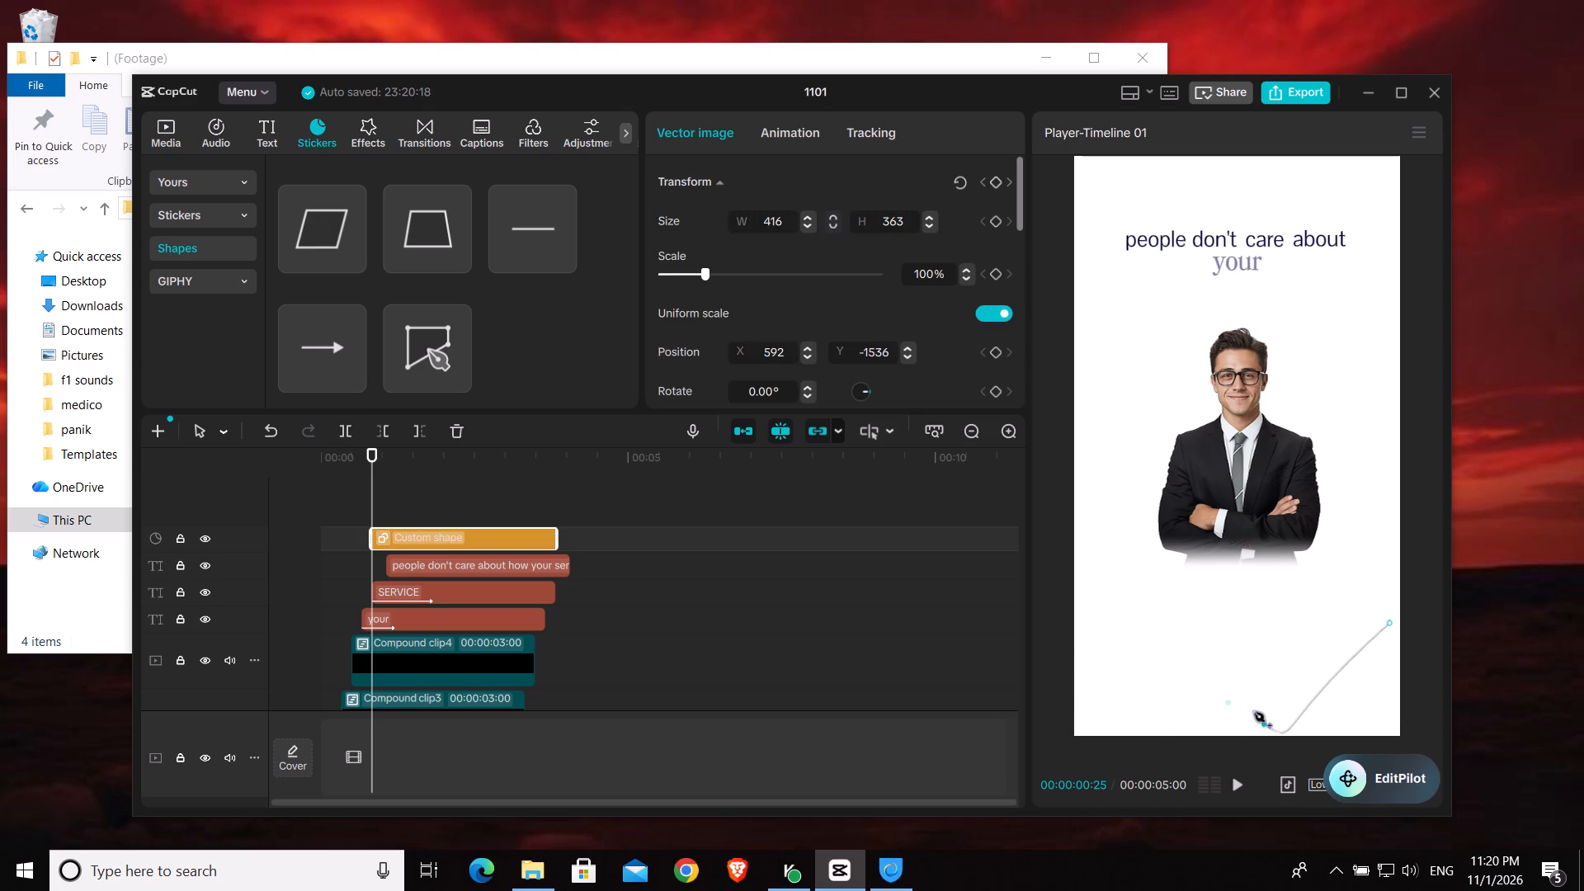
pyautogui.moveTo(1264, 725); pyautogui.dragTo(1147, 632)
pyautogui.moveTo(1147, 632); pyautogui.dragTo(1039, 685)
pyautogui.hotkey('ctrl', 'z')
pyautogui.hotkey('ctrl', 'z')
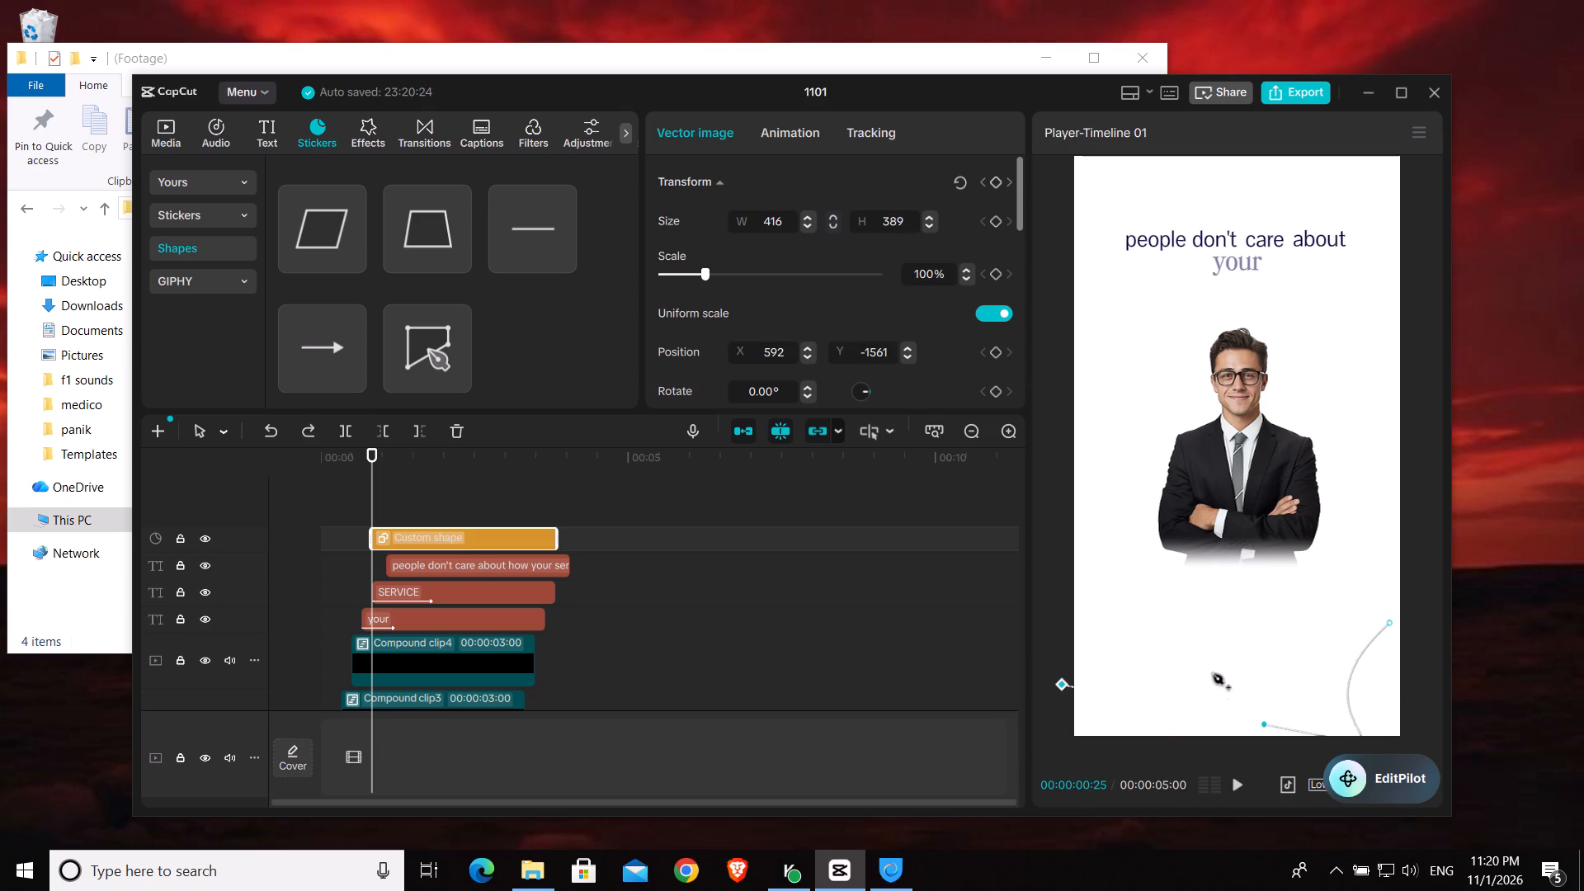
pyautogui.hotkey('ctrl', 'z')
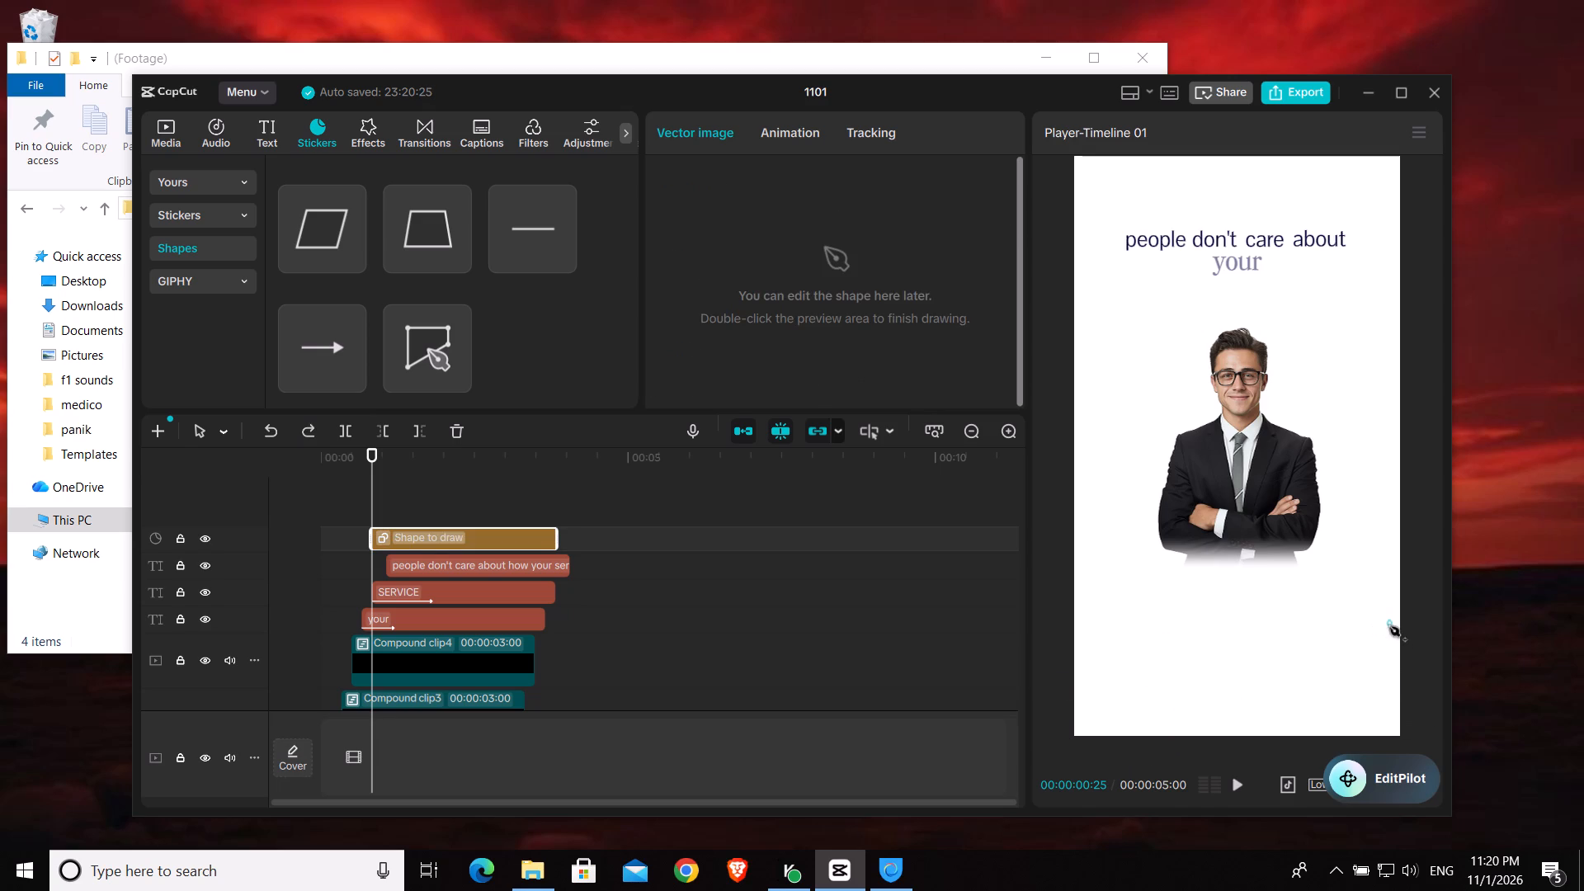
# Pull the first anchor's handle leftward and add a second curved anchor below the man's left side, forming a dipping curve between them.
pyautogui.moveTo(1392, 625); pyautogui.dragTo(1184, 666)
pyautogui.moveTo(1184, 666); pyautogui.dragTo(1140, 636)
pyautogui.moveTo(1140, 636); pyautogui.dragTo(1152, 636)
pyautogui.moveTo(1143, 636); pyautogui.dragTo(947, 533)
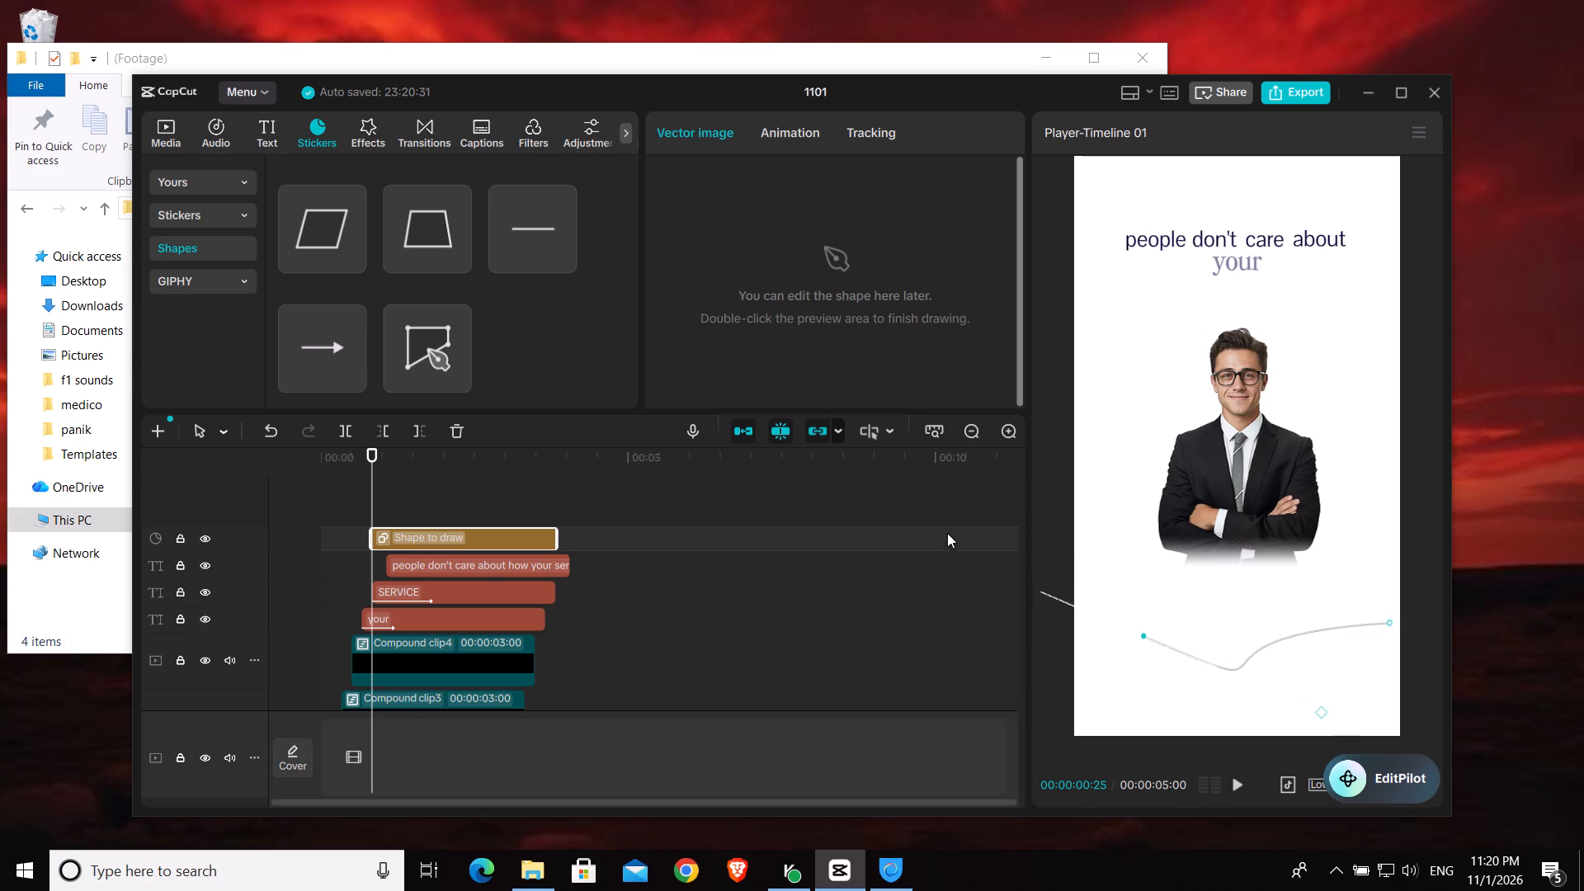
pyautogui.moveTo(947, 533); pyautogui.dragTo(936, 474)
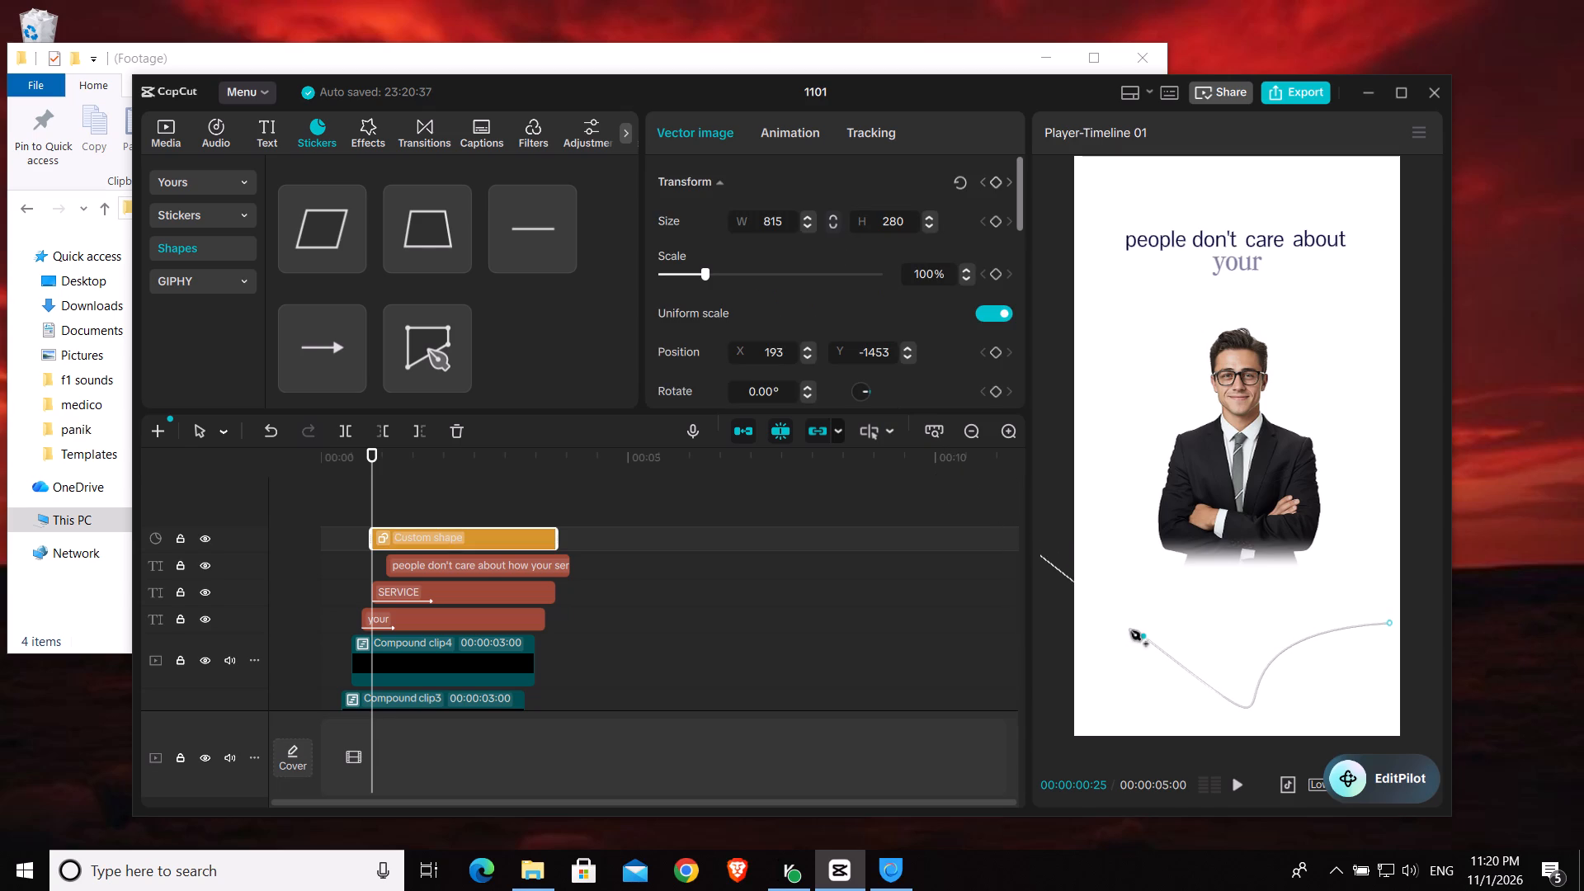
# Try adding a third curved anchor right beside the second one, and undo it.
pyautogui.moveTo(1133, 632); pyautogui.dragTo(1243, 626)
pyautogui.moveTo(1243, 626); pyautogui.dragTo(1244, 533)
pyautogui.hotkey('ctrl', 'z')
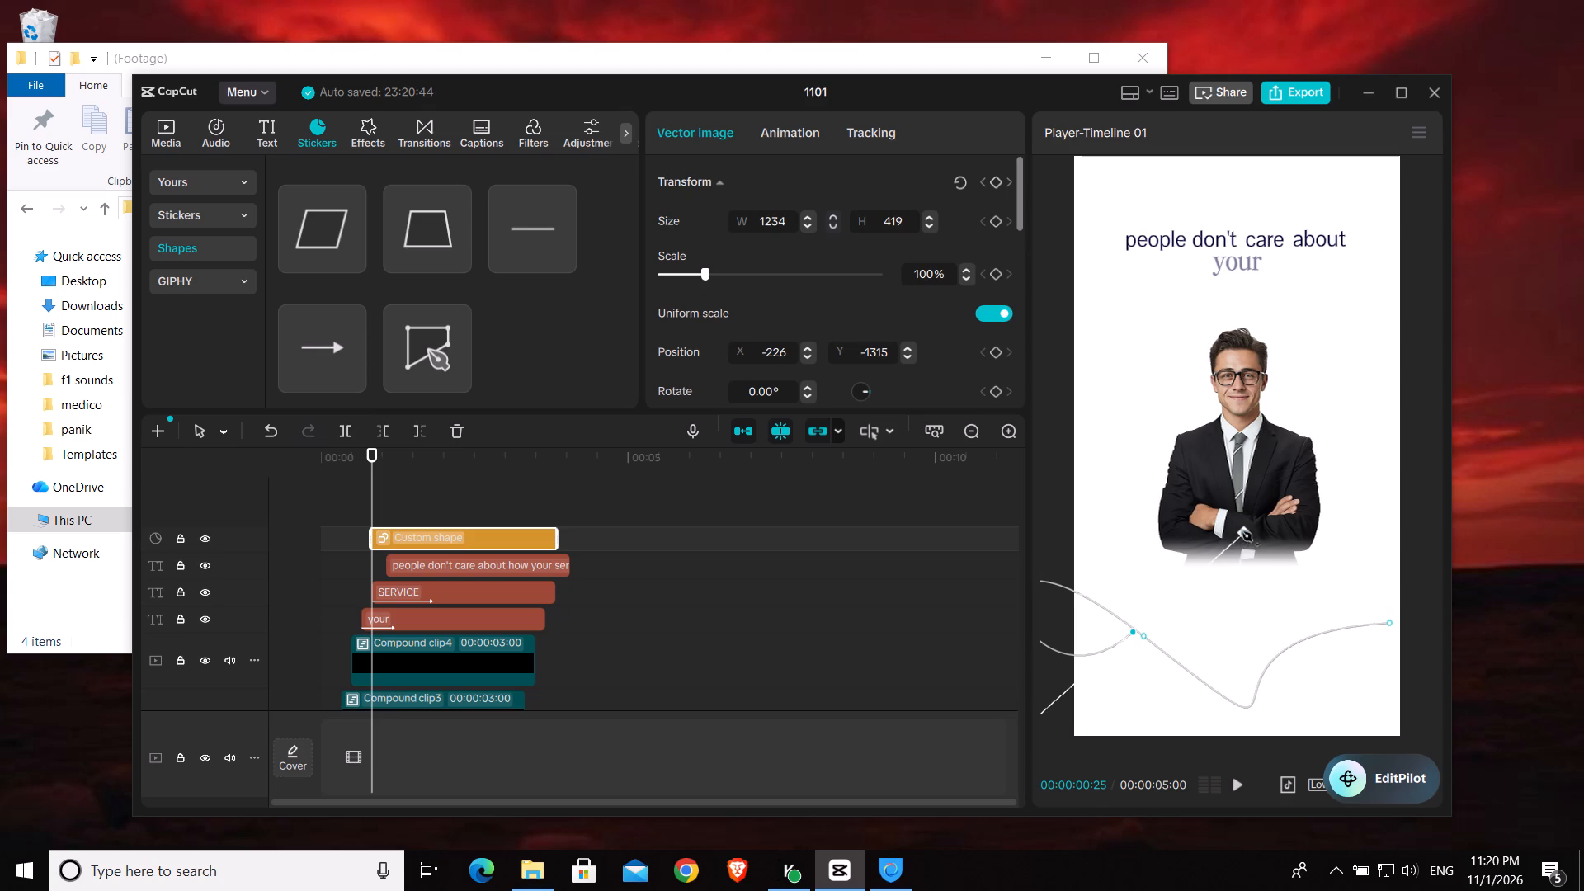
# Add a third curved anchor at the canvas's left edge, with its handle pulled toward the dip below the man.
pyautogui.click(1077, 605)
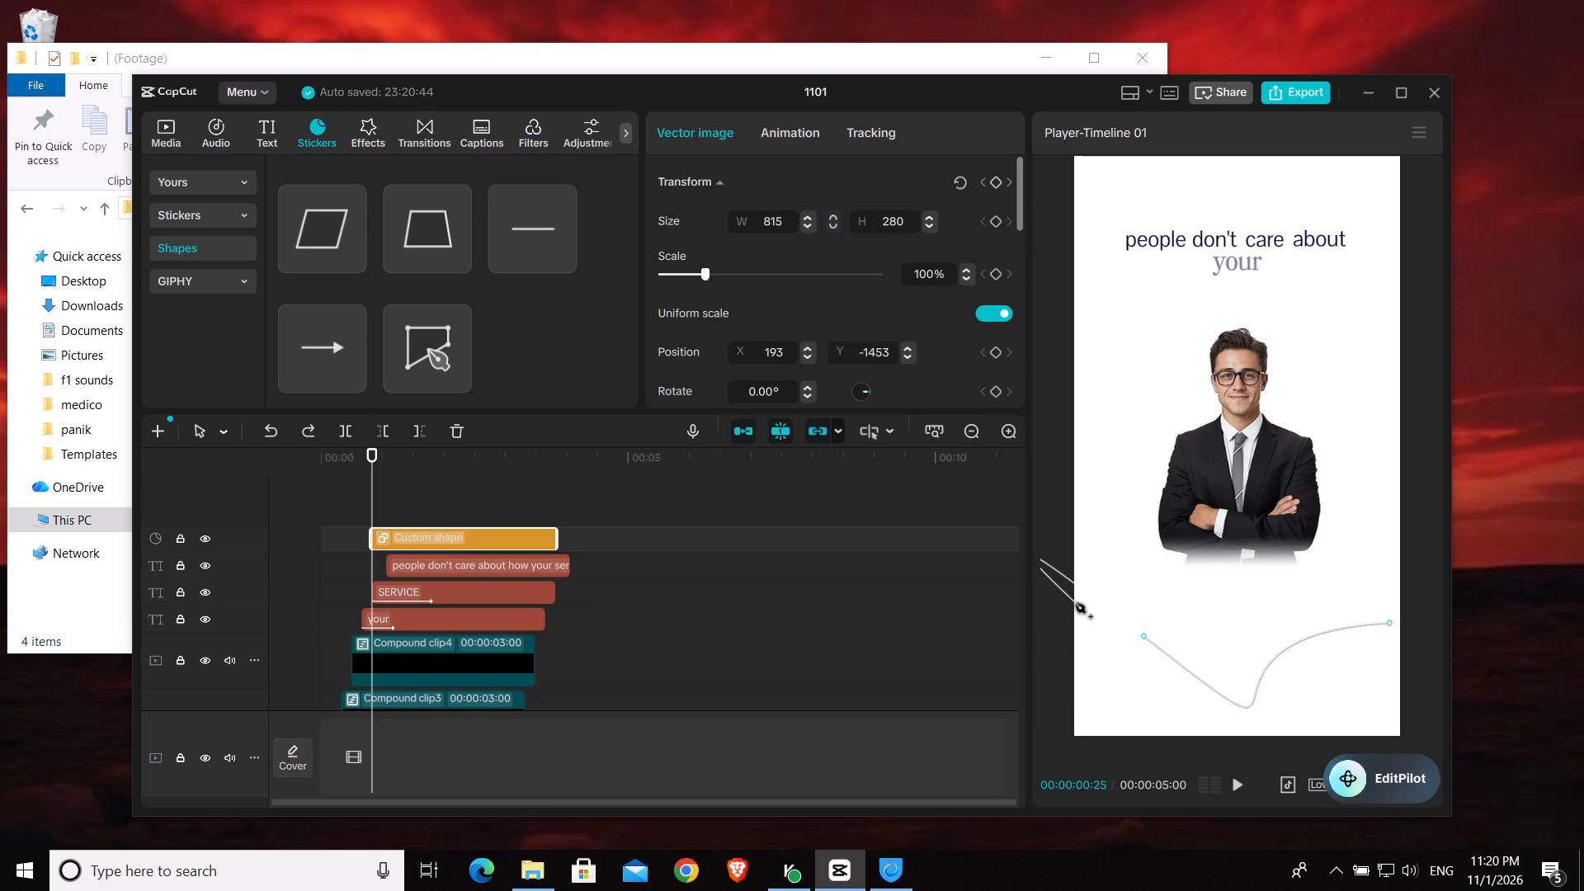
pyautogui.moveTo(1082, 605); pyautogui.dragTo(1043, 616)
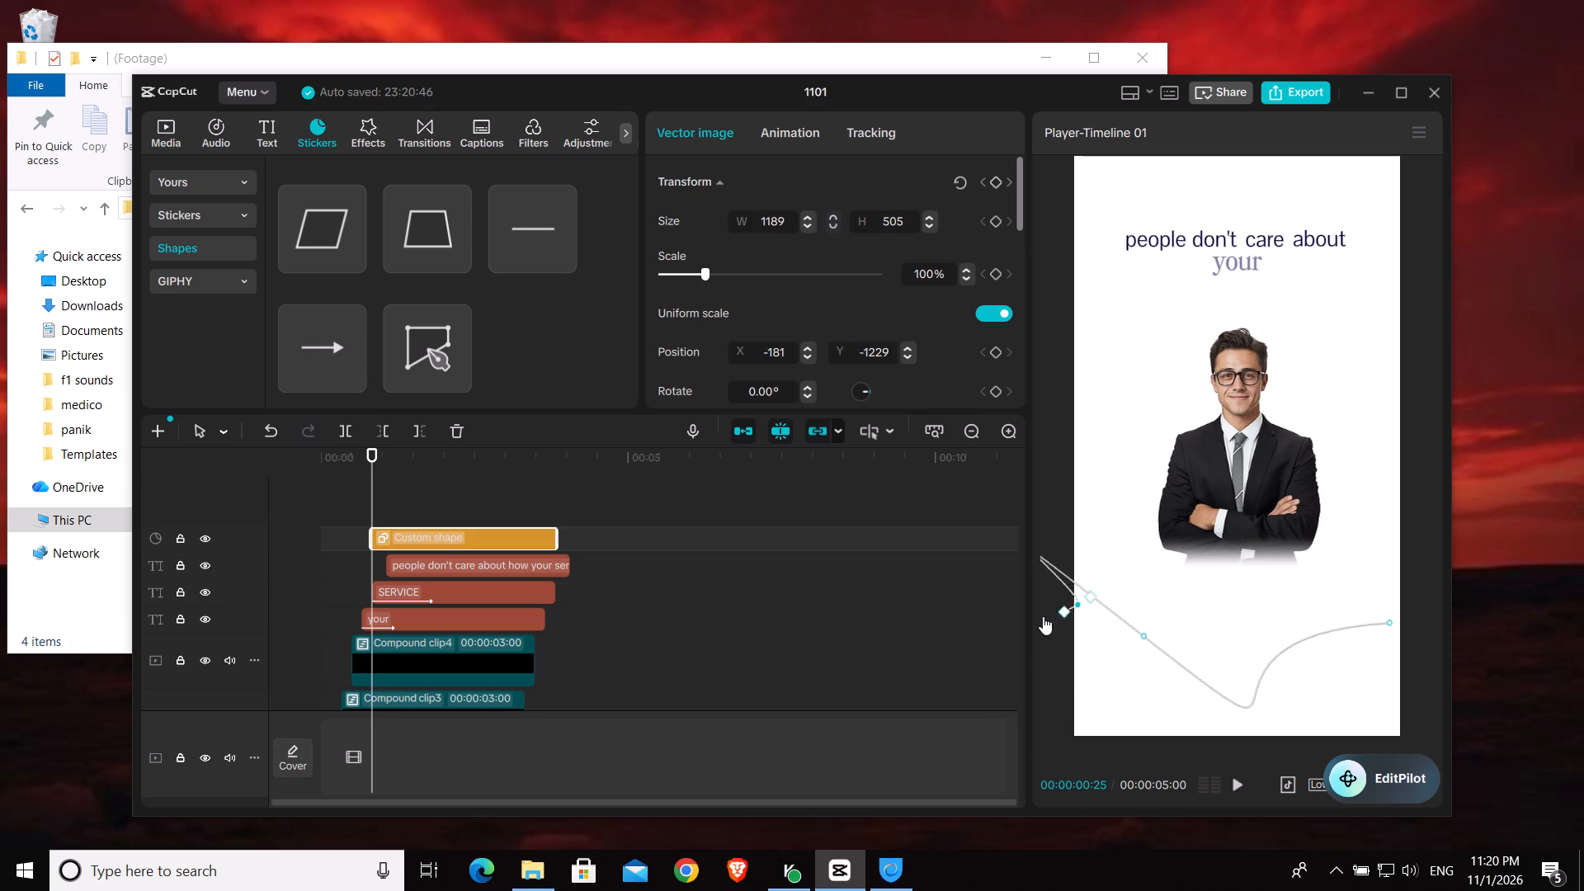
pyautogui.moveTo(1043, 616); pyautogui.dragTo(1262, 662)
pyautogui.moveTo(1262, 662); pyautogui.dragTo(1235, 715)
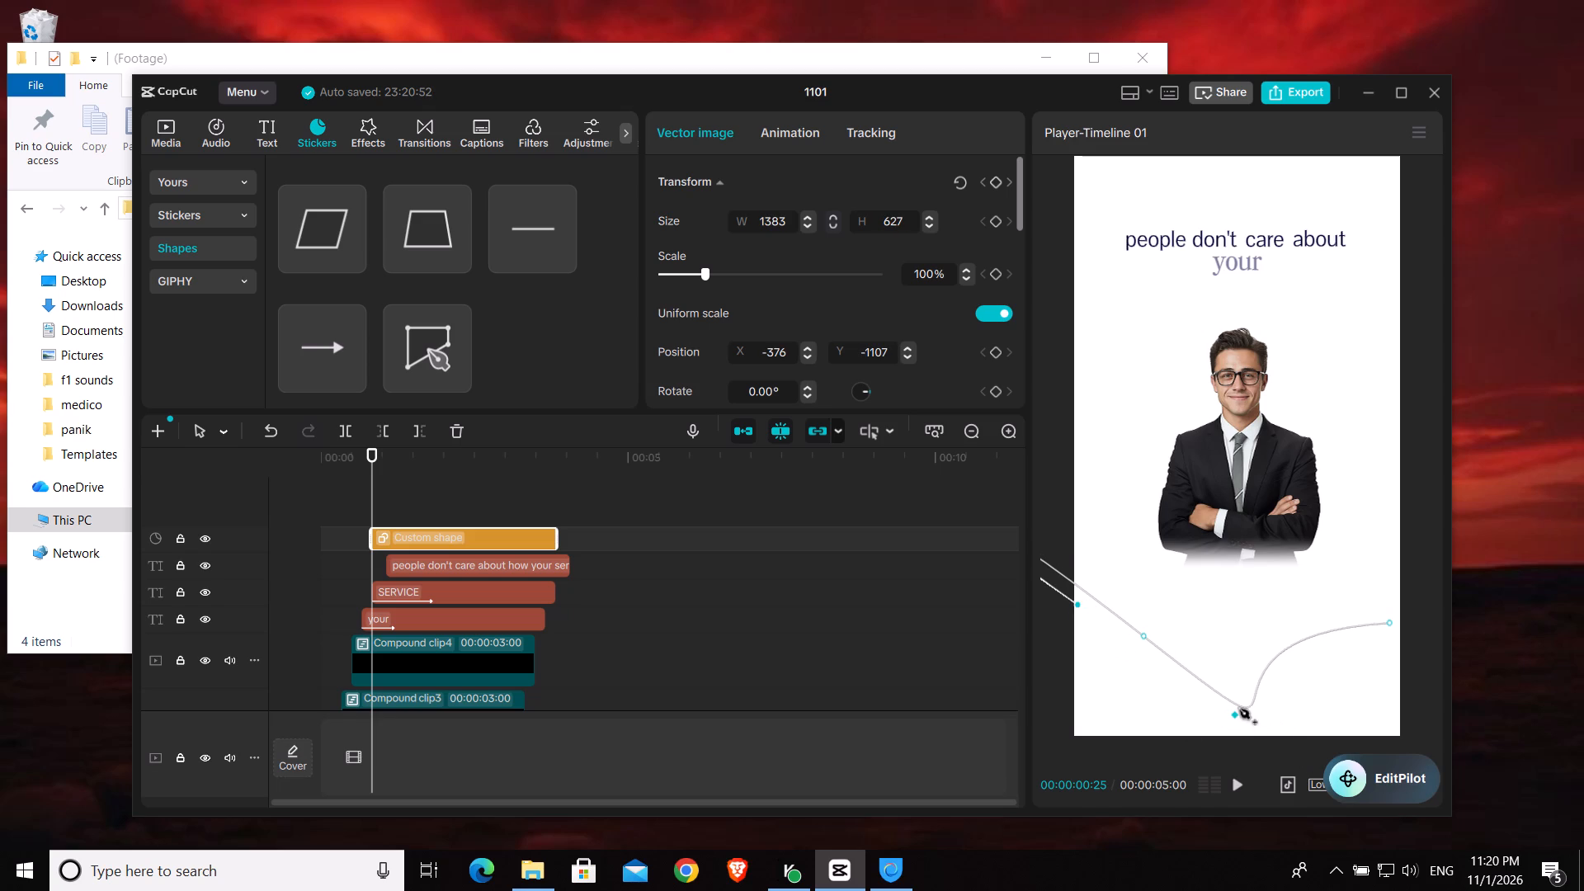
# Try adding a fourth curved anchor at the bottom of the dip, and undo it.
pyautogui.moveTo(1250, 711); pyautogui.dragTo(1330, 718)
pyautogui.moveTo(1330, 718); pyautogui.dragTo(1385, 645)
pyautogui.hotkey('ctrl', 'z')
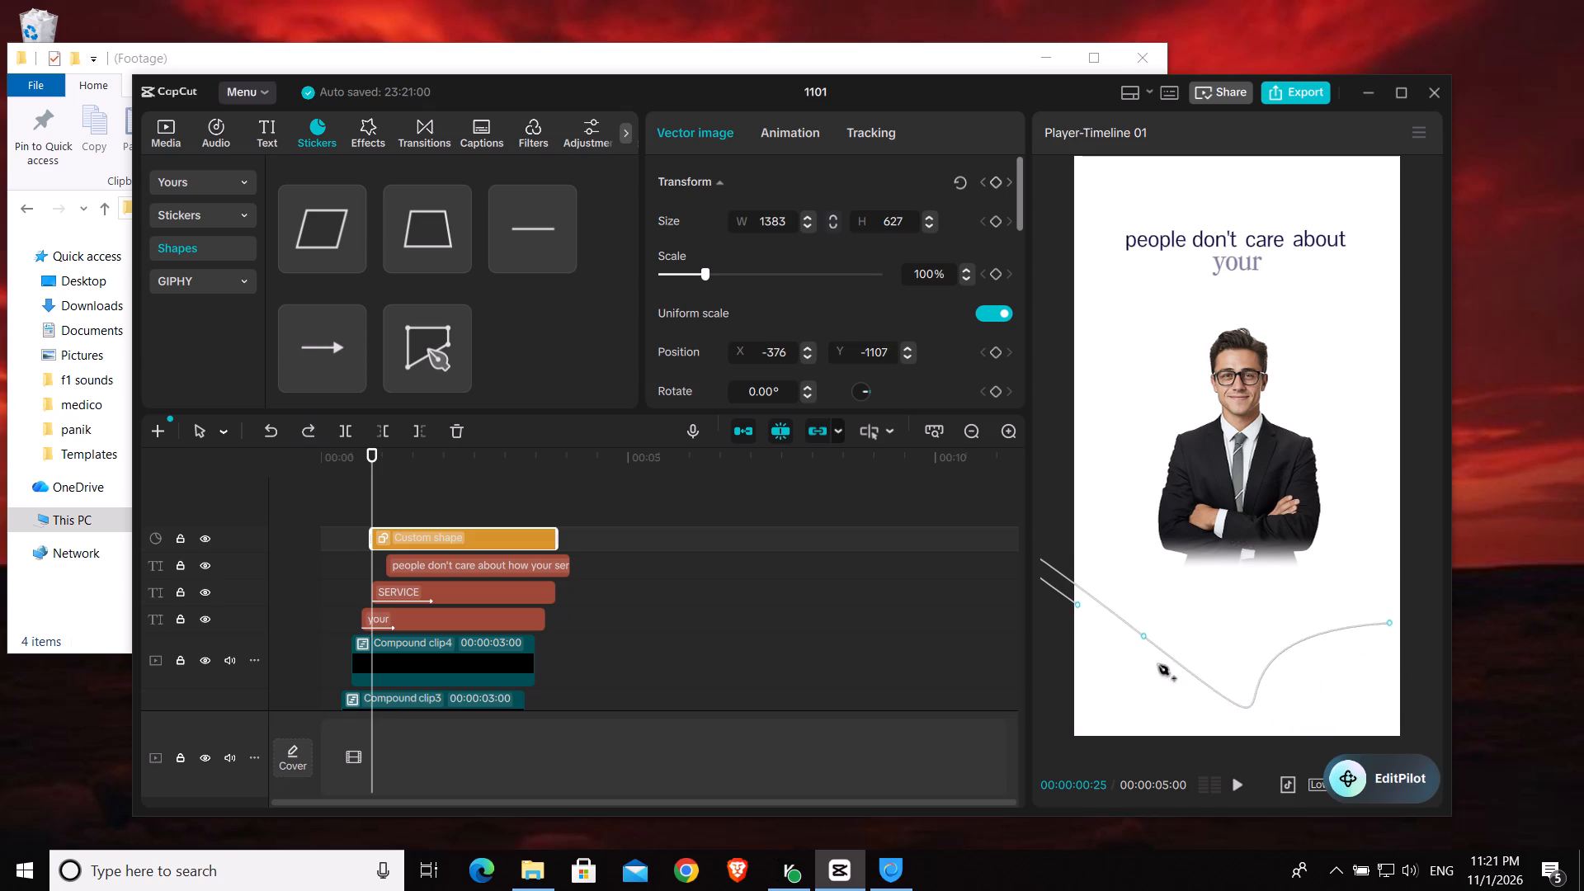
# Reshape the curve handles of the second and first anchors so the path forms a smooth wave dipping below the man.
pyautogui.moveTo(1145, 639); pyautogui.dragTo(1179, 617)
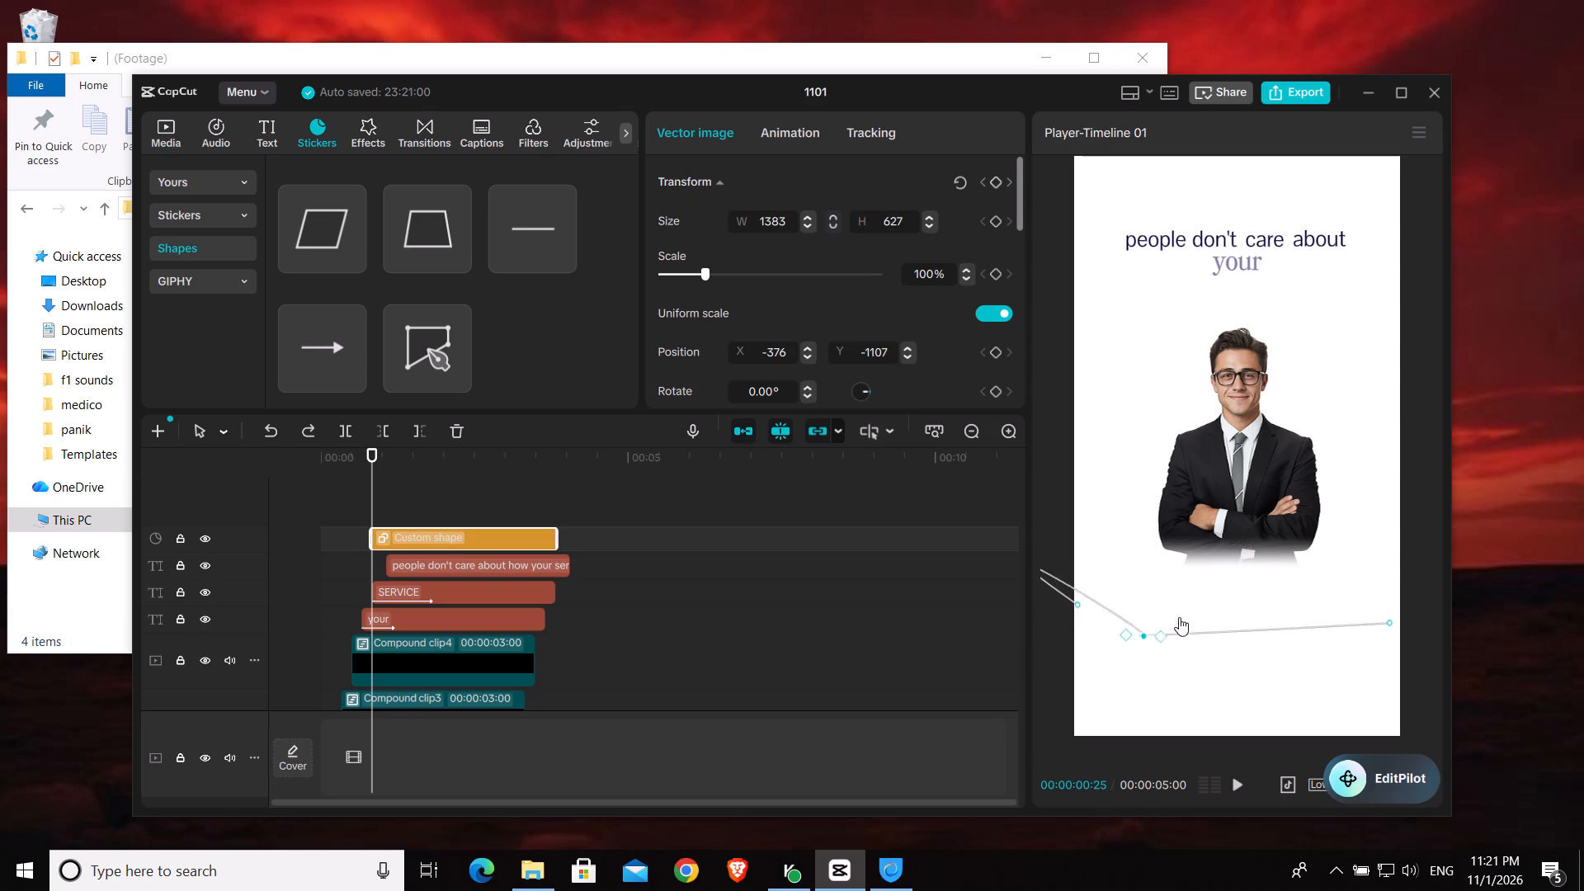
pyautogui.moveTo(1179, 617); pyautogui.dragTo(1101, 469)
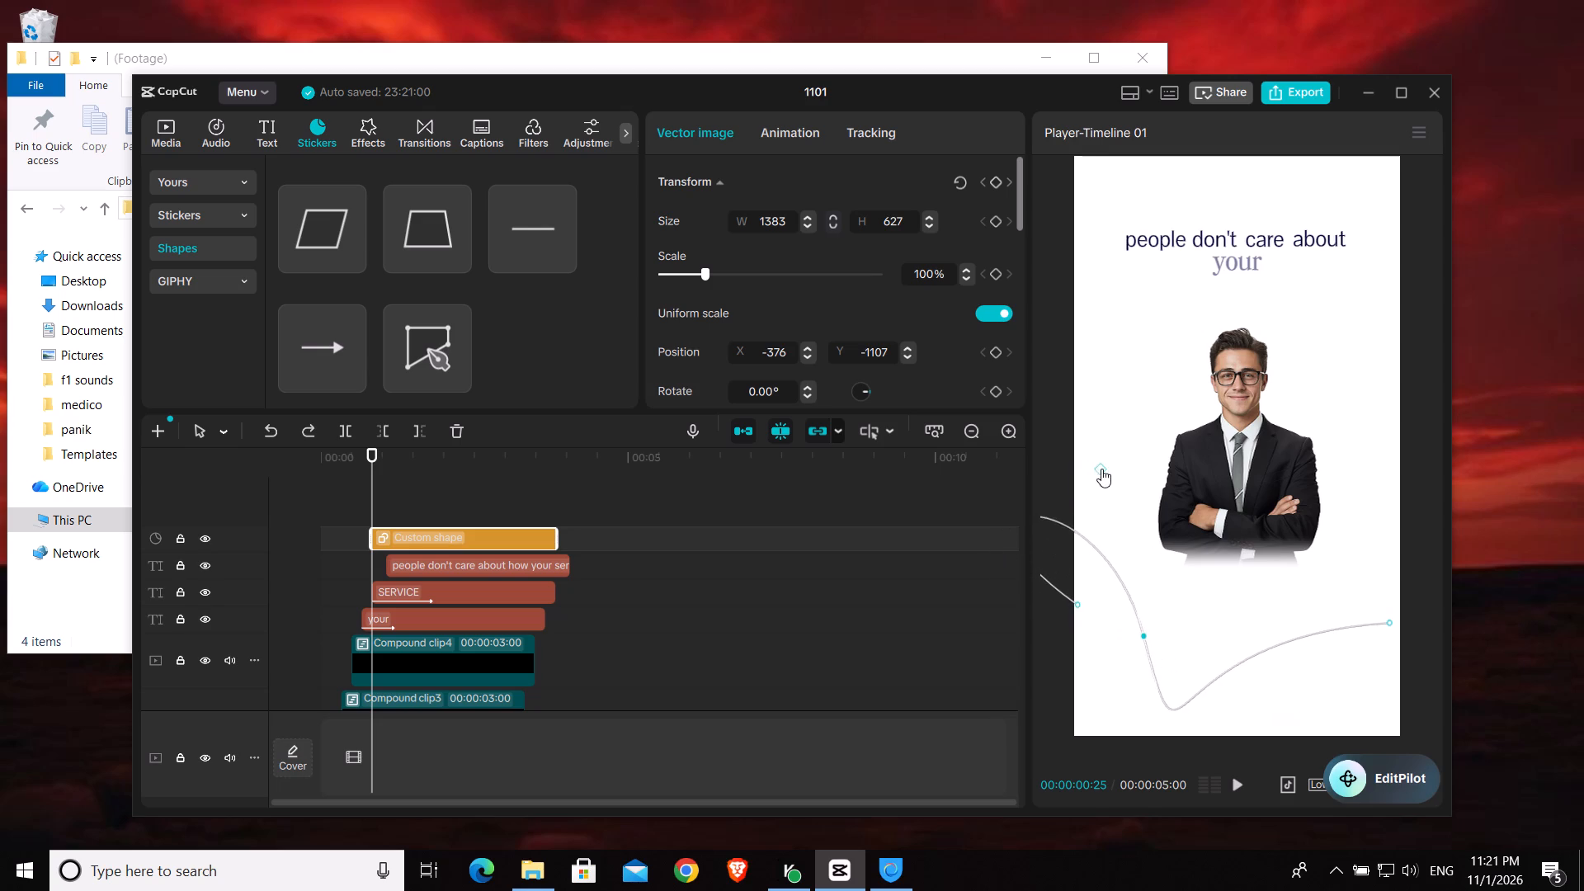
pyautogui.moveTo(1101, 469); pyautogui.dragTo(1059, 483)
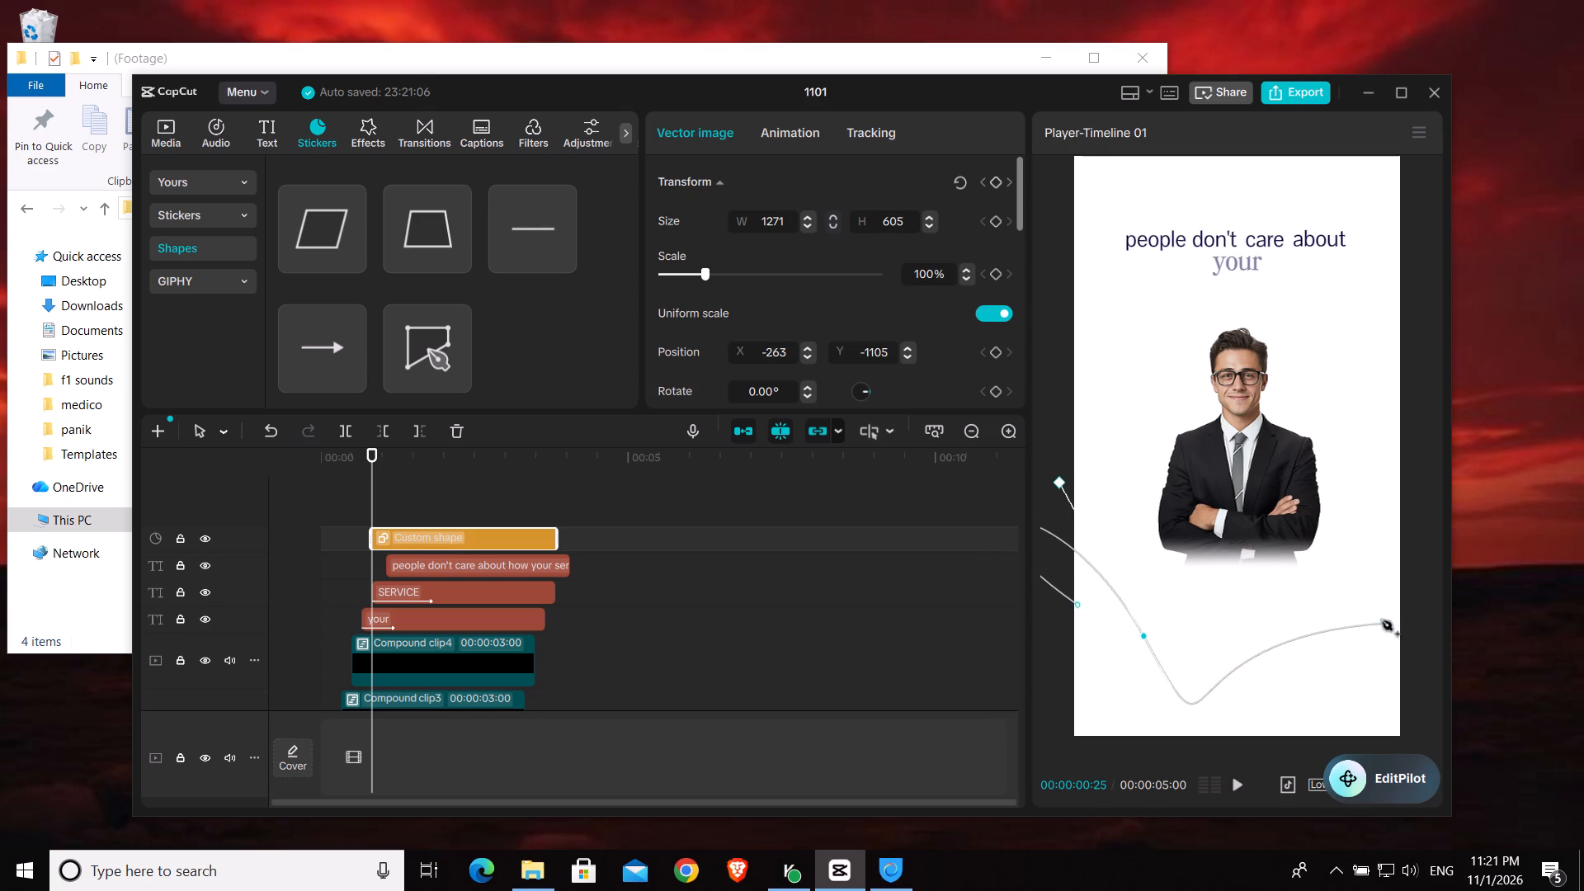
pyautogui.moveTo(1388, 627); pyautogui.dragTo(1390, 627)
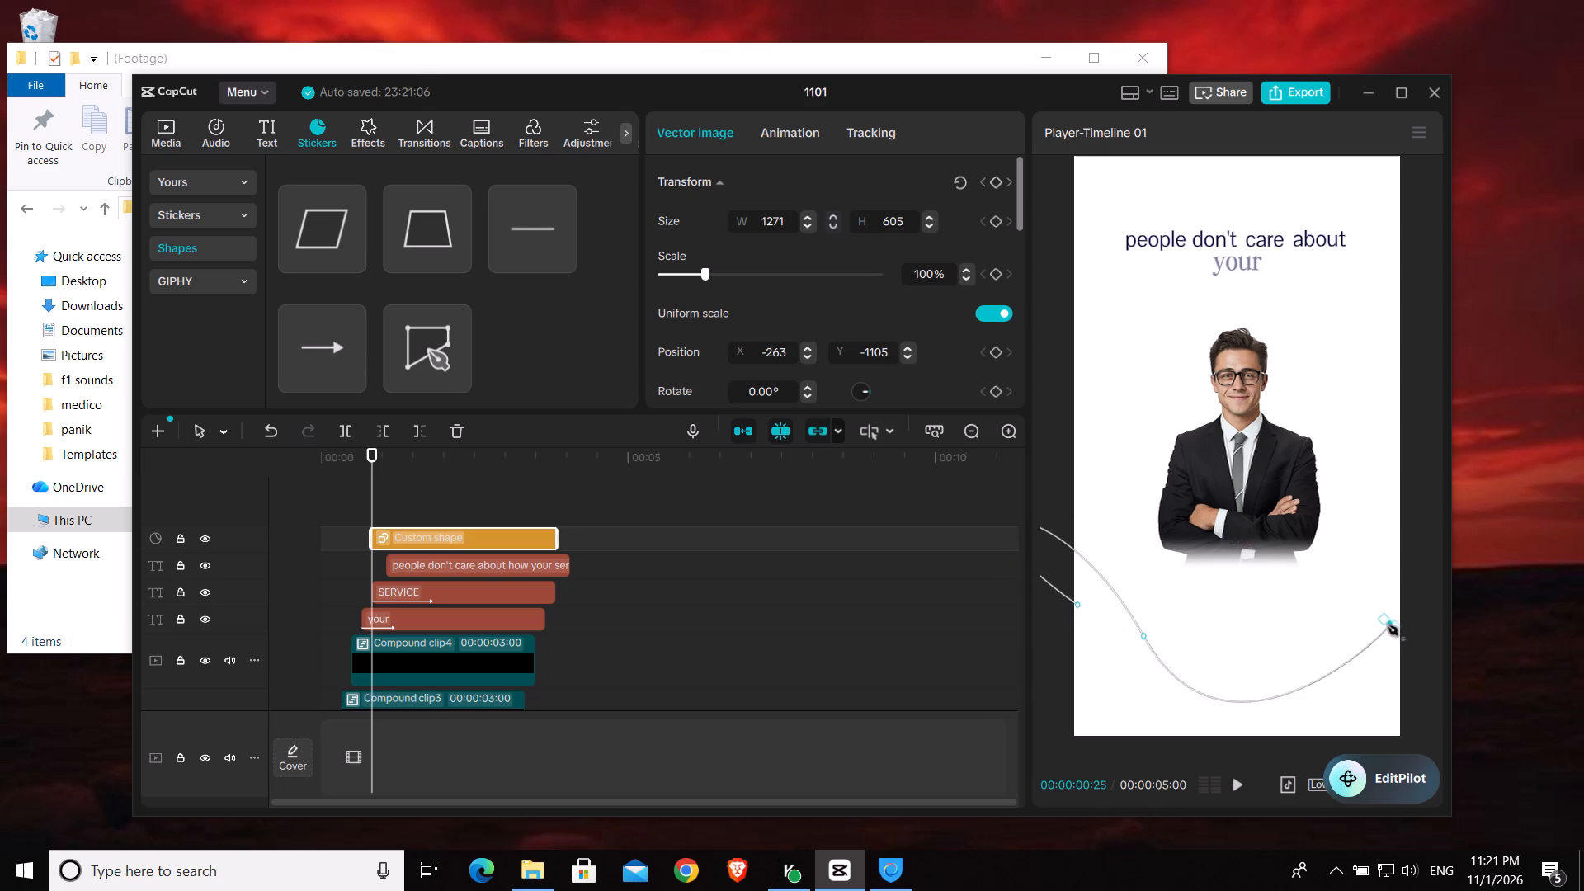
pyautogui.moveTo(1390, 627); pyautogui.dragTo(1361, 629)
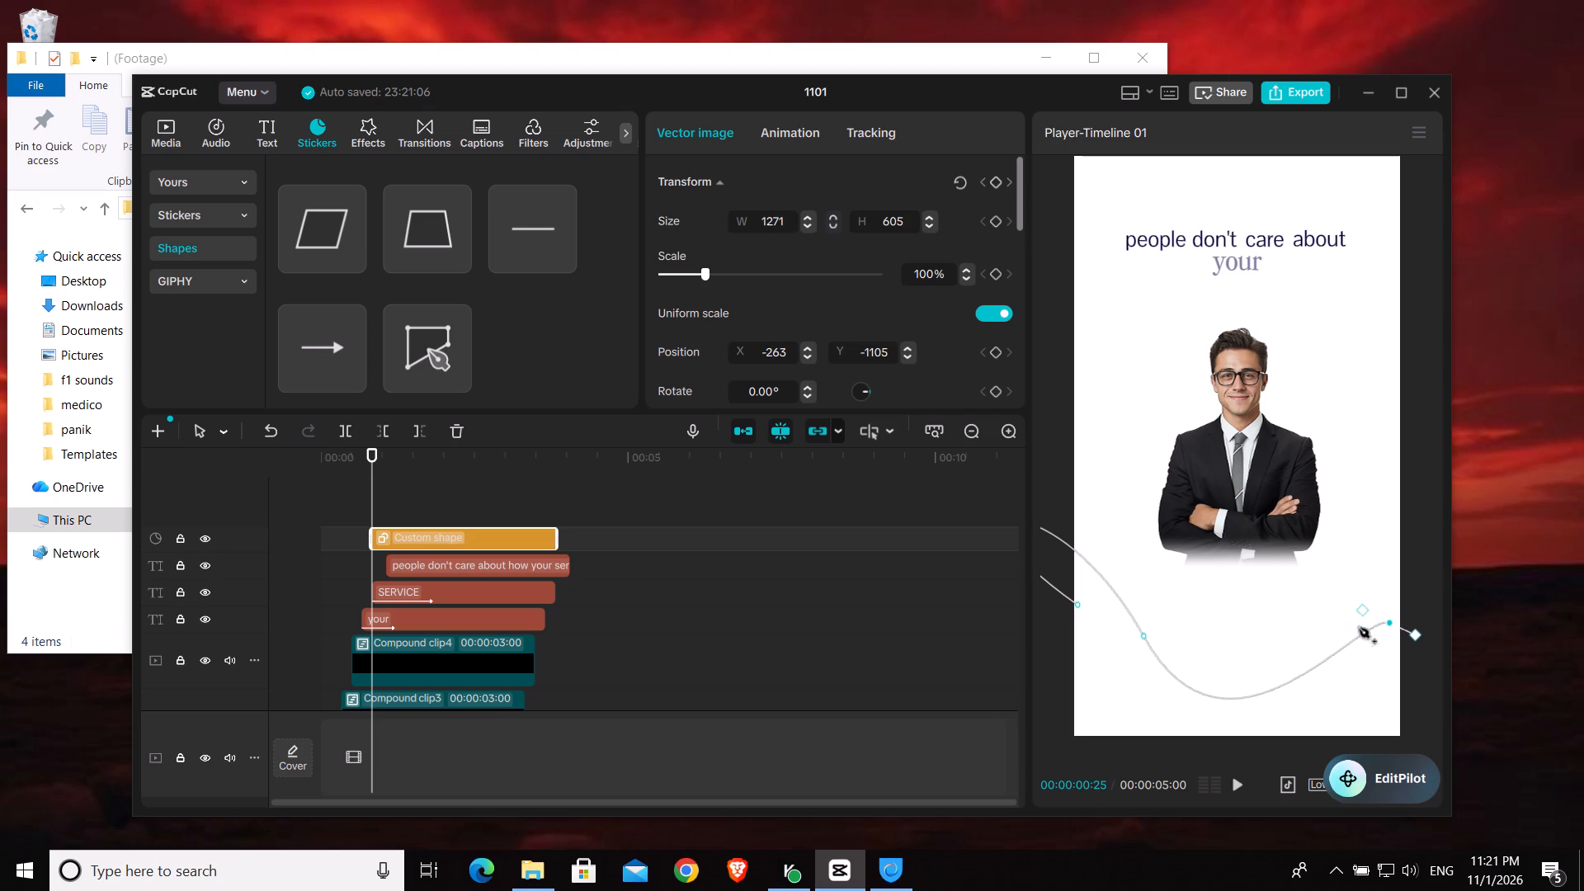
pyautogui.moveTo(1361, 629); pyautogui.dragTo(1277, 615)
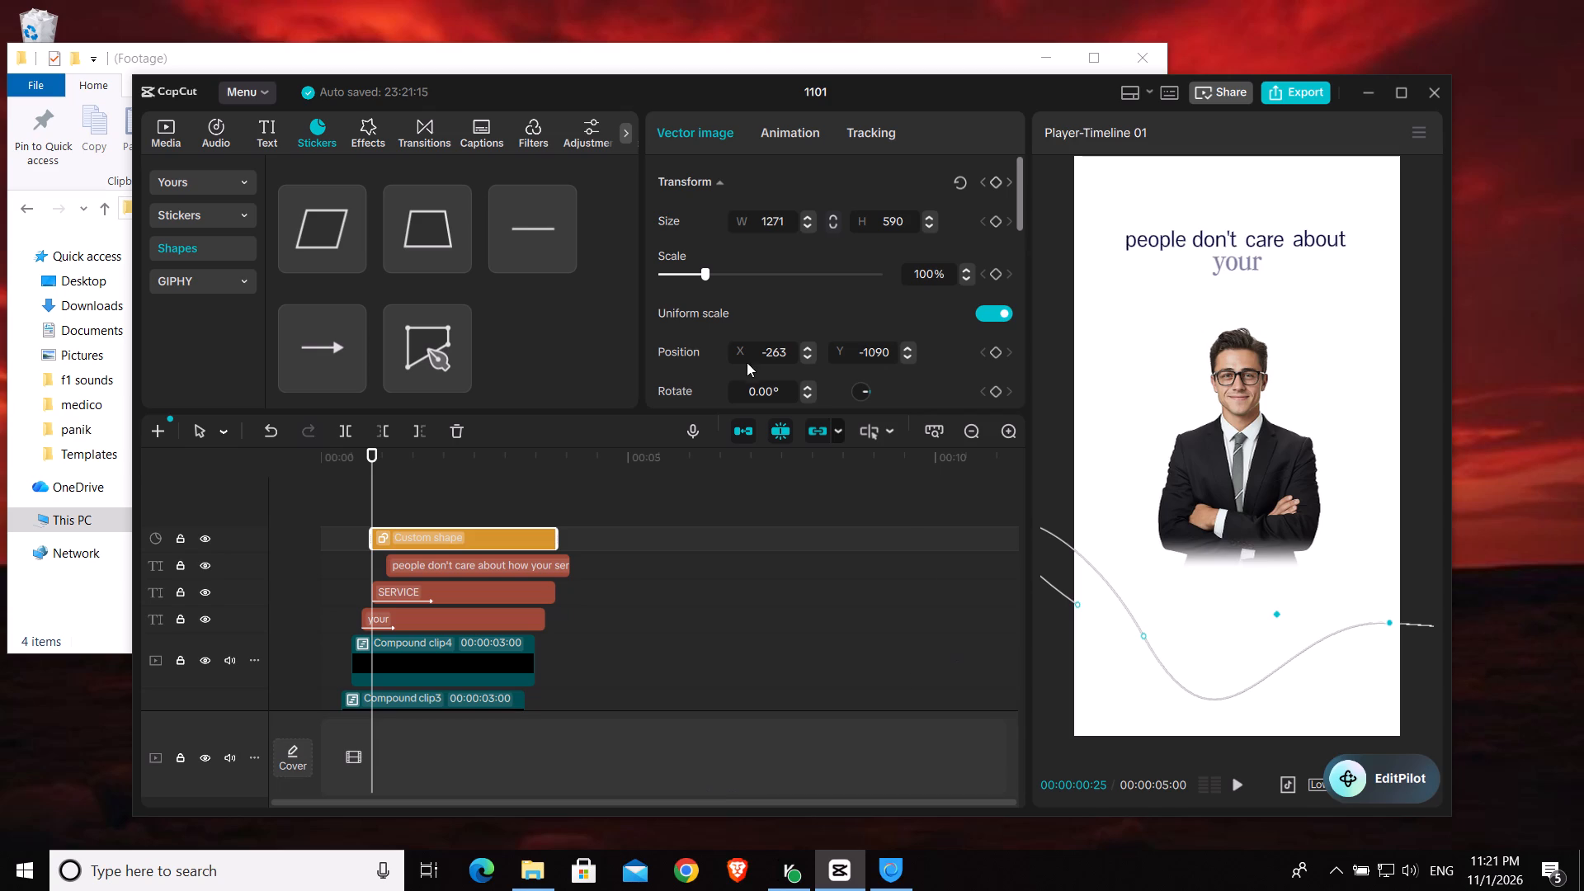
# Thicken the custom shape's solid stroke to a weight of 57.
pyautogui.scroll(-4, 775, 324)
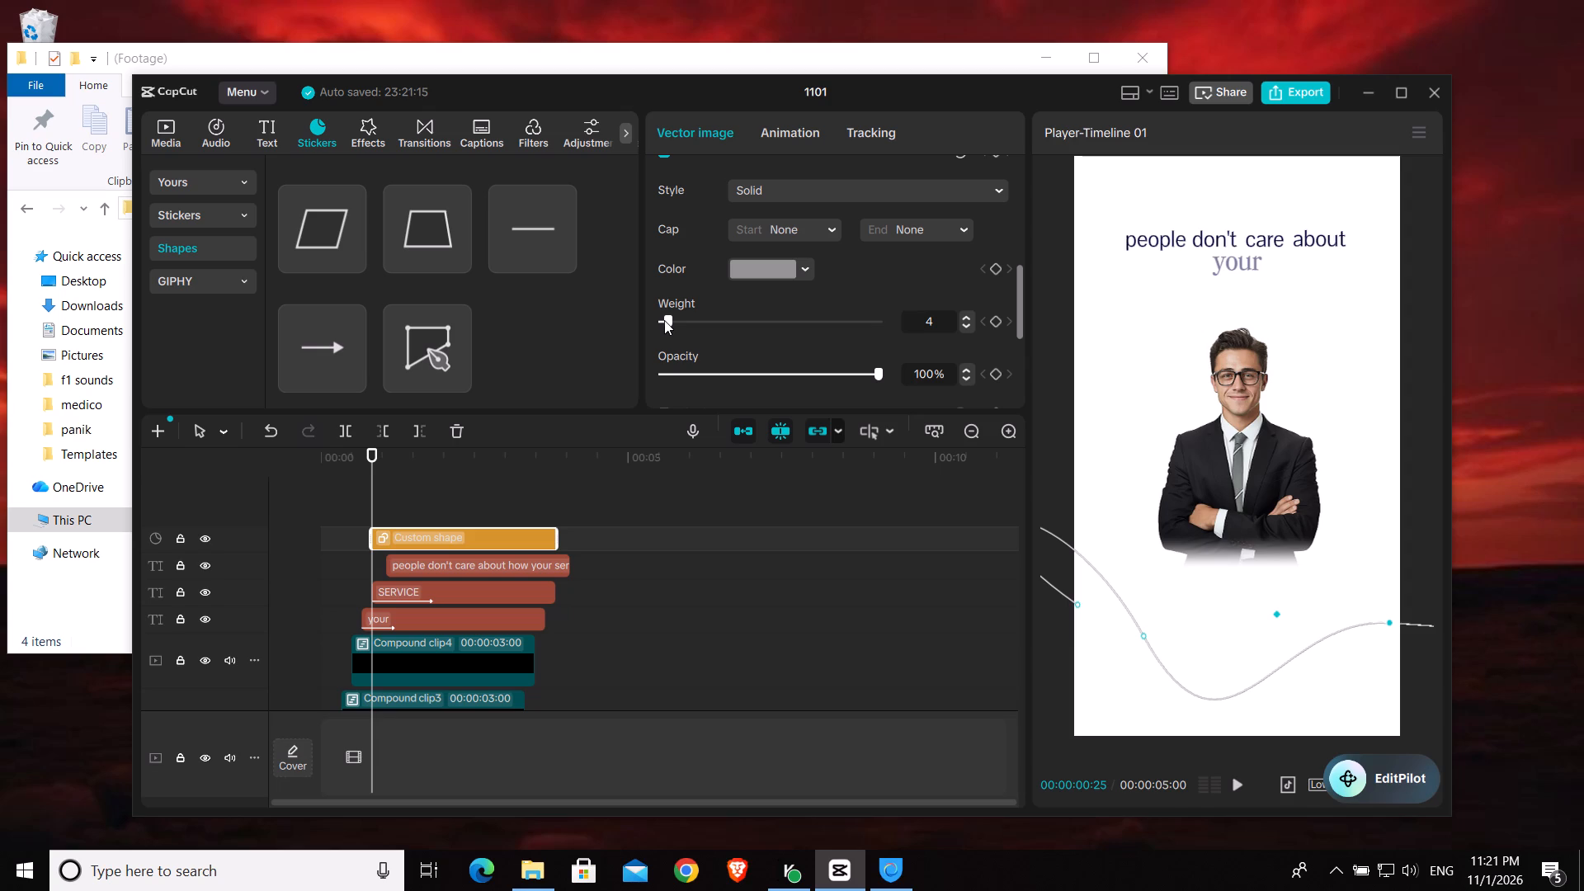
pyautogui.moveTo(666, 320); pyautogui.dragTo(802, 341)
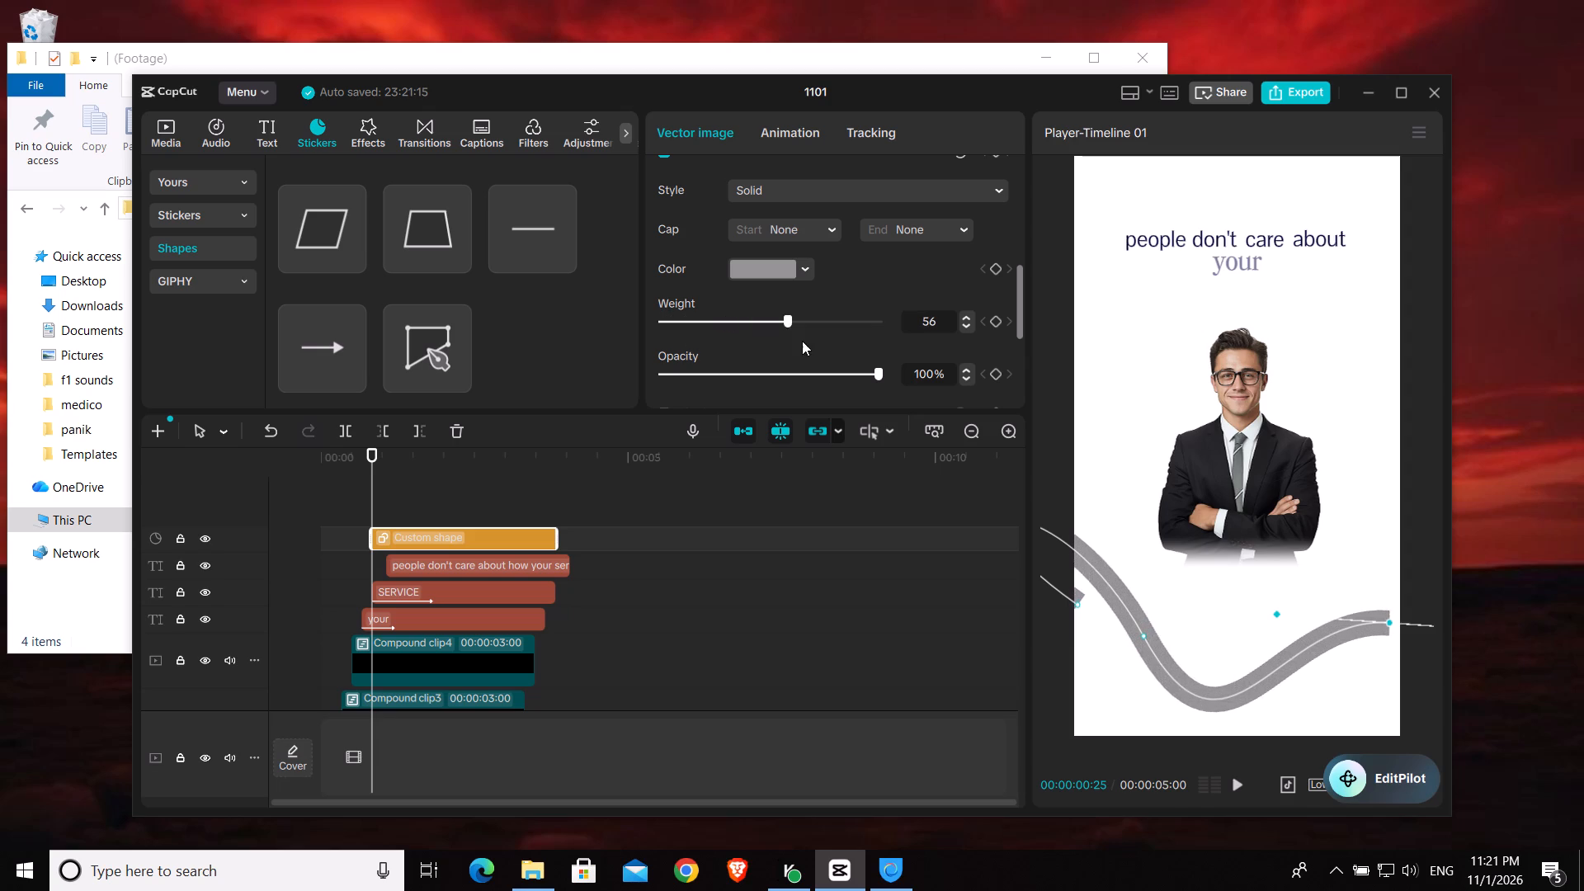
pyautogui.moveTo(802, 341); pyautogui.dragTo(781, 351)
# Redirect the first anchor's curve handles diagonally upward past the canvas's right edge so the stroke rises at that end.
pyautogui.moveTo(1391, 626); pyautogui.dragTo(1406, 620)
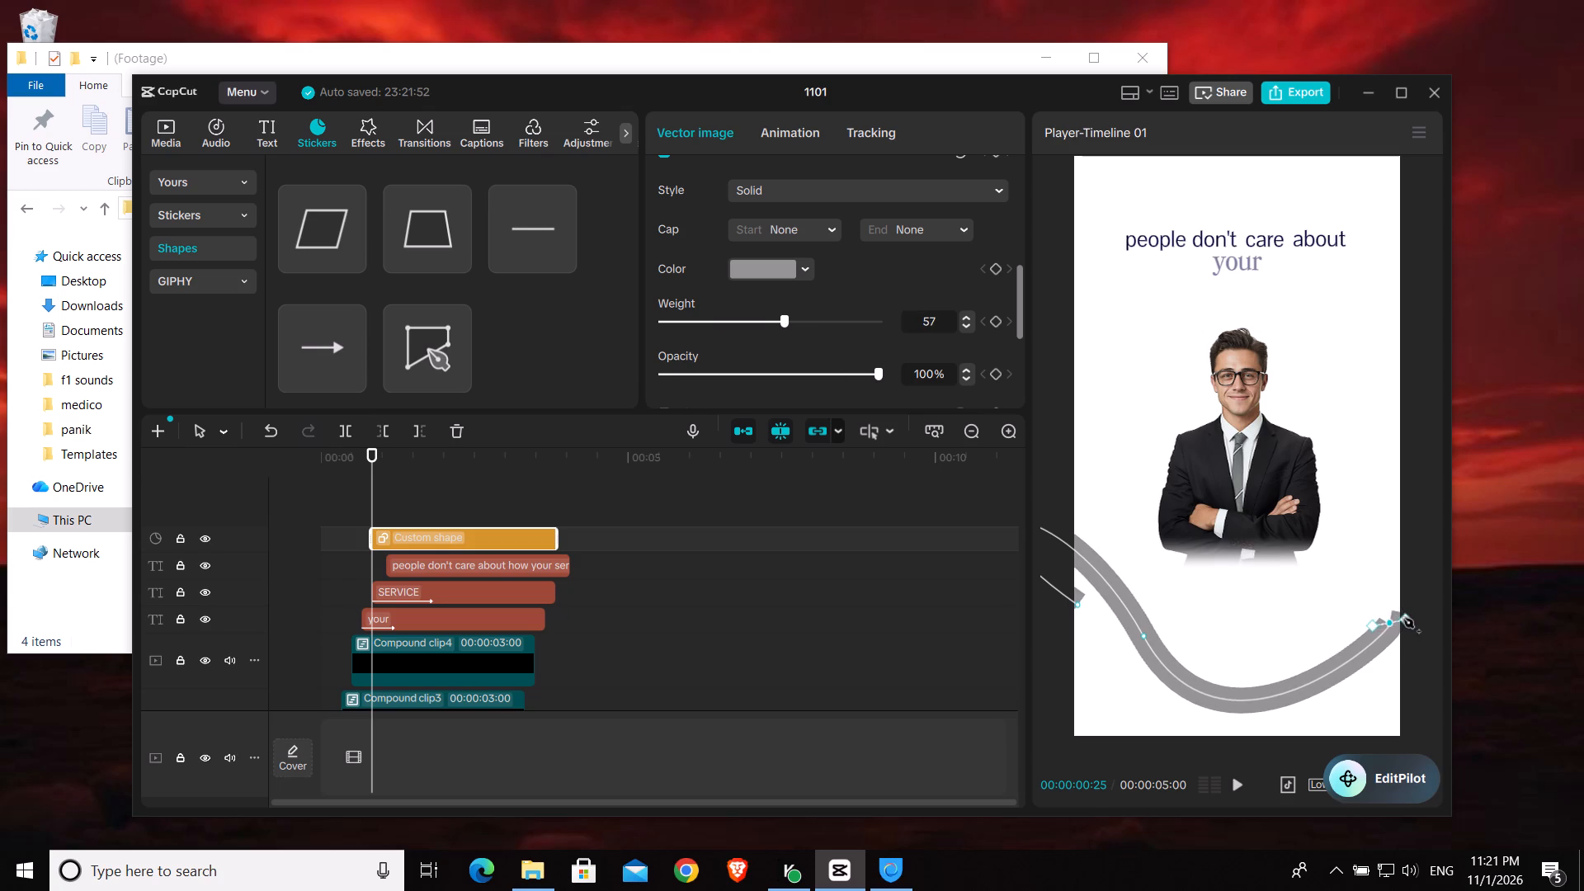
pyautogui.moveTo(1406, 620); pyautogui.dragTo(1448, 585)
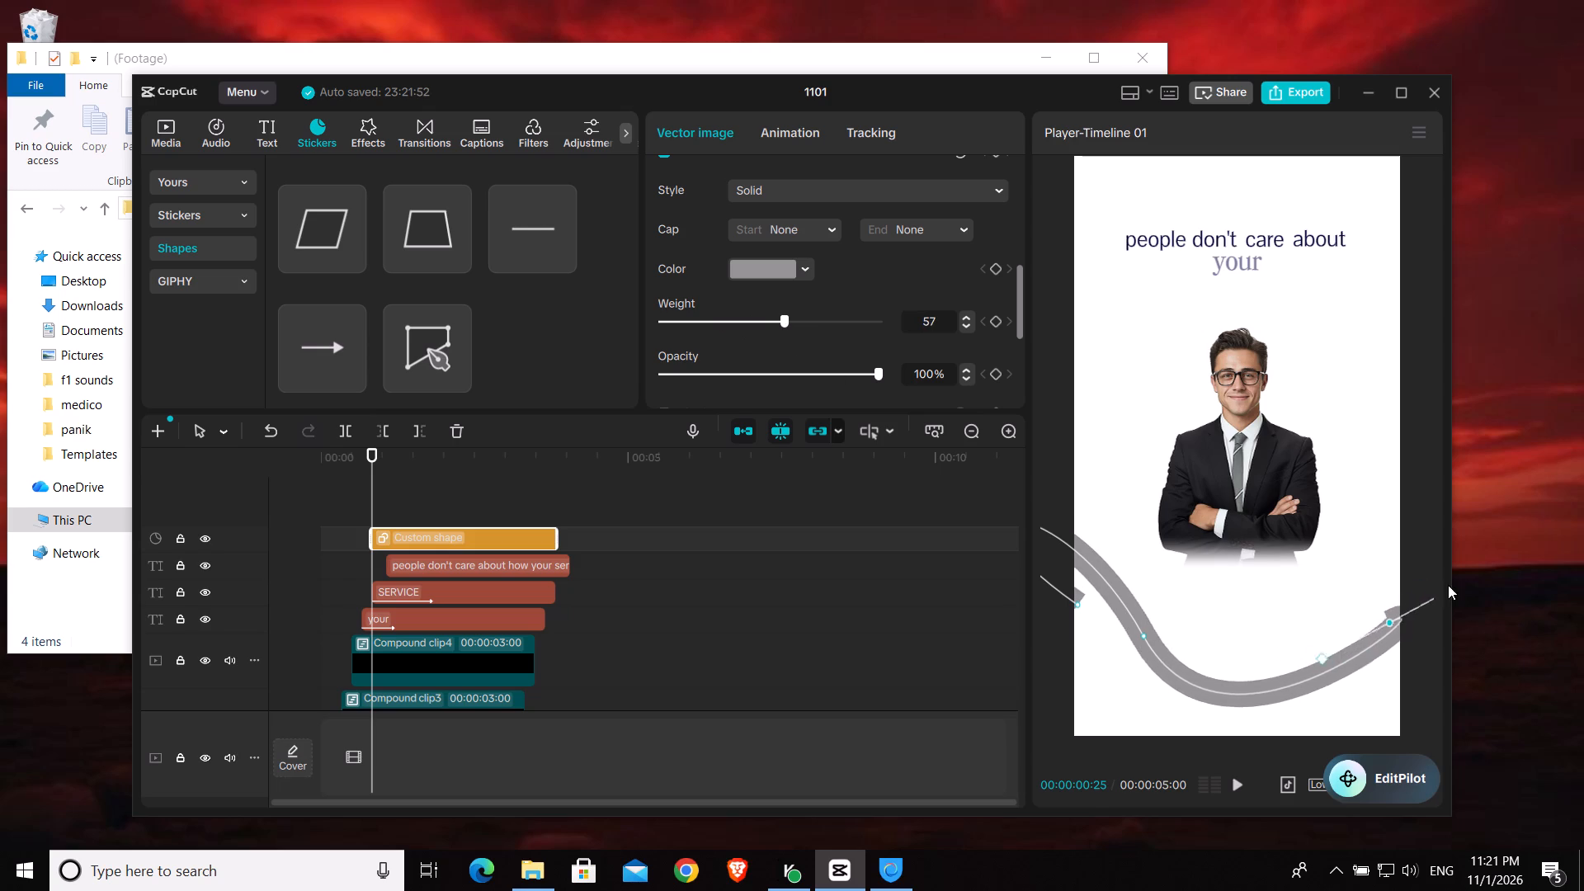
pyautogui.moveTo(1448, 585); pyautogui.dragTo(1459, 568)
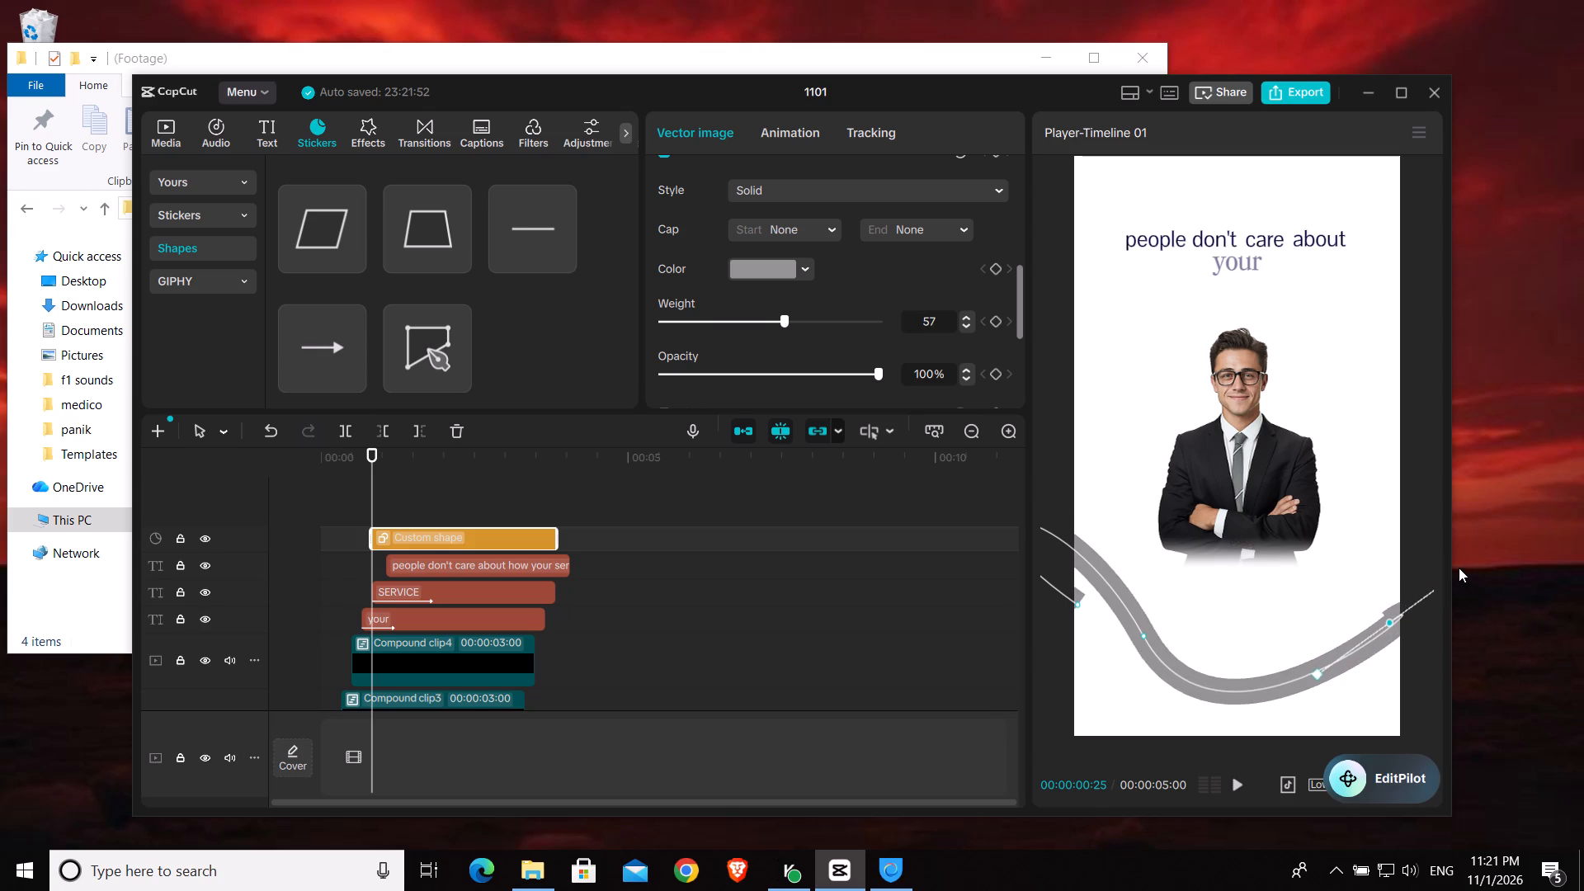
pyautogui.moveTo(1459, 568); pyautogui.dragTo(1456, 564)
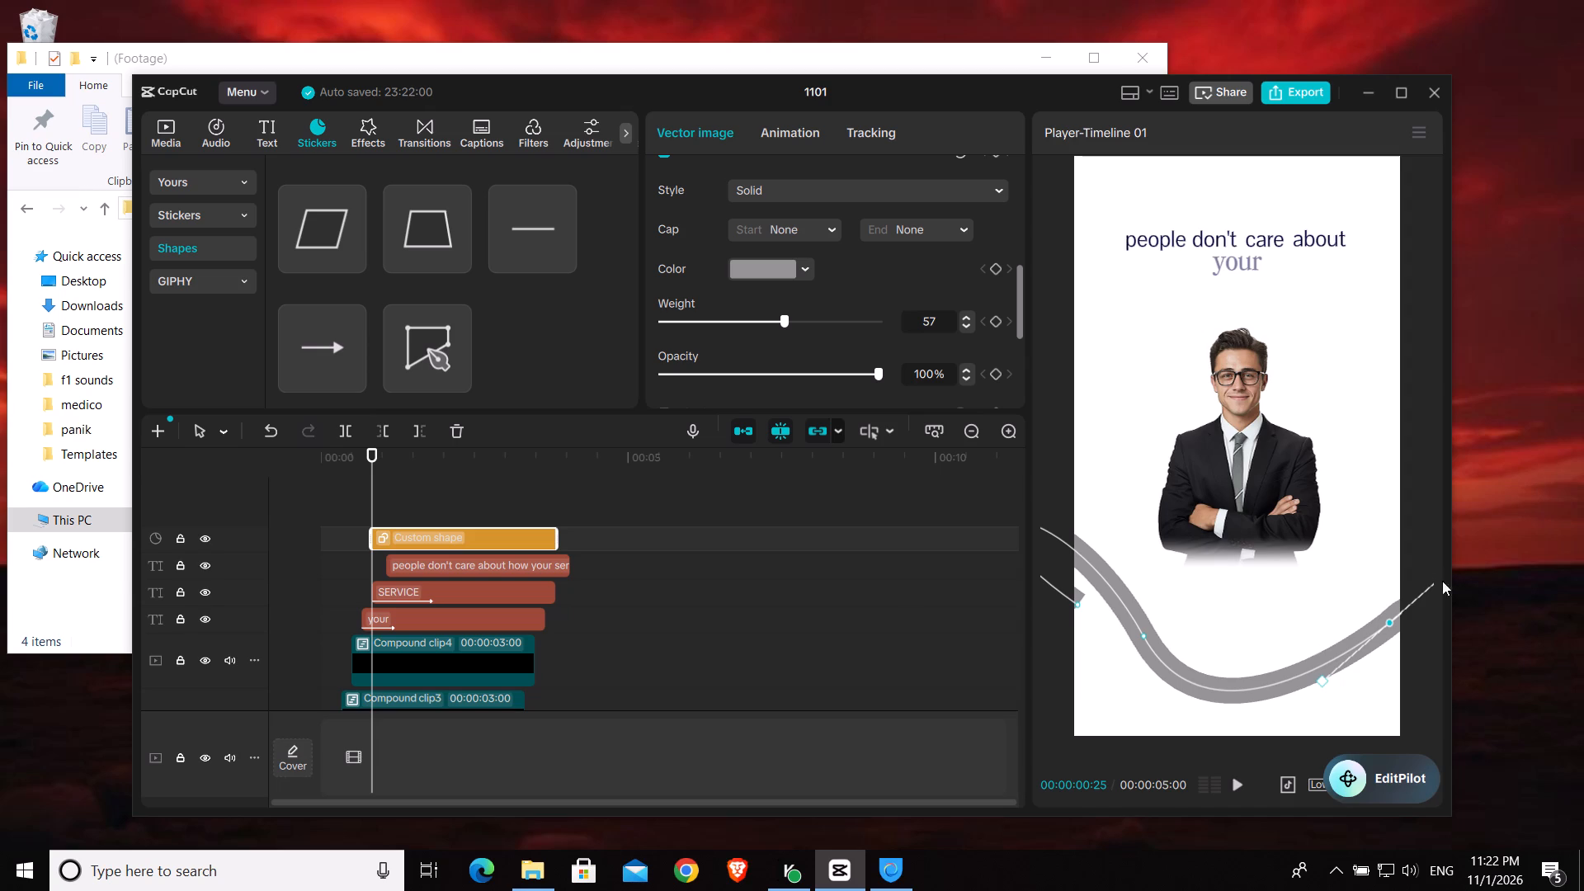
# Sample the dark blue of the headline text as the stroke color, giving 43486F.
pyautogui.click(810, 276)
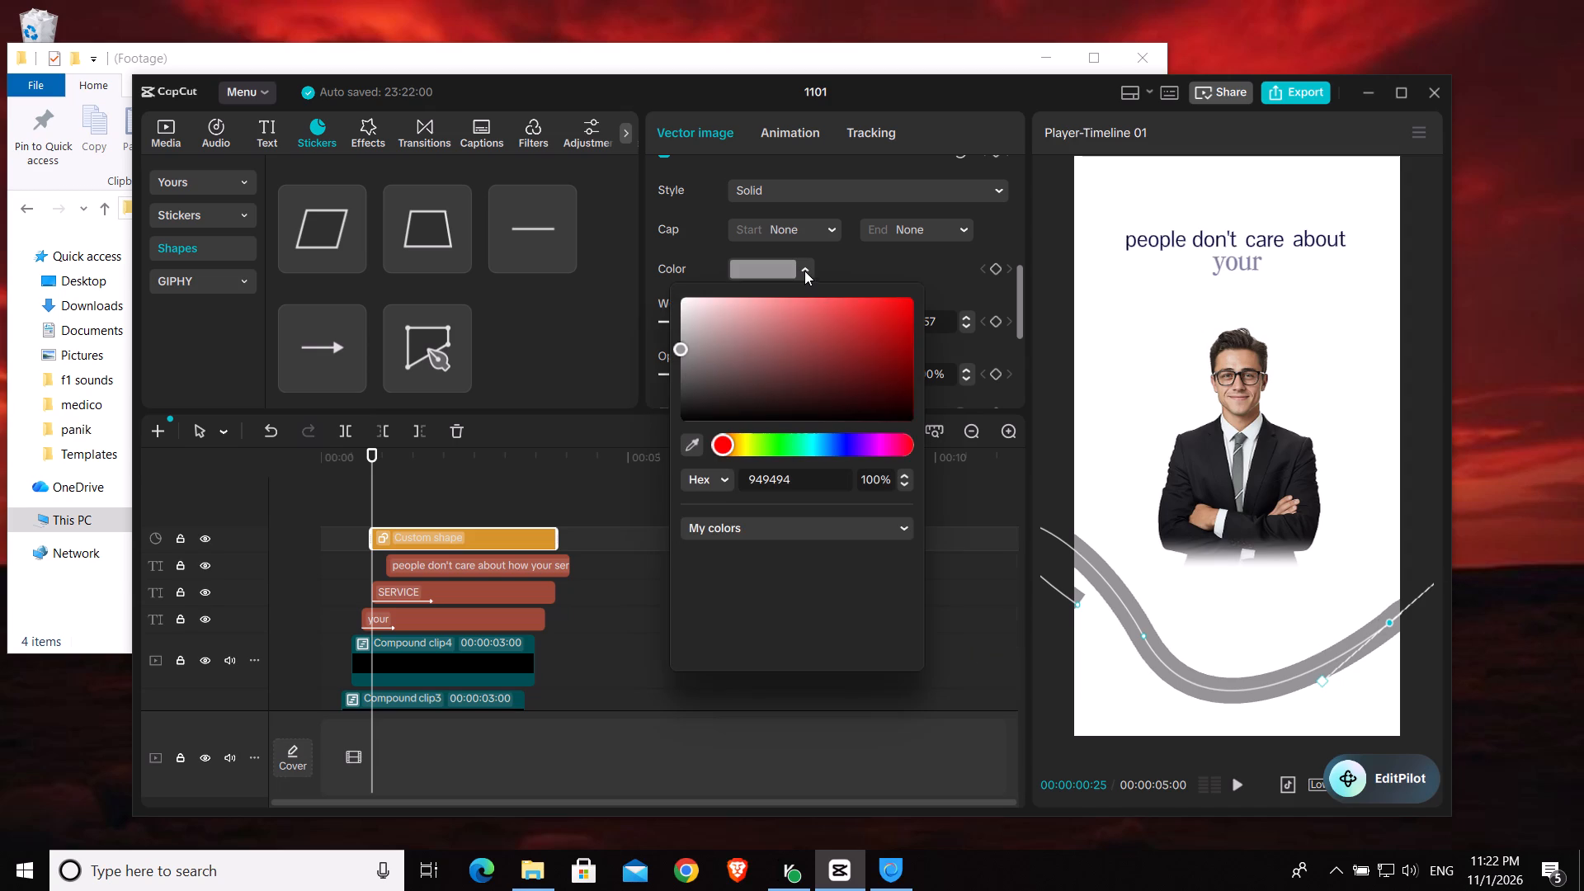
pyautogui.click(692, 445)
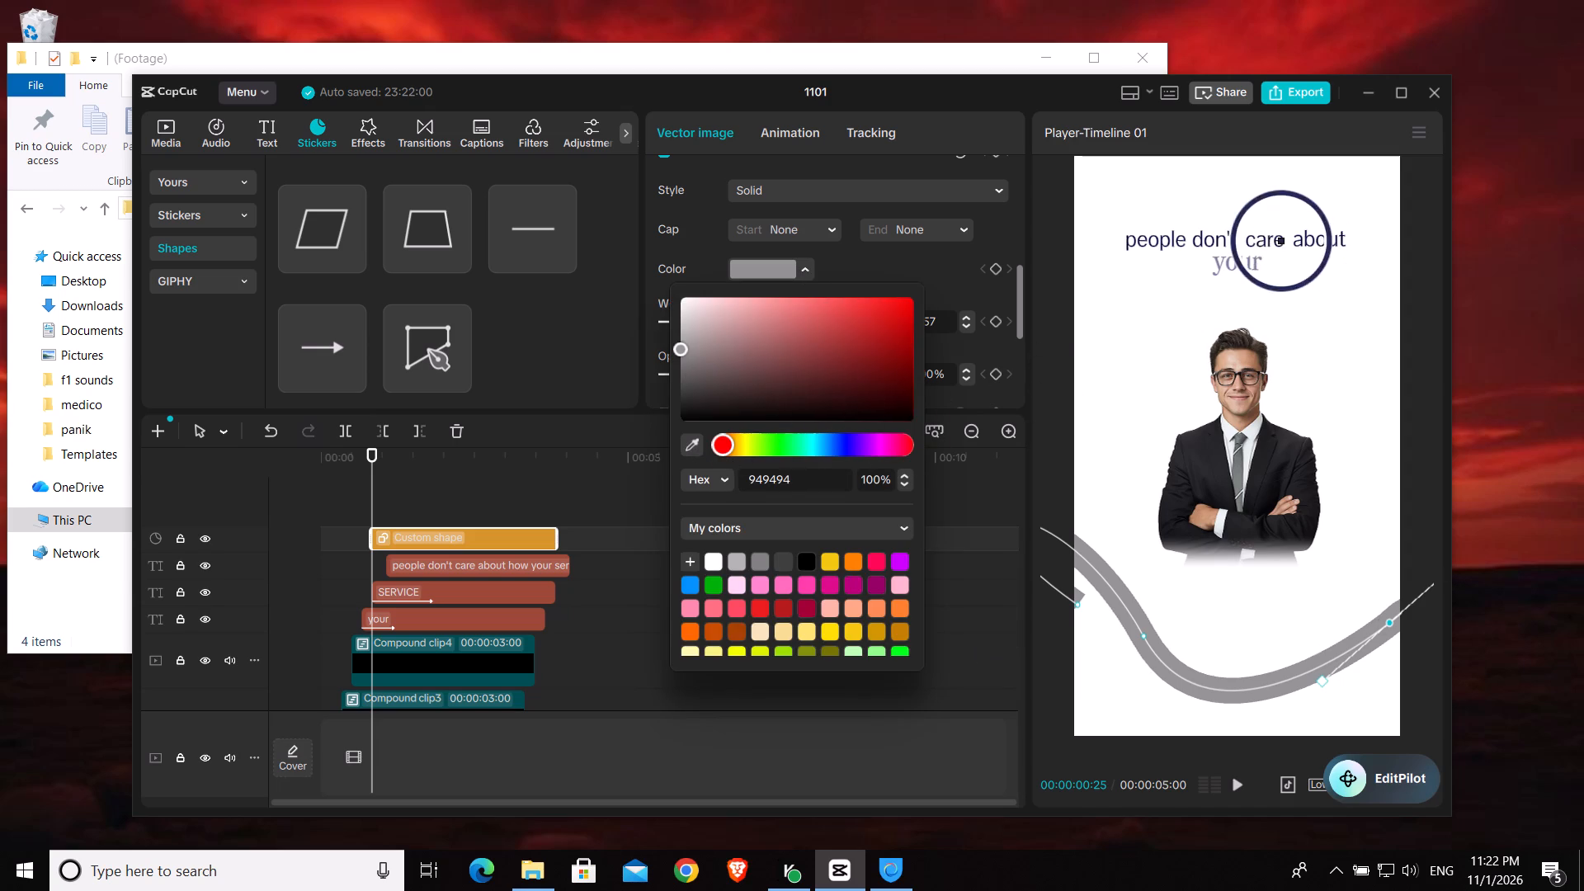
pyautogui.click(1269, 238)
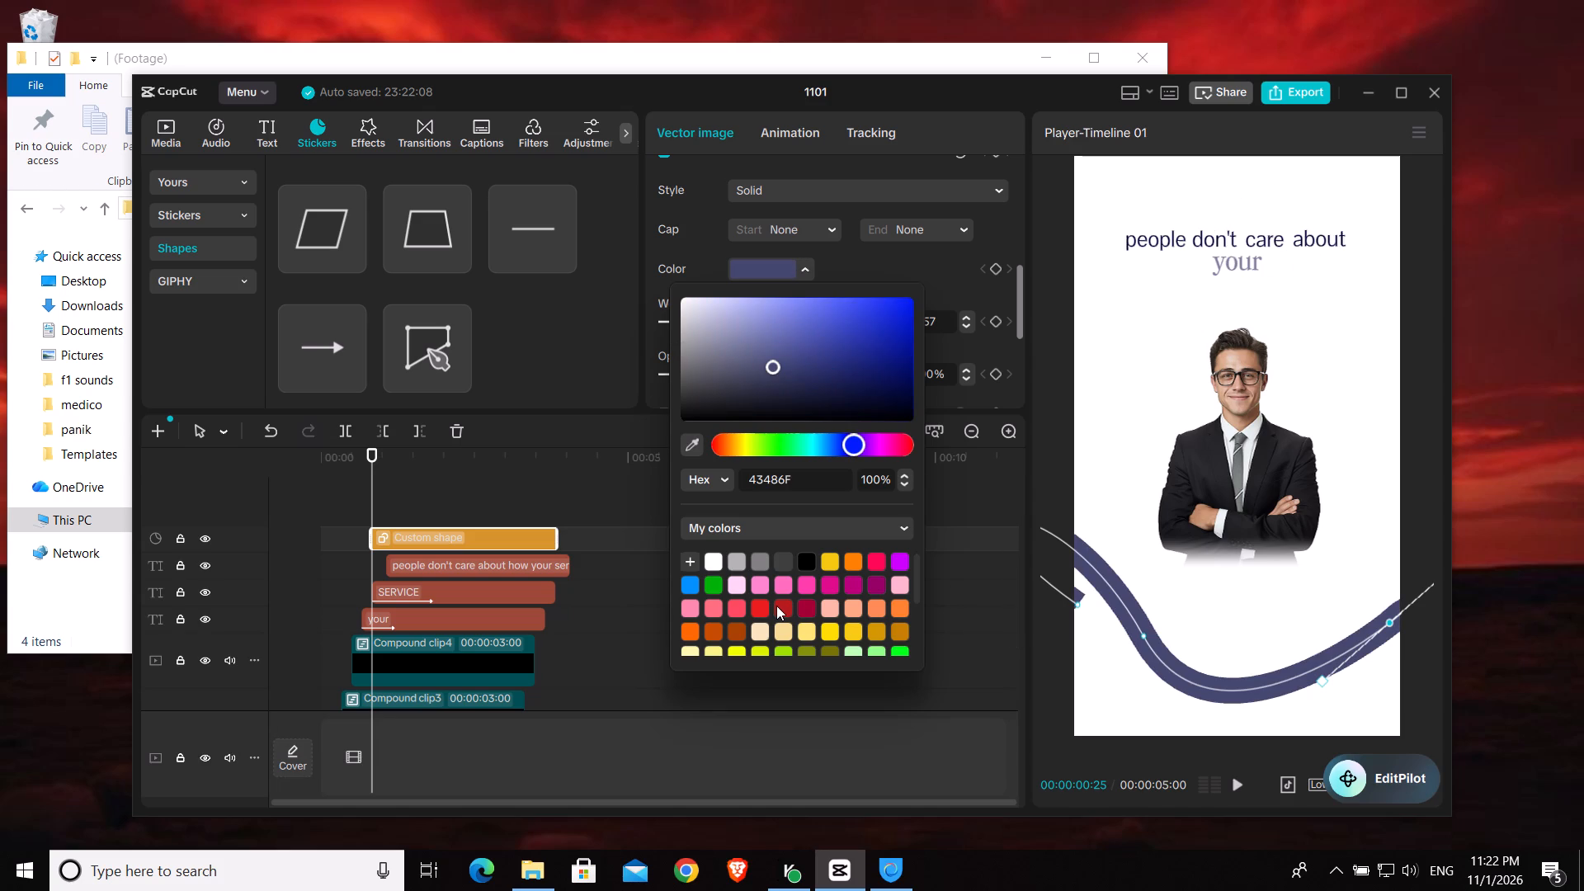
pyautogui.click(943, 506)
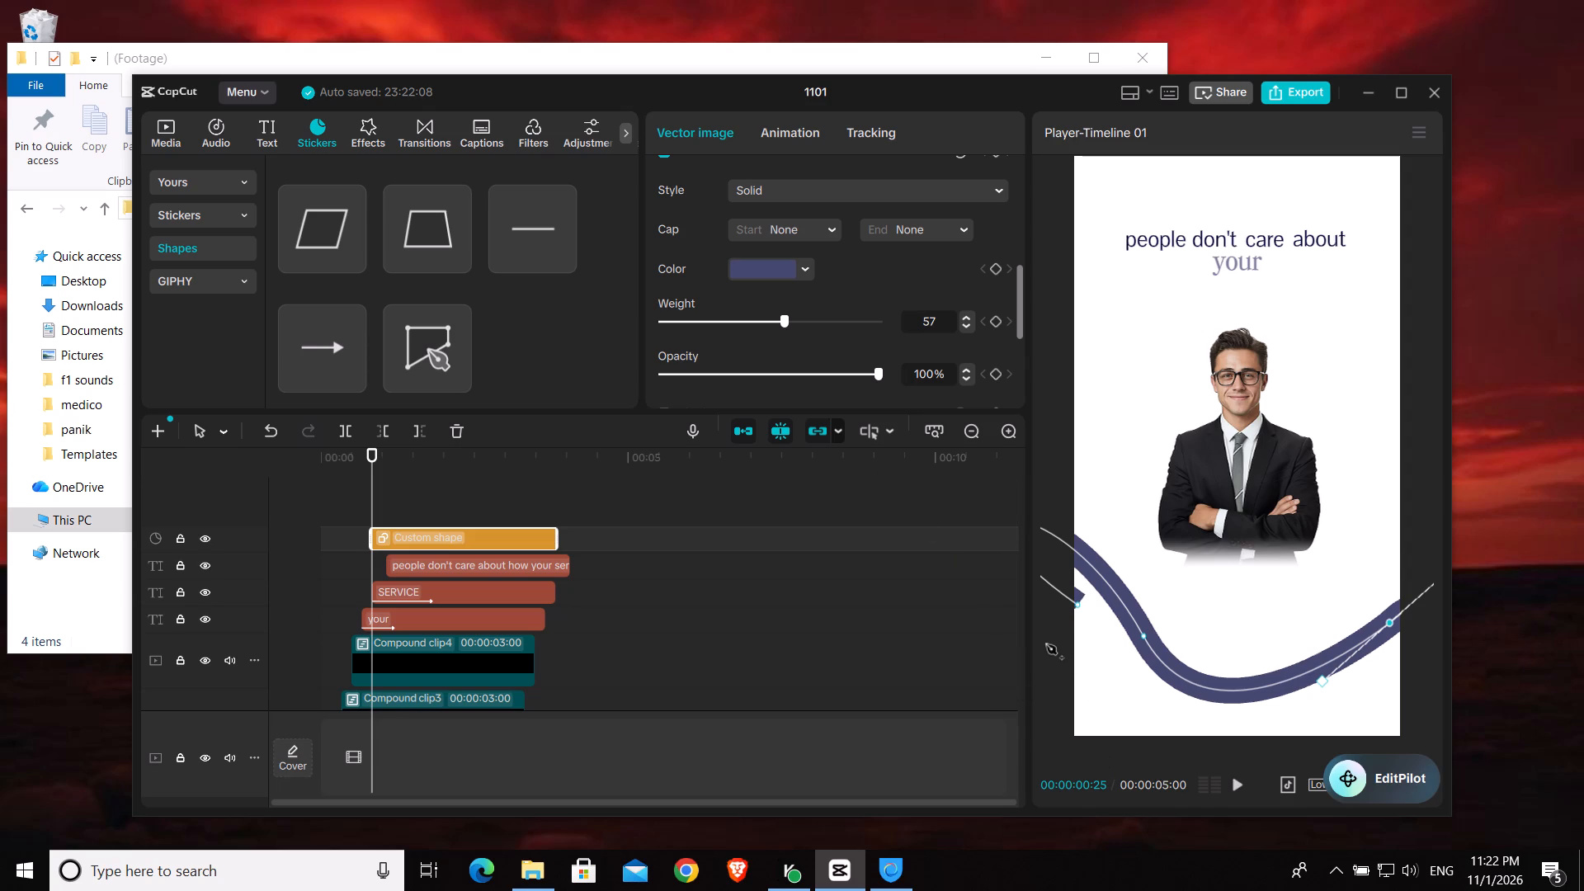
# Pull the third anchor's curve handle far toward the upper right so the stroke's left end arches smoothly into the dip.
pyautogui.moveTo(1077, 606); pyautogui.dragTo(1029, 566)
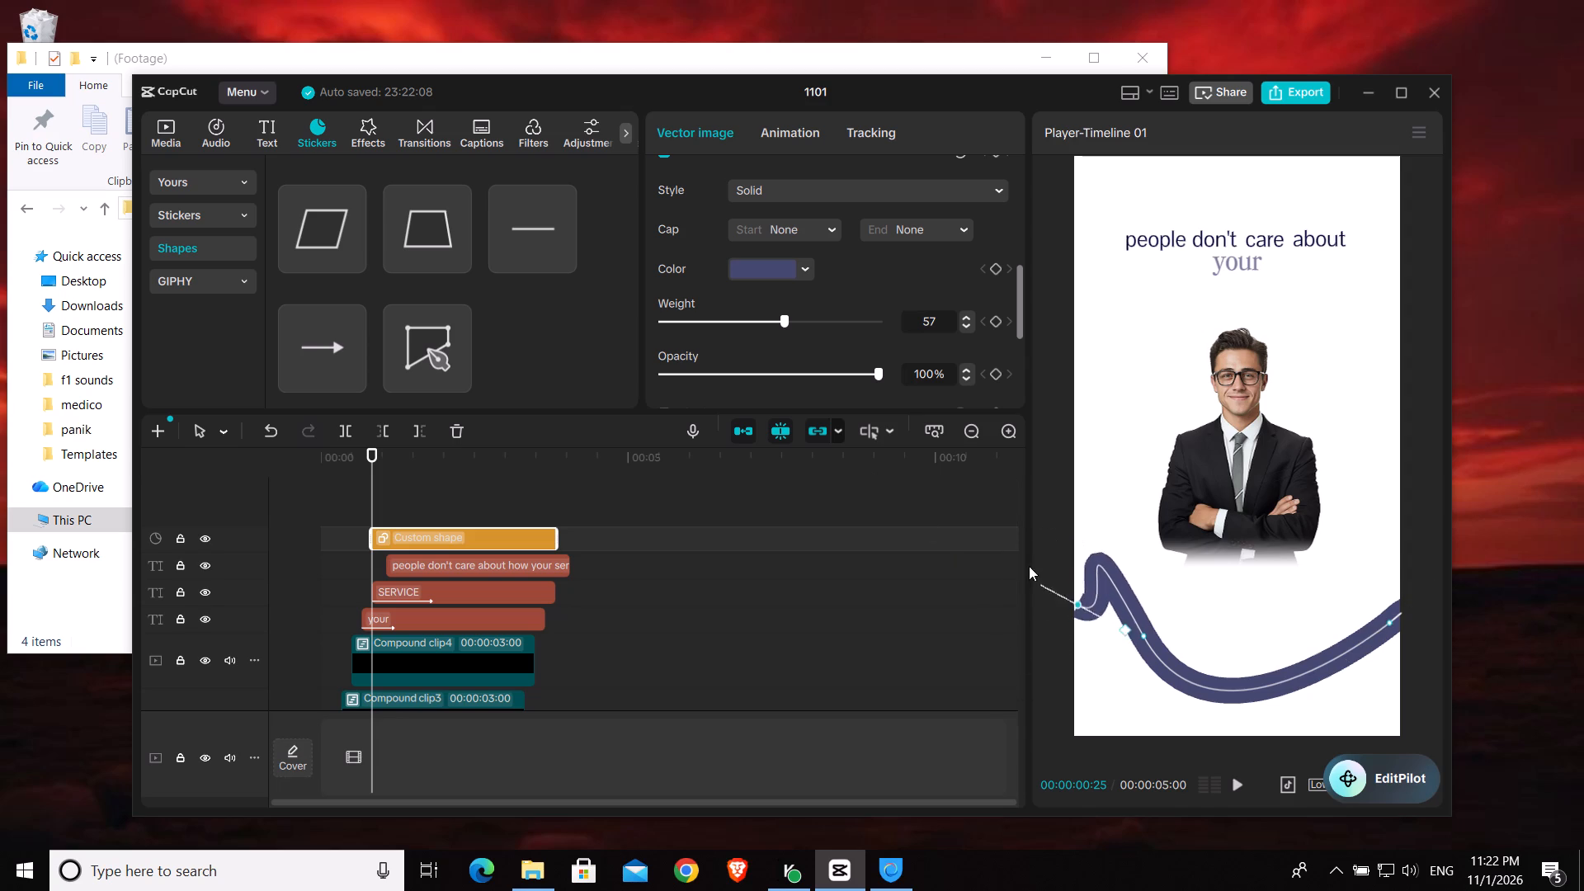
pyautogui.moveTo(1029, 566); pyautogui.dragTo(1516, 563)
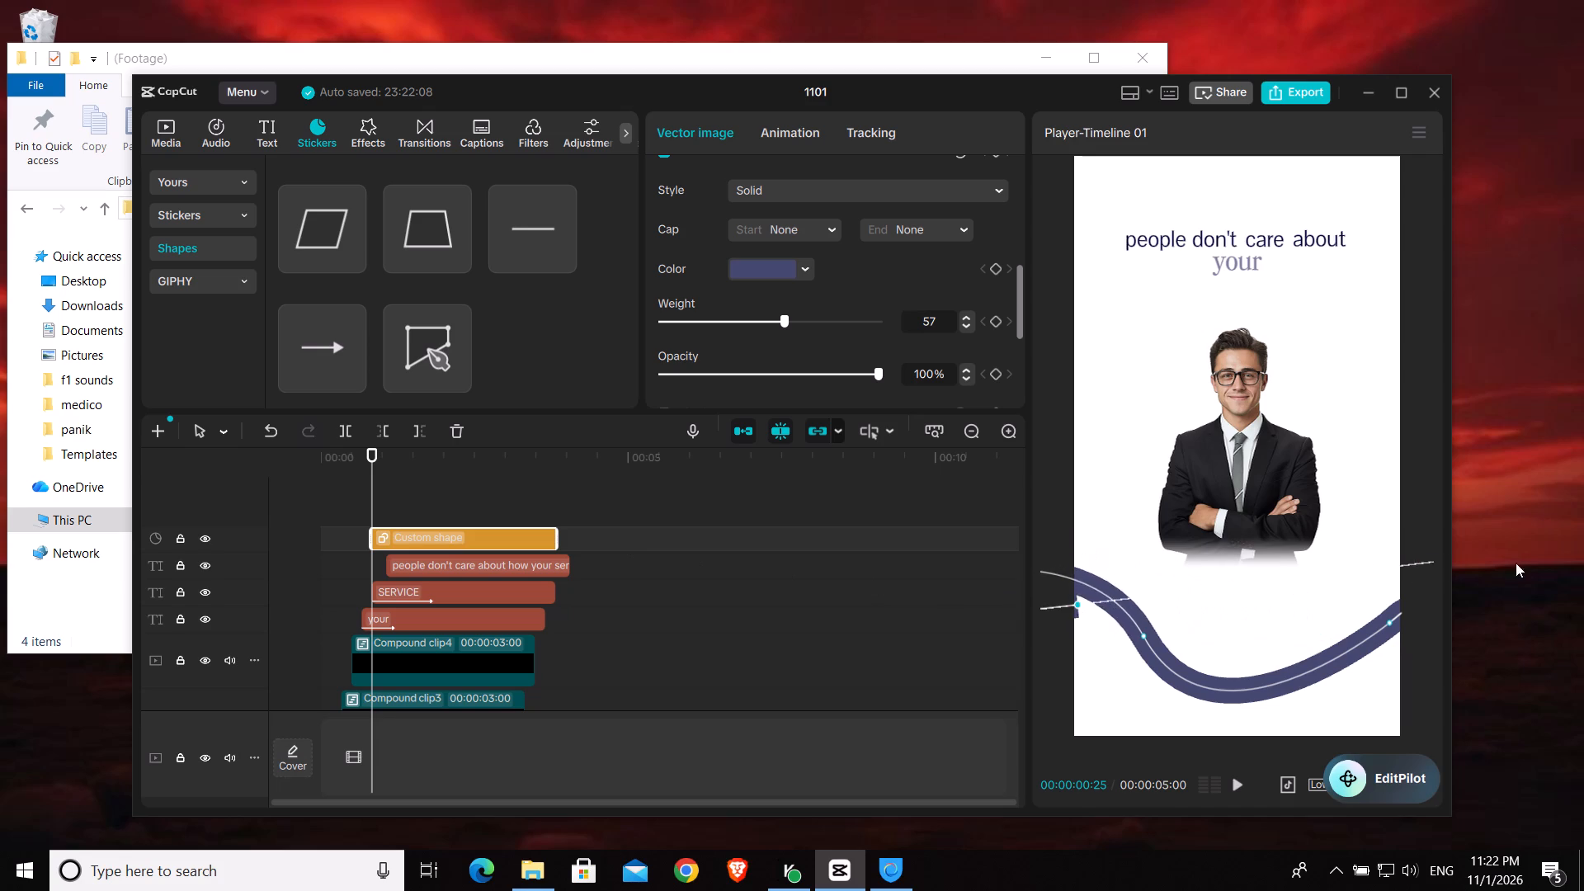
pyautogui.moveTo(1516, 563); pyautogui.dragTo(1519, 272)
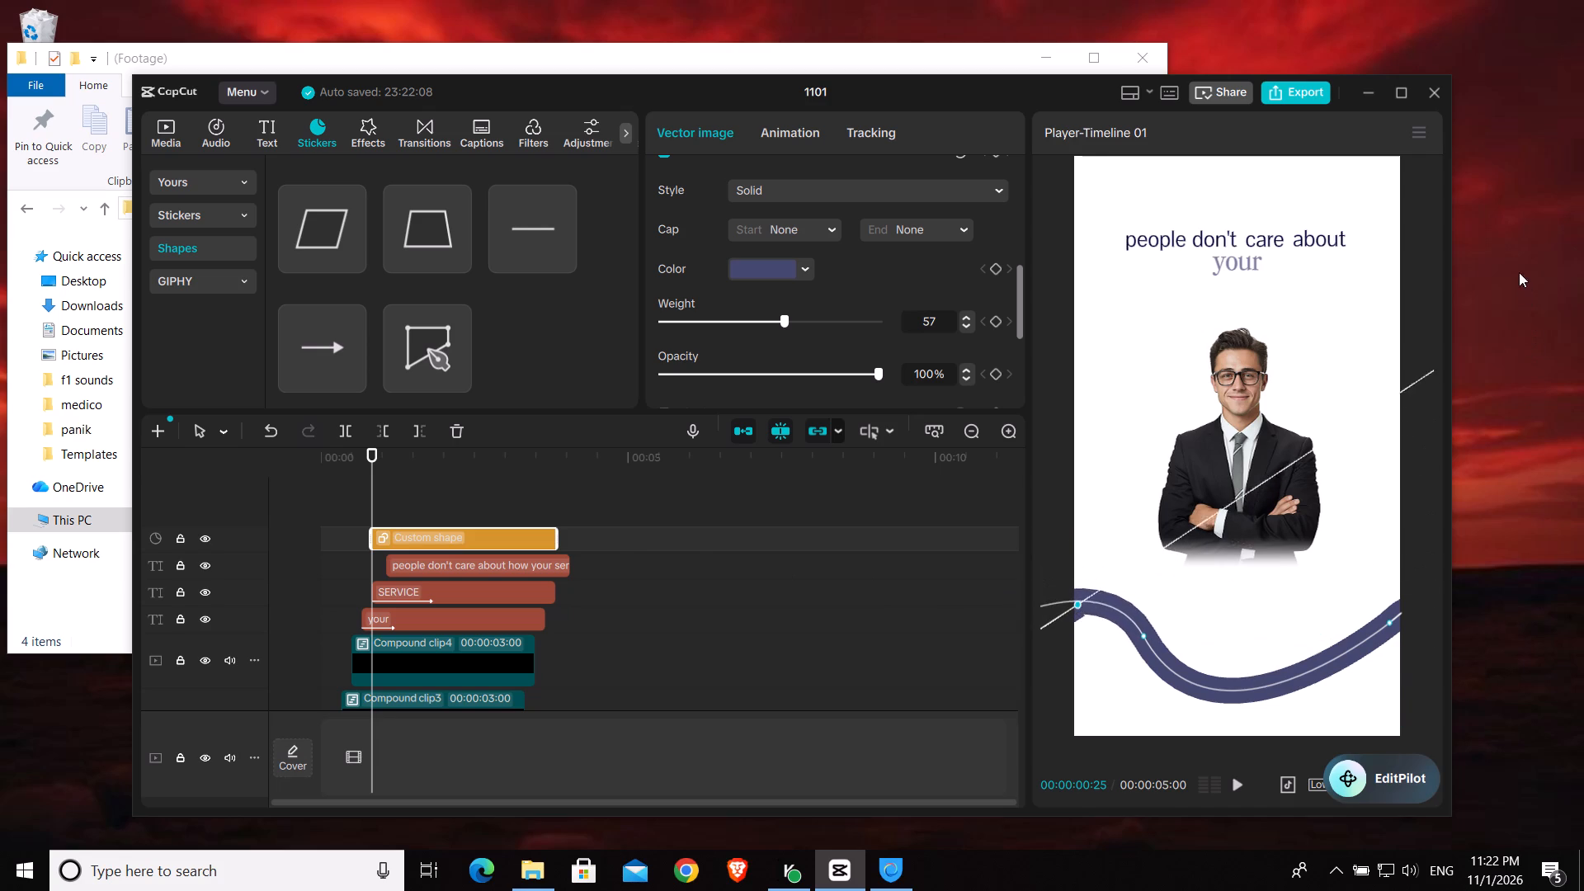
pyautogui.moveTo(1519, 272); pyautogui.dragTo(1489, 180)
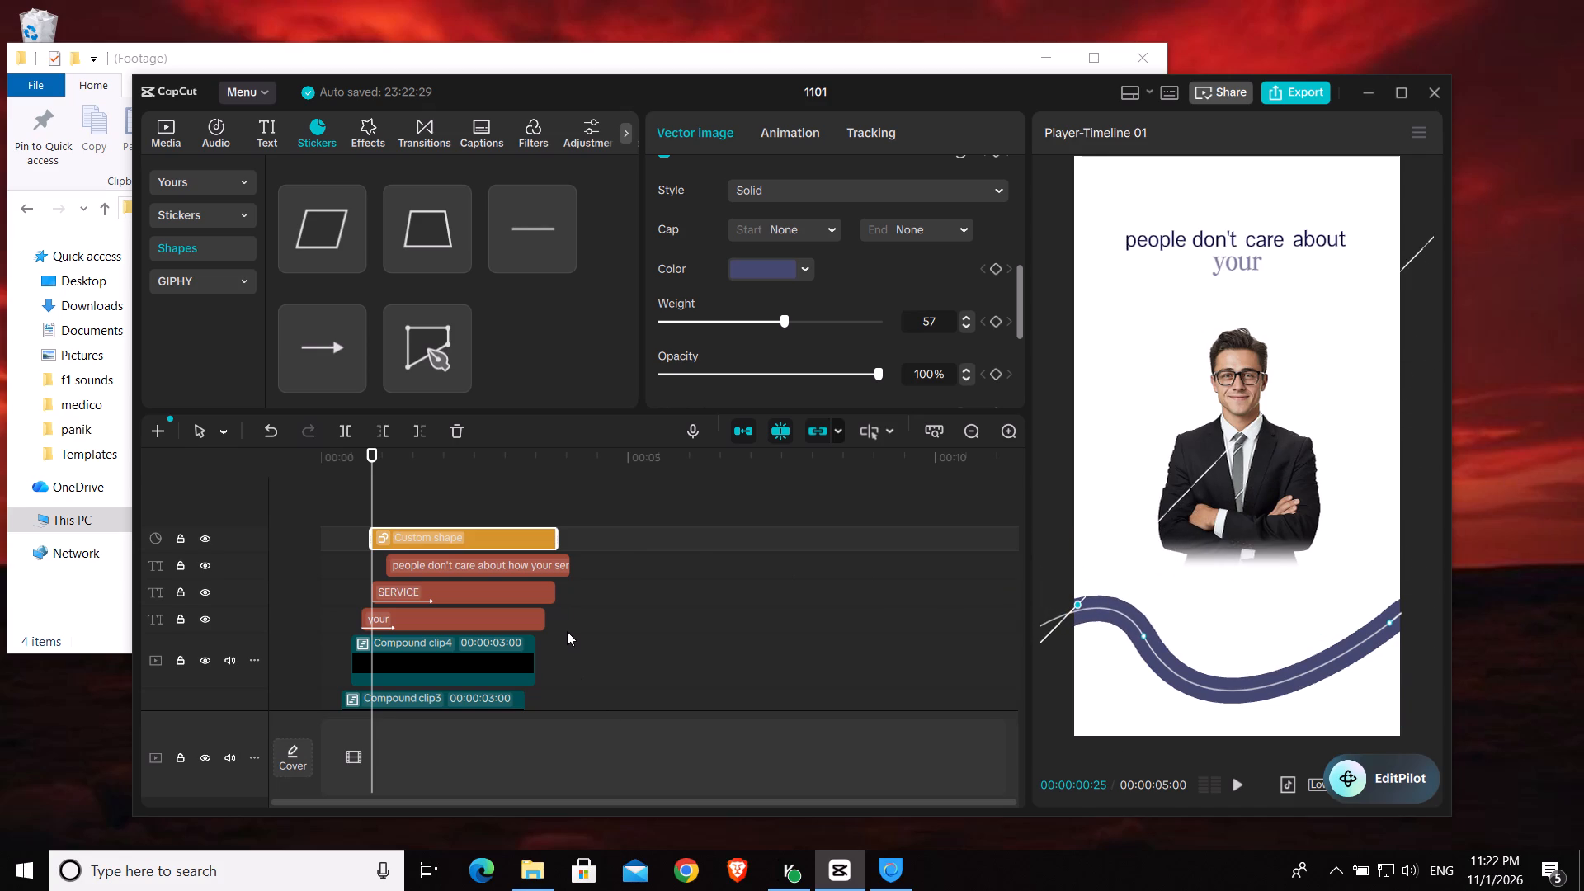
pyautogui.click(369, 568)
# Add a square shape on the custom shape's track at about 00:00:05:24, and move the playhead to its start.
pyautogui.scroll(4, 465, 274)
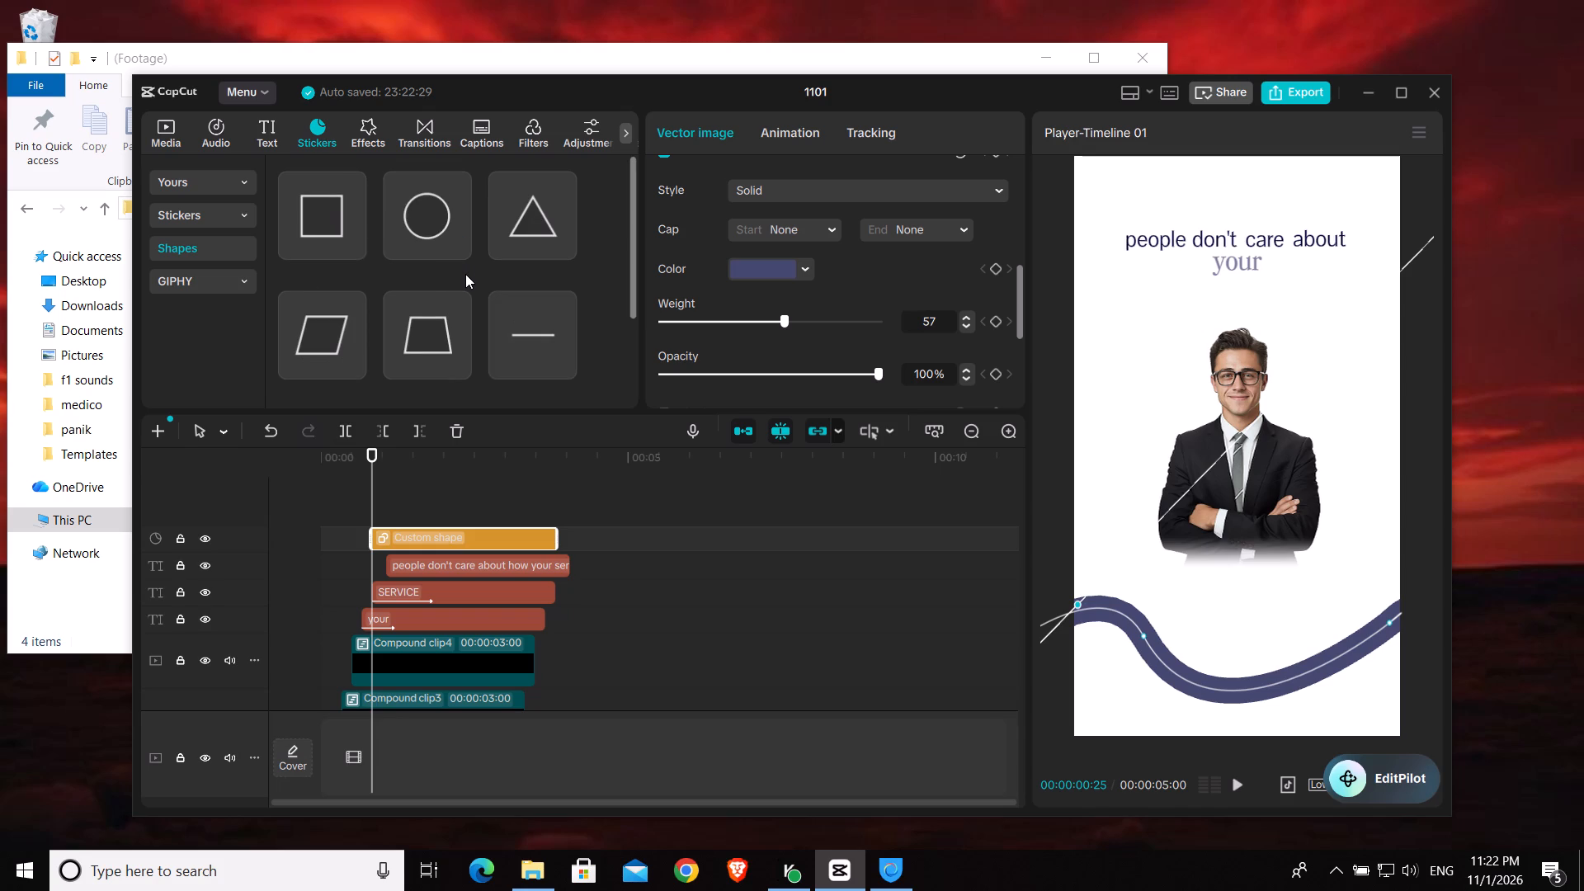
pyautogui.moveTo(303, 212); pyautogui.dragTo(676, 539)
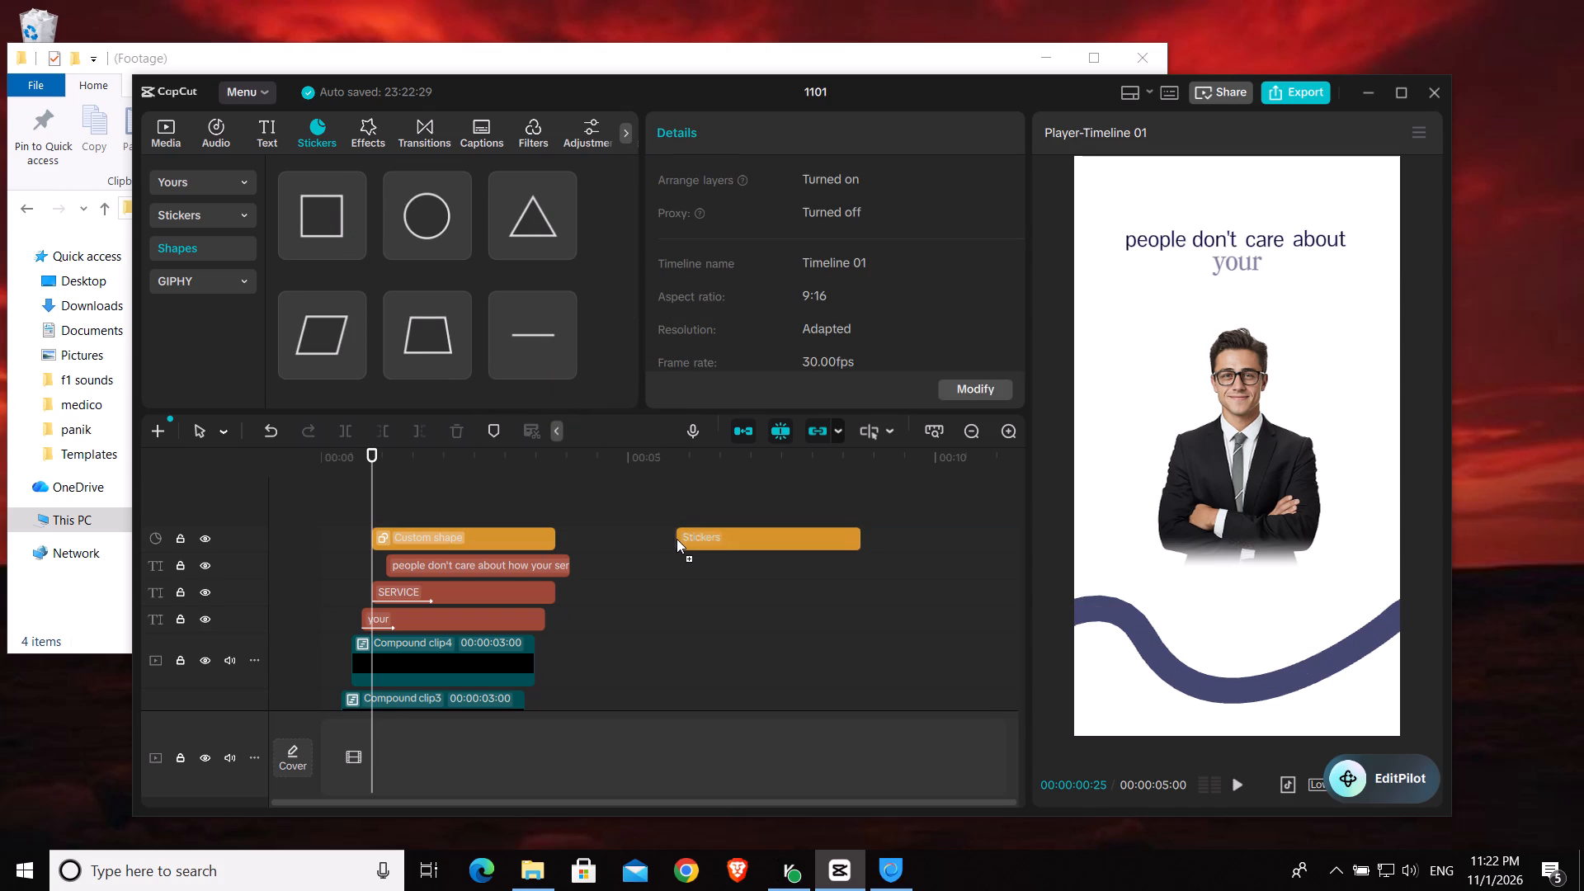
pyautogui.click(678, 513)
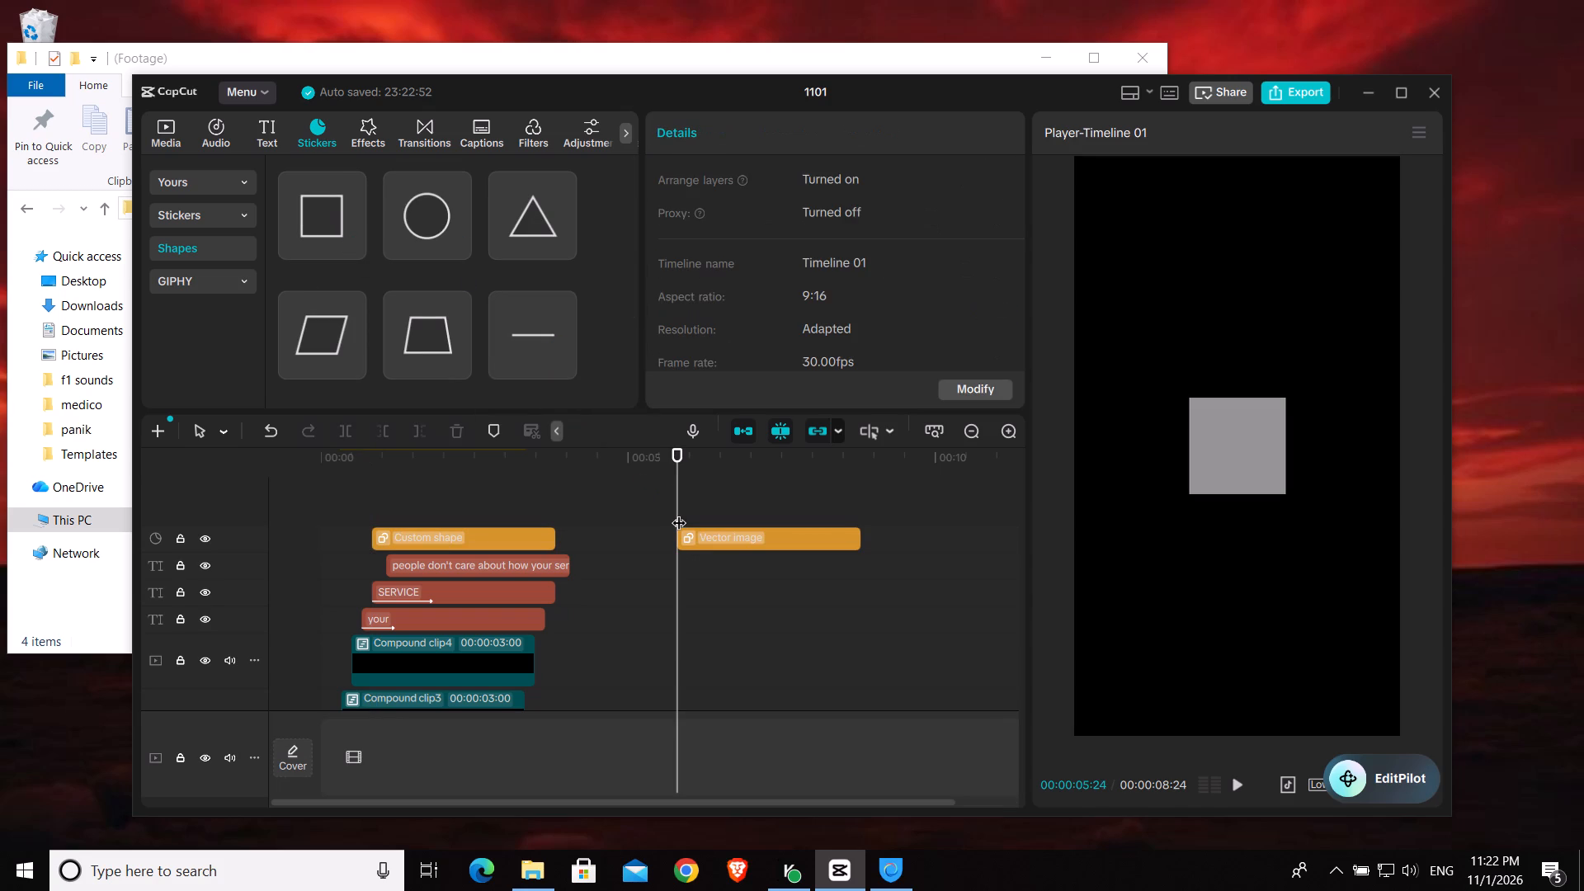
# Widen the square into a centered rectangle about 751 wide and 320 high.
pyautogui.click(1246, 471)
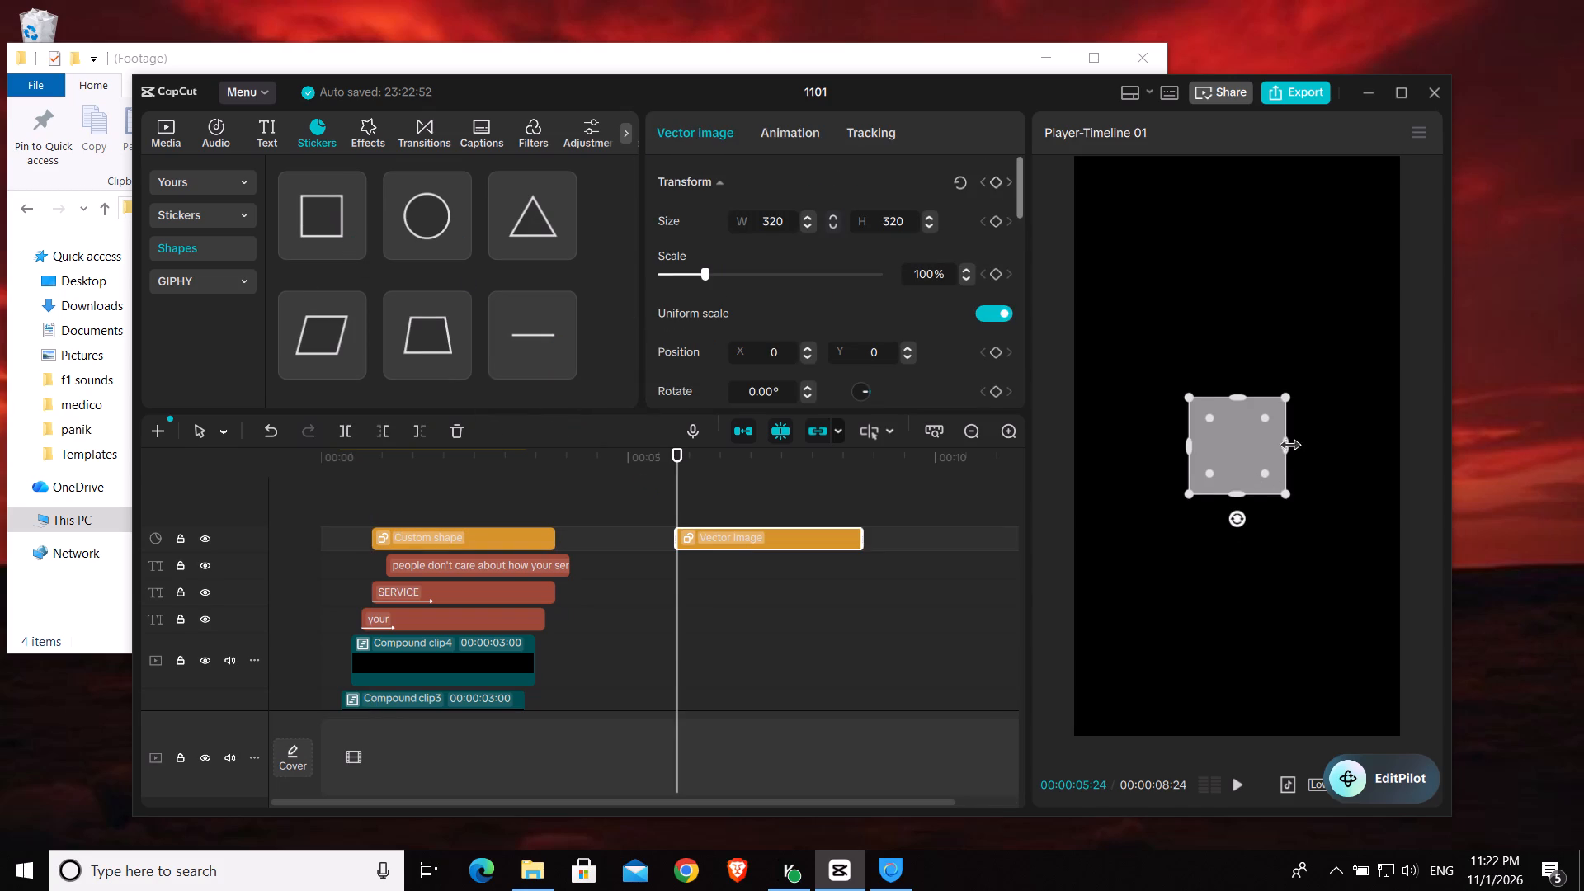
pyautogui.moveTo(1288, 448); pyautogui.dragTo(1352, 448)
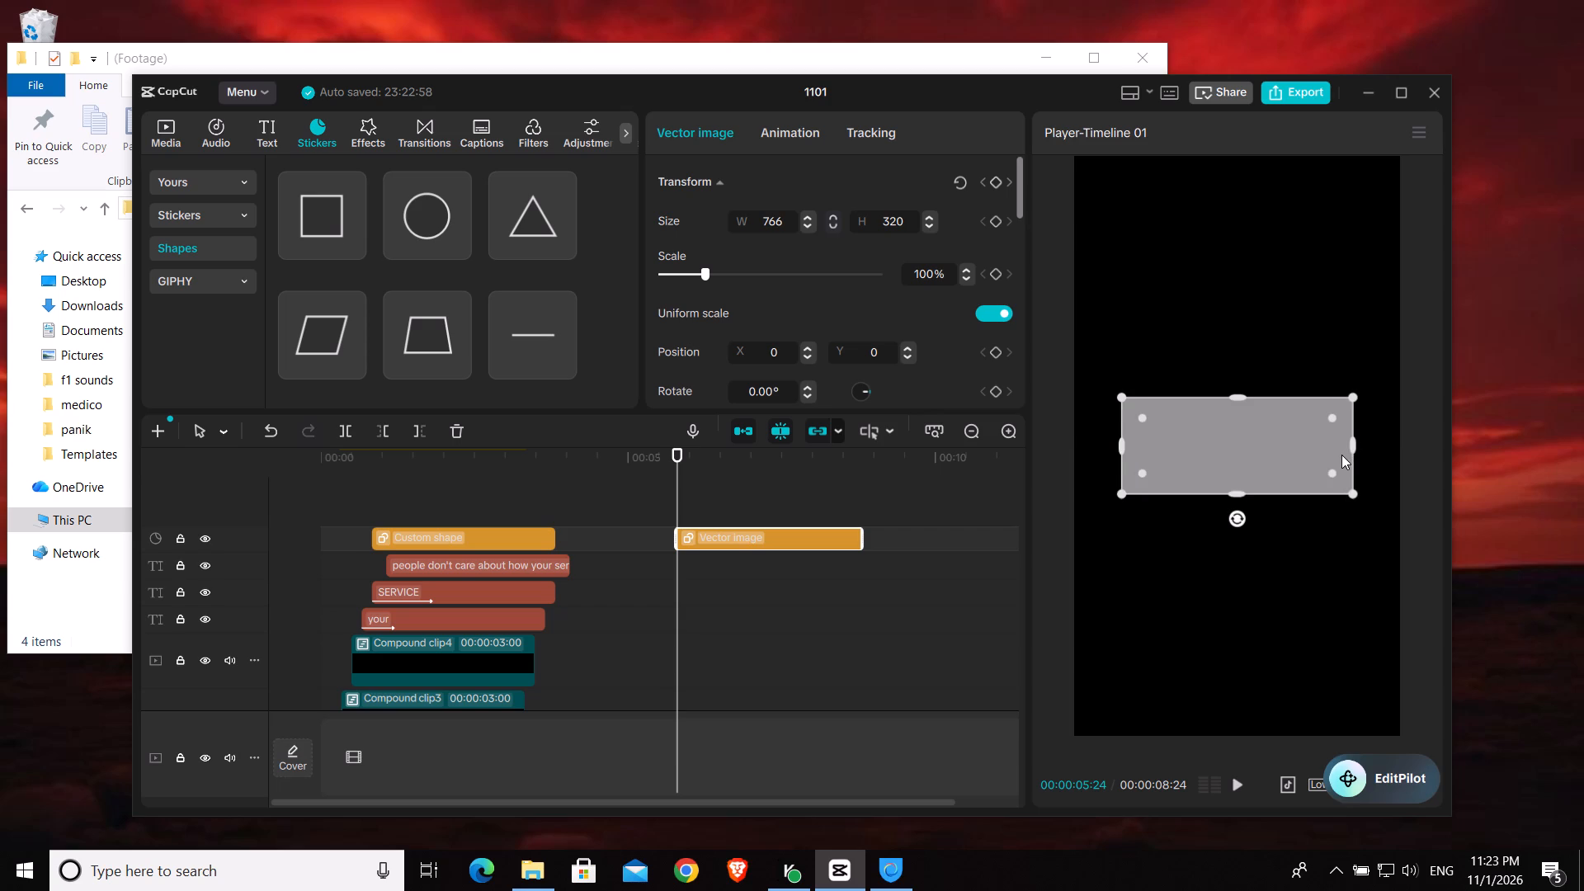
pyautogui.click(1351, 450)
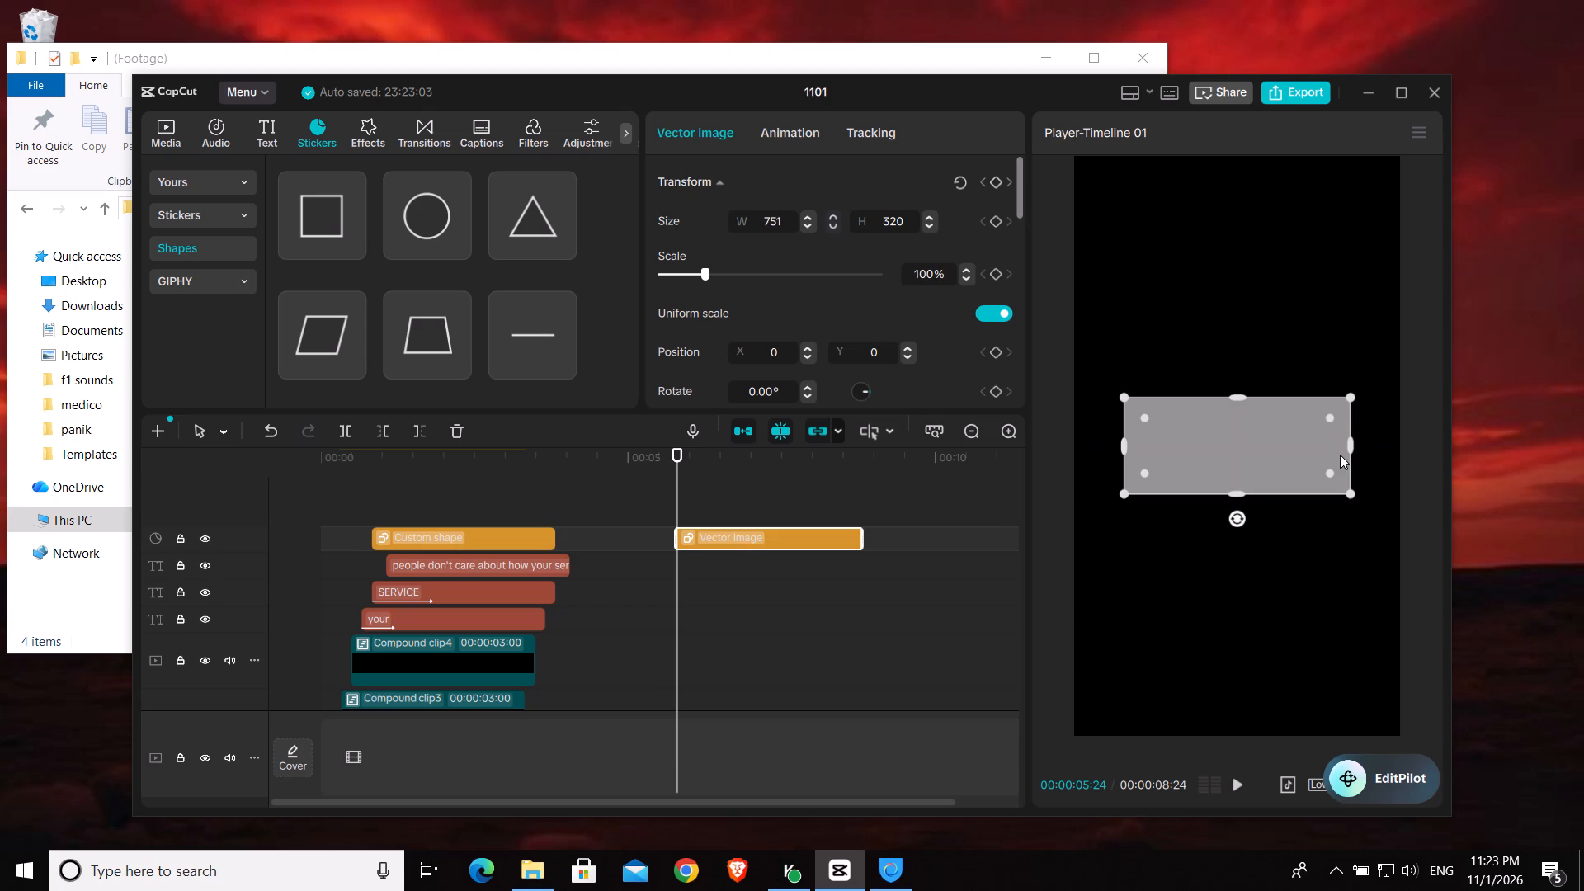
# Enable corner radius on the centered rectangle and set it to 25.
pyautogui.scroll(-2, 903, 298)
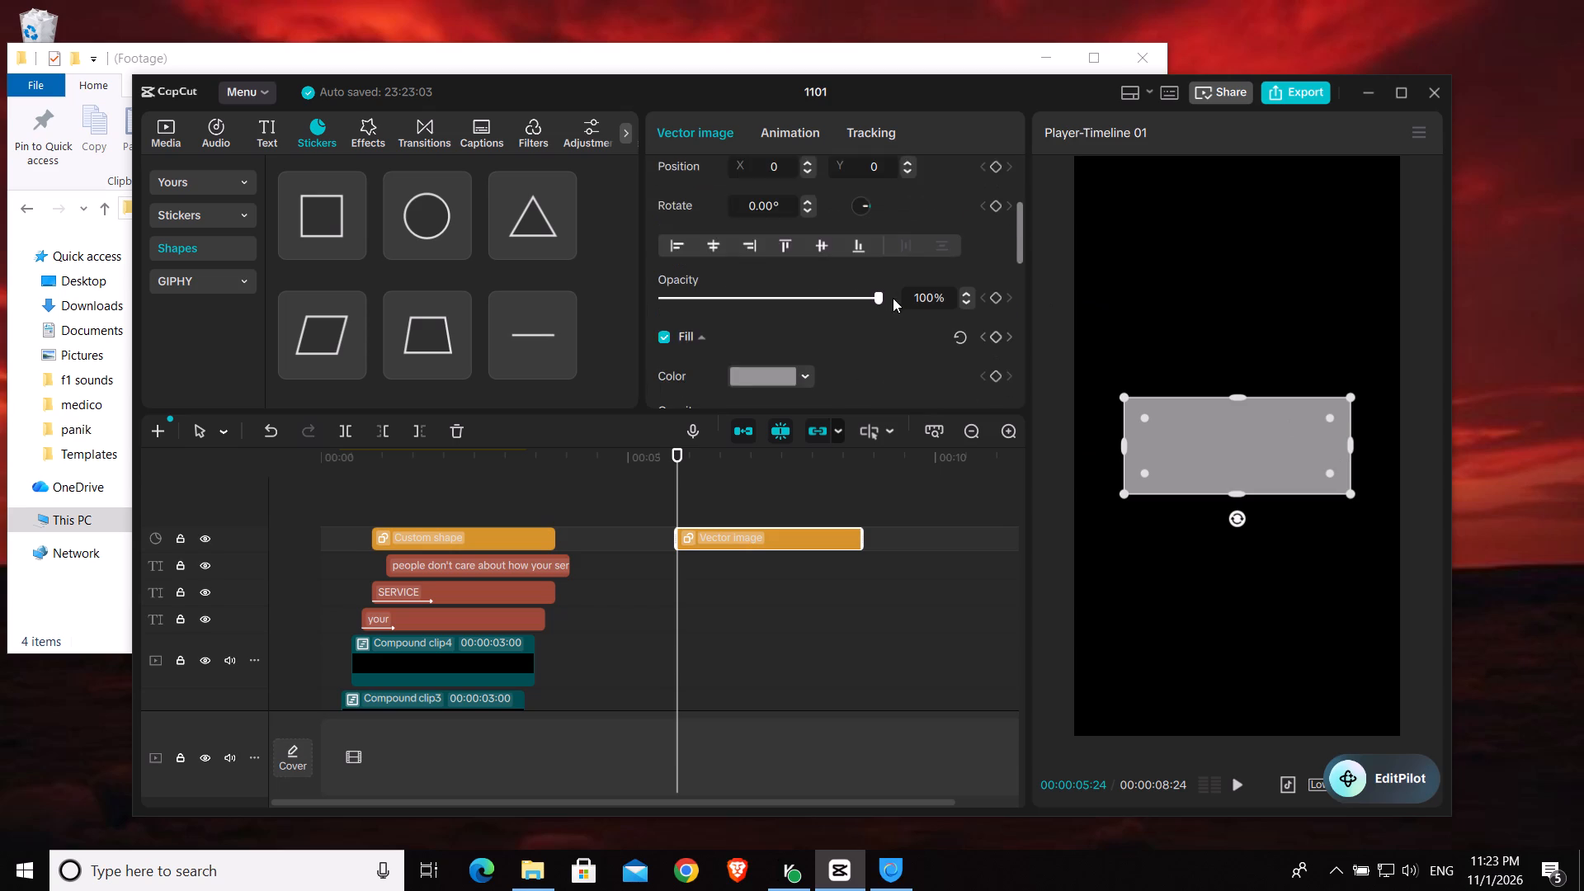
pyautogui.scroll(-2, 884, 303)
pyautogui.scroll(-3, 817, 332)
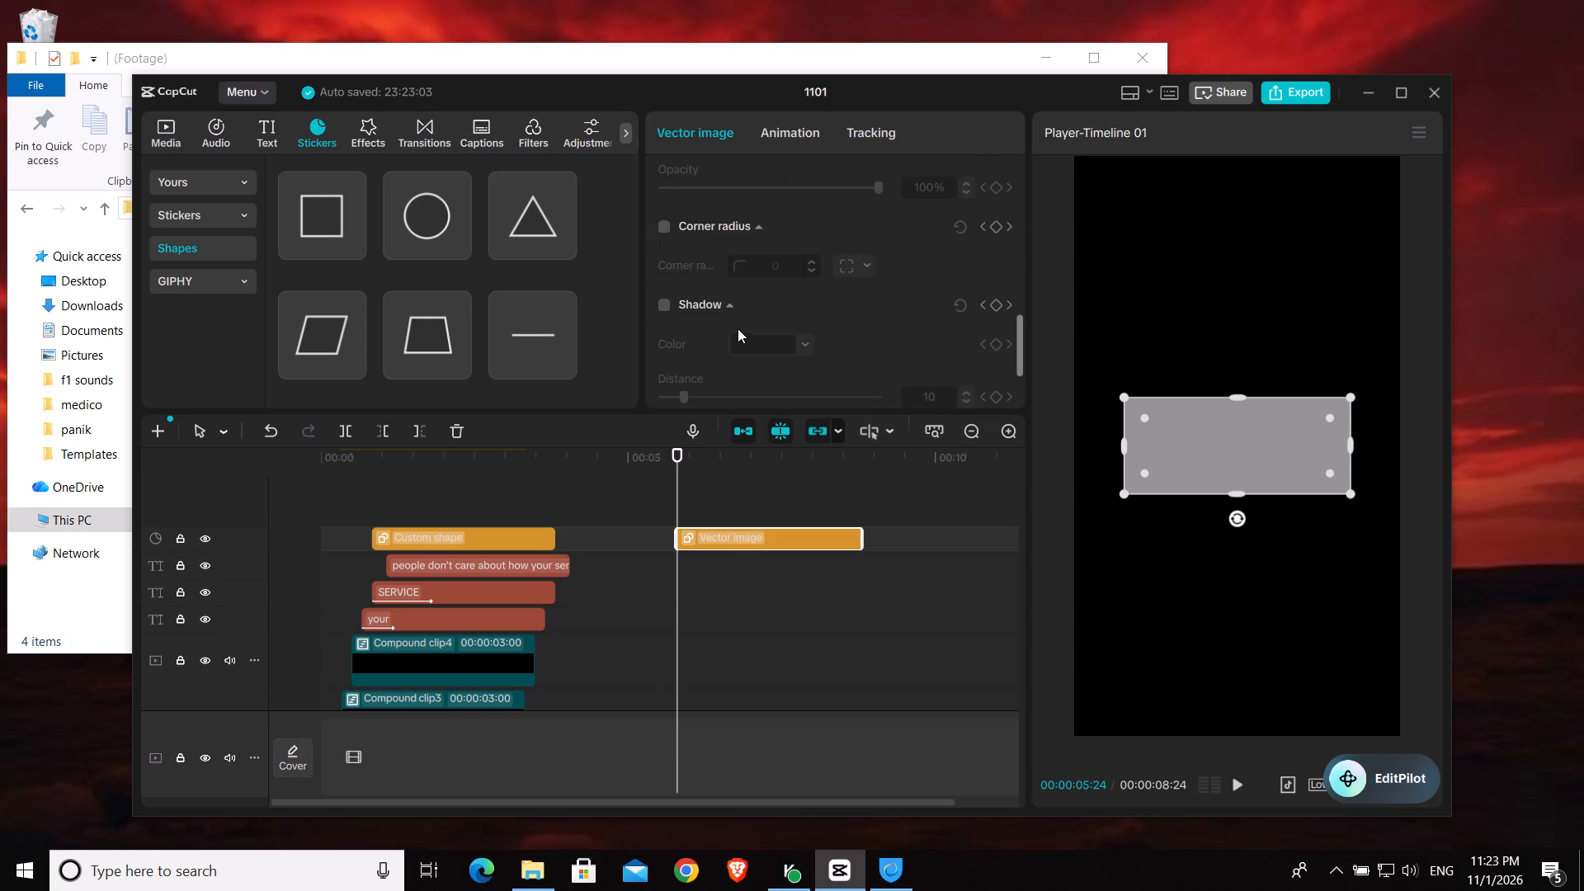
pyautogui.scroll(-1, 728, 315)
pyautogui.scroll(1, 700, 251)
pyautogui.click(657, 224)
pyautogui.click(666, 226)
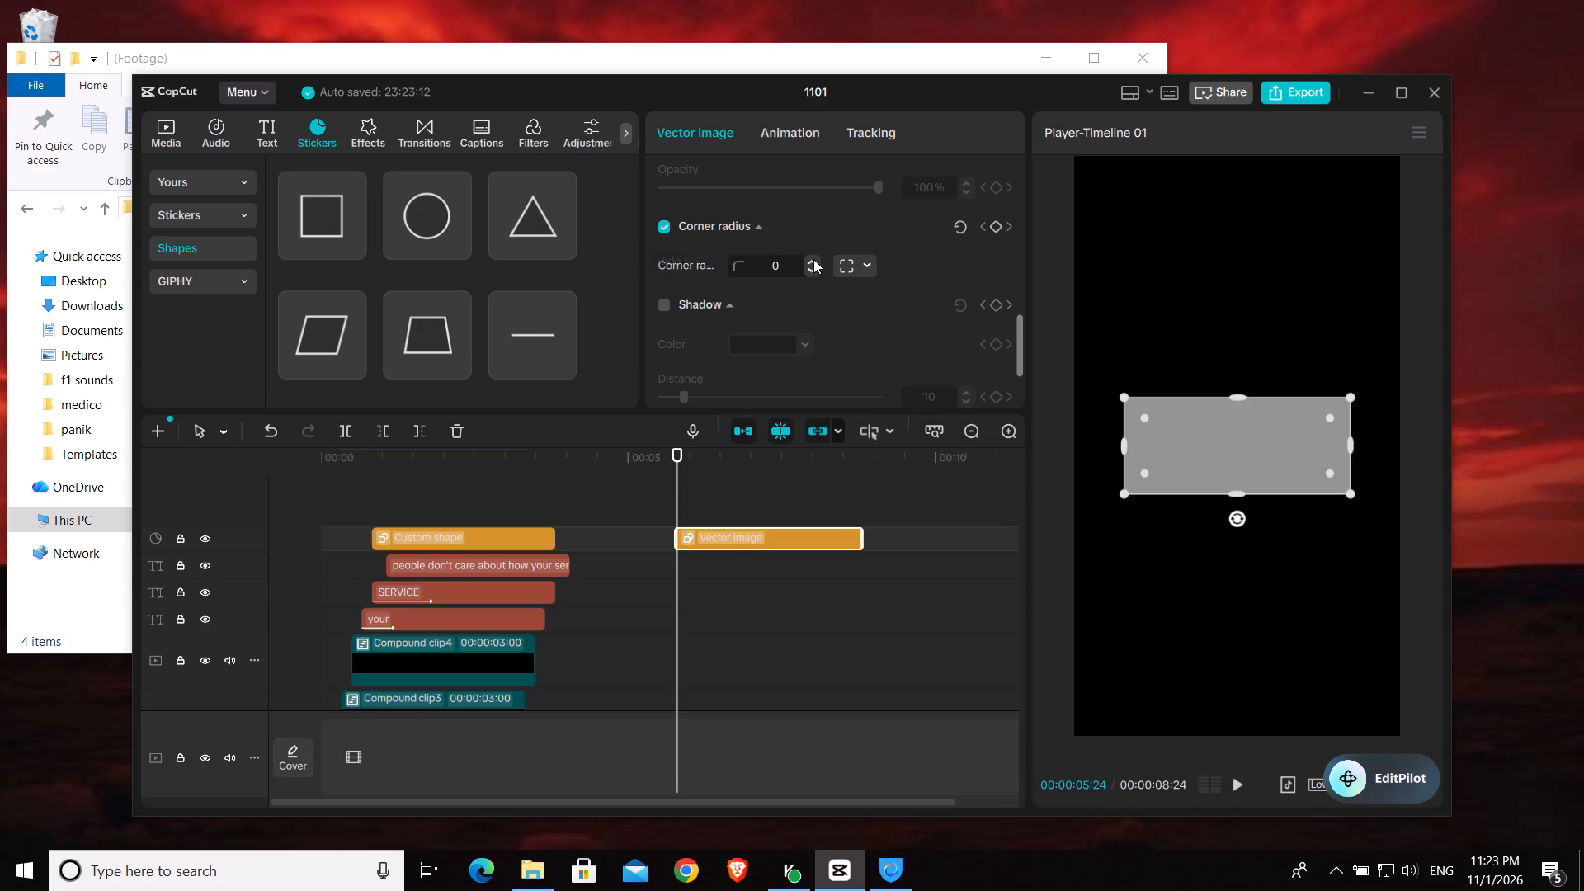
pyautogui.moveTo(813, 262); pyautogui.dragTo(814, 241)
pyautogui.scroll(1, 805, 250)
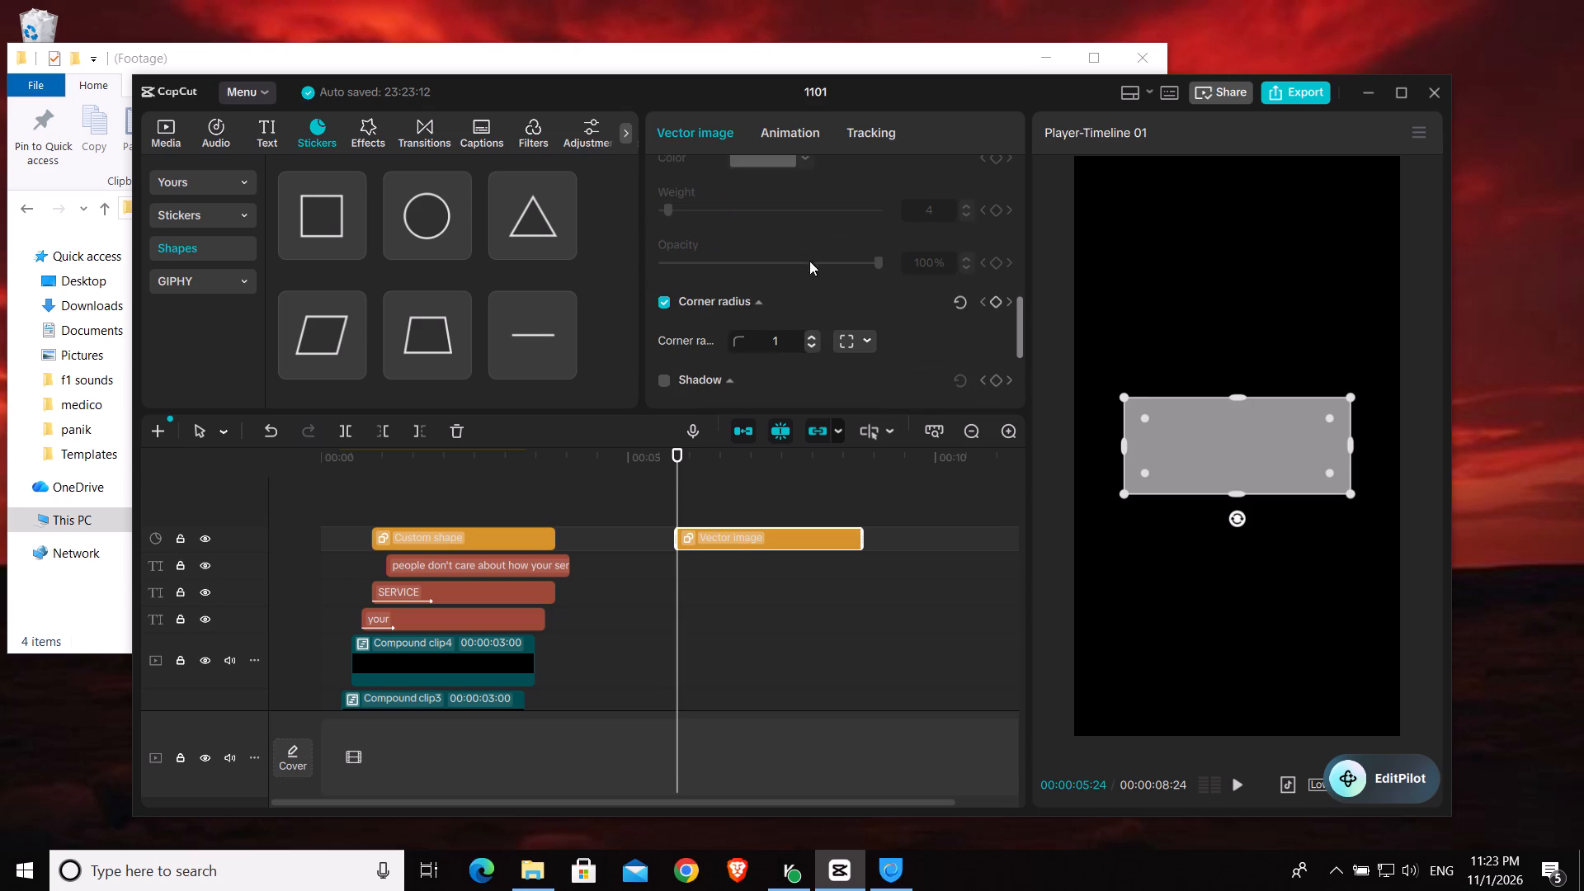
pyautogui.tripleClick(814, 333)
pyautogui.tripleClick(814, 333)
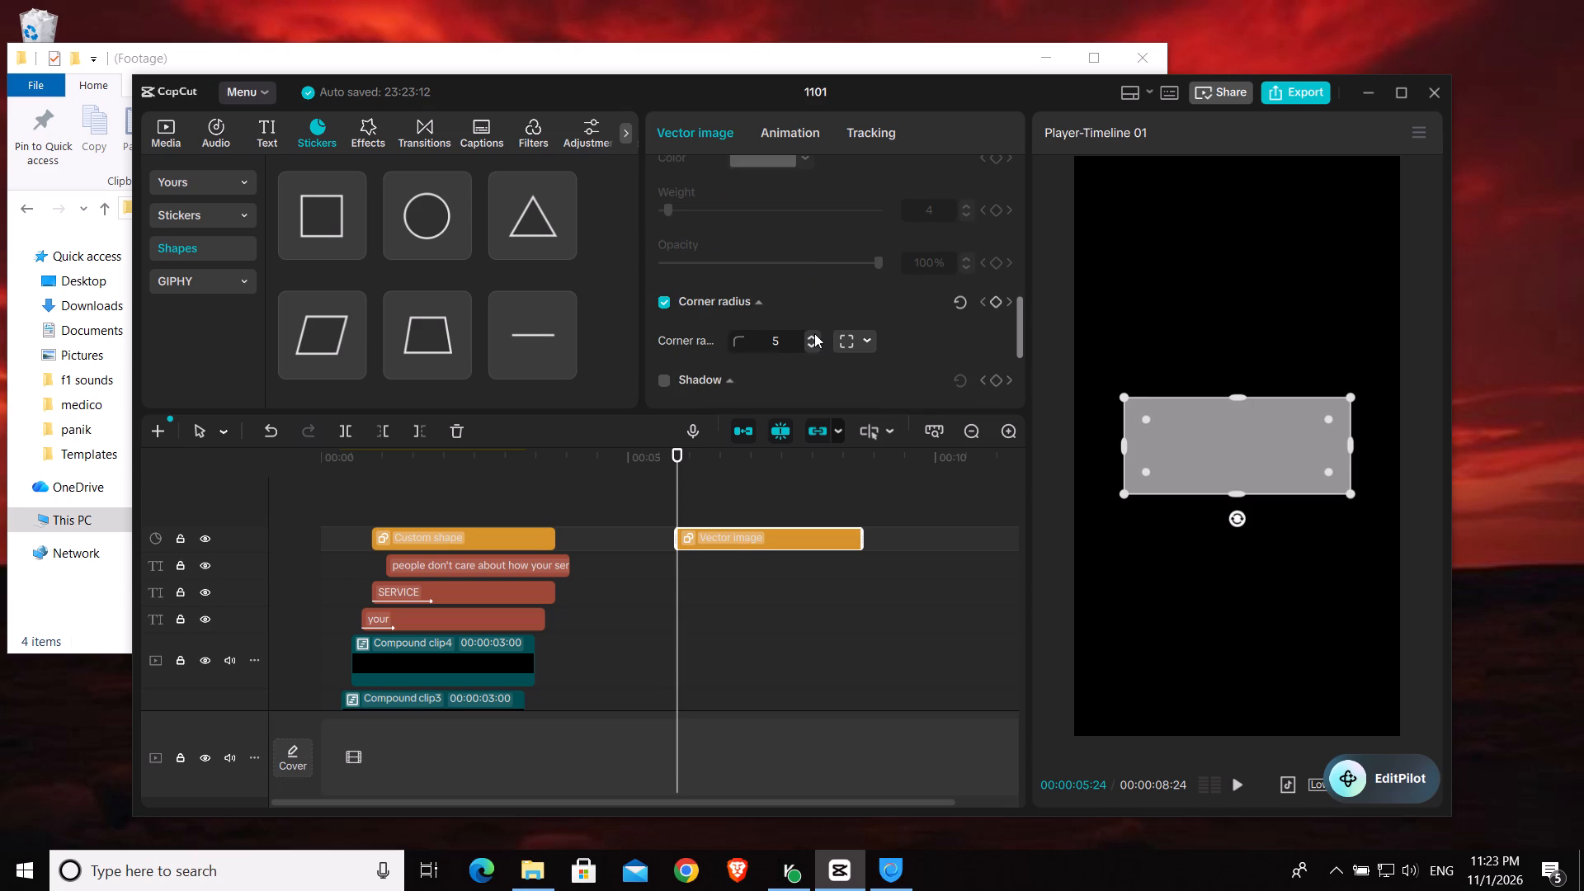
pyautogui.tripleClick(814, 333)
pyautogui.click(814, 333)
pyautogui.click(857, 337)
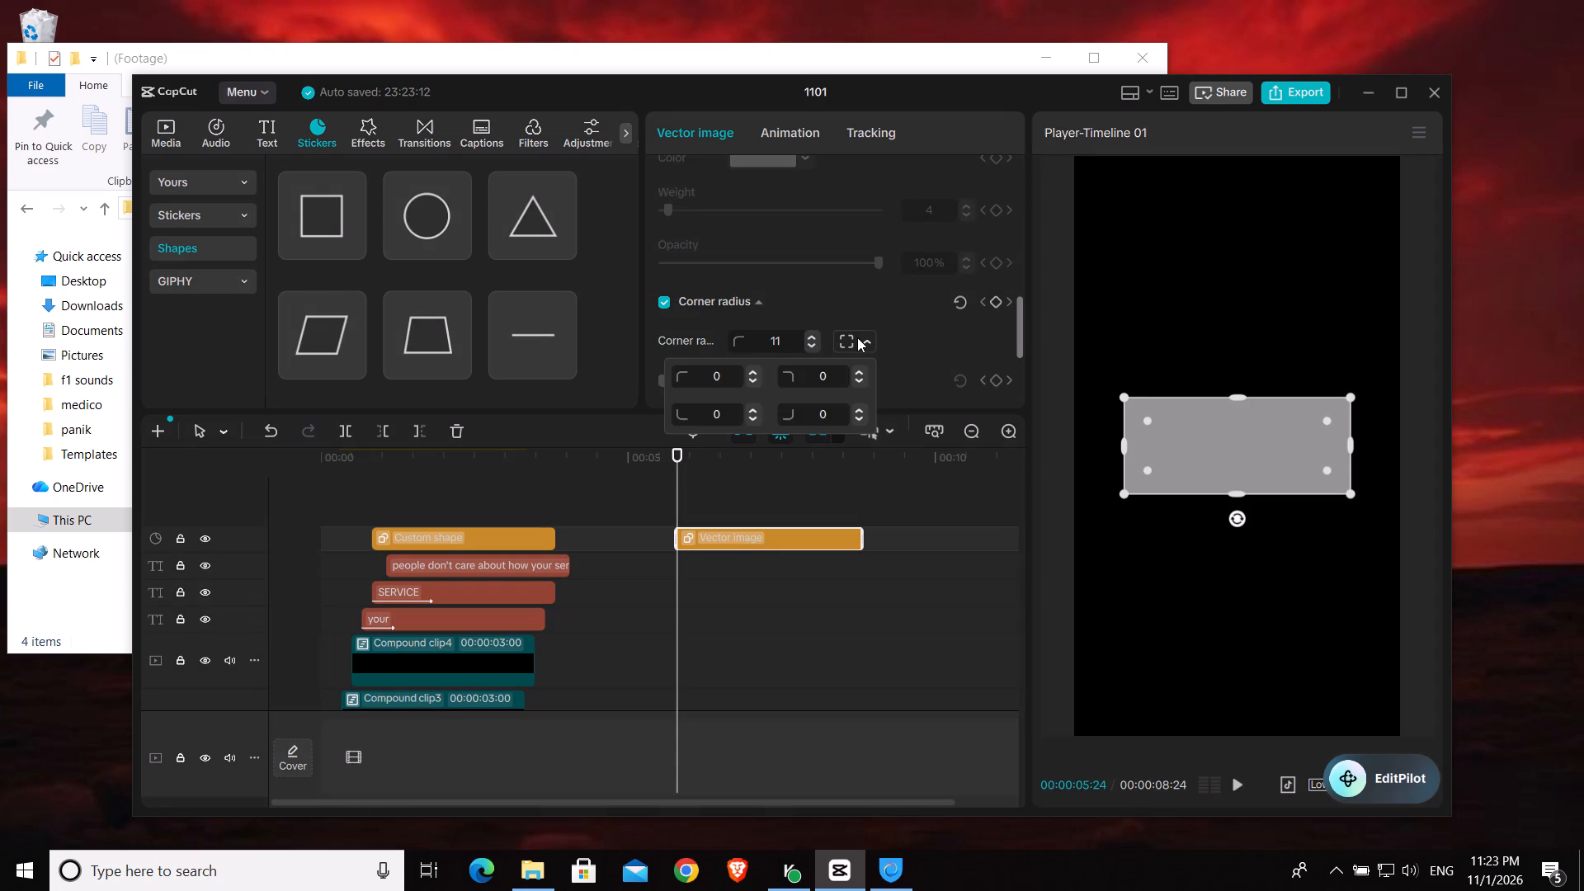
pyautogui.click(857, 337)
pyautogui.tripleClick(812, 334)
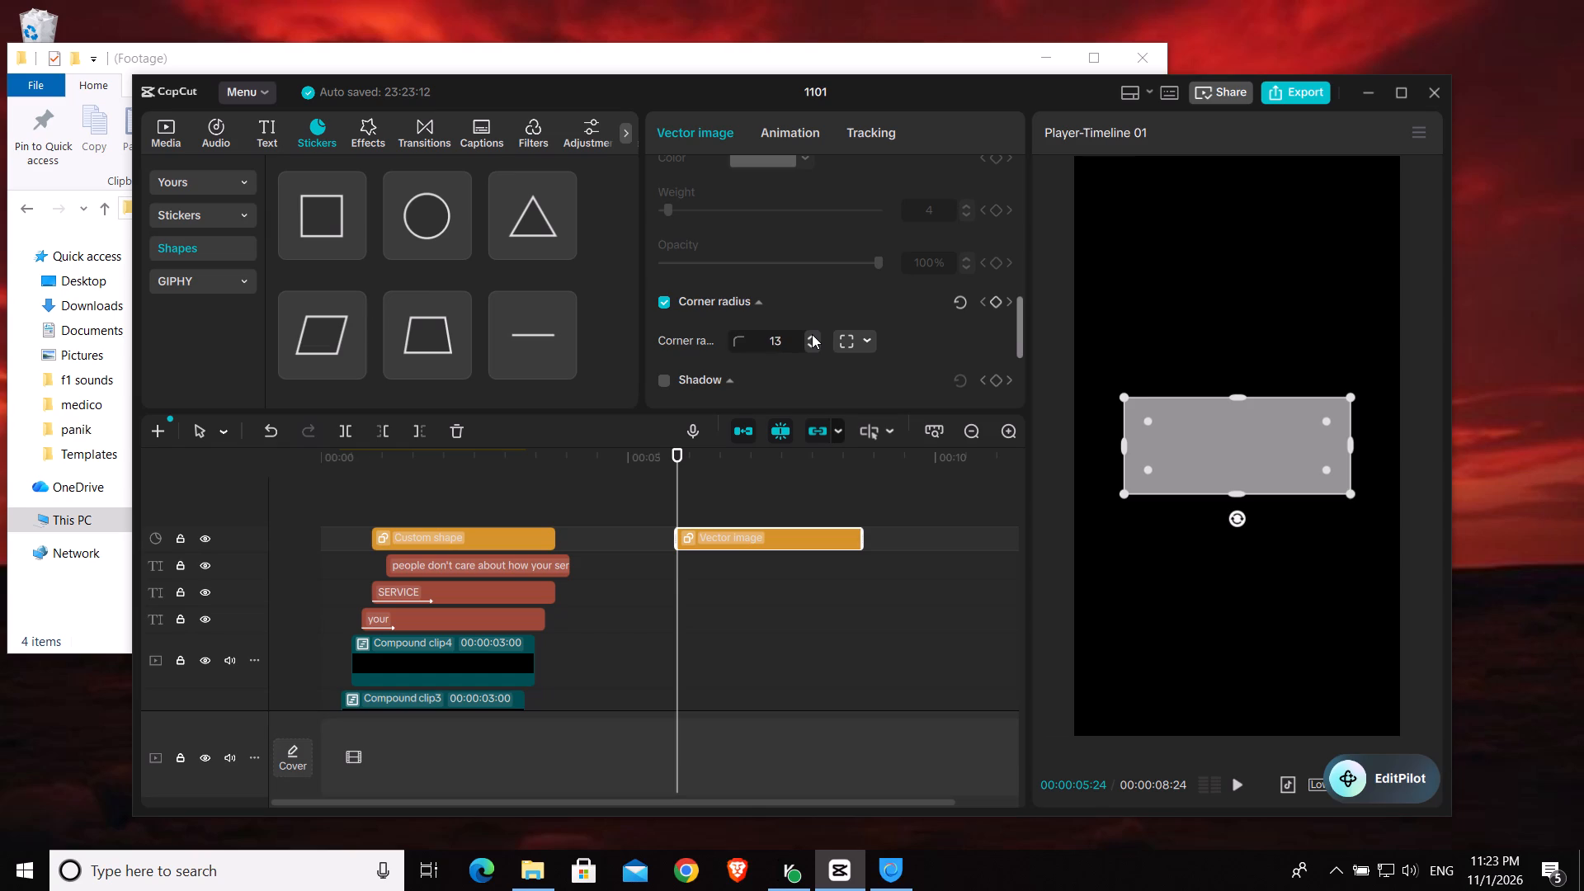
pyautogui.doubleClick(812, 334)
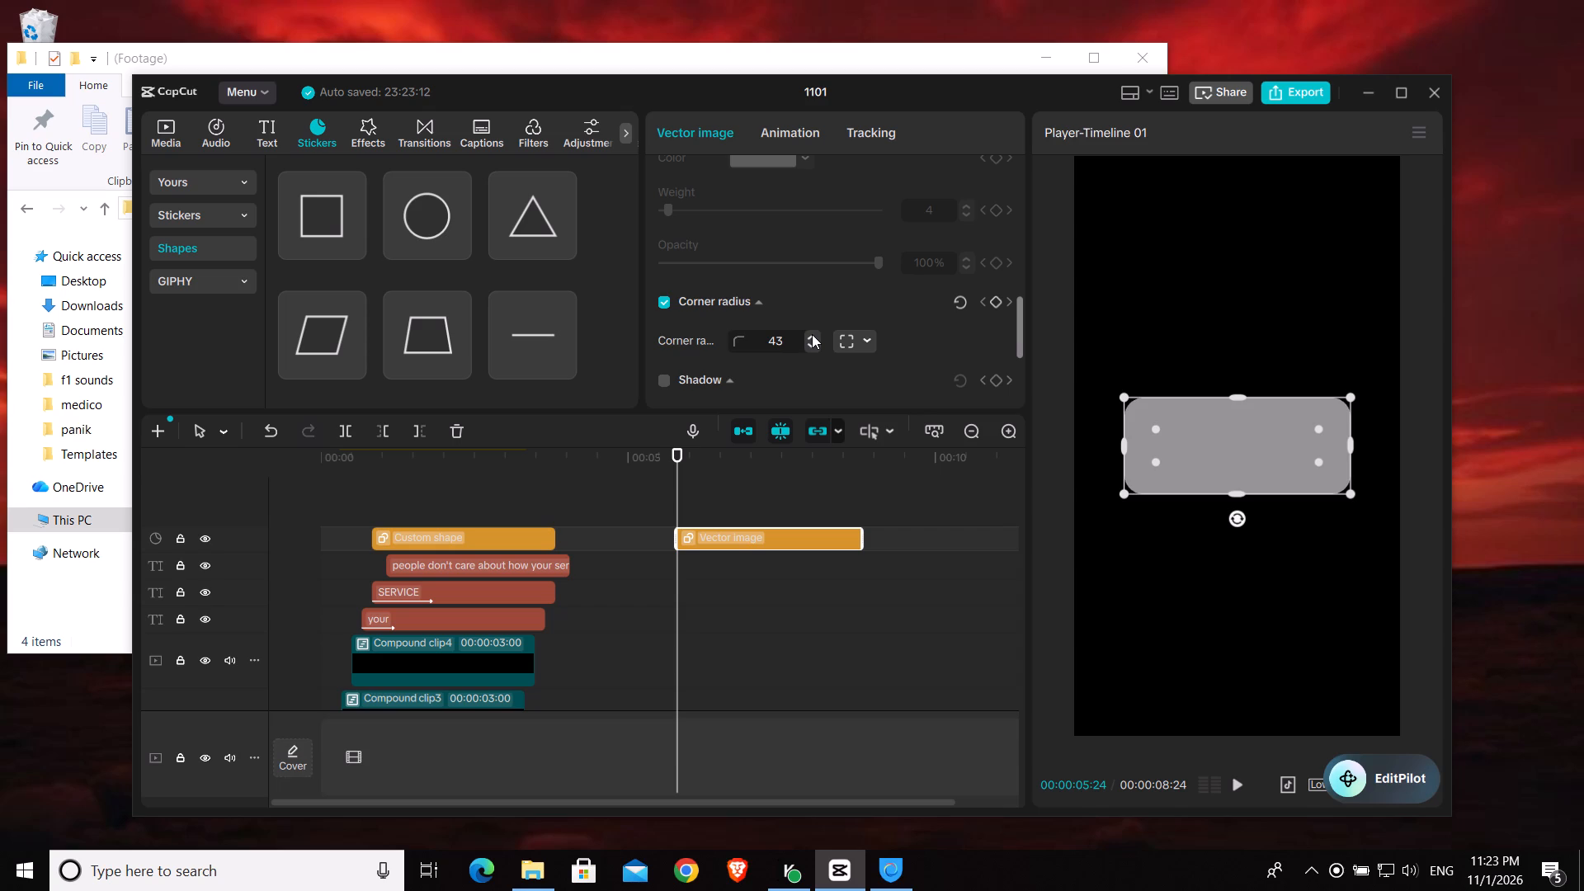
pyautogui.click(809, 342)
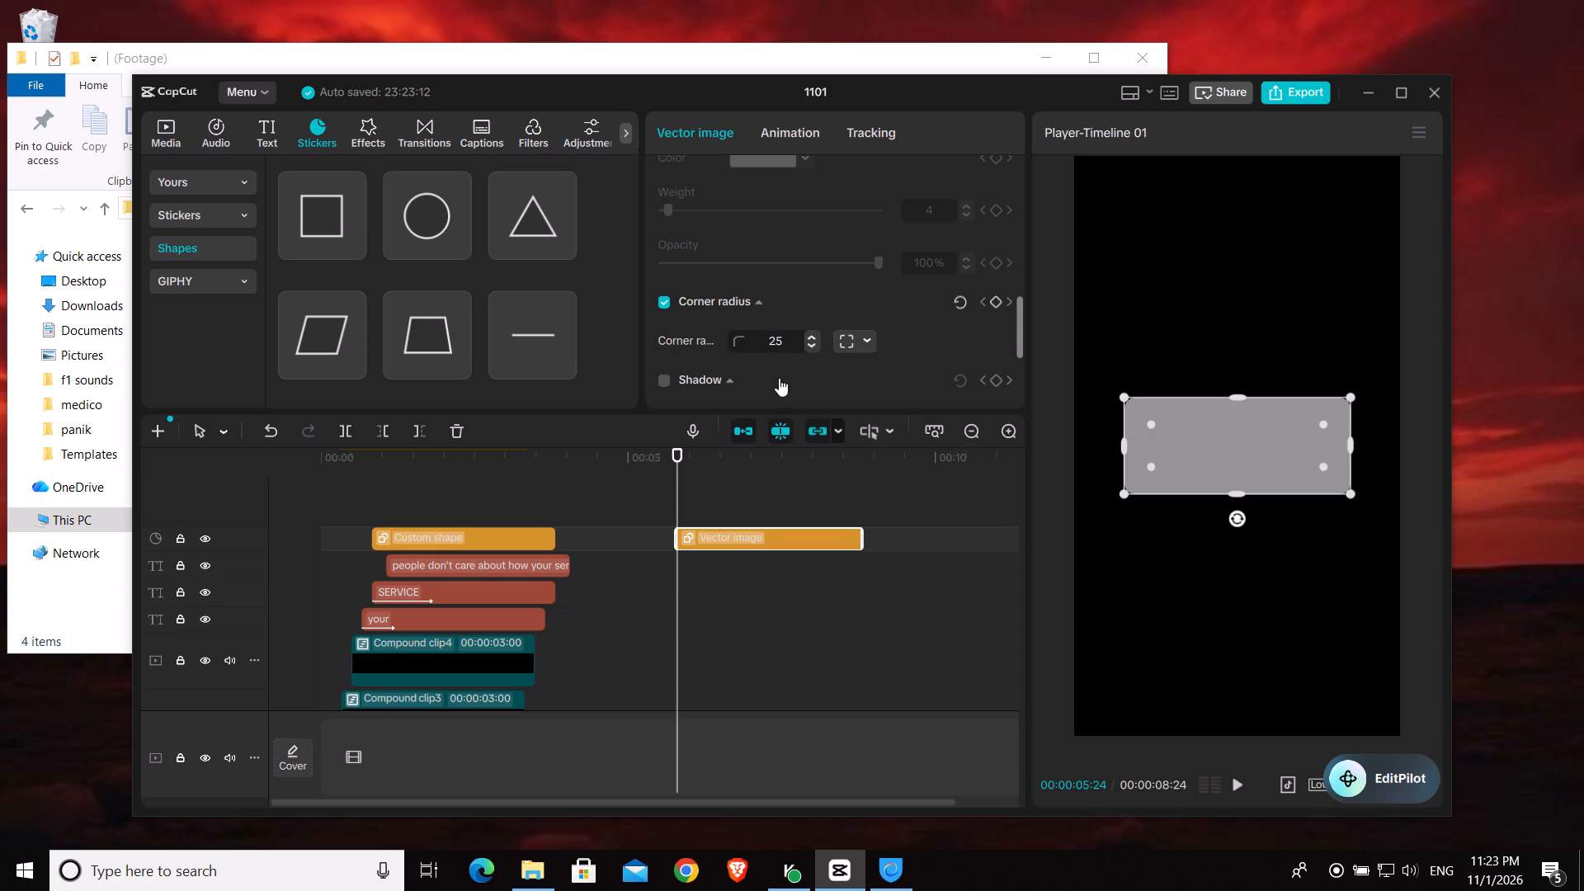
# Change the rounded rectangle's solid fill color to white, FFFFFF.
pyautogui.scroll(-1, 775, 319)
pyautogui.scroll(8, 766, 333)
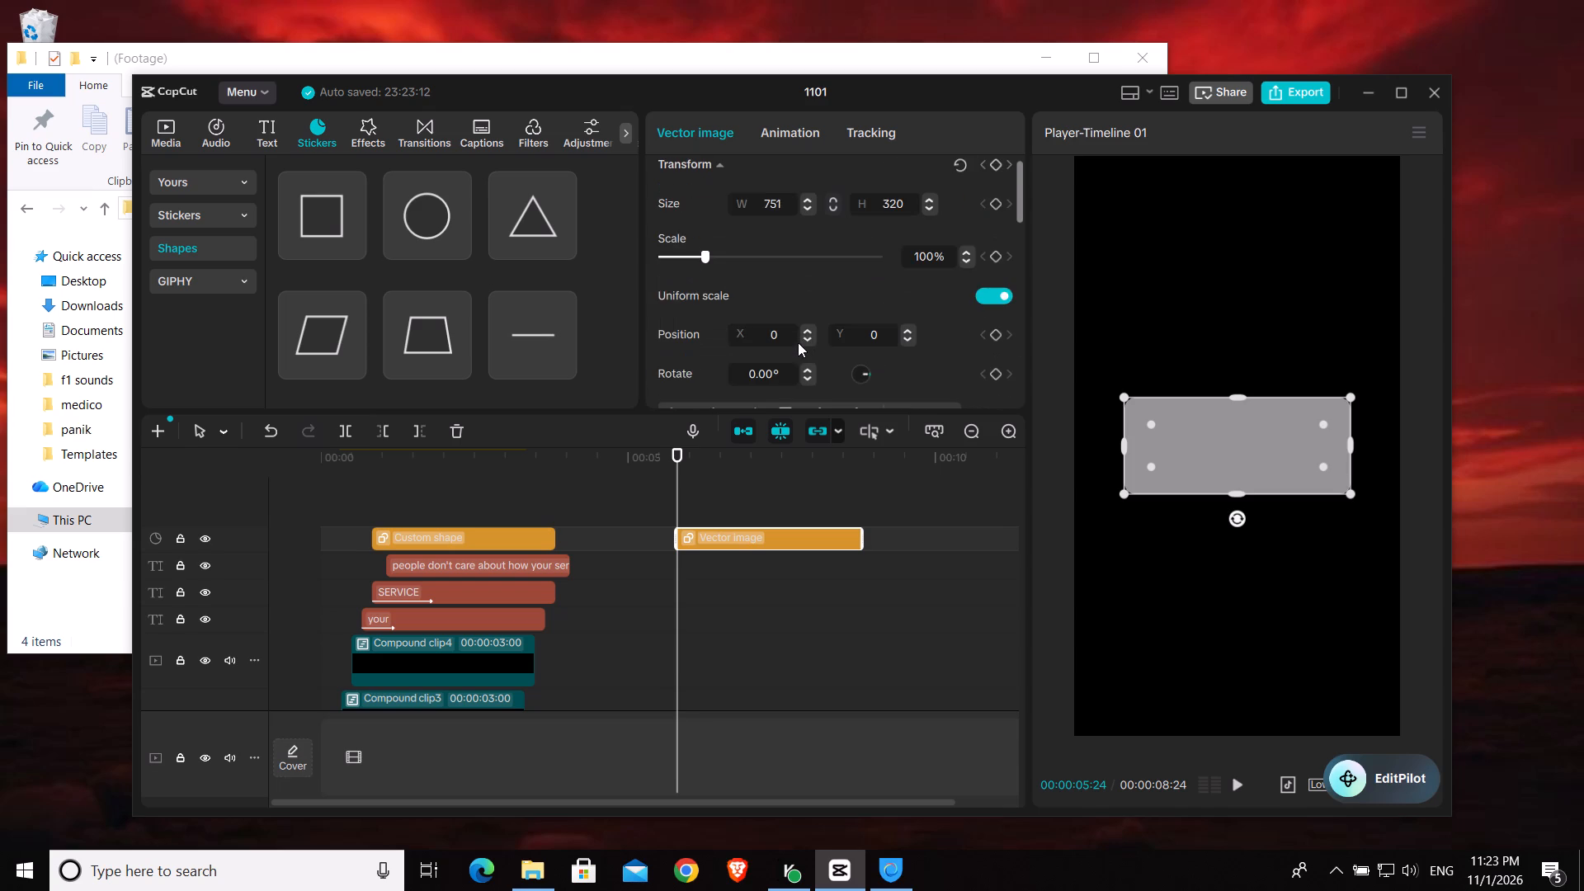
pyautogui.scroll(-2, 798, 342)
pyautogui.click(797, 376)
pyautogui.moveTo(878, 436); pyautogui.dragTo(690, 274)
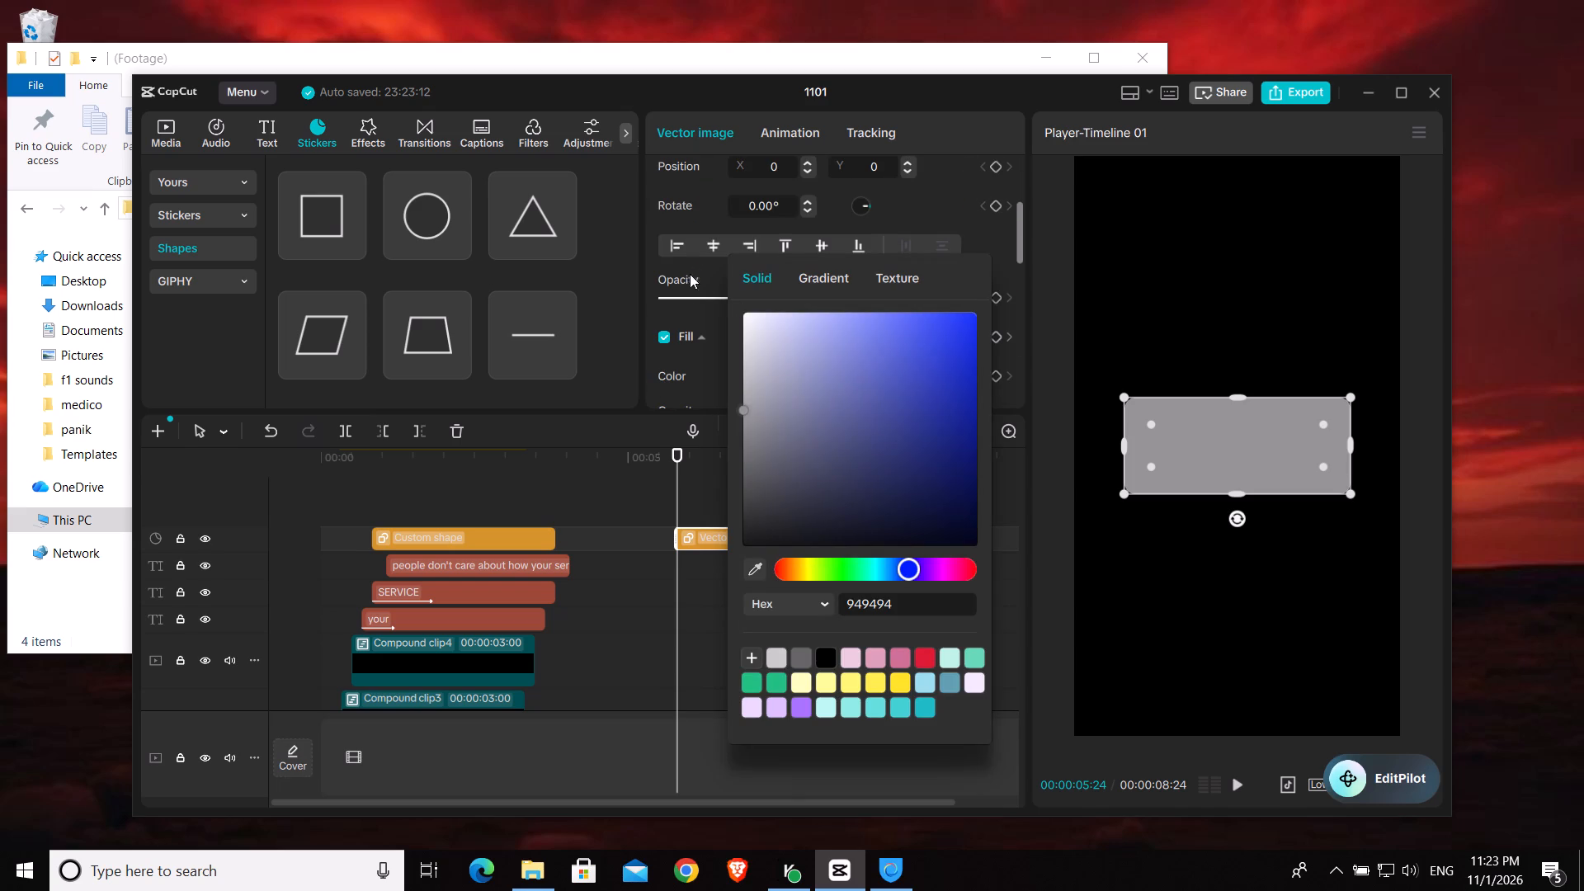
pyautogui.moveTo(690, 274); pyautogui.dragTo(695, 276)
pyautogui.moveTo(756, 326); pyautogui.dragTo(745, 305)
pyautogui.click(750, 313)
pyautogui.moveTo(751, 316); pyautogui.dragTo(740, 311)
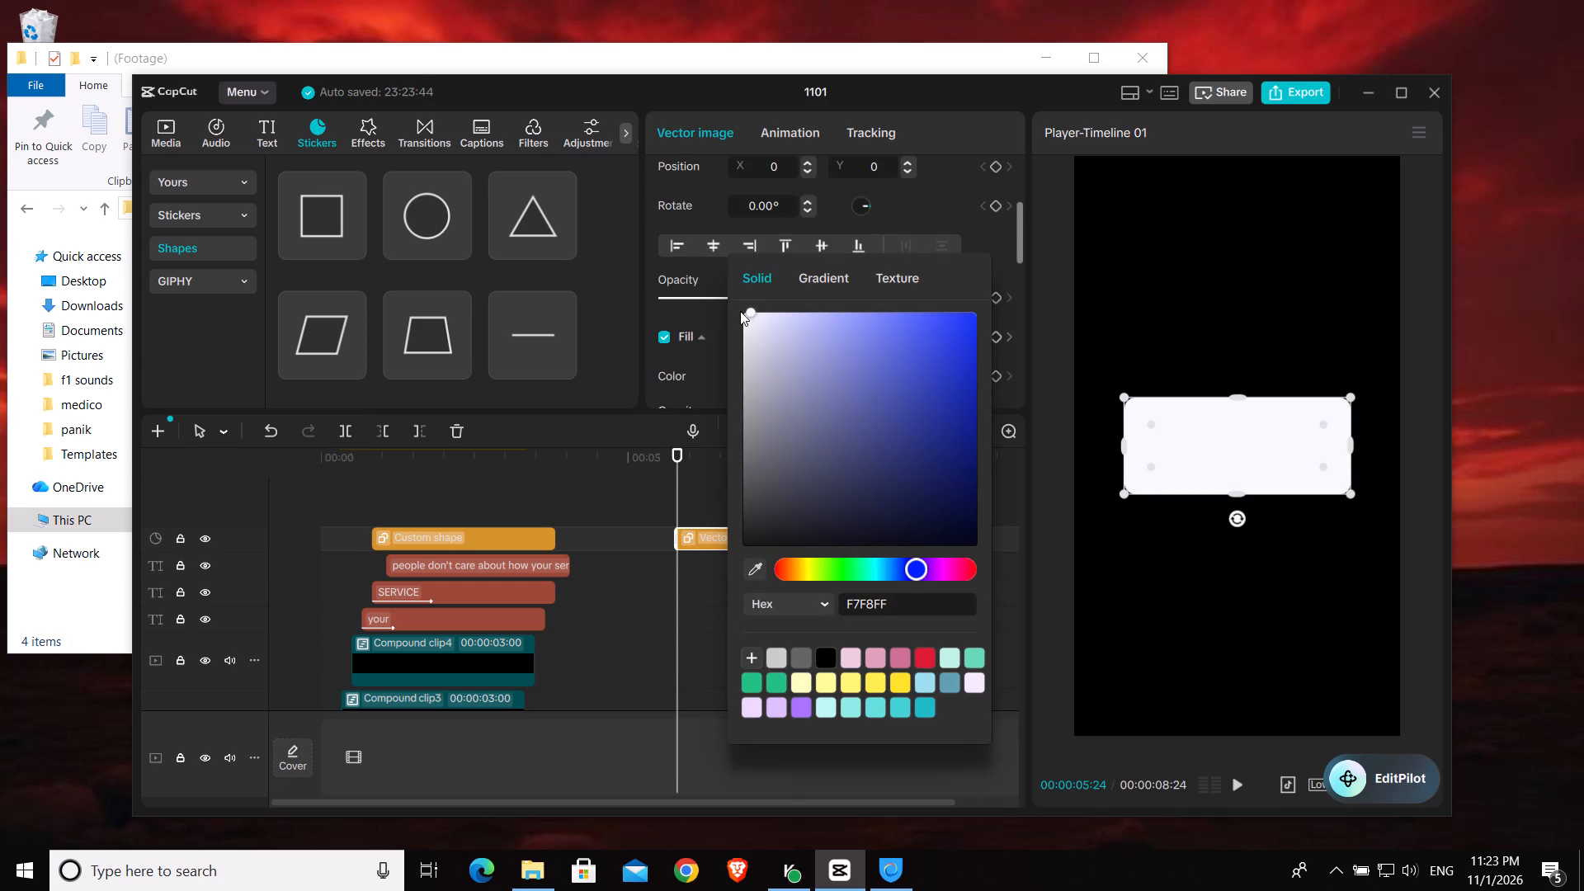
pyautogui.moveTo(740, 311); pyautogui.dragTo(704, 289)
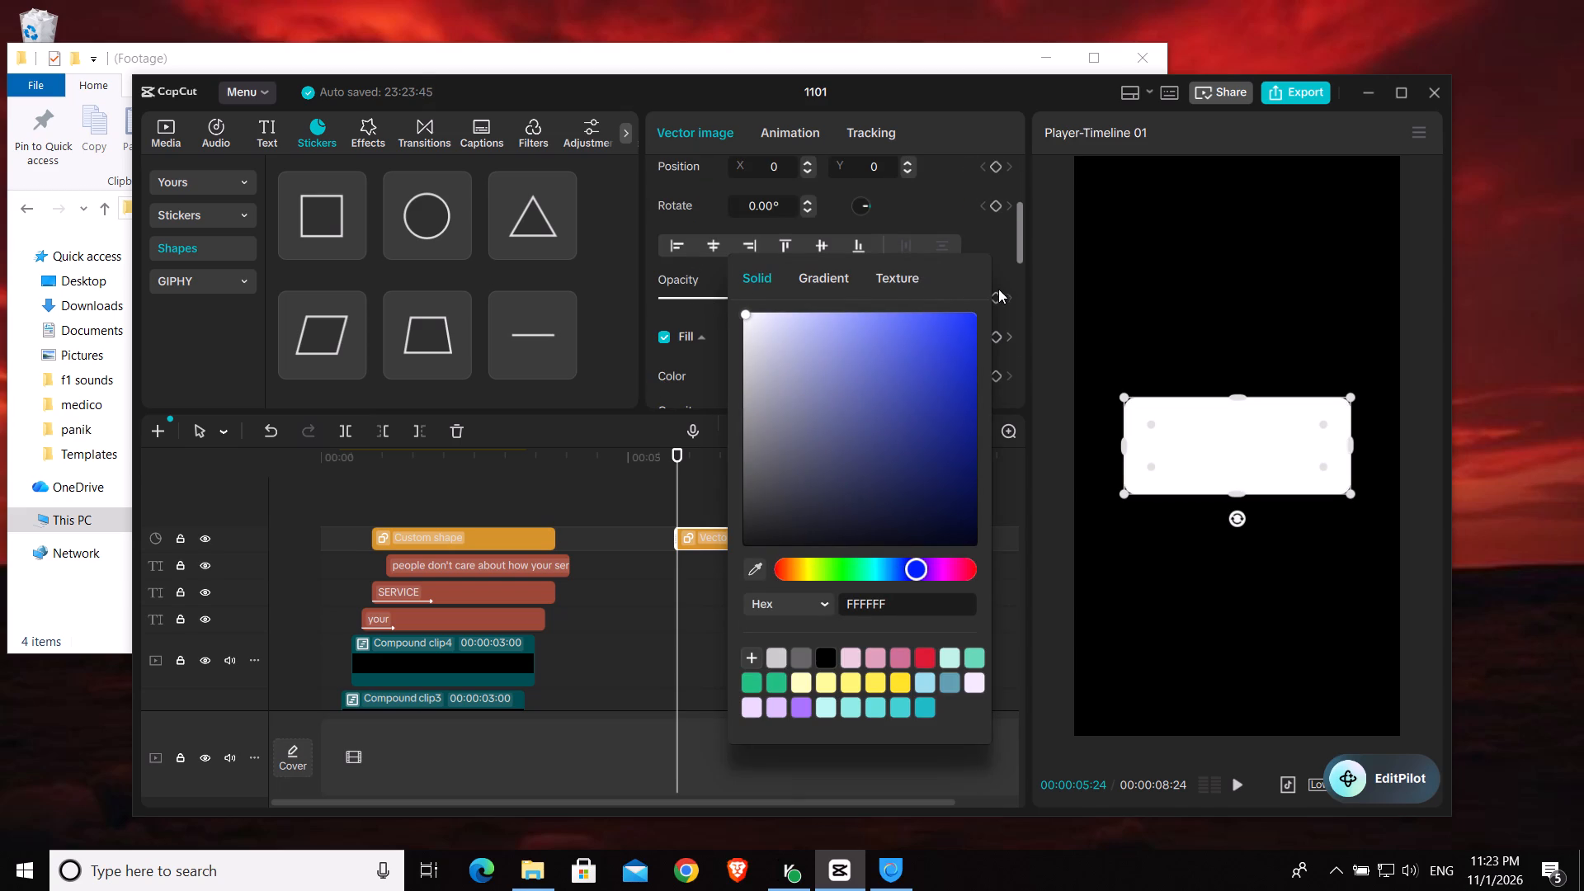
pyautogui.click(994, 284)
pyautogui.click(992, 266)
pyautogui.click(695, 322)
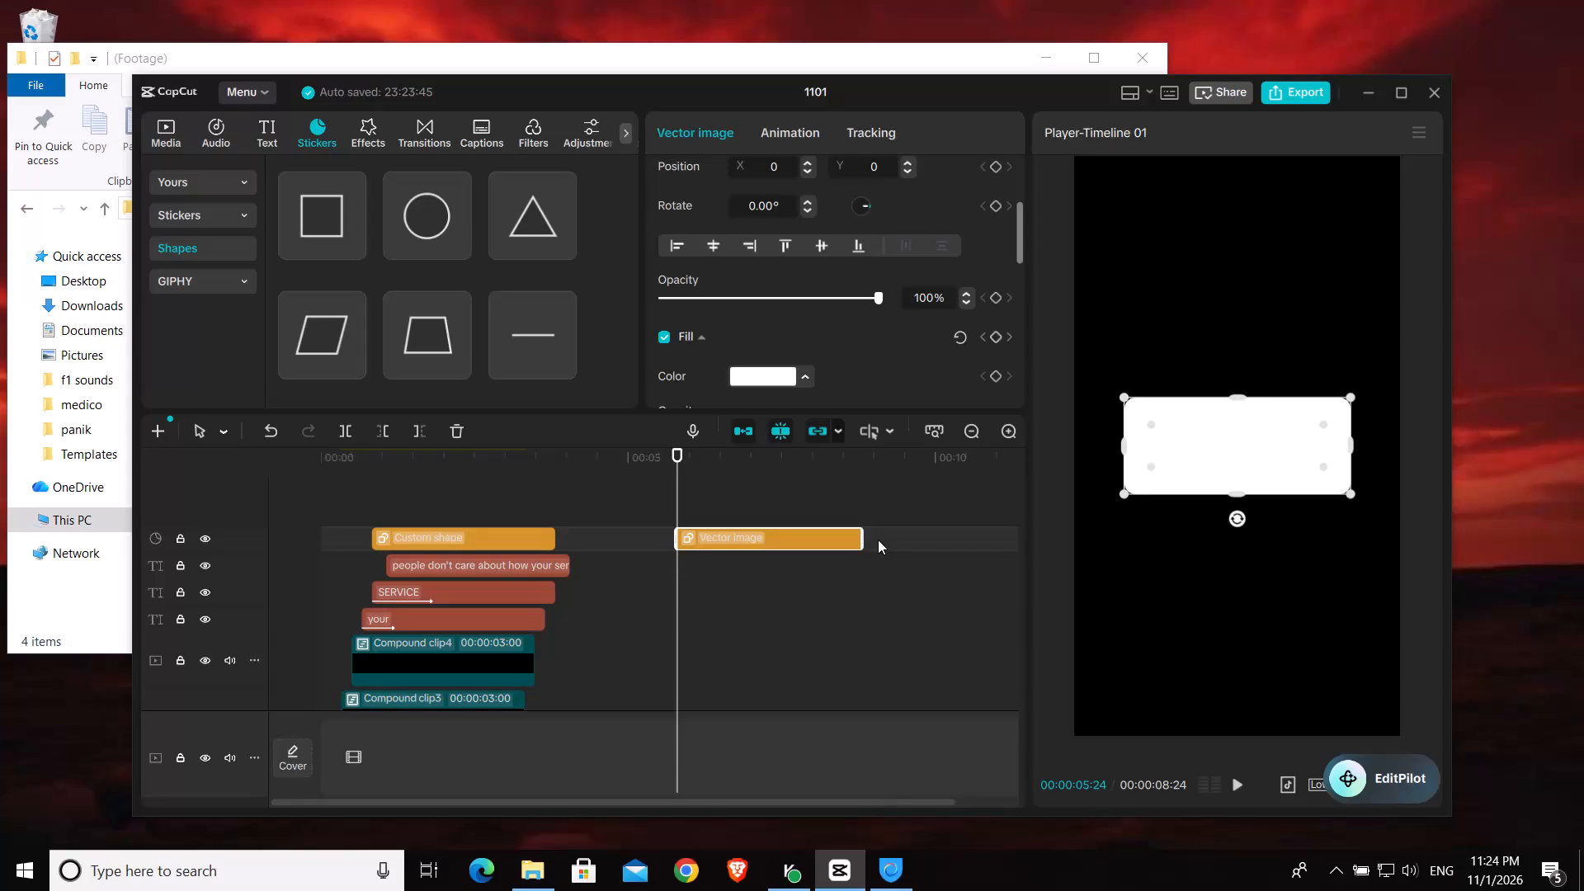
# Duplicate the white rectangle clip and place the copy on its own track directly beneath the original.
pyautogui.hotkey('ctrl', 'c')
pyautogui.hotkey('ctrl', 'v')
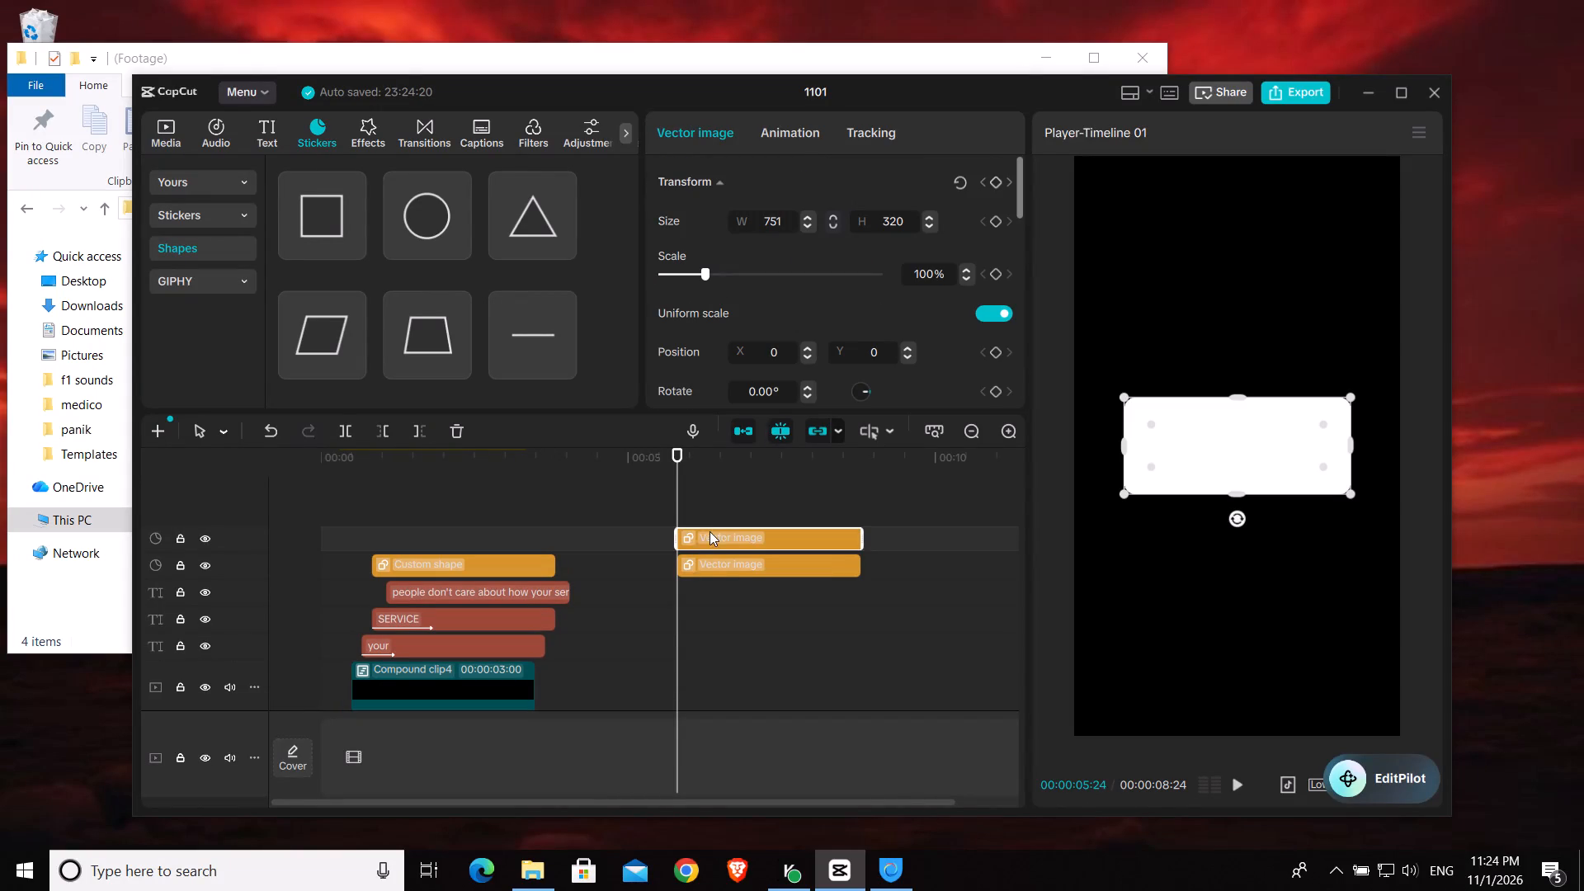
pyautogui.moveTo(709, 531); pyautogui.dragTo(709, 590)
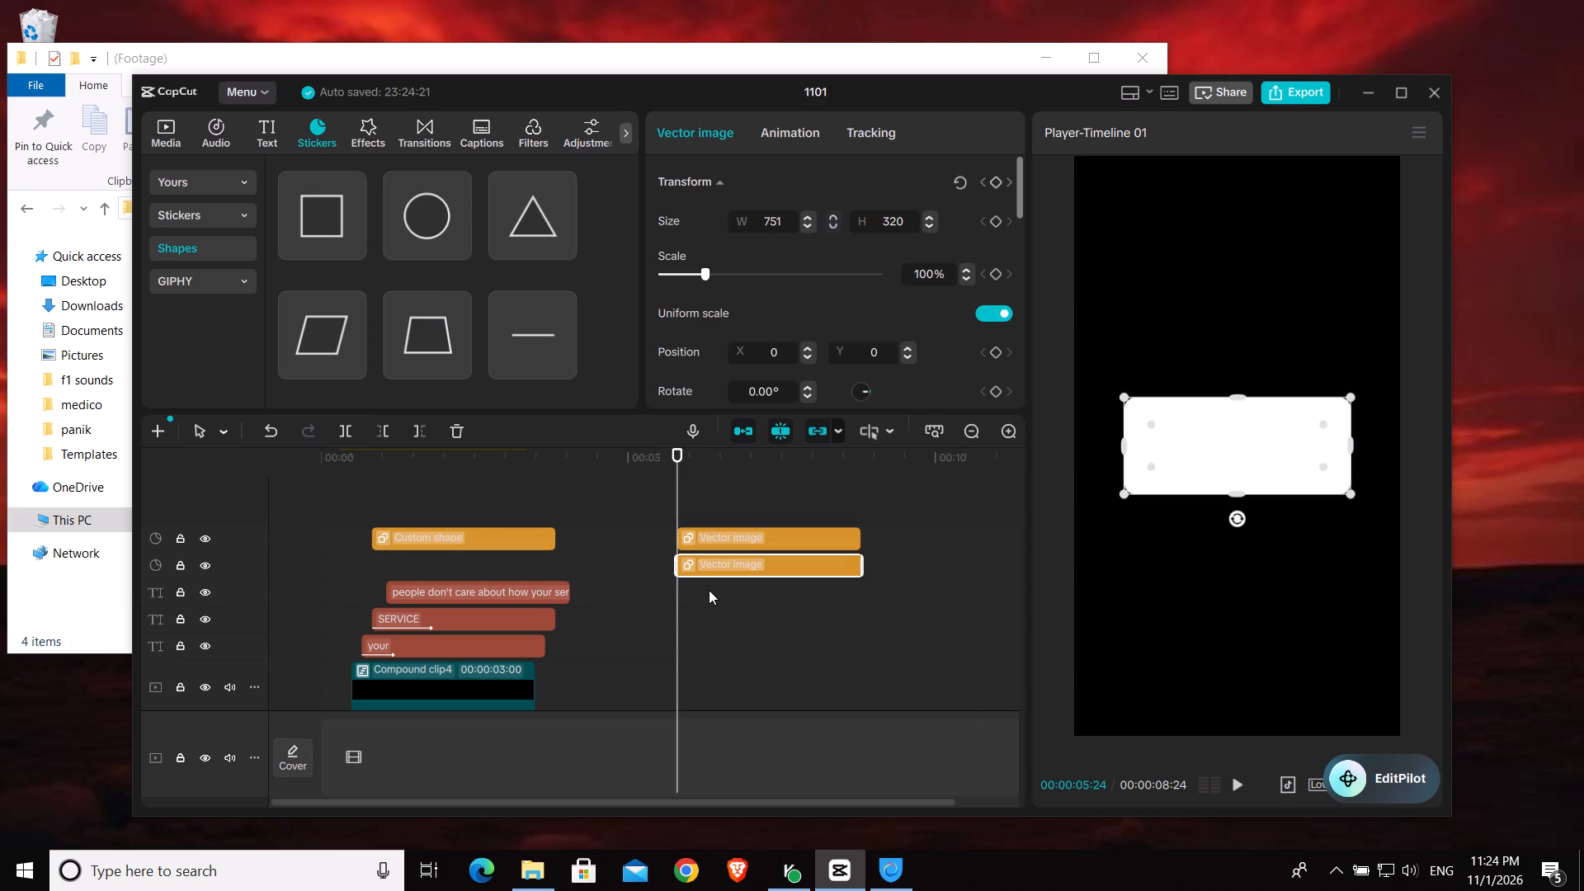
# Convert the lower rectangle copy into a compound clip, with the playhead at its start, 00:00:05:24.
pyautogui.press('space')
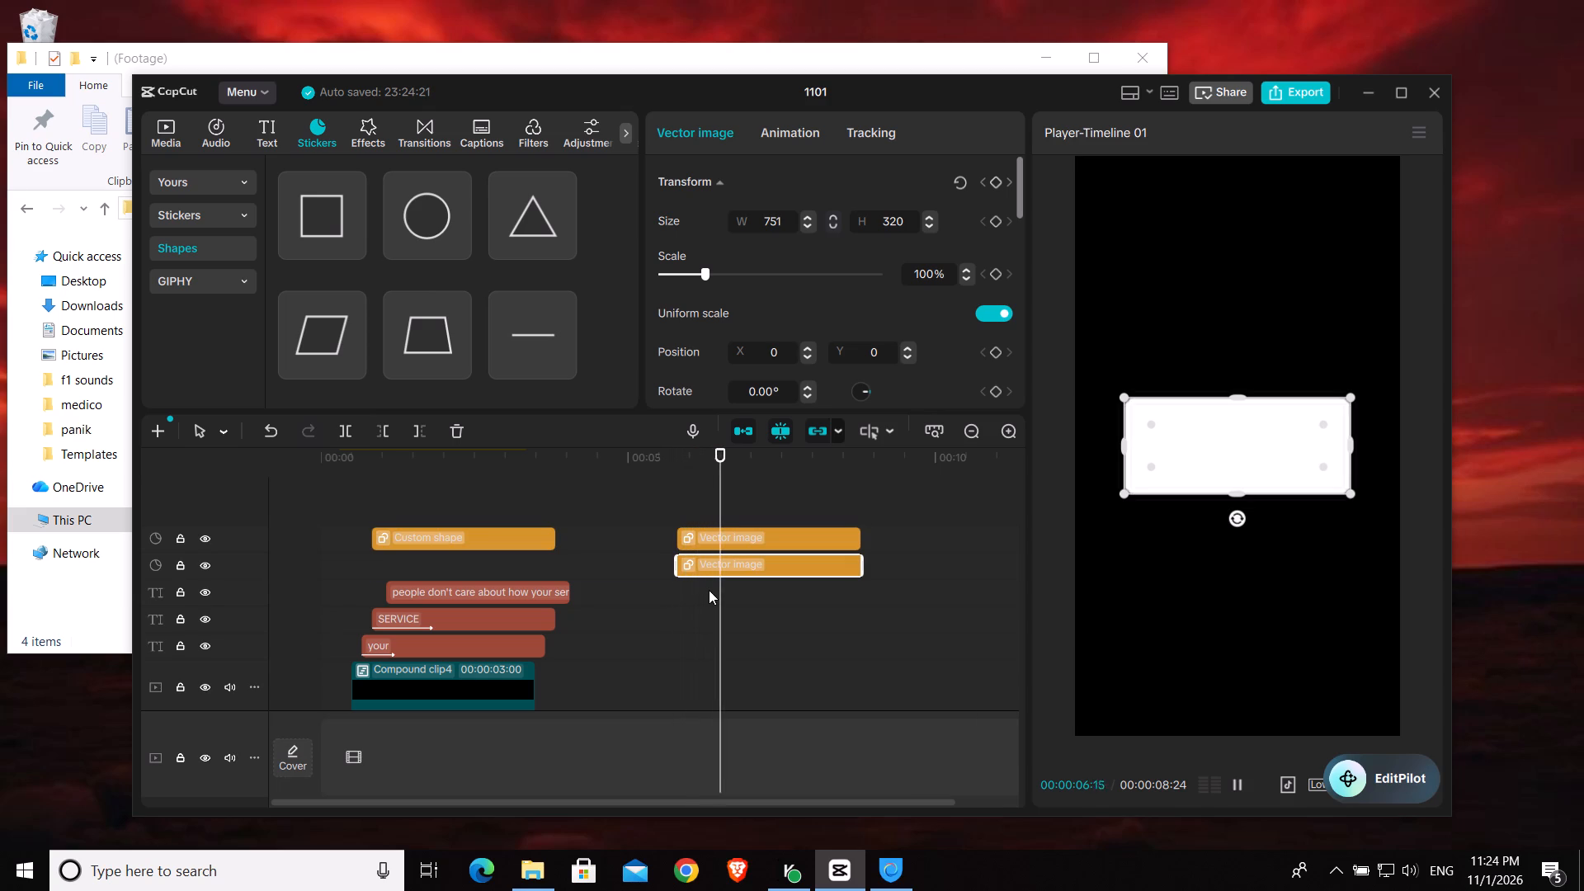
pyautogui.press('space')
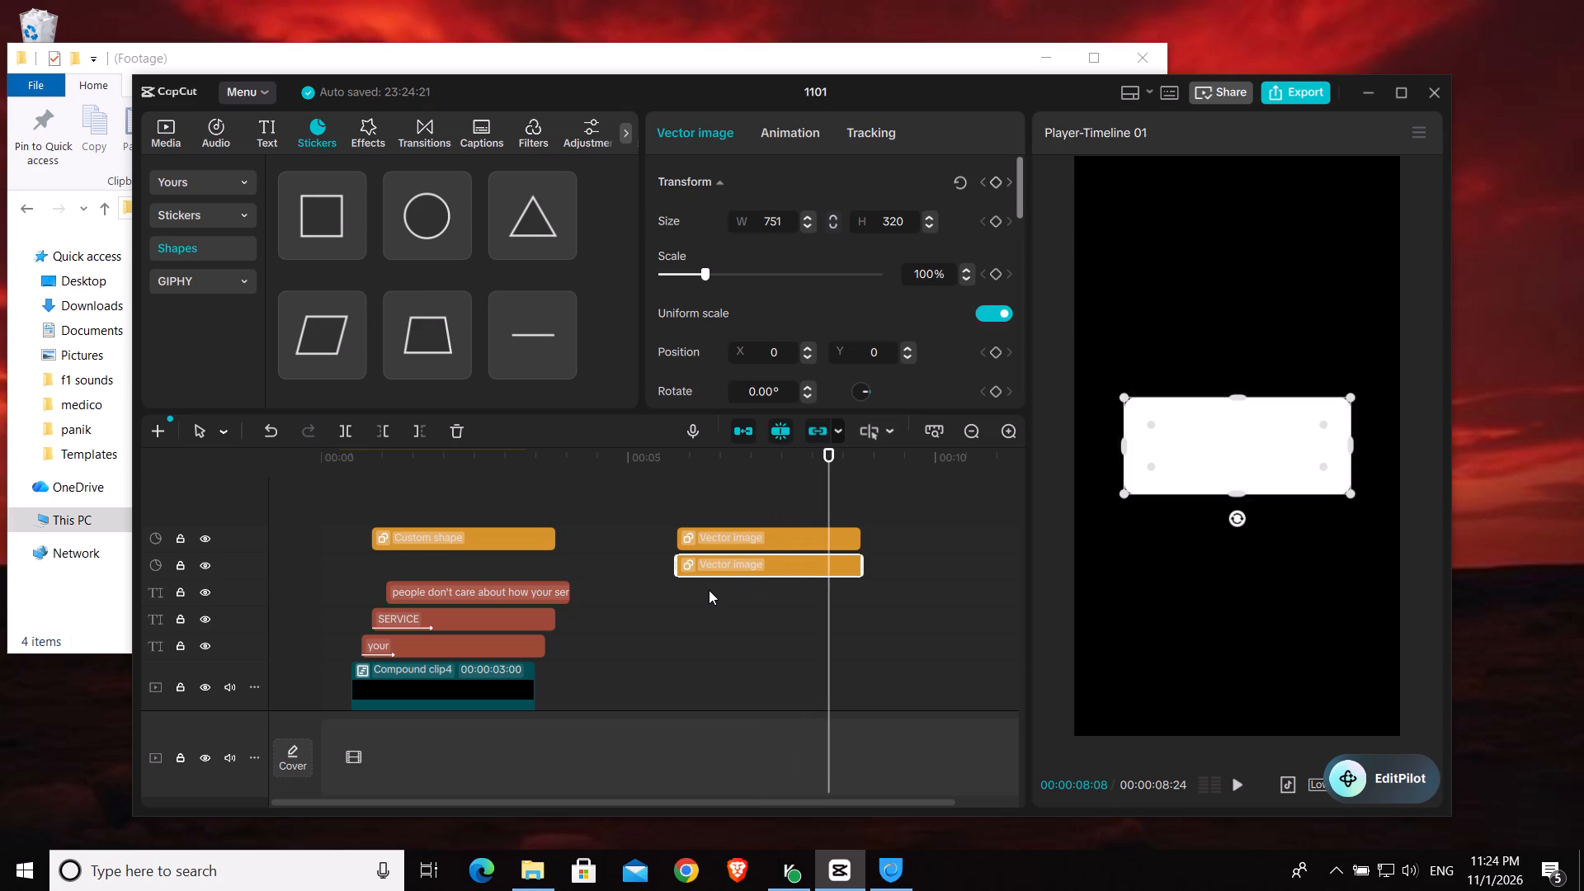
pyautogui.click(678, 585)
pyautogui.click(694, 566)
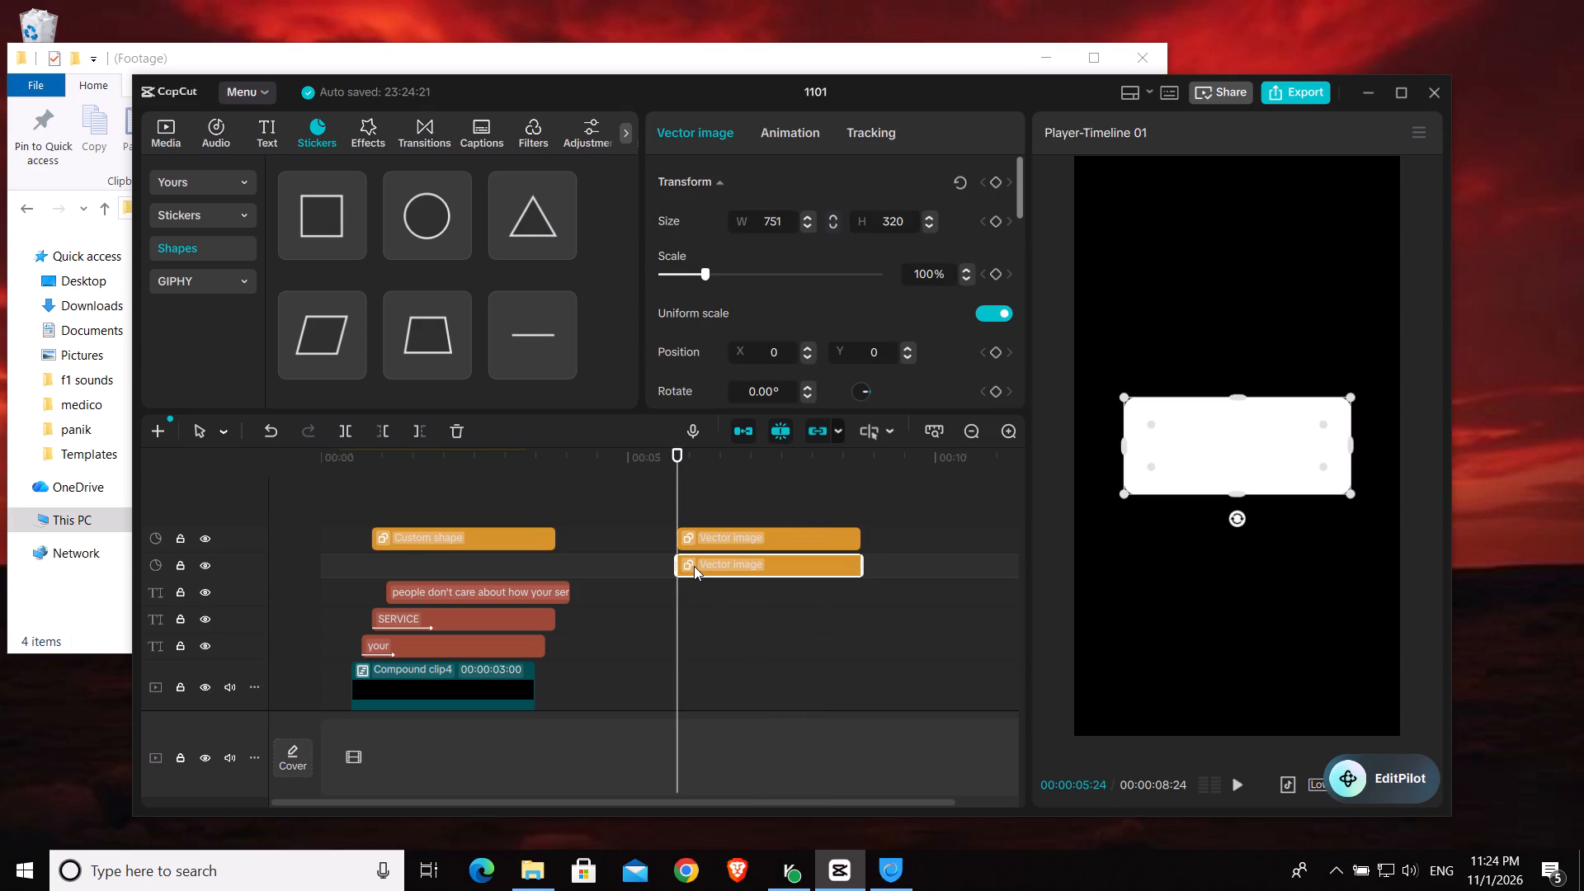
pyautogui.hotkey('alt', 'g')
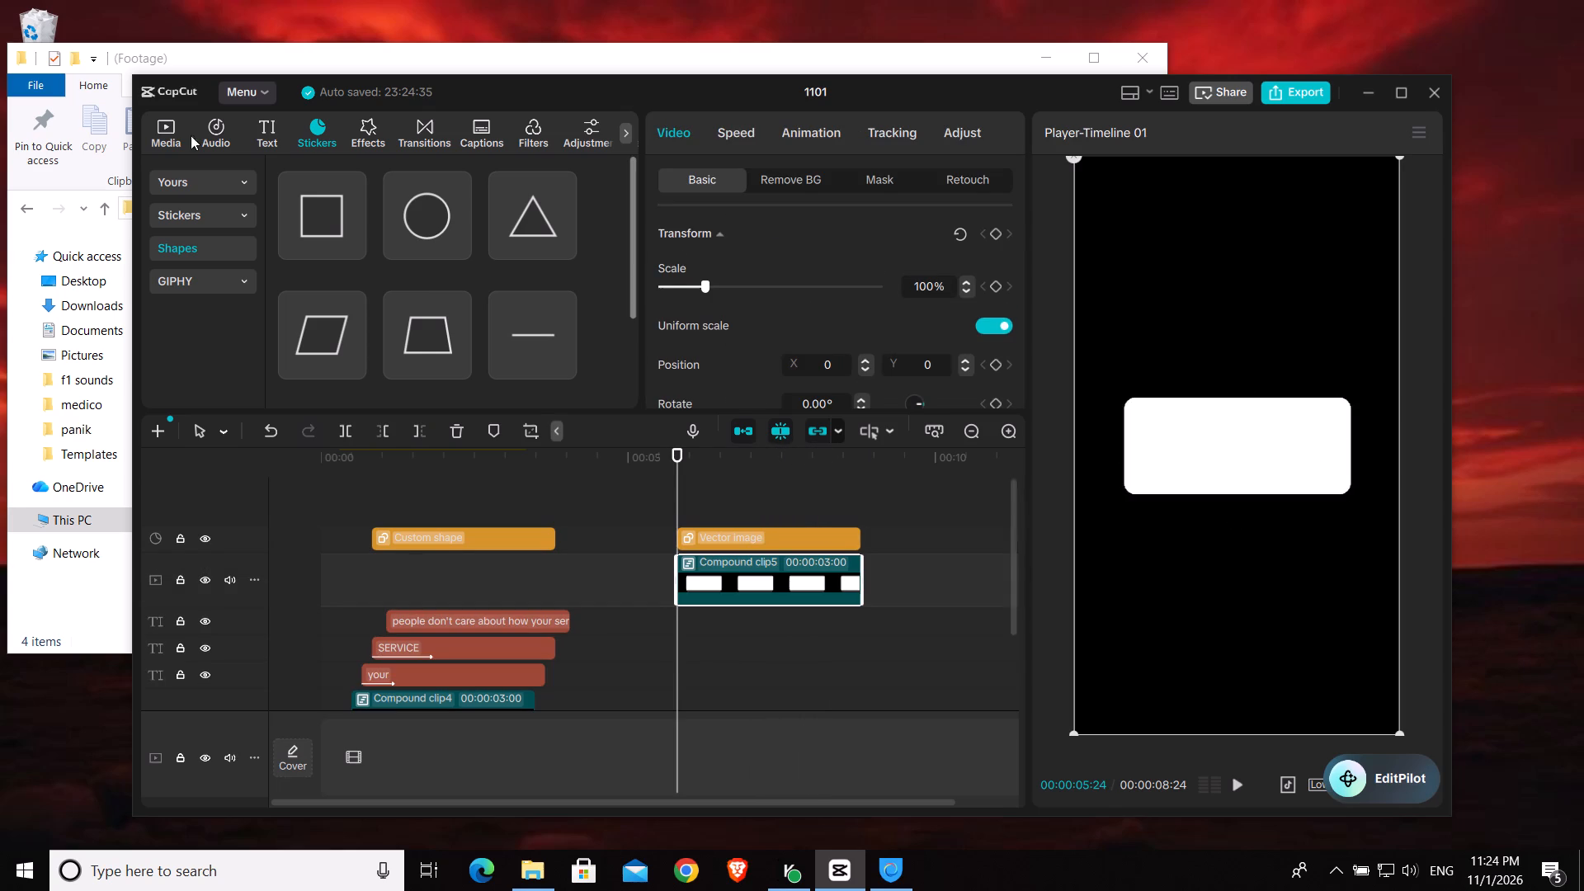
# Search the video effects for "blur" and apply the Blur effect to the rectangle compound clip.
pyautogui.click(362, 133)
pyautogui.click(330, 177)
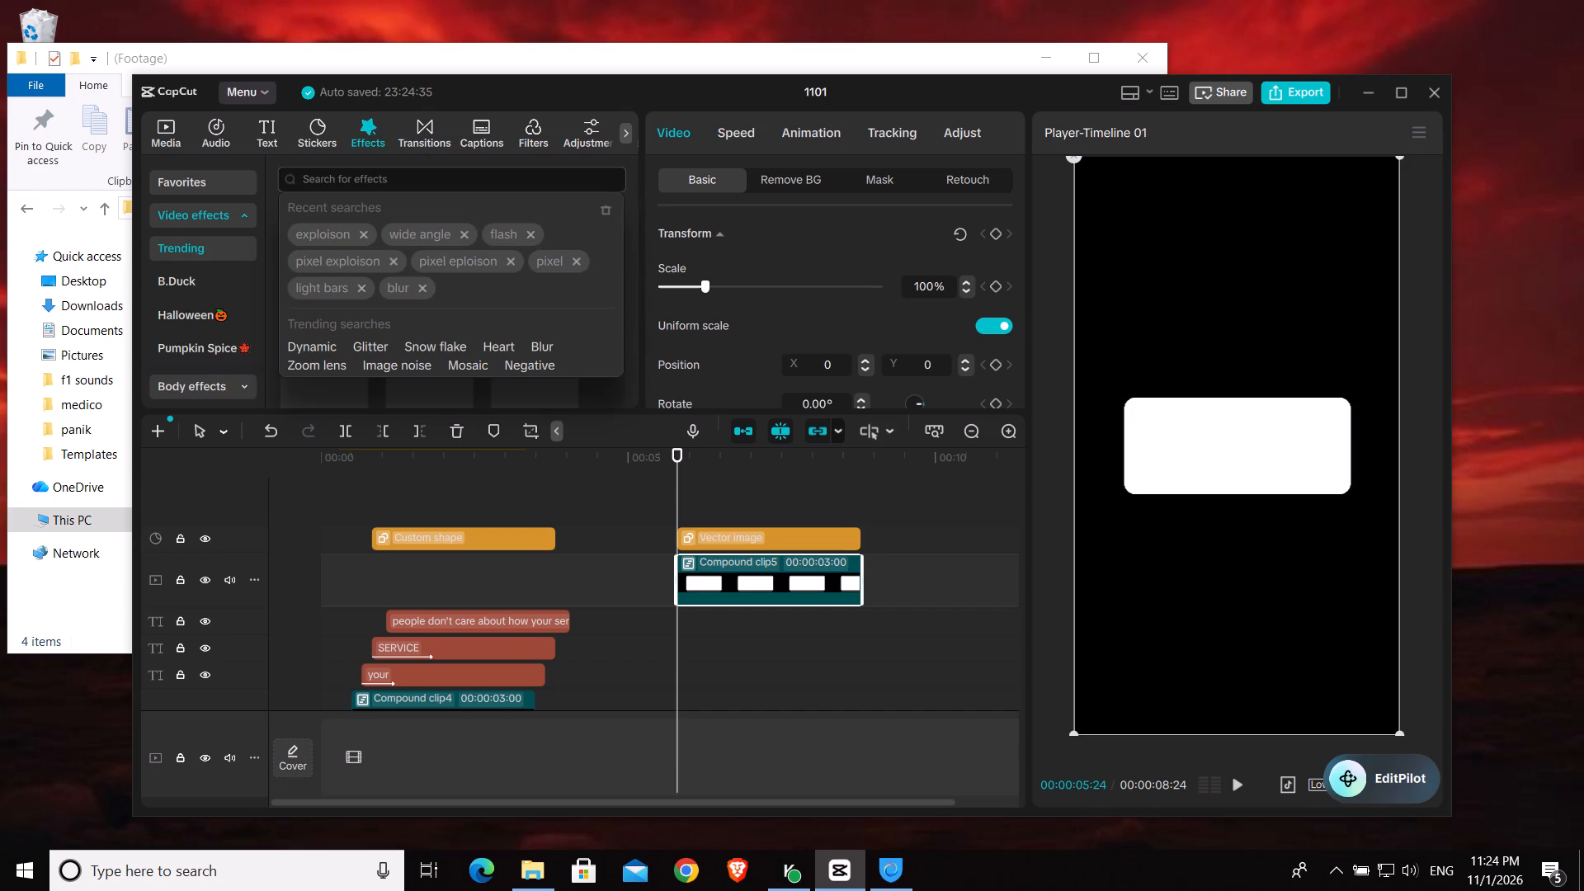
pyautogui.write('blur')
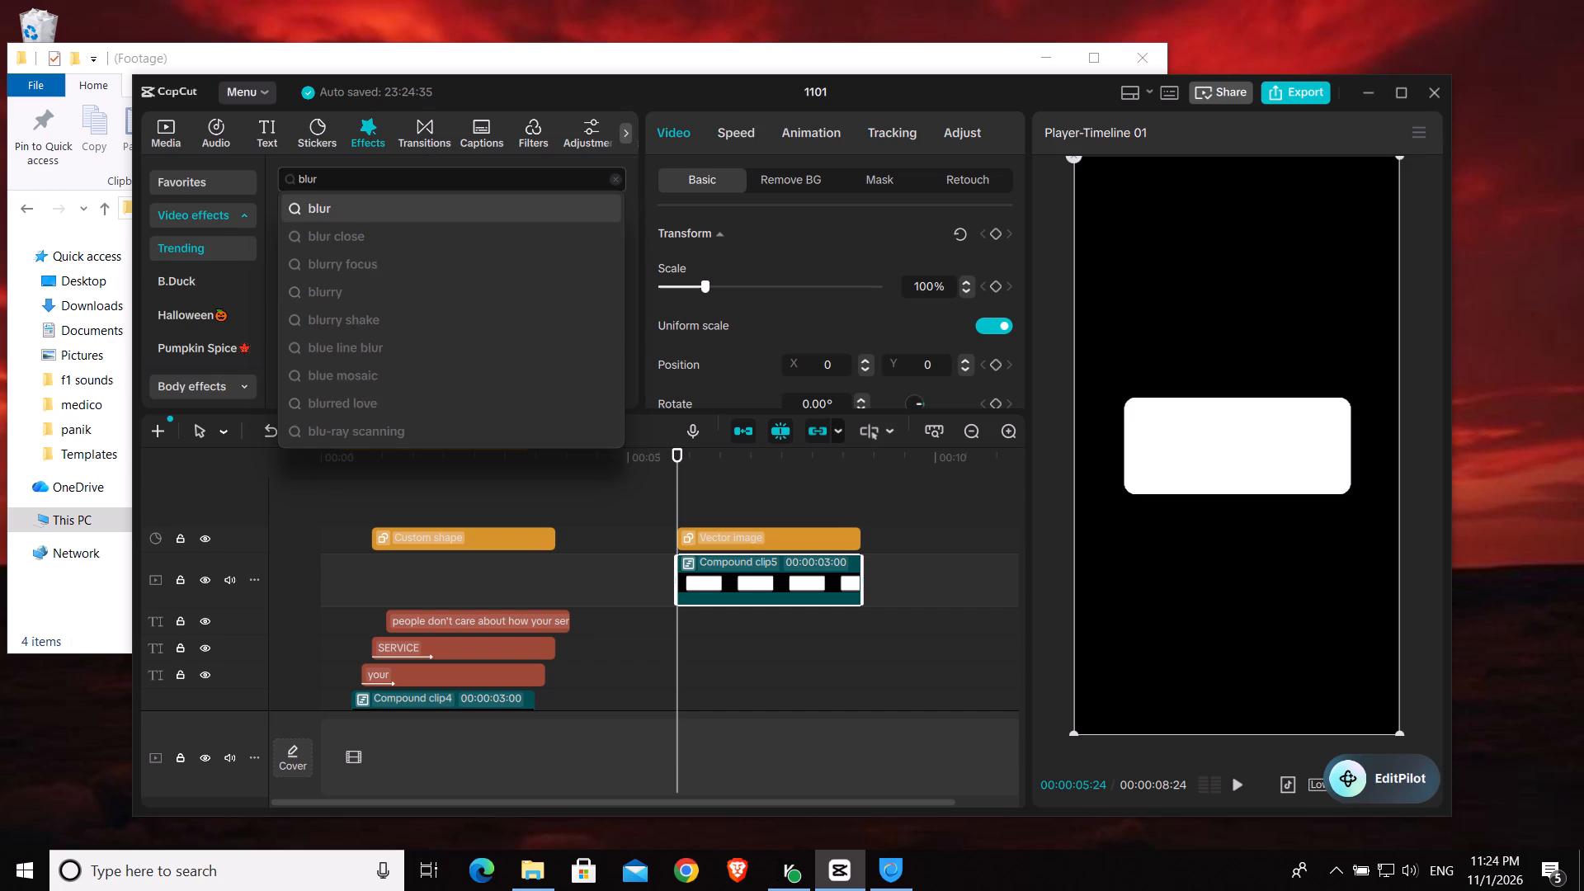
pyautogui.press('Return')
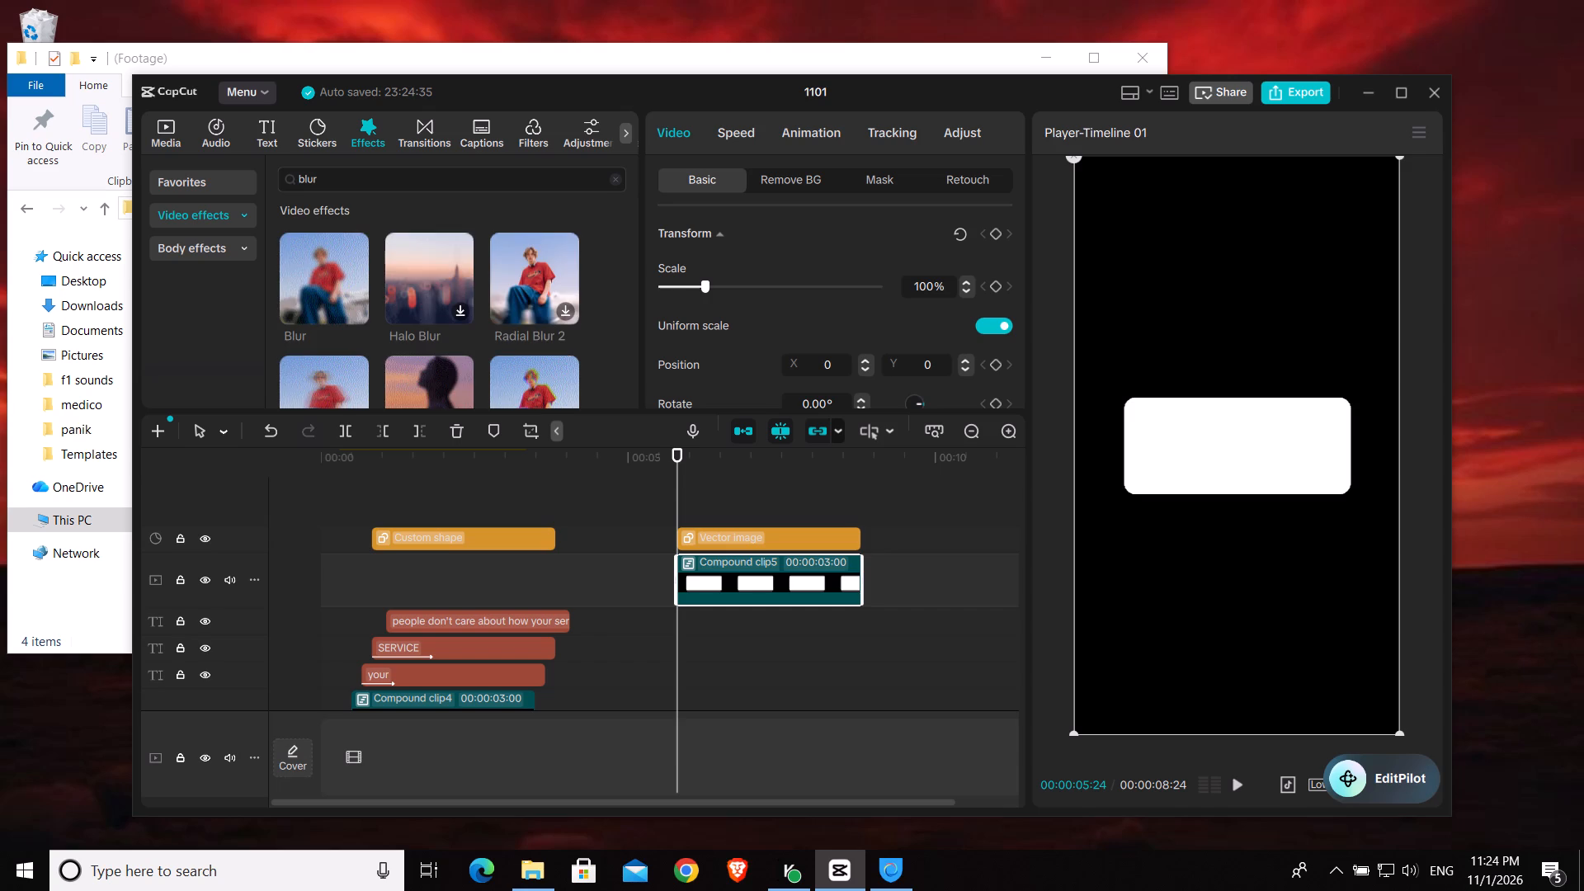
pyautogui.moveTo(309, 277); pyautogui.dragTo(680, 597)
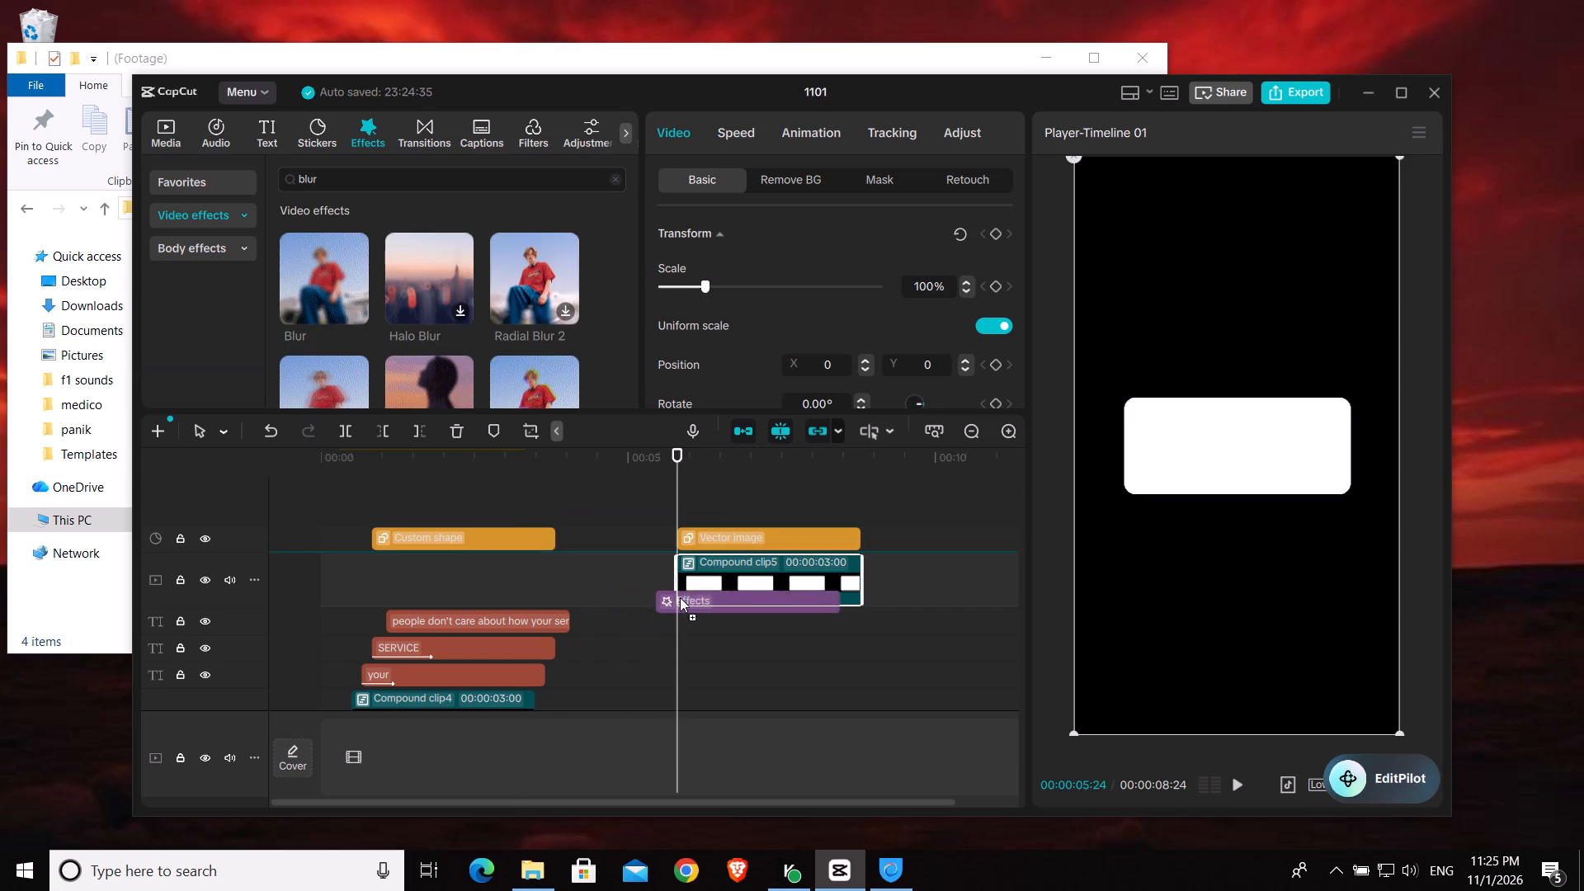
pyautogui.moveTo(680, 597); pyautogui.dragTo(694, 577)
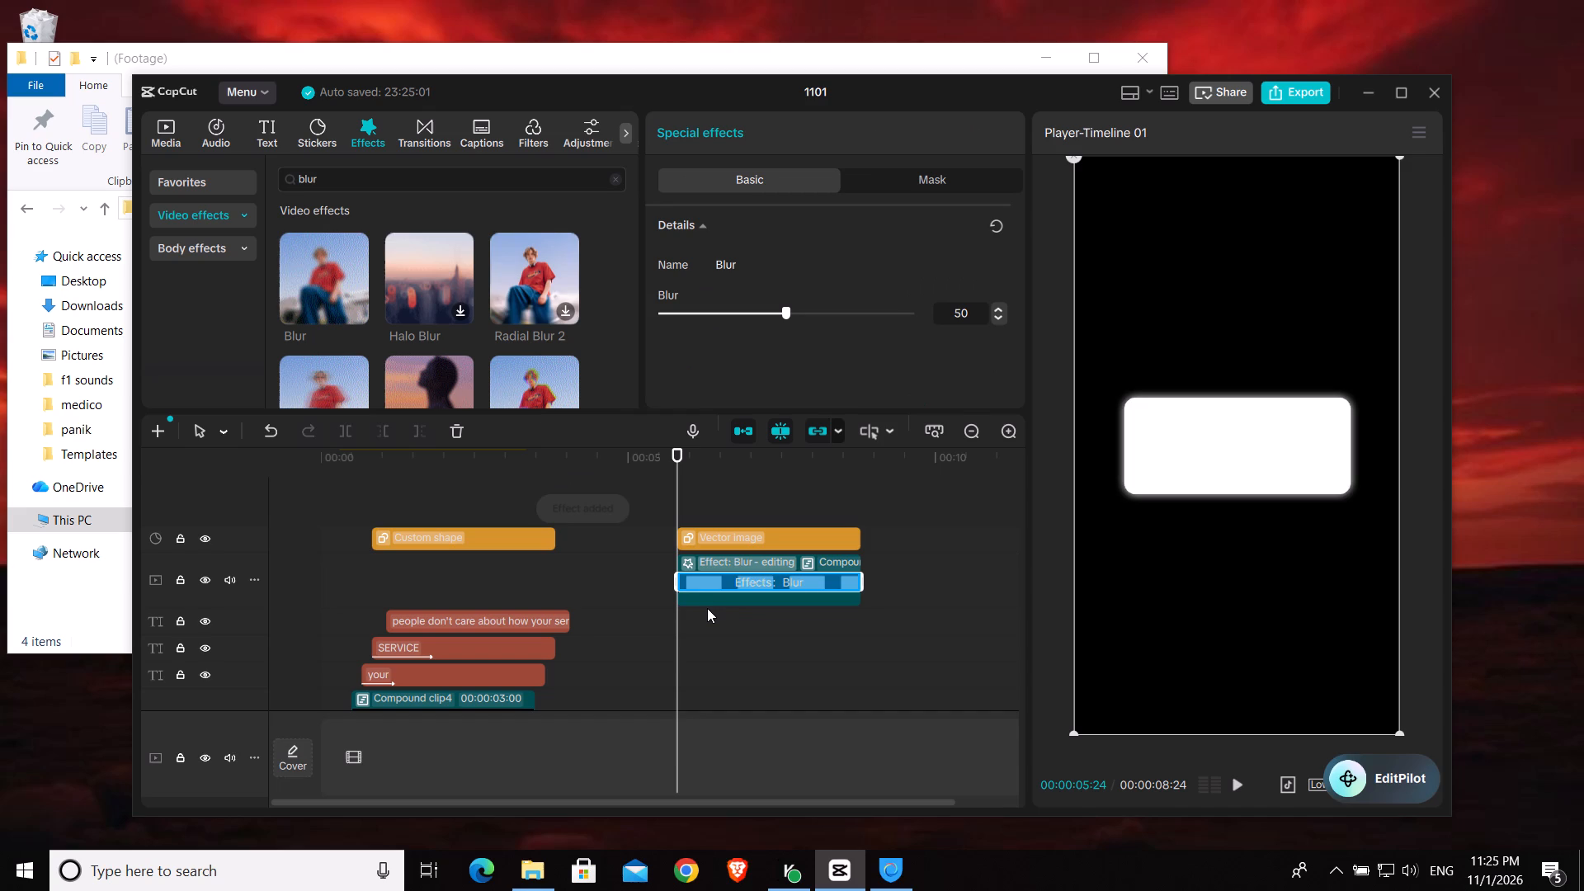
# Move both rectangle clips together beneath the custom shape clip, aligned with its start, and set the playhead to 00:00:01:02.
pyautogui.moveTo(794, 626); pyautogui.dragTo(775, 530)
pyautogui.moveTo(761, 591); pyautogui.dragTo(621, 601)
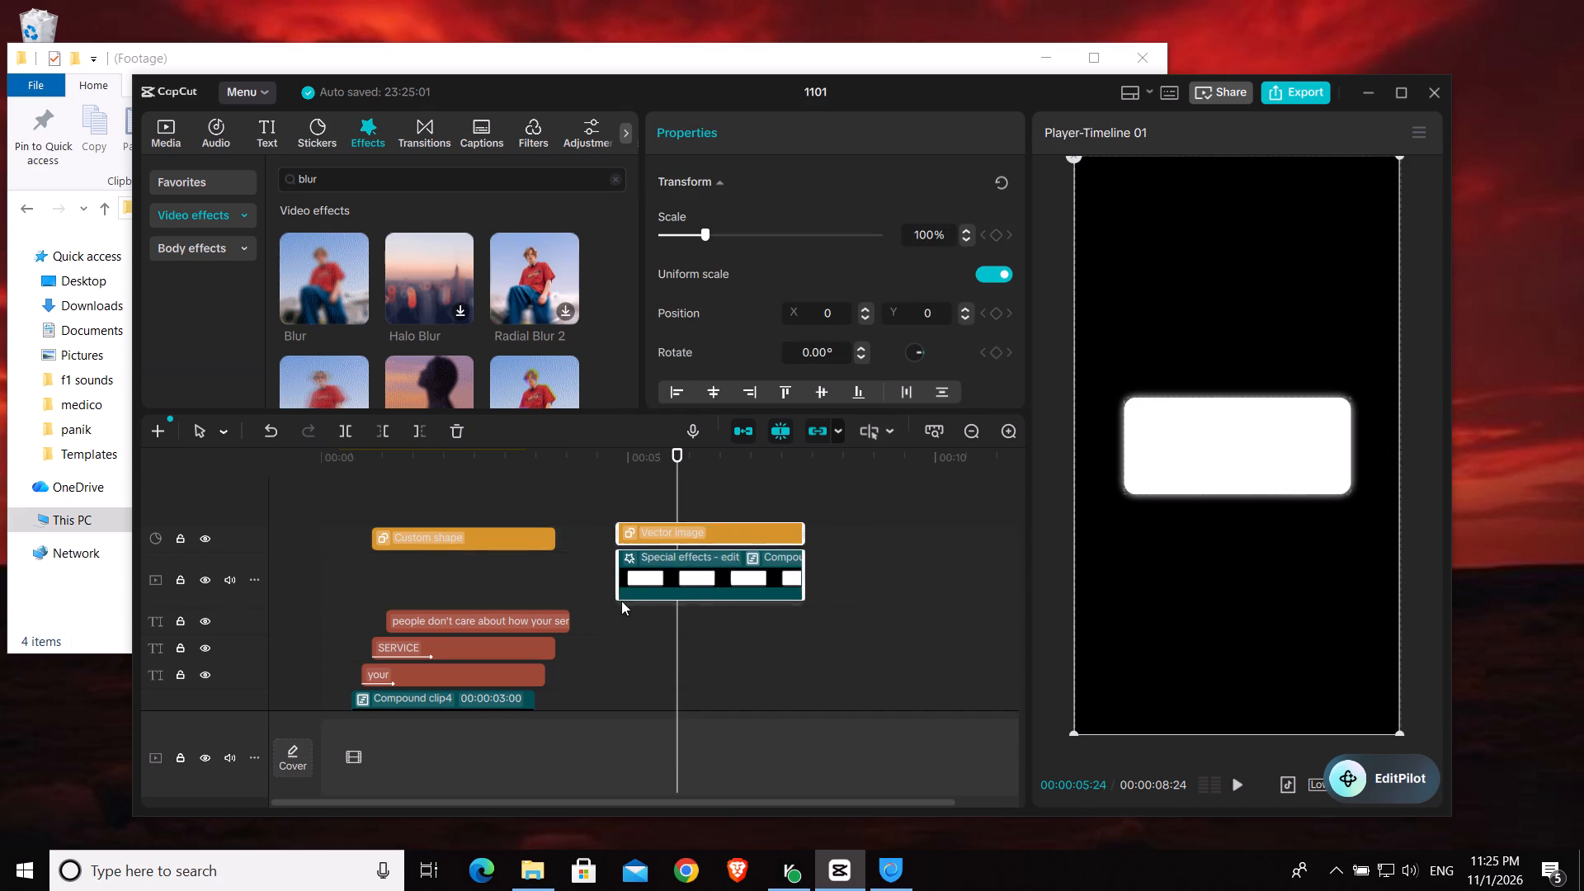
pyautogui.moveTo(621, 601); pyautogui.dragTo(456, 605)
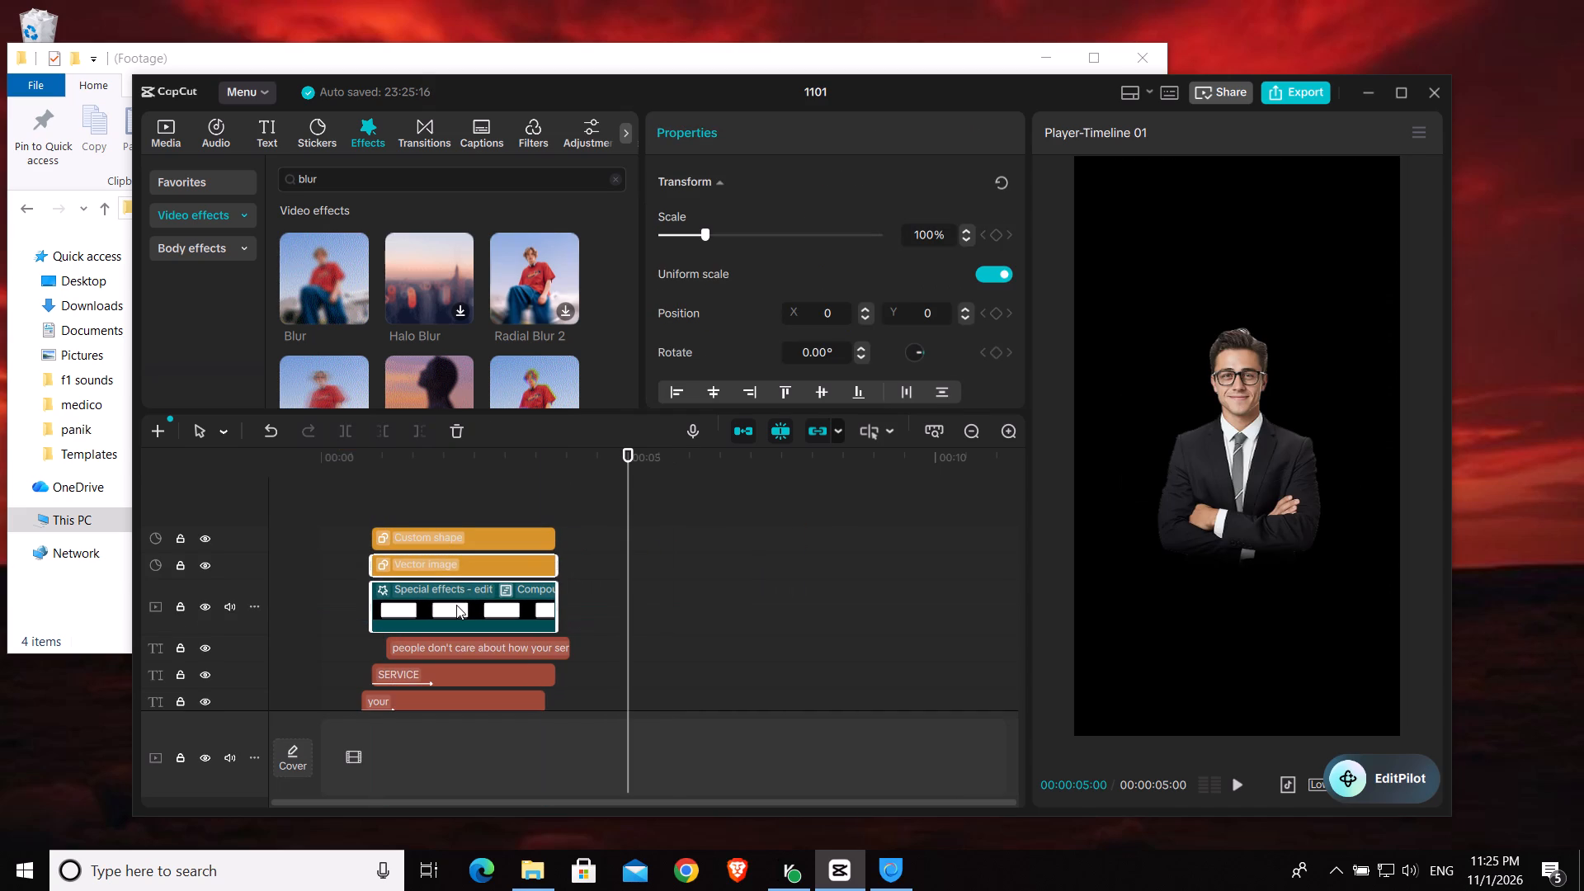
pyautogui.click(384, 504)
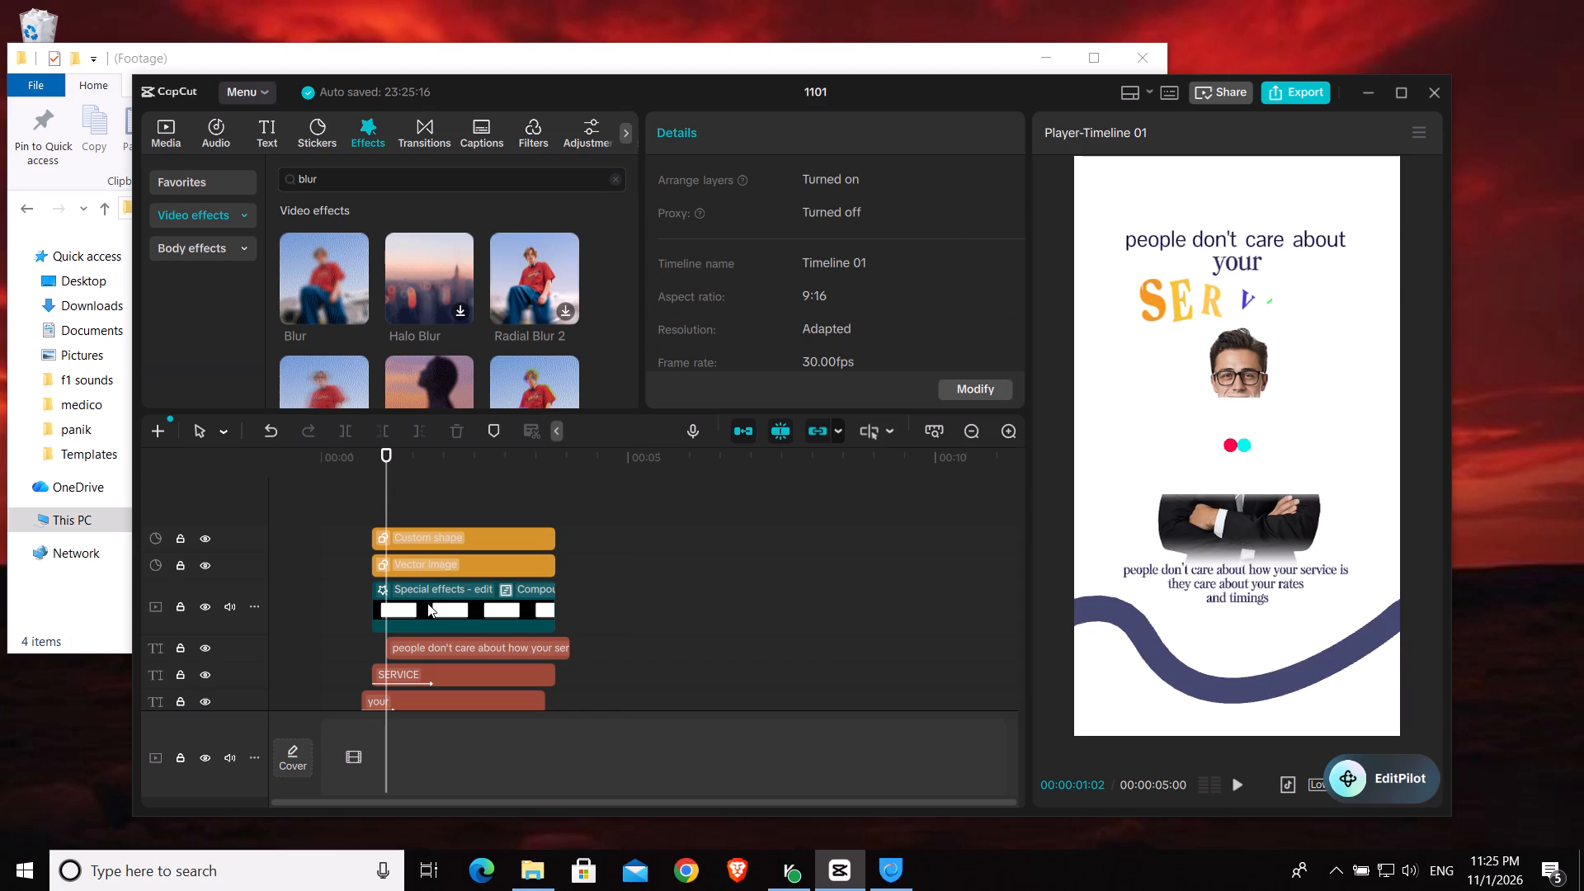
# Inside the blurred compound clip, set the rectangle's fill color to black, 000000, and return to the main timeline.
pyautogui.doubleClick(427, 603)
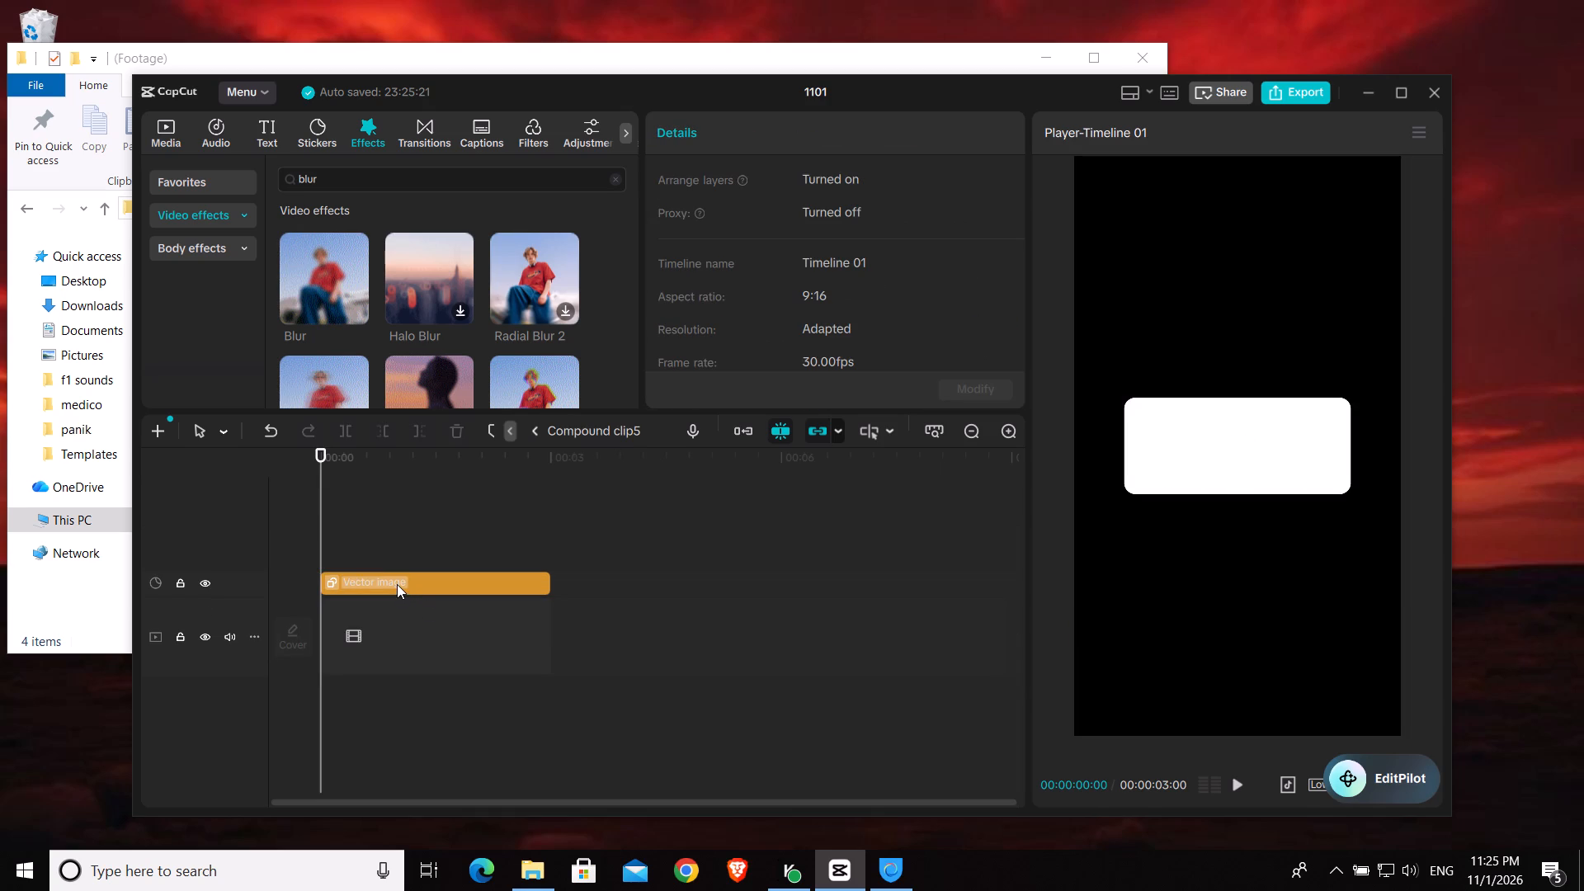
pyautogui.click(397, 584)
pyautogui.scroll(-3, 796, 315)
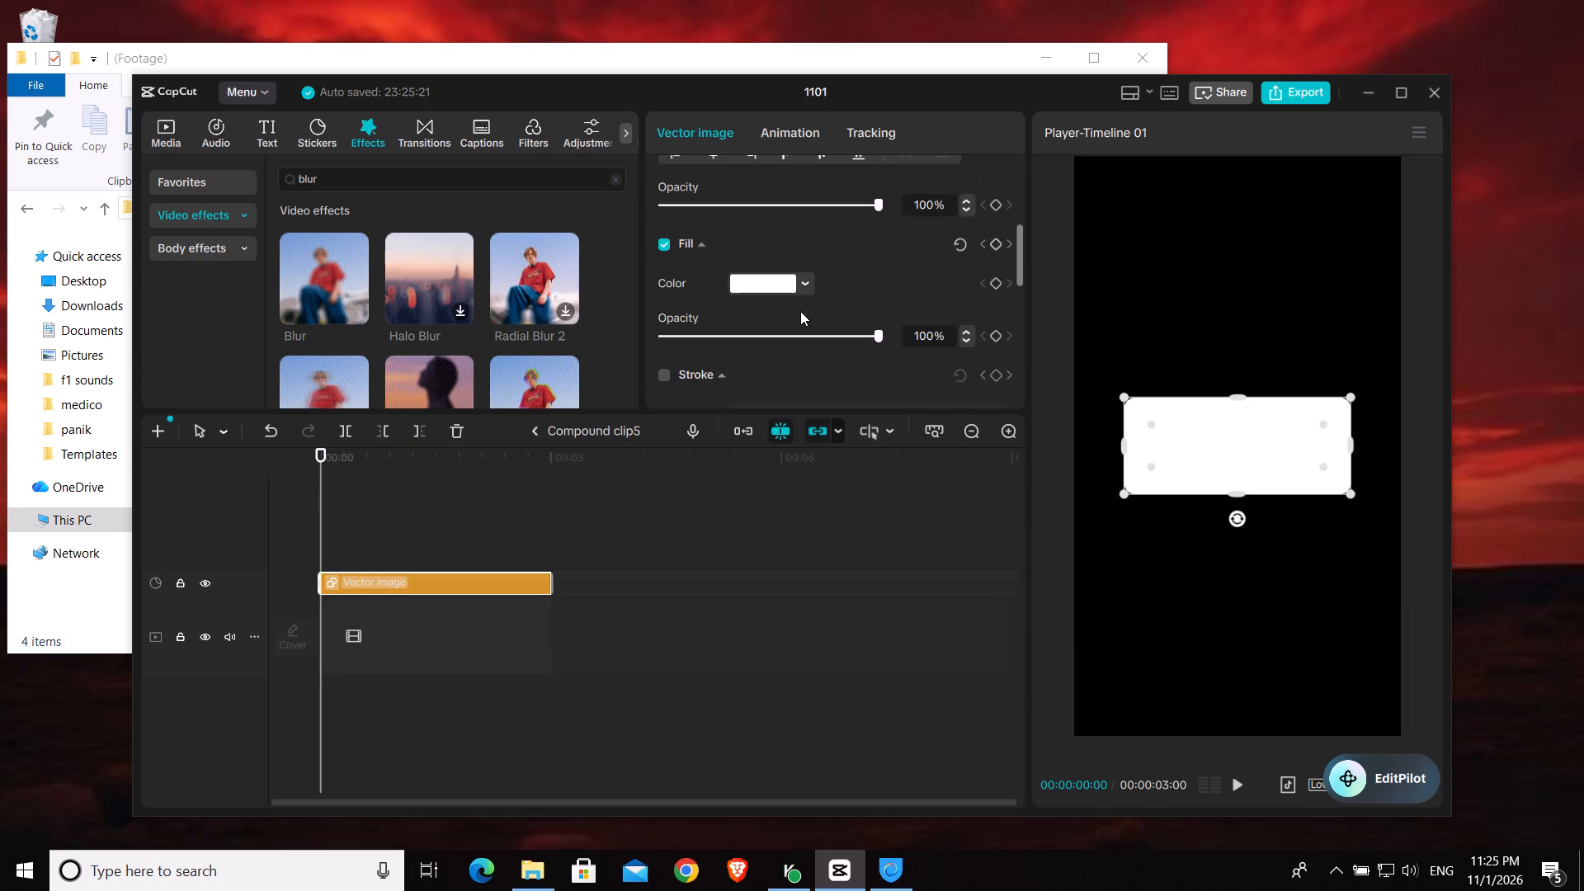
pyautogui.click(781, 281)
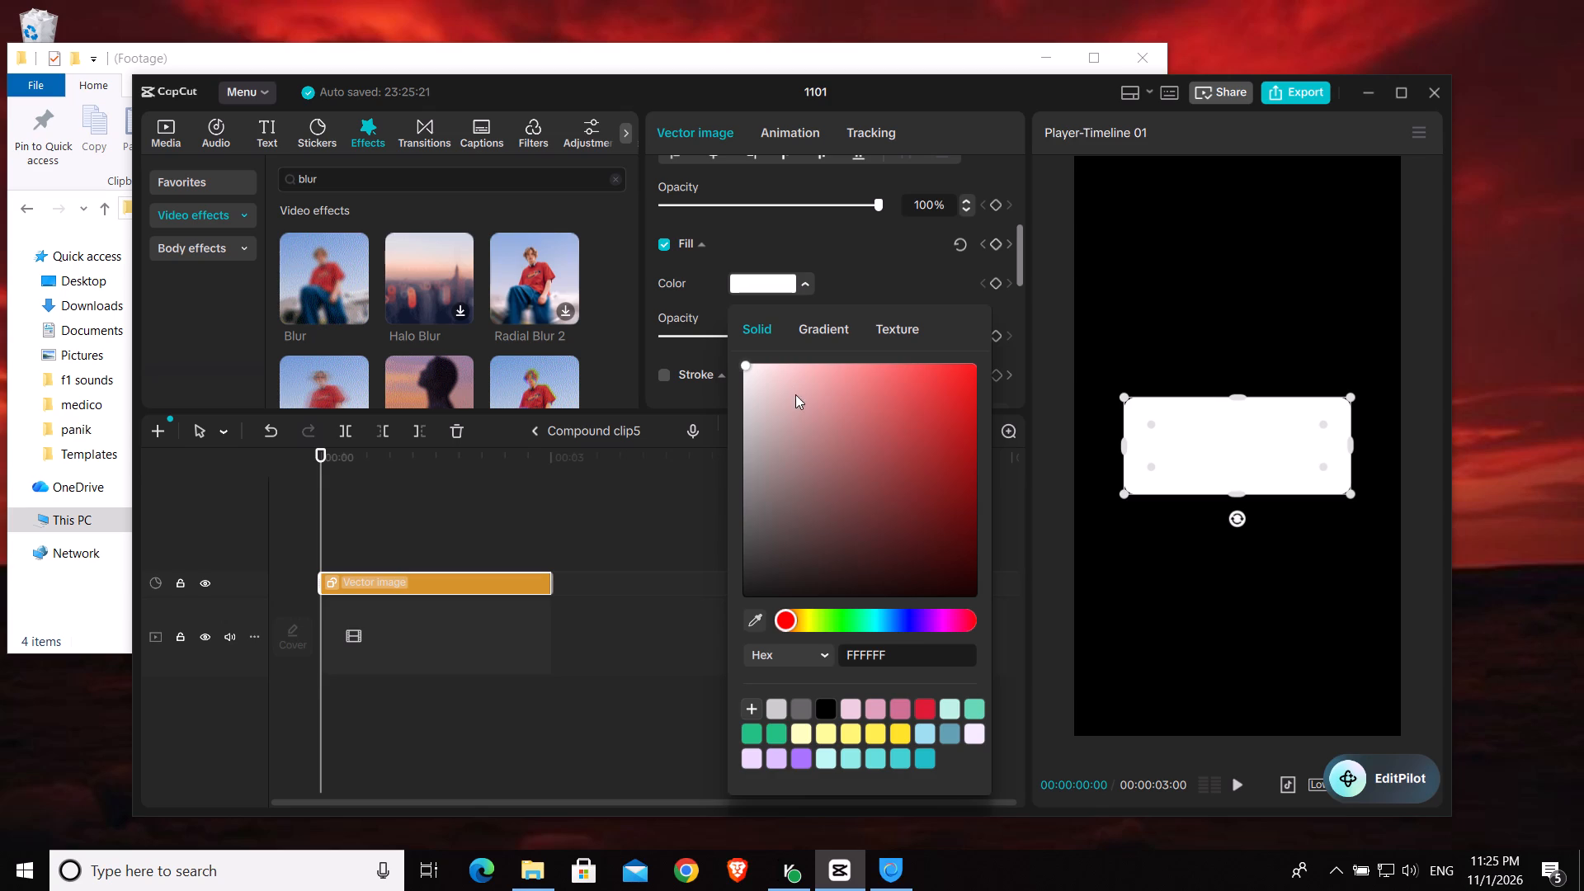
pyautogui.moveTo(747, 365); pyautogui.dragTo(993, 667)
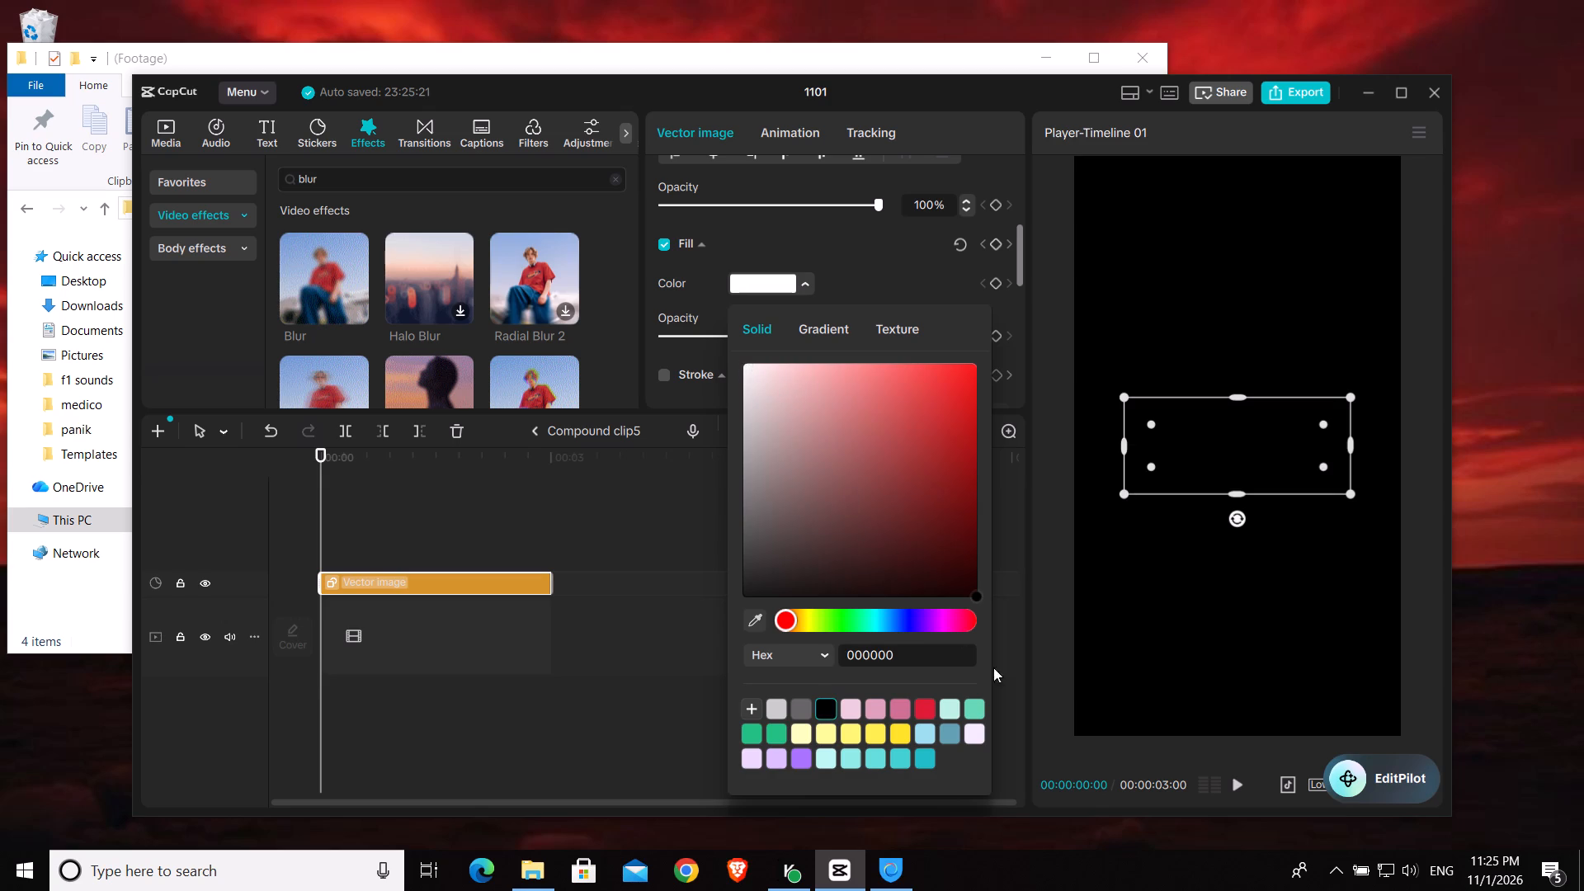
pyautogui.moveTo(993, 667); pyautogui.dragTo(1012, 688)
pyautogui.click(774, 285)
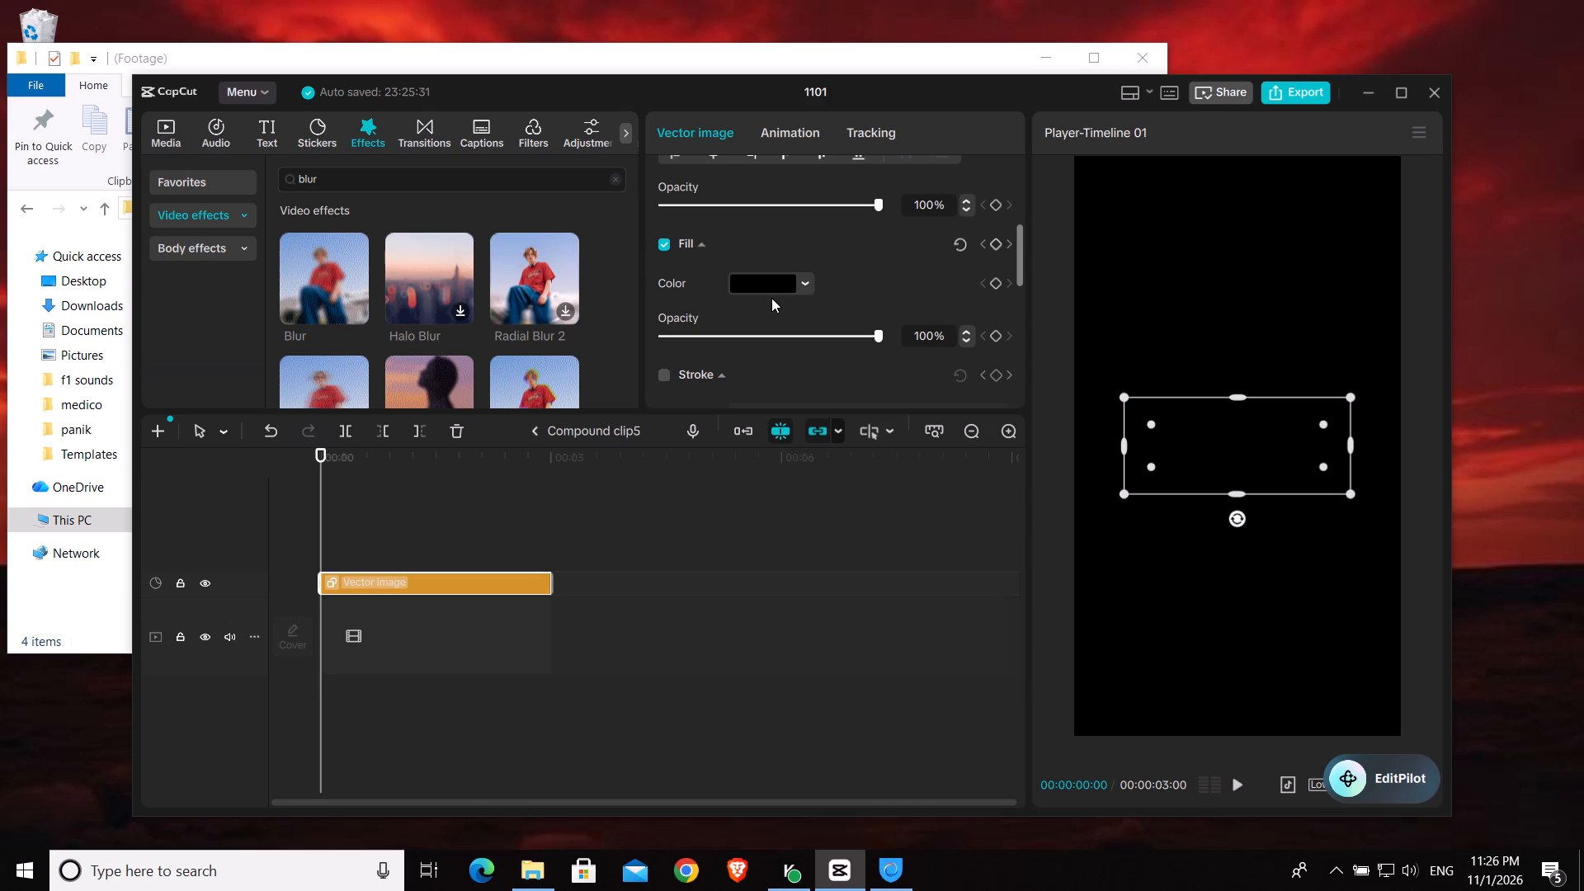
pyautogui.click(541, 432)
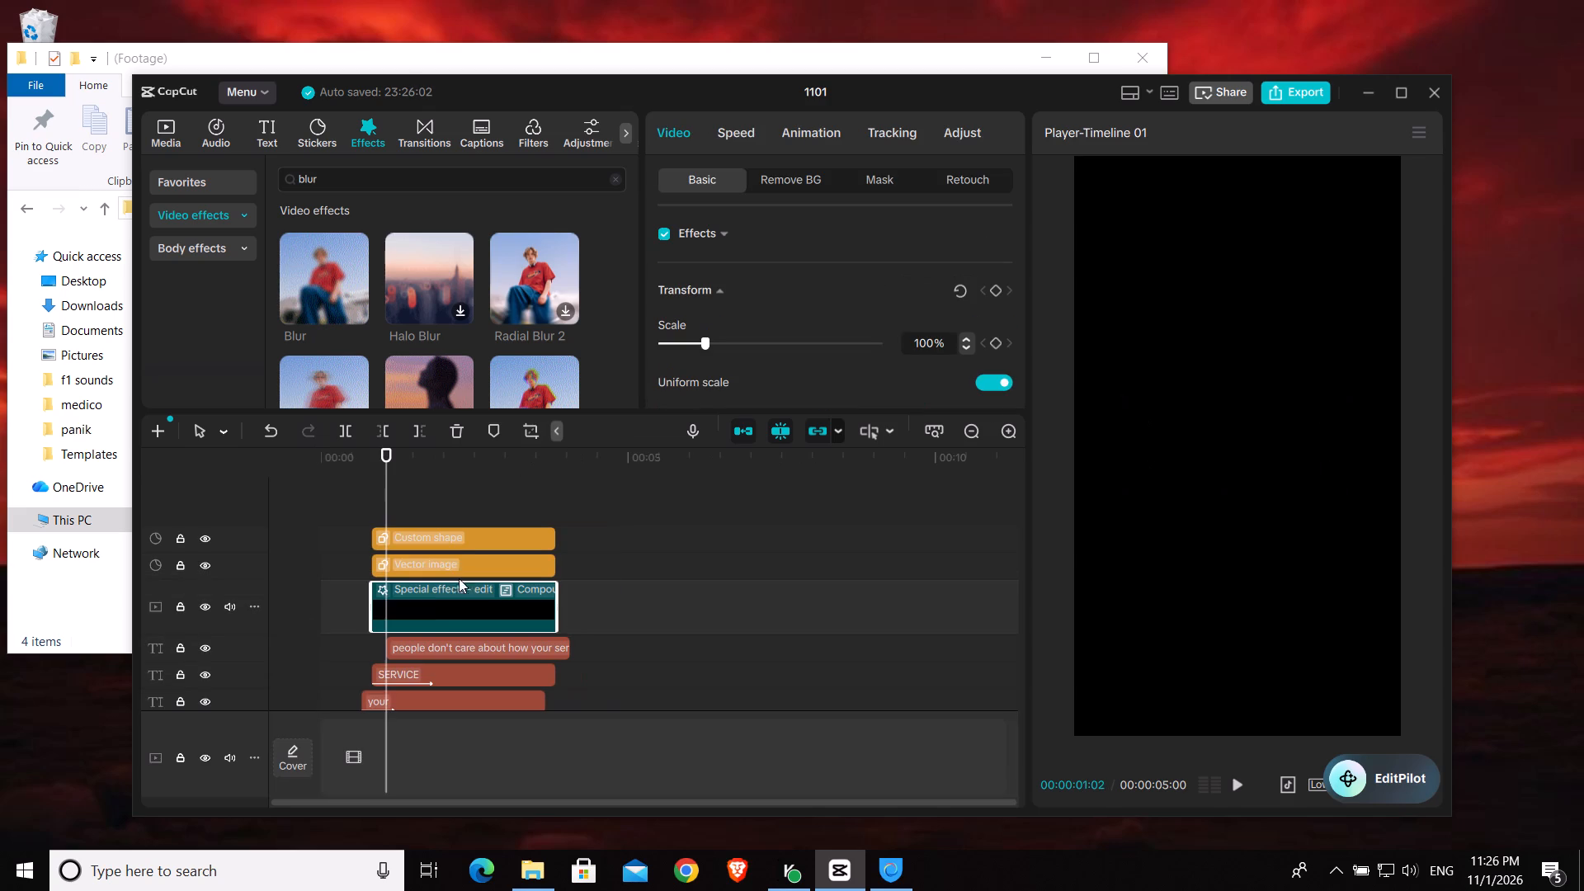
# Add a Split mask to the blurred black shadow clip and rotate it to -180° so only its lower half shows.
pyautogui.click(884, 180)
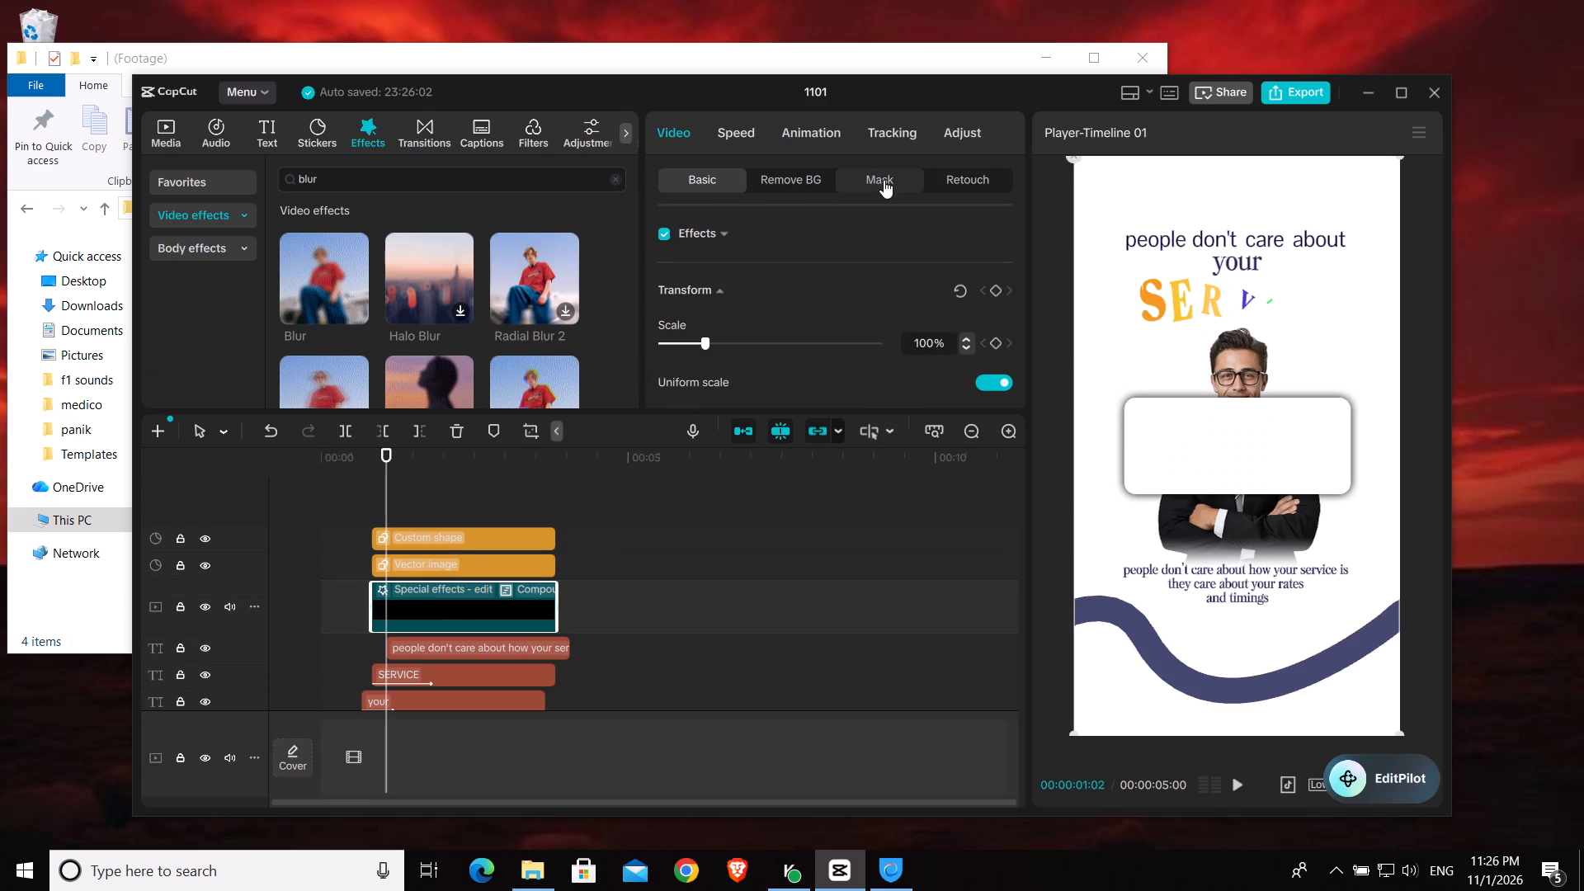
pyautogui.click(696, 255)
pyautogui.click(698, 323)
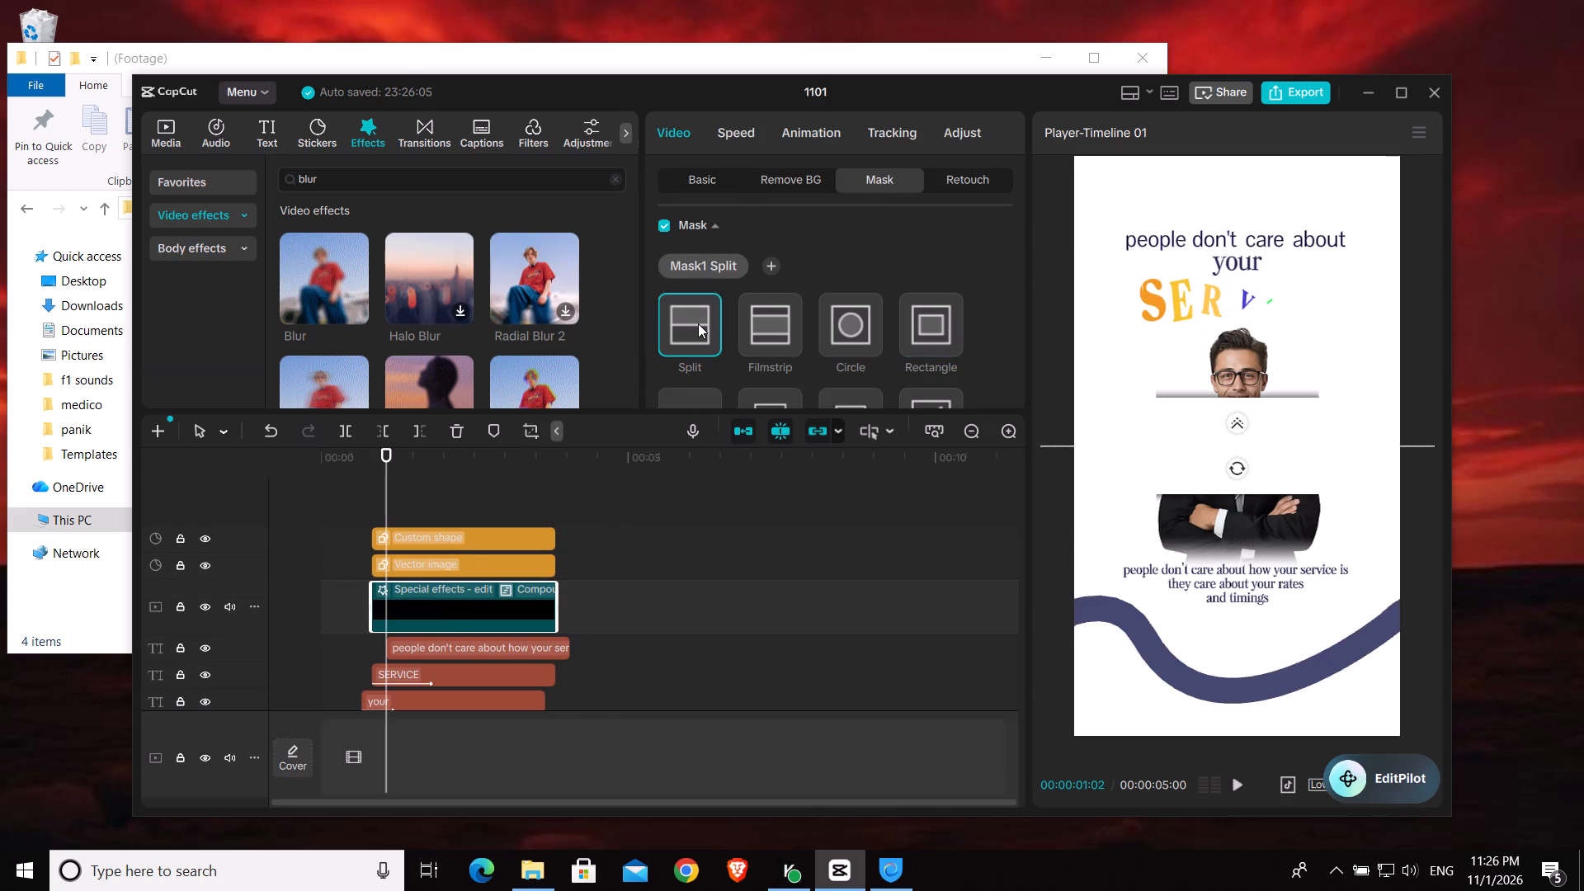
pyautogui.moveTo(1239, 469); pyautogui.dragTo(1310, 434)
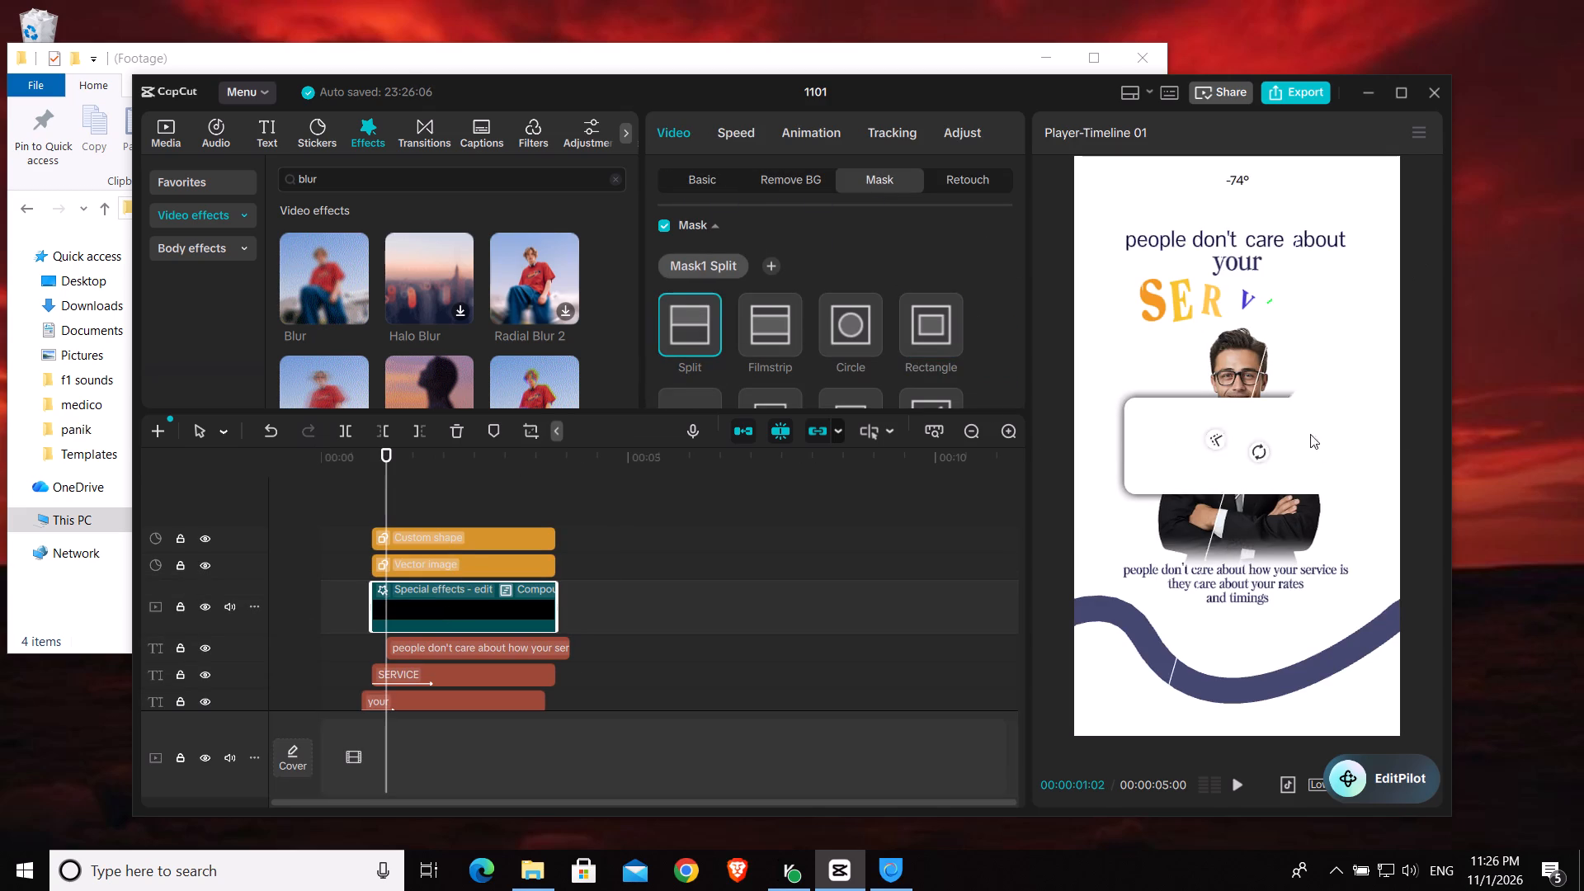
pyautogui.moveTo(1310, 434); pyautogui.dragTo(1233, 299)
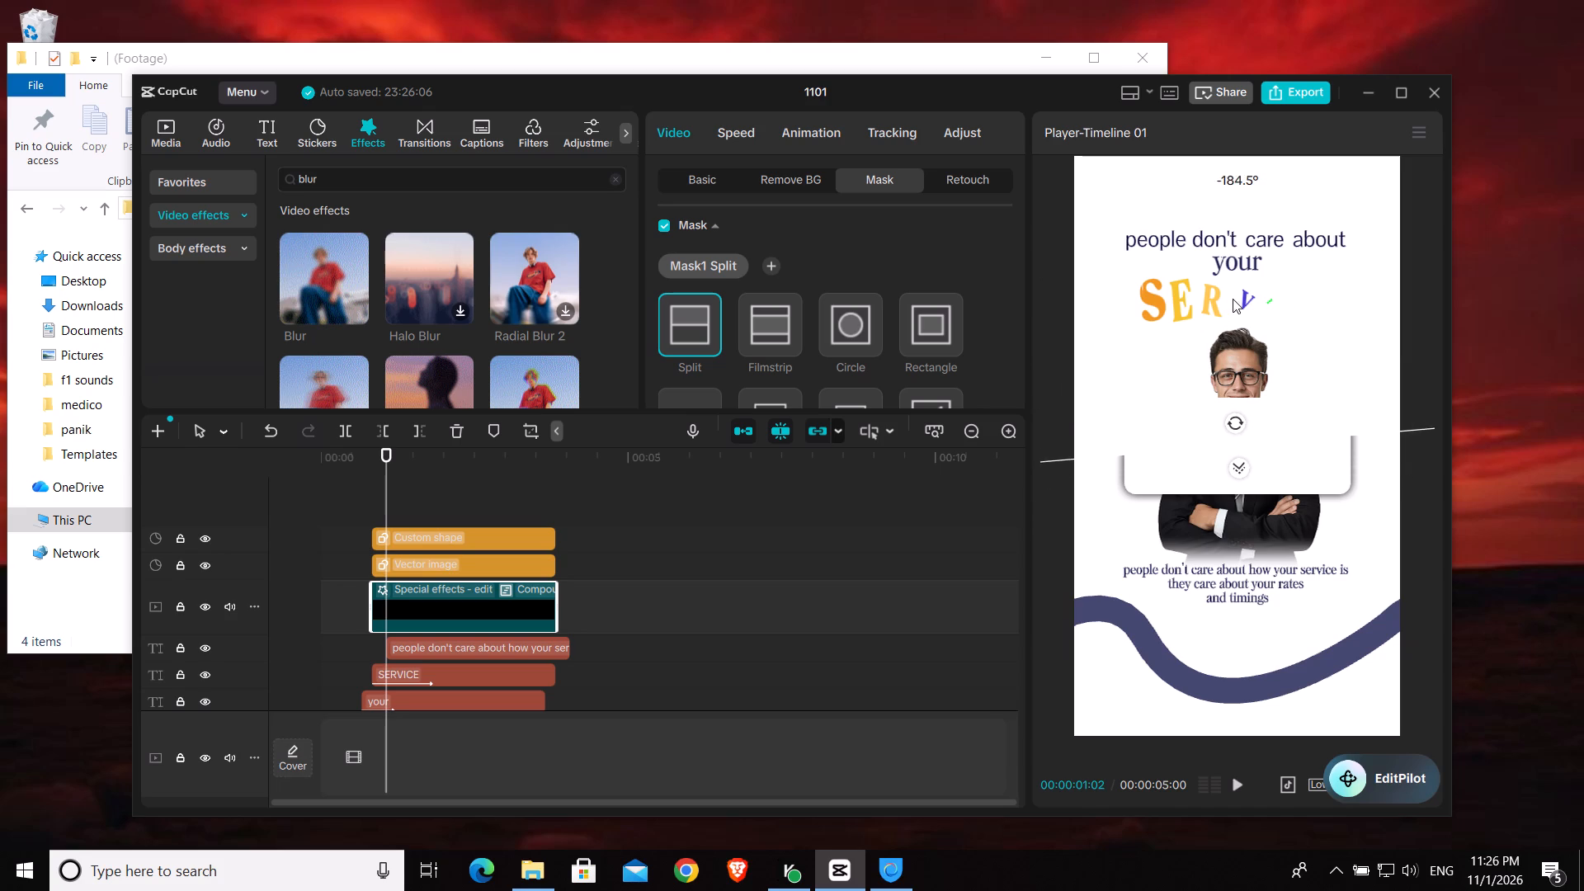
pyautogui.moveTo(1233, 299); pyautogui.dragTo(1242, 295)
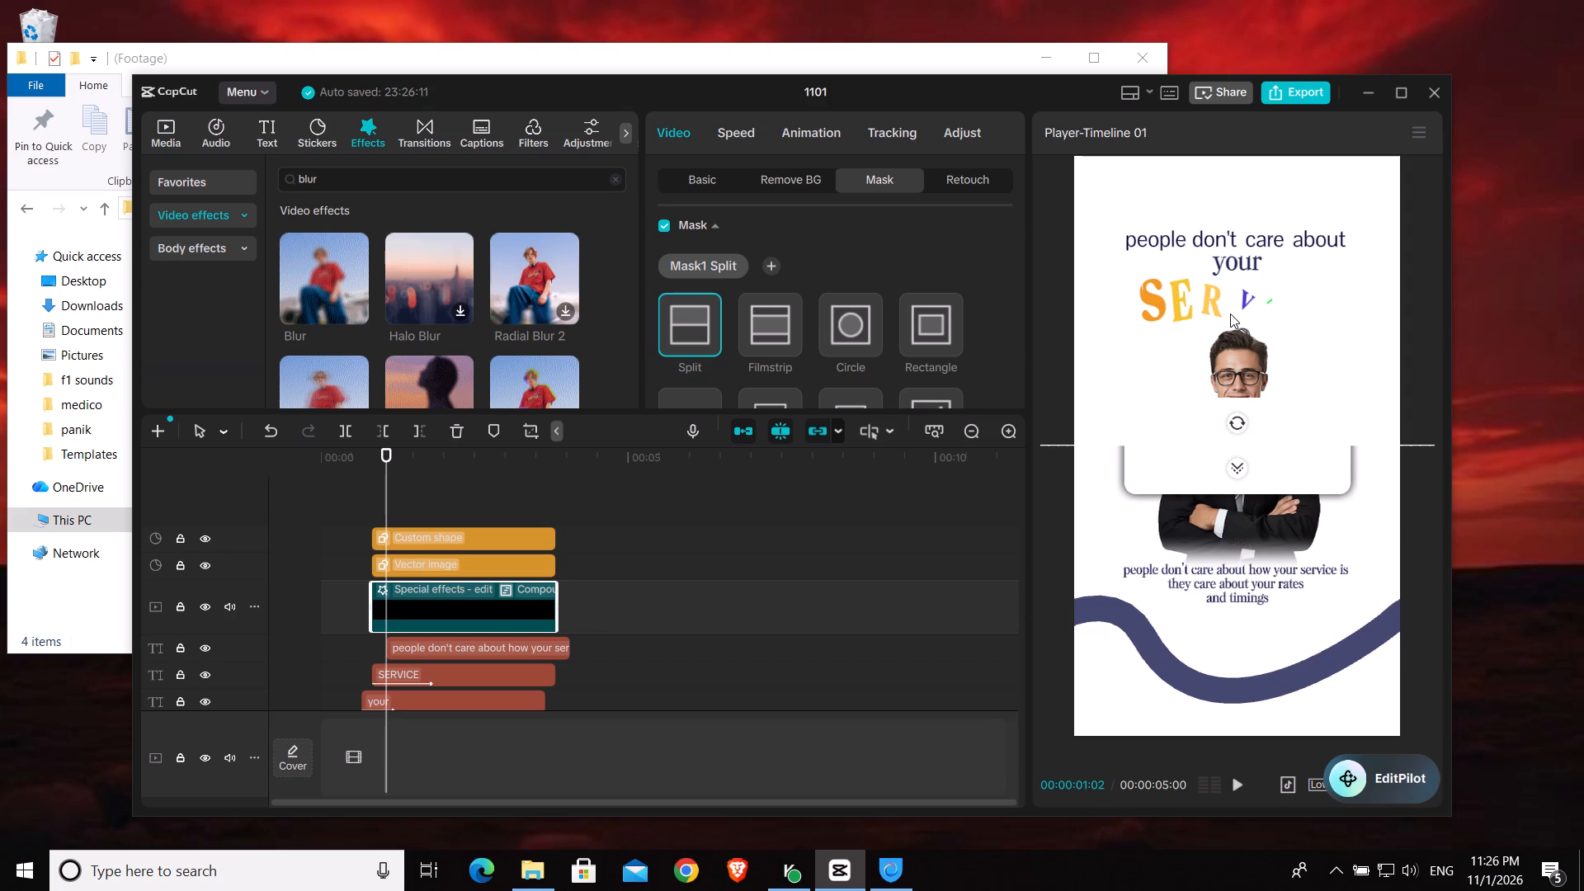
# Set the feather of the shadow clip's Split mask to 41.
pyautogui.moveTo(1233, 474); pyautogui.dragTo(1237, 500)
pyautogui.moveTo(1237, 500); pyautogui.dragTo(1242, 499)
pyautogui.scroll(-4, 789, 311)
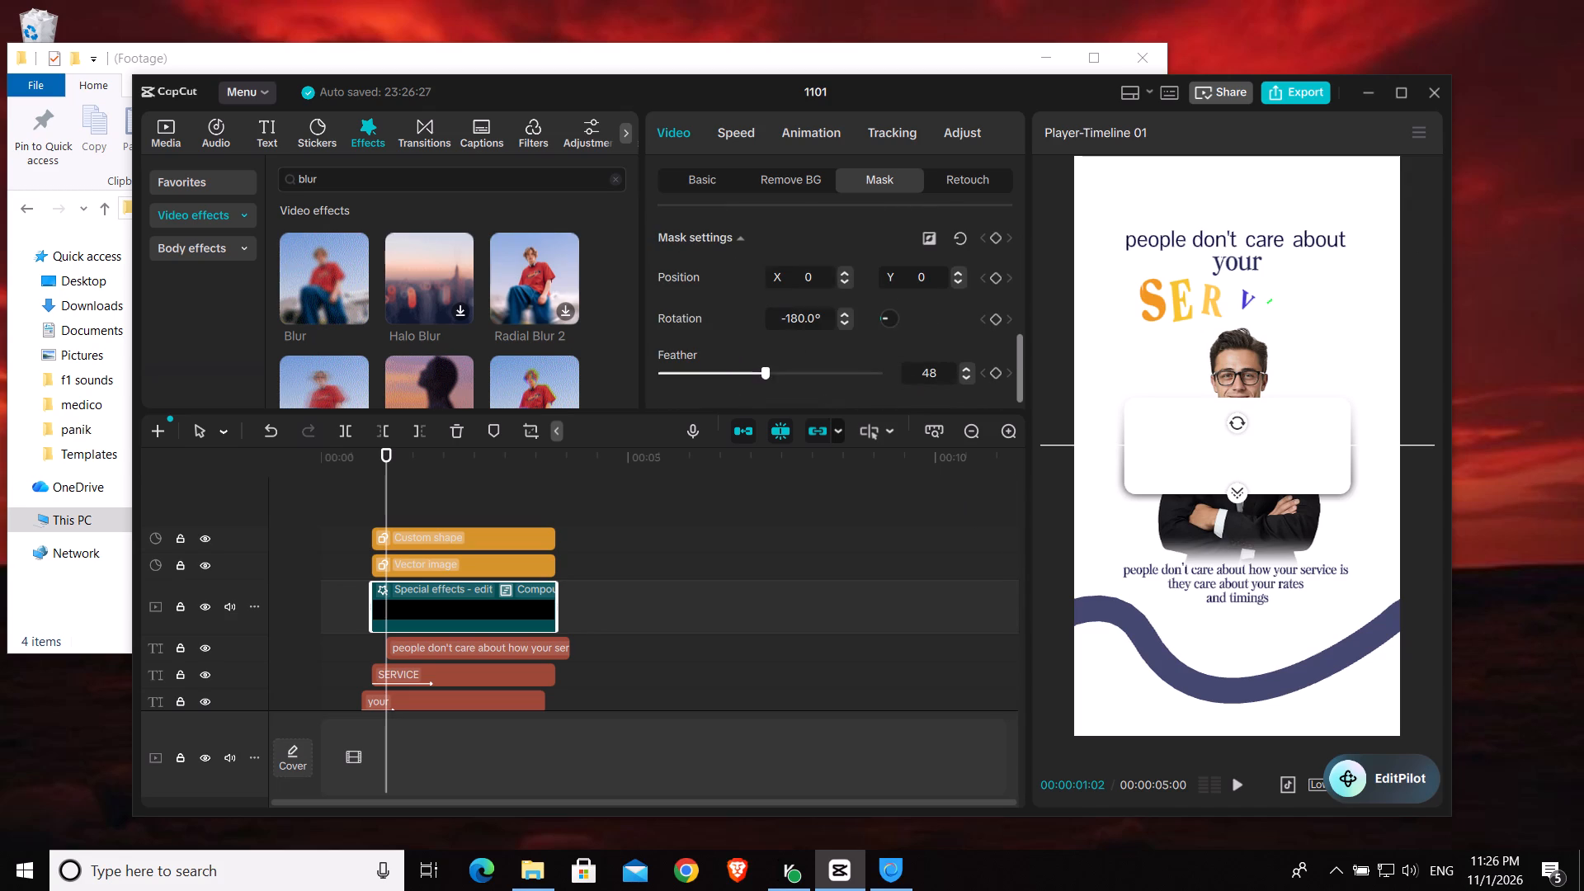
pyautogui.scroll(-4, 763, 370)
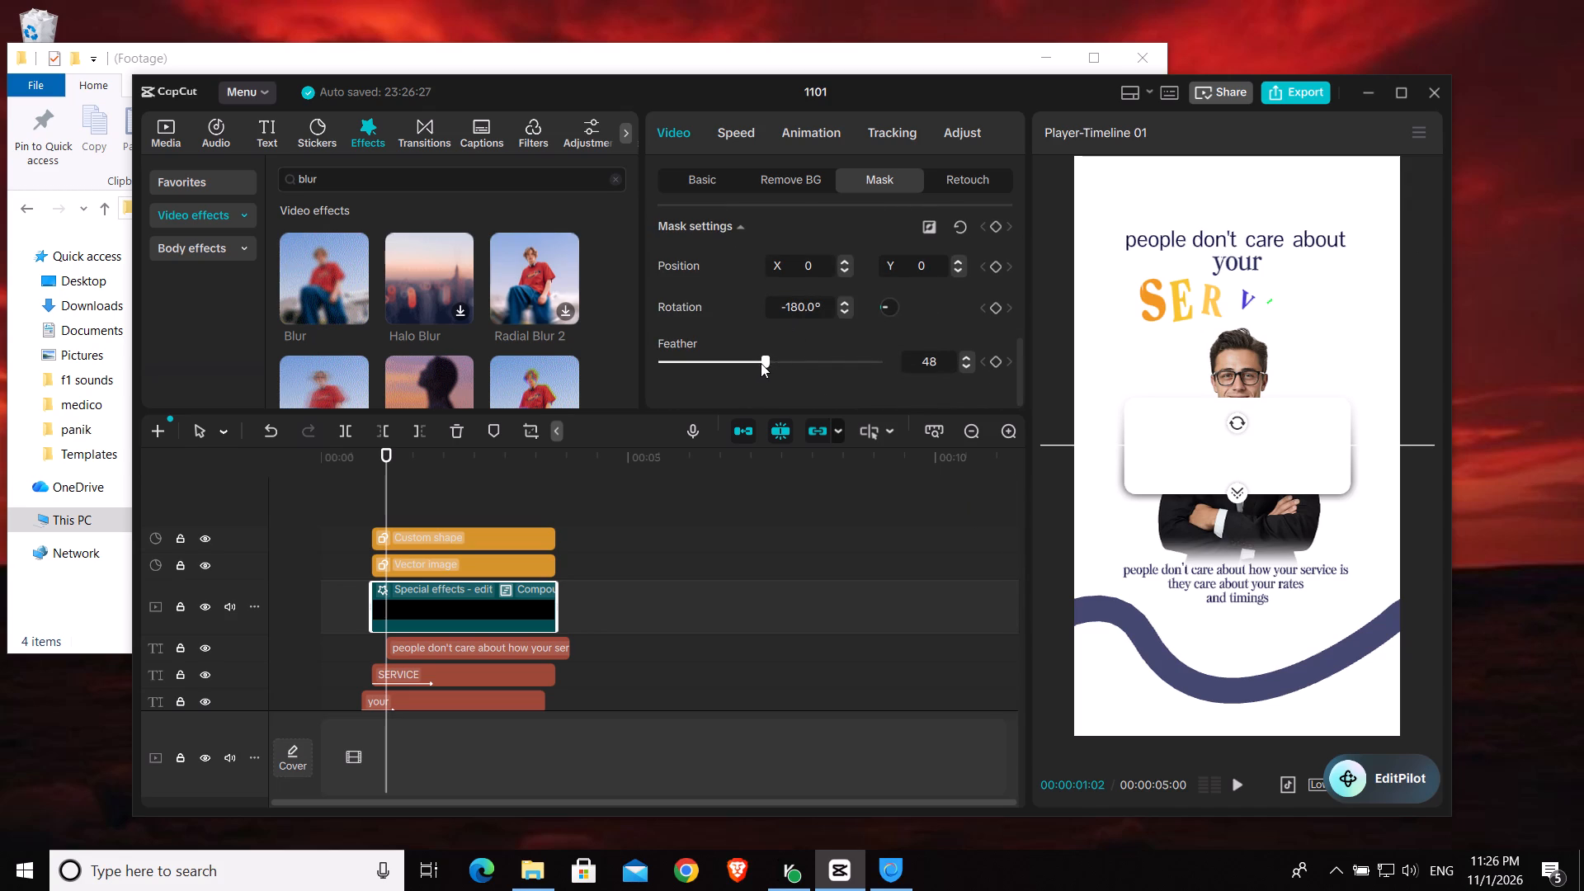
pyautogui.moveTo(764, 358); pyautogui.dragTo(651, 398)
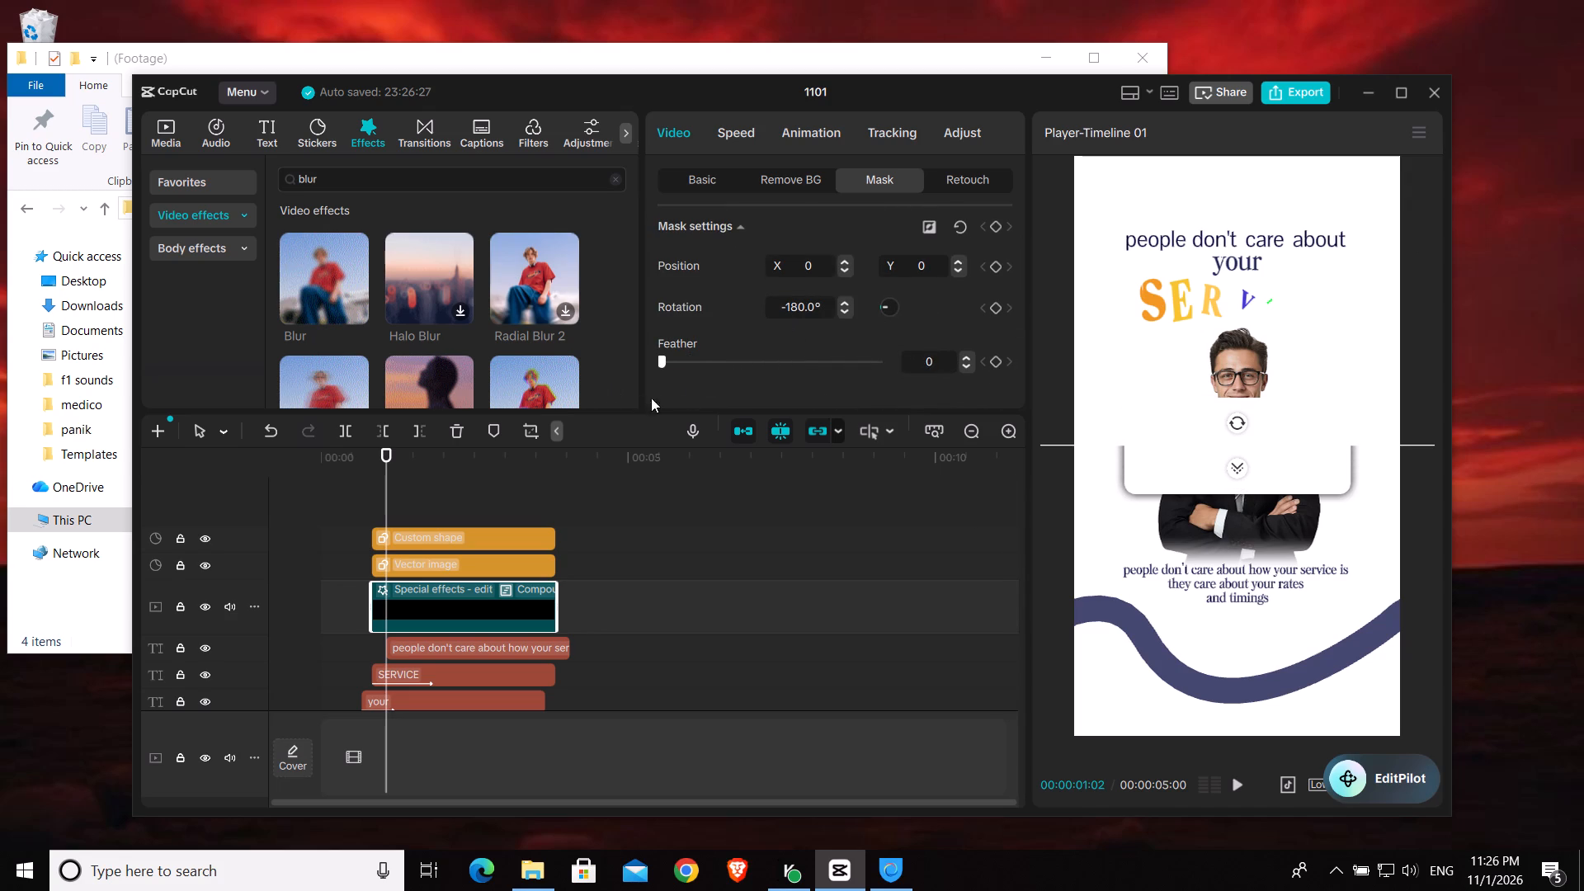
pyautogui.moveTo(651, 398); pyautogui.dragTo(748, 386)
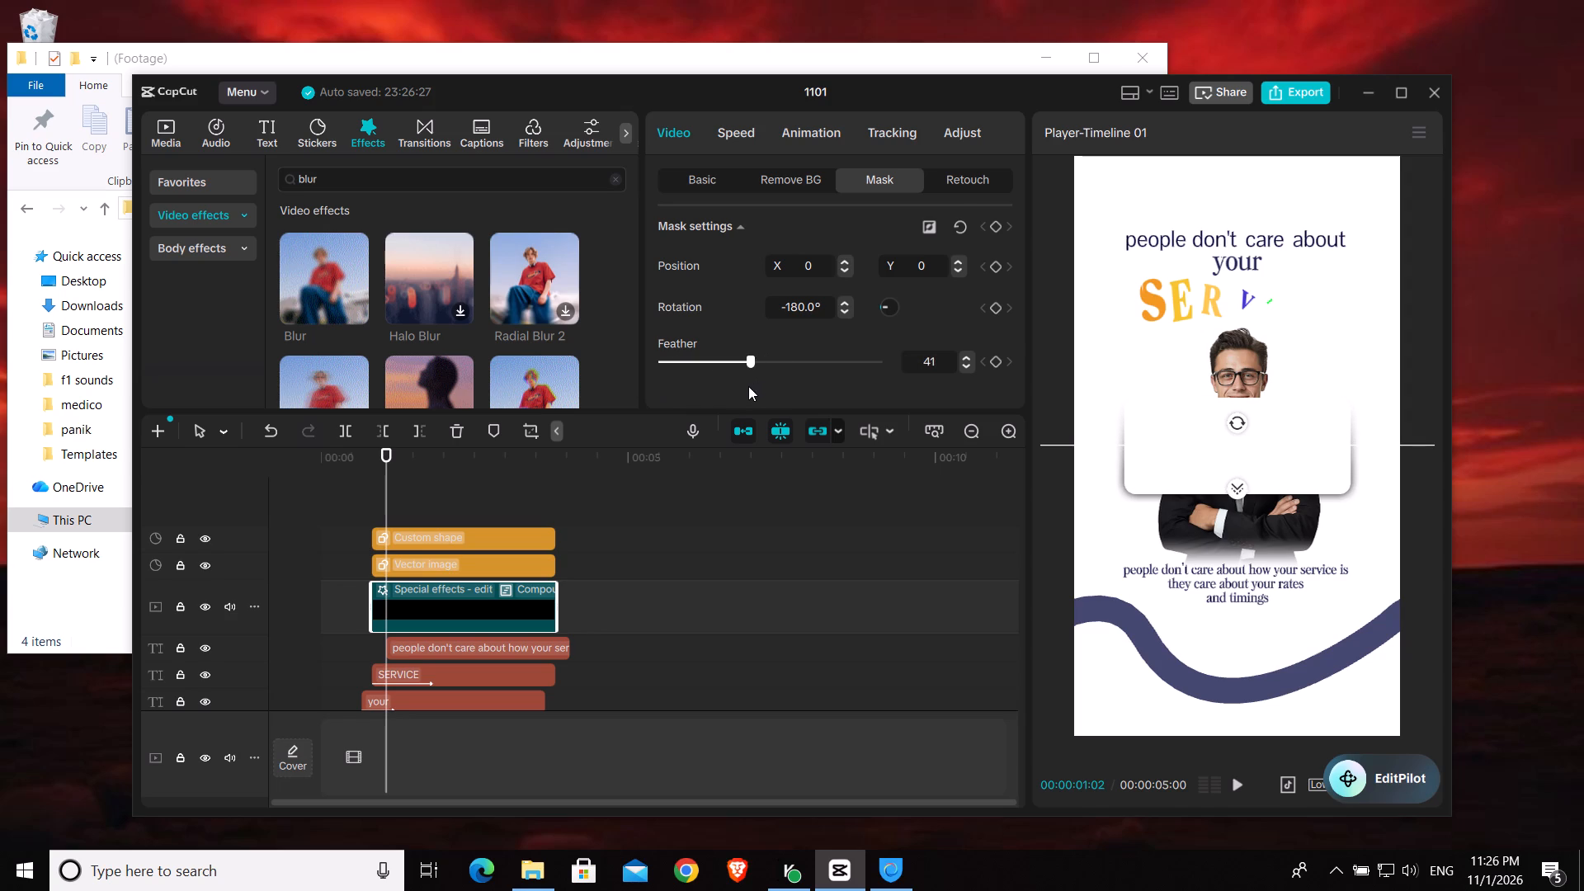
pyautogui.scroll(5, 775, 354)
pyautogui.scroll(-6, 780, 354)
pyautogui.scroll(1, 959, 337)
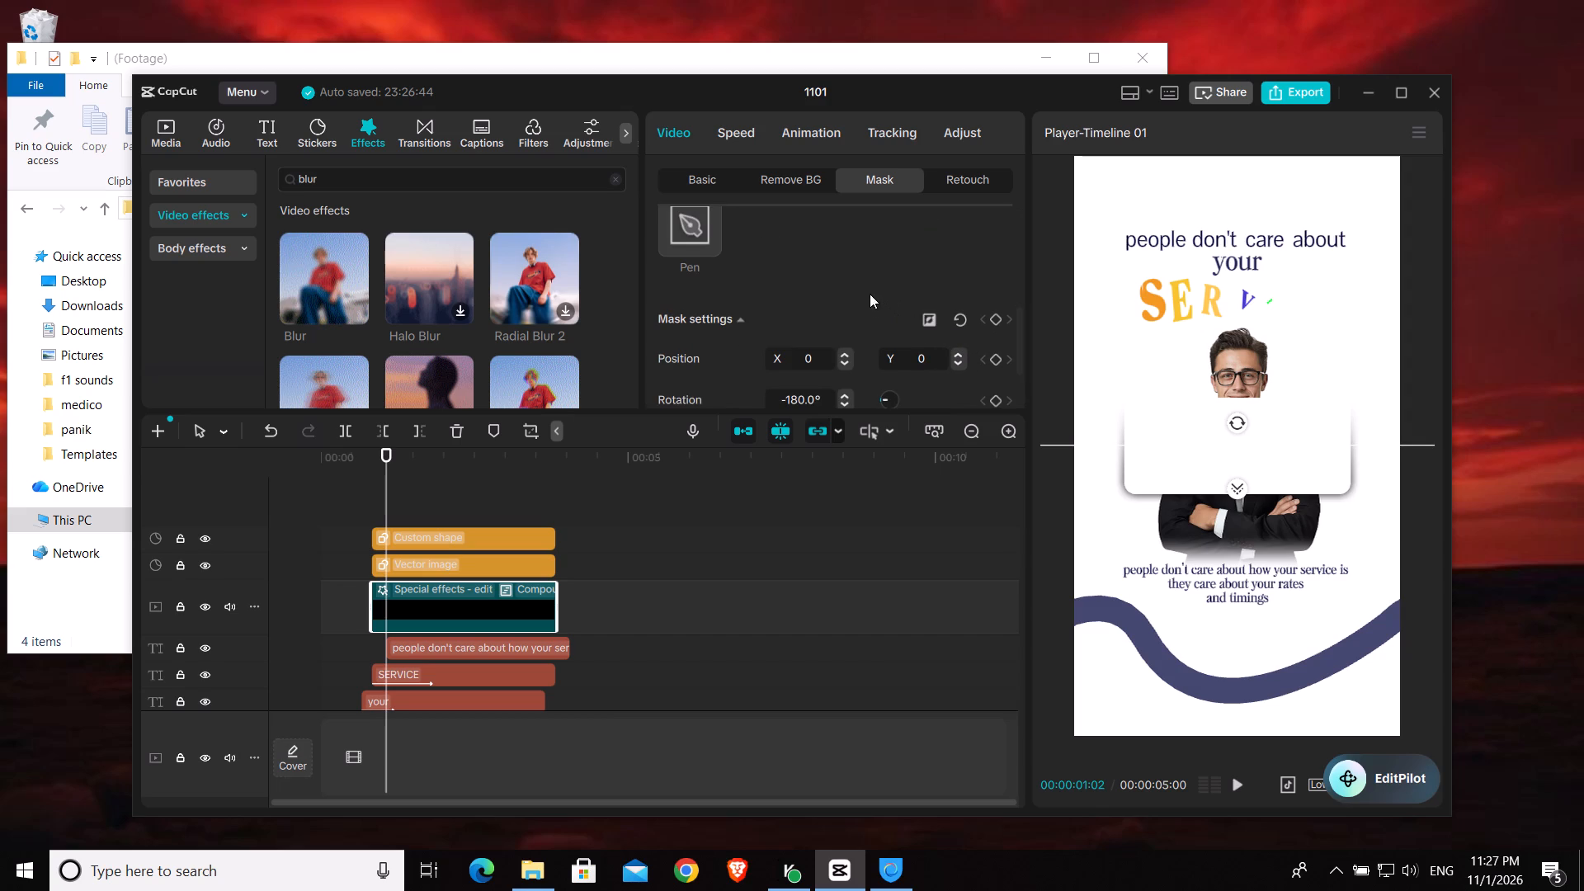
# Lower the opacity of the blurred black shadow clip to 41%.
pyautogui.click(713, 168)
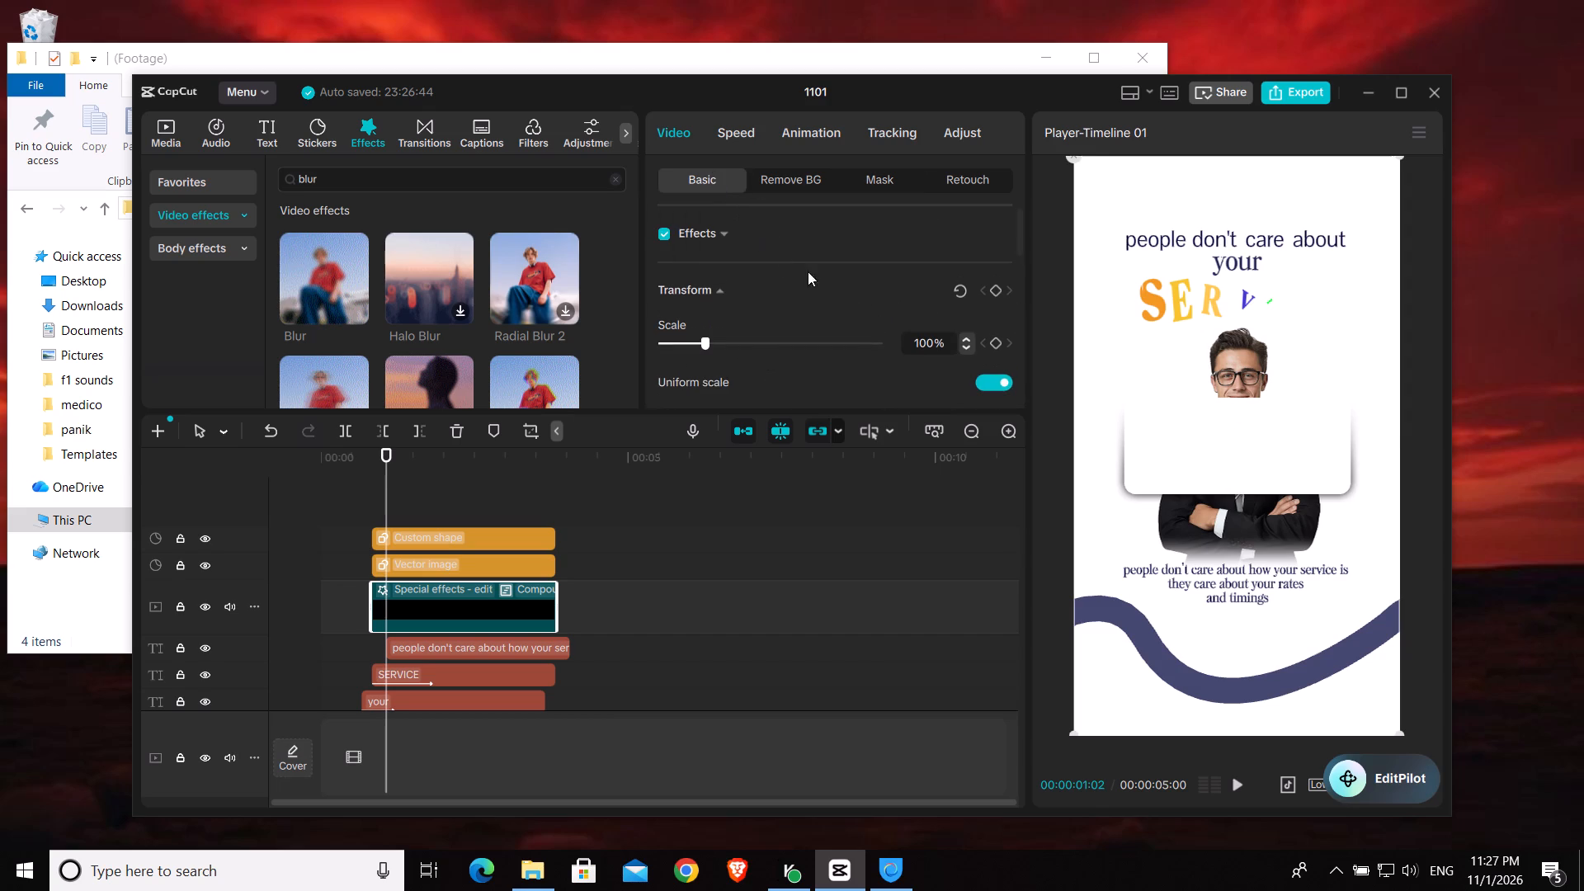
pyautogui.scroll(-2, 750, 337)
pyautogui.scroll(1, 793, 313)
pyautogui.scroll(-8, 793, 313)
pyautogui.scroll(12, 794, 325)
pyautogui.click(719, 230)
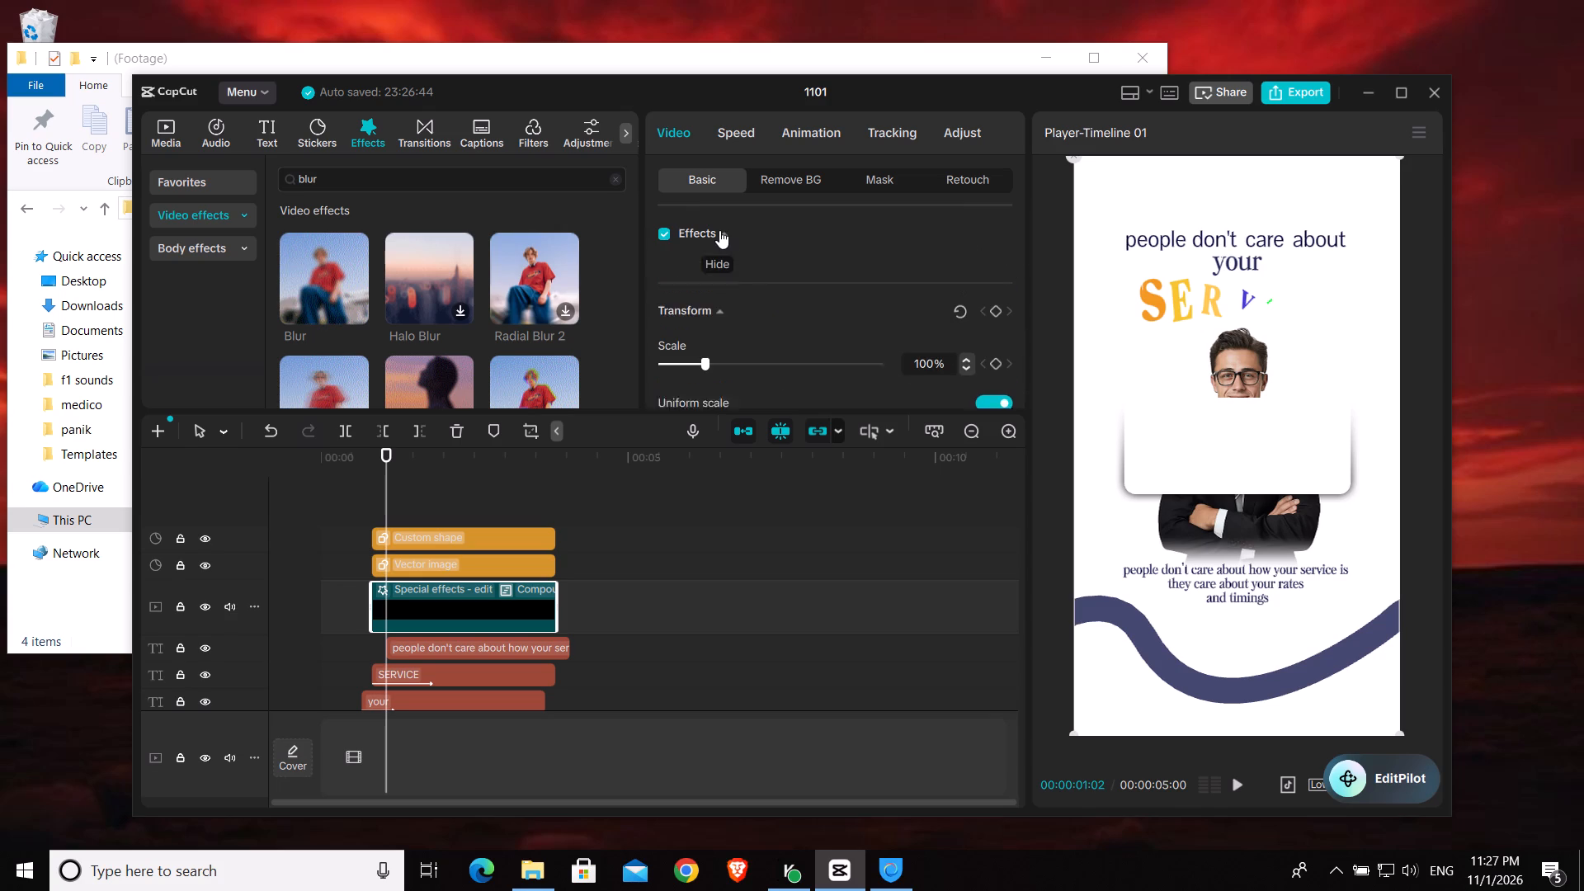
pyautogui.scroll(-4, 799, 299)
pyautogui.scroll(1, 771, 309)
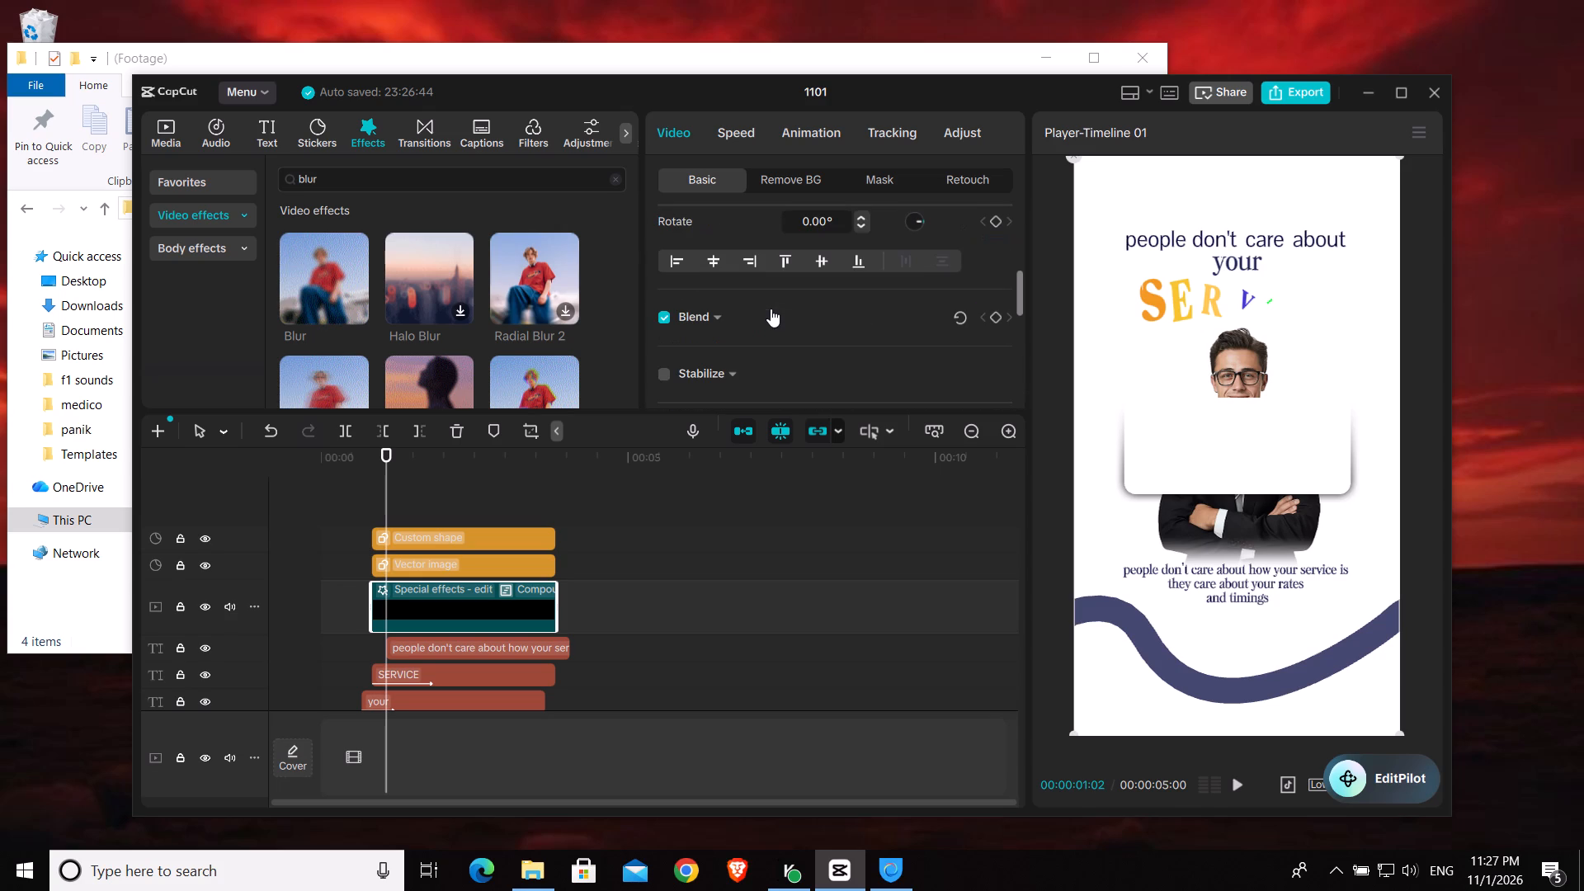
pyautogui.click(714, 311)
pyautogui.scroll(-1, 777, 328)
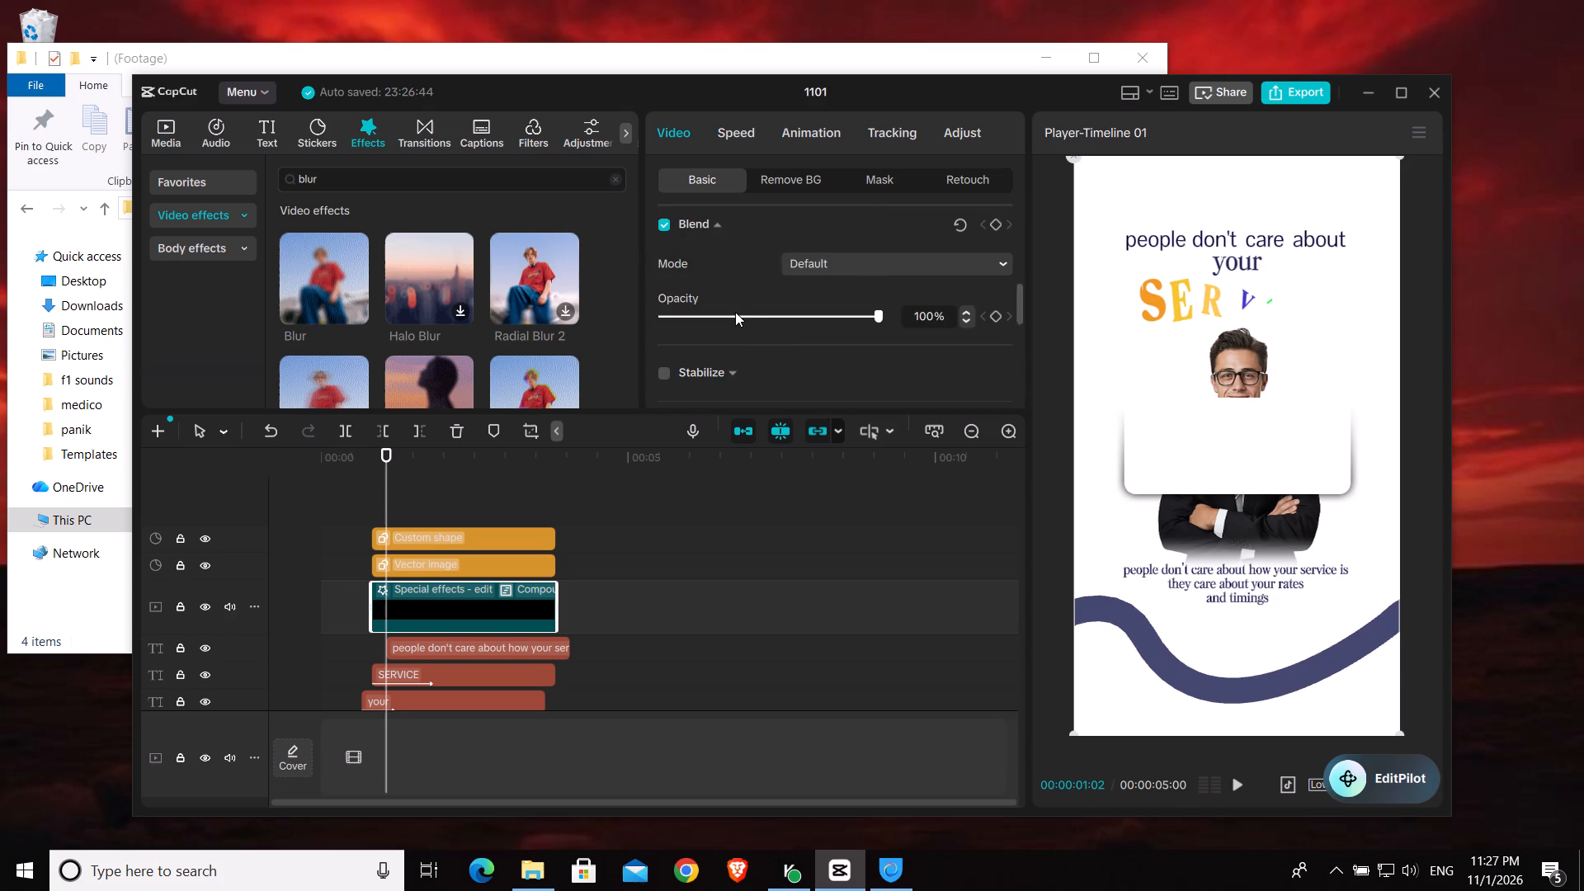
pyautogui.click(735, 312)
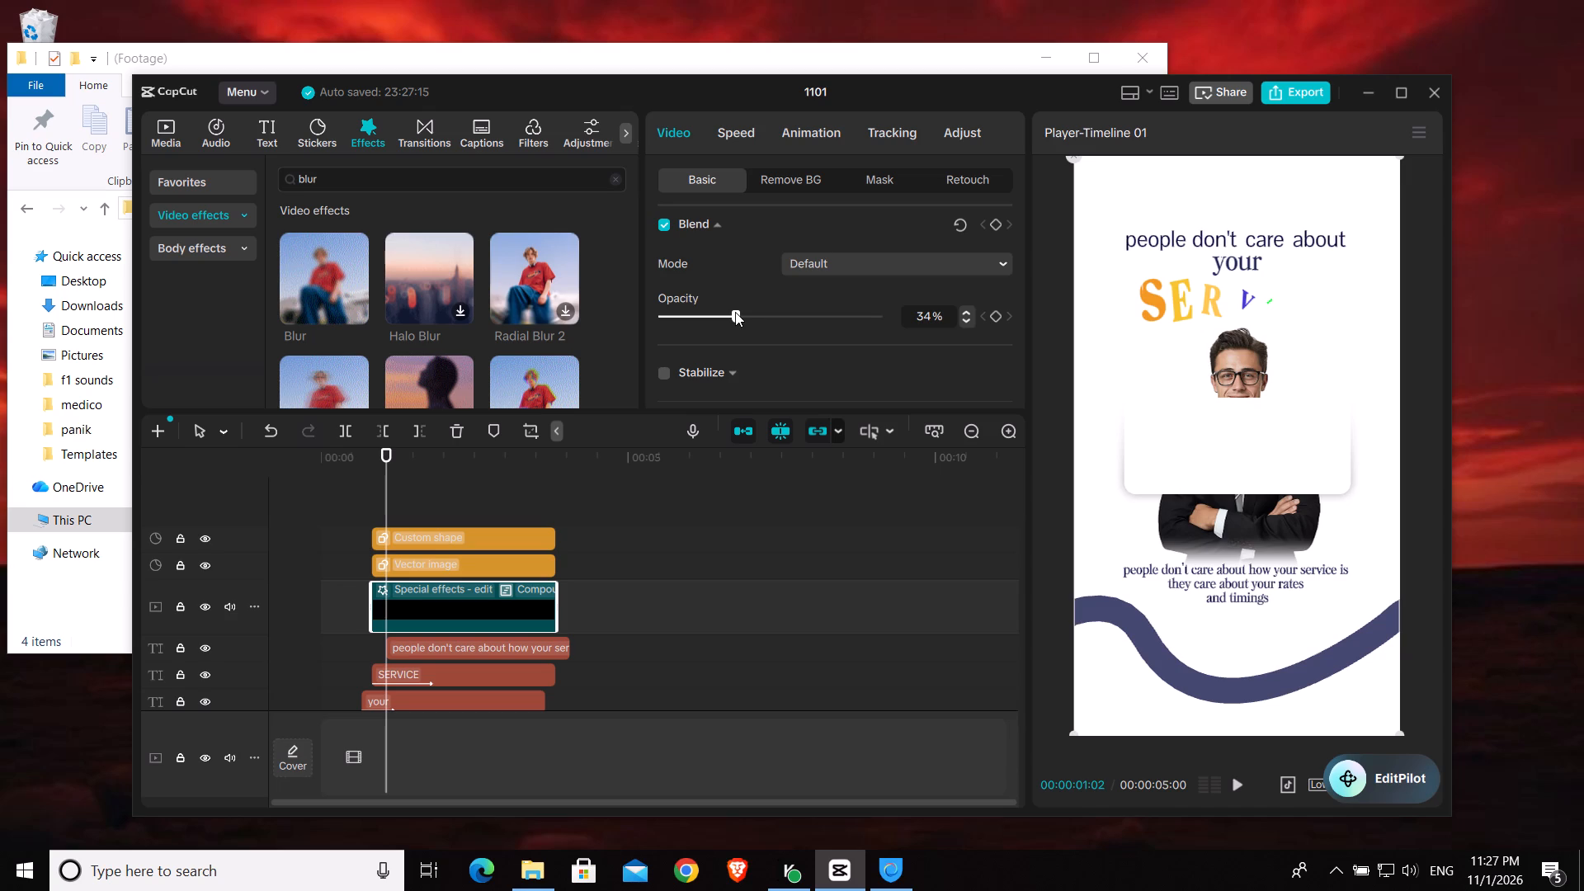
pyautogui.moveTo(733, 314); pyautogui.dragTo(672, 383)
pyautogui.moveTo(672, 383); pyautogui.dragTo(742, 362)
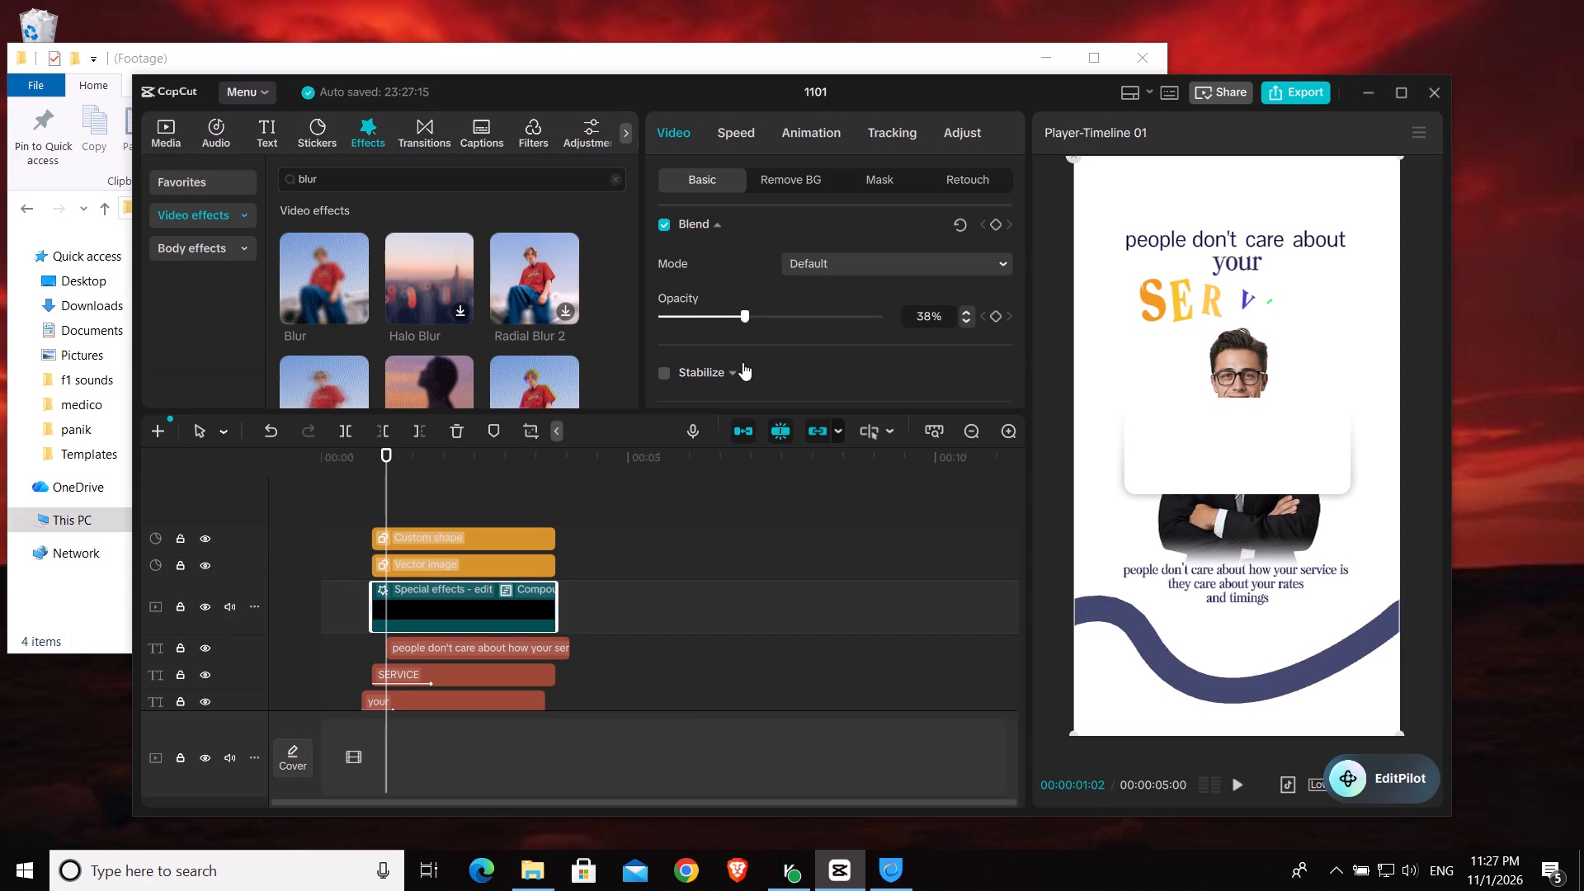
pyautogui.moveTo(742, 362); pyautogui.dragTo(759, 358)
pyautogui.moveTo(759, 358); pyautogui.dragTo(749, 362)
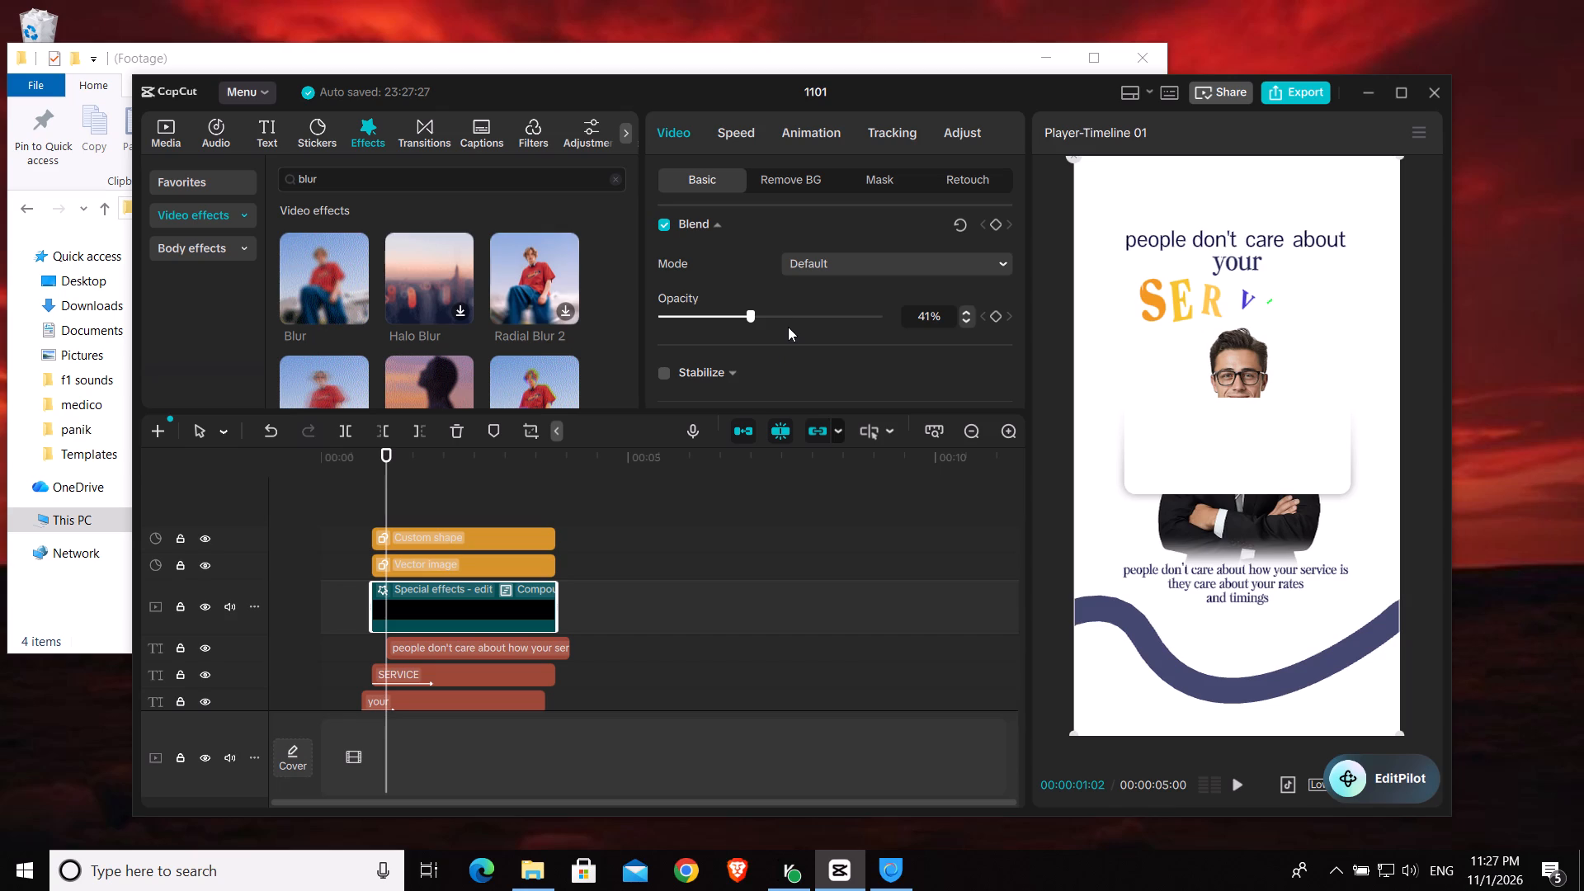
# Add a default text clip at 00:00:00:25 and place it on its own track between the vector image and the shadow compound clip.
pyautogui.click(376, 509)
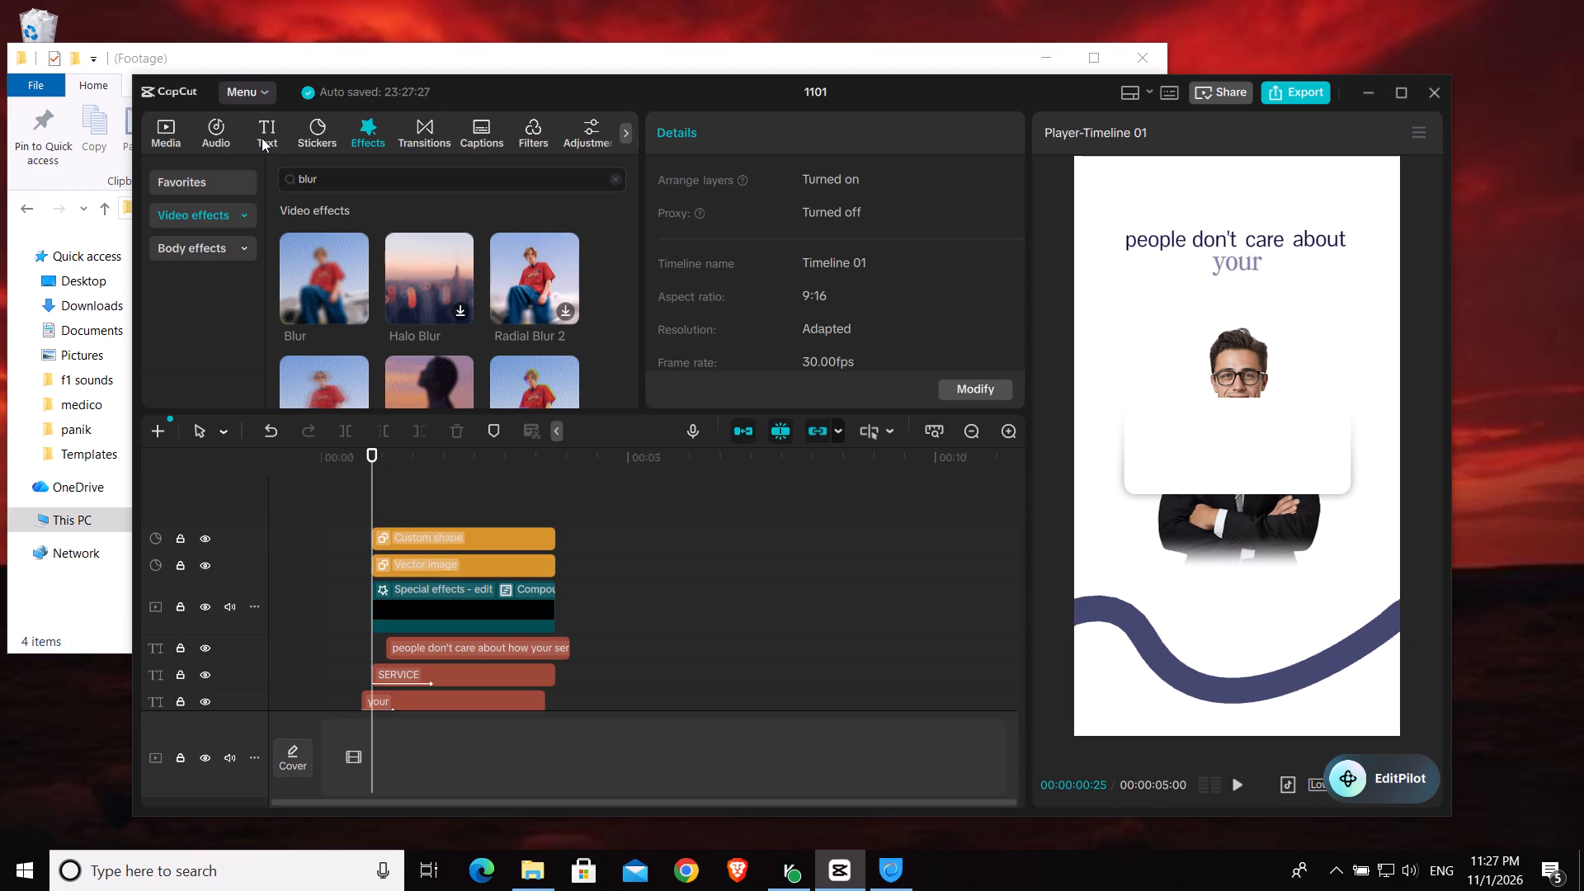
pyautogui.click(262, 138)
pyautogui.click(355, 239)
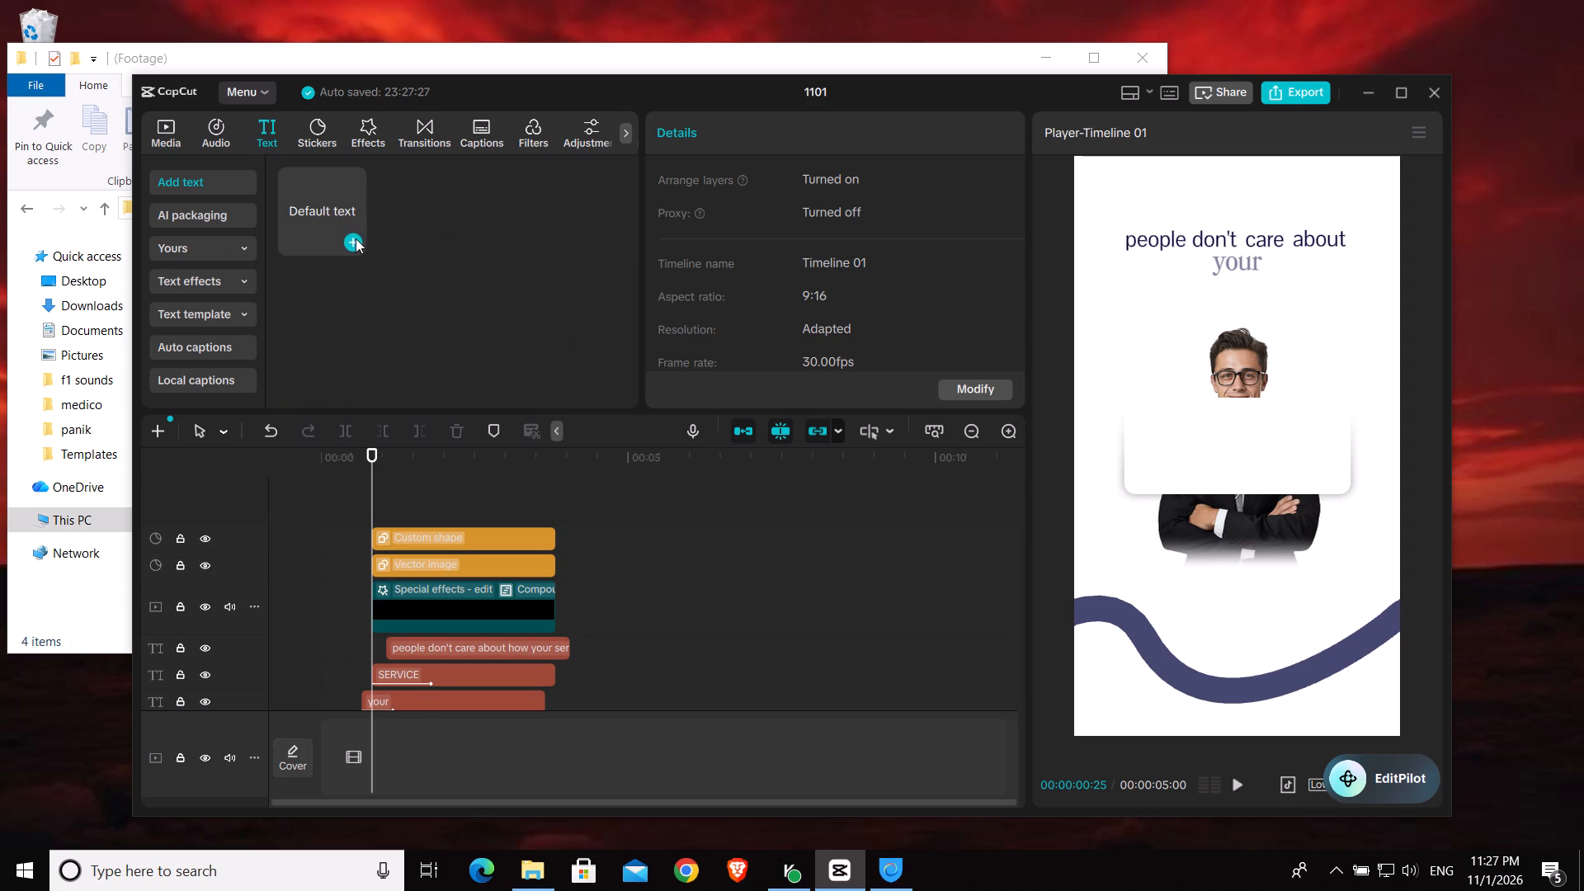
pyautogui.moveTo(428, 537); pyautogui.dragTo(433, 614)
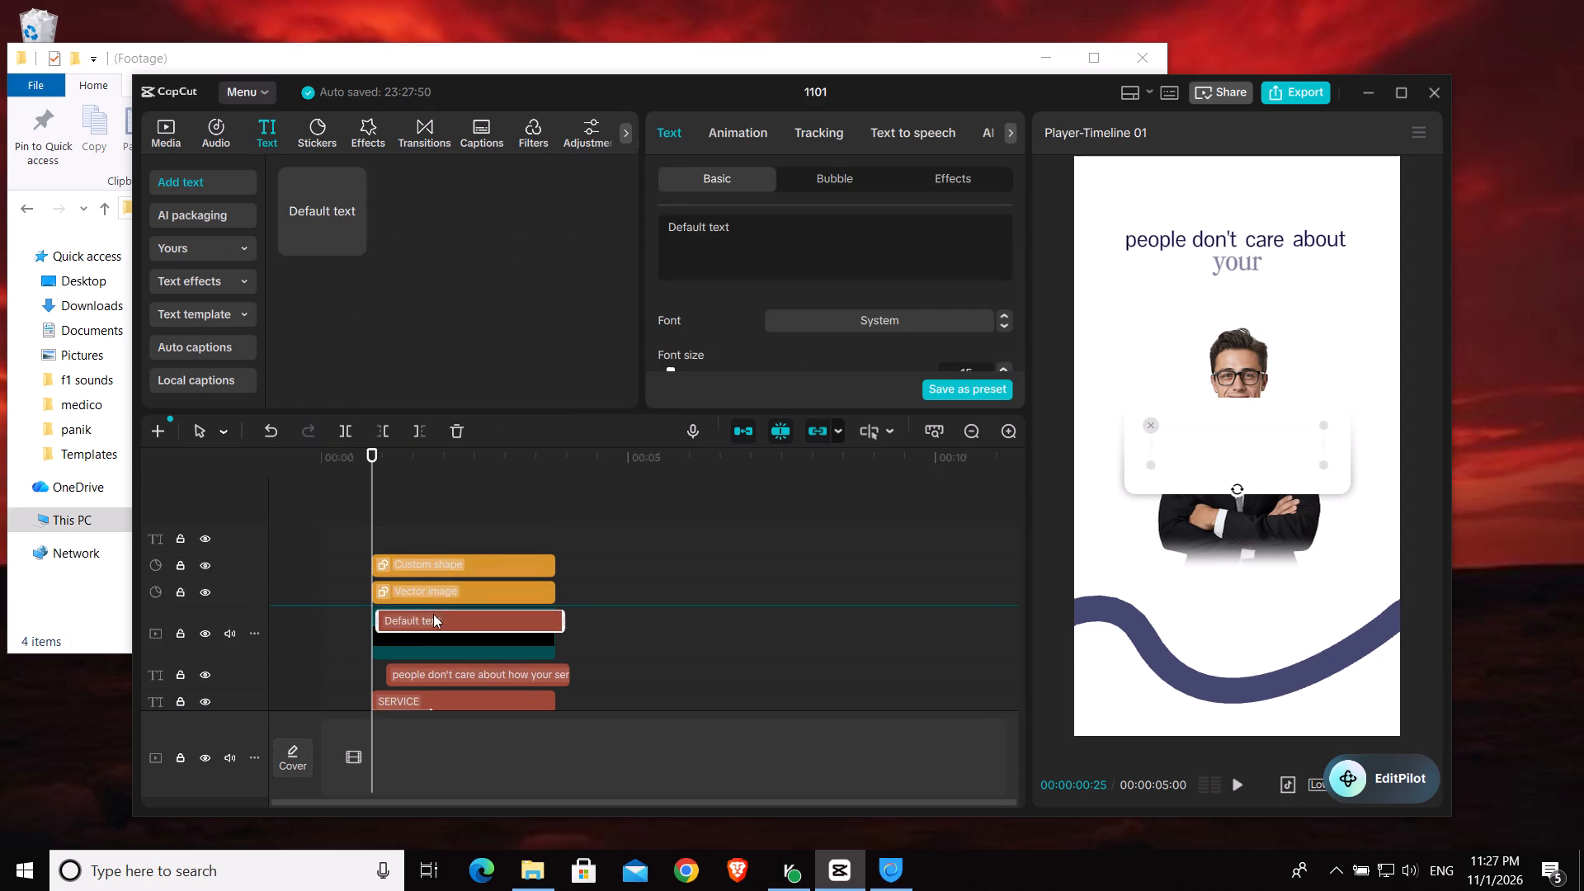
pyautogui.moveTo(433, 614); pyautogui.dragTo(428, 610)
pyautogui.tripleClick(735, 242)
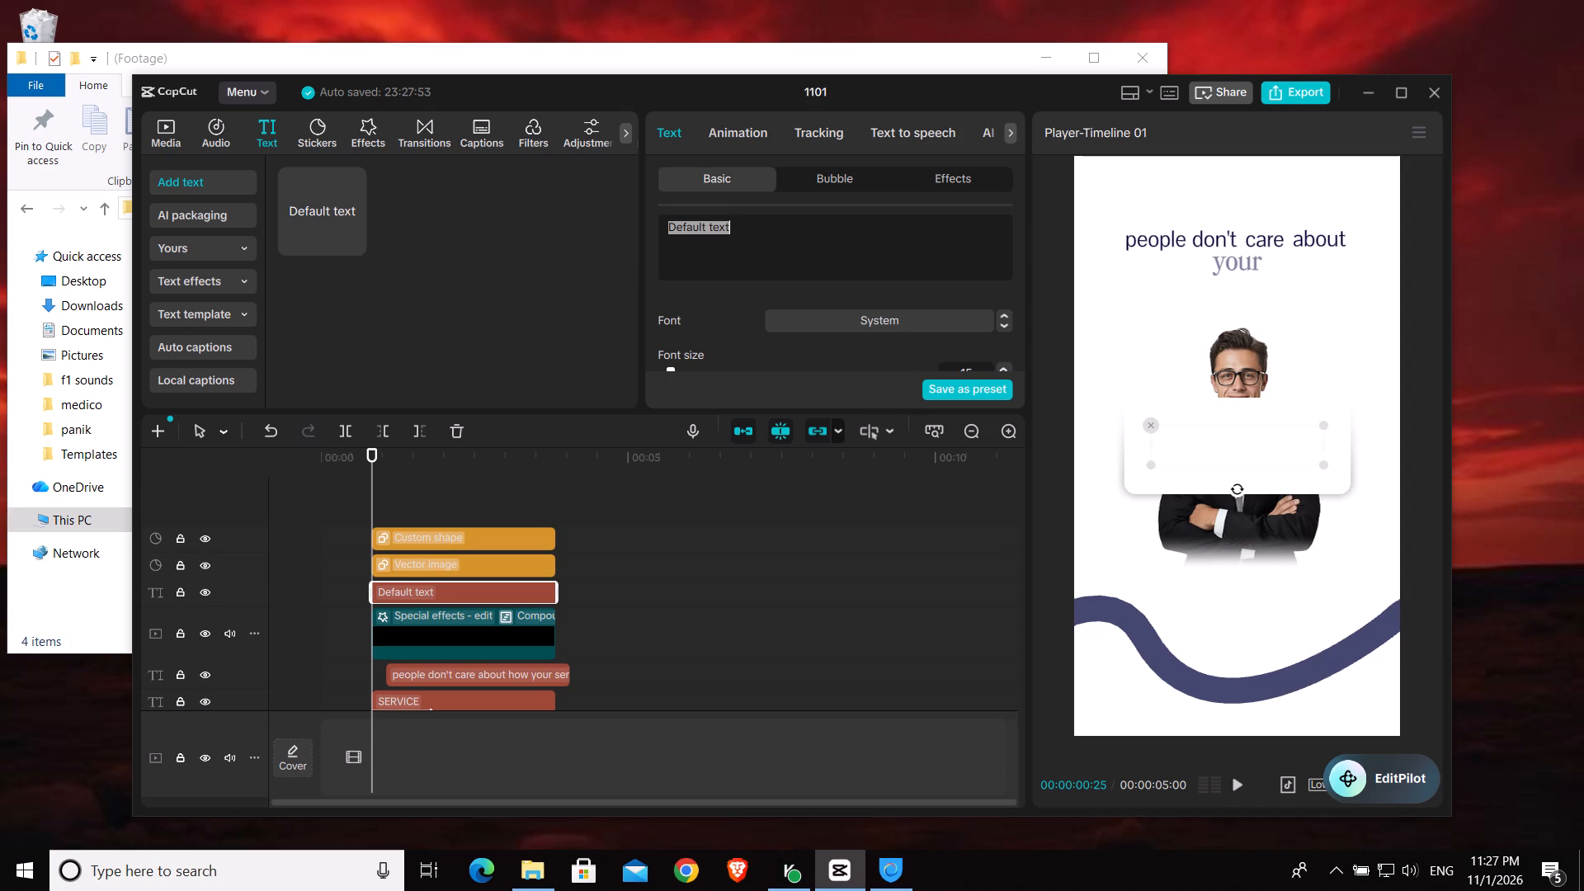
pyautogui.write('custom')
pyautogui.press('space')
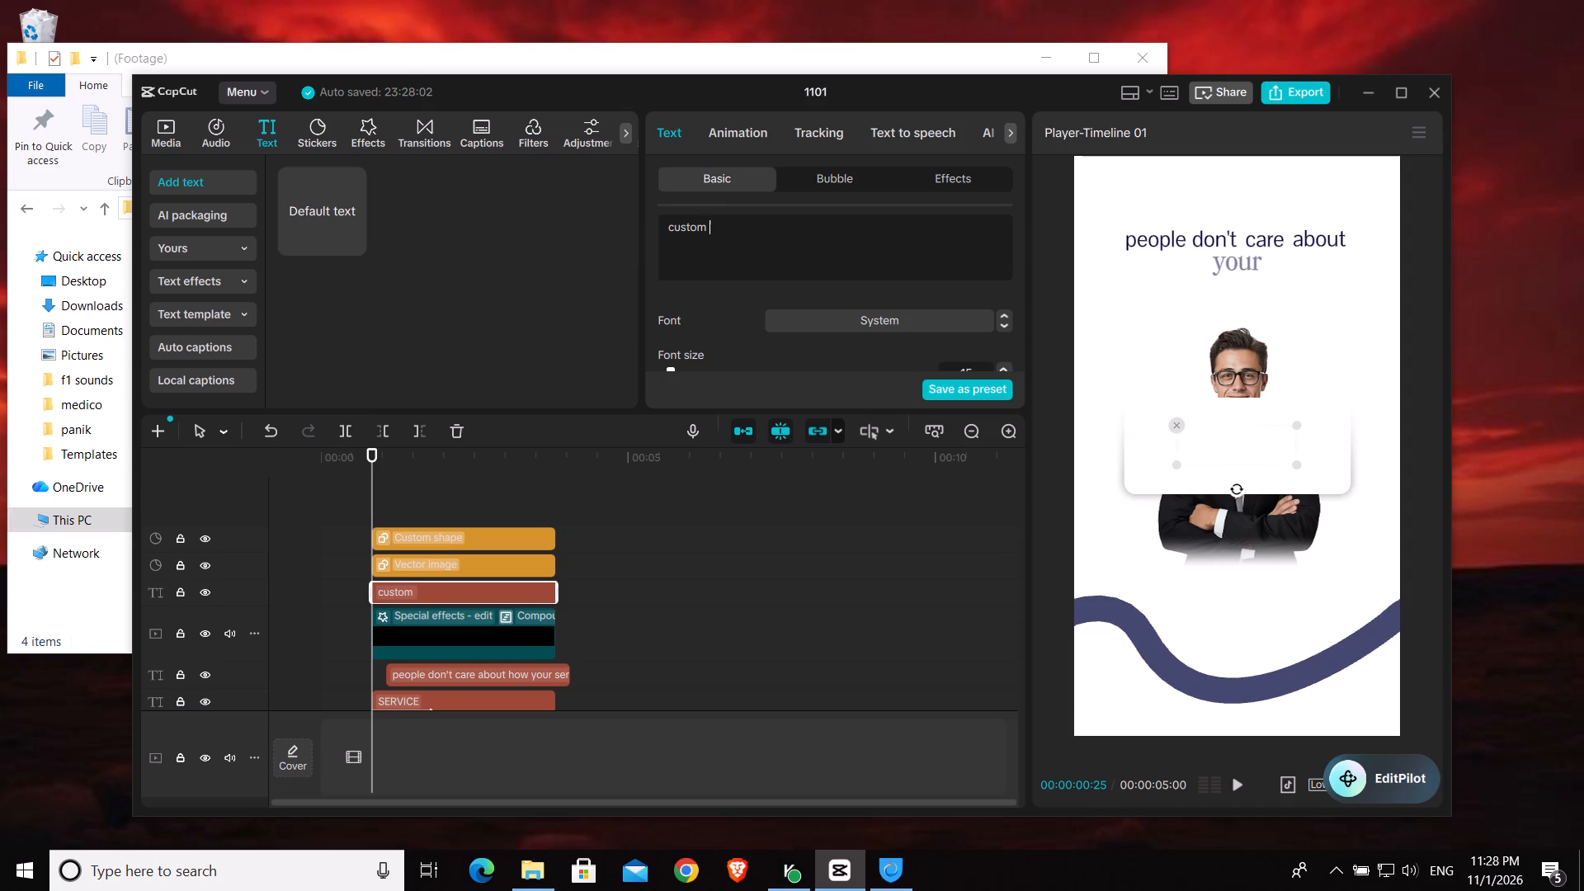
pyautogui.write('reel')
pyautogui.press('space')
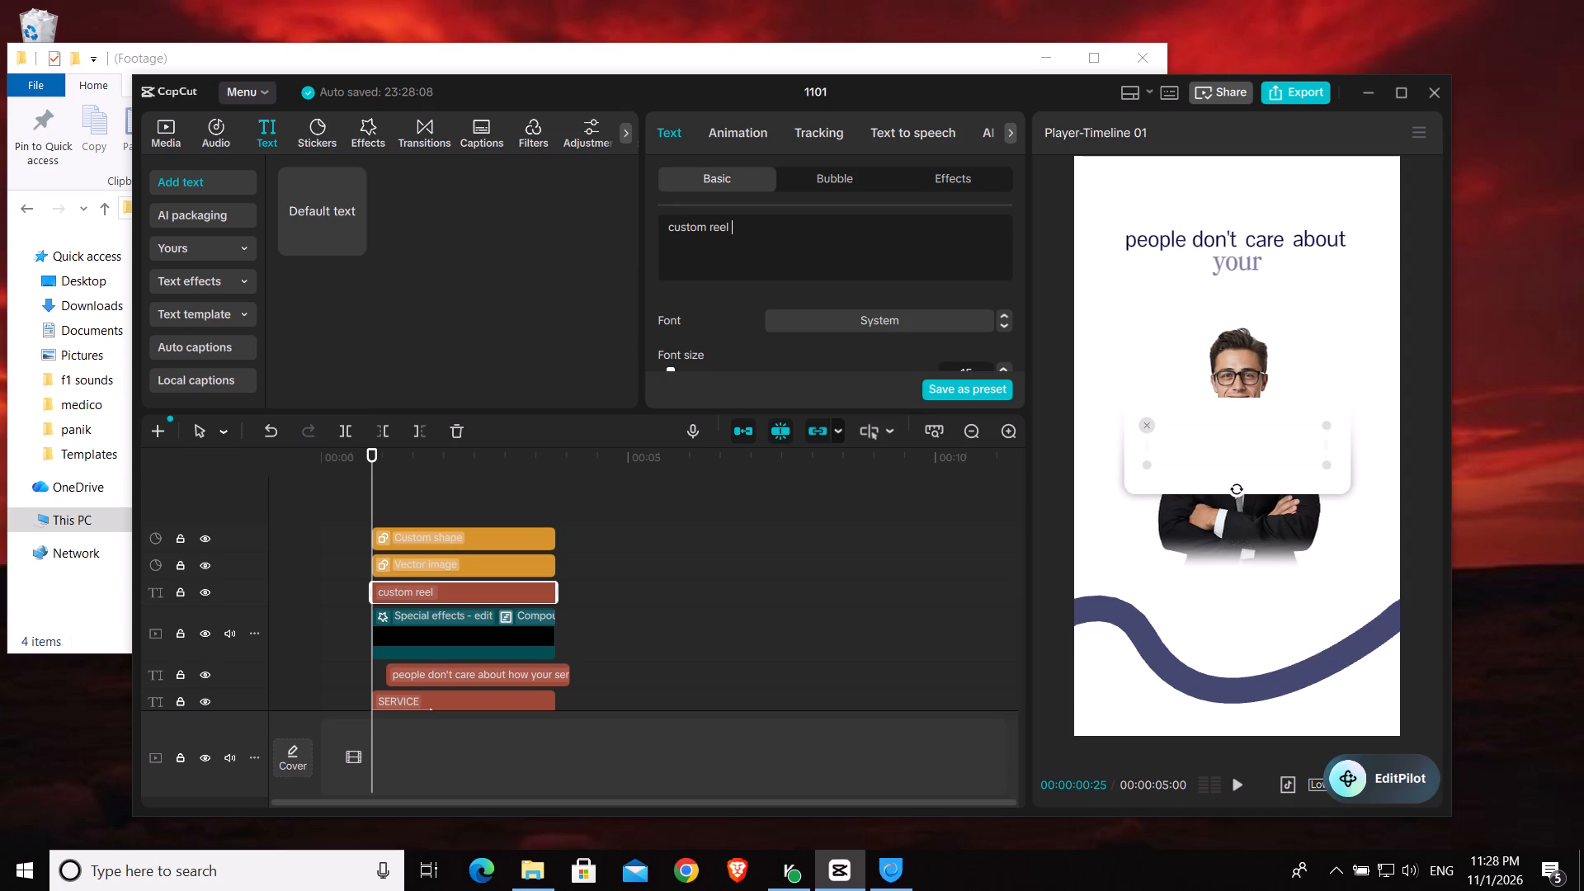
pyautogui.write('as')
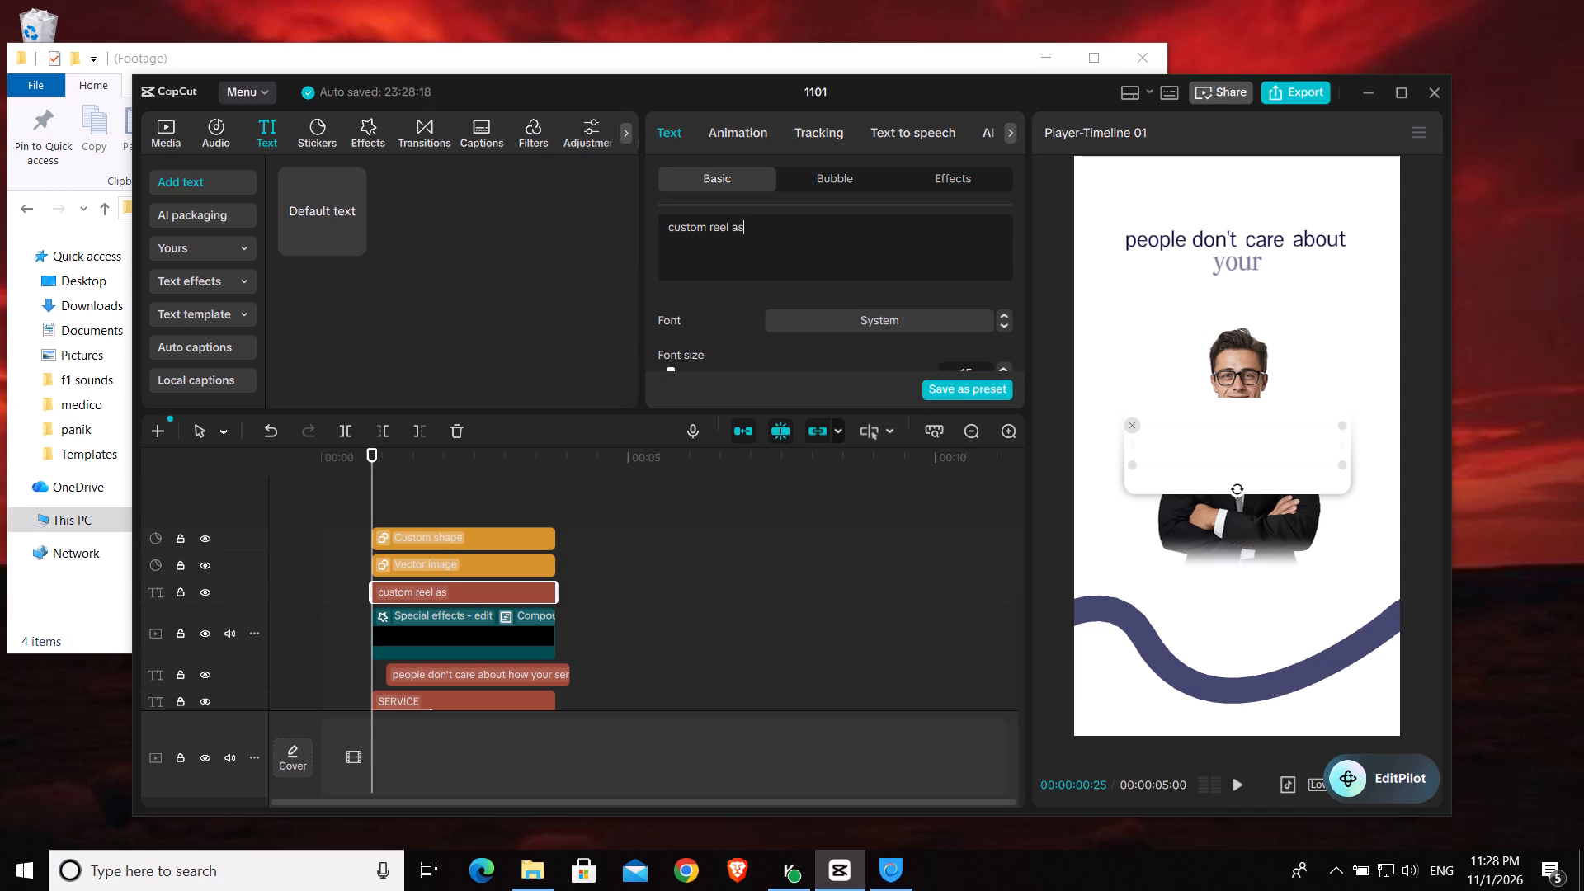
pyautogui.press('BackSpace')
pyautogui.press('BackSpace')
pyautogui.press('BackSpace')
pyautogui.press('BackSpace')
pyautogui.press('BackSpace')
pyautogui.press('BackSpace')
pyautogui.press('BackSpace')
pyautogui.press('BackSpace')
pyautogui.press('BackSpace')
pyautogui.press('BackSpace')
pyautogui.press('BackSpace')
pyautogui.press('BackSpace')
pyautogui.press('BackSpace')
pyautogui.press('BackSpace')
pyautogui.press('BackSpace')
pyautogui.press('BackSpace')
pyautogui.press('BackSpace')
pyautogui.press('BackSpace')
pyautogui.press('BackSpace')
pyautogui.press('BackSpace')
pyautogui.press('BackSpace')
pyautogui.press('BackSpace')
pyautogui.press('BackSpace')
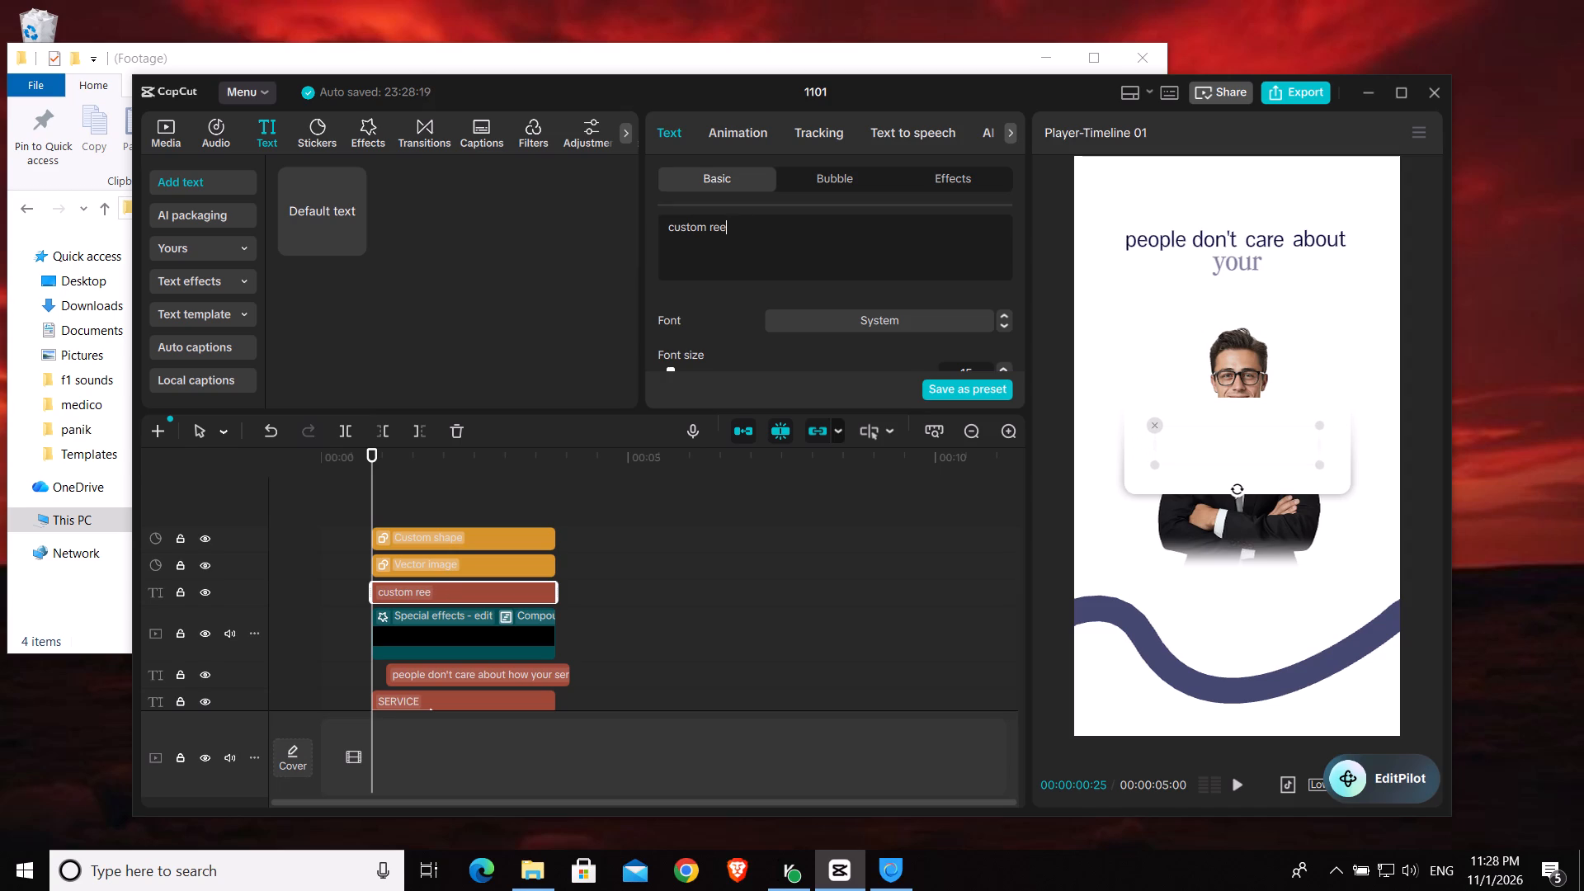
# Enter "motion designer" as the content of the new text clip.
pyautogui.write('motion designer')
pyautogui.press('space')
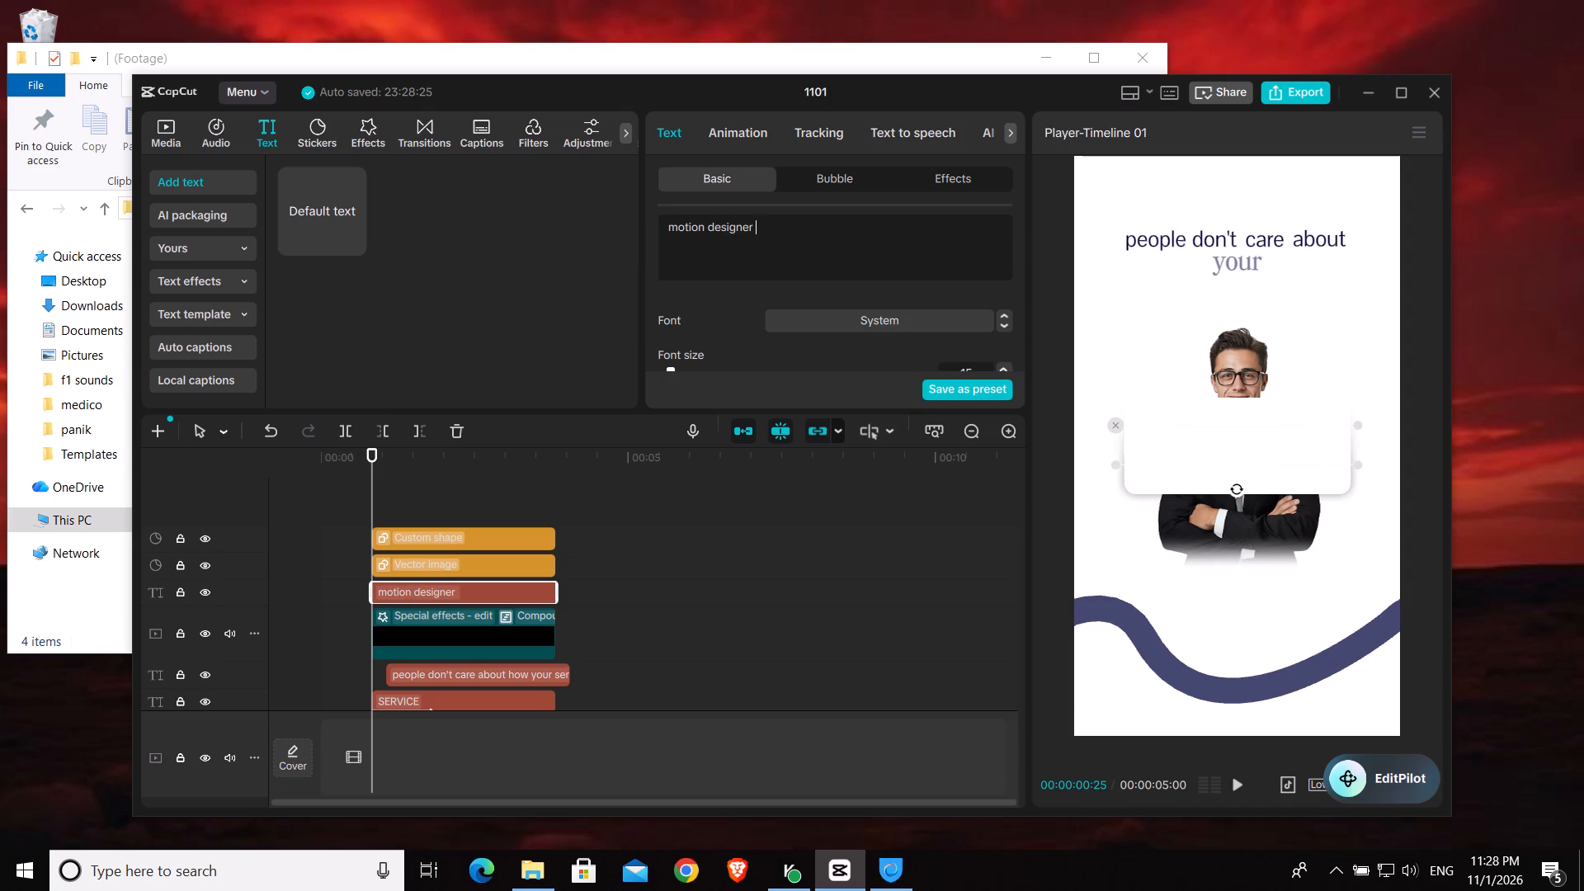
pyautogui.click(865, 351)
# Search the fonts for "pontana sans" and apply PontanoSans to the "motion designer" text.
pyautogui.click(877, 314)
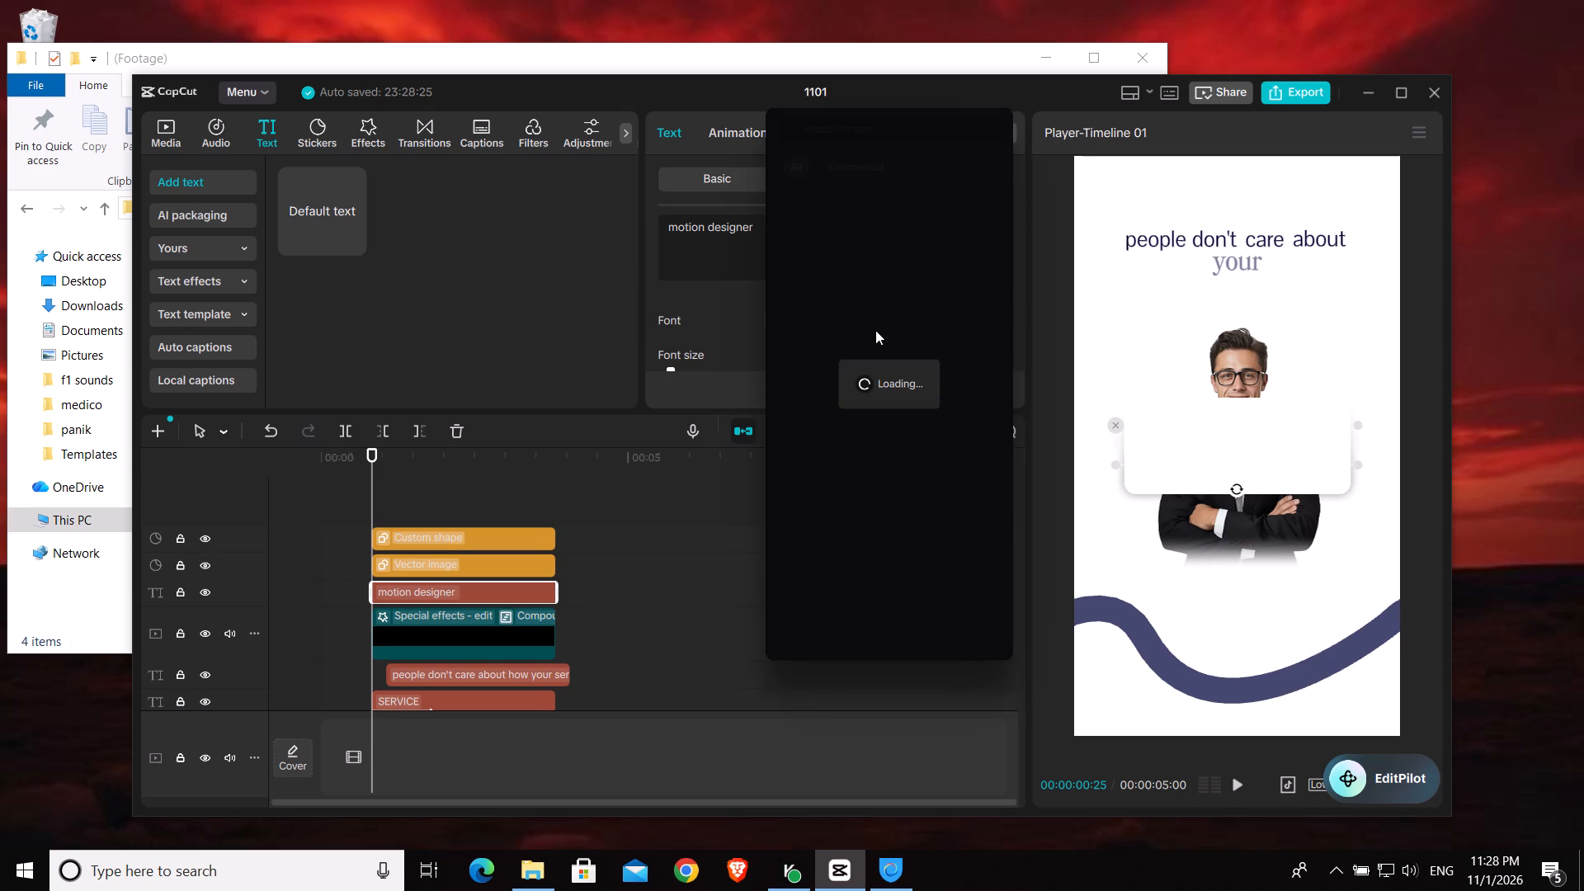
pyautogui.scroll(3, 844, 356)
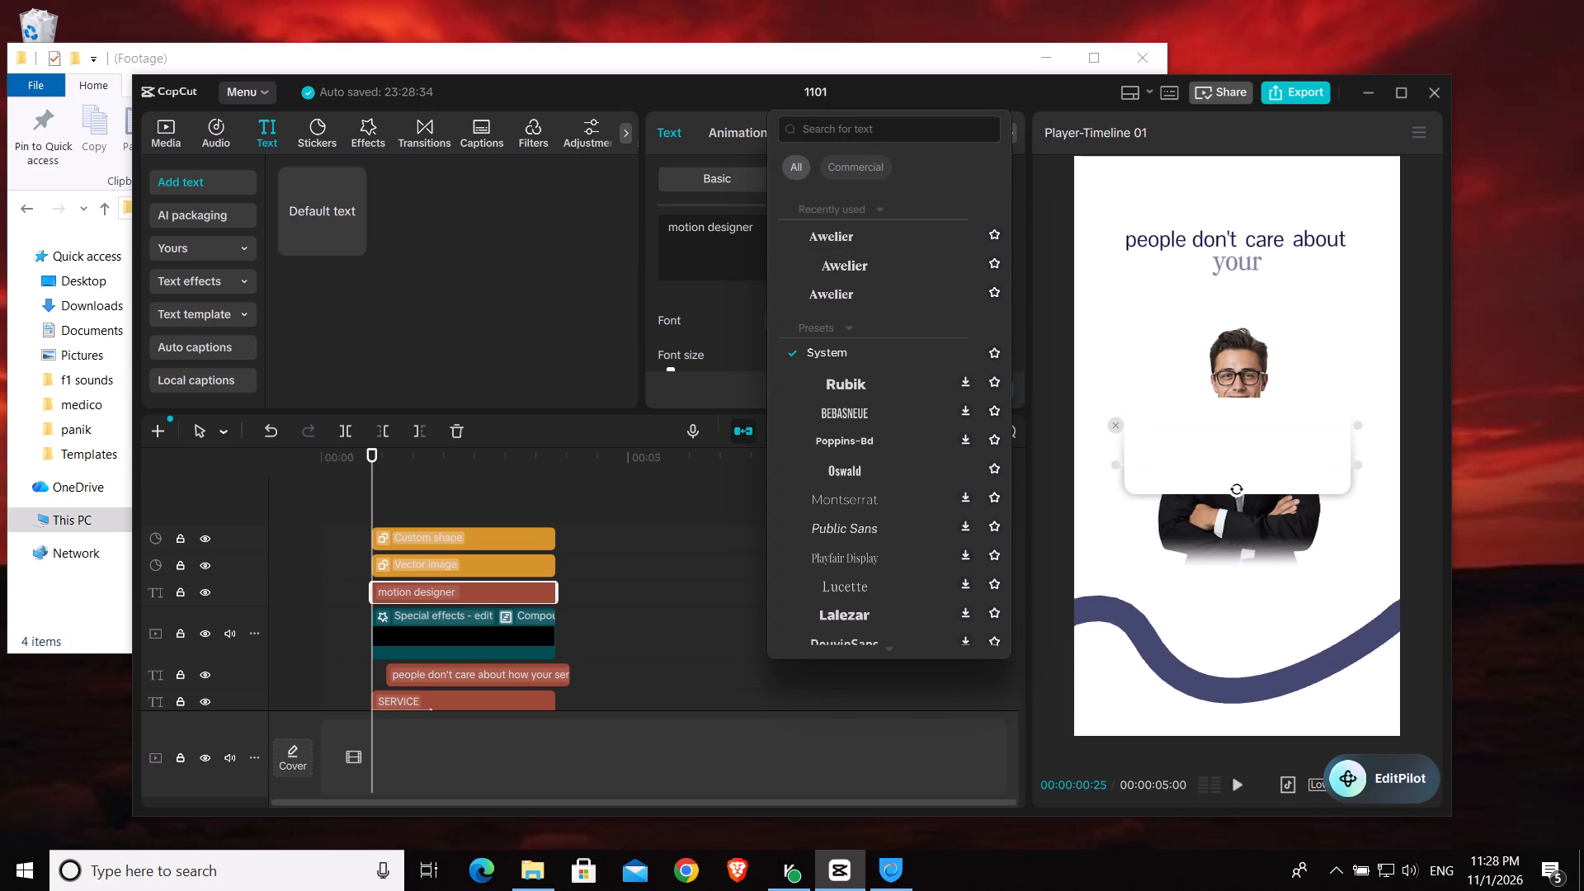
pyautogui.click(856, 129)
pyautogui.write('pontana sans')
pyautogui.press('Return')
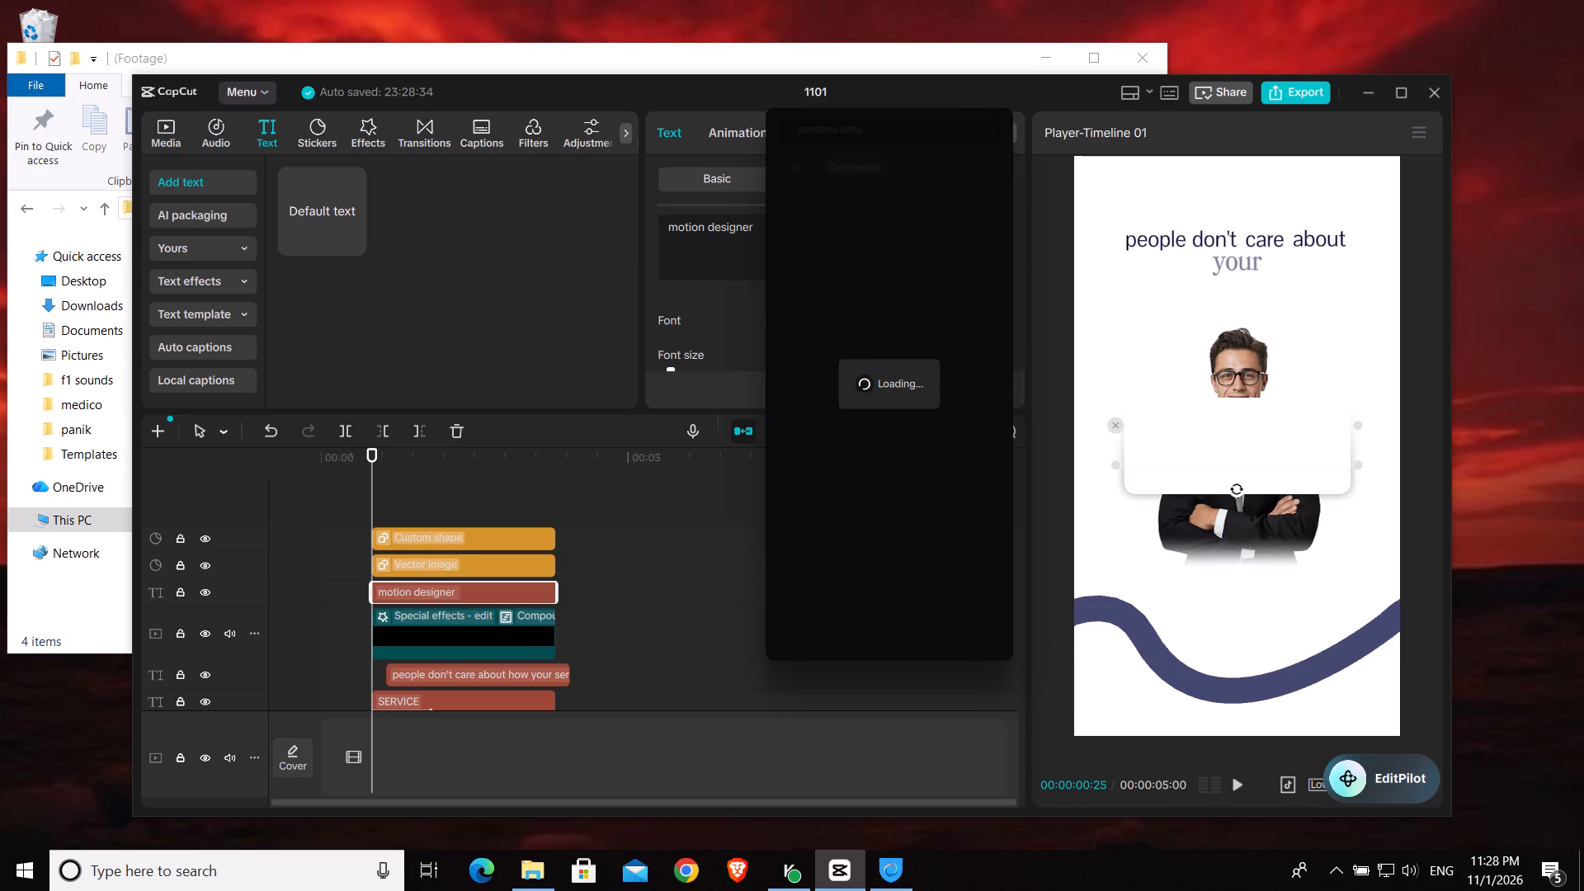
pyautogui.click(926, 246)
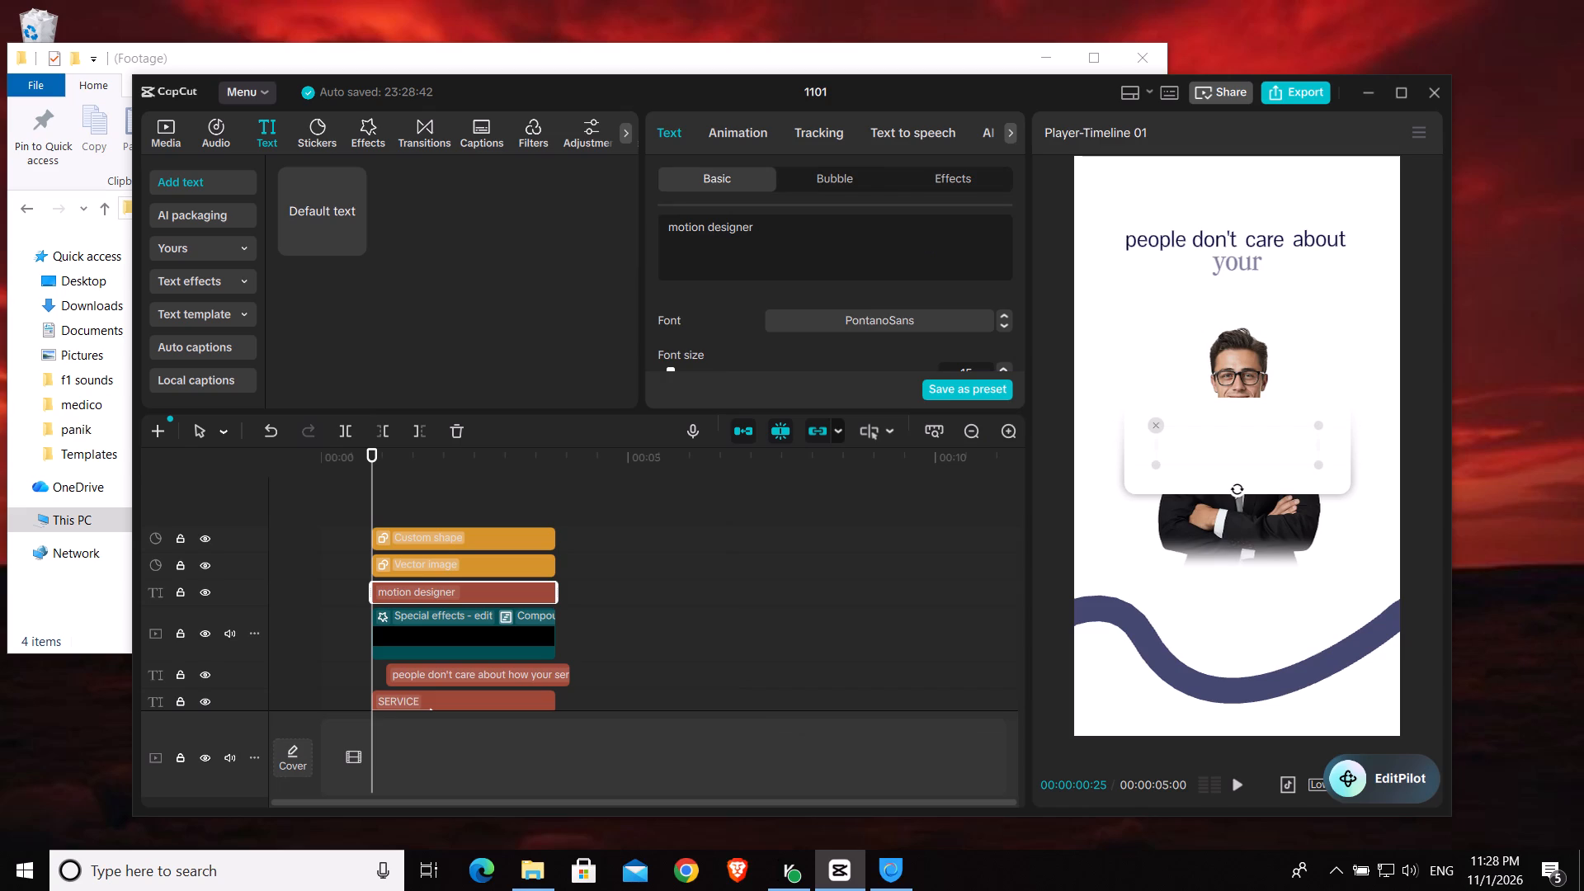
# Set the color of the "motion designer" text to black, hex 000000.
pyautogui.scroll(1, 883, 306)
pyautogui.scroll(-1, 883, 306)
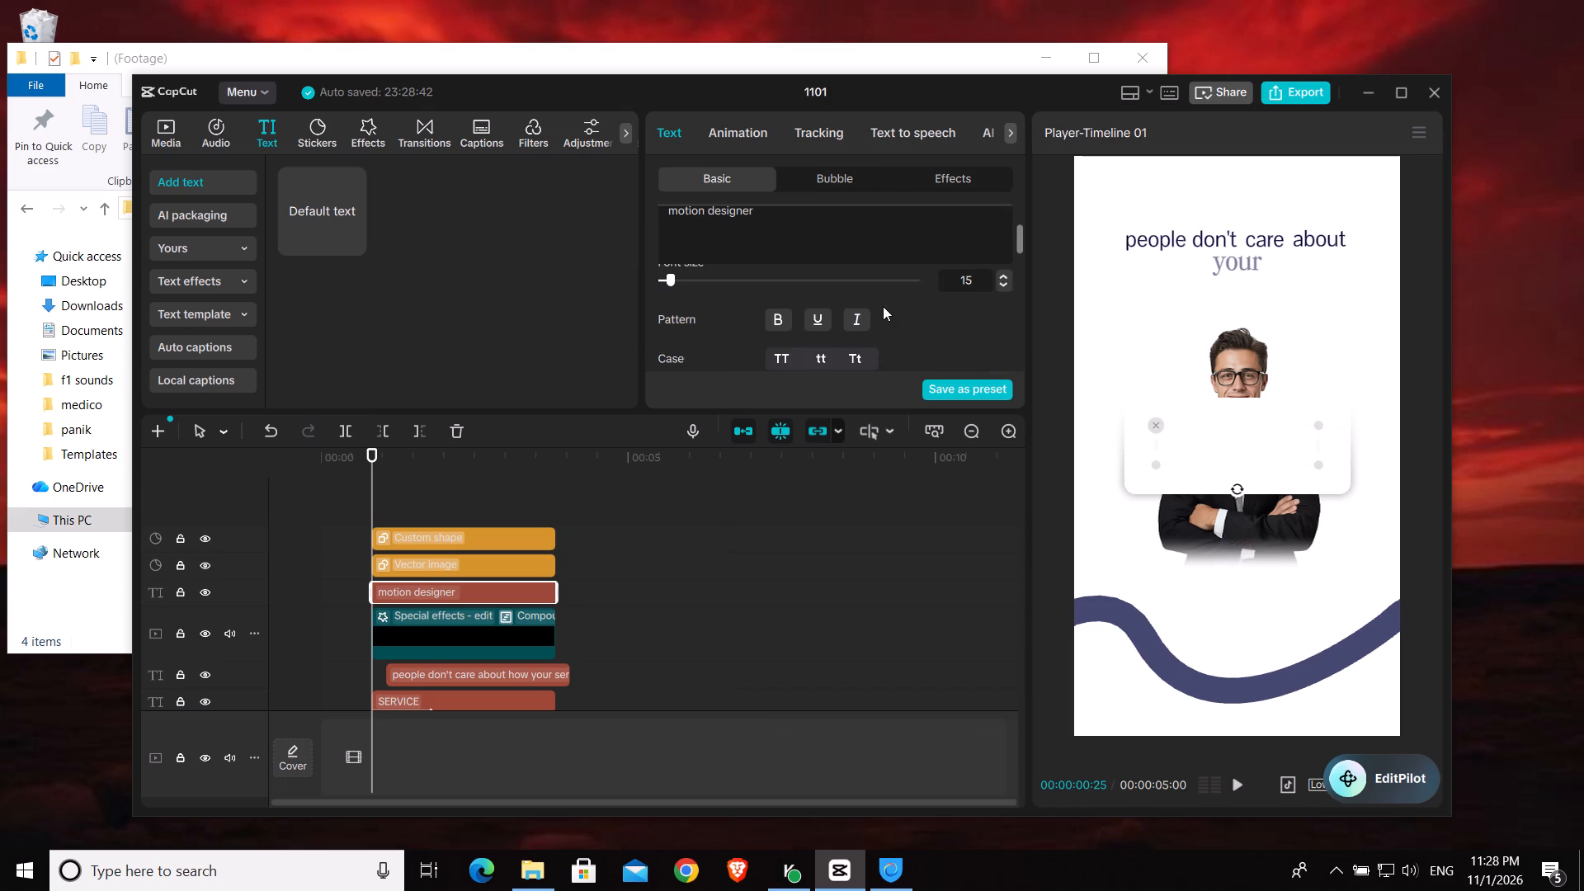
pyautogui.scroll(-2, 883, 306)
pyautogui.scroll(2, 839, 321)
pyautogui.scroll(-1, 830, 346)
pyautogui.click(824, 309)
pyautogui.moveTo(717, 333); pyautogui.dragTo(728, 346)
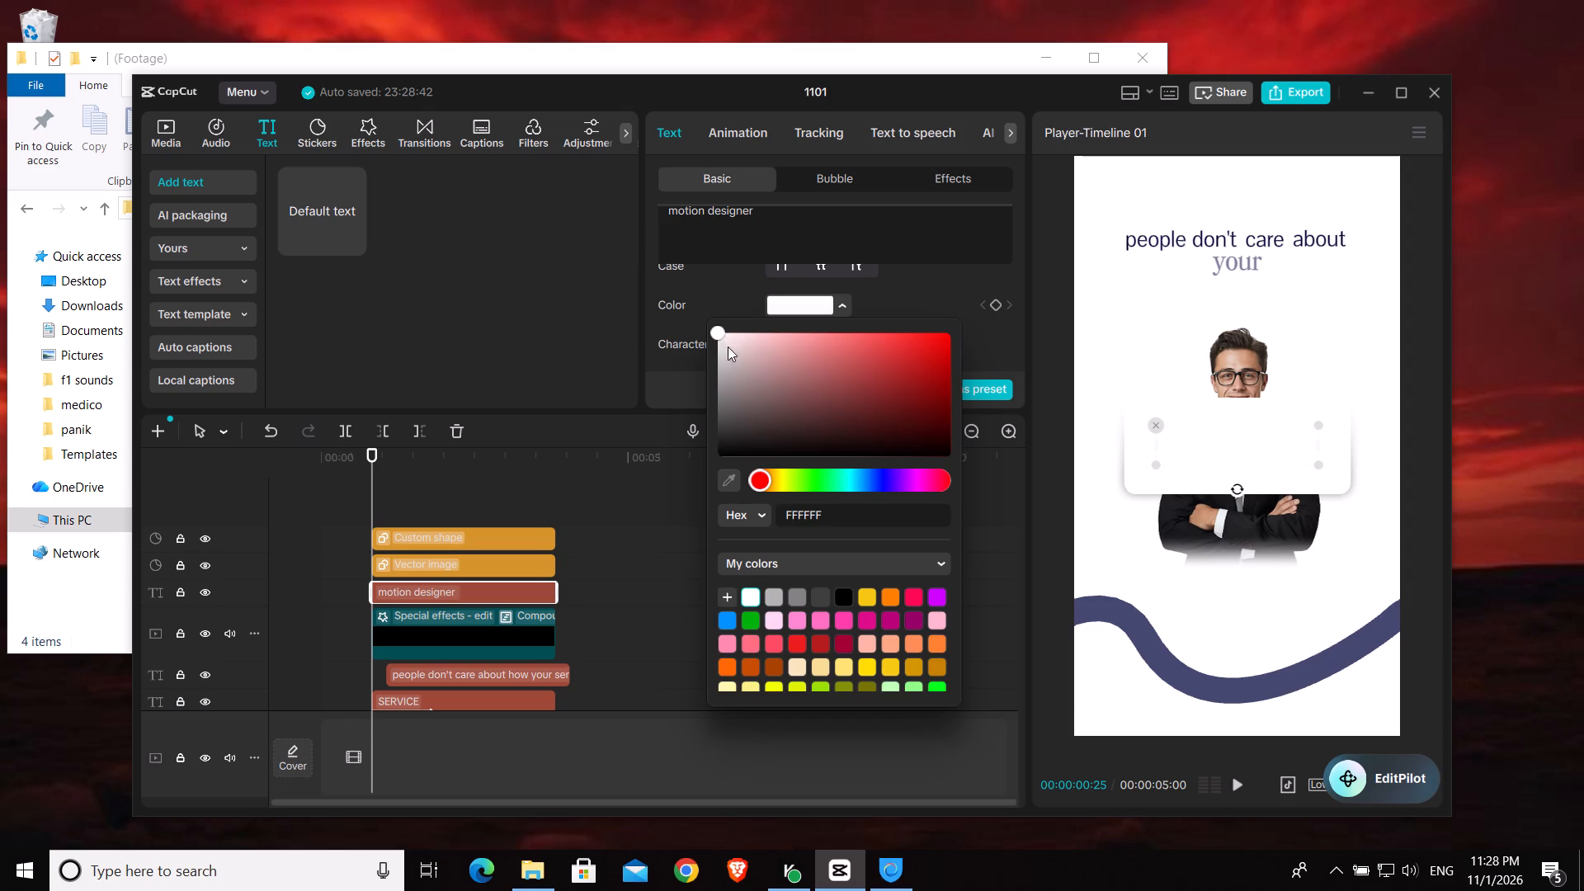
pyautogui.moveTo(728, 346); pyautogui.dragTo(650, 574)
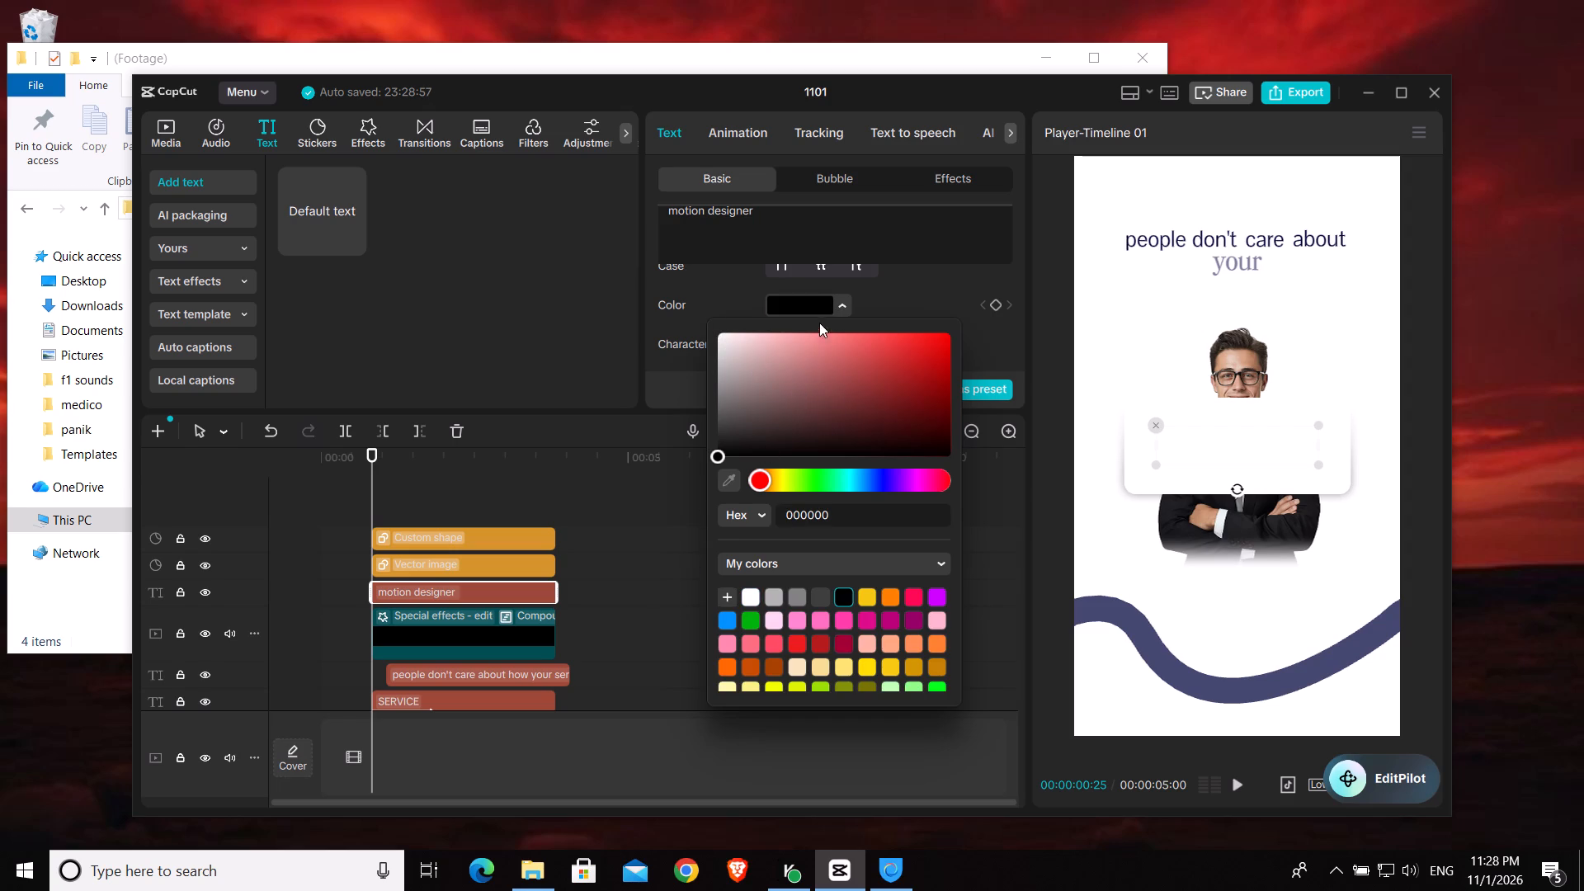
pyautogui.click(819, 313)
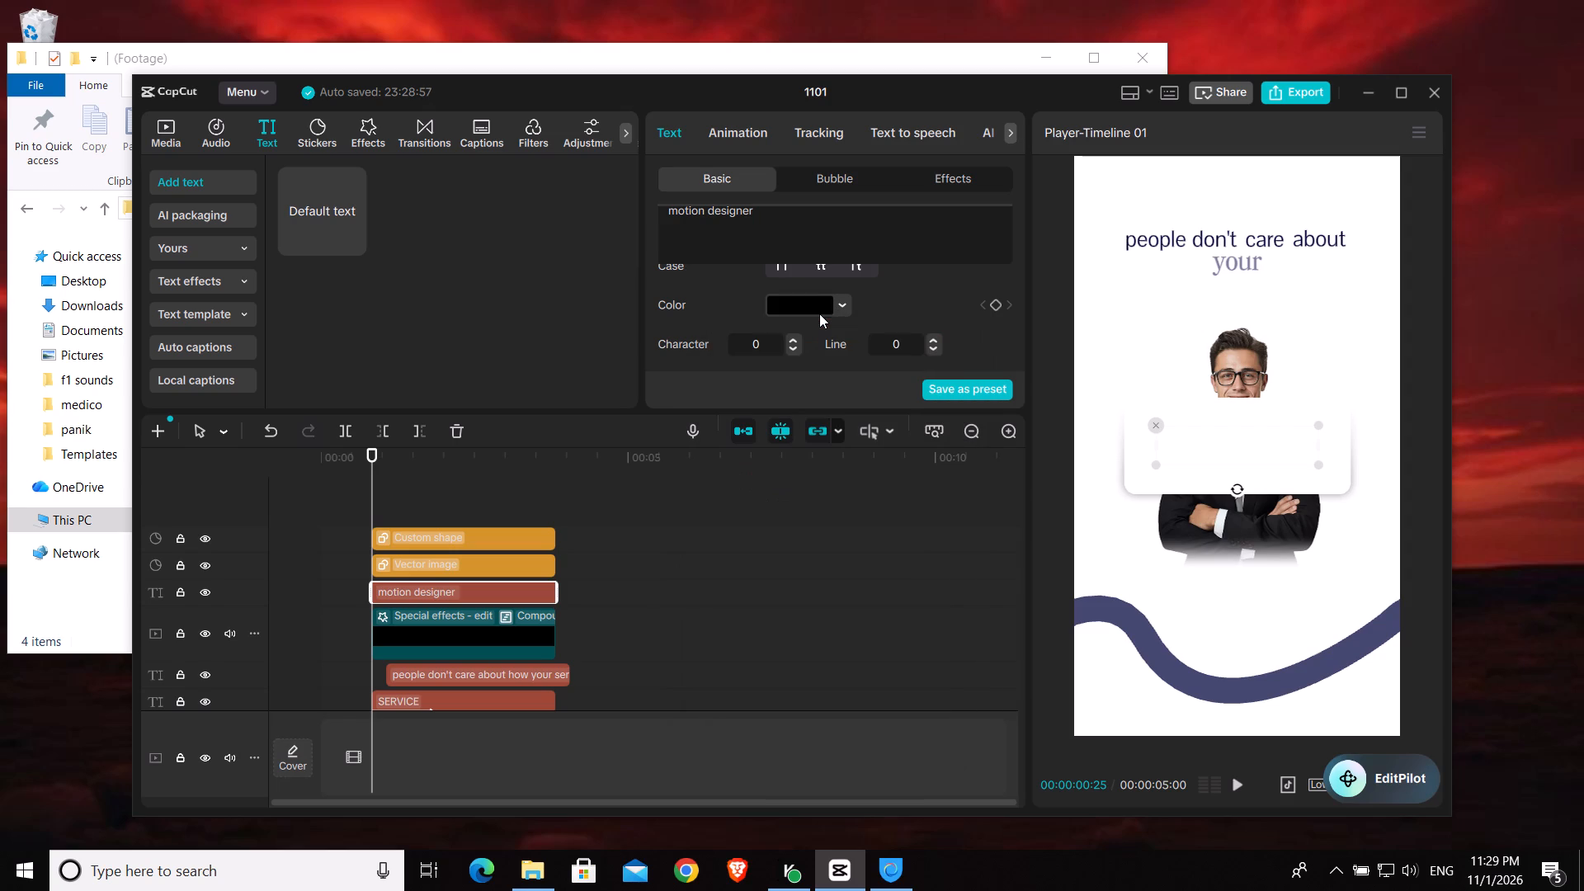
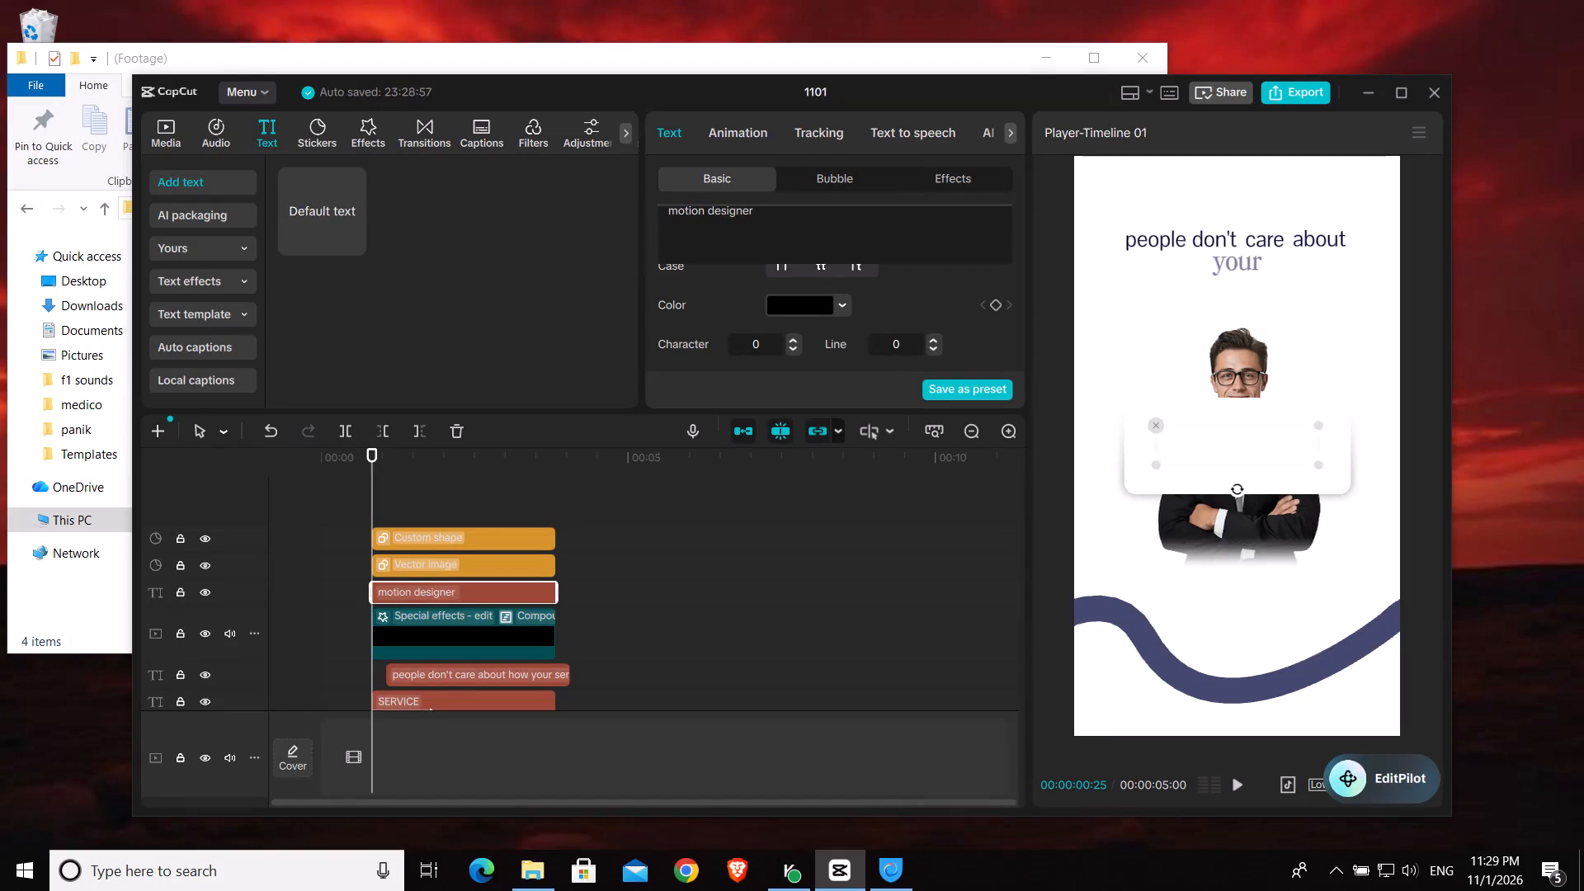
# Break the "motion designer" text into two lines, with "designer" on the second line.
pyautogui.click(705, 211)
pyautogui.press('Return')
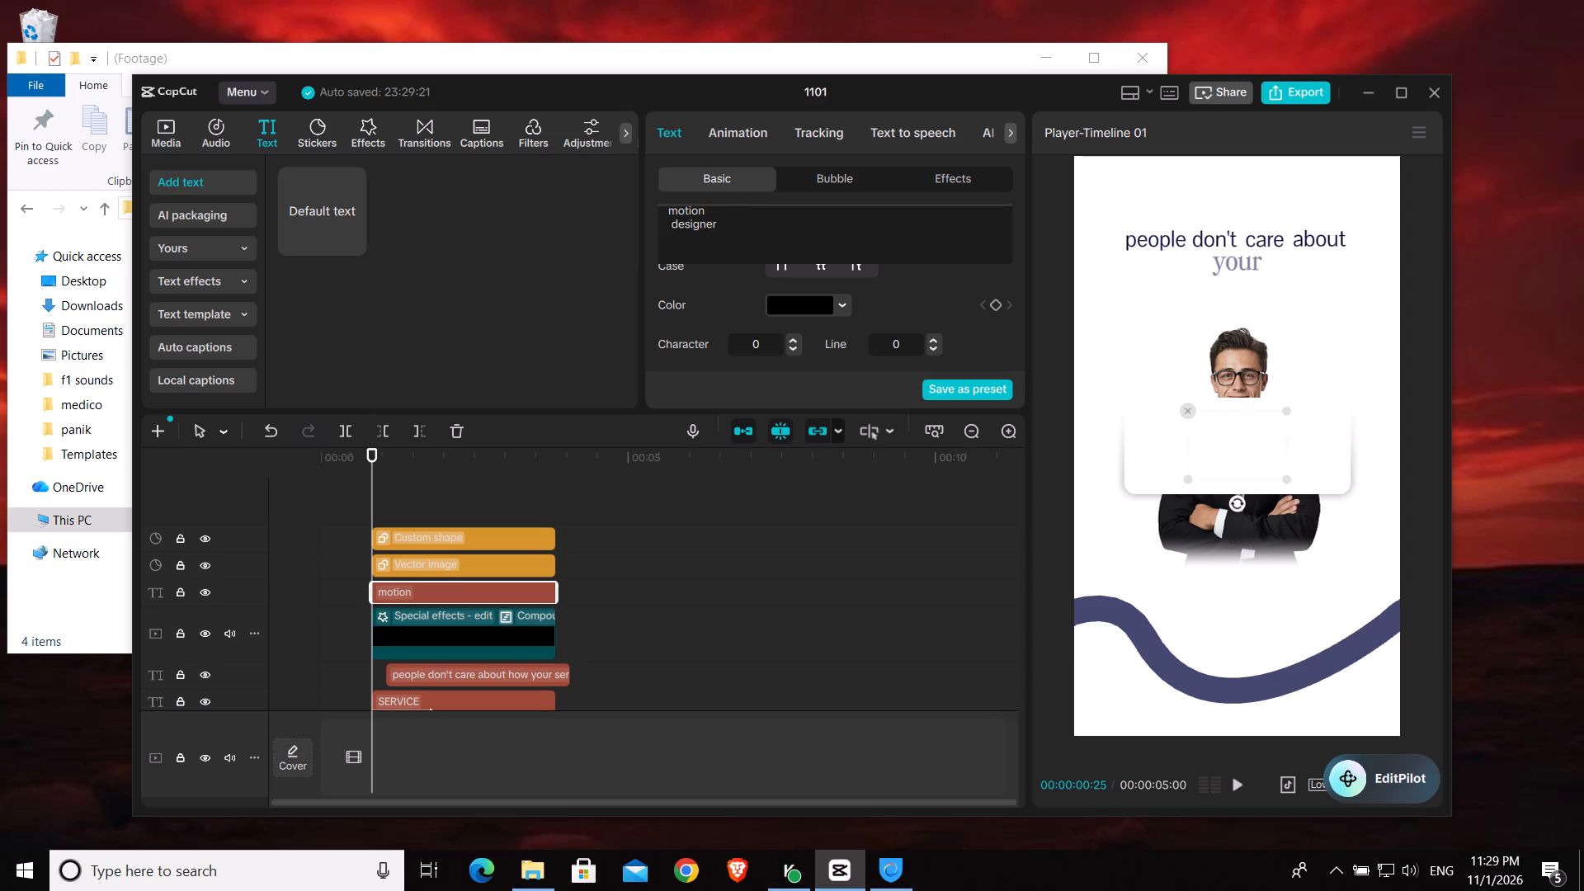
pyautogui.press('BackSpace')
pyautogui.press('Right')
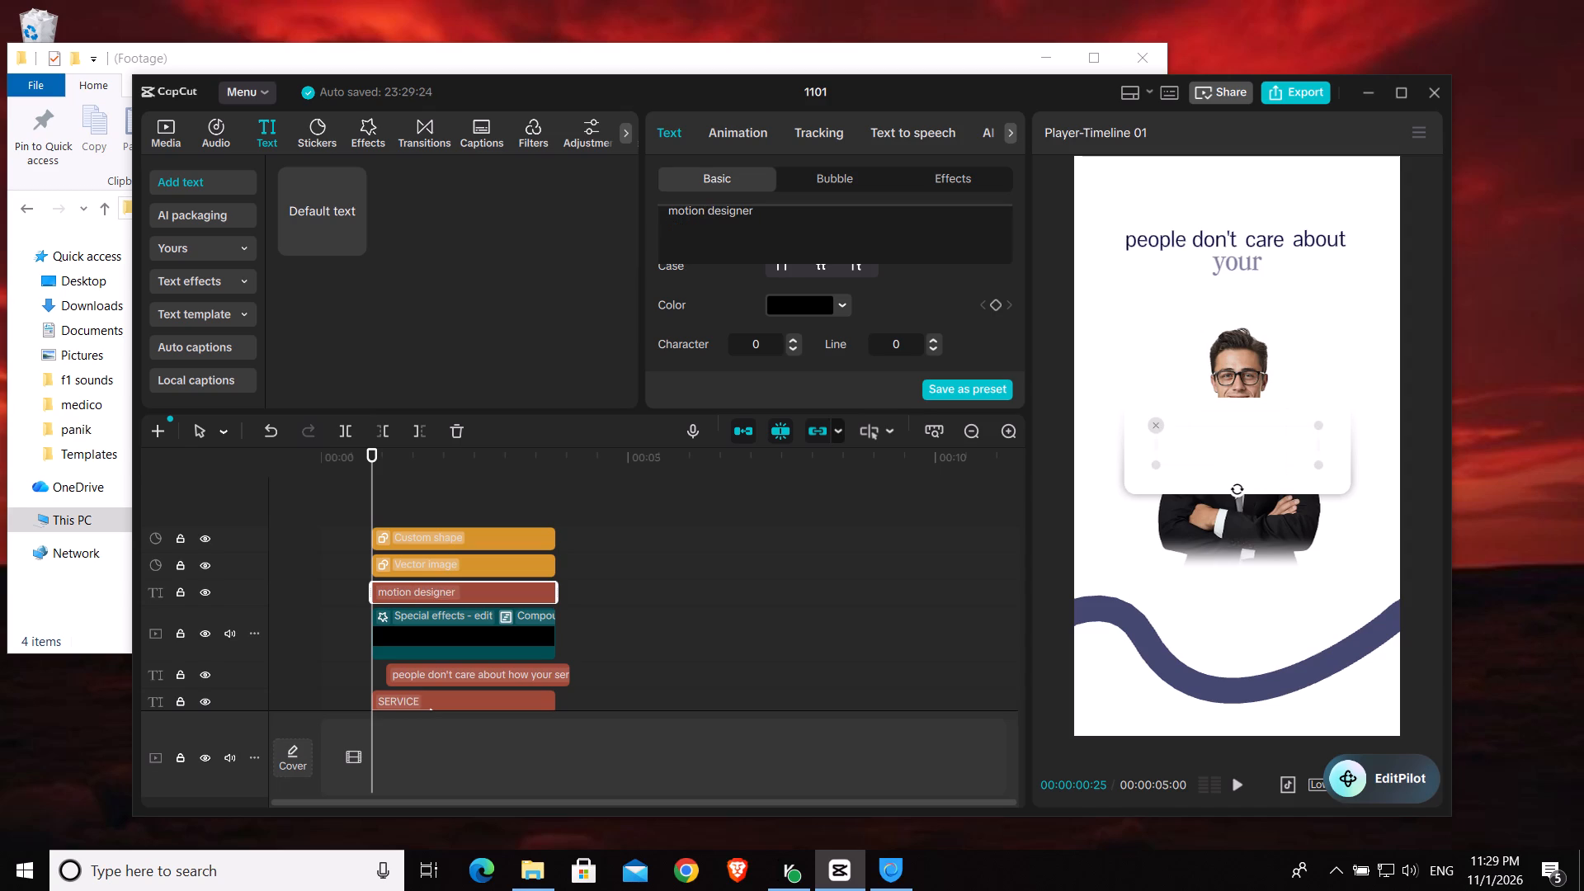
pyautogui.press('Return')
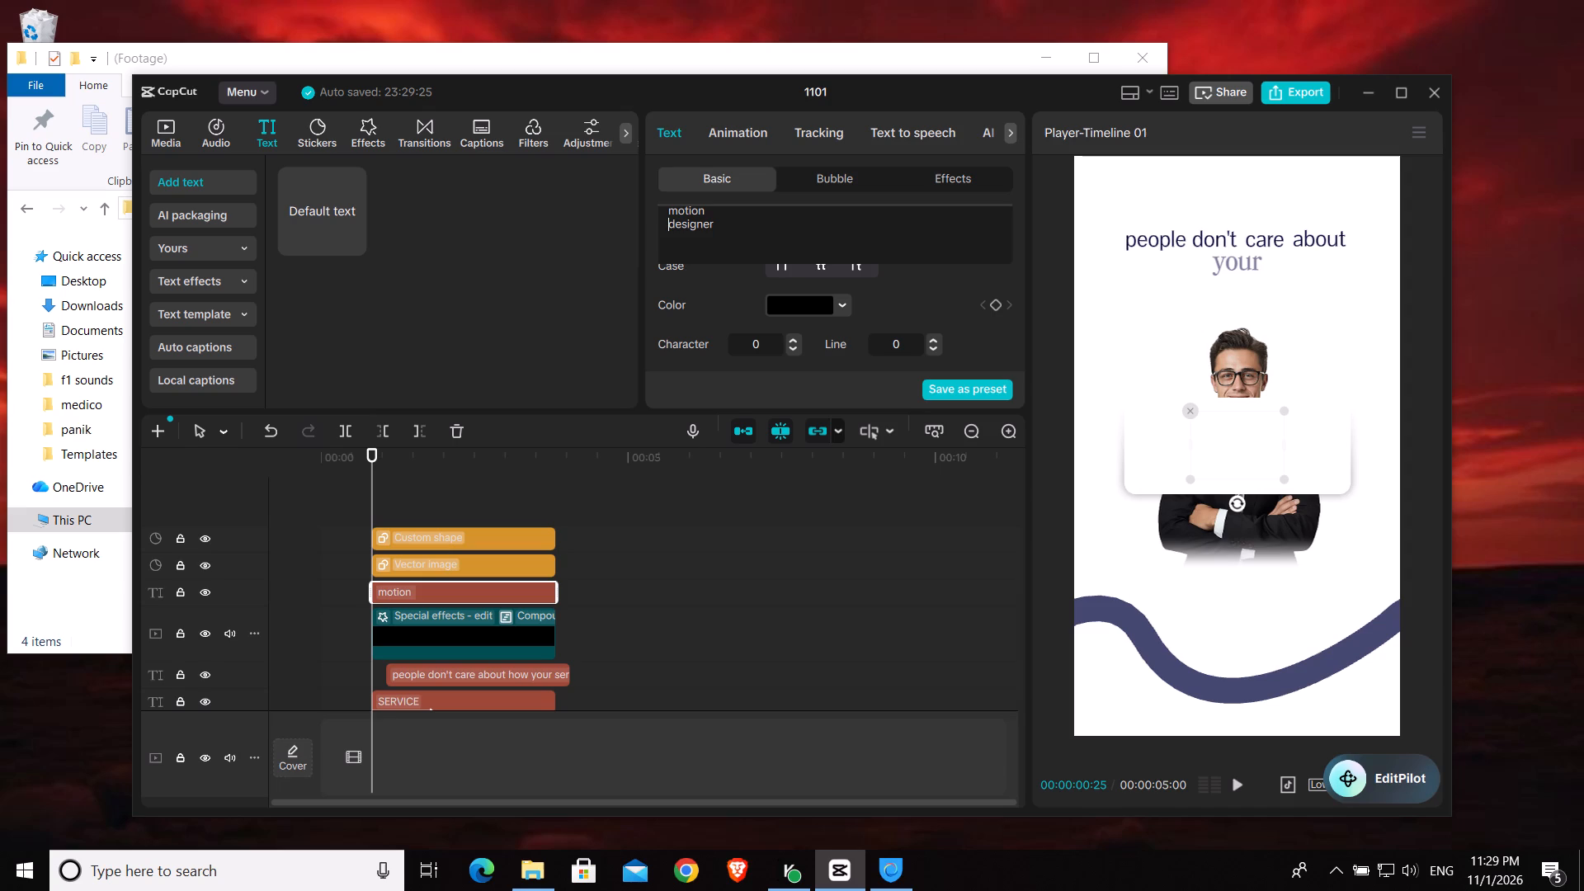
# Replace the "motion designer" text with "custom text" on the first line and "development" on the second.
pyautogui.moveTo(752, 224); pyautogui.dragTo(639, 188)
pyautogui.write('cust')
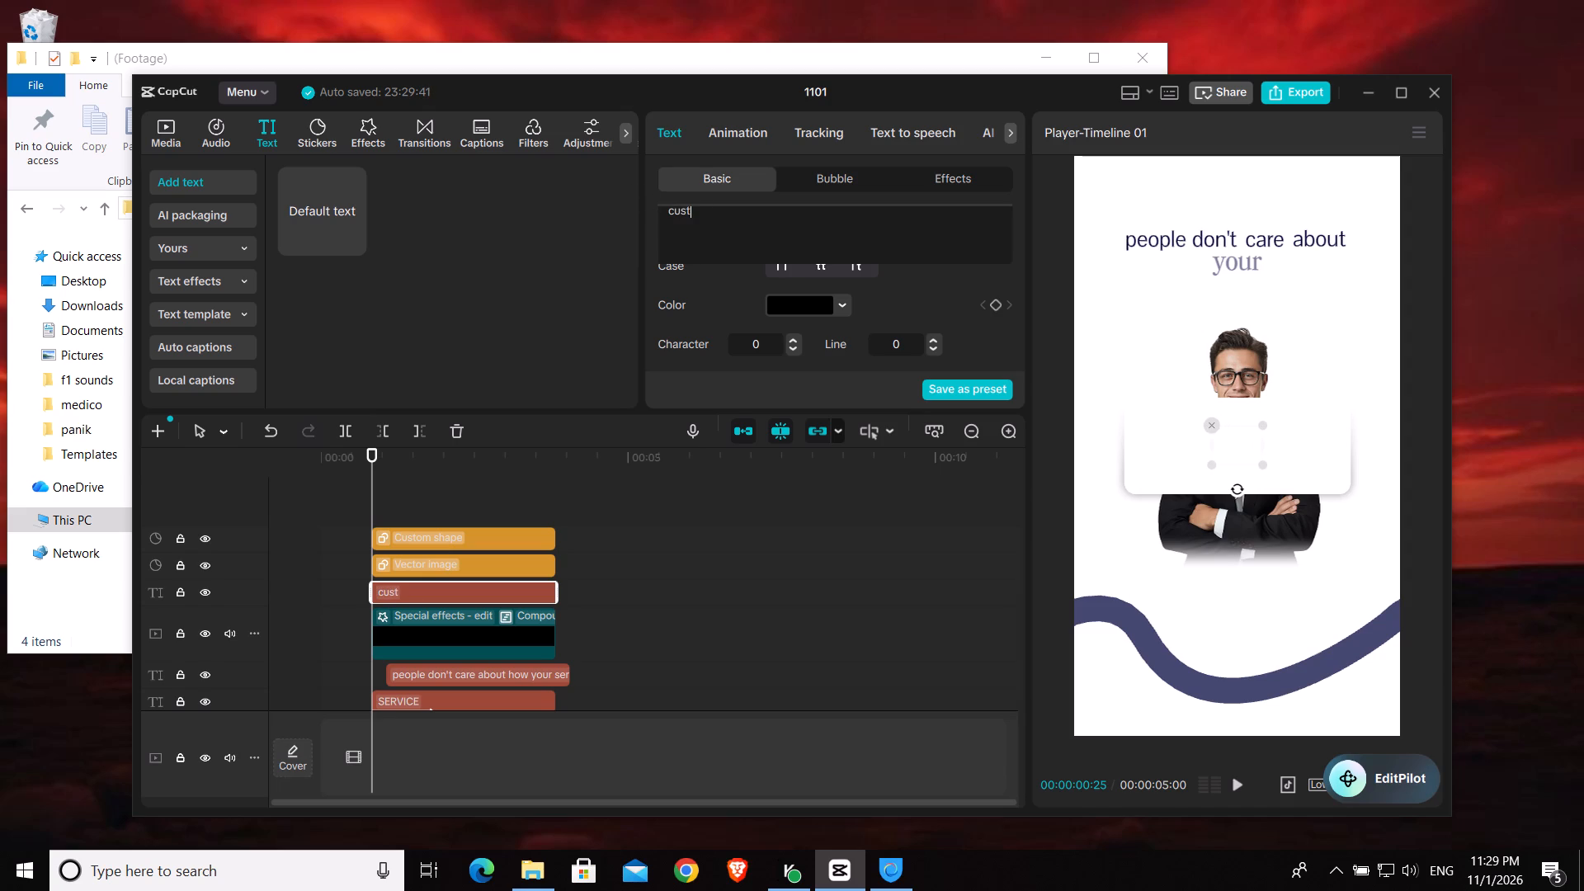
pyautogui.write('om text')
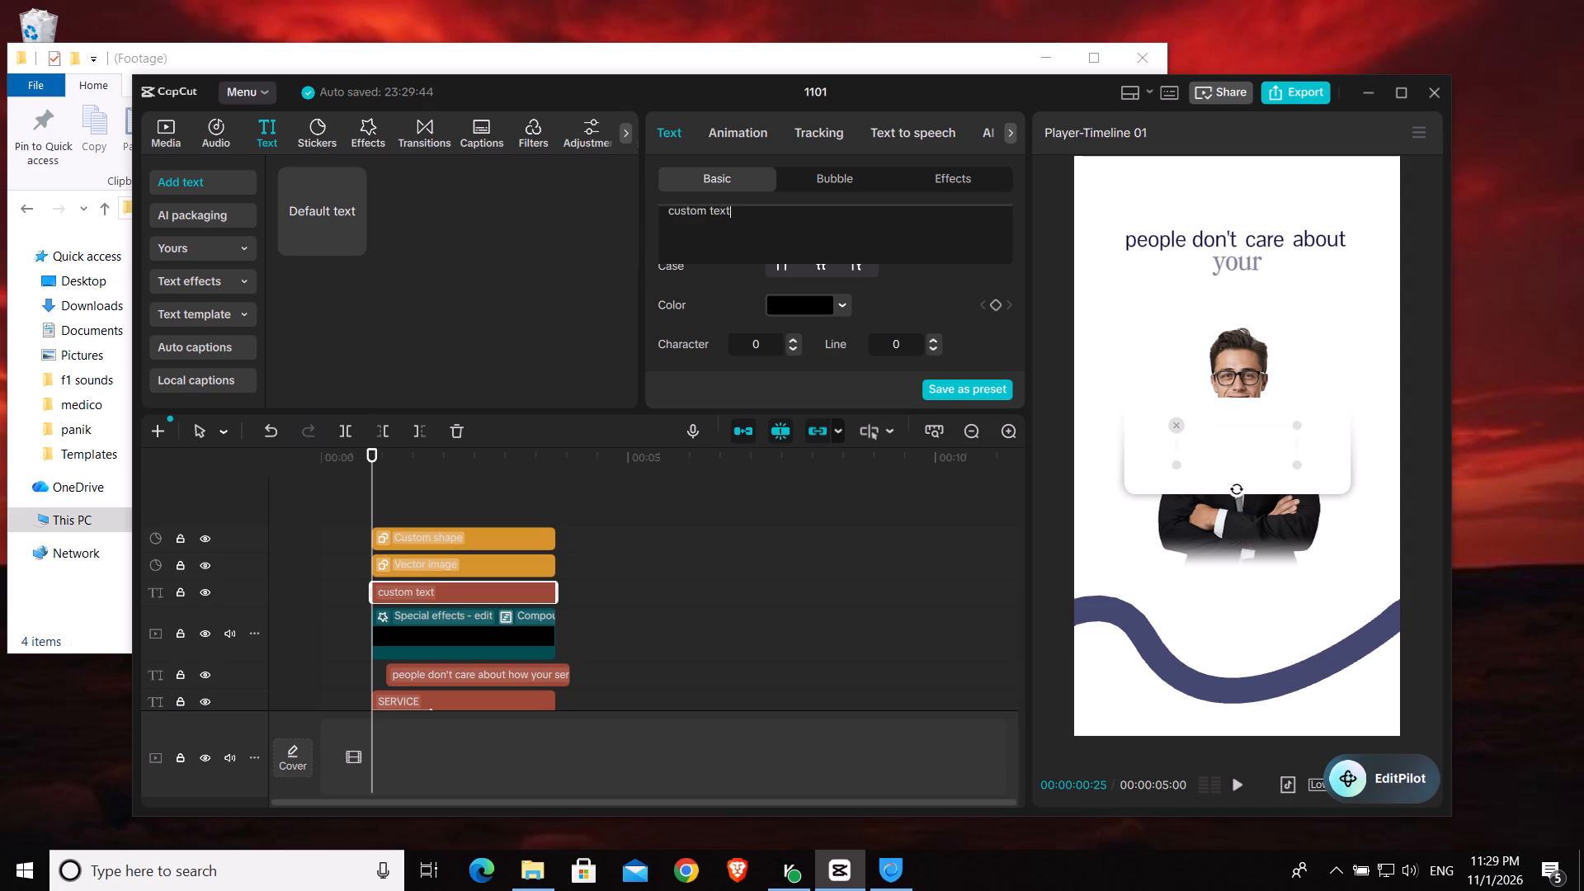
pyautogui.press('Return')
pyautogui.write('development')
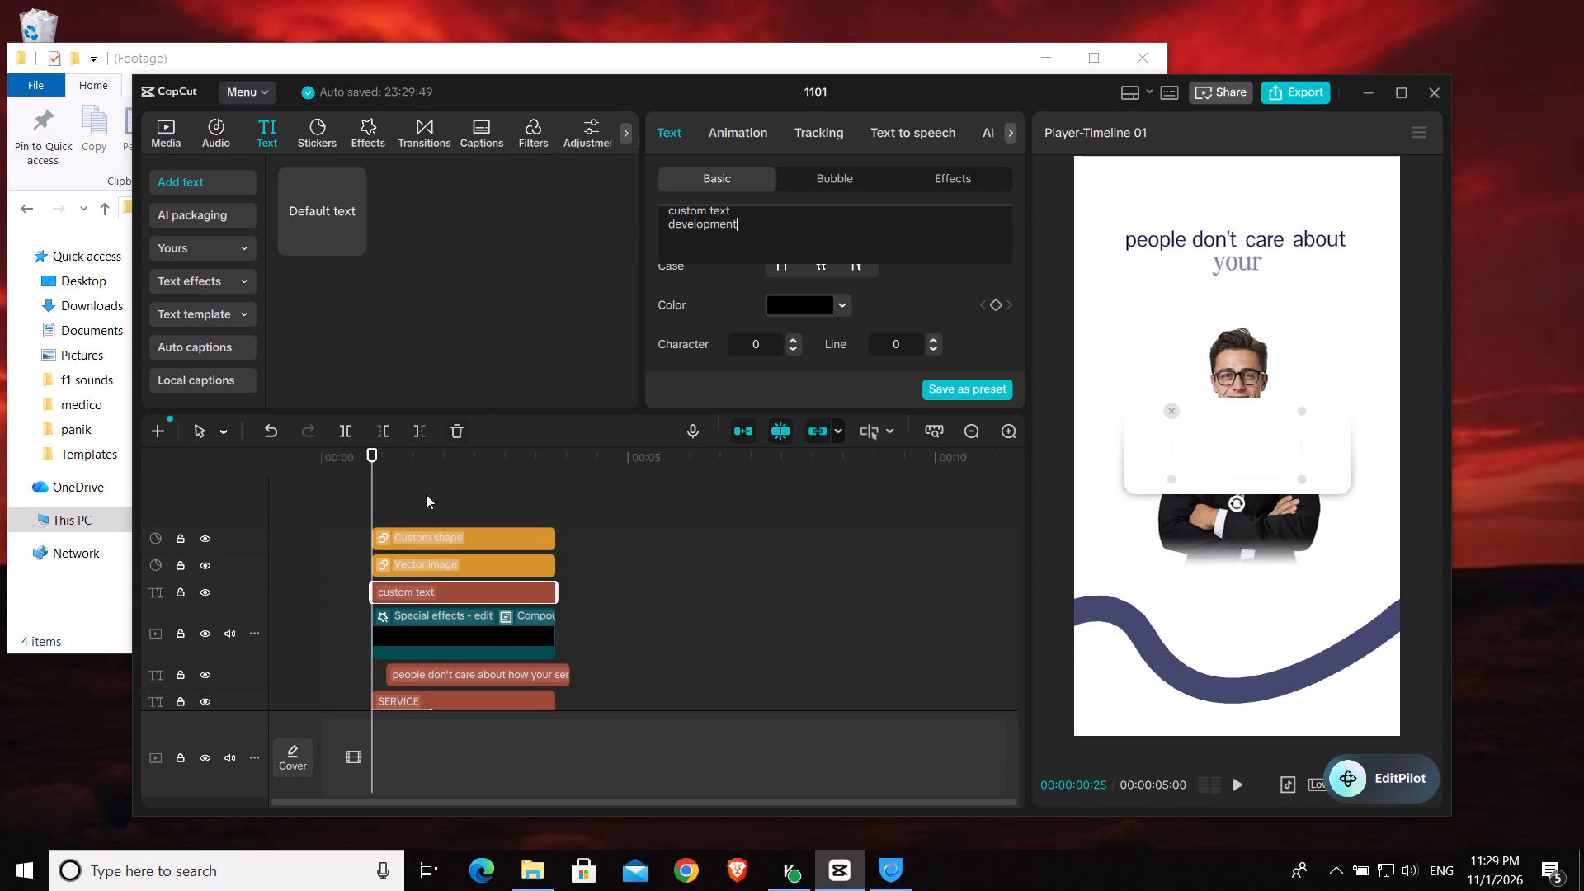
pyautogui.click(392, 502)
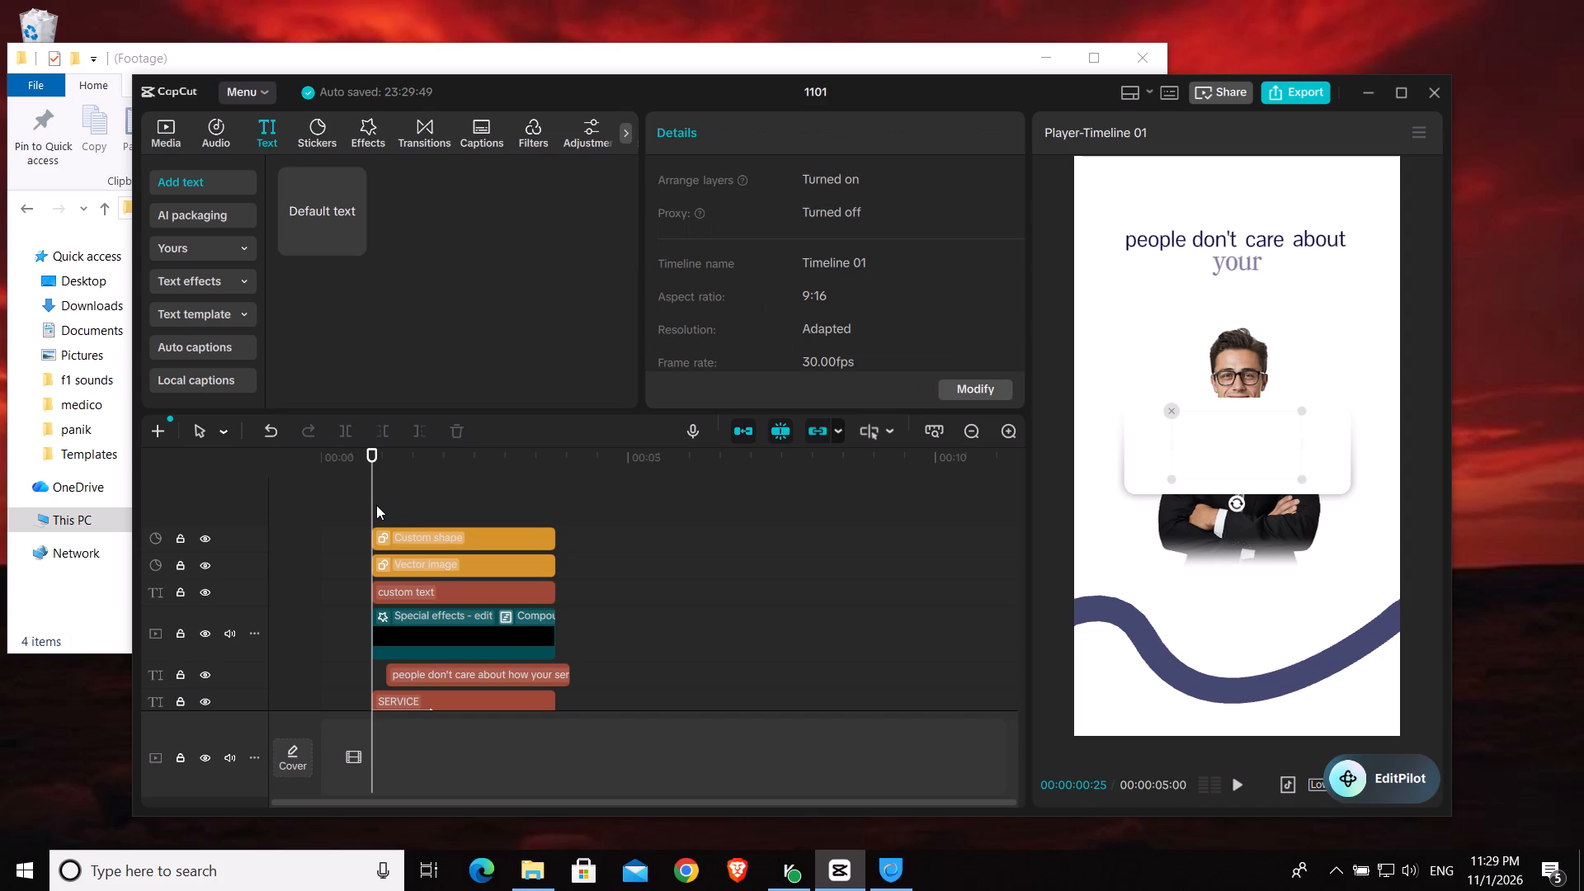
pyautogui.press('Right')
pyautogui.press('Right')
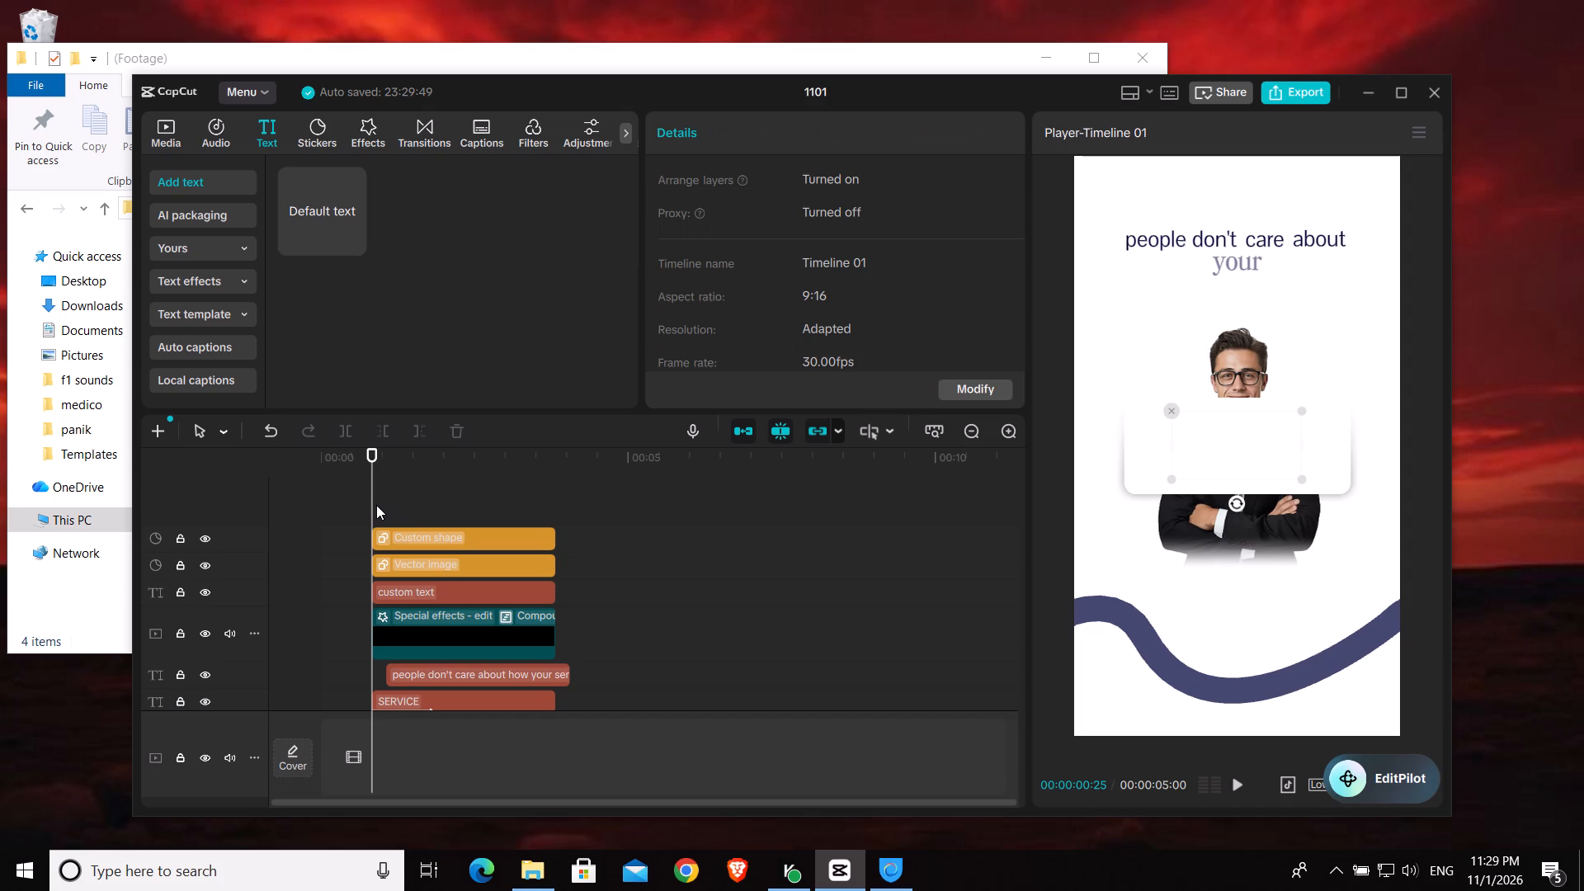
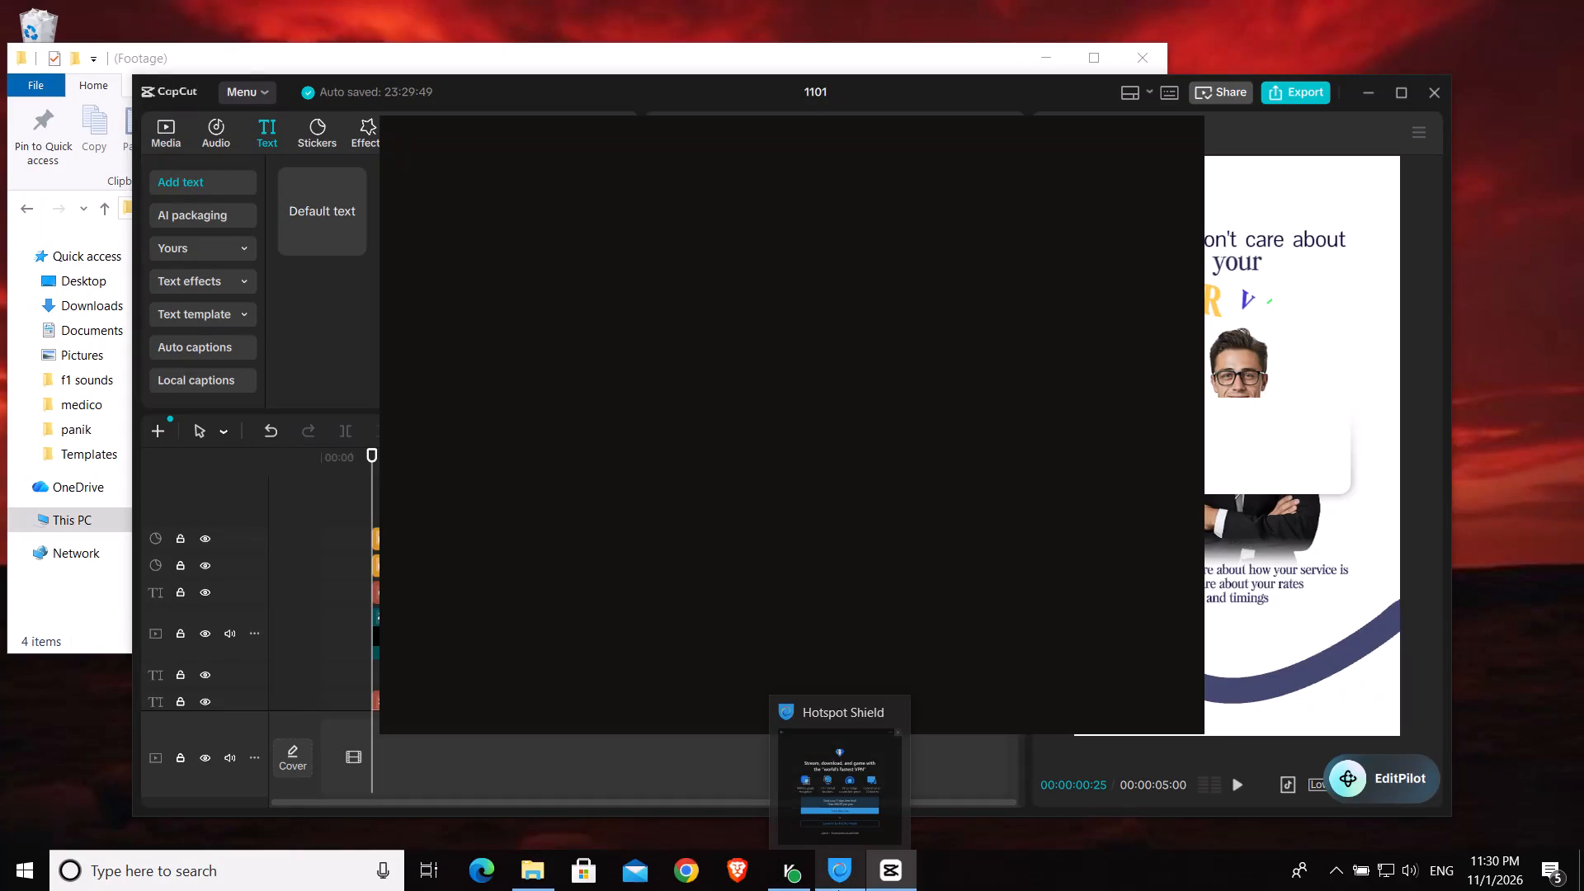
# Close the open Hotspot Shield VPN window that is interrupting the editing session.
pyautogui.click(889, 720)
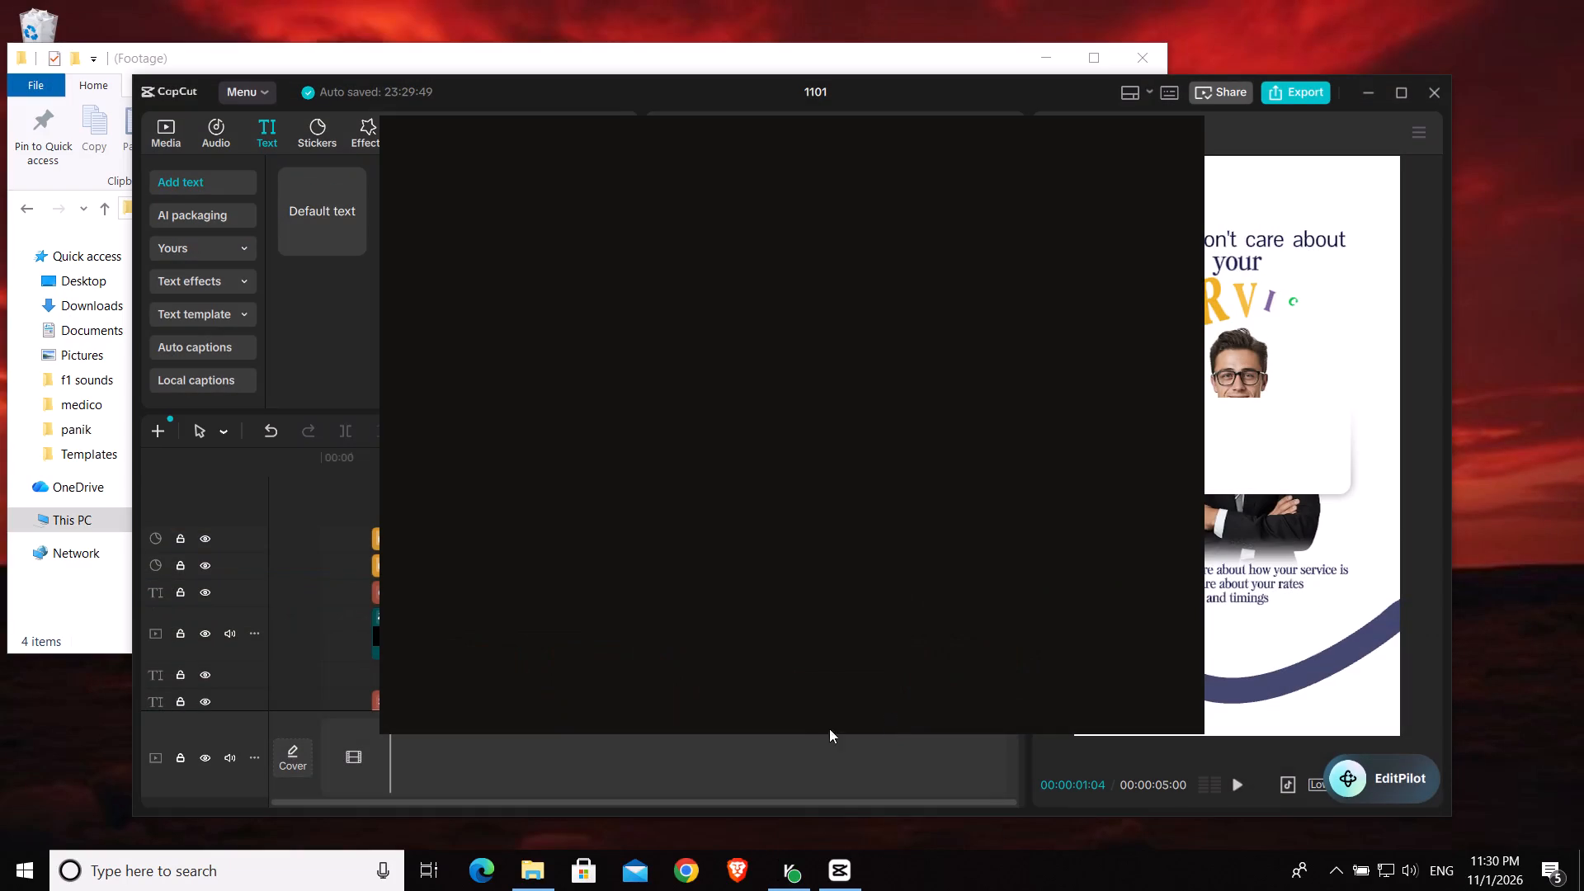
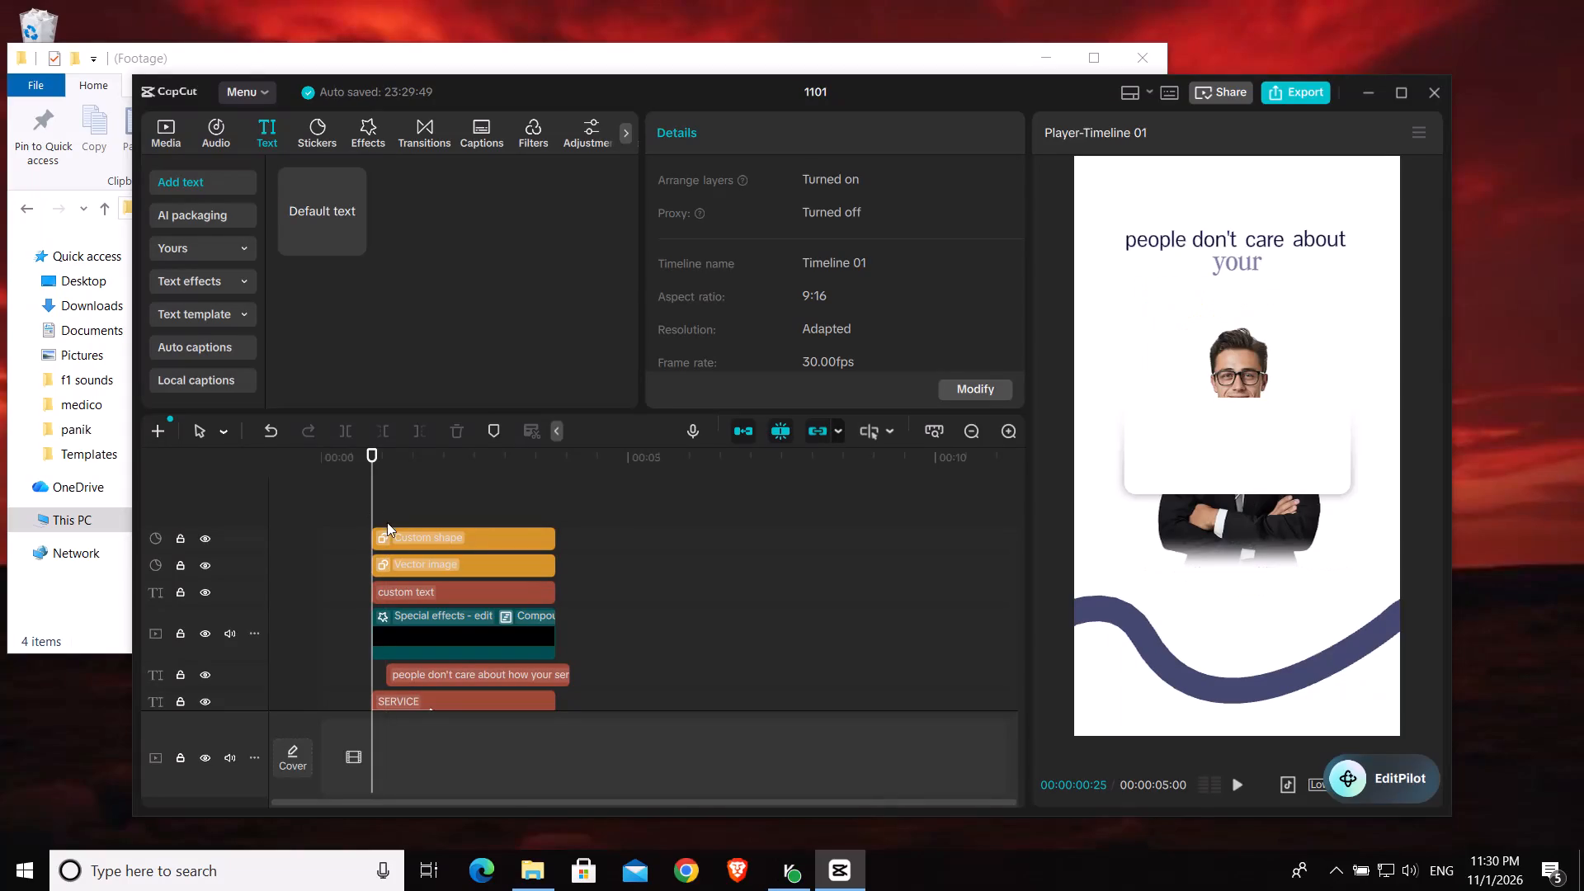
# Move the "custom text" clip to the topmost track, above the wave and card shapes, starting at 00:00:00:25.
pyautogui.moveTo(422, 587); pyautogui.dragTo(412, 516)
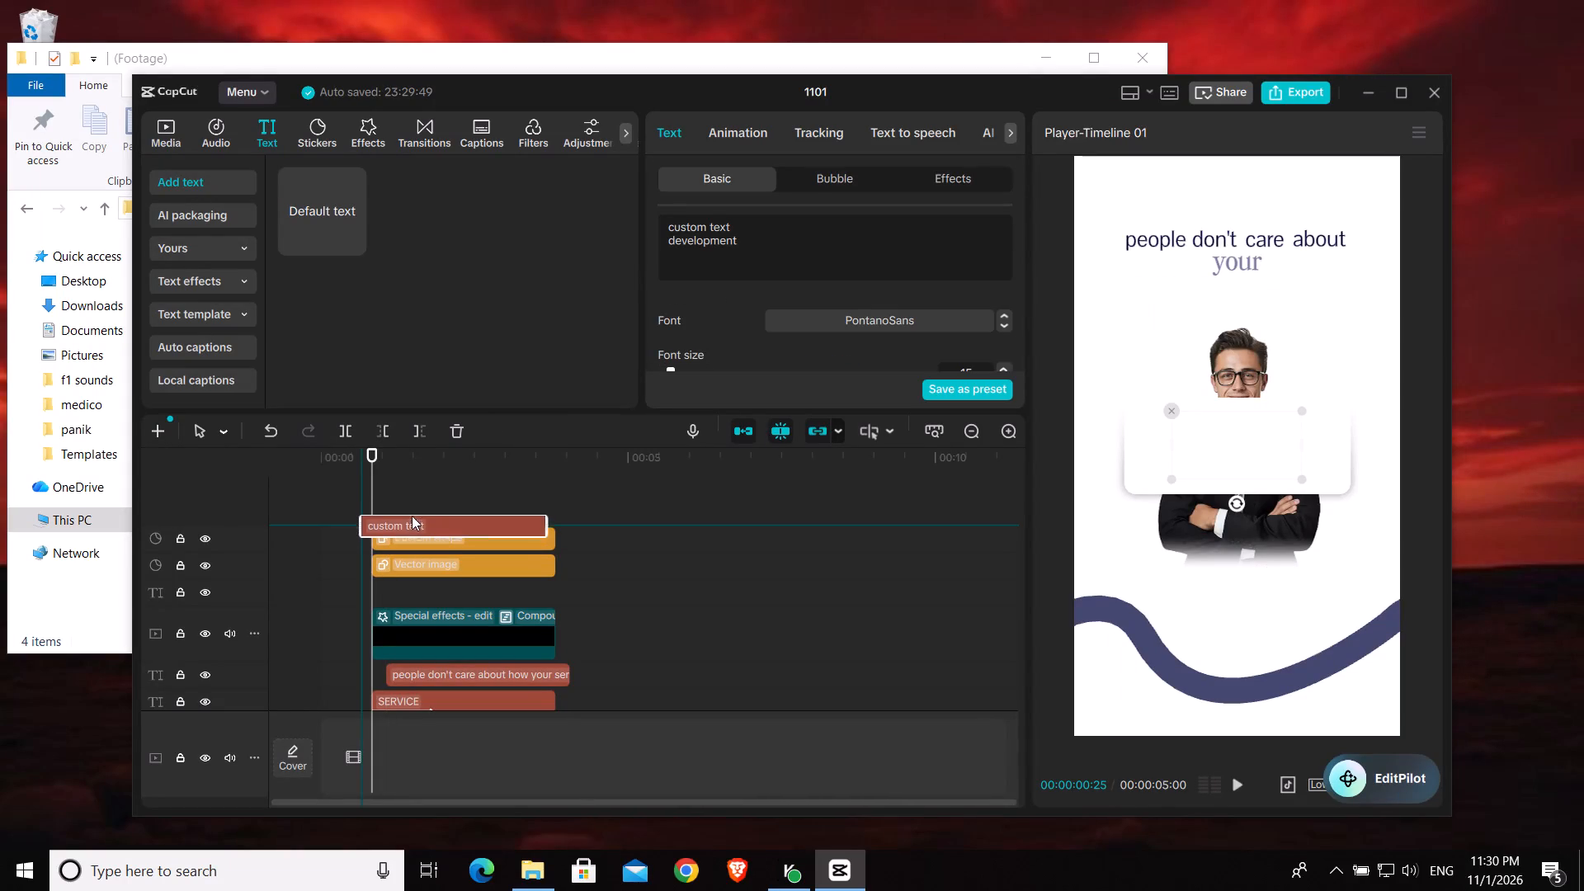
pyautogui.moveTo(412, 516); pyautogui.dragTo(423, 512)
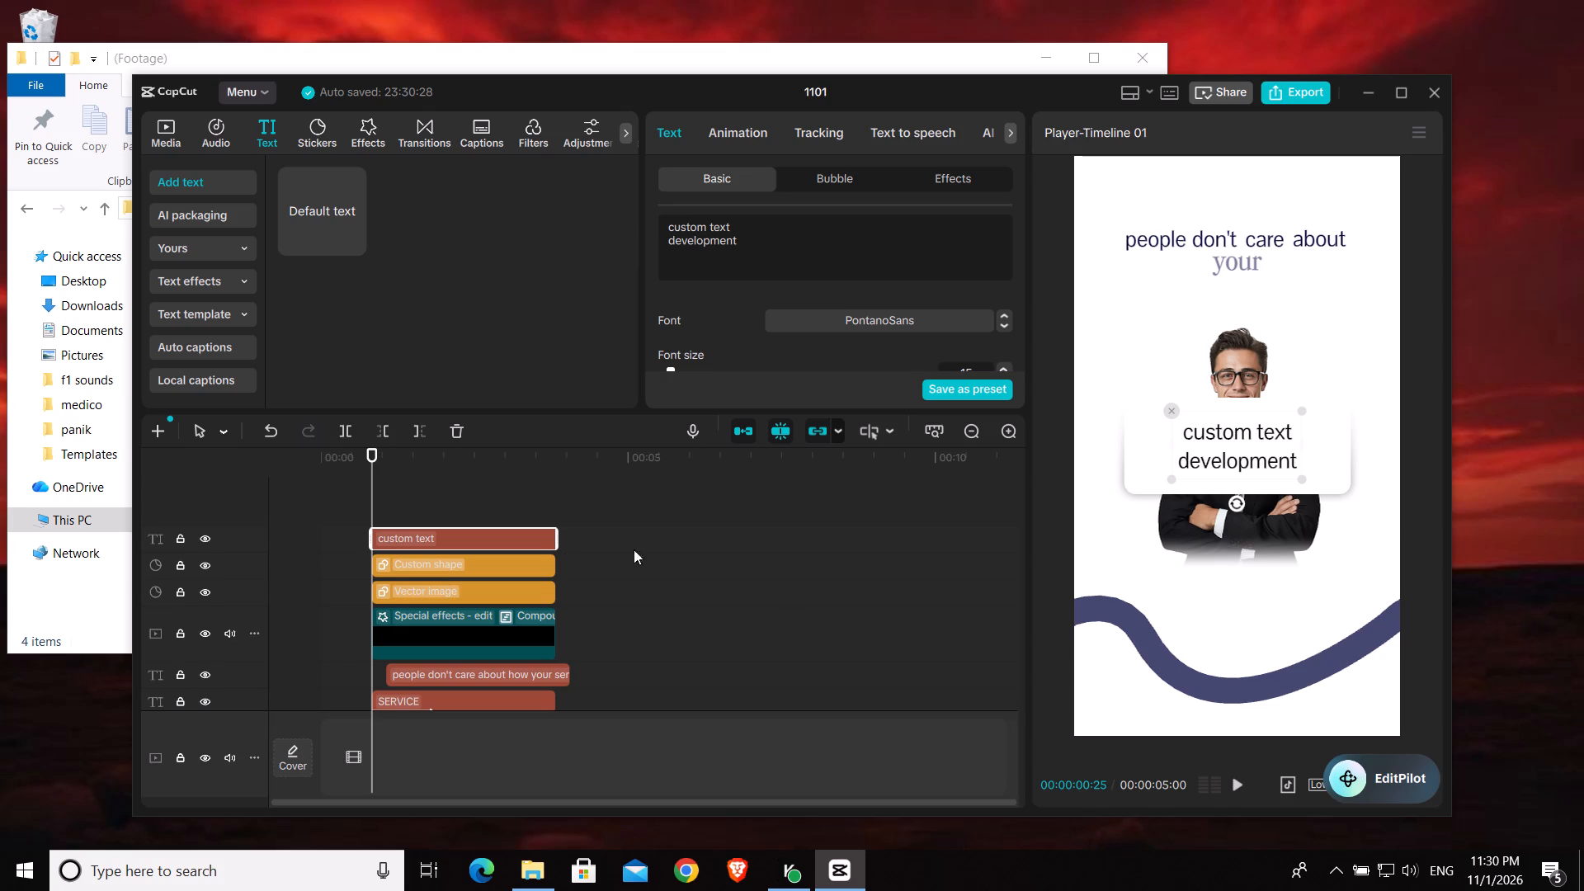
# Enlarge the "custom text development" text slightly so it fills more of the white card.
pyautogui.moveTo(1301, 408); pyautogui.dragTo(1332, 394)
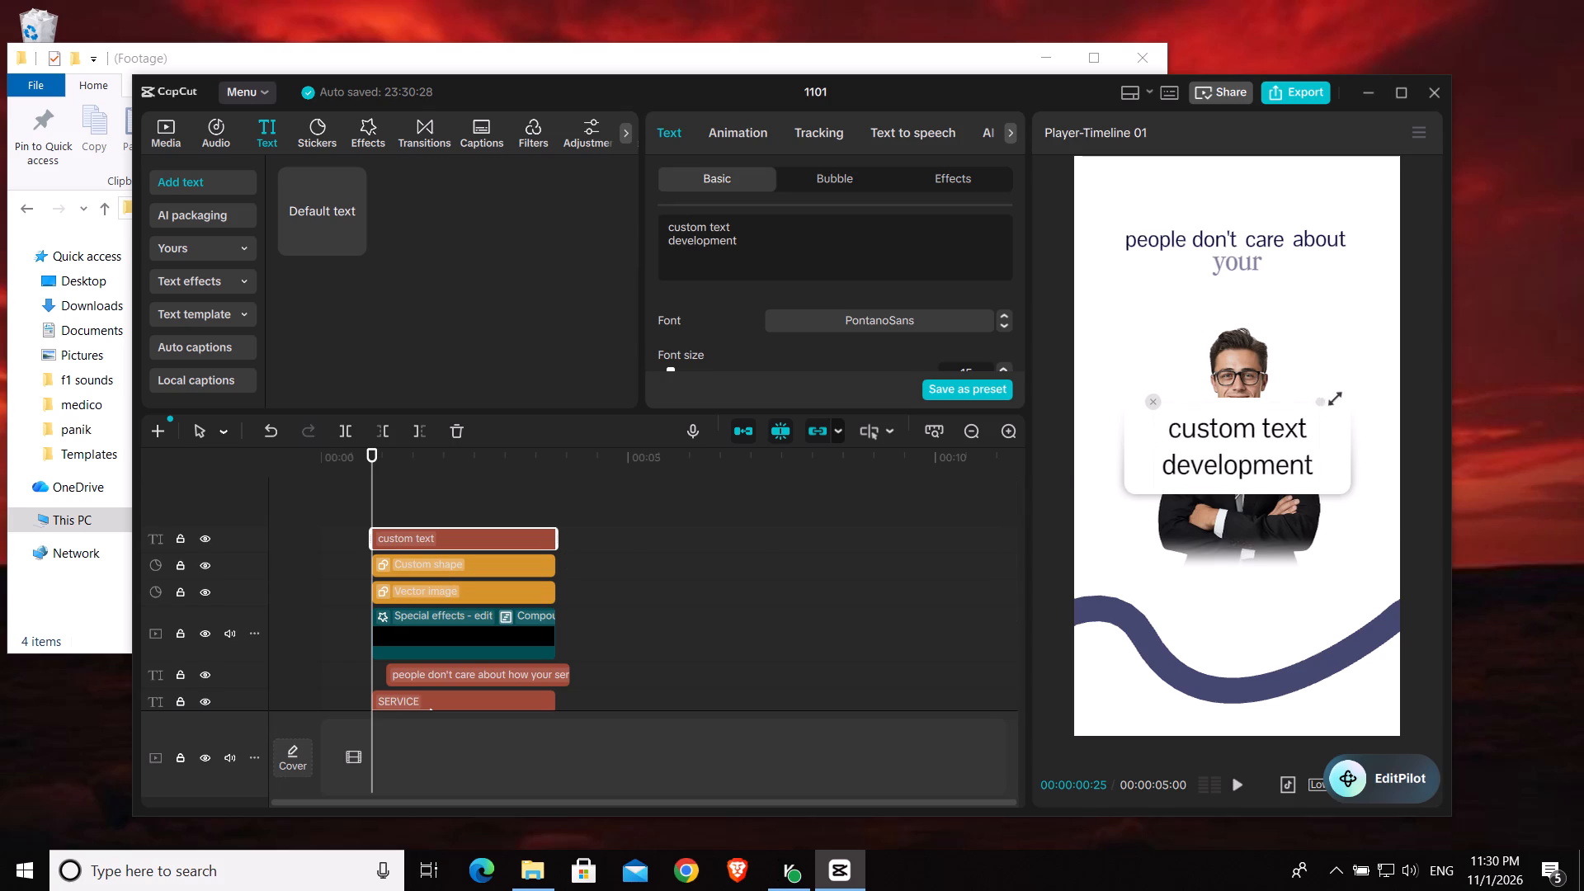
pyautogui.moveTo(1332, 394); pyautogui.dragTo(1322, 402)
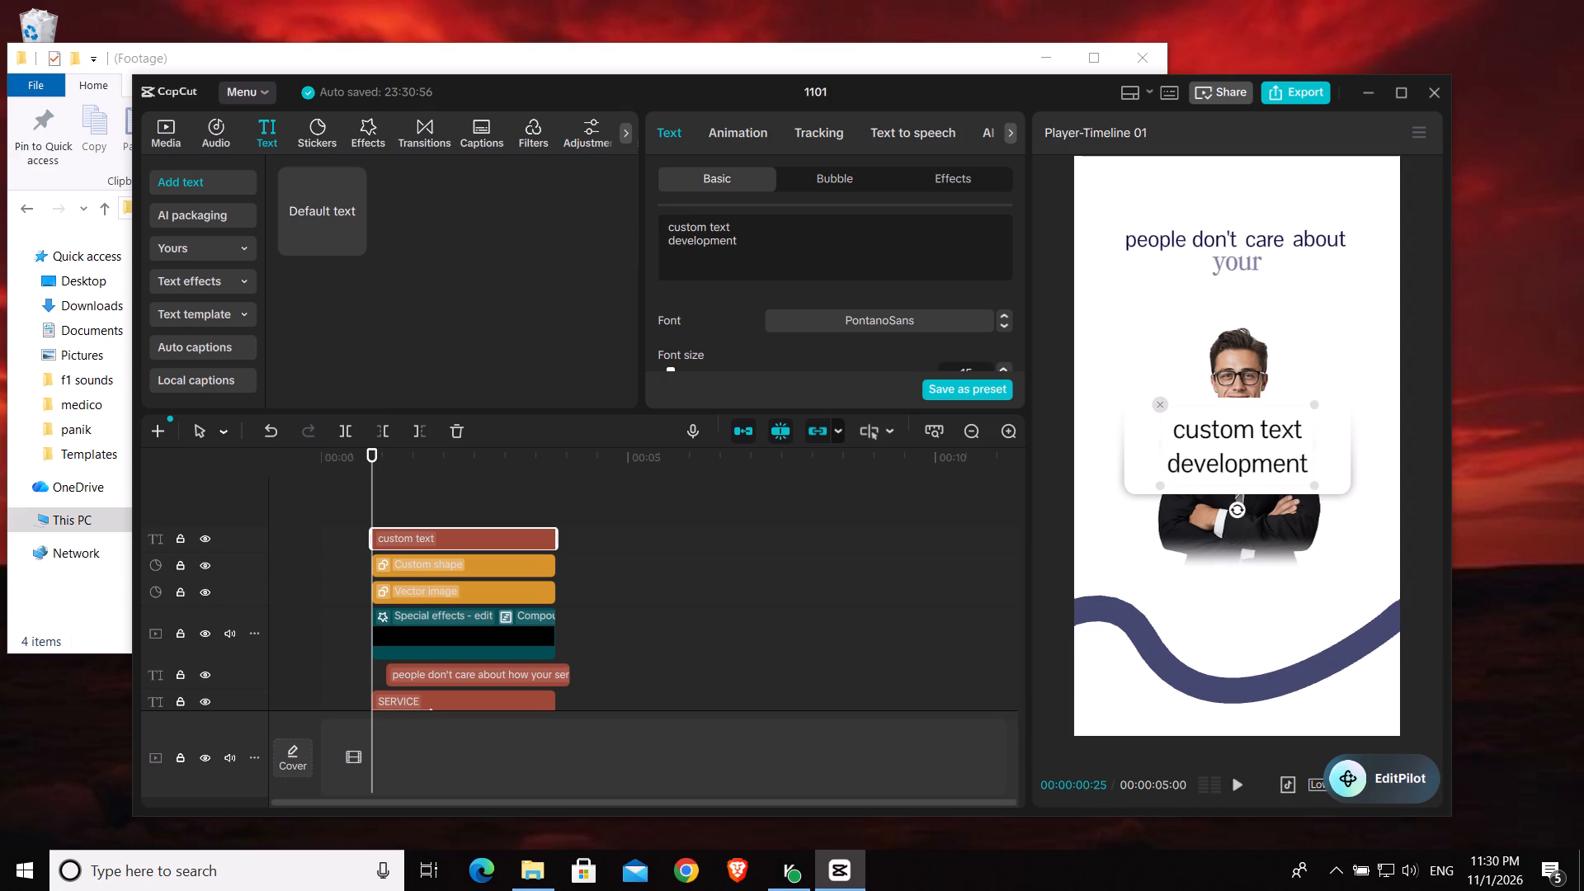
# Change the card text to title case, reading "Custom Text Development".
pyautogui.scroll(-2, 901, 258)
pyautogui.scroll(-1, 800, 266)
pyautogui.scroll(-2, 742, 307)
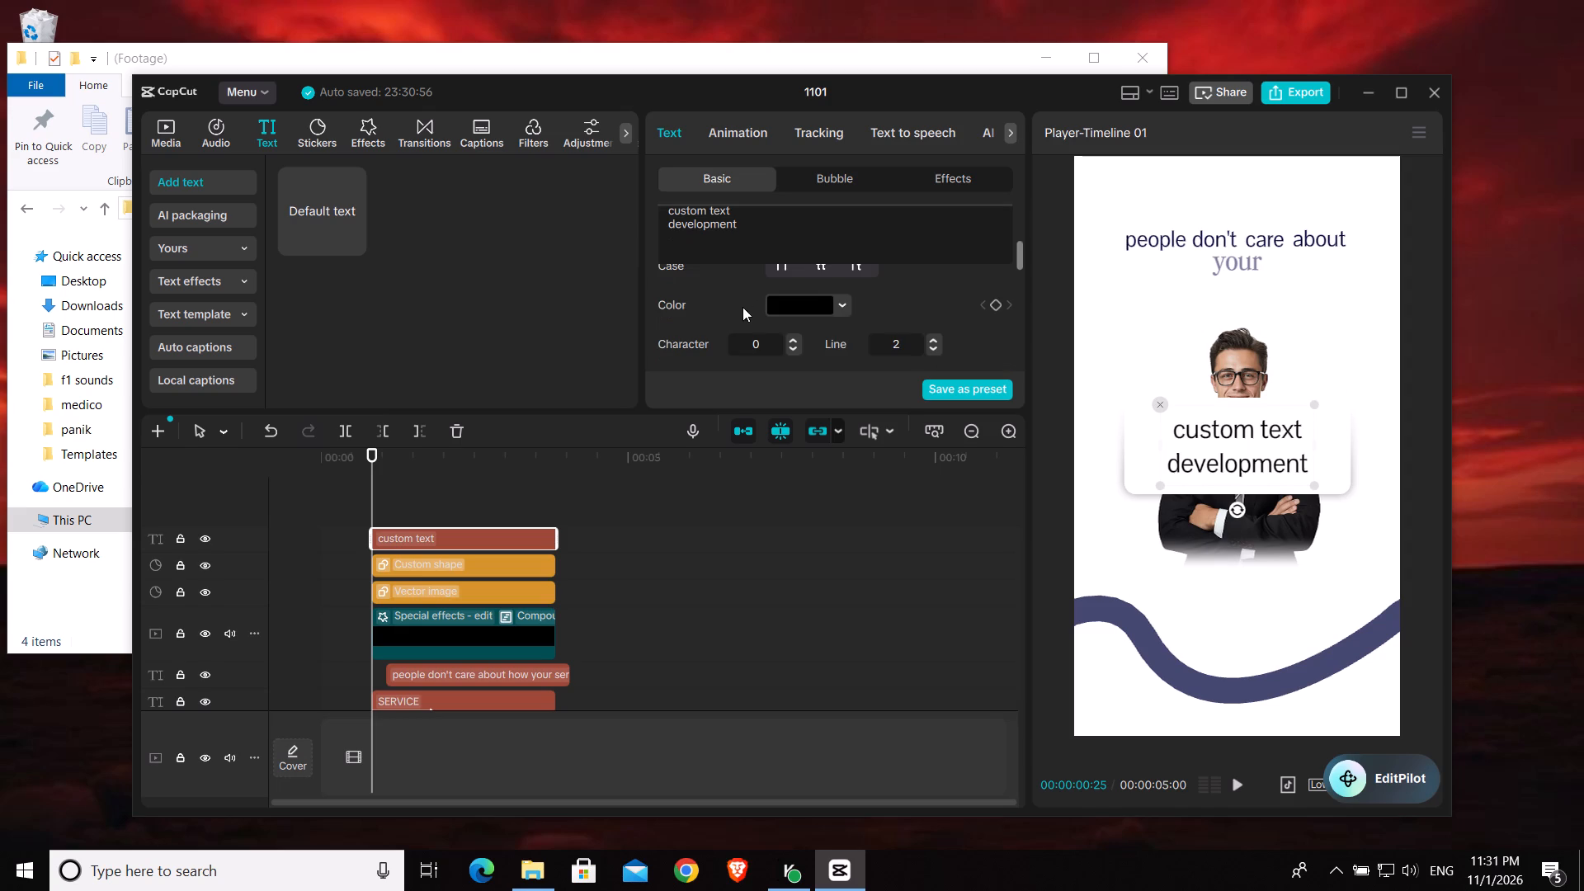
pyautogui.scroll(1, 808, 282)
pyautogui.click(855, 350)
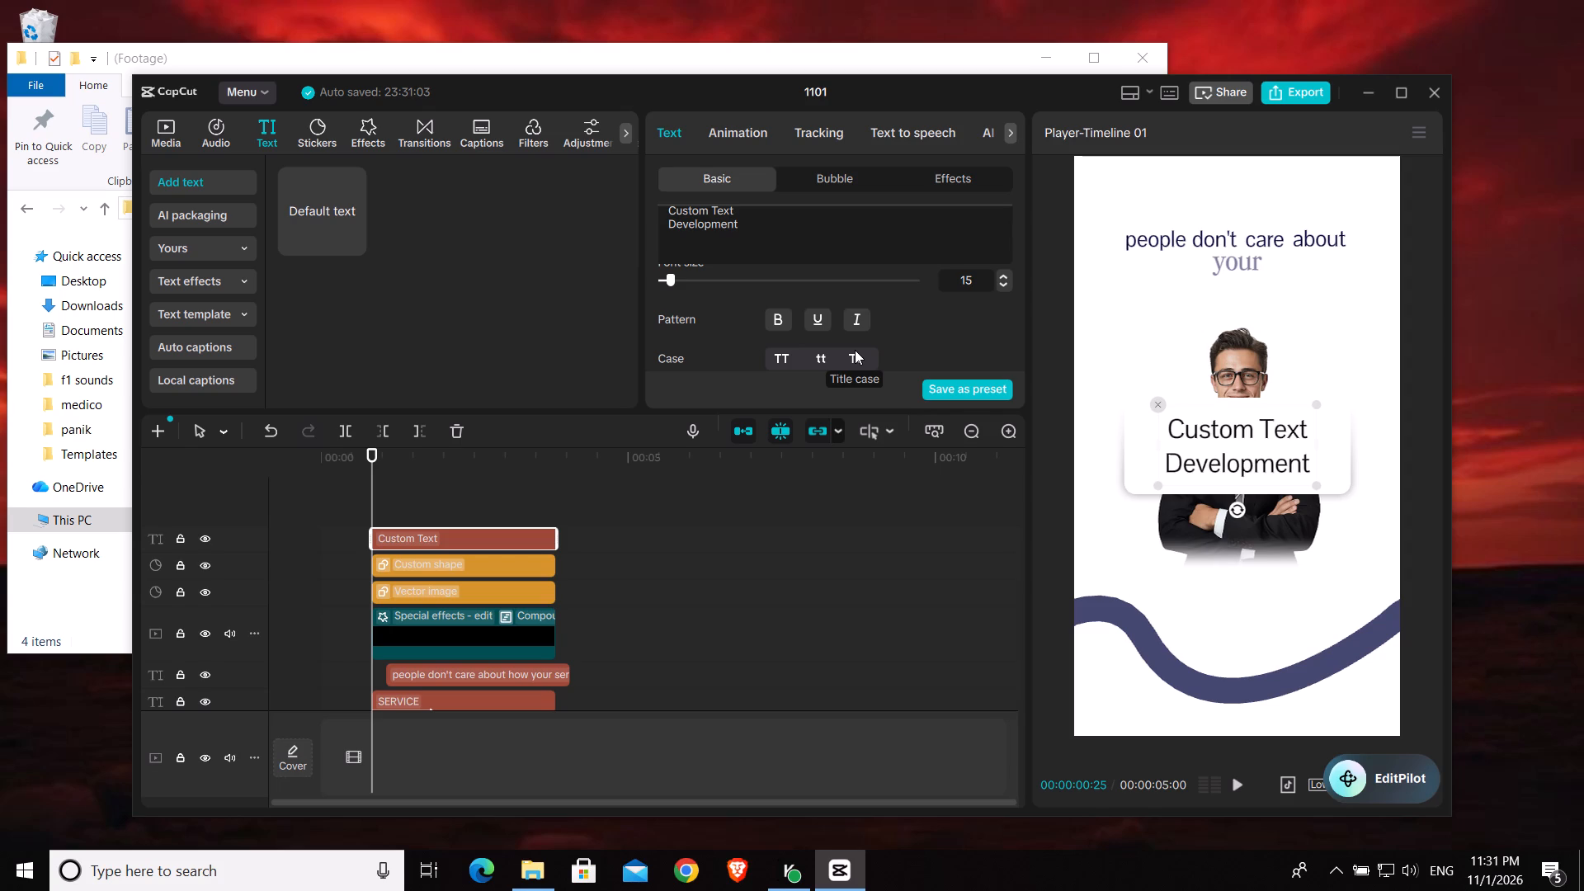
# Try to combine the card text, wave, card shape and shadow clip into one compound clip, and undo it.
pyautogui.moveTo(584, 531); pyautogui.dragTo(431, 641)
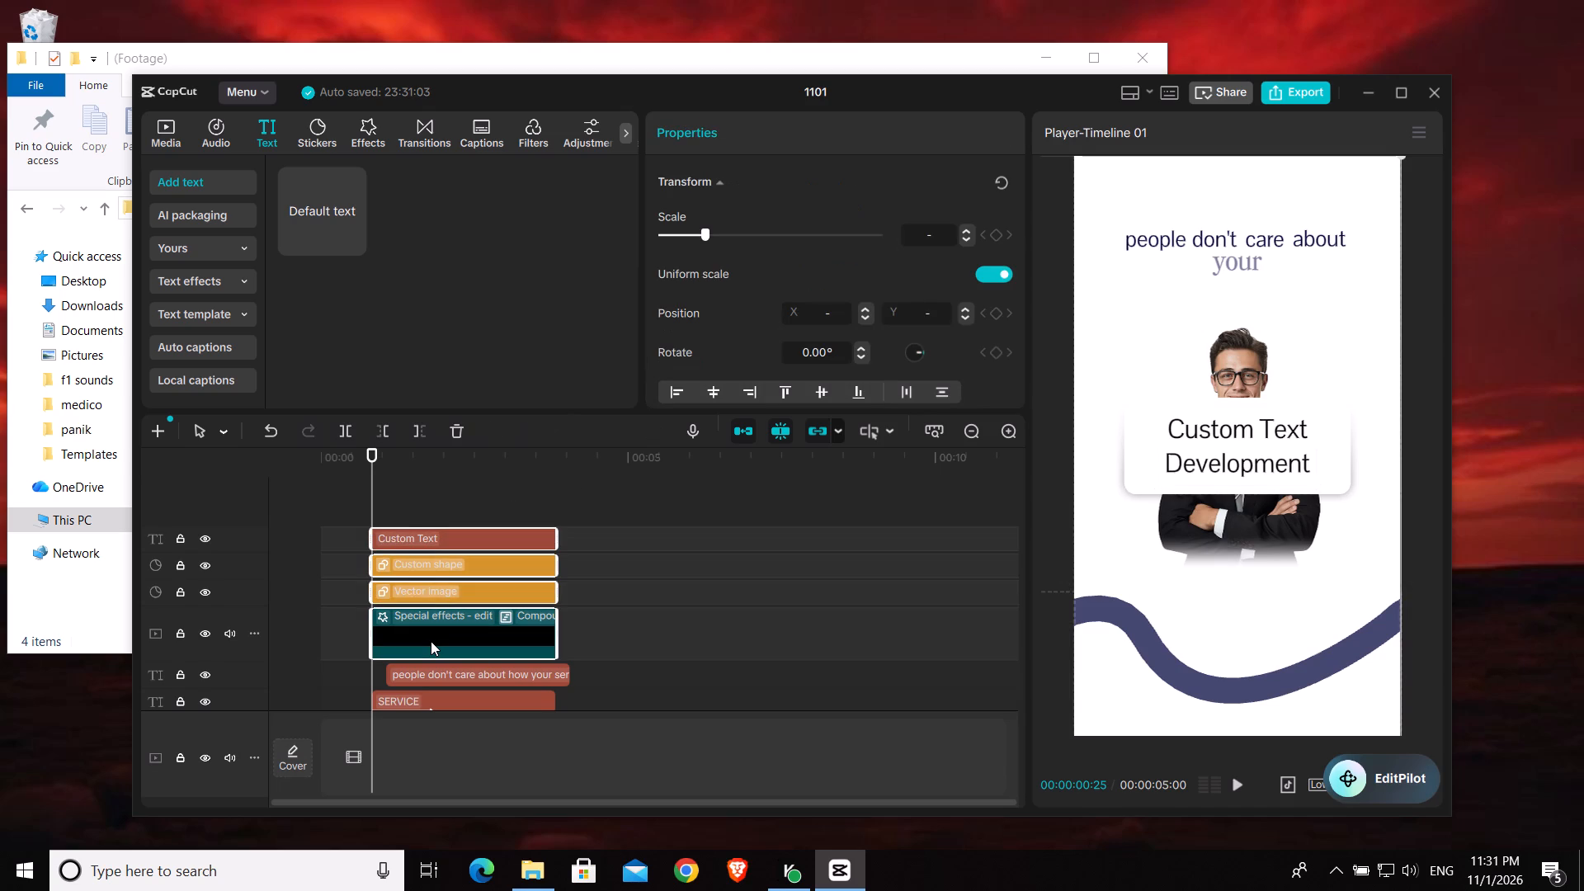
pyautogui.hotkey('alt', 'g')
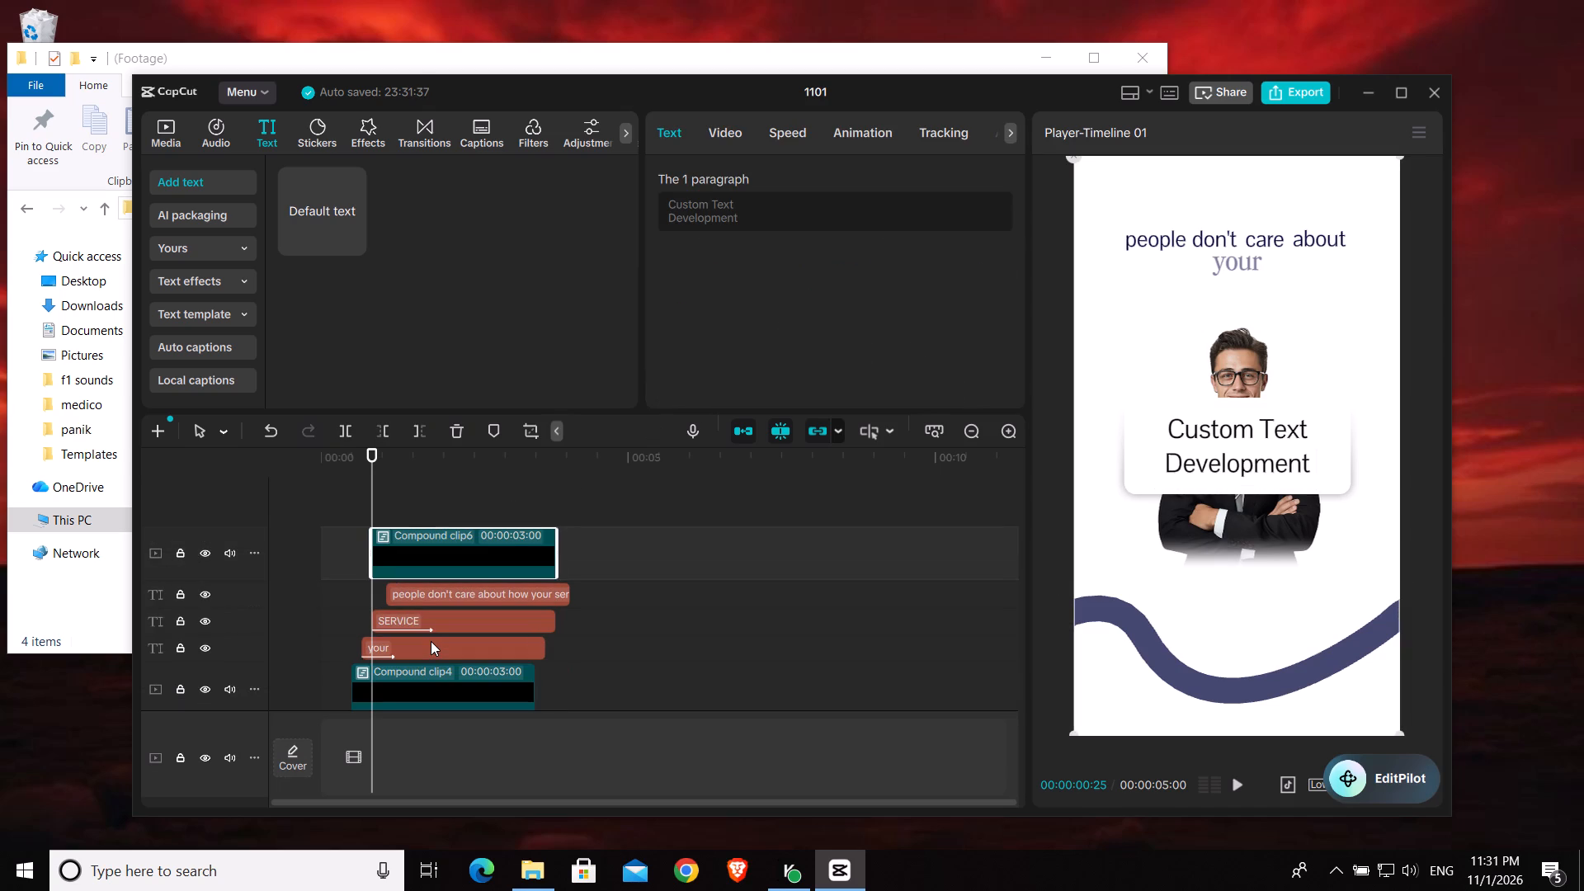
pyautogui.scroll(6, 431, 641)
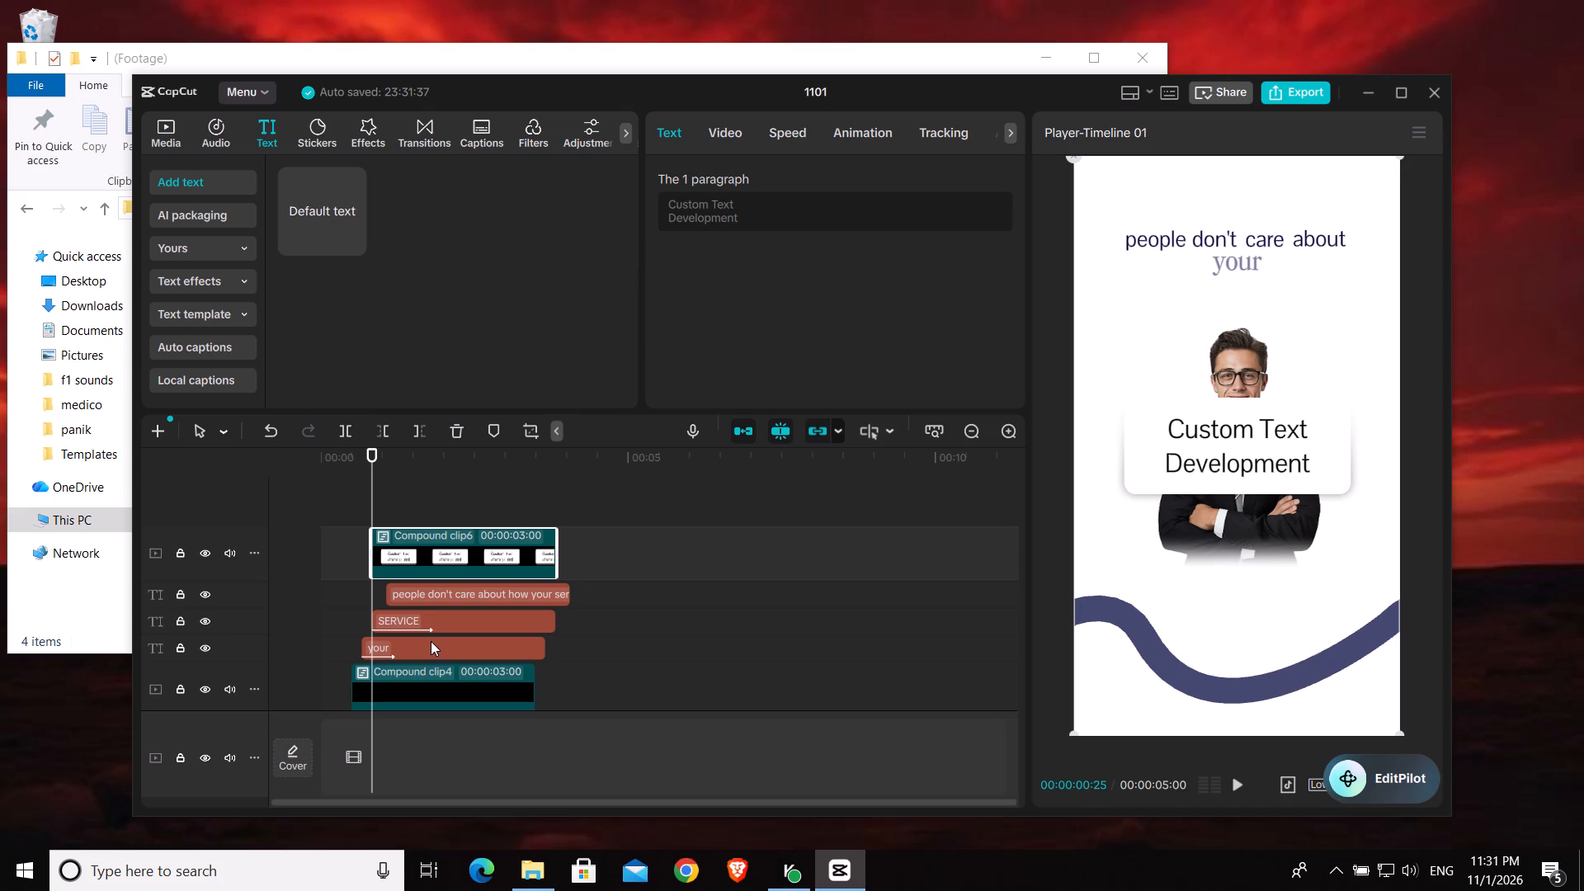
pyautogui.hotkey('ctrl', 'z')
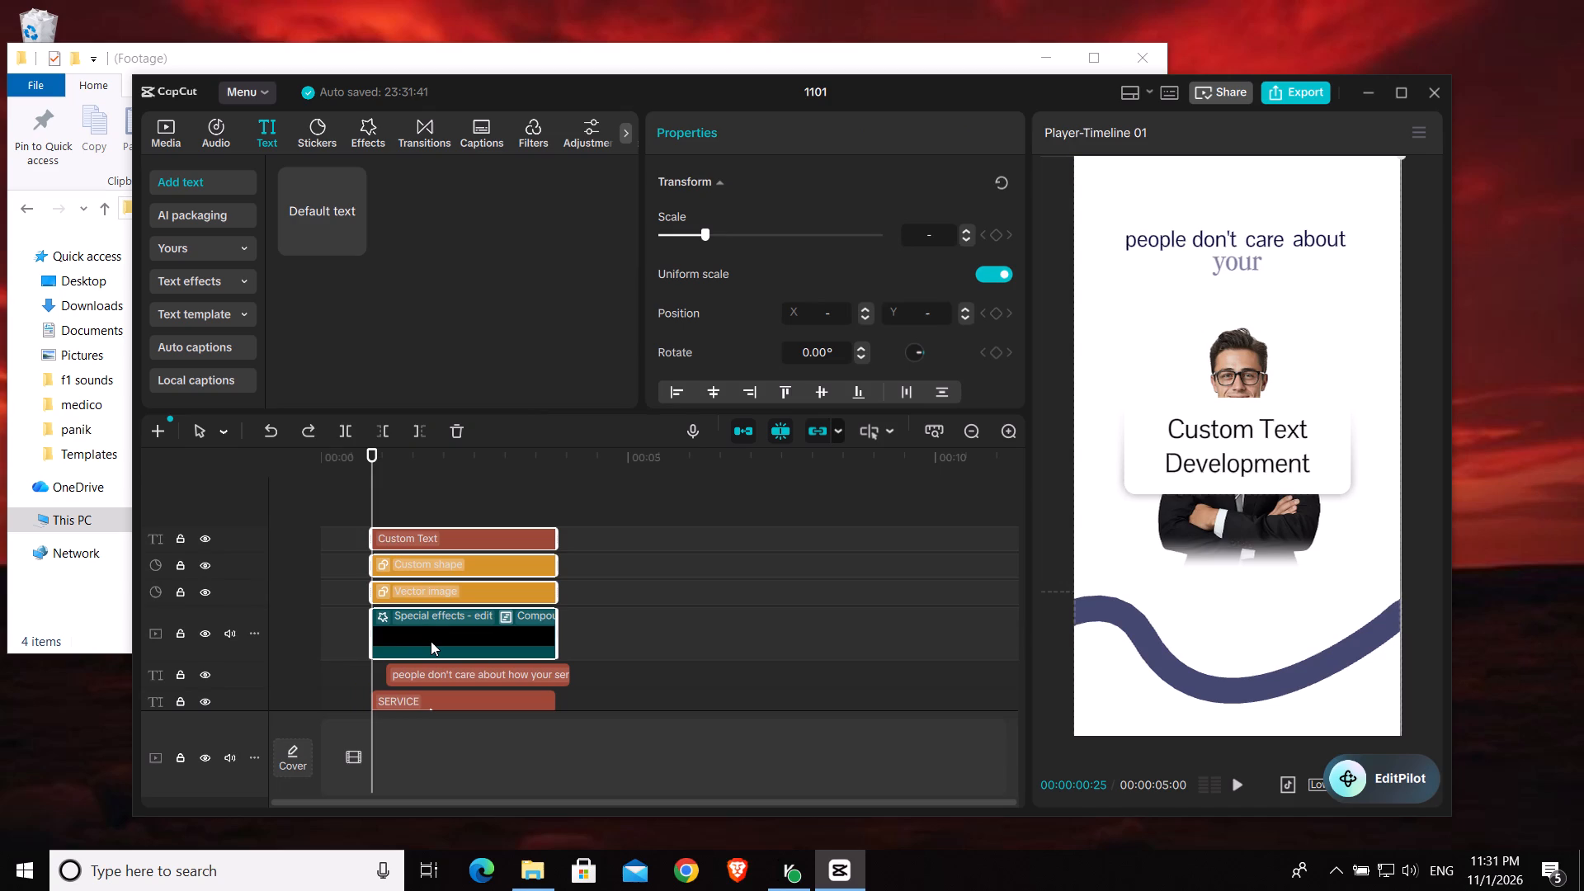
# Combine only the card text, the card's vector image and its shadow clip into a compound clip, leaving out the wave.
pyautogui.click(431, 641)
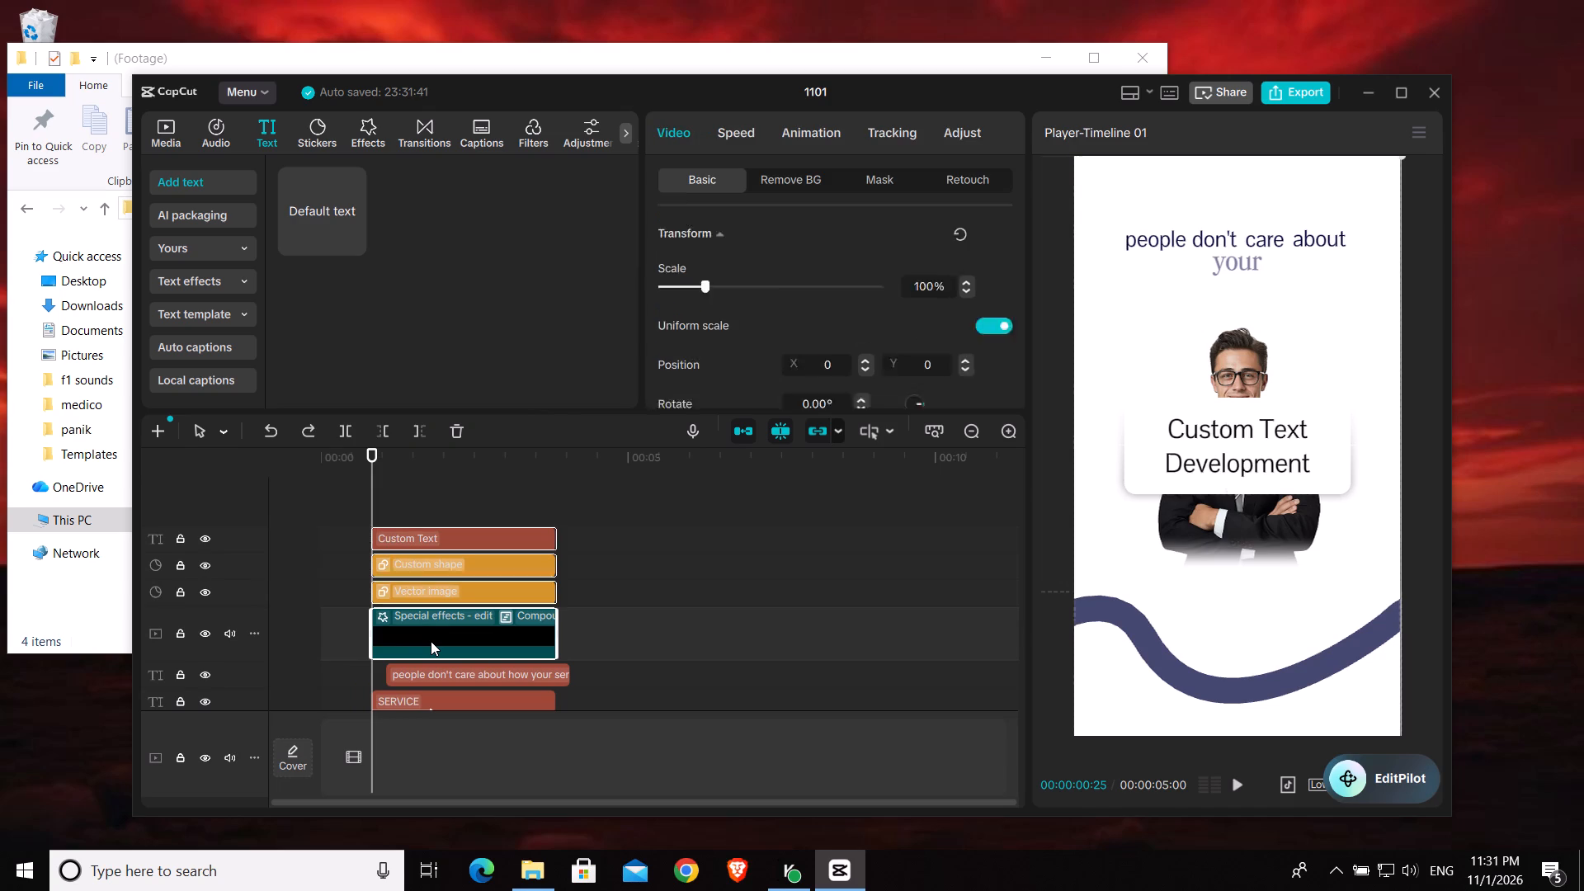
pyautogui.keyDown('ctrl'); pyautogui.click(420, 592); pyautogui.keyUp('ctrl')
pyautogui.keyDown('ctrl'); pyautogui.click(422, 543); pyautogui.keyUp('ctrl')
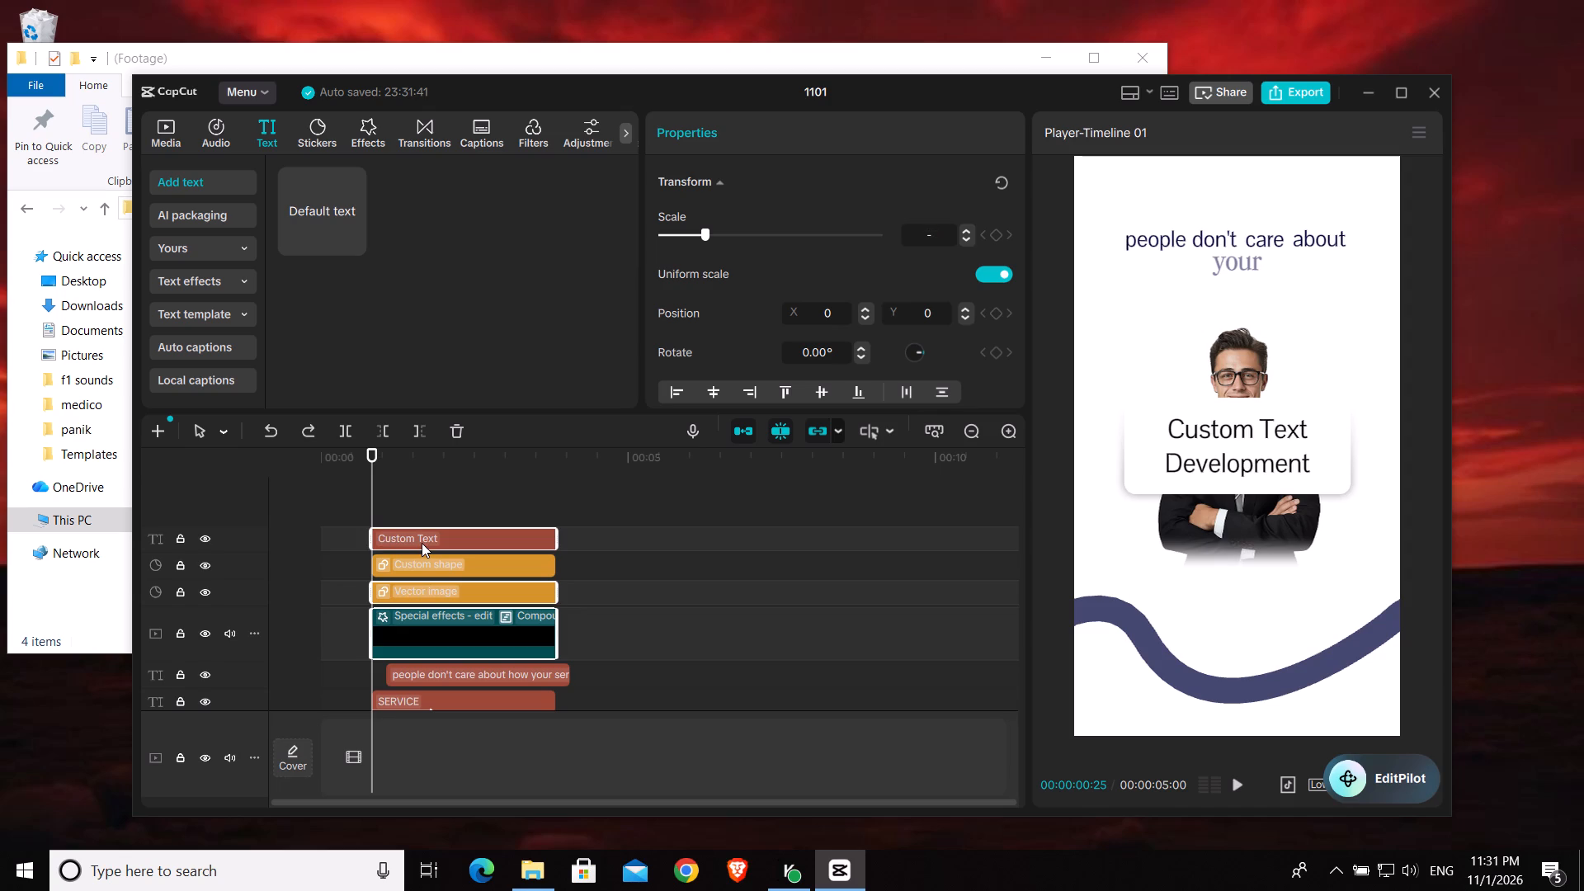
pyautogui.hotkey('alt', 'g')
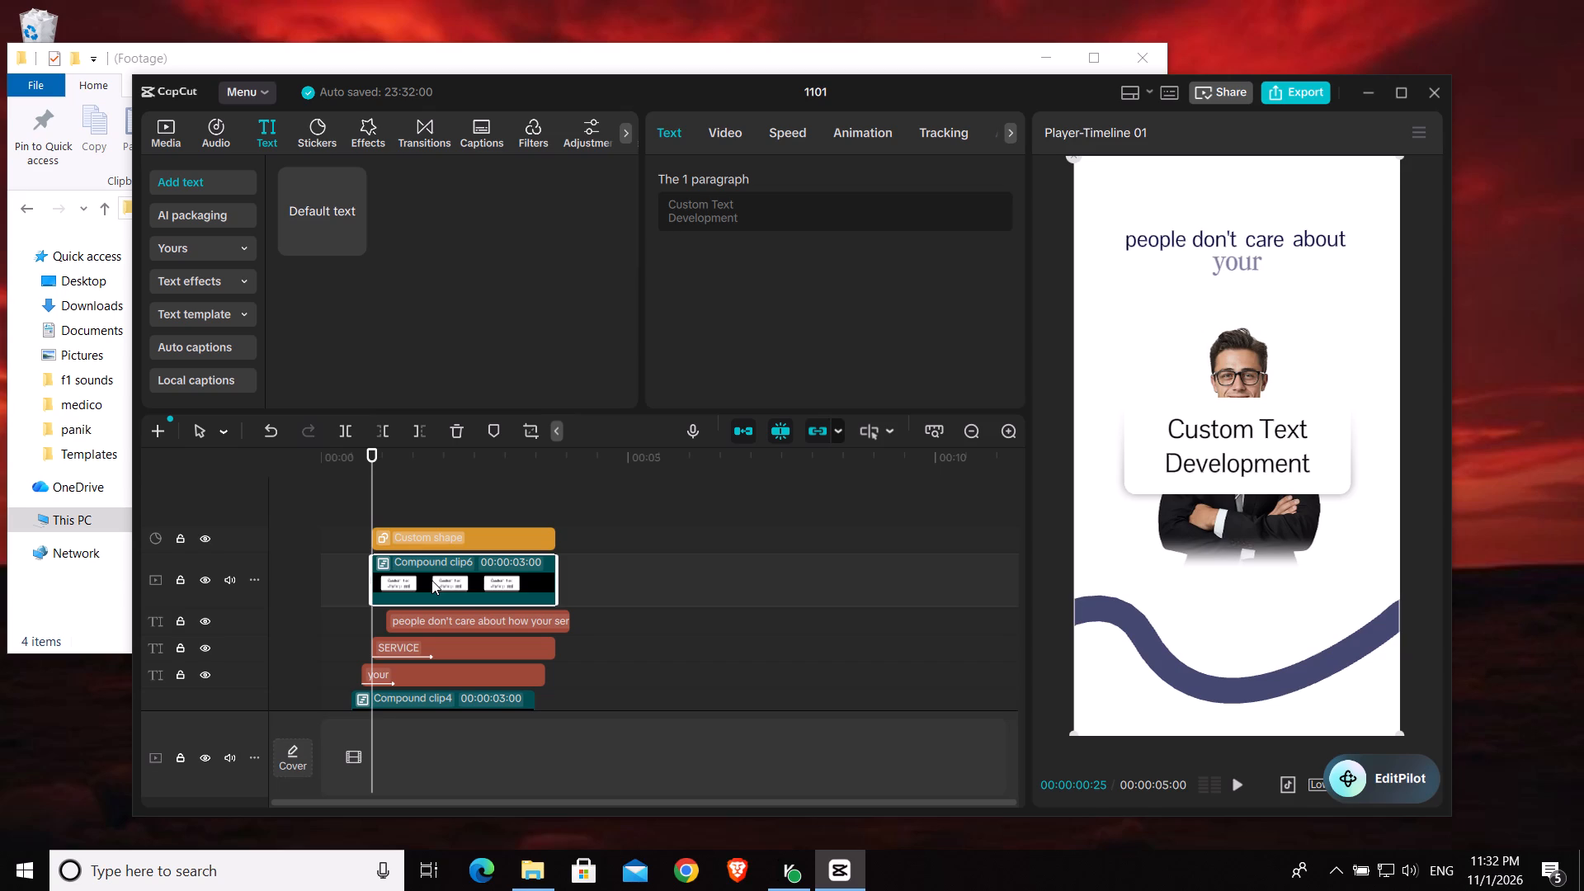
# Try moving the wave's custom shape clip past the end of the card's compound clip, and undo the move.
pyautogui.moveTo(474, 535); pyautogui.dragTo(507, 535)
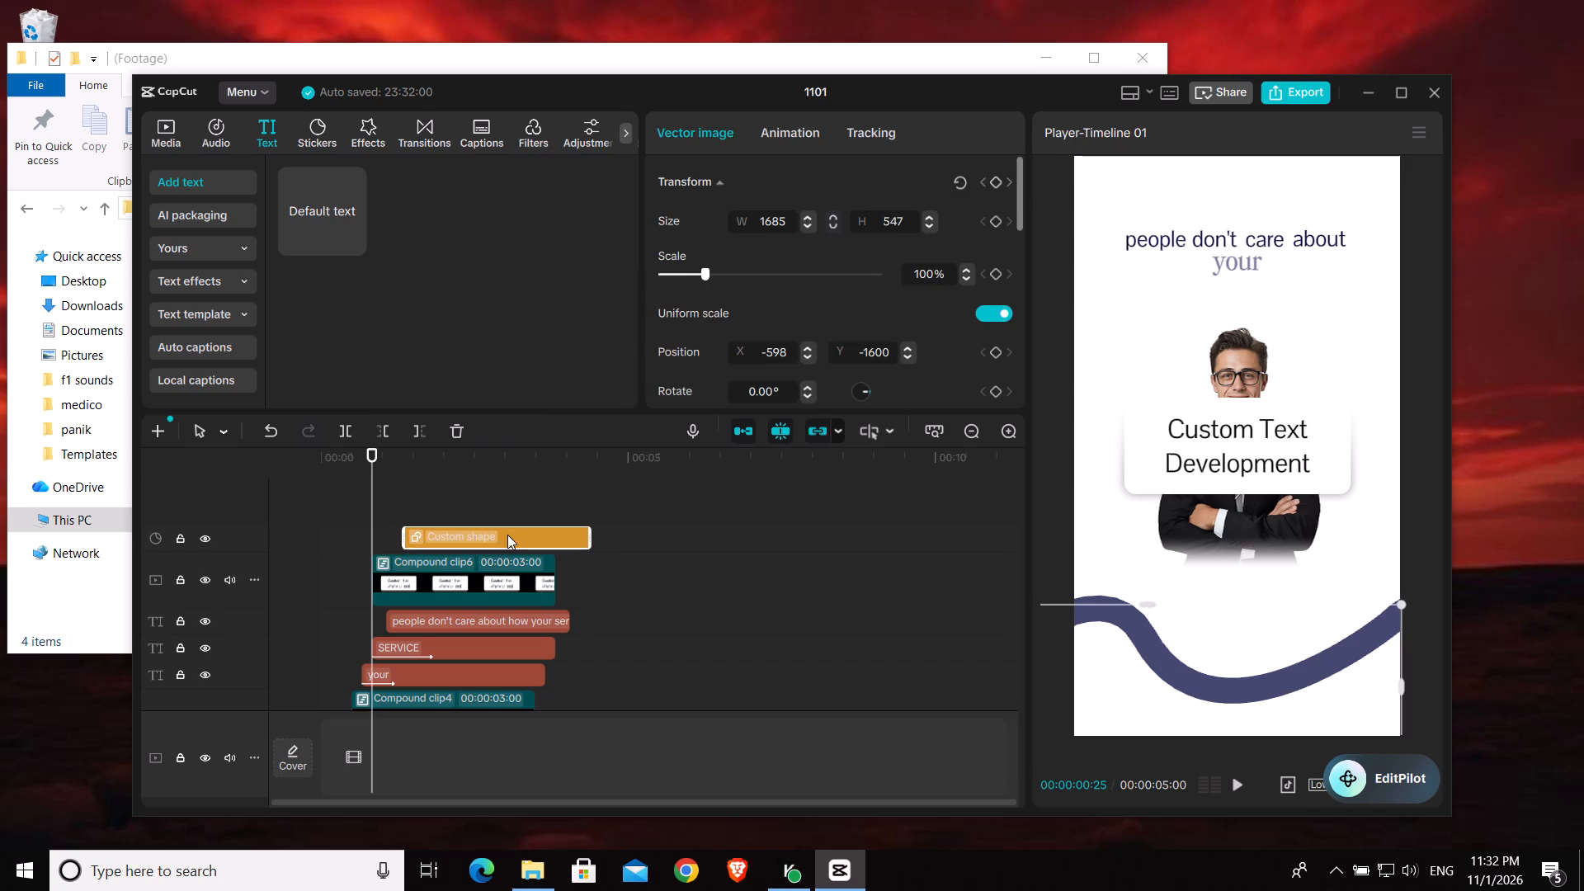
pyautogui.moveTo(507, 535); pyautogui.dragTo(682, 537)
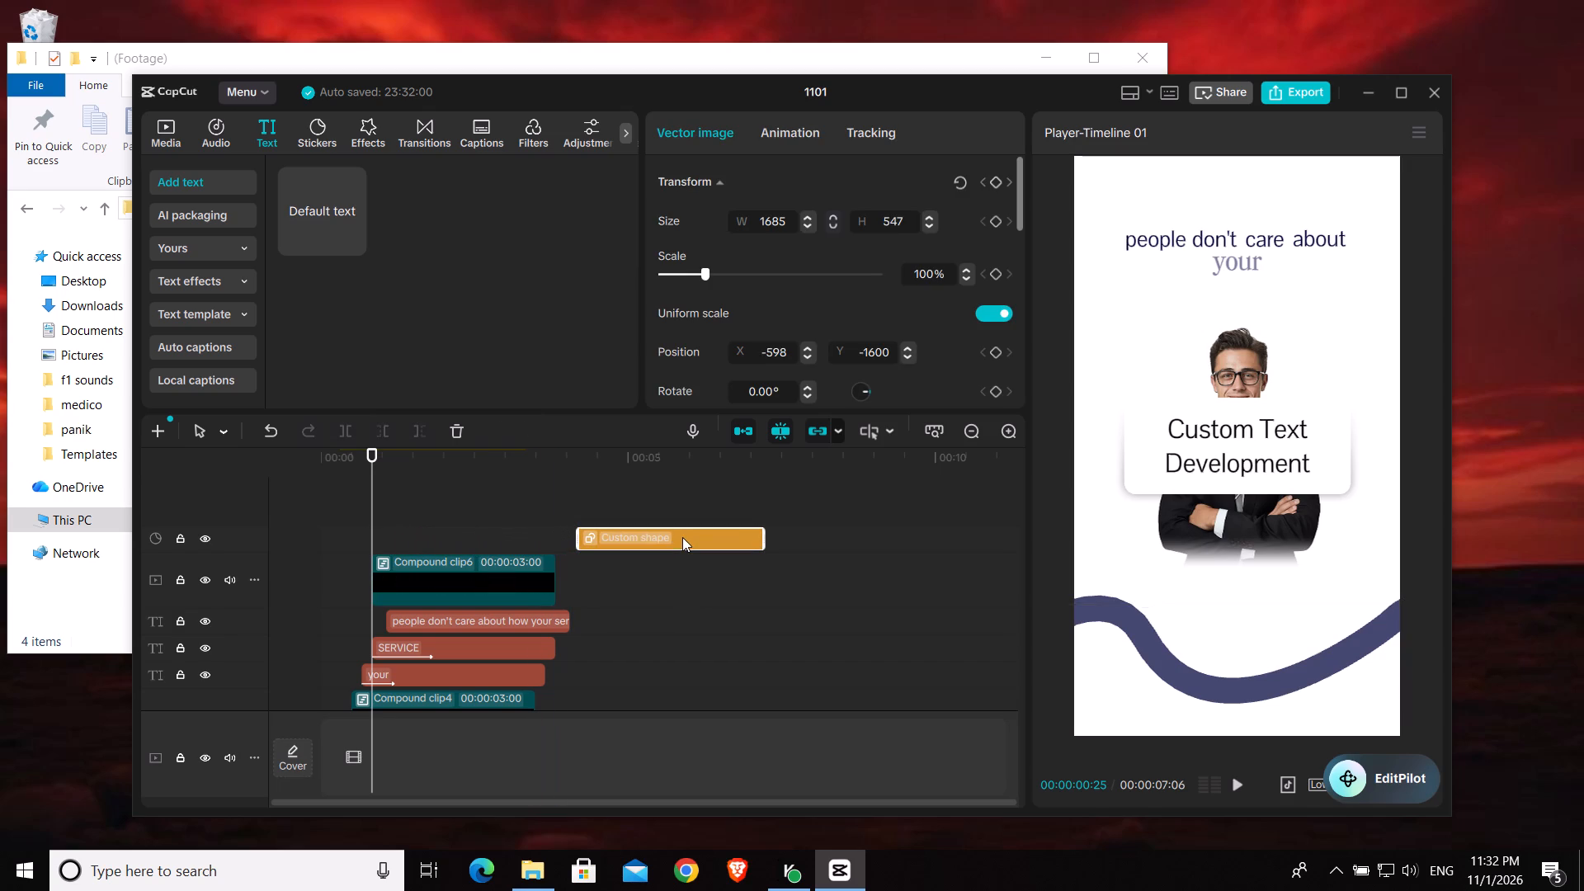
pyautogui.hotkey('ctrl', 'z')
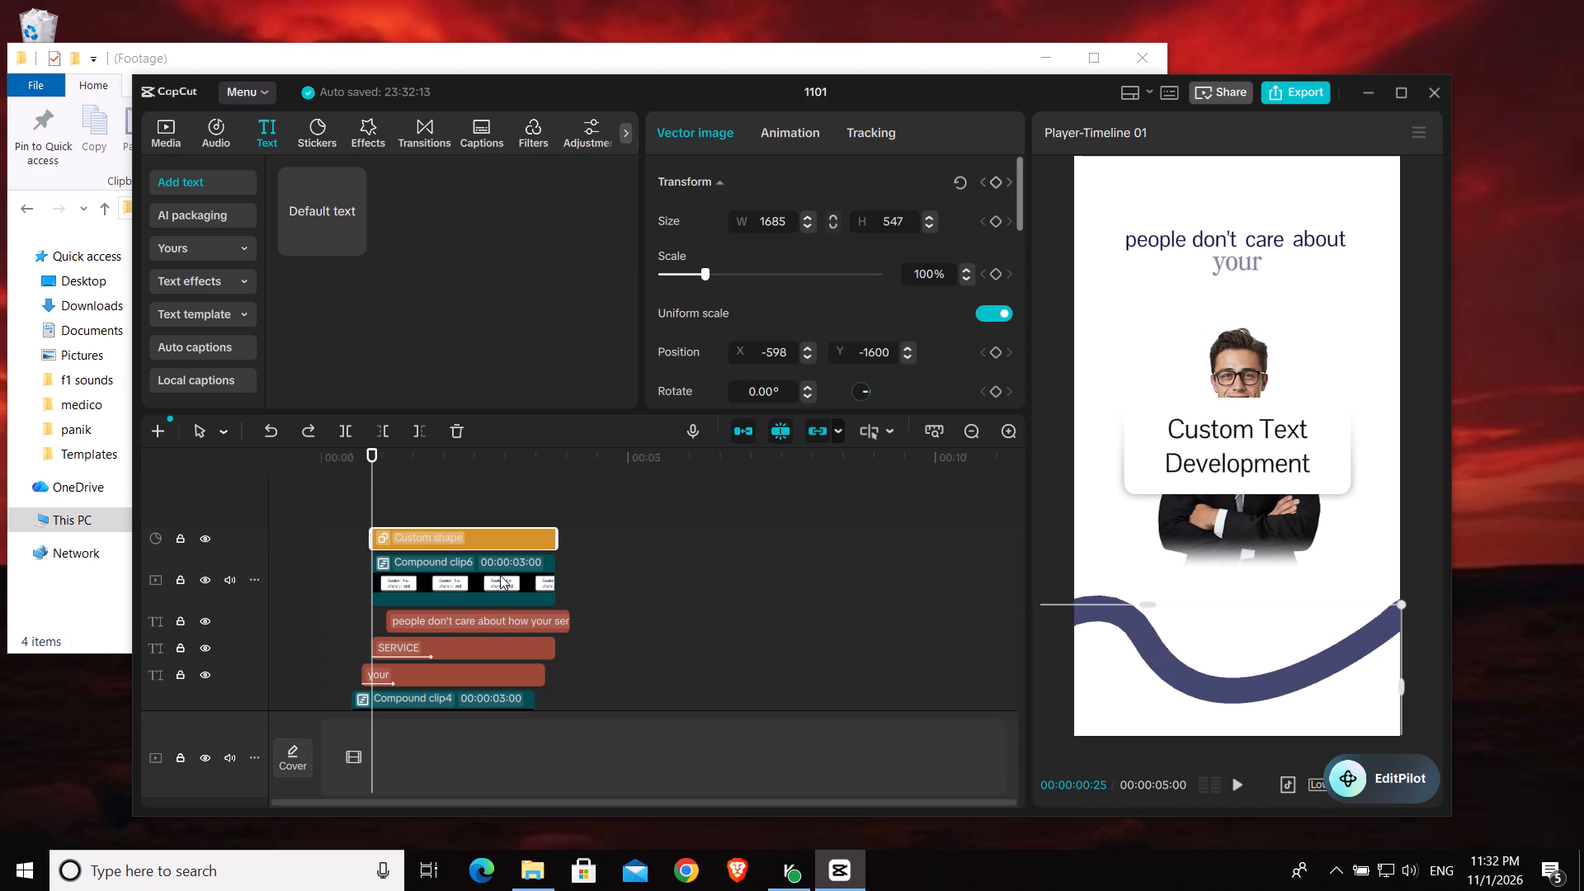
# Move the card's compound clip along its track, past the other clips, to start at about 00:00:05:07.
pyautogui.moveTo(465, 575); pyautogui.dragTo(634, 571)
pyautogui.moveTo(634, 571); pyautogui.dragTo(737, 580)
pyautogui.click(680, 540)
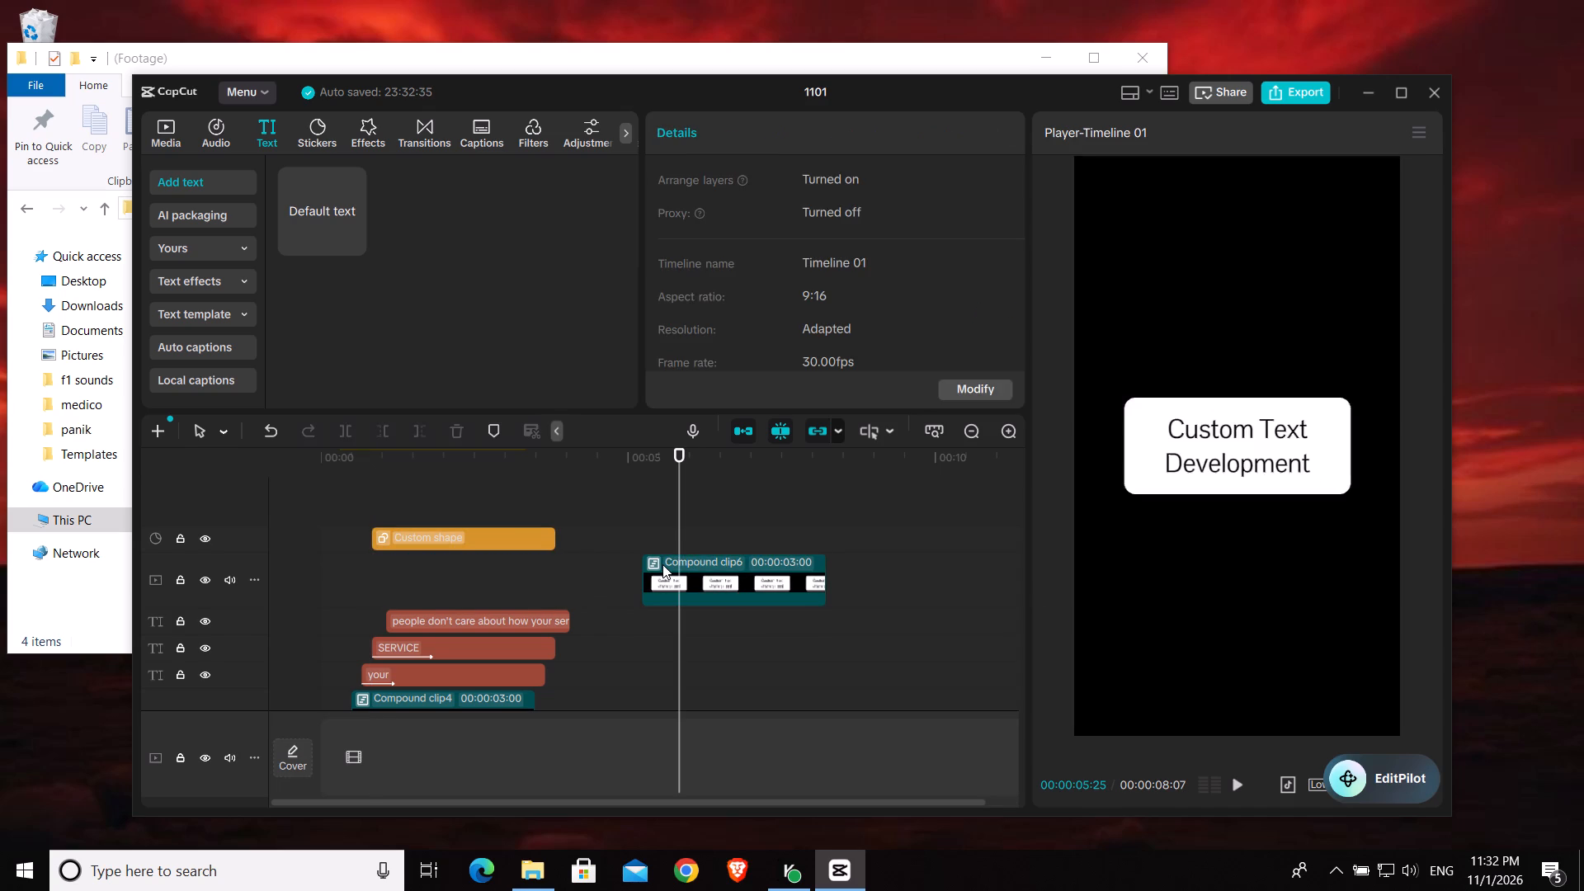
# Duplicate the card's compound clip by copying it and pasting the copy at its start, 00:00:05:07.
pyautogui.click(662, 564)
pyautogui.hotkey('ctrl', 'c')
pyautogui.hotkey('ctrl', 'c')
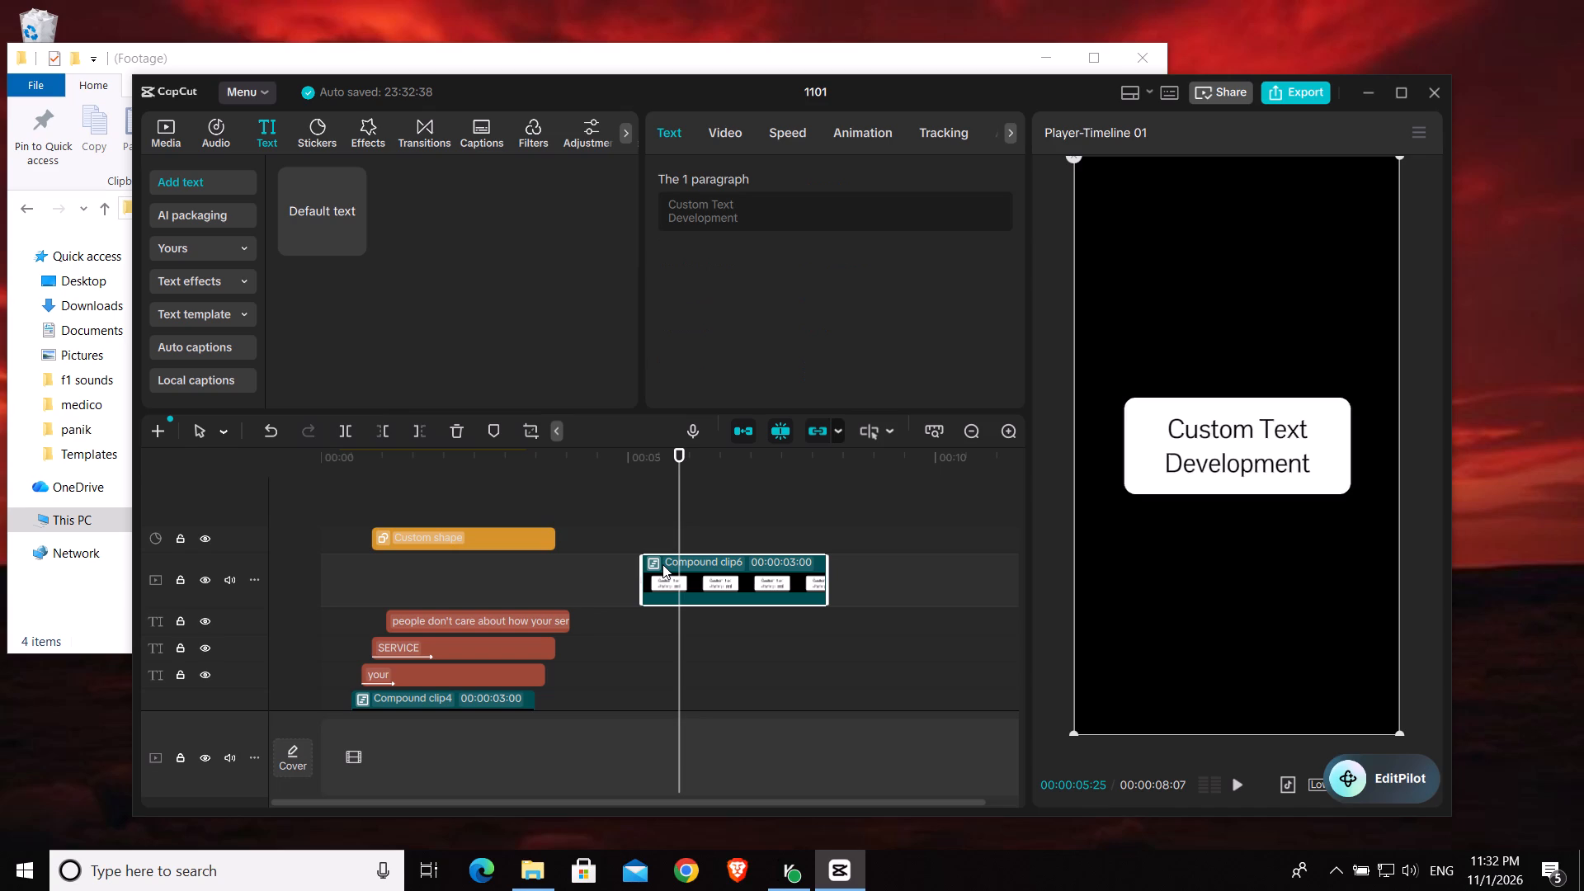
pyautogui.click(637, 539)
pyautogui.hotkey('ctrl', 'v')
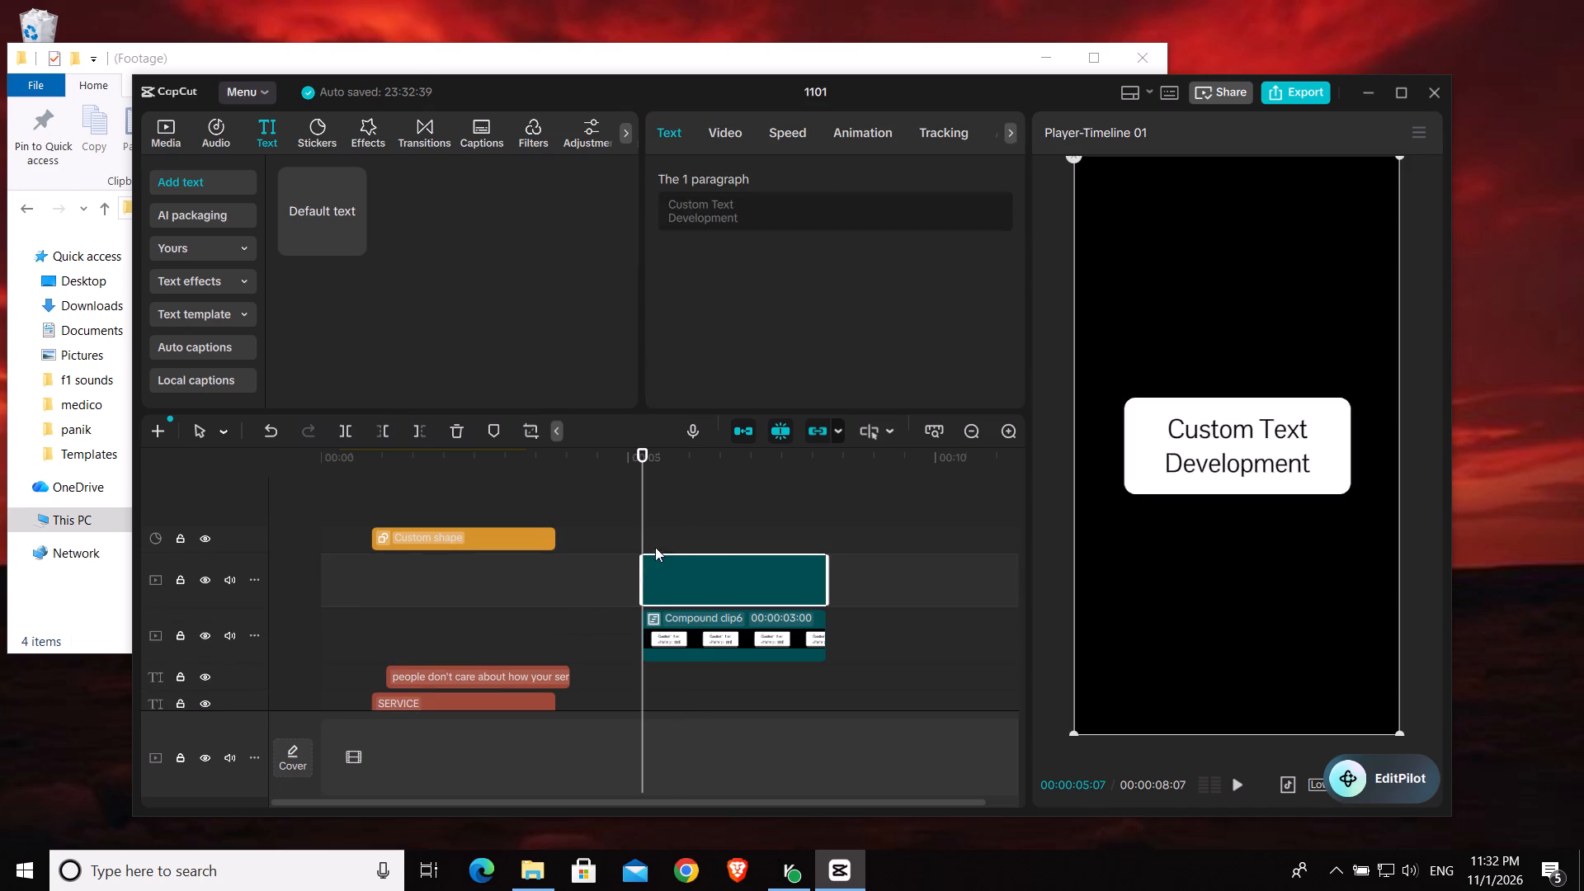
# Open the duplicated compound clip and set the card shape's fill to the bright blue 00BAFF.
pyautogui.doubleClick(731, 576)
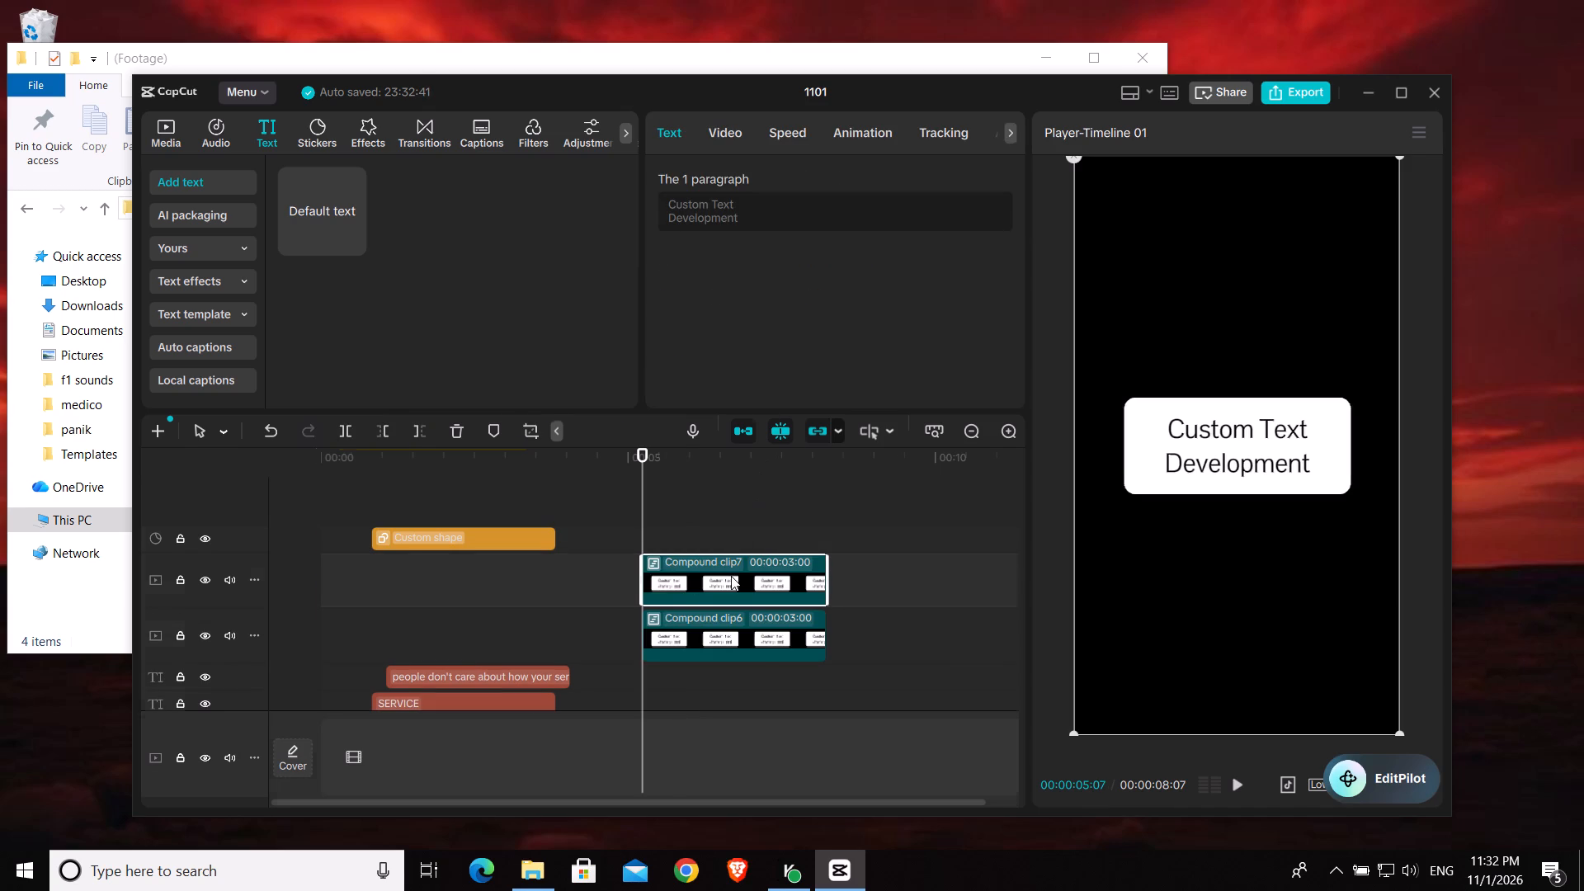
pyautogui.click(385, 563)
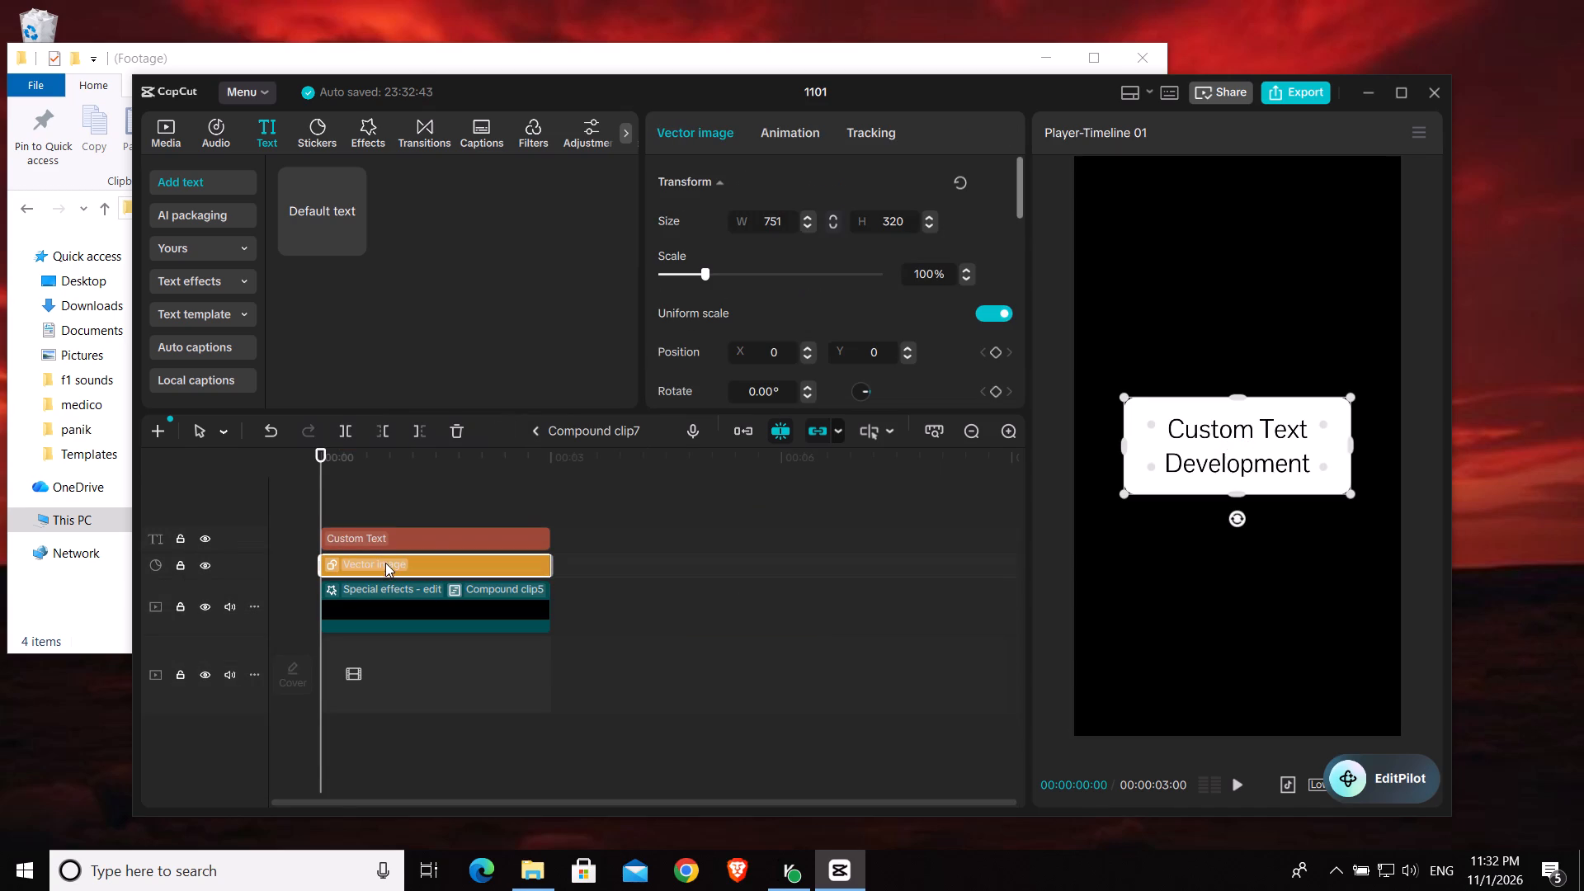
pyautogui.scroll(-2, 817, 283)
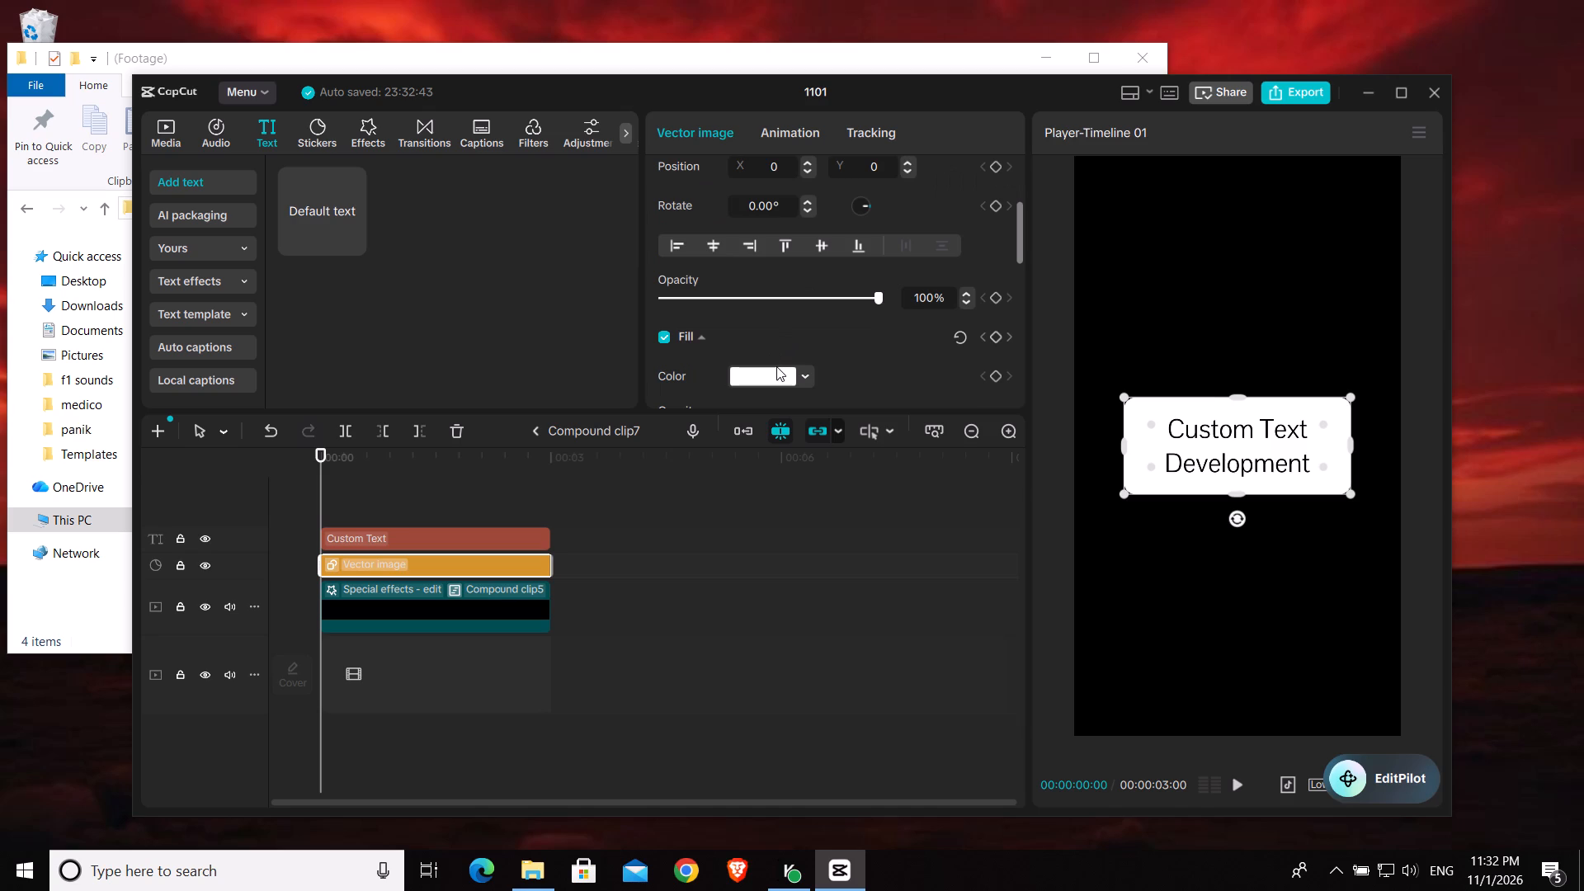
pyautogui.click(776, 367)
pyautogui.moveTo(745, 312); pyautogui.dragTo(785, 336)
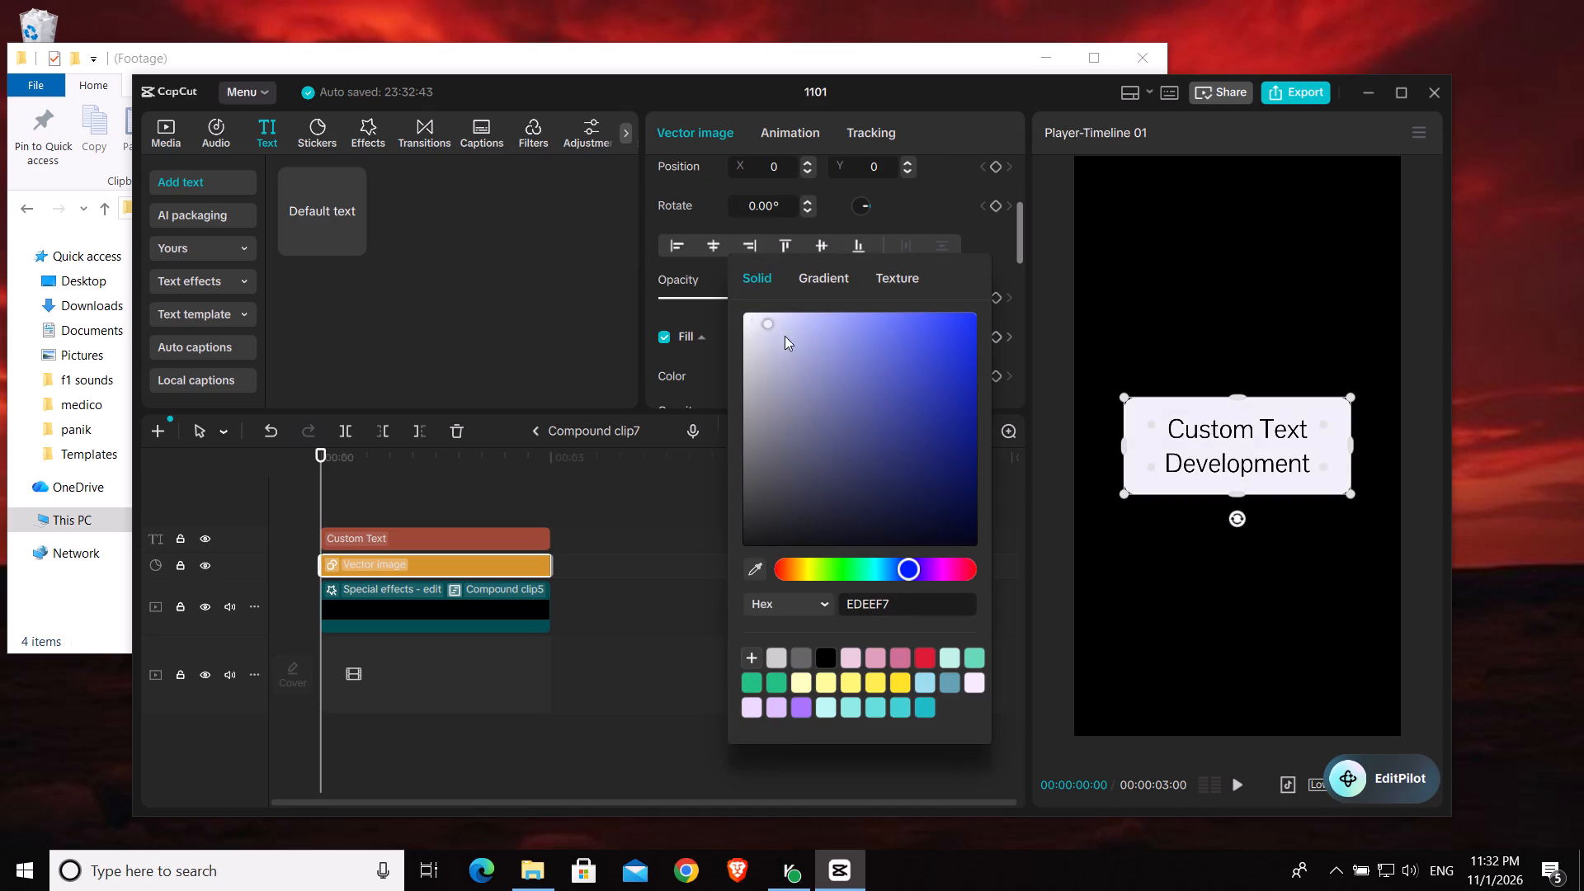
pyautogui.moveTo(785, 336); pyautogui.dragTo(893, 499)
pyautogui.click(878, 571)
pyautogui.click(872, 568)
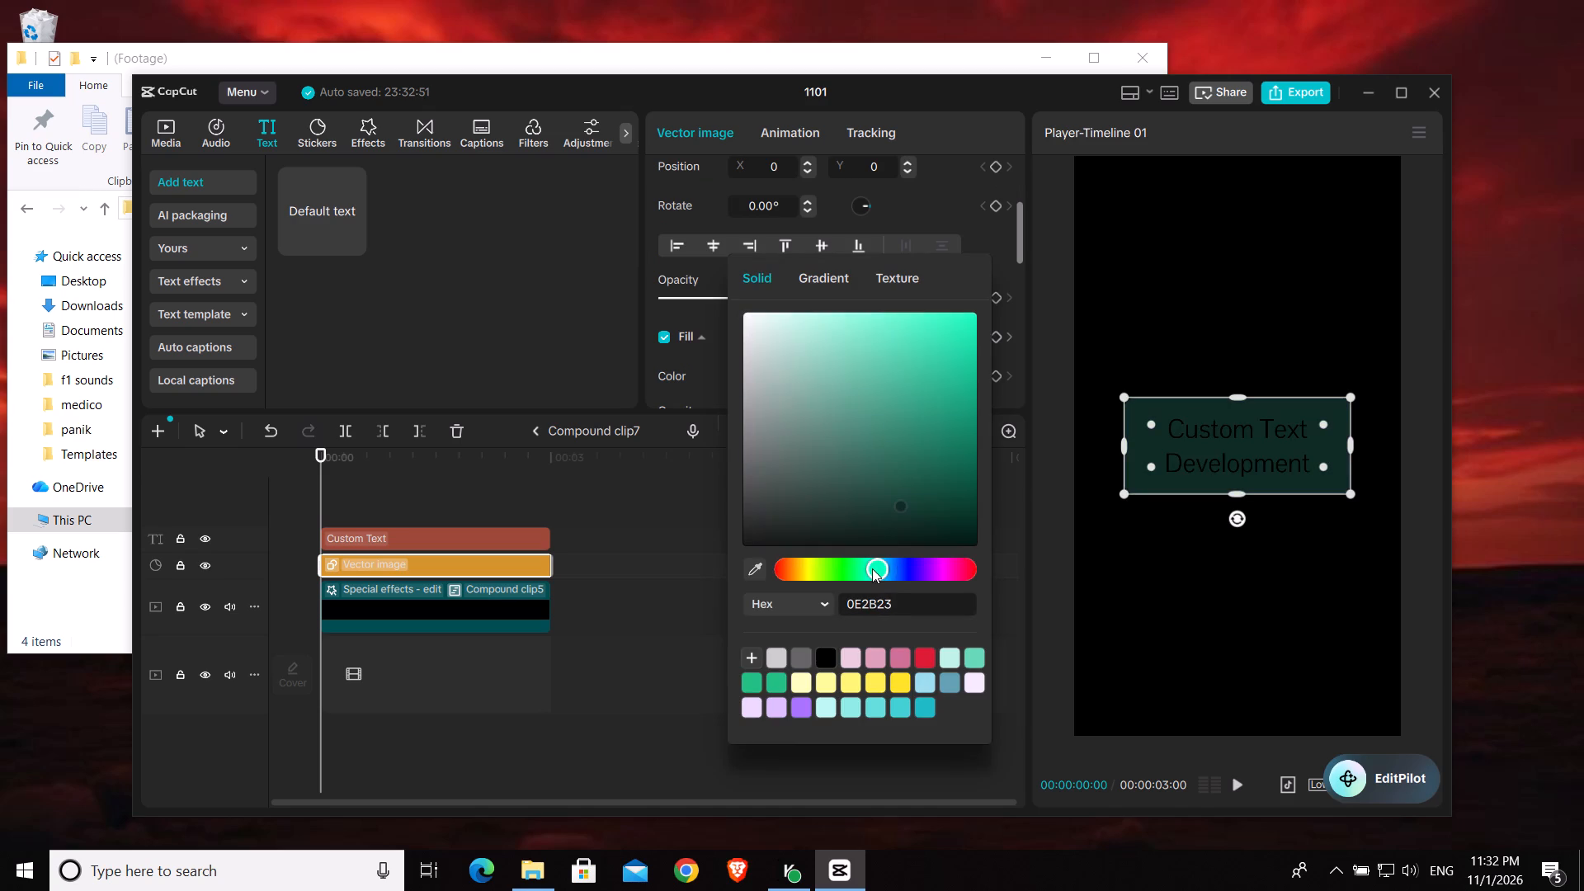
pyautogui.moveTo(872, 568); pyautogui.dragTo(896, 573)
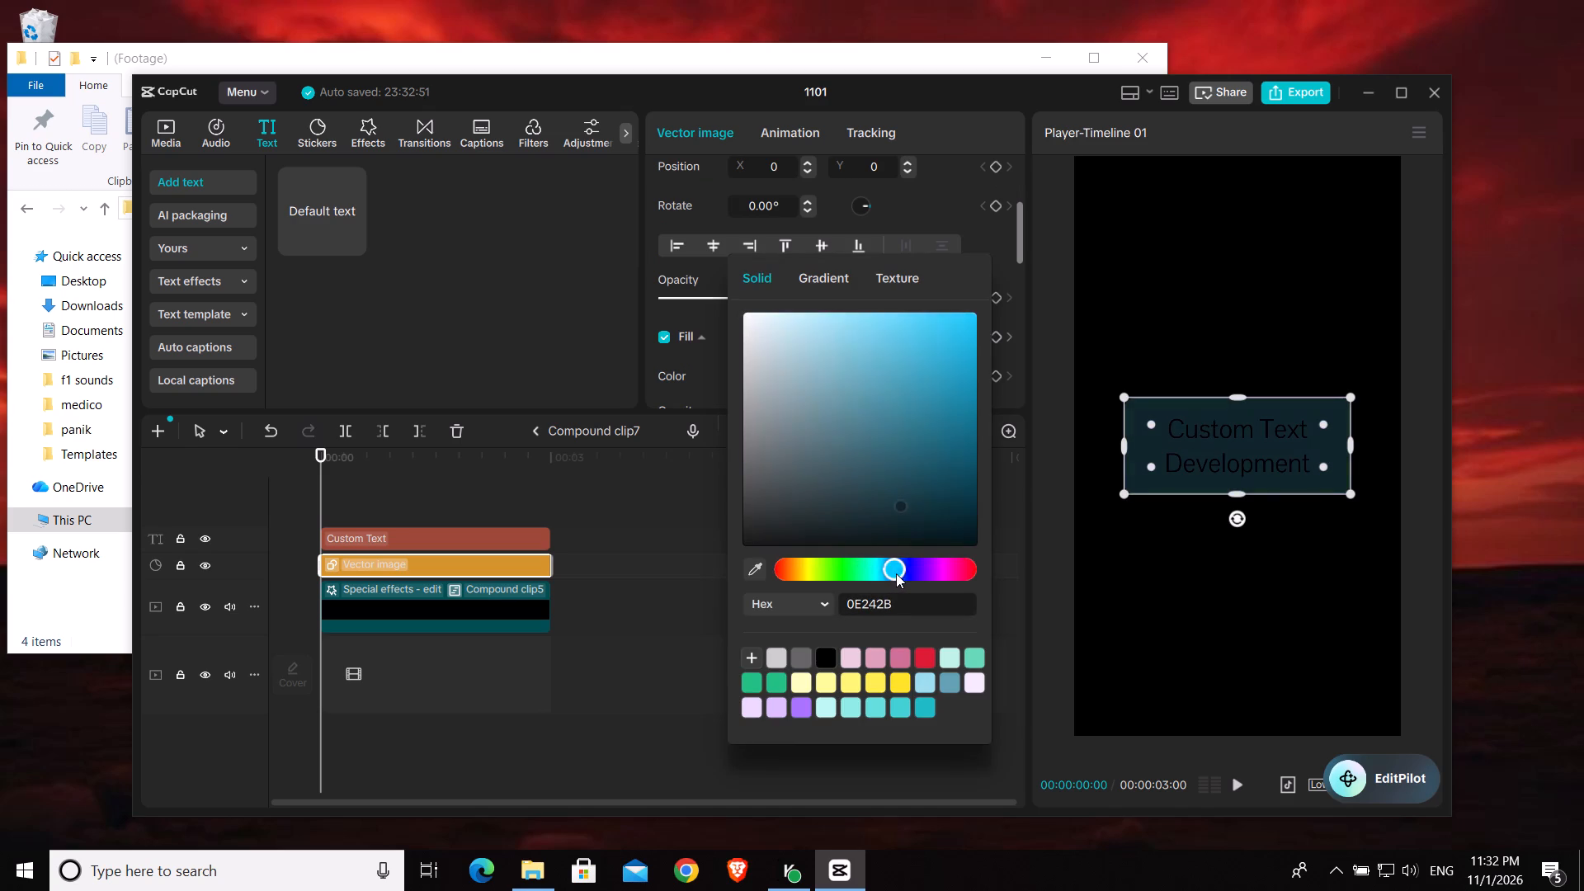
pyautogui.moveTo(896, 573); pyautogui.dragTo(896, 576)
pyautogui.moveTo(940, 379); pyautogui.dragTo(953, 334)
pyautogui.click(948, 331)
pyautogui.moveTo(948, 331); pyautogui.dragTo(988, 292)
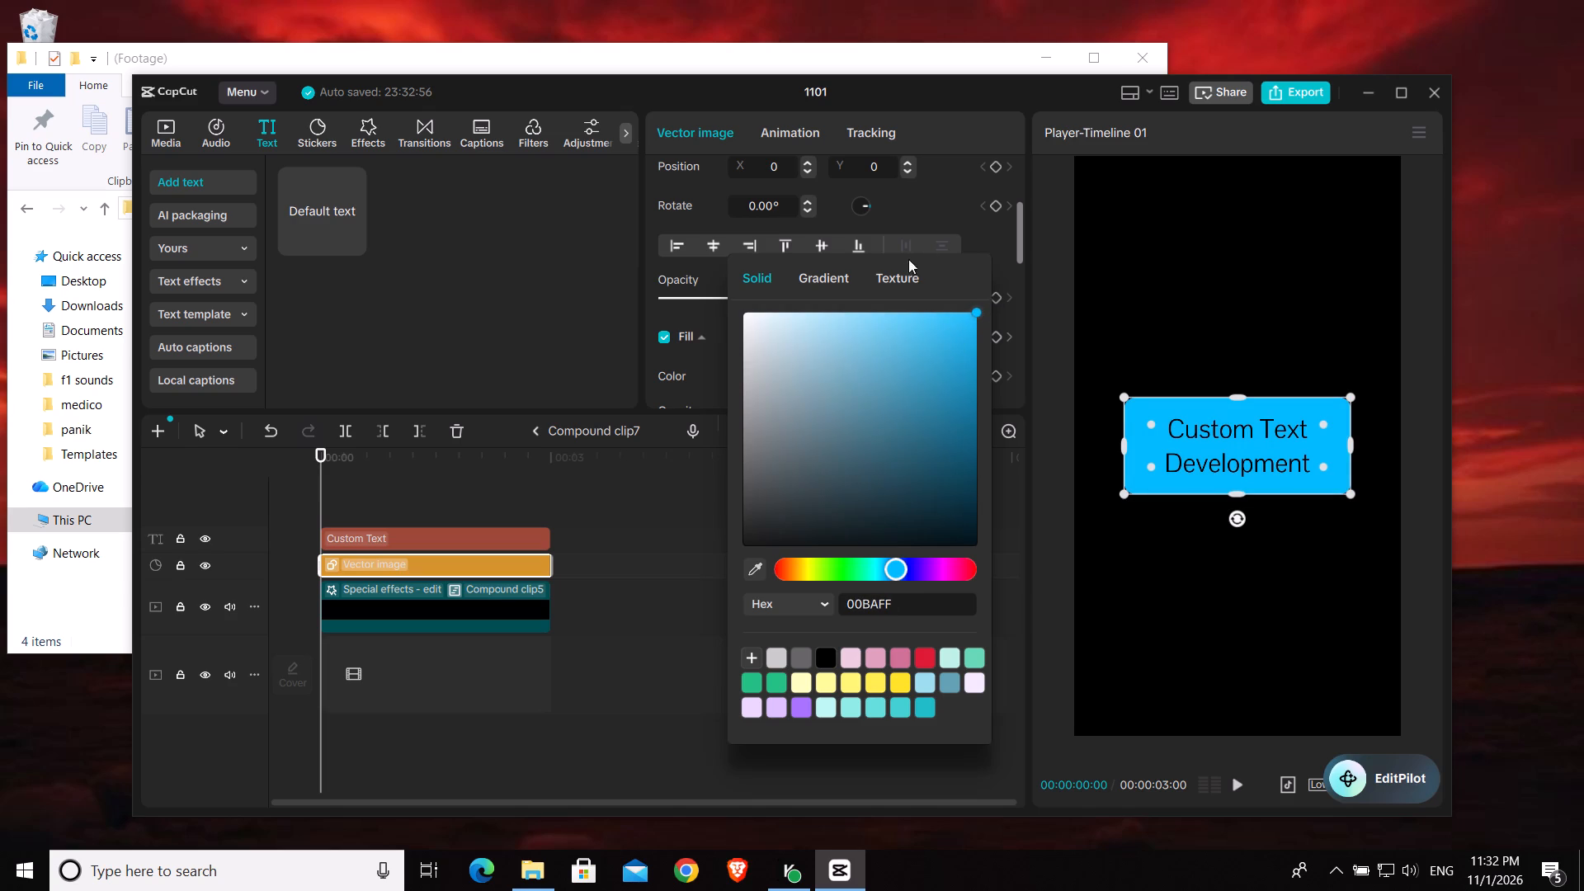
pyautogui.click(939, 203)
pyautogui.scroll(3, 843, 306)
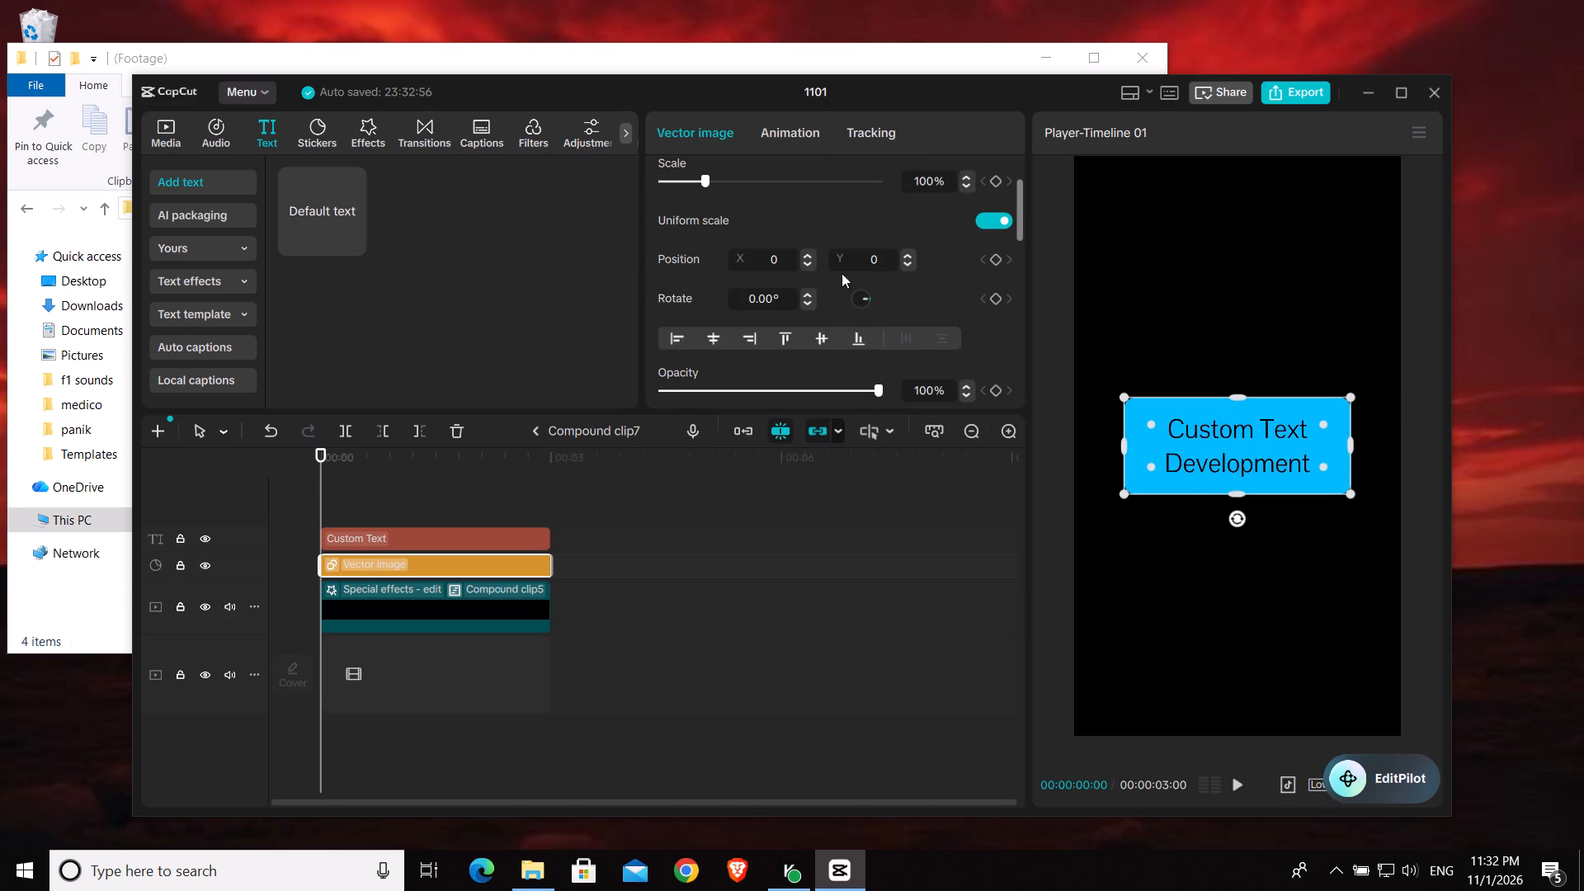
pyautogui.scroll(3, 794, 219)
pyautogui.scroll(-3, 772, 215)
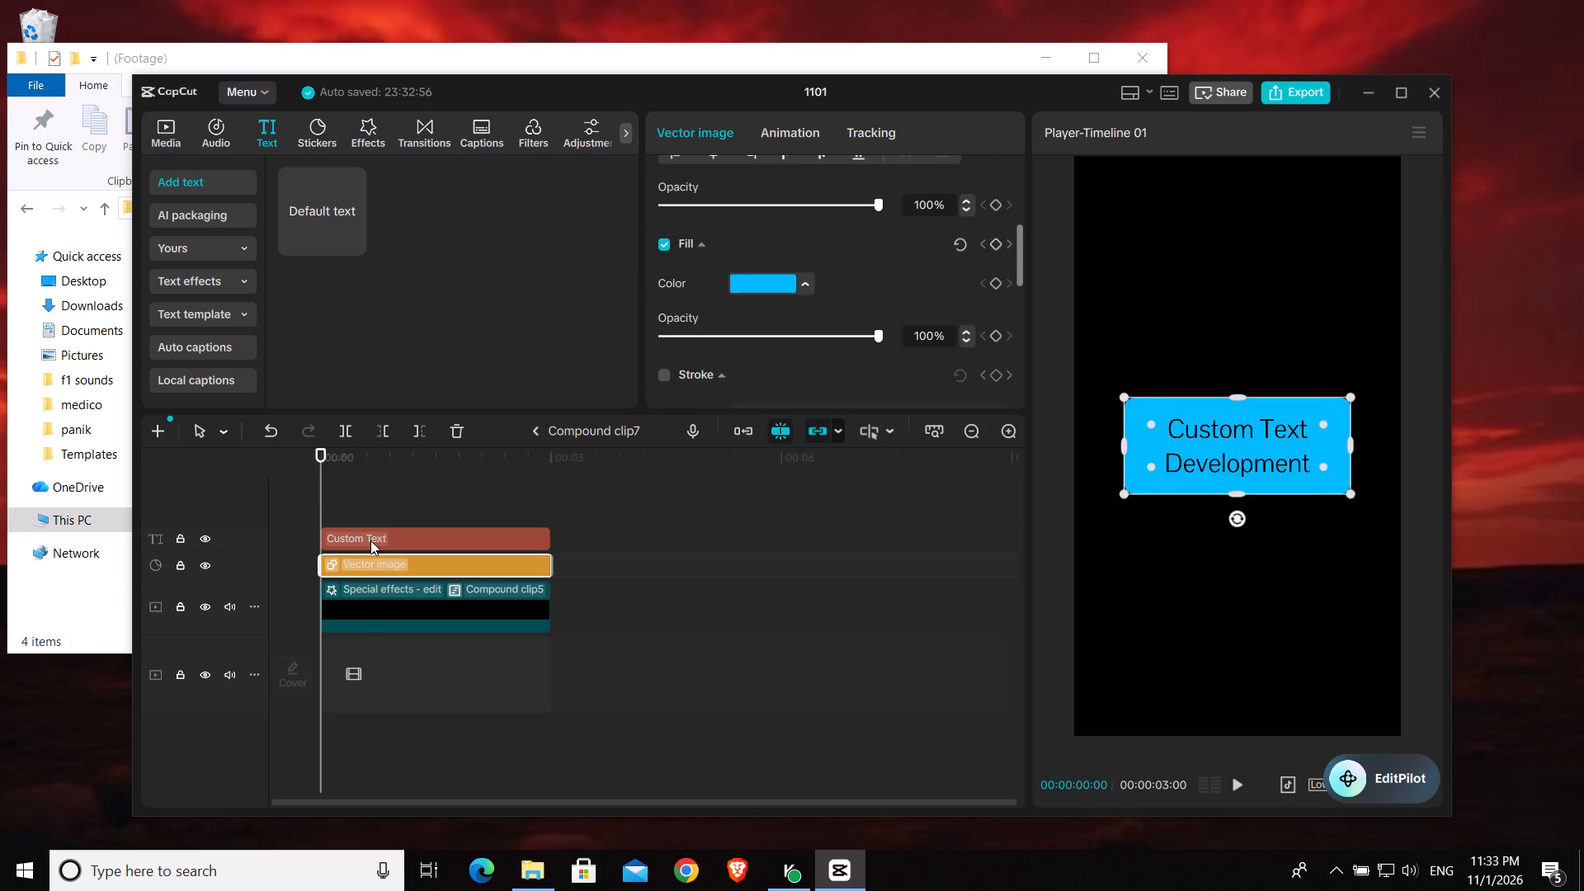
# Replace the blue card's text with "Easy Storytelling" in title case, split over two lines.
pyautogui.click(370, 540)
pyautogui.moveTo(758, 232); pyautogui.dragTo(629, 185)
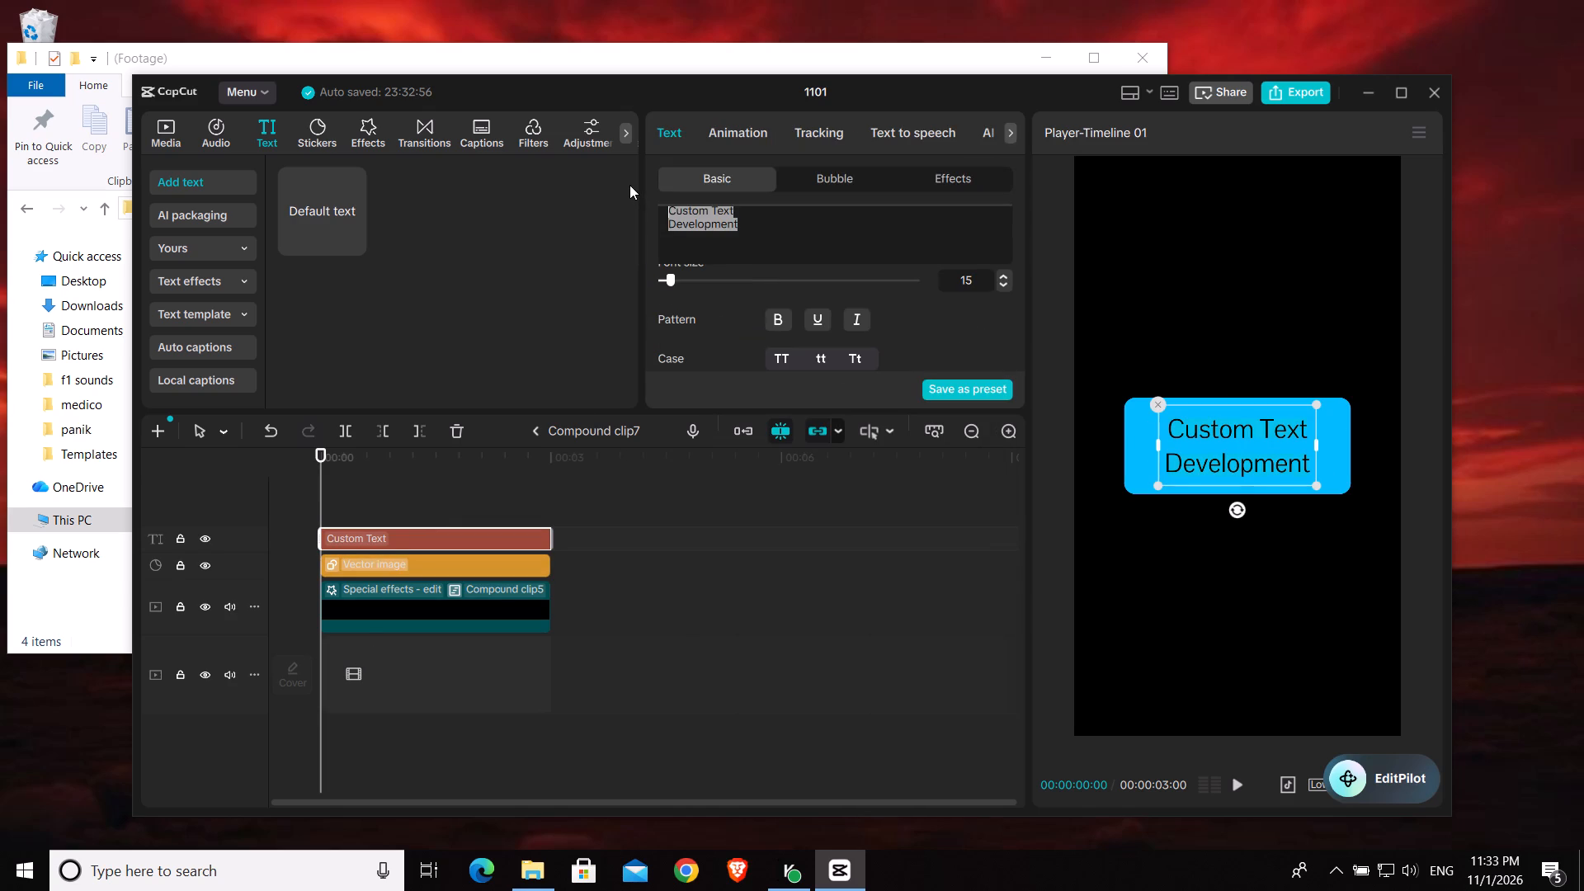
pyautogui.press('BackSpace')
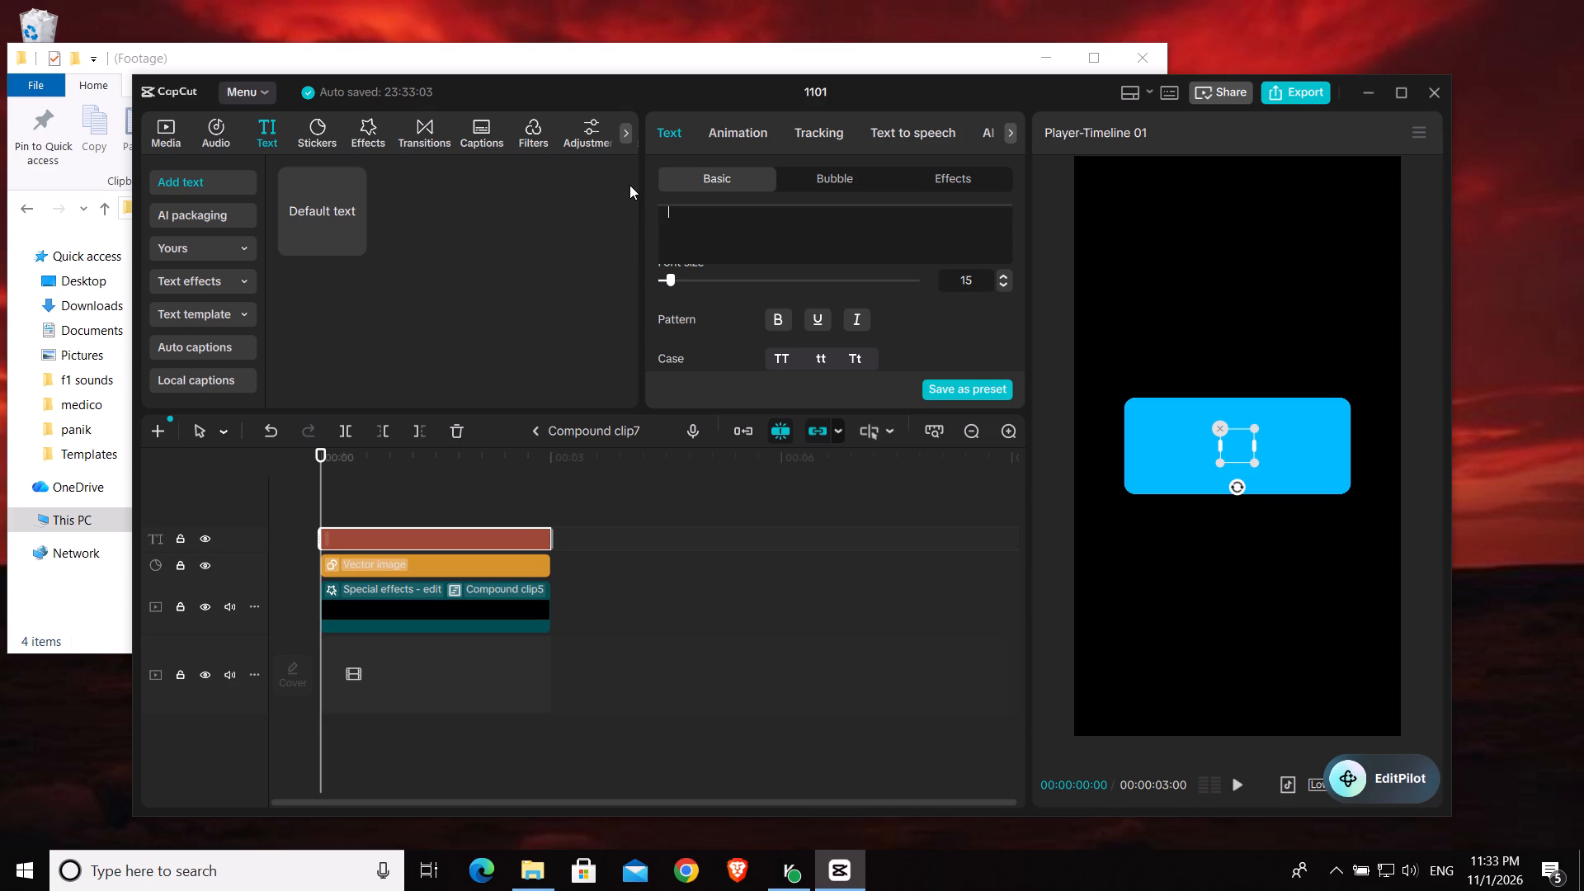
pyautogui.write('sto')
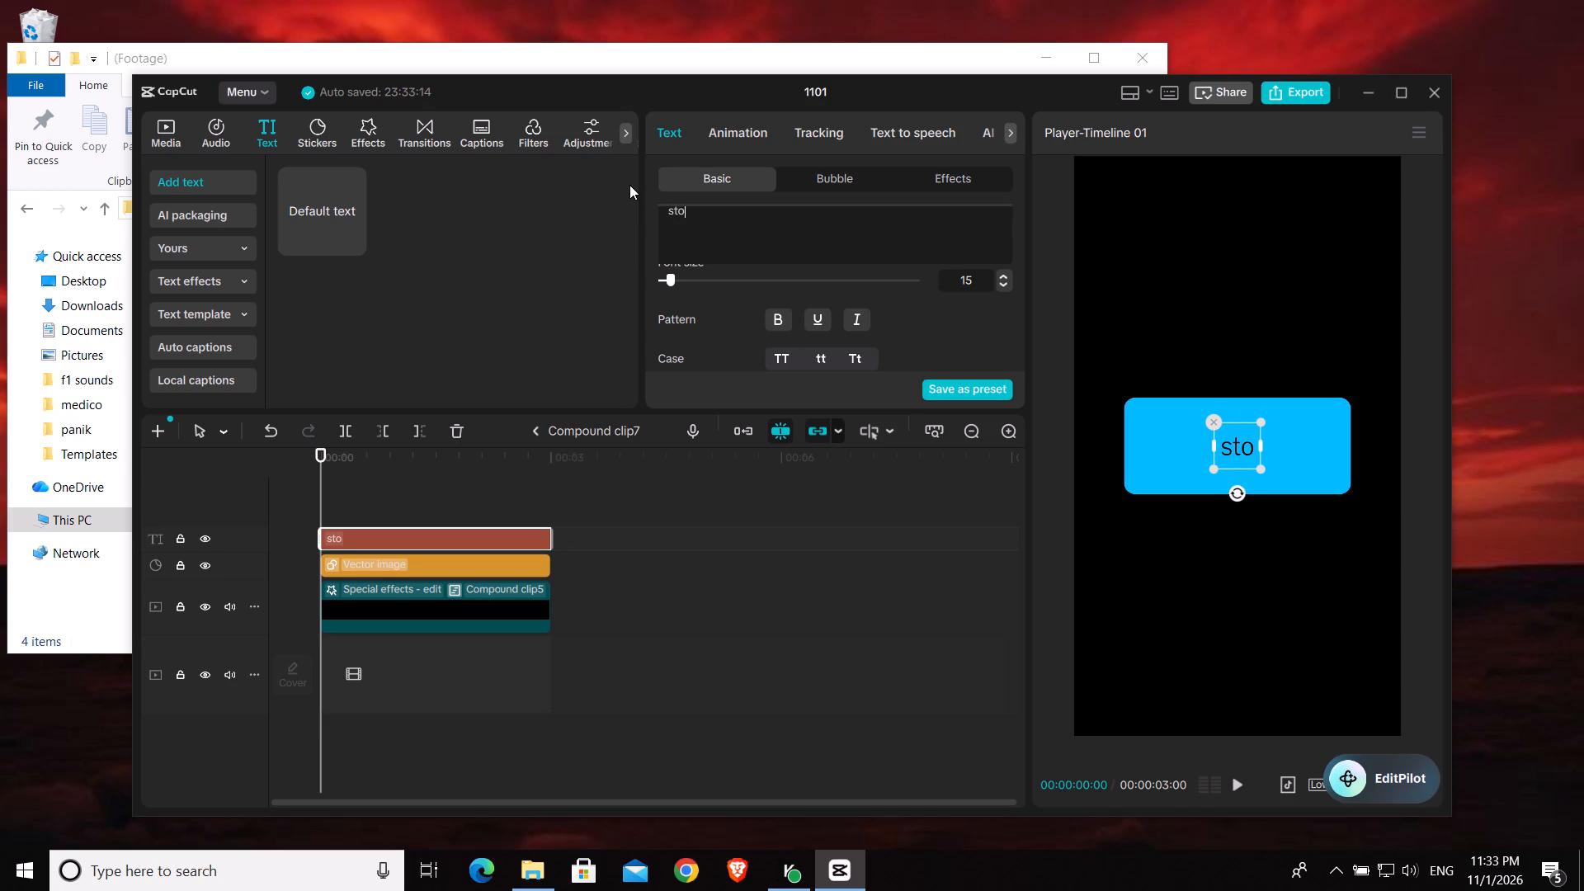
pyautogui.press('BackSpace')
pyautogui.press('BackSpace')
pyautogui.press('BackSpace')
pyautogui.press('BackSpace')
pyautogui.press('BackSpace')
pyautogui.press('BackSpace')
pyautogui.press('BackSpace')
pyautogui.write('easy storytelling')
pyautogui.click(861, 354)
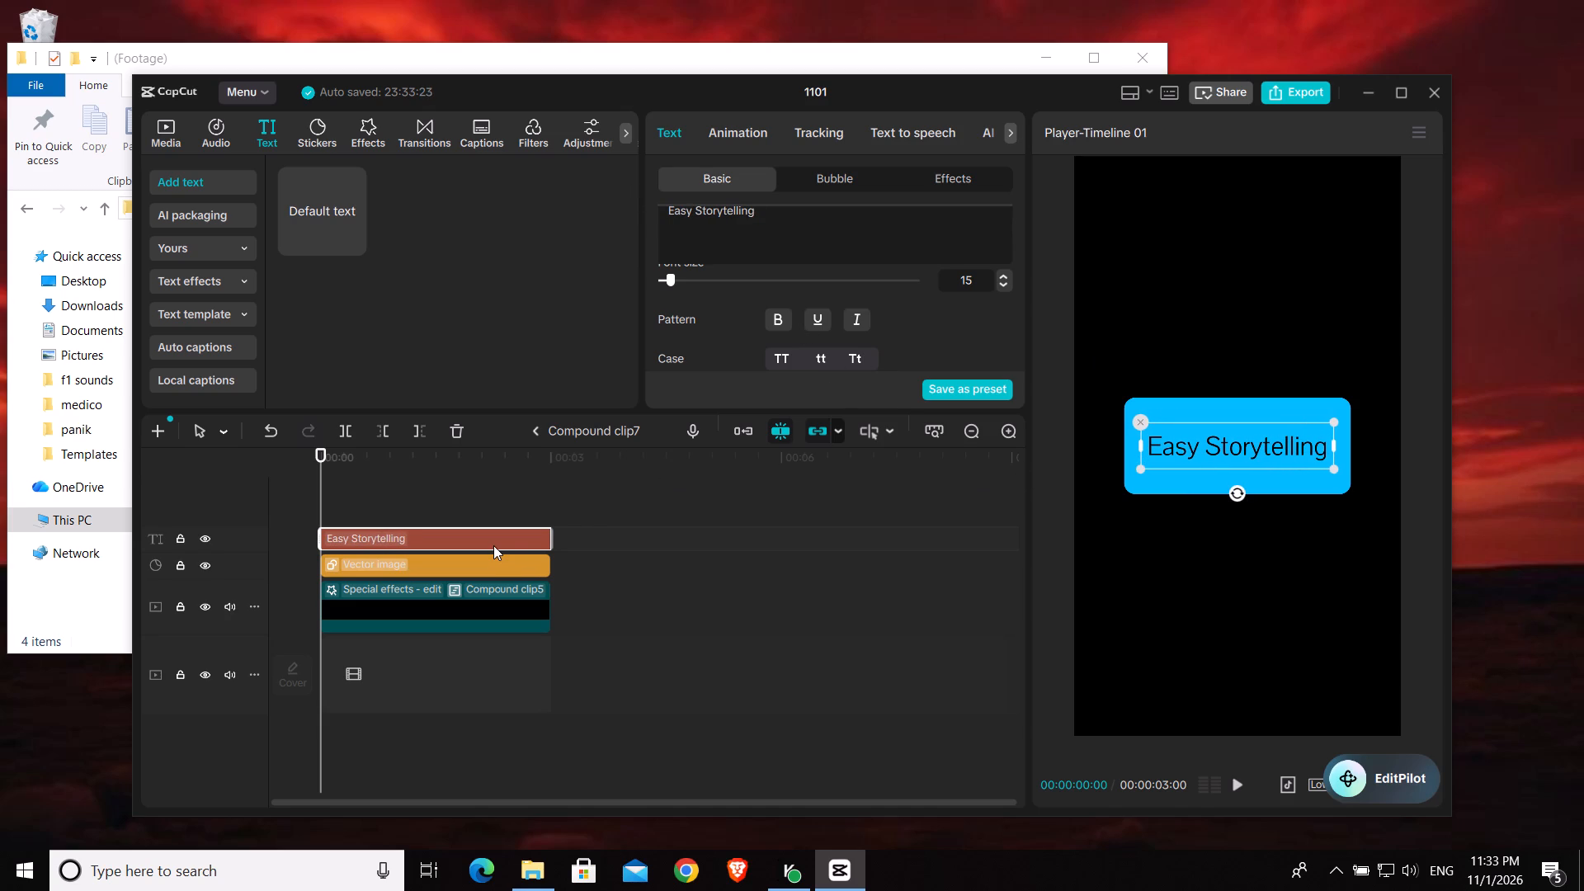
pyautogui.click(693, 210)
pyautogui.press('Return')
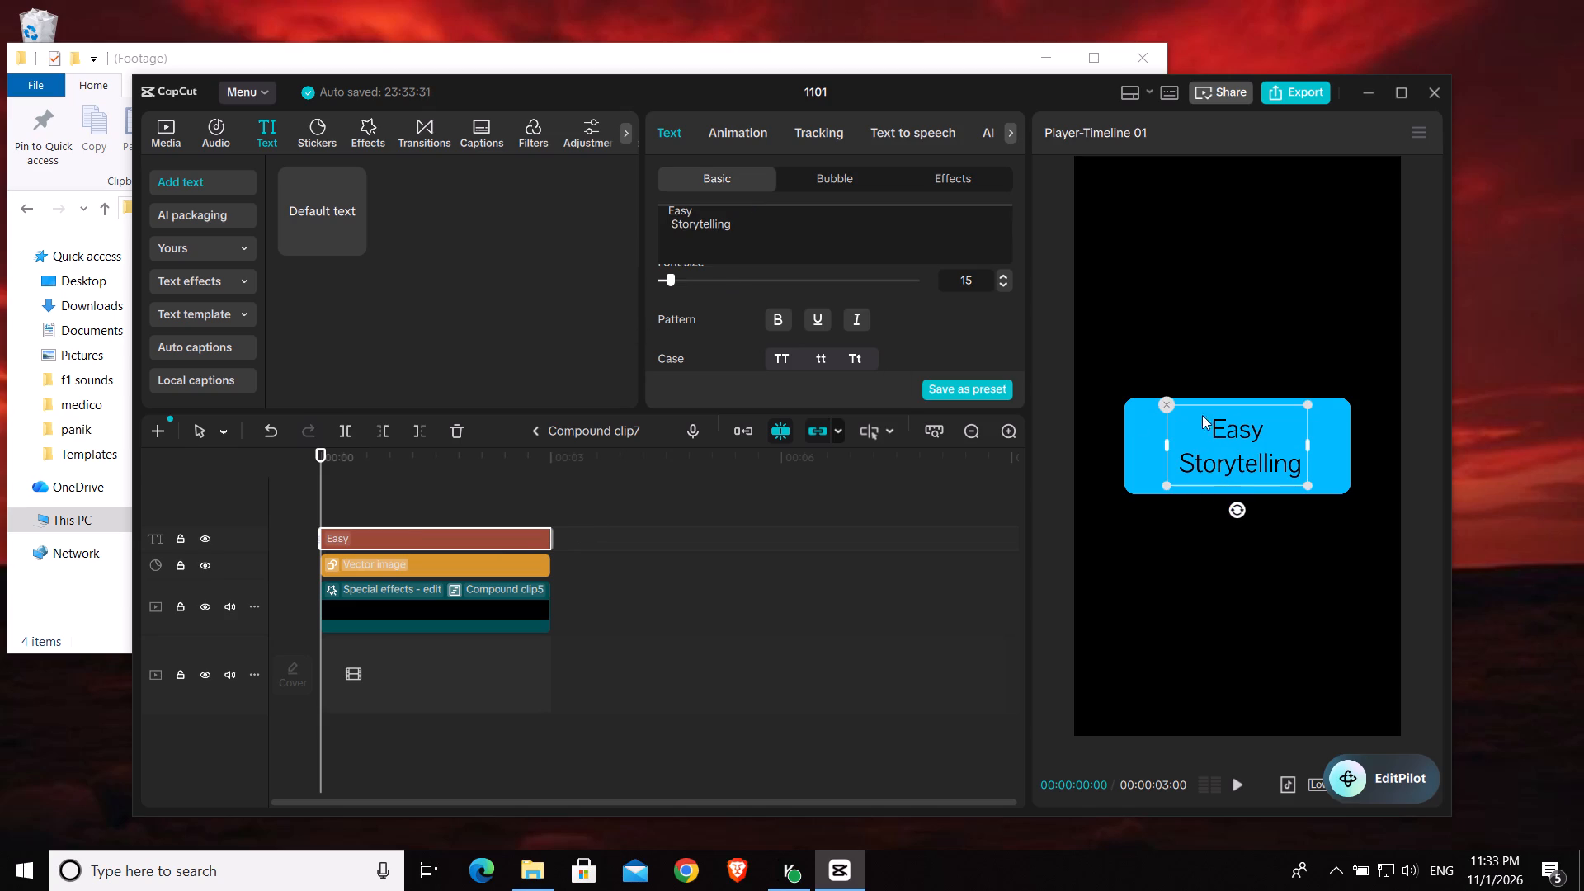
pyautogui.click(1307, 407)
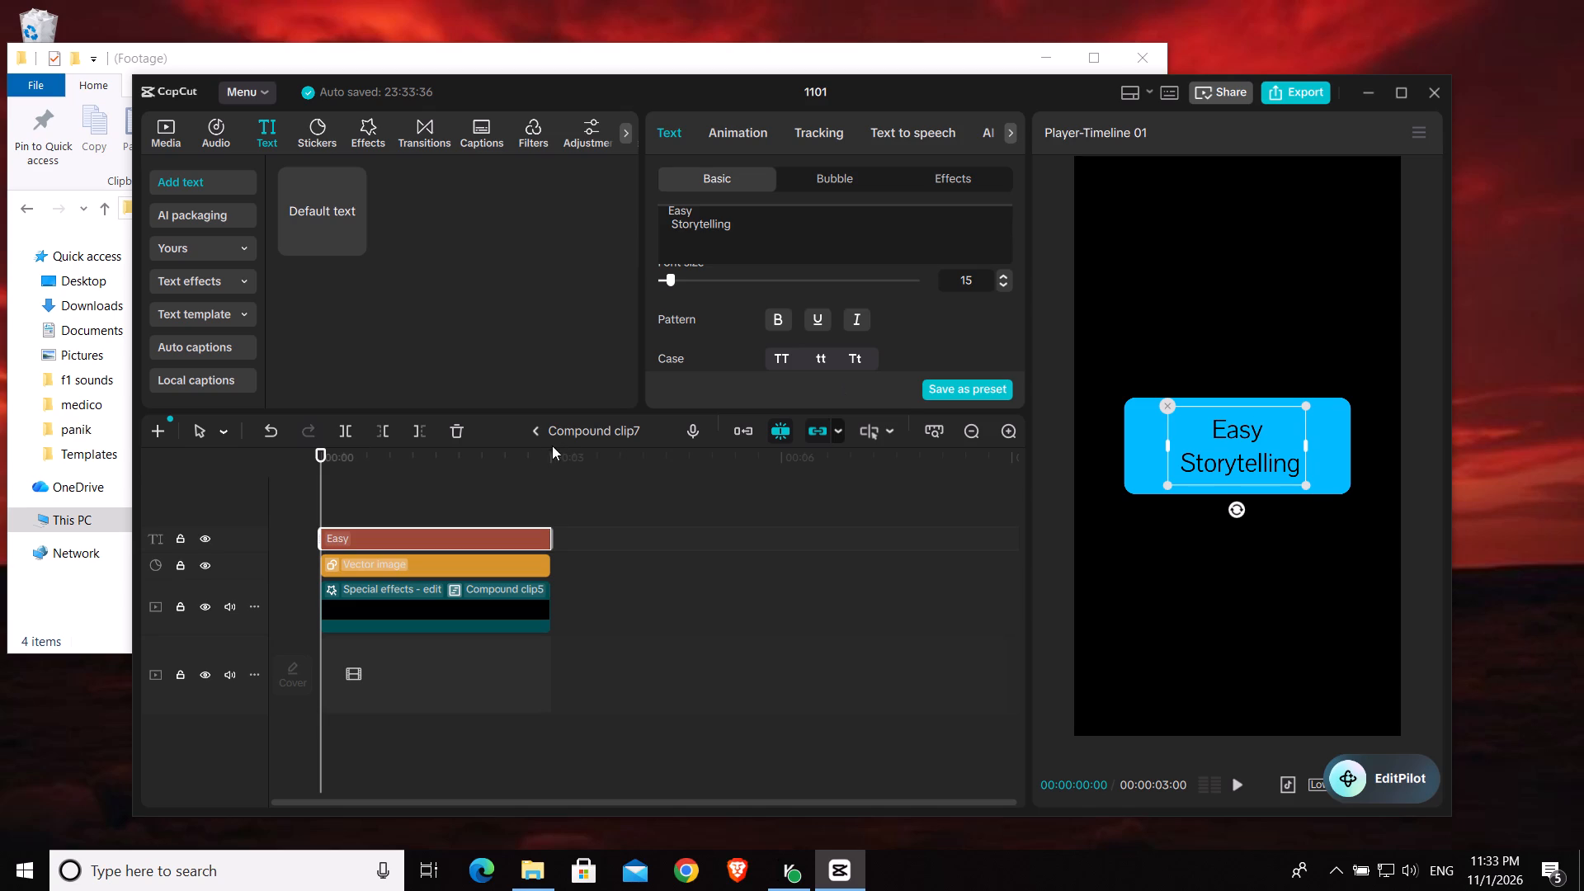
# Return to the main timeline and duplicate the blue card's compound clip at its start, 00:00:05:07.
pyautogui.click(535, 431)
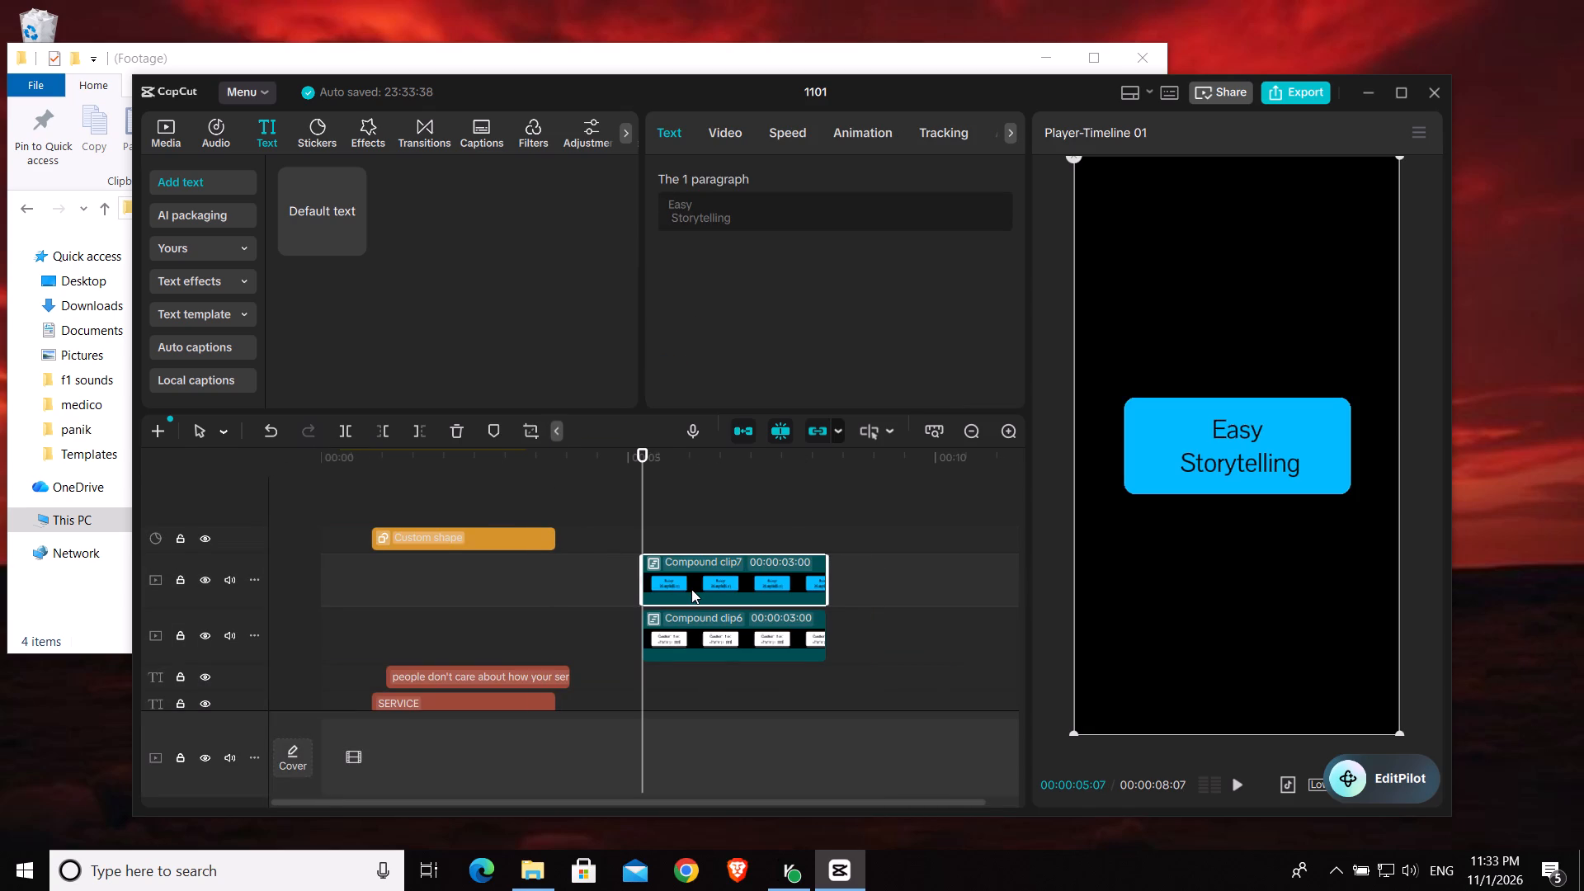
pyautogui.hotkey('ctrl', 'c')
pyautogui.hotkey('ctrl', 'v')
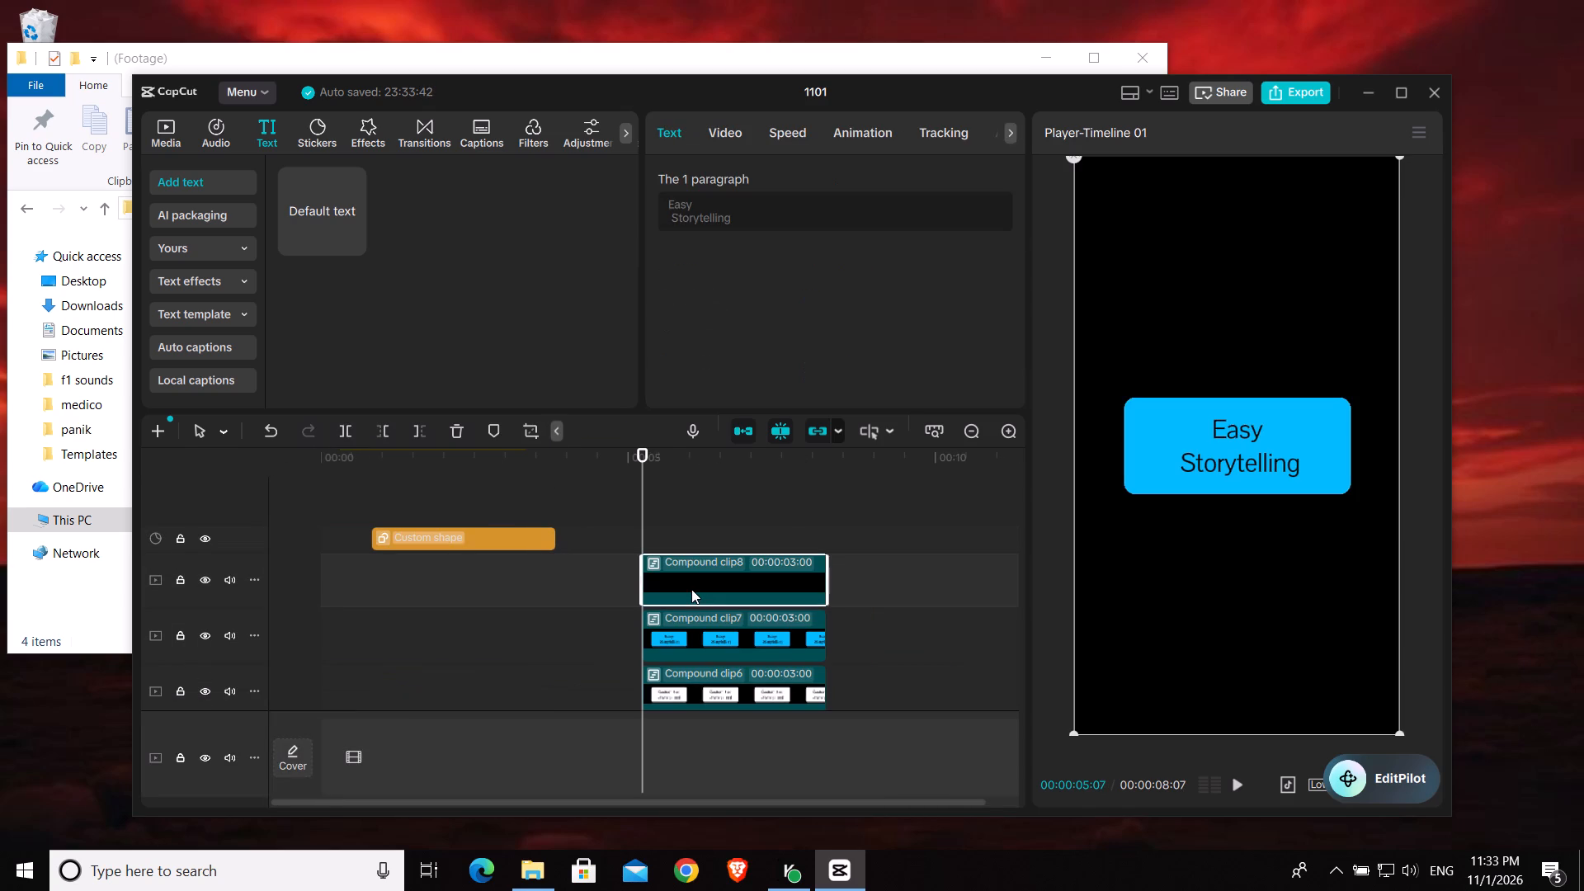
# Open the new duplicate compound clip and set the card shape's fill to the bright yellow FFF000.
pyautogui.doubleClick(717, 582)
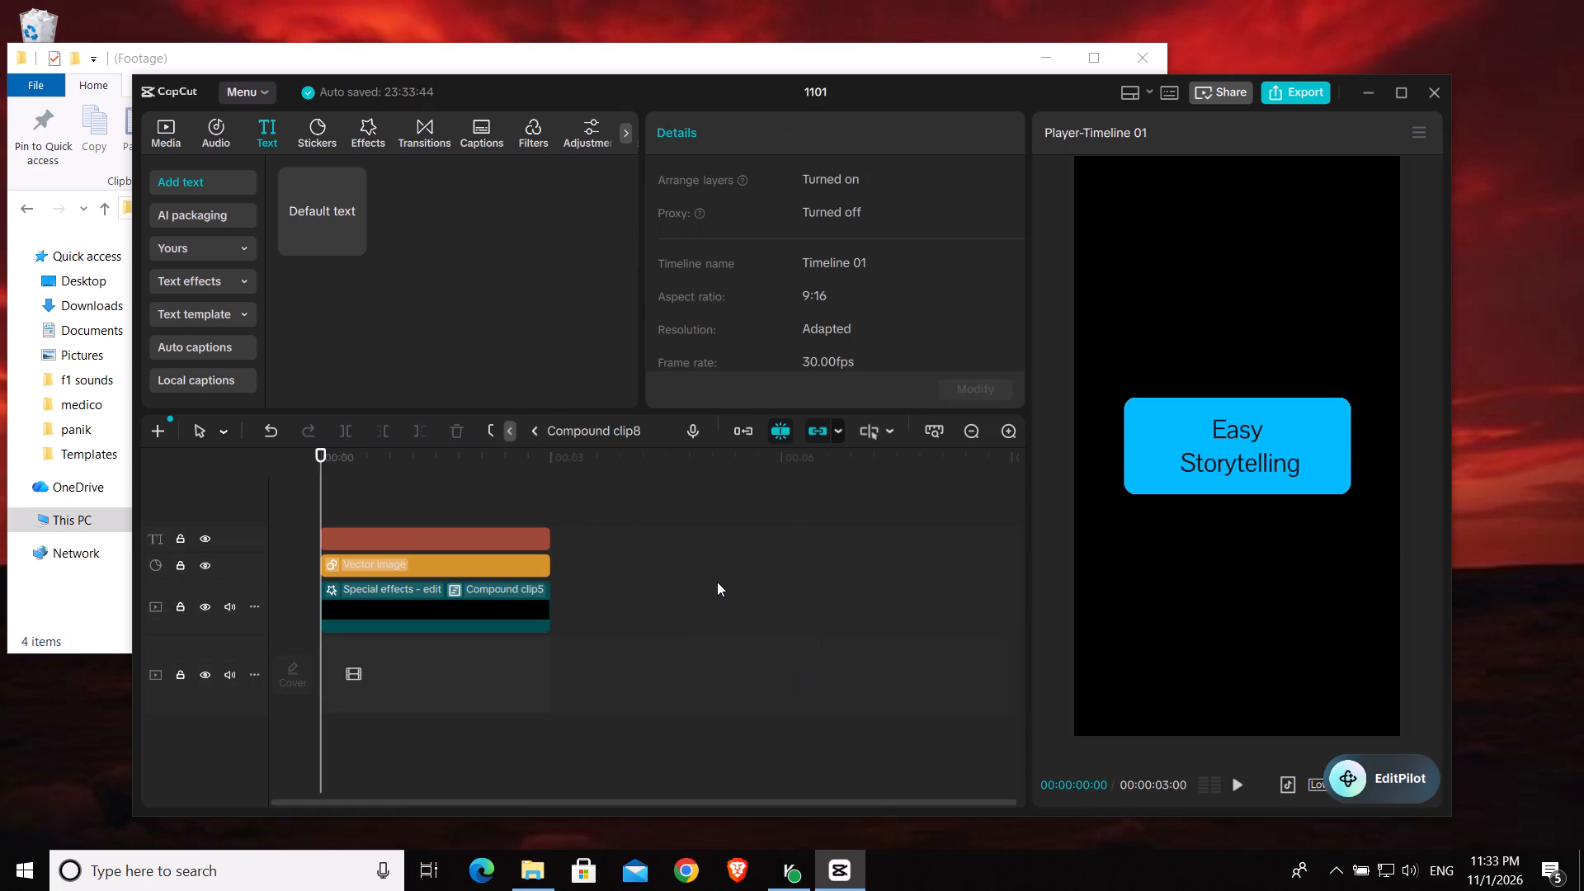
pyautogui.click(397, 559)
pyautogui.scroll(-2, 792, 296)
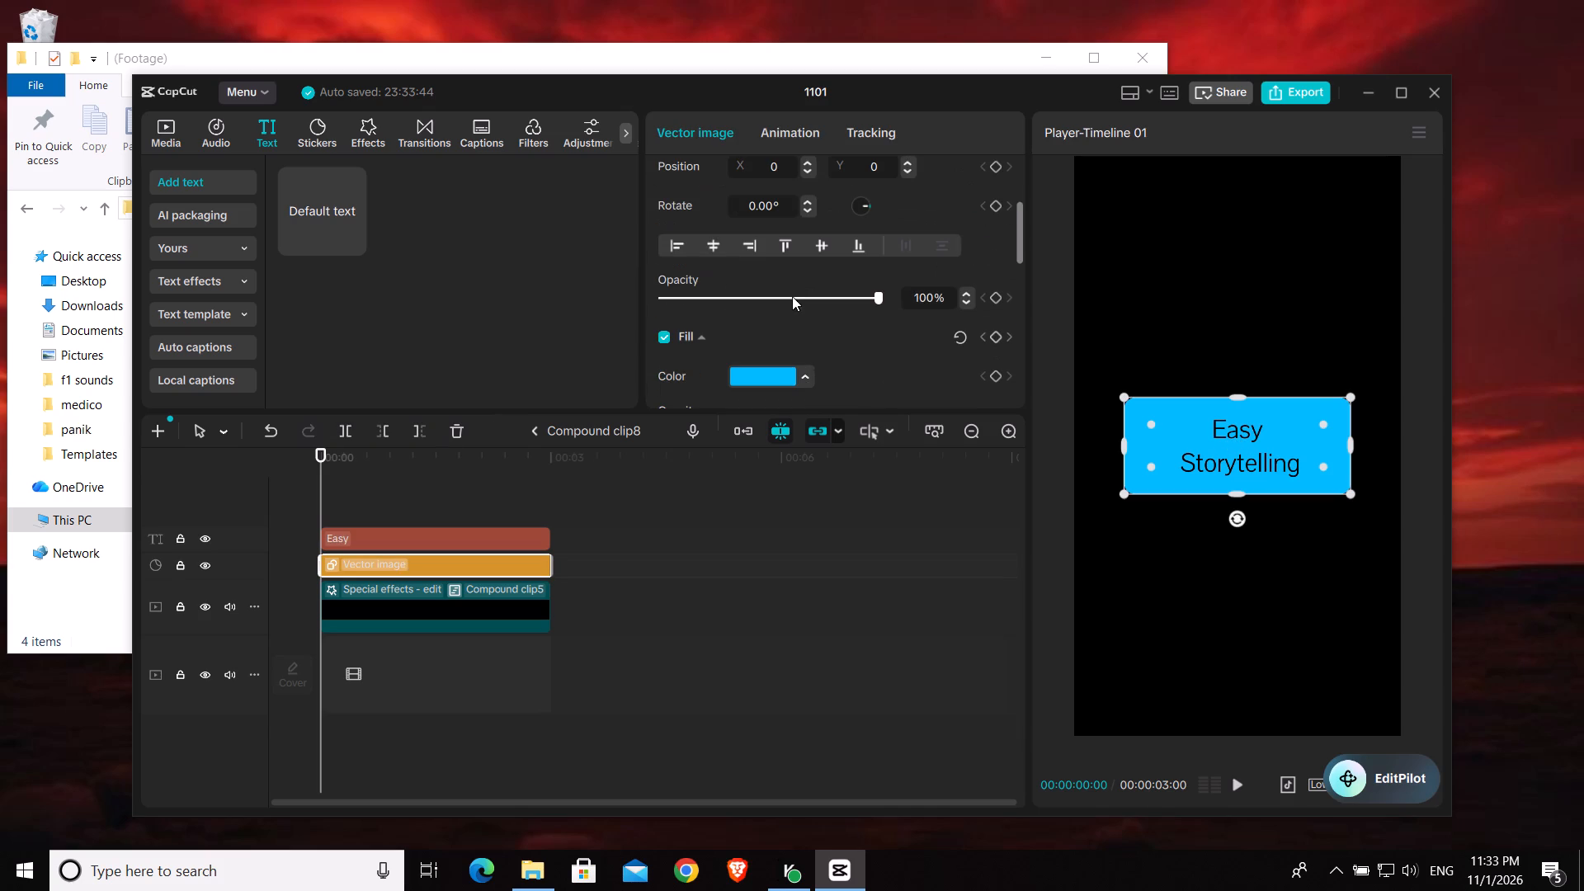
pyautogui.click(779, 384)
pyautogui.click(785, 375)
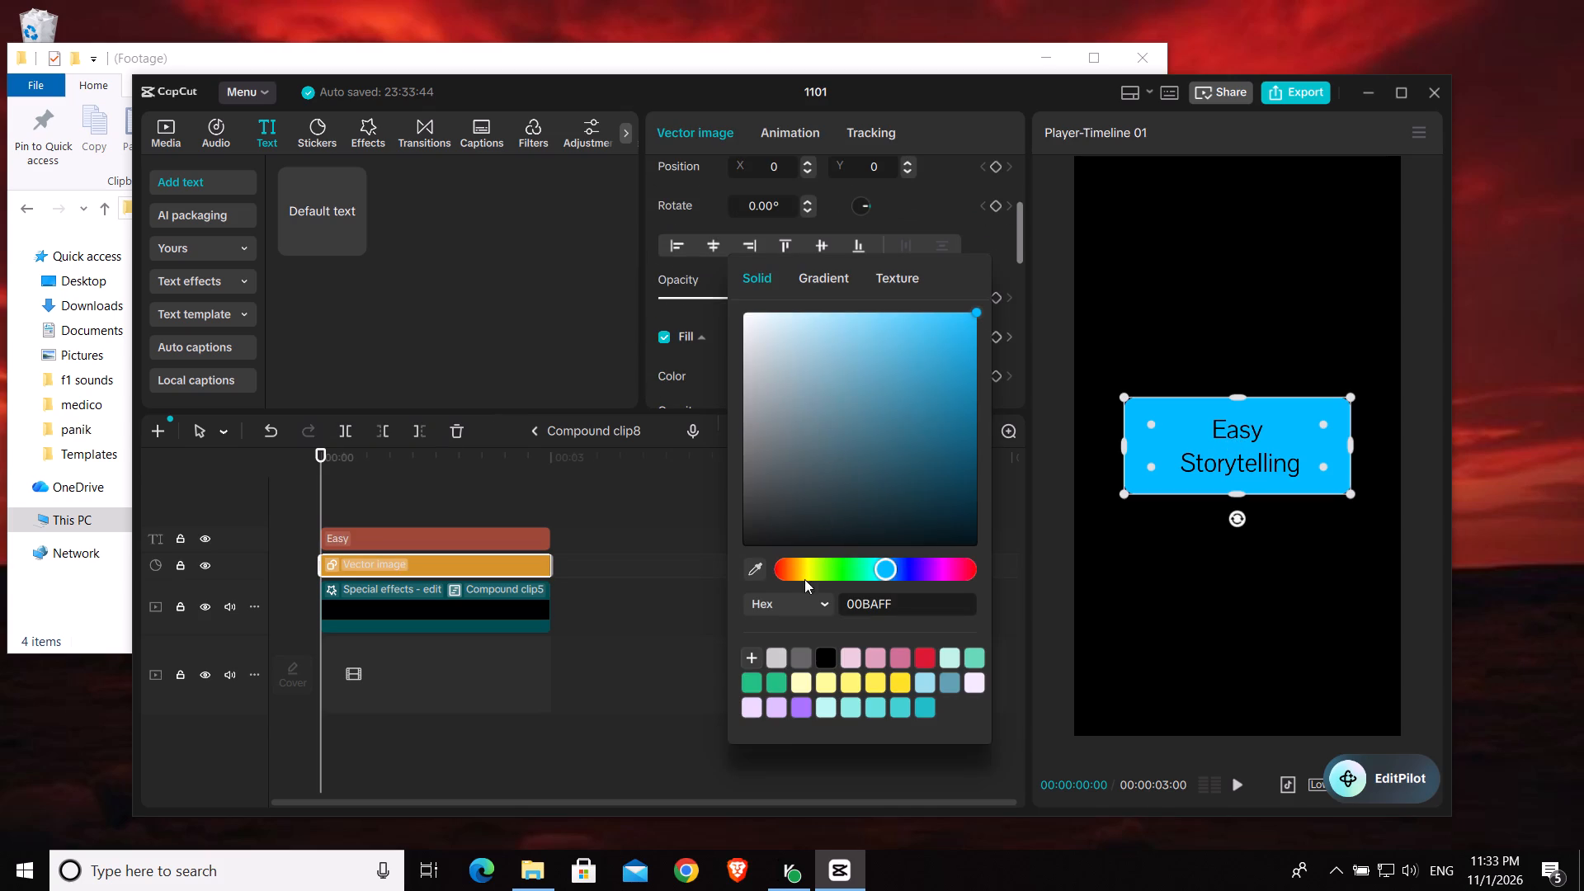
pyautogui.click(803, 568)
pyautogui.moveTo(804, 567); pyautogui.dragTo(818, 569)
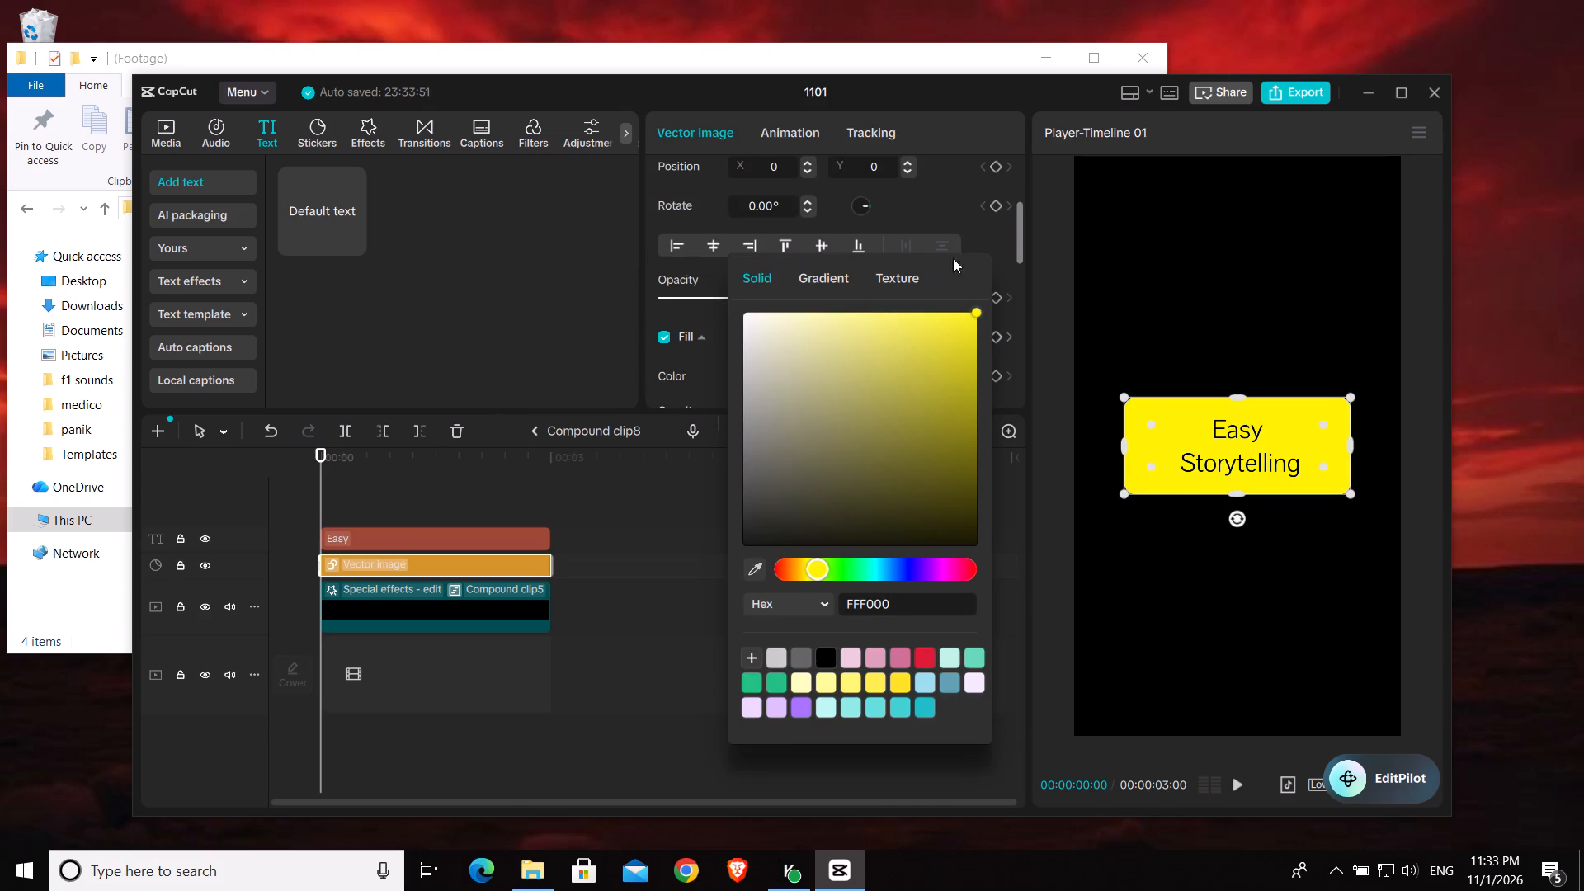
pyautogui.click(990, 236)
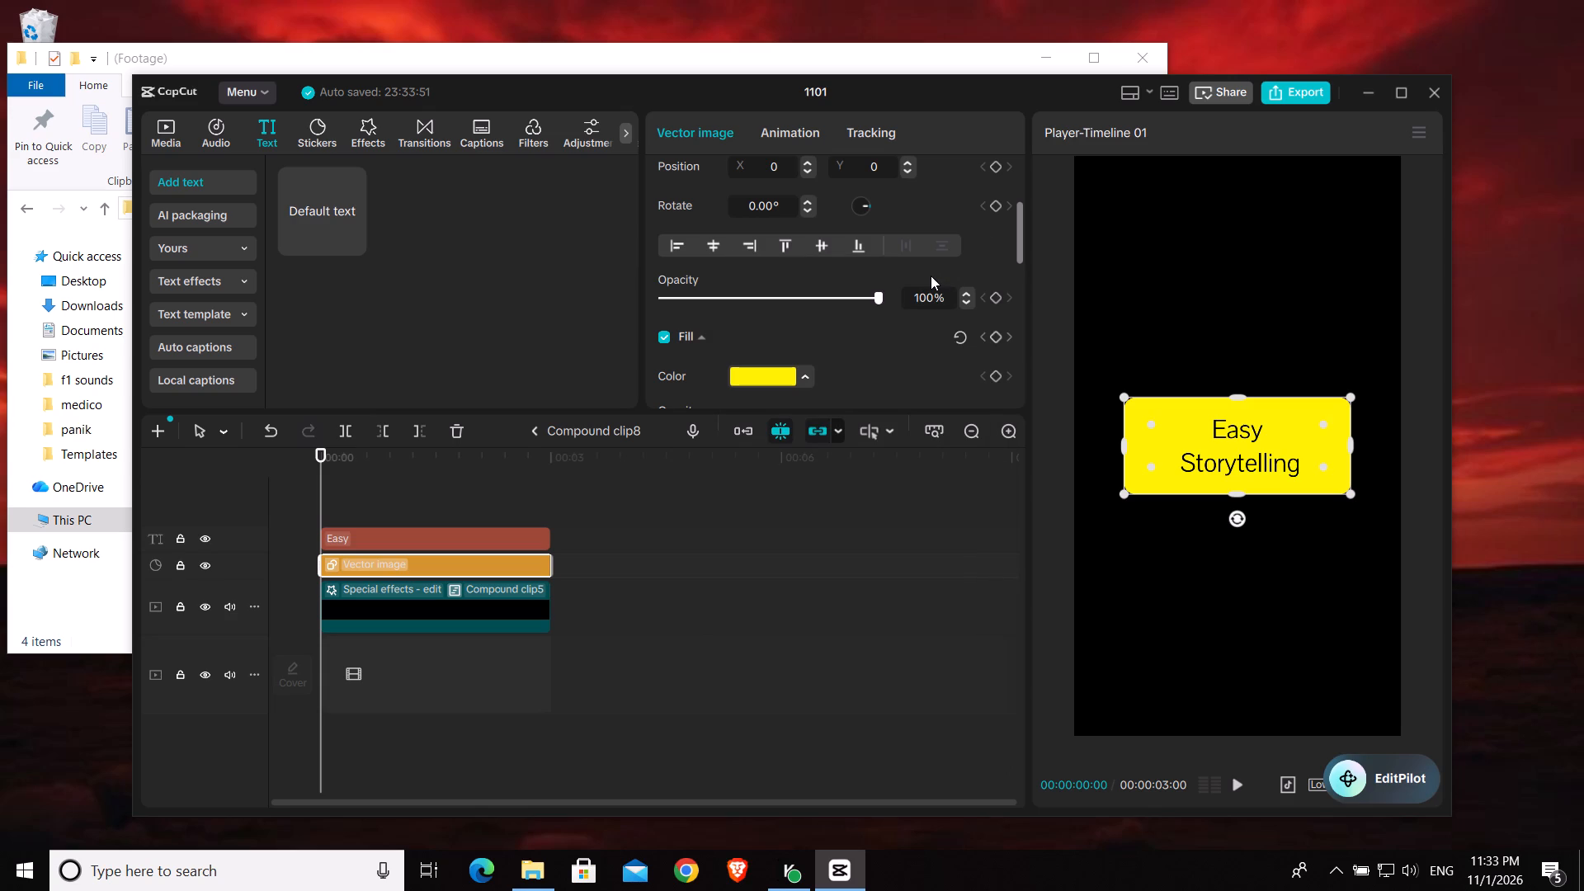
pyautogui.scroll(3, 809, 282)
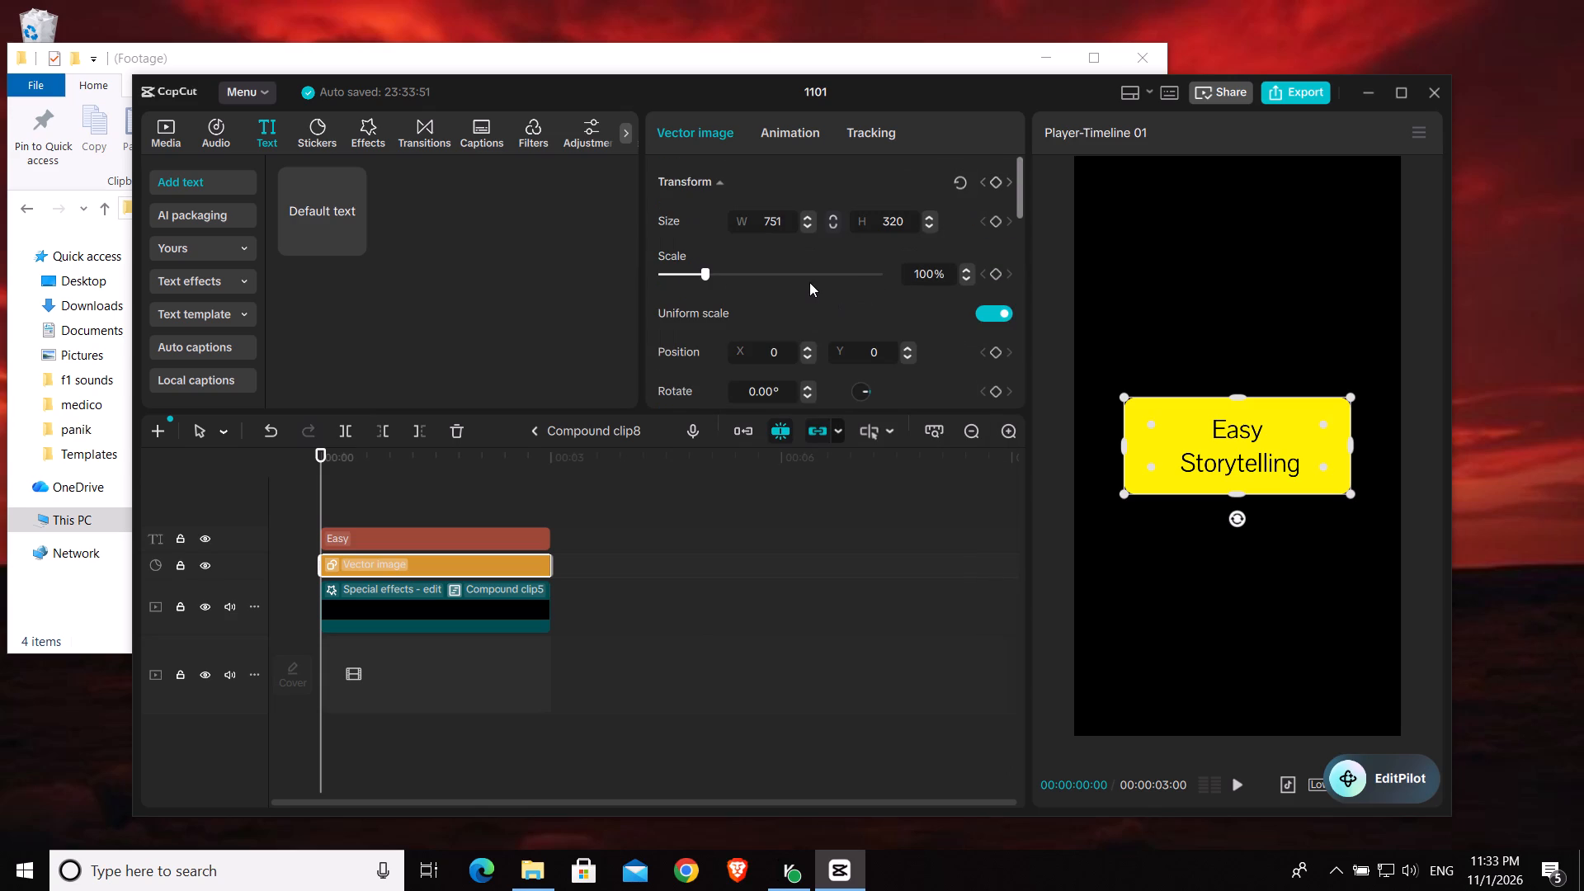
pyautogui.scroll(2, 809, 282)
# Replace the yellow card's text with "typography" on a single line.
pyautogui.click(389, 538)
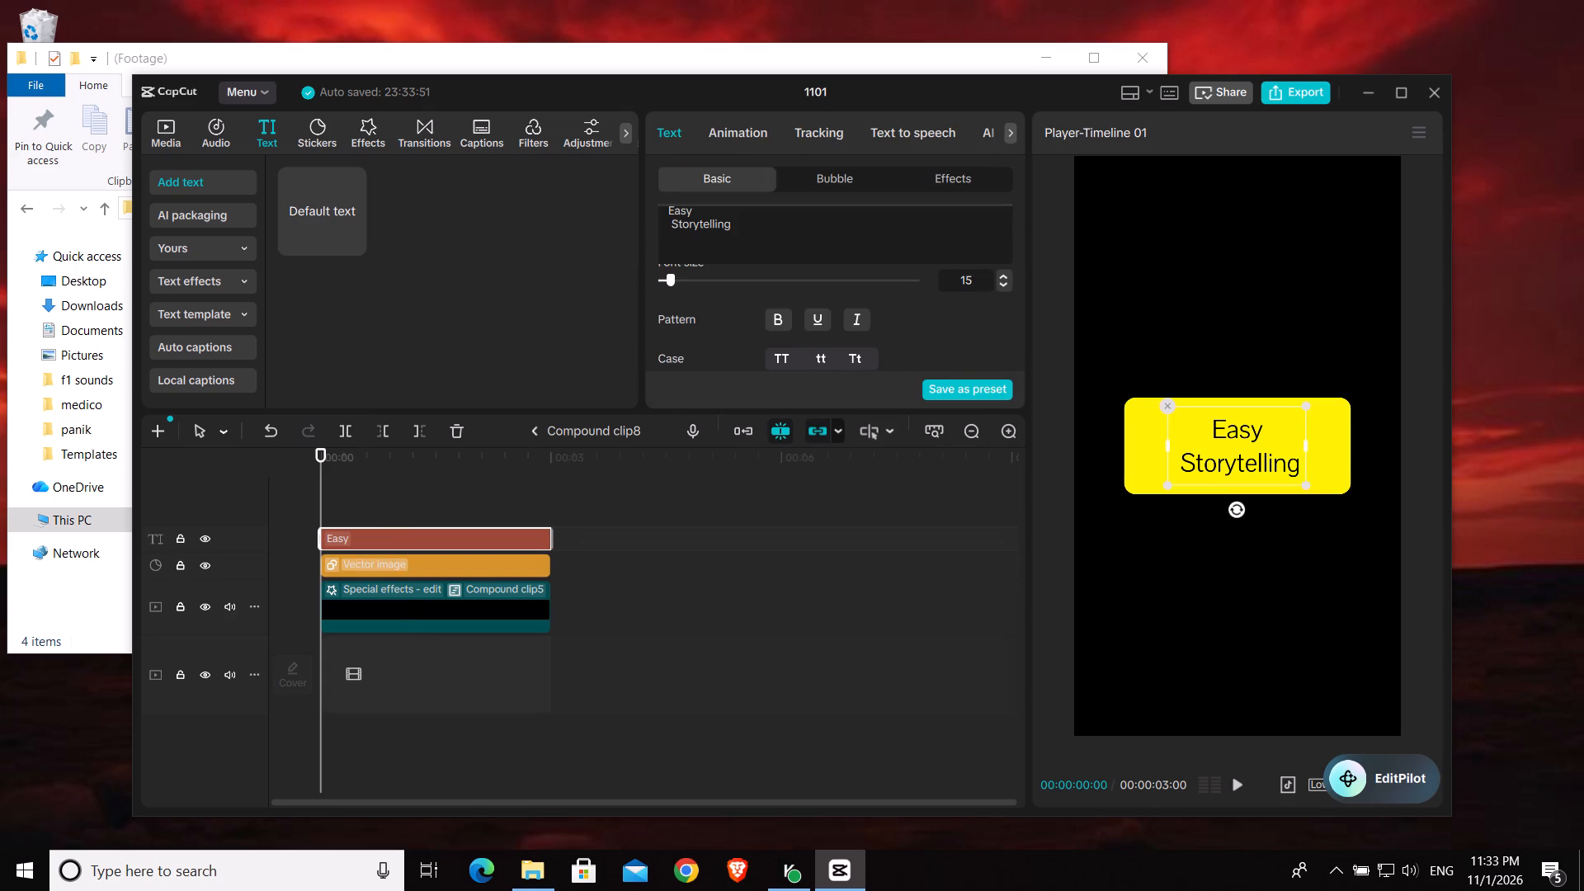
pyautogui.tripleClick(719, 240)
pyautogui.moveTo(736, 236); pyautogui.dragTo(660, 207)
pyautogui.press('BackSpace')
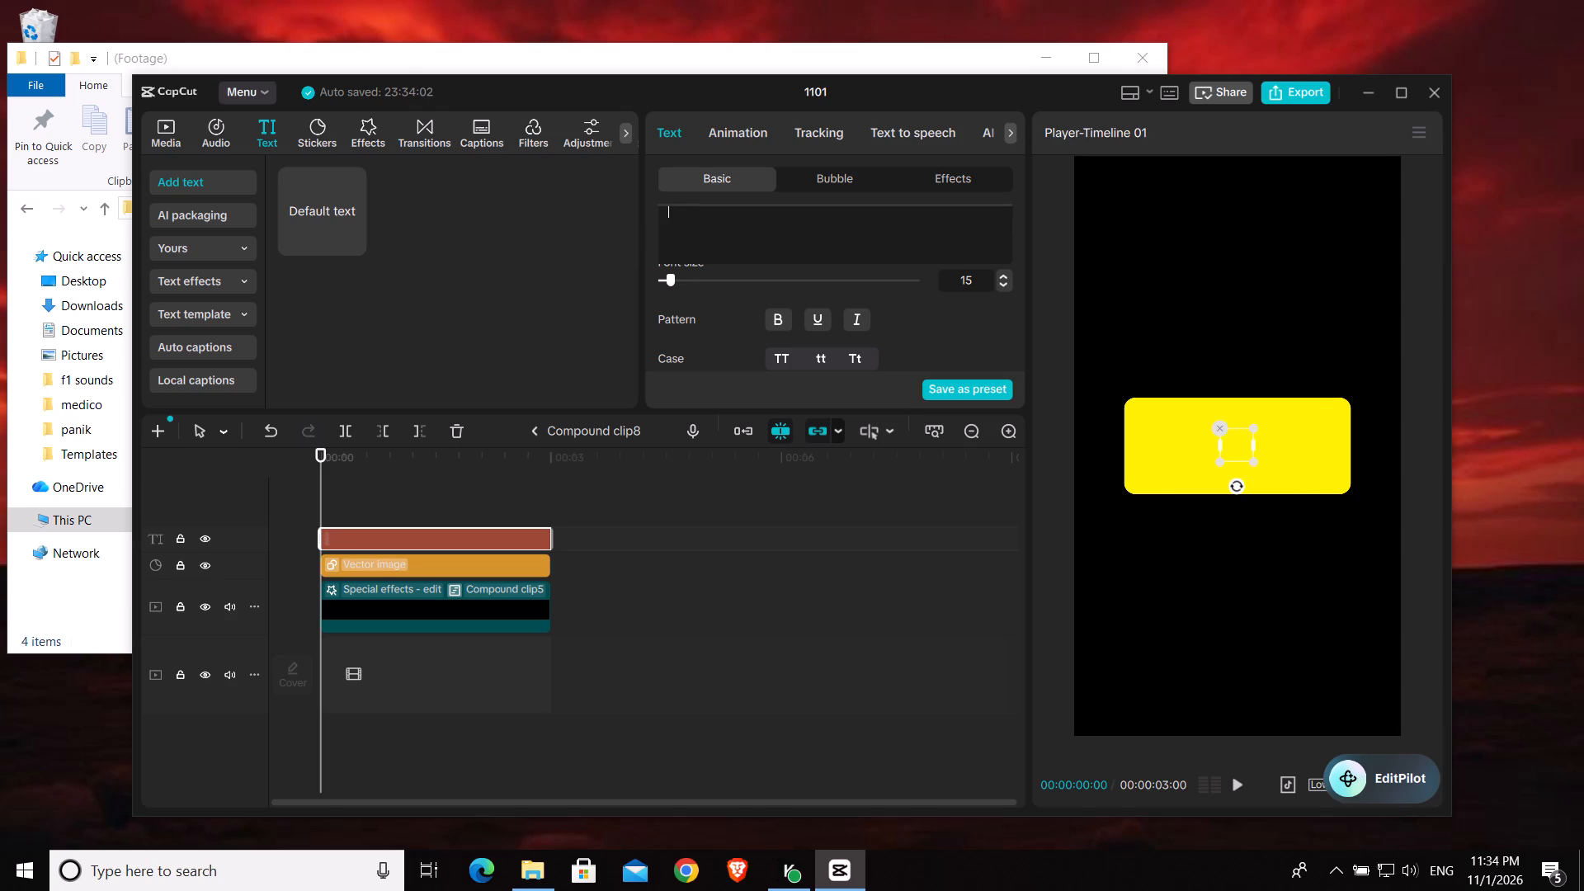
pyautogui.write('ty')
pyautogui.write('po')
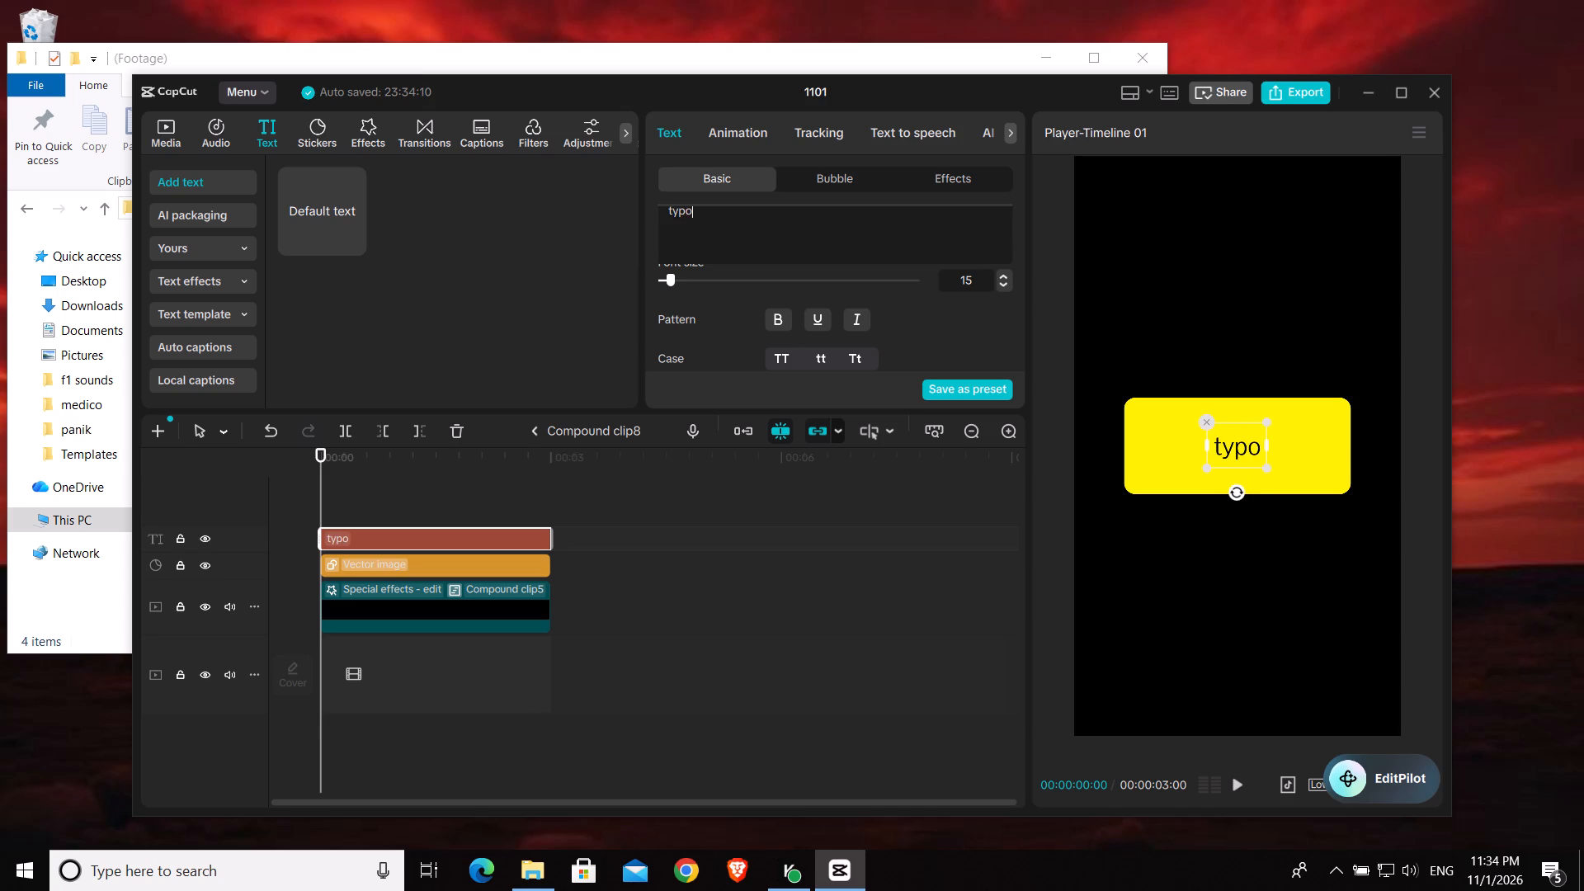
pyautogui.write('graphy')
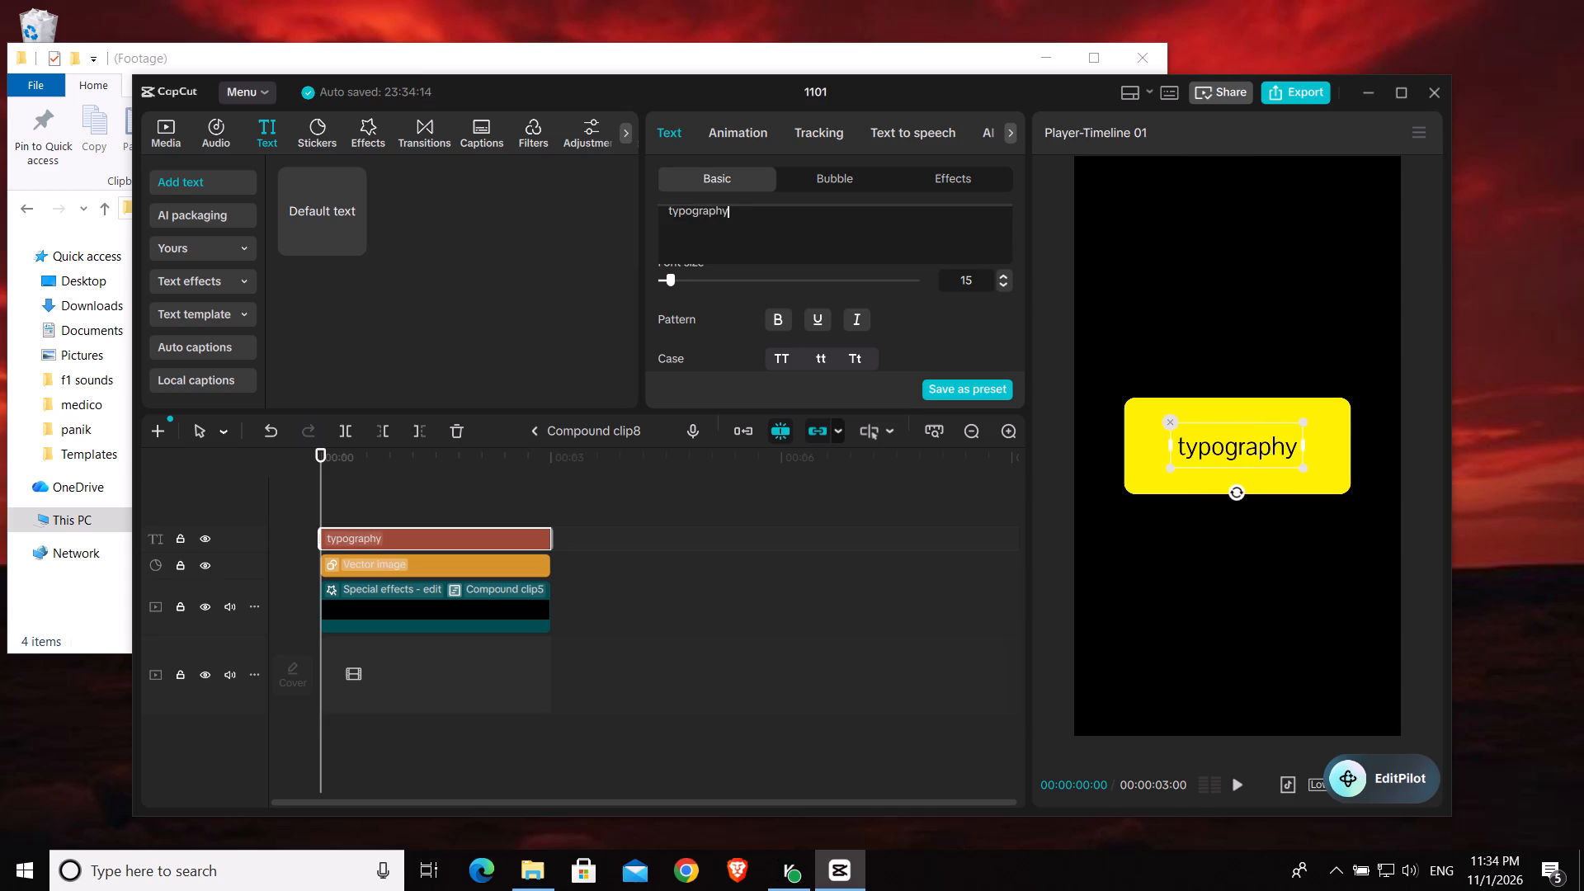
# Replace the yellow card's text with "typing" on the first line and "edit" on the second.
pyautogui.press('BackSpace')
pyautogui.press('BackSpace')
pyautogui.press('BackSpace')
pyautogui.press('BackSpace')
pyautogui.press('BackSpace')
pyautogui.press('BackSpace')
pyautogui.press('BackSpace')
pyautogui.press('BackSpace')
pyautogui.press('BackSpace')
pyautogui.press('BackSpace')
pyautogui.press('BackSpace')
pyautogui.press('BackSpace')
pyautogui.press('BackSpace')
pyautogui.press('BackSpace')
pyautogui.press('BackSpace')
pyautogui.press('BackSpace')
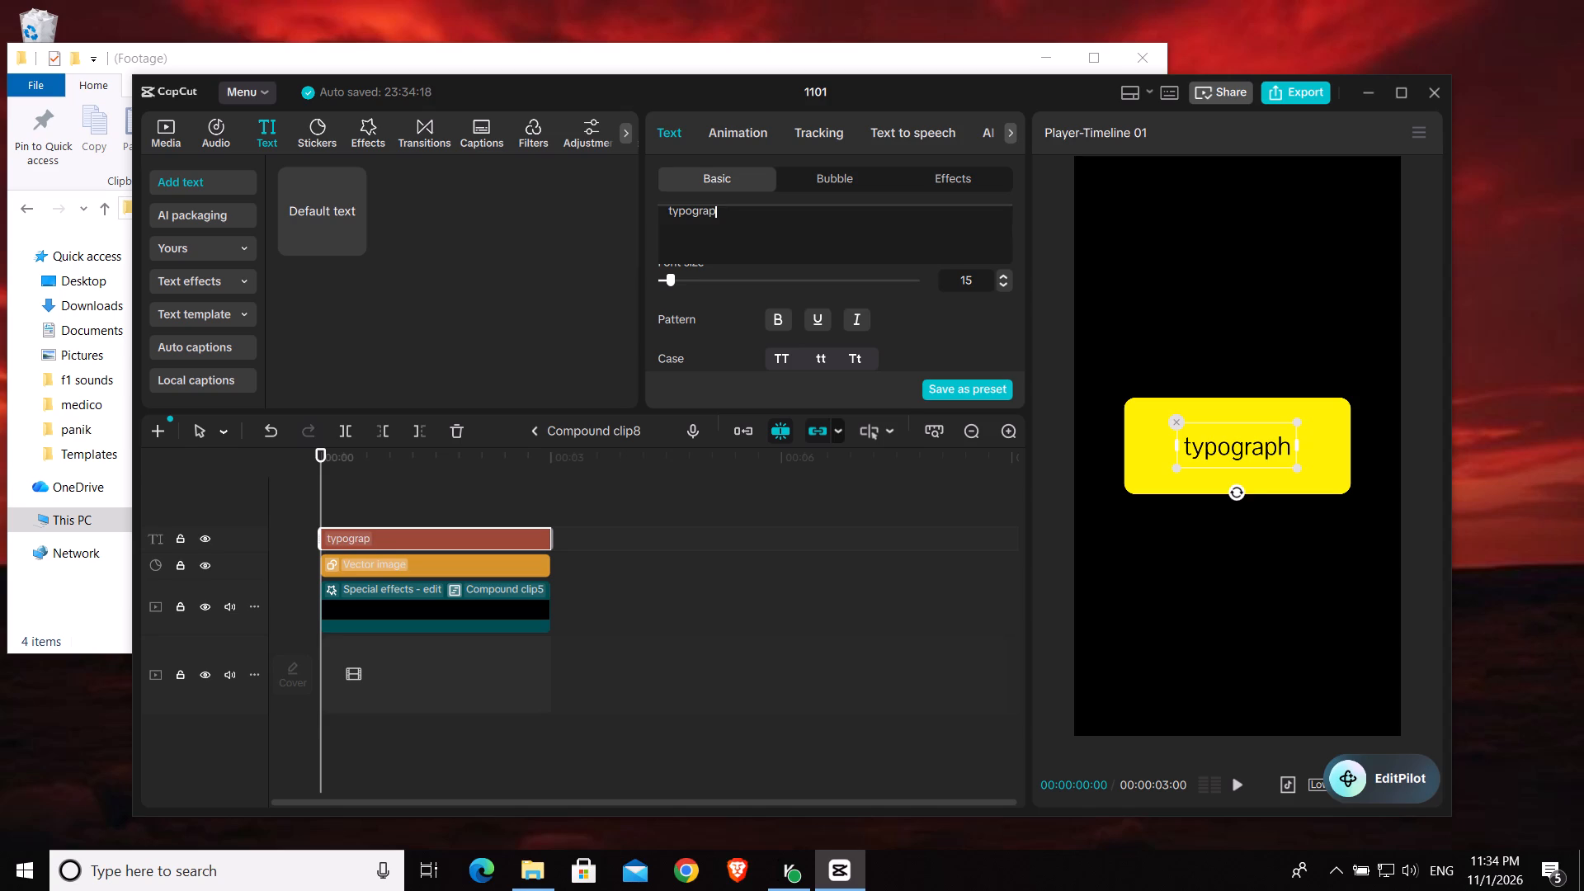
pyautogui.write('typing')
pyautogui.press('Return')
pyautogui.write('edits')
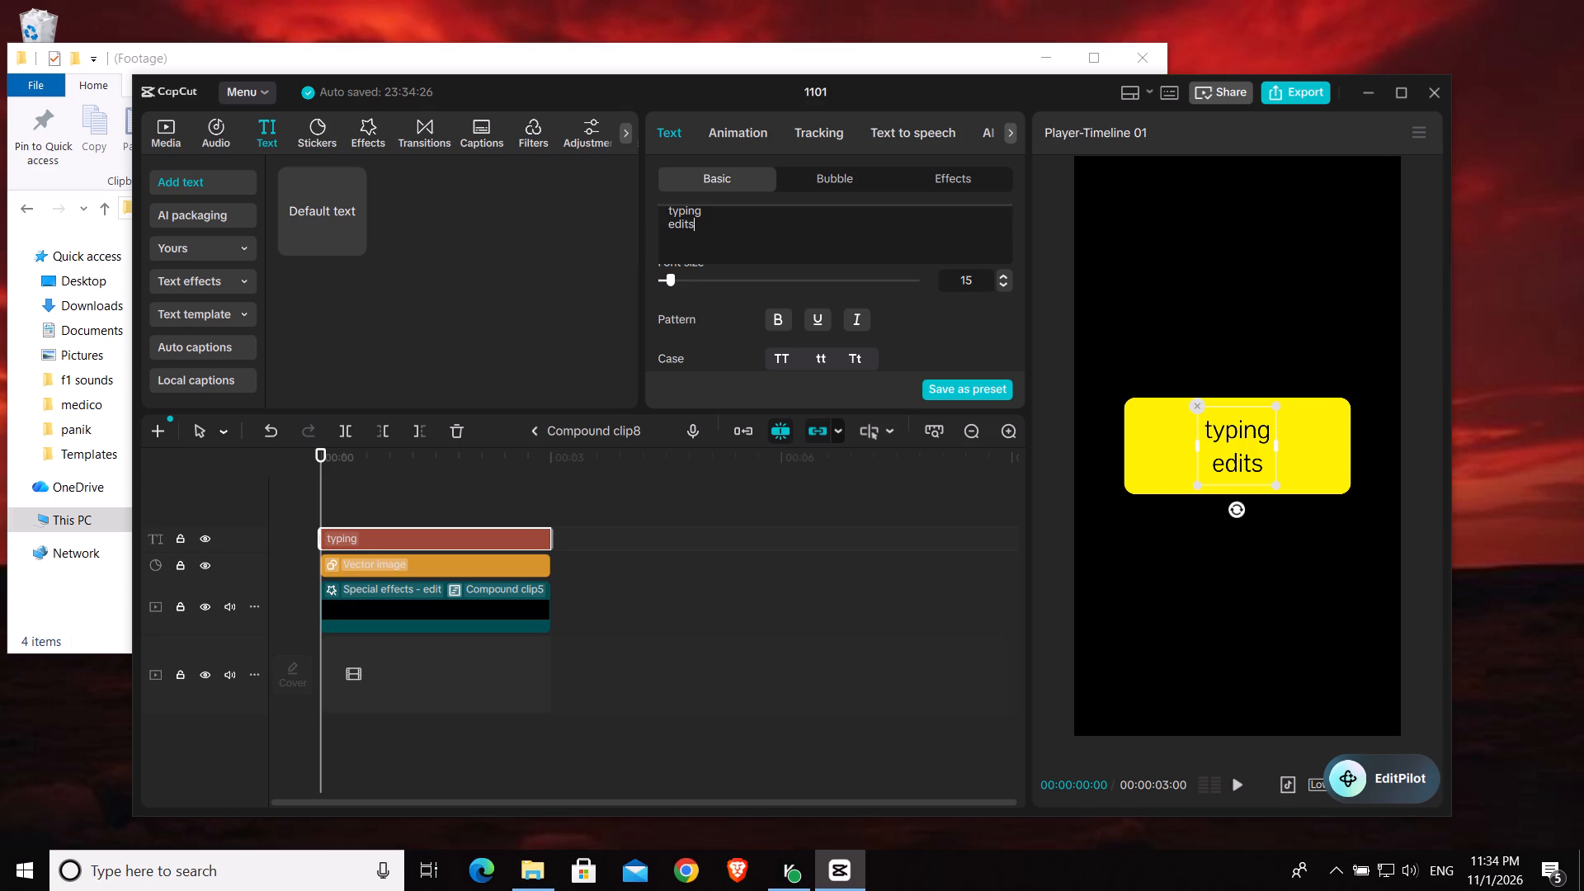
pyautogui.press('BackSpace')
# Change the yellow card's text to "typography" above "editing" in lowercase, and return to the main timeline.
pyautogui.tripleClick(681, 214)
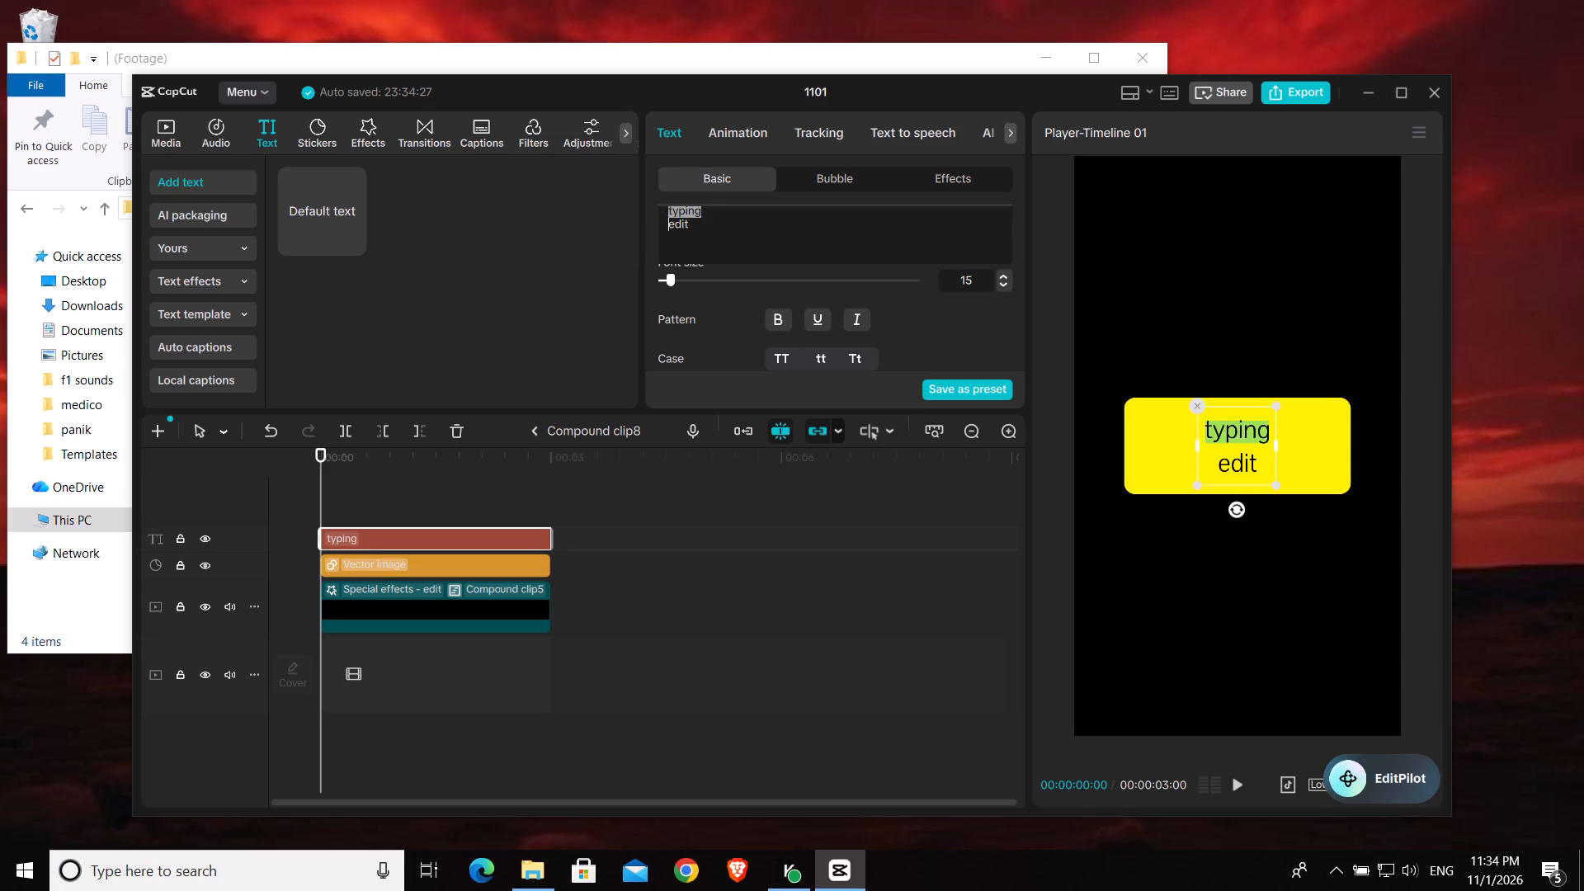
pyautogui.write('typography')
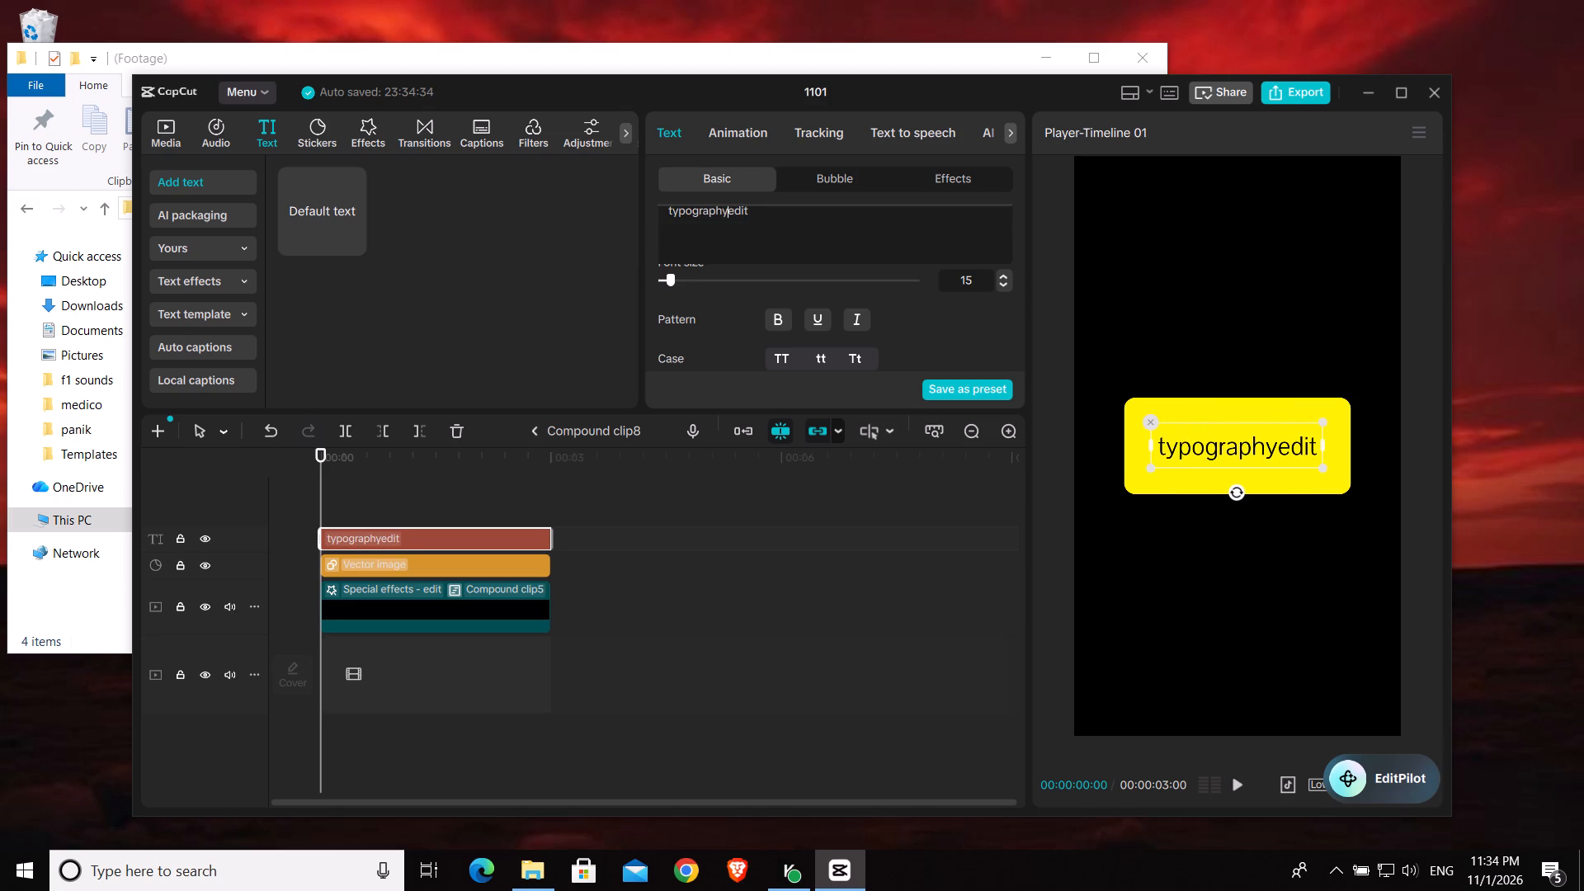
pyautogui.press('Return')
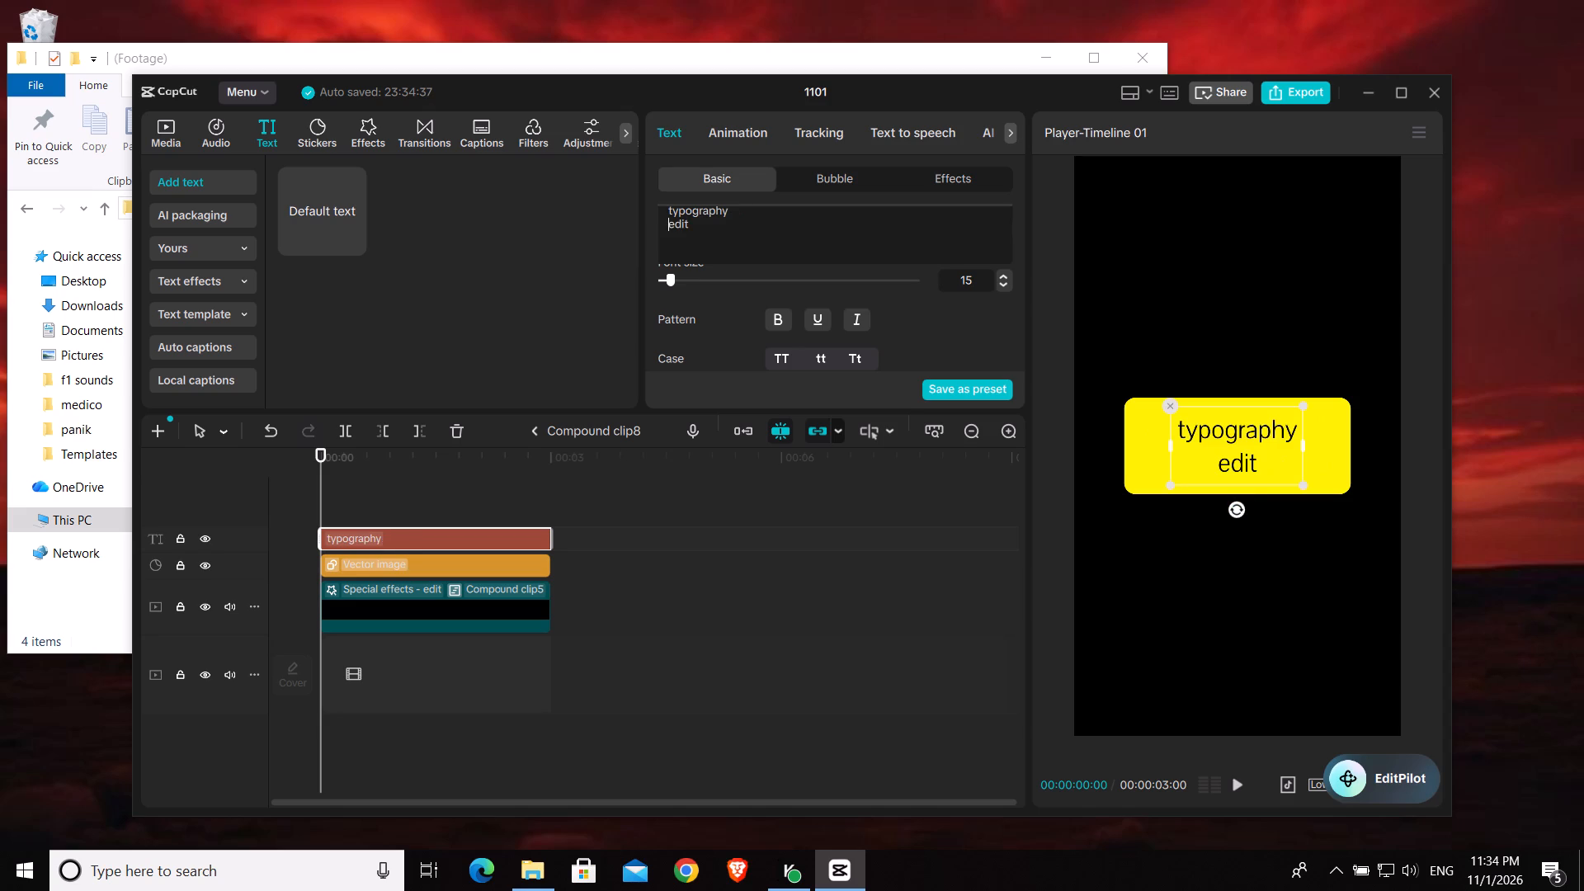
pyautogui.click(712, 223)
pyautogui.write('ing')
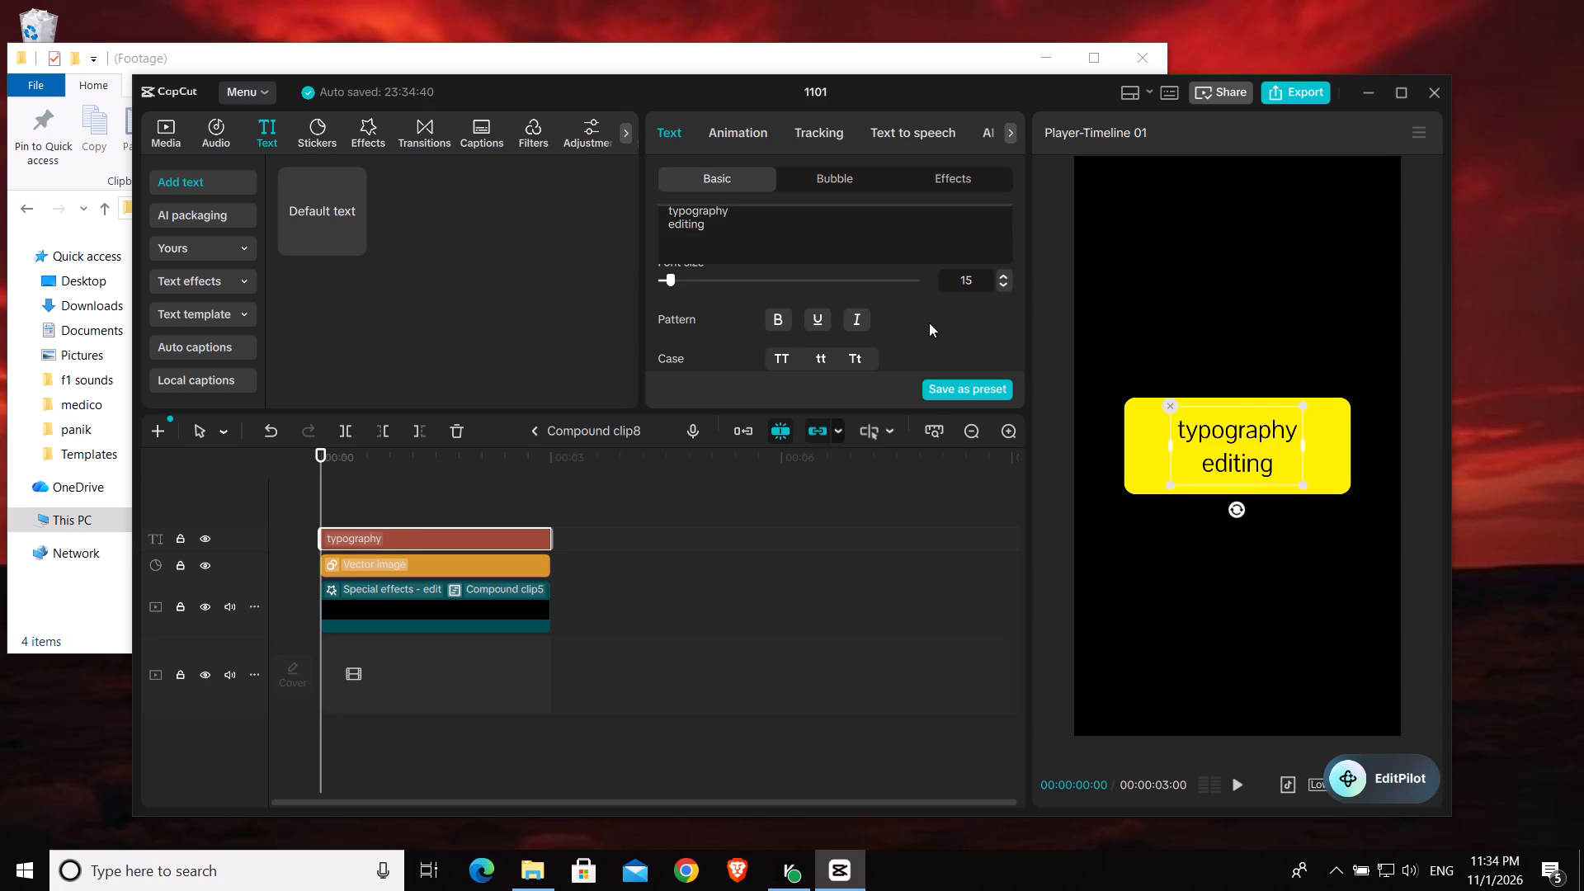
pyautogui.click(534, 440)
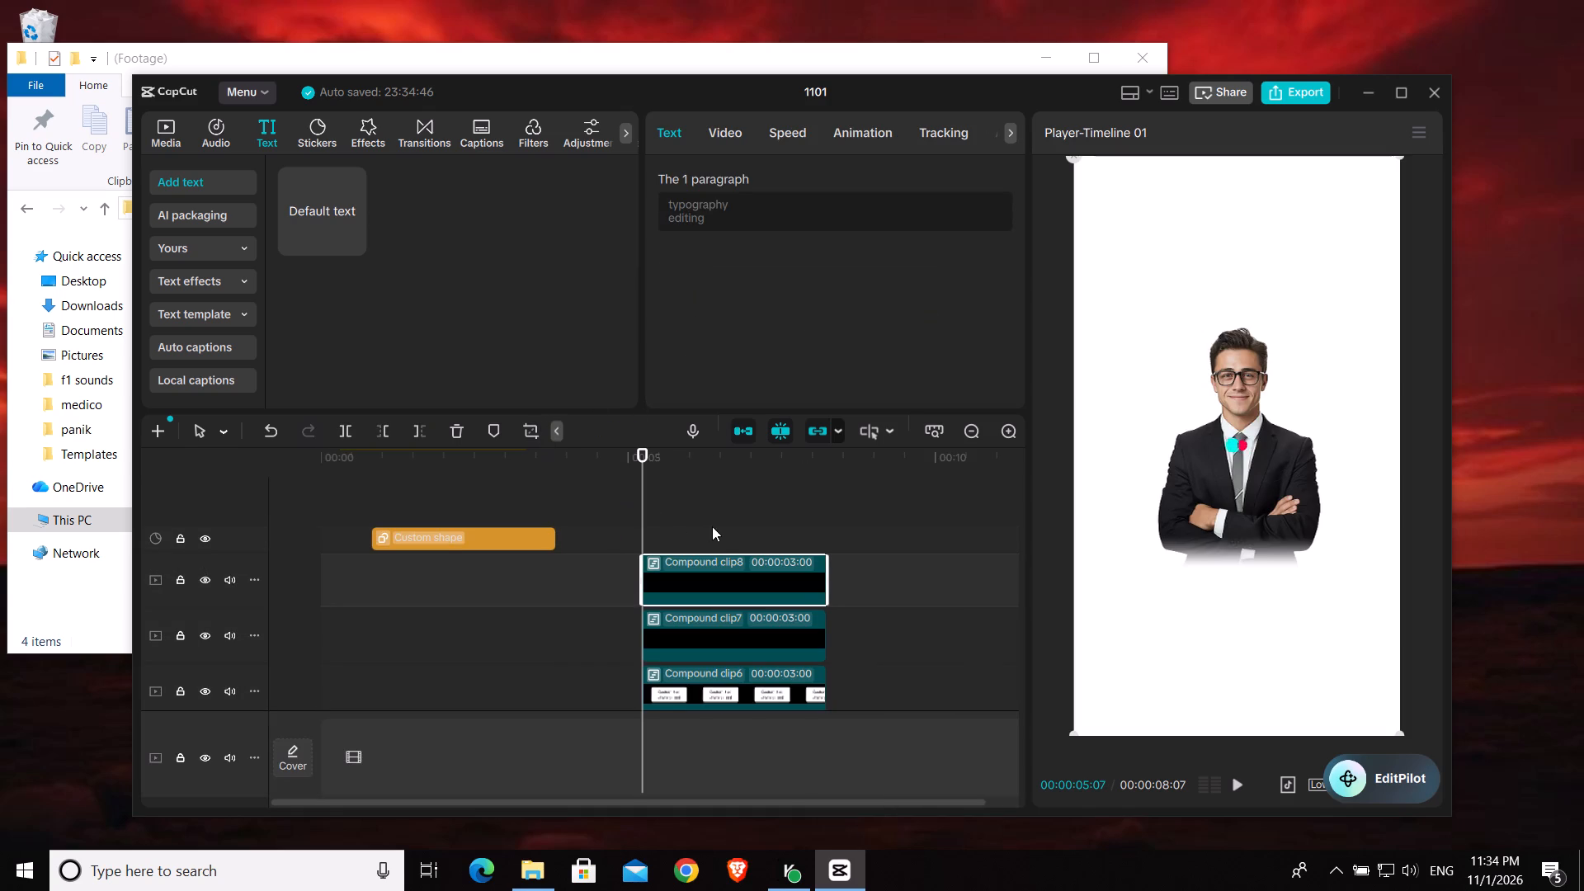
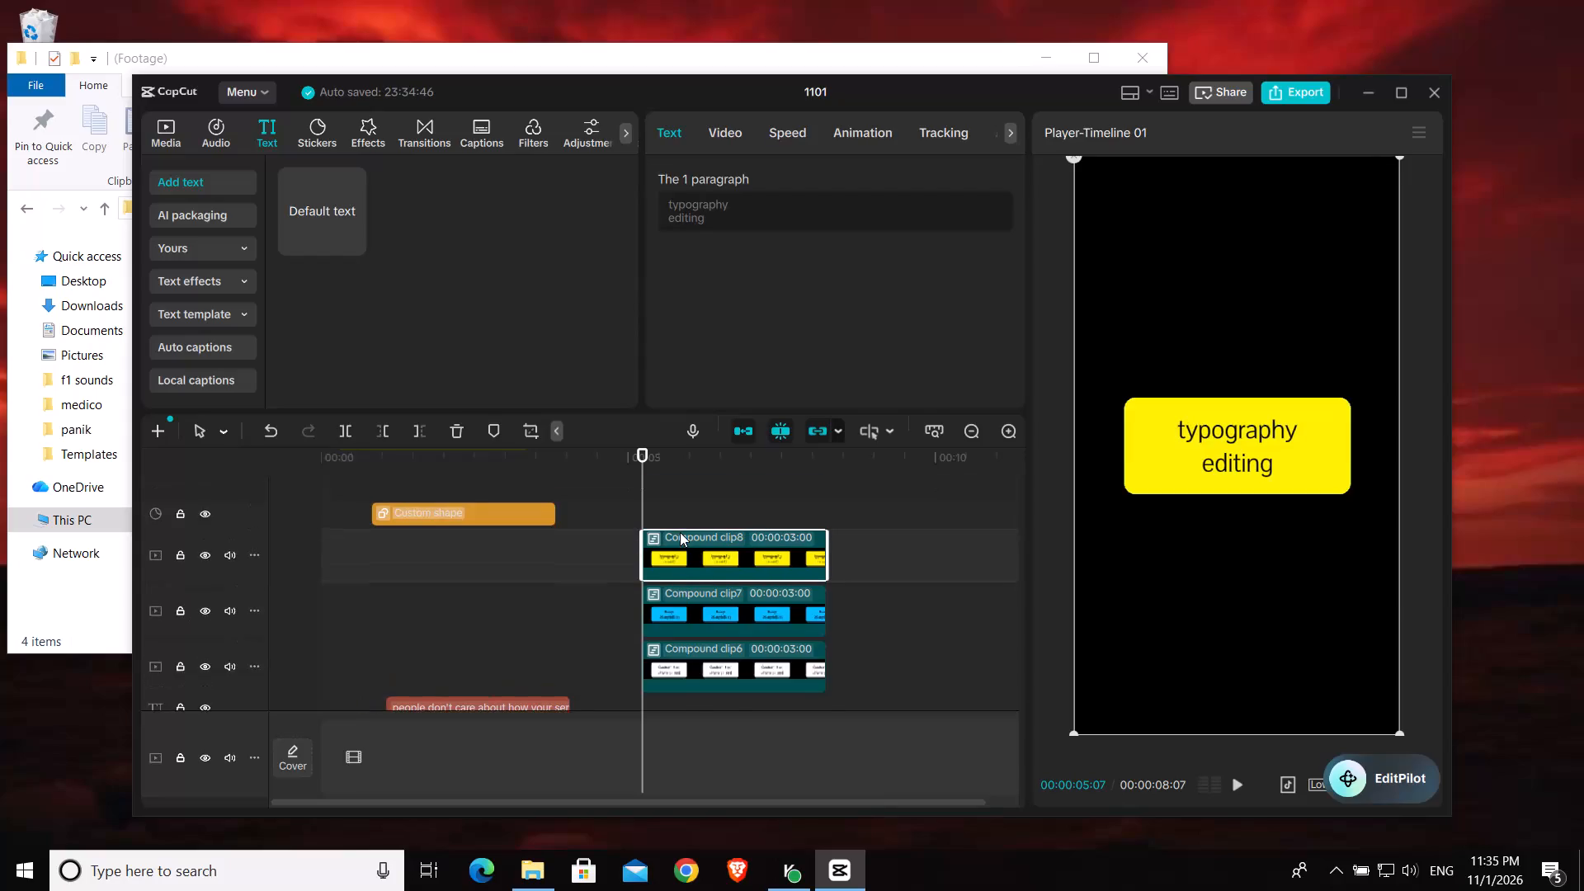
# Move the custom shape clip down to the track between the white card's compound clip and the "people don't care about" text clip.
pyautogui.keyDown('ctrl'); pyautogui.scroll(-6, 680, 532); pyautogui.keyUp('ctrl')
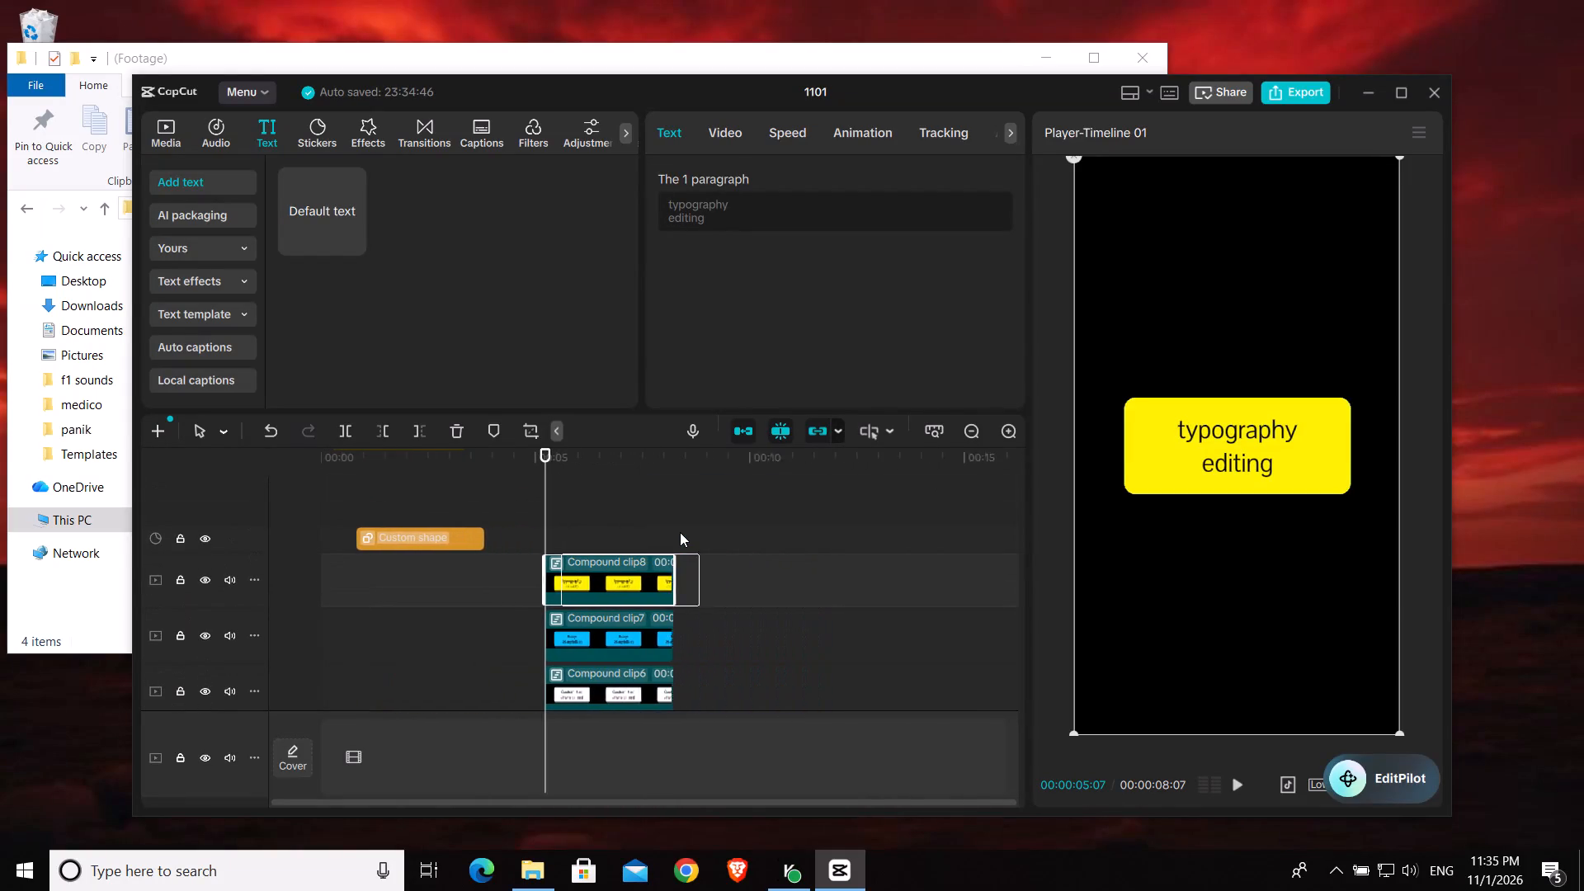
pyautogui.keyDown('ctrl'); pyautogui.scroll(-2, 680, 532); pyautogui.keyUp('ctrl')
pyautogui.scroll(-7, 660, 596)
pyautogui.scroll(6, 660, 596)
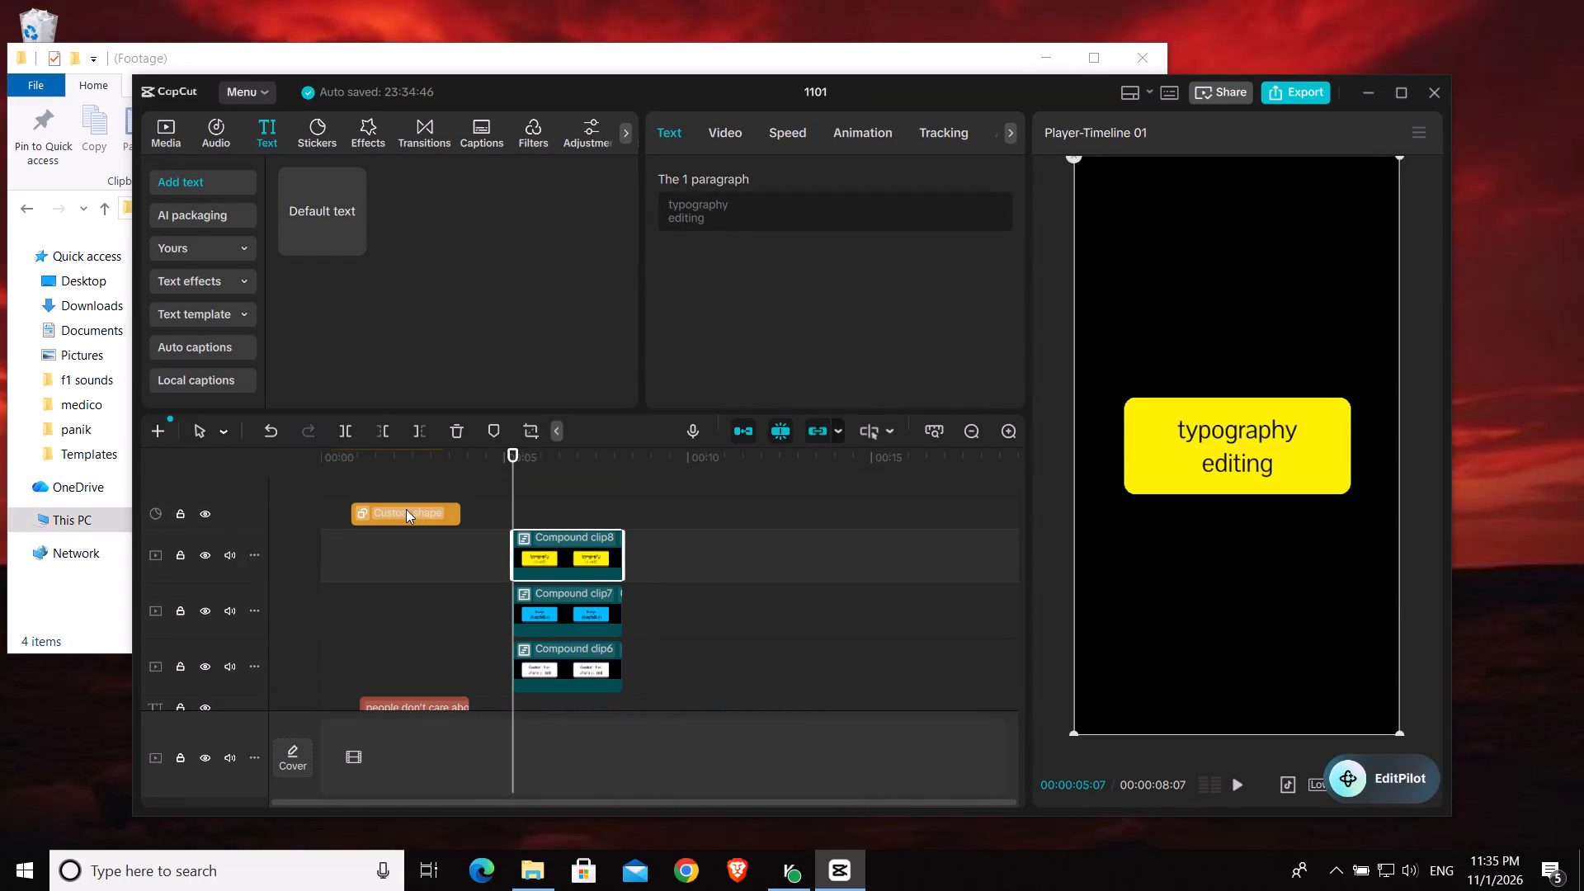
pyautogui.scroll(-1, 406, 509)
pyautogui.moveTo(405, 488); pyautogui.dragTo(428, 626)
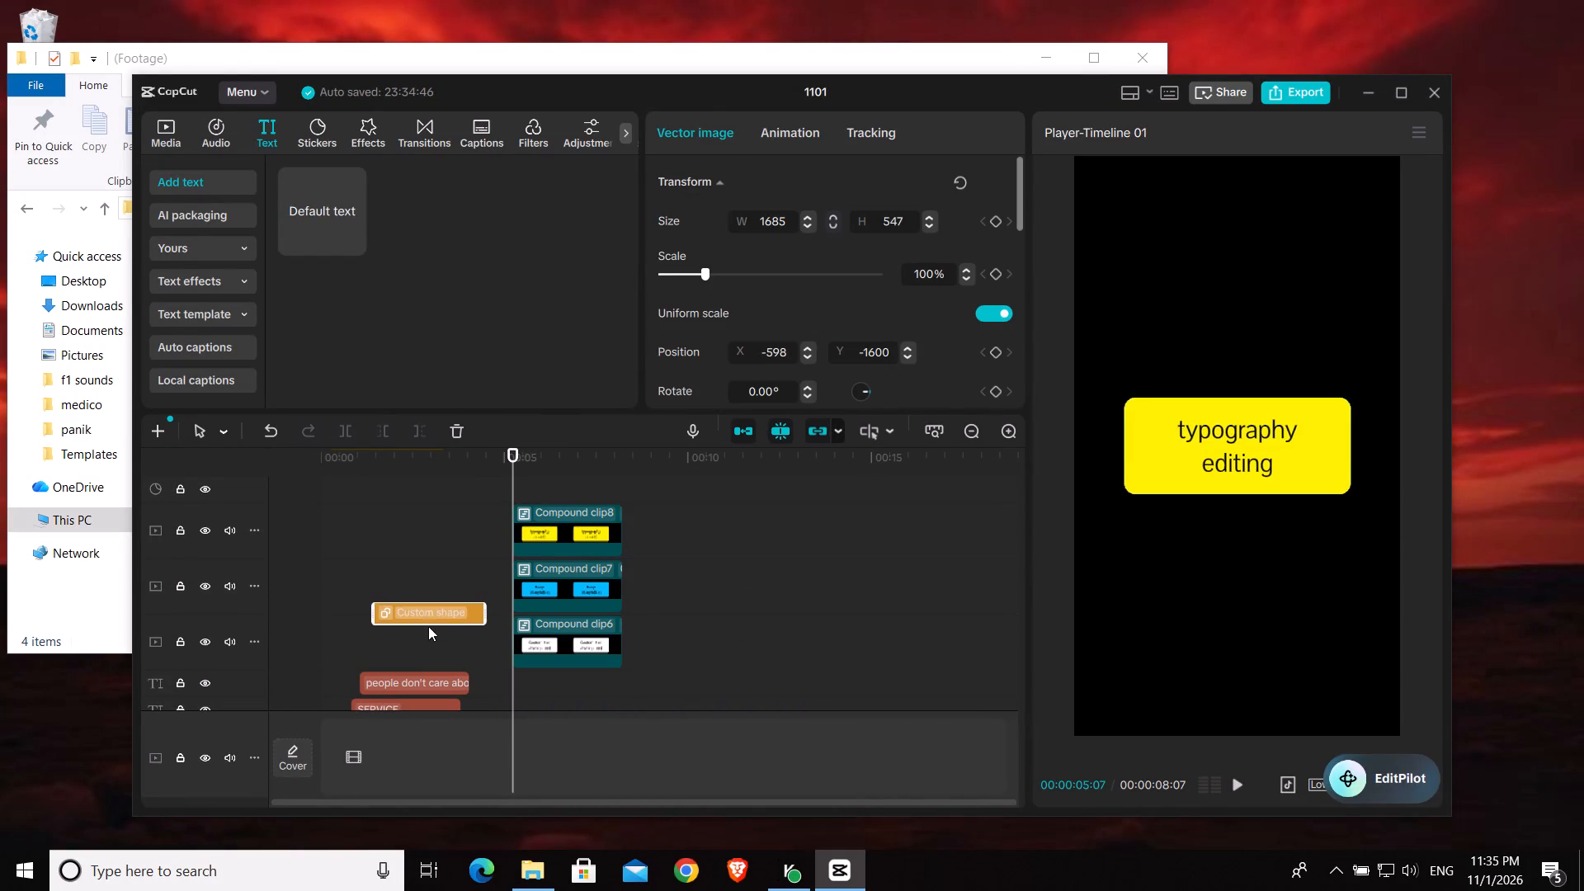
pyautogui.moveTo(428, 626); pyautogui.dragTo(409, 655)
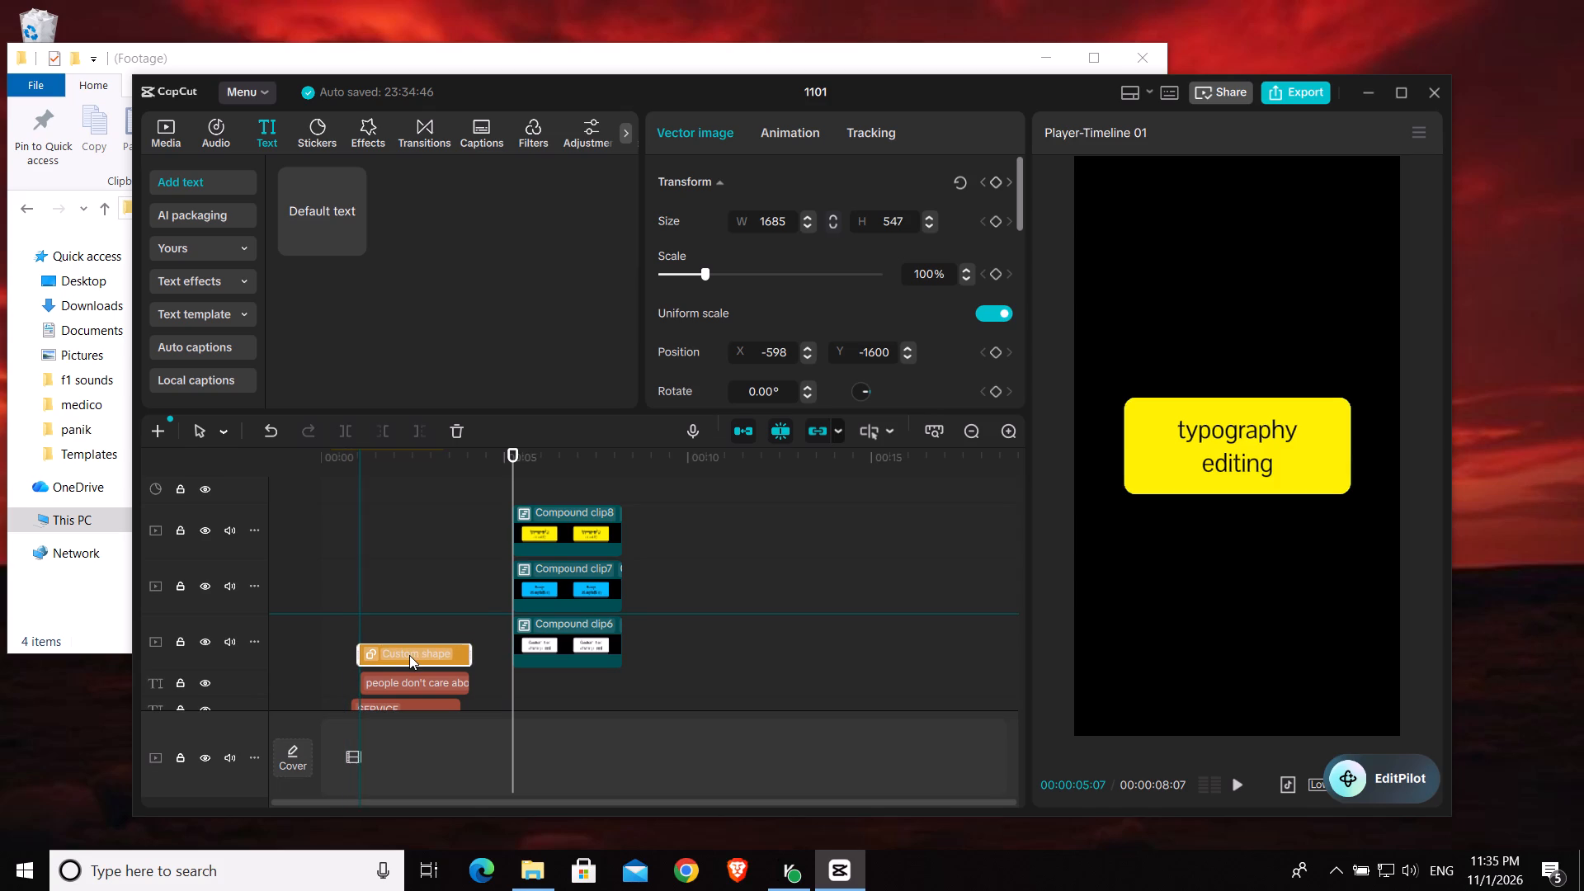
pyautogui.moveTo(409, 655); pyautogui.dragTo(403, 656)
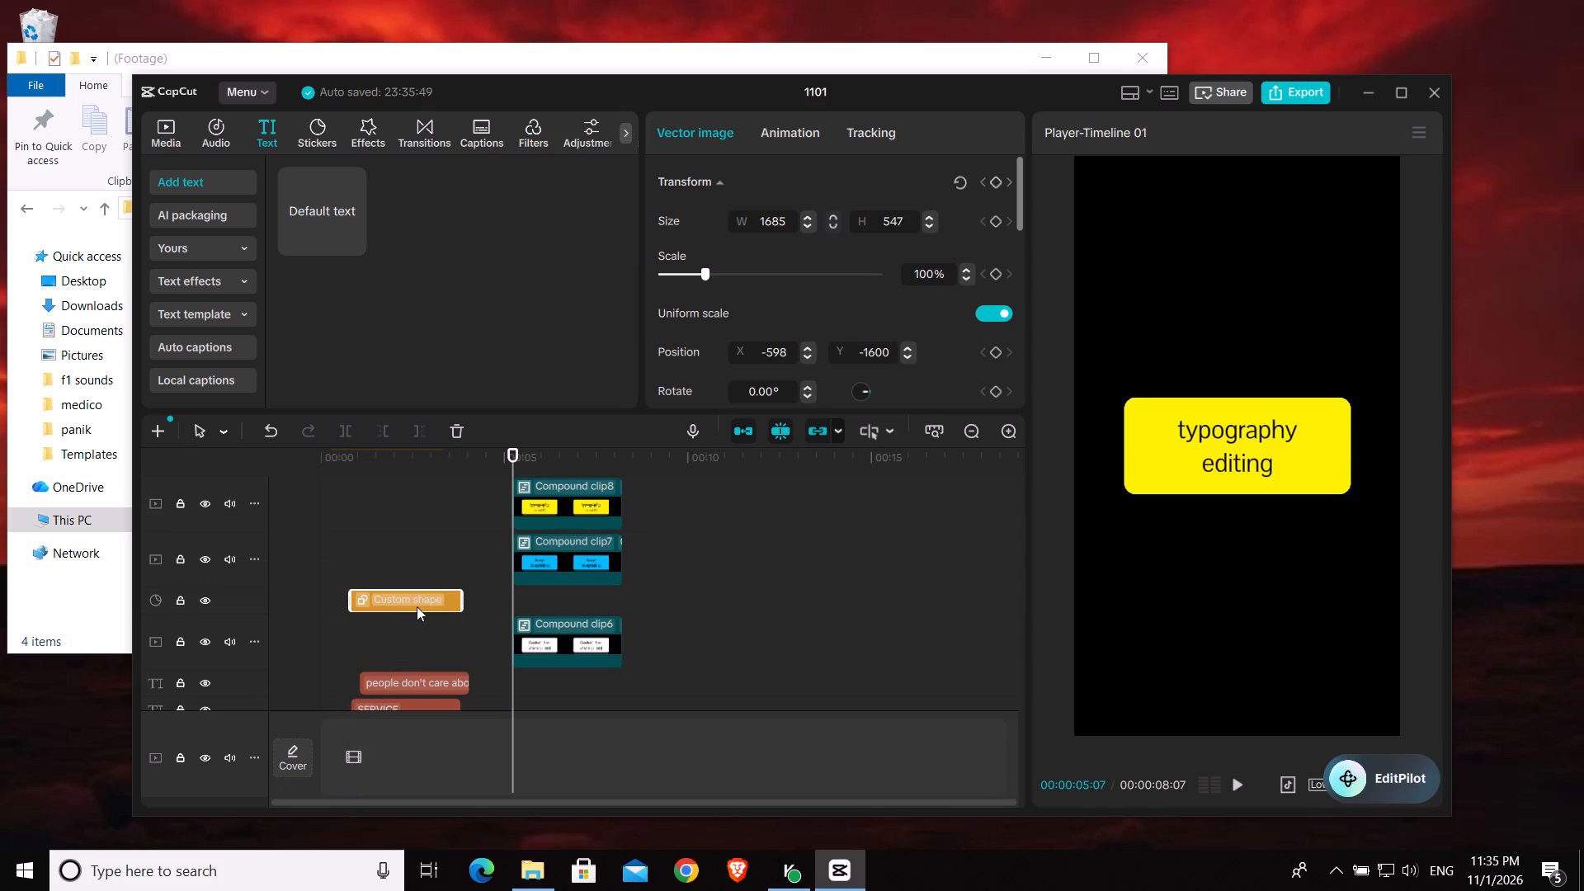
pyautogui.moveTo(401, 597); pyautogui.dragTo(389, 672)
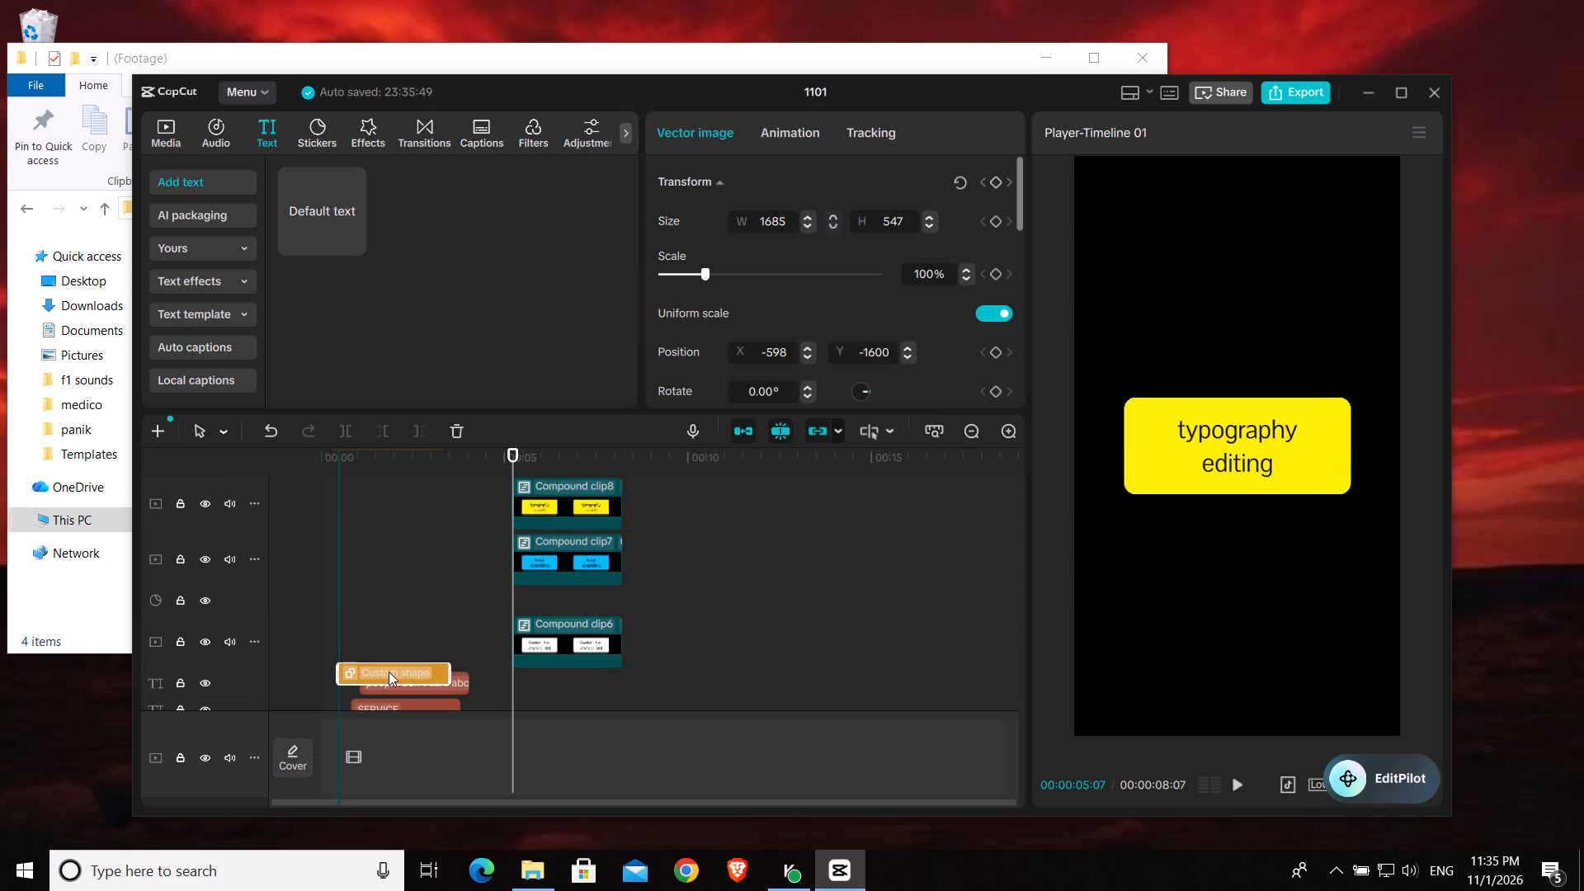
pyautogui.moveTo(389, 672); pyautogui.dragTo(389, 672)
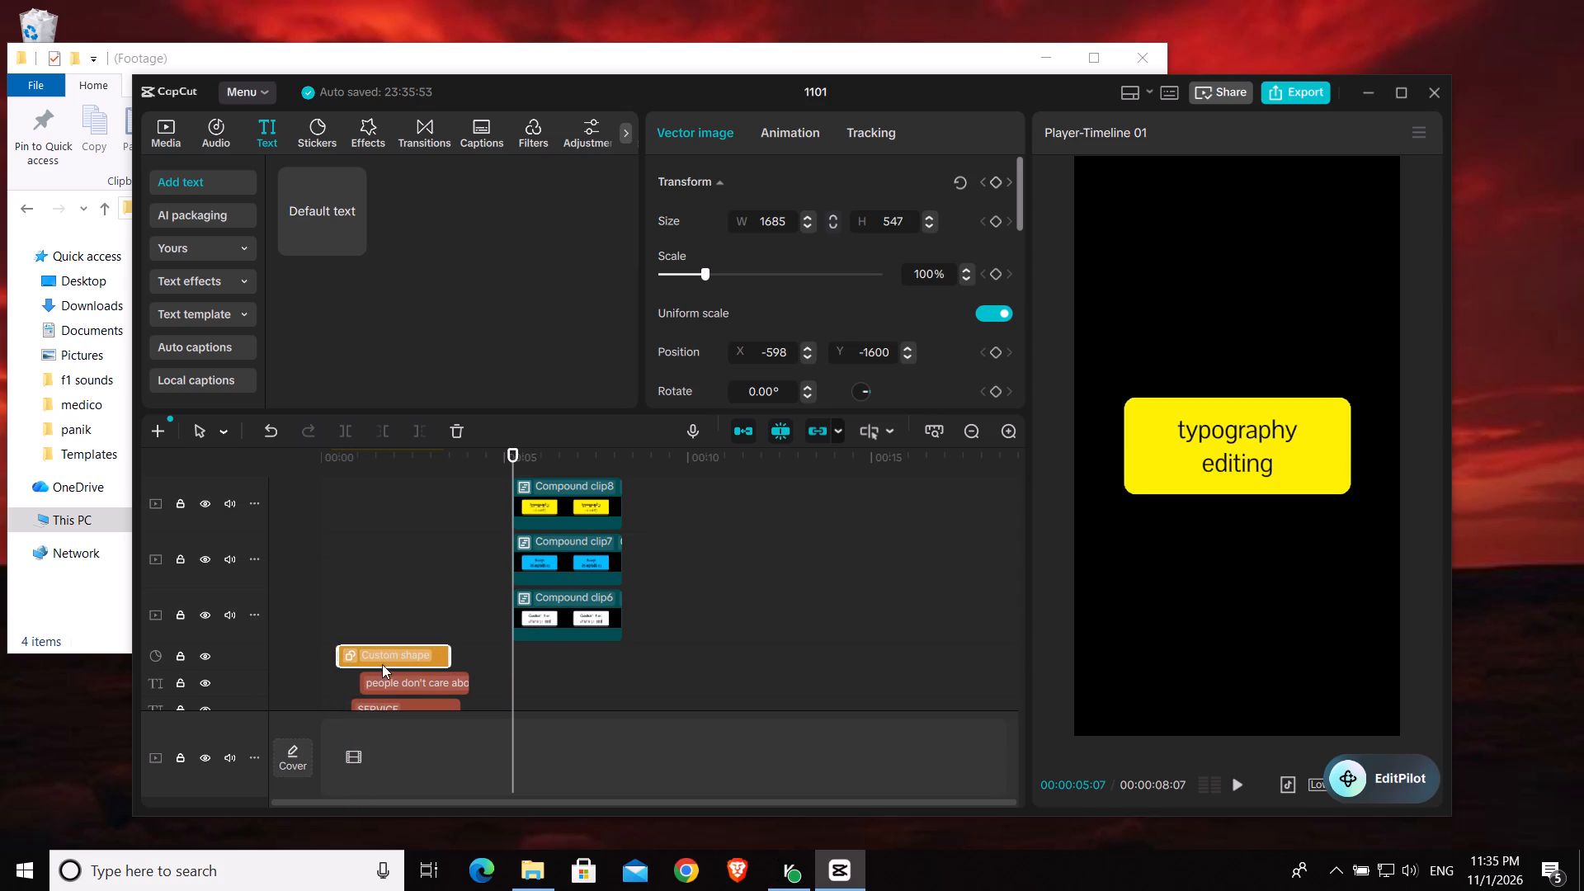
pyautogui.moveTo(377, 658); pyautogui.dragTo(387, 659)
# Move the three card compound clips together to the timeline start, on the tracks between the man clip and the vector image clip.
pyautogui.scroll(-2, 544, 591)
pyautogui.scroll(2, 592, 537)
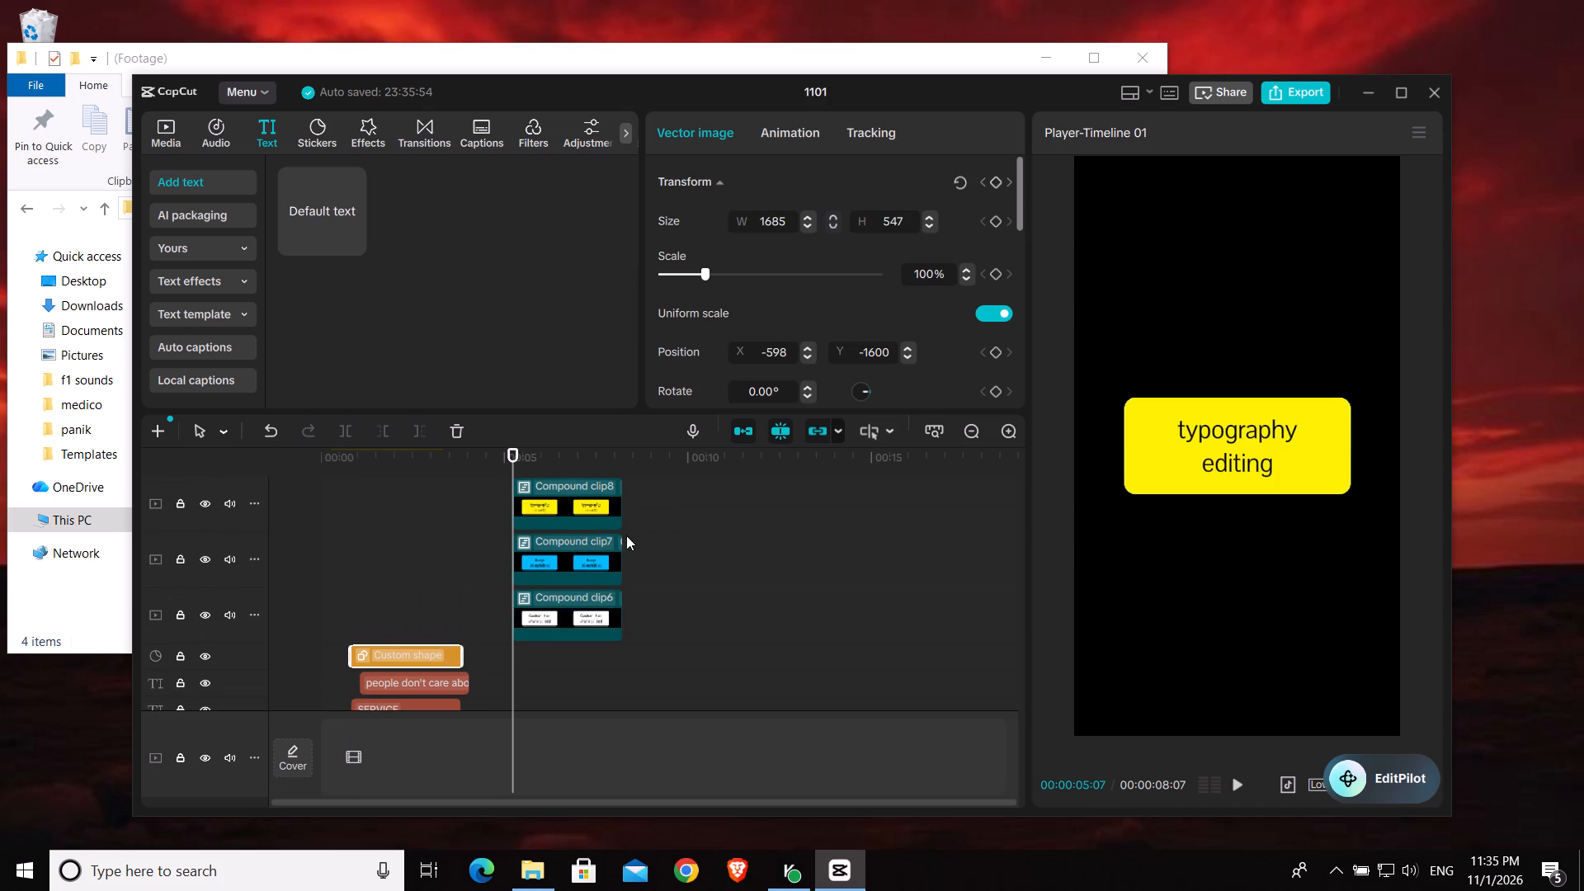
pyautogui.moveTo(652, 507); pyautogui.dragTo(574, 615)
pyautogui.scroll(-2, 597, 566)
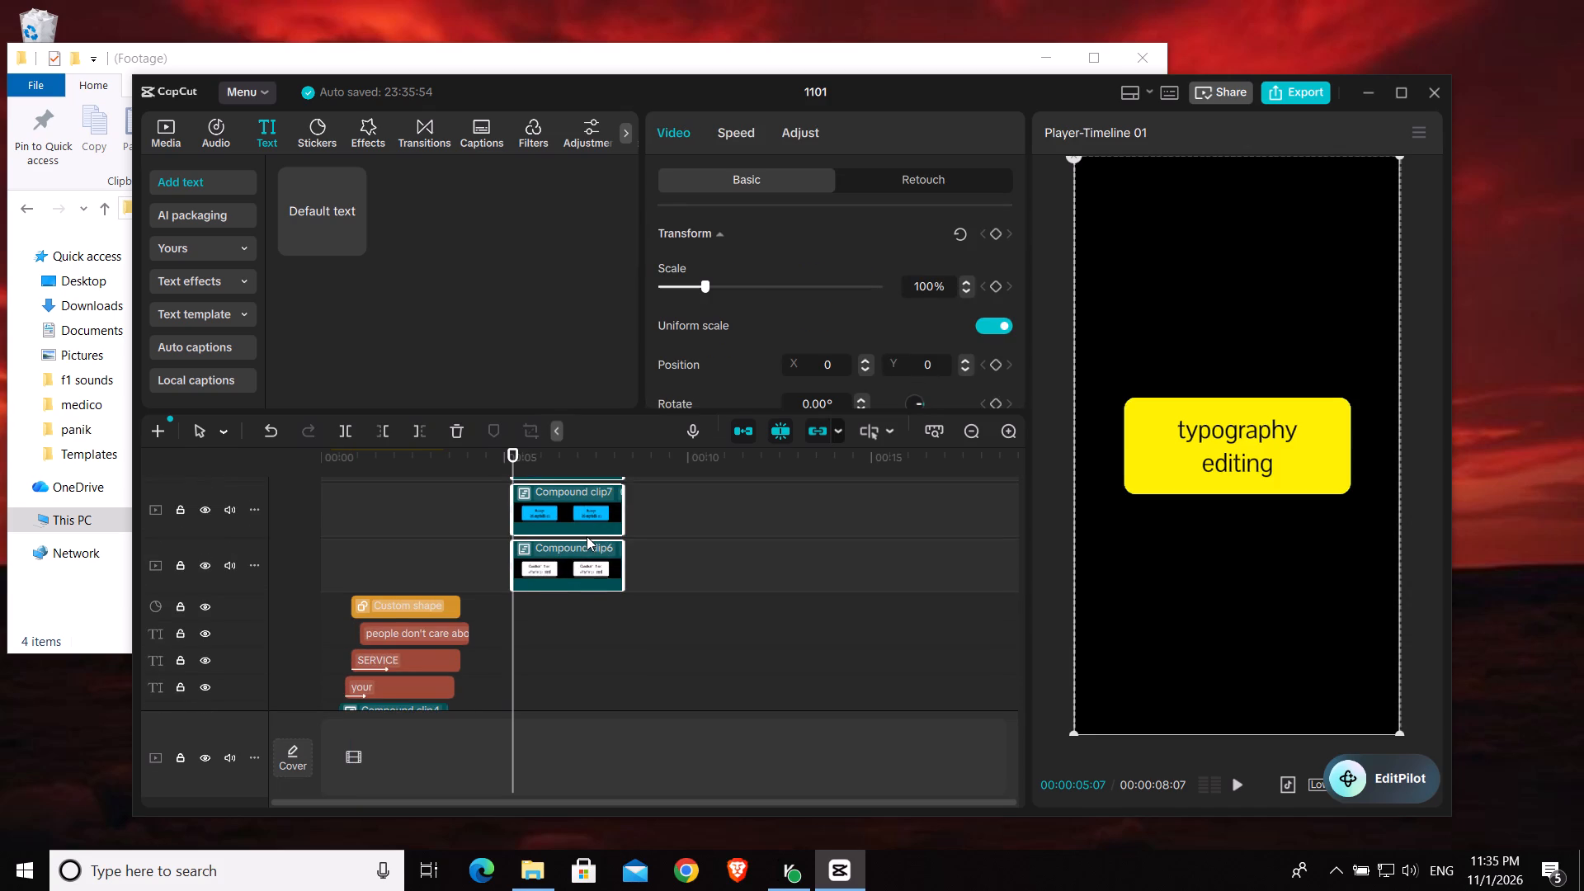
pyautogui.keyDown('ctrl'); pyautogui.scroll(-4, 587, 537); pyautogui.keyUp('ctrl')
pyautogui.moveTo(527, 555); pyautogui.dragTo(507, 619)
pyautogui.scroll(-4, 521, 604)
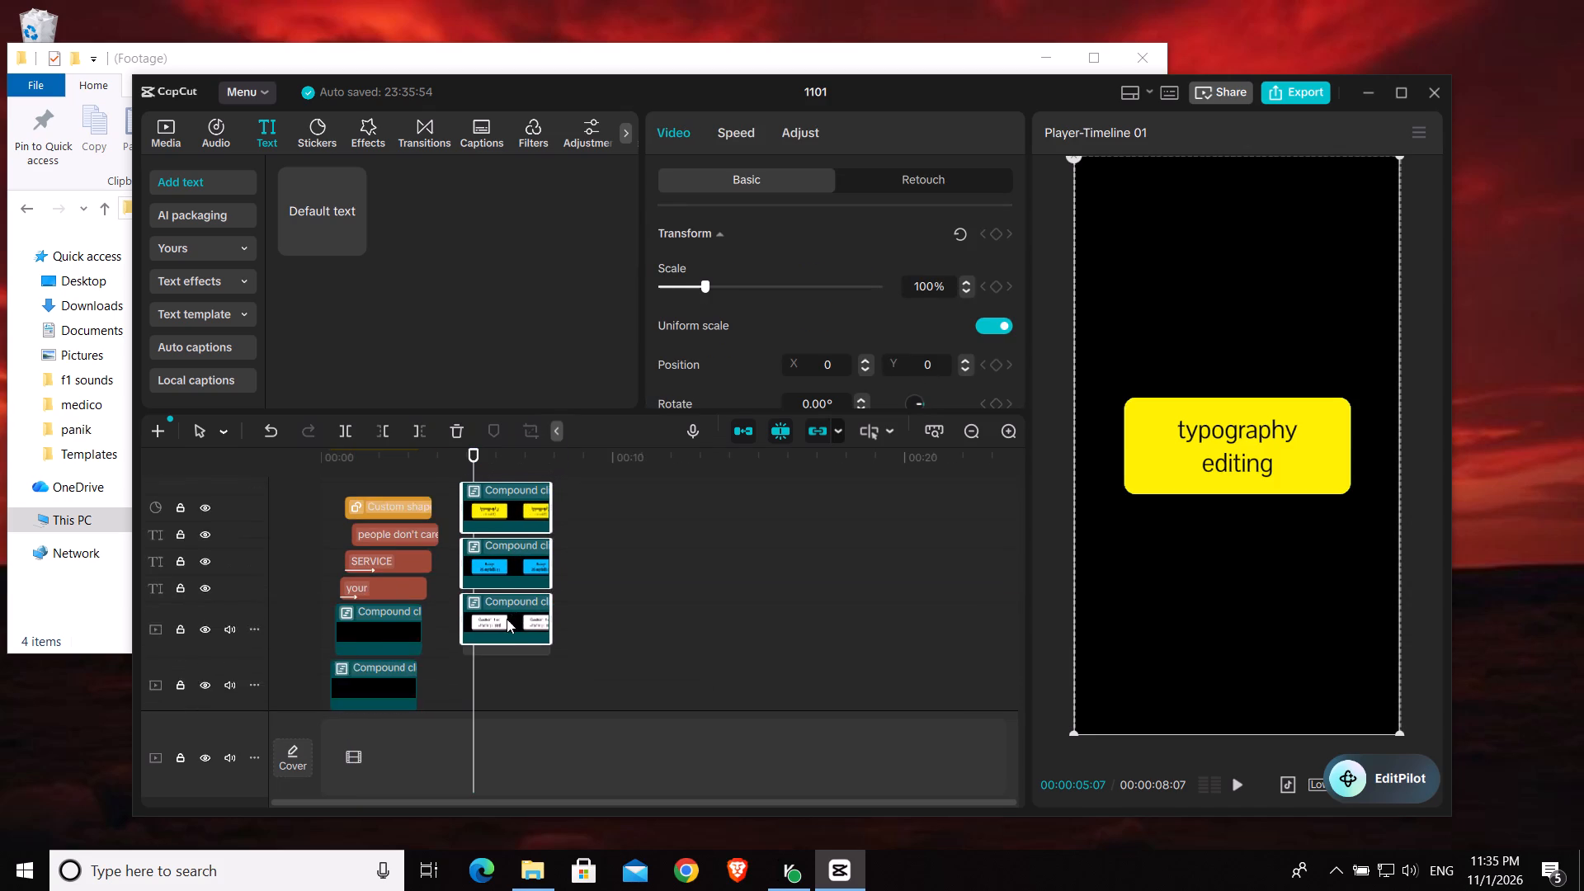
pyautogui.moveTo(507, 619); pyautogui.dragTo(437, 648)
pyautogui.scroll(-2, 504, 620)
pyautogui.scroll(1, 503, 620)
pyautogui.scroll(-8, 499, 625)
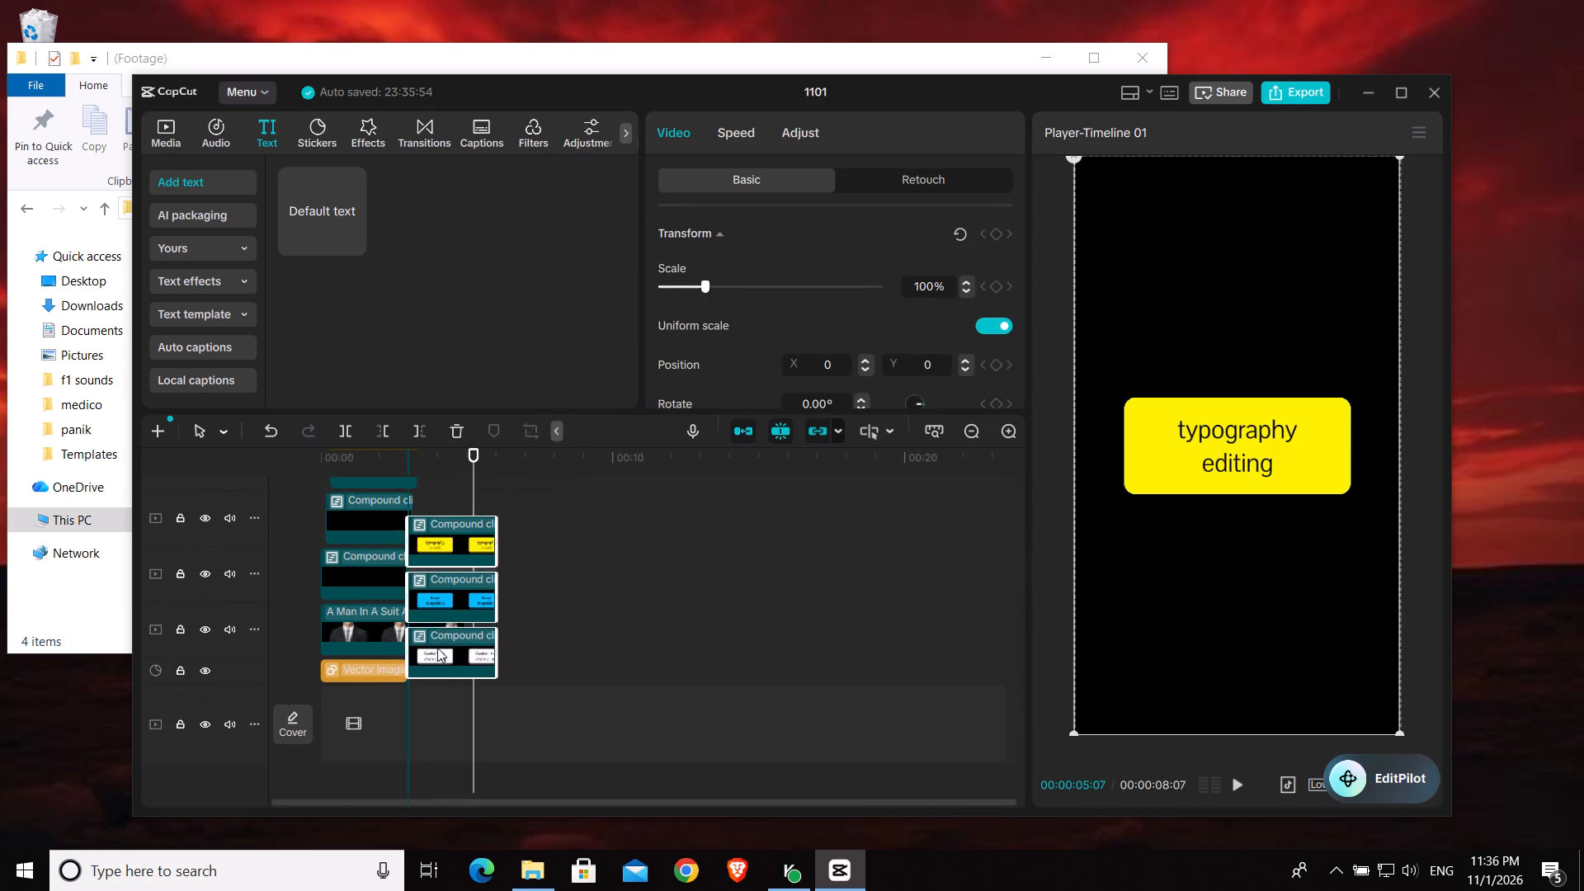
pyautogui.moveTo(437, 648); pyautogui.dragTo(427, 654)
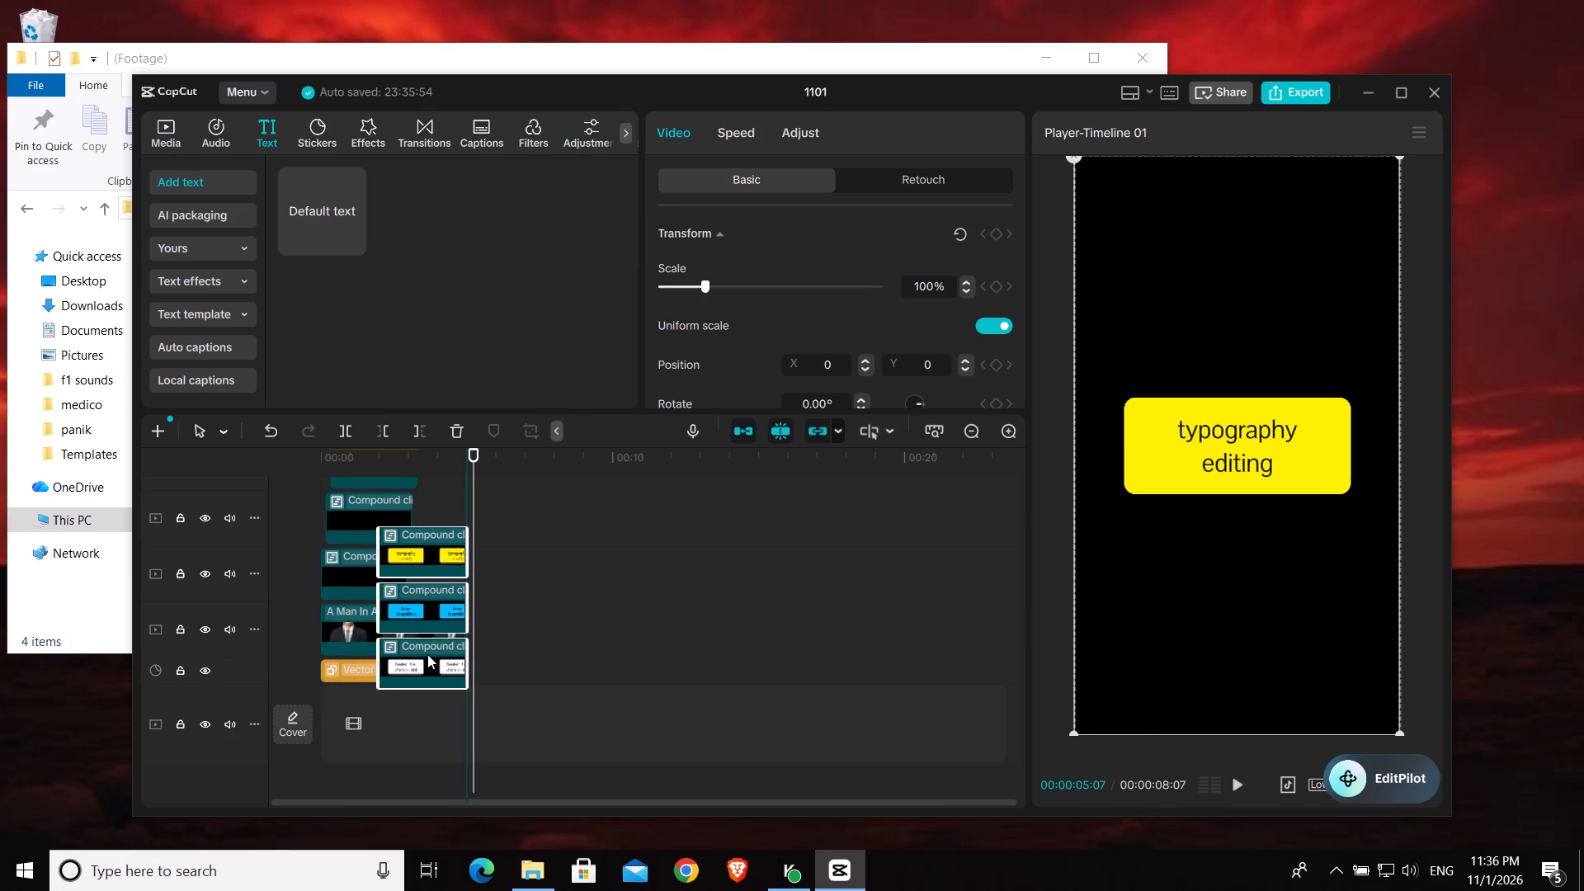
pyautogui.moveTo(427, 654); pyautogui.dragTo(458, 656)
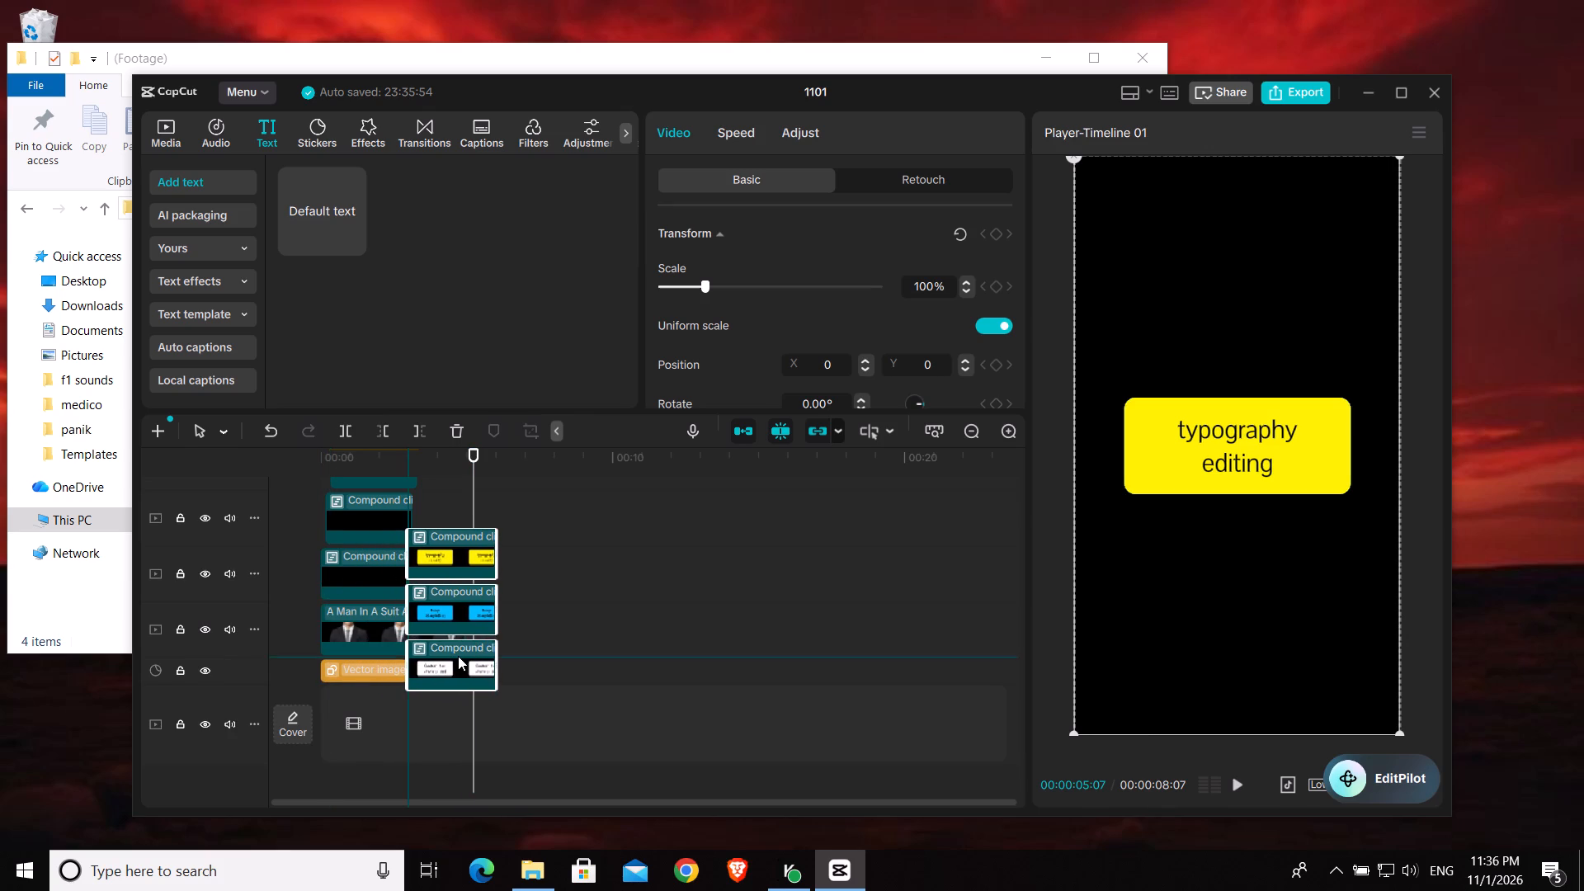
pyautogui.moveTo(458, 656); pyautogui.dragTo(461, 656)
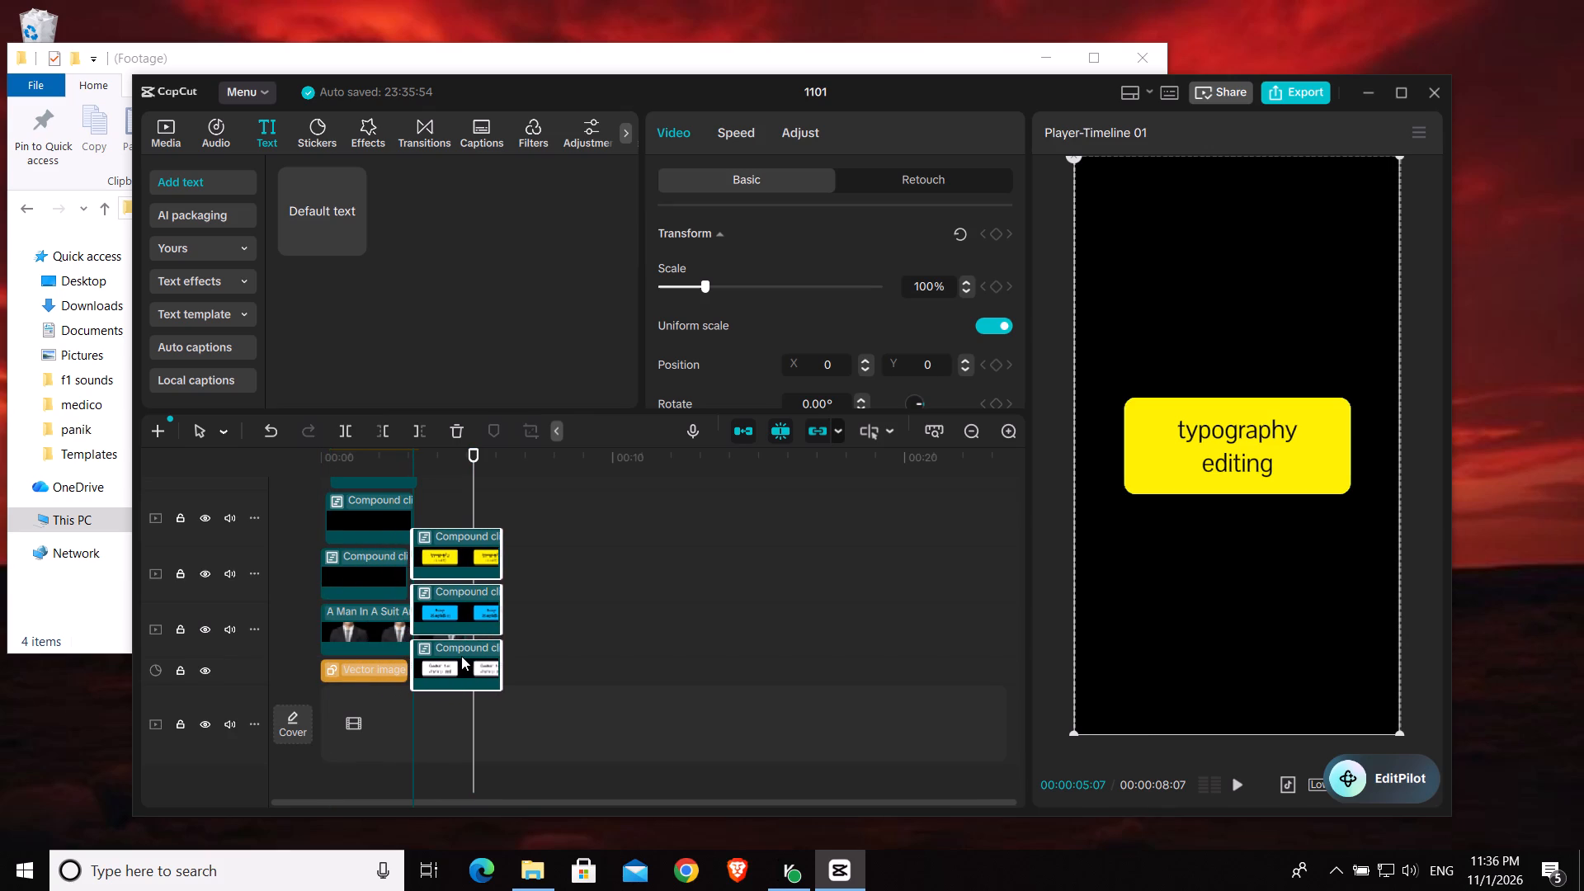
pyautogui.moveTo(461, 656); pyautogui.dragTo(457, 657)
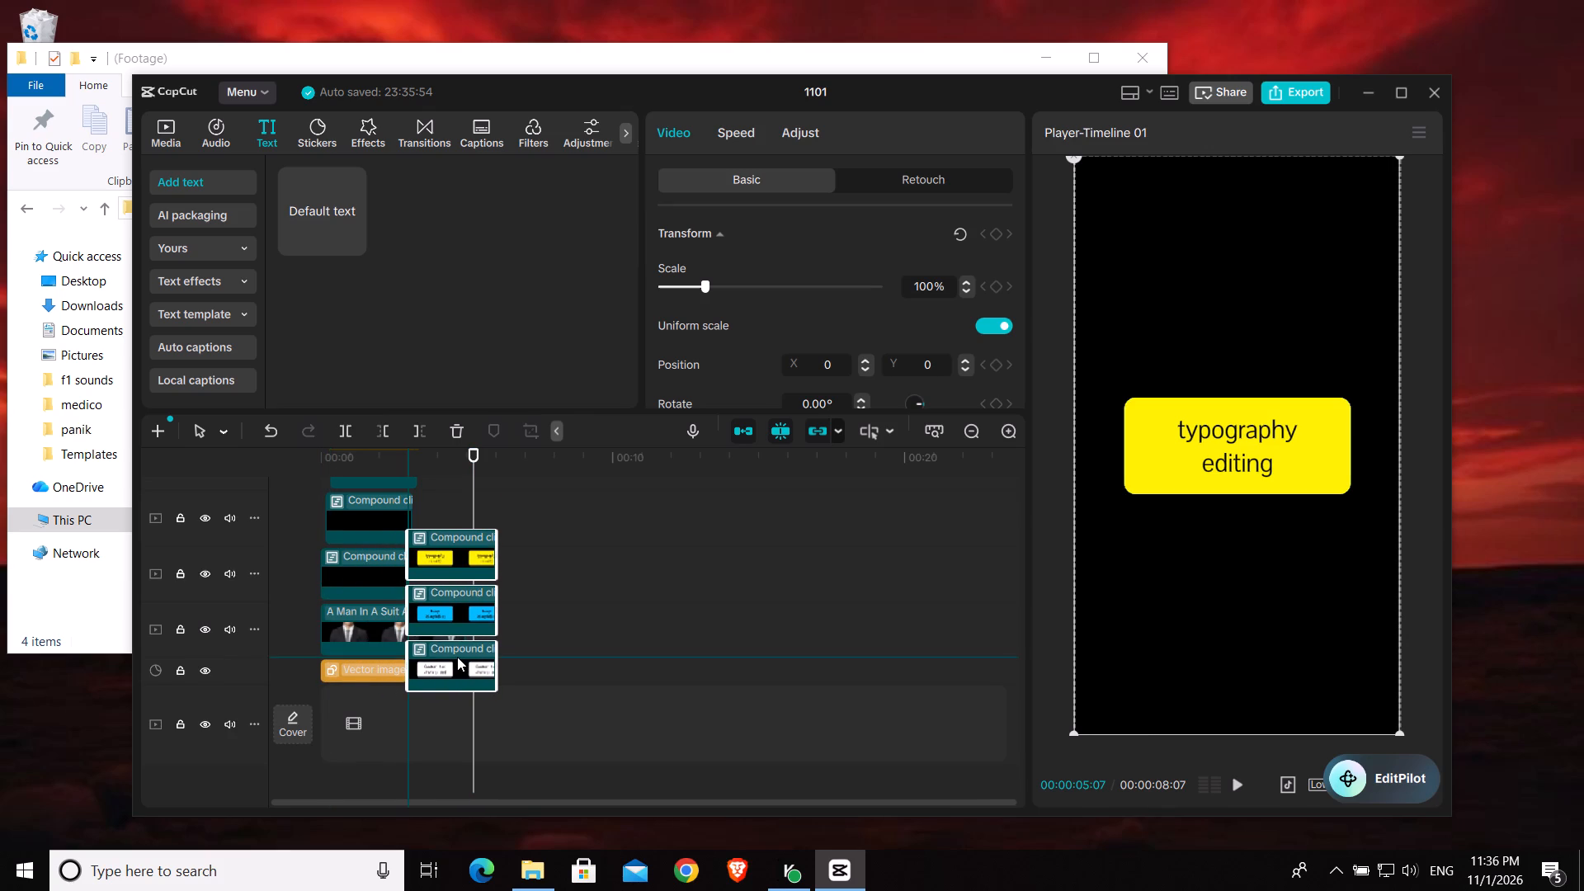
pyautogui.moveTo(457, 628); pyautogui.dragTo(383, 625)
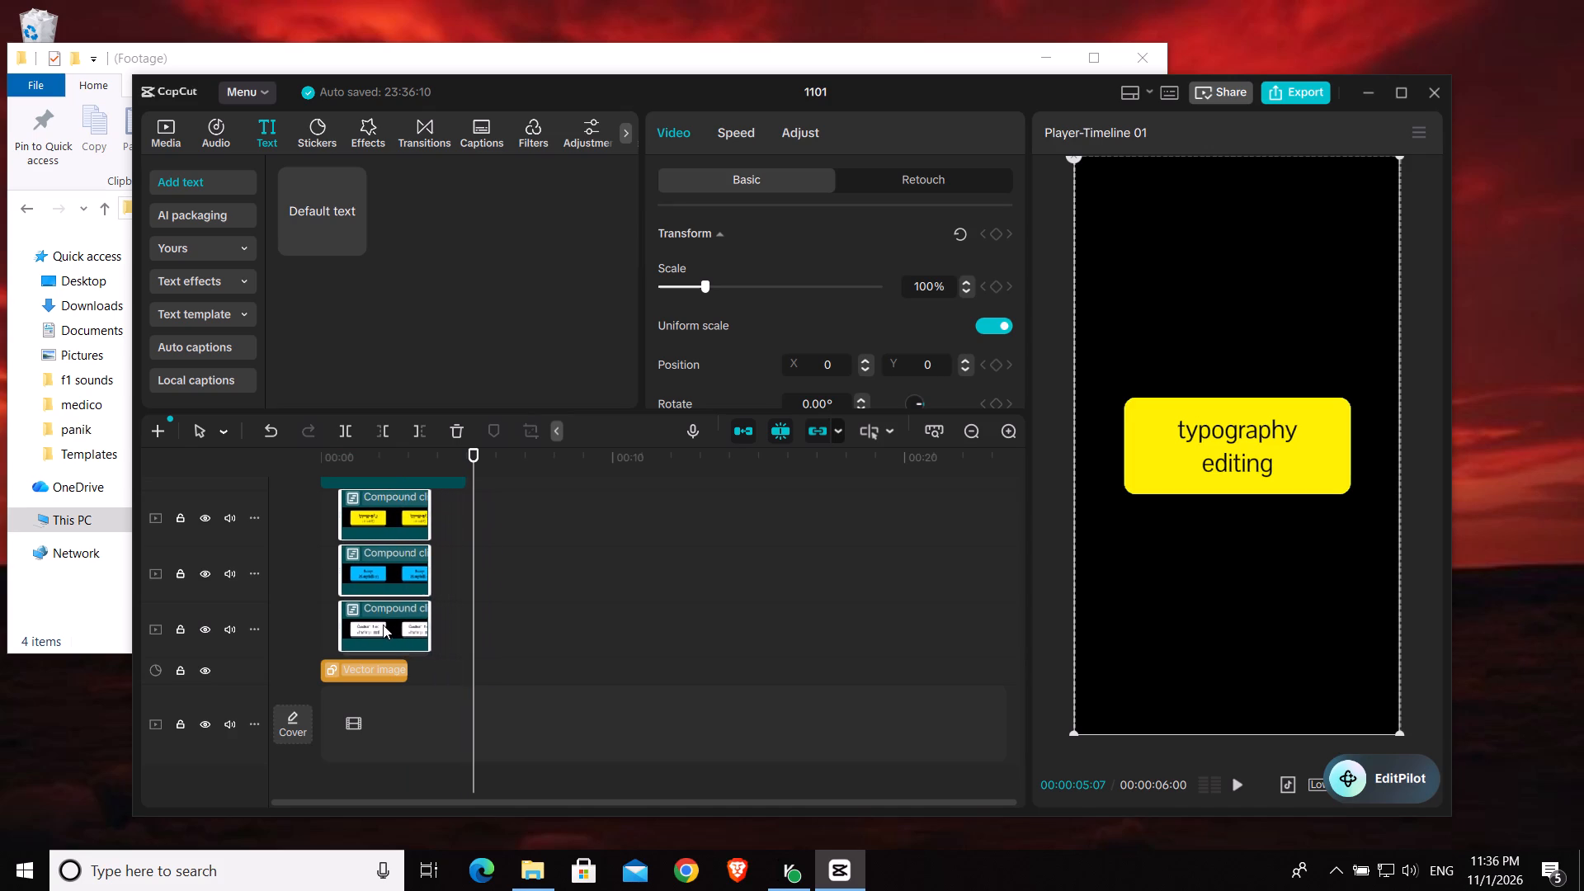
pyautogui.moveTo(383, 625); pyautogui.dragTo(375, 625)
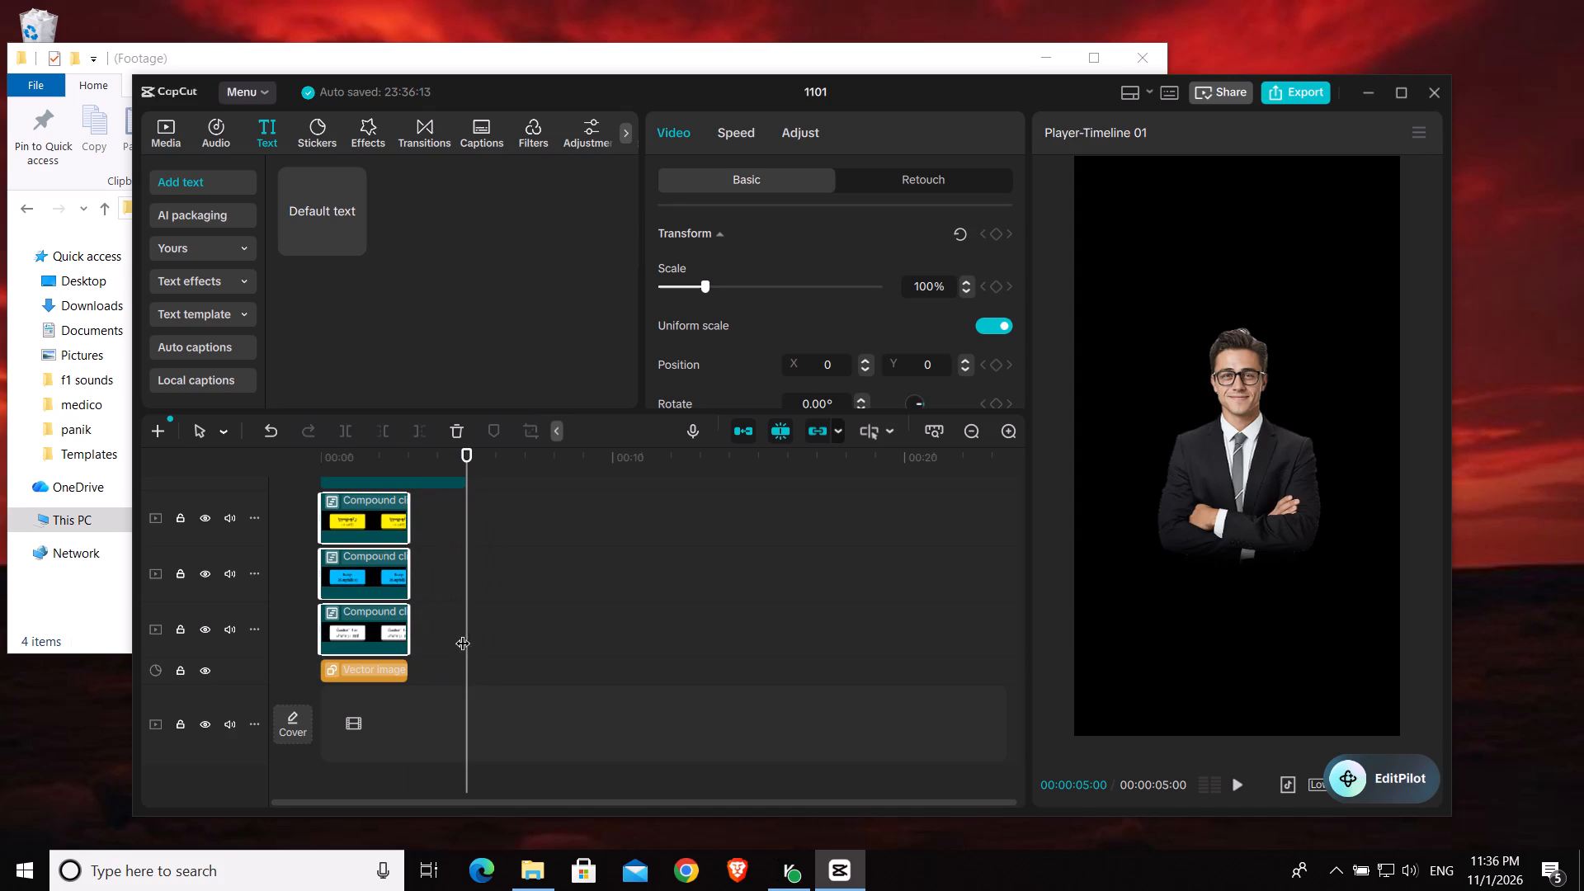
# Extend the end of the white background's vector image clip to 00:00:07:27.
pyautogui.moveTo(471, 636); pyautogui.dragTo(338, 639)
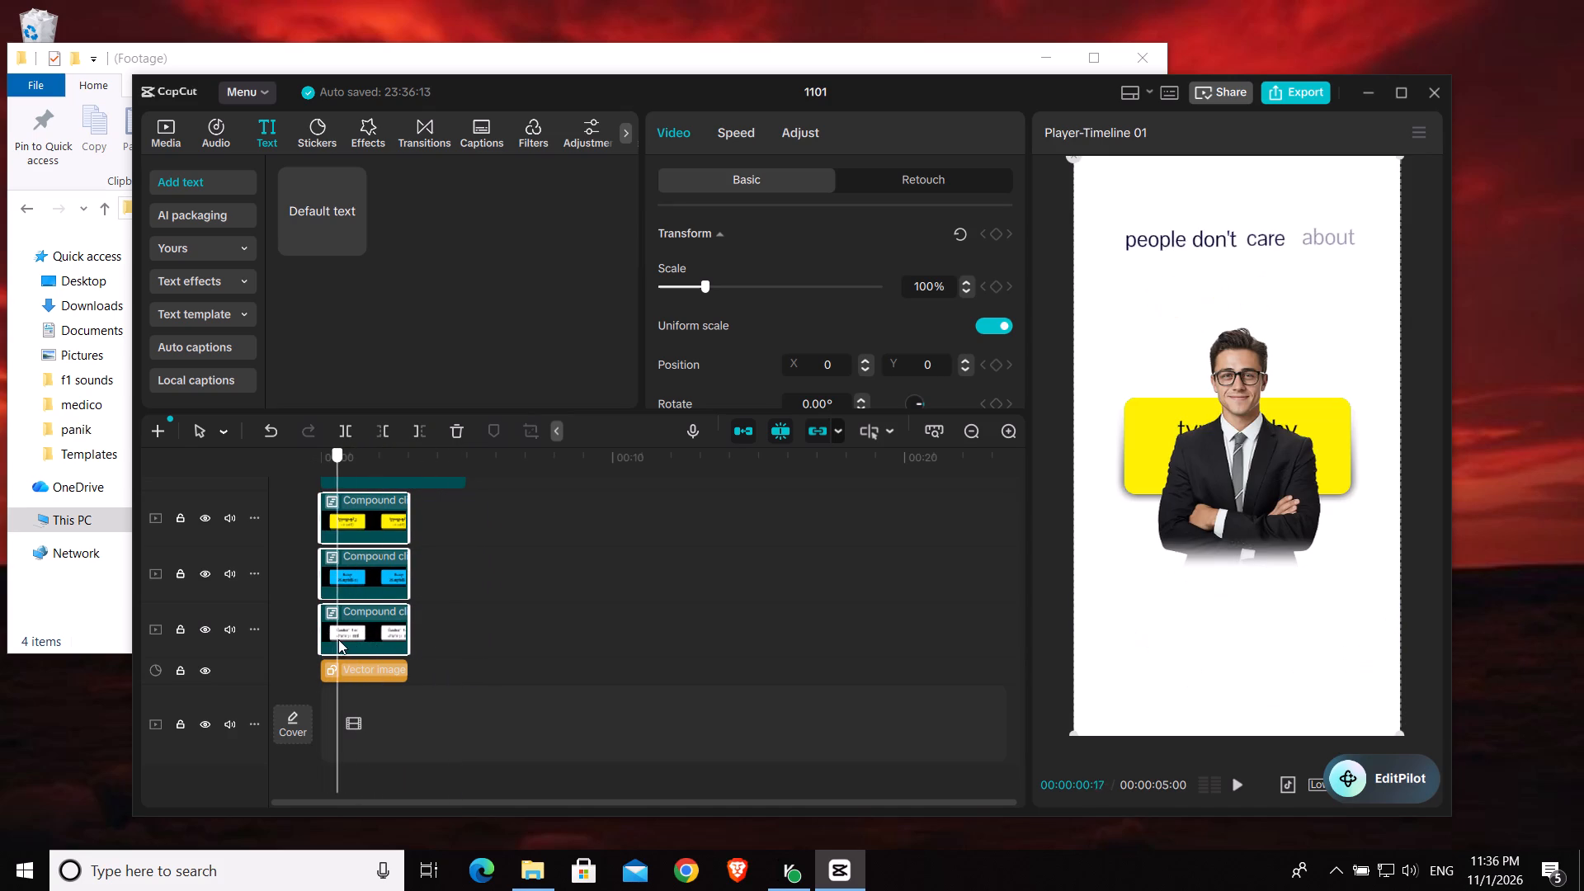
pyautogui.moveTo(338, 639); pyautogui.dragTo(354, 634)
pyautogui.scroll(-3, 372, 631)
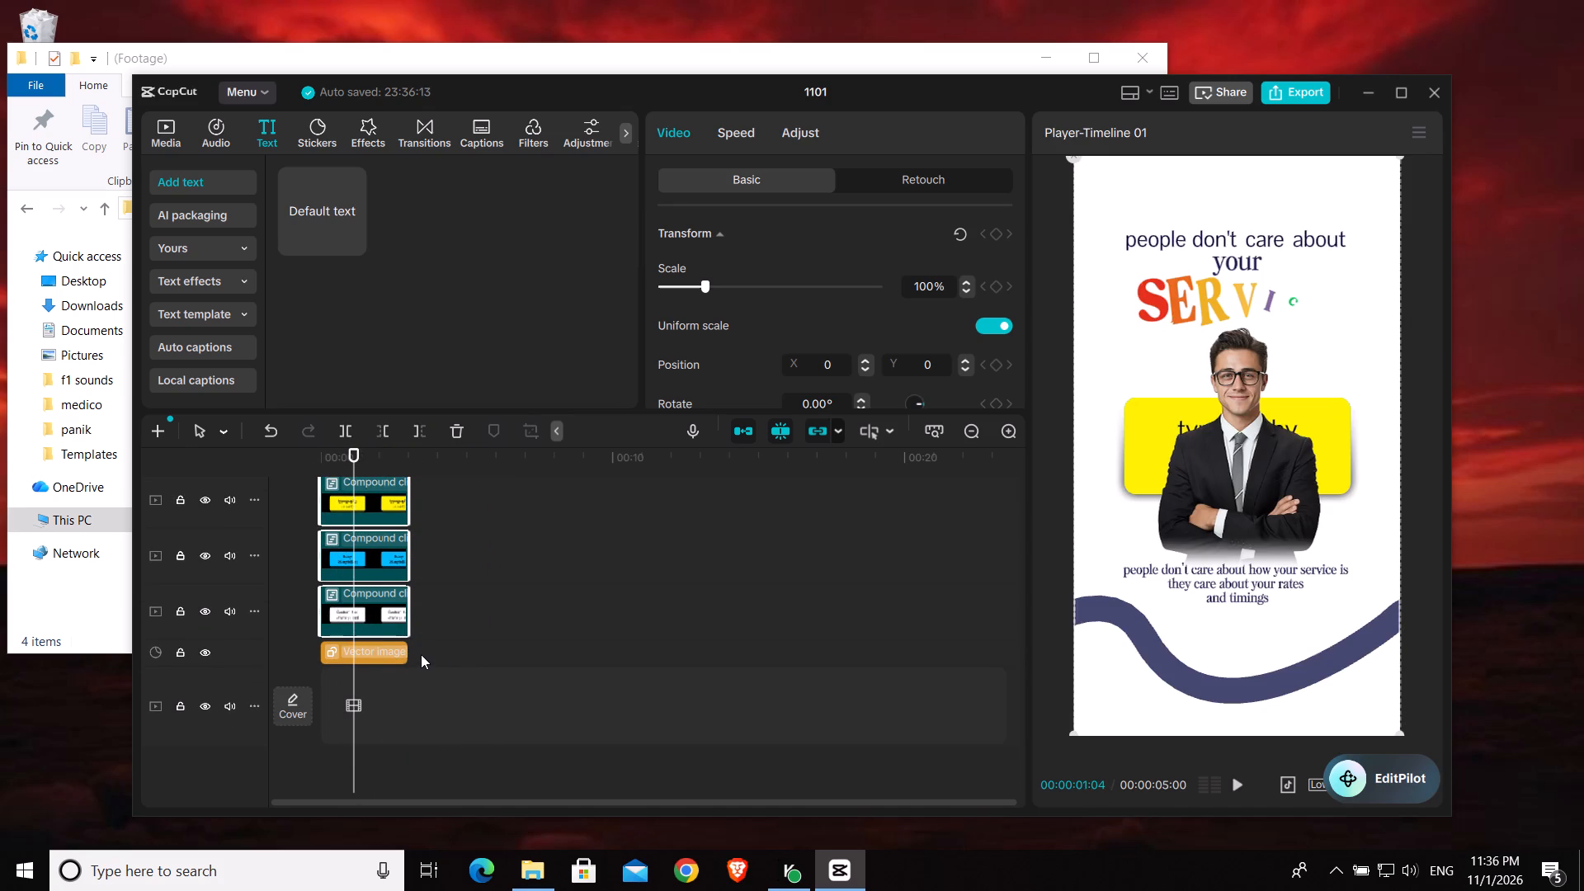
pyautogui.keyDown('ctrl'); pyautogui.scroll(3, 422, 653); pyautogui.keyUp('ctrl')
pyautogui.keyDown('ctrl'); pyautogui.scroll(-3, 425, 652); pyautogui.keyUp('ctrl')
pyautogui.click(559, 638)
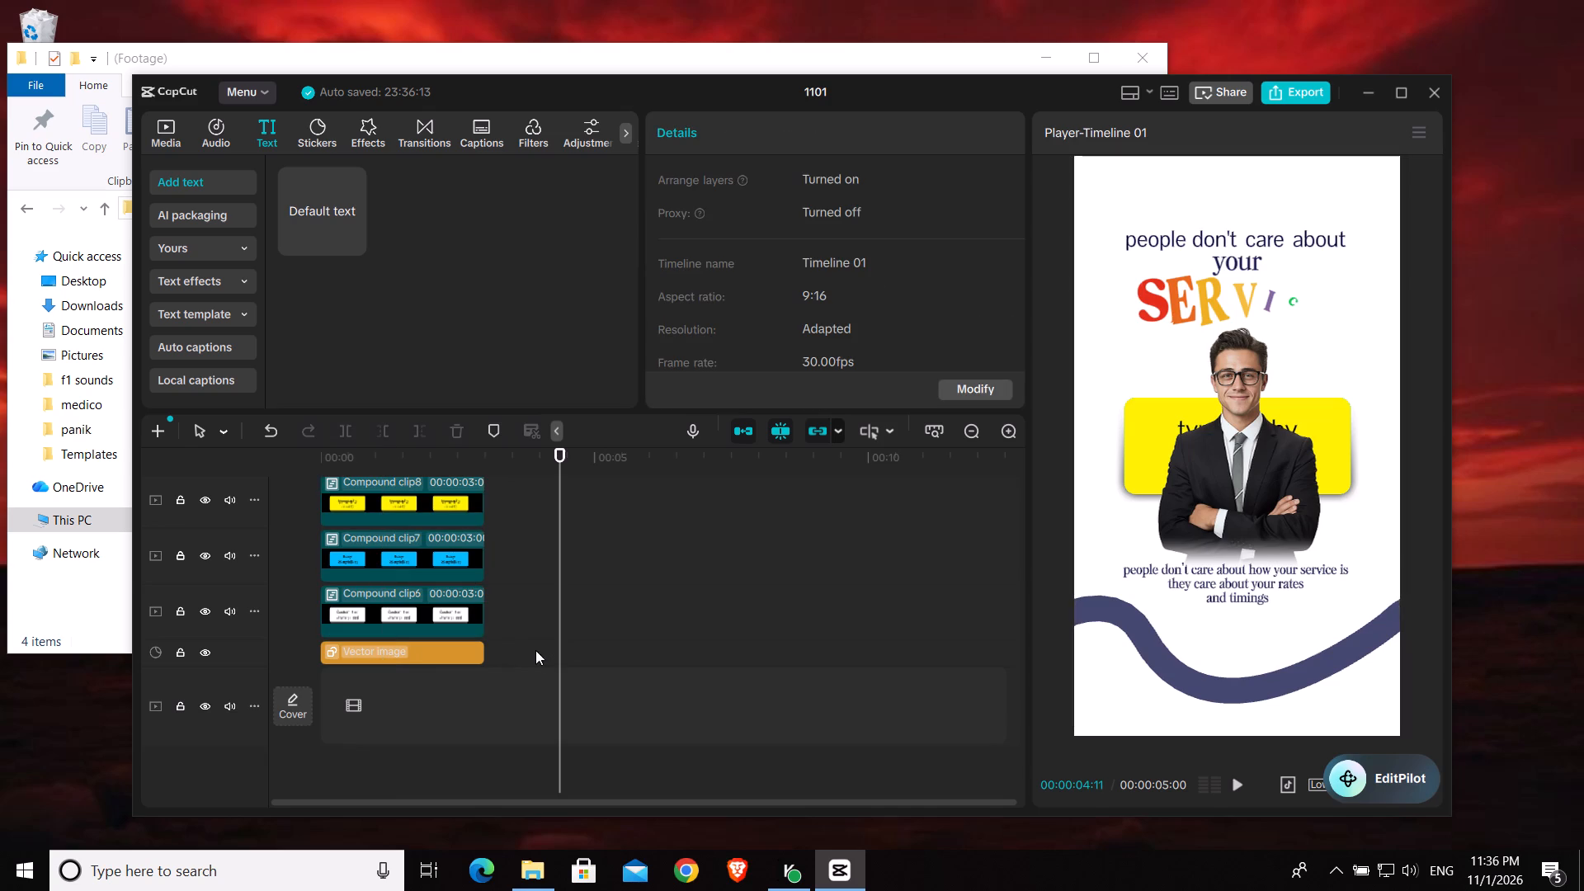
pyautogui.click(460, 682)
pyautogui.keyDown('ctrl'); pyautogui.scroll(-5, 478, 665); pyautogui.keyUp('ctrl')
pyautogui.keyDown('ctrl'); pyautogui.scroll(8, 478, 658); pyautogui.keyUp('ctrl')
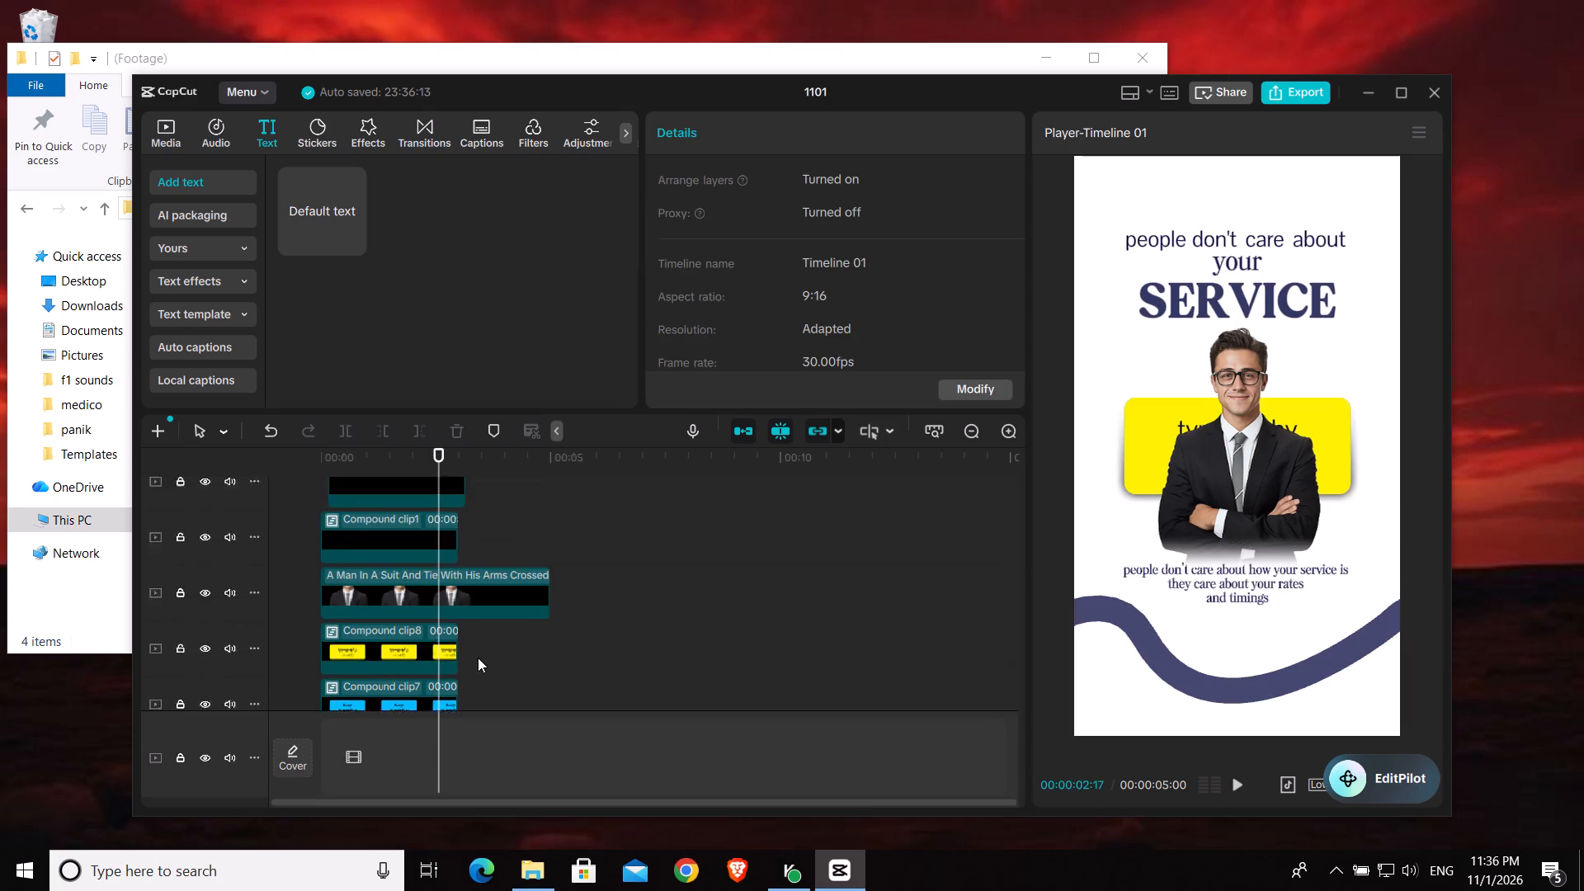
pyautogui.keyDown('ctrl'); pyautogui.scroll(9, 478, 658); pyautogui.keyUp('ctrl')
pyautogui.scroll(-20, 478, 658)
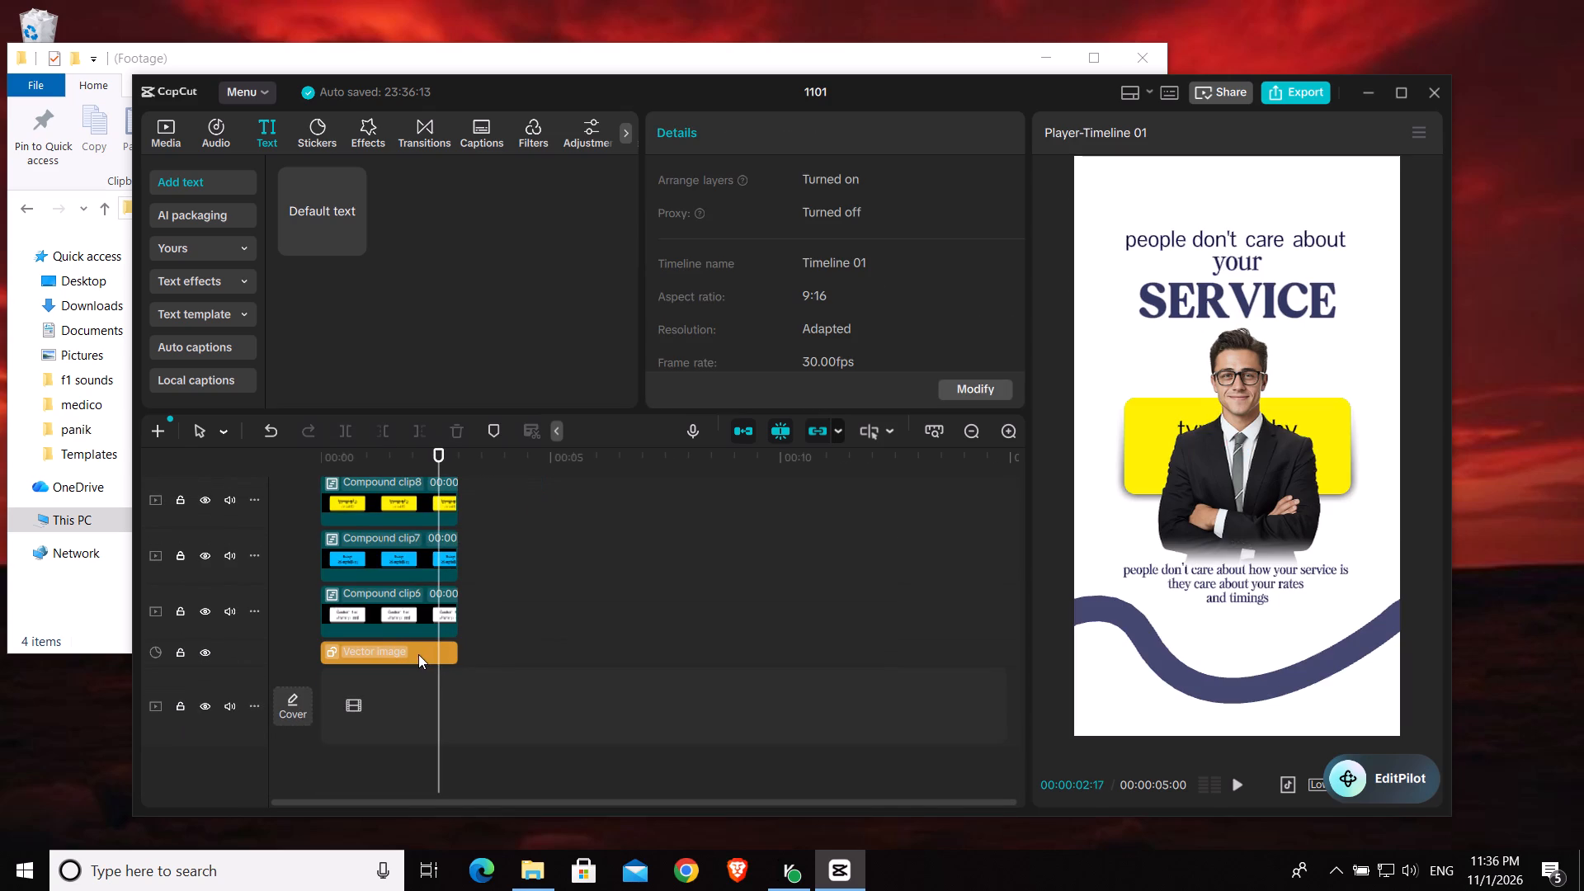
pyautogui.moveTo(455, 651); pyautogui.dragTo(648, 634)
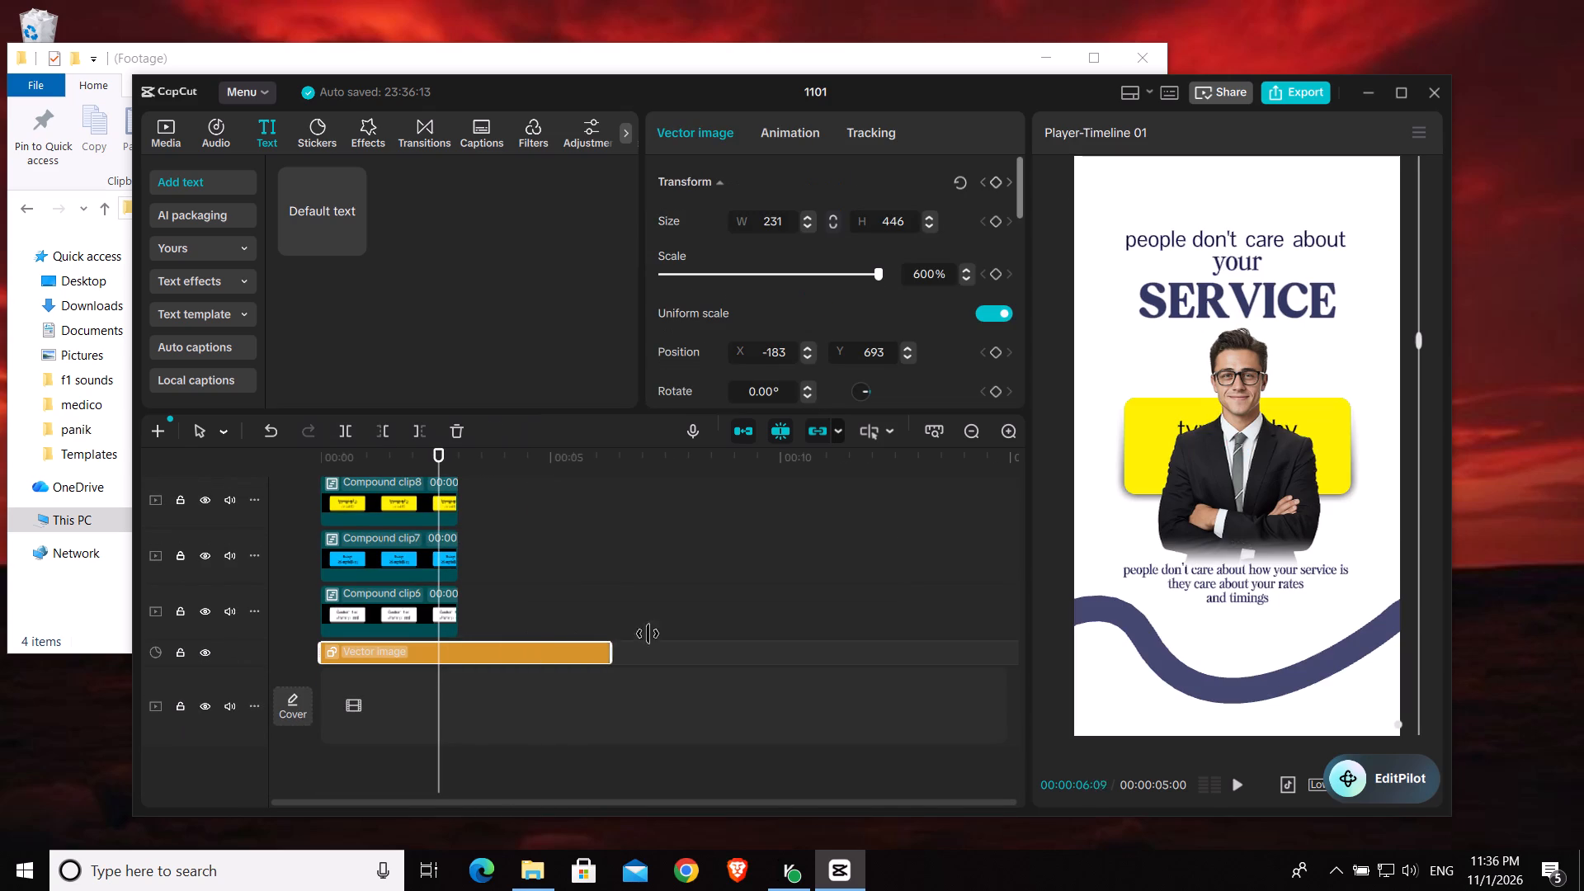
pyautogui.moveTo(648, 634); pyautogui.dragTo(680, 634)
pyautogui.click(575, 701)
# Scrub back through the opening seconds to review how the cards sit behind the man.
pyautogui.moveTo(580, 698); pyautogui.dragTo(401, 725)
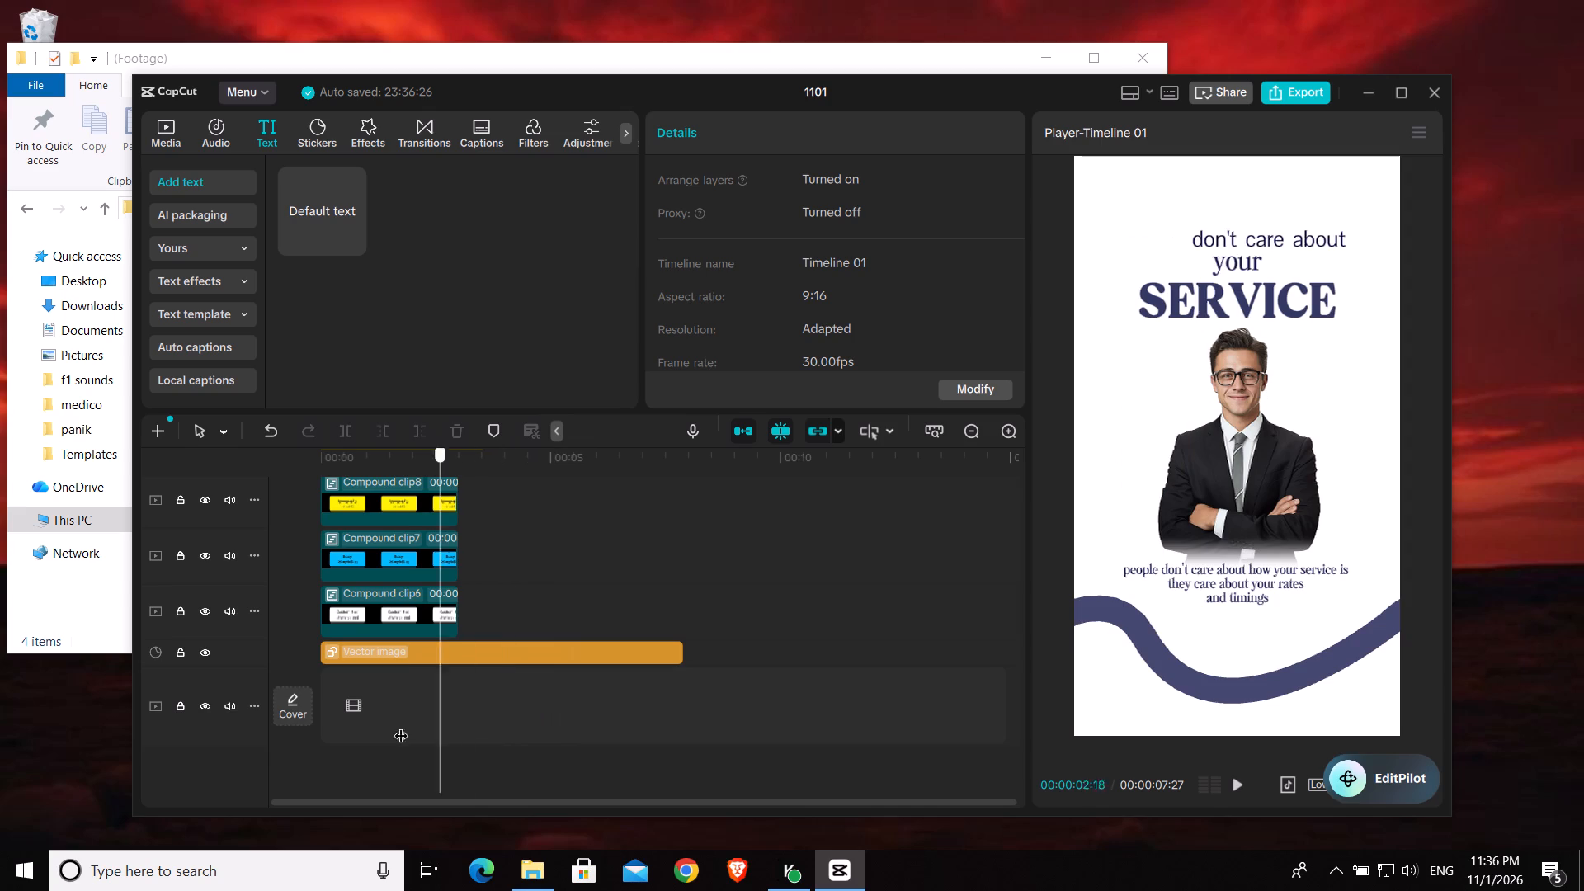
pyautogui.moveTo(401, 725); pyautogui.dragTo(266, 722)
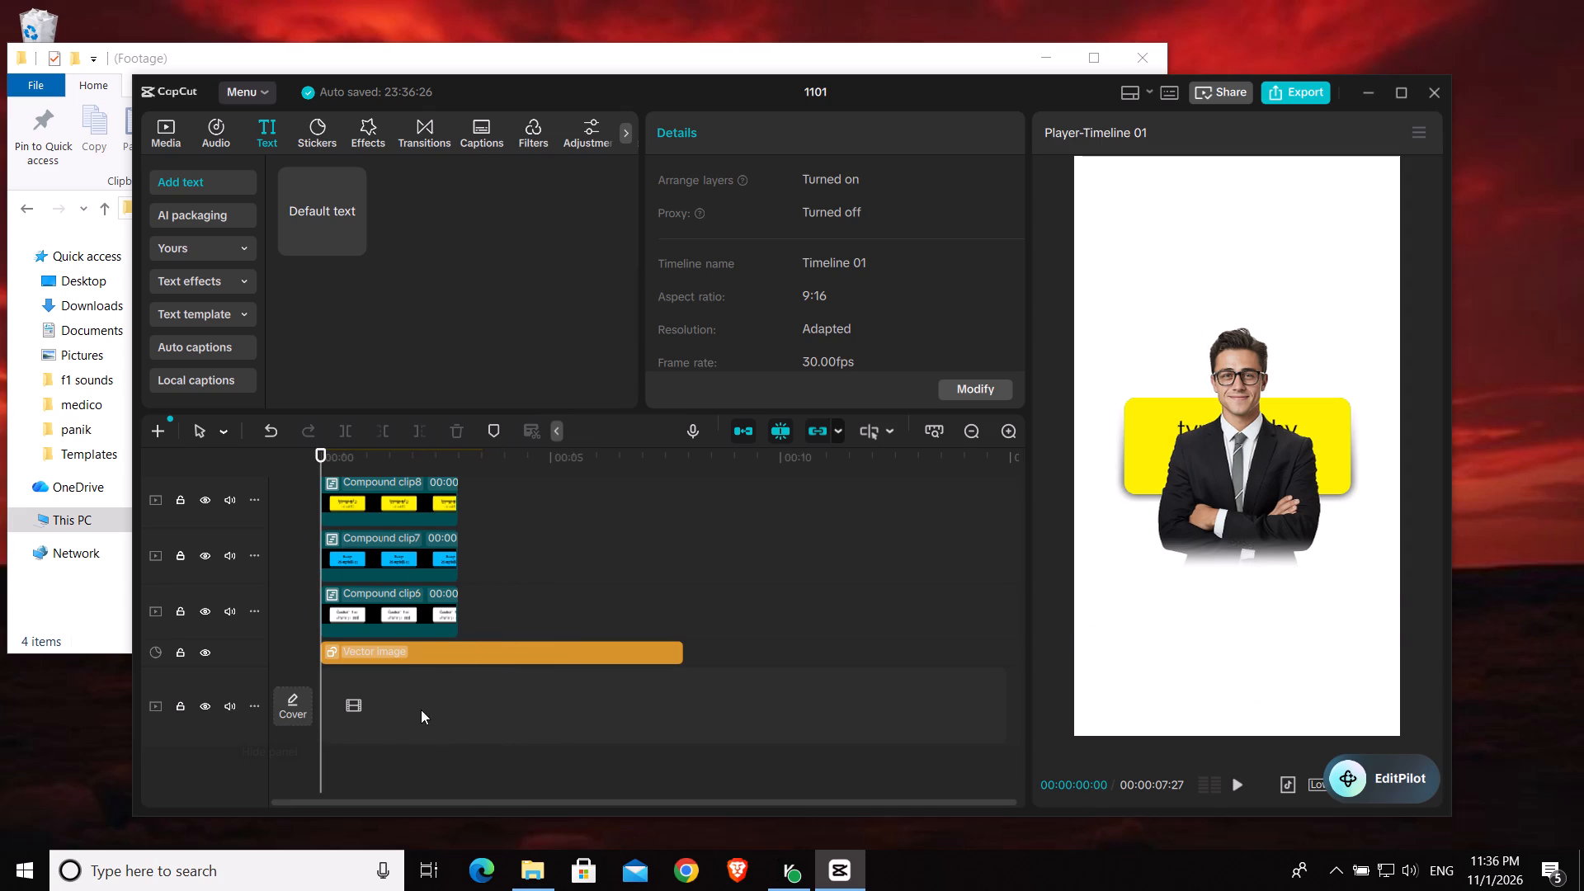
pyautogui.click(398, 690)
pyautogui.scroll(4, 421, 691)
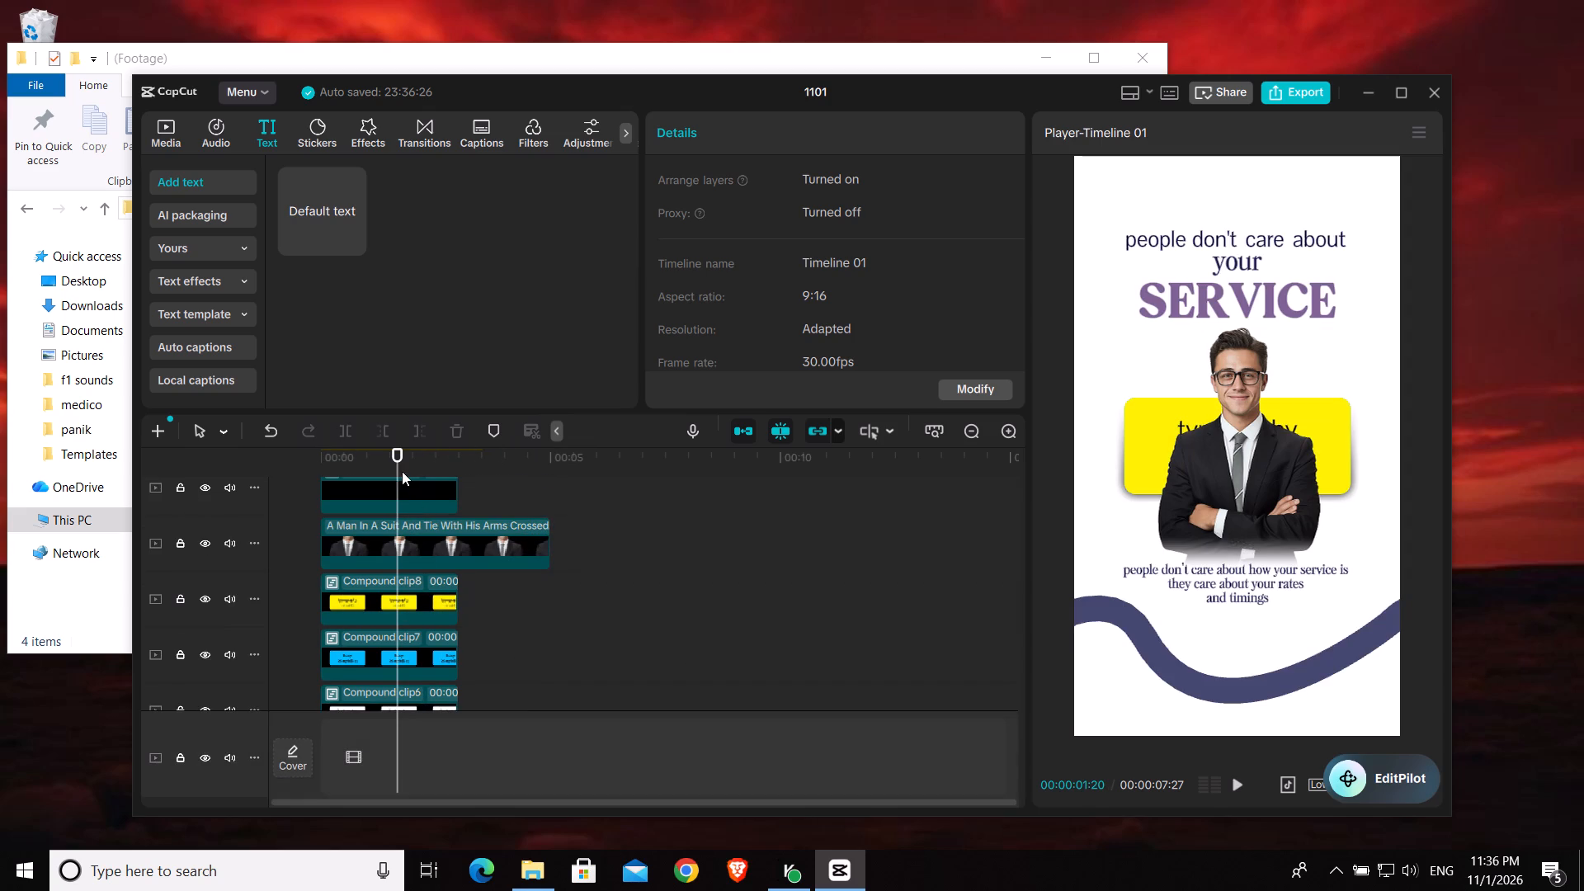
pyautogui.moveTo(395, 466); pyautogui.dragTo(314, 488)
pyautogui.keyDown('ctrl'); pyautogui.scroll(-1, 507, 639); pyautogui.keyUp('ctrl')
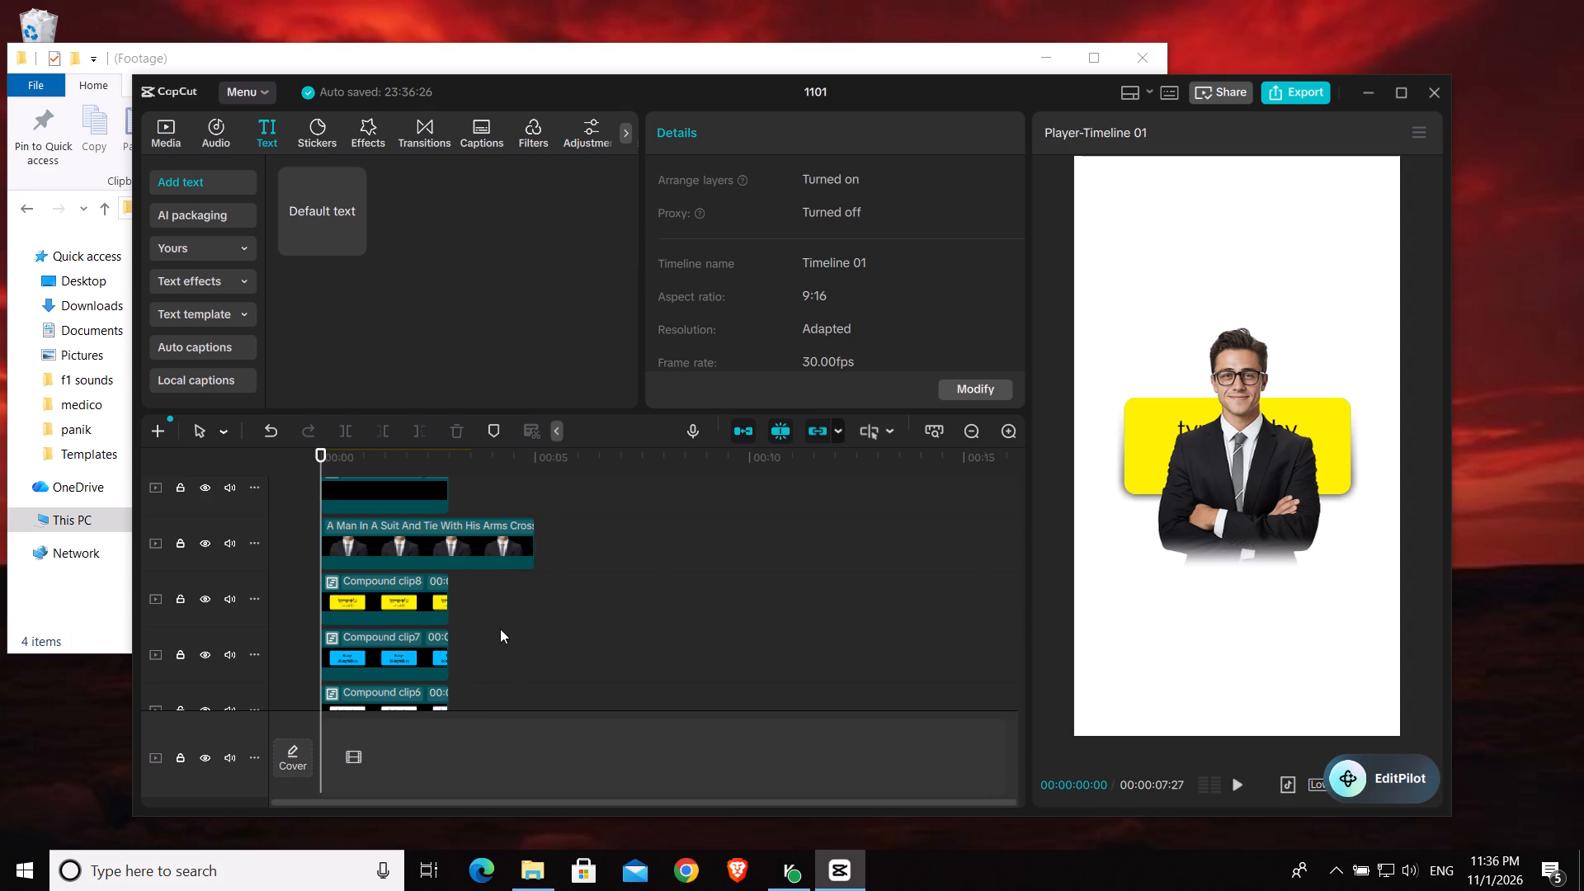
pyautogui.scroll(-2, 501, 628)
pyautogui.moveTo(475, 613); pyautogui.dragTo(379, 648)
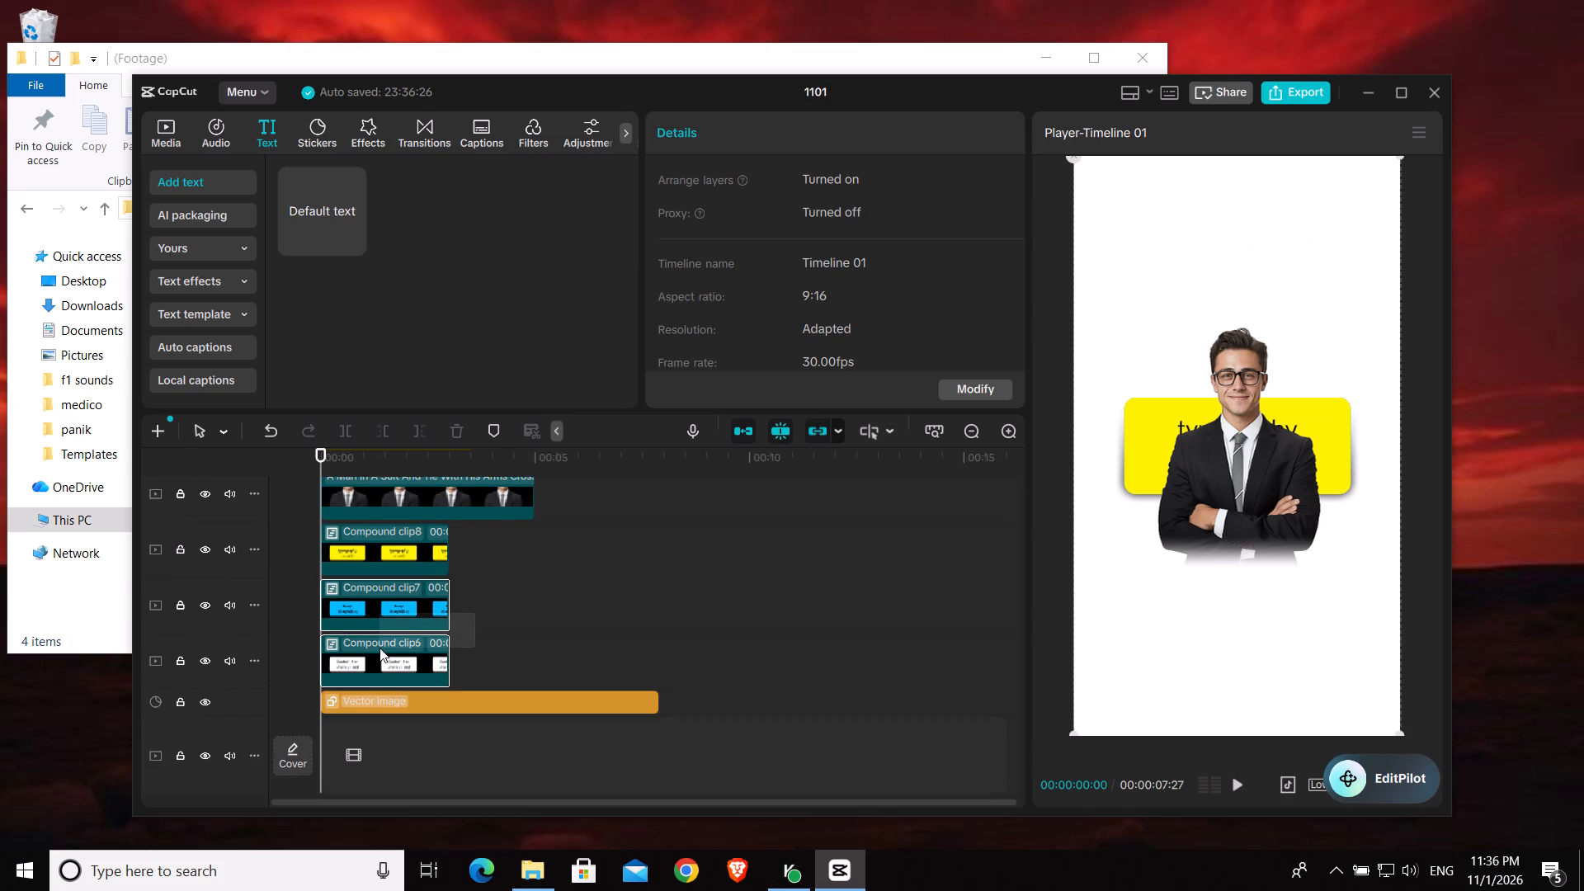
pyautogui.click(412, 653)
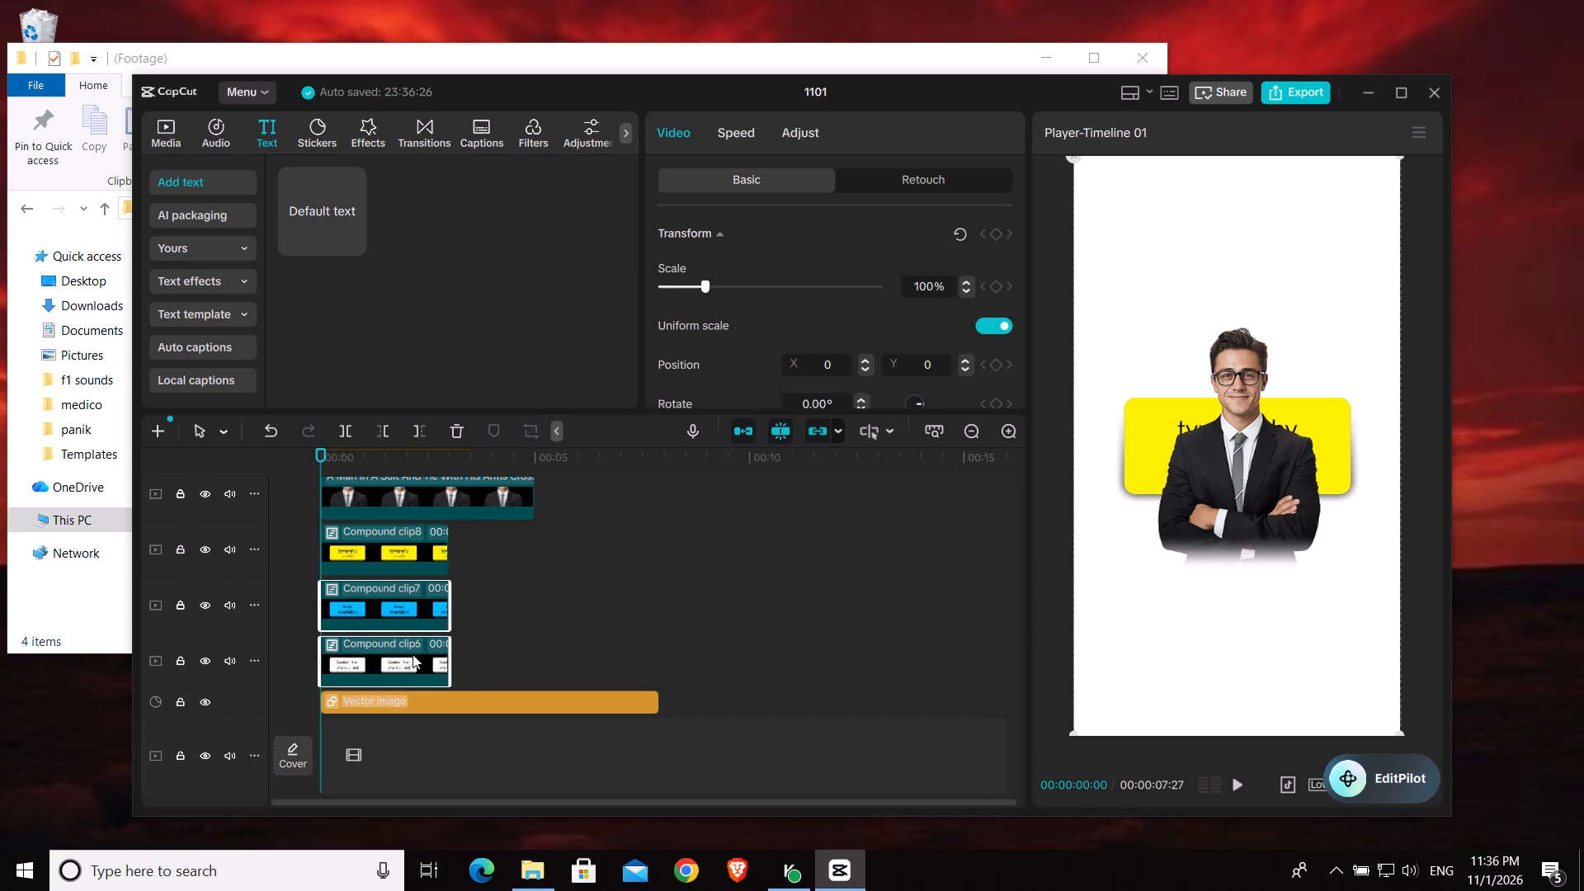
pyautogui.click(484, 618)
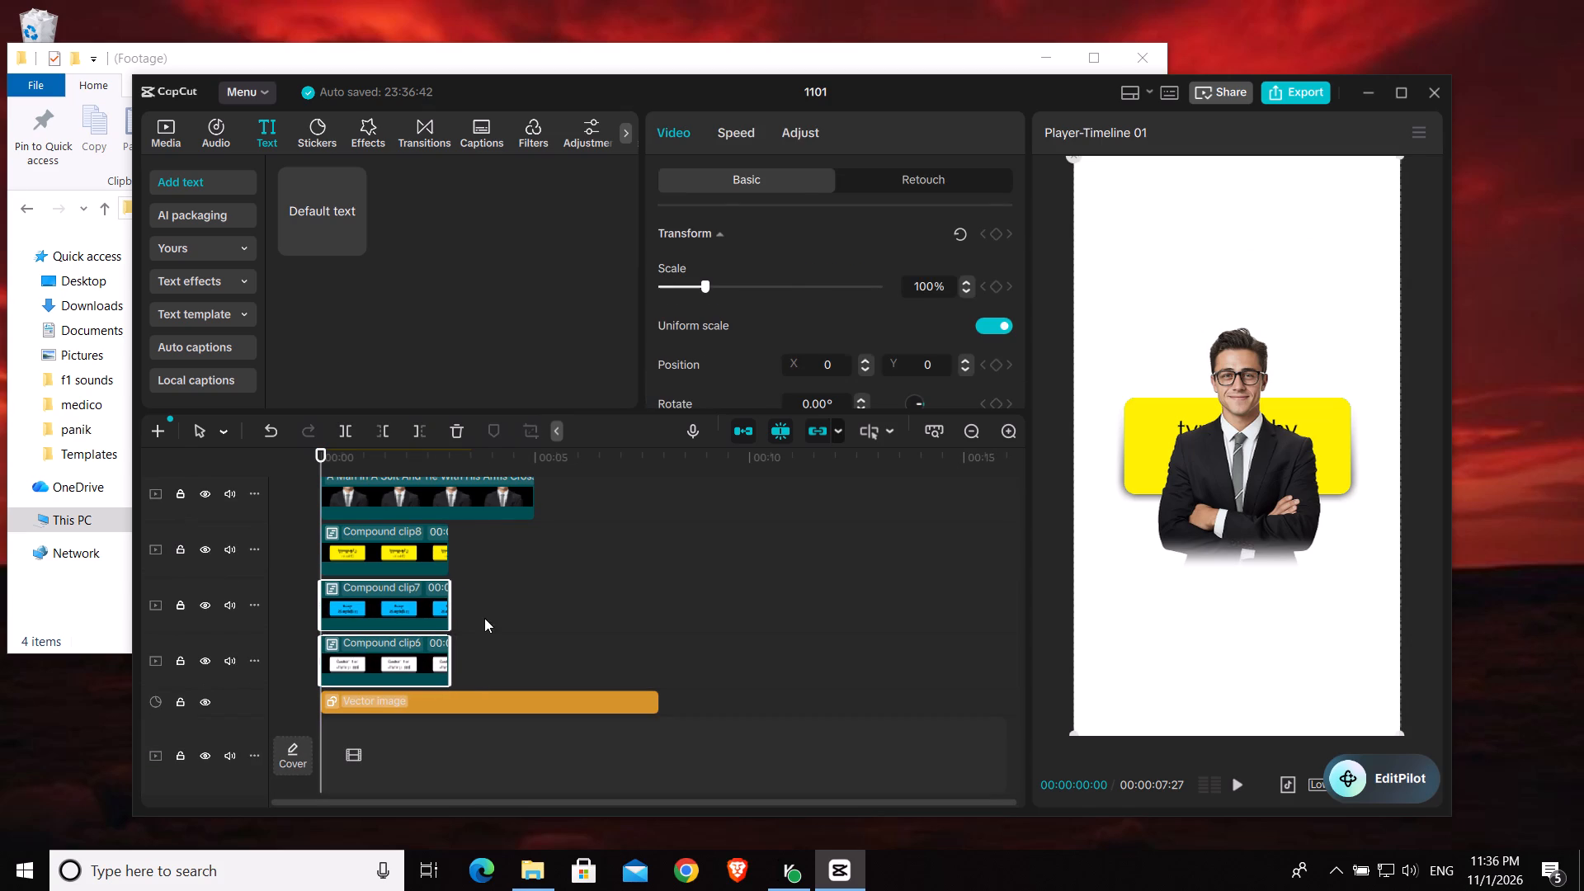
# At 00:00:00:27, move the white "Custom Text Development" card above and slightly right of the yellow card, behind the man's head.
pyautogui.moveTo(485, 618); pyautogui.dragTo(359, 625)
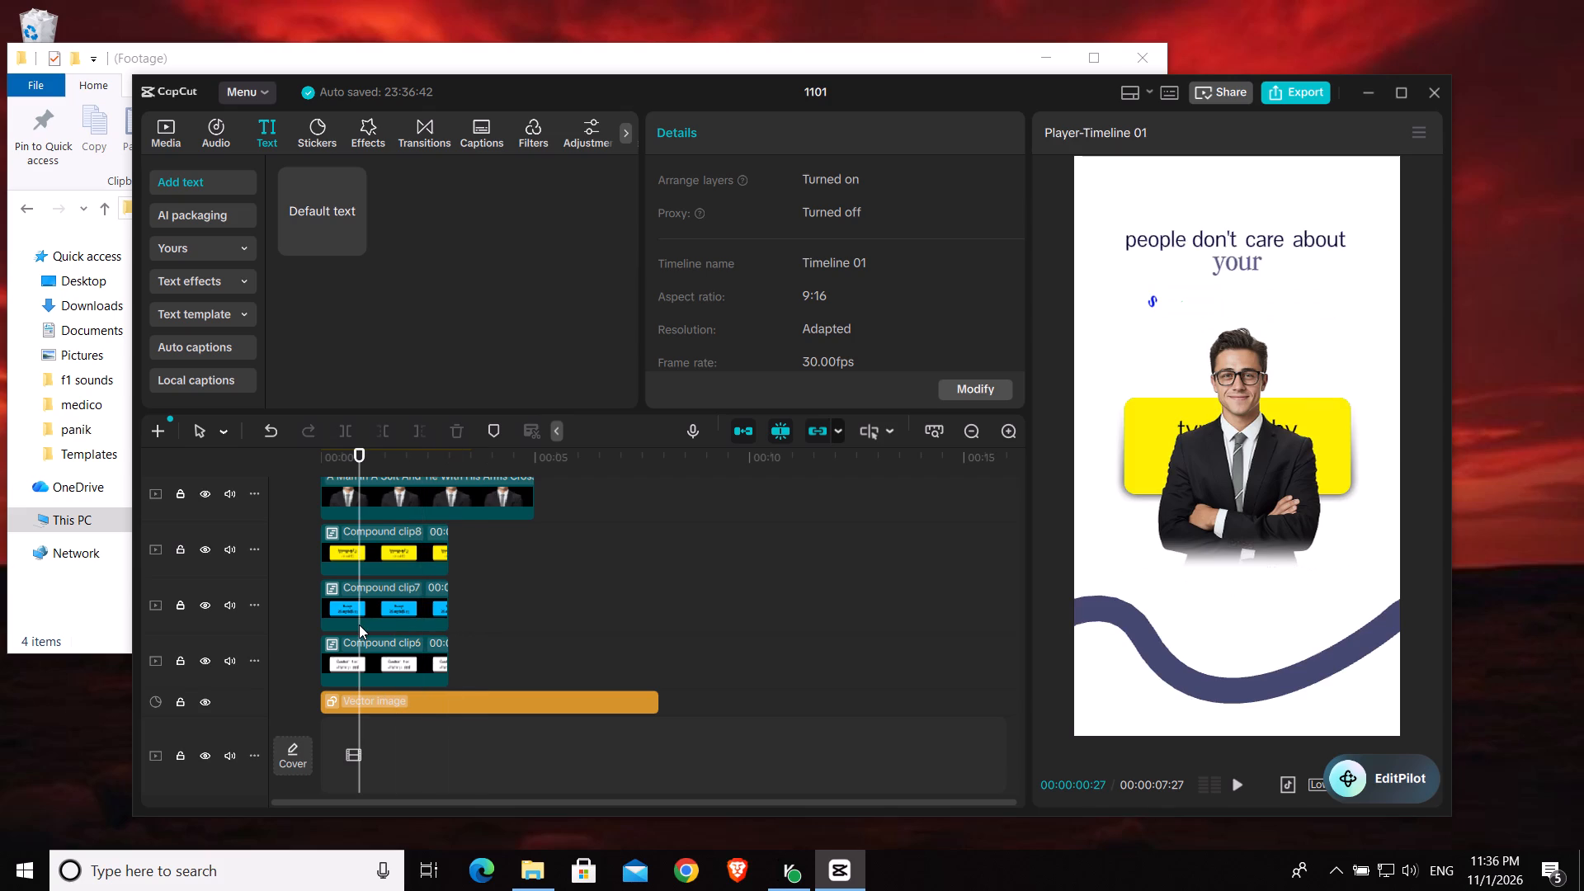
pyautogui.click(360, 596)
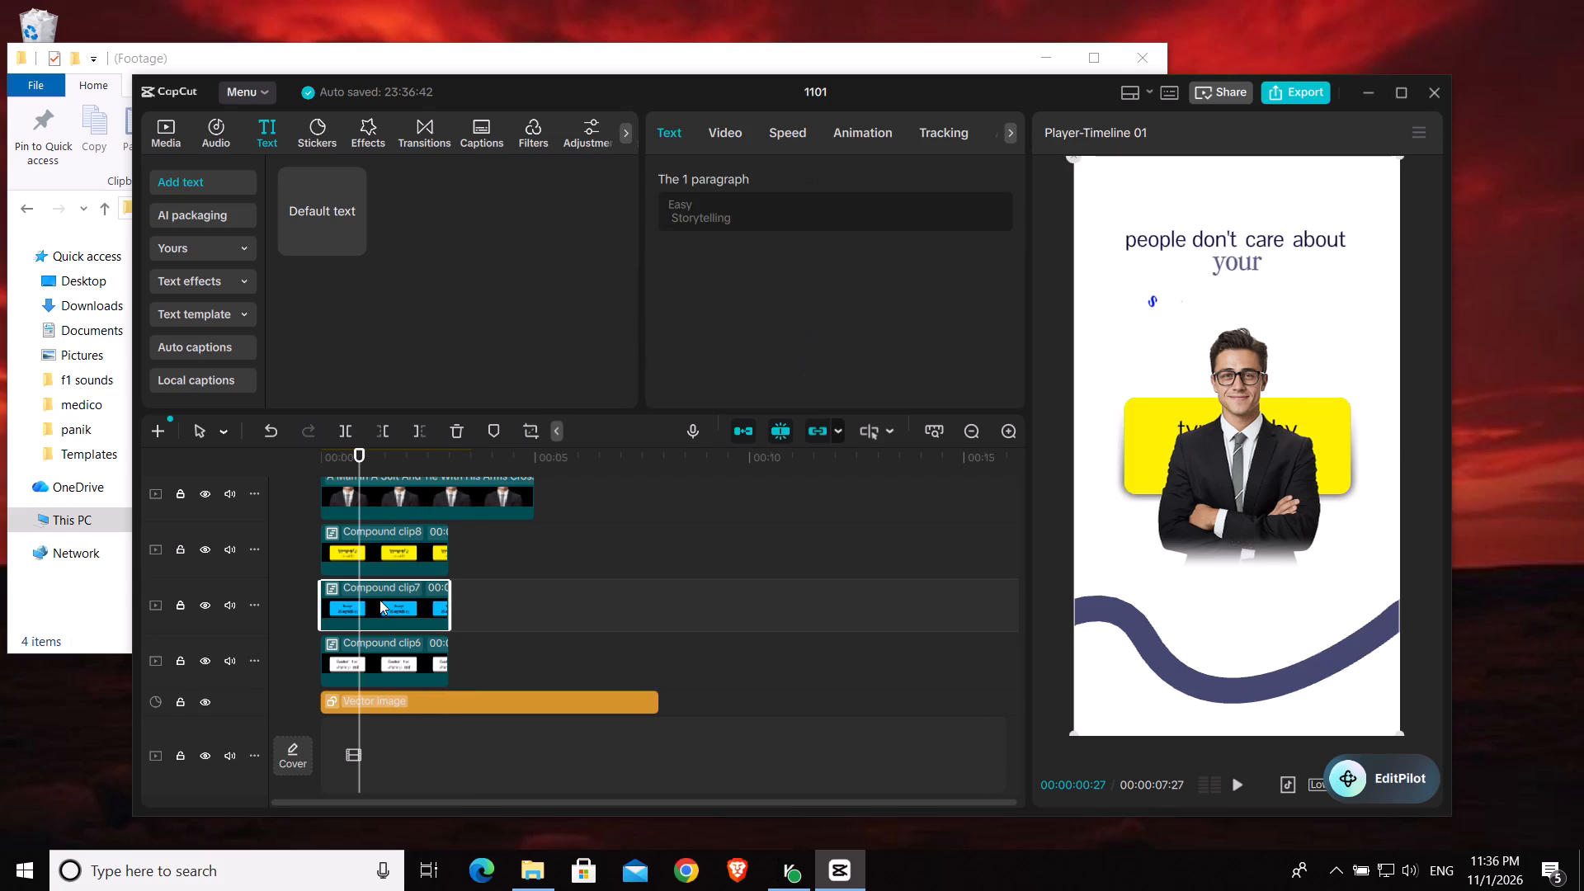
pyautogui.click(426, 660)
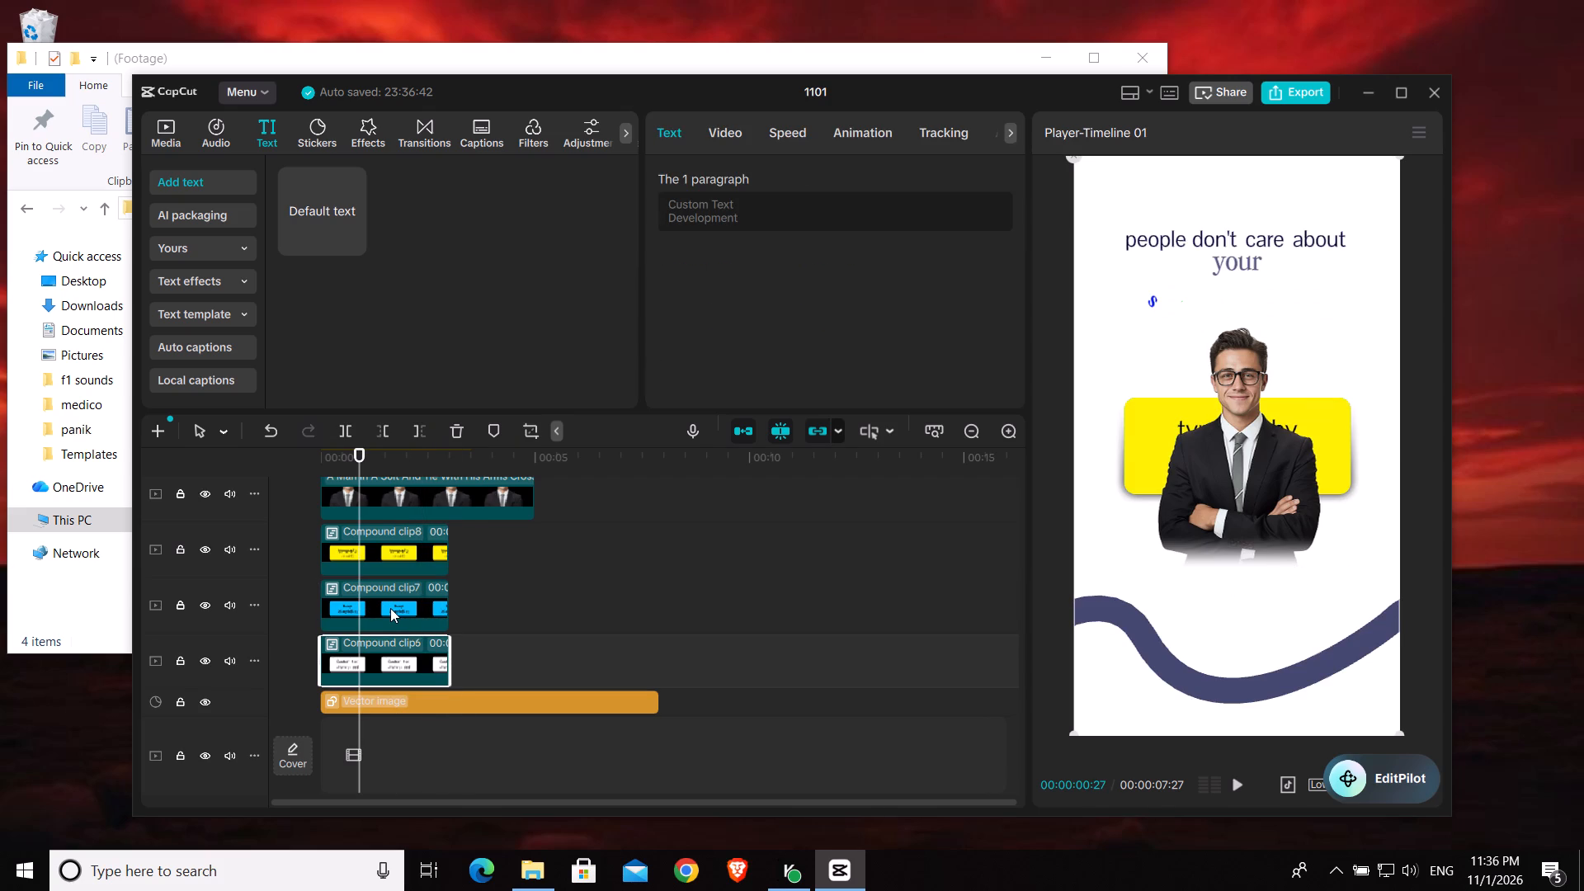
pyautogui.moveTo(1167, 421); pyautogui.dragTo(1189, 361)
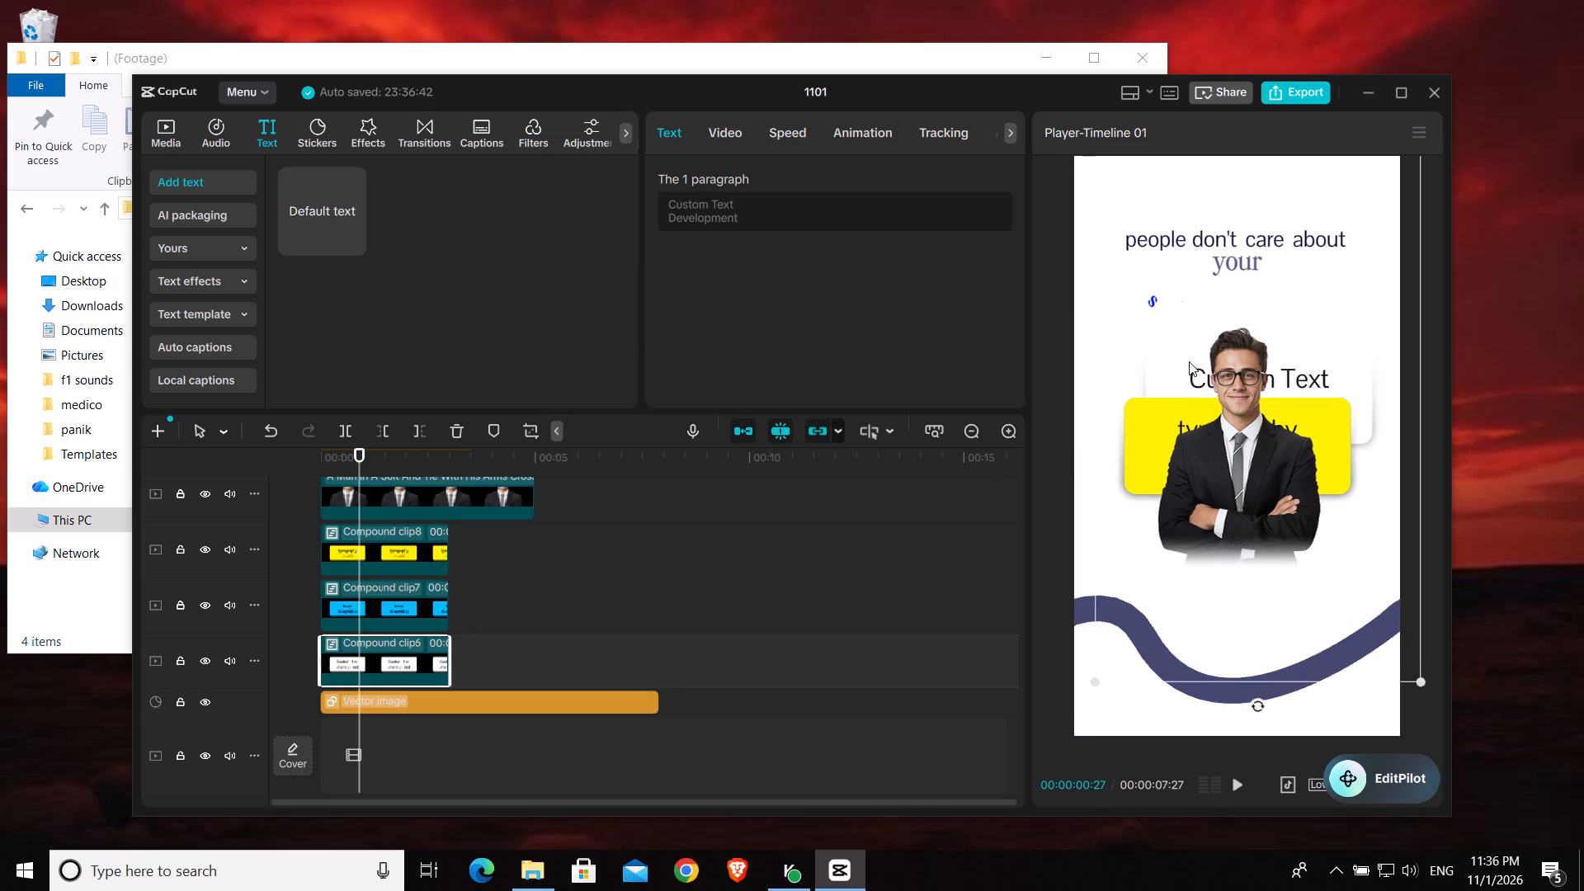
pyautogui.moveTo(1189, 361); pyautogui.dragTo(1206, 321)
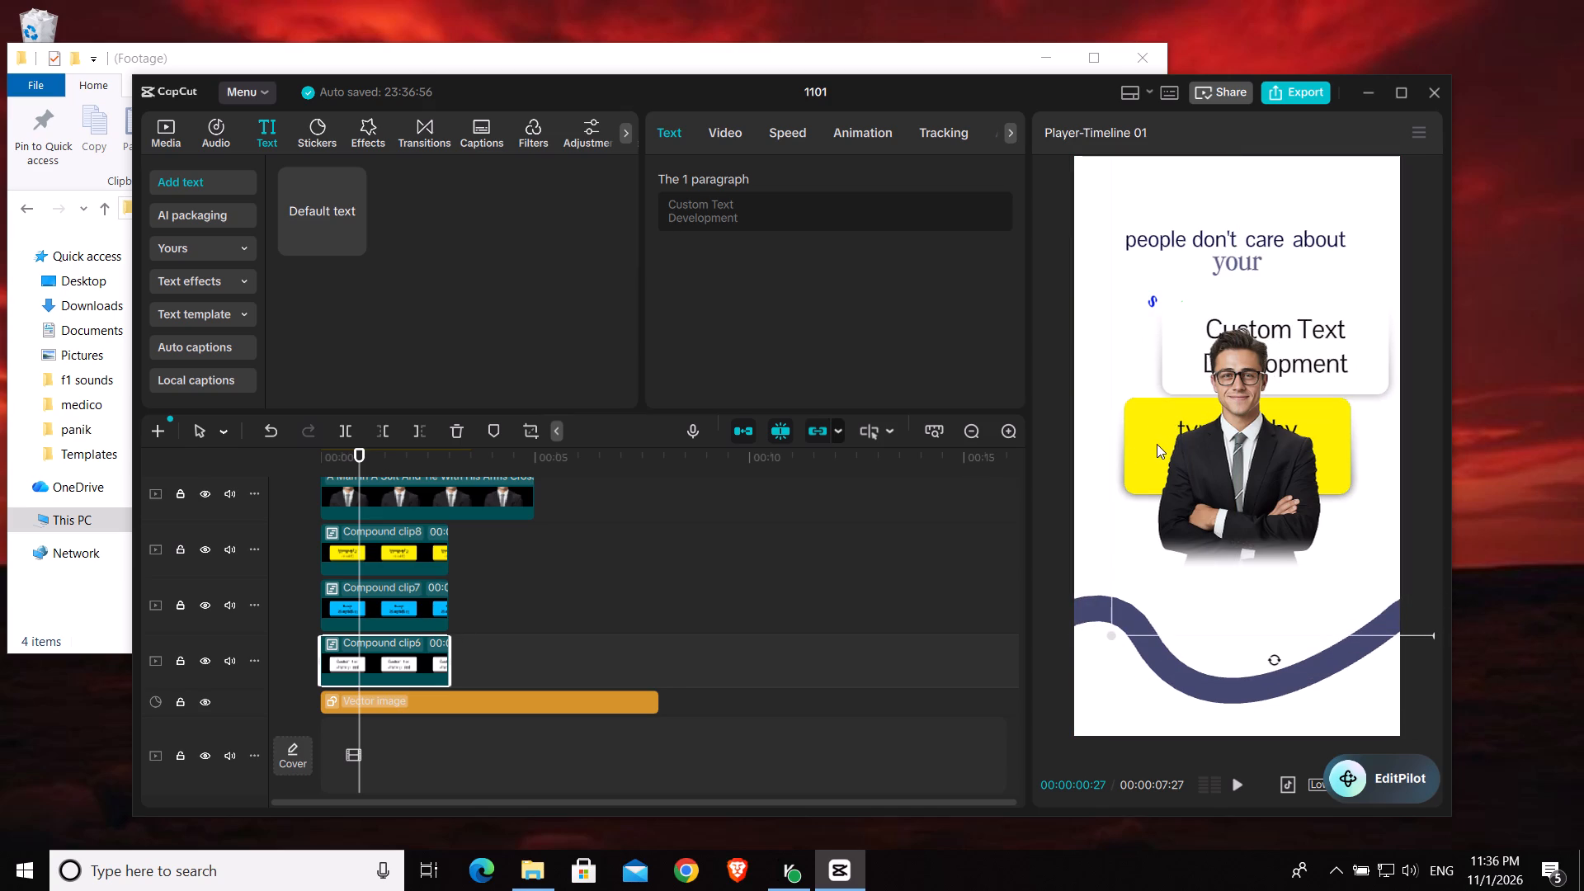
# Shrink the yellow "typography editing" card to roughly half its size and place it behind the man's head.
pyautogui.click(1157, 444)
pyautogui.click(399, 544)
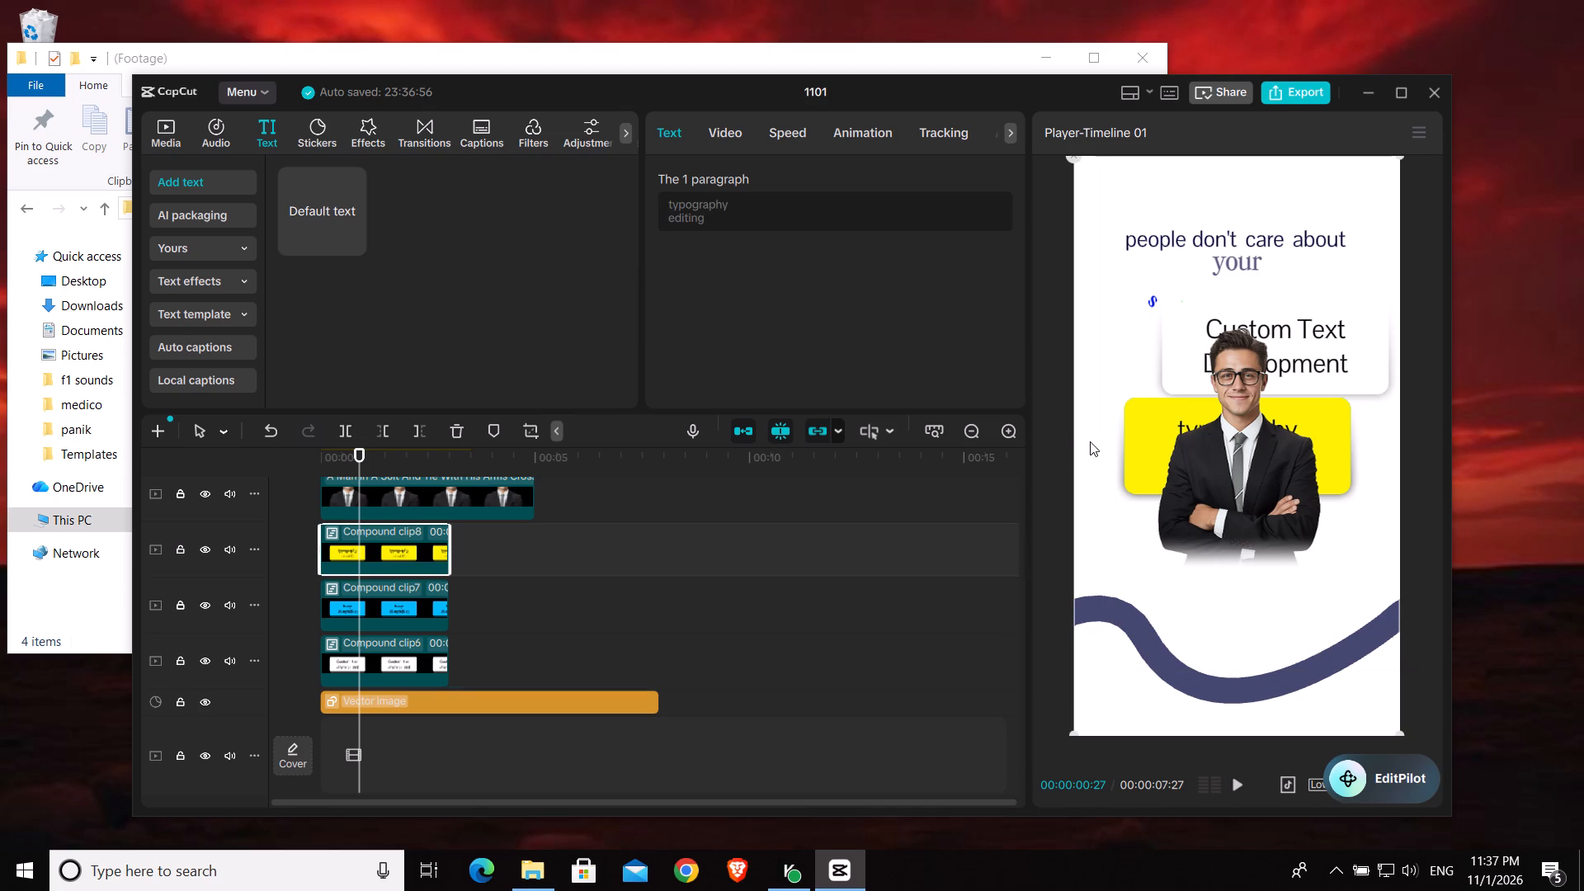
pyautogui.moveTo(1142, 431); pyautogui.dragTo(1126, 517)
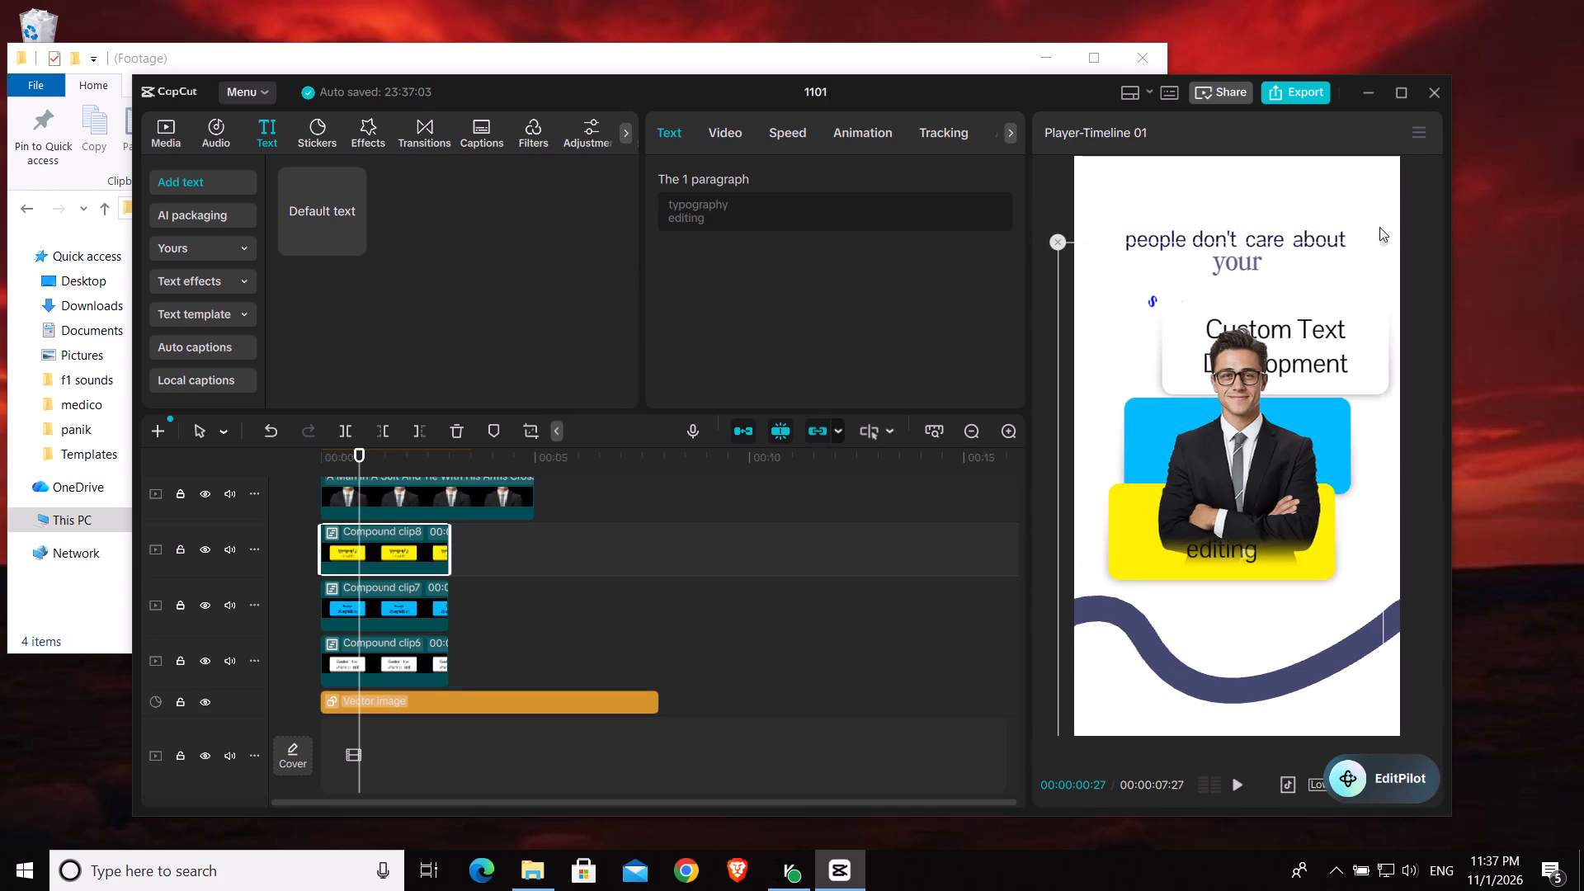
pyautogui.moveTo(1386, 234); pyautogui.dragTo(1214, 423)
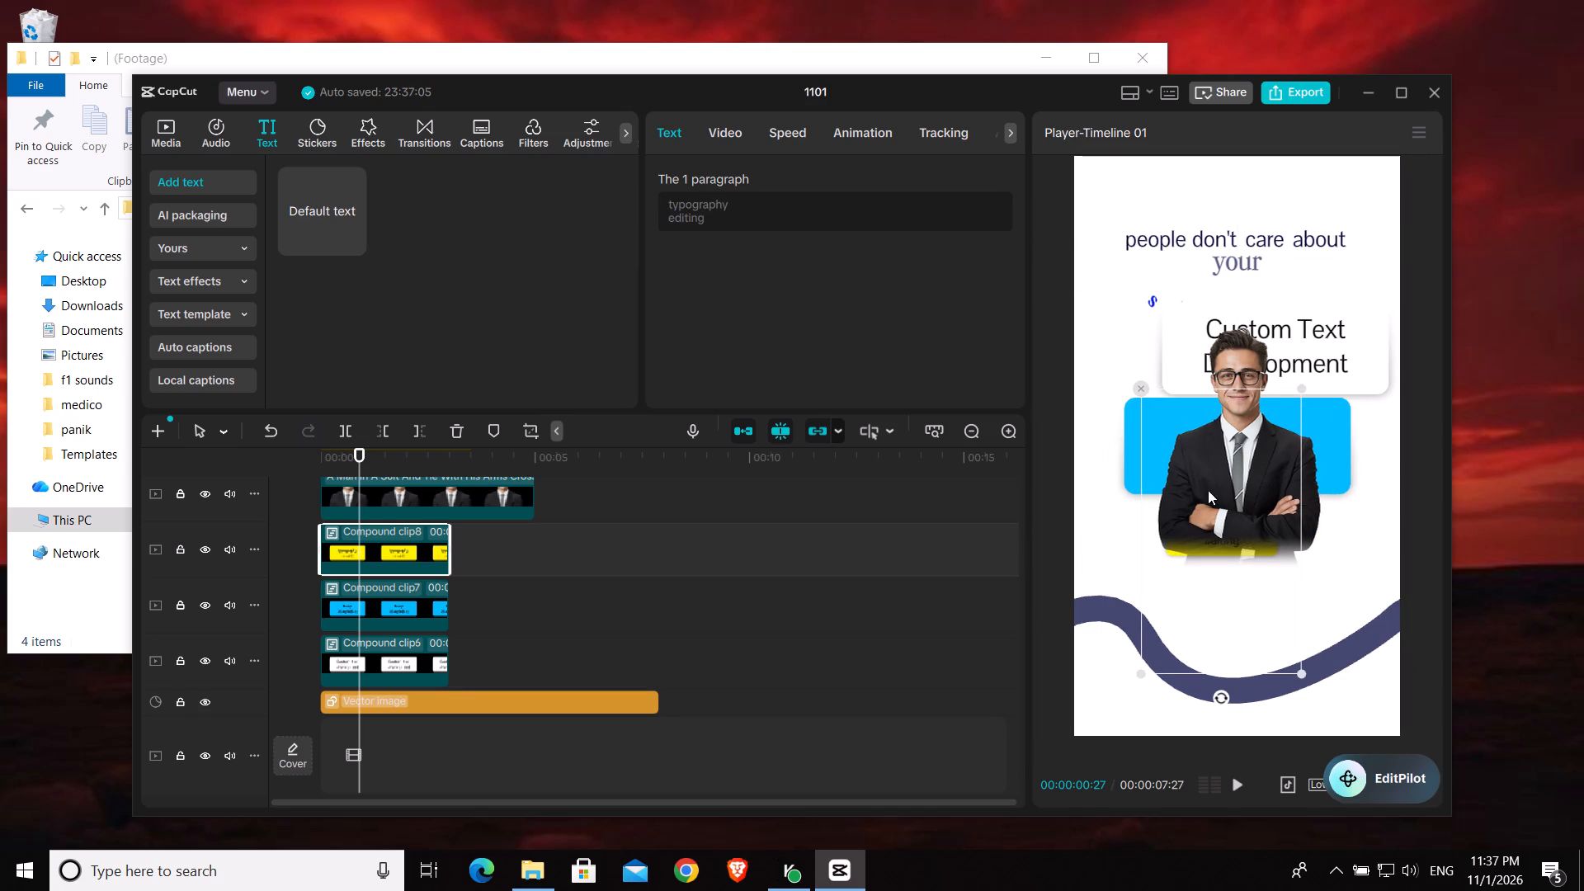
pyautogui.moveTo(1193, 612); pyautogui.dragTo(1215, 441)
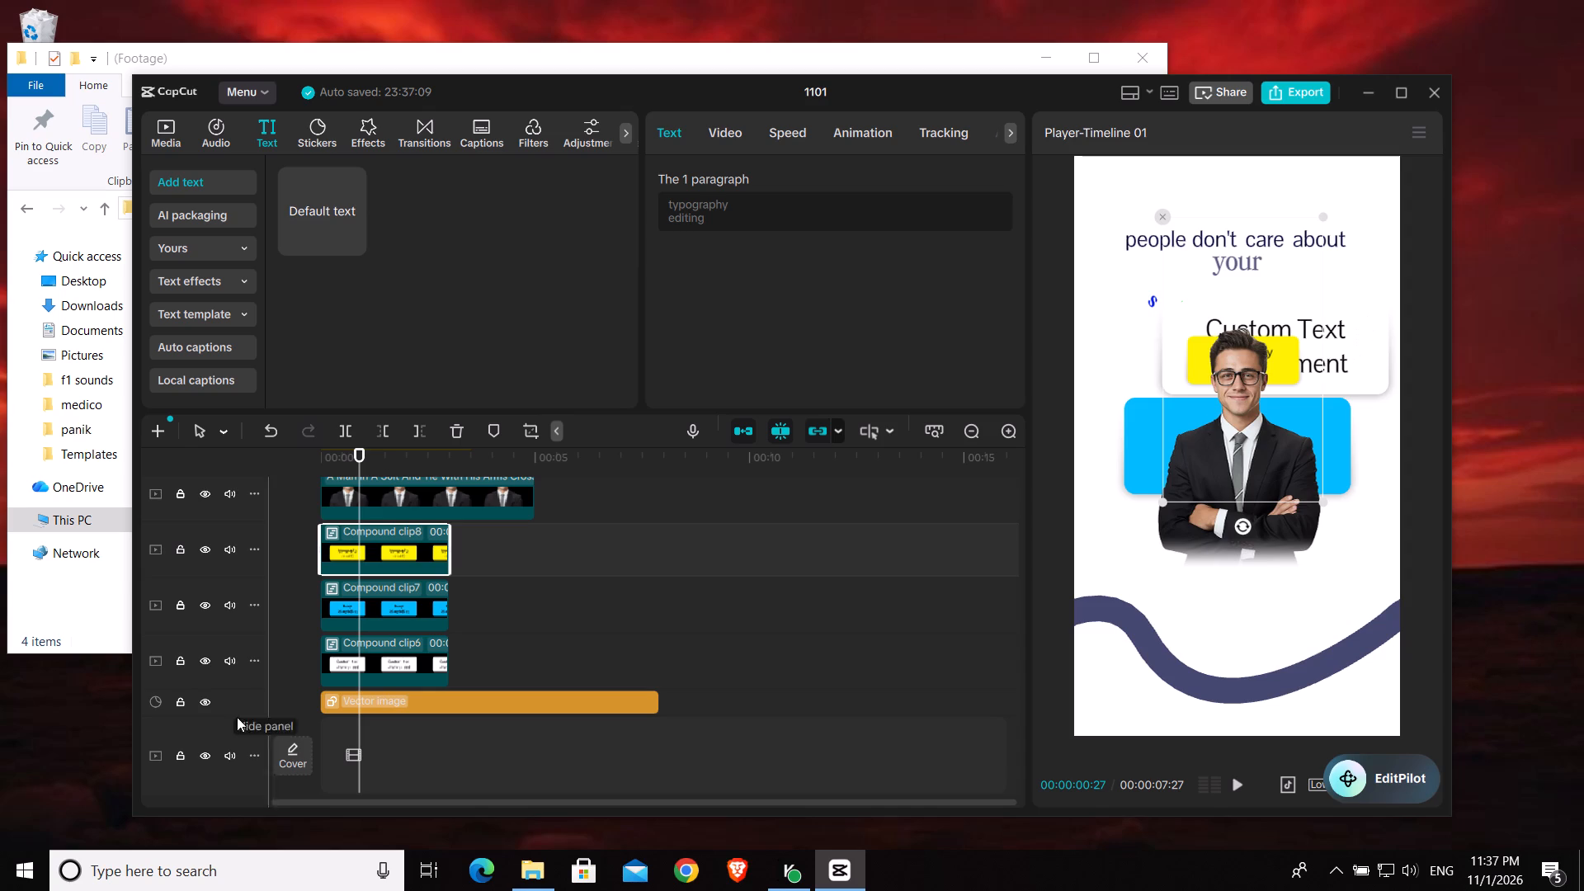
# Move the blue "Easy Storytelling" card below the man, centred over the wave, and scale it down.
pyautogui.click(382, 667)
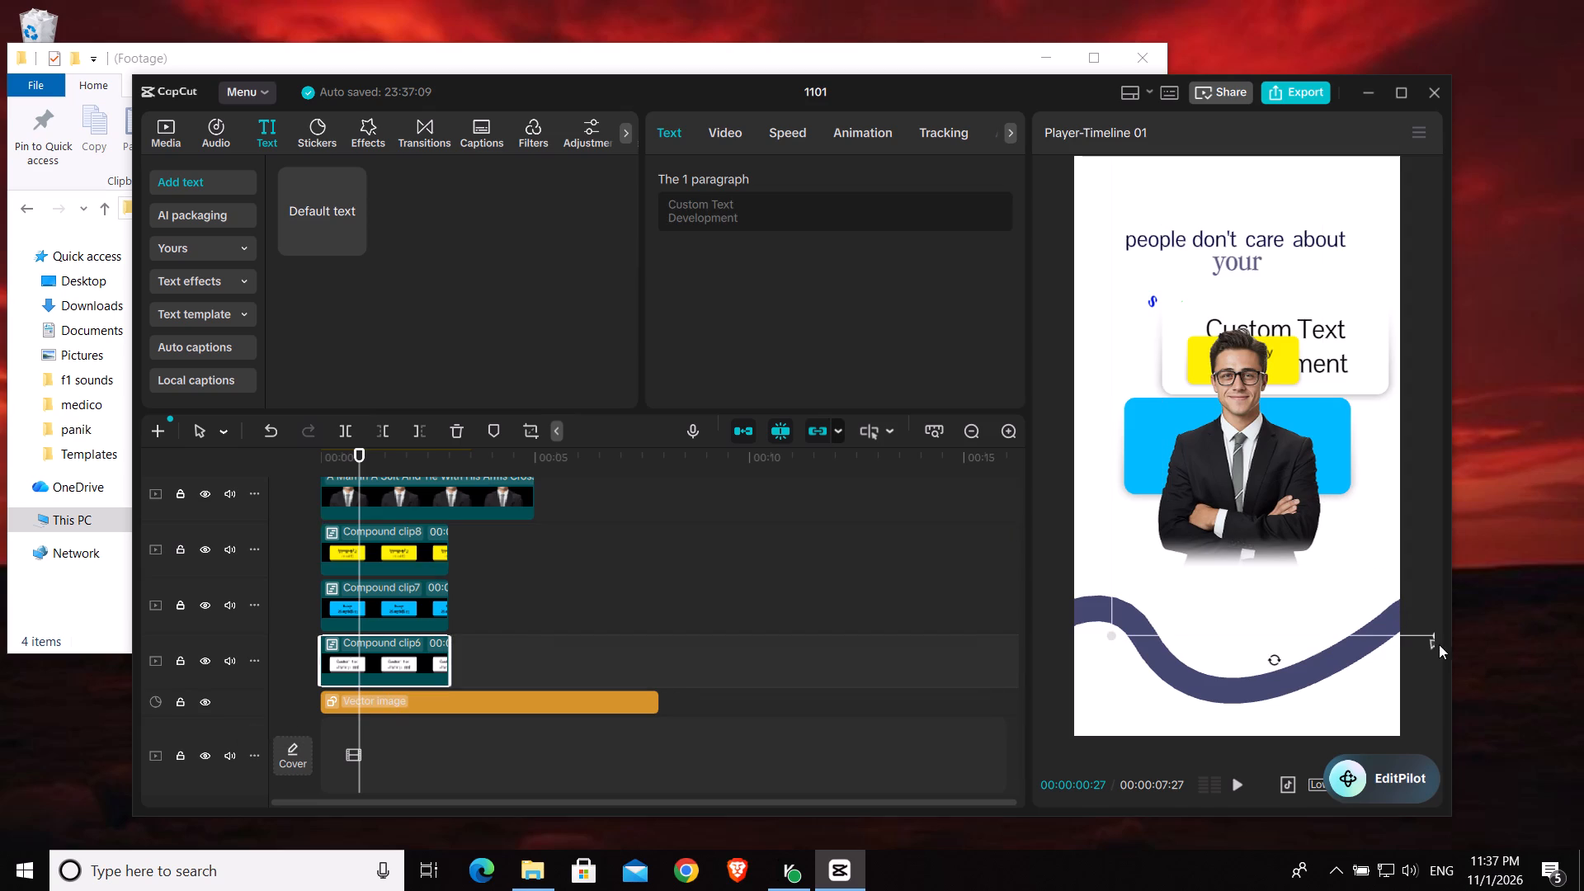
pyautogui.click(418, 613)
pyautogui.moveTo(1162, 449); pyautogui.dragTo(1161, 625)
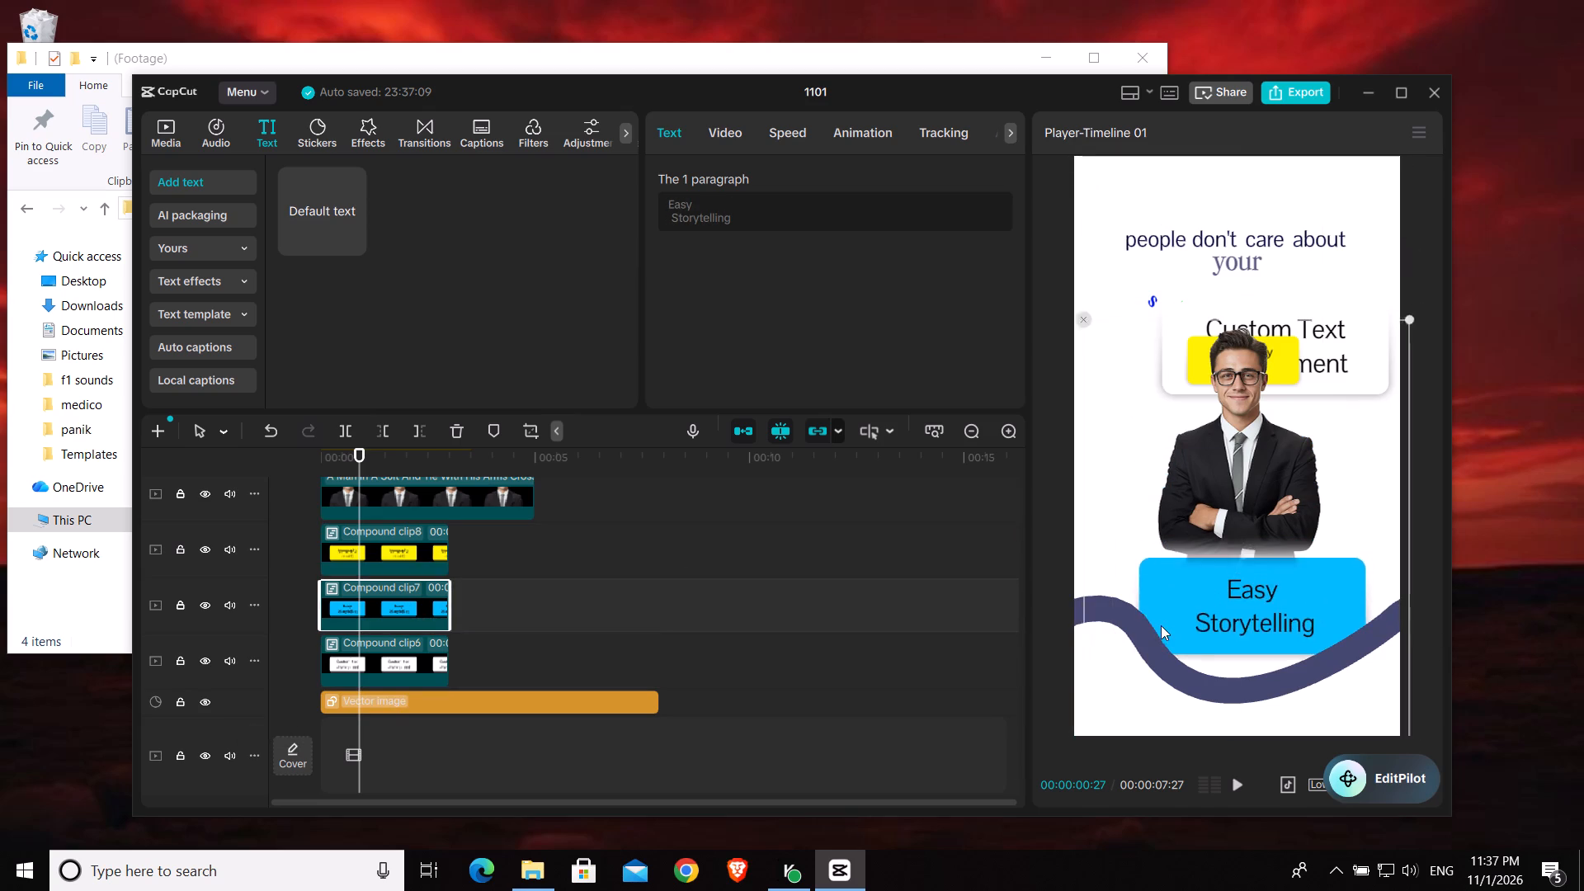
pyautogui.moveTo(1161, 625); pyautogui.dragTo(1161, 626)
pyautogui.moveTo(1402, 328); pyautogui.dragTo(1302, 432)
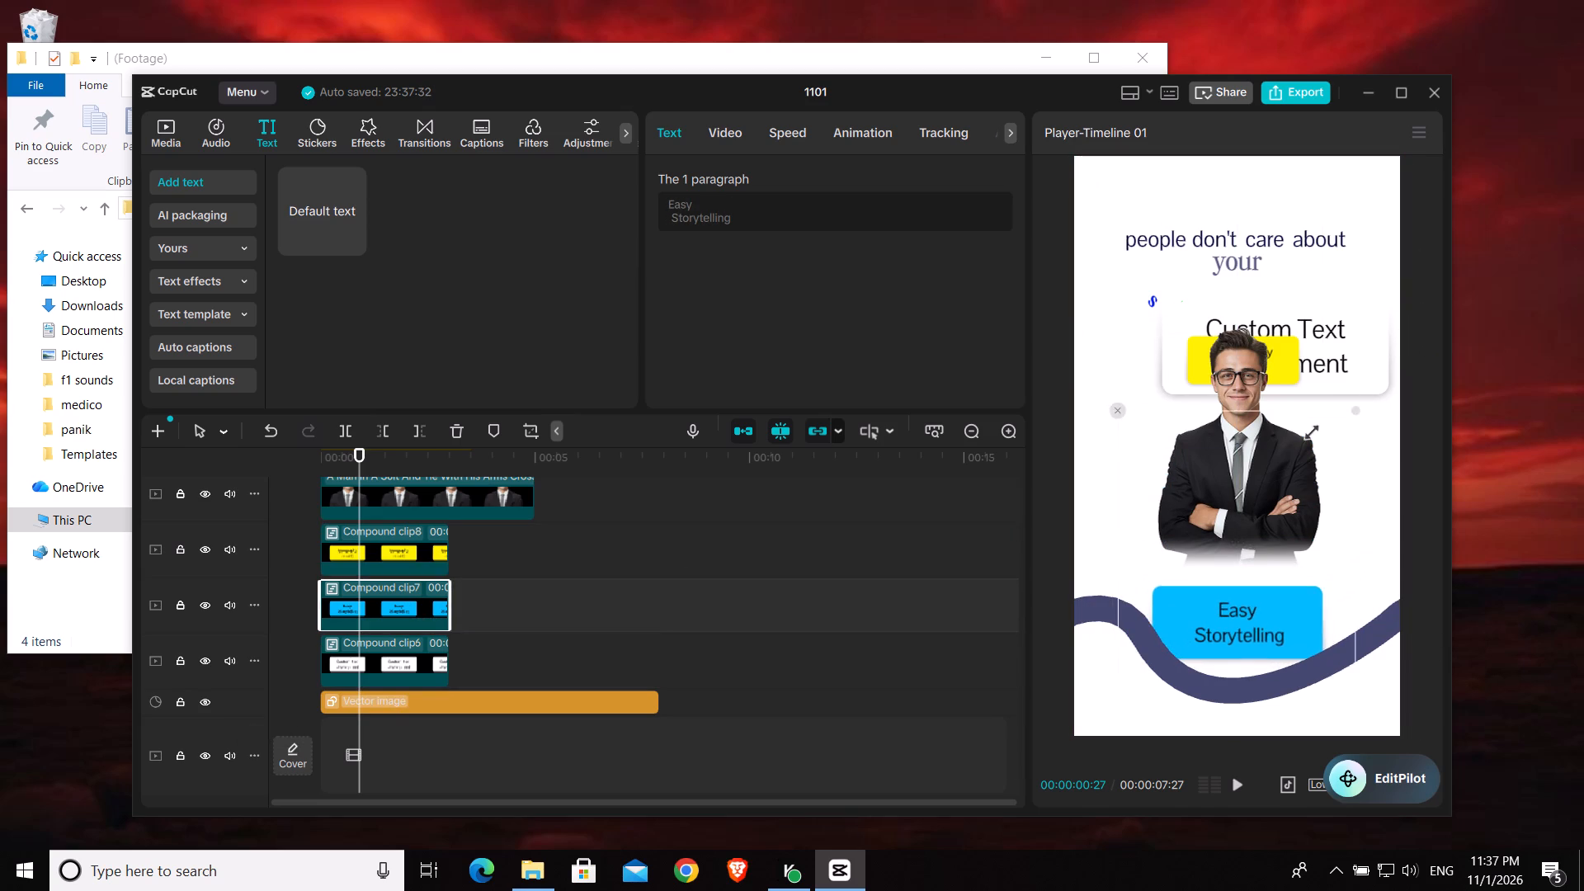
pyautogui.moveTo(1302, 432); pyautogui.dragTo(1251, 474)
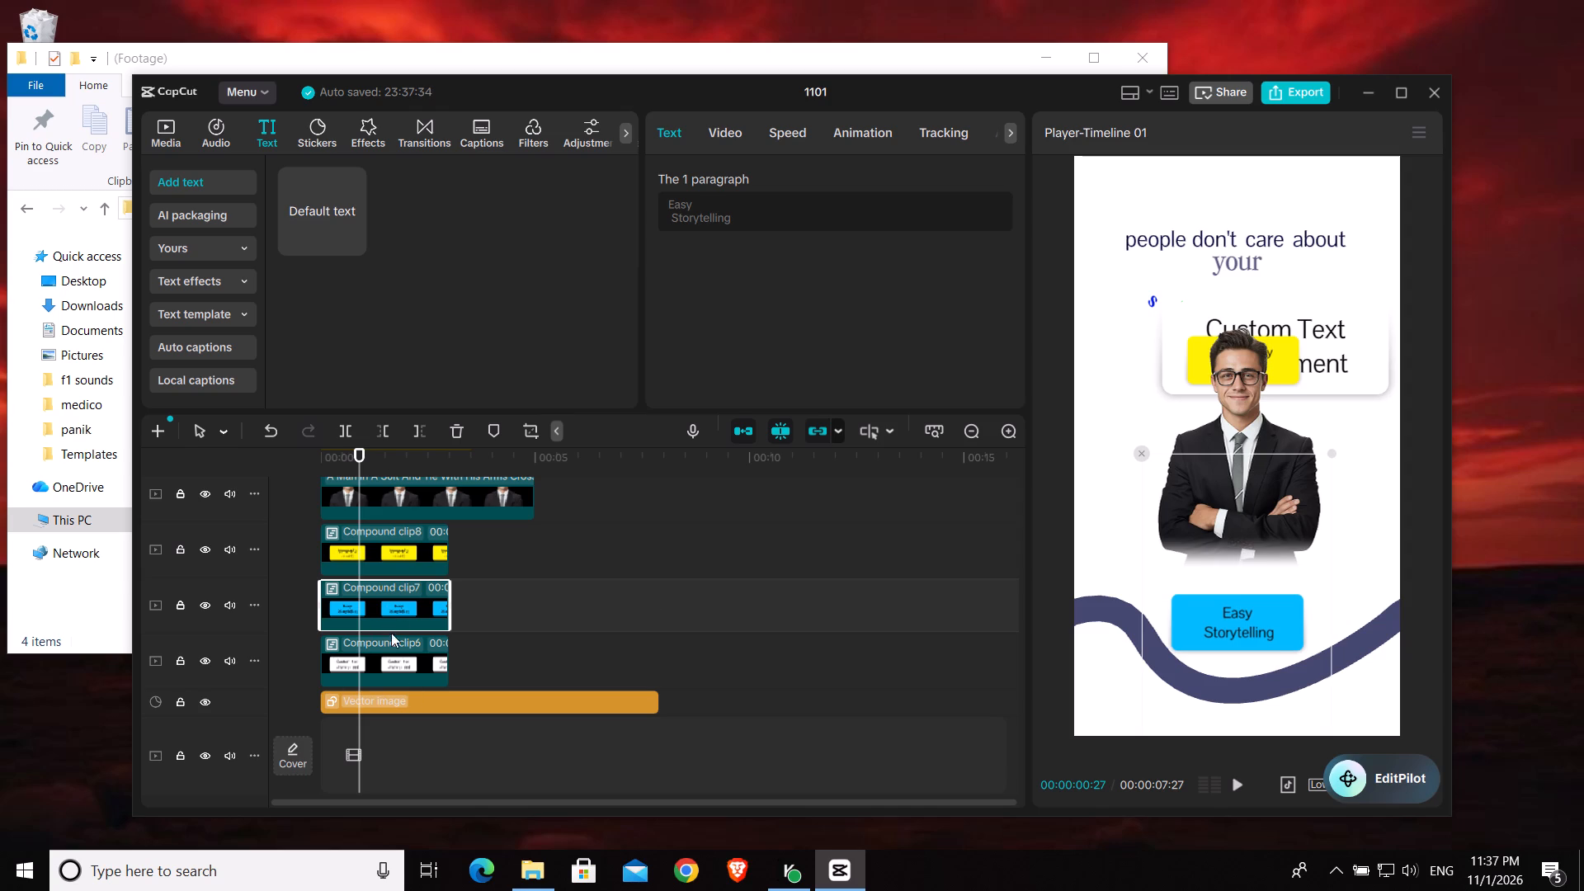
# Scale the white "Custom Text Development" card down to about 38% and place it beside the left of the man's head.
pyautogui.click(391, 664)
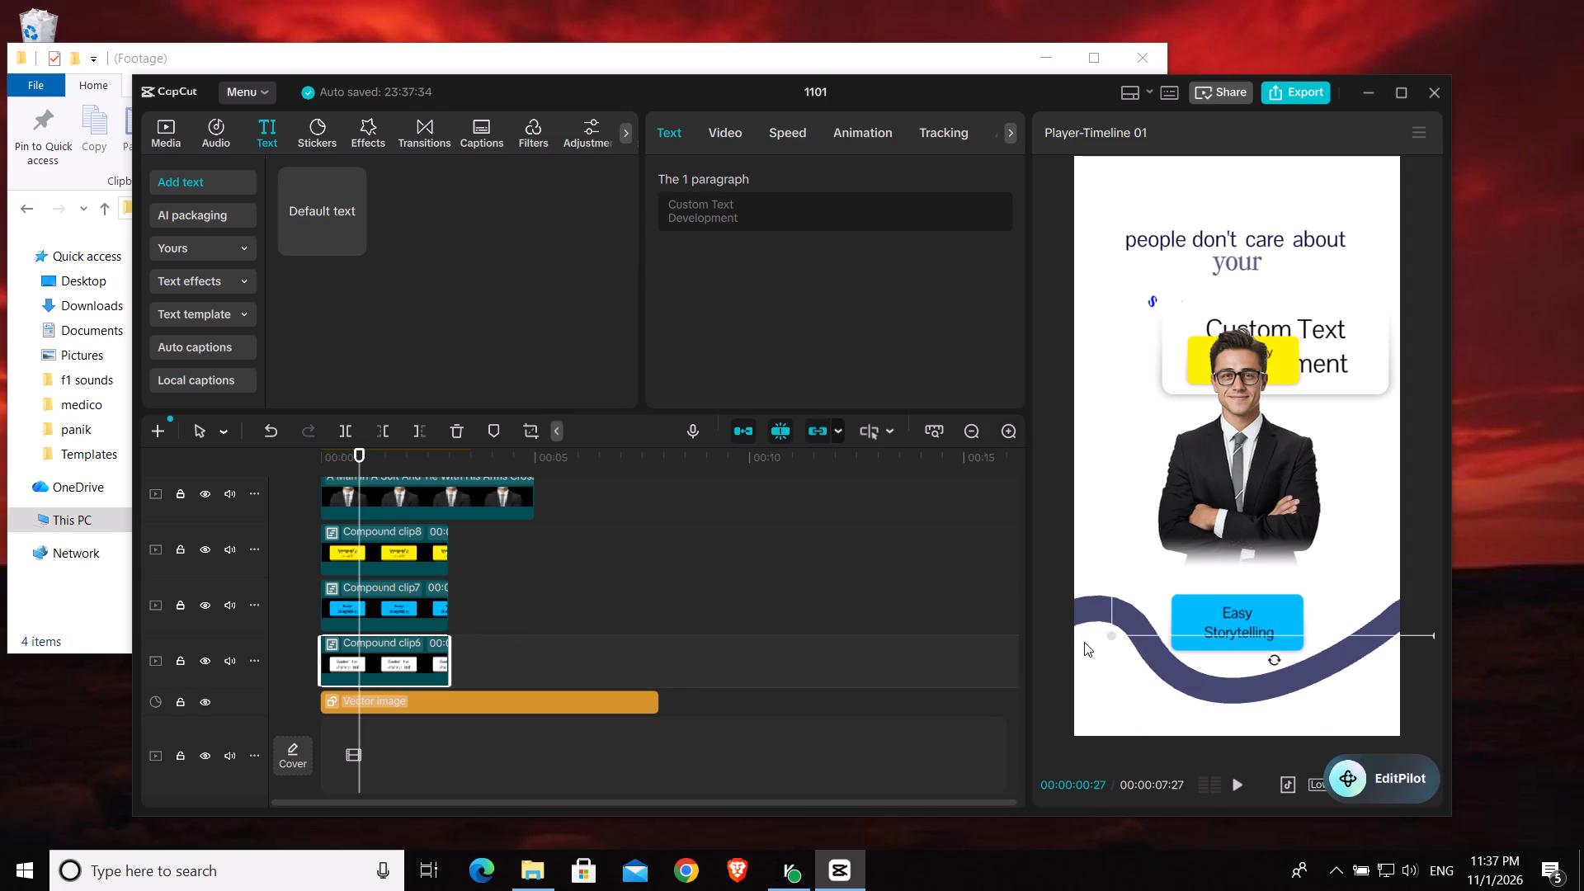
pyautogui.moveTo(1104, 630); pyautogui.dragTo(1256, 431)
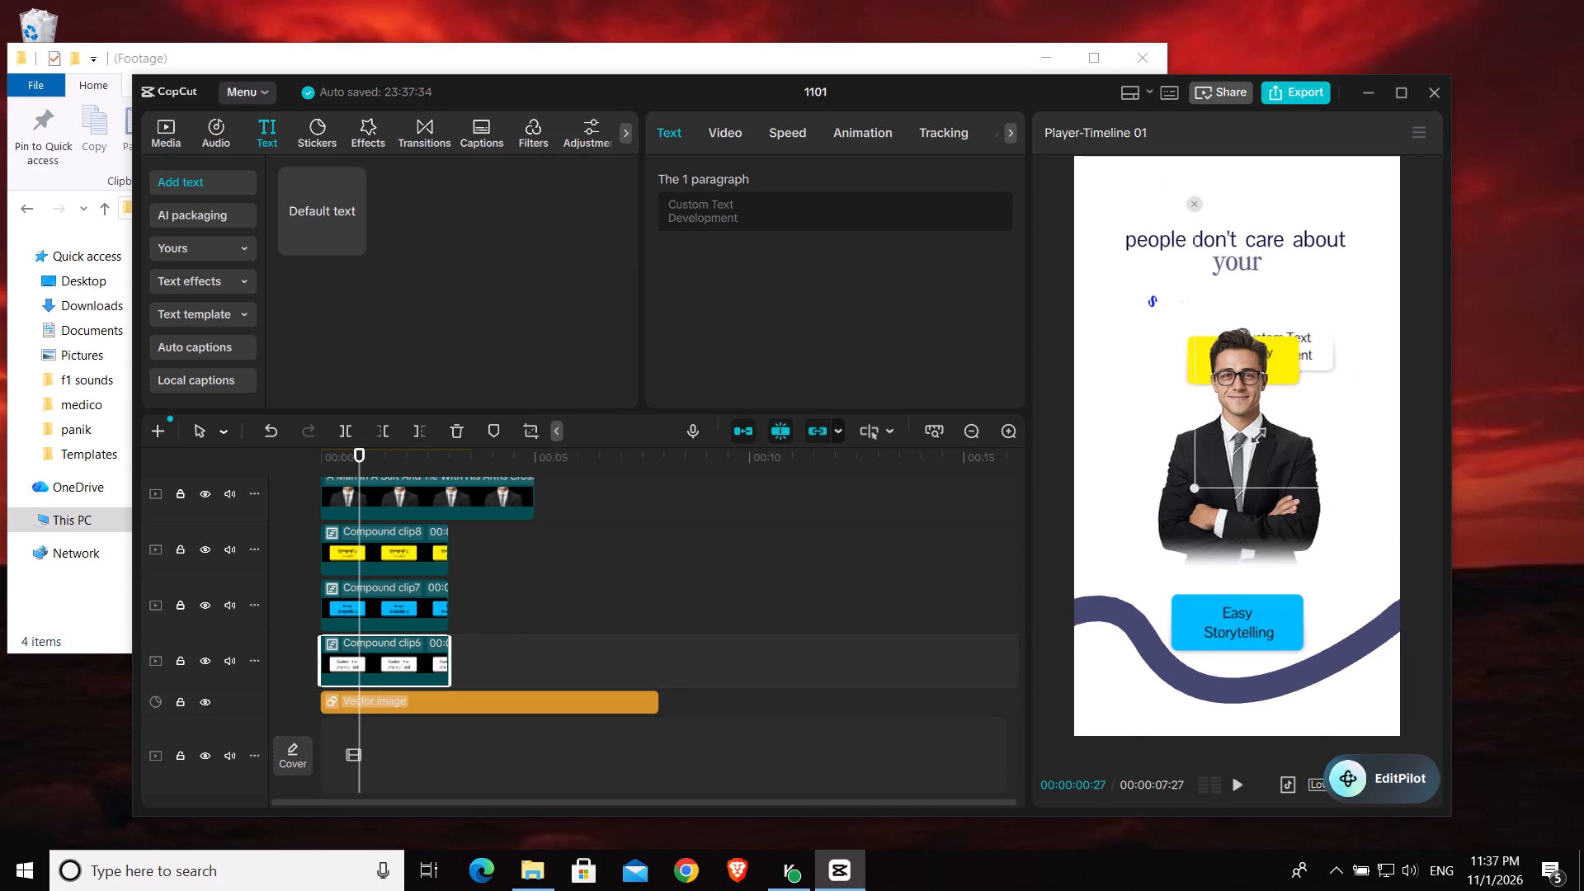
pyautogui.moveTo(1256, 431); pyautogui.dragTo(1222, 491)
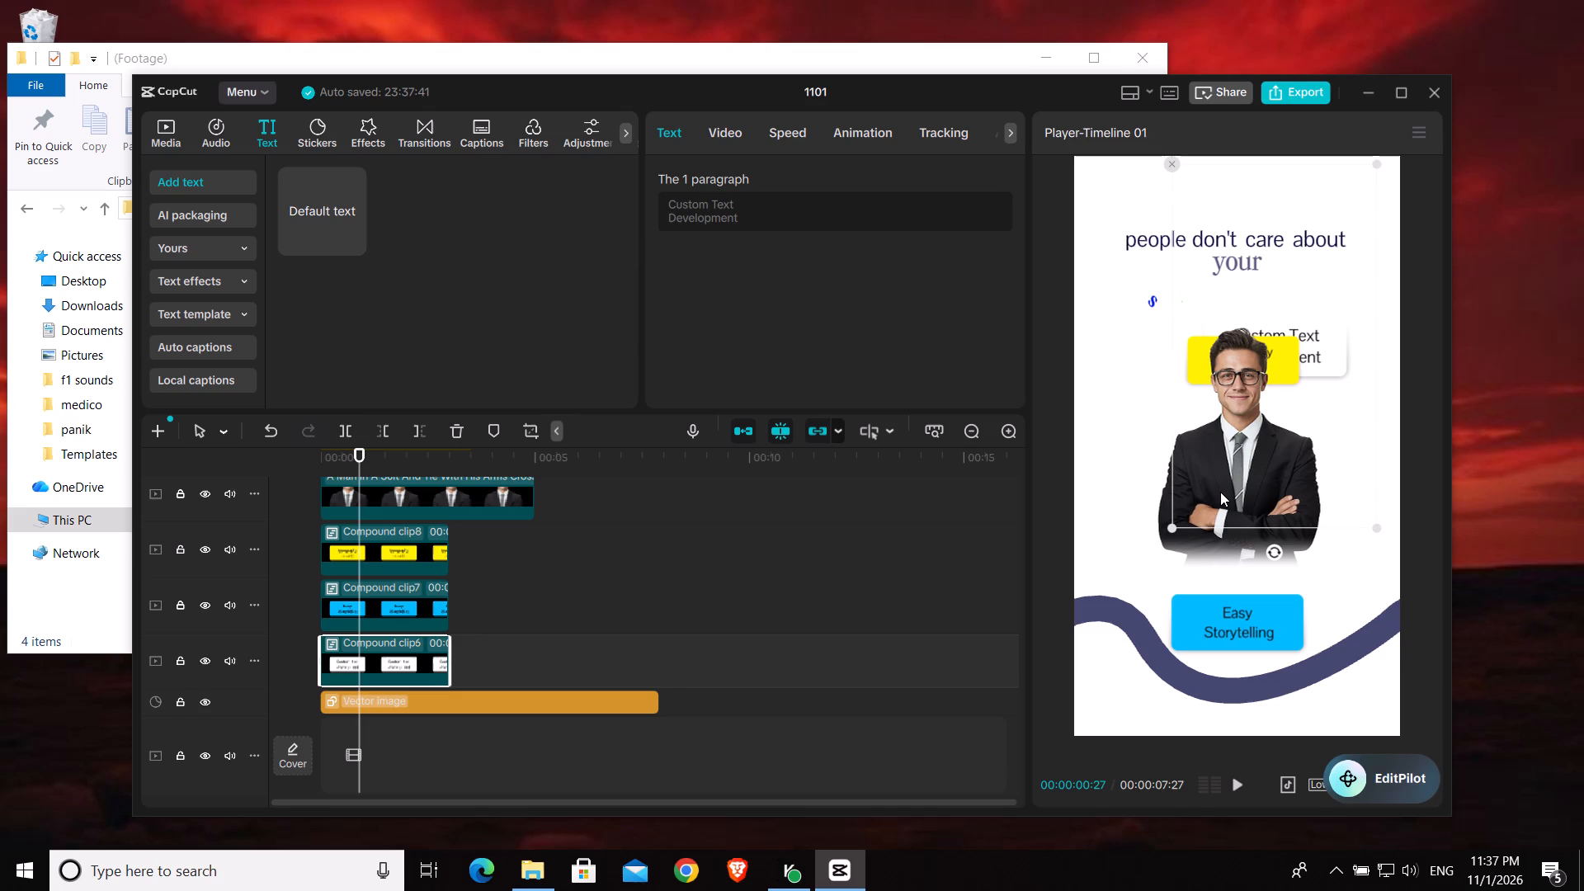
pyautogui.moveTo(1348, 364); pyautogui.dragTo(1240, 384)
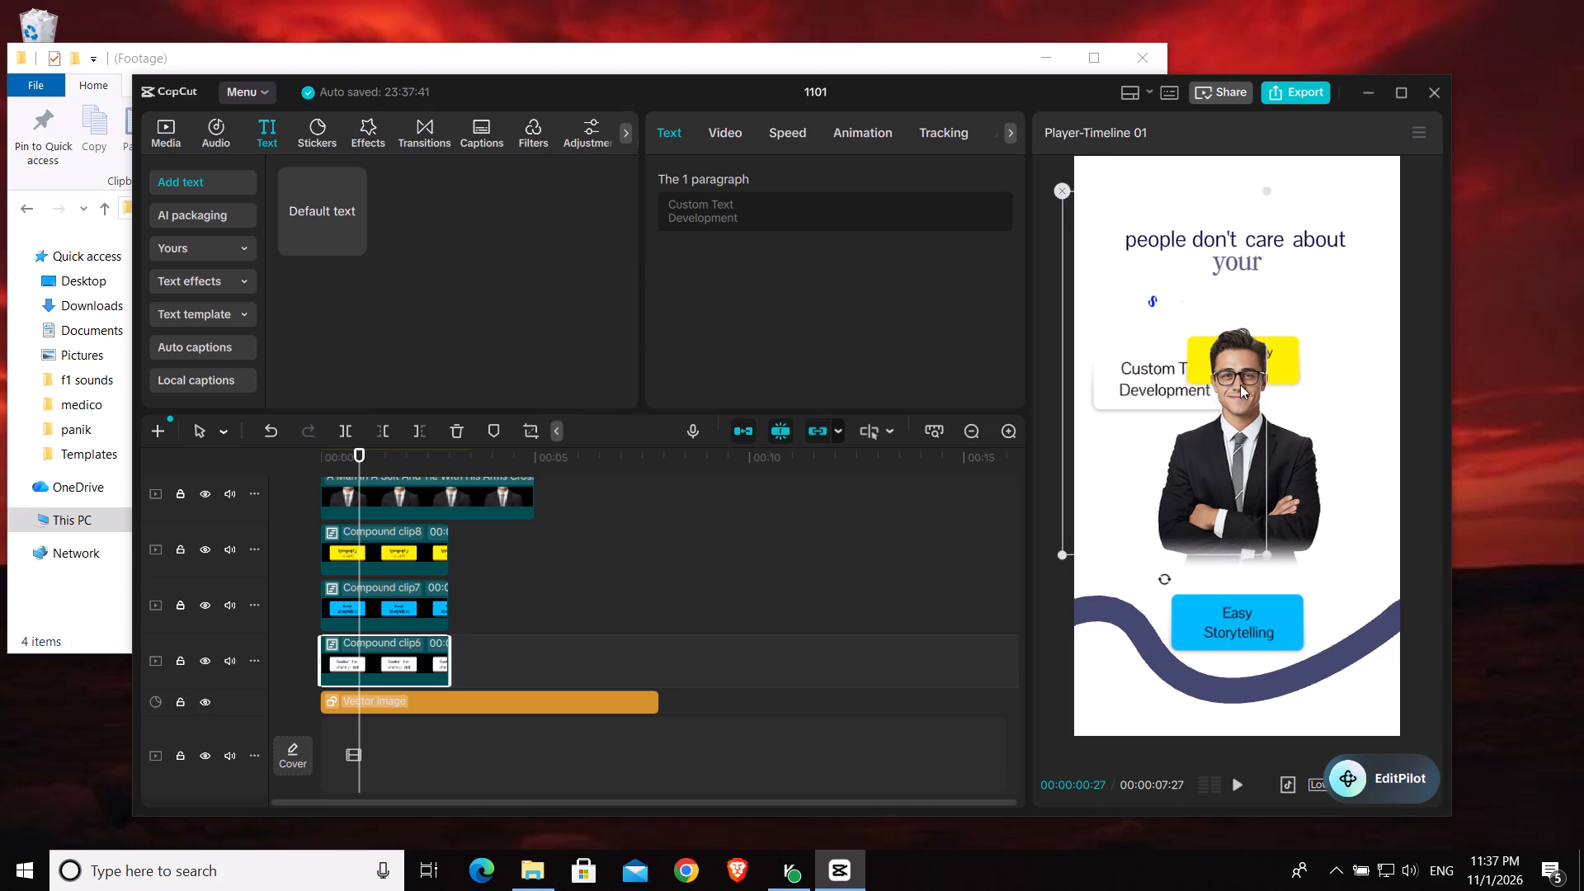
pyautogui.moveTo(1240, 384); pyautogui.dragTo(1261, 369)
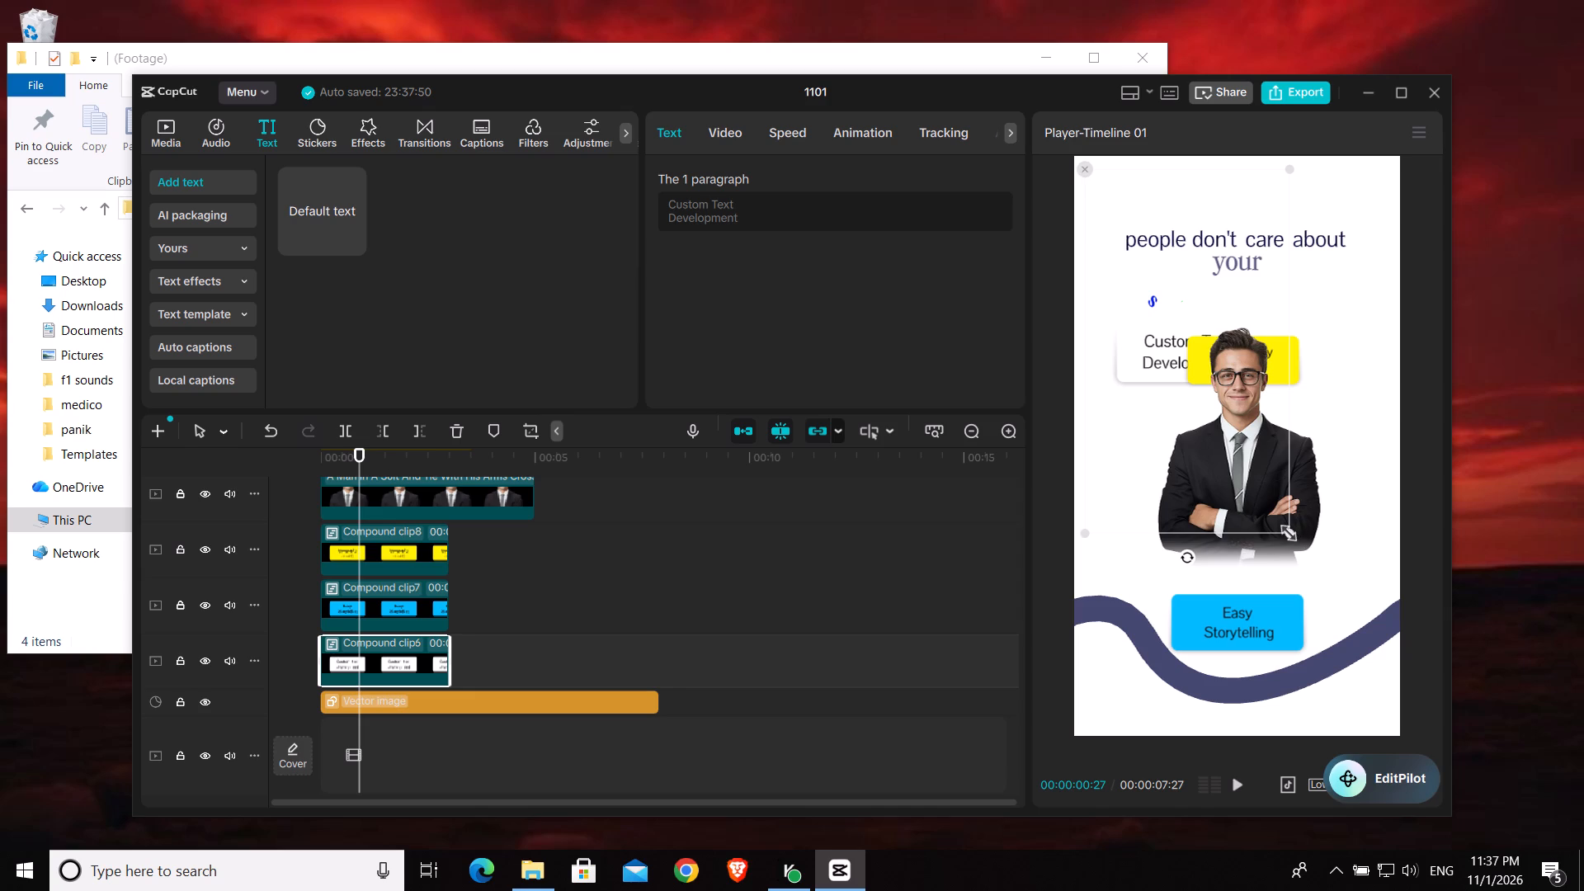
pyautogui.moveTo(1284, 530); pyautogui.dragTo(1208, 432)
pyautogui.moveTo(1156, 369); pyautogui.dragTo(1158, 379)
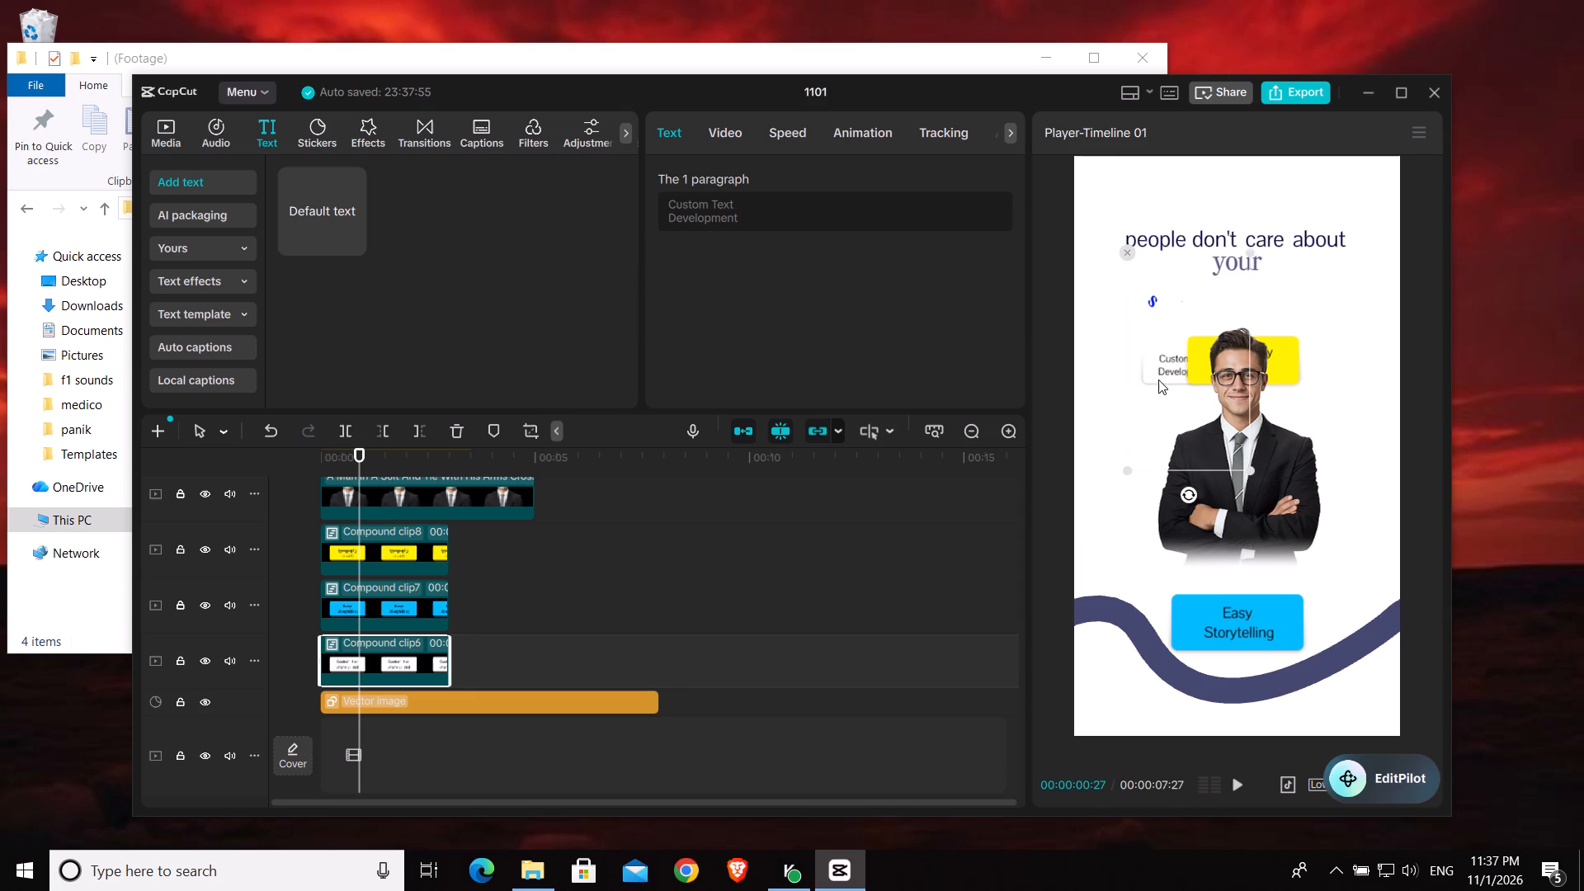
pyautogui.moveTo(1158, 379); pyautogui.dragTo(1159, 379)
# Scale the yellow card down to about 41% and centre it just above the man's head, at about Y 782.
pyautogui.click(407, 549)
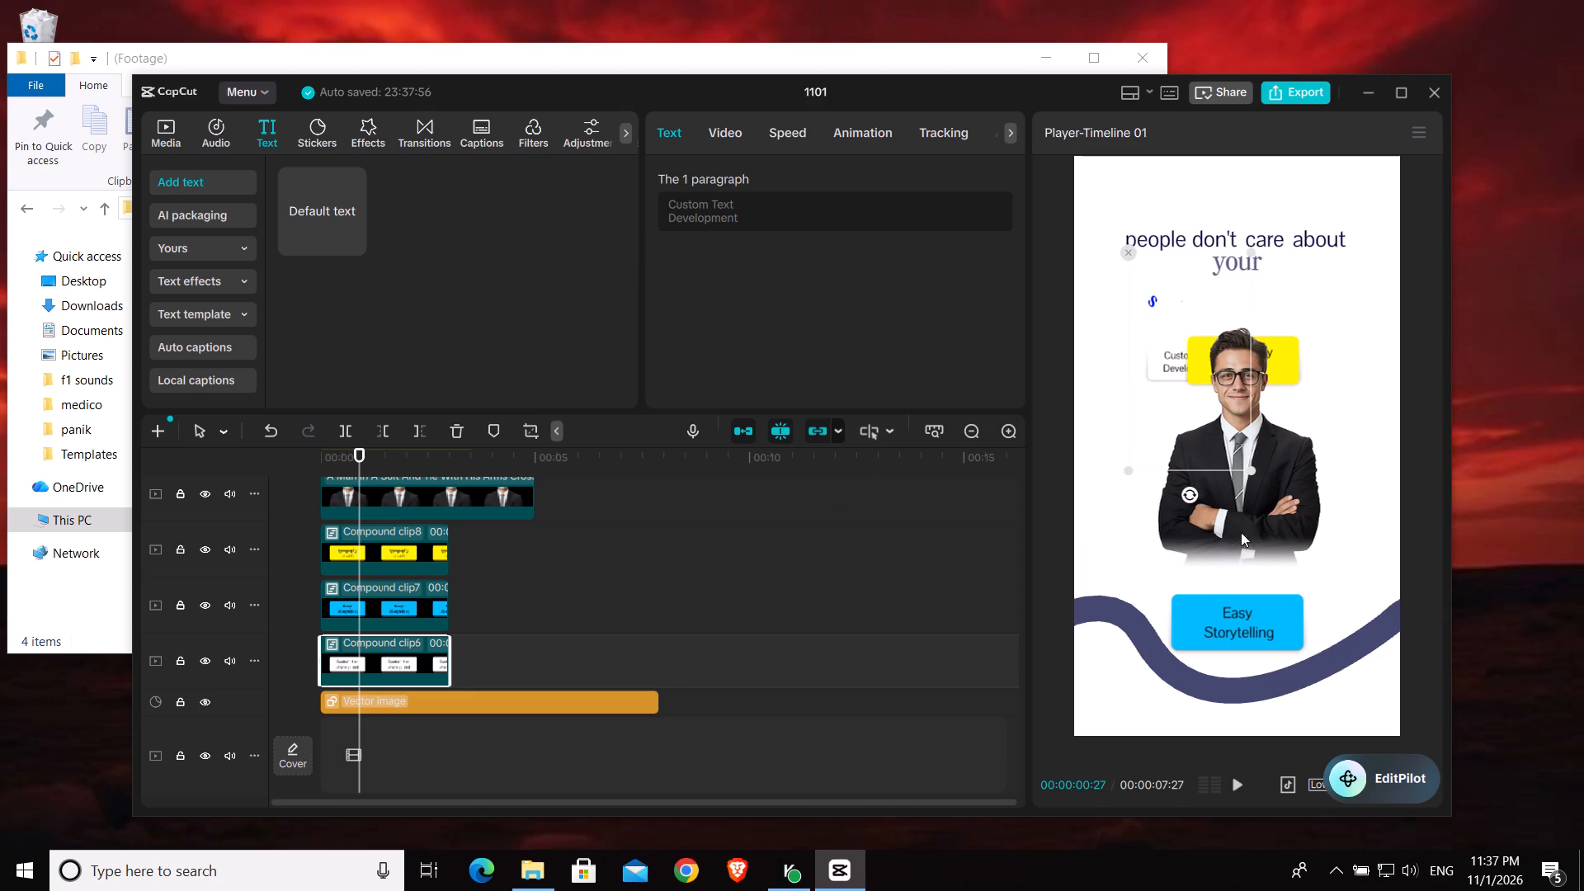
pyautogui.moveTo(1163, 501); pyautogui.dragTo(1217, 421)
pyautogui.moveTo(1266, 410); pyautogui.dragTo(1261, 378)
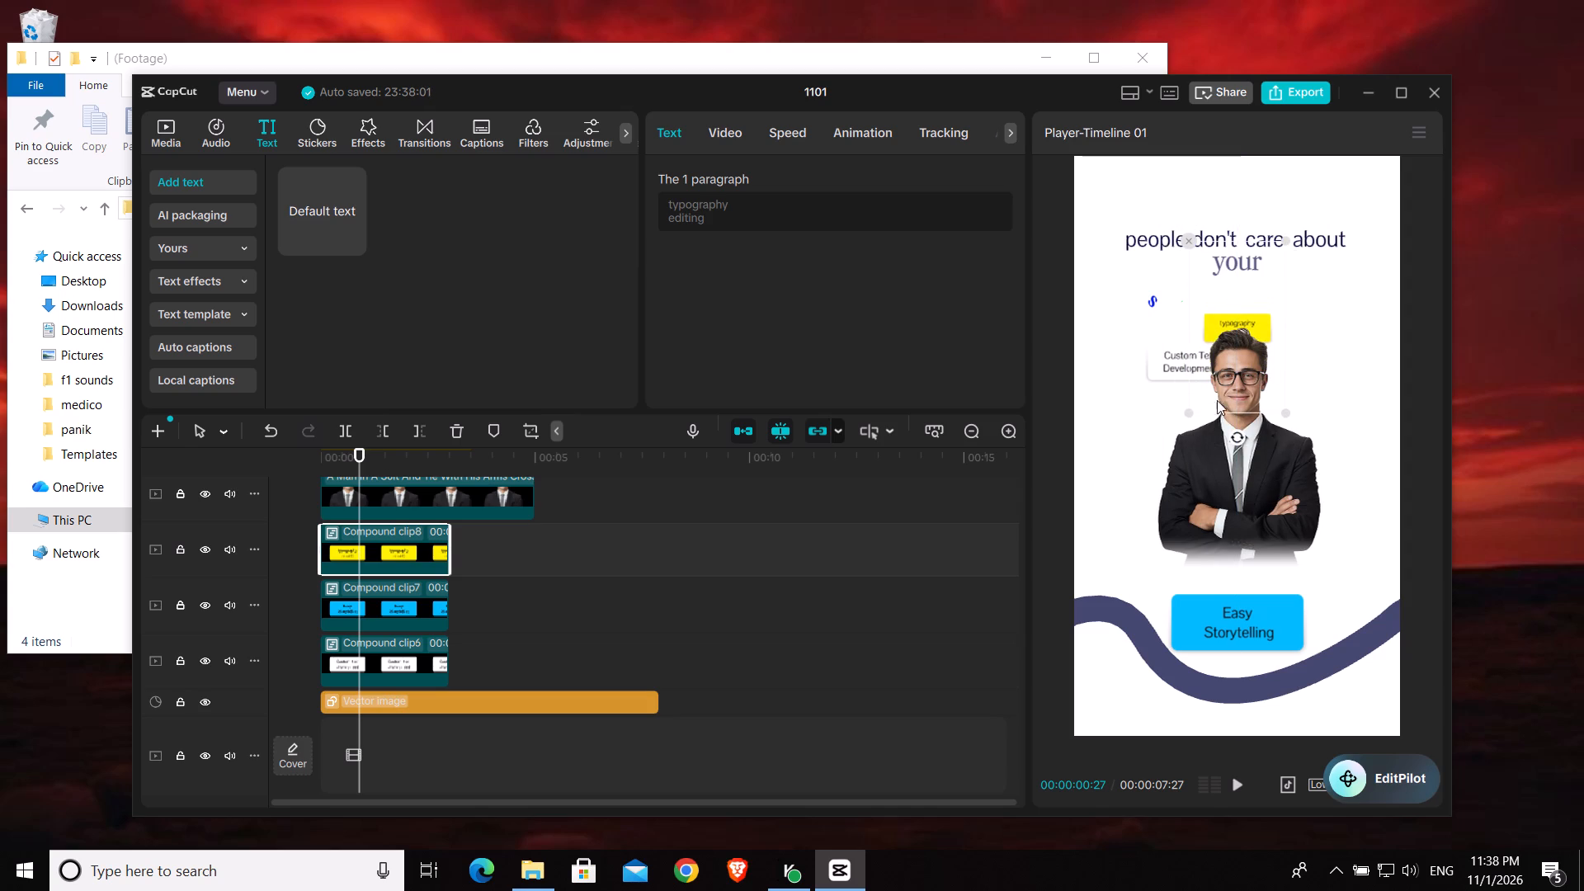
pyautogui.moveTo(1187, 415); pyautogui.dragTo(1112, 464)
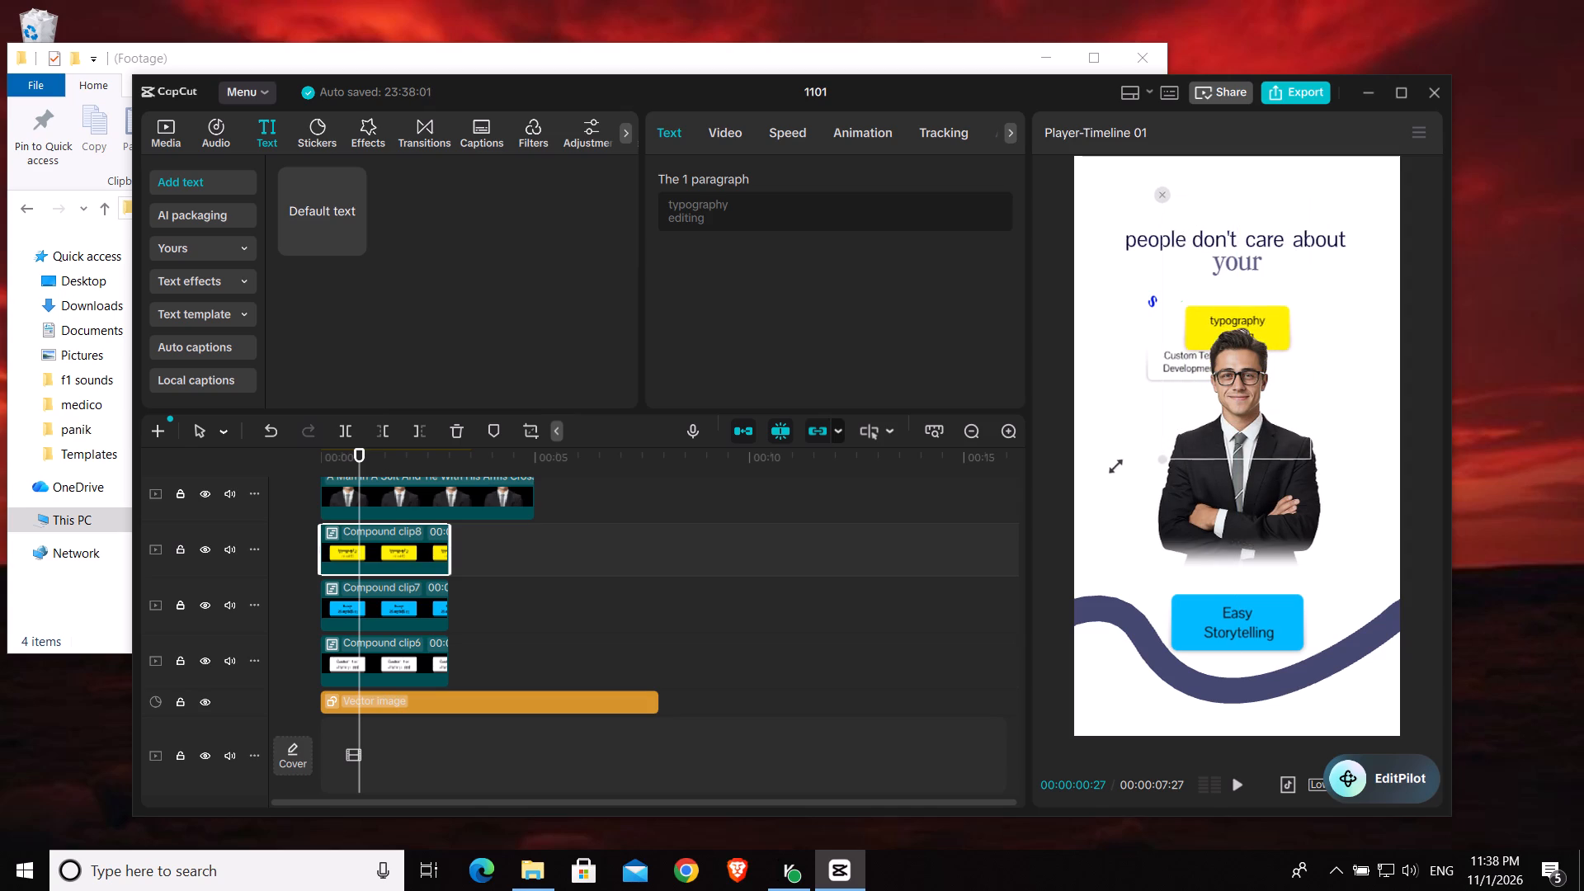
pyautogui.moveTo(1112, 464); pyautogui.dragTo(1137, 450)
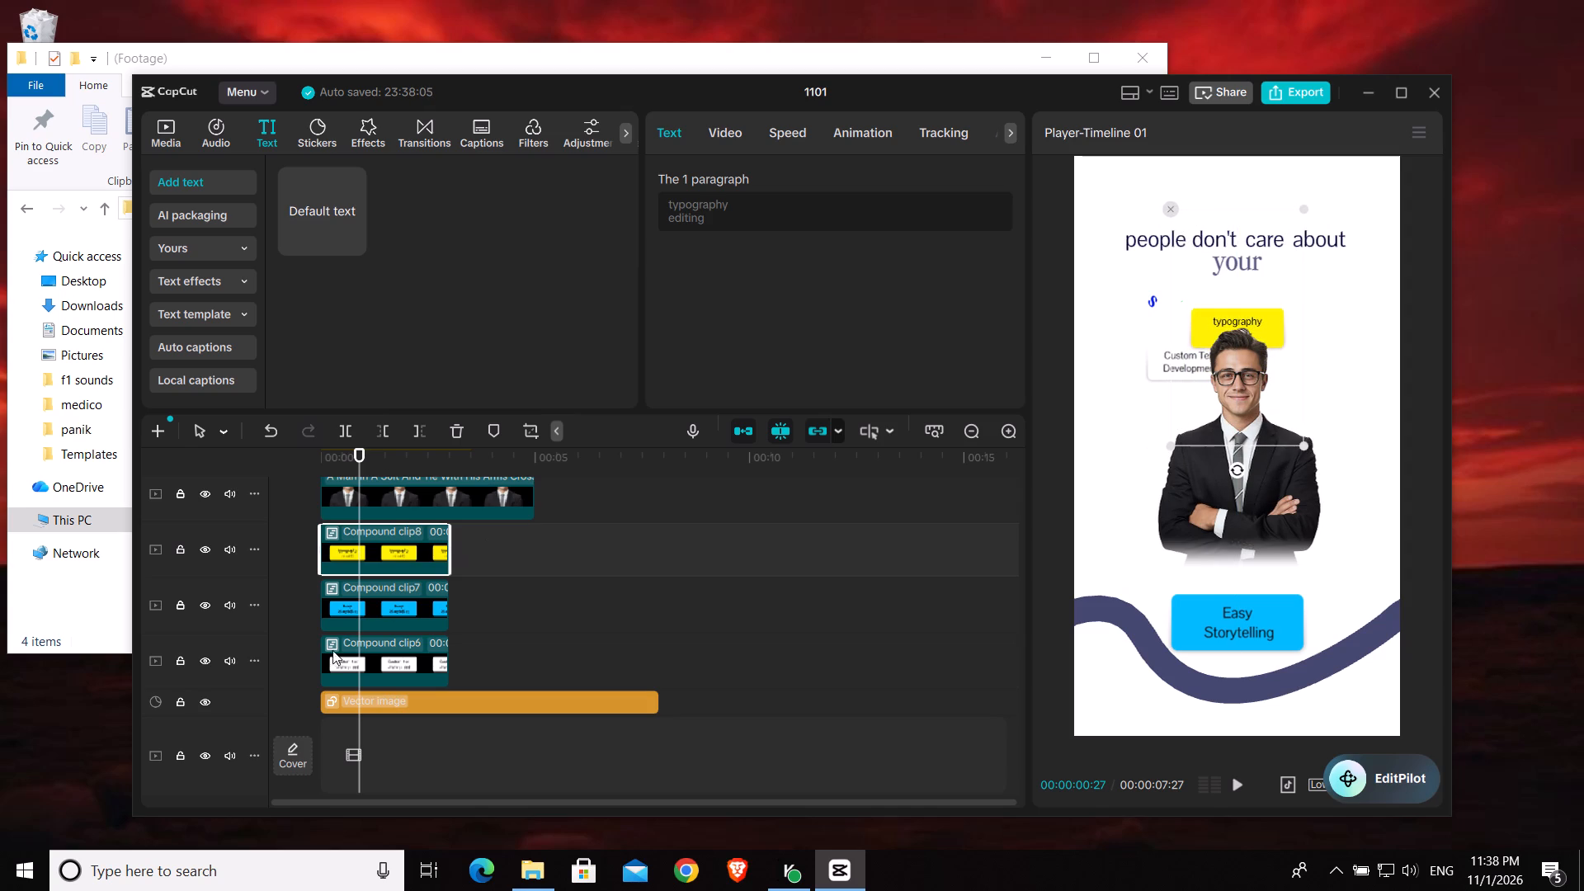
# Check the white card's scale for comparison and set the yellow card's scale to 42%.
pyautogui.click(382, 658)
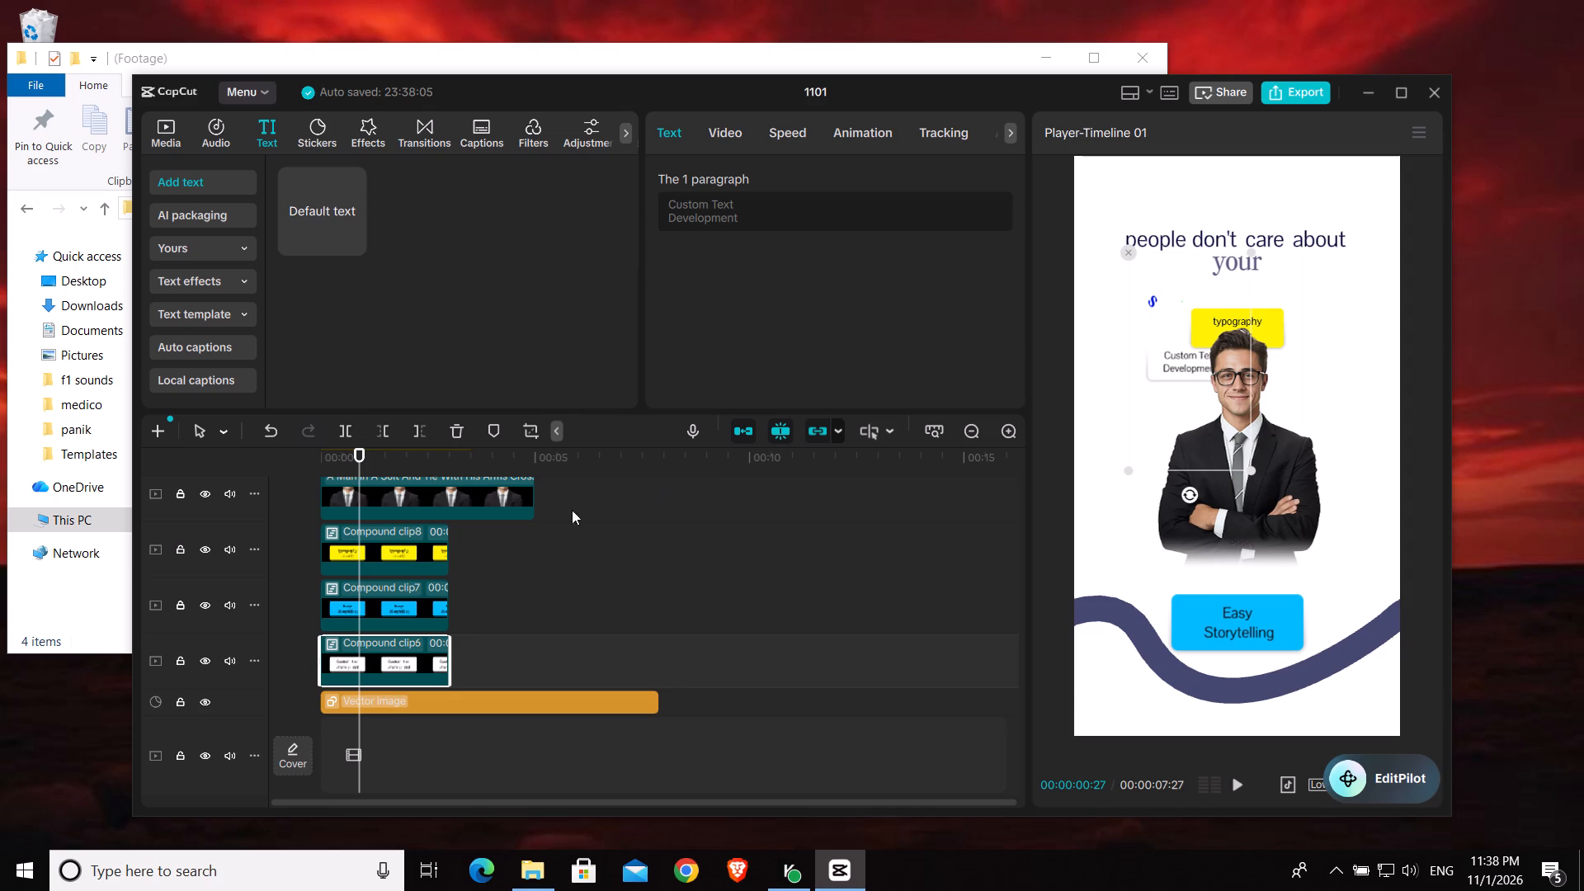
pyautogui.scroll(1, 763, 284)
pyautogui.click(728, 131)
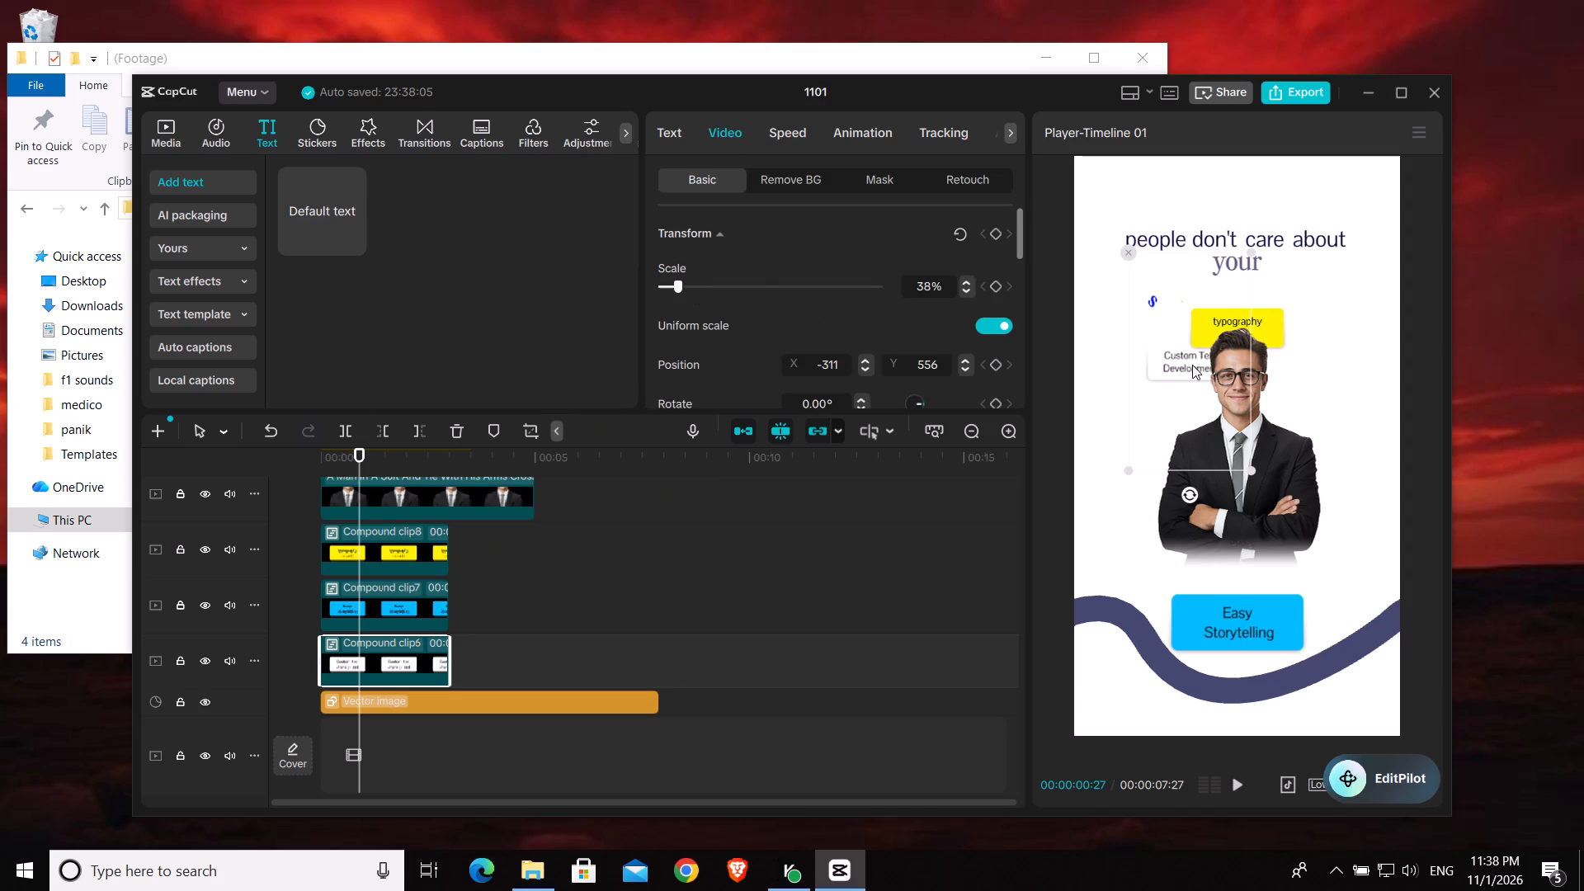
pyautogui.click(398, 542)
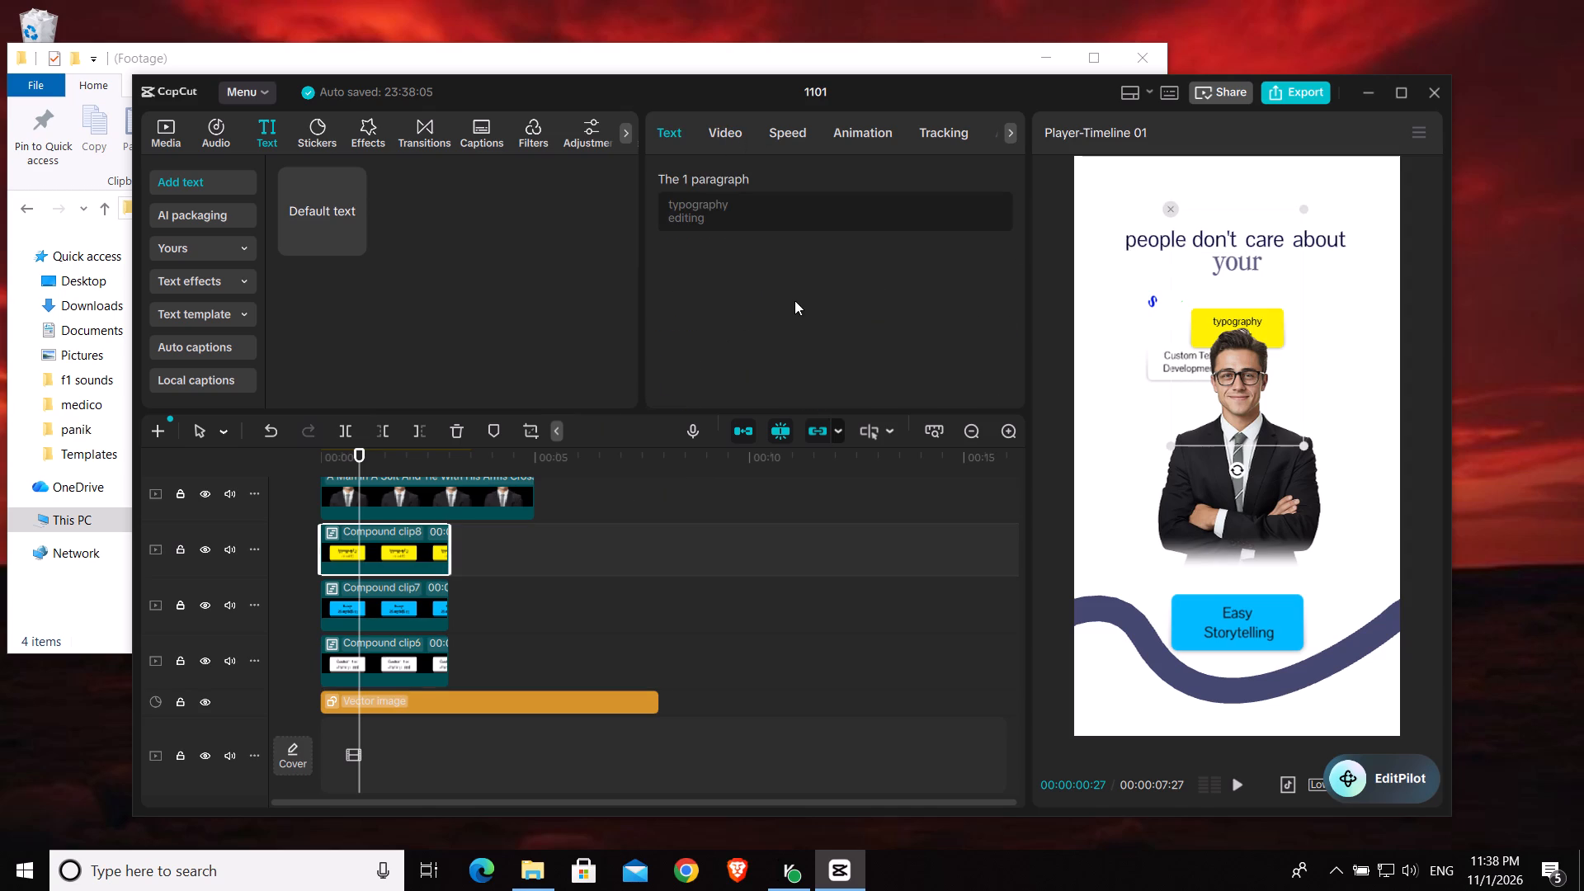
pyautogui.click(732, 130)
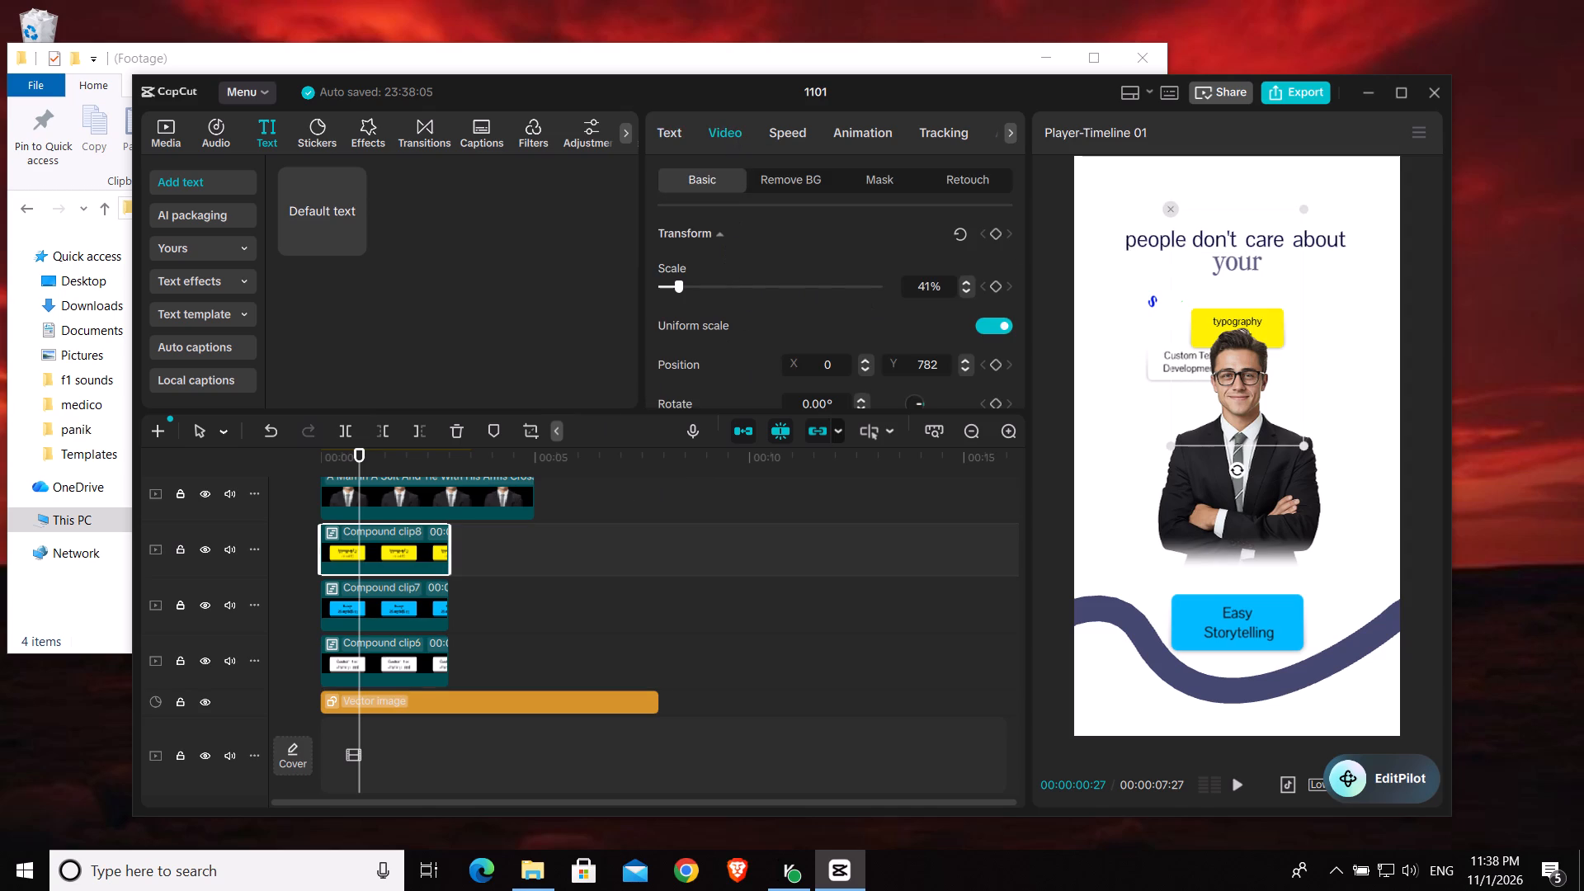
pyautogui.doubleClick(923, 294)
pyautogui.press('pagedown')
pyautogui.press('Up')
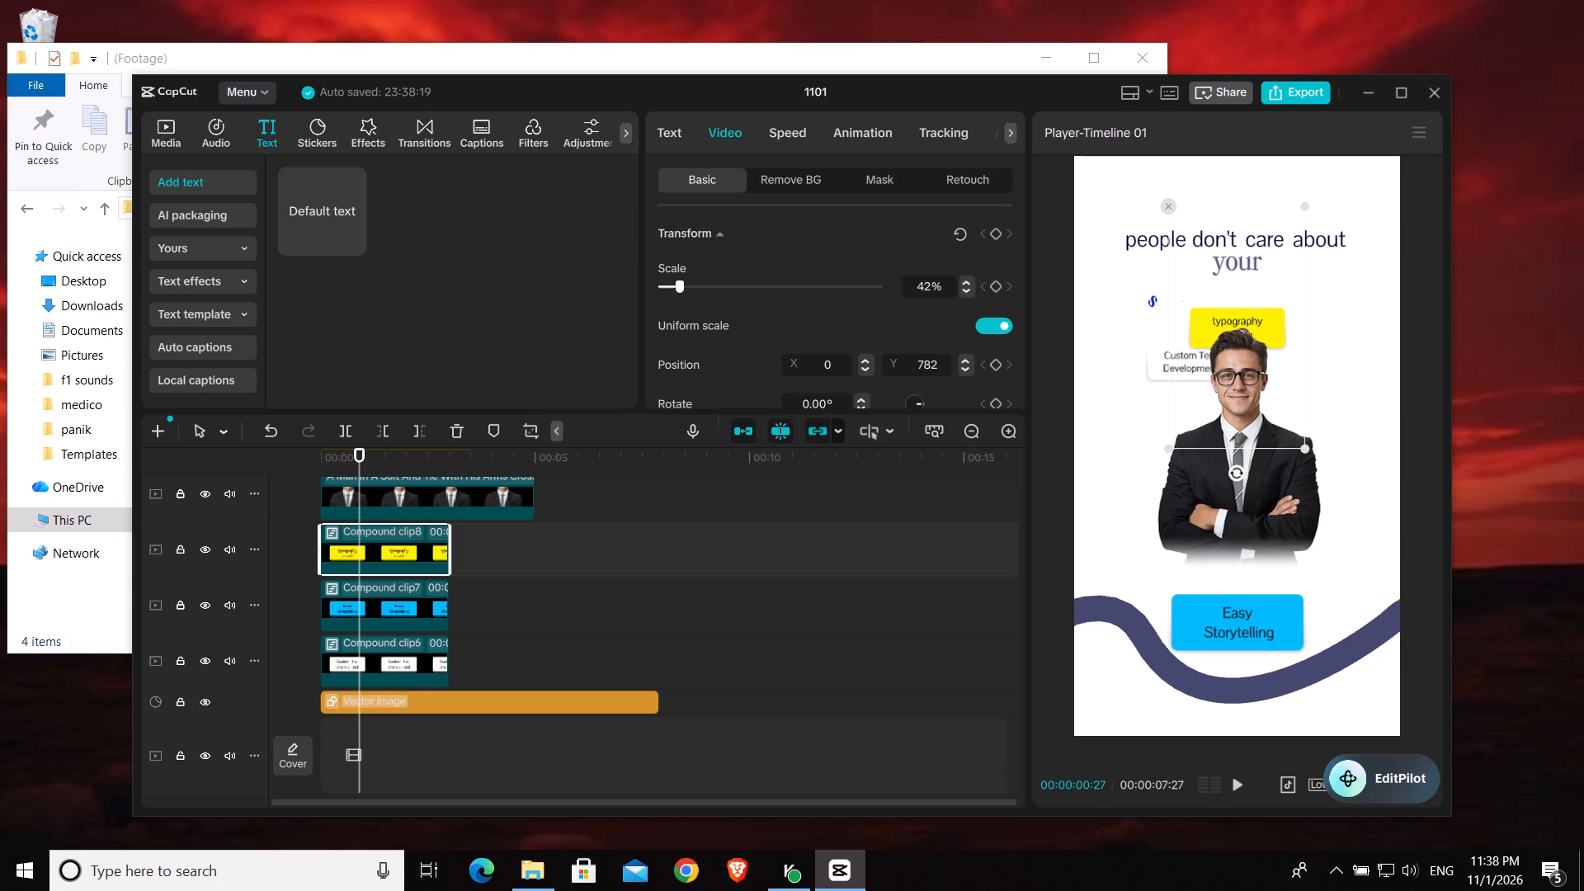
pyautogui.press('Return')
pyautogui.press('Return')
# Shrink the blue "Easy Storytelling" card and set its scale to 34%.
pyautogui.click(387, 602)
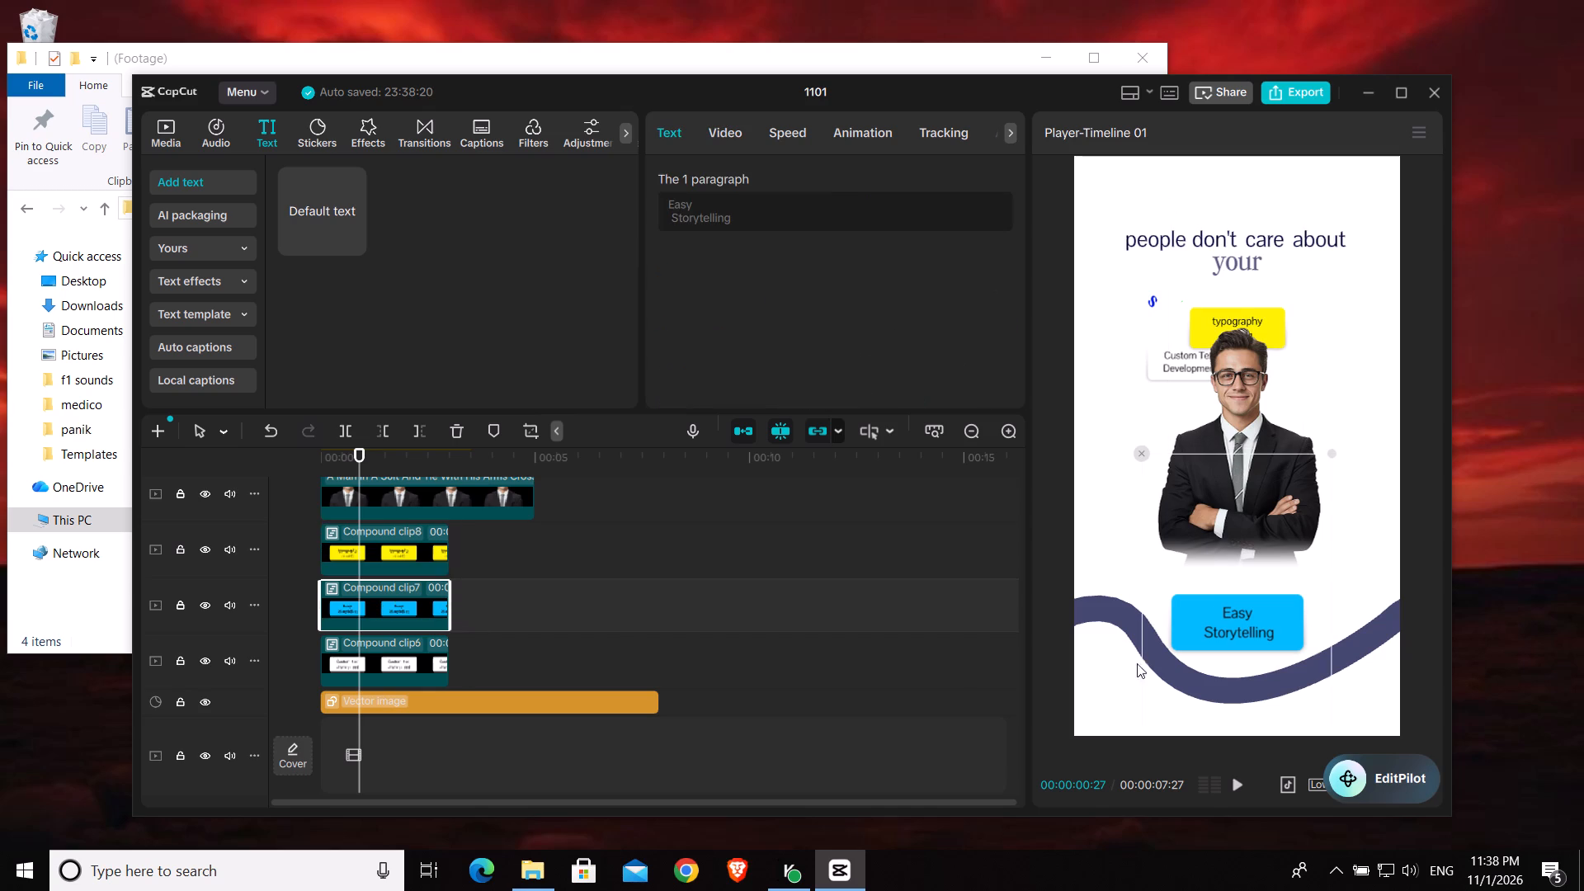
pyautogui.moveTo(1331, 456); pyautogui.dragTo(1237, 539)
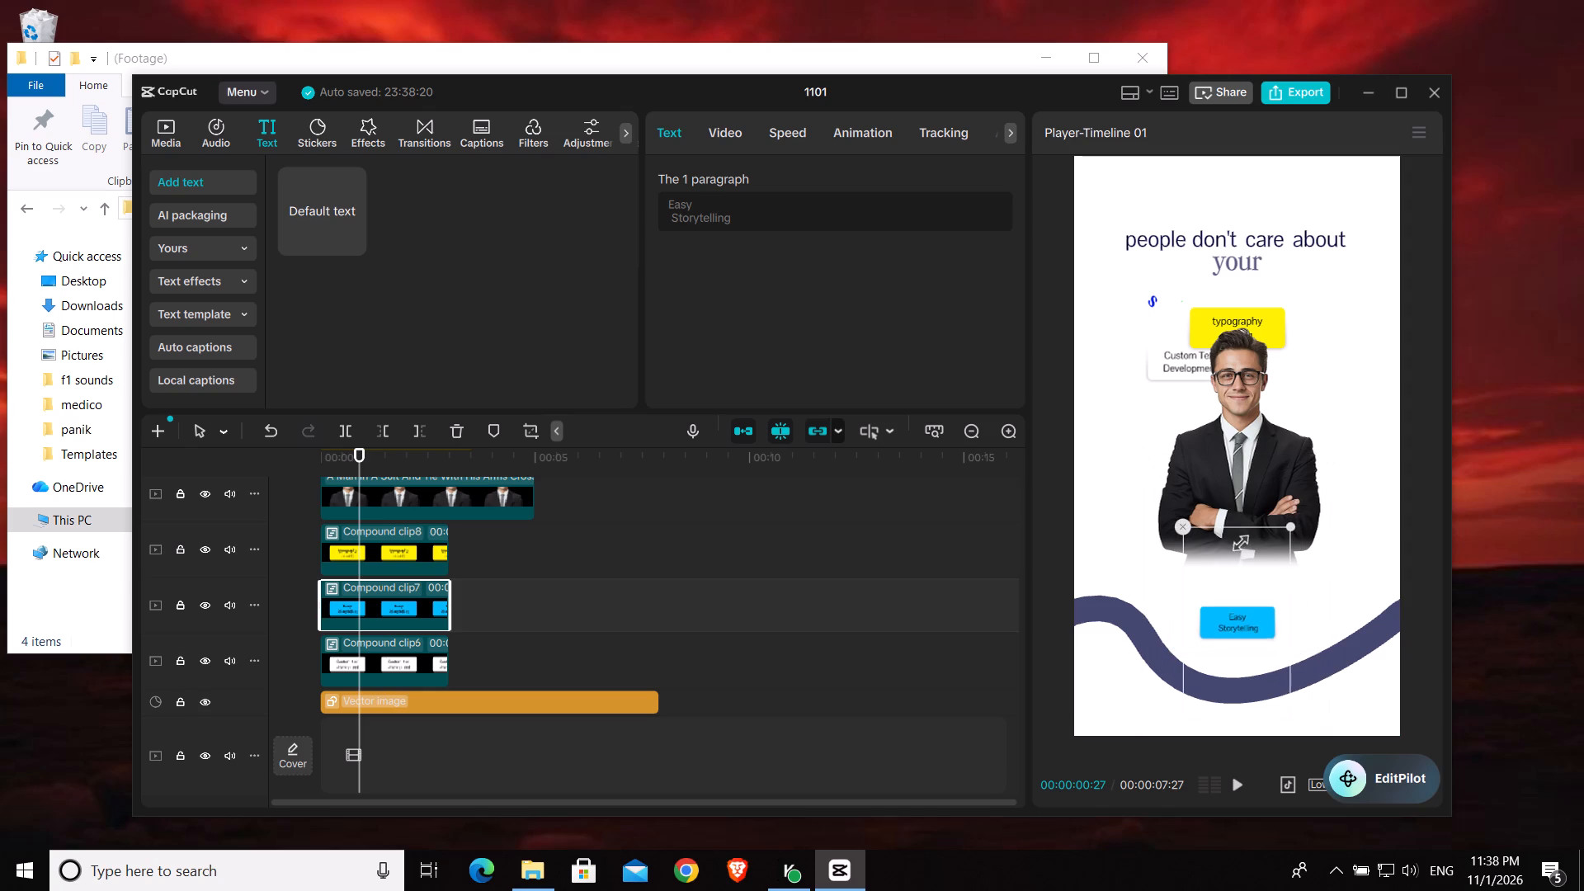
pyautogui.moveTo(1237, 539); pyautogui.dragTo(1239, 539)
pyautogui.click(723, 133)
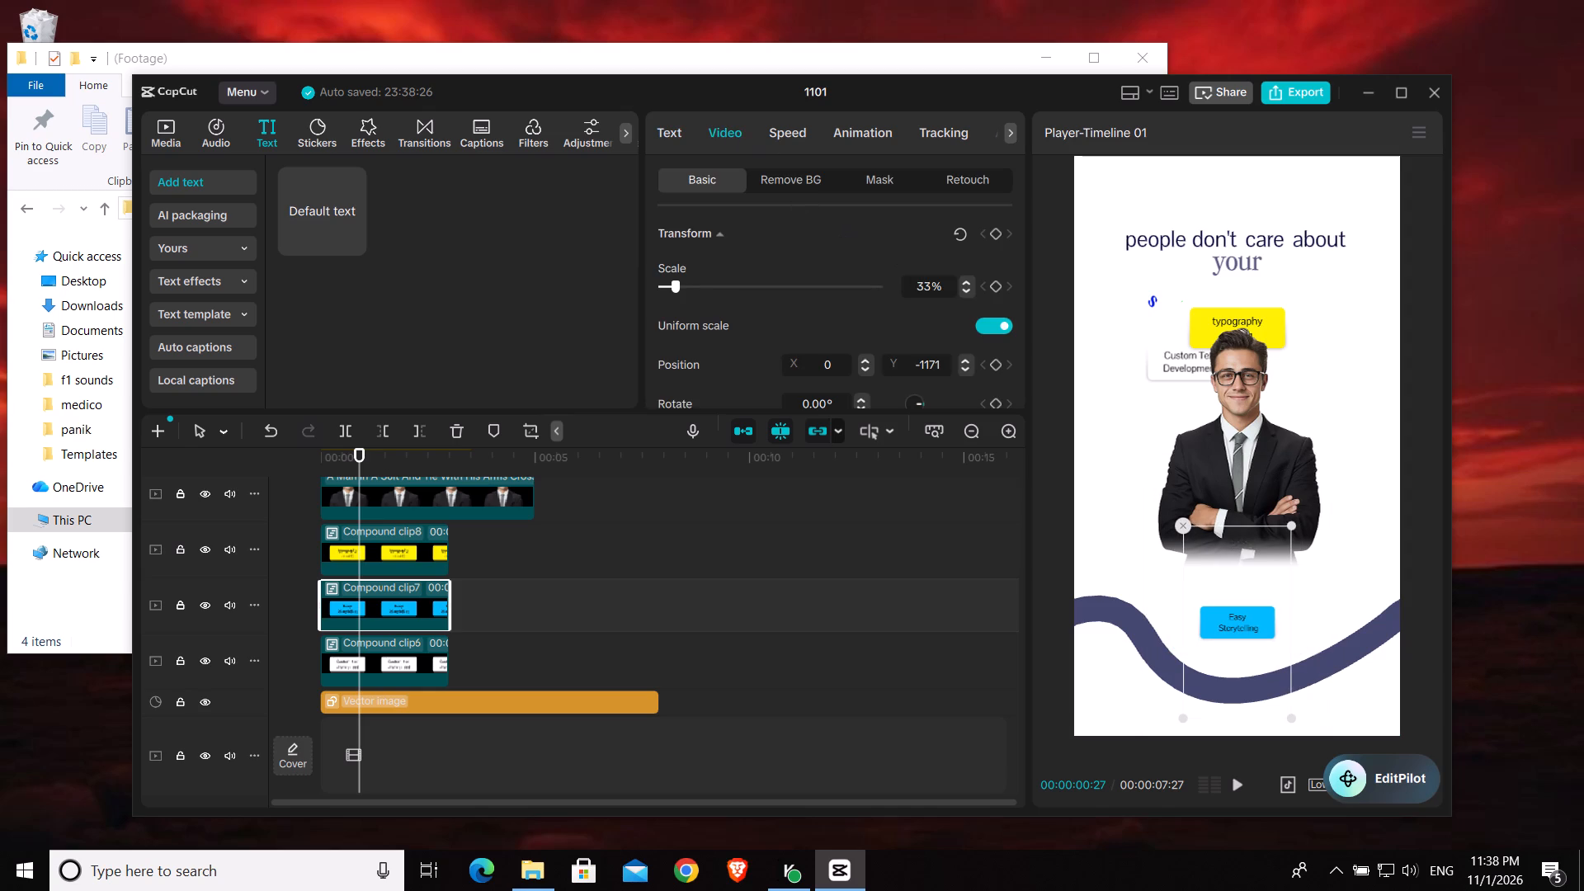
pyautogui.click(936, 287)
pyautogui.press('BackSpace')
pyautogui.press('Up')
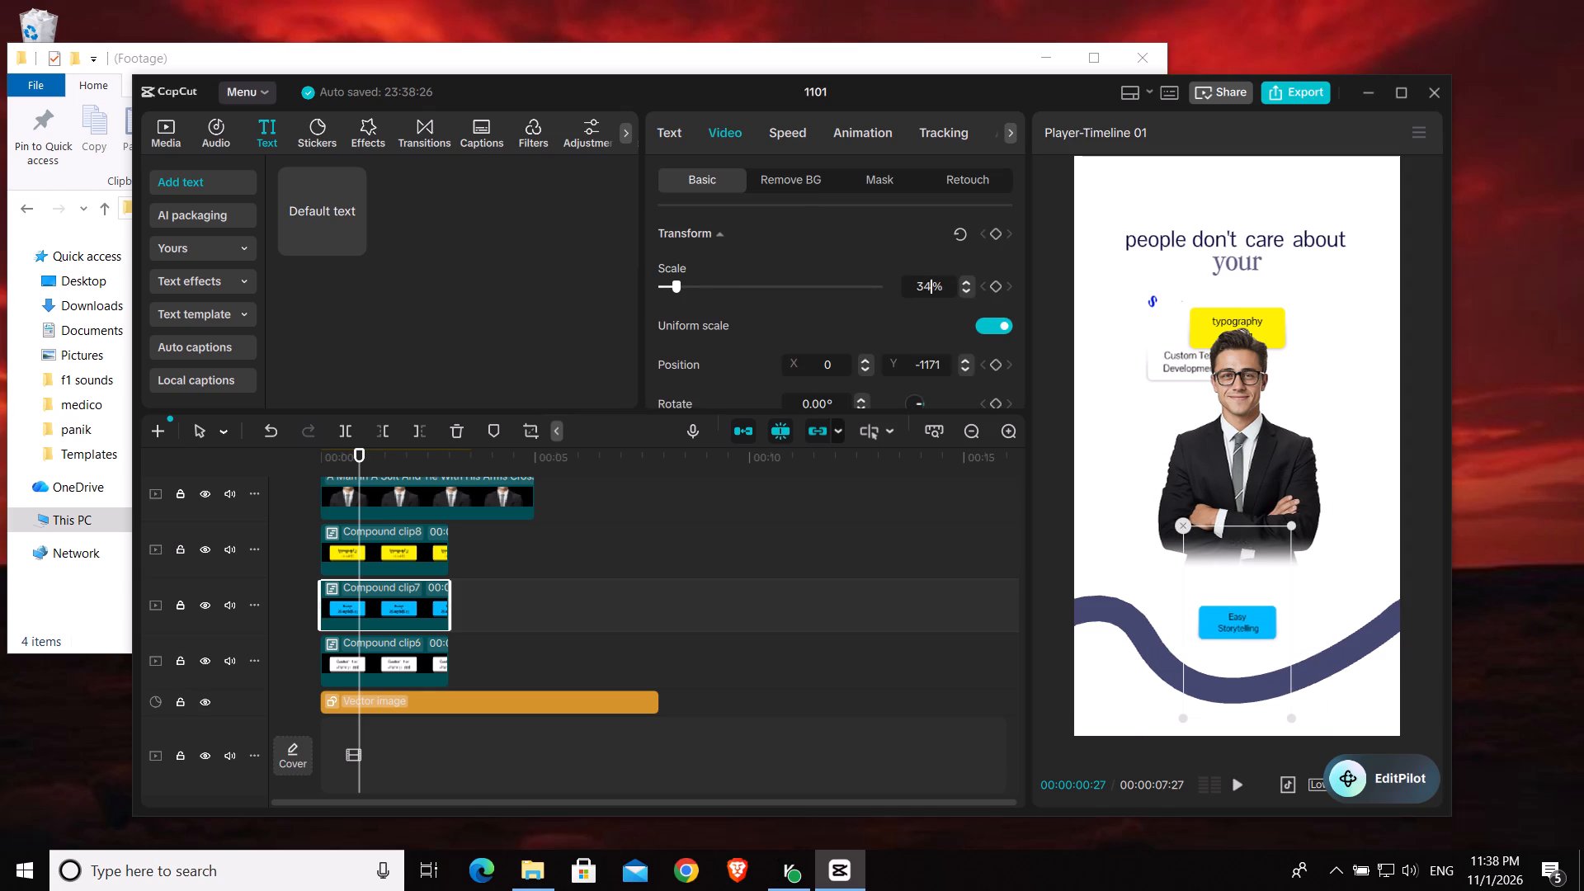
pyautogui.press('Return')
# Move the blue card up beside the right of the man's head, at about X 355, Y 550.
pyautogui.moveTo(1250, 639); pyautogui.dragTo(1355, 403)
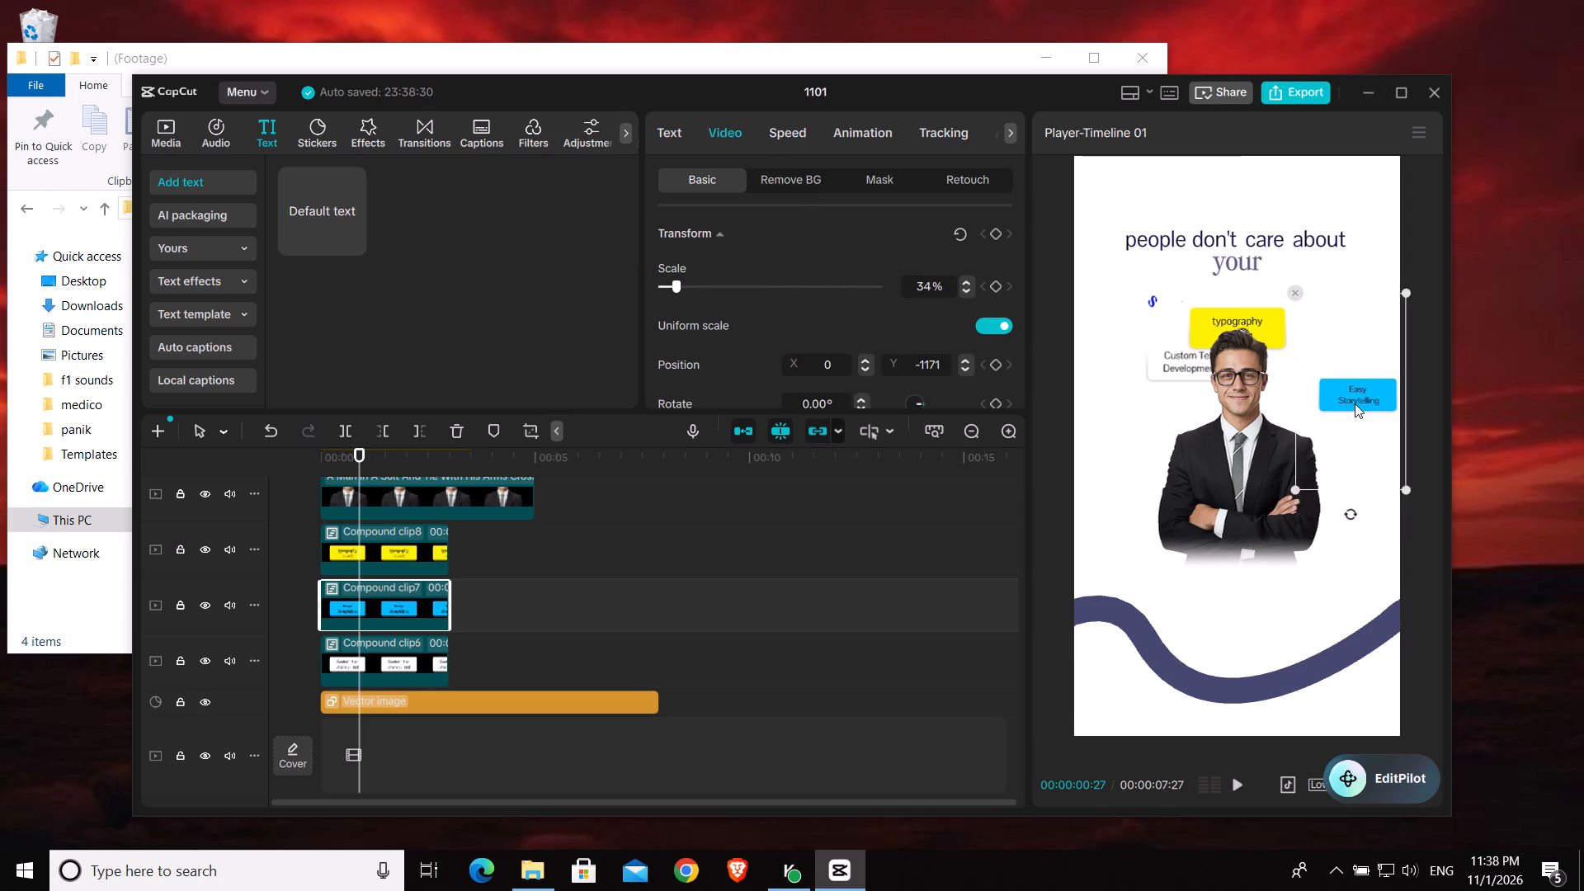
pyautogui.moveTo(1355, 403); pyautogui.dragTo(1303, 379)
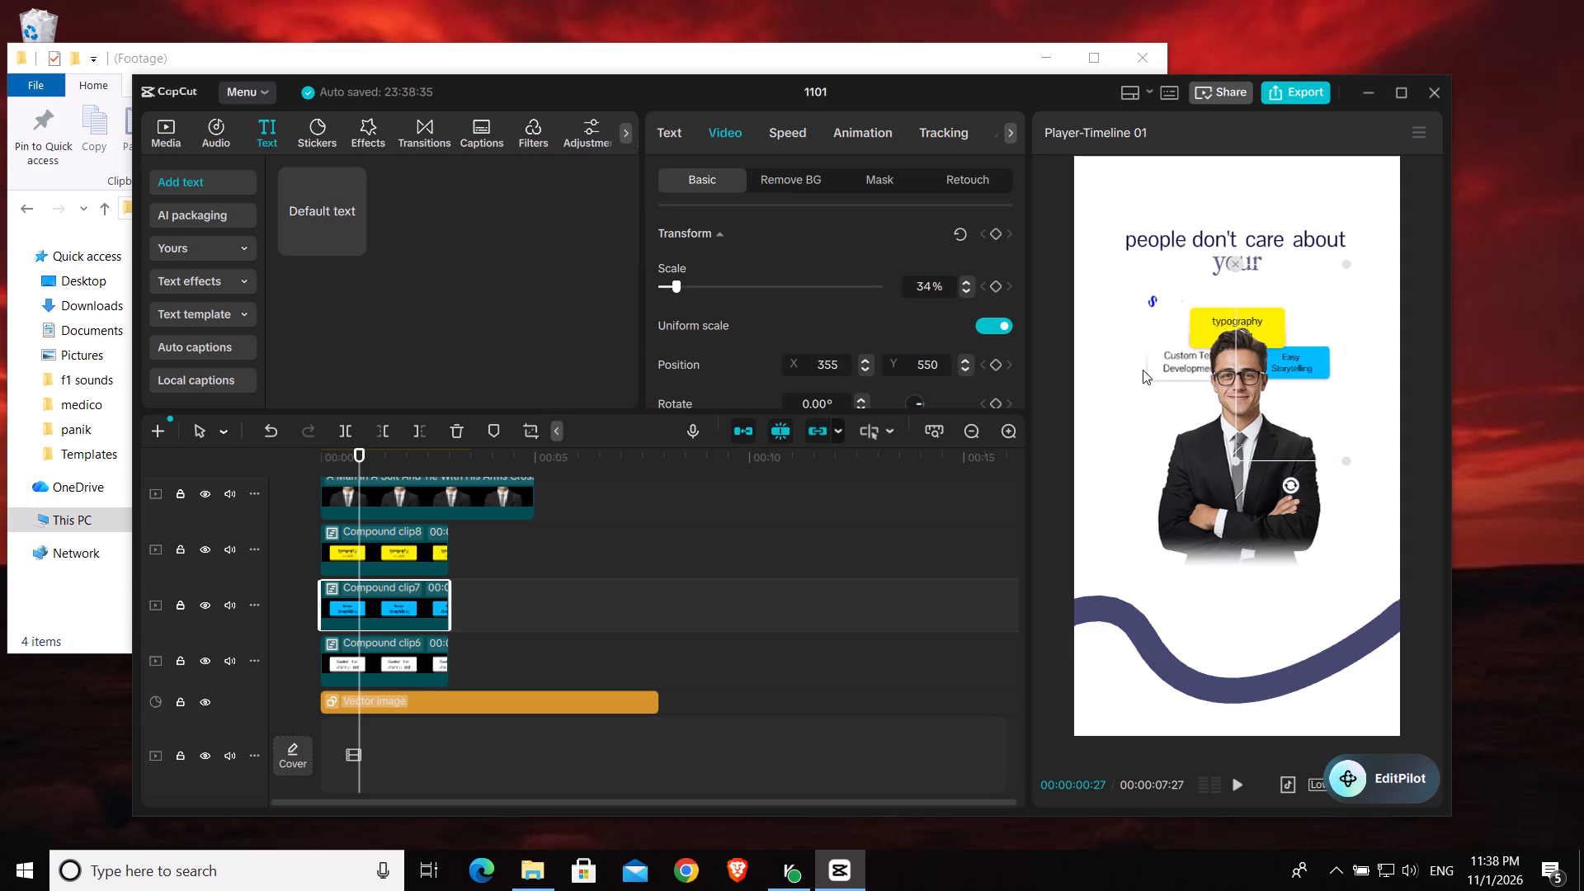
# Shift the white "Custom Text Development" card slightly further left so its text clears the man's head.
pyautogui.click(1171, 370)
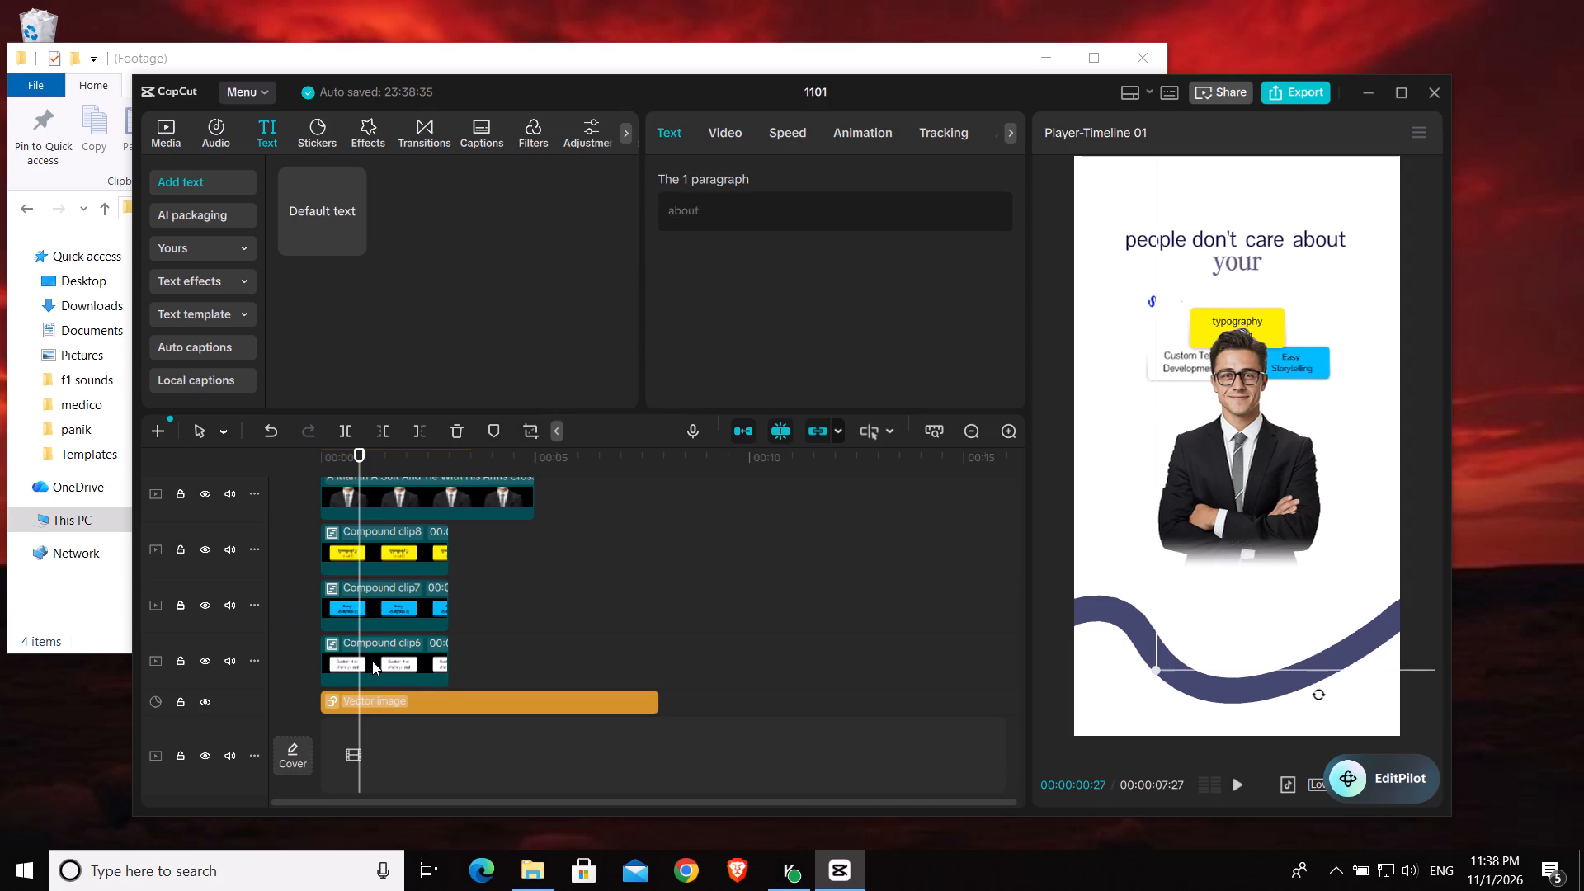
pyautogui.click(372, 661)
pyautogui.moveTo(1206, 365); pyautogui.dragTo(1180, 362)
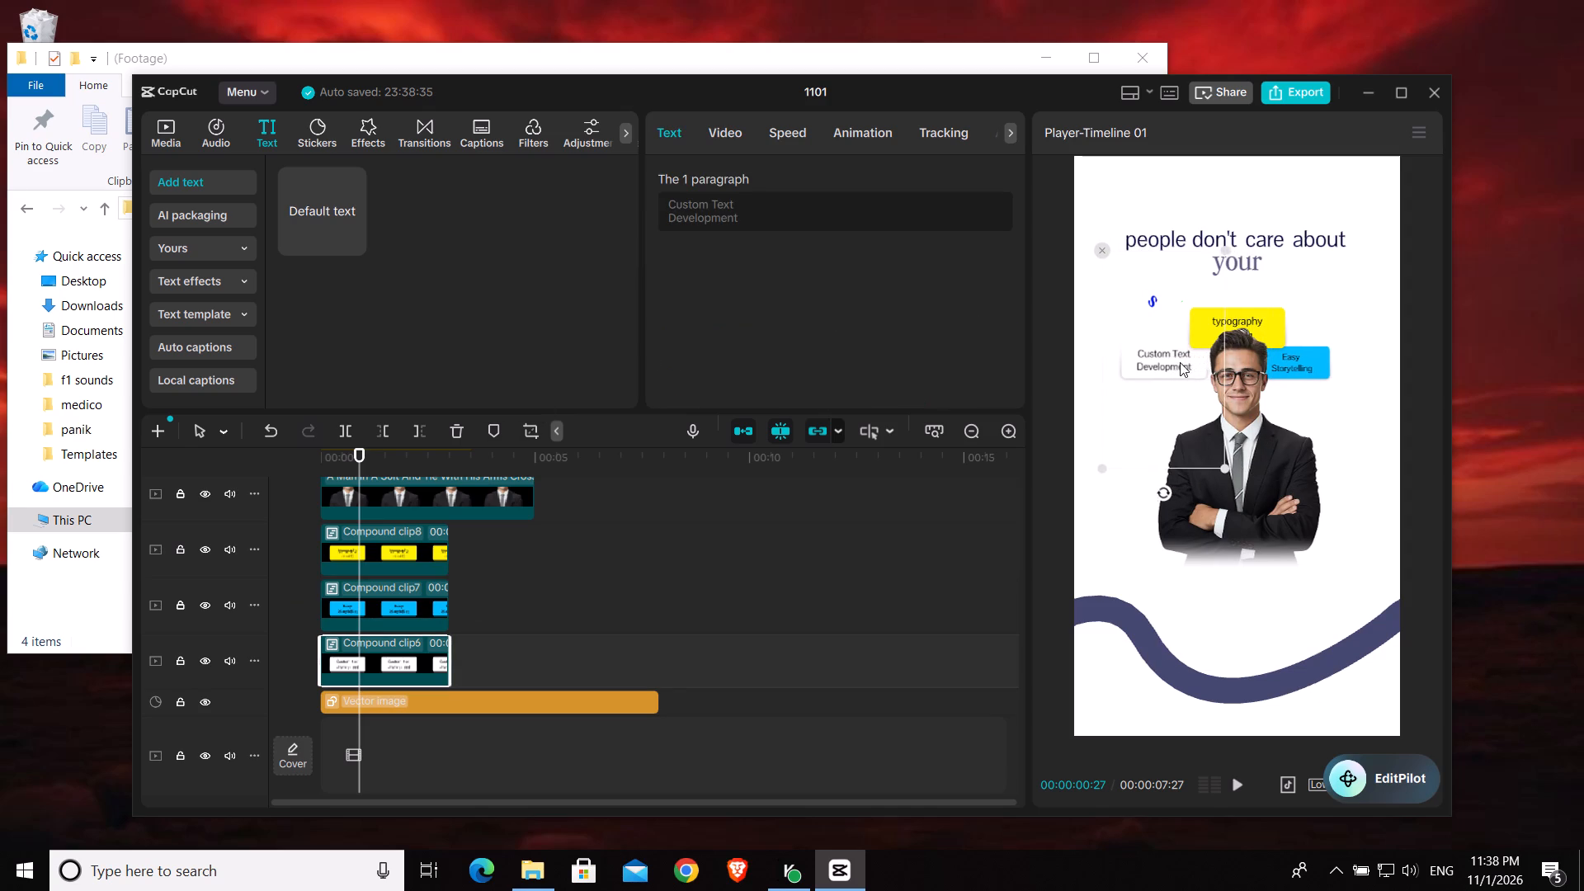
# Nudge the white "Custom Text Development" card slightly right, closer to the man's head.
pyautogui.moveTo(1180, 362); pyautogui.dragTo(1189, 364)
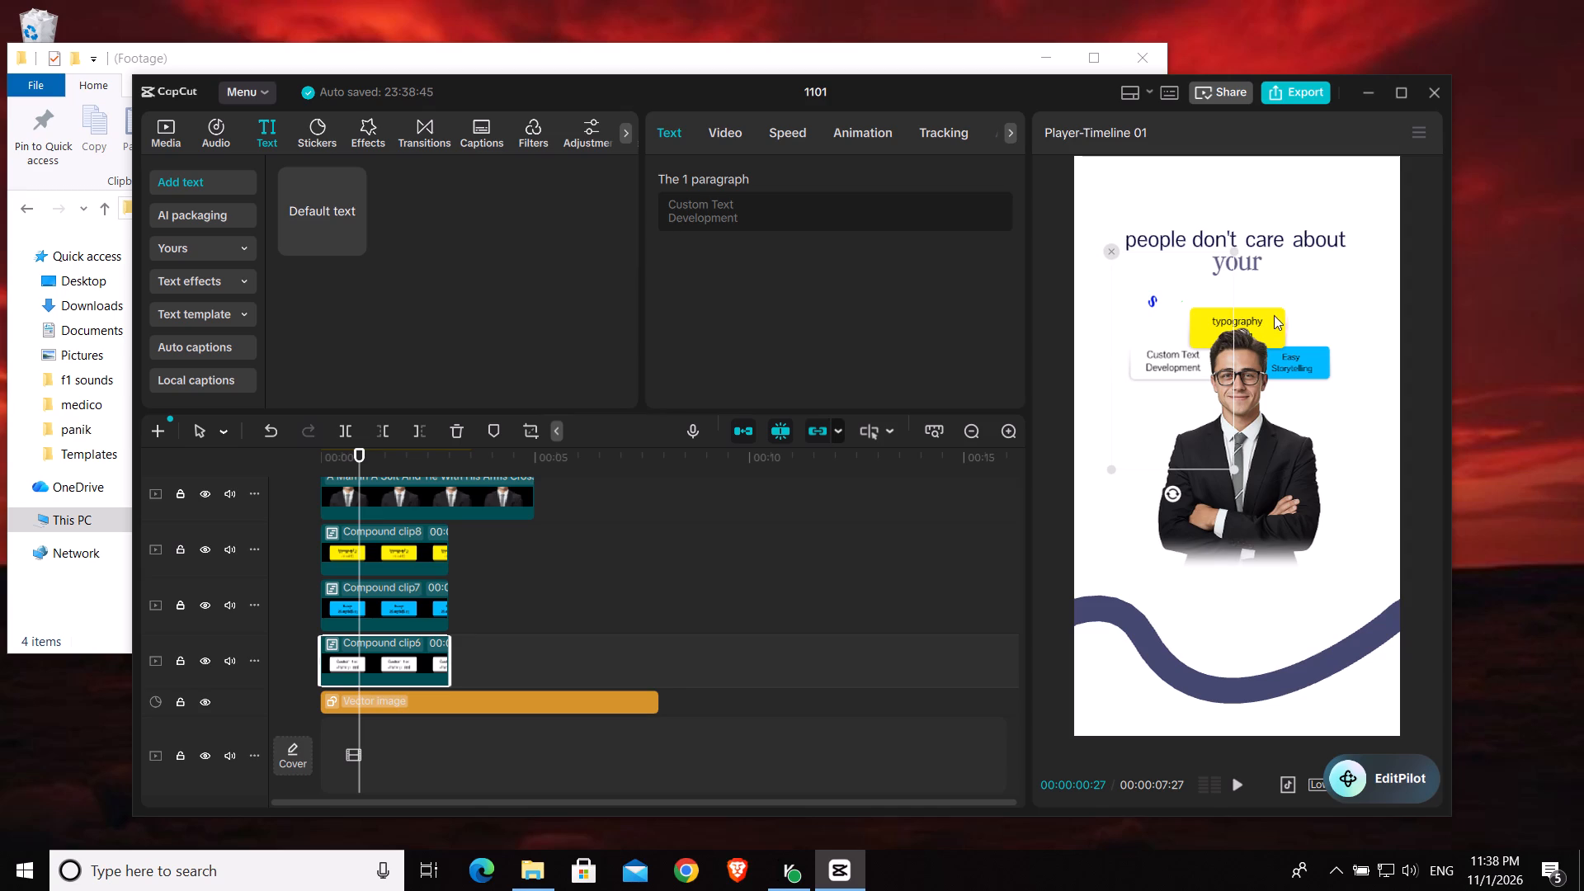
# Raise the yellow "typography editing" card so both lines of its text clear the top of the man's hair.
pyautogui.click(1270, 318)
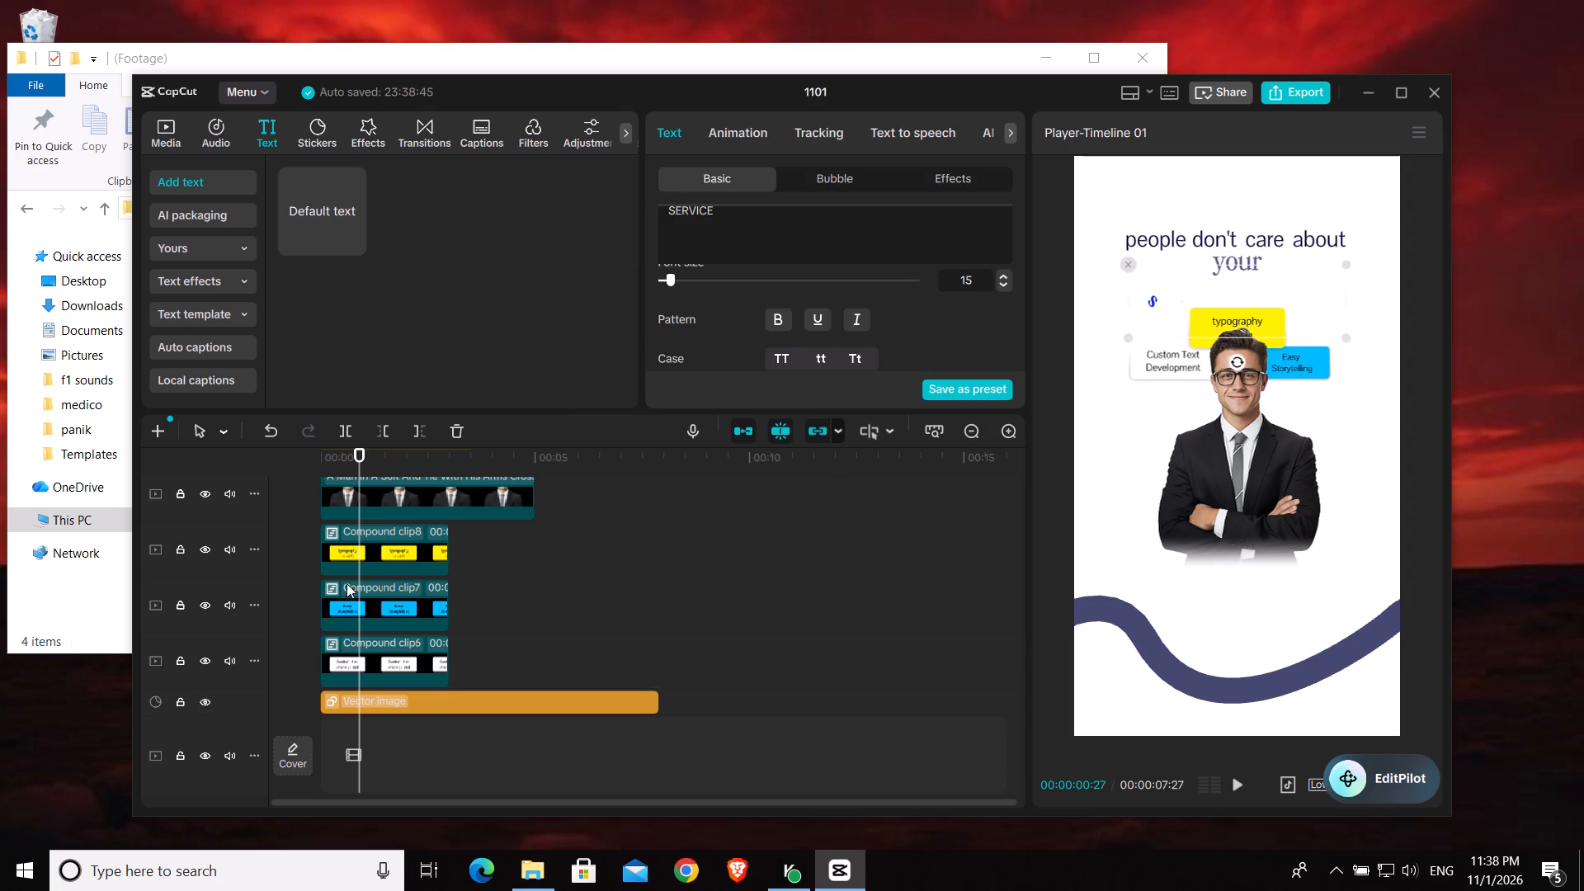
pyautogui.click(390, 556)
pyautogui.click(1289, 326)
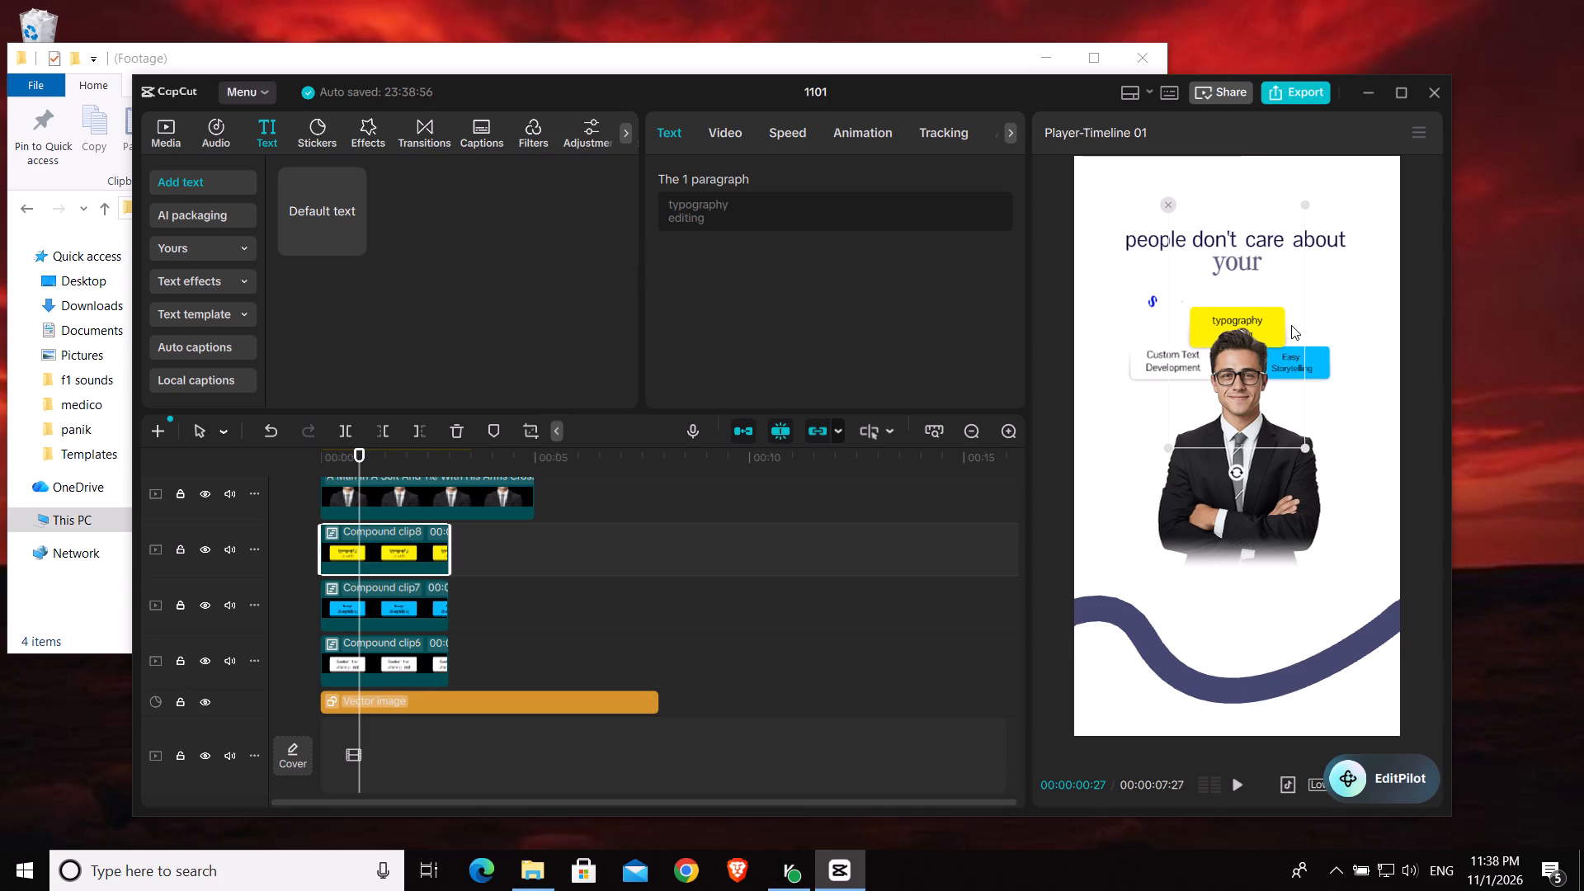
pyautogui.moveTo(1282, 327); pyautogui.dragTo(1289, 296)
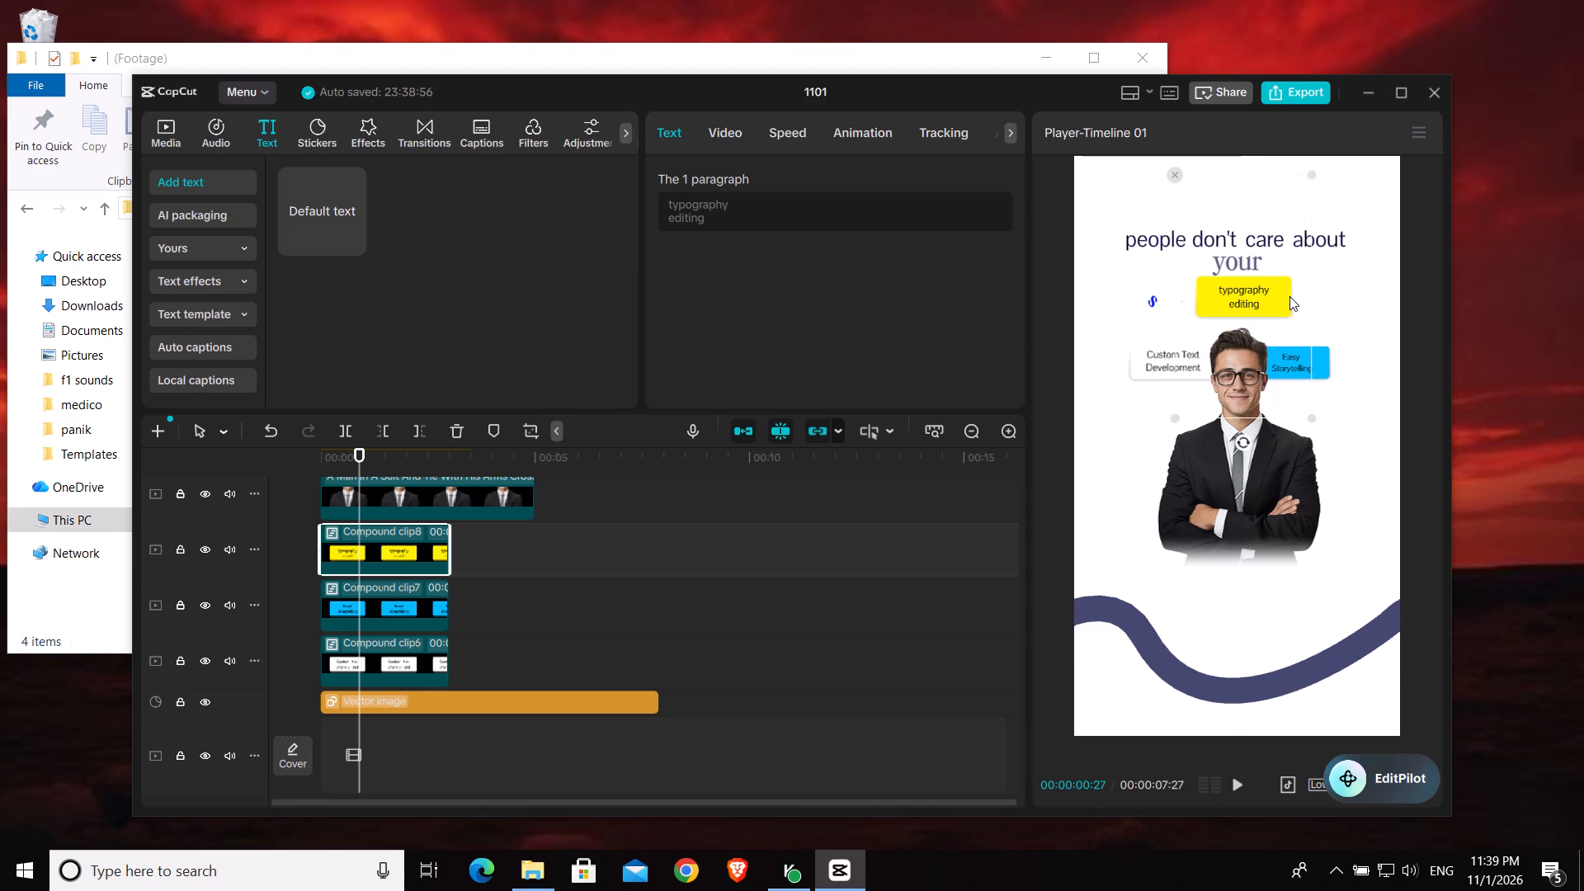
pyautogui.moveTo(1289, 296); pyautogui.dragTo(1285, 313)
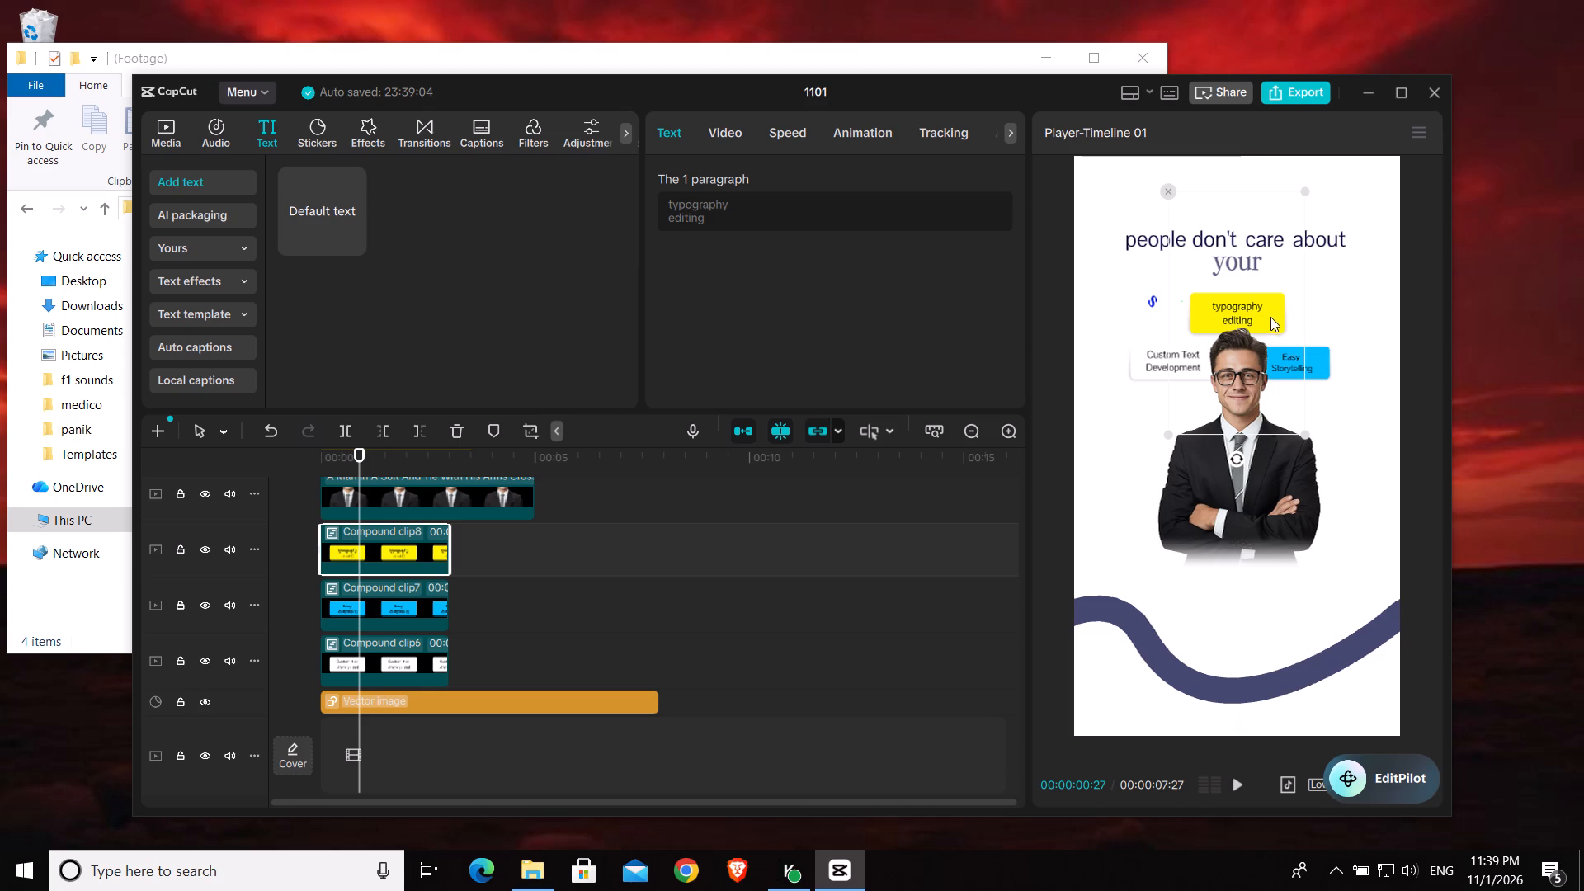
pyautogui.click(416, 605)
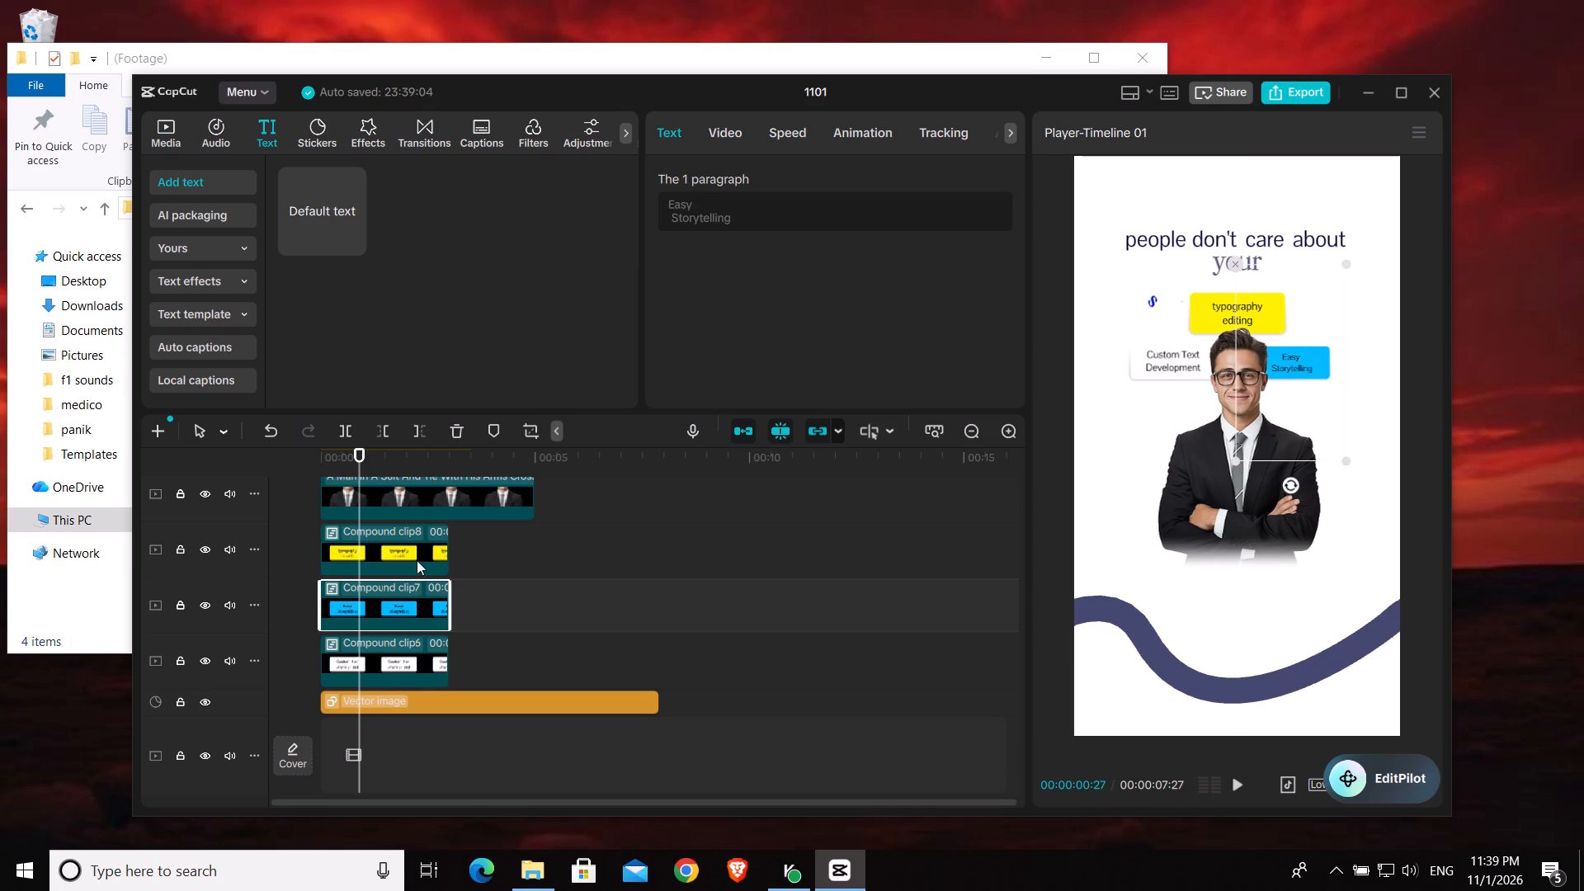
pyautogui.click(417, 559)
pyautogui.click(1263, 313)
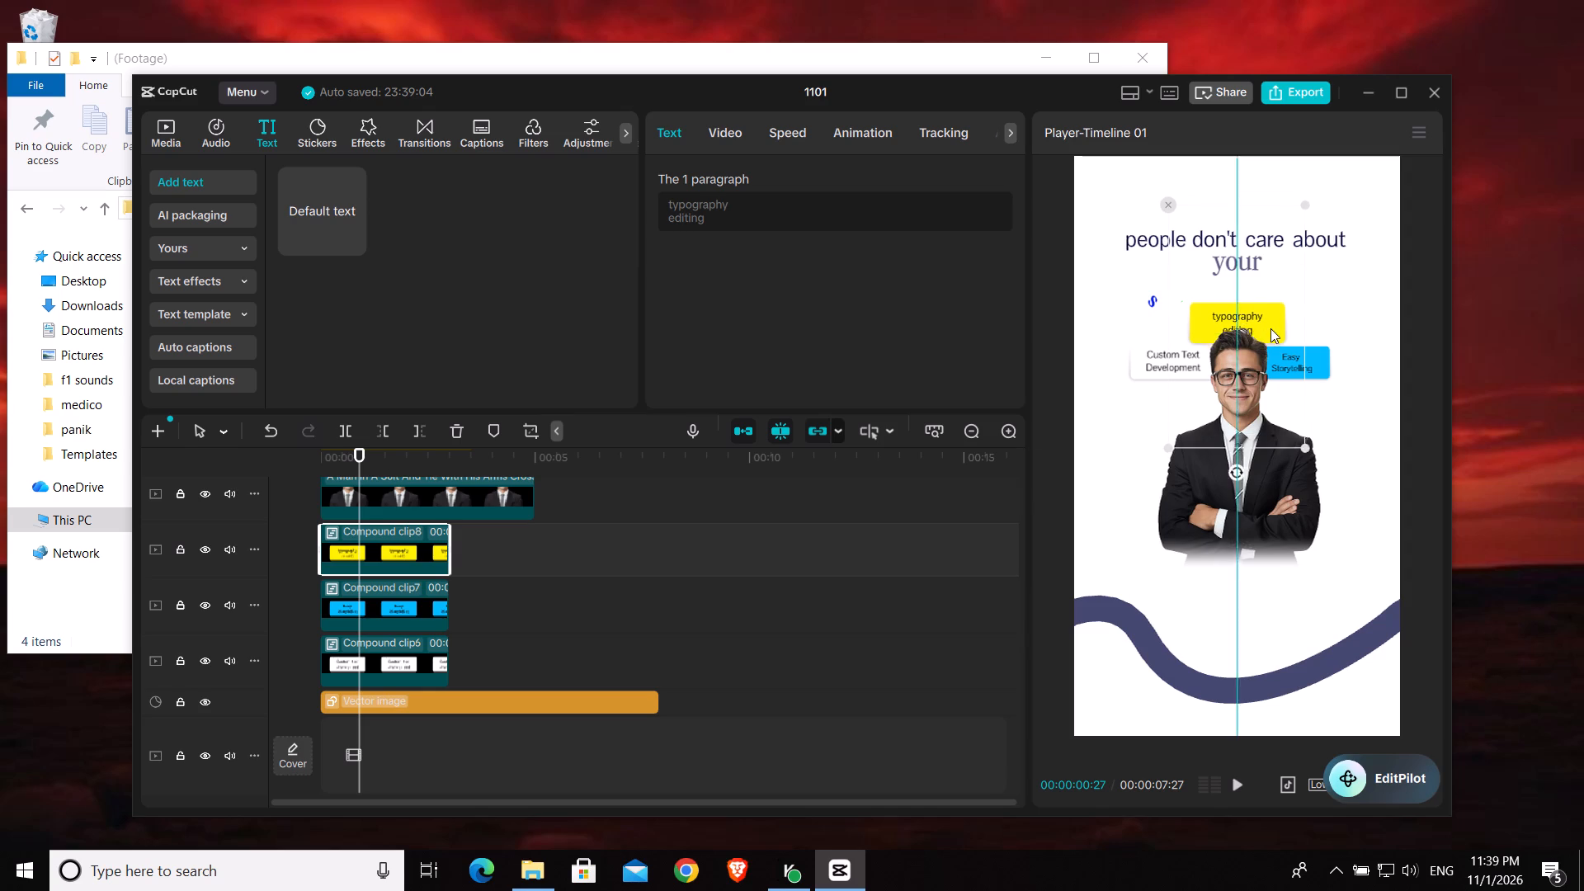
# Move the blue "Easy Storytelling" card slightly up so its corner tucks against the yellow card.
pyautogui.click(364, 593)
pyautogui.moveTo(1294, 365); pyautogui.dragTo(1297, 337)
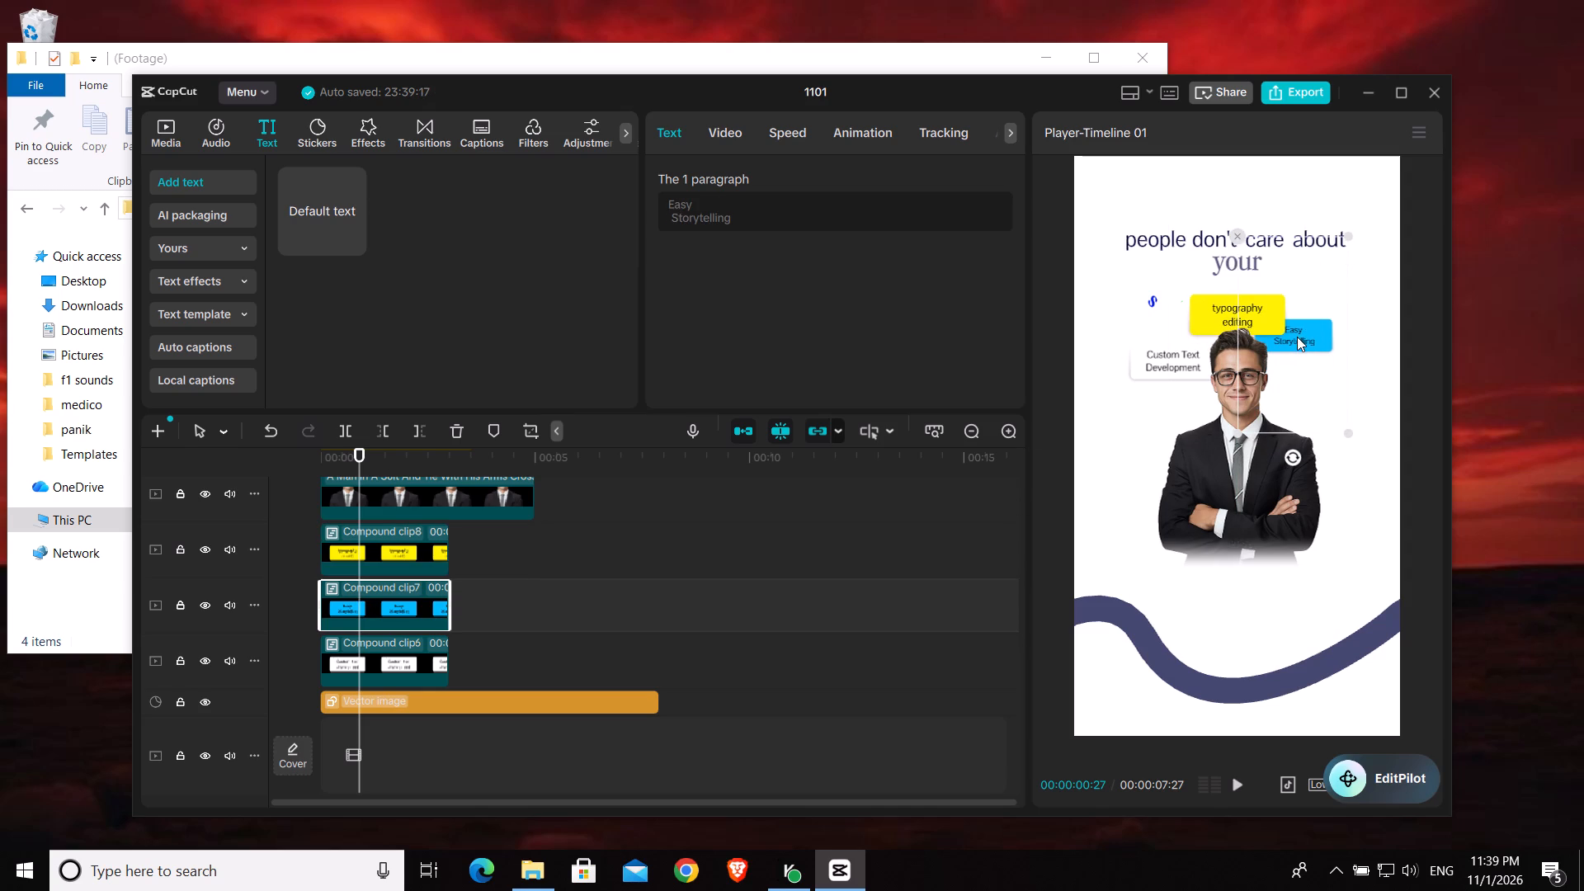
pyautogui.moveTo(1297, 337); pyautogui.dragTo(1297, 347)
# Raise the white "Custom Text Development" card to about the blue card's height, tucked against the yellow card.
pyautogui.click(444, 656)
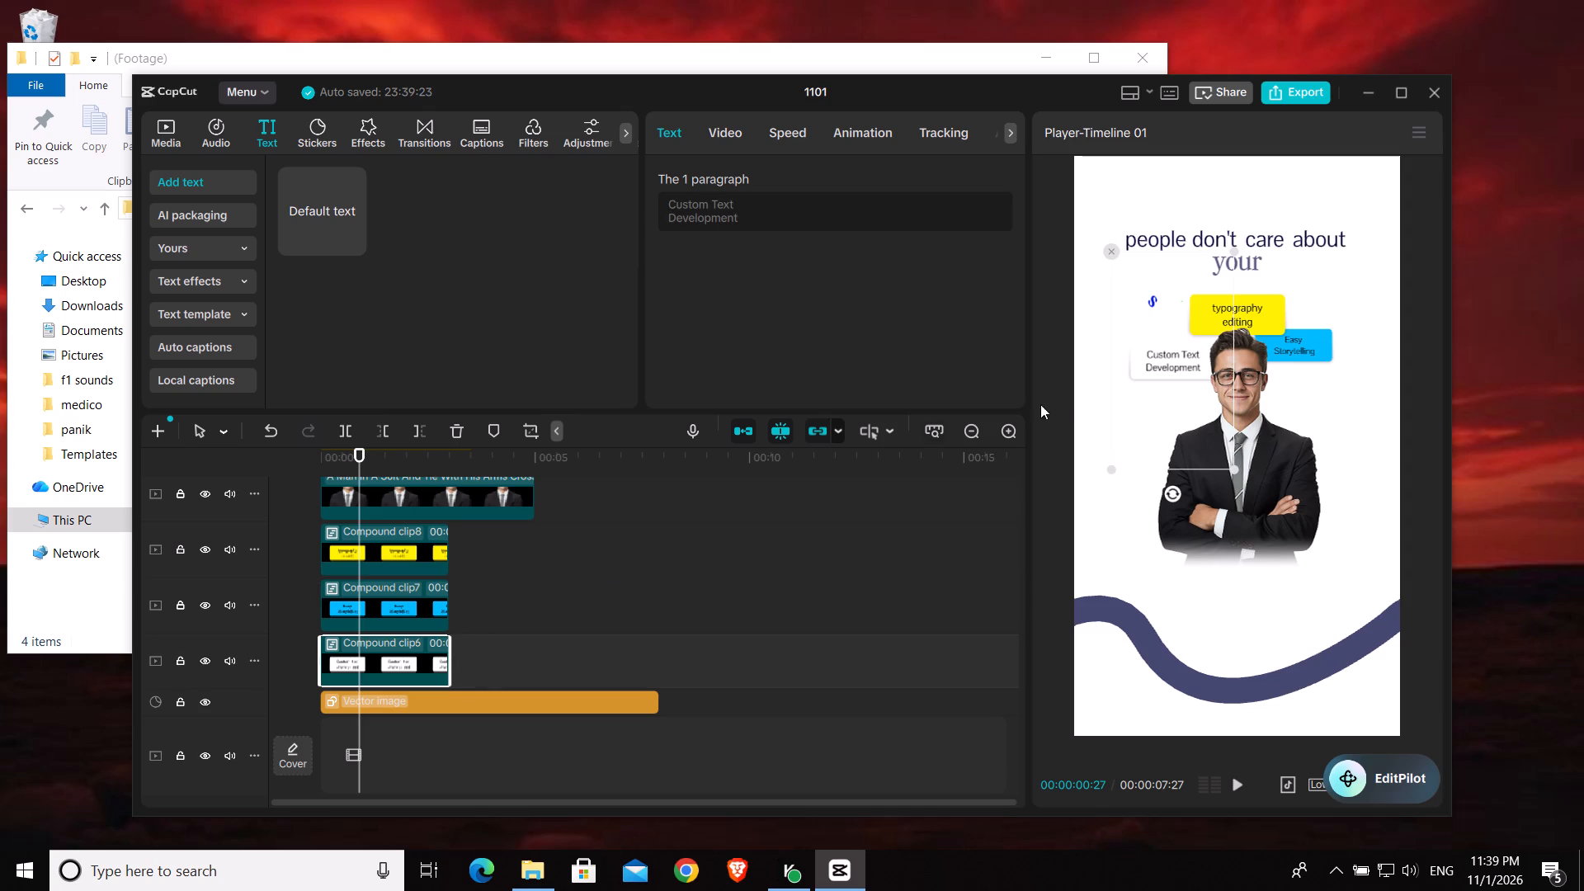
pyautogui.moveTo(1190, 371); pyautogui.dragTo(1191, 352)
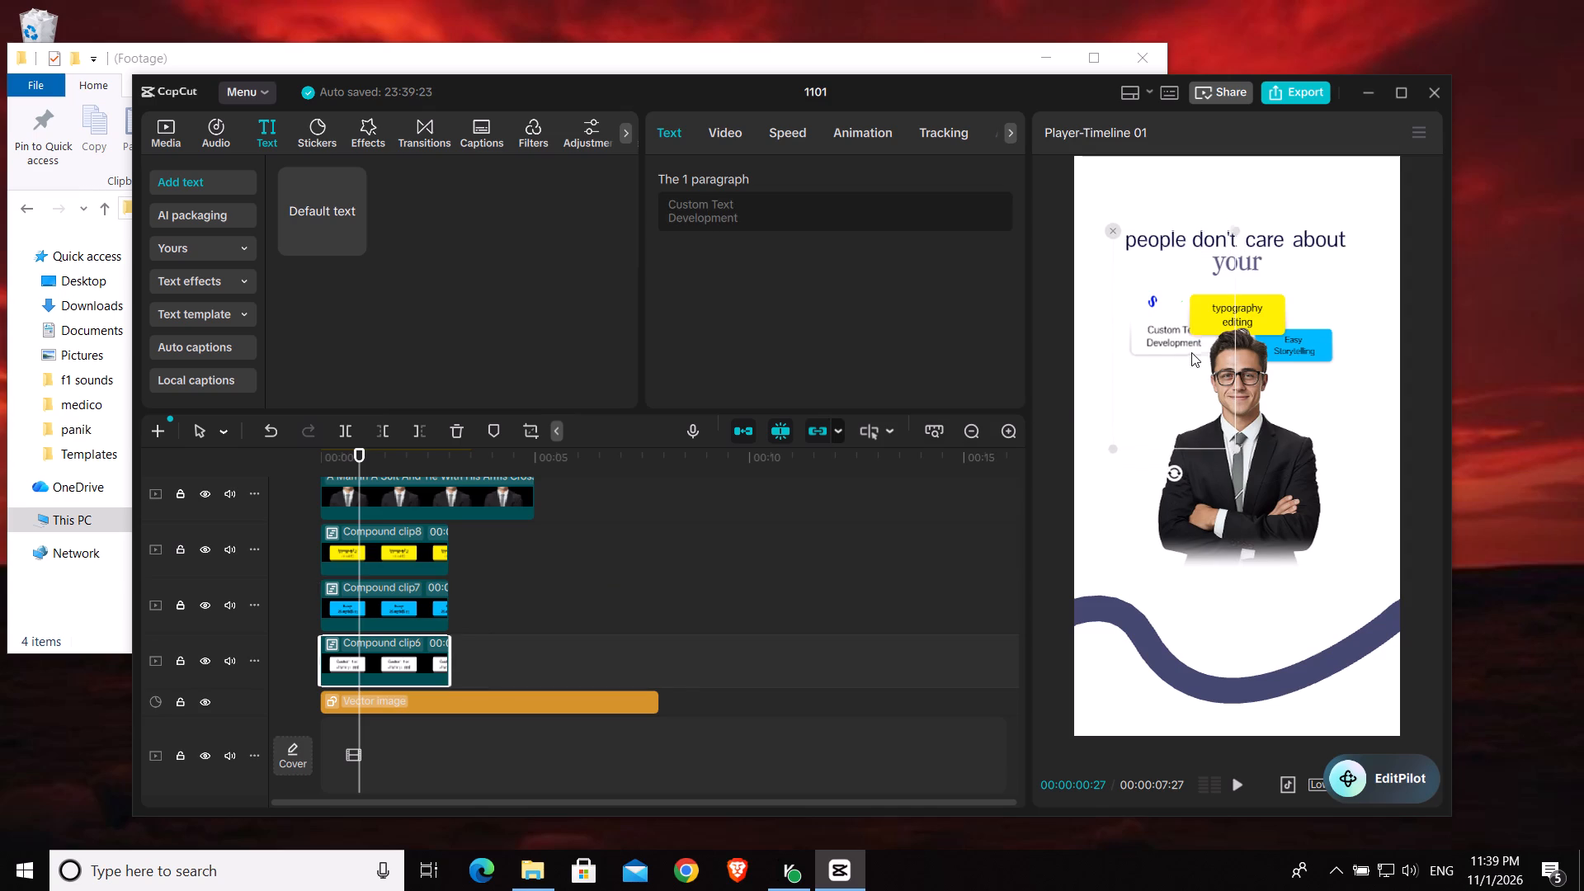
pyautogui.moveTo(1191, 352); pyautogui.dragTo(1187, 354)
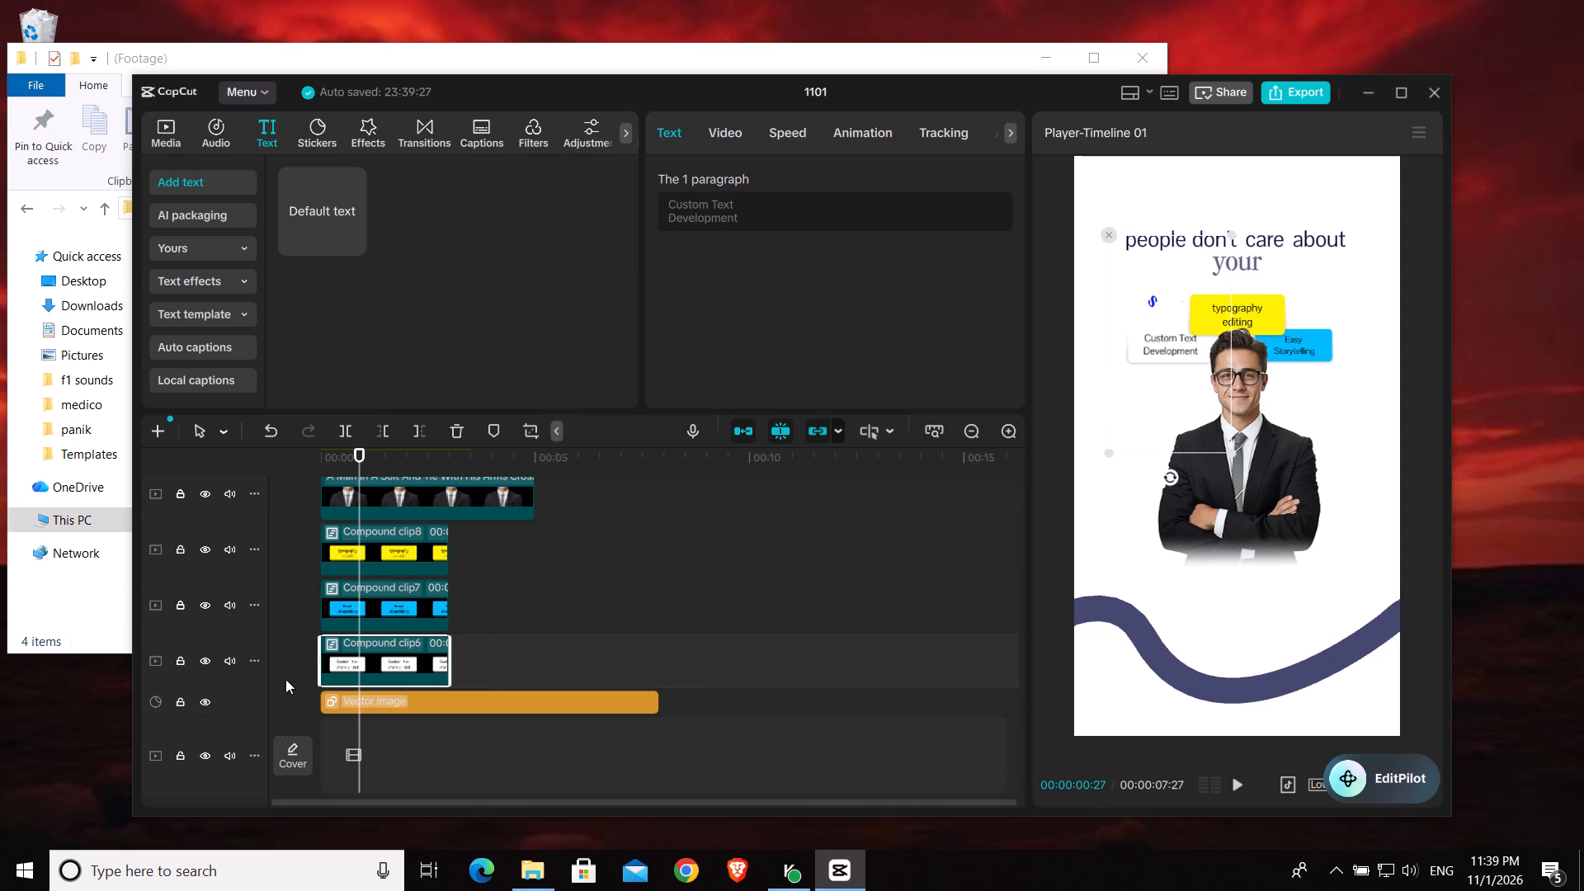
# Place the yellow card's clip directly below the blue card's clip in the track order, keeping its start at the timeline beginning.
pyautogui.click(403, 548)
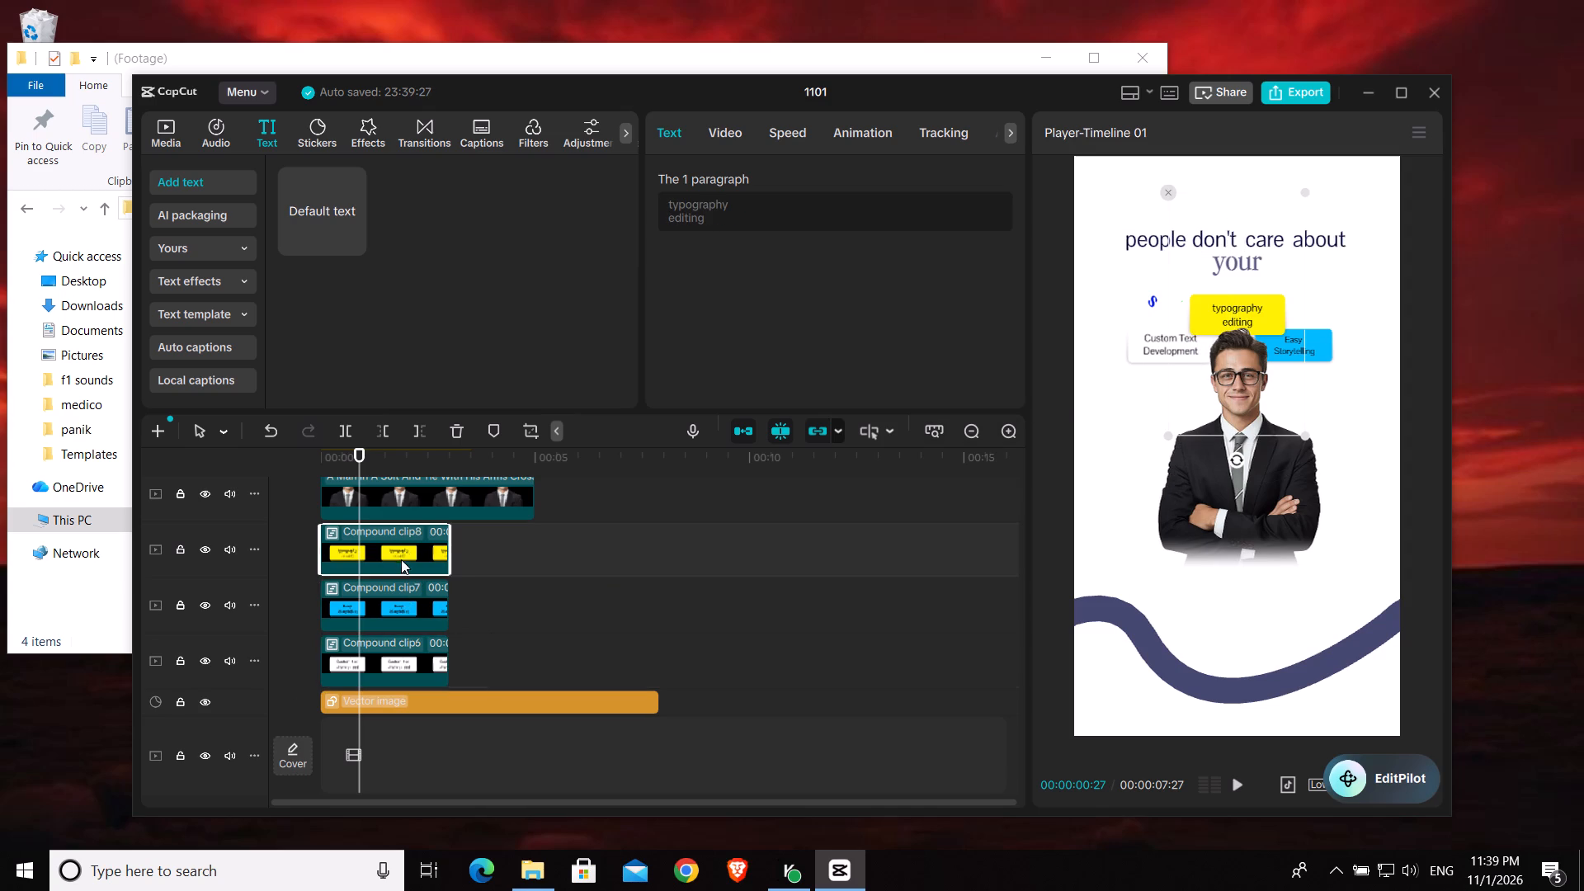
pyautogui.moveTo(384, 554); pyautogui.dragTo(394, 639)
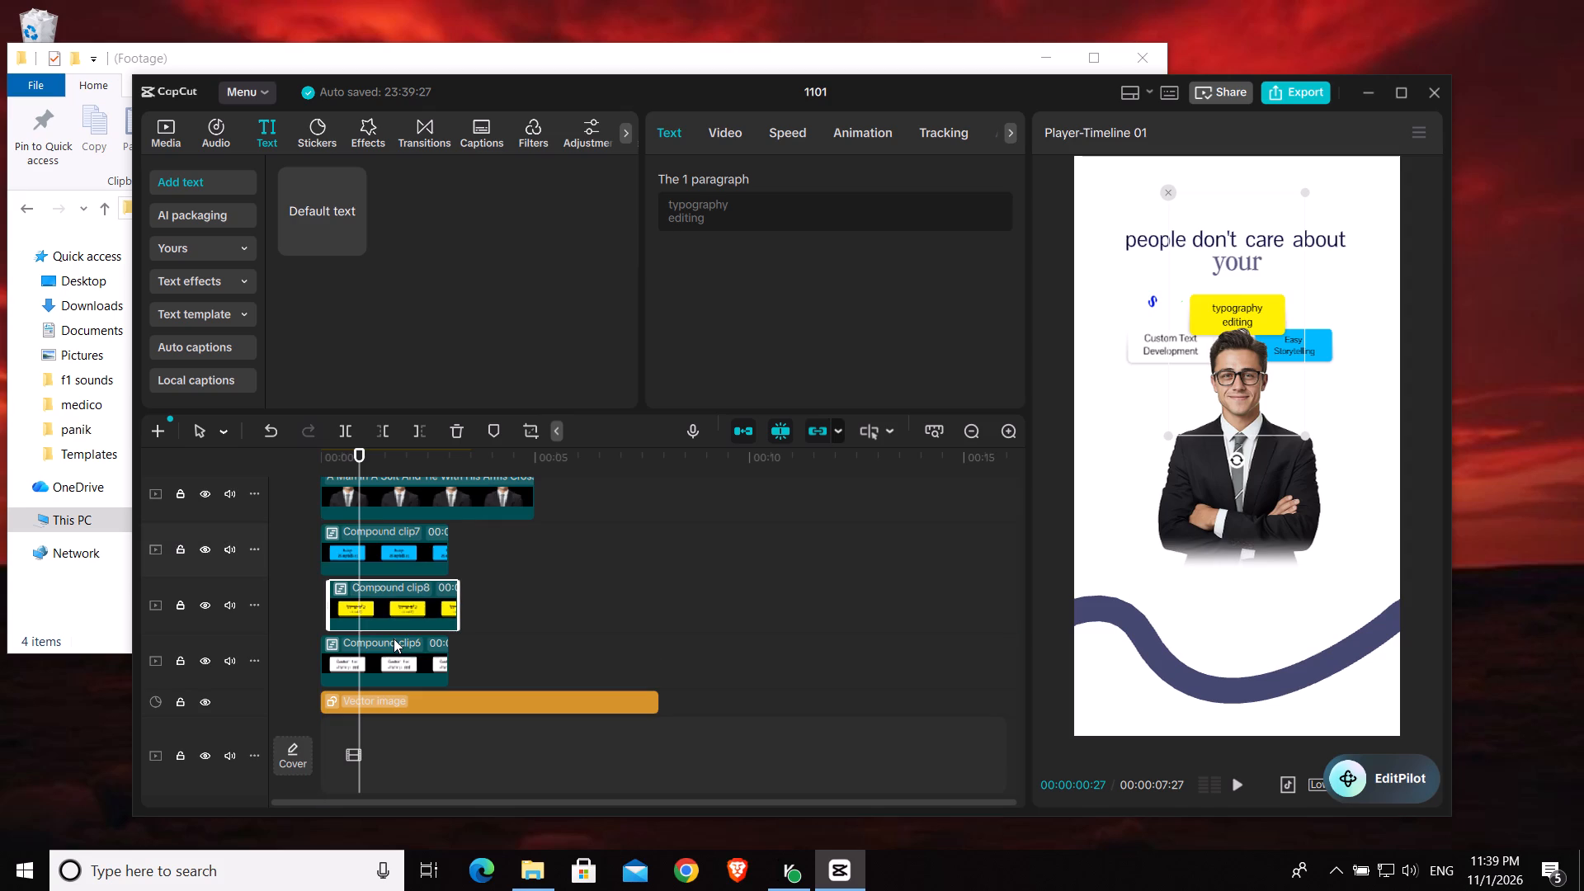
pyautogui.click(393, 610)
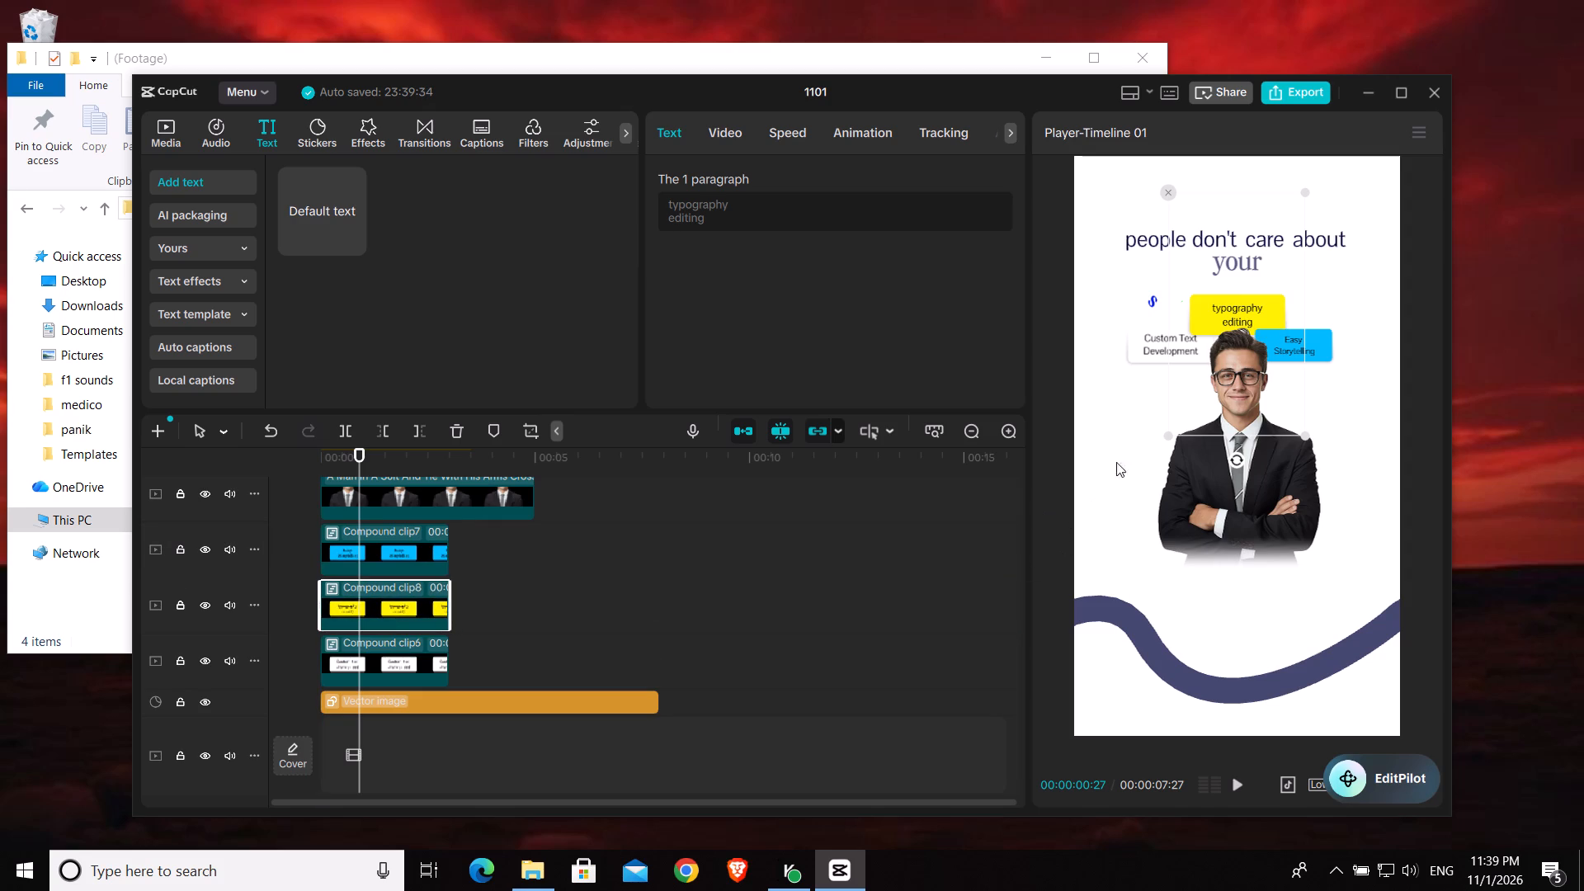
# Nudge the white "Custom Text Development" card slightly down and left.
pyautogui.click(404, 663)
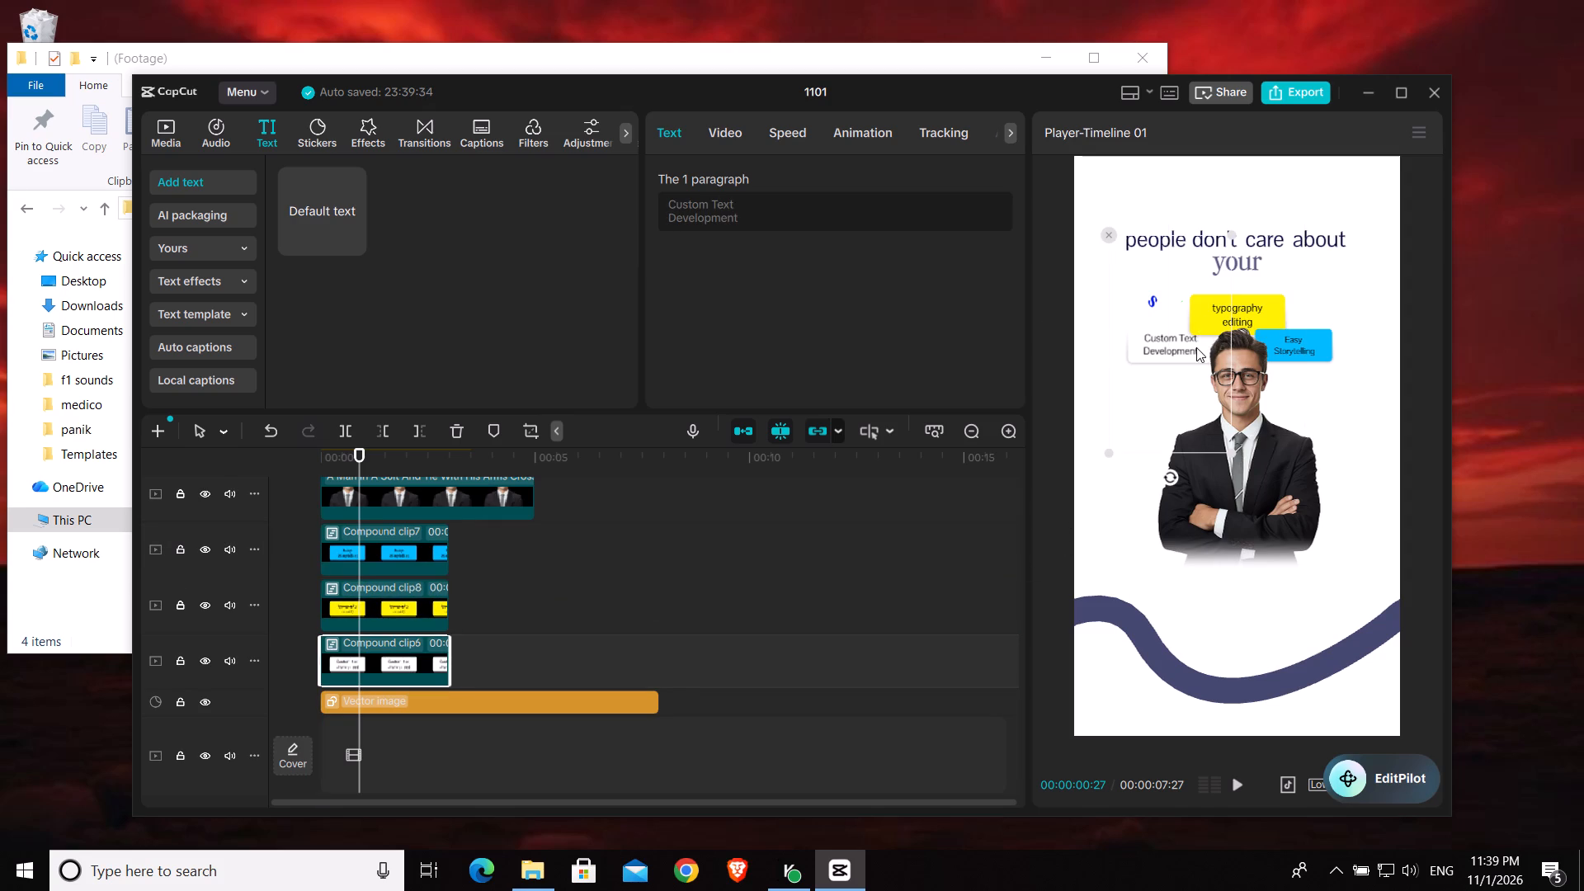
pyautogui.click(1197, 346)
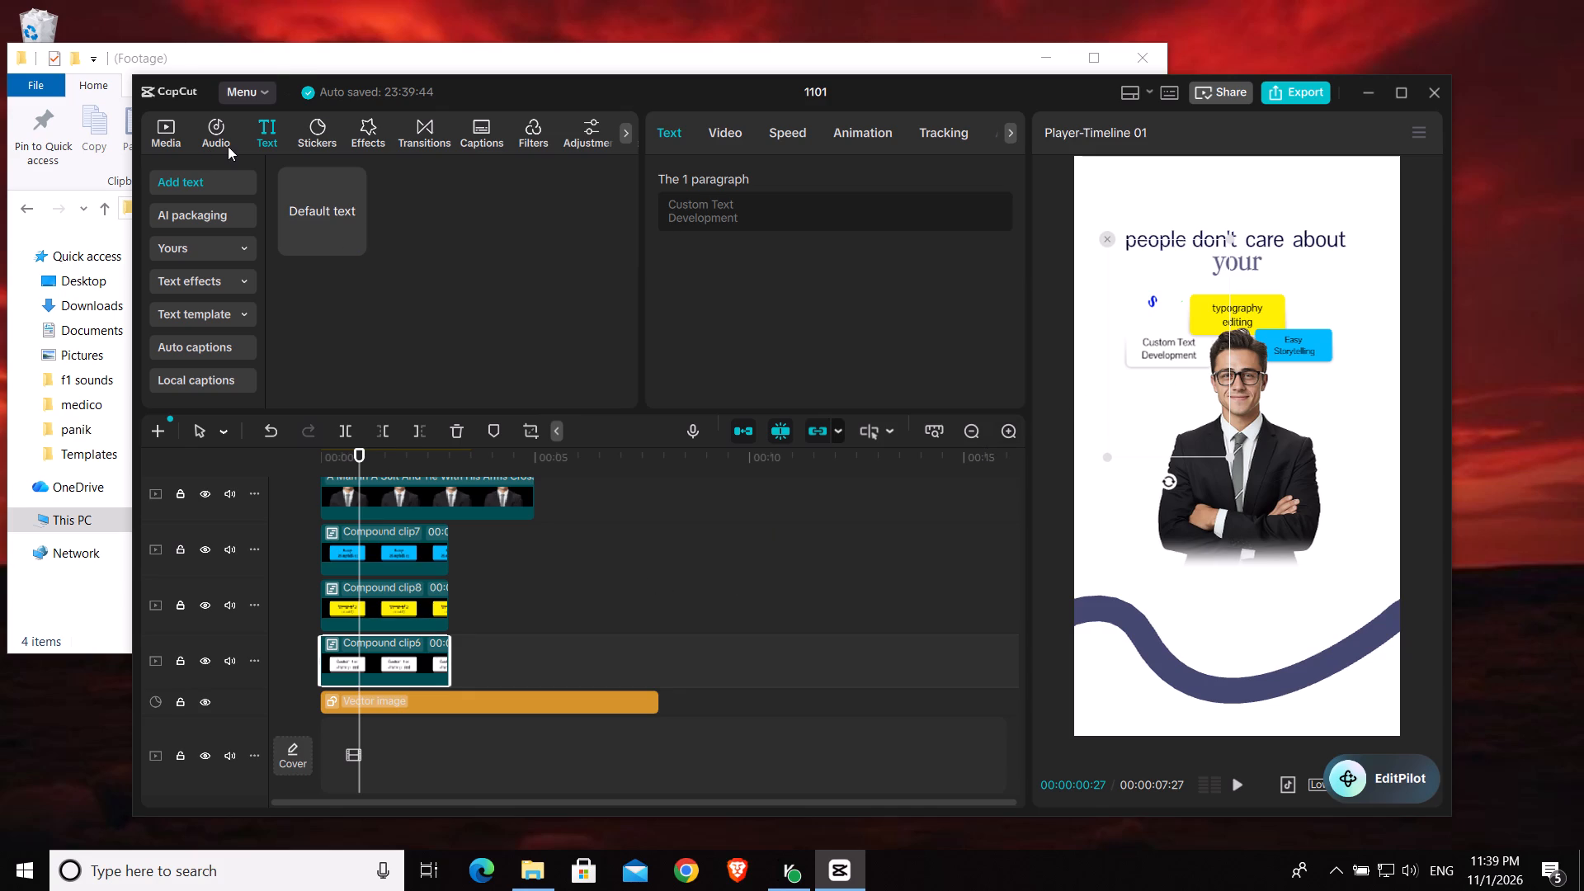
# Add the Blur video effect on a track above the Custom shape clip and start it at the beginning of the timeline.
pyautogui.click(362, 129)
pyautogui.scroll(2, 327, 531)
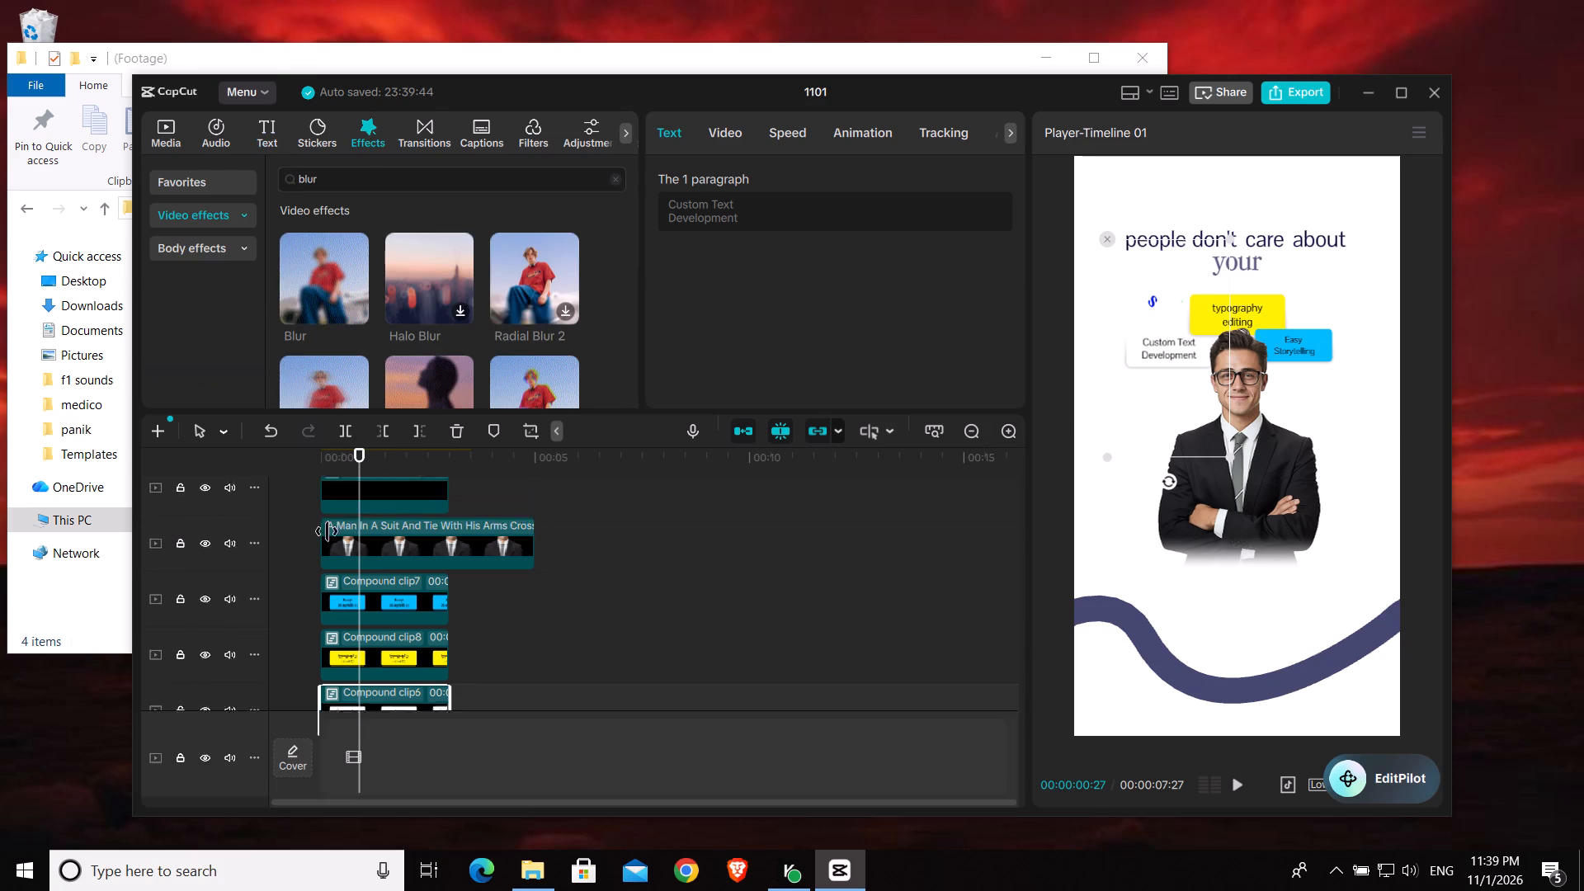
pyautogui.scroll(10, 327, 531)
pyautogui.keyDown('ctrl'); pyautogui.scroll(-4, 469, 548); pyautogui.keyUp('ctrl')
pyautogui.moveTo(629, 411); pyautogui.dragTo(634, 290)
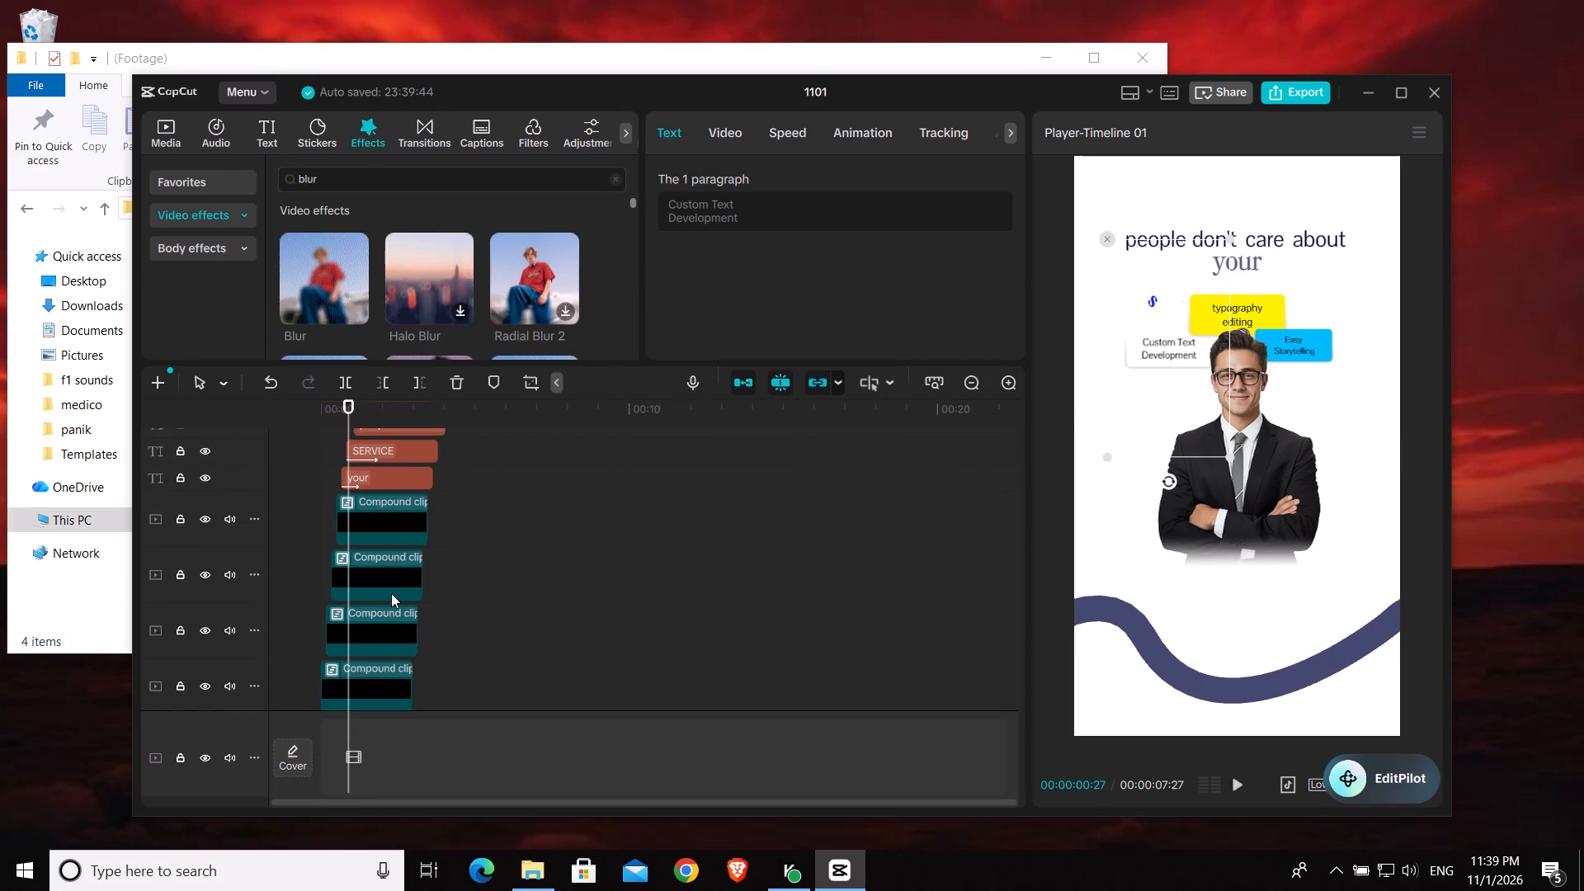
pyautogui.scroll(7, 393, 592)
pyautogui.scroll(-1, 393, 592)
pyautogui.scroll(2, 393, 592)
pyautogui.moveTo(317, 276); pyautogui.dragTo(340, 455)
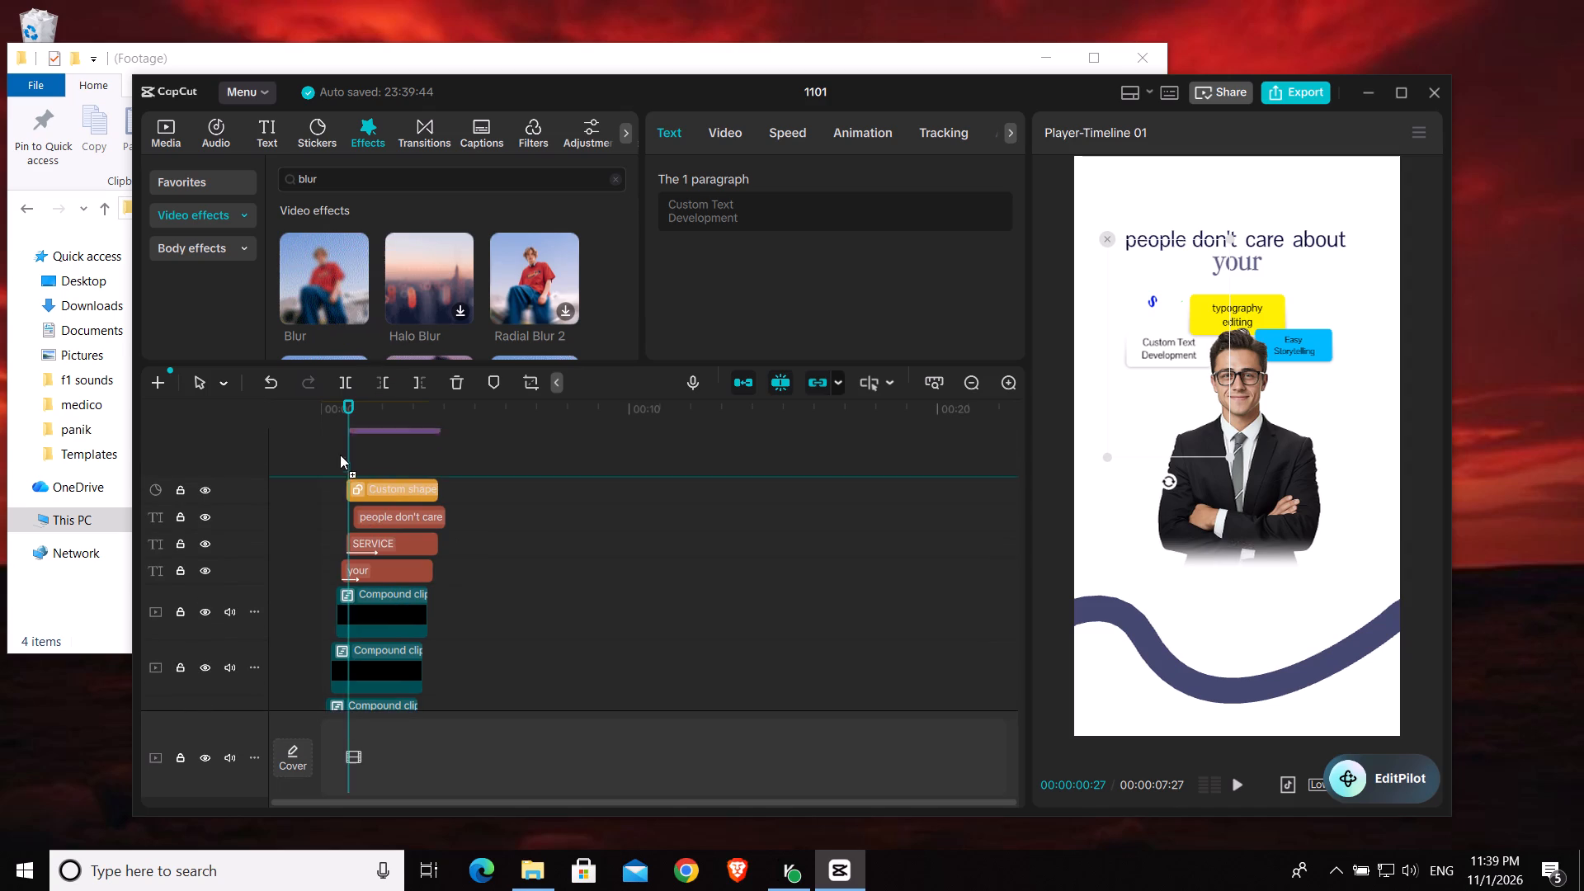
pyautogui.moveTo(340, 455); pyautogui.dragTo(341, 465)
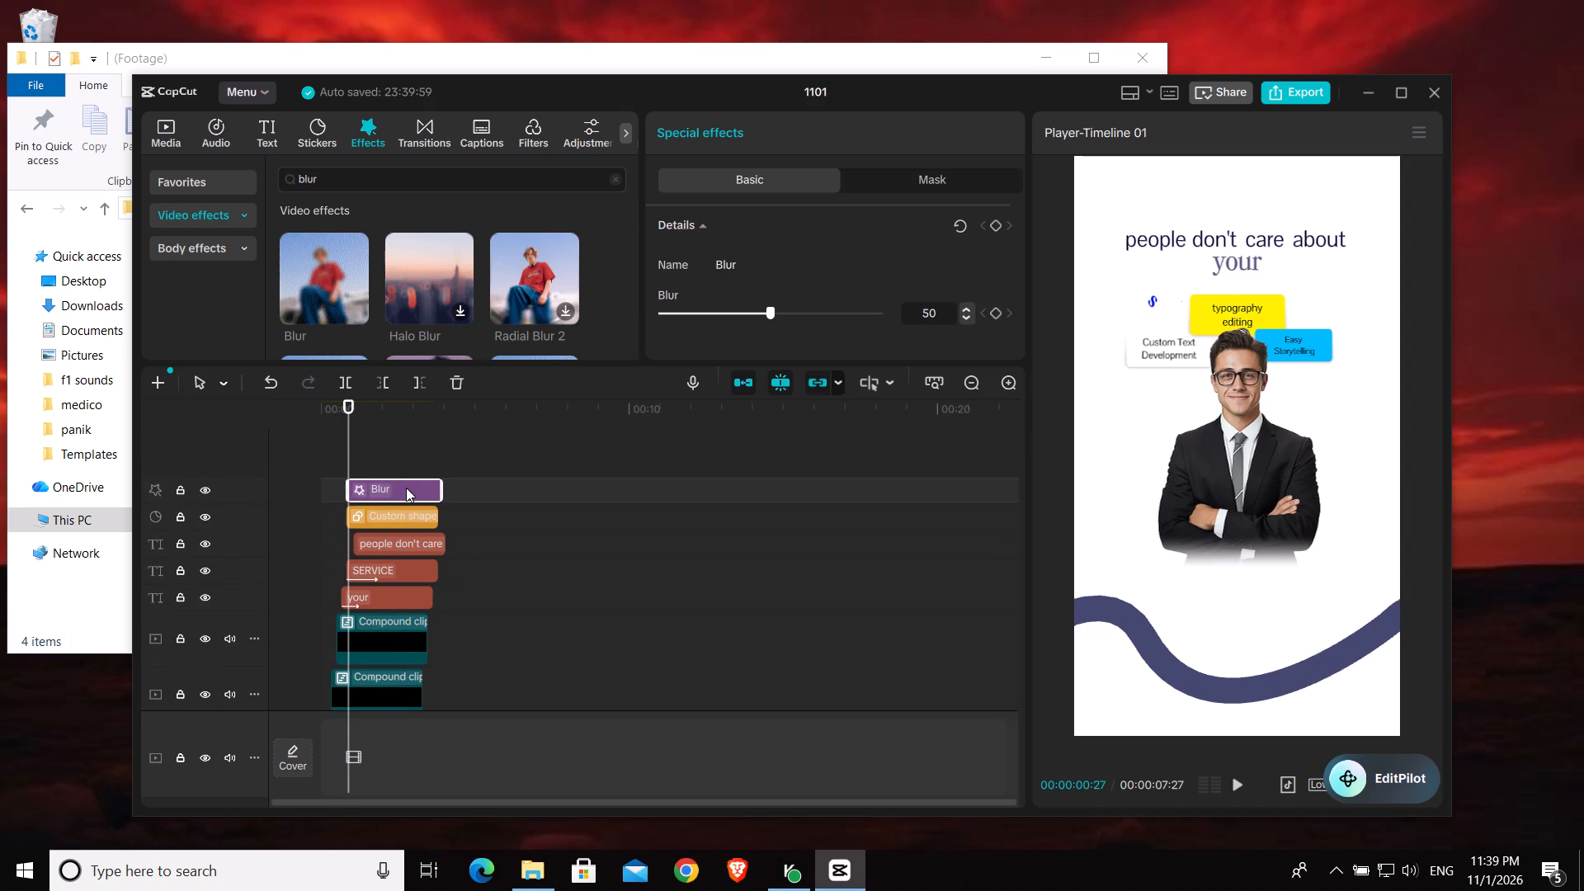
pyautogui.moveTo(404, 487); pyautogui.dragTo(386, 483)
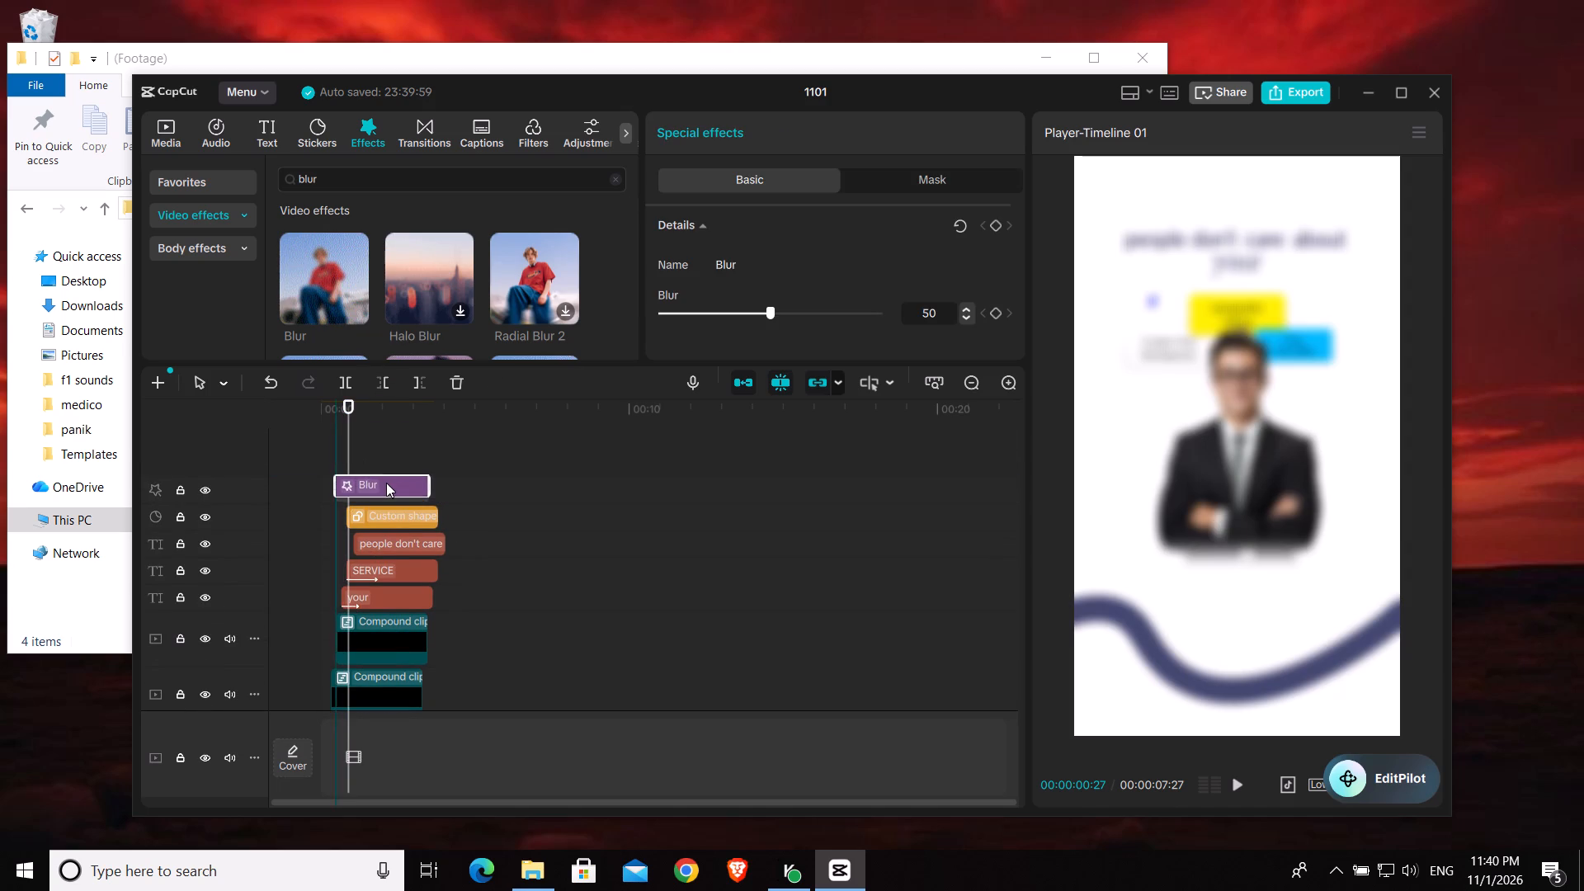
pyautogui.moveTo(386, 483); pyautogui.dragTo(381, 486)
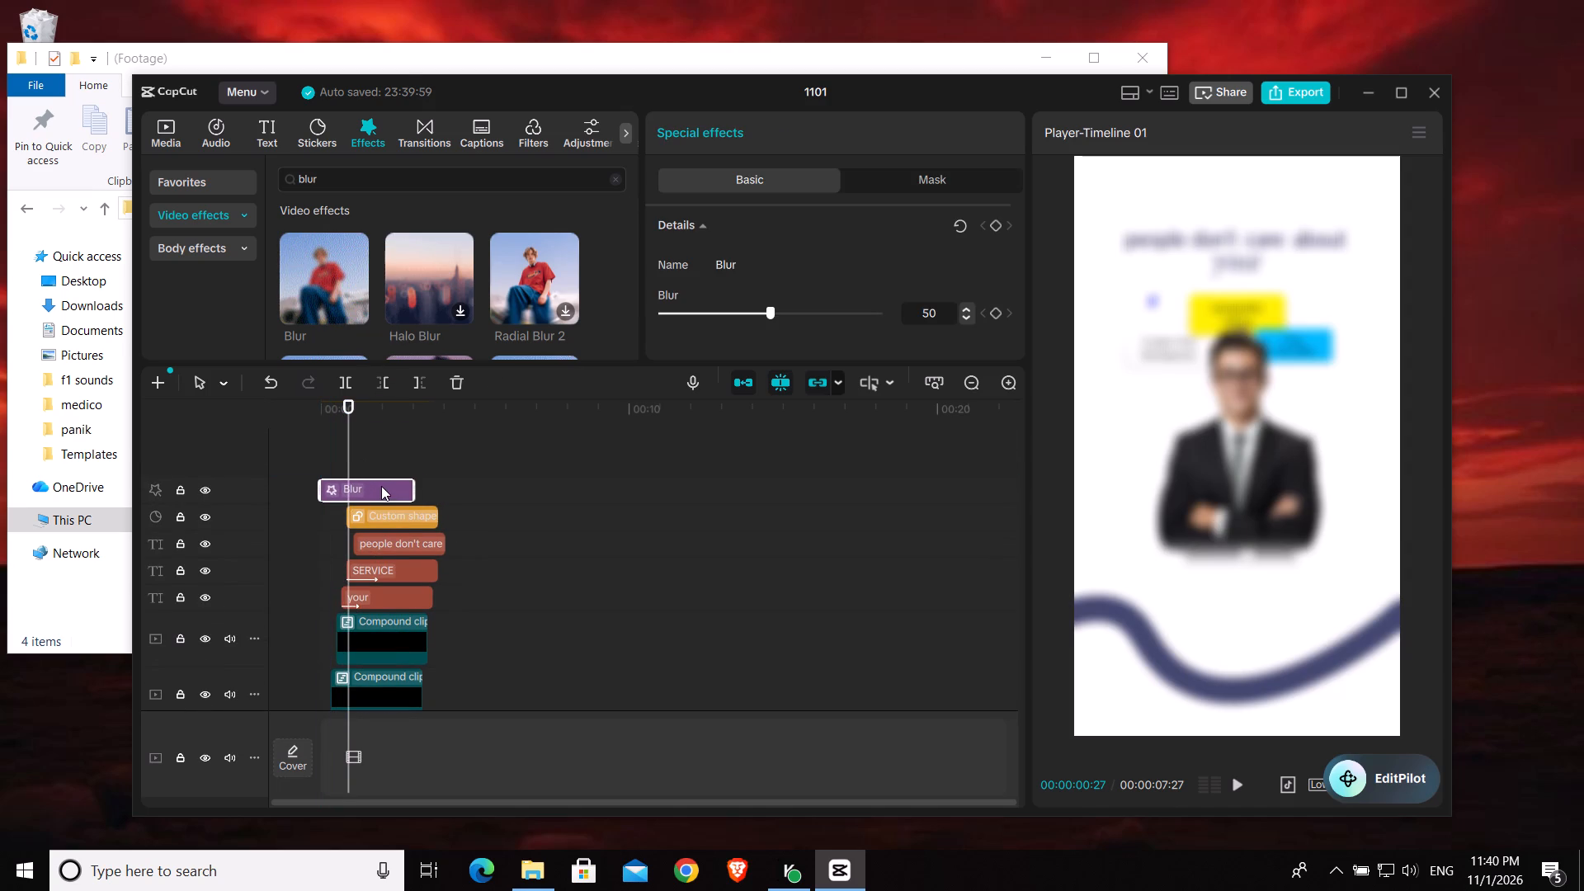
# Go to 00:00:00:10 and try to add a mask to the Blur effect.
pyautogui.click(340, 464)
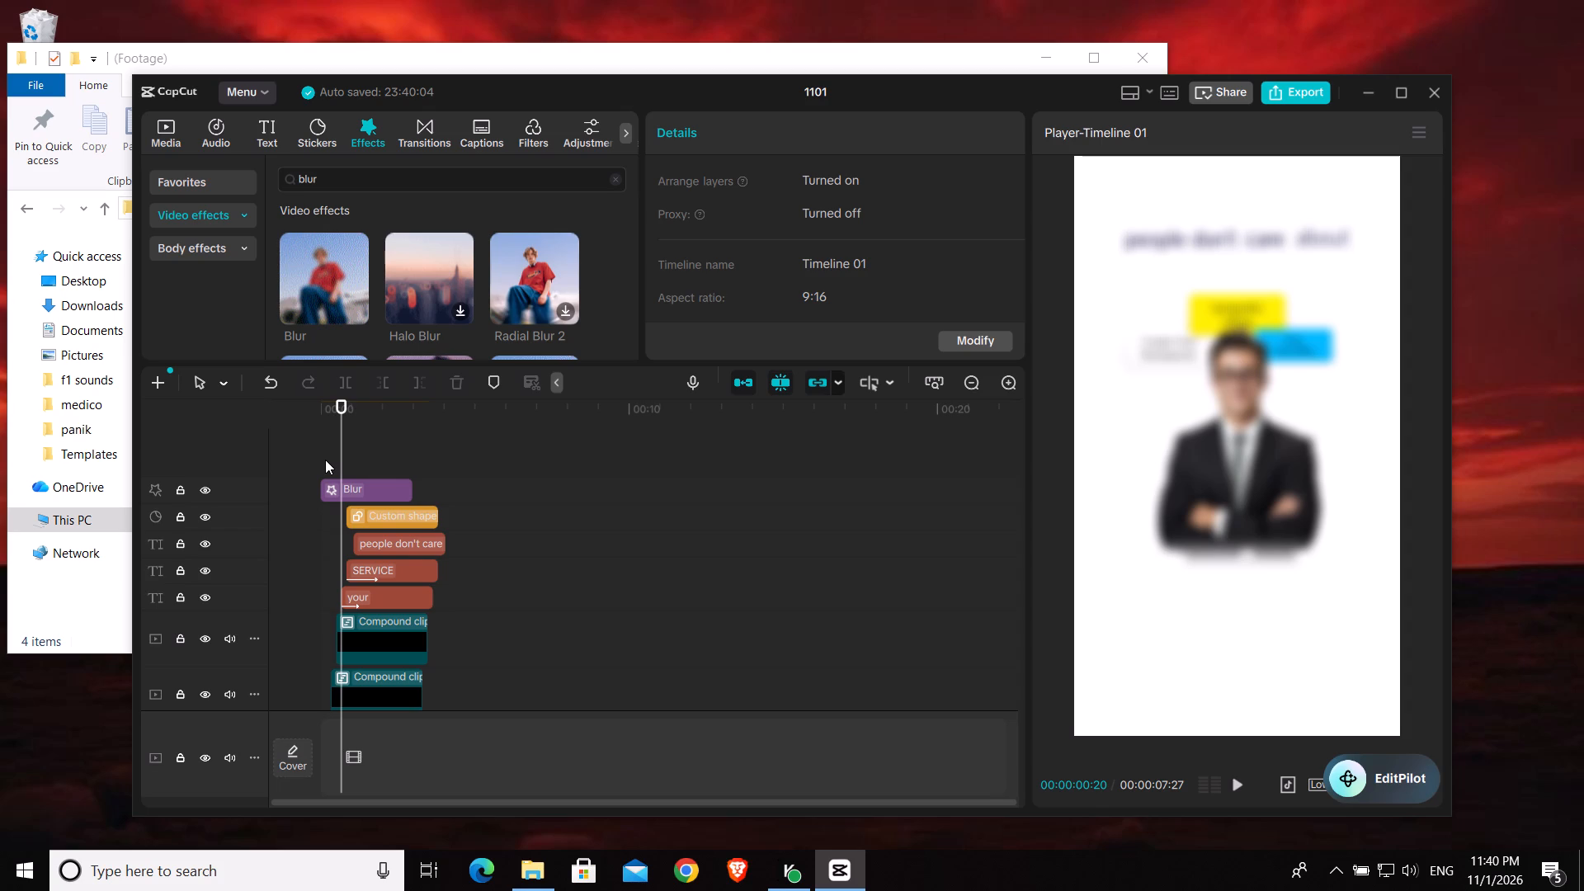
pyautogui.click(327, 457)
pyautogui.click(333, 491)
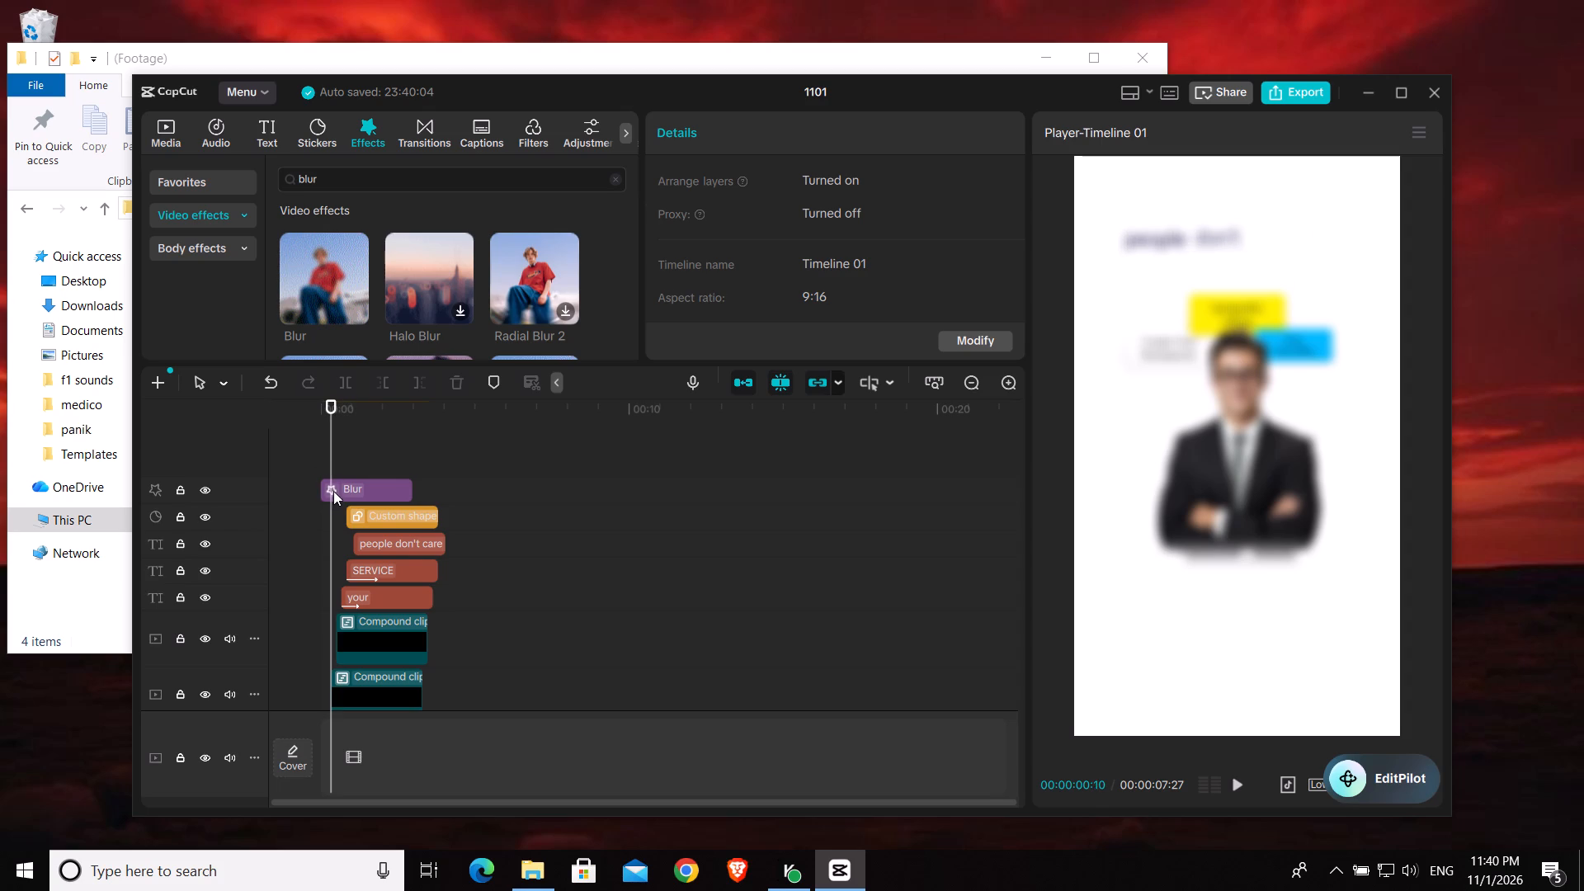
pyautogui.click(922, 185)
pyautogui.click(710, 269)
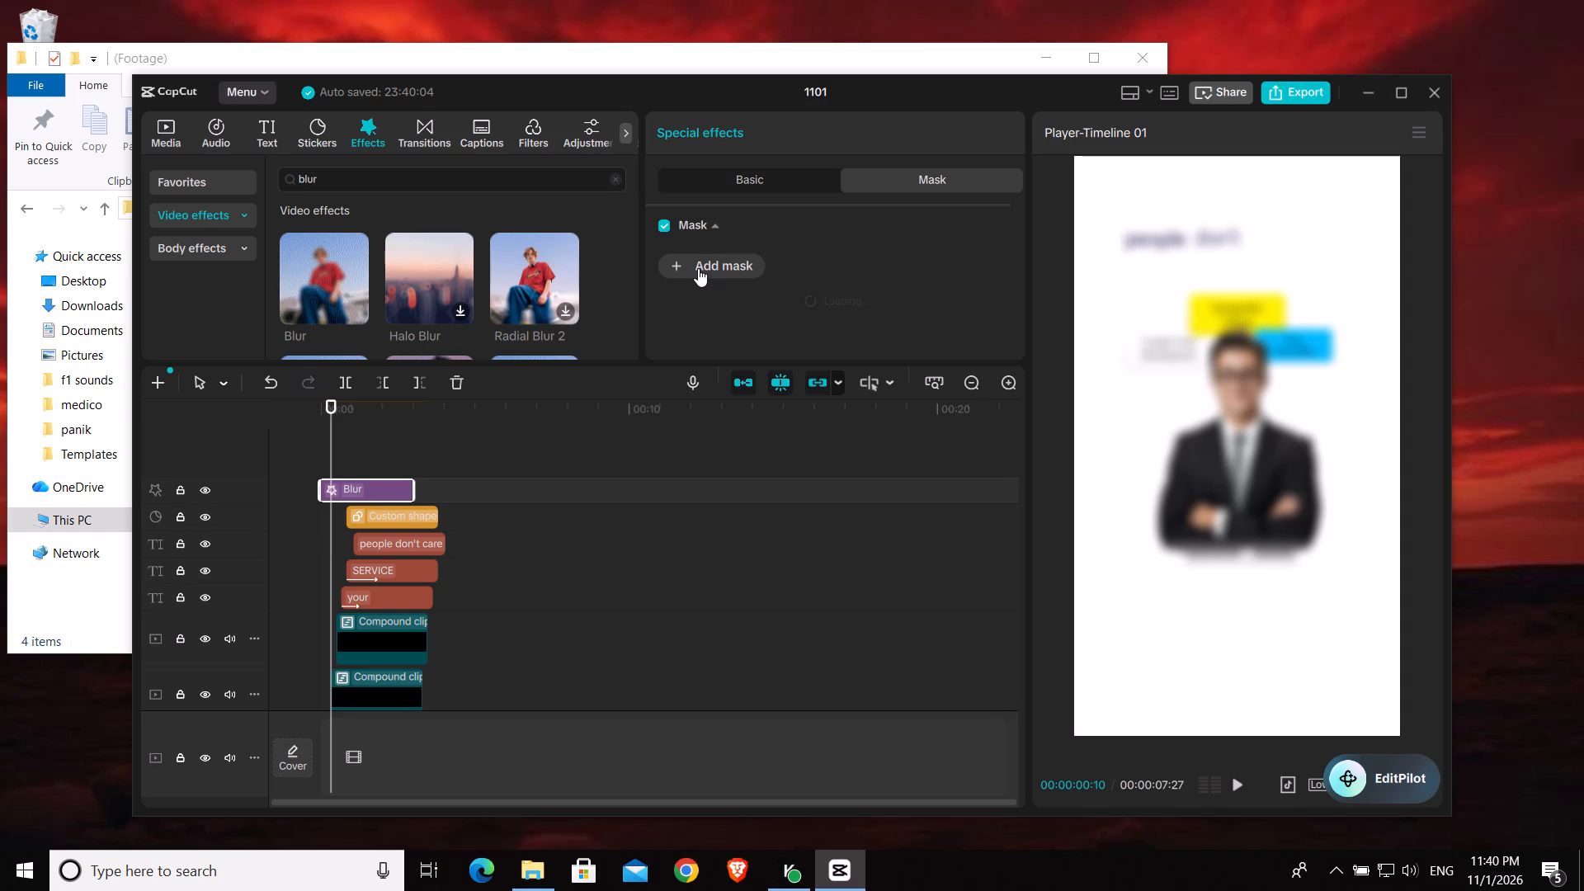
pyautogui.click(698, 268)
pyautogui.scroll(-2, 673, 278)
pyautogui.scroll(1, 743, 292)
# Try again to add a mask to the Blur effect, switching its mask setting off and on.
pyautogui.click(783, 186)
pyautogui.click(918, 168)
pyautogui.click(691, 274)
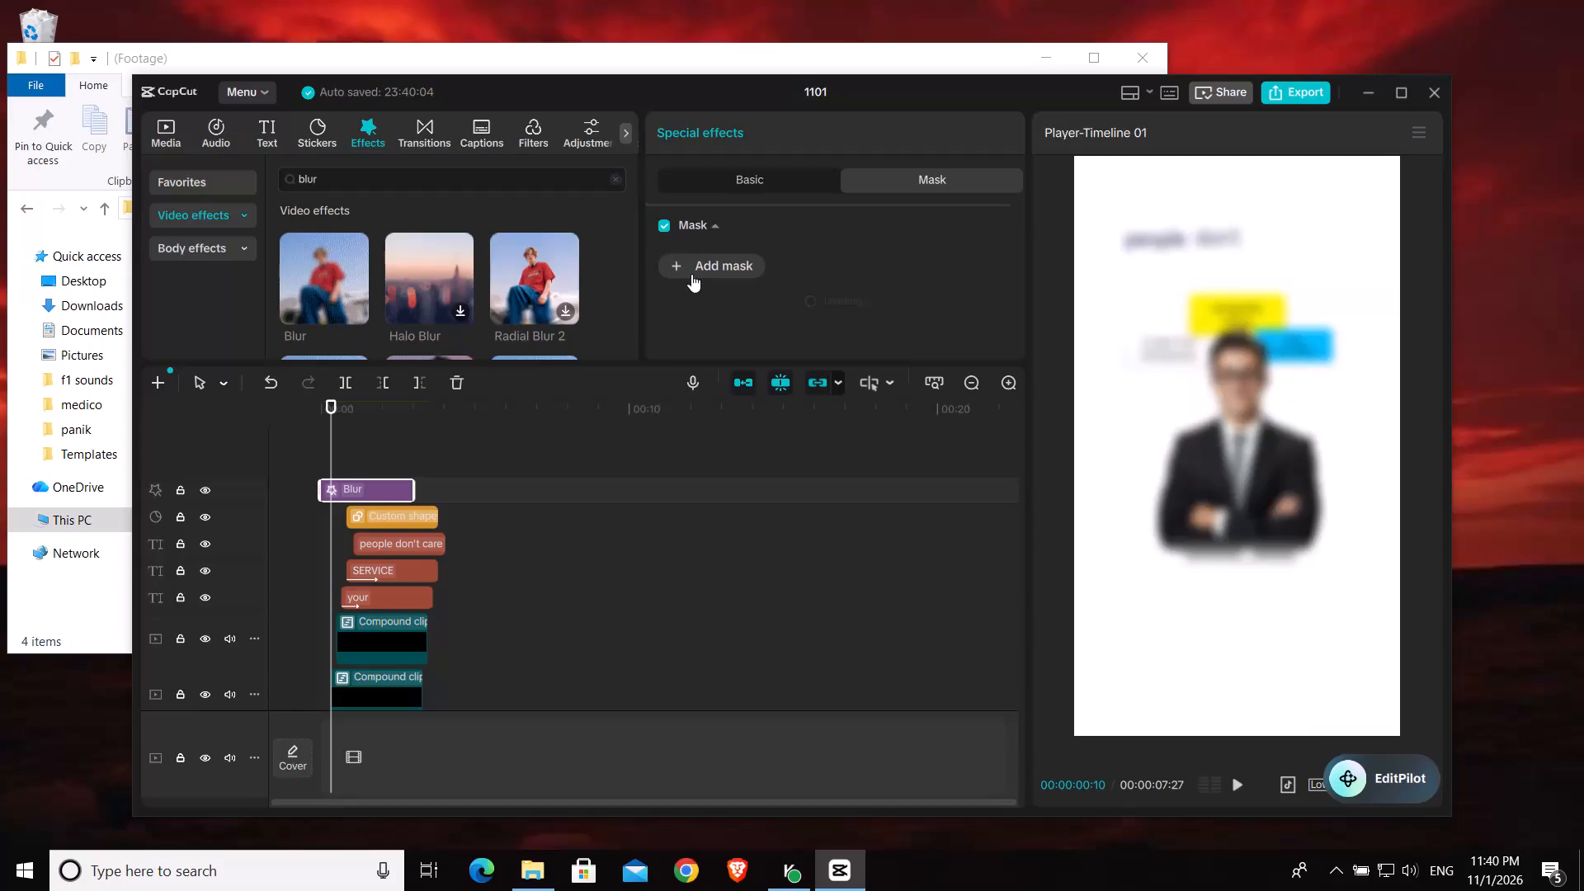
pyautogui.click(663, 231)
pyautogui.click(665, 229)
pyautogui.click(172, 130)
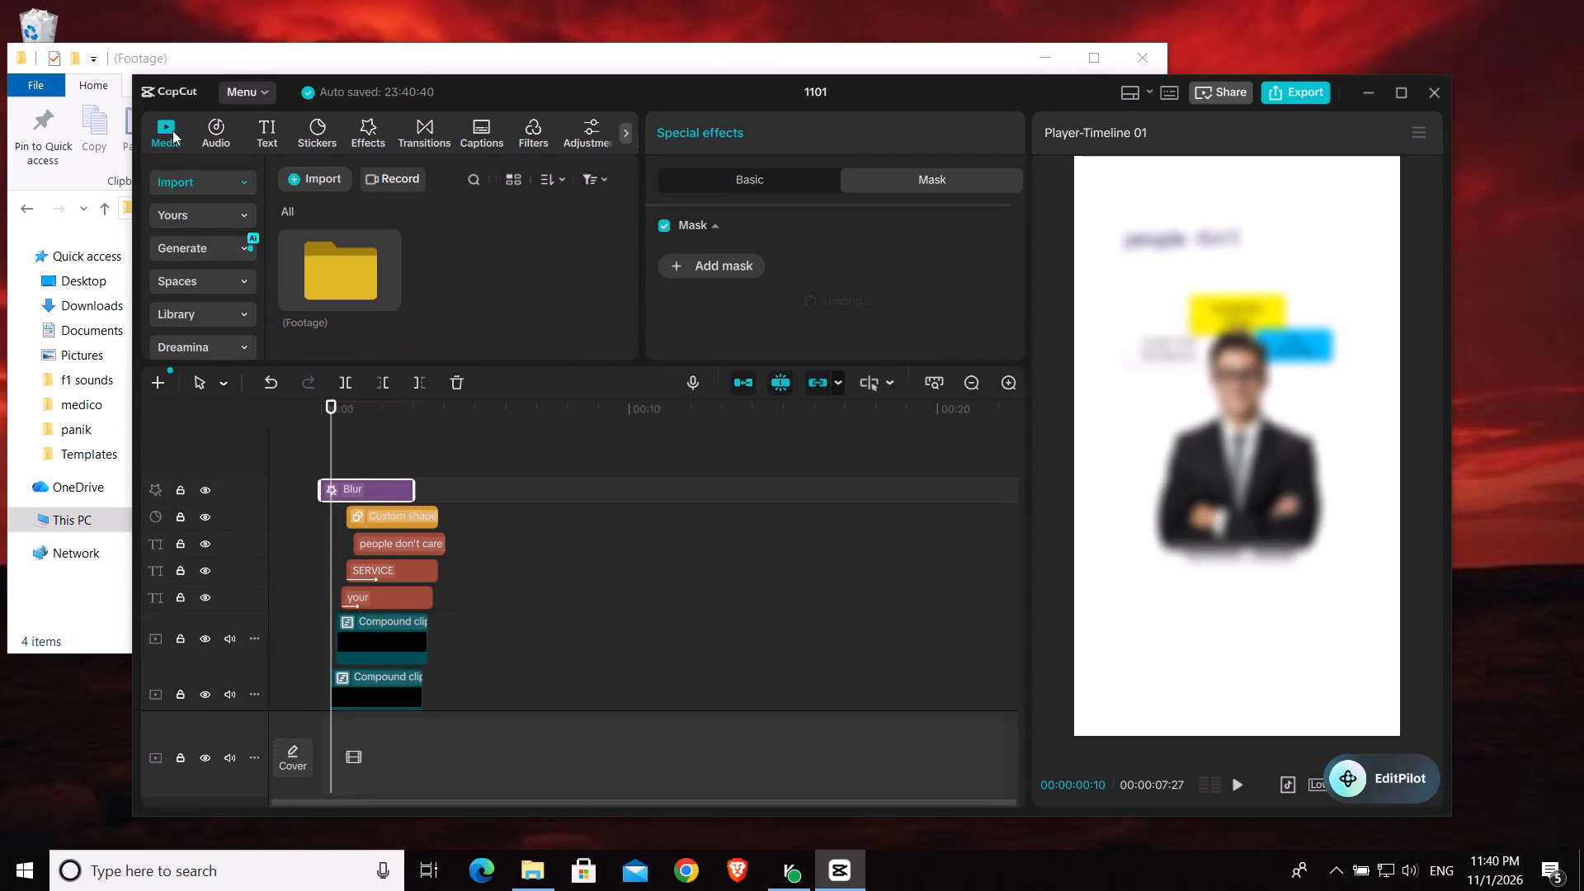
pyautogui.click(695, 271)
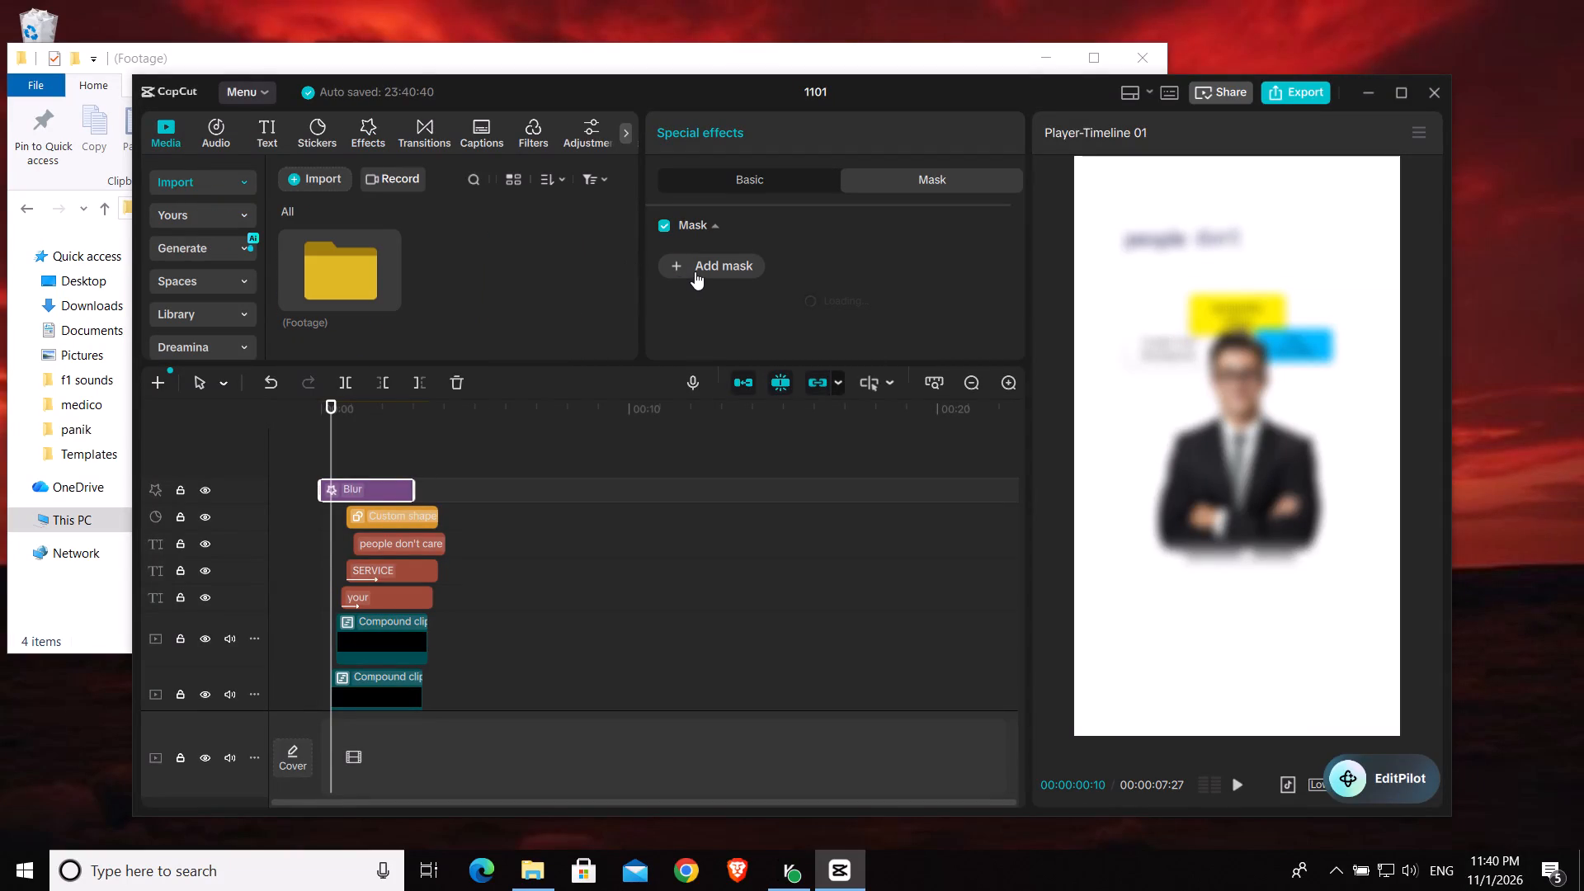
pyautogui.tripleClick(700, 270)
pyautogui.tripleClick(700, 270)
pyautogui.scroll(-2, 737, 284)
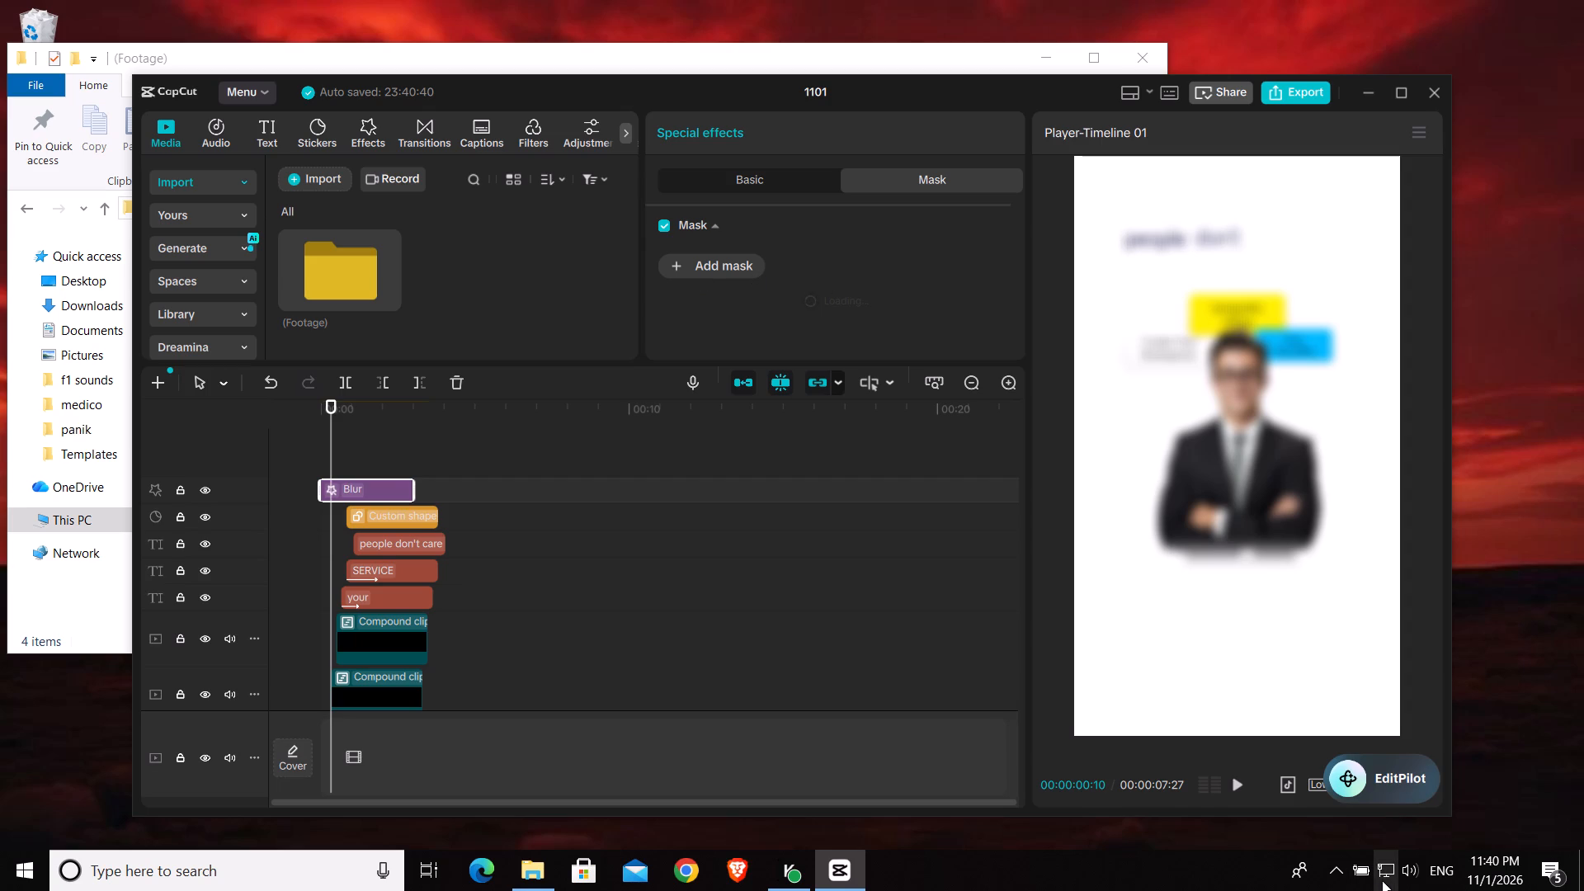
# Switch the computer's Wi-Fi connection from Boys Hostel to the secured Patel network.
pyautogui.click(1382, 880)
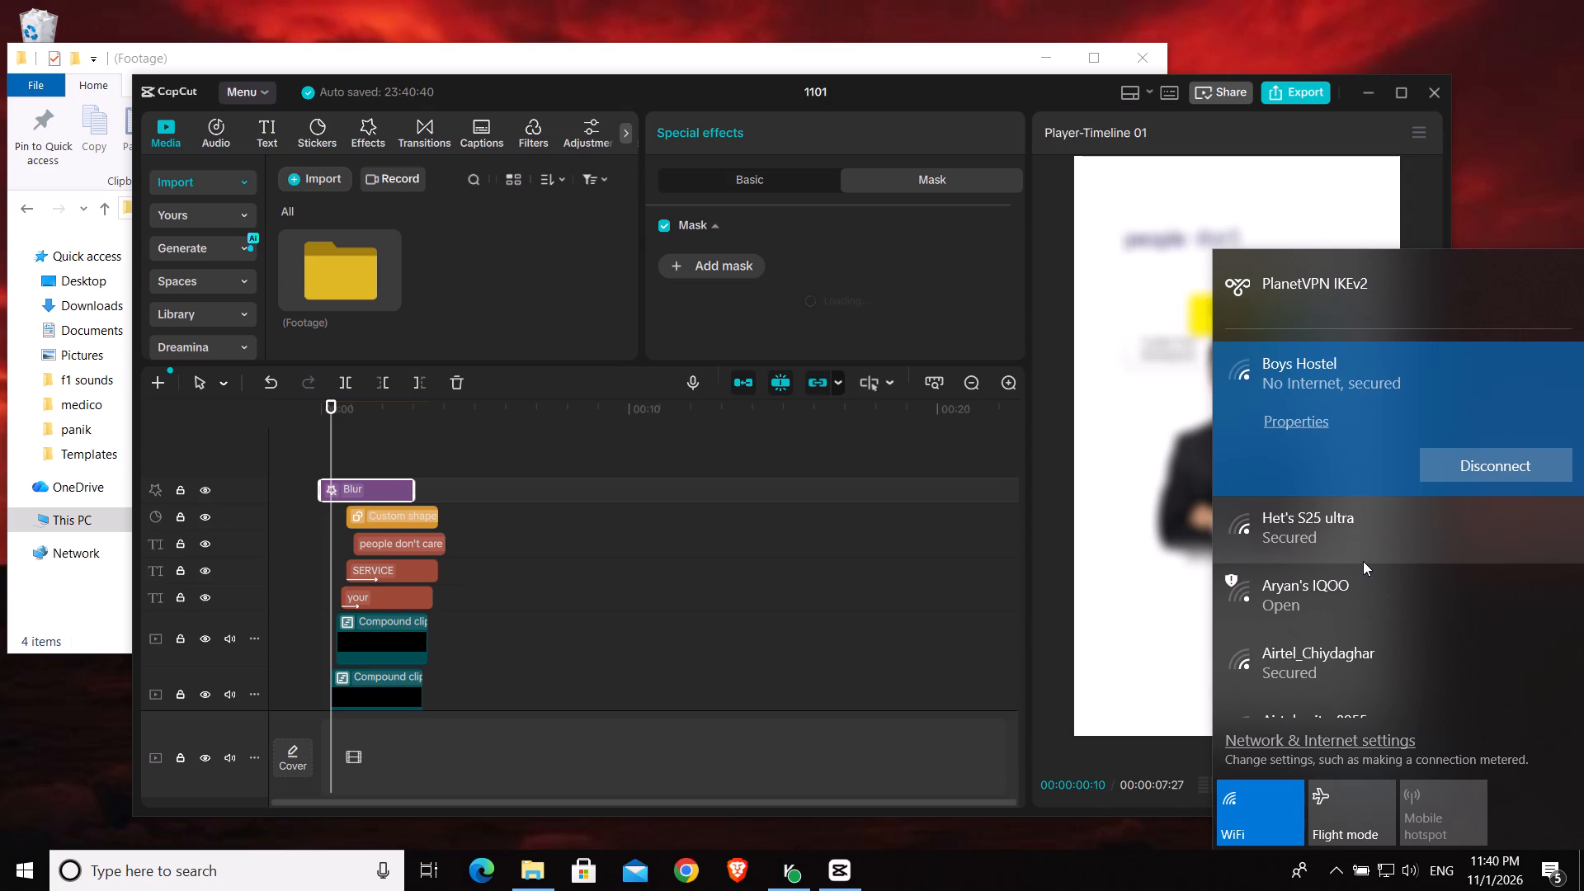
pyautogui.click(1104, 890)
pyautogui.click(1385, 882)
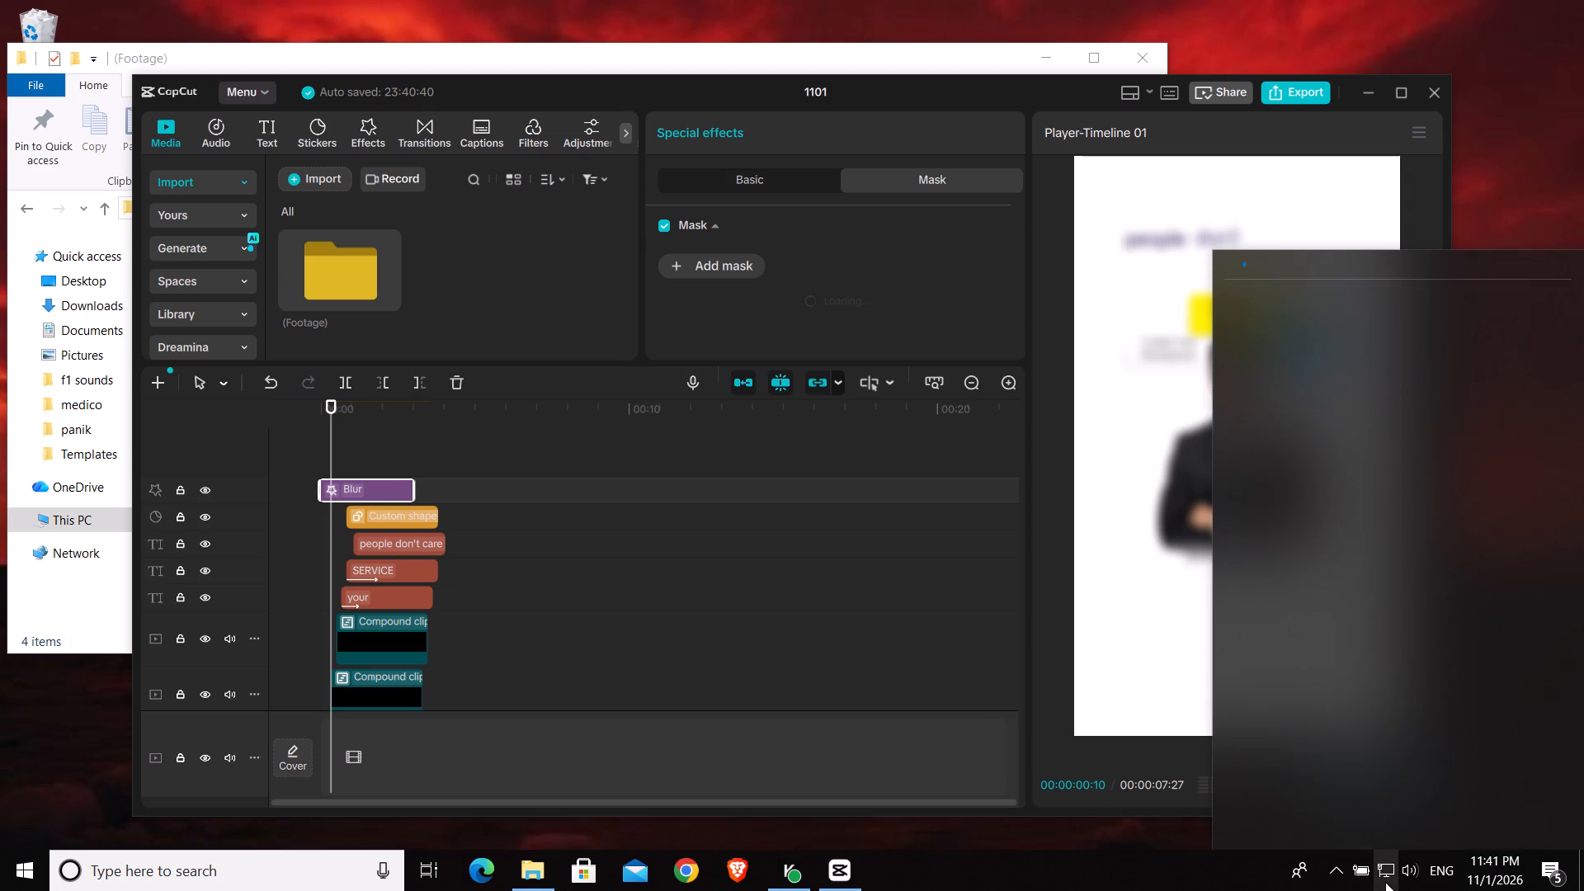
pyautogui.click(1400, 548)
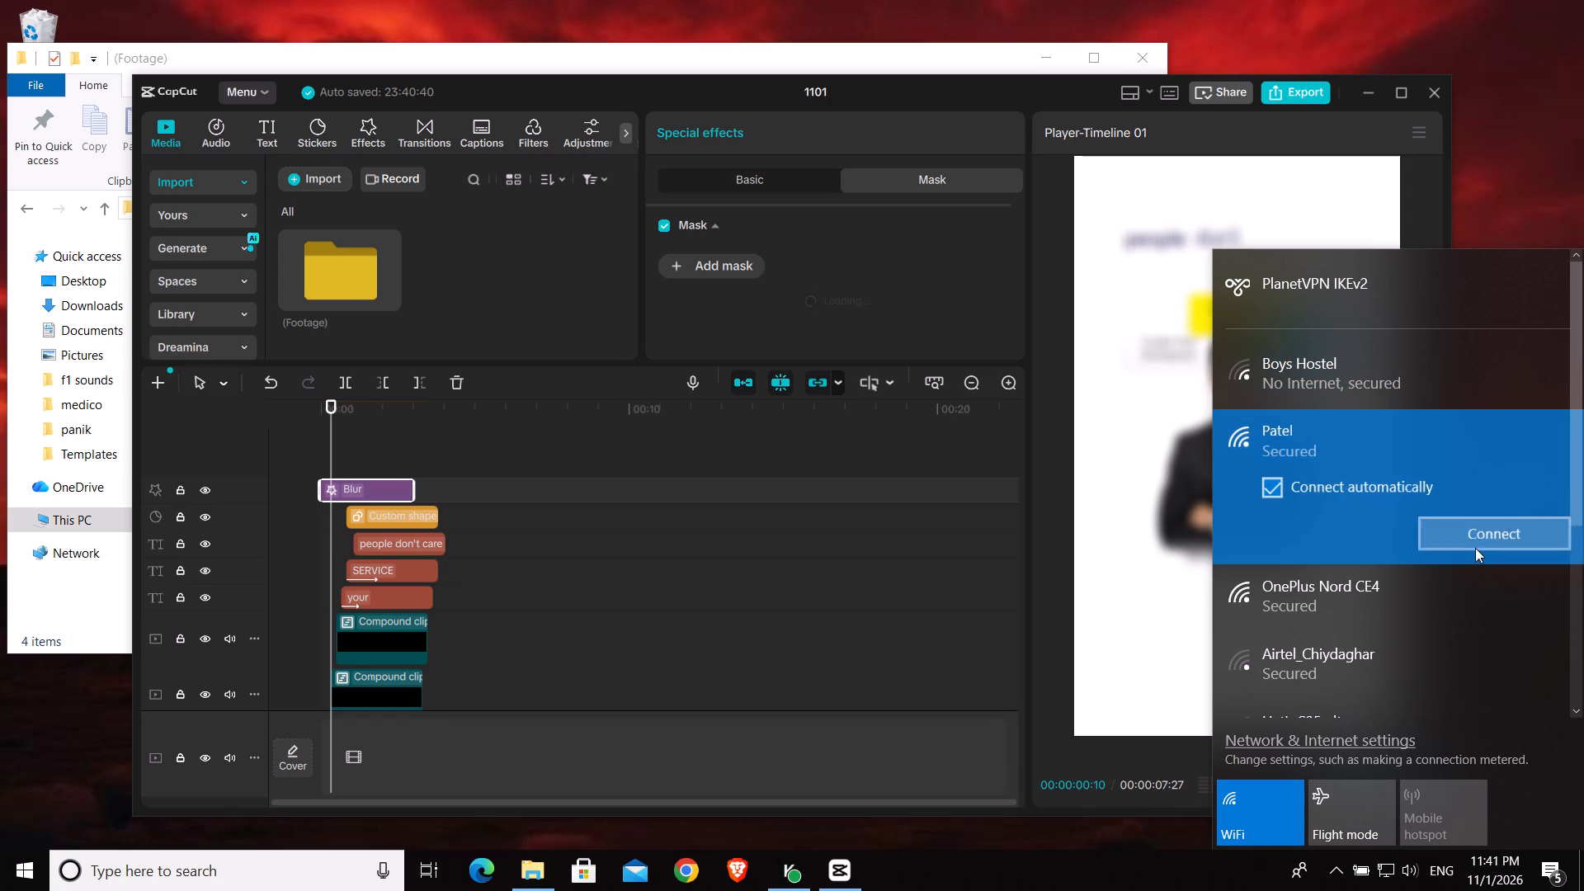
pyautogui.click(1475, 548)
pyautogui.click(1083, 890)
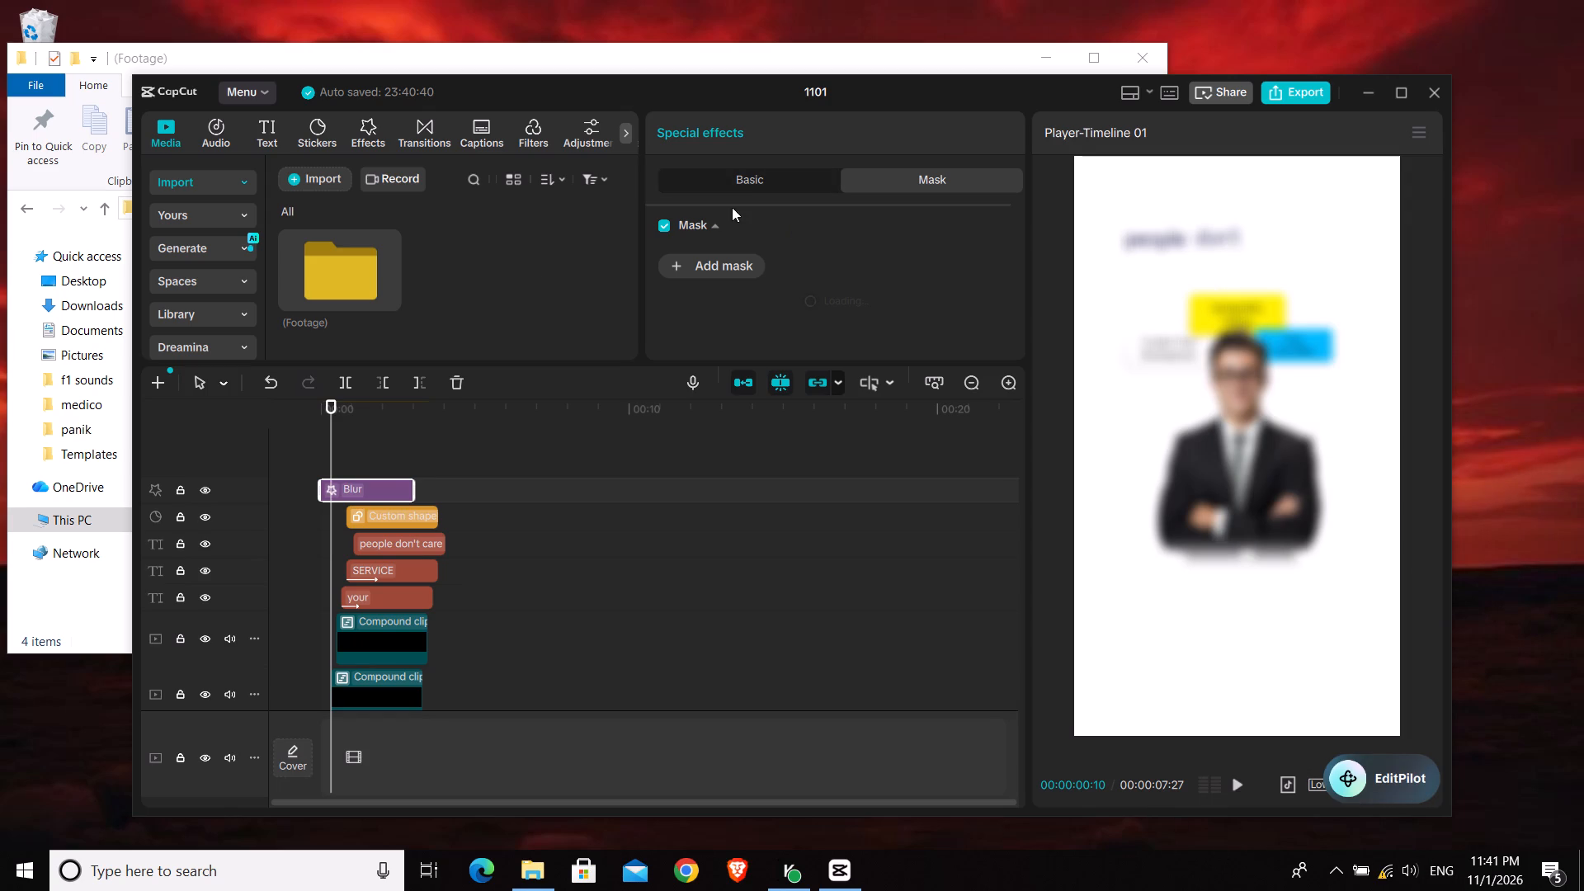
# Reload the Blur effect's mask options, try to add a mask, and dismiss the VPN notification.
pyautogui.click(751, 193)
pyautogui.click(762, 186)
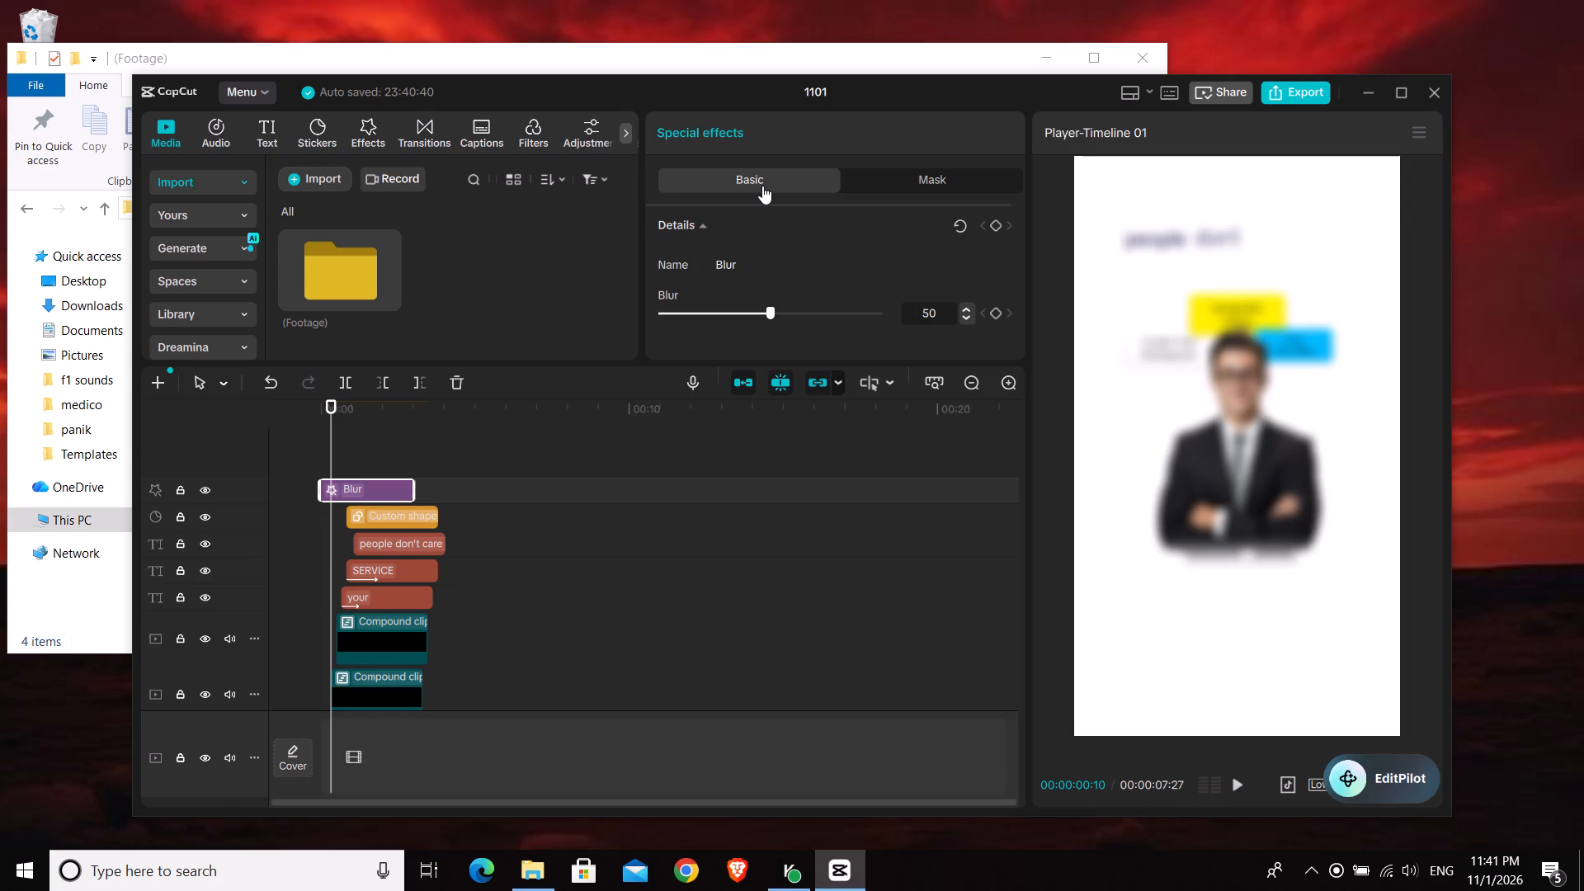
pyautogui.click(902, 172)
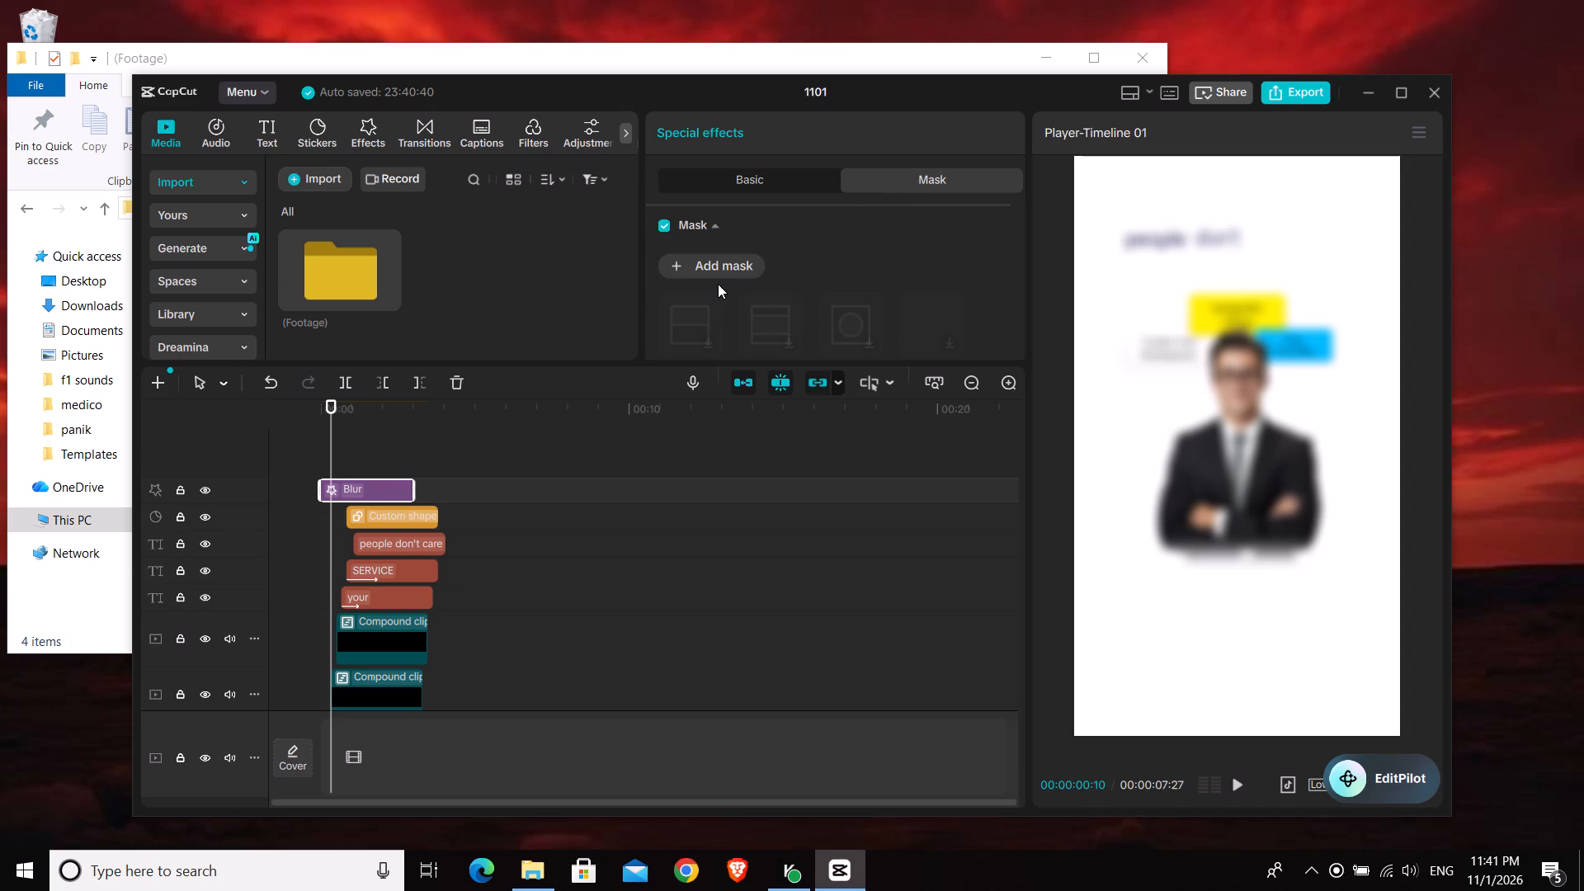
pyautogui.click(719, 281)
pyautogui.click(718, 271)
pyautogui.scroll(-2, 862, 244)
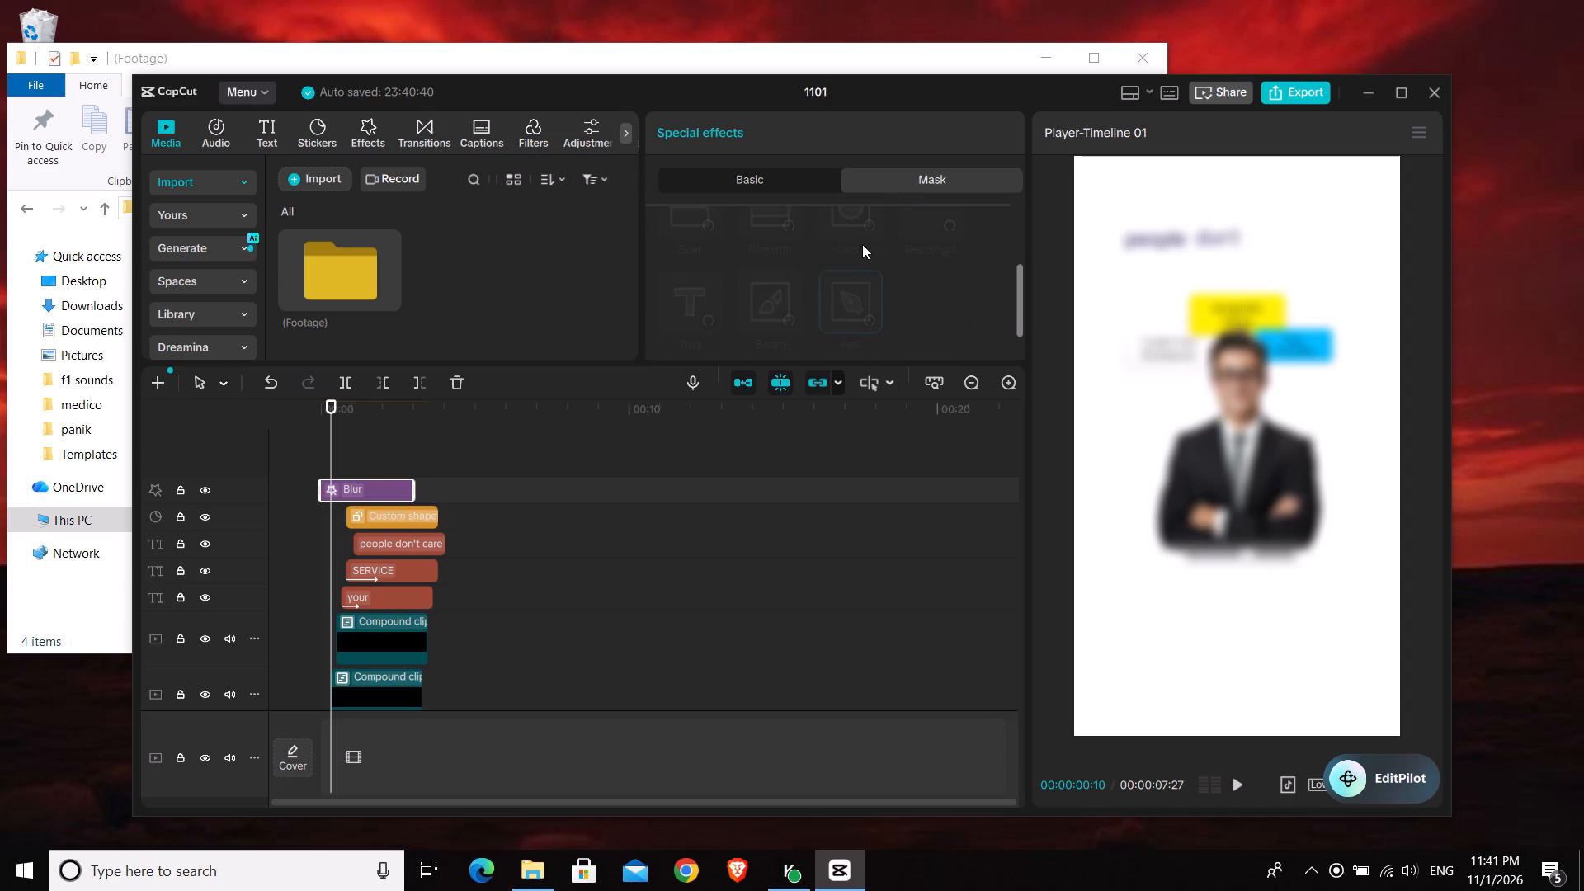
pyautogui.scroll(2, 827, 342)
pyautogui.click(803, 185)
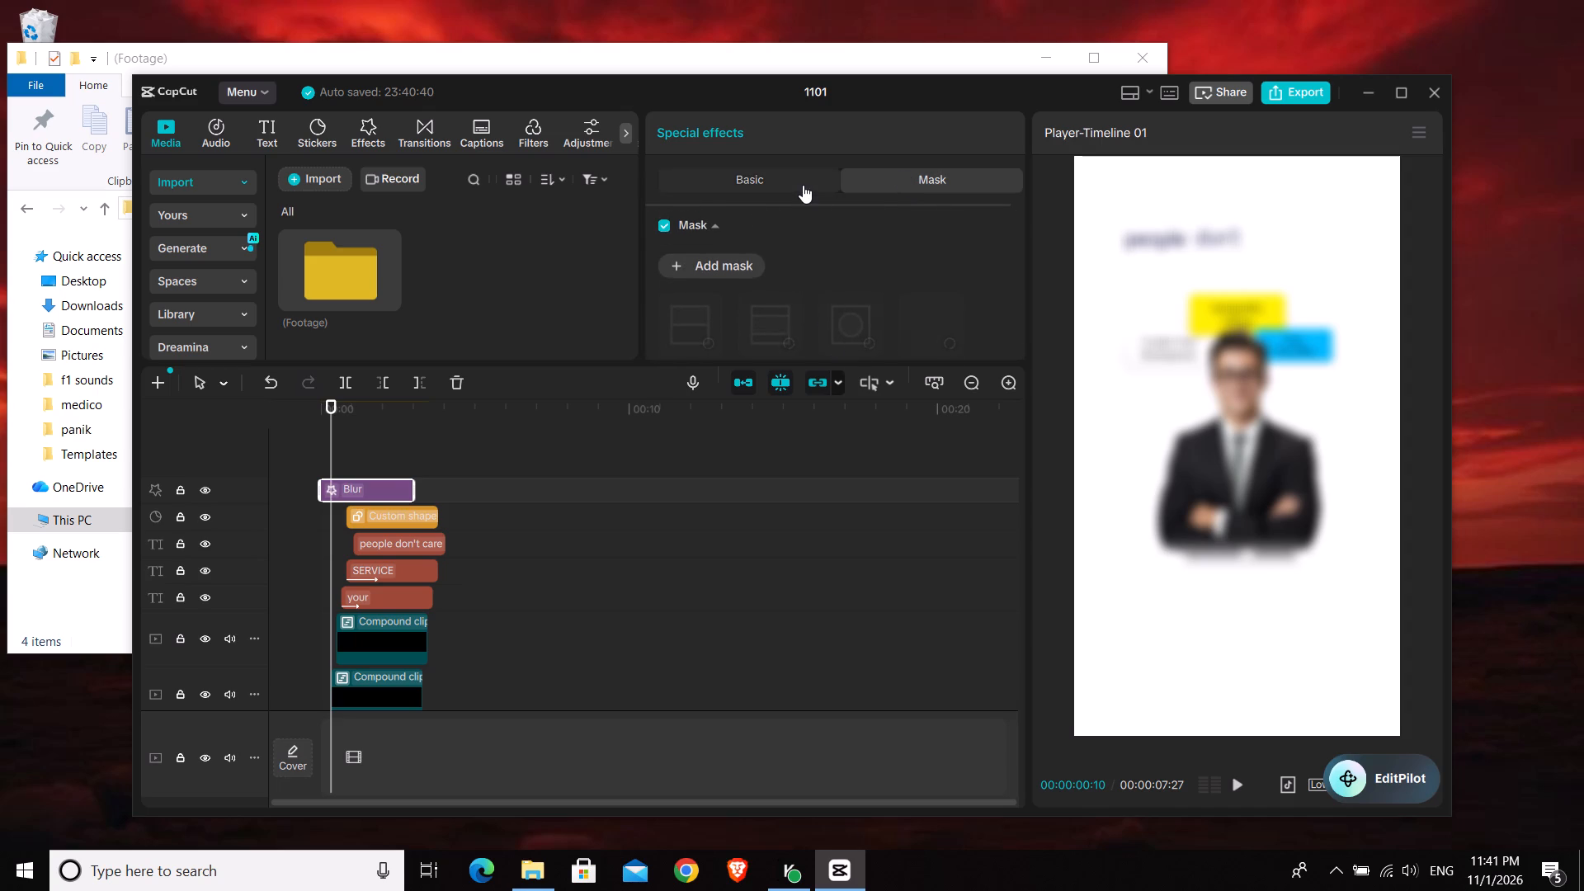
pyautogui.click(879, 177)
pyautogui.tripleClick(685, 274)
pyautogui.doubleClick(685, 274)
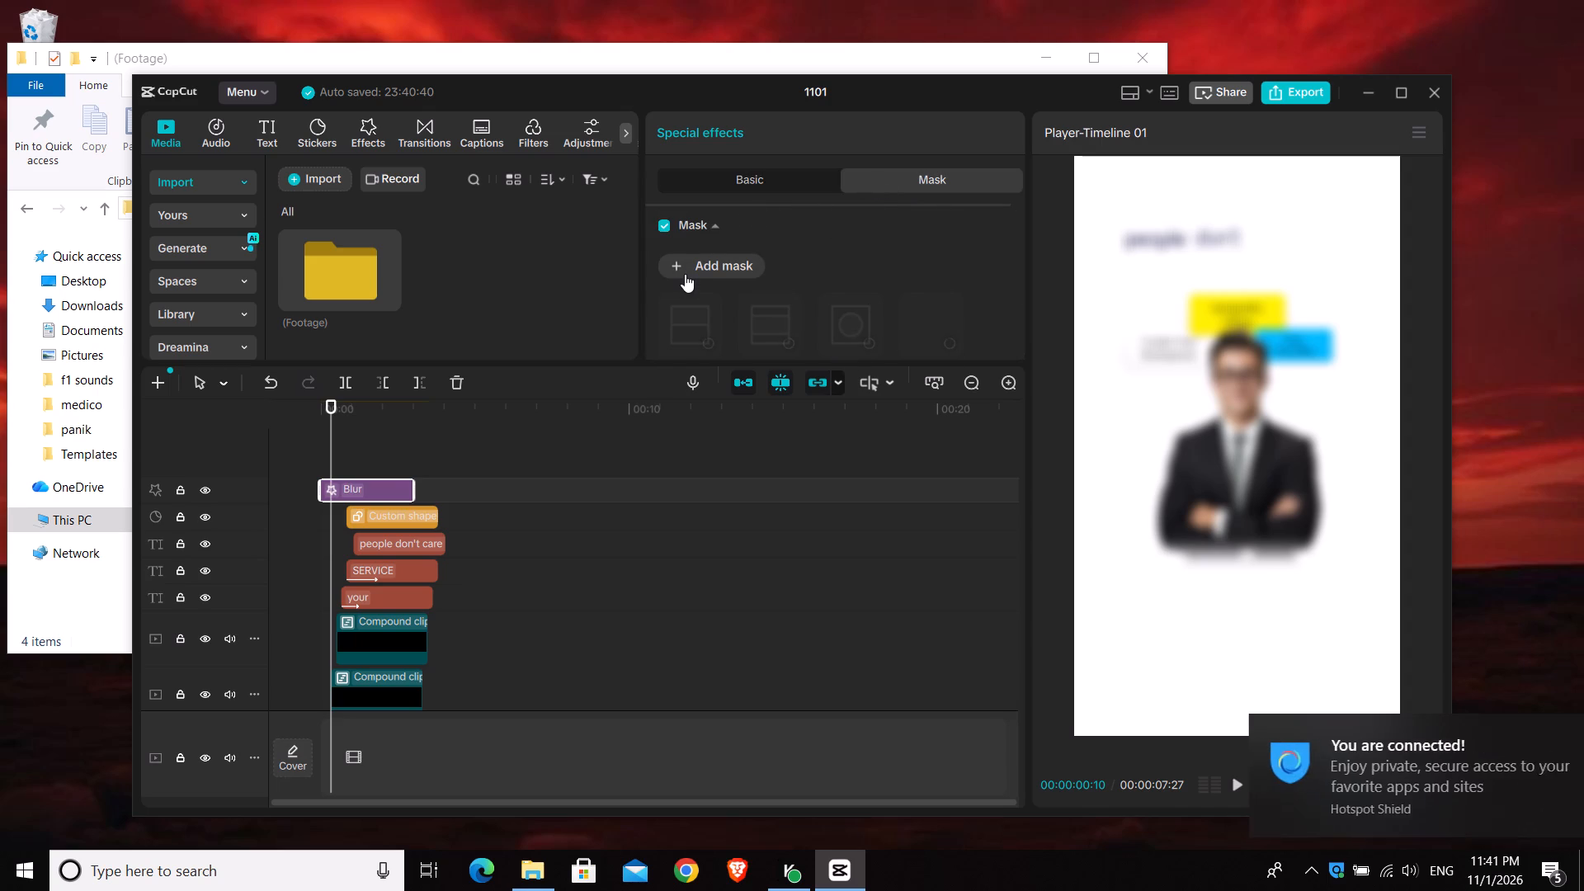
pyautogui.click(1555, 738)
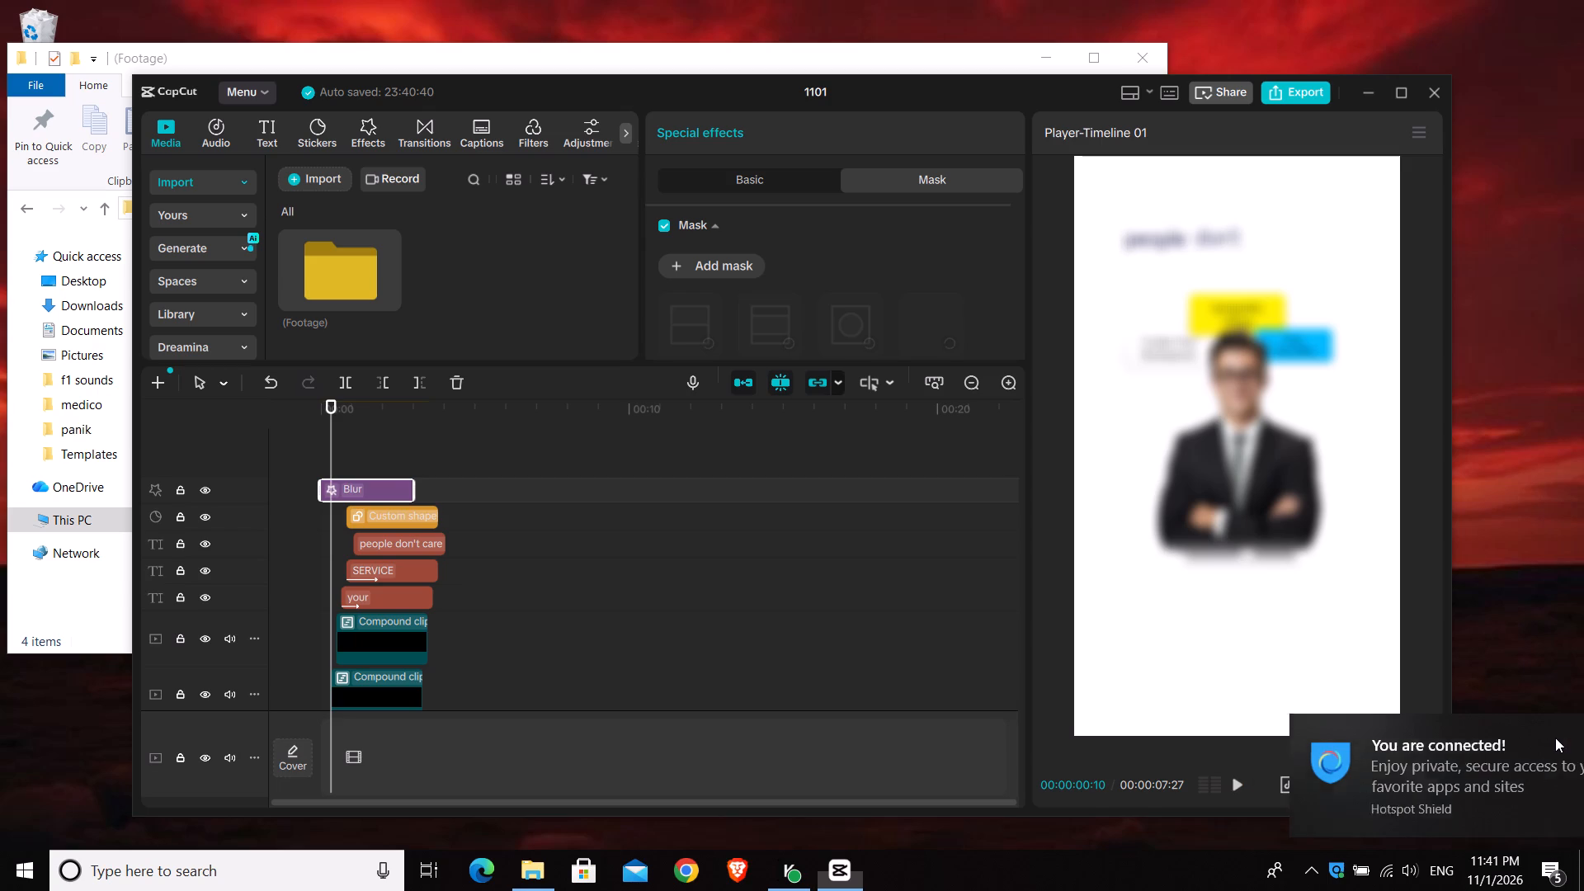
# Add a Split mask to the Blur effect.
pyautogui.click(695, 256)
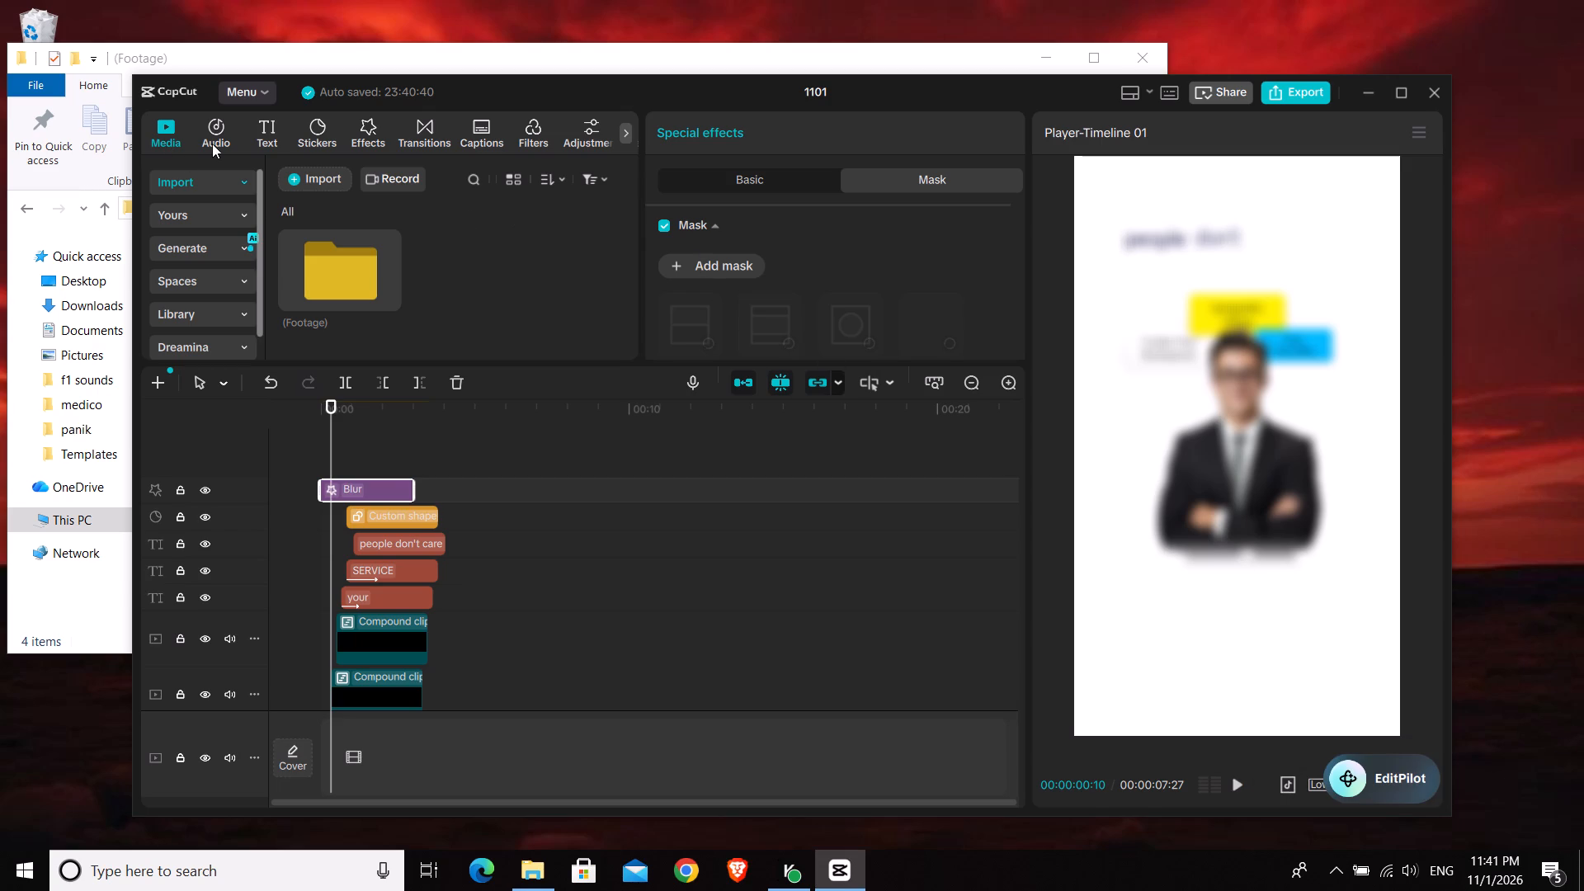
pyautogui.click(213, 134)
pyautogui.click(168, 139)
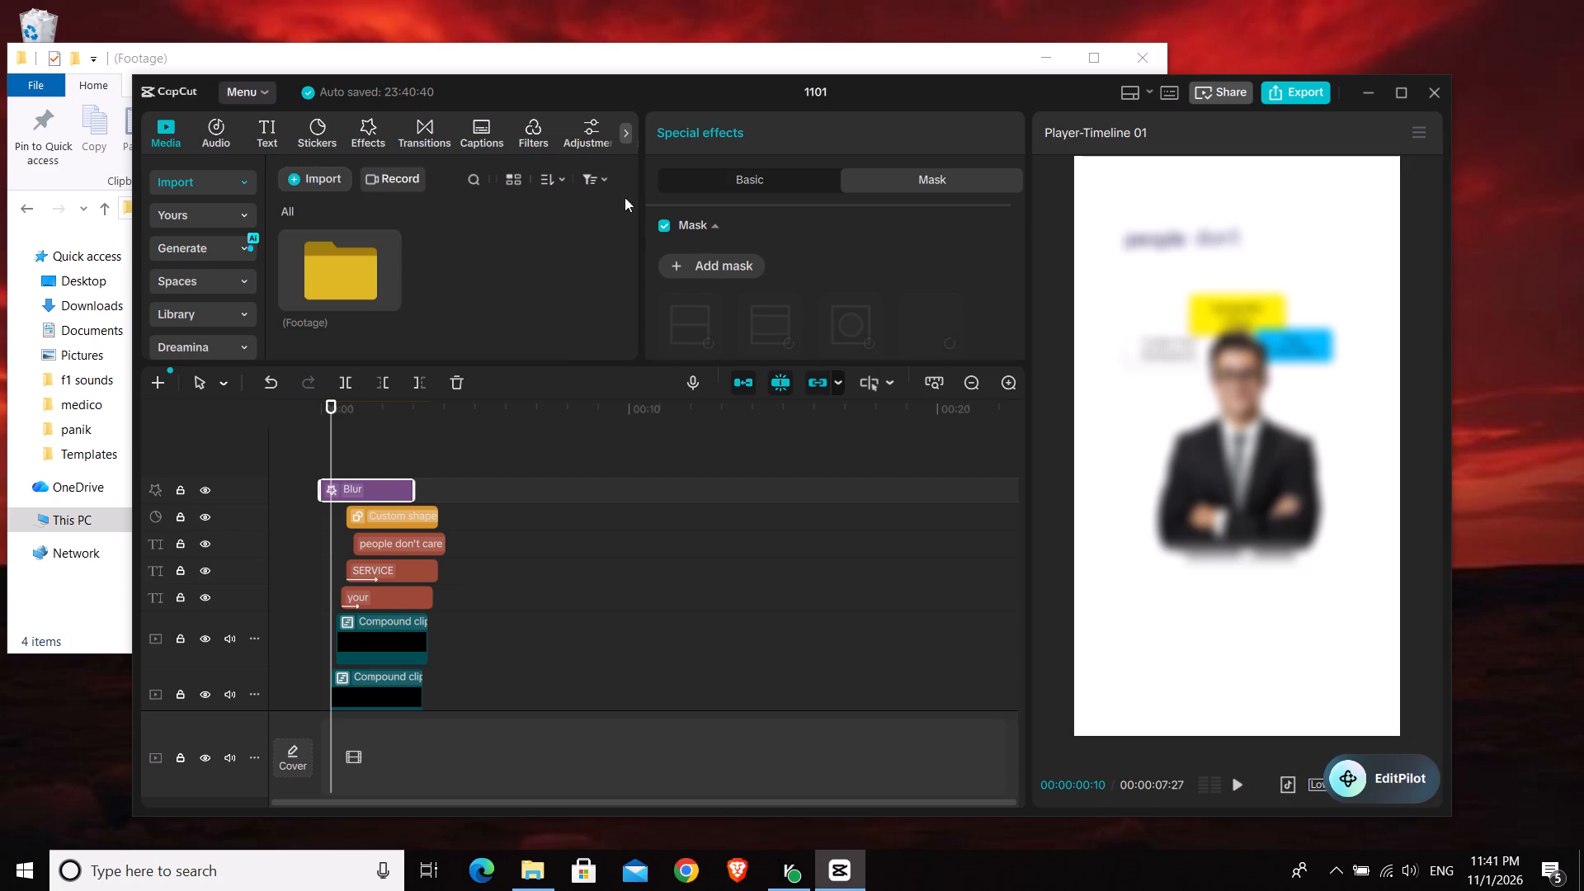
pyautogui.click(756, 186)
pyautogui.click(393, 511)
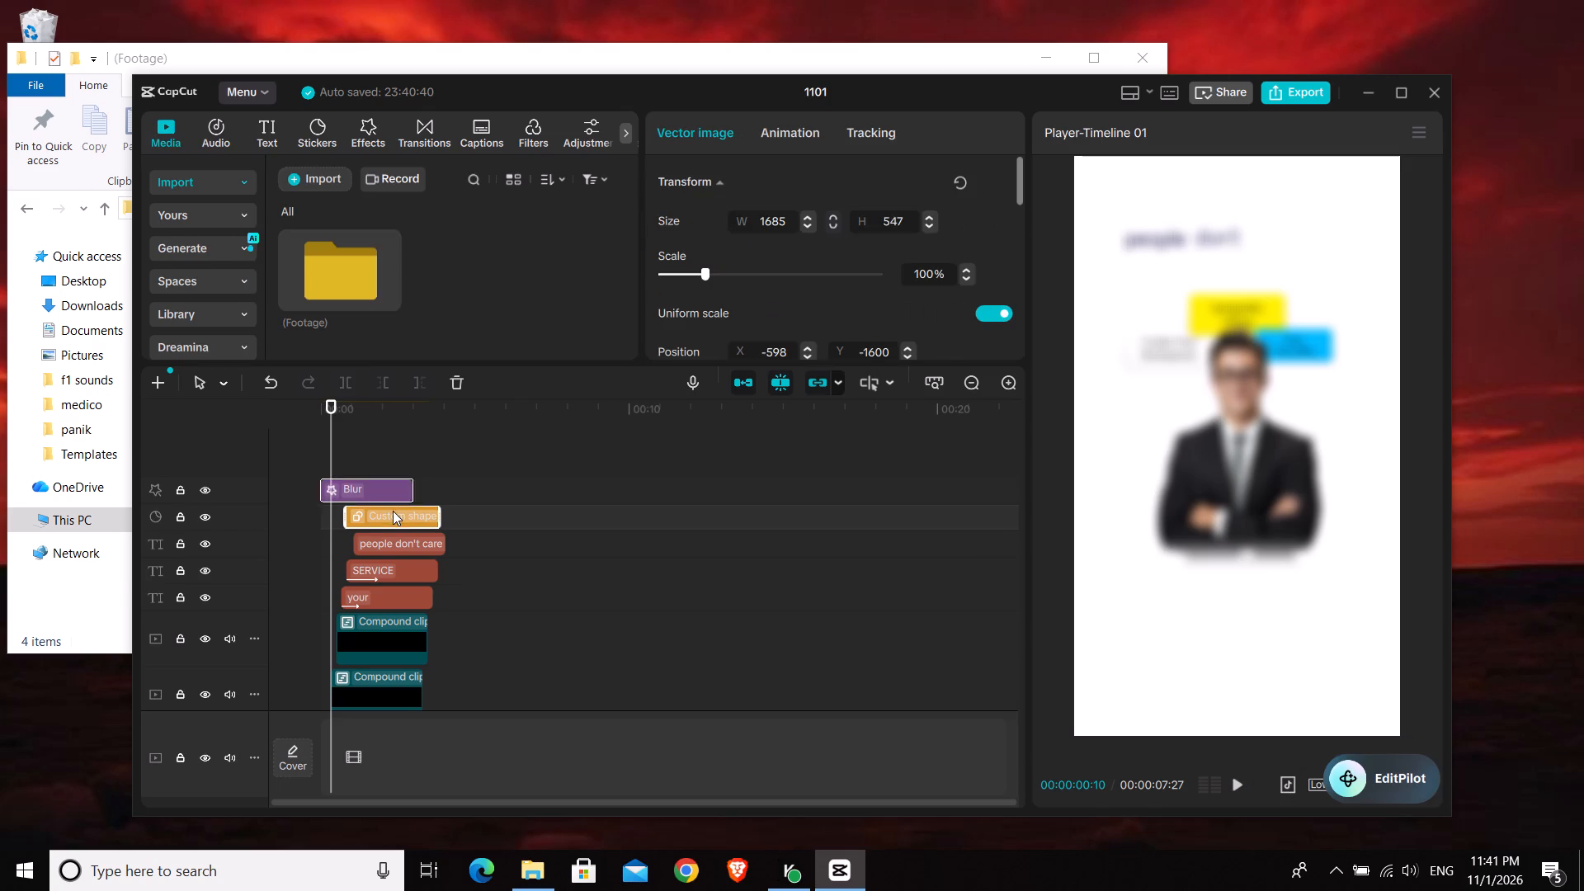
pyautogui.click(375, 494)
pyautogui.click(903, 191)
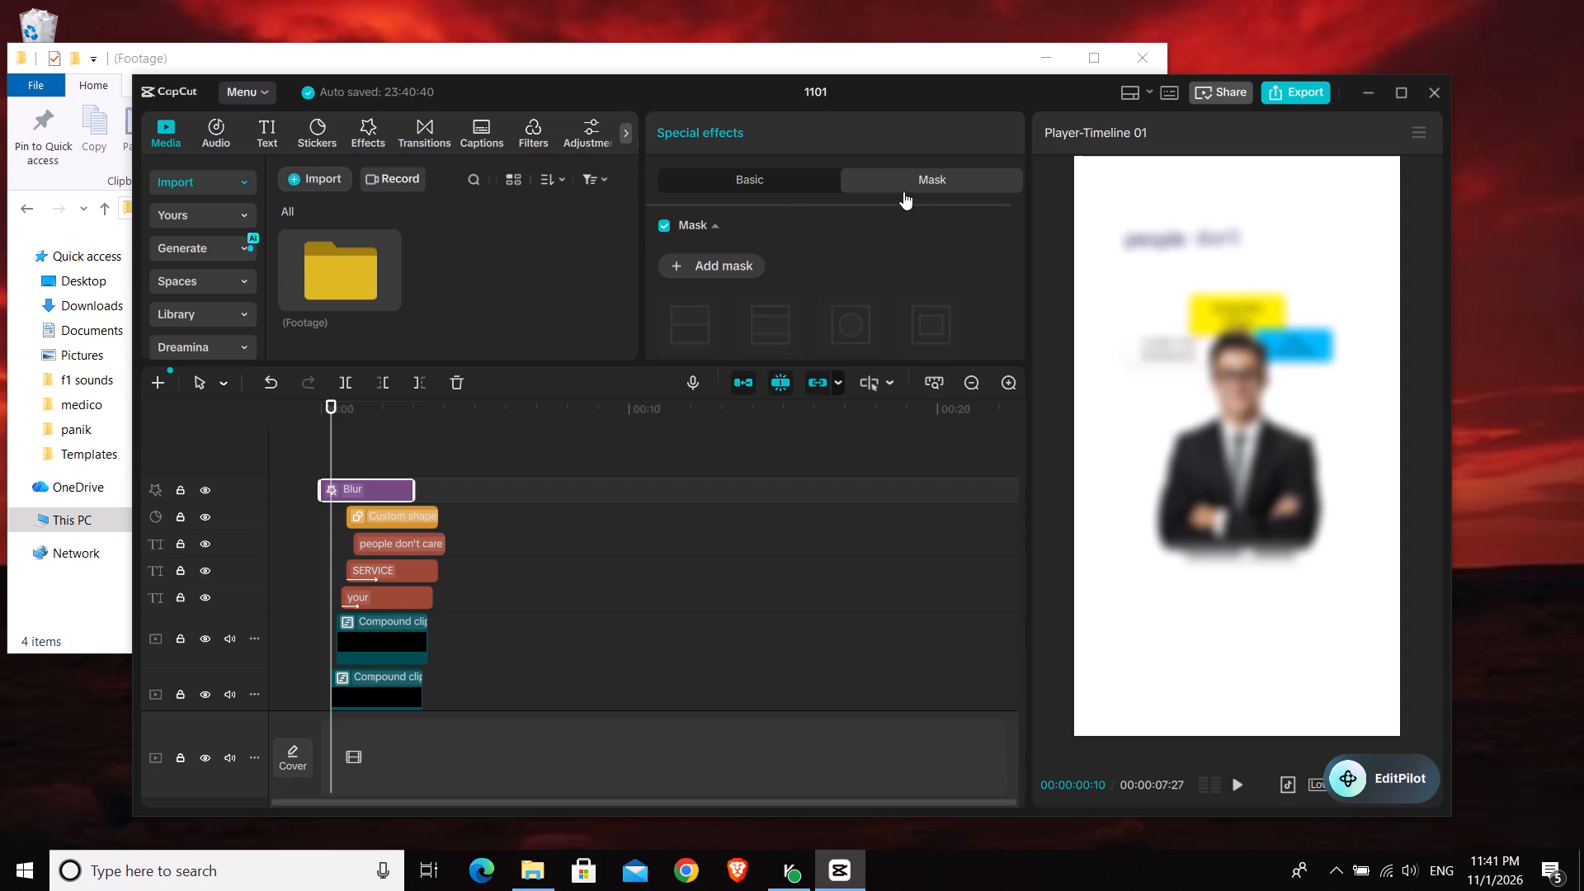
pyautogui.click(705, 264)
pyautogui.scroll(-1, 914, 280)
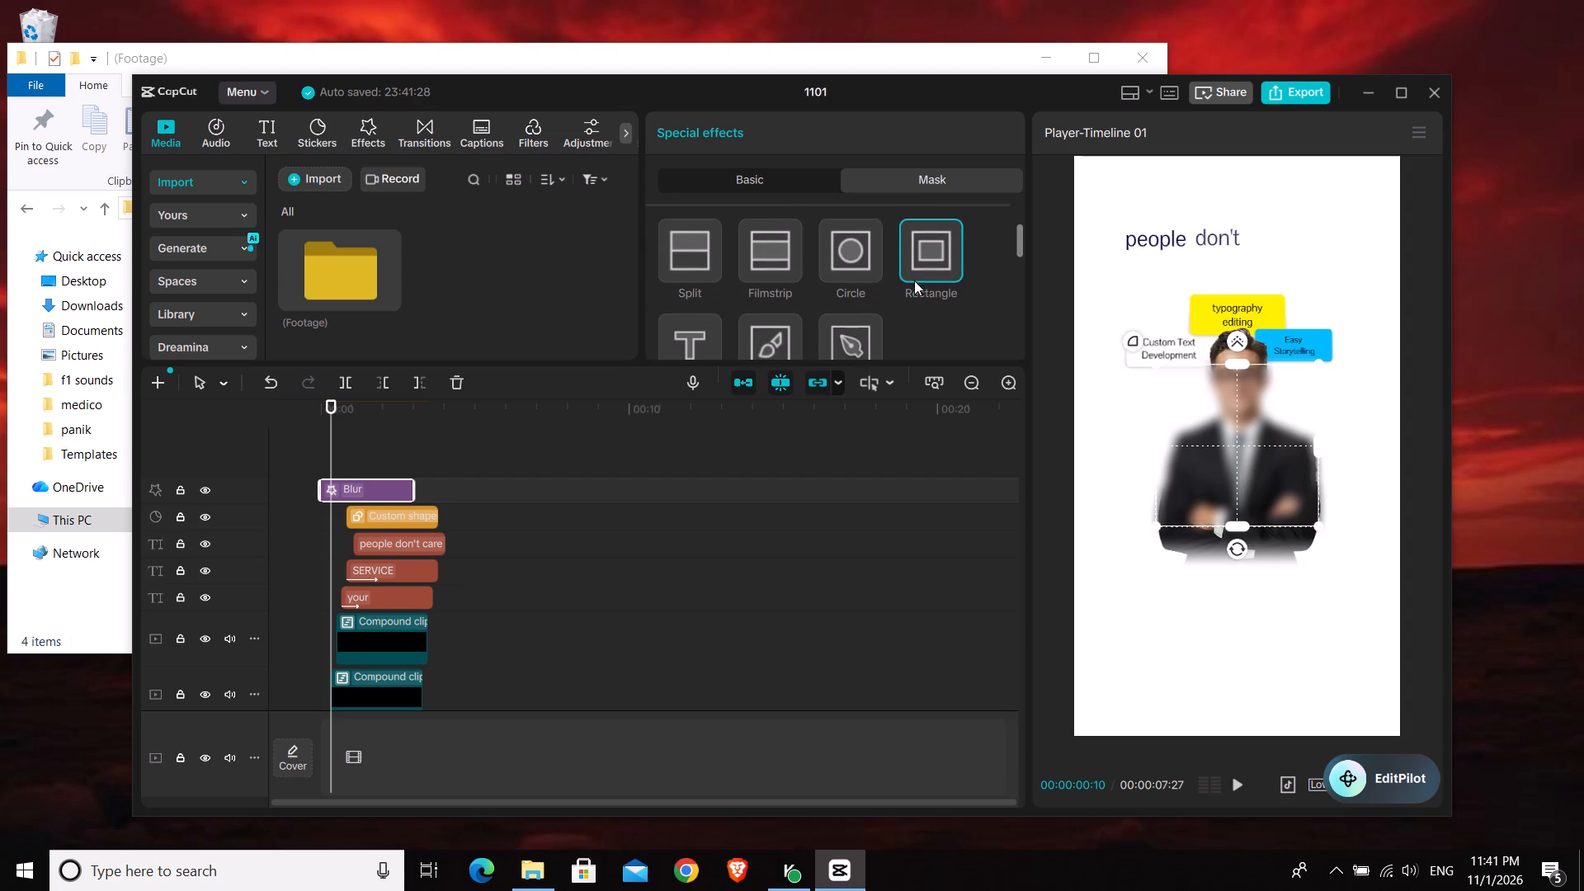
pyautogui.click(683, 261)
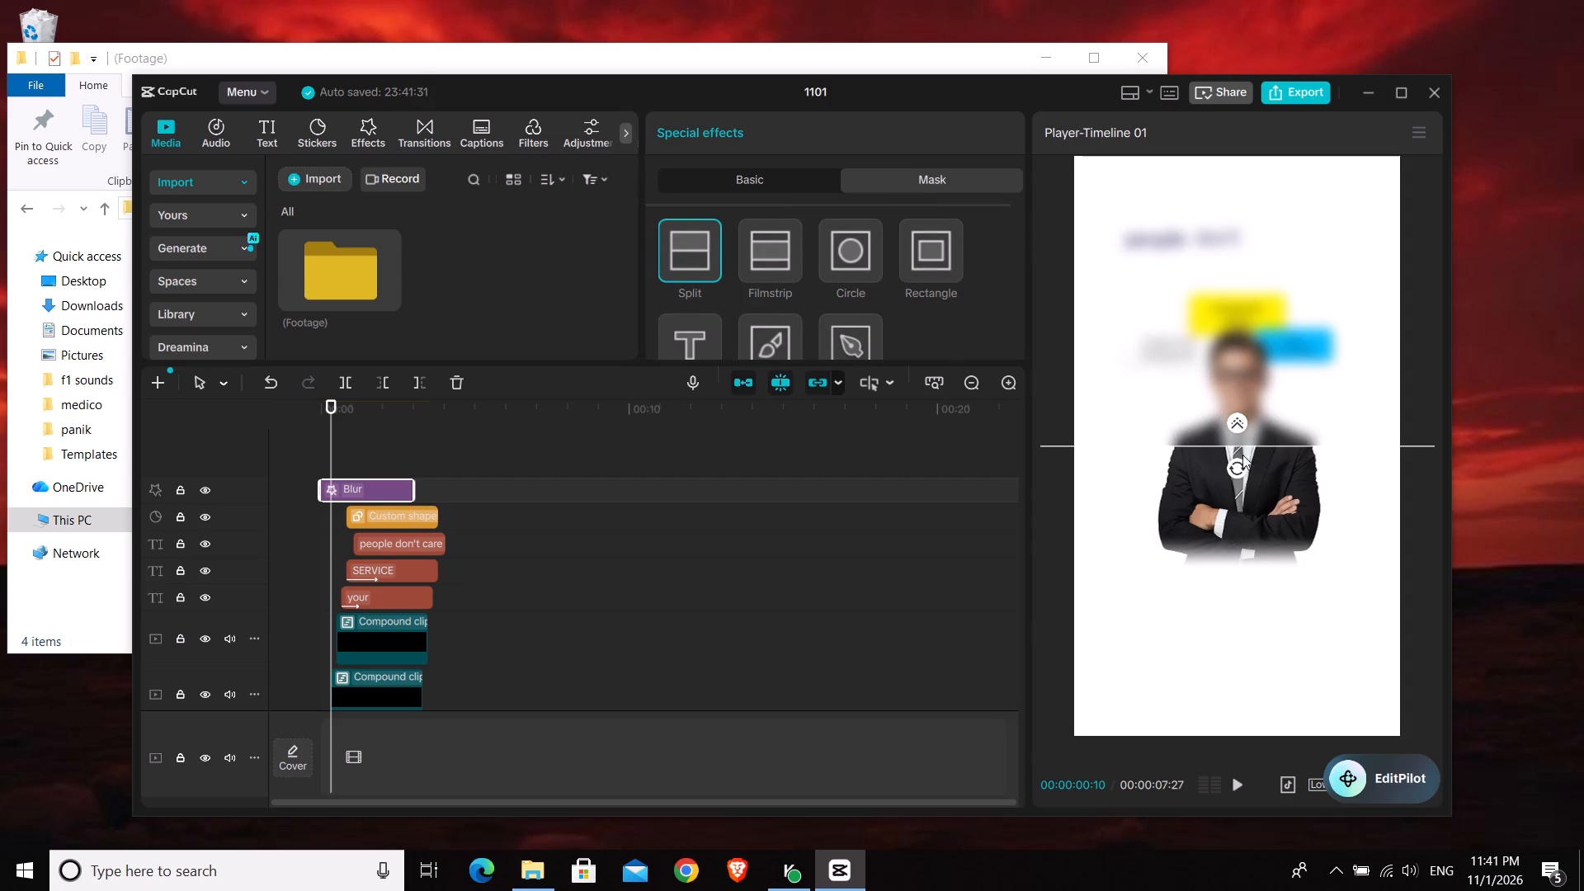
# Flip the Split mask so the blur covers the lower part, and lower its dividing line below the man, near the wave.
pyautogui.moveTo(1237, 468); pyautogui.dragTo(1257, 284)
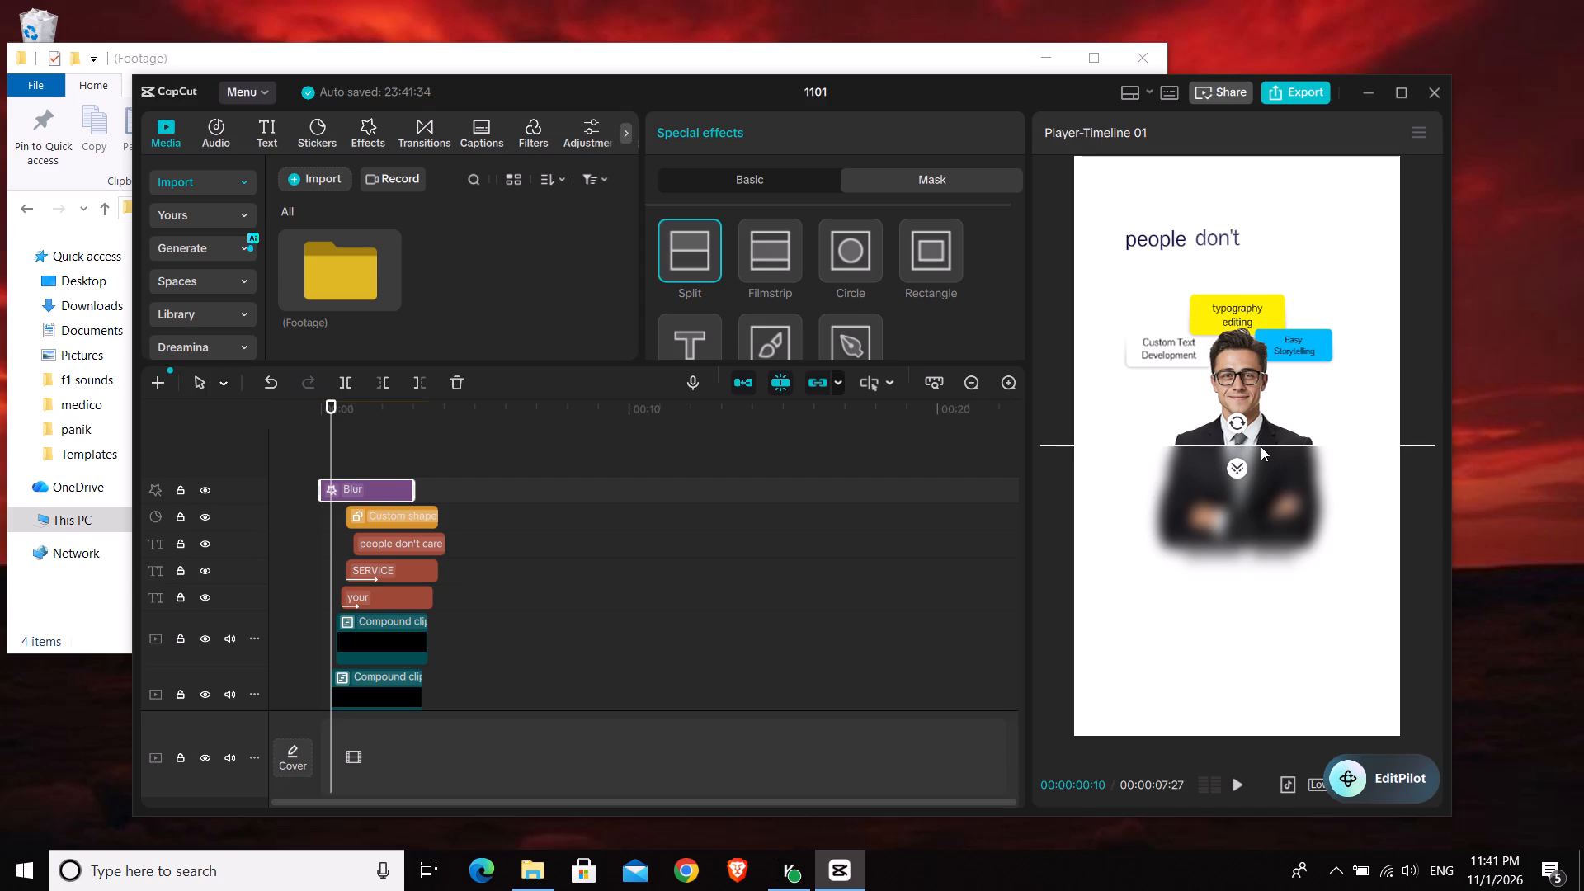
pyautogui.moveTo(1258, 442); pyautogui.dragTo(1253, 624)
# Shift the wave's Custom shape clip earlier on the timeline so it starts just before 00:00:00:10.
pyautogui.click(396, 515)
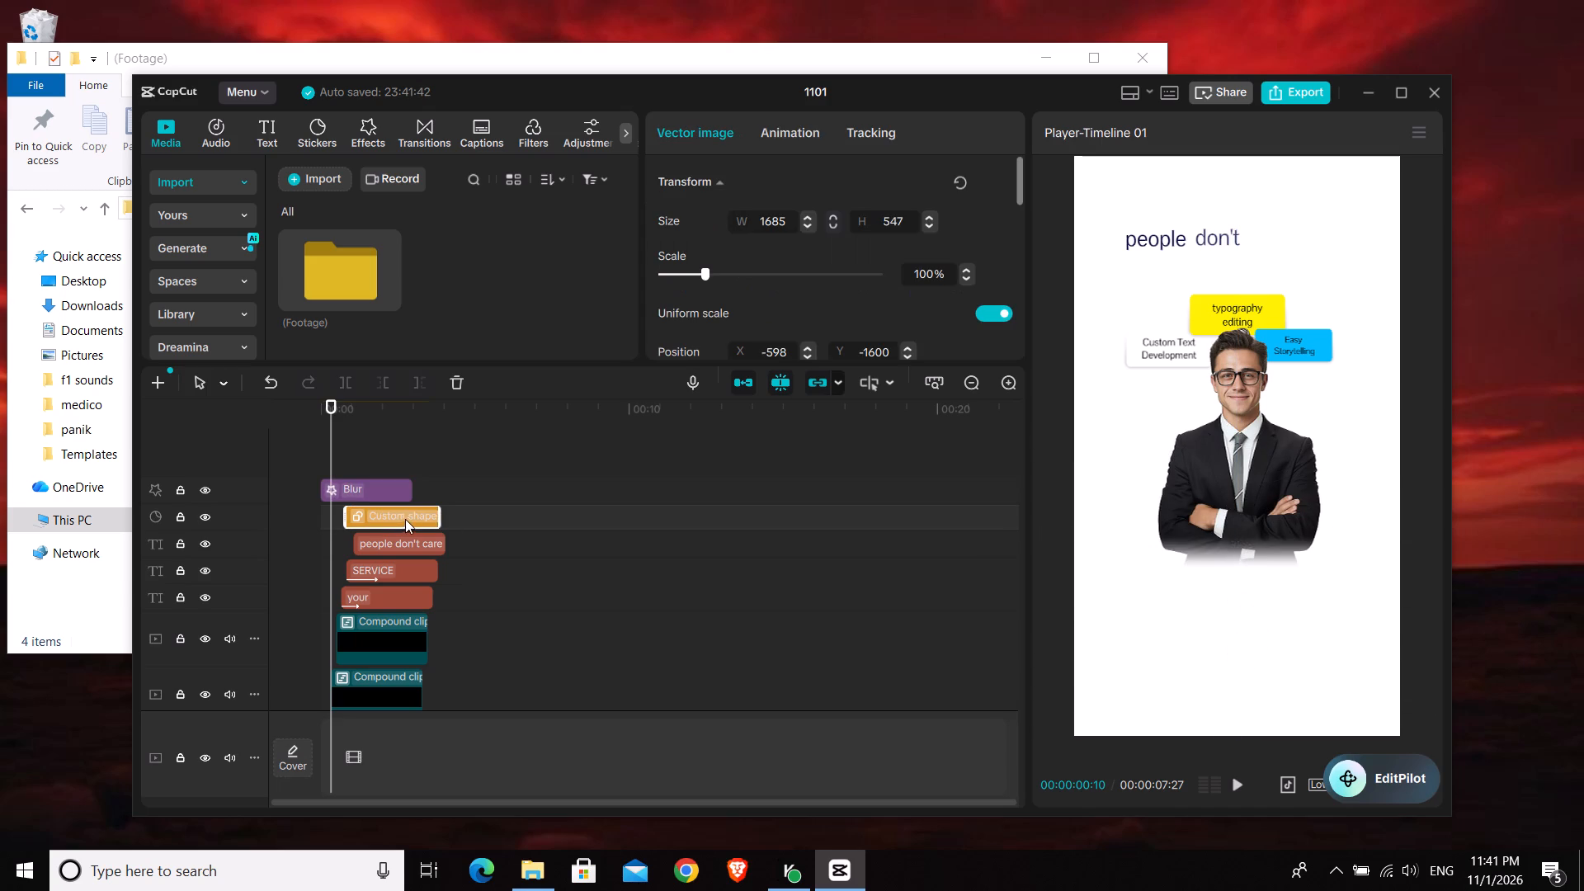
pyautogui.moveTo(398, 516); pyautogui.dragTo(374, 516)
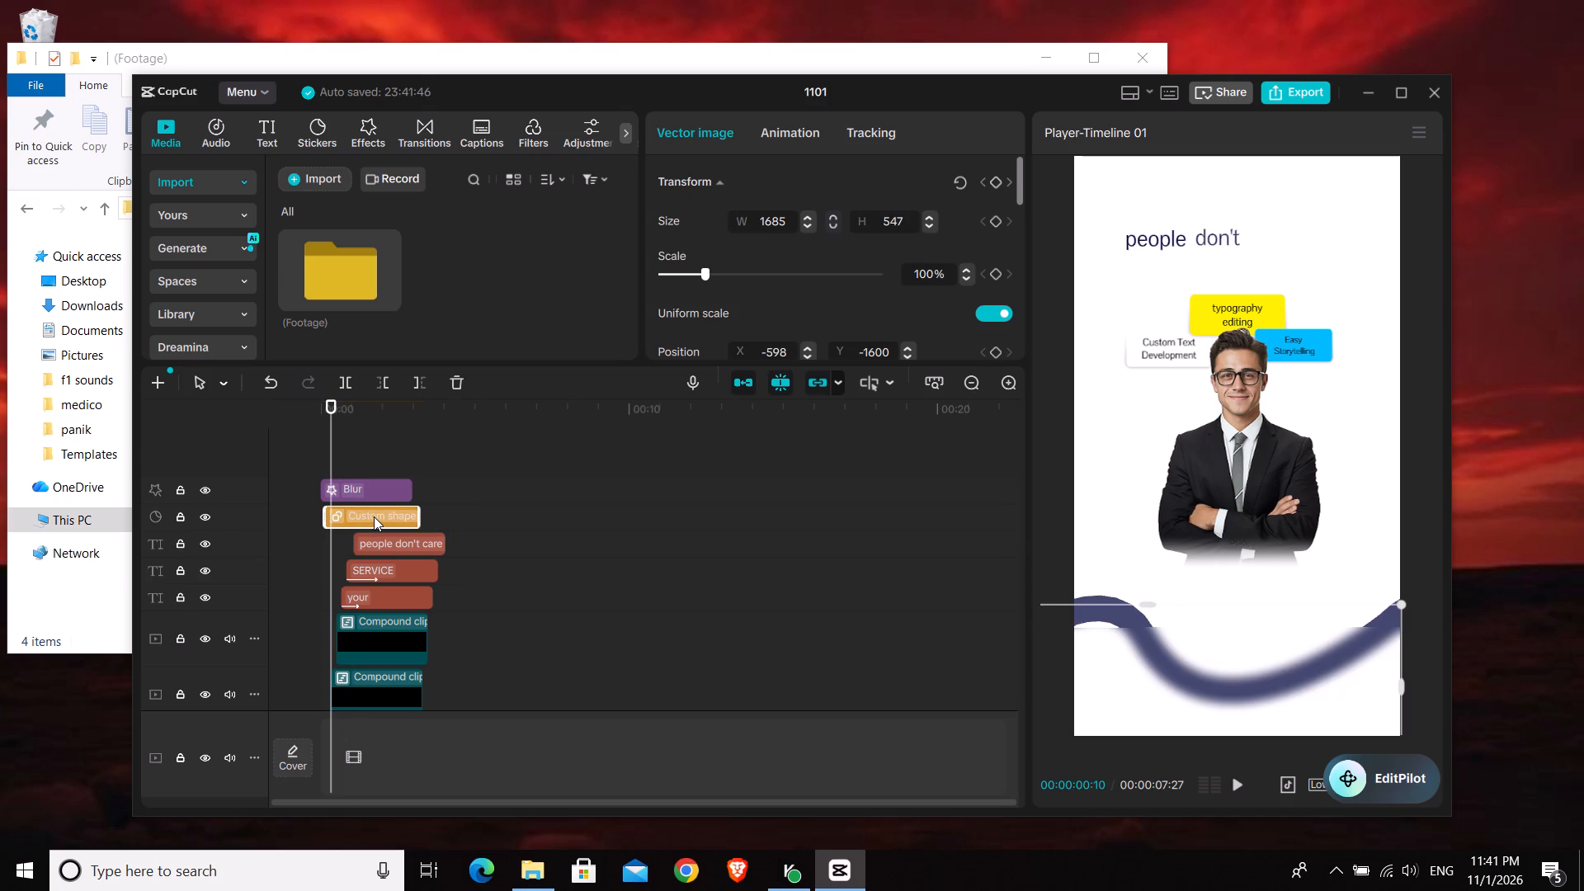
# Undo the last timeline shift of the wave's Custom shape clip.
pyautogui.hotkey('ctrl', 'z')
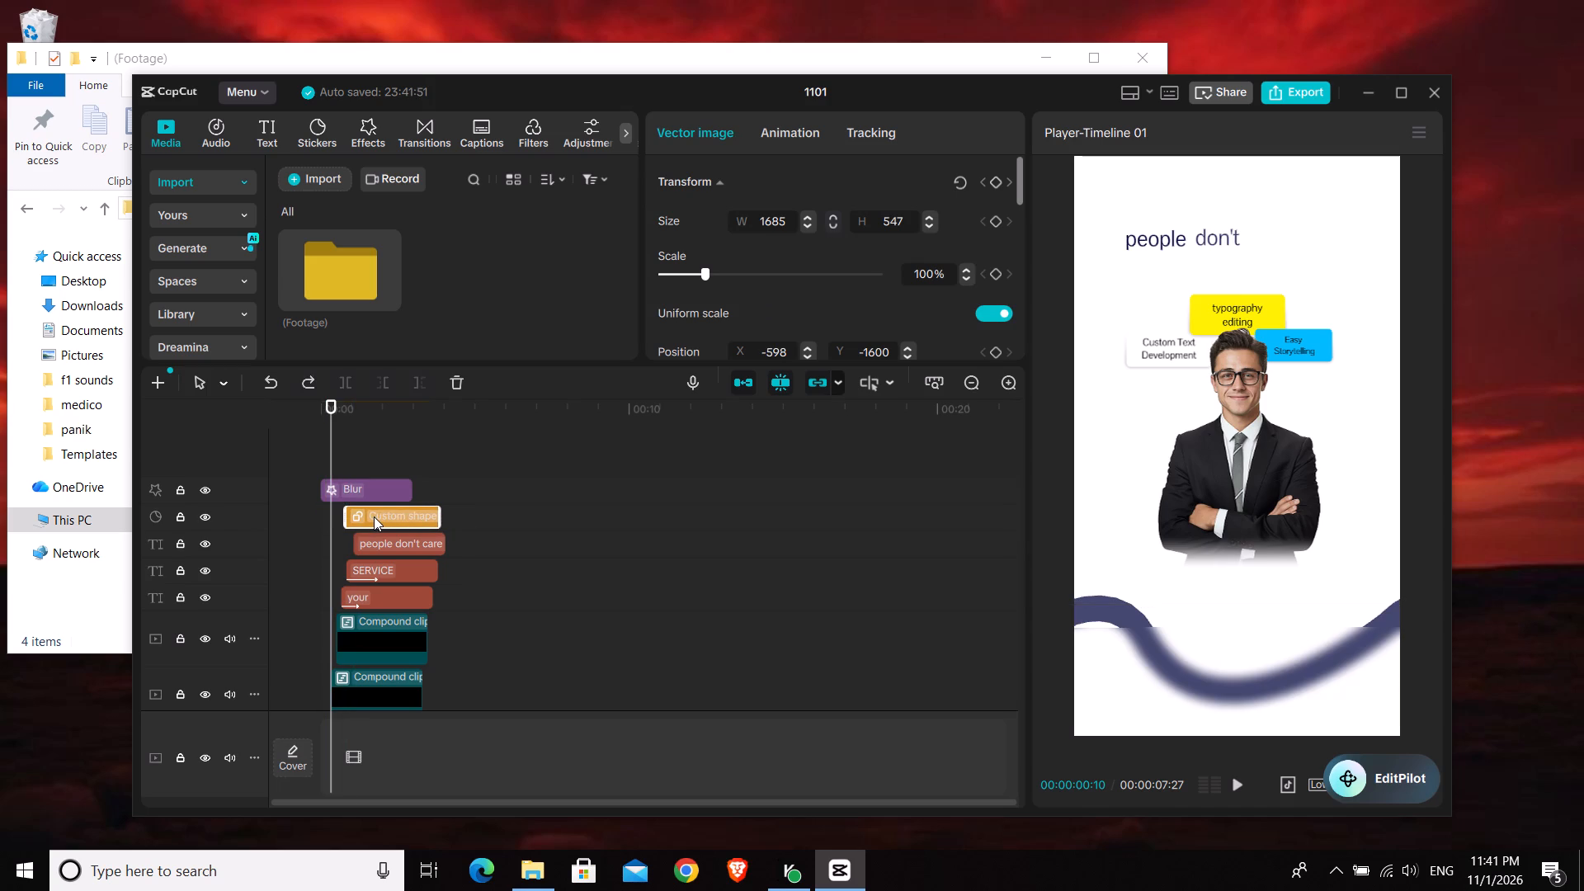
# Go to 00:00:01:11 and nudge the three-line paragraph text beneath the man slightly upward, keeping it horizontally centred.
pyautogui.click(363, 461)
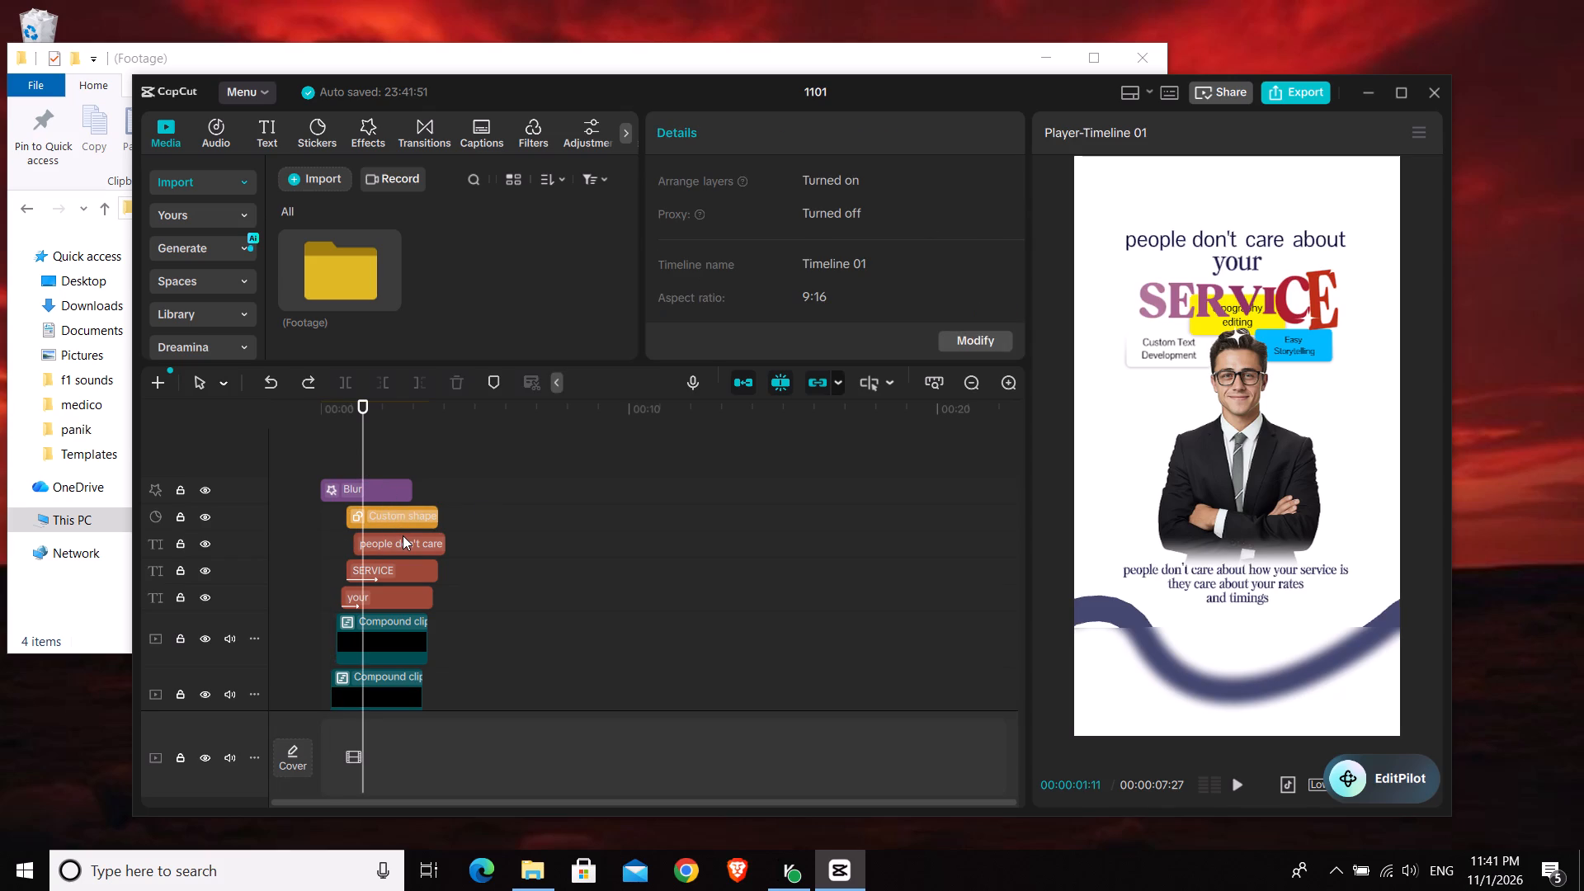
pyautogui.click(375, 488)
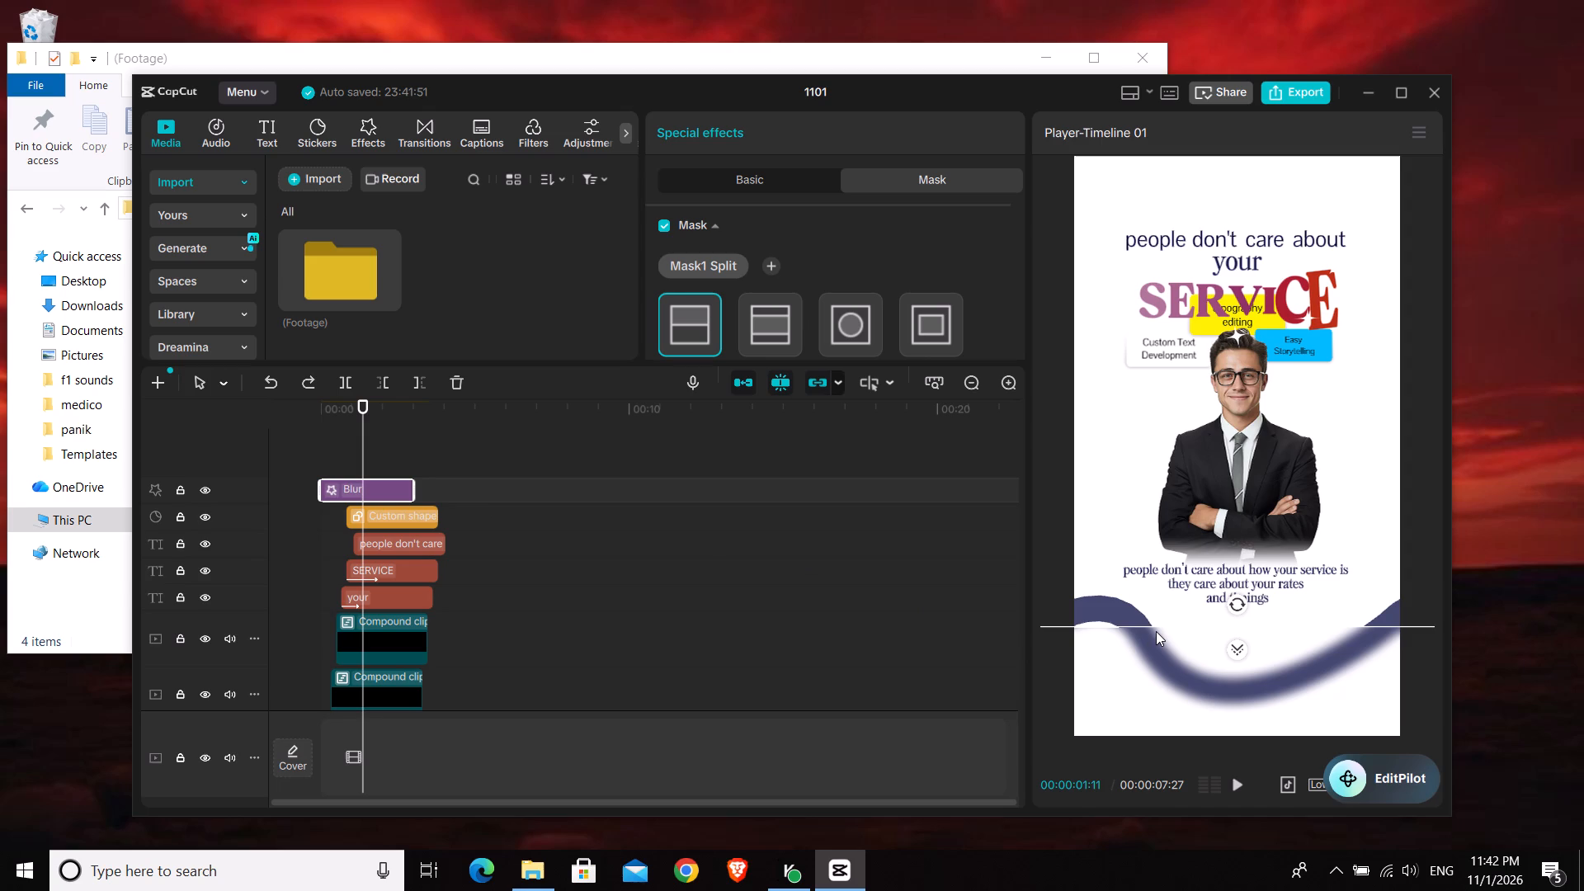
pyautogui.click(1287, 571)
pyautogui.click(407, 543)
pyautogui.click(1246, 586)
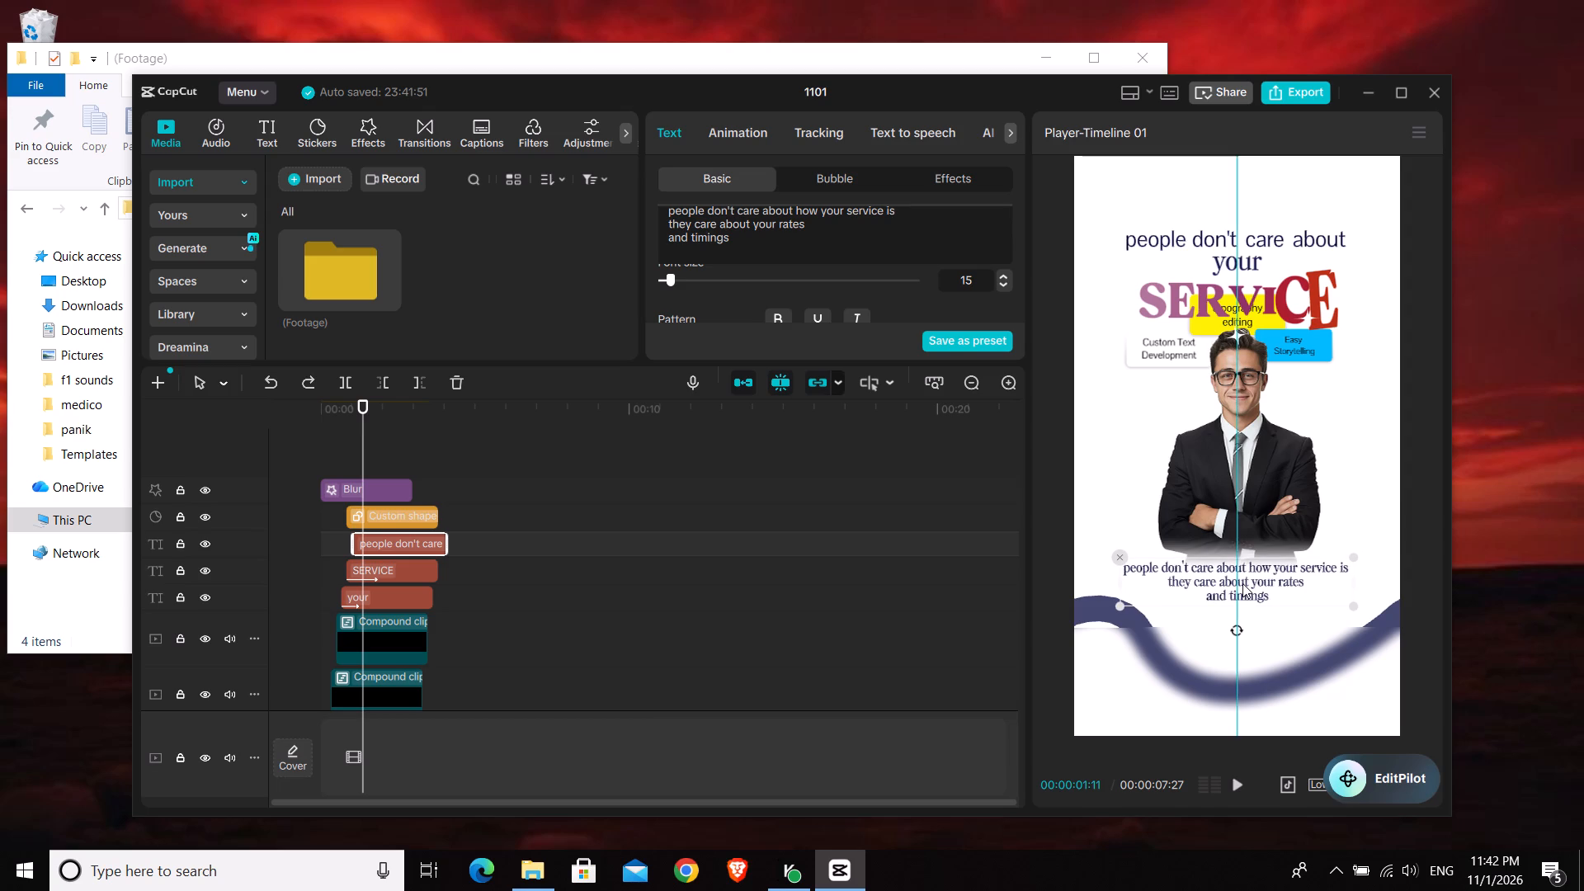
# Move the wave's Custom shape lower in the frame, clear of the paragraph text, to about X -605, Y -1786.
pyautogui.click(365, 495)
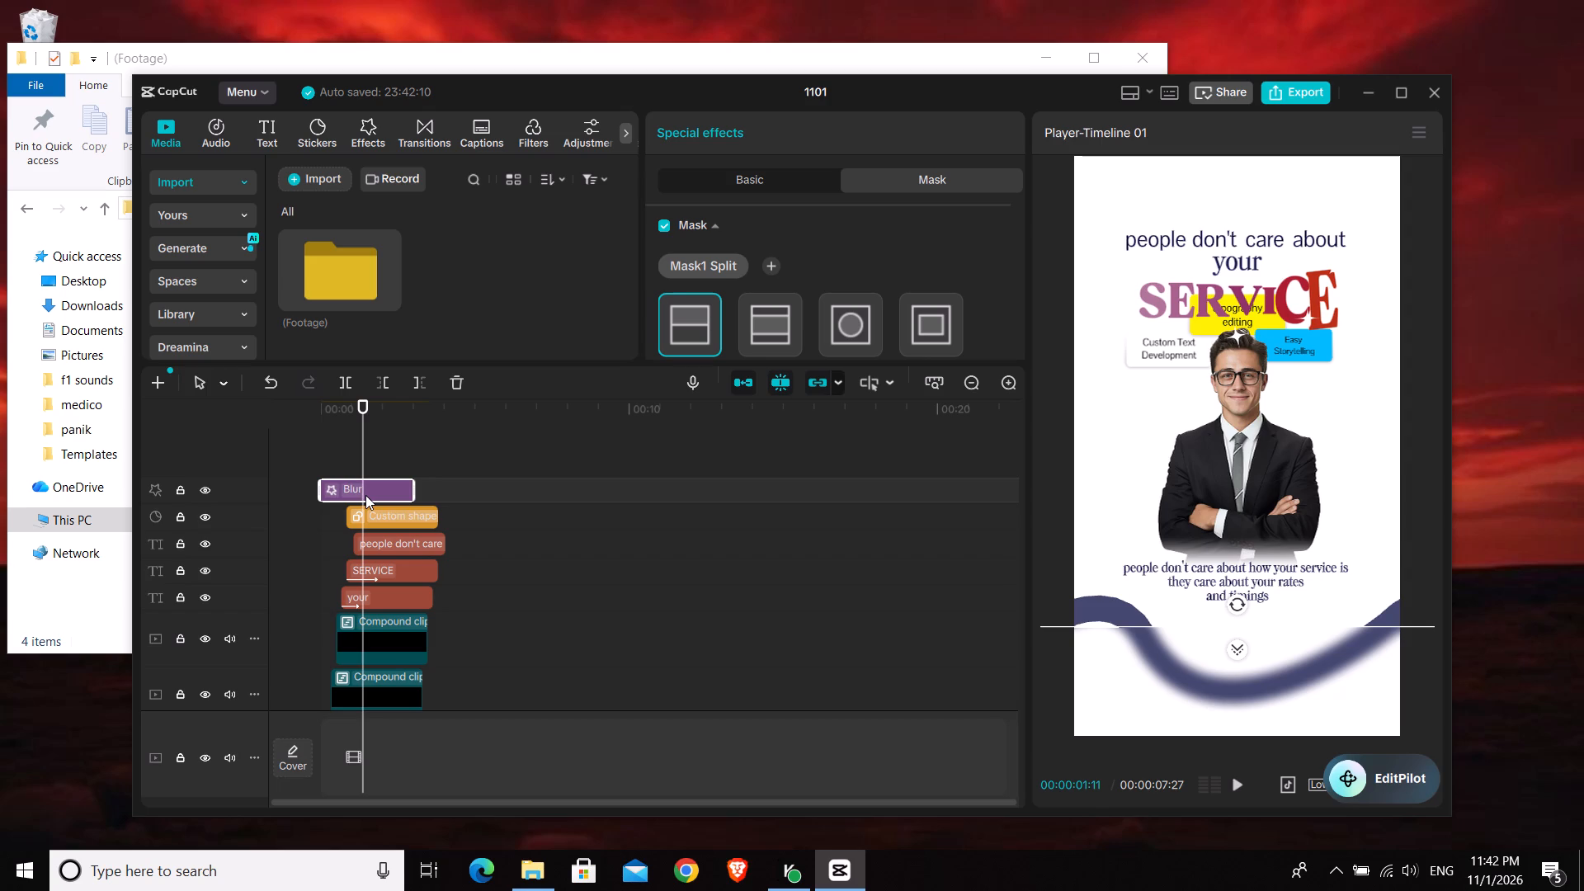
pyautogui.click(404, 518)
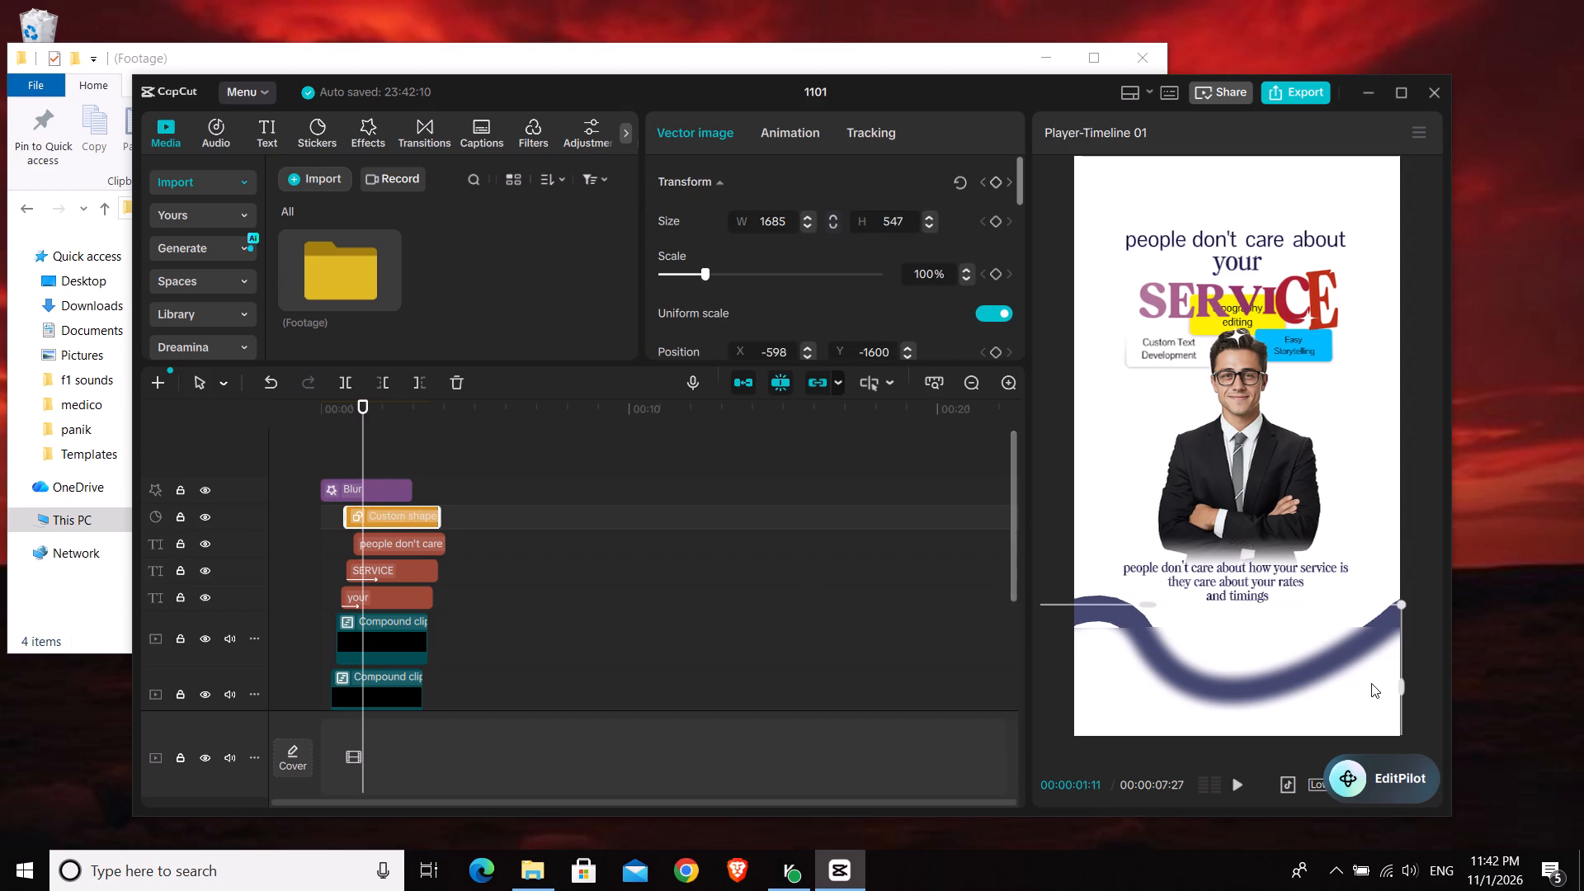
pyautogui.moveTo(1371, 683); pyautogui.dragTo(1374, 711)
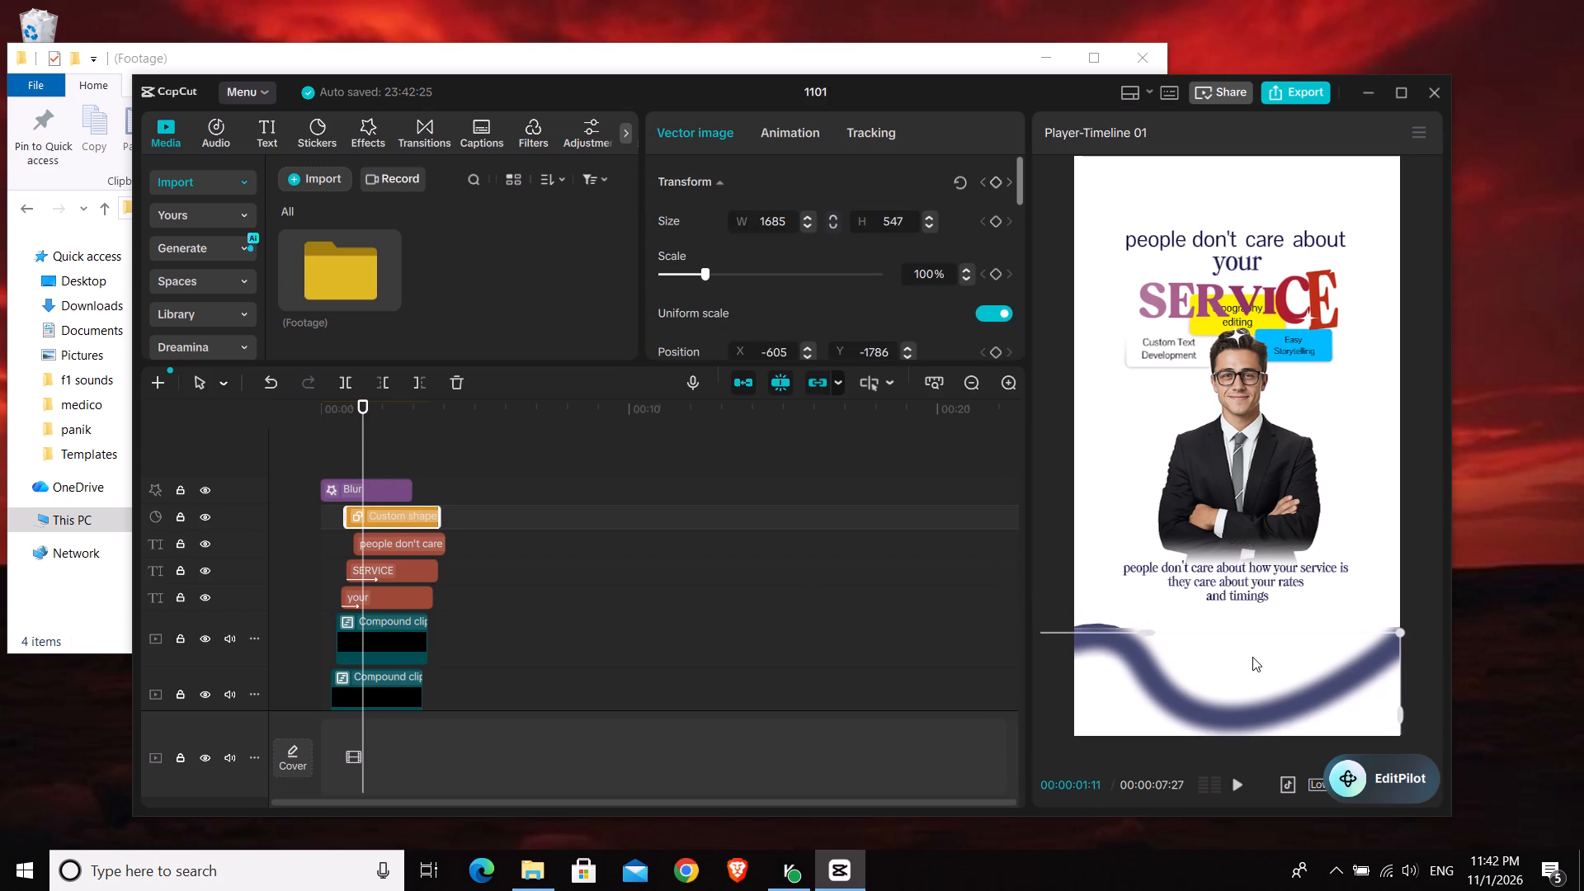
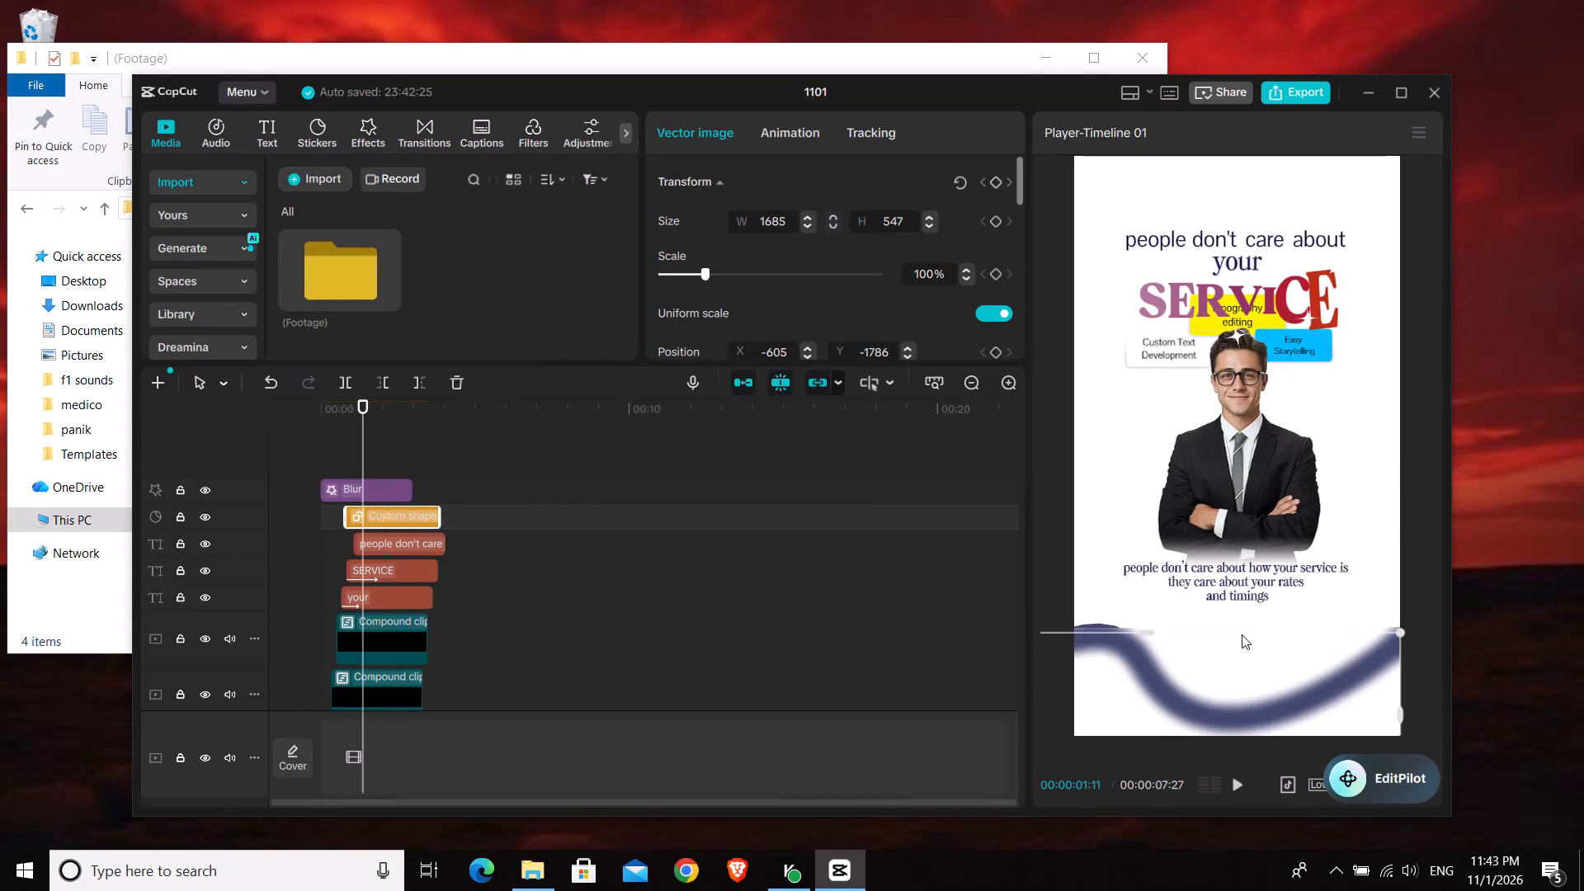
# Raise the Blur effect's split mask line slightly so it sits between the paragraph text and the wave.
pyautogui.click(356, 492)
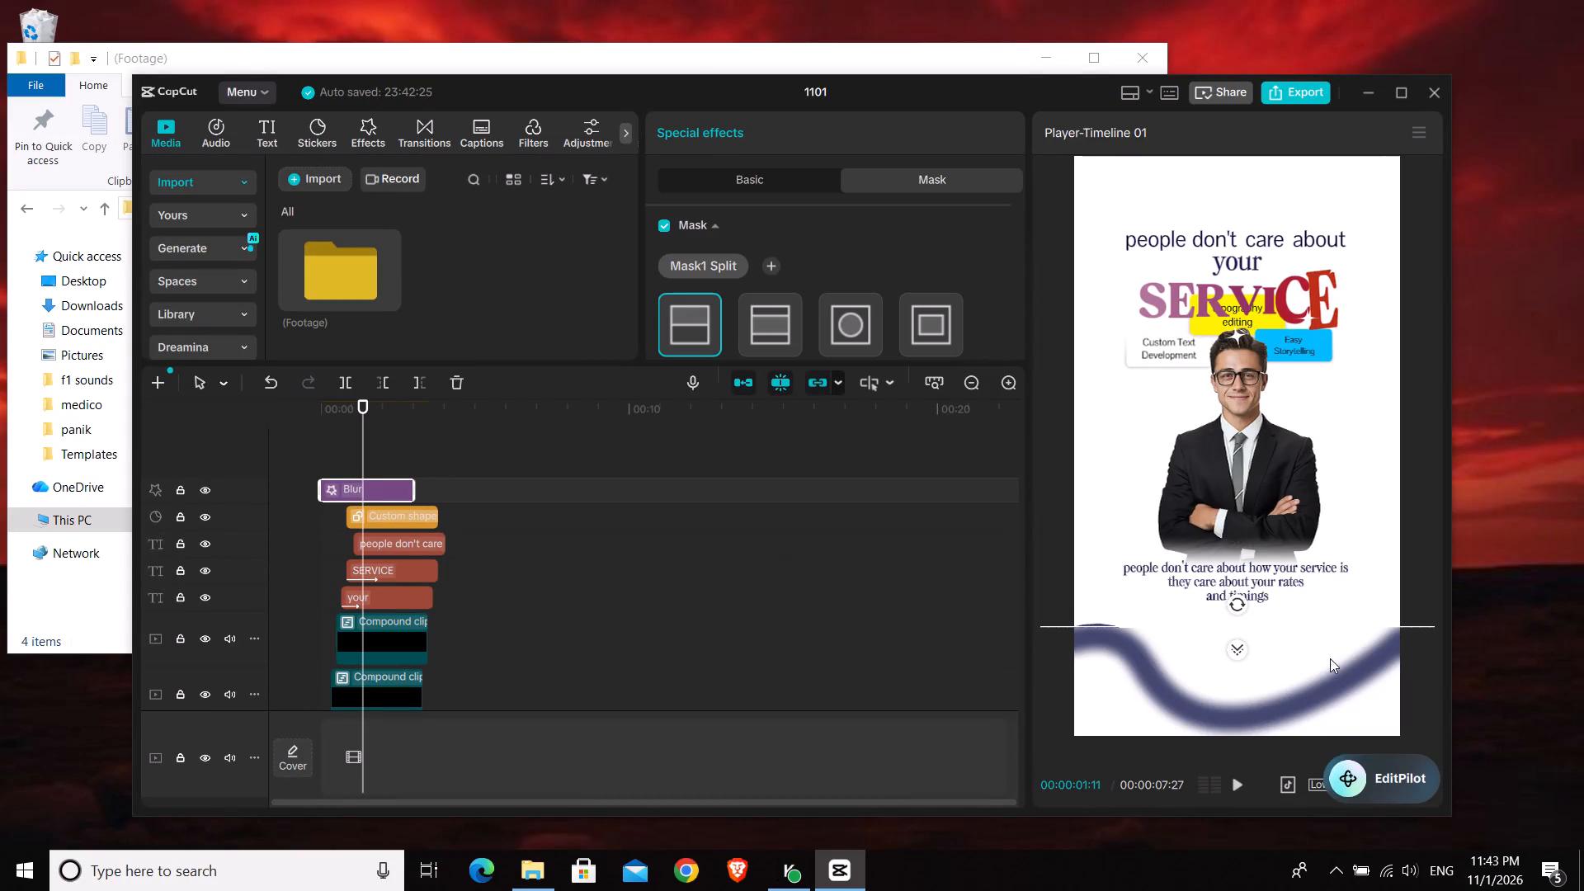
pyautogui.moveTo(1237, 628); pyautogui.dragTo(1238, 615)
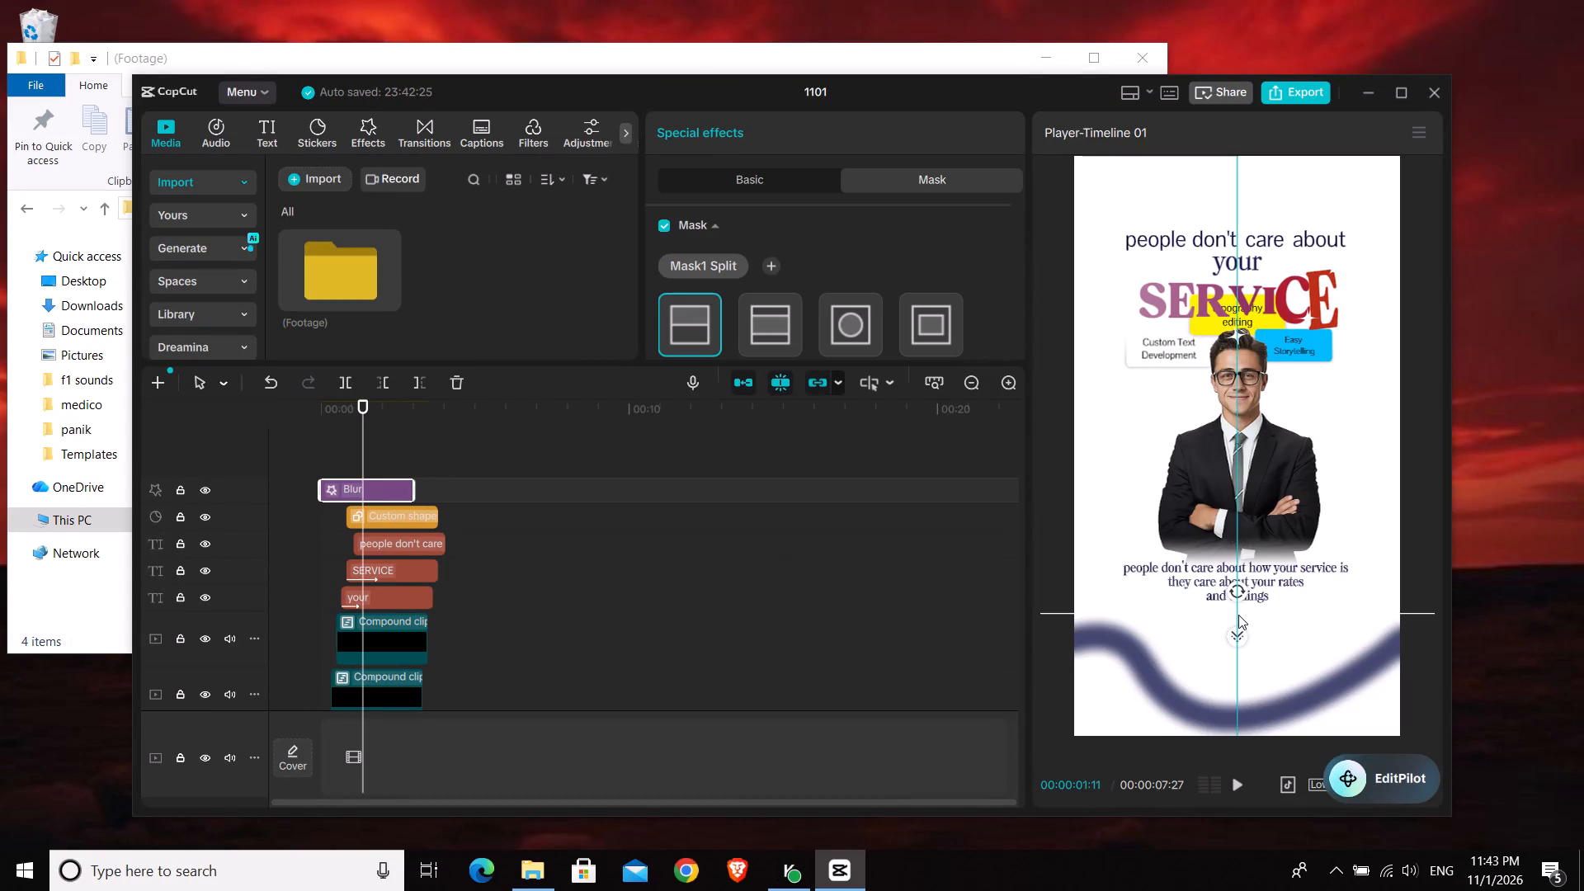
pyautogui.moveTo(1238, 615); pyautogui.dragTo(1237, 618)
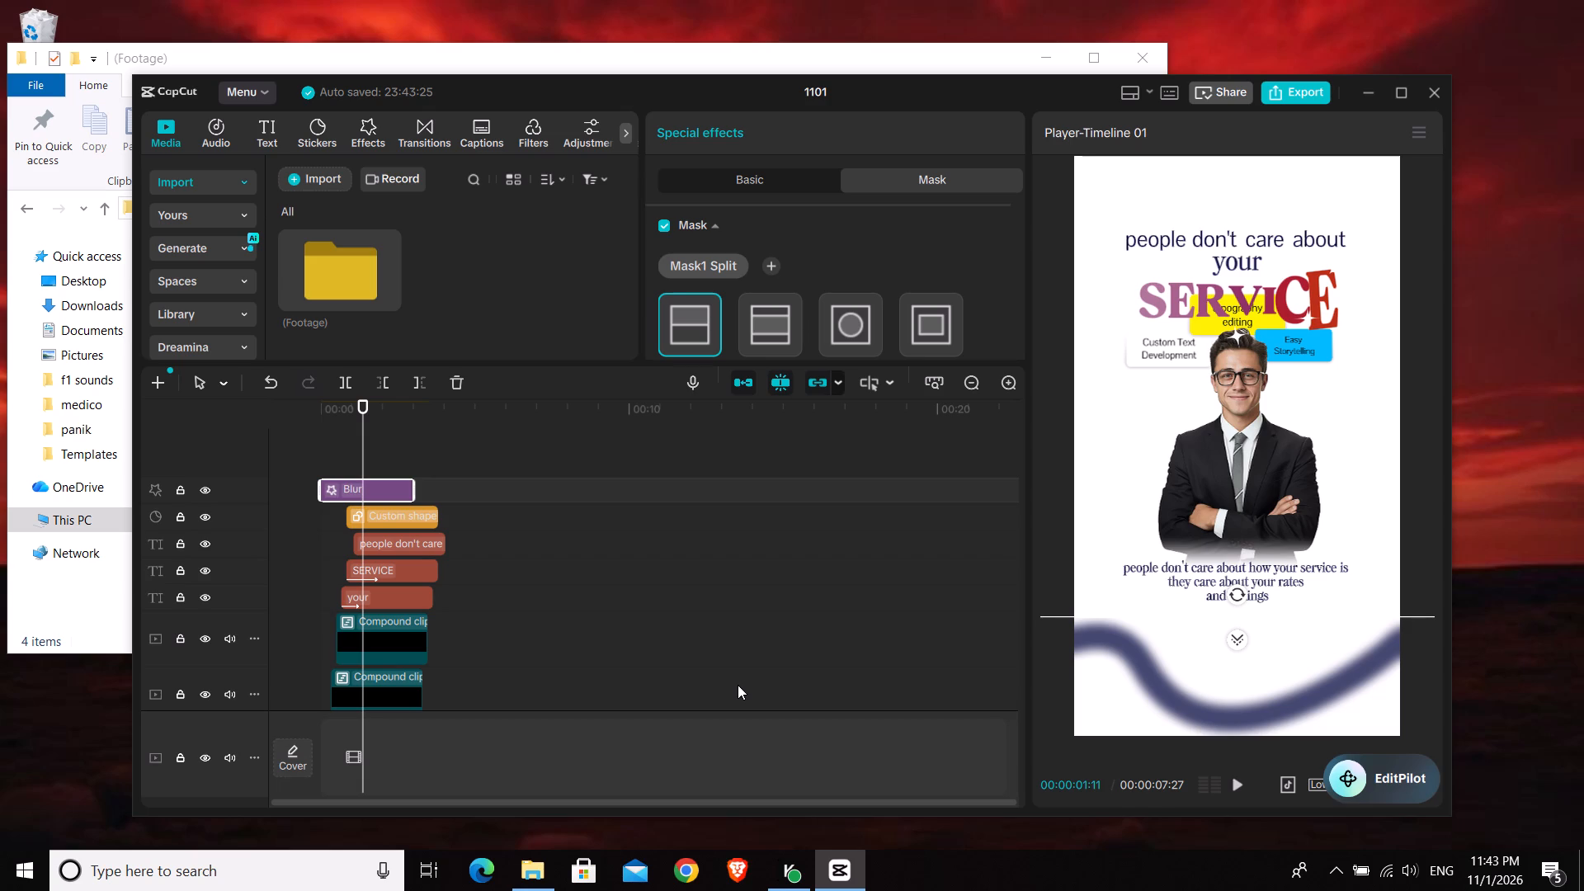
# Convert the wave's Custom shape clip into a compound clip.
pyautogui.click(385, 519)
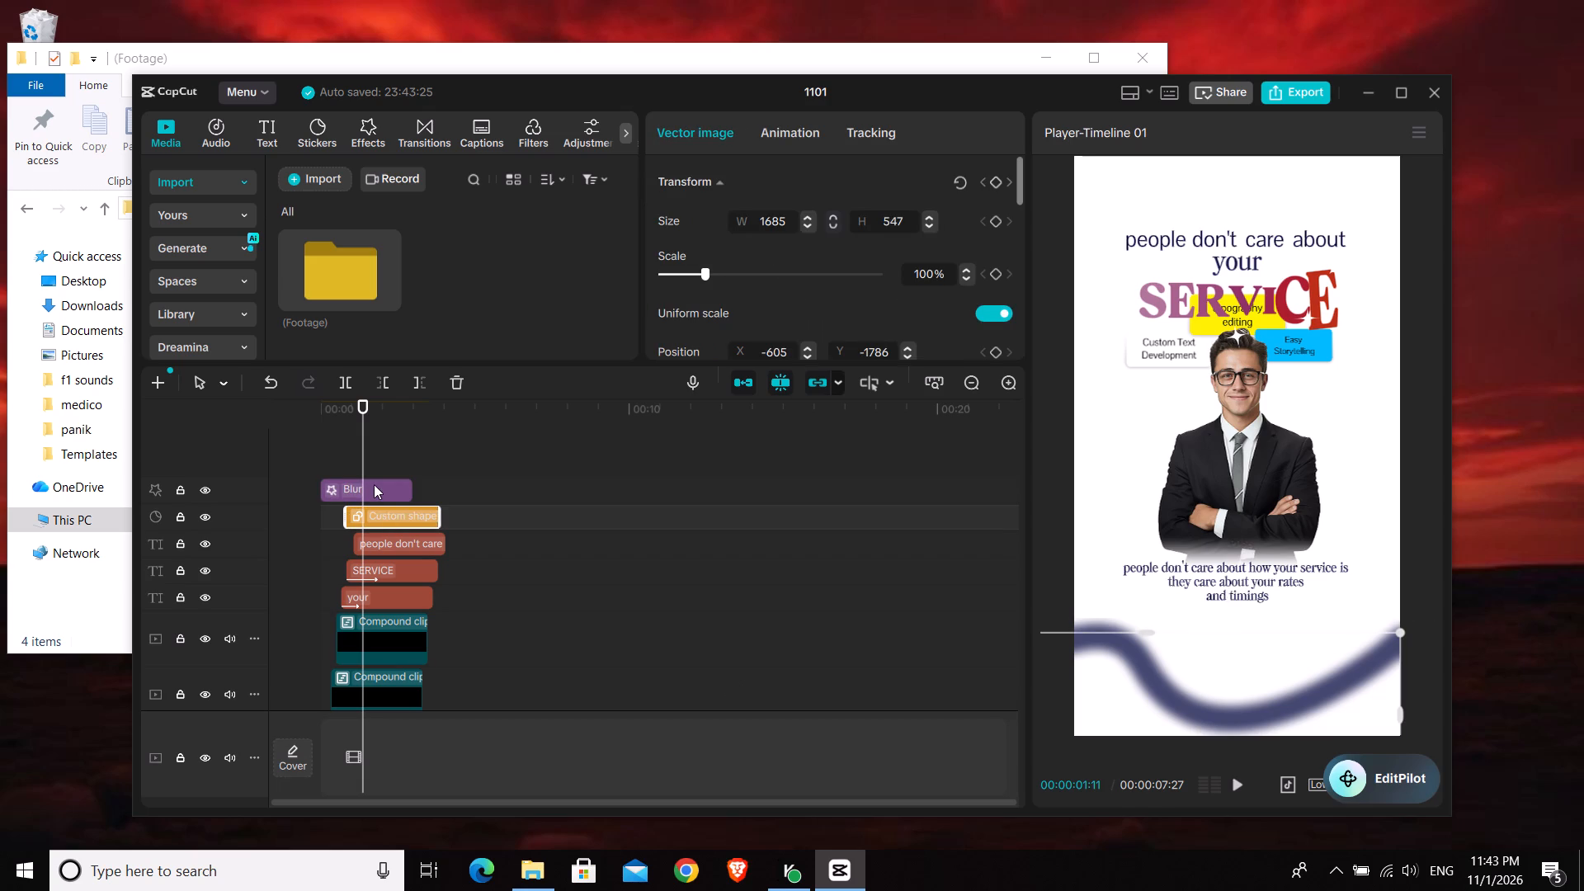
pyautogui.click(374, 484)
pyautogui.click(397, 523)
pyautogui.hotkey('alt', 'g')
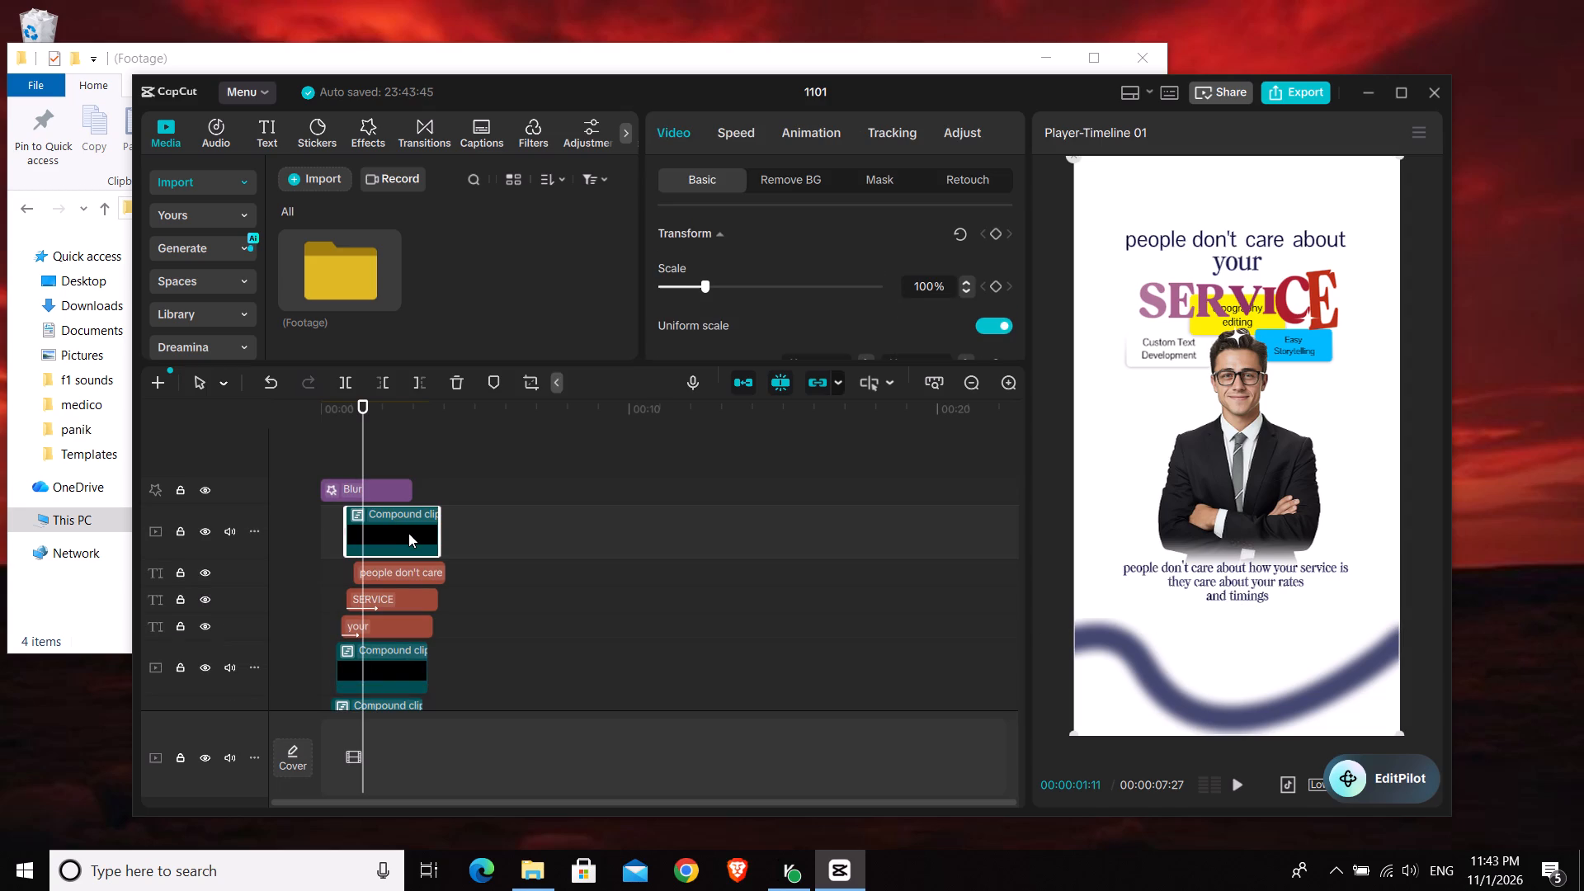
# Add a Split mask to the wave's compound clip.
pyautogui.click(898, 177)
pyautogui.click(700, 269)
pyautogui.click(695, 324)
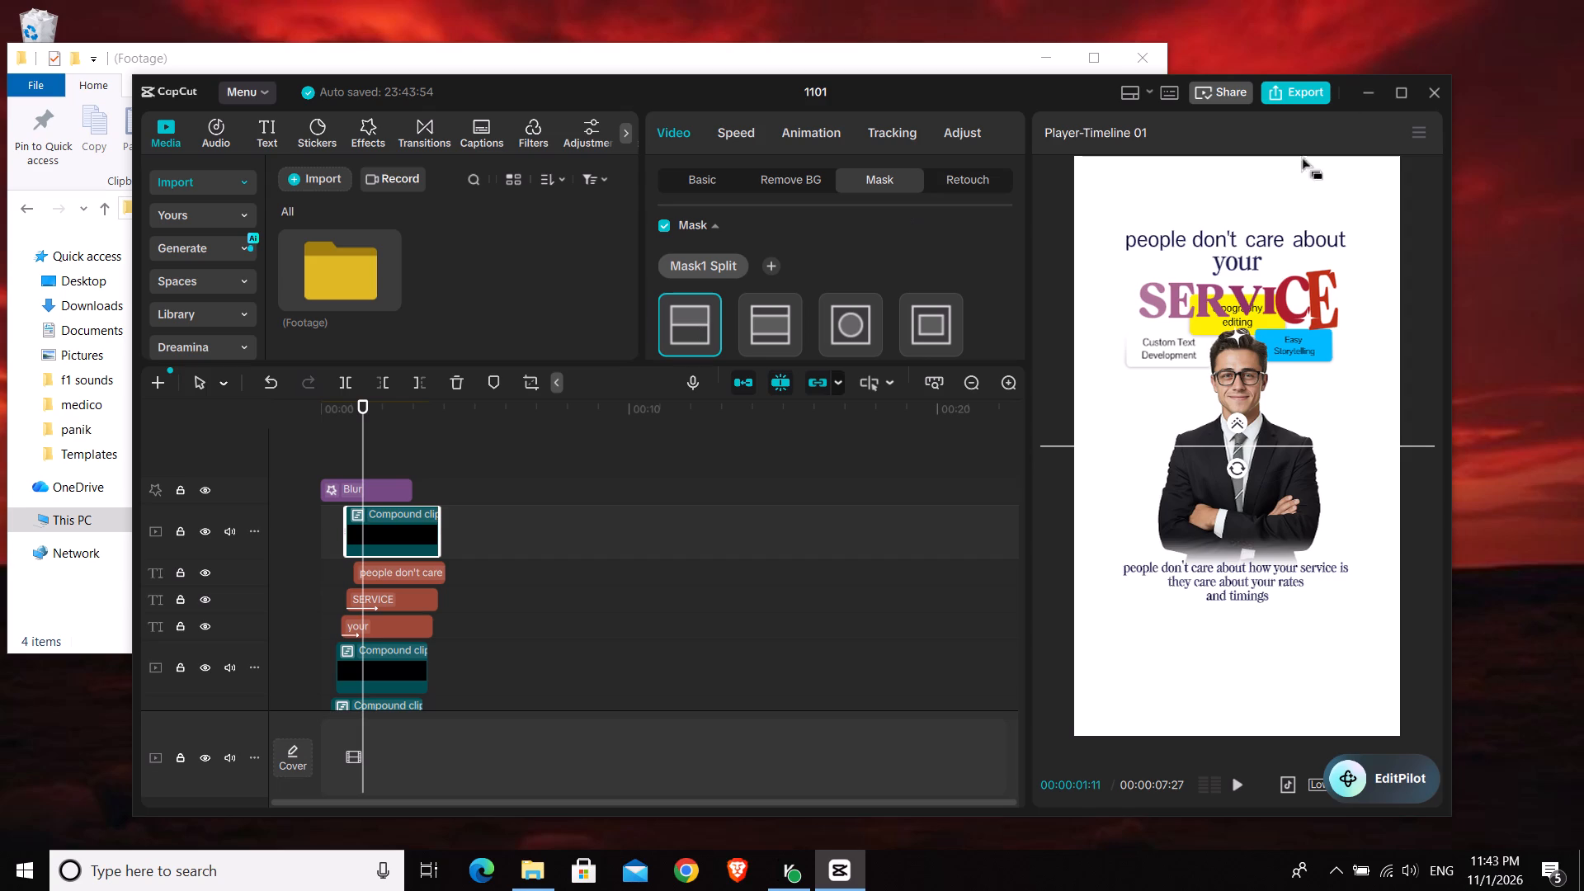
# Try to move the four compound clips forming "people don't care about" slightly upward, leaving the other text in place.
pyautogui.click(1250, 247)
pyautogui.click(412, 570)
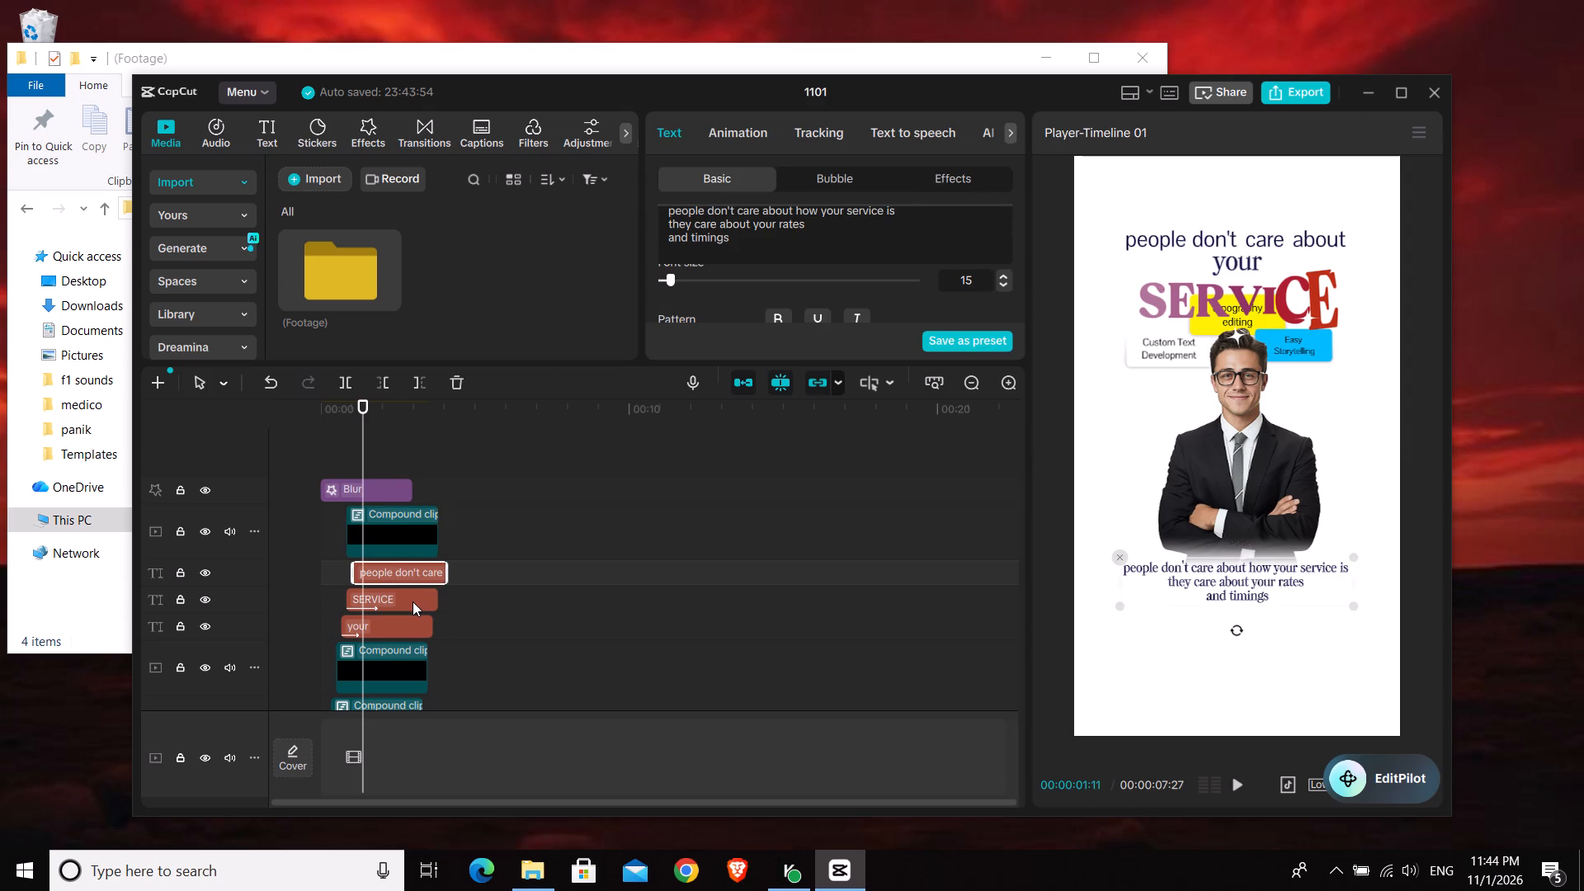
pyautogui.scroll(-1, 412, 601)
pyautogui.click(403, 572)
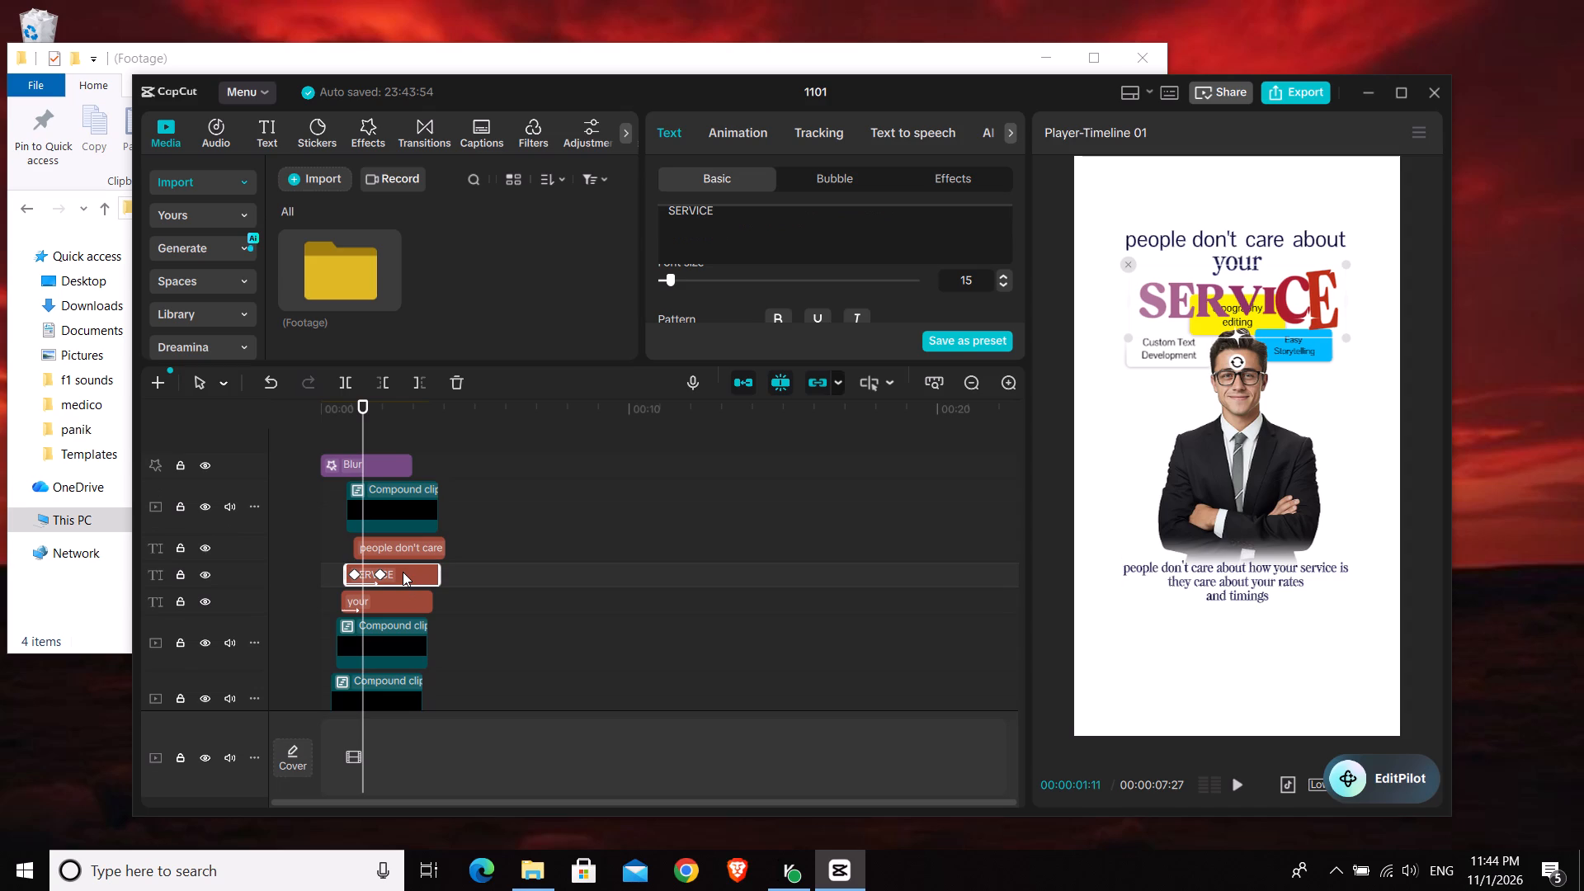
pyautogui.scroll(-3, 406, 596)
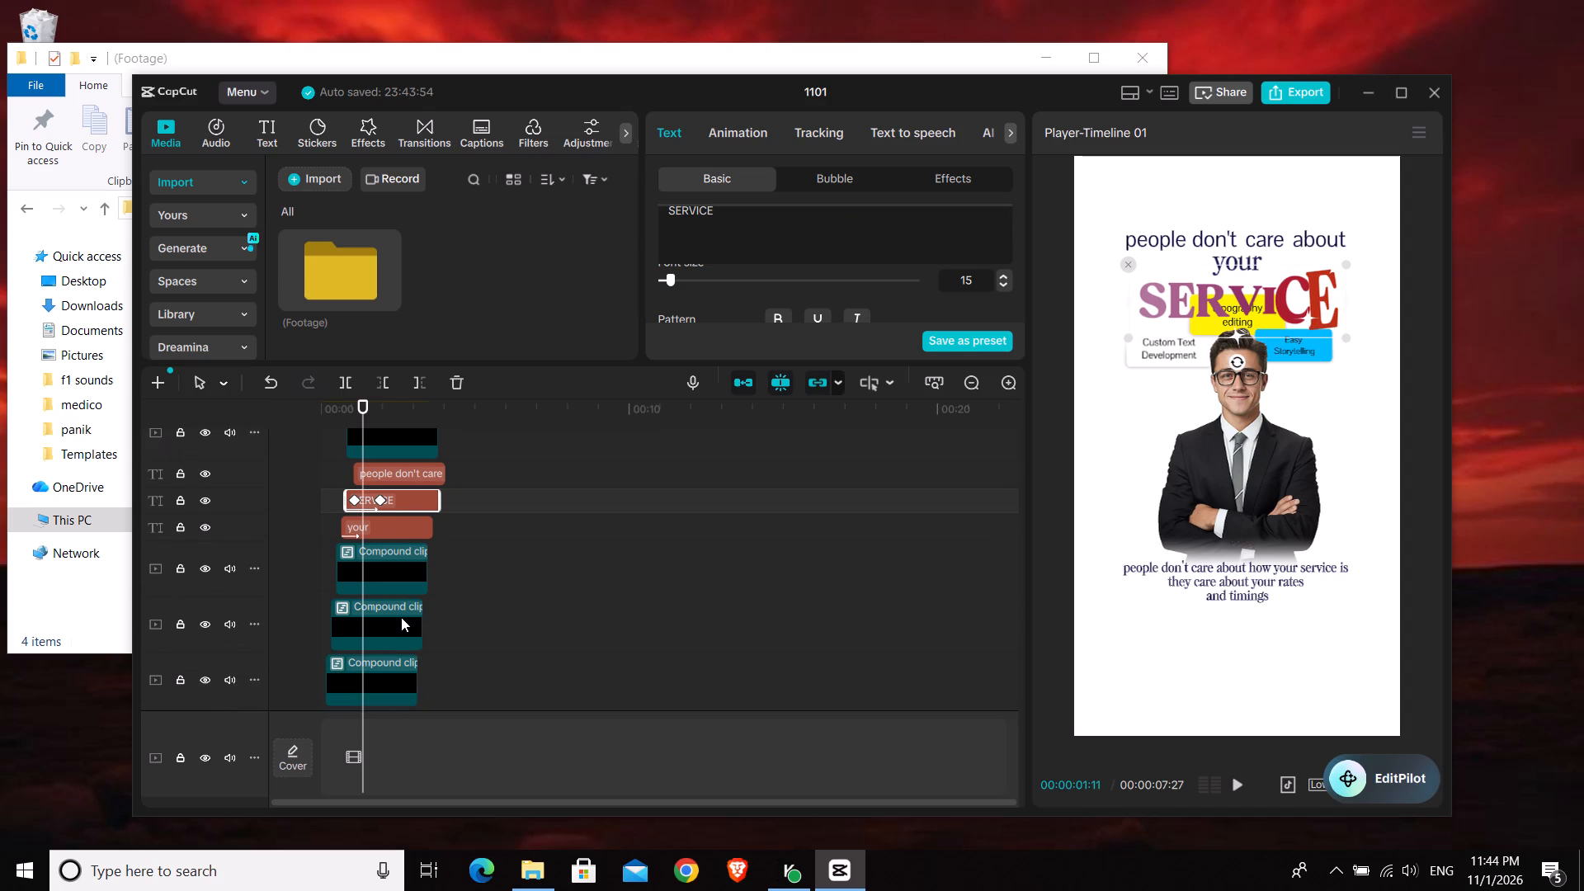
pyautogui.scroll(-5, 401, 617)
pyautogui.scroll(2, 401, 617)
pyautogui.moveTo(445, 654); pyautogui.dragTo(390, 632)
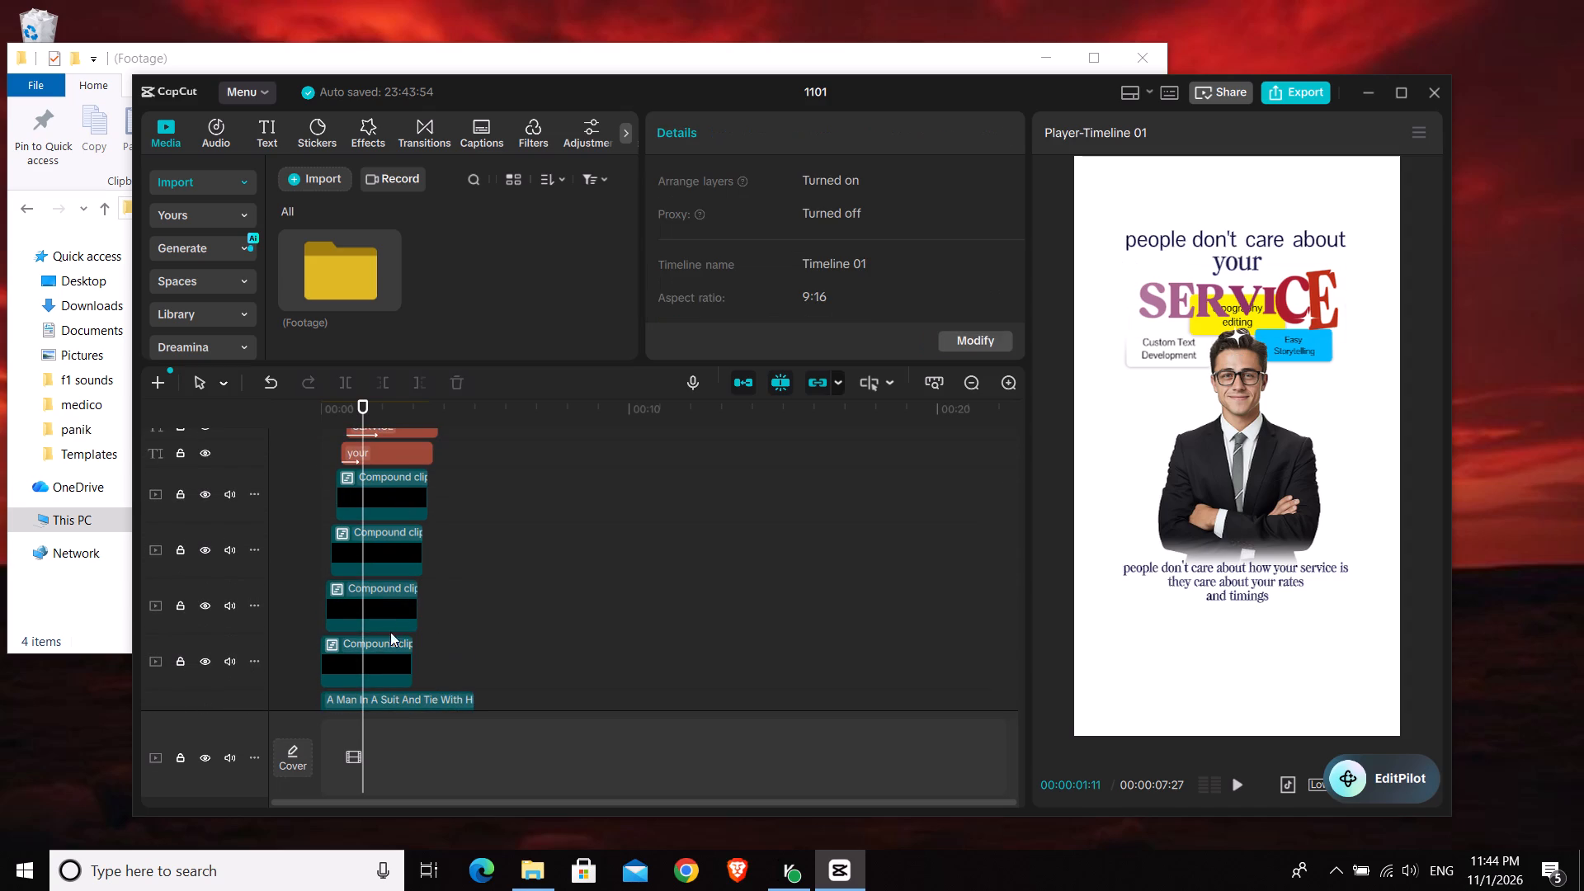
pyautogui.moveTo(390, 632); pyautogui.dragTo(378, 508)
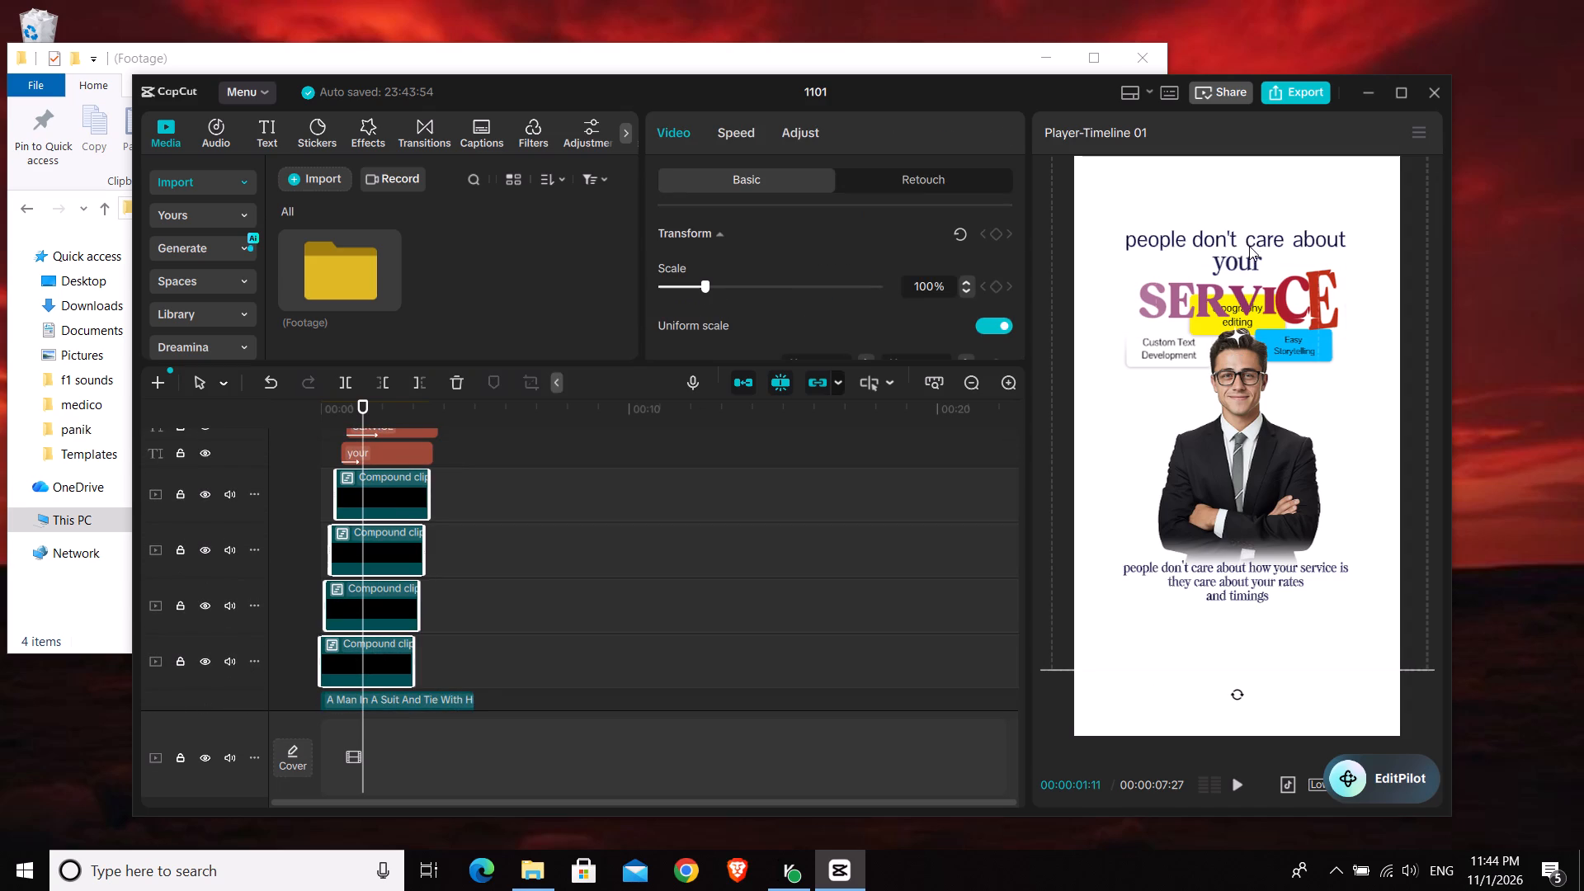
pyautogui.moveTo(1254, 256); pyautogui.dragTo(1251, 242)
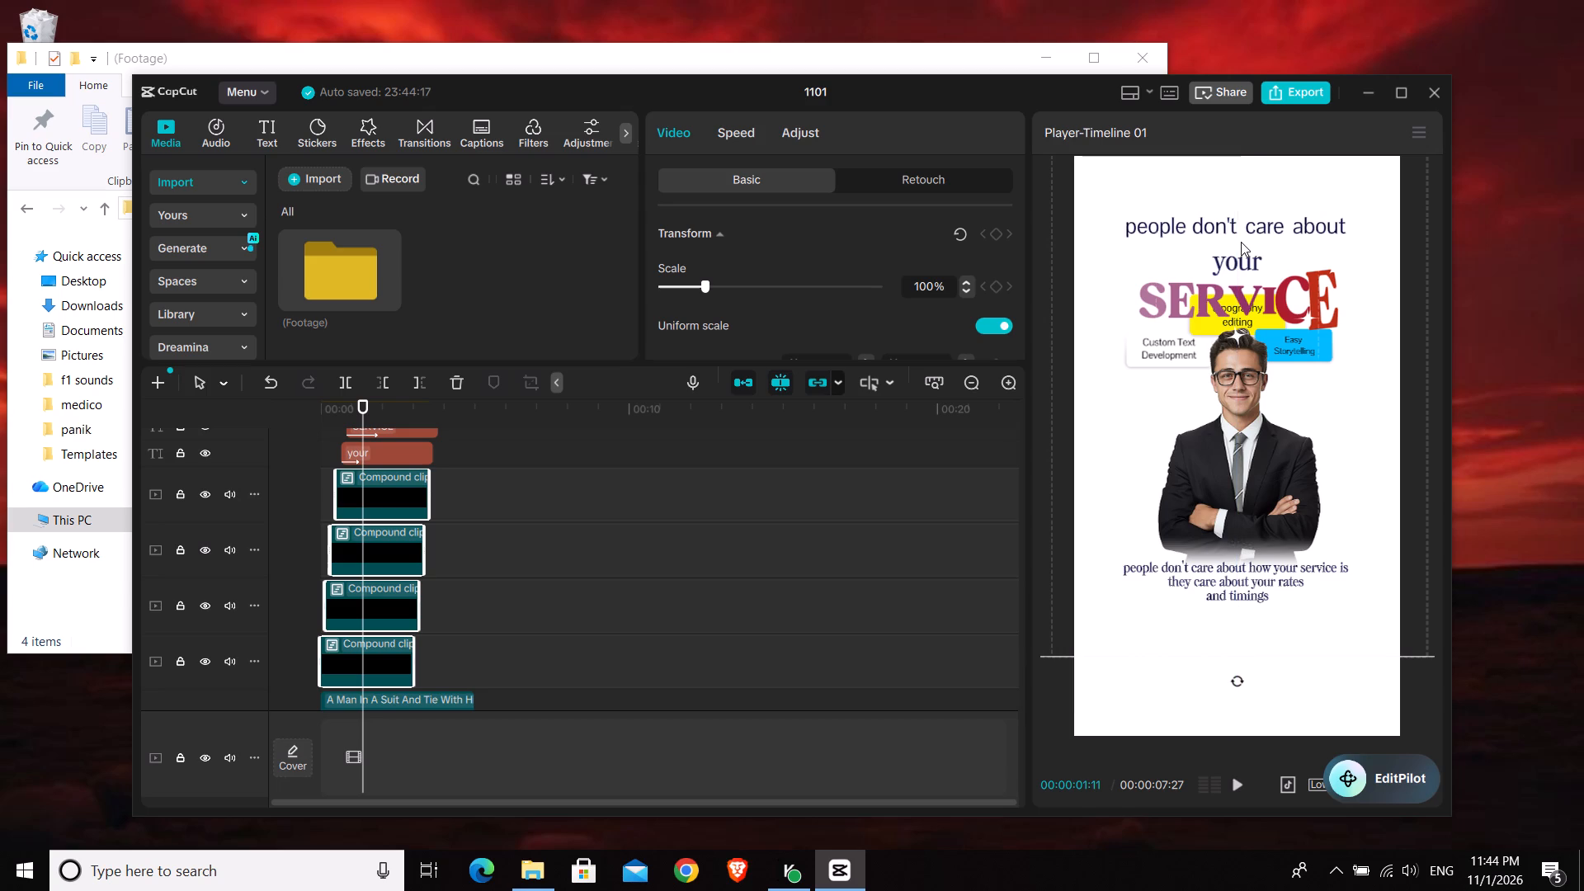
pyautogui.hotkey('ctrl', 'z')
# Move "people don't care about" and "your" together higher in the frame, keeping them horizontally centred.
pyautogui.click(425, 675)
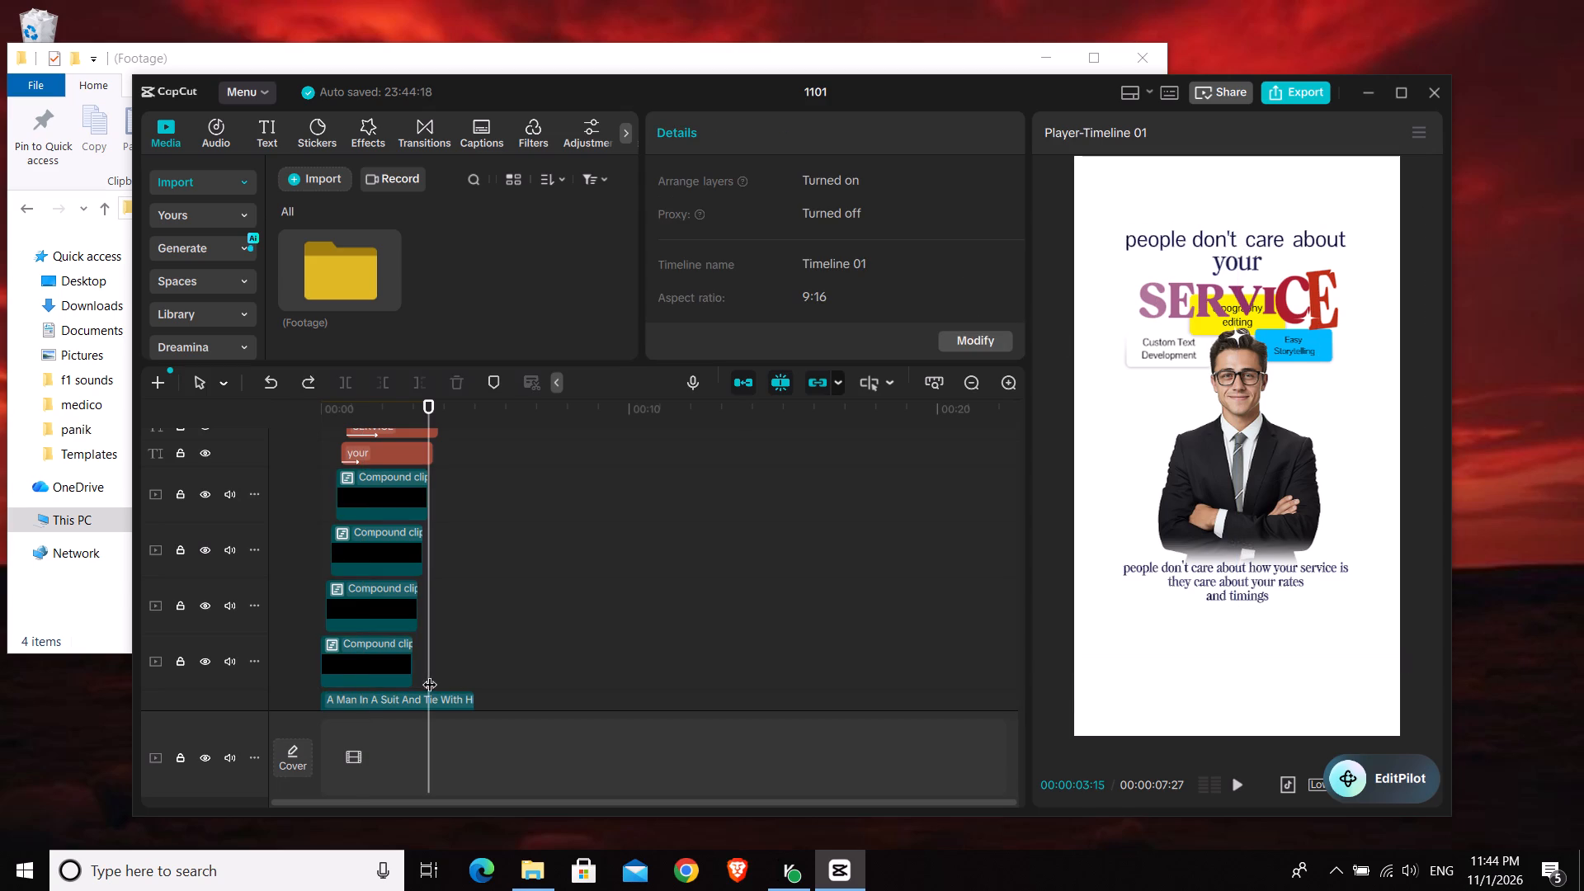
pyautogui.click(373, 415)
pyautogui.moveTo(469, 662); pyautogui.dragTo(342, 507)
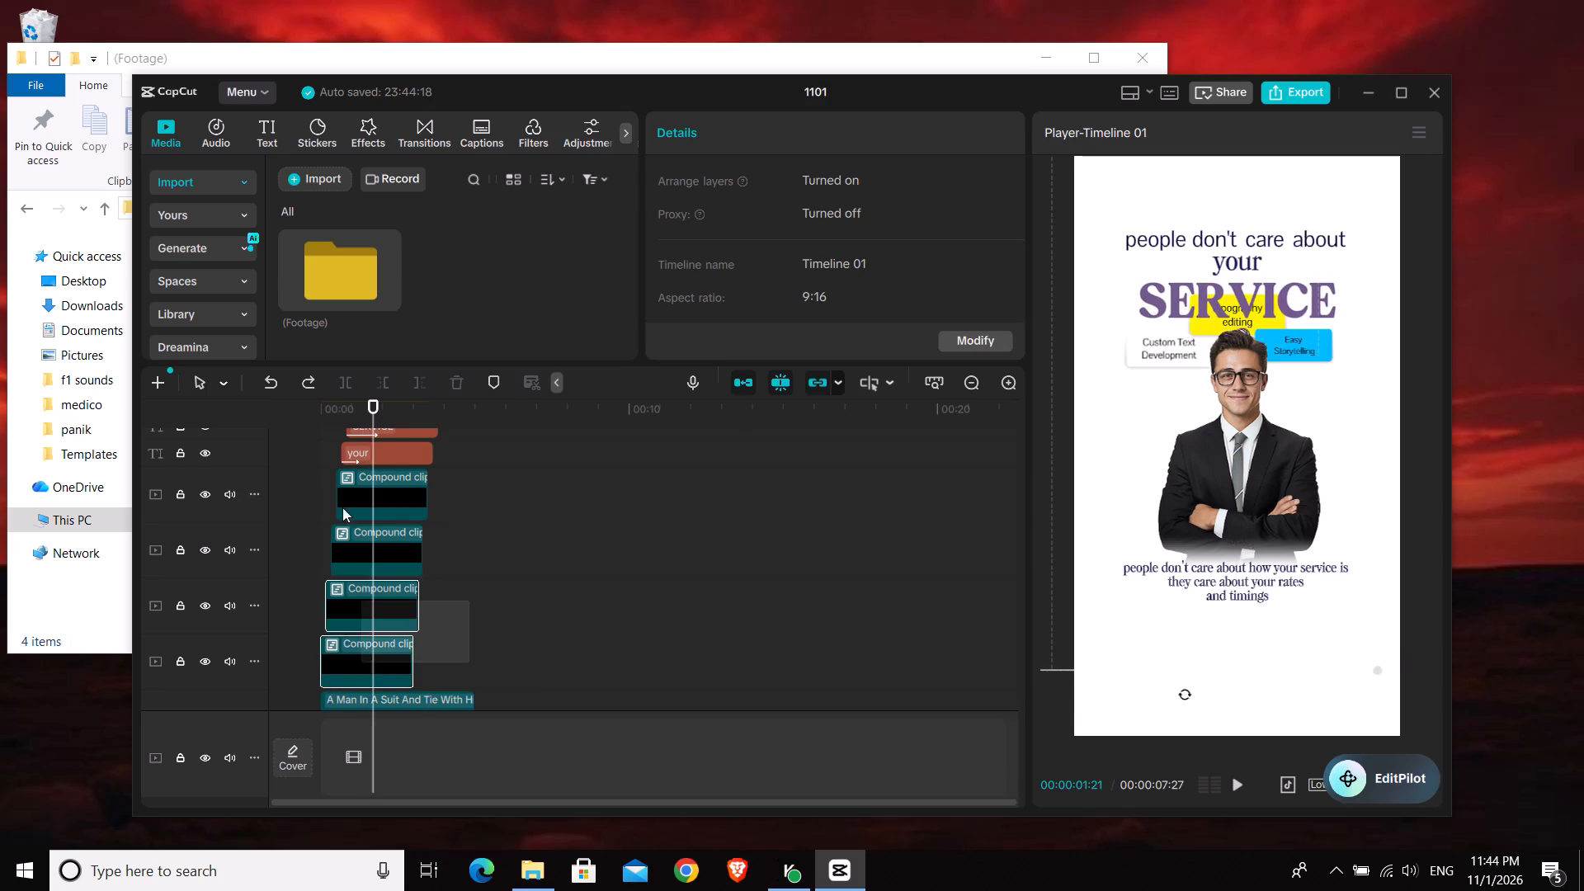
pyautogui.moveTo(342, 507); pyautogui.dragTo(359, 459)
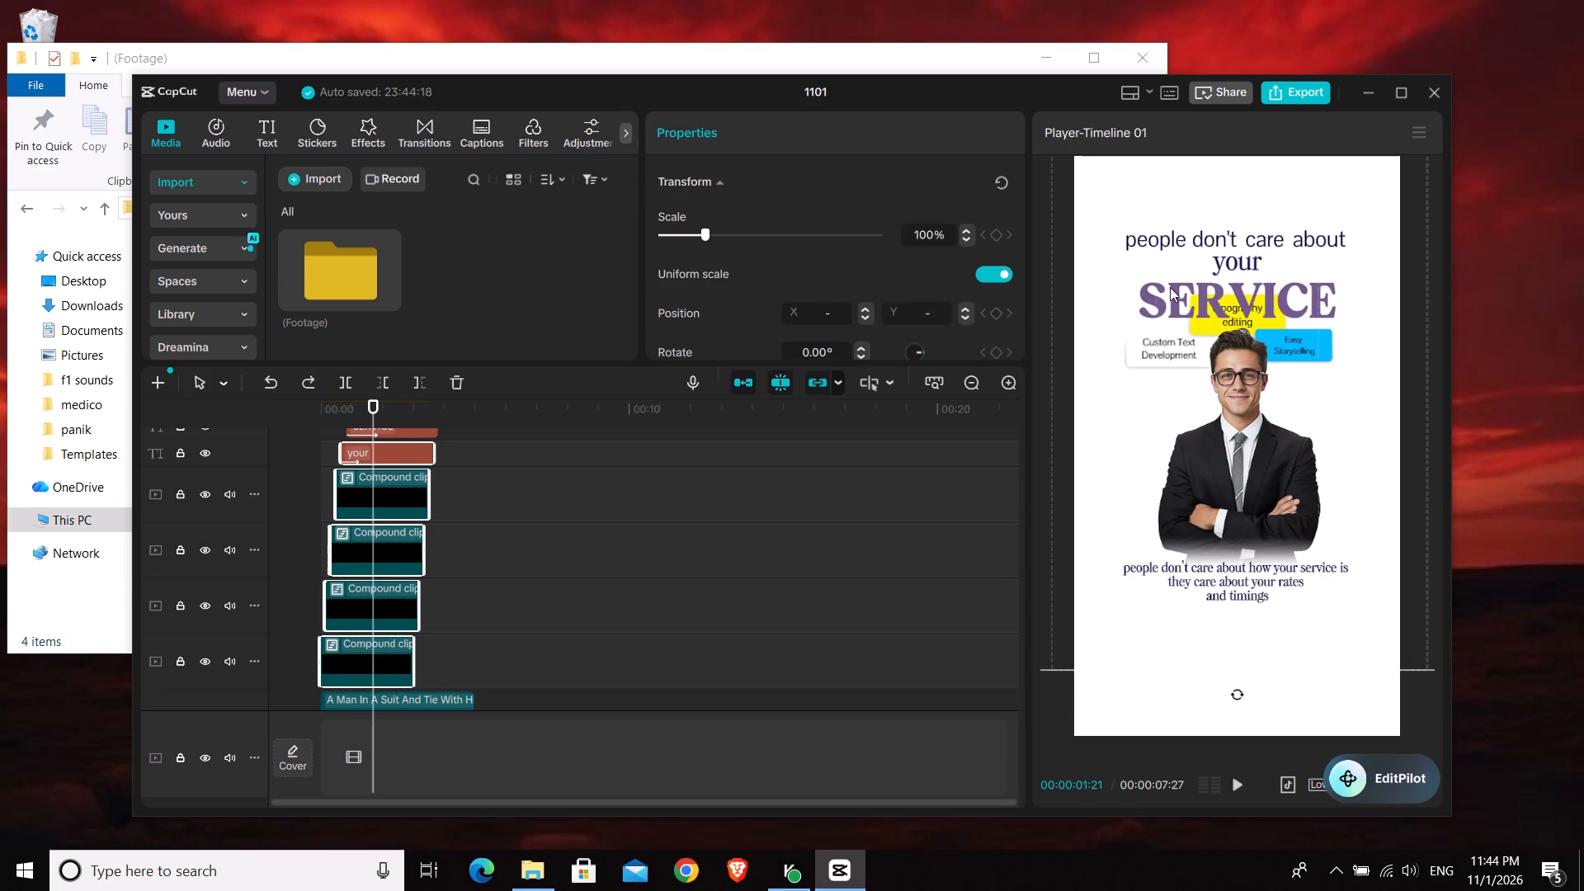
pyautogui.moveTo(1233, 250); pyautogui.dragTo(1237, 217)
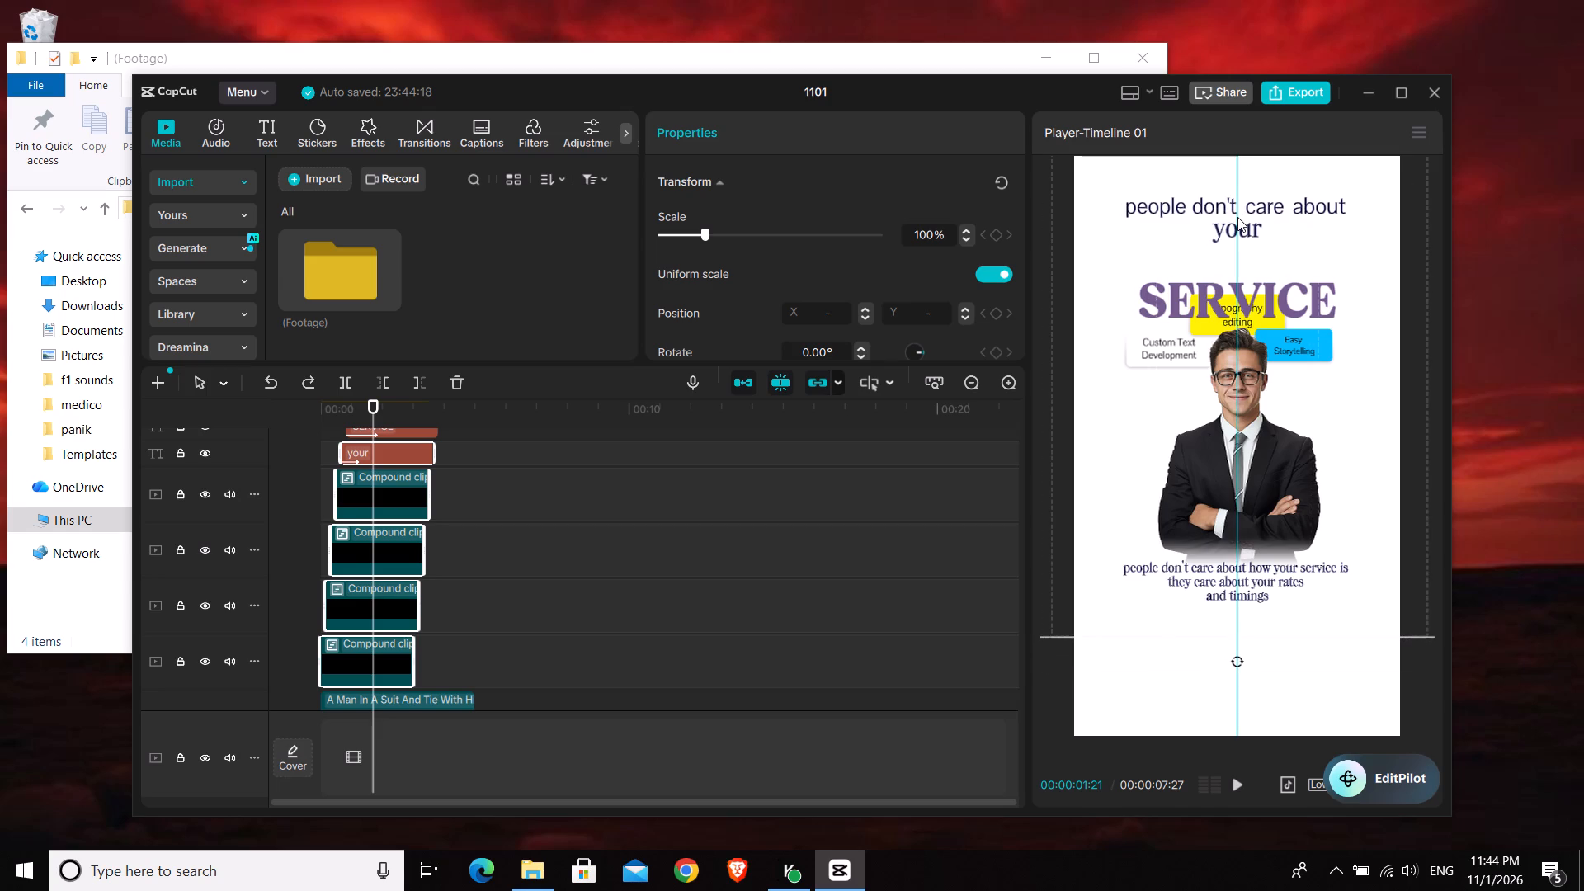
pyautogui.moveTo(1237, 217); pyautogui.dragTo(1239, 217)
# Move the SERVICE text up beneath "your", clear of the yellow typography editing card and horizontally centred.
pyautogui.scroll(1, 429, 464)
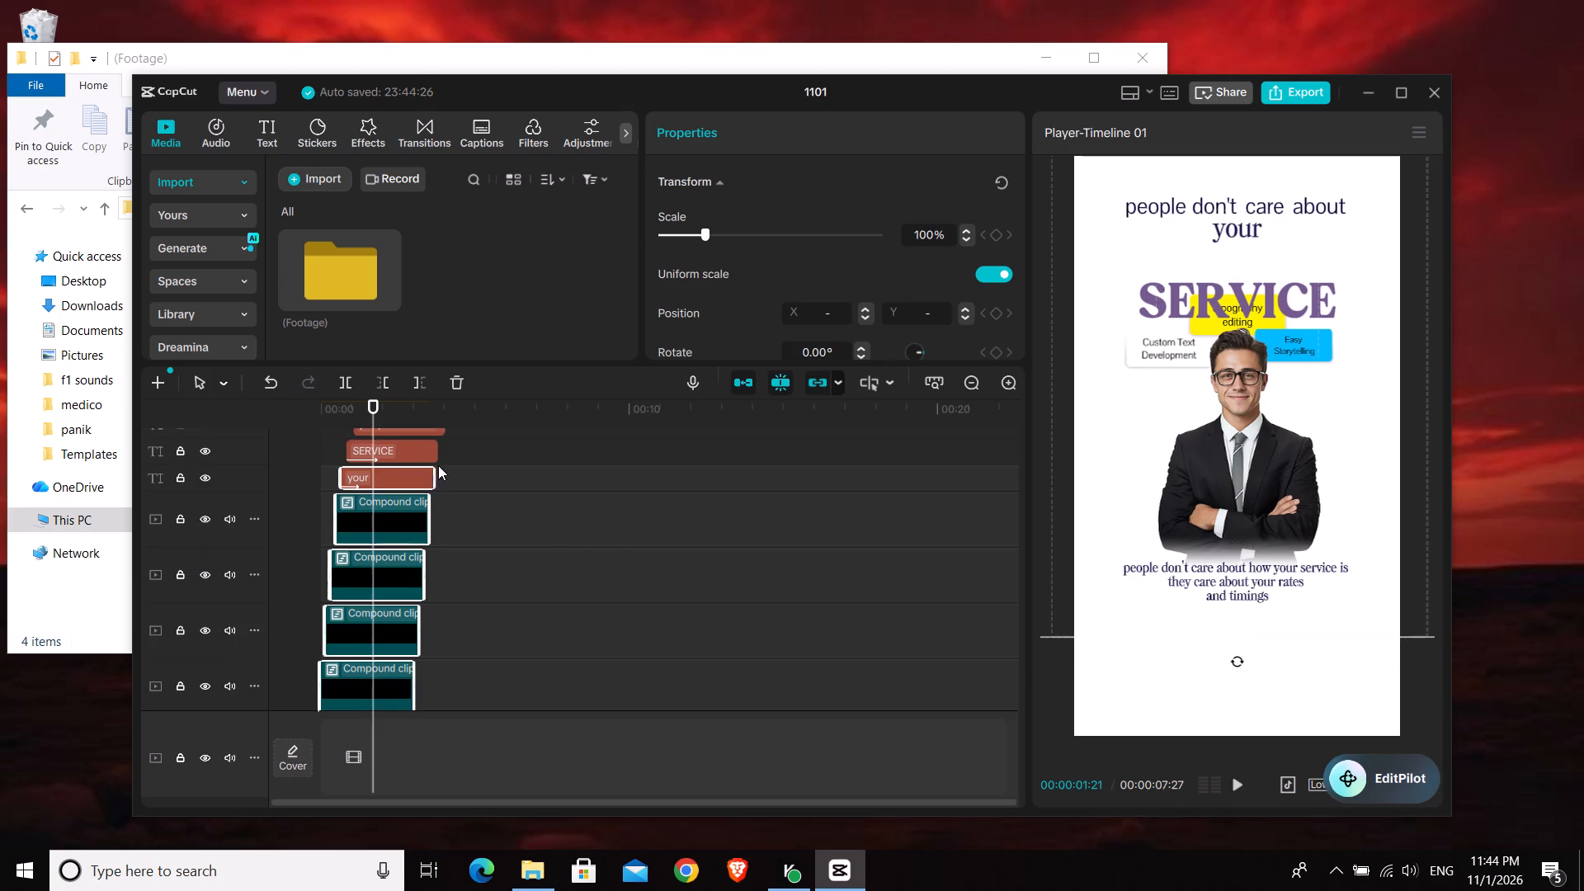
pyautogui.click(399, 458)
pyautogui.moveTo(1248, 304); pyautogui.dragTo(1252, 262)
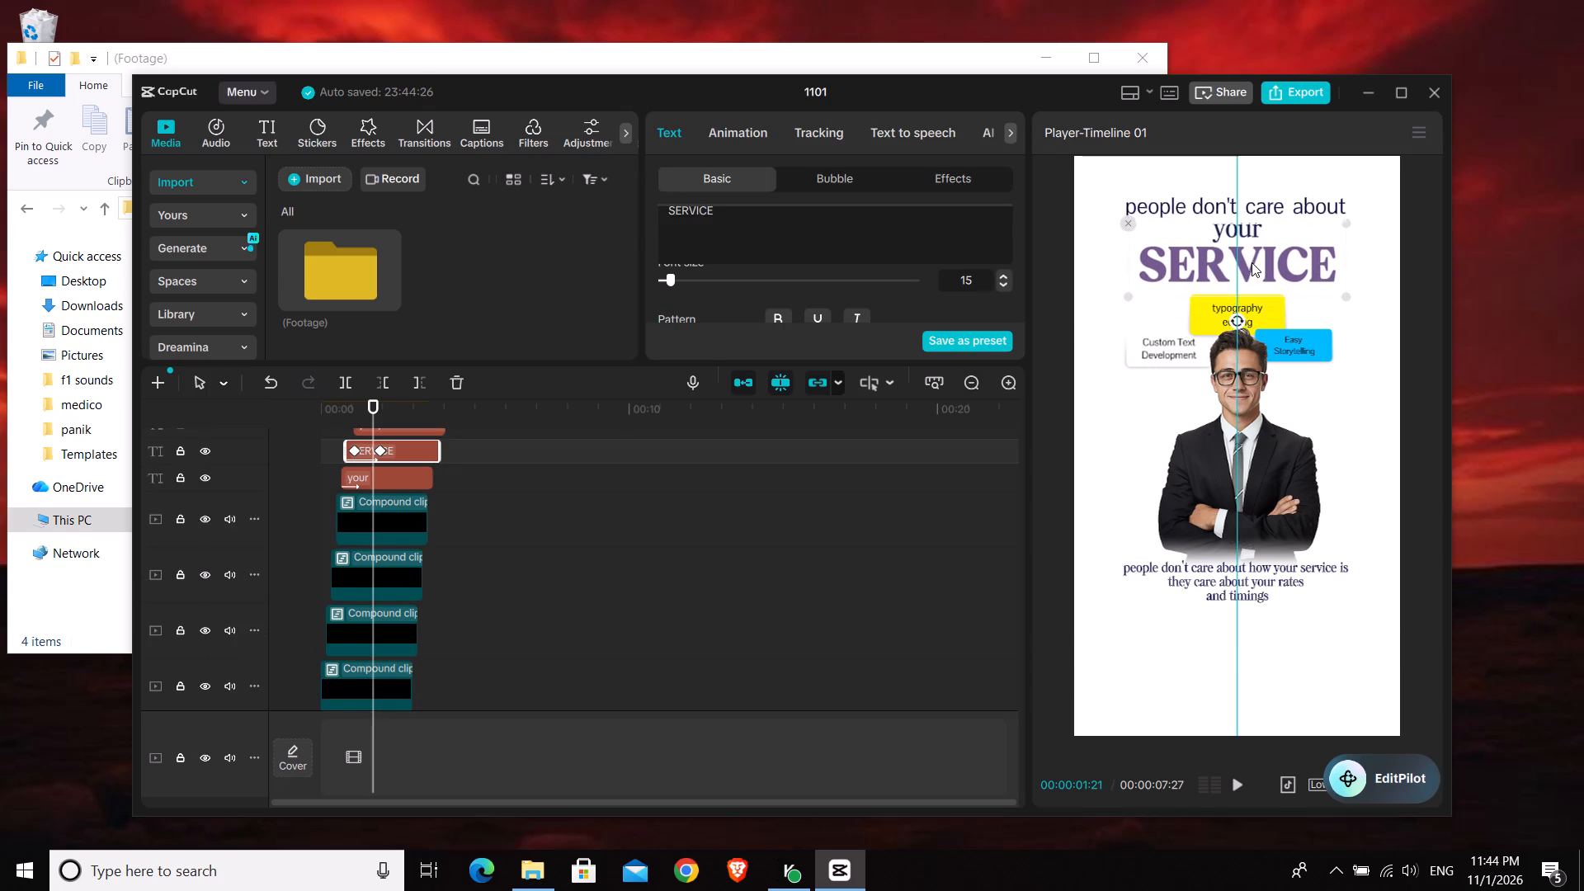
pyautogui.moveTo(1252, 262); pyautogui.dragTo(1247, 271)
# Nudge "people don't care about" and "your" together slightly down toward SERVICE, keeping them horizontally centred.
pyautogui.moveTo(468, 472); pyautogui.dragTo(387, 480)
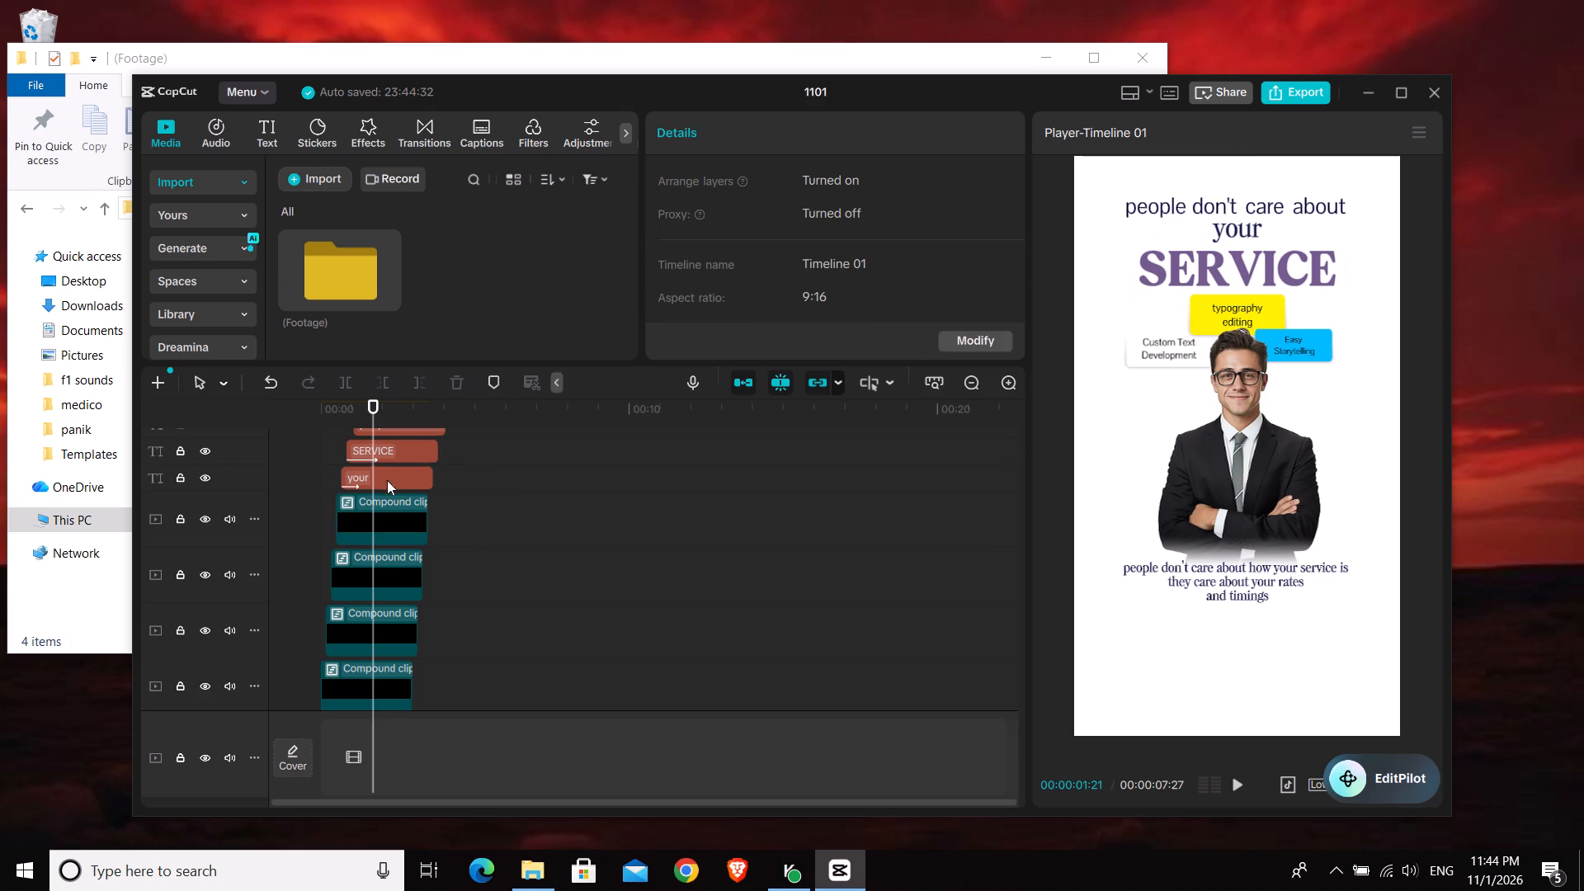
pyautogui.moveTo(387, 480); pyautogui.dragTo(351, 647)
pyautogui.scroll(-1, 347, 563)
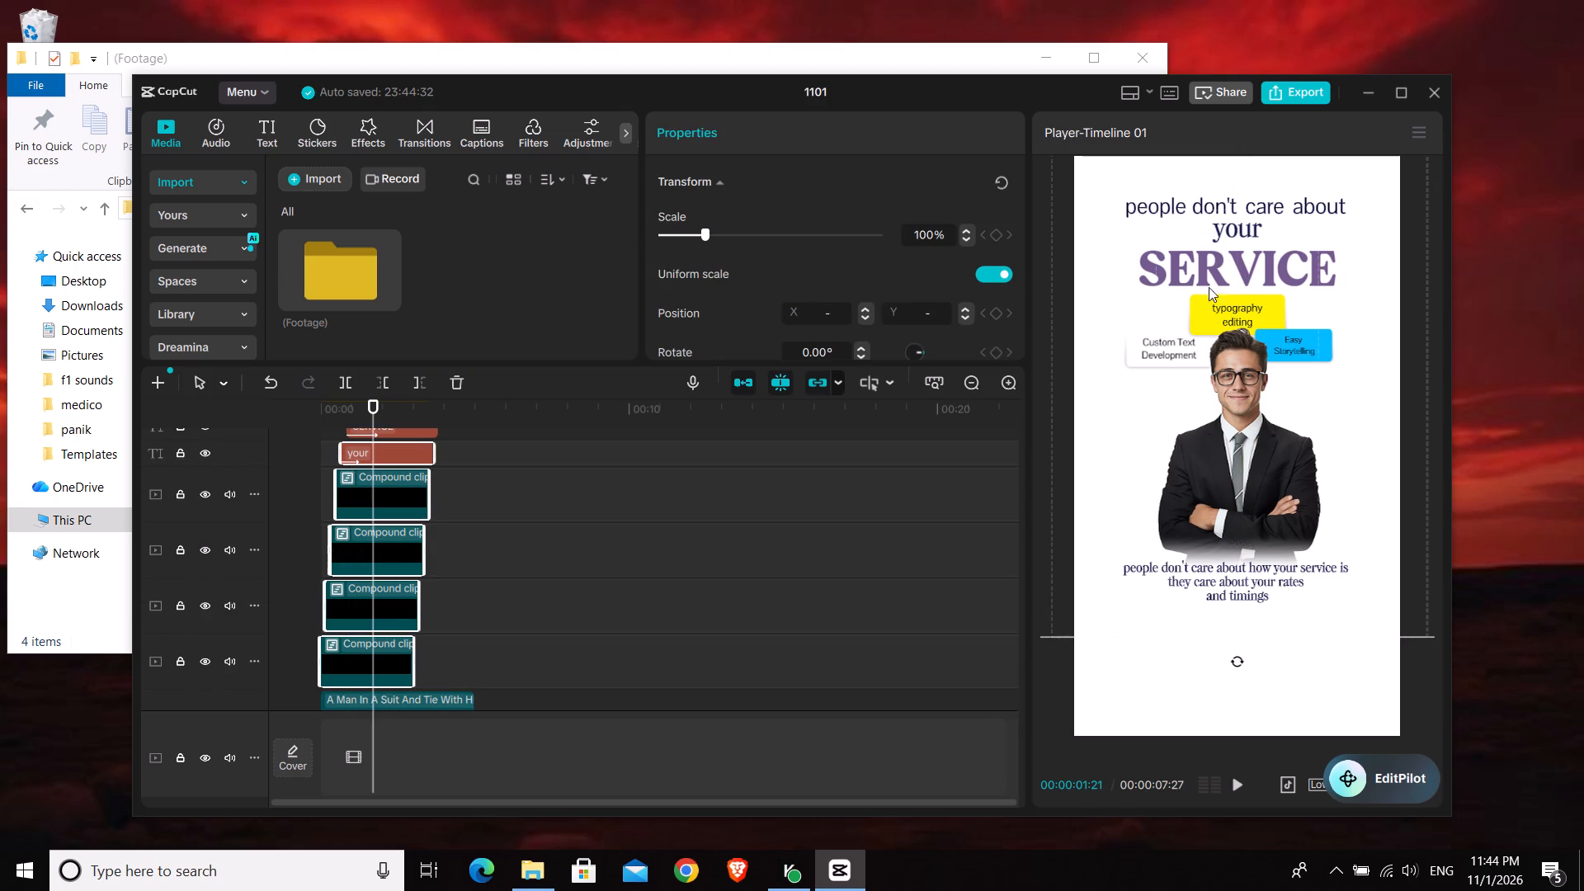
pyautogui.click(1233, 201)
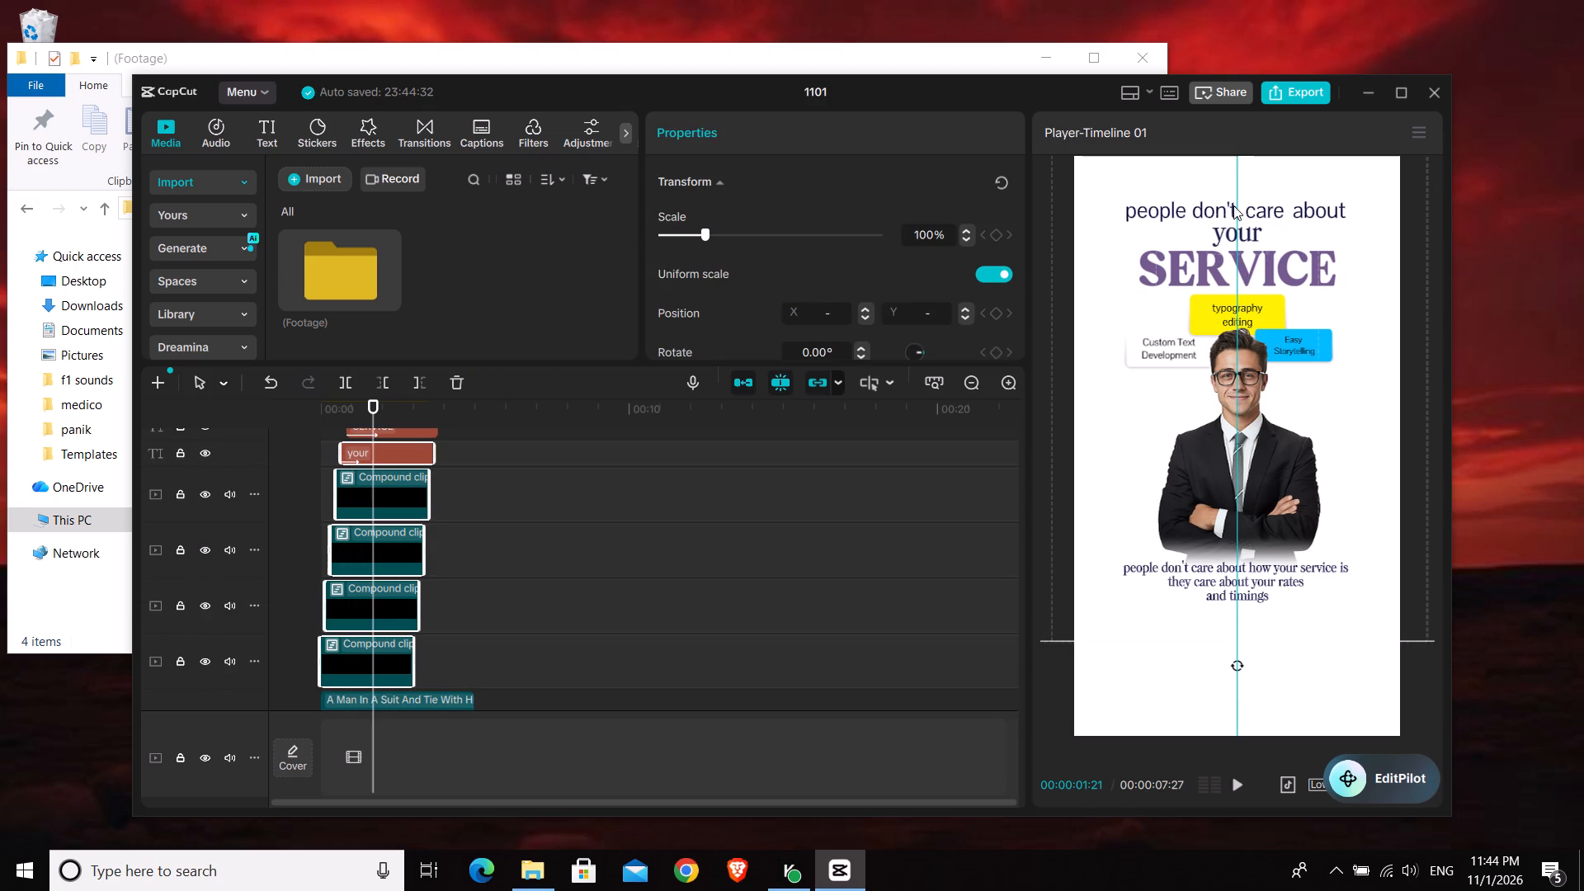
# At 00:00:01:10, rotate the split mask on the wave's compound clip to 47° so the wave is hidden.
pyautogui.scroll(5, 518, 576)
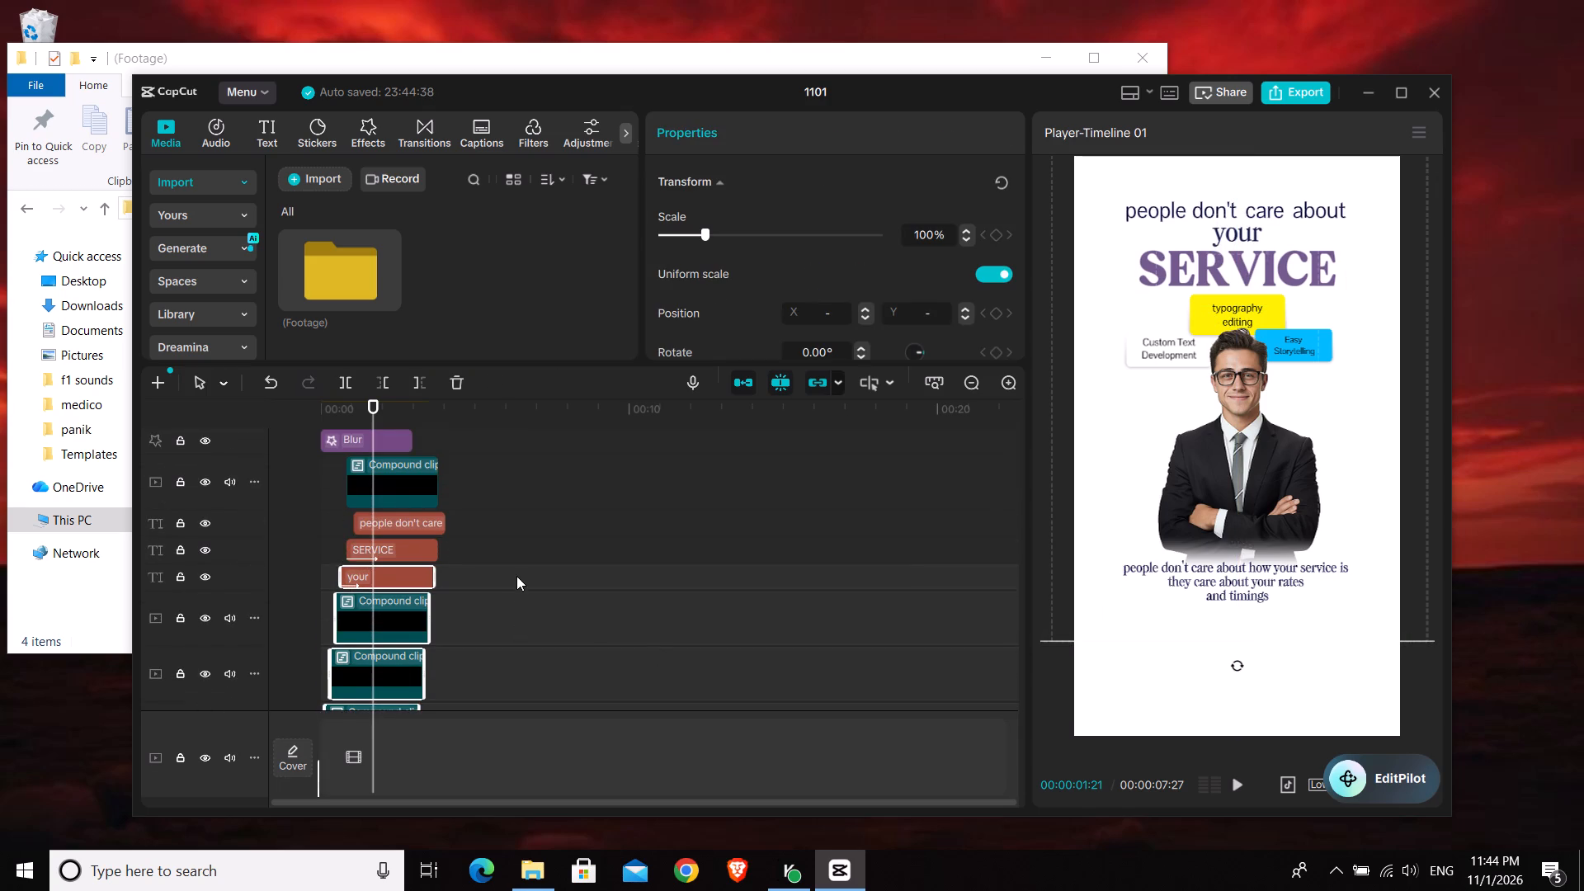
pyautogui.scroll(1, 387, 487)
pyautogui.click(373, 433)
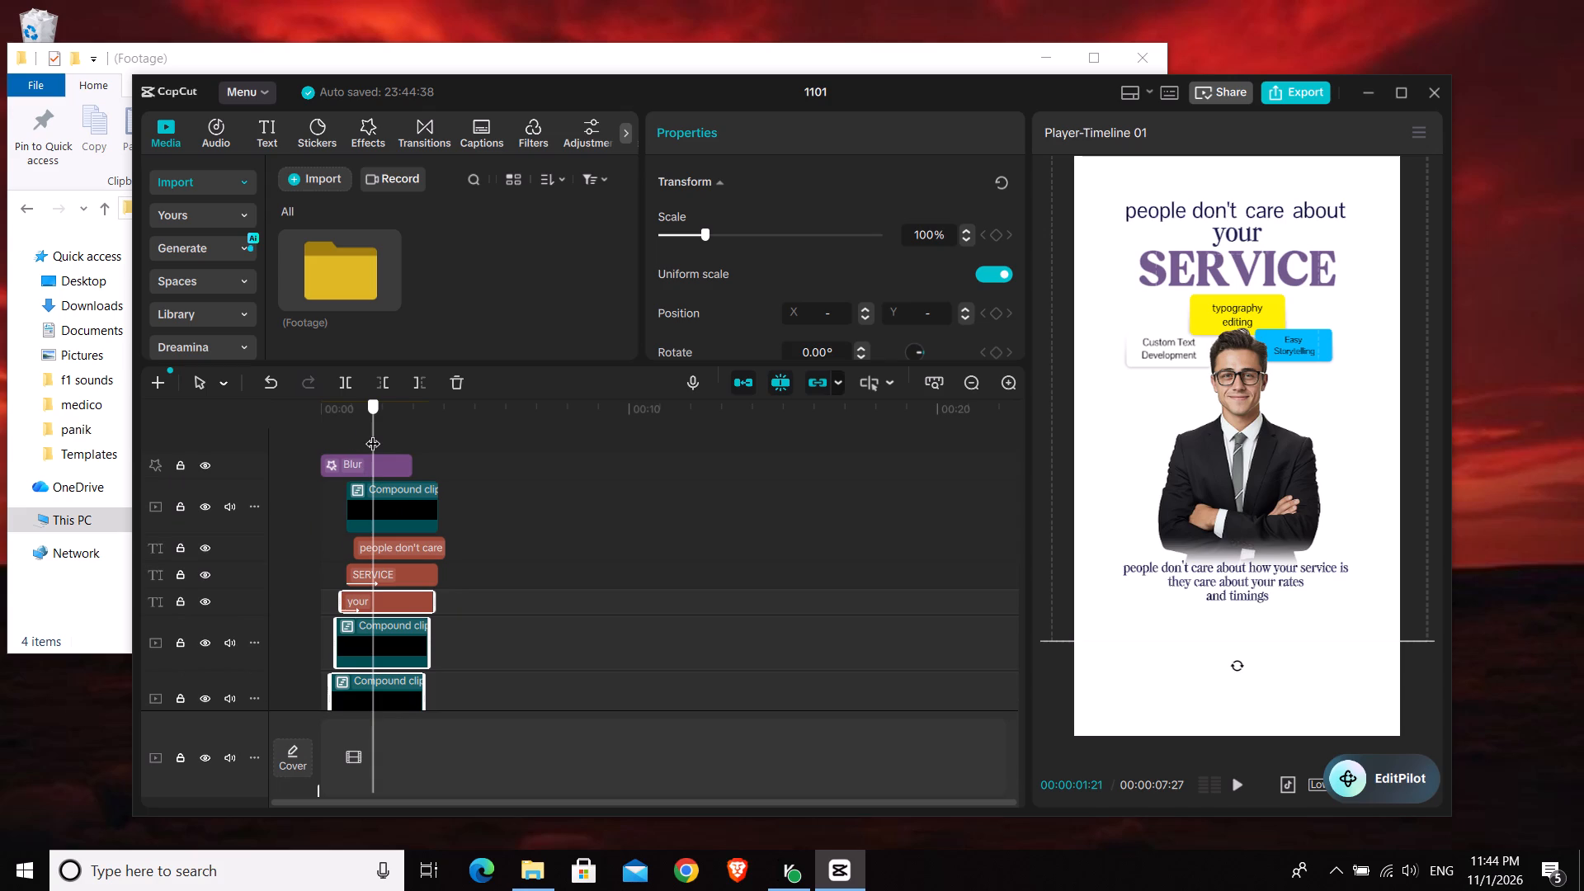
pyautogui.click(361, 429)
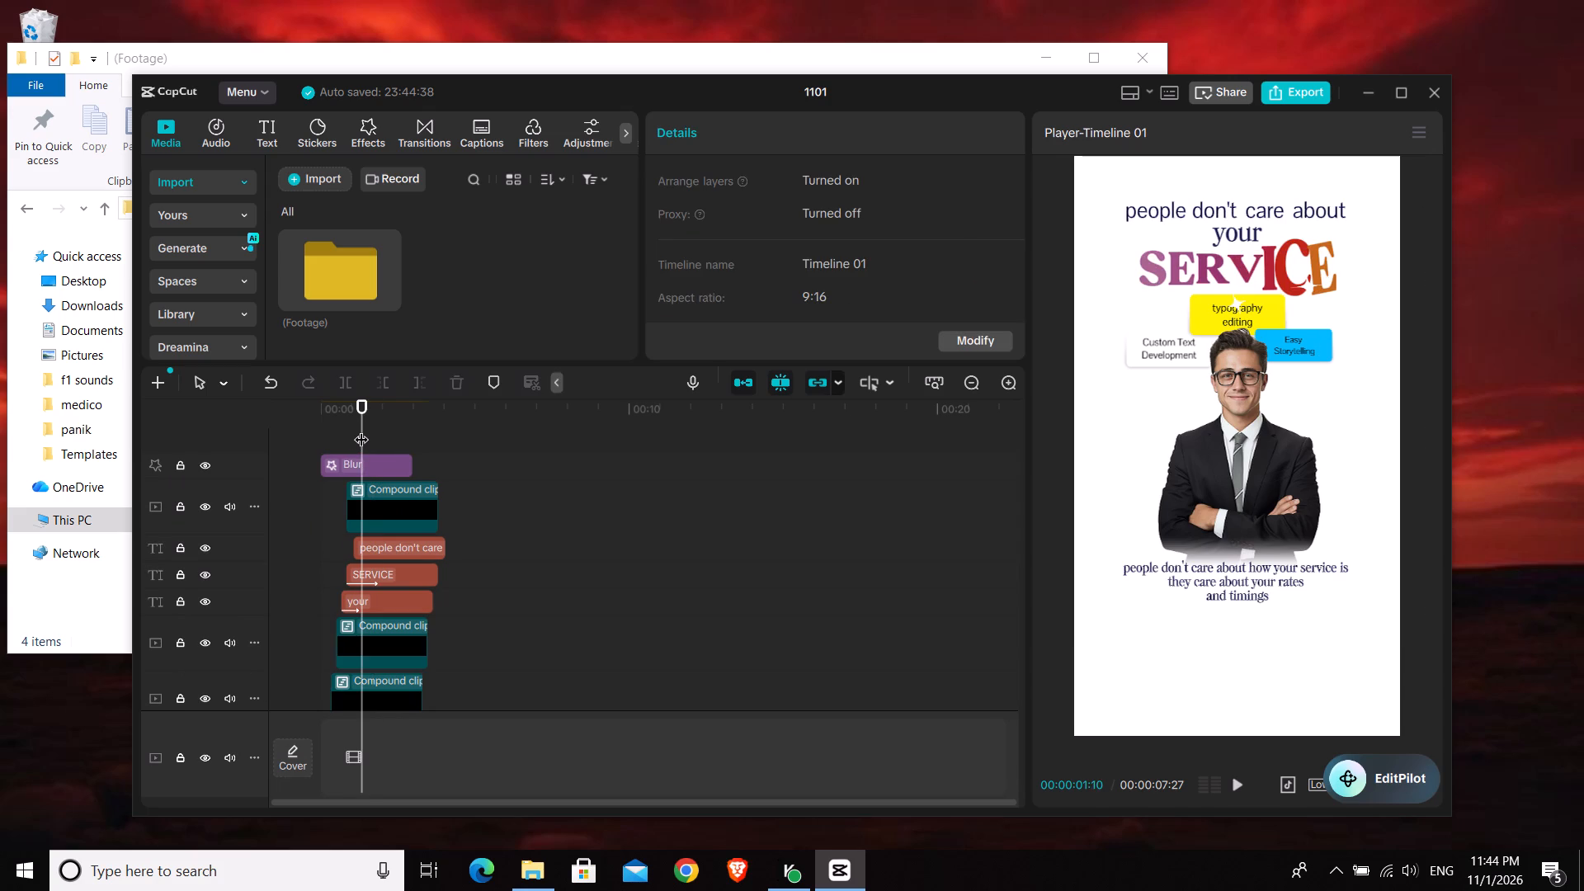
pyautogui.scroll(3, 428, 550)
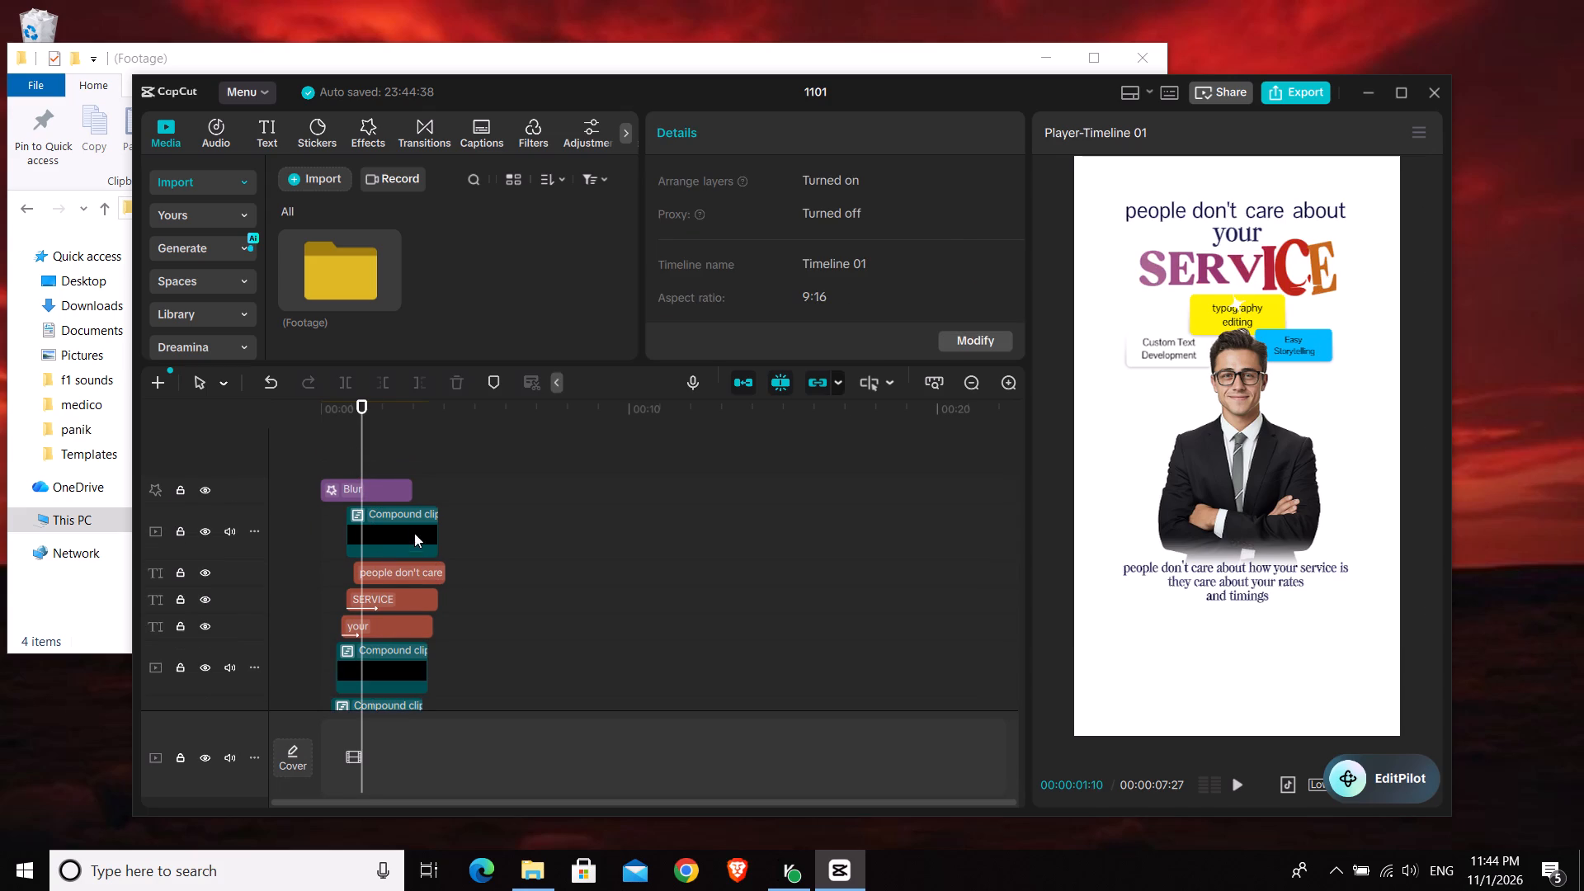
pyautogui.click(409, 528)
pyautogui.click(873, 173)
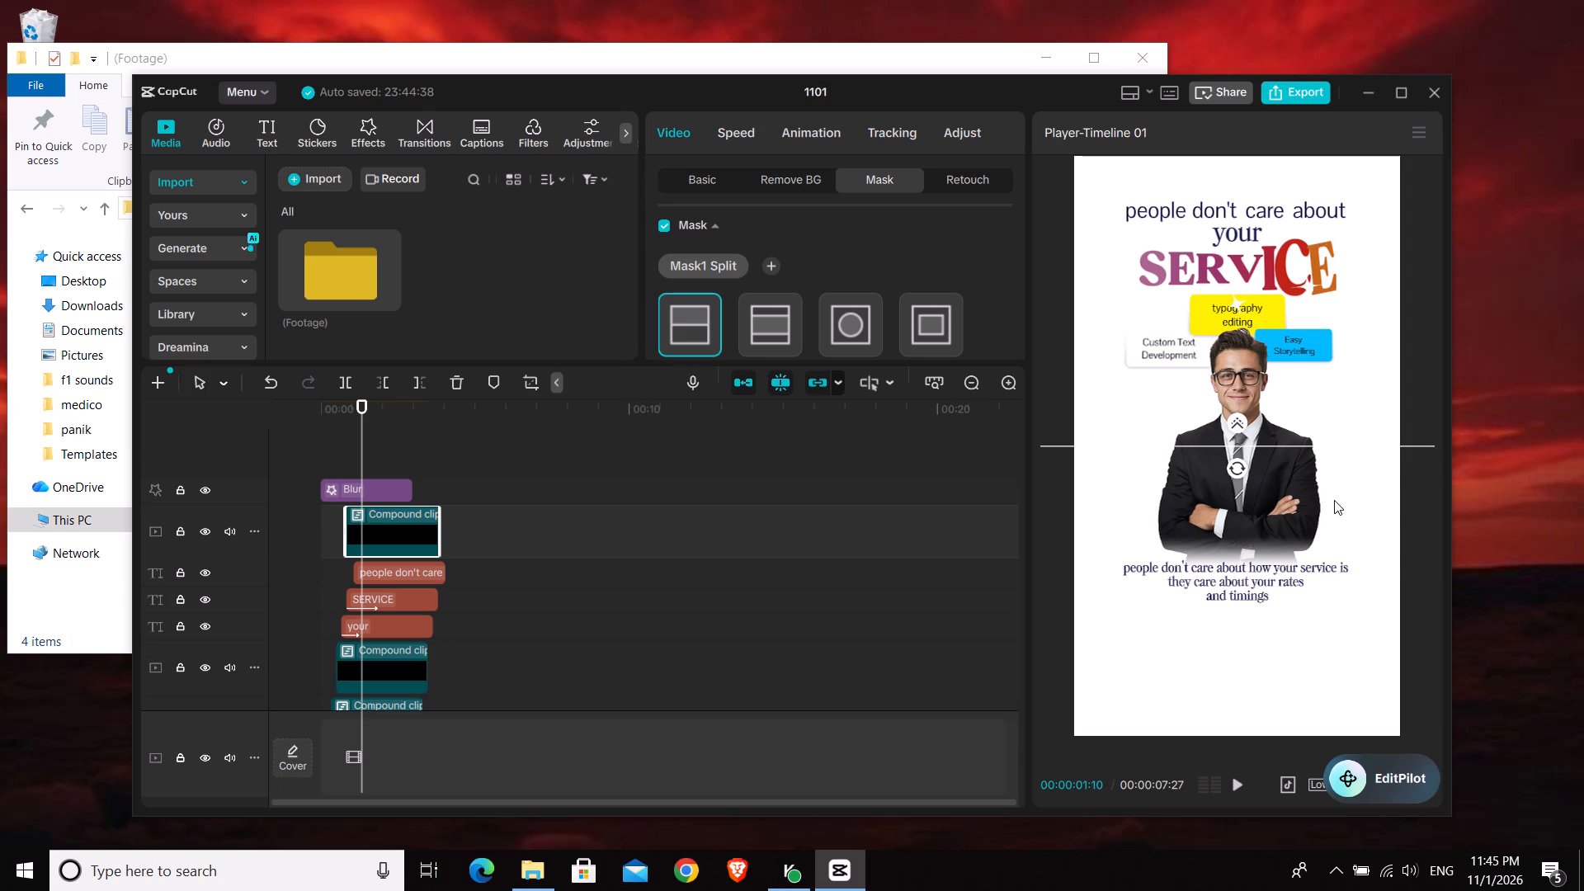
pyautogui.moveTo(1234, 469); pyautogui.dragTo(1248, 478)
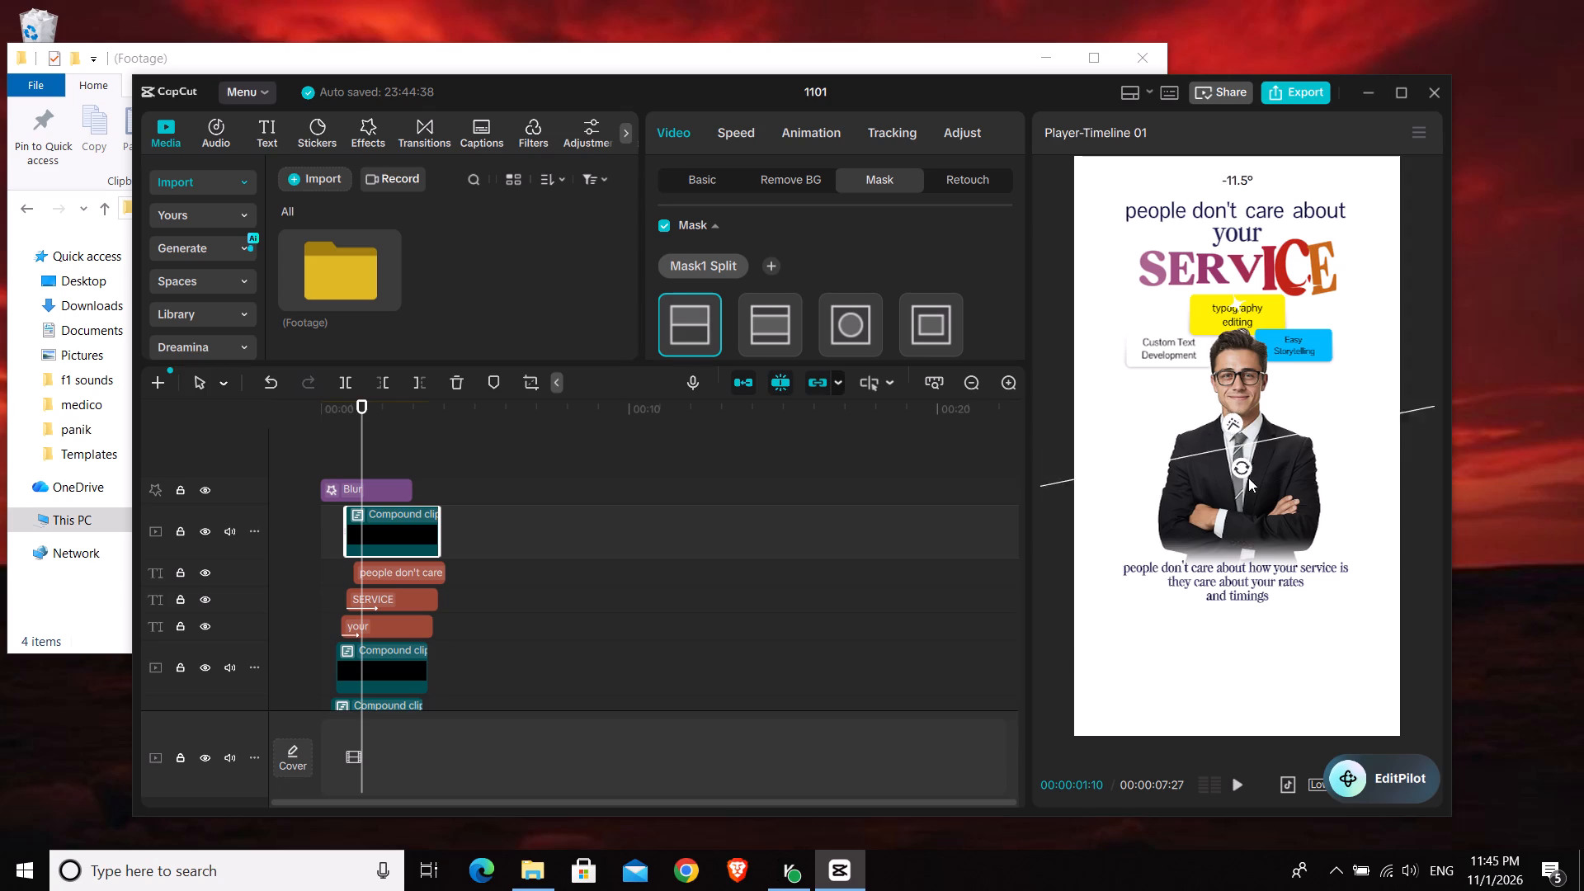
pyautogui.moveTo(1248, 478); pyautogui.dragTo(1036, 304)
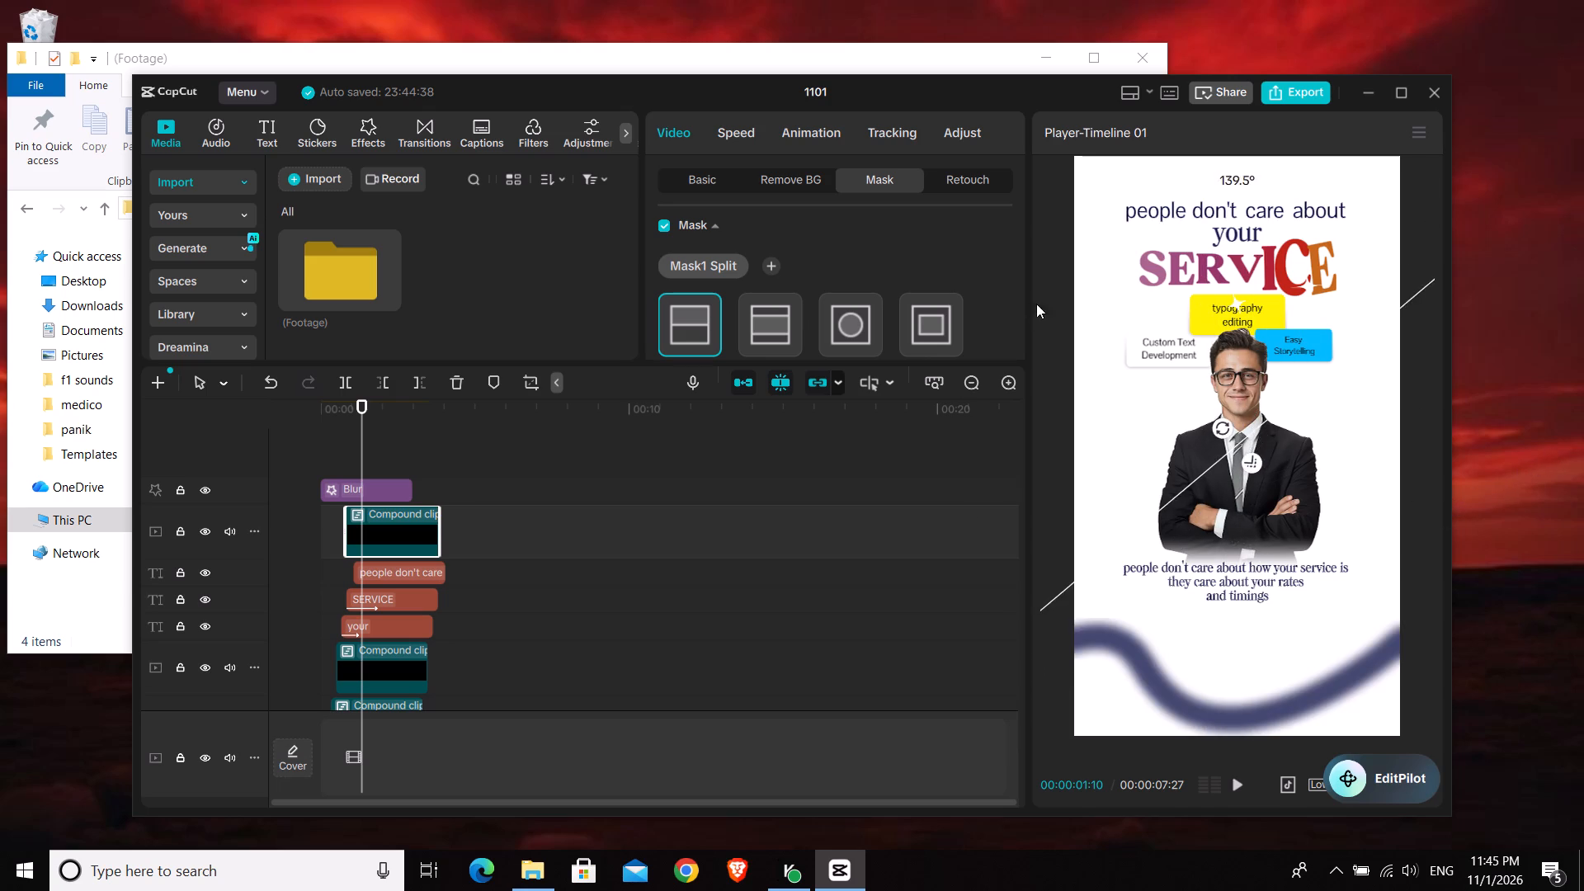
pyautogui.moveTo(1036, 304); pyautogui.dragTo(1143, 548)
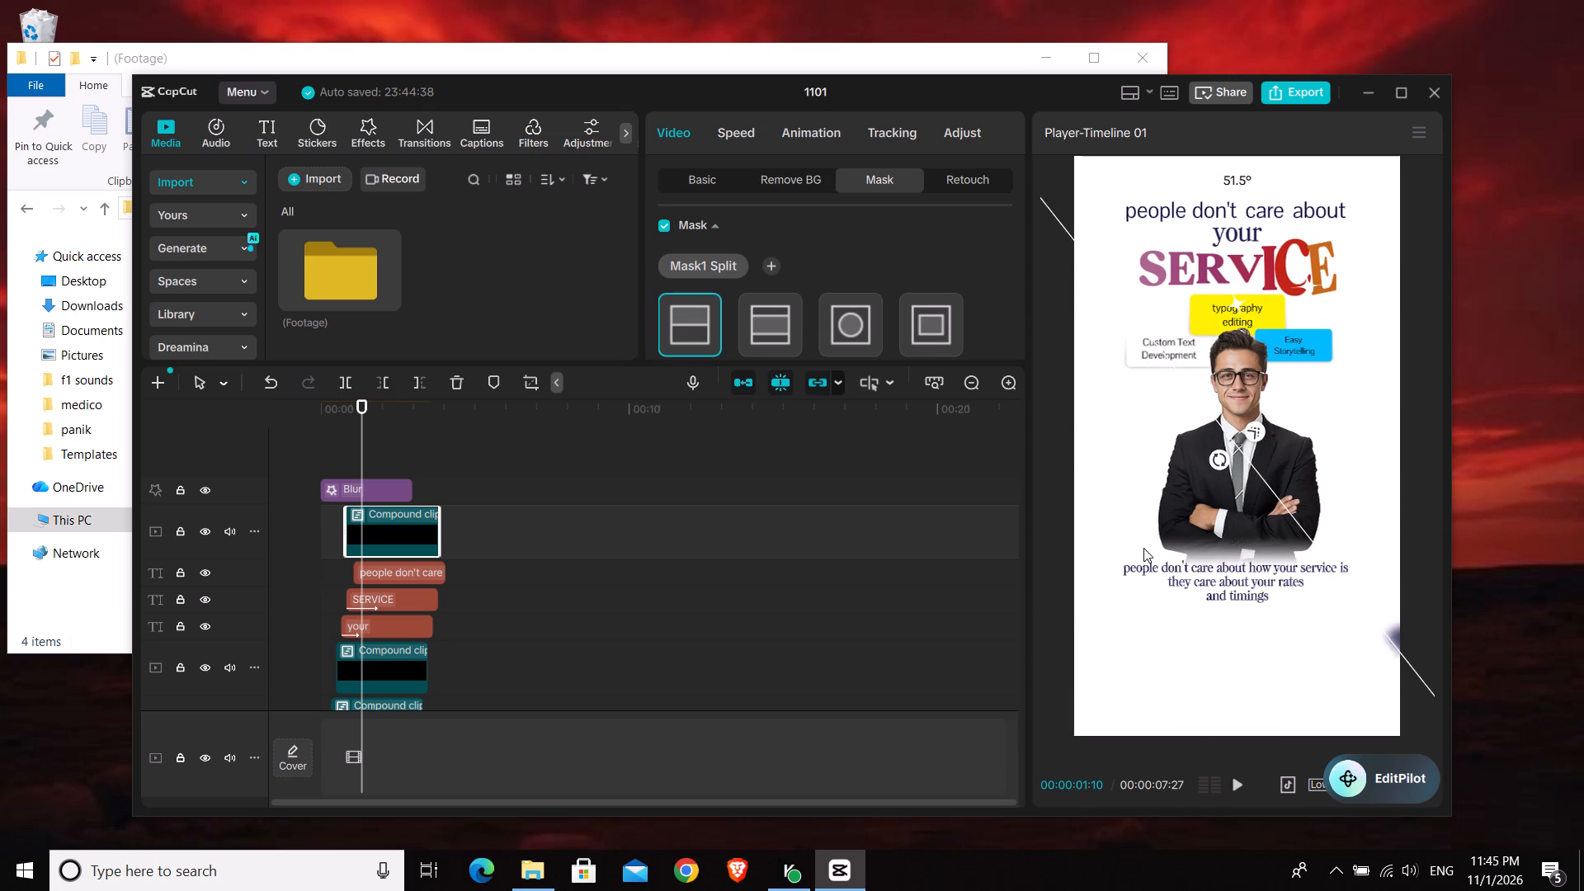
pyautogui.moveTo(1143, 548); pyautogui.dragTo(1158, 549)
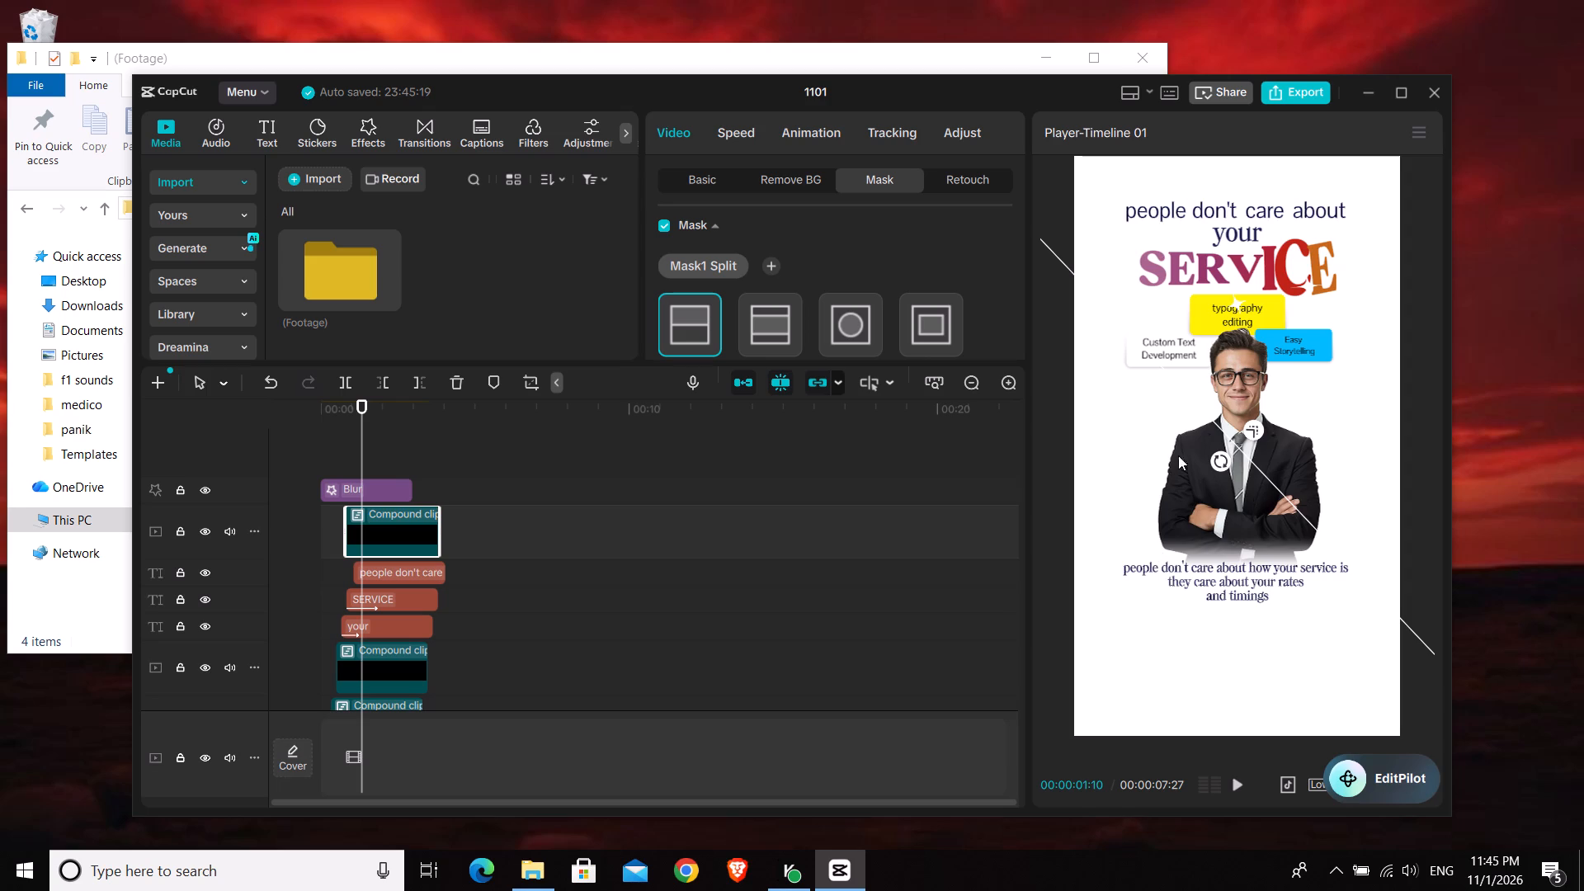
# Add a mask settings keyframe at 00:00:00:25, the start of the wave's compound clip, holding the 47° rotation.
pyautogui.click(343, 468)
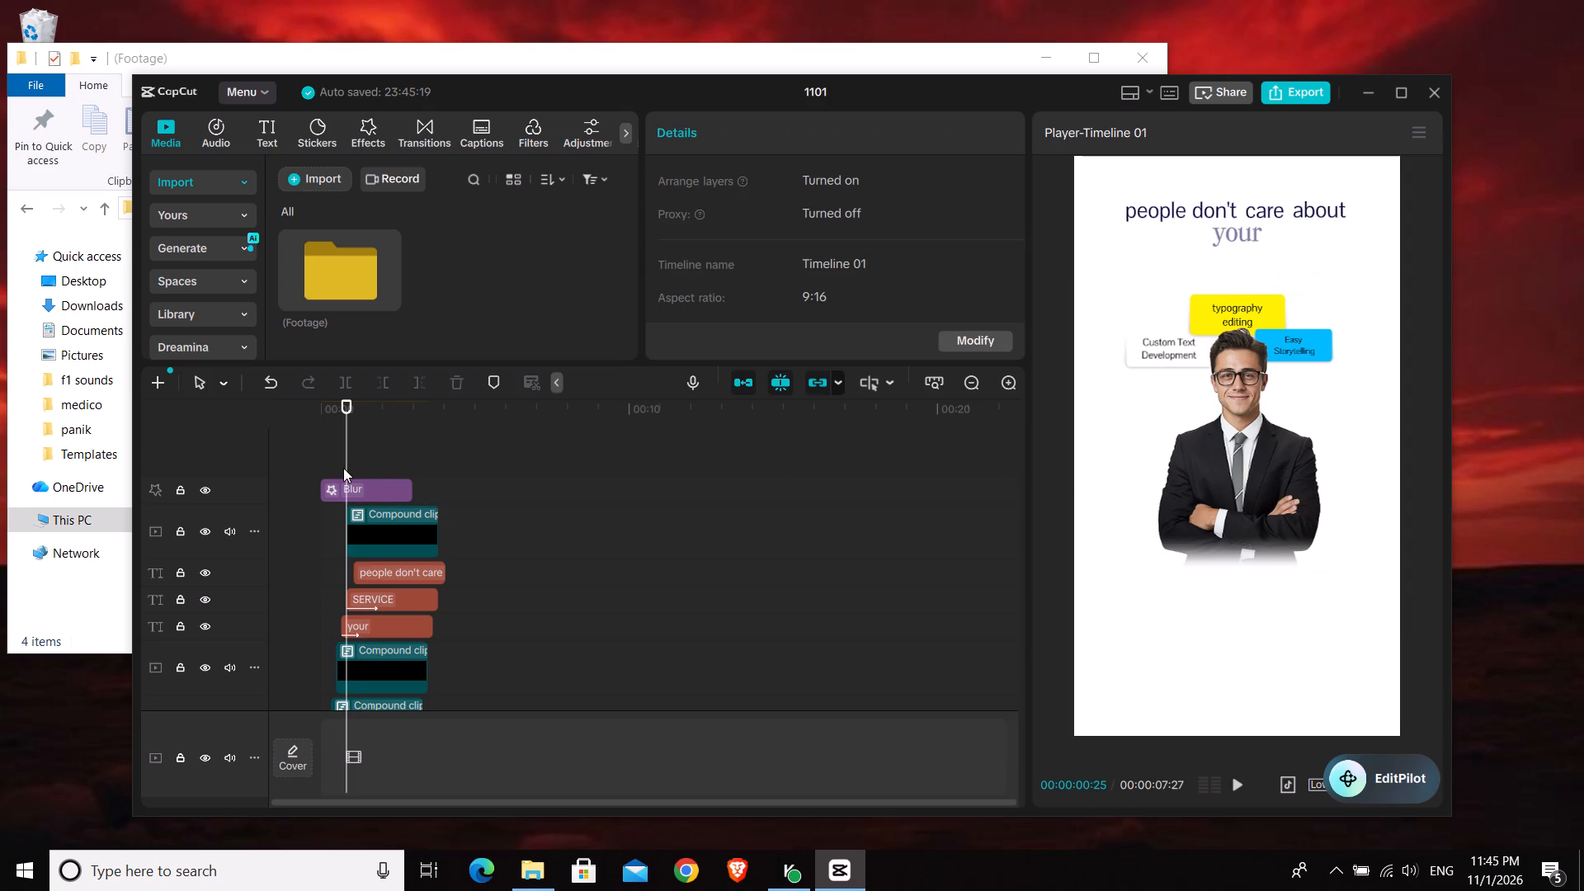
pyautogui.click(389, 535)
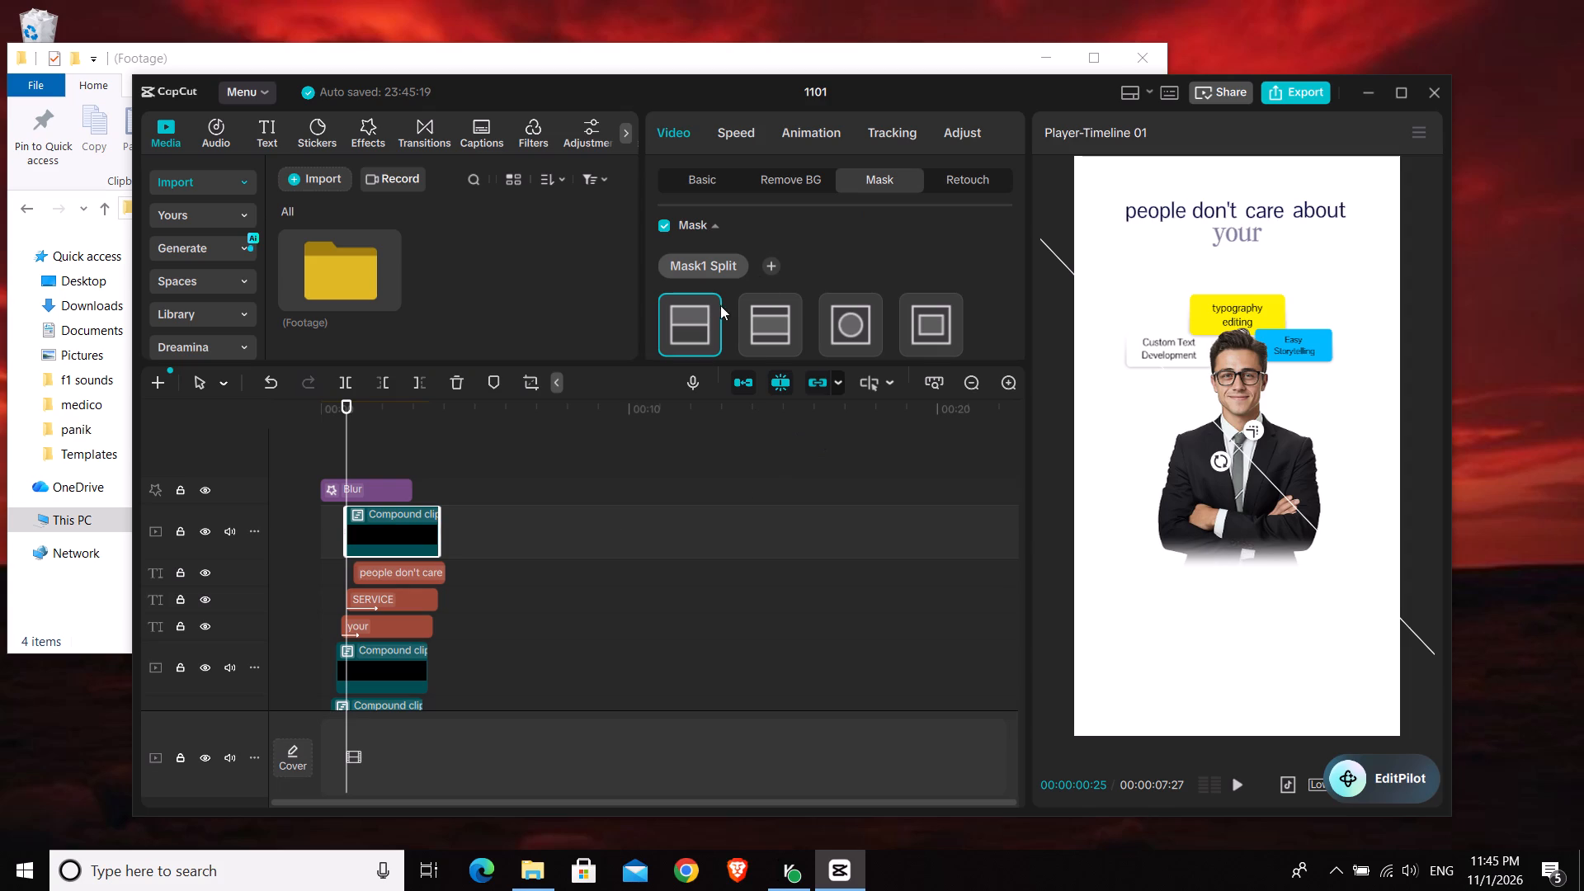
pyautogui.scroll(-4, 834, 271)
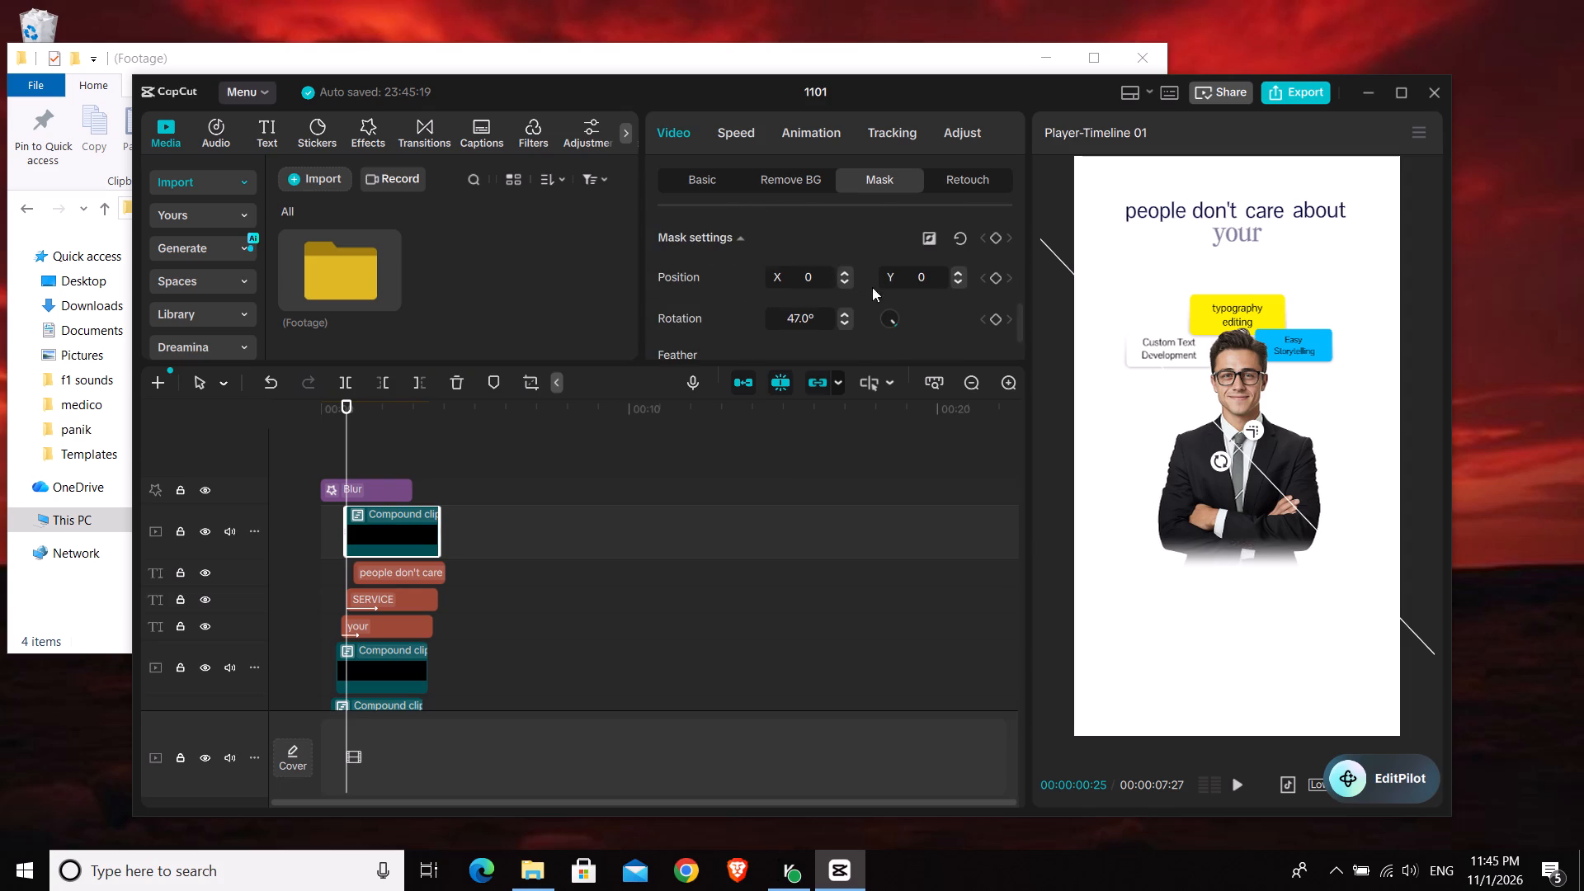
pyautogui.click(996, 244)
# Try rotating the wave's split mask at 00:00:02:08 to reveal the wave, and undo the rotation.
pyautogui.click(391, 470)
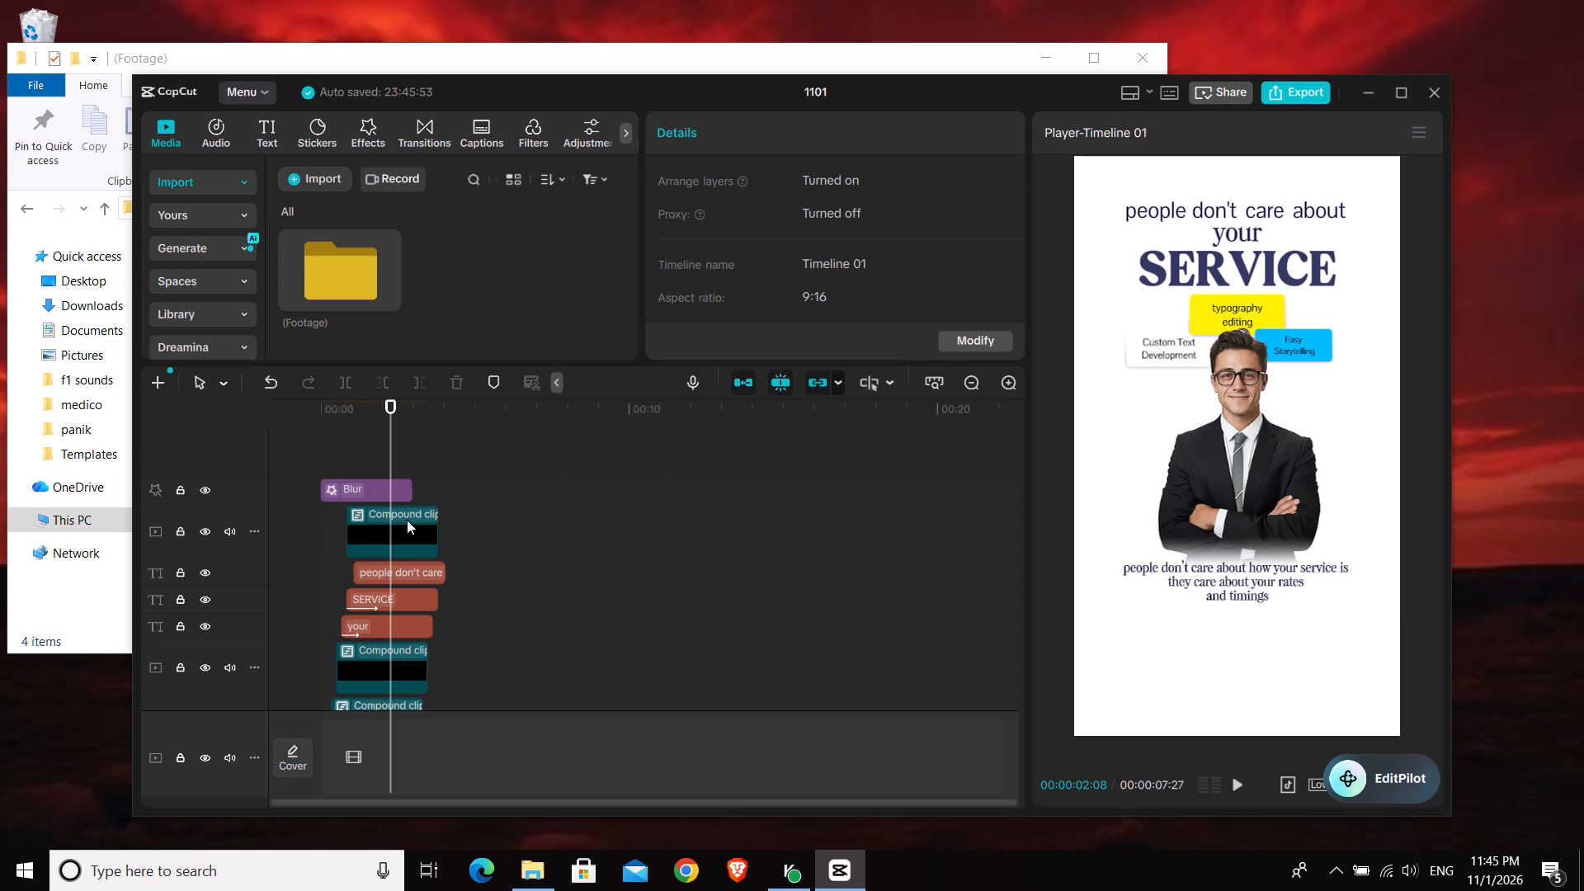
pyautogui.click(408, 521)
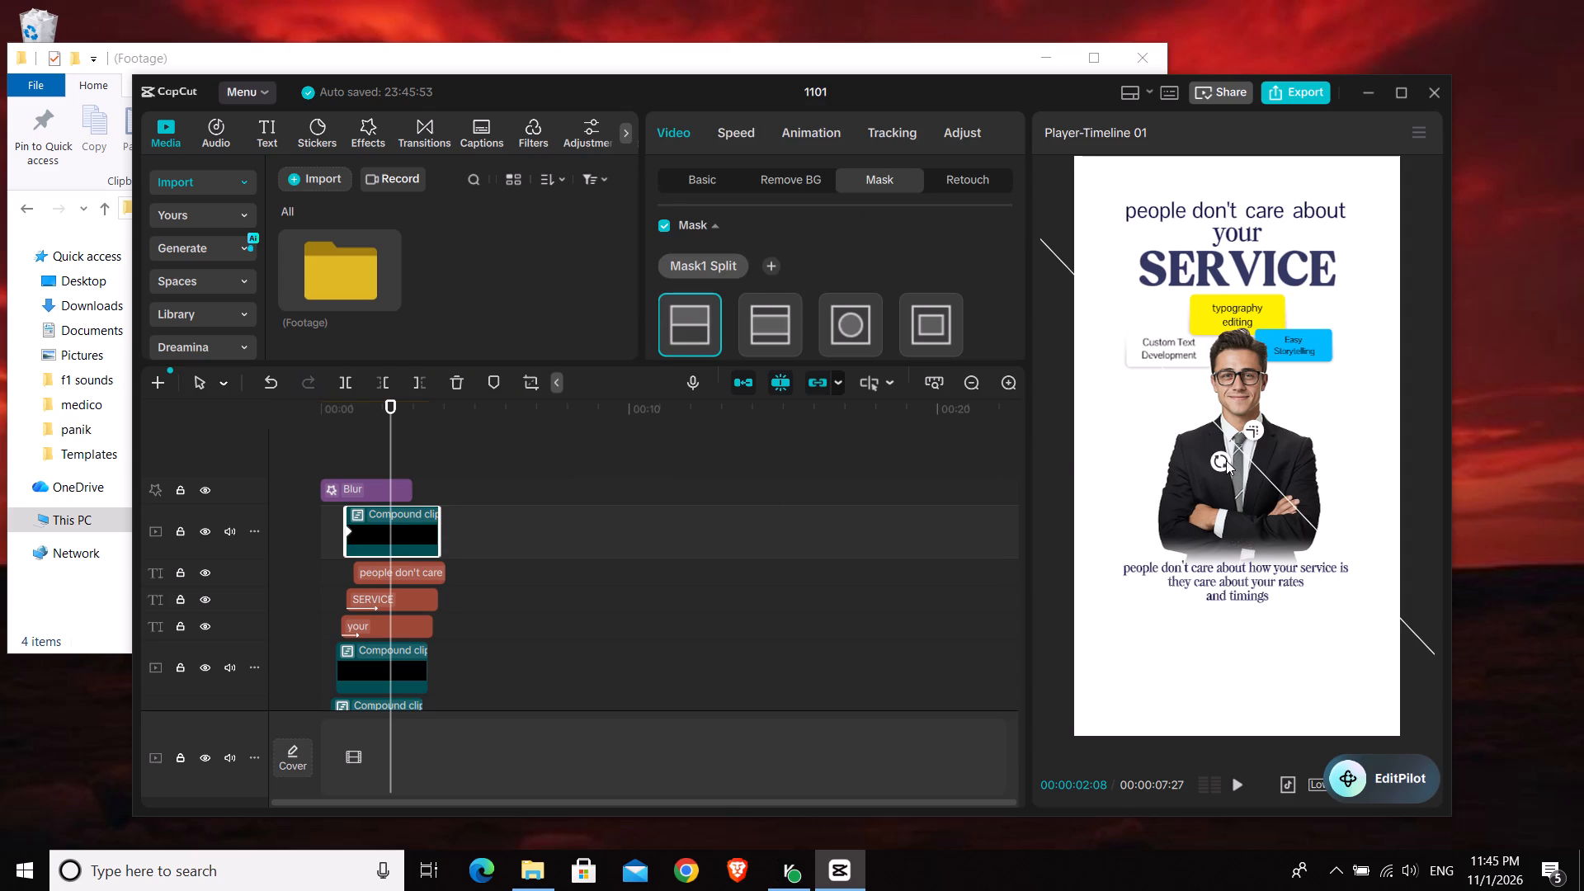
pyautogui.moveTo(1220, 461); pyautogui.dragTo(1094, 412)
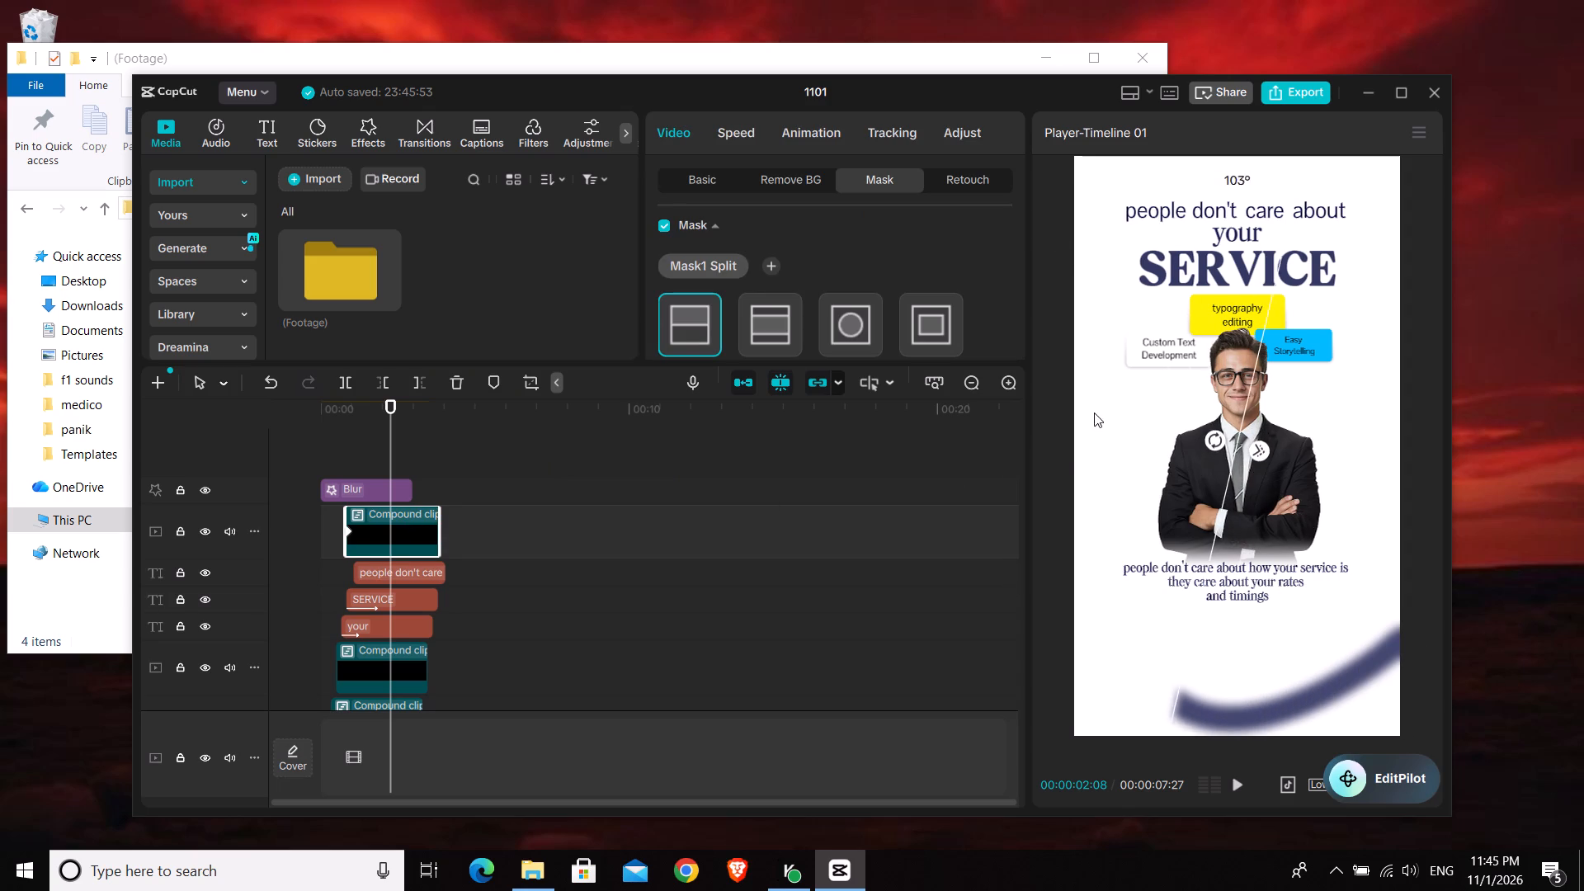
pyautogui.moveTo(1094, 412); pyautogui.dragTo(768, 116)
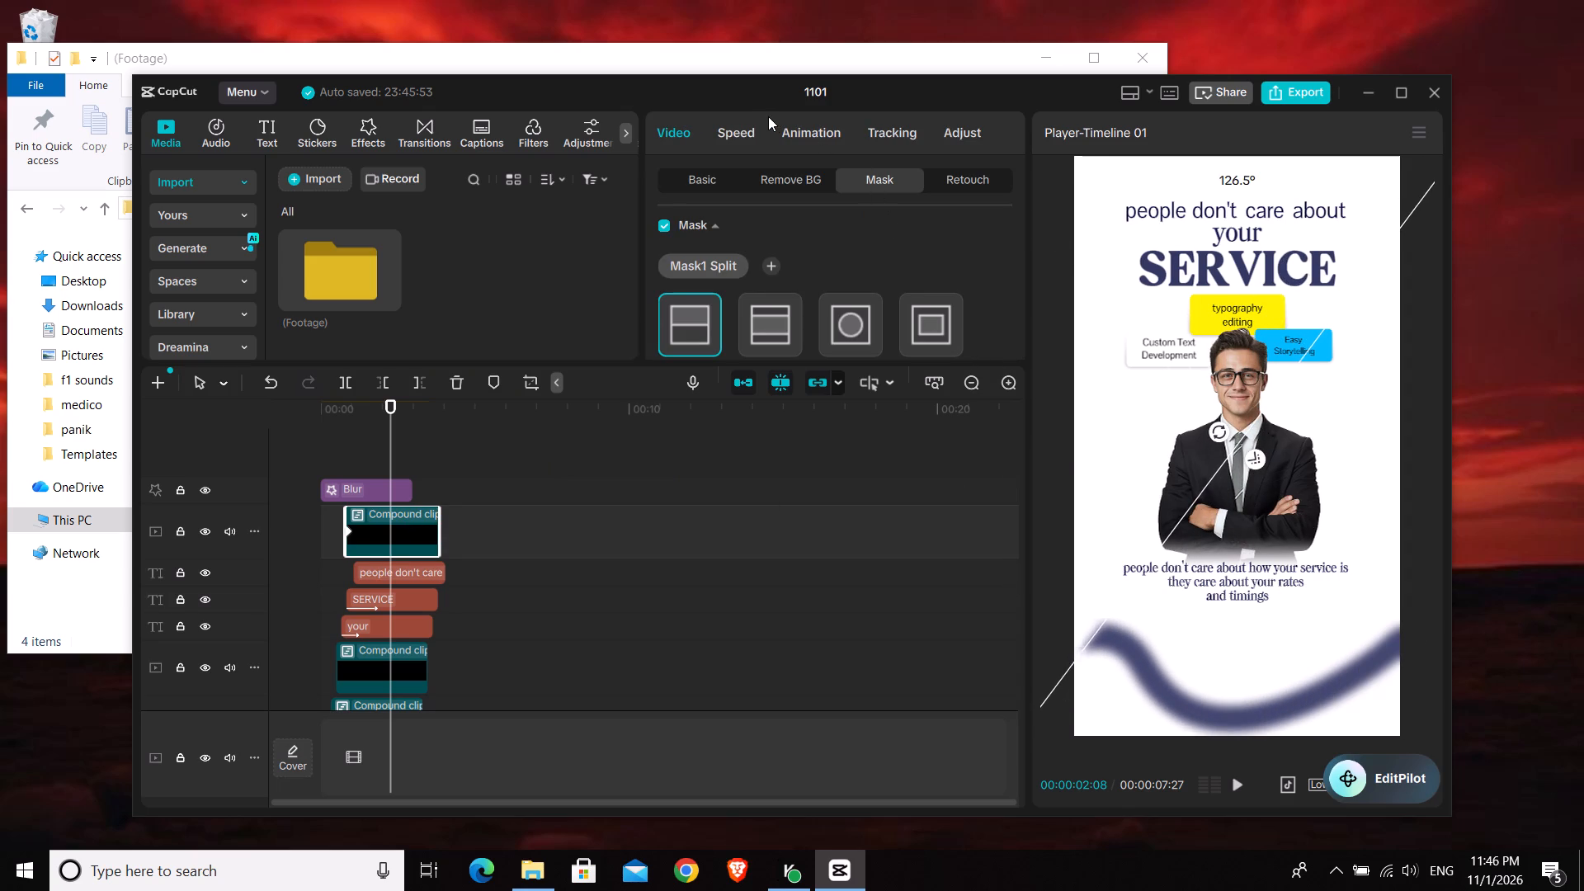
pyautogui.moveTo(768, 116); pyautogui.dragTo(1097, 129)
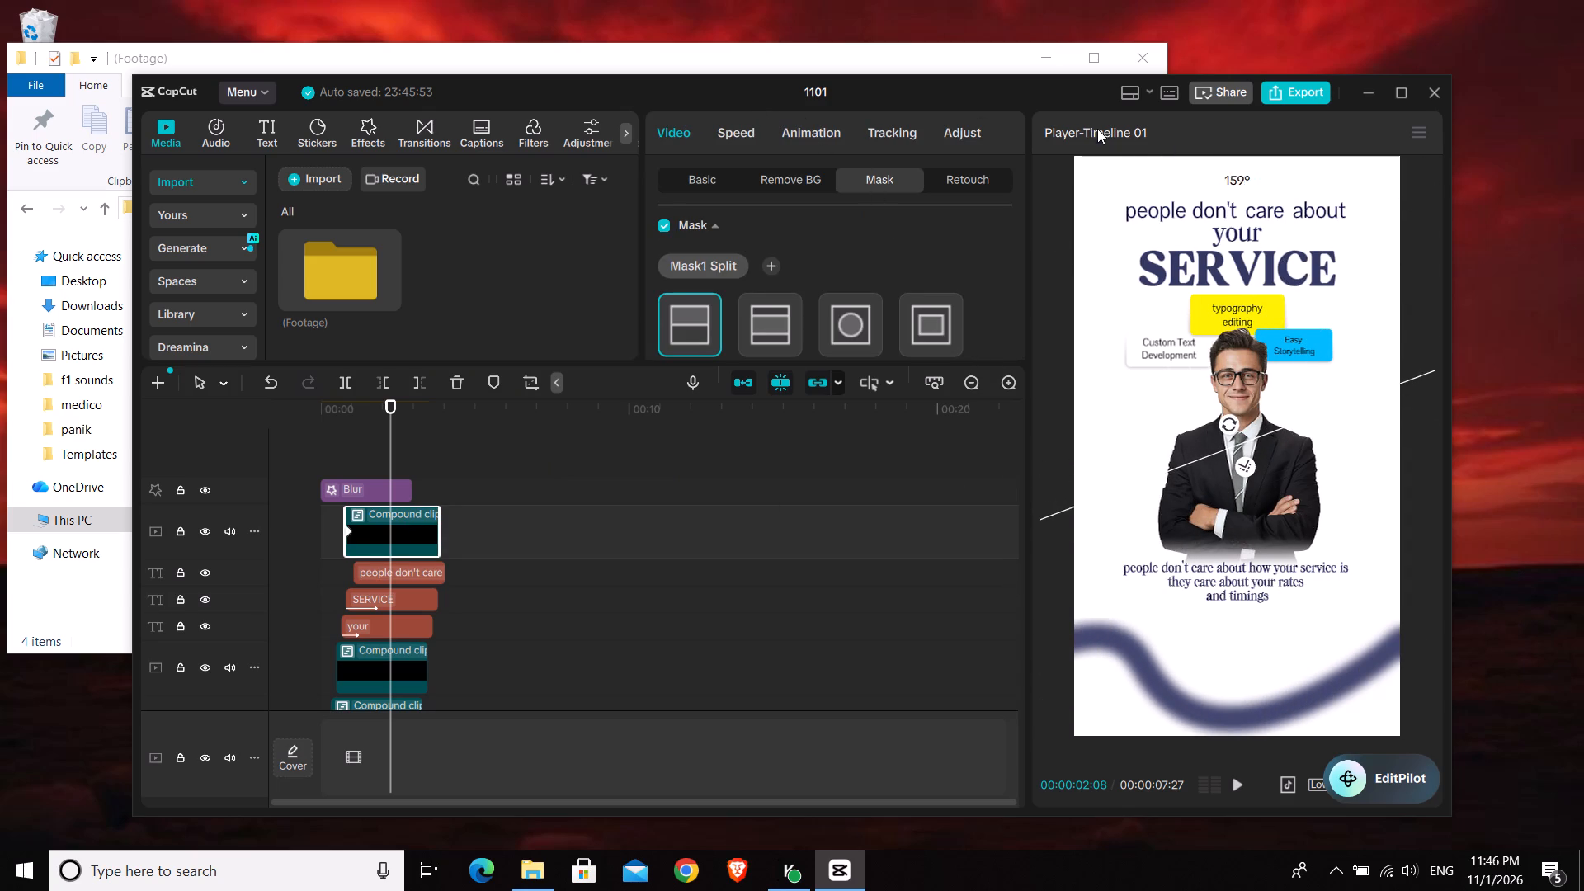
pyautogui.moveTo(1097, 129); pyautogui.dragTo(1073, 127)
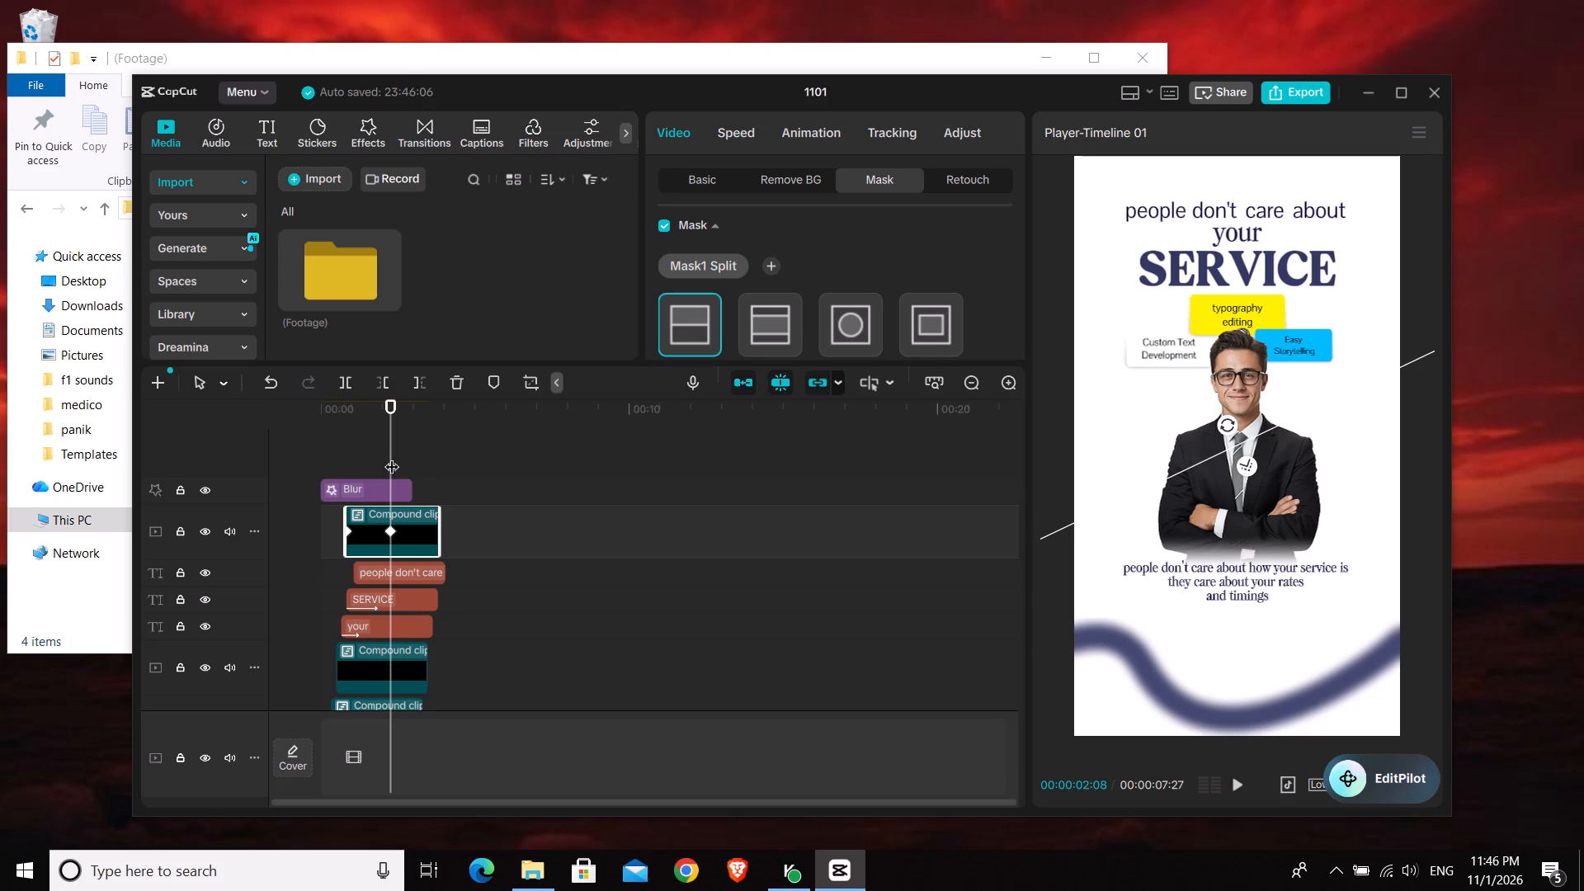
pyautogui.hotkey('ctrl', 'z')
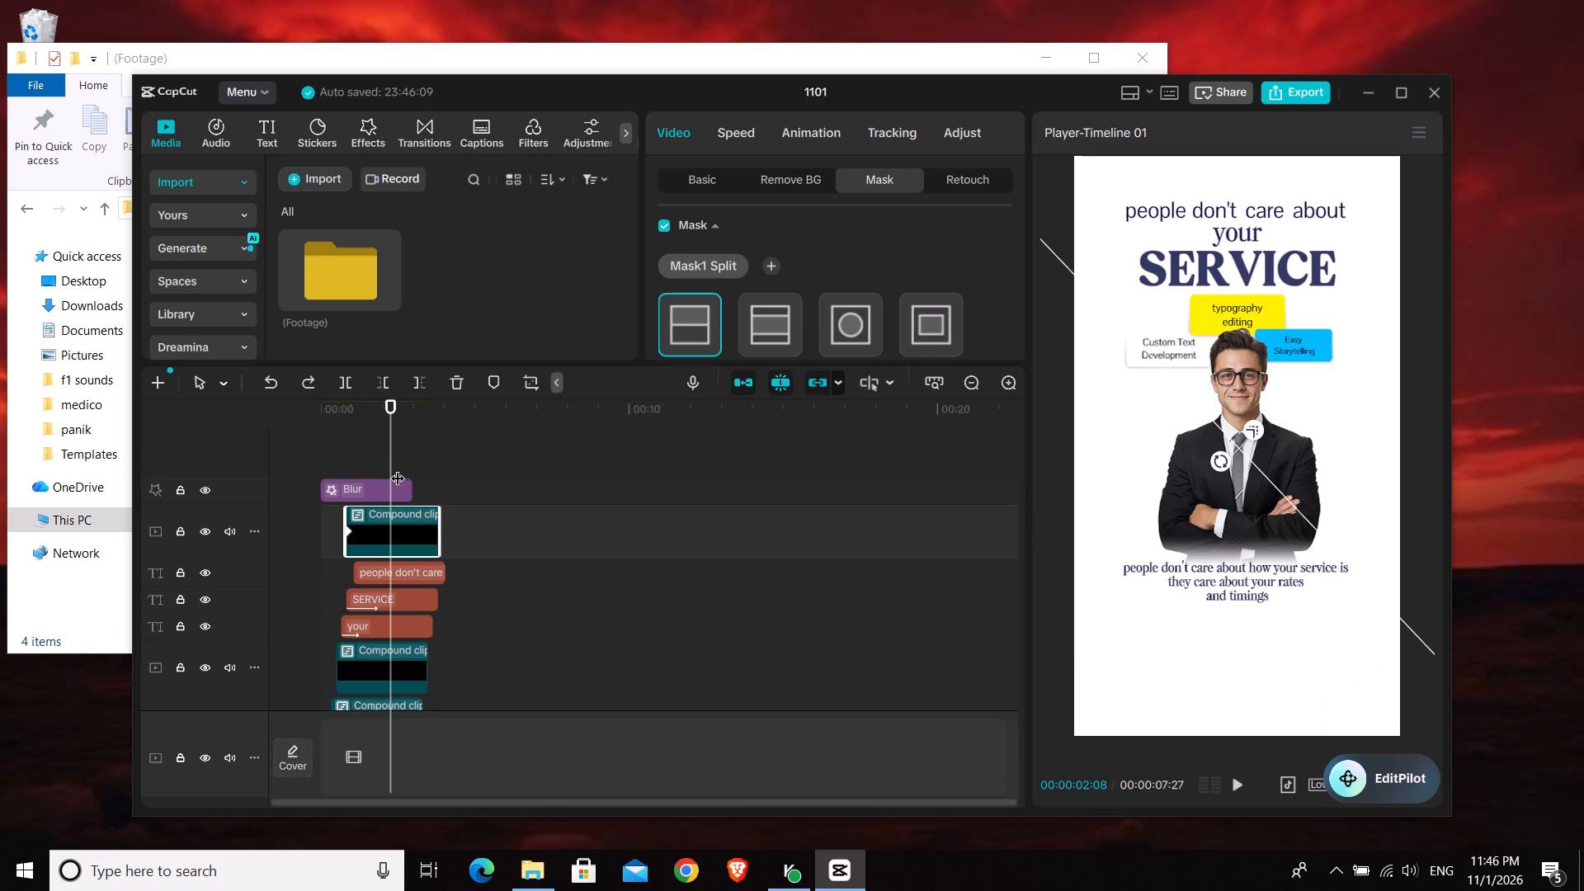
# At 00:00:02:23, rotate the wave's split mask to about 148.5° so the whole wave is revealed.
pyautogui.moveTo(389, 453); pyautogui.dragTo(406, 454)
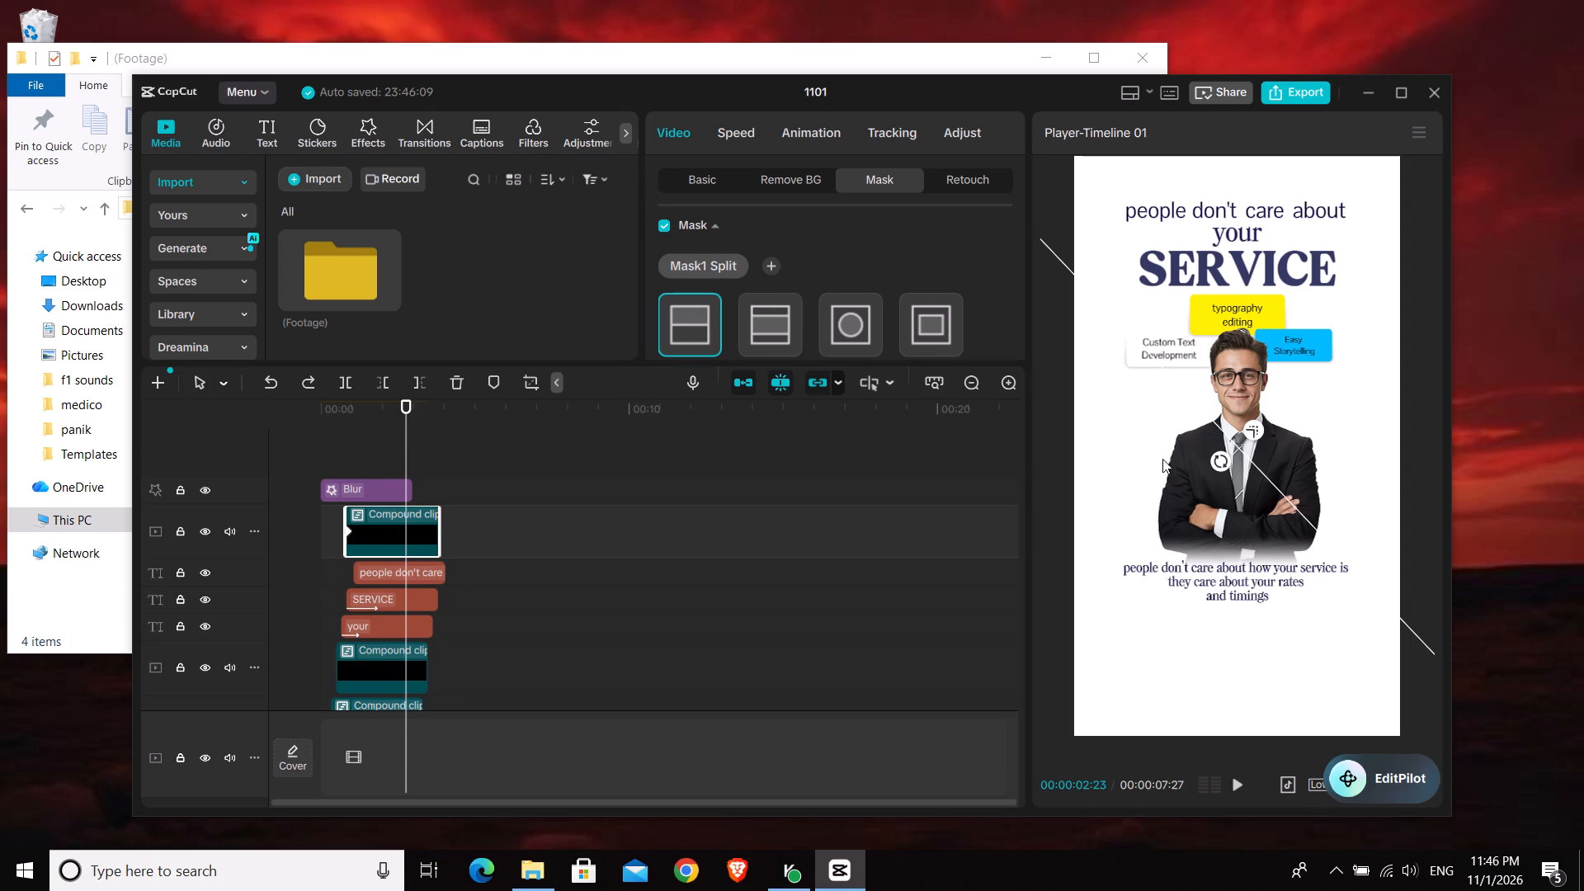
pyautogui.moveTo(1220, 460); pyautogui.dragTo(1209, 243)
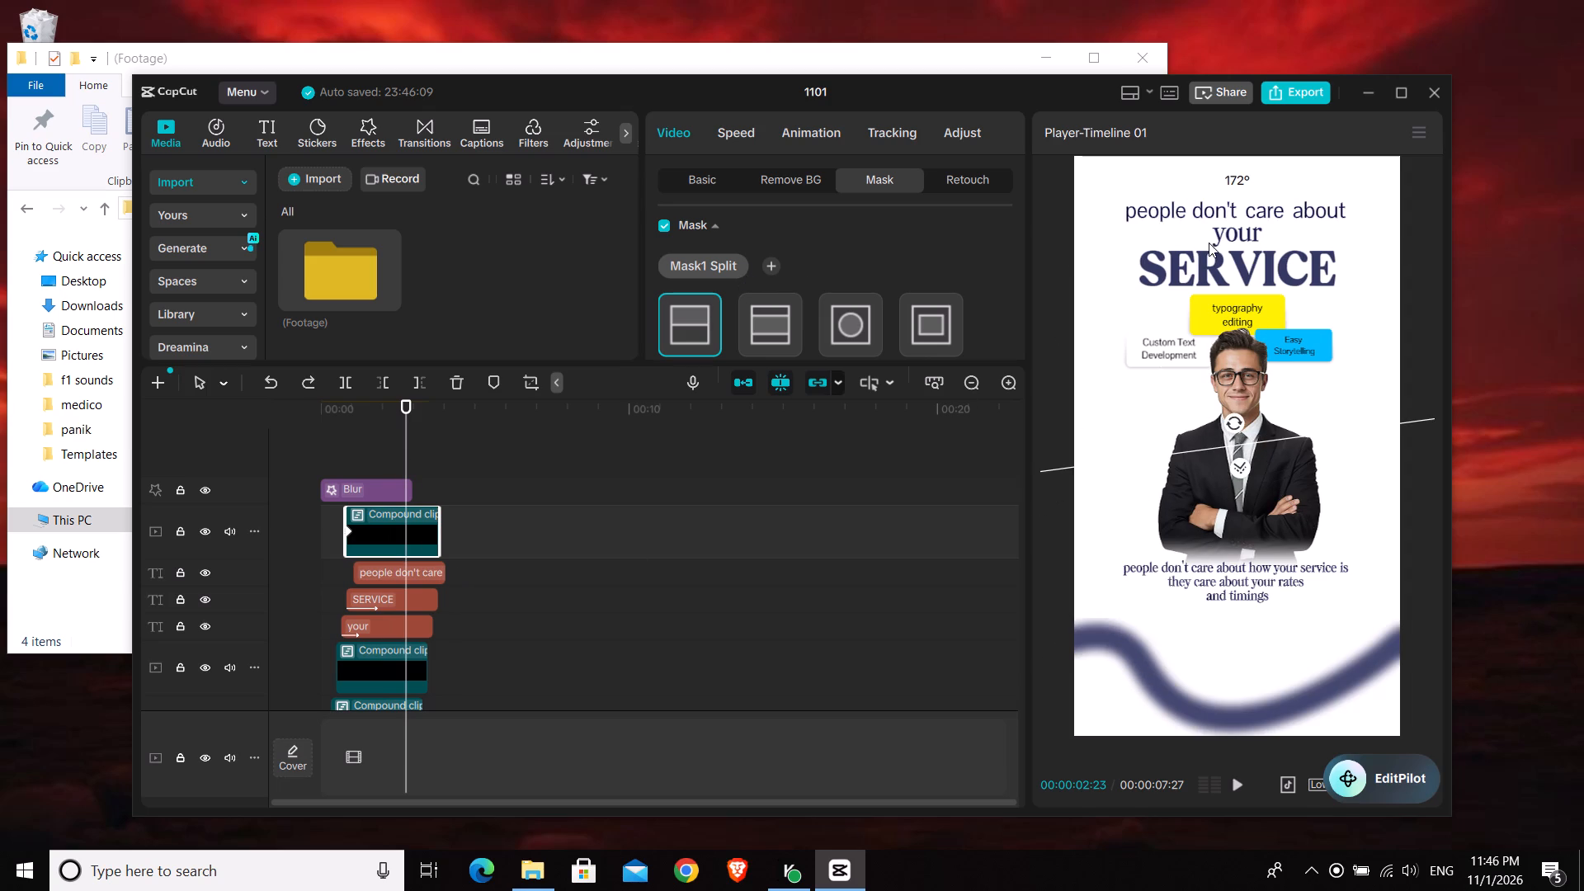
pyautogui.moveTo(1209, 243); pyautogui.dragTo(1157, 316)
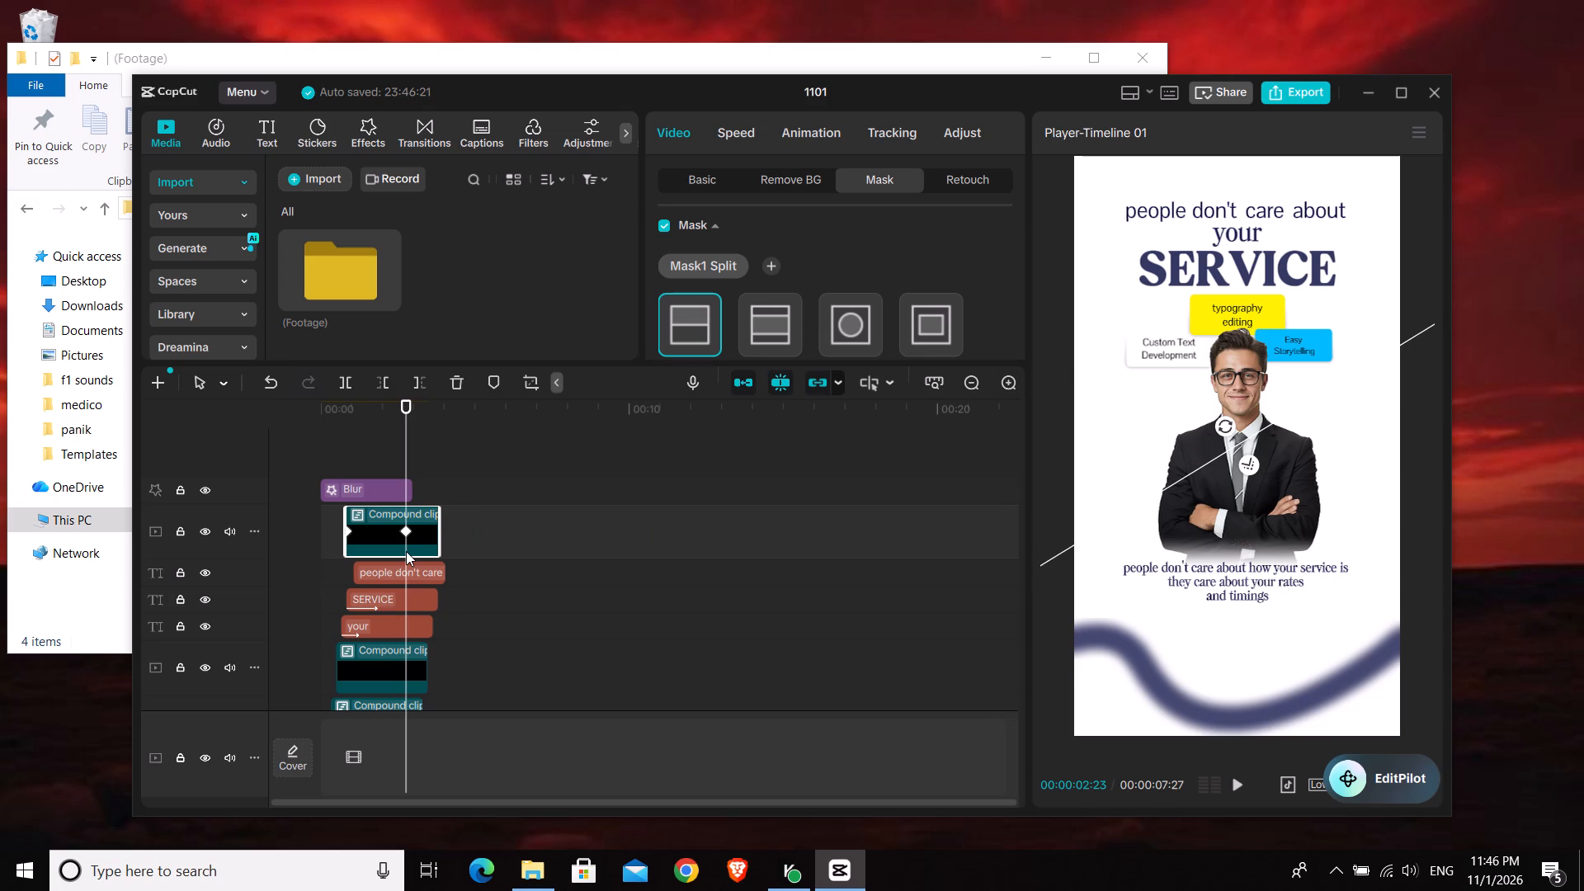
# Show the variable speed animation curves for the mask keyframes on the wave's compound clip.
pyautogui.hotkey('alt', 'k')
pyautogui.scroll(2, 403, 536)
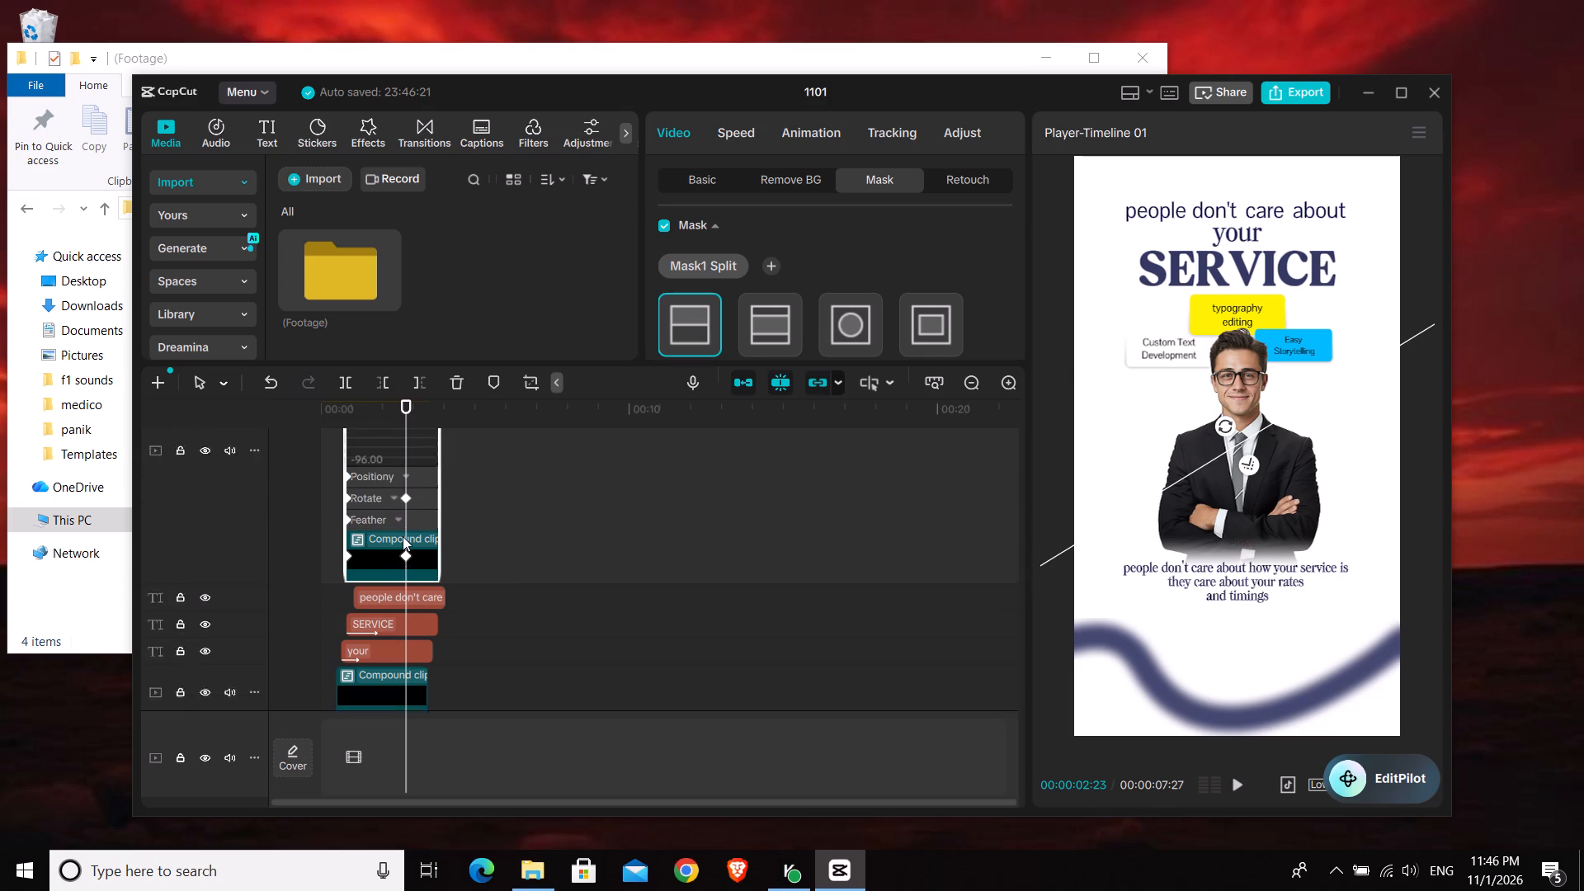
pyautogui.scroll(4, 403, 536)
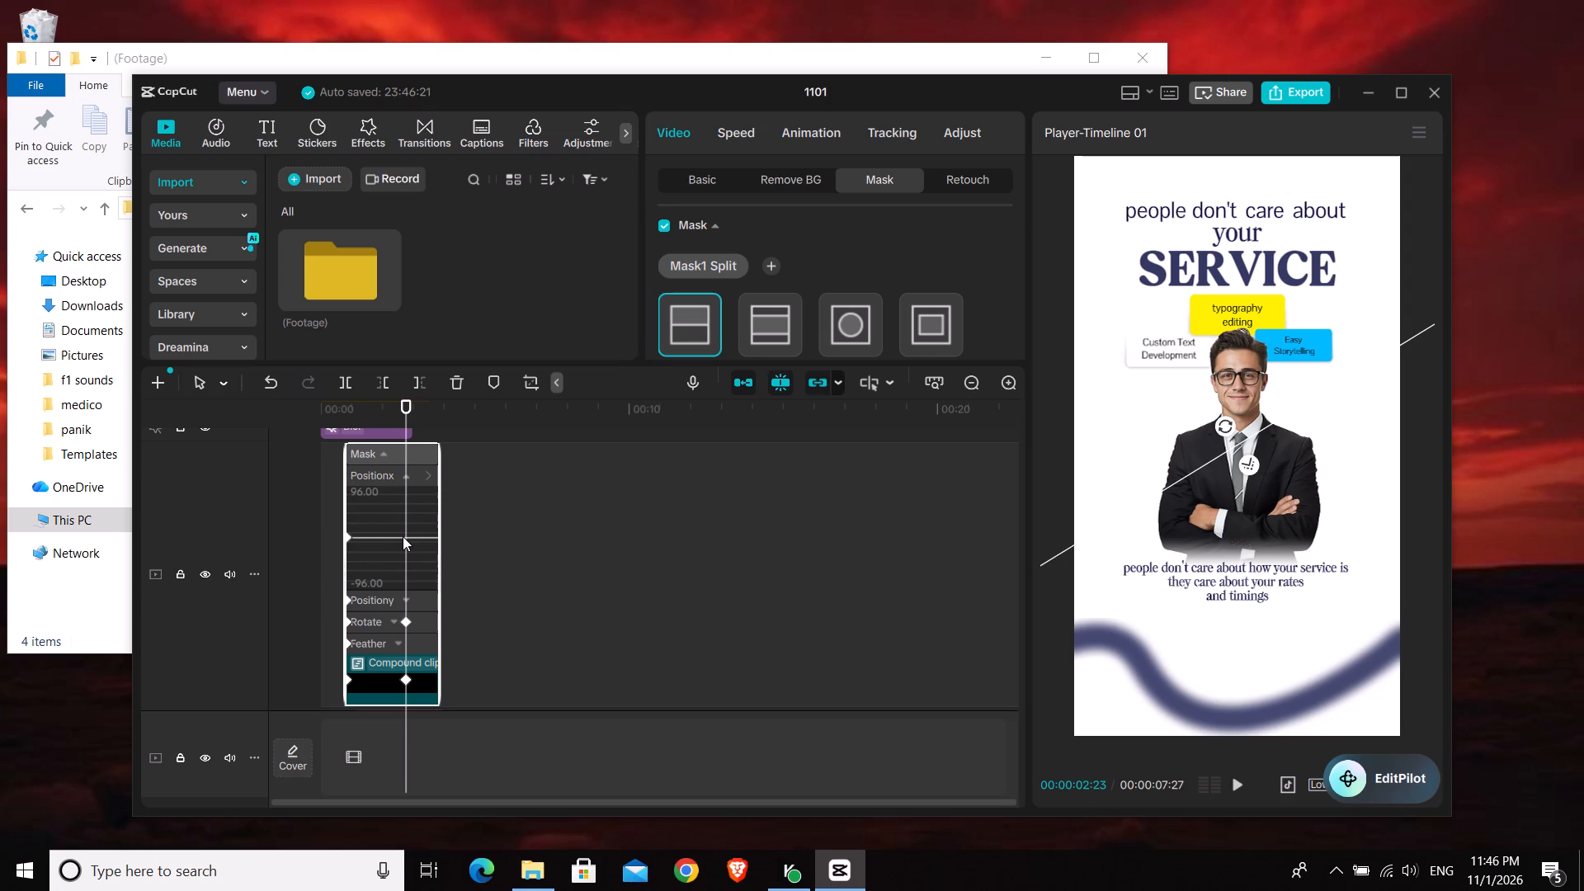
pyautogui.scroll(2, 432, 554)
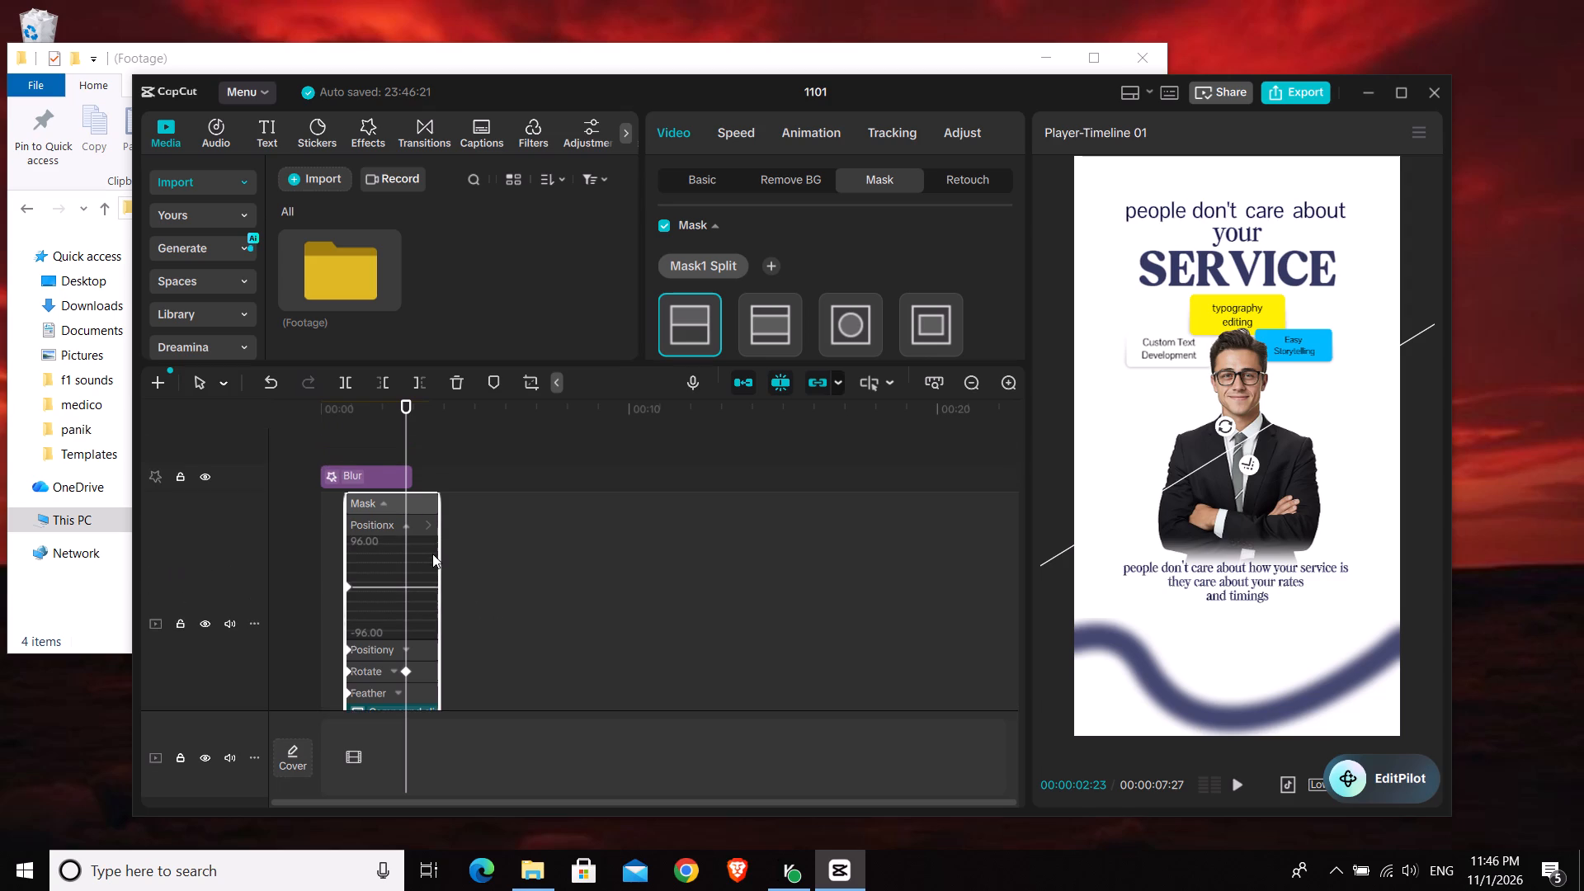
pyautogui.scroll(-2, 432, 554)
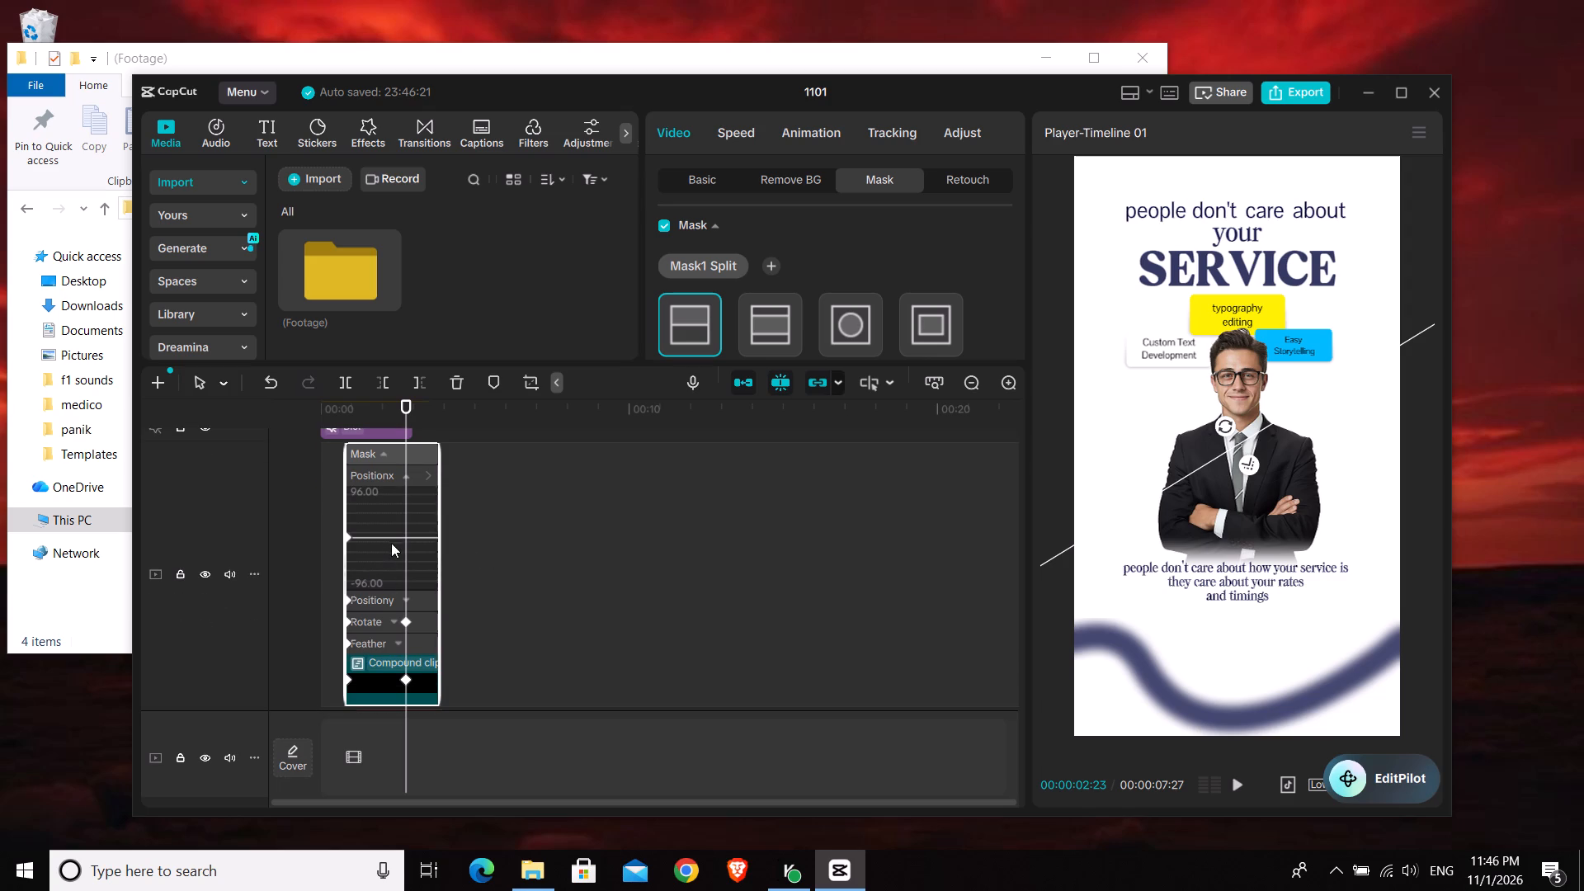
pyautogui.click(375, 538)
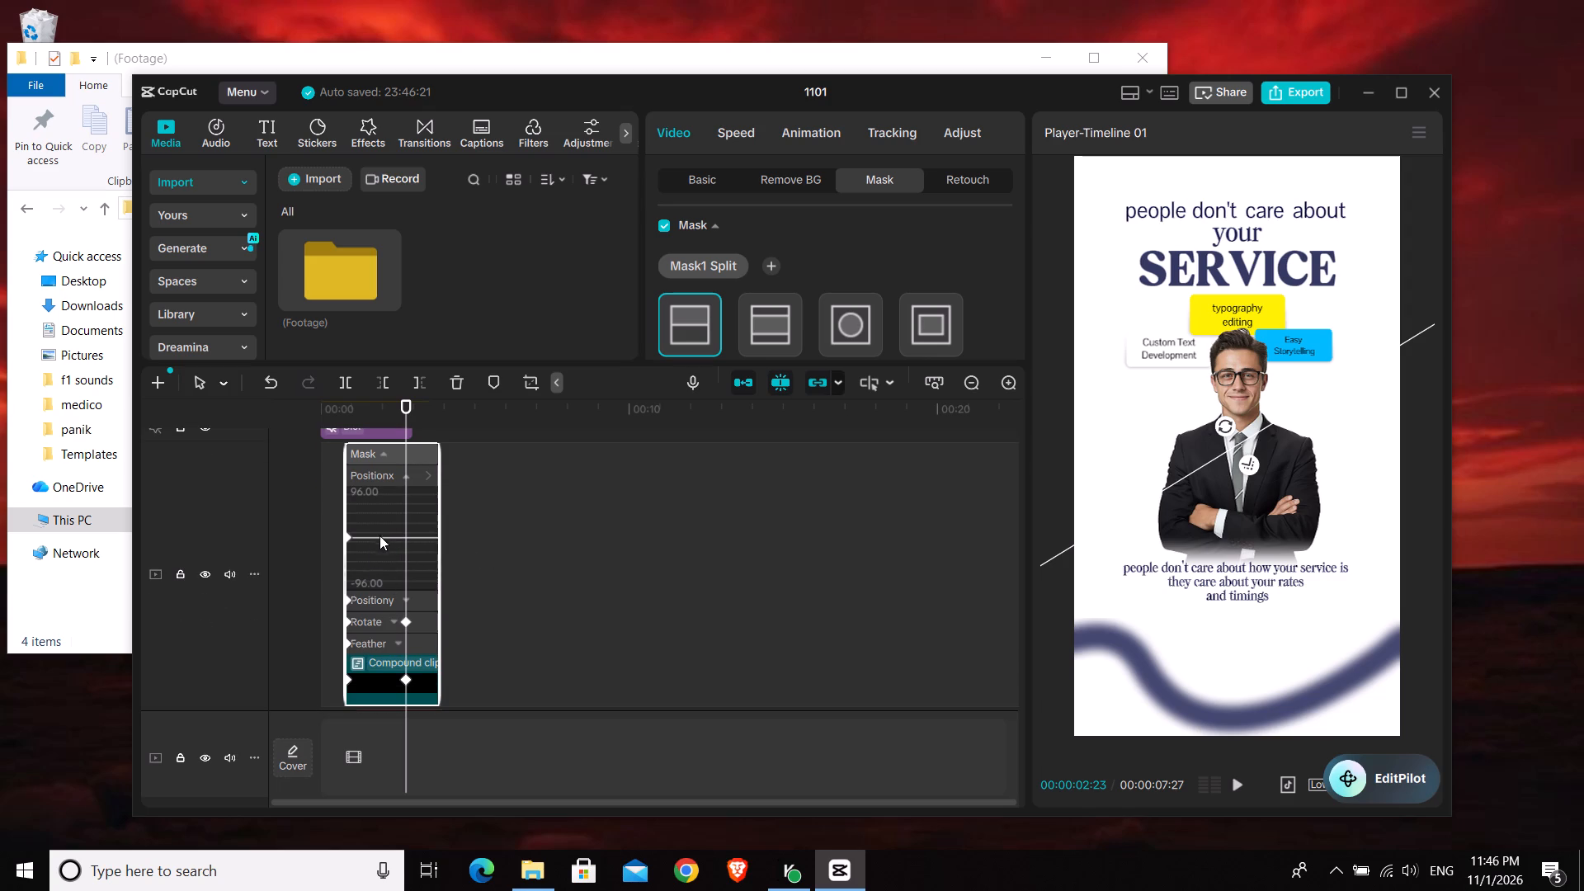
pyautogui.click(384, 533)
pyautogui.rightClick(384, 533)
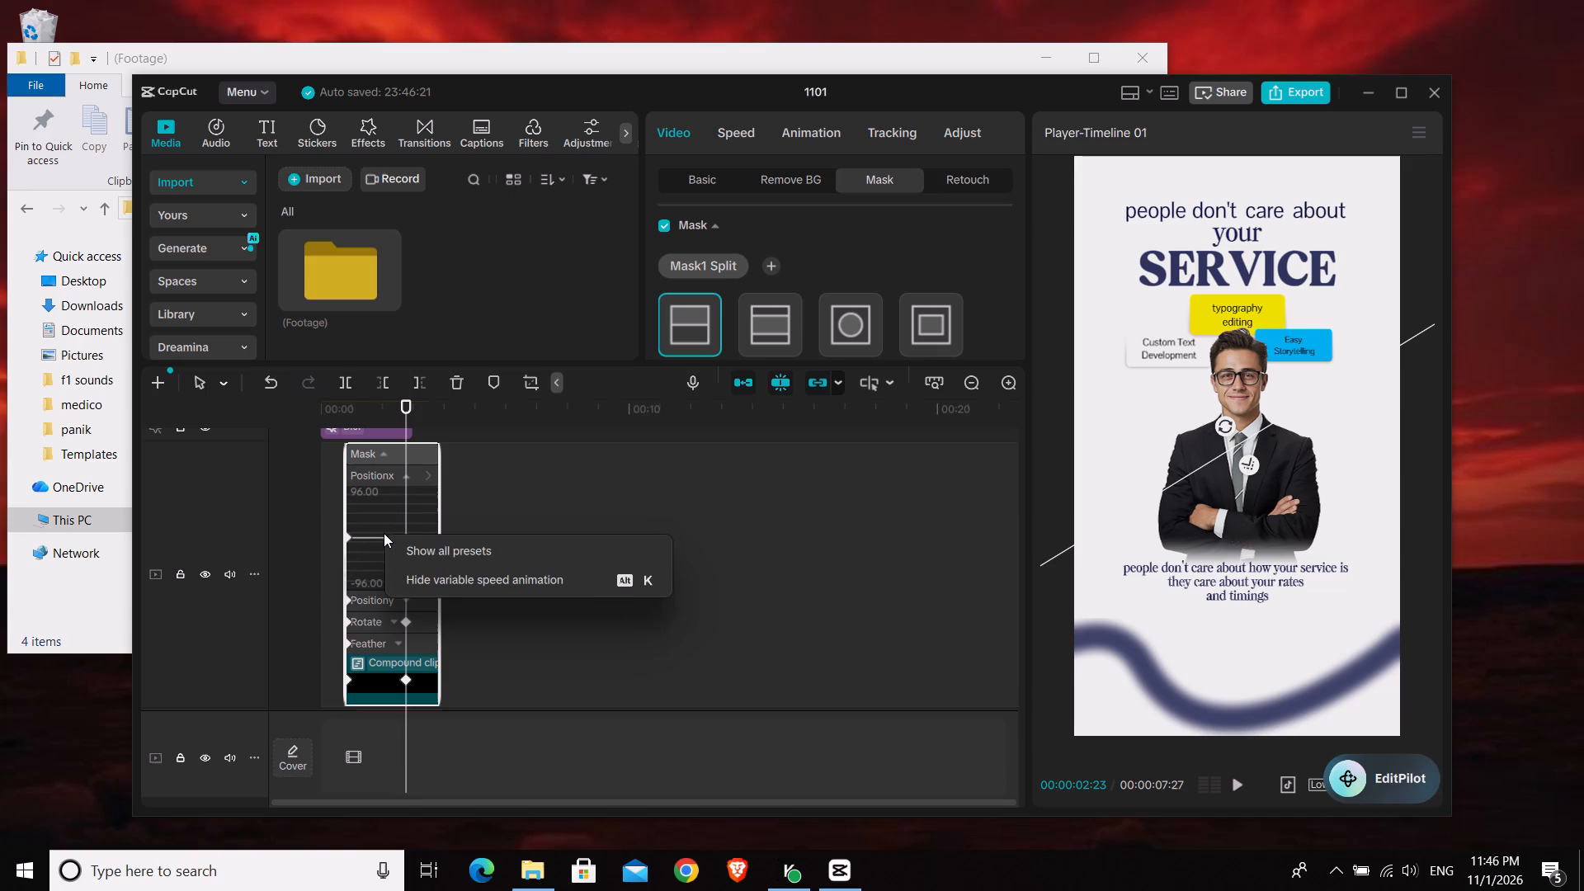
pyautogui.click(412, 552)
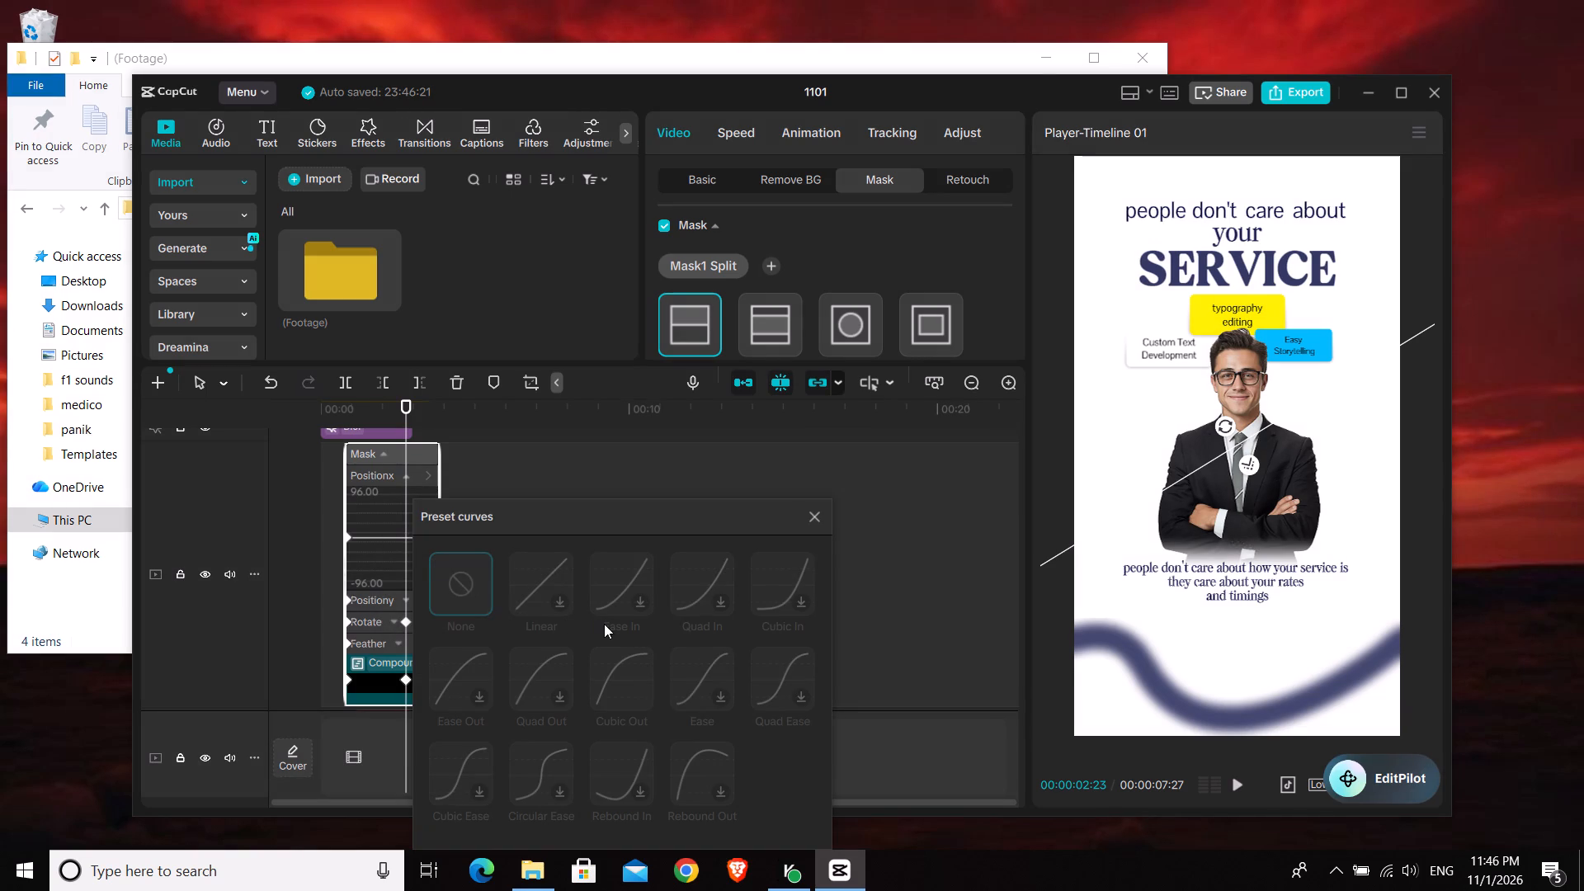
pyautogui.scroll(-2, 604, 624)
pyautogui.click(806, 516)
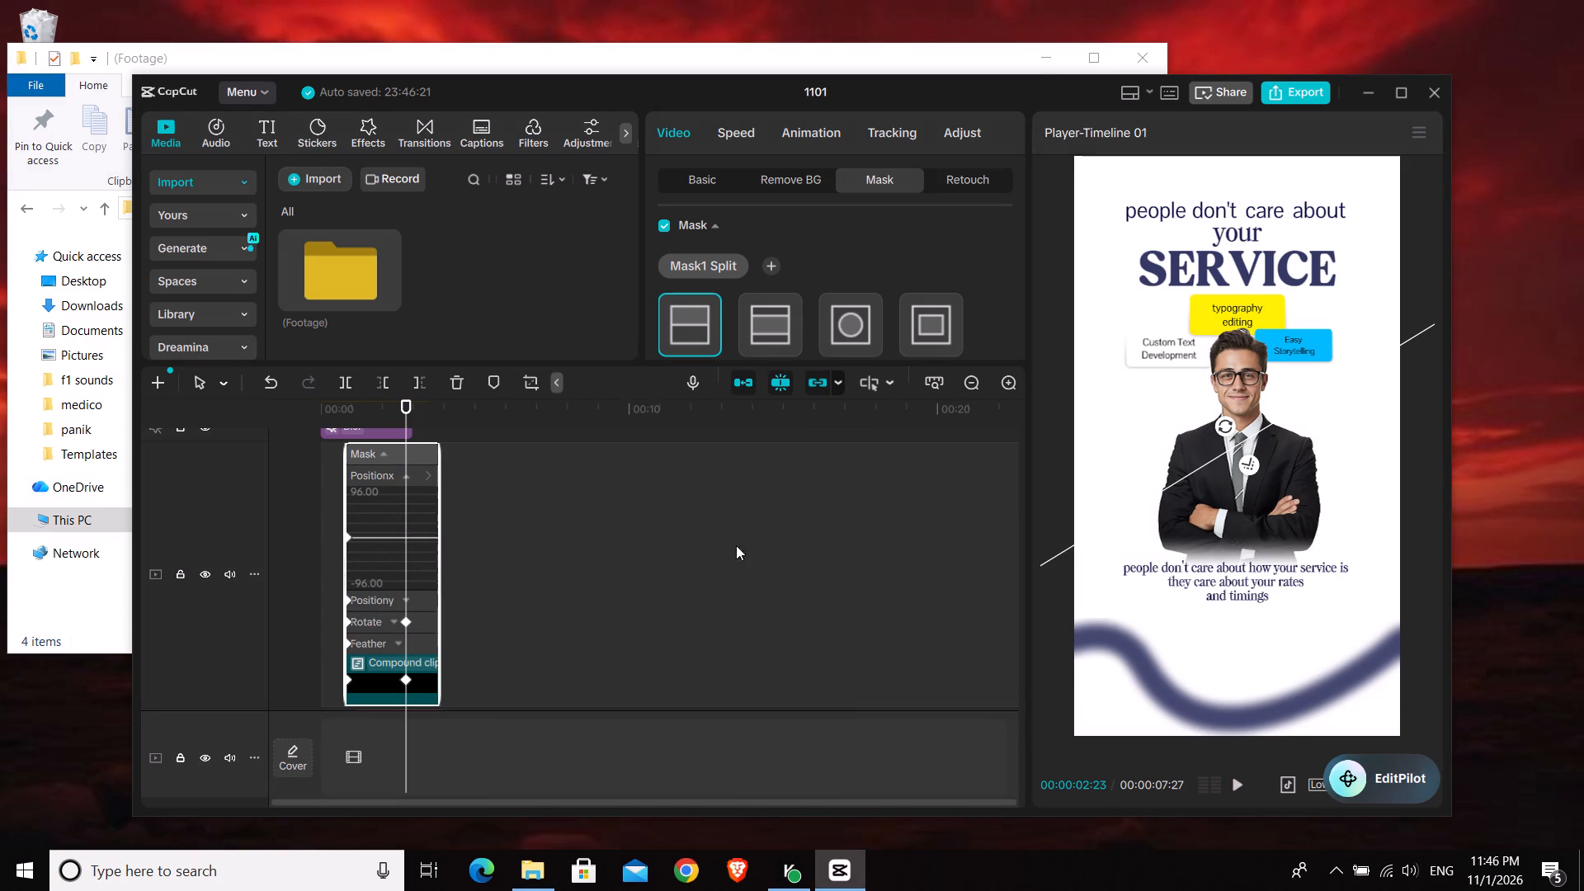
# Apply the Cubic Out preset curve between the mask's two rotation keyframes and play back the wave reveal.
pyautogui.click(377, 625)
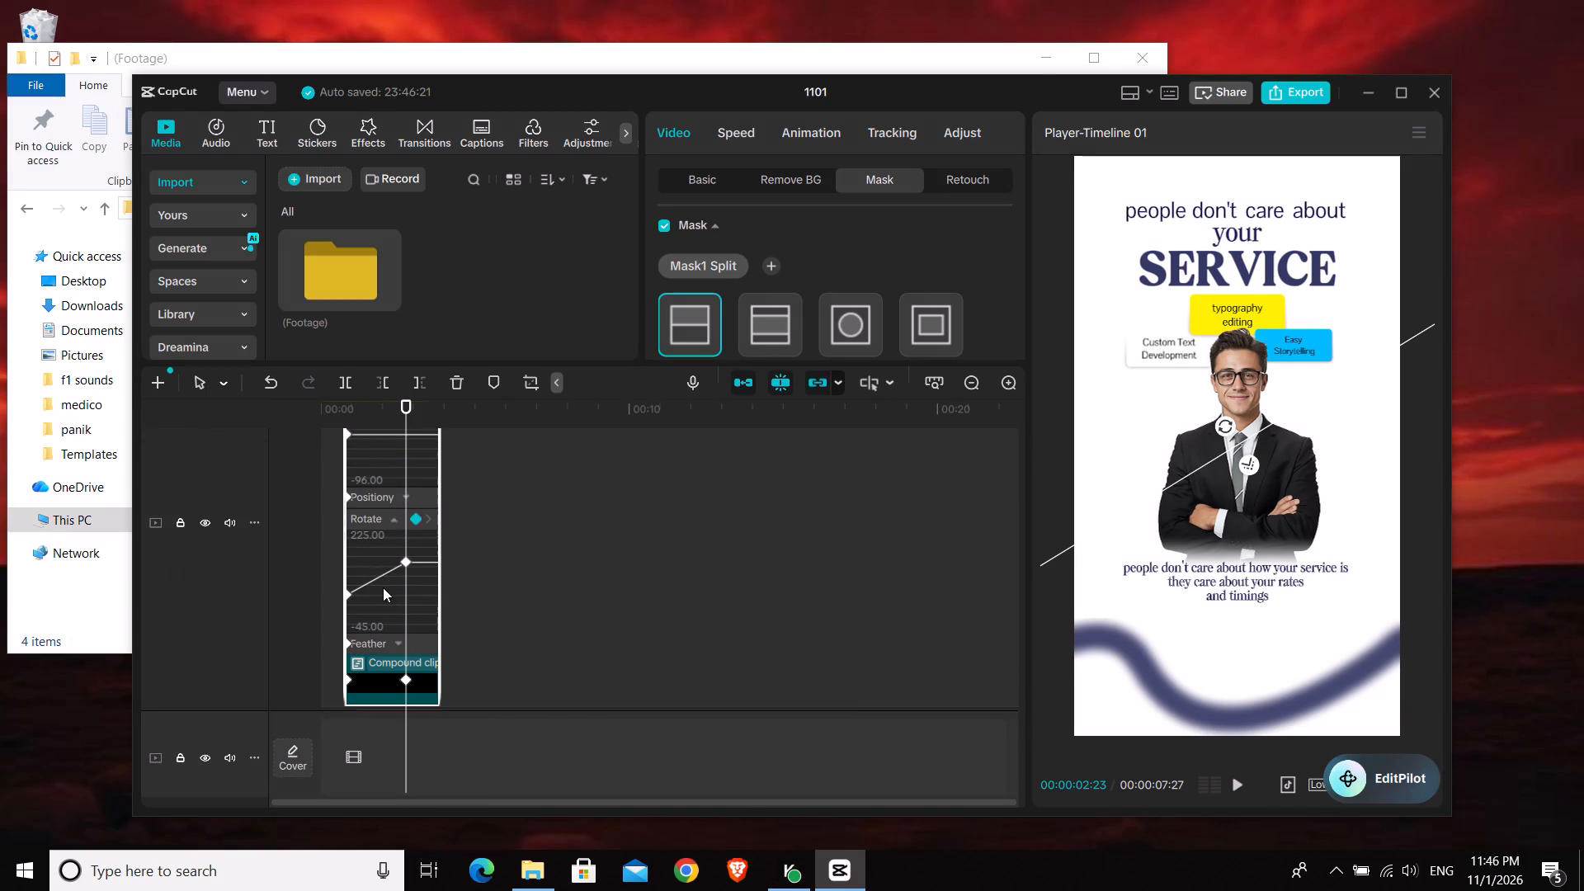
pyautogui.rightClick(379, 578)
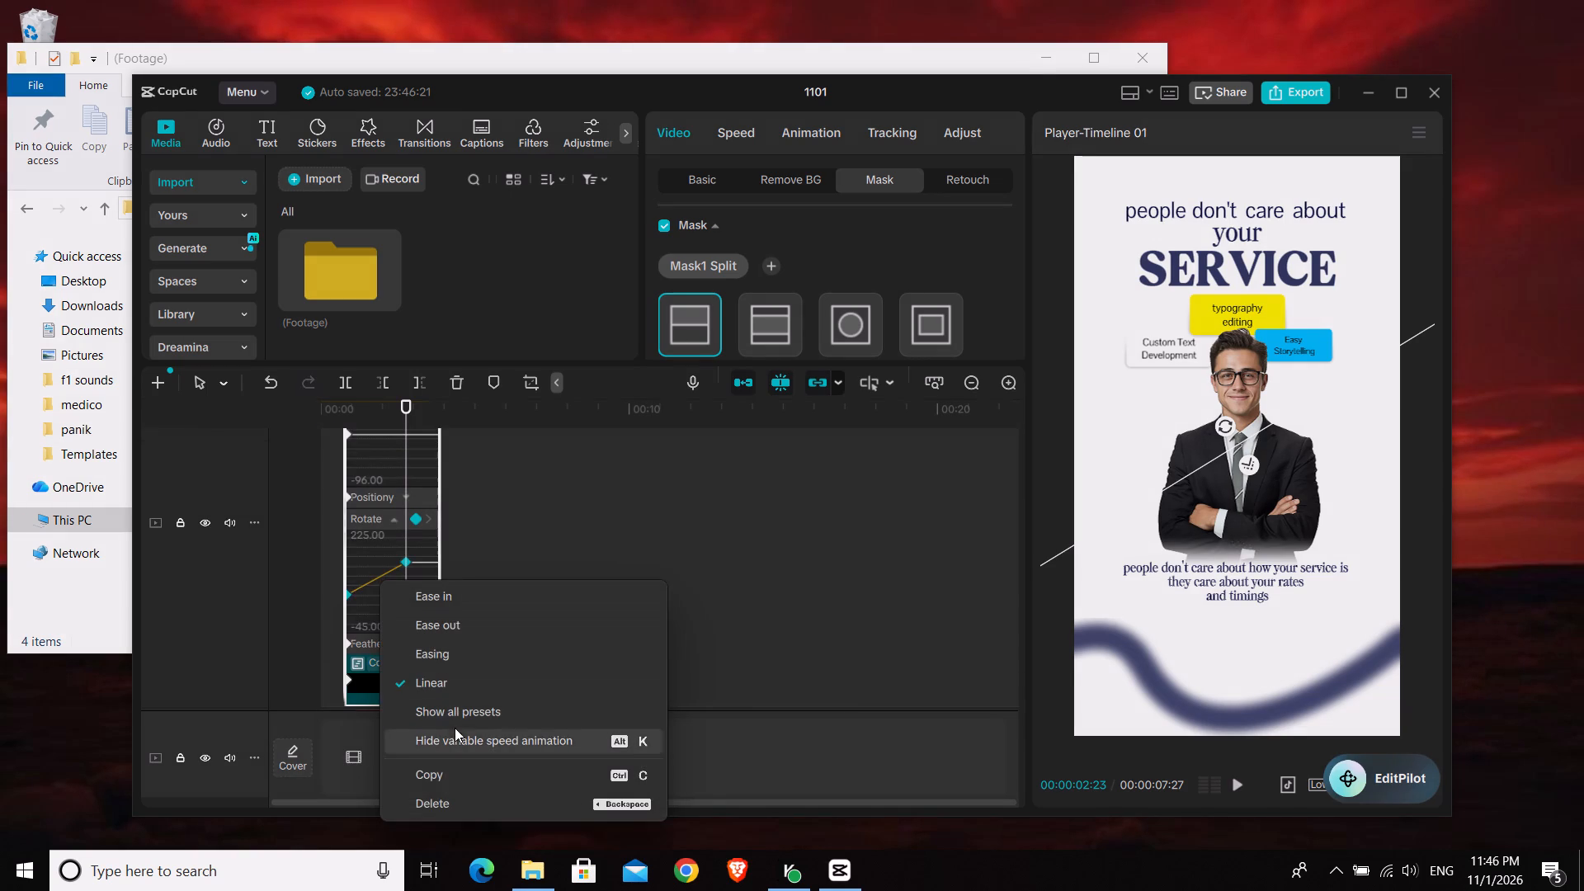
pyautogui.click(454, 716)
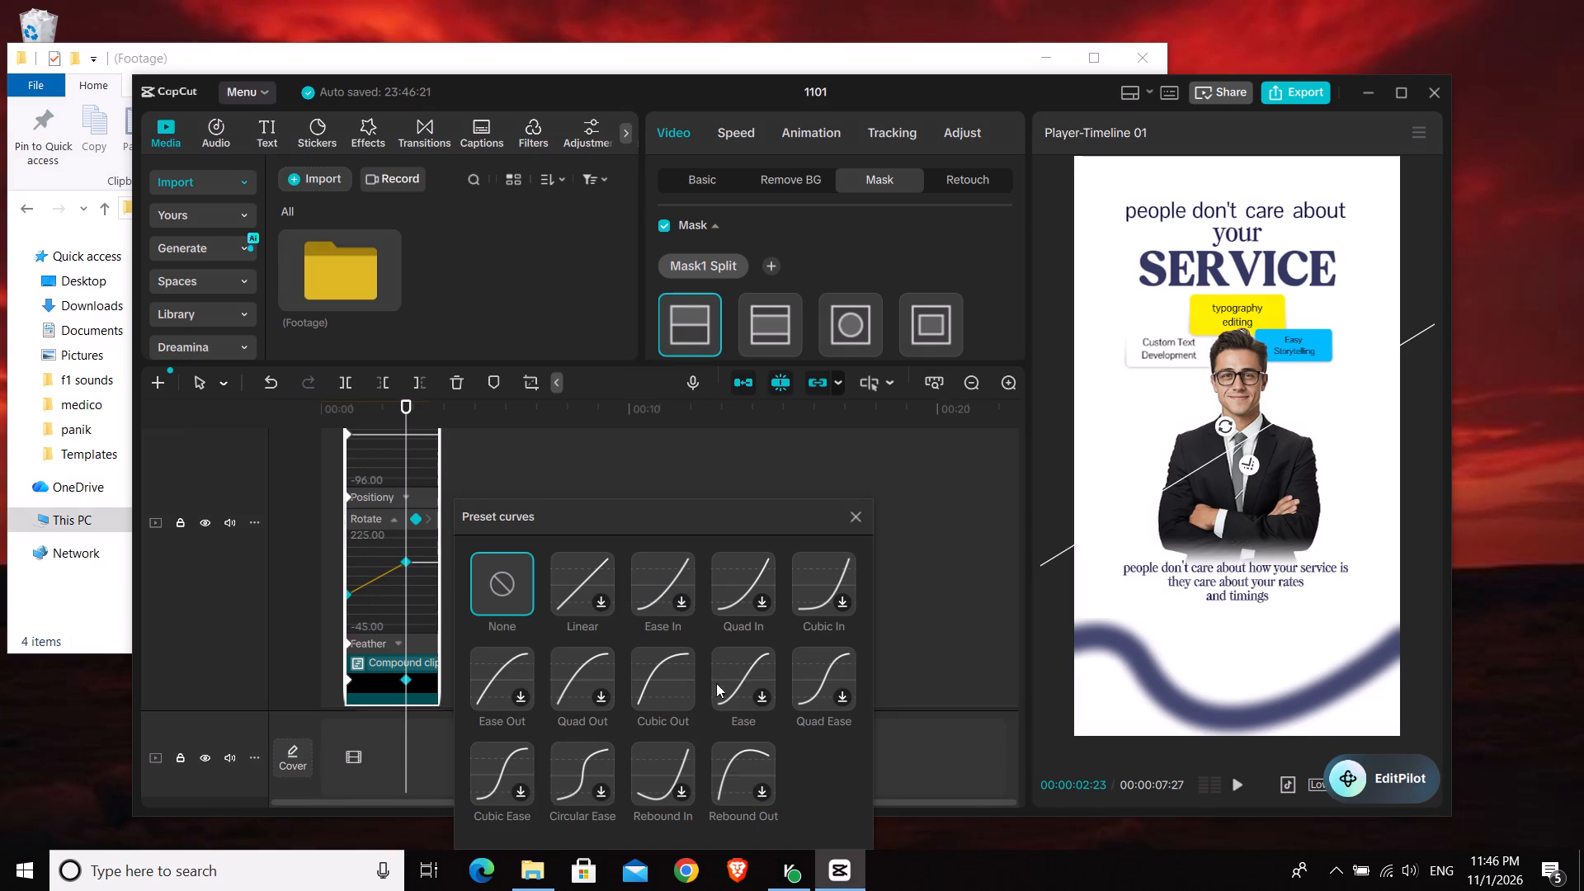
pyautogui.click(655, 676)
pyautogui.click(848, 522)
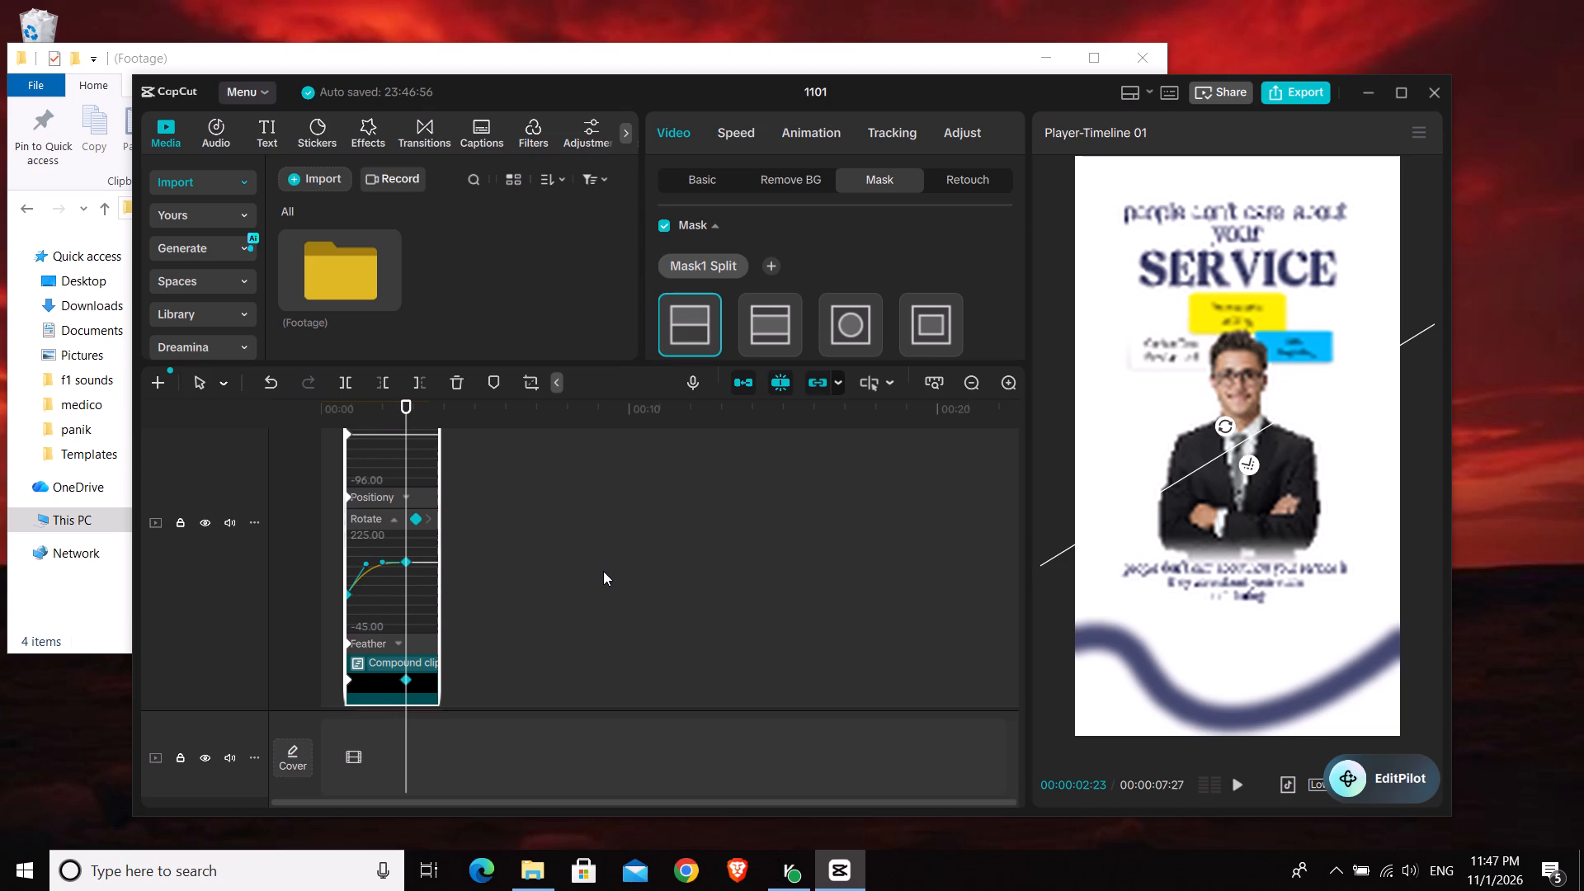
pyautogui.click(334, 641)
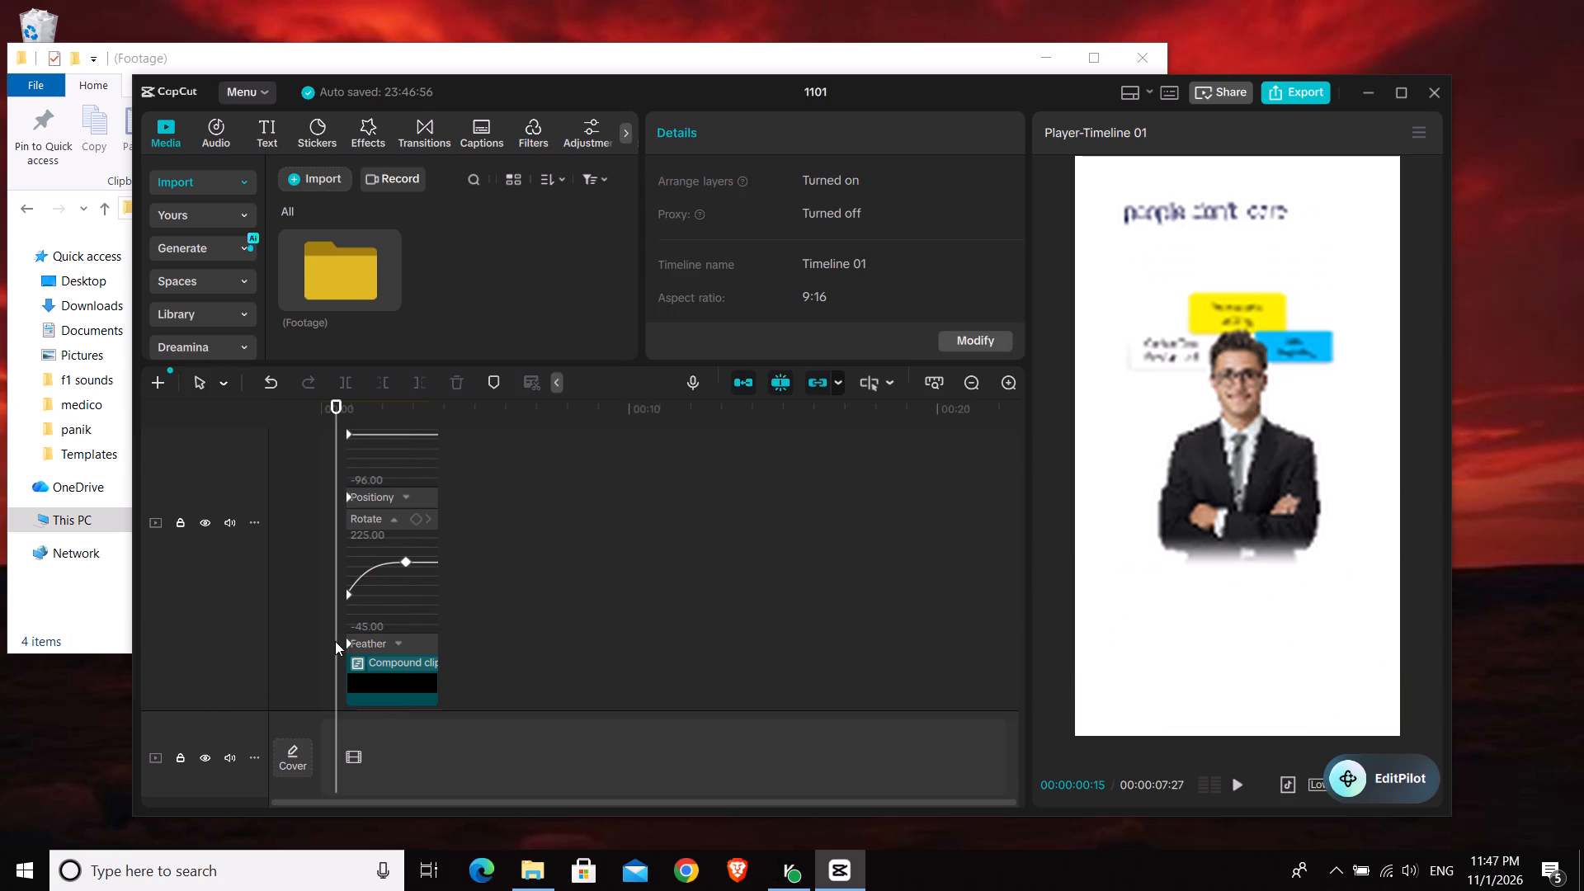
pyautogui.press('space')
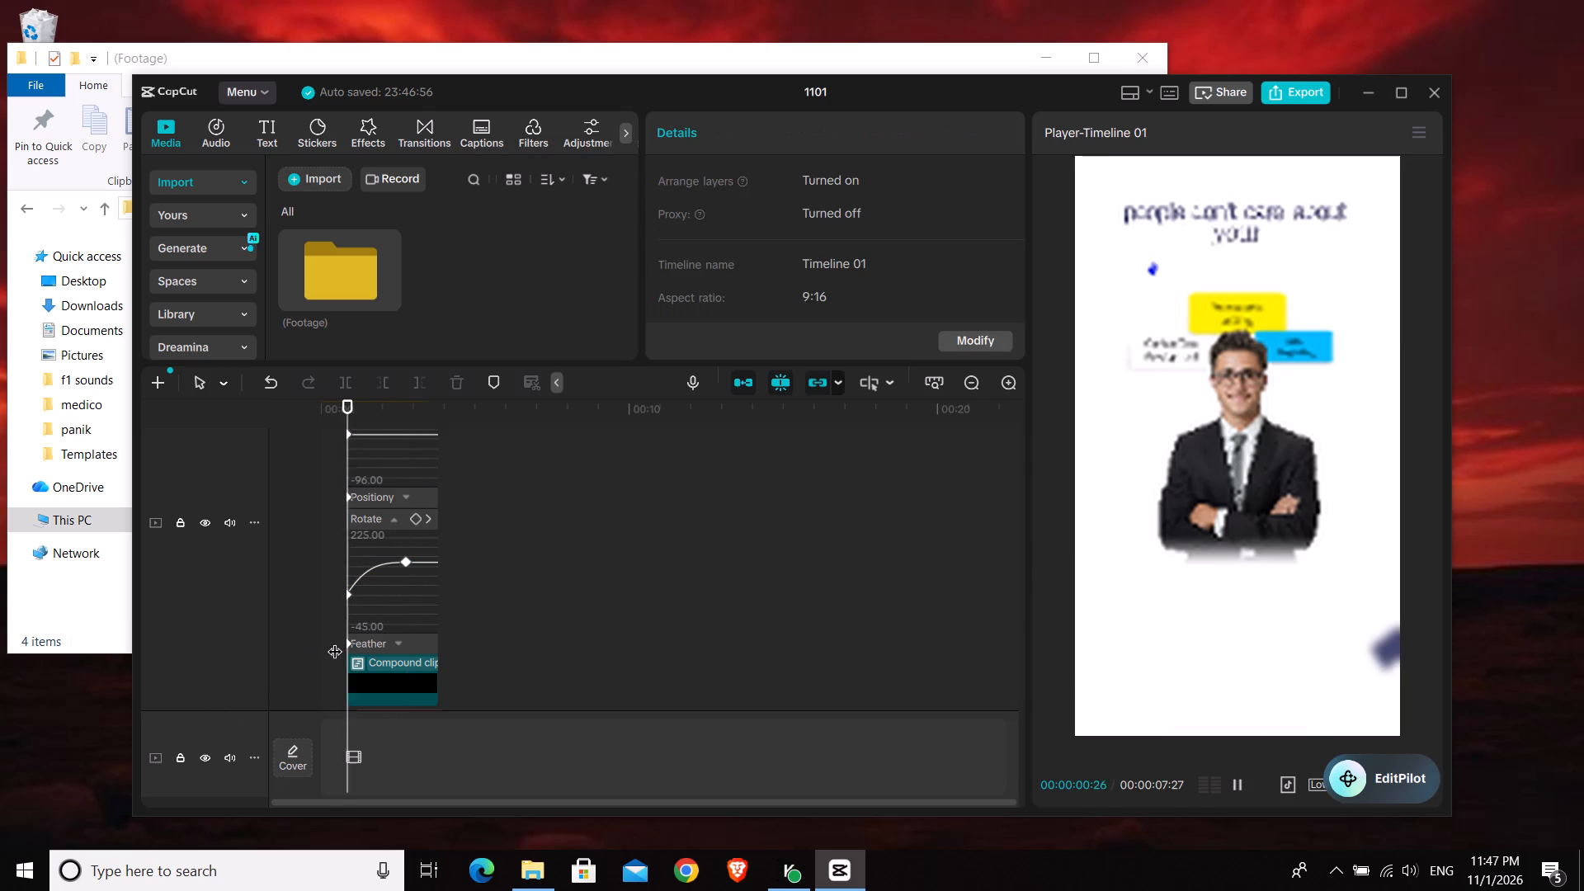
pyautogui.press('space')
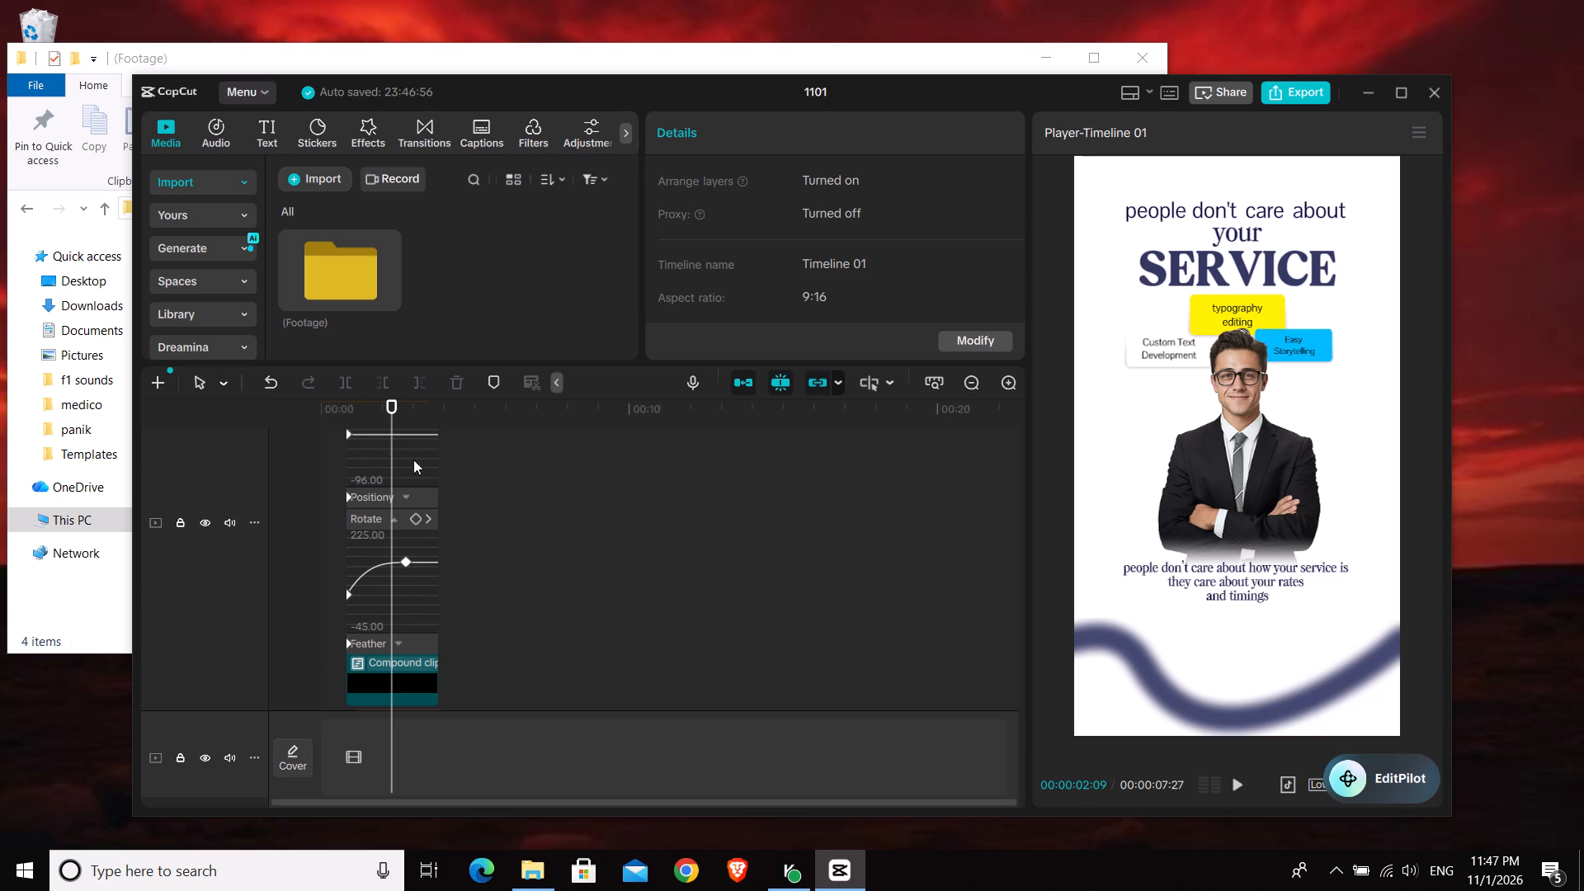
pyautogui.moveTo(389, 404); pyautogui.dragTo(343, 422)
pyautogui.press('space')
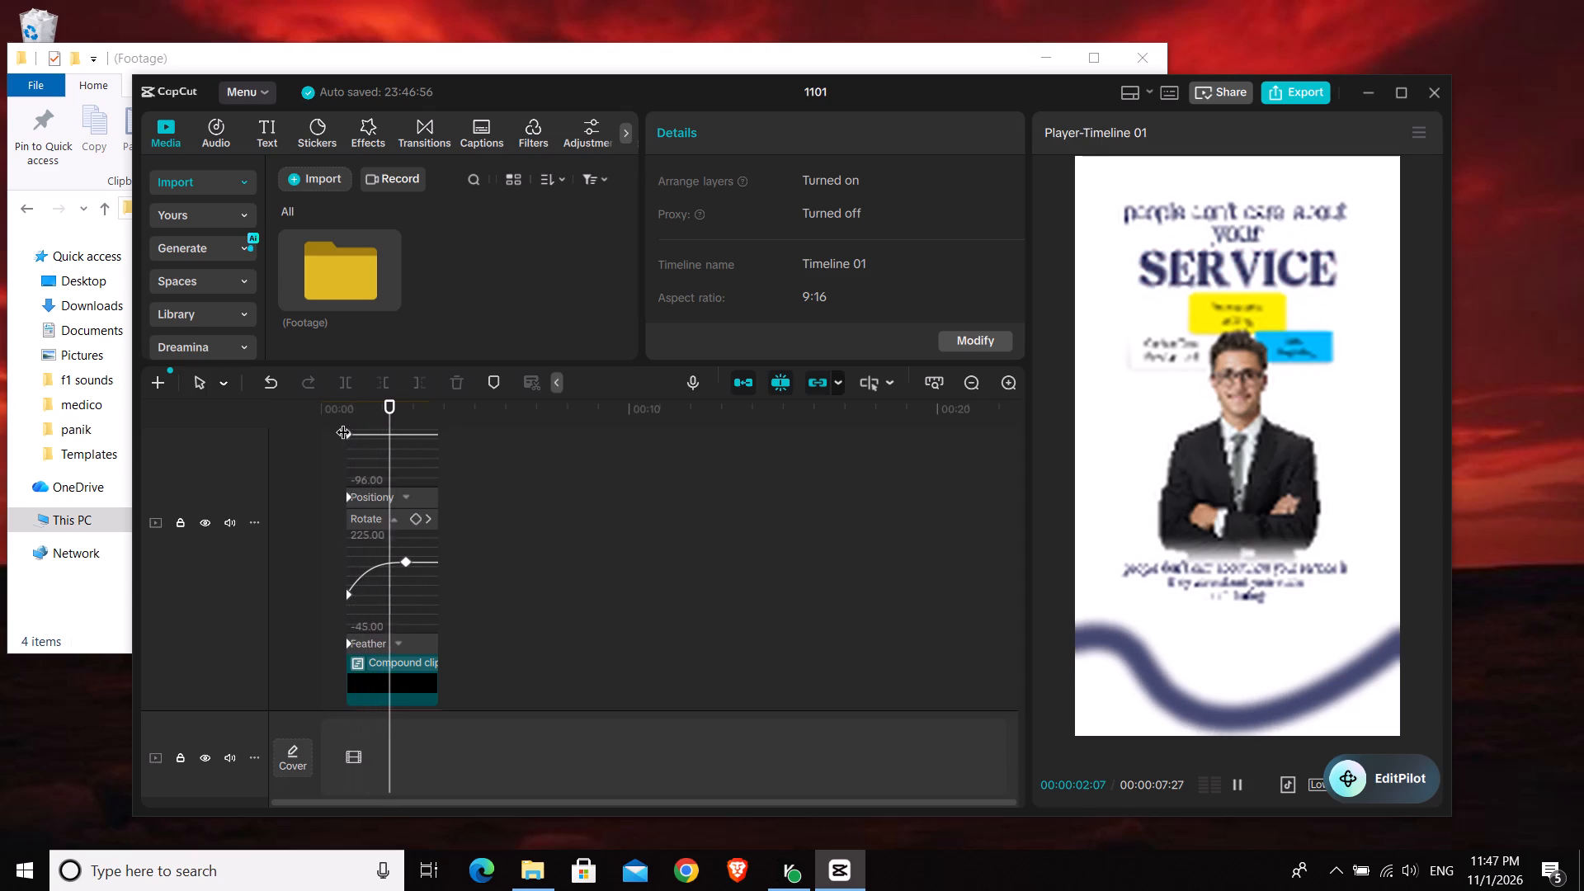
pyautogui.press('space')
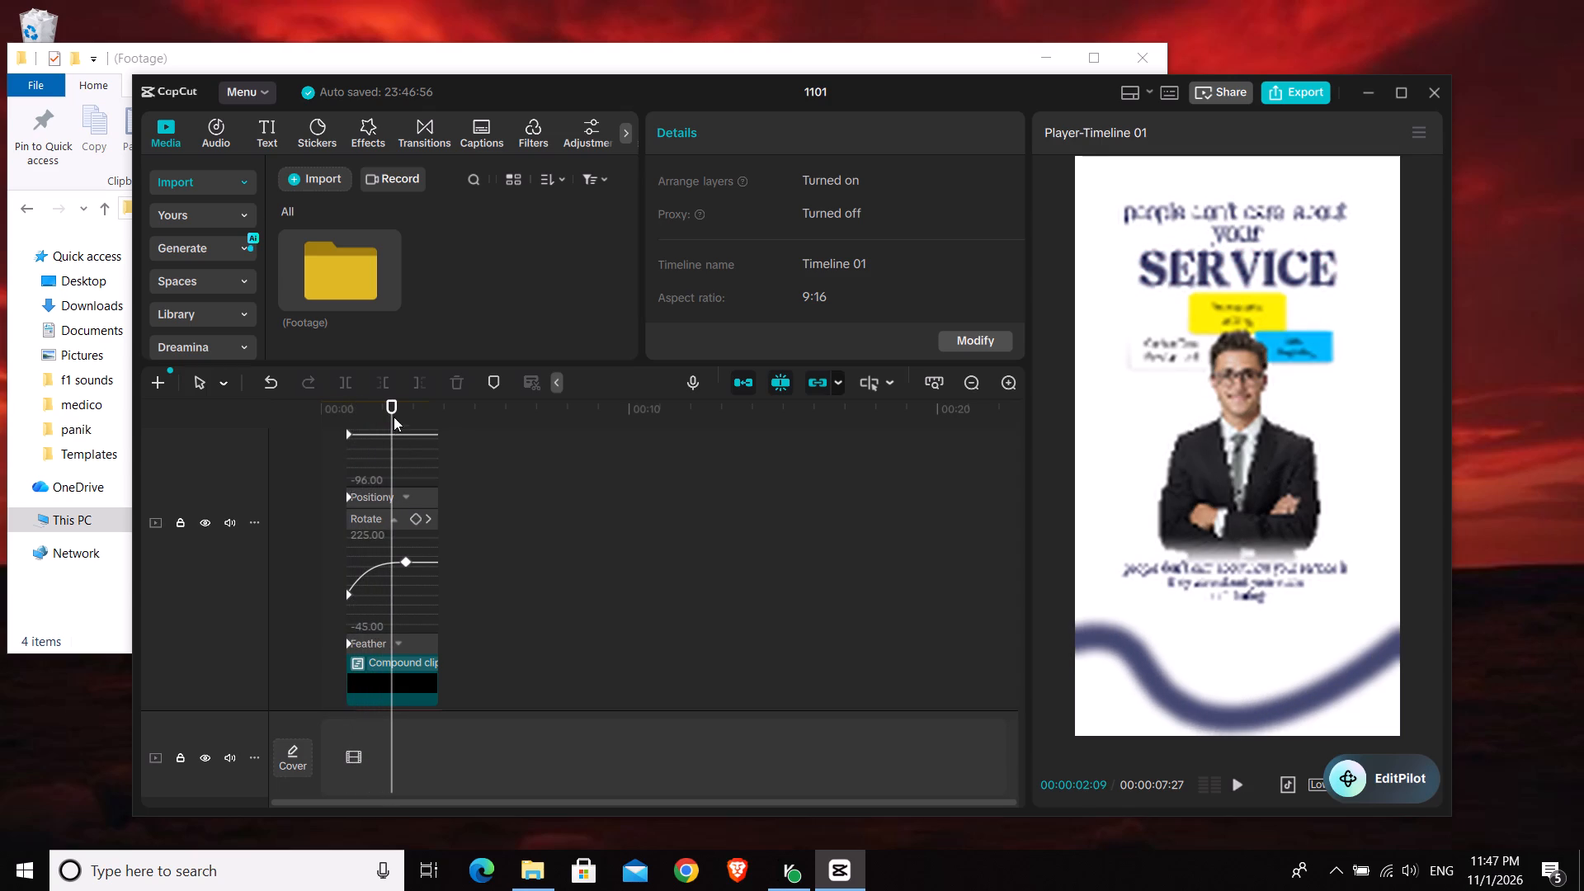
# Adjust the rotation curve's handle slightly down and toward the last keyframe, and replay the wave reveal.
pyautogui.moveTo(374, 569); pyautogui.dragTo(391, 573)
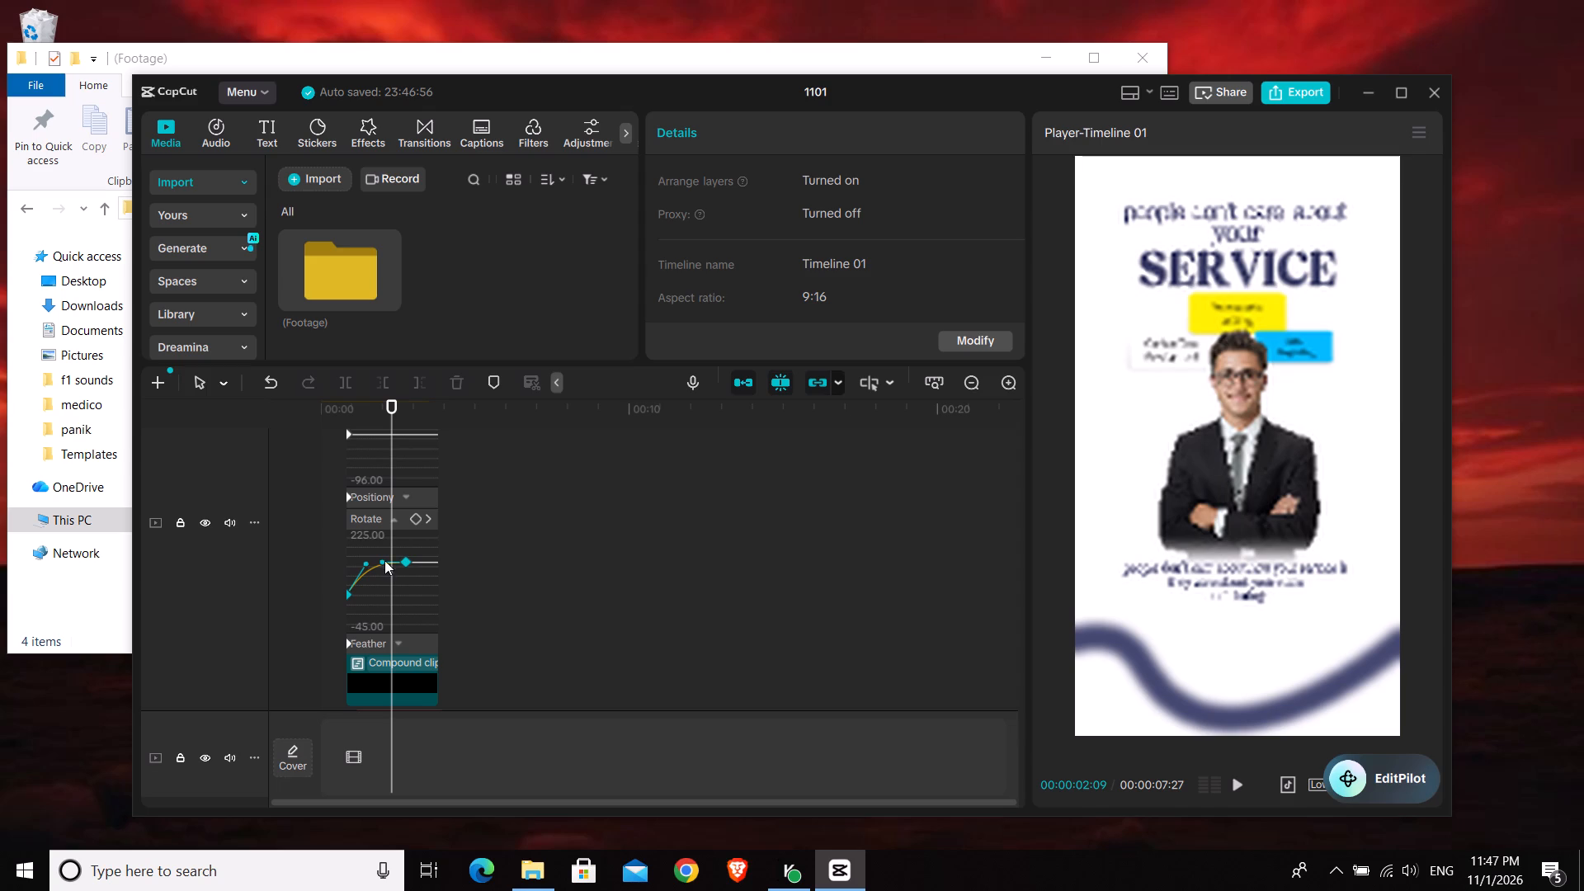
pyautogui.click(382, 559)
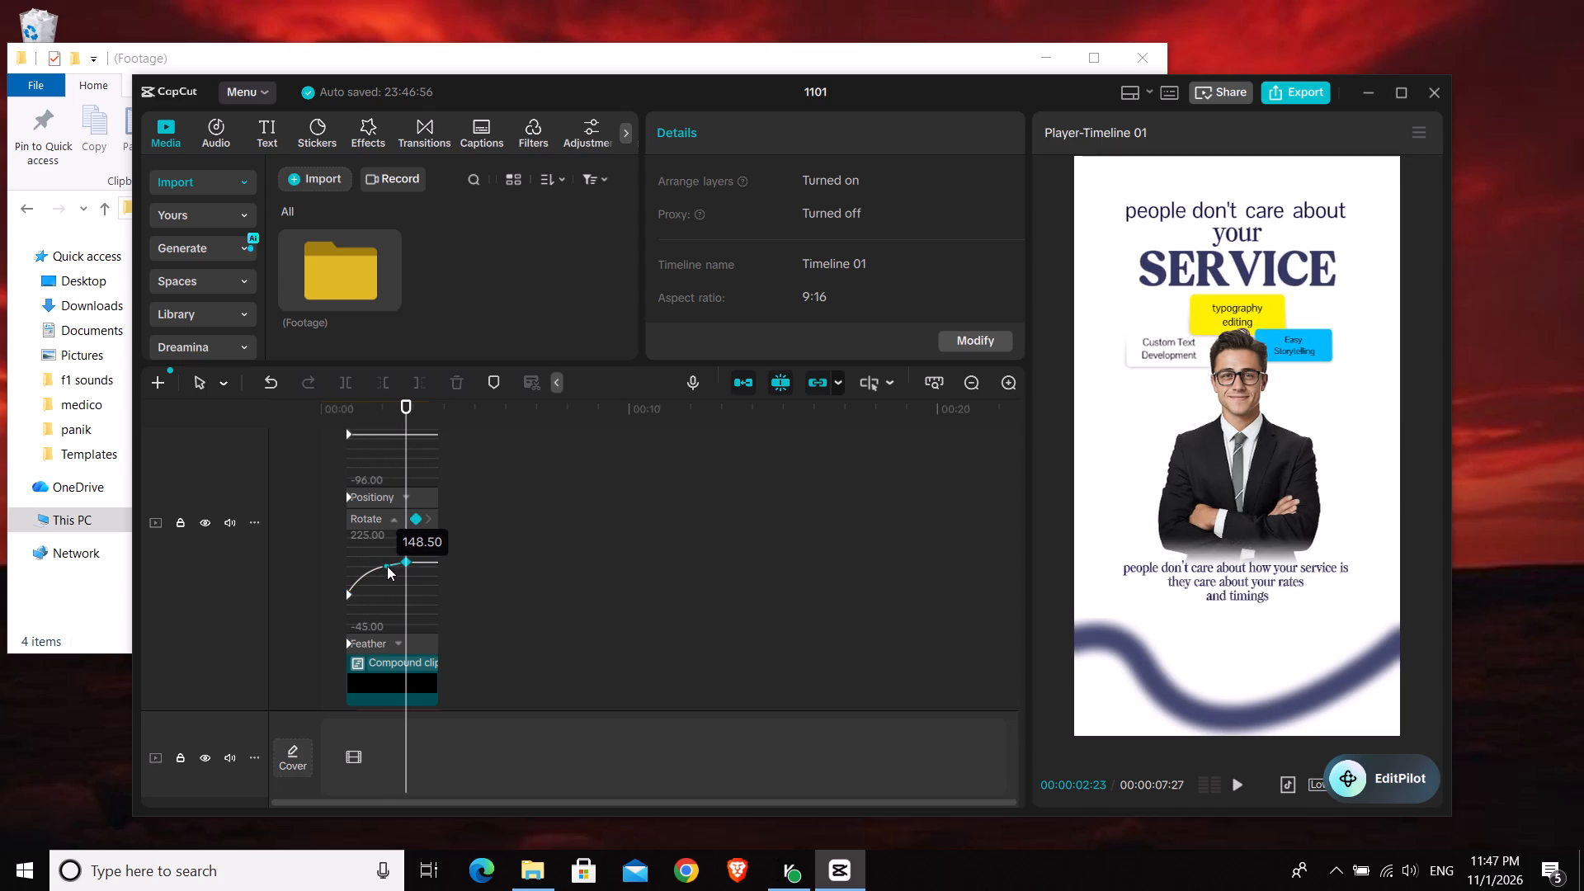
pyautogui.click(354, 414)
pyautogui.press('space')
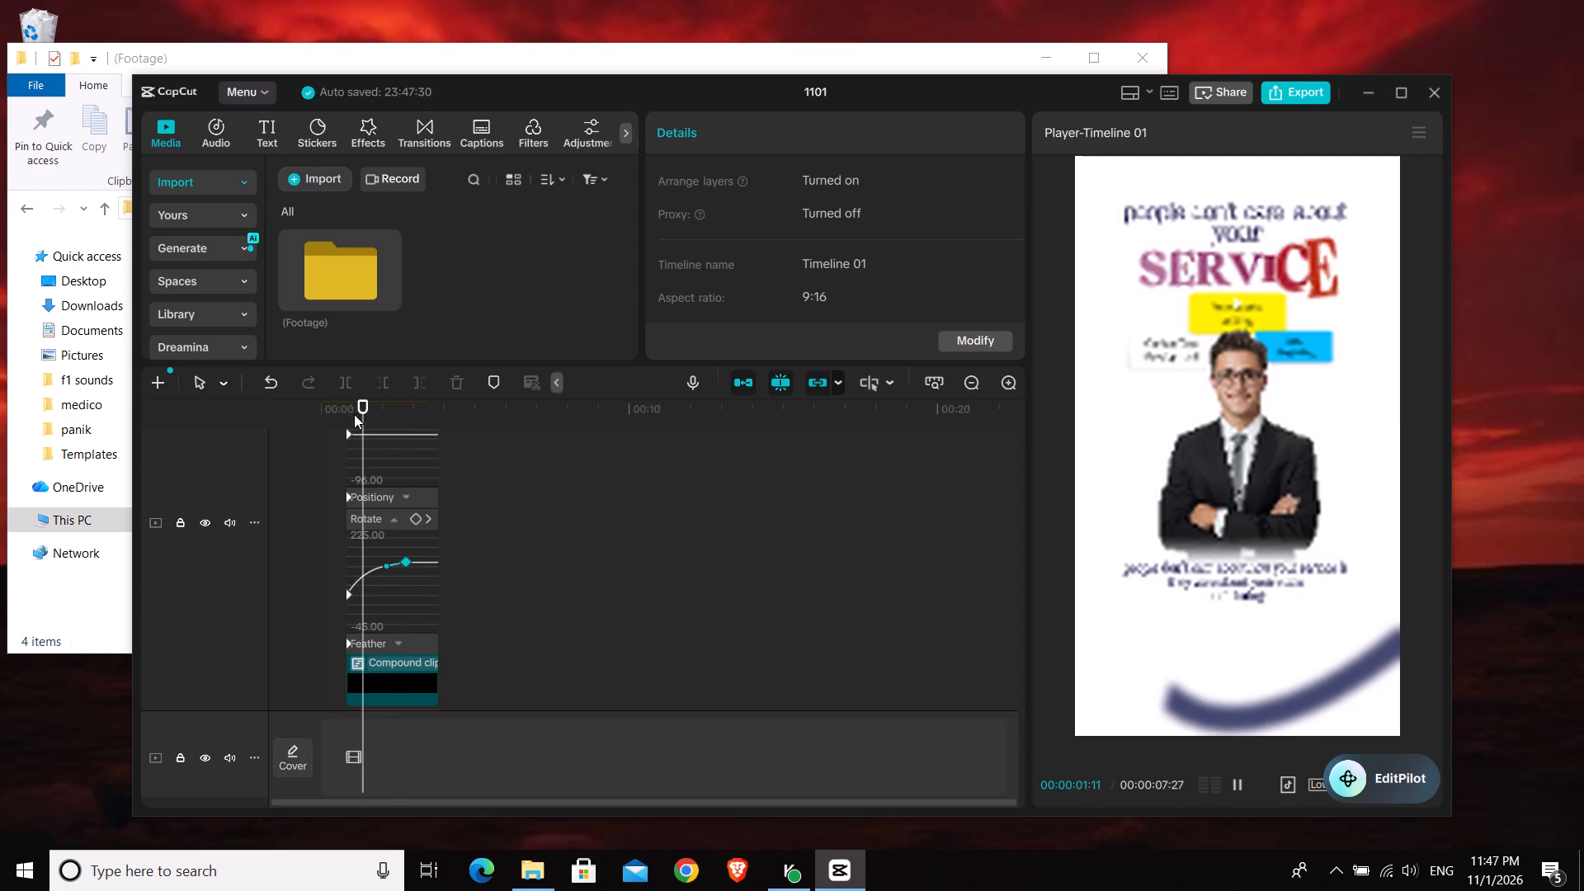
pyautogui.press('space')
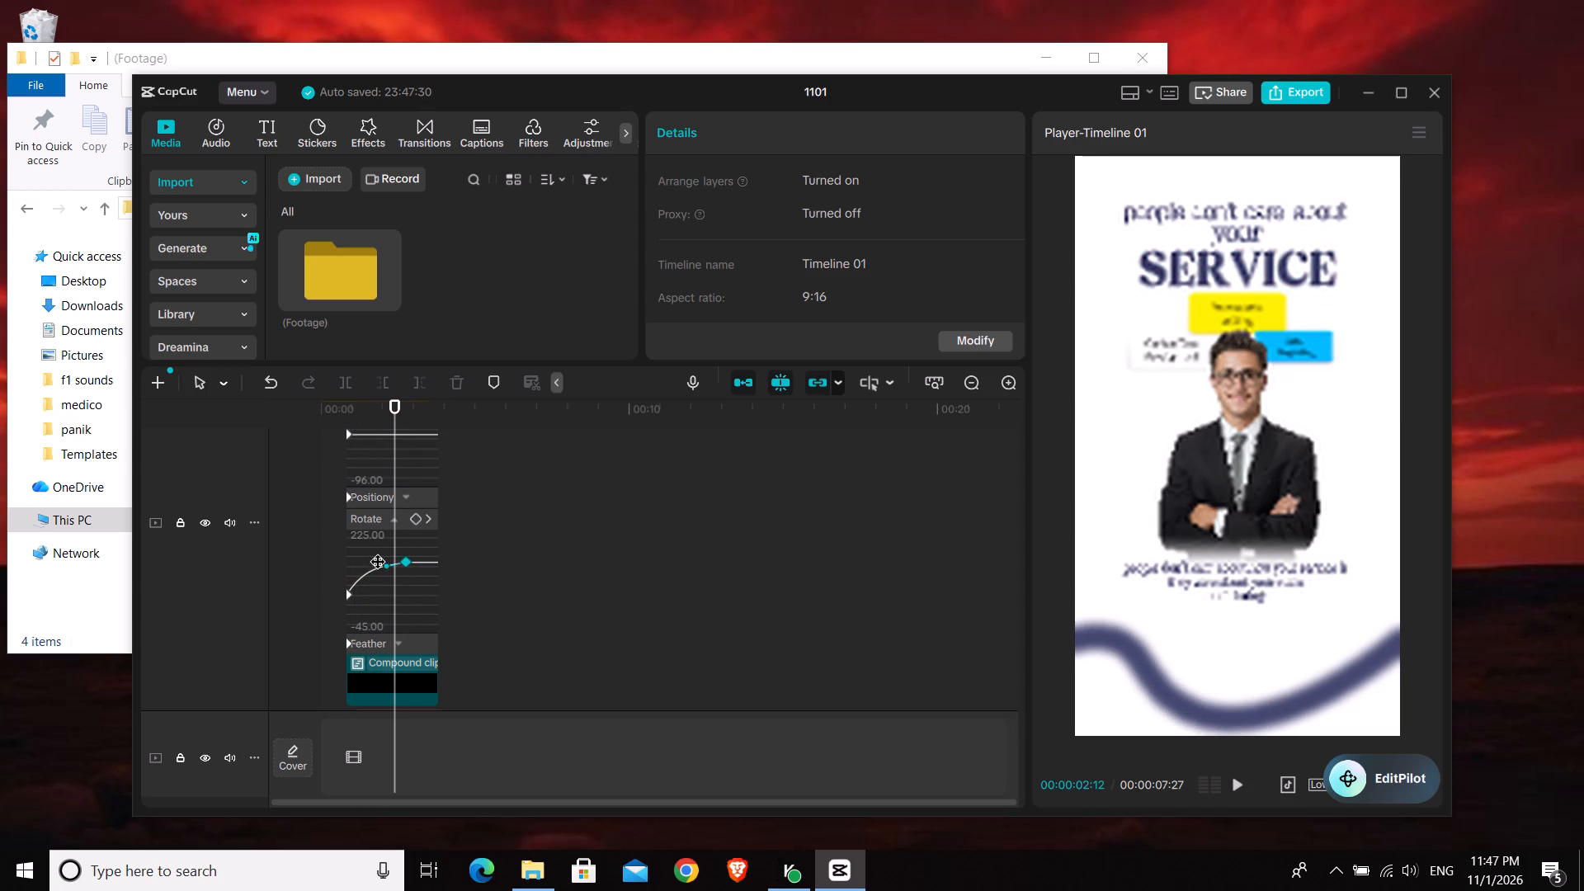
# Extend the last rotation keyframe's curve handle back toward the first keyframe for a stronger ease-out, and replay the wave reveal.
pyautogui.moveTo(387, 563); pyautogui.dragTo(369, 560)
pyautogui.click(346, 413)
pyautogui.press('space')
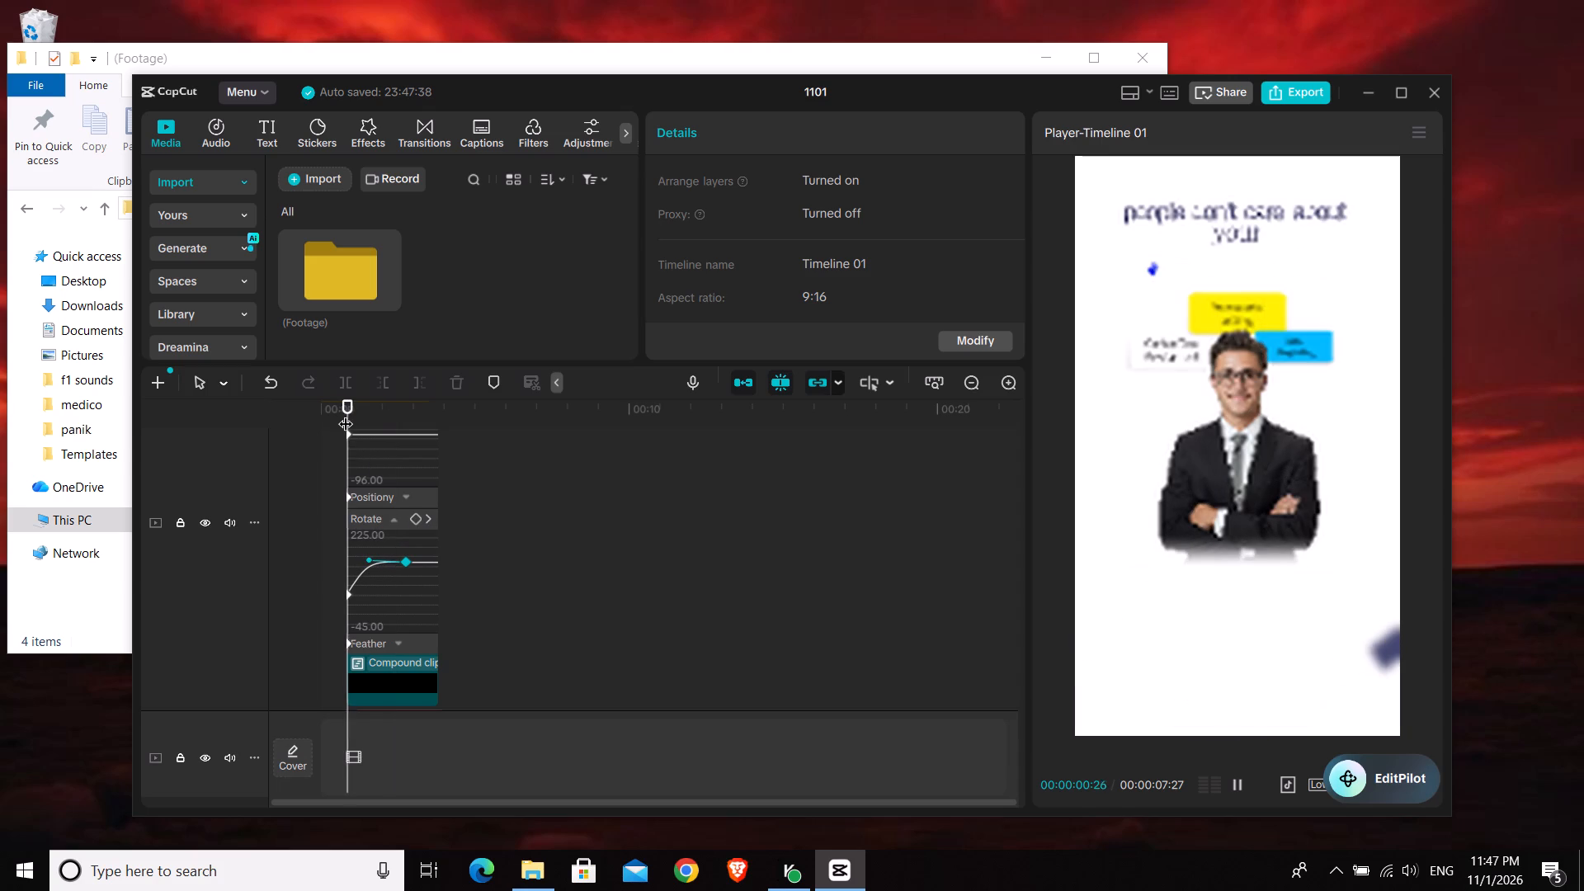
pyautogui.press('space')
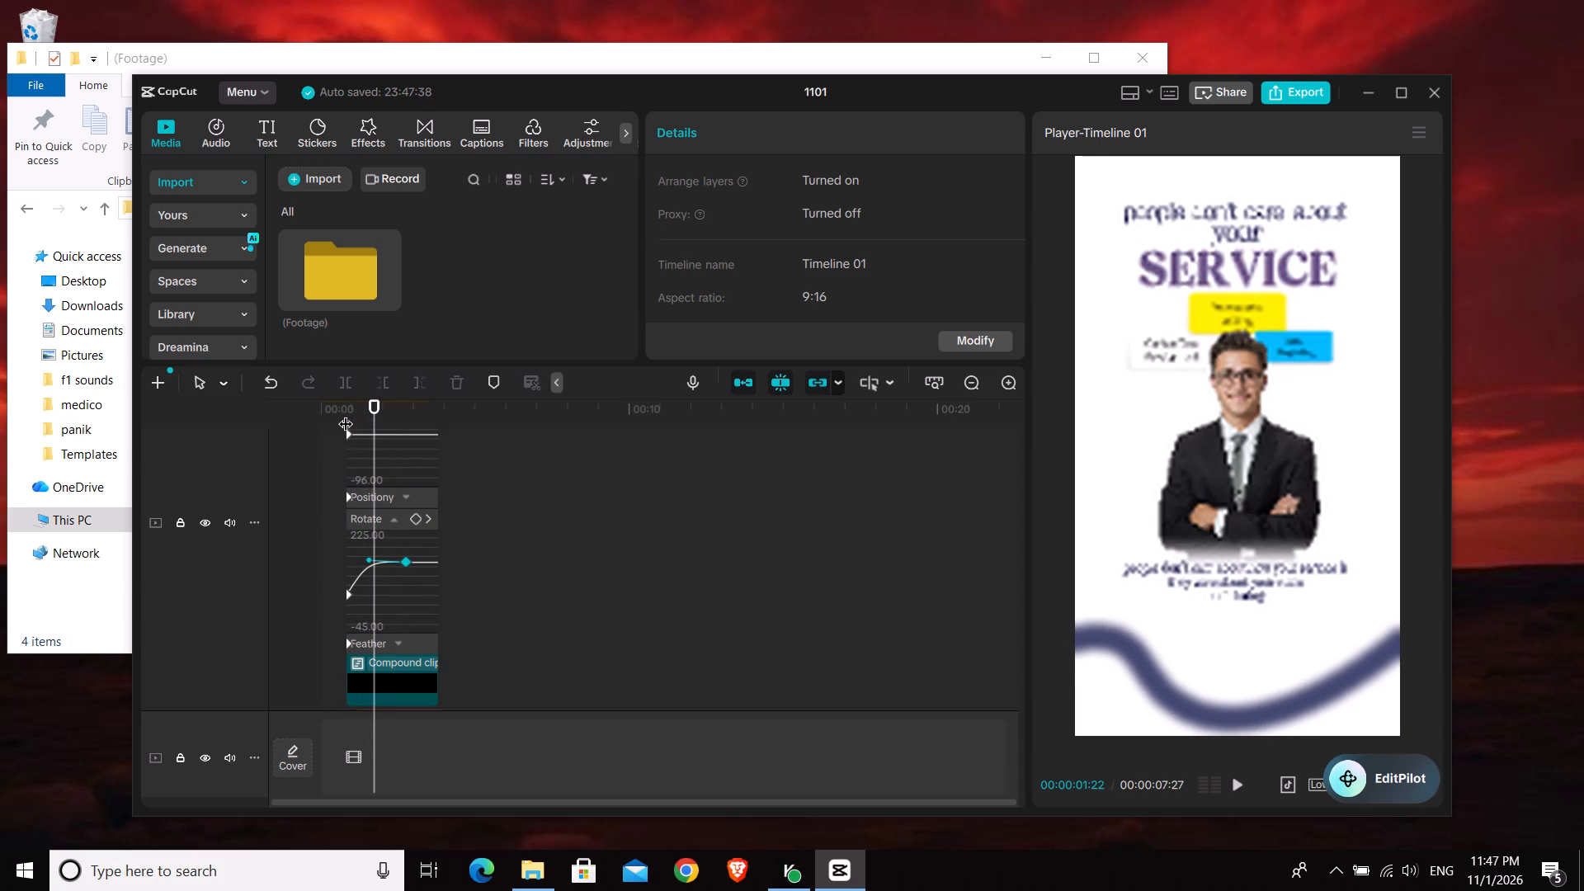
pyautogui.click(346, 413)
pyautogui.press('space')
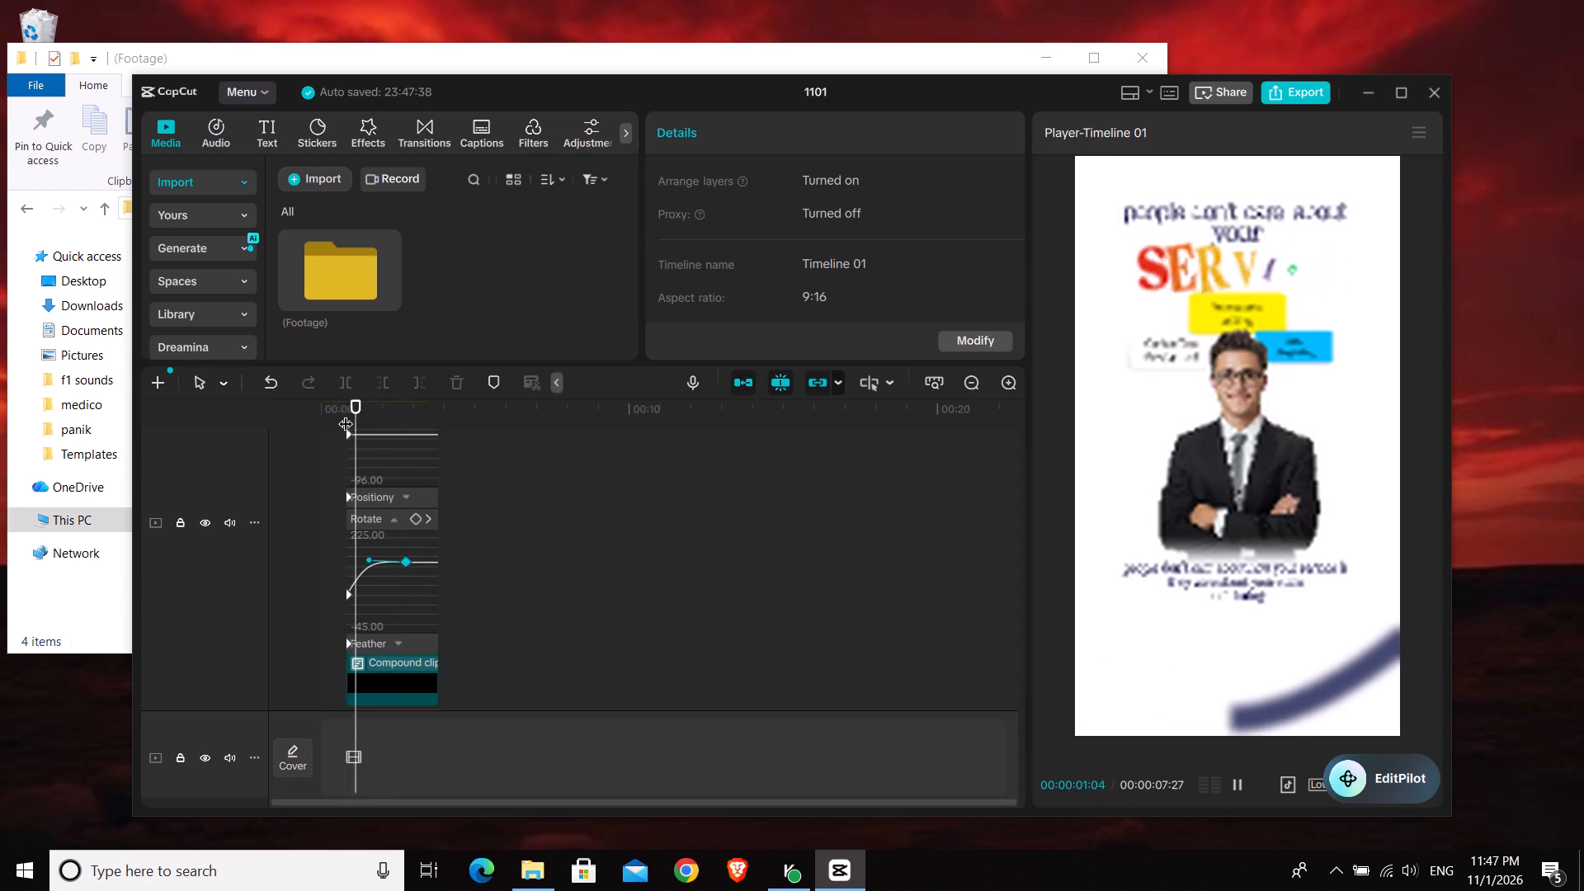
pyautogui.press('space')
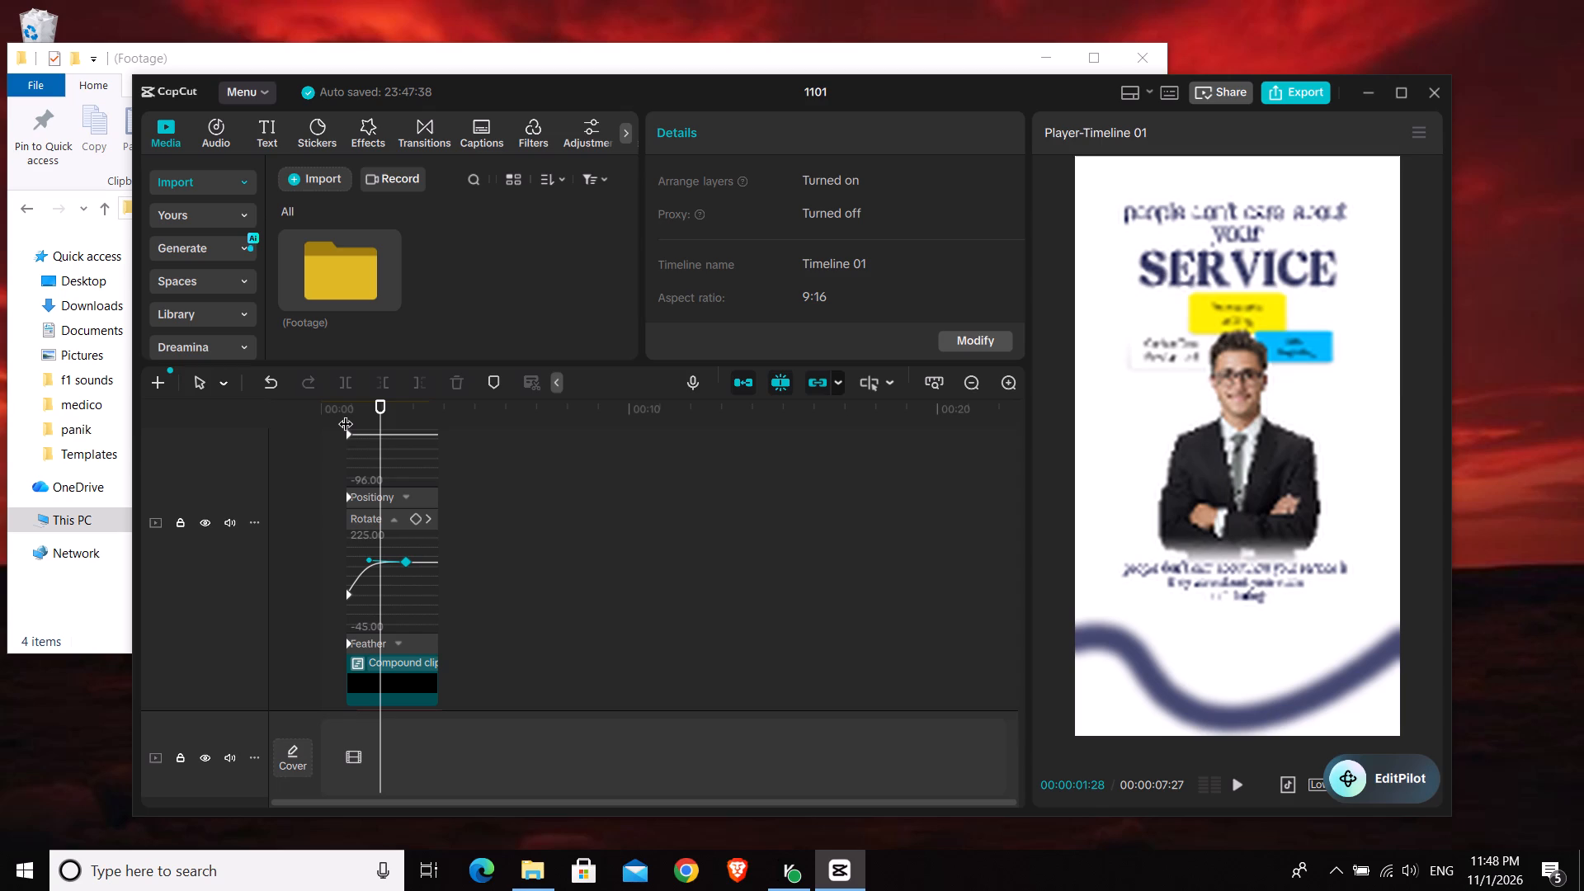
pyautogui.press('space')
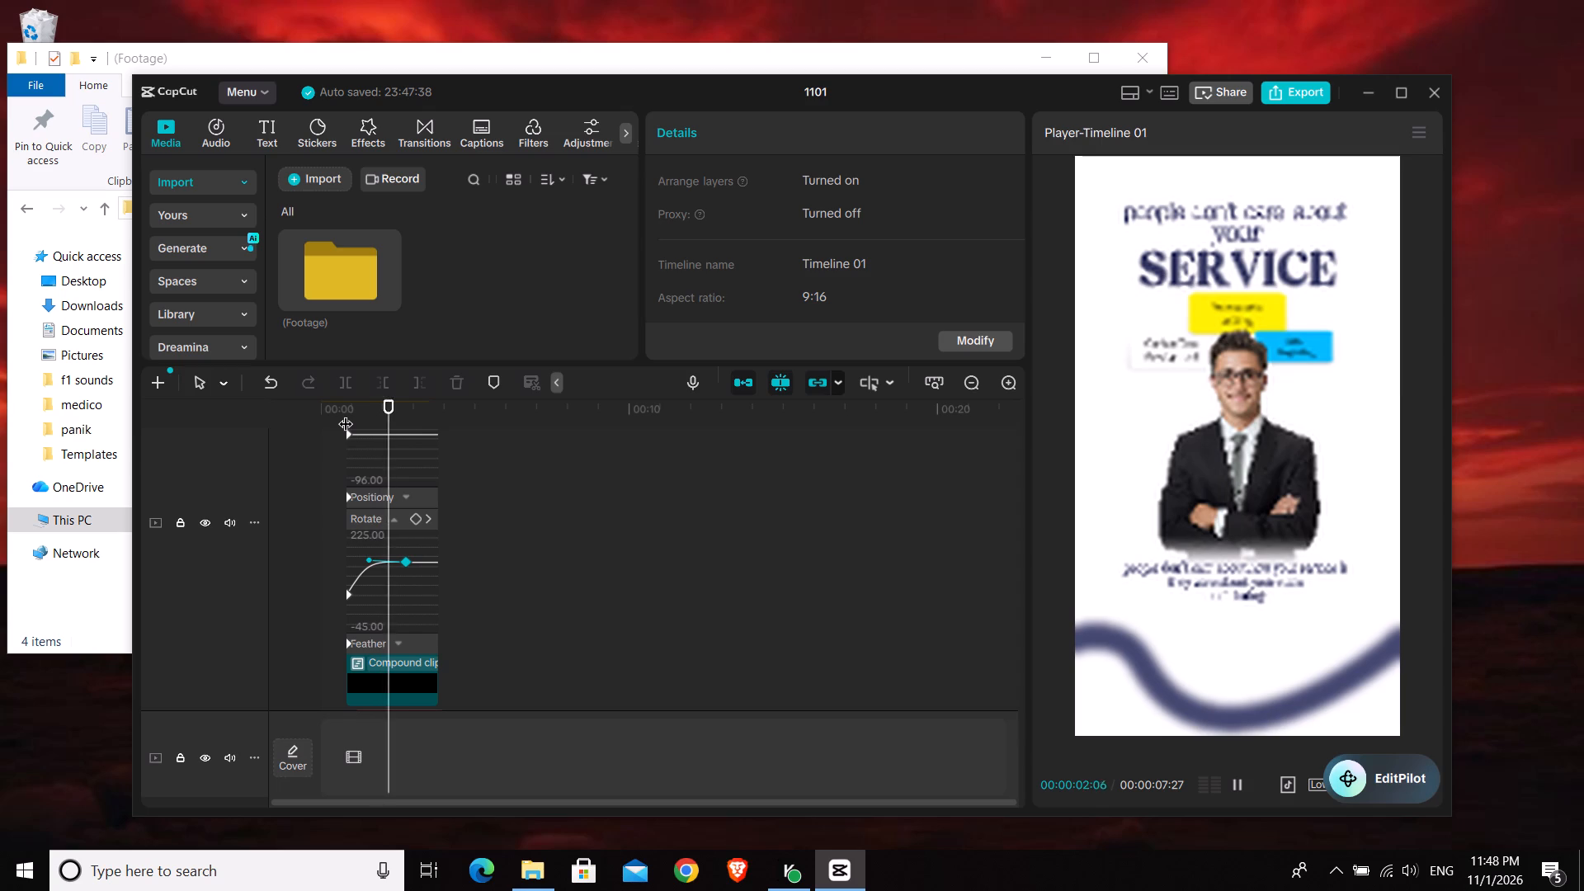
pyautogui.press('space')
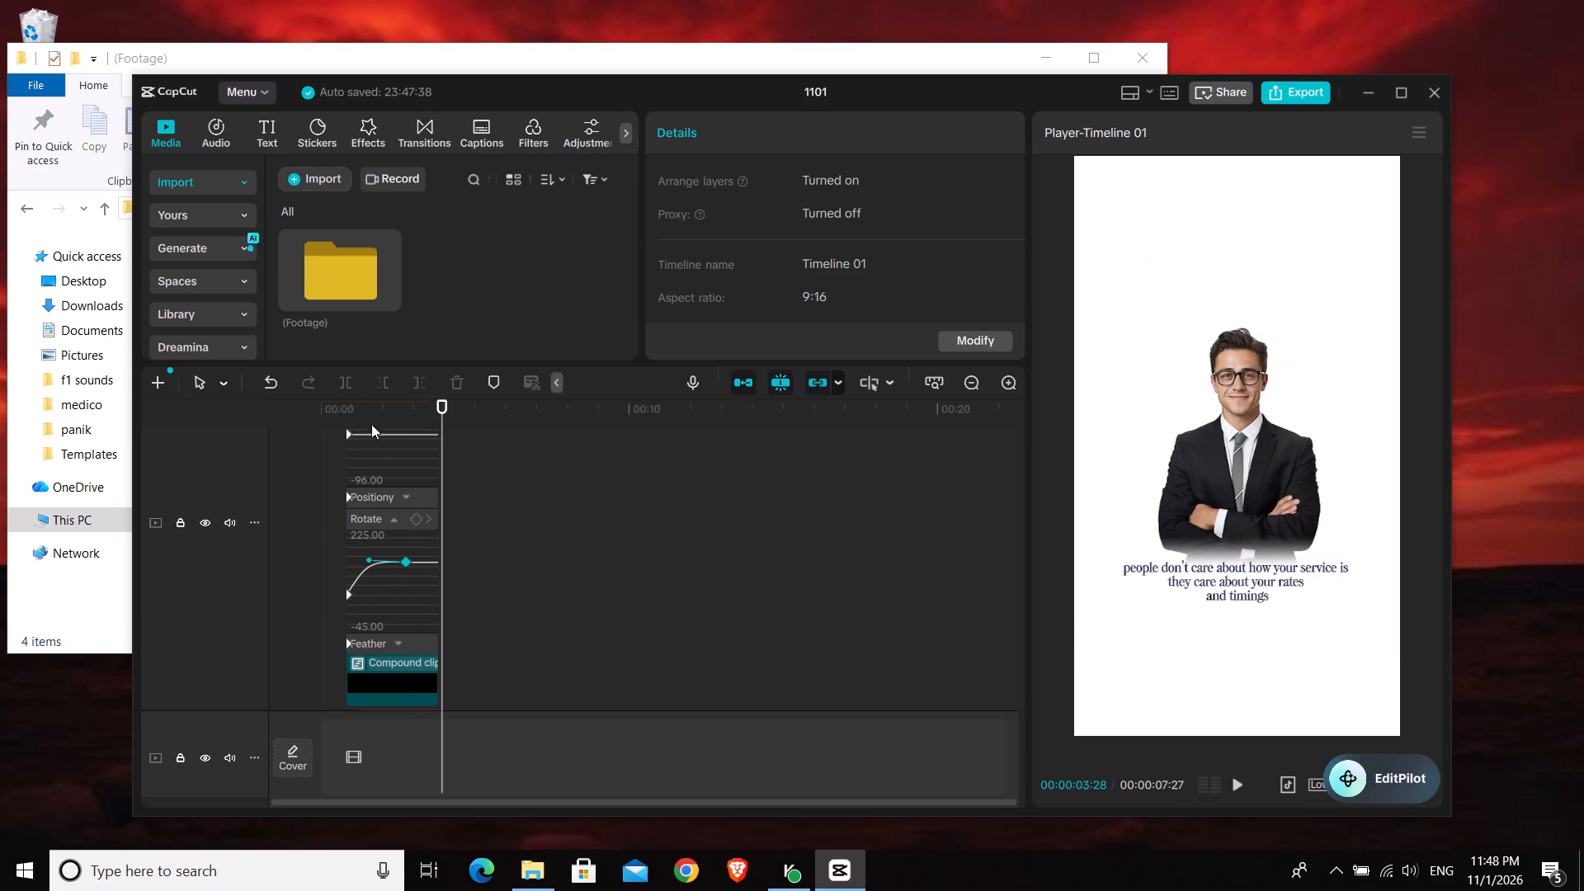
pyautogui.click(358, 408)
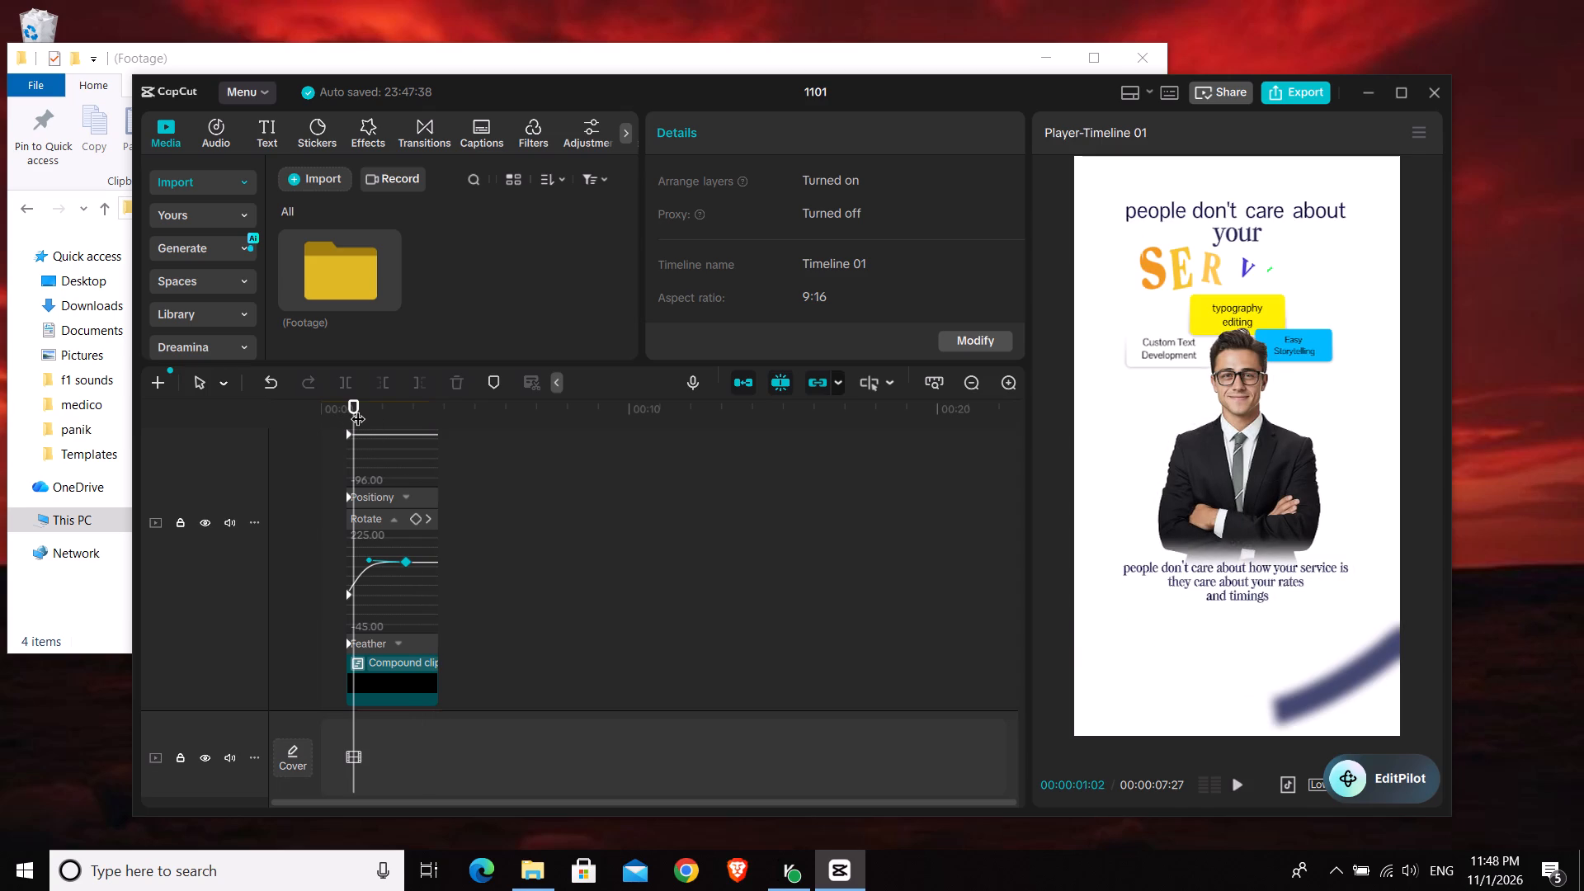
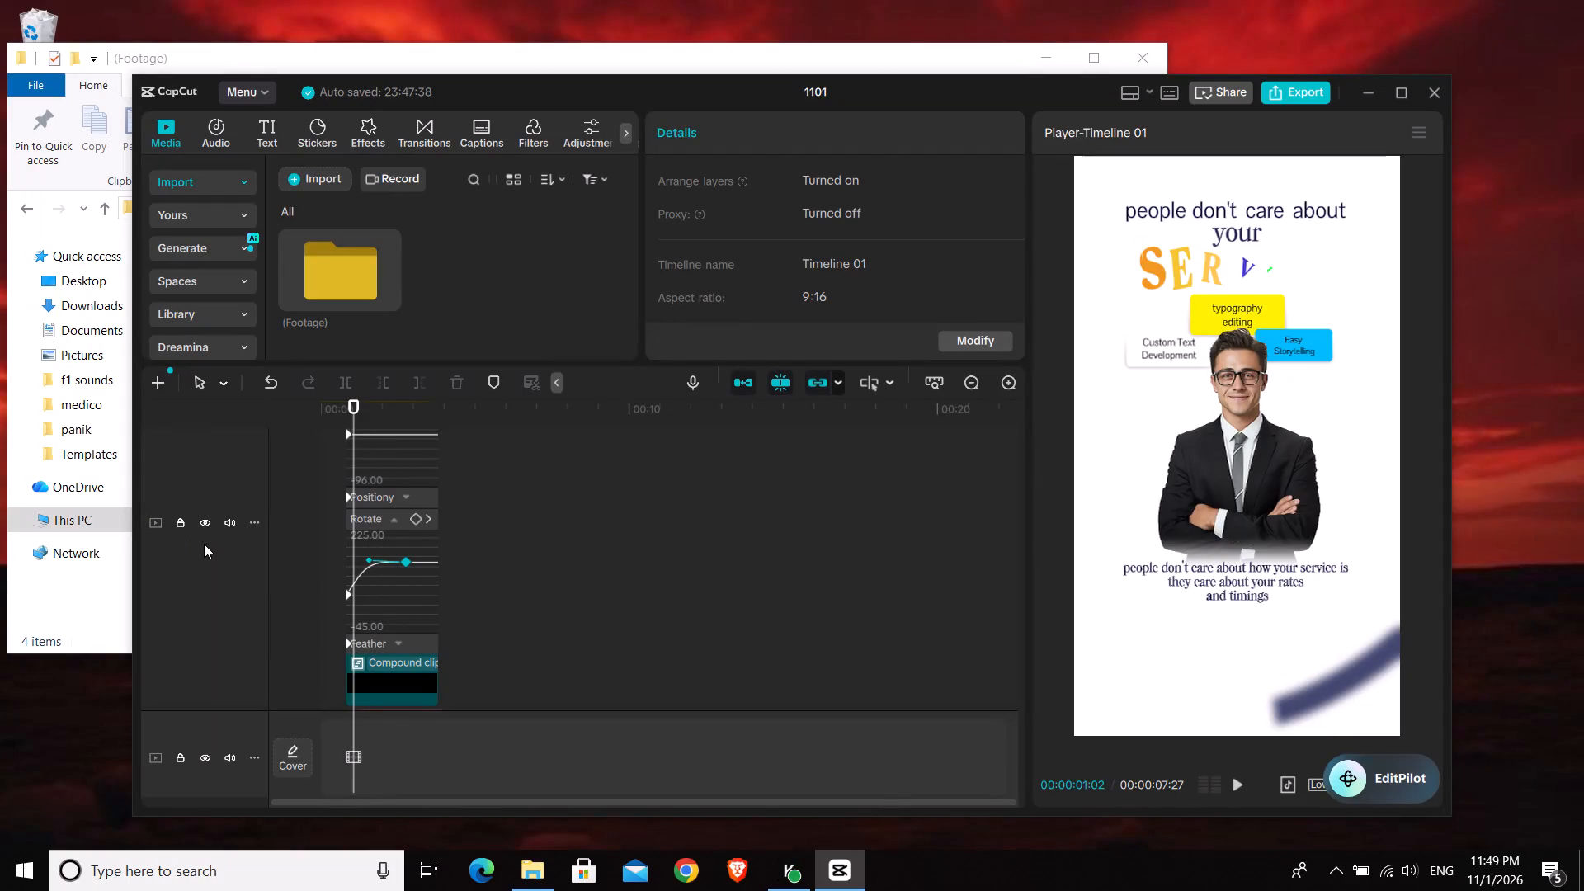
# Hide the variable speed animation curves on the wave's compound clip.
pyautogui.hotkey('alt', 'k')
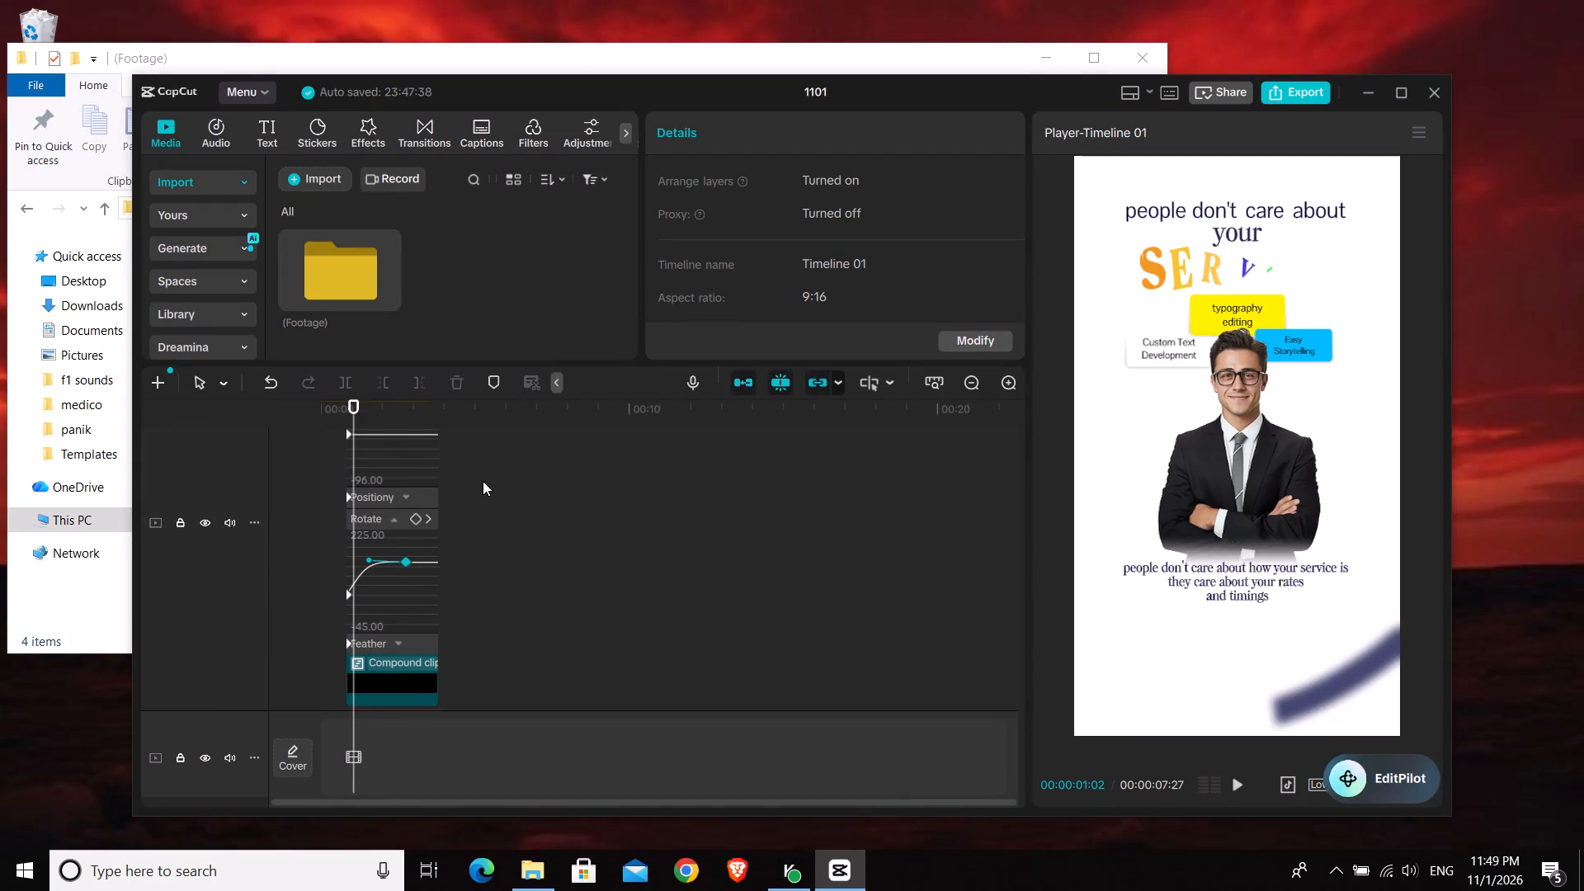
pyautogui.click(483, 481)
pyautogui.click(376, 416)
pyautogui.hotkey('alt', 'k')
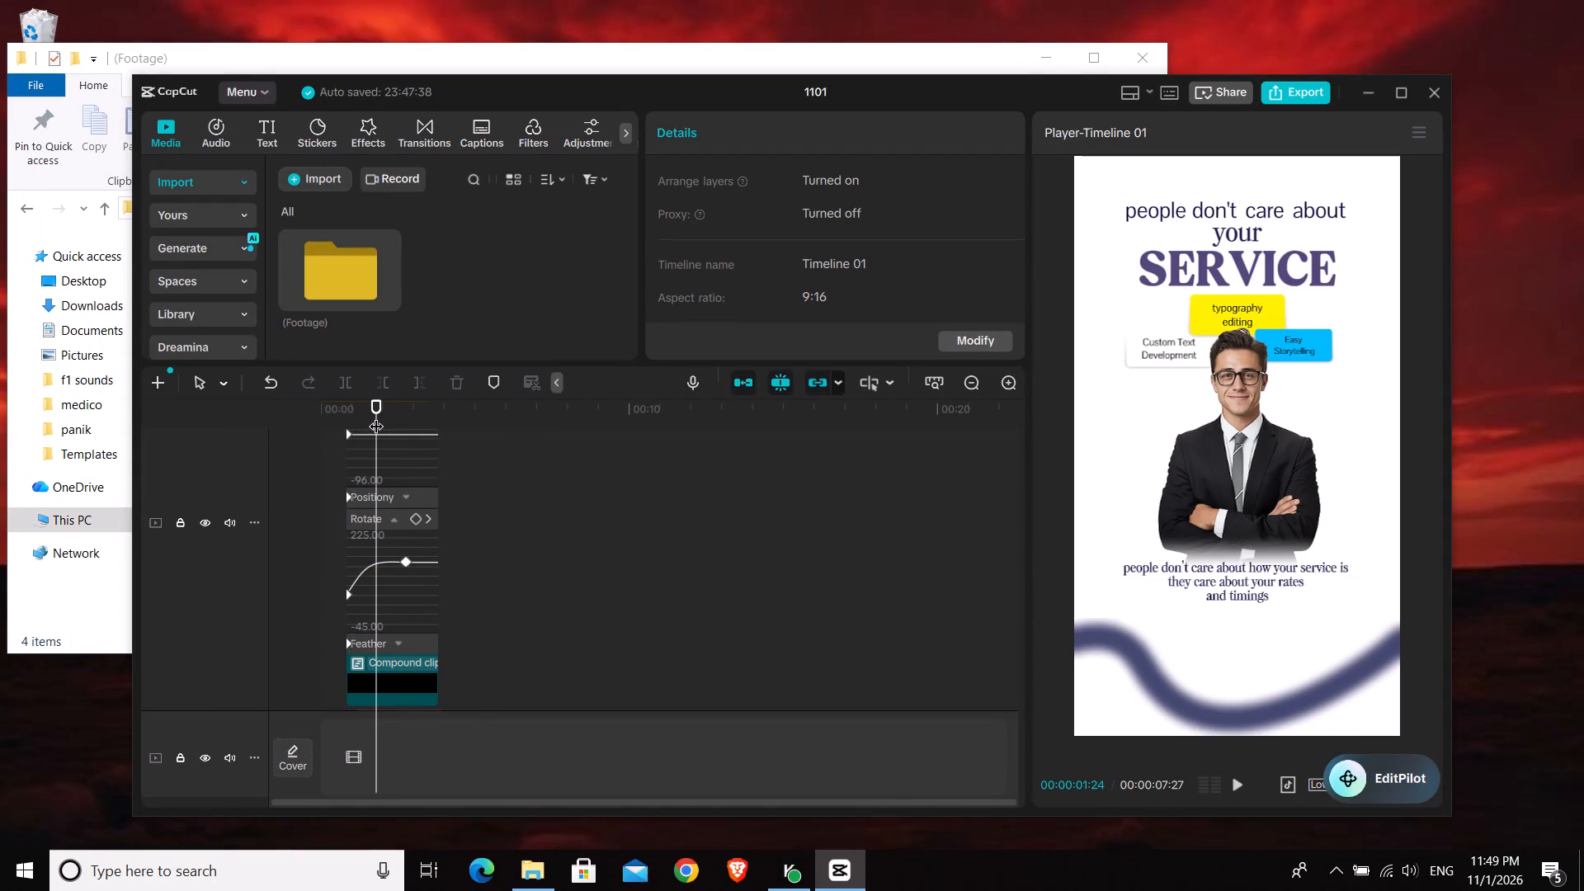
pyautogui.click(401, 672)
pyautogui.hotkey('alt', 'k')
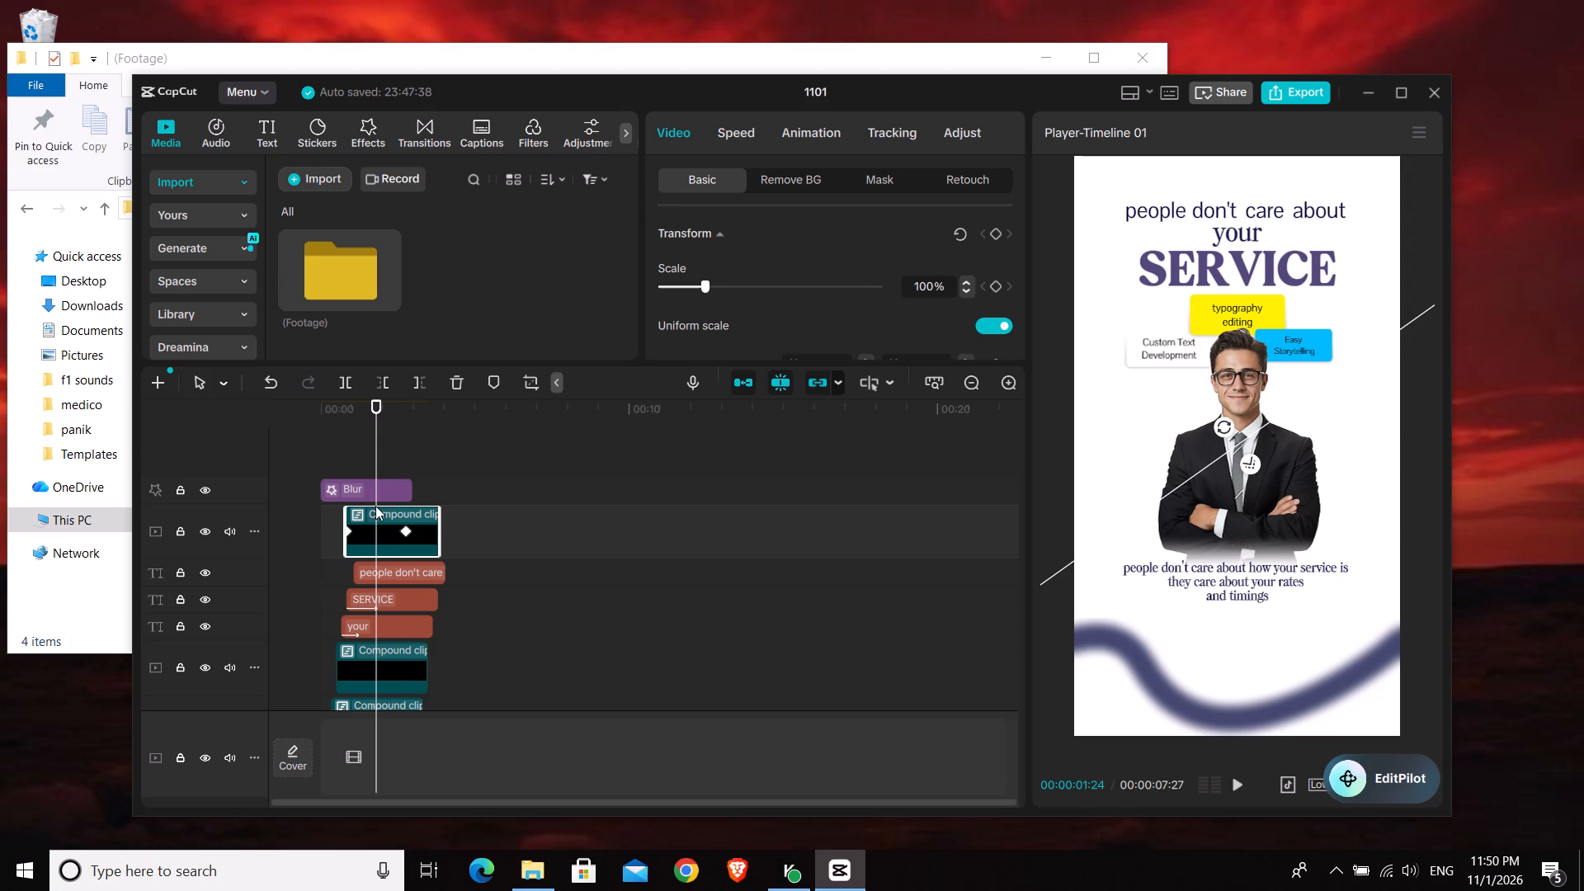
# Add a Transform keyframe at 00:00:00:00 to the compound clip of the yellow "typography editing" card.
pyautogui.scroll(-9, 422, 600)
pyautogui.scroll(3, 422, 600)
pyautogui.scroll(-2, 422, 600)
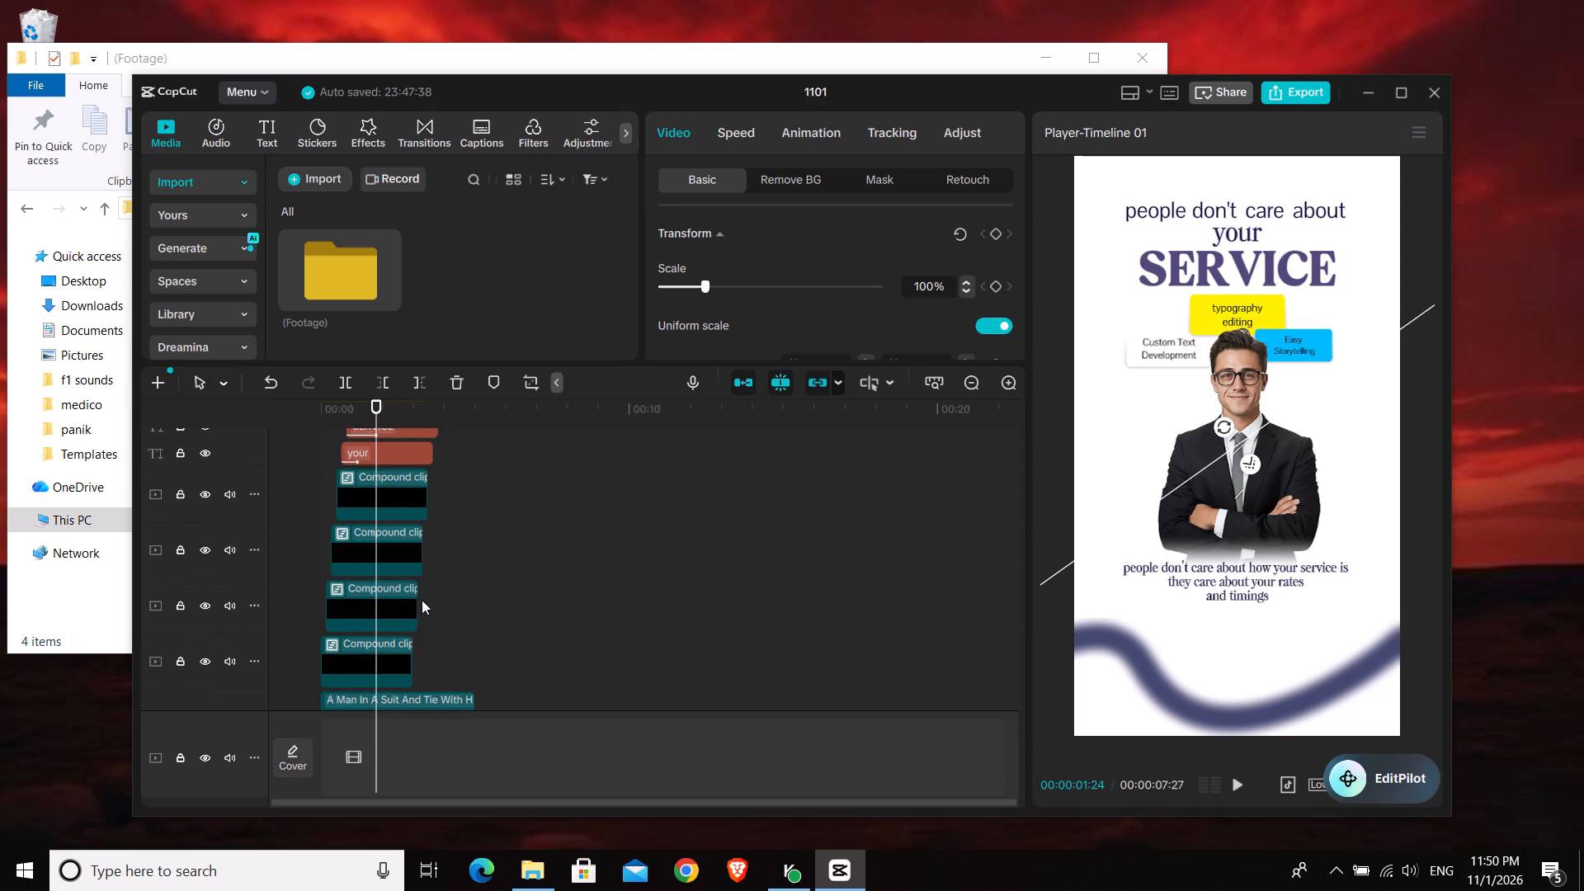
pyautogui.scroll(-7, 422, 600)
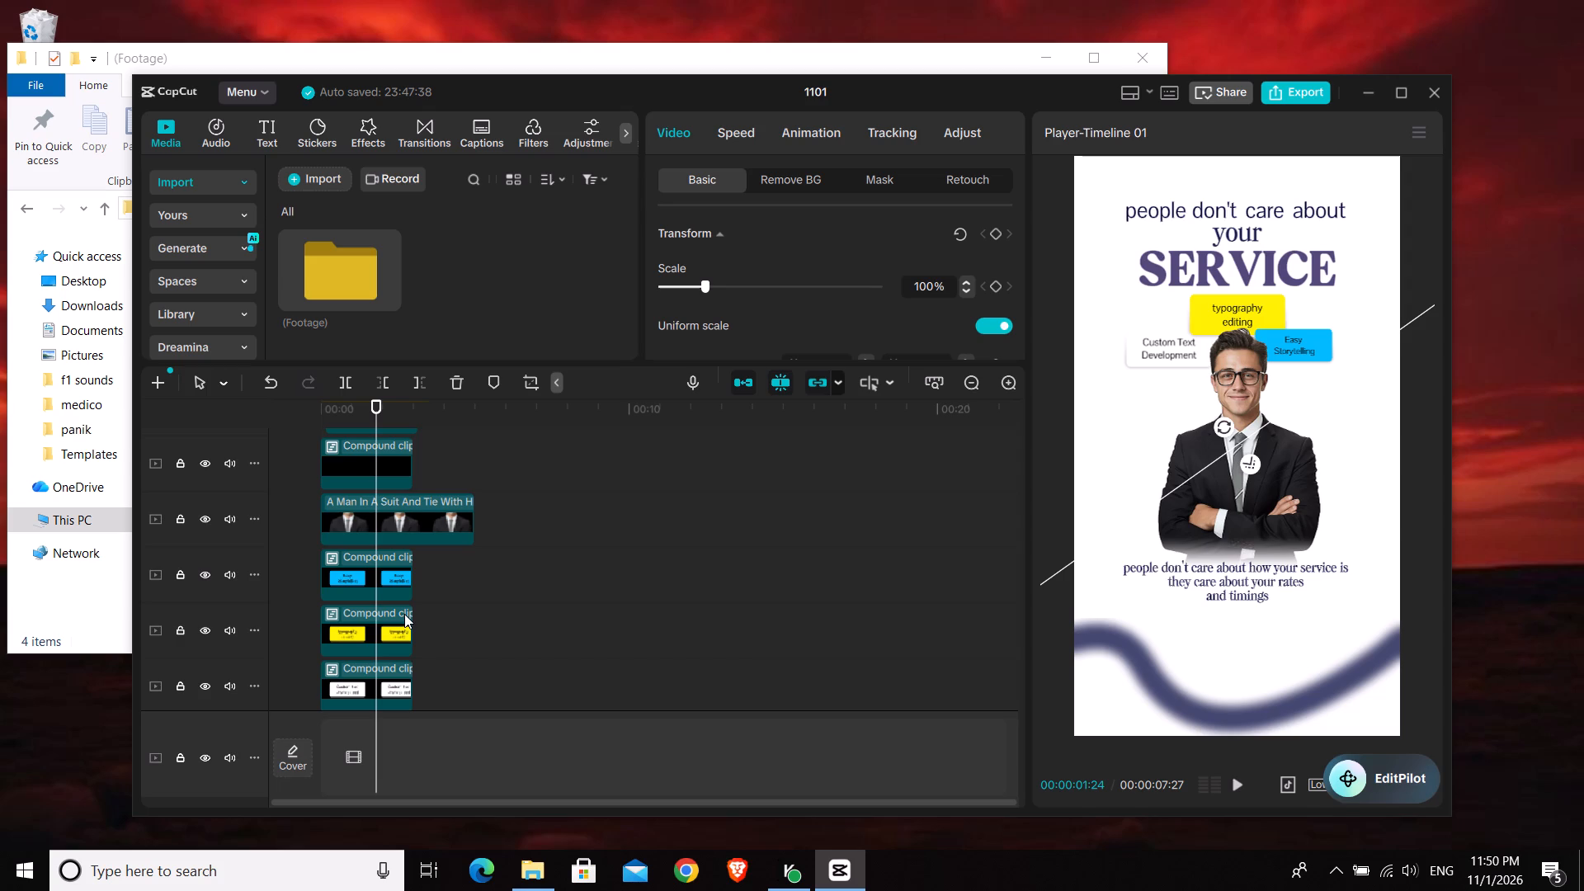
pyautogui.press('space')
pyautogui.press('space')
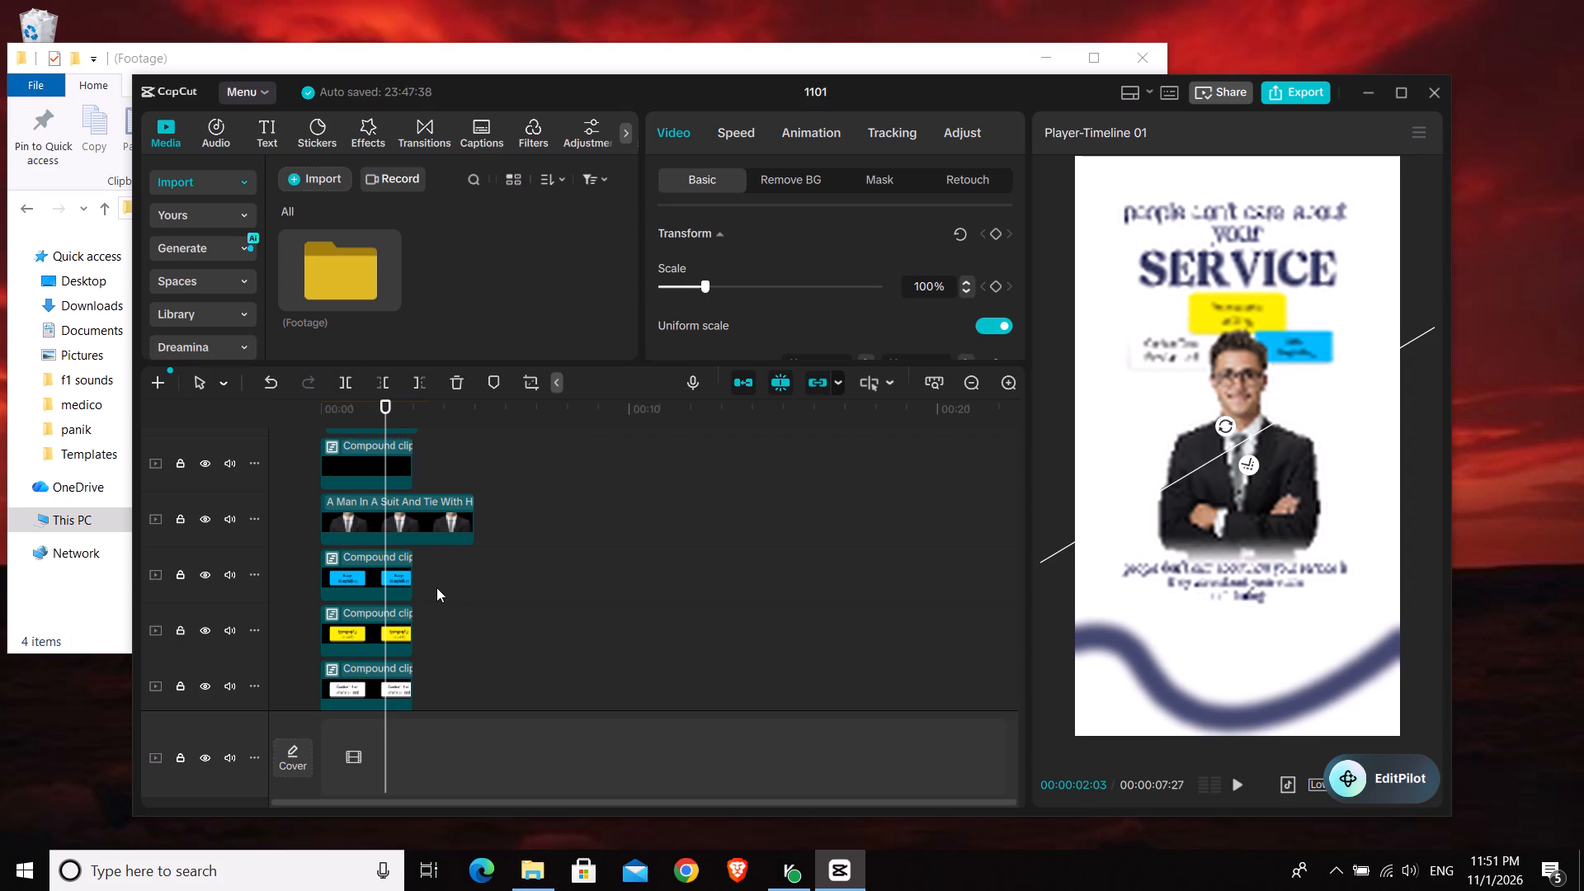
pyautogui.scroll(-8, 424, 594)
pyautogui.click(366, 547)
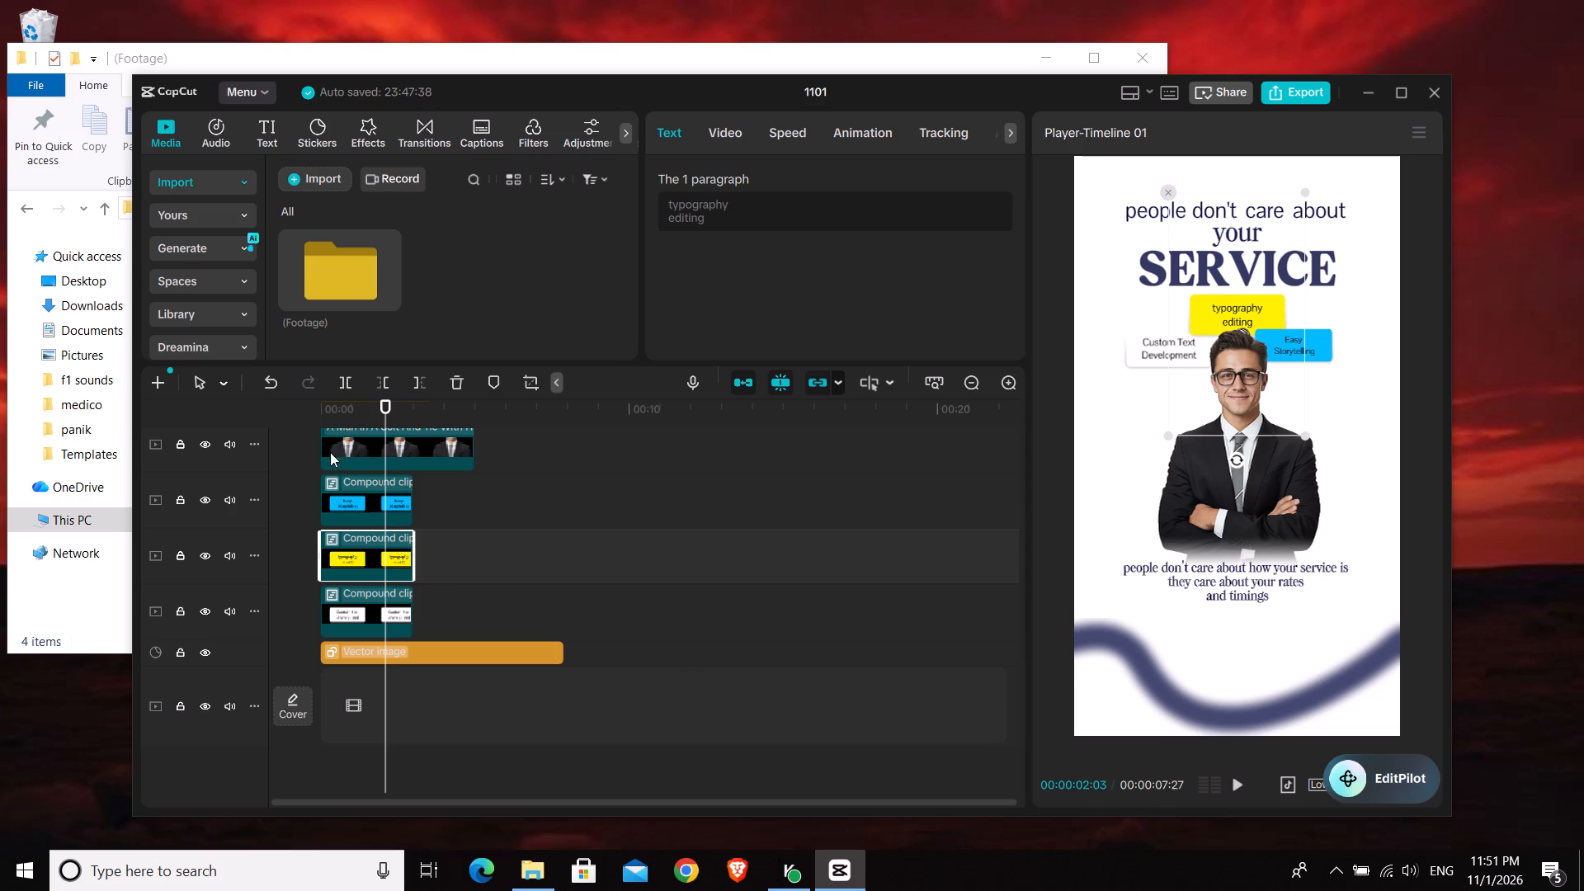
pyautogui.moveTo(388, 411); pyautogui.dragTo(320, 422)
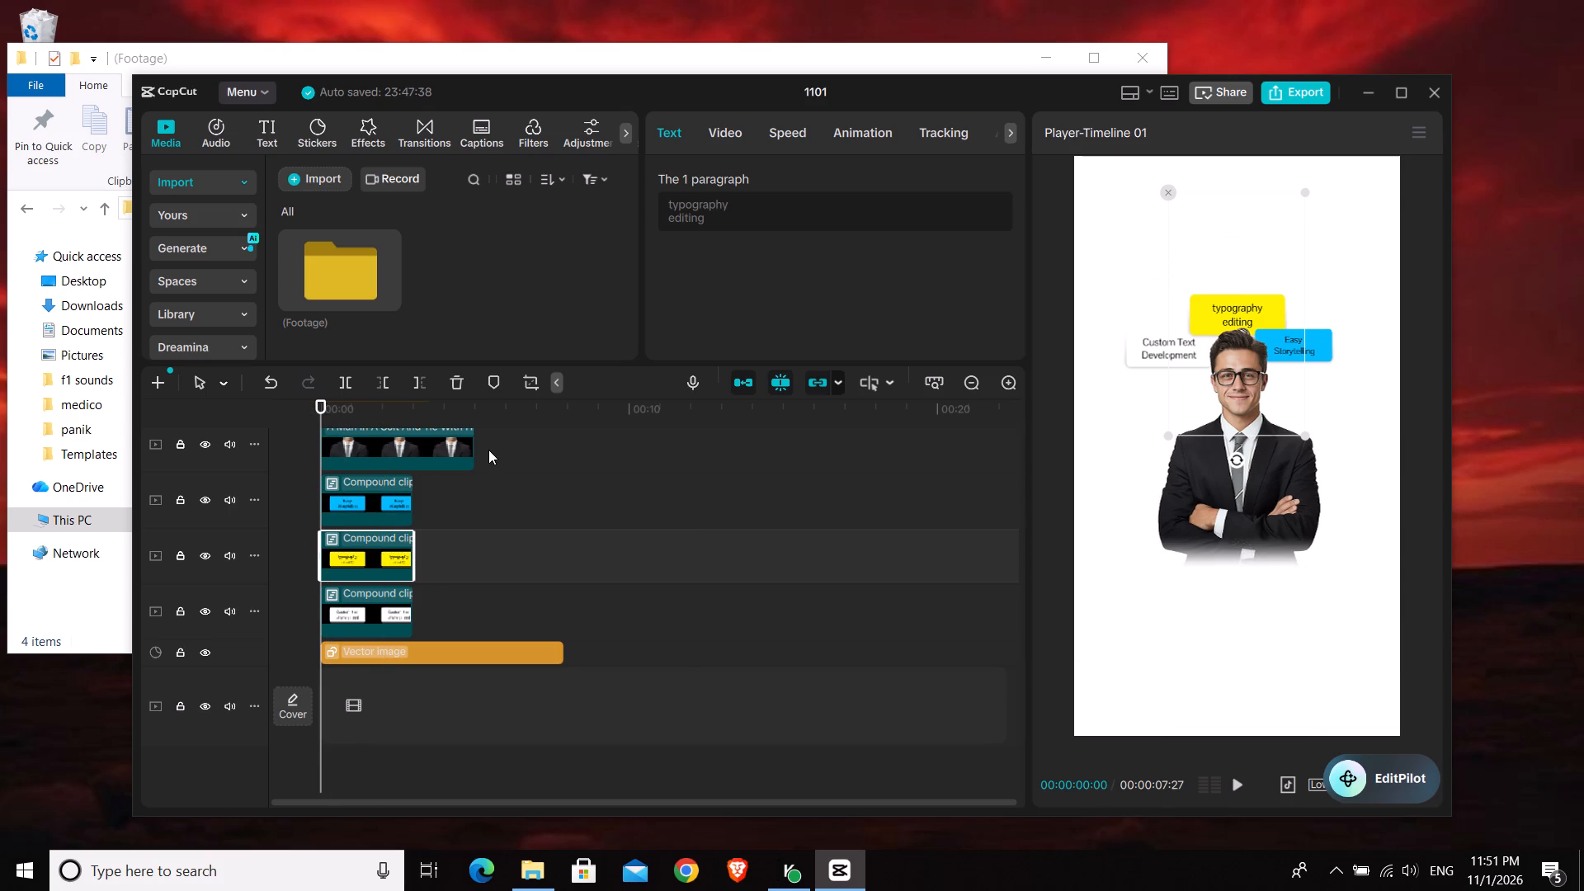
pyautogui.scroll(3, 559, 500)
pyautogui.scroll(-3, 559, 500)
pyautogui.click(734, 141)
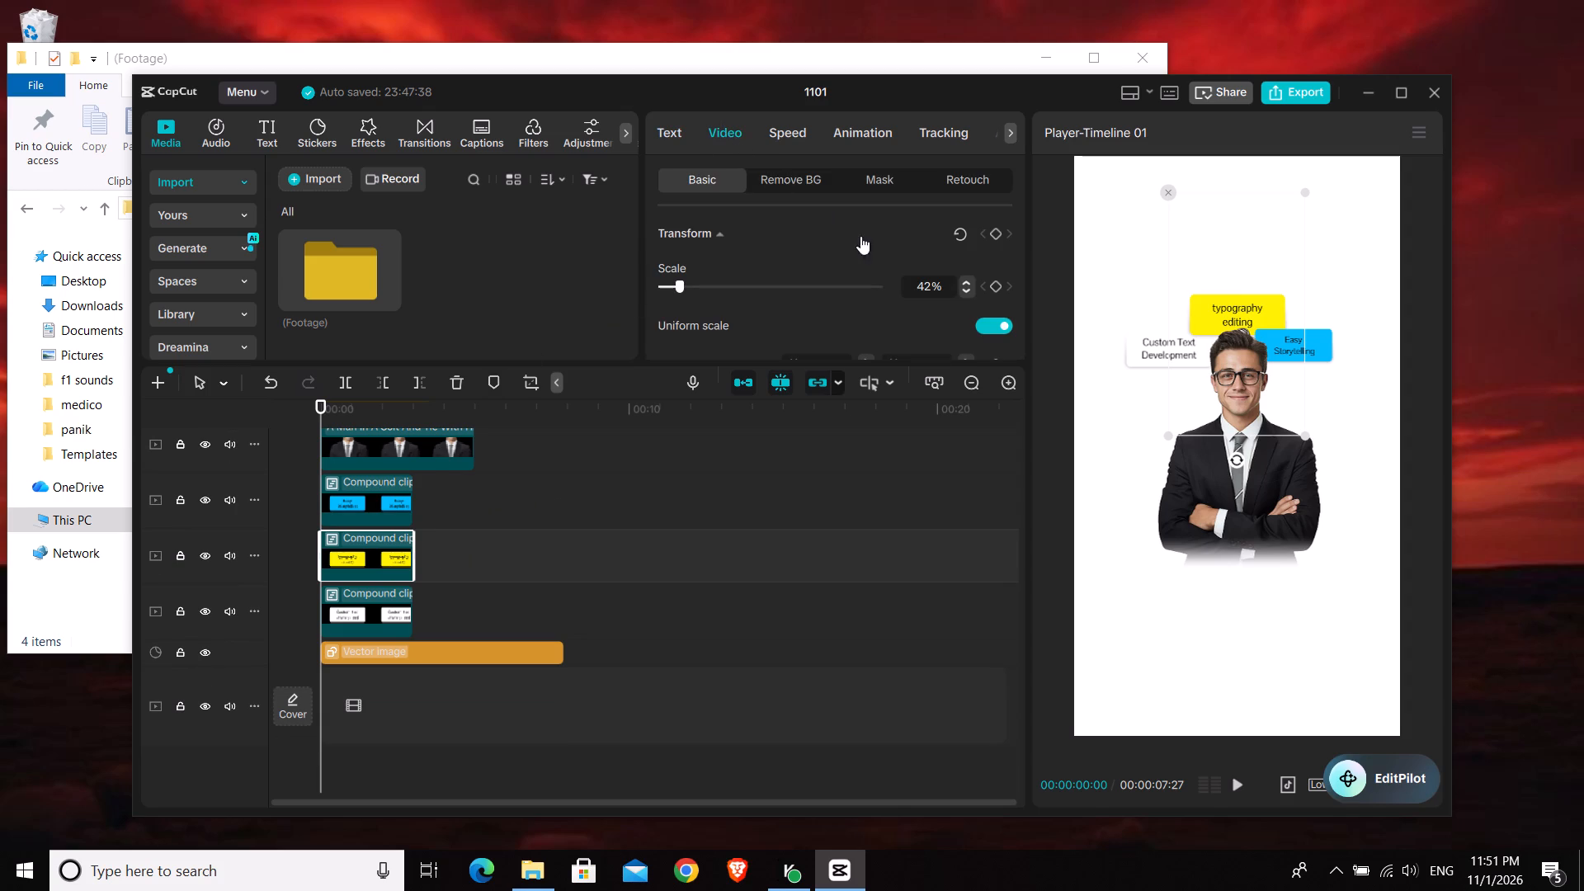
pyautogui.scroll(-2, 964, 296)
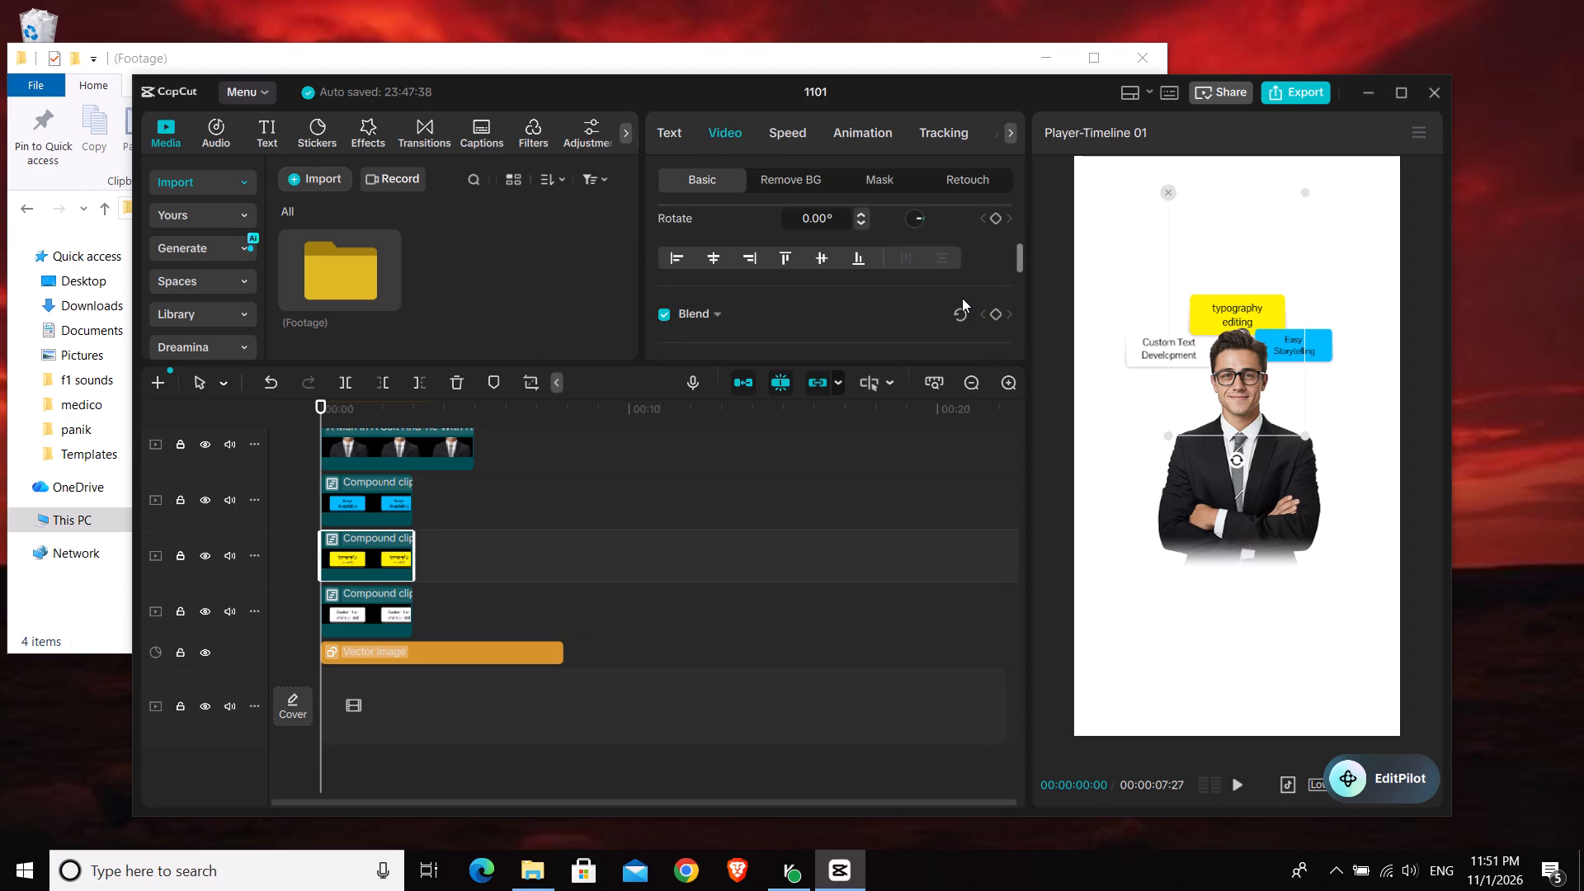
pyautogui.scroll(-1, 962, 298)
pyautogui.scroll(3, 962, 298)
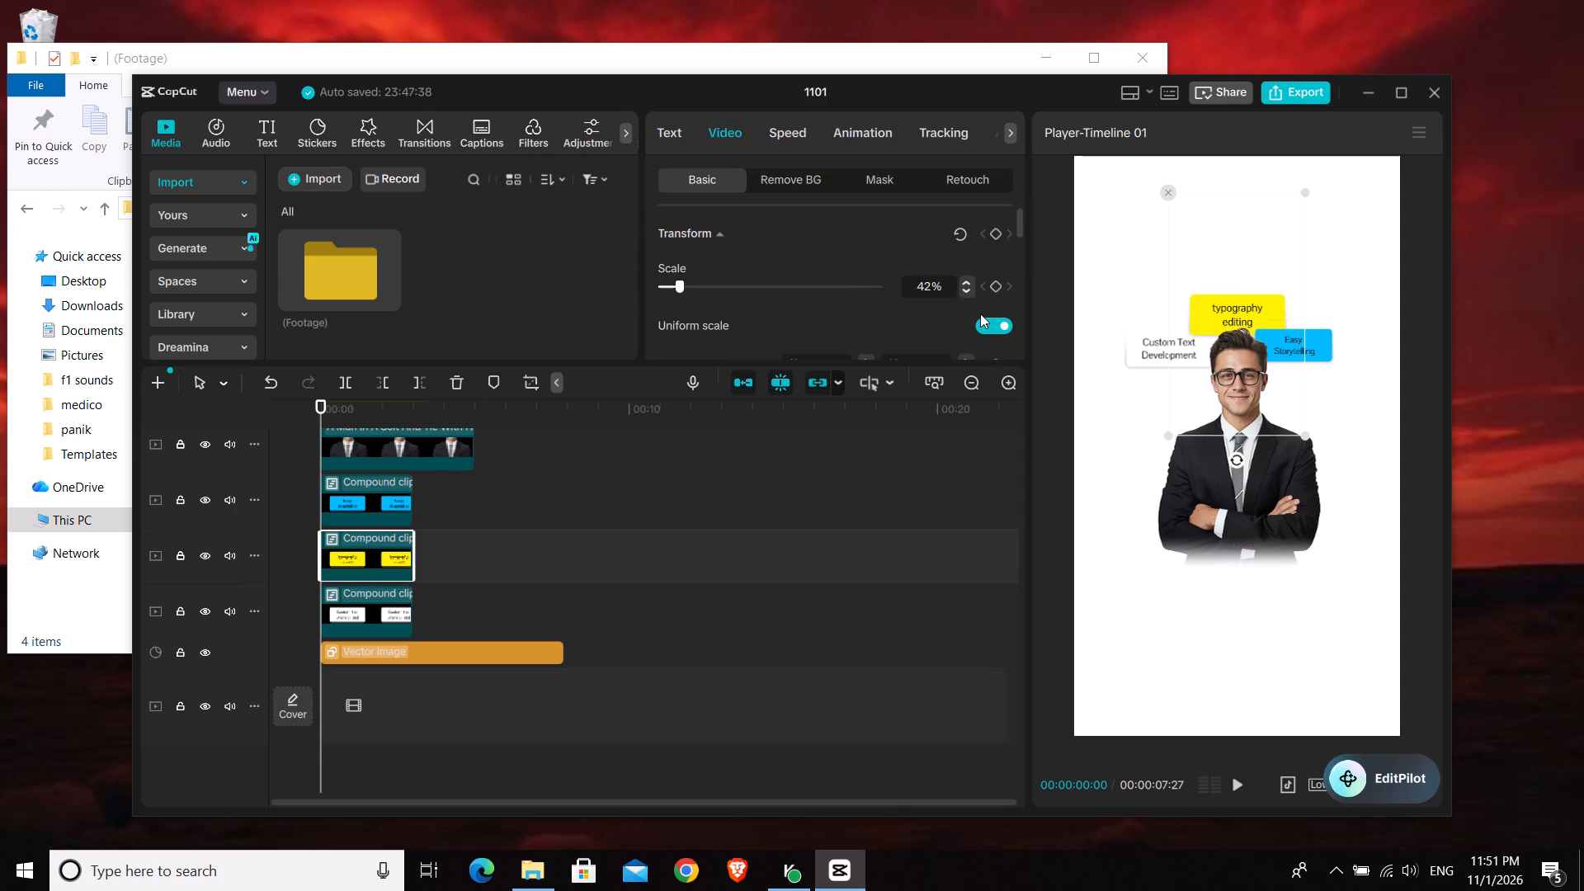
pyautogui.scroll(-1, 974, 315)
pyautogui.scroll(1, 906, 297)
pyautogui.scroll(-3, 906, 297)
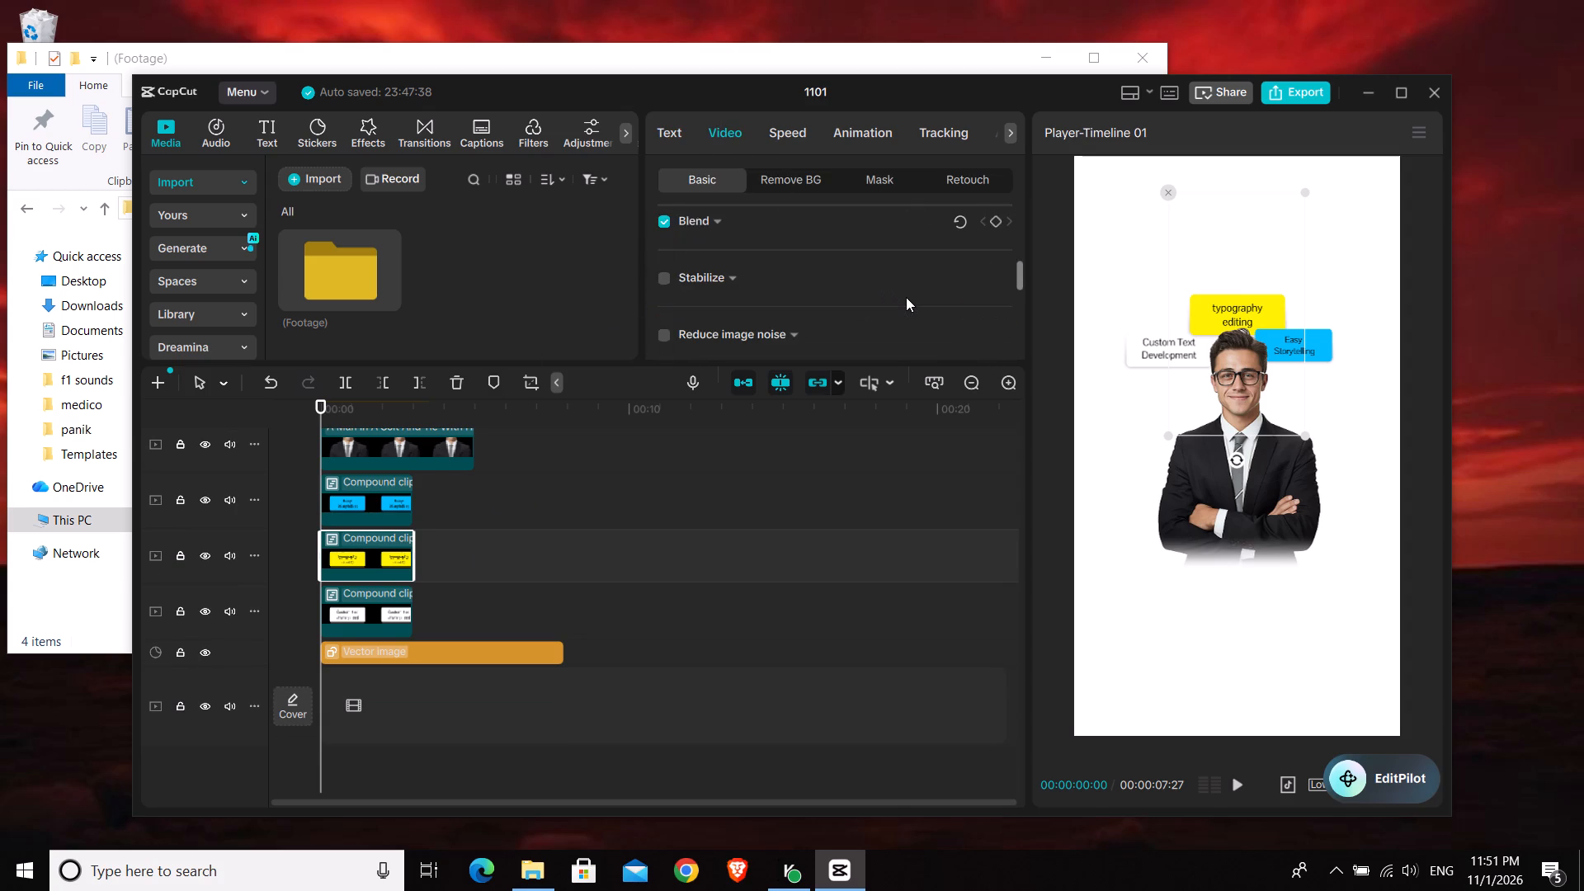
pyautogui.scroll(-3, 906, 297)
pyautogui.scroll(6, 906, 297)
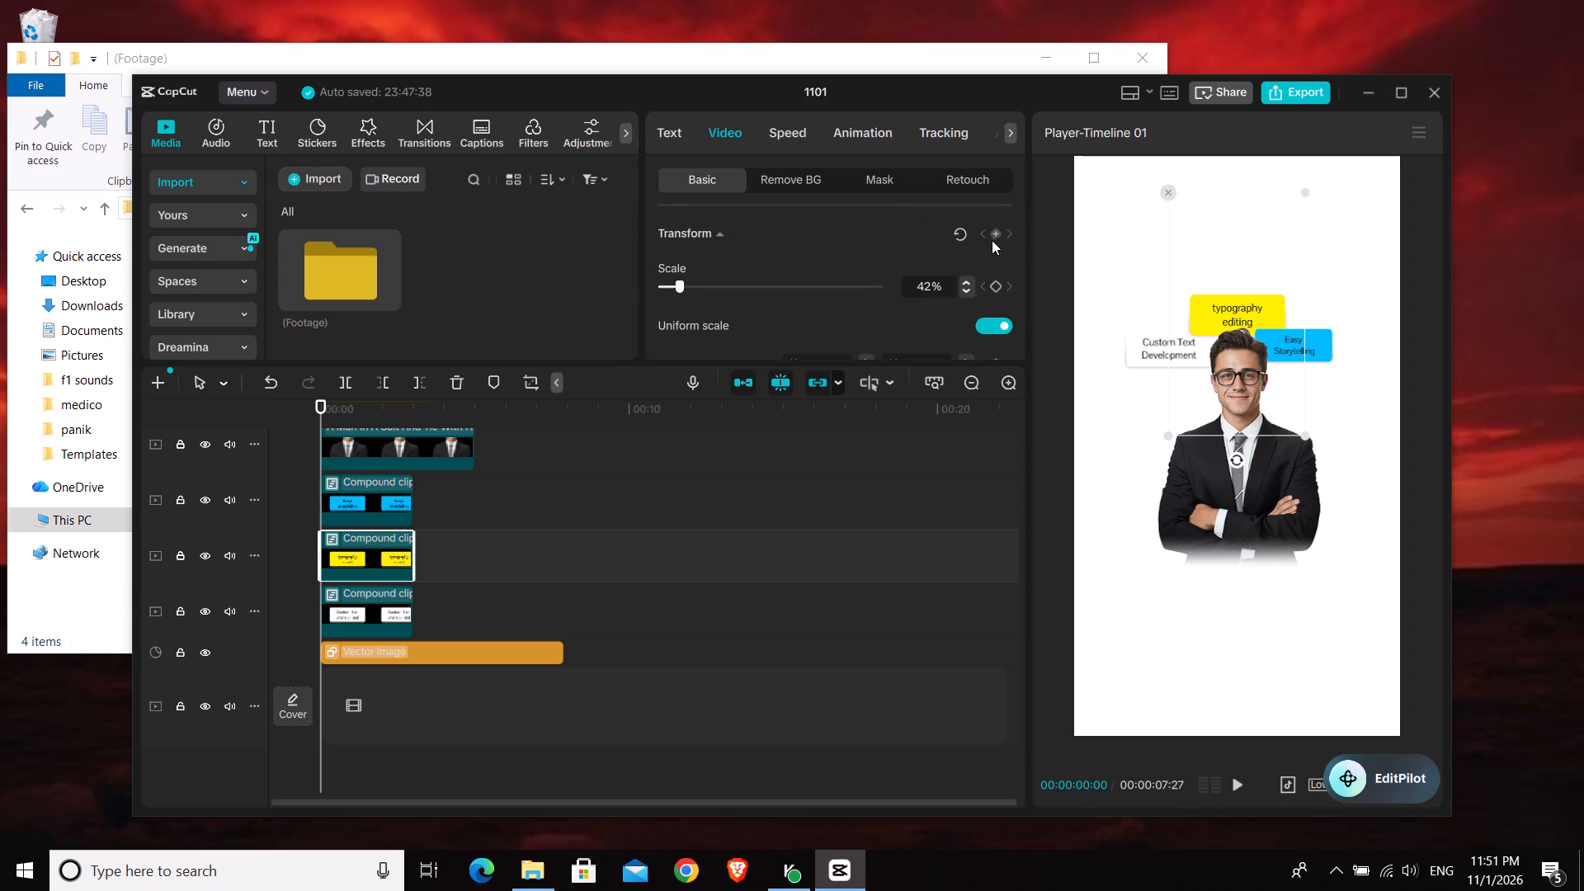
pyautogui.click(990, 239)
# Add a second Transform keyframe to the yellow card's clip at 00:00:01:21, keeping its final position above the man.
pyautogui.press('Right')
pyautogui.press('Right')
pyautogui.press('Right')
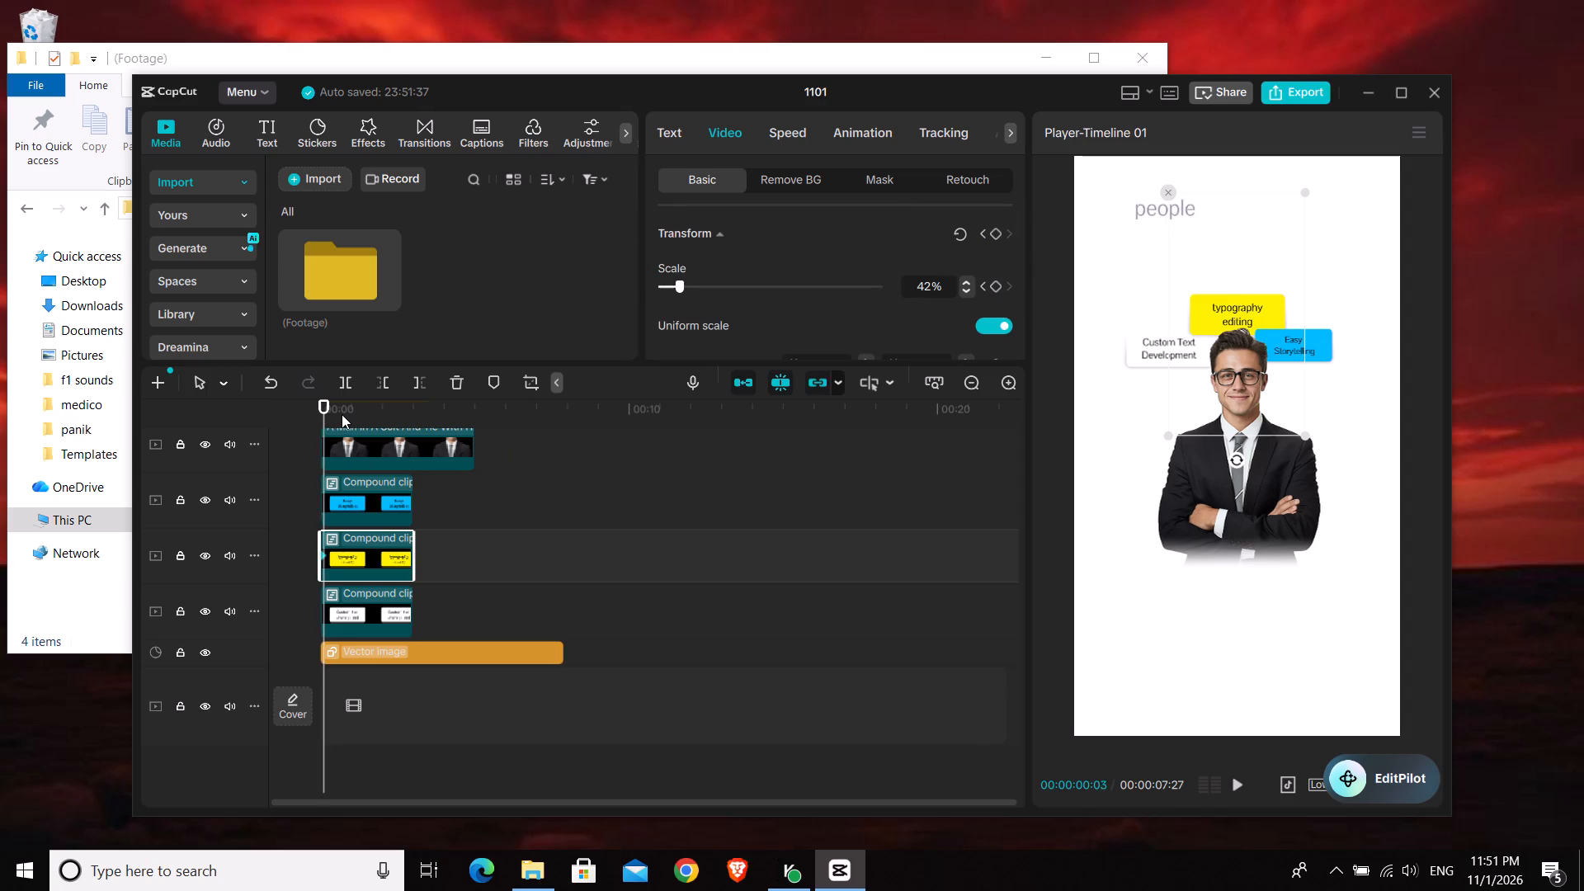
pyautogui.press('Right')
pyautogui.press('Right')
pyautogui.press('Right')
pyautogui.press('Right')
pyautogui.press('Right')
pyautogui.press('Right')
pyautogui.press('Right')
pyautogui.press('Right')
pyautogui.press('Right')
pyautogui.press('Right')
pyautogui.press('Right')
pyautogui.press('Right')
pyautogui.press('Right')
pyautogui.press('Right')
pyautogui.press('Right')
pyautogui.press('Right')
pyautogui.press('Right')
pyautogui.press('Right')
pyautogui.press('Right')
pyautogui.press('Right')
pyautogui.press('Right')
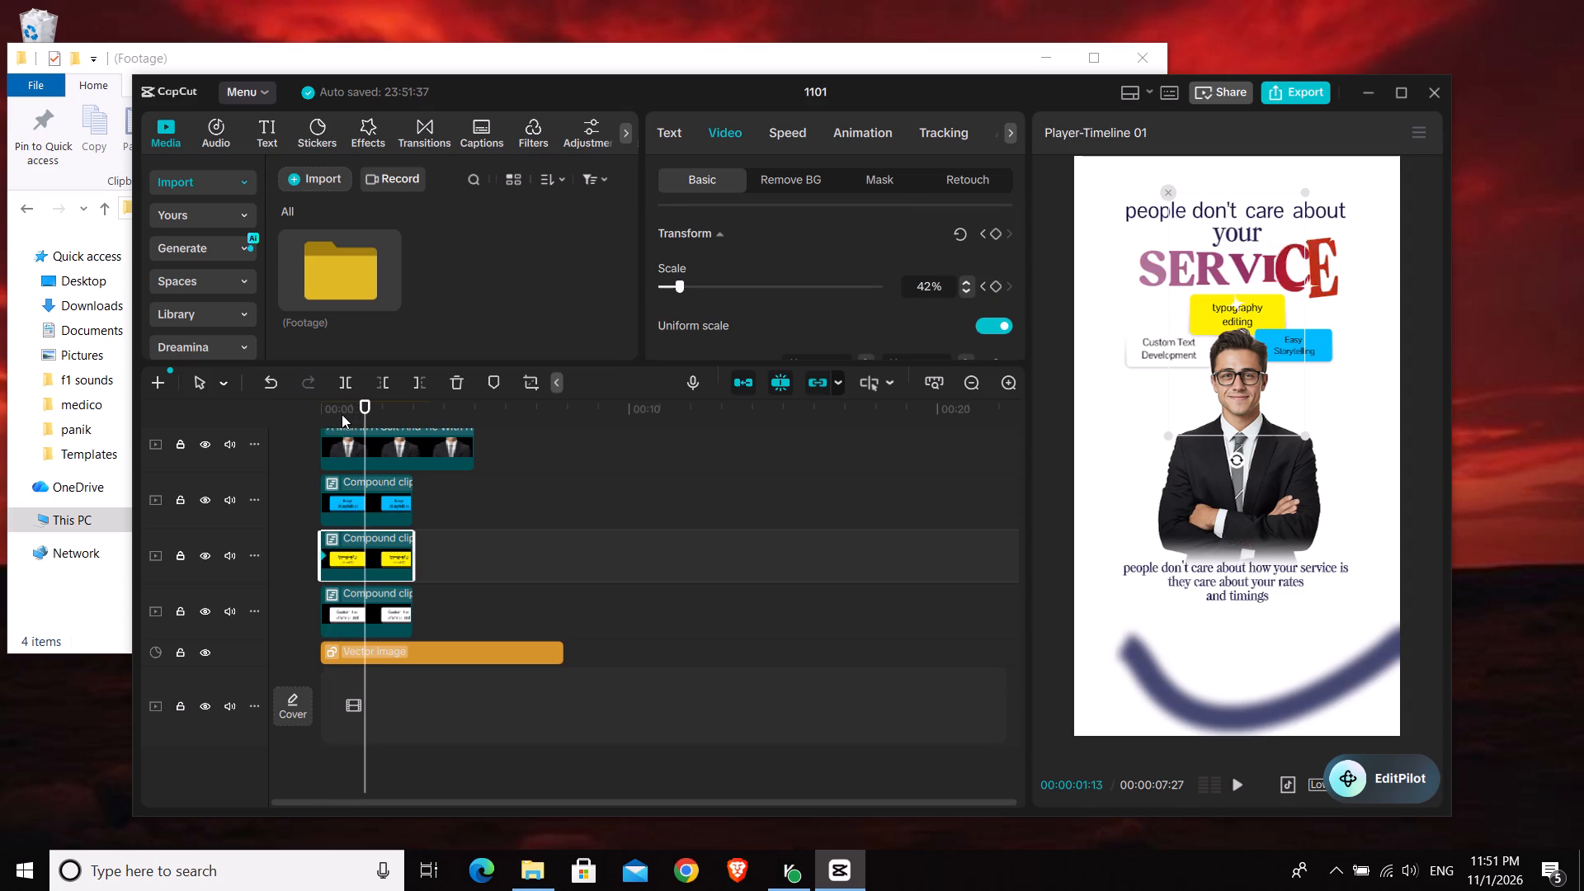
pyautogui.press('Right')
pyautogui.press('Right')
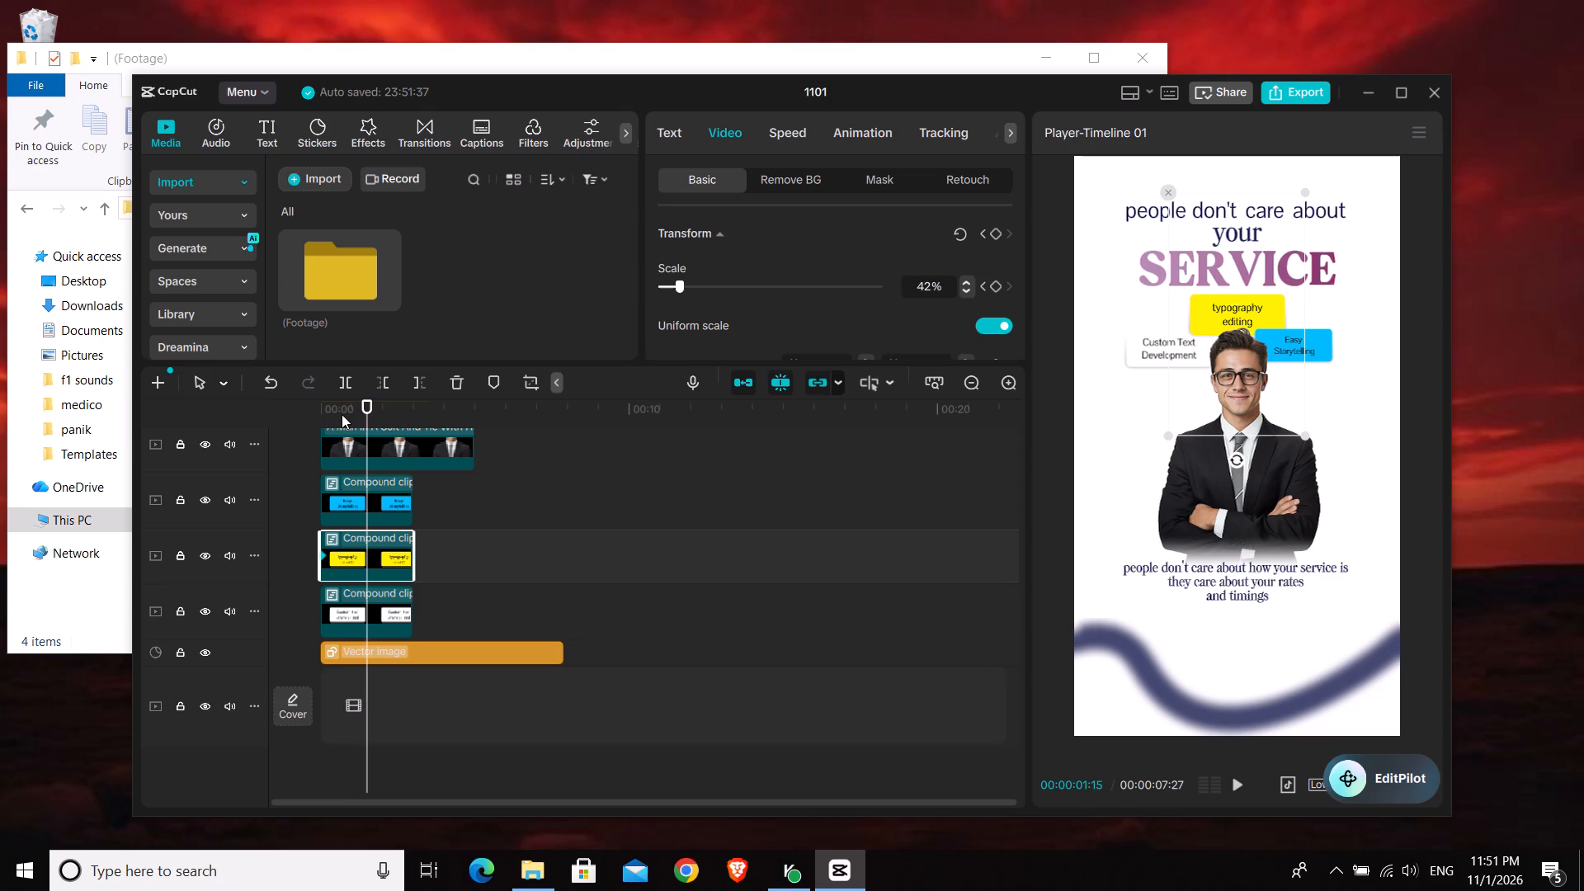
pyautogui.press('Right')
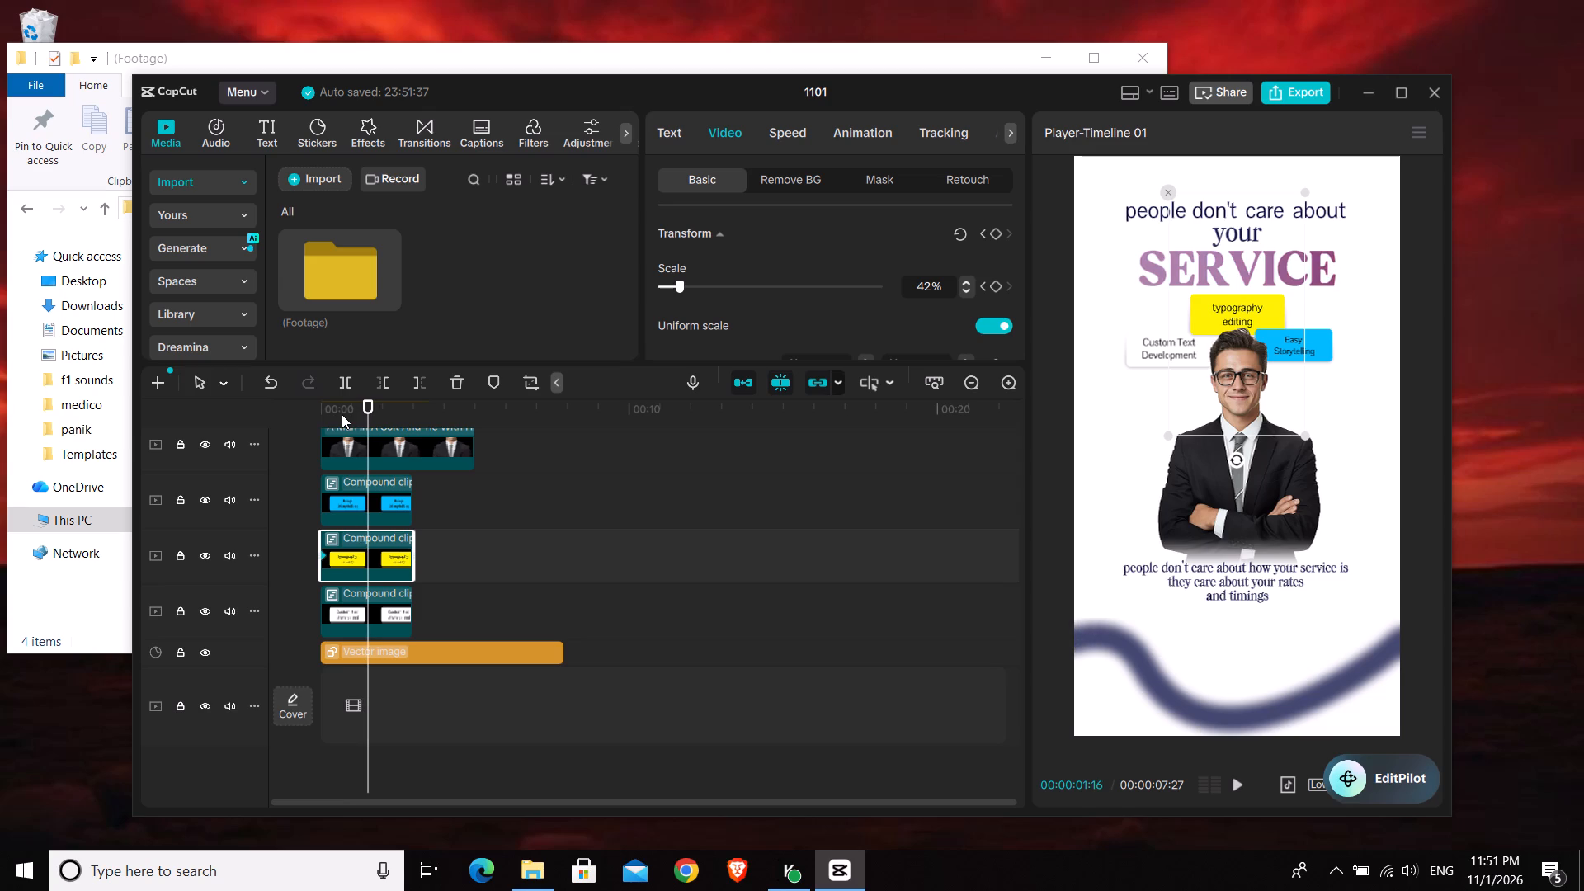
pyautogui.press('Right')
pyautogui.press('Right')
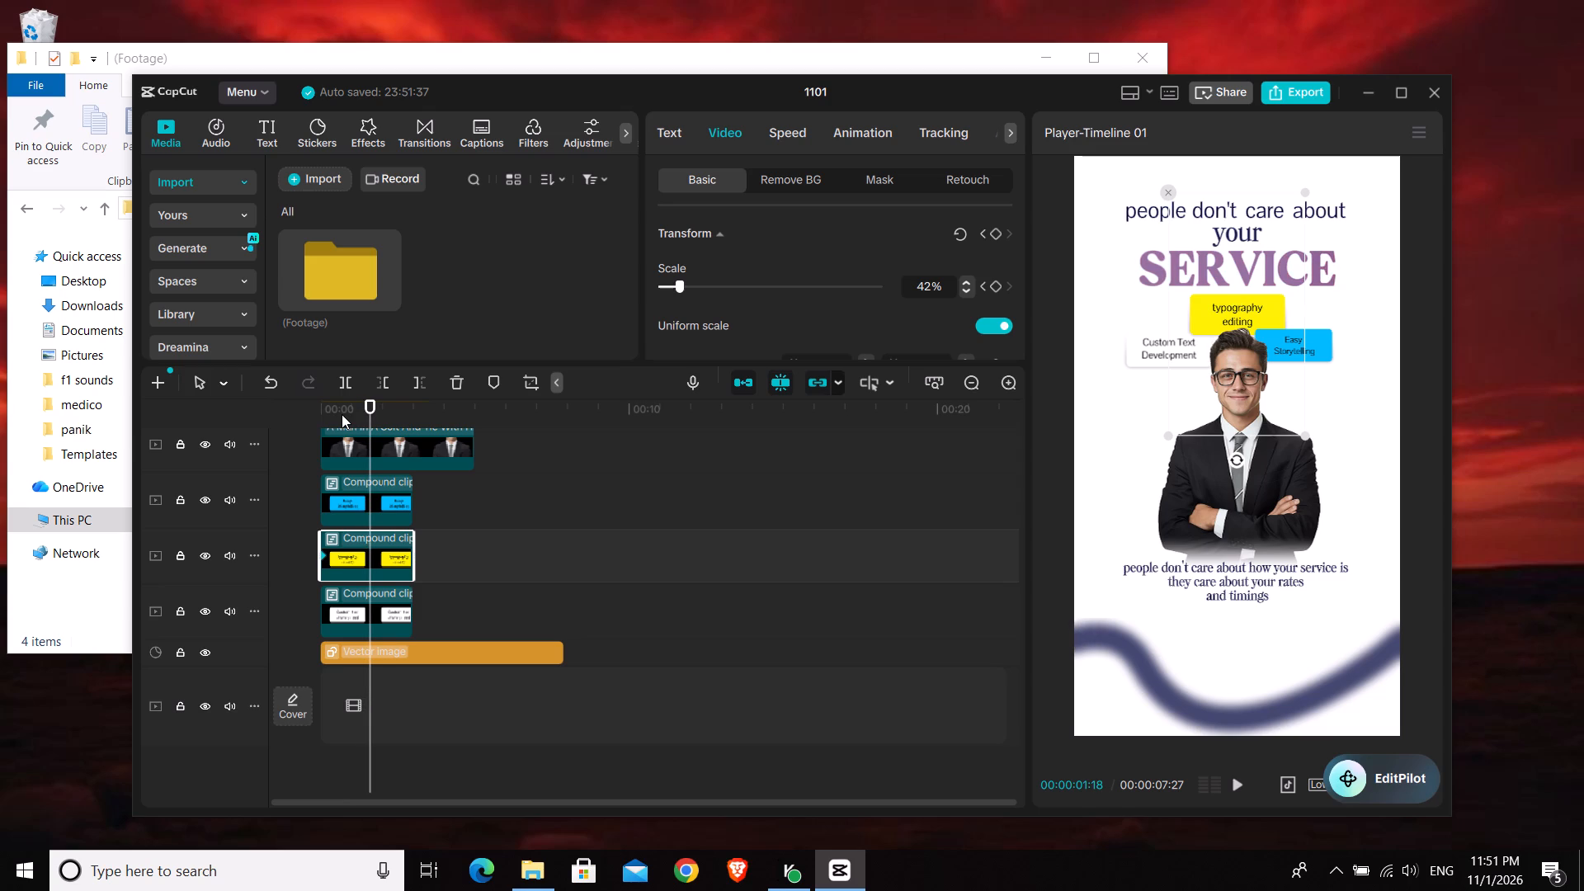
pyautogui.press('Left')
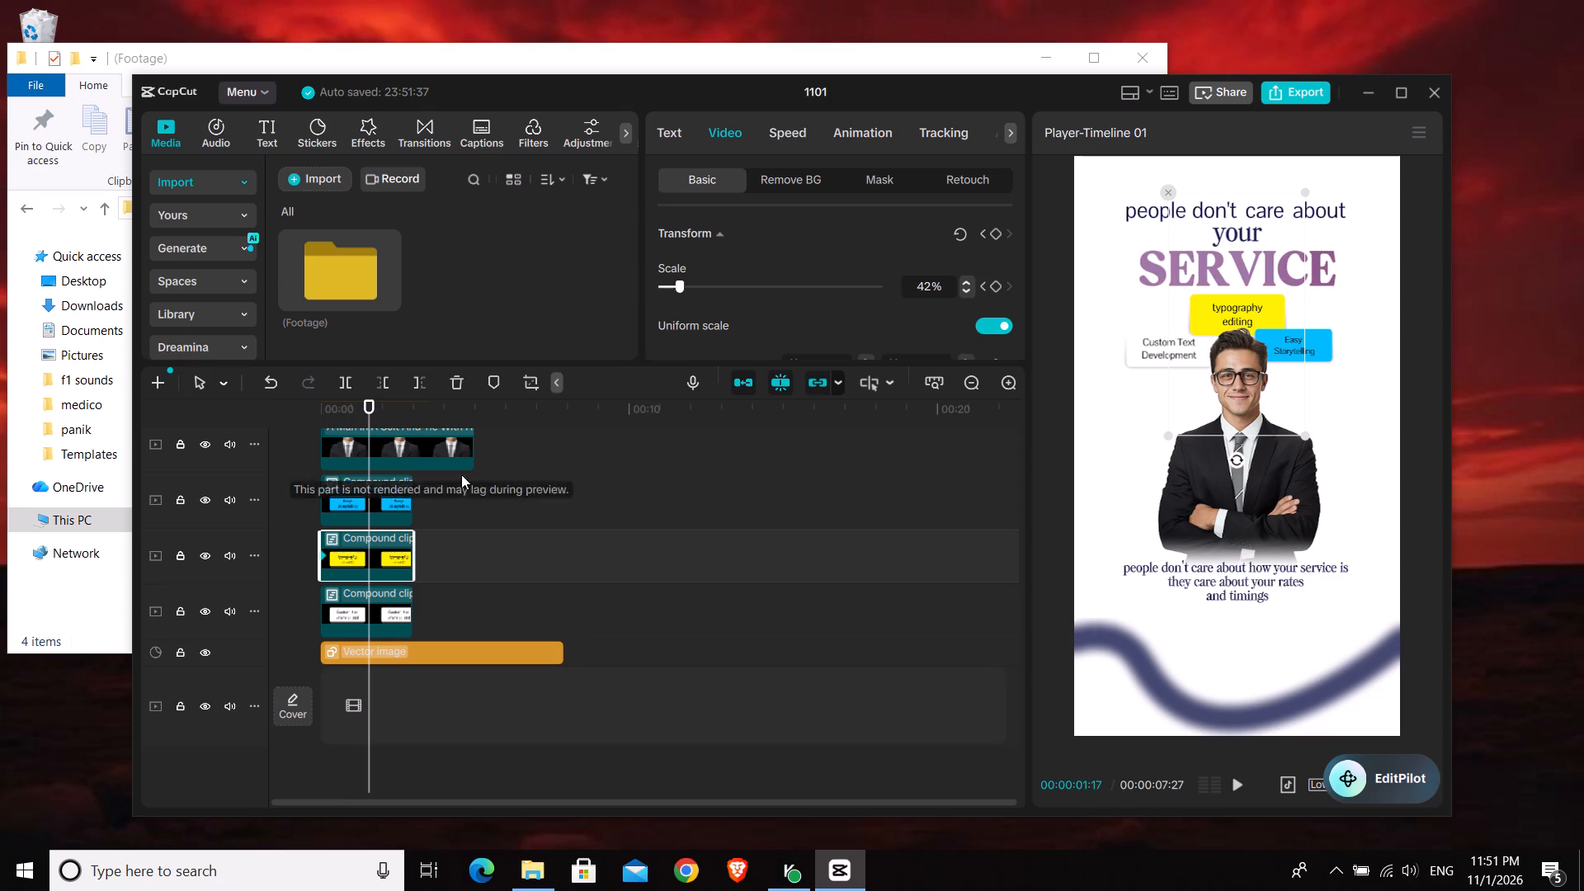
pyautogui.press('Right')
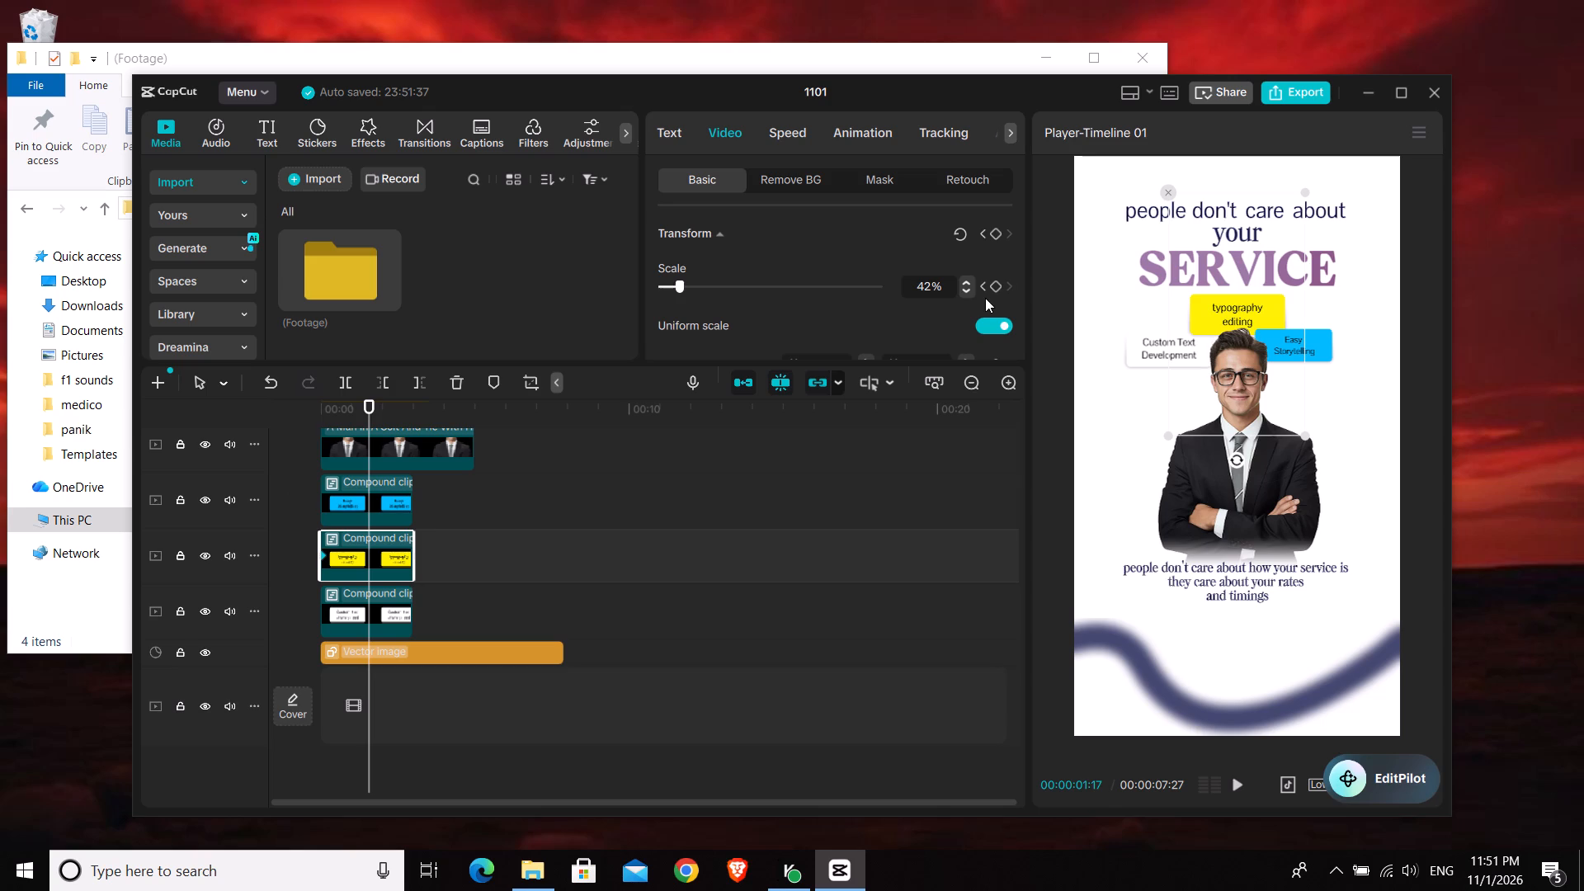
pyautogui.press('Right')
pyautogui.press('Right')
pyautogui.press('Right')
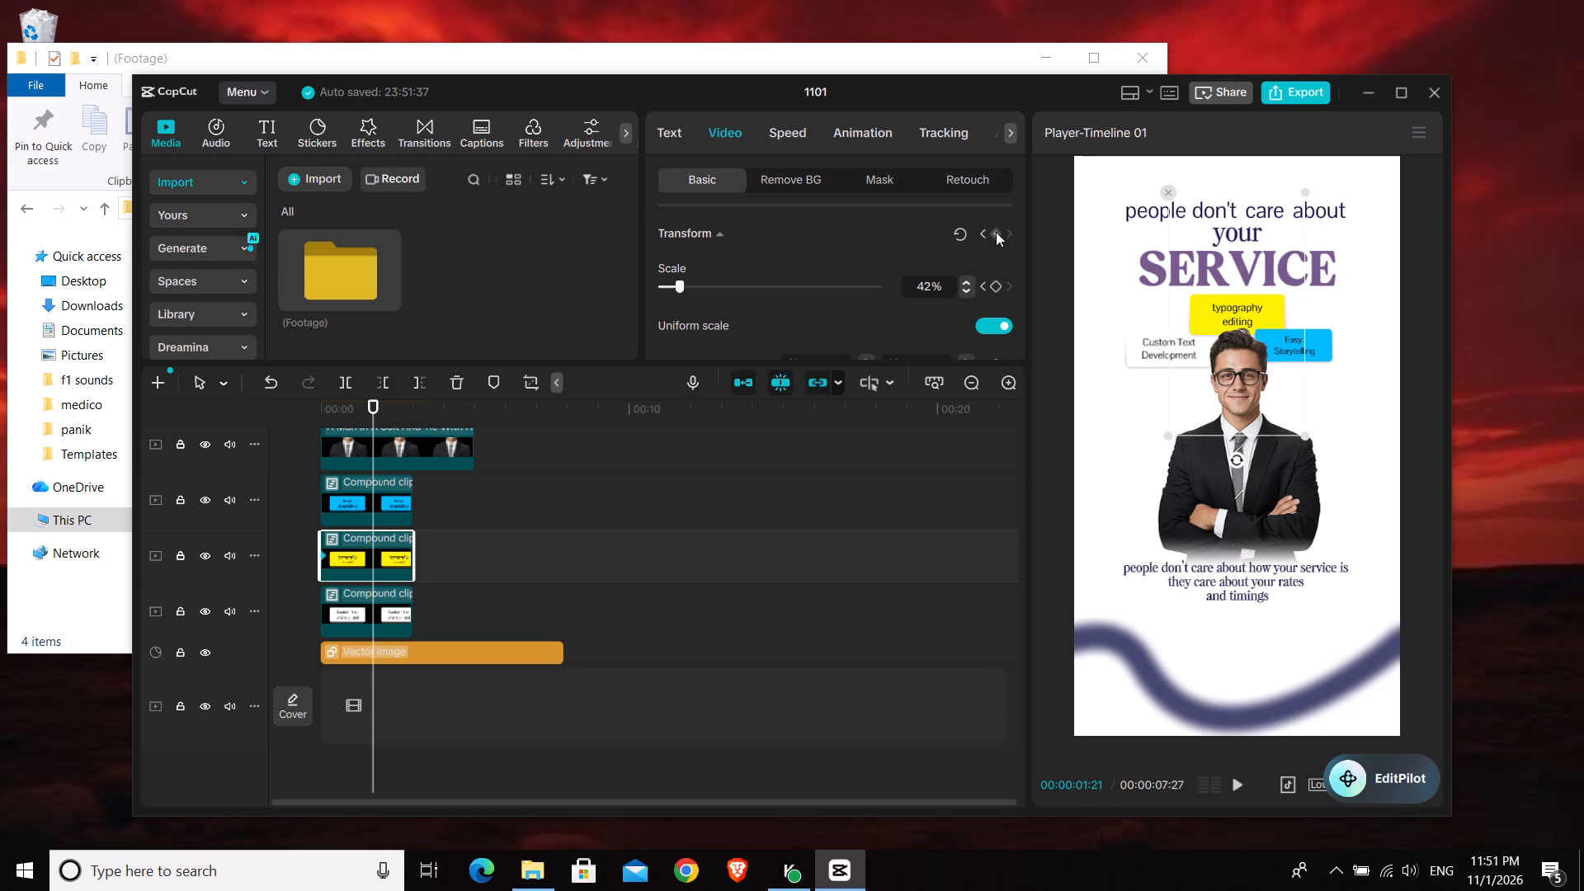
pyautogui.click(996, 232)
# At the first keyframe at 00:00:00:00, move the yellow card straight down so it sits behind the man's head.
pyautogui.moveTo(375, 411); pyautogui.dragTo(323, 436)
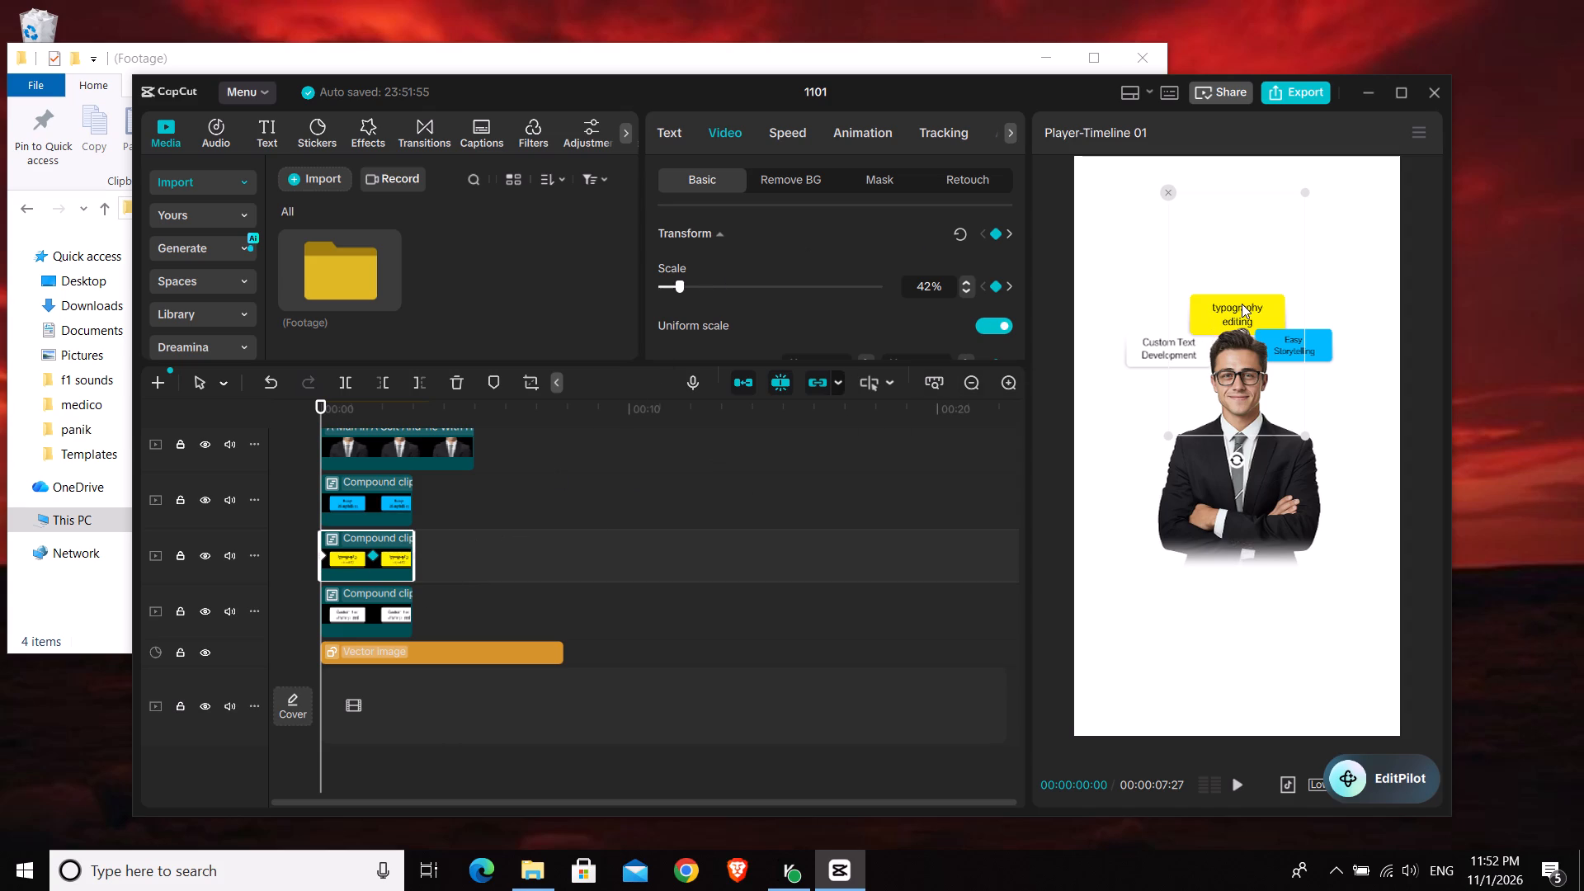
pyautogui.moveTo(1242, 304); pyautogui.dragTo(1244, 341)
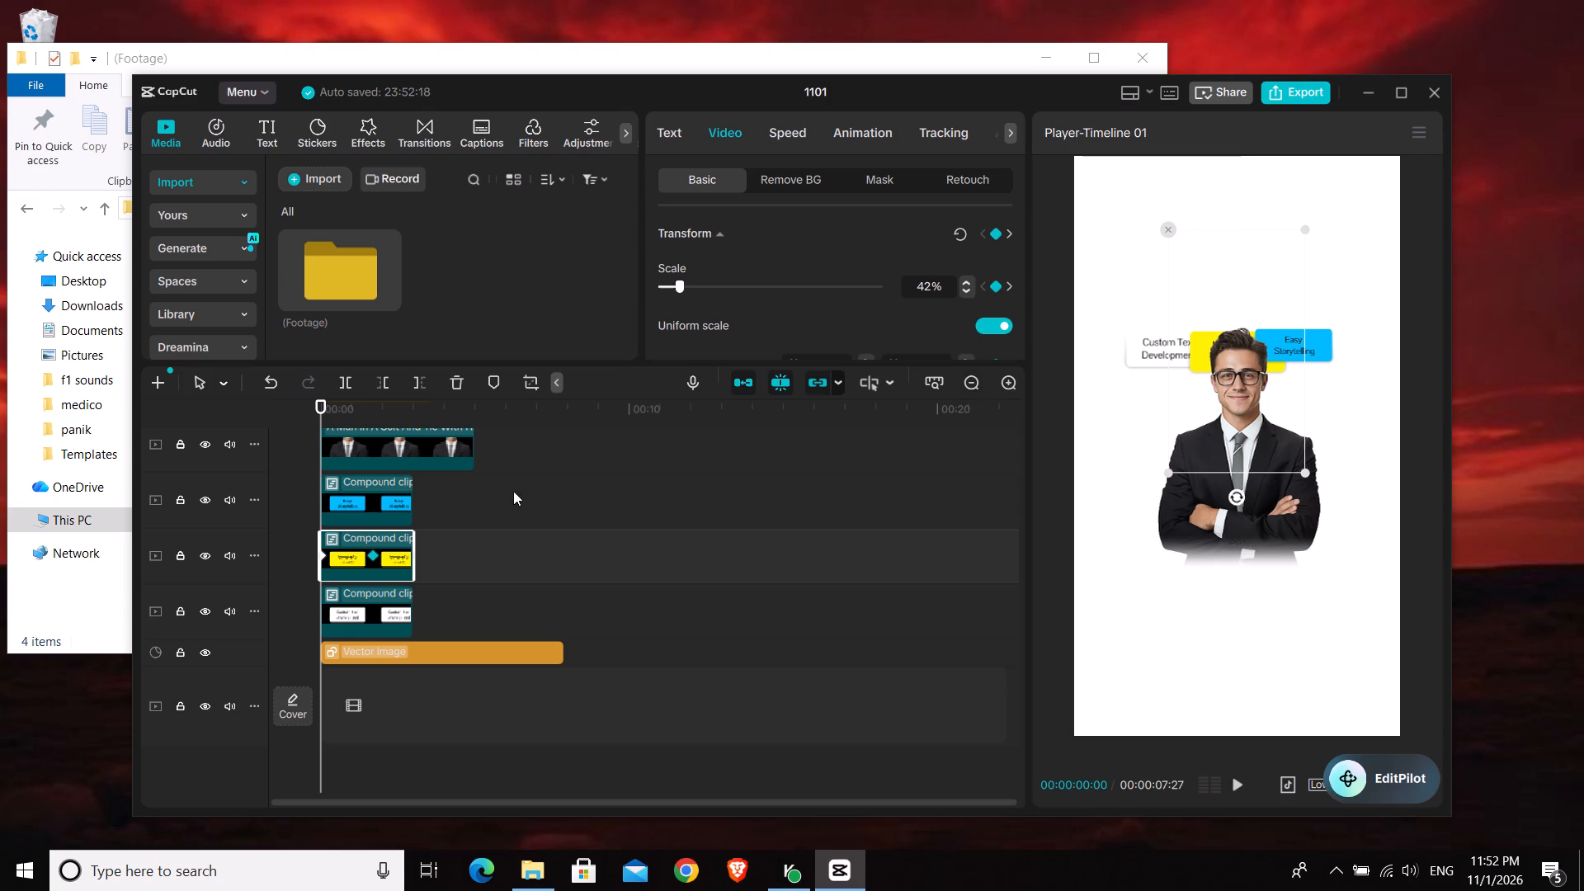
# Apply the Fade In entrance animation to the yellow card's clip and return the playhead to the start.
pyautogui.click(880, 137)
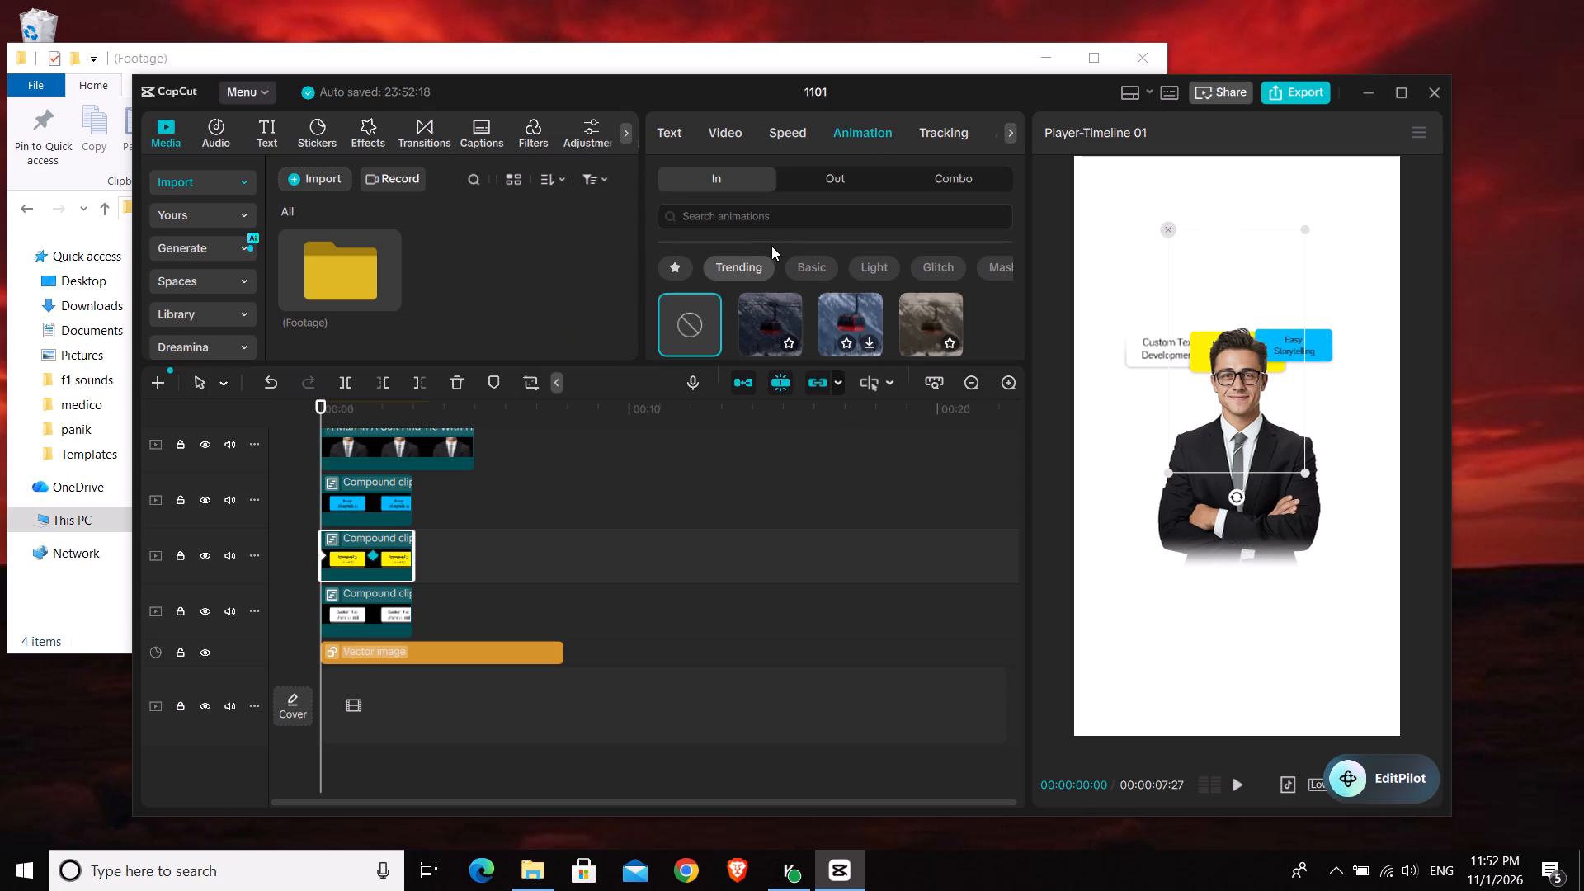
pyautogui.scroll(-3, 776, 228)
pyautogui.scroll(-1, 791, 325)
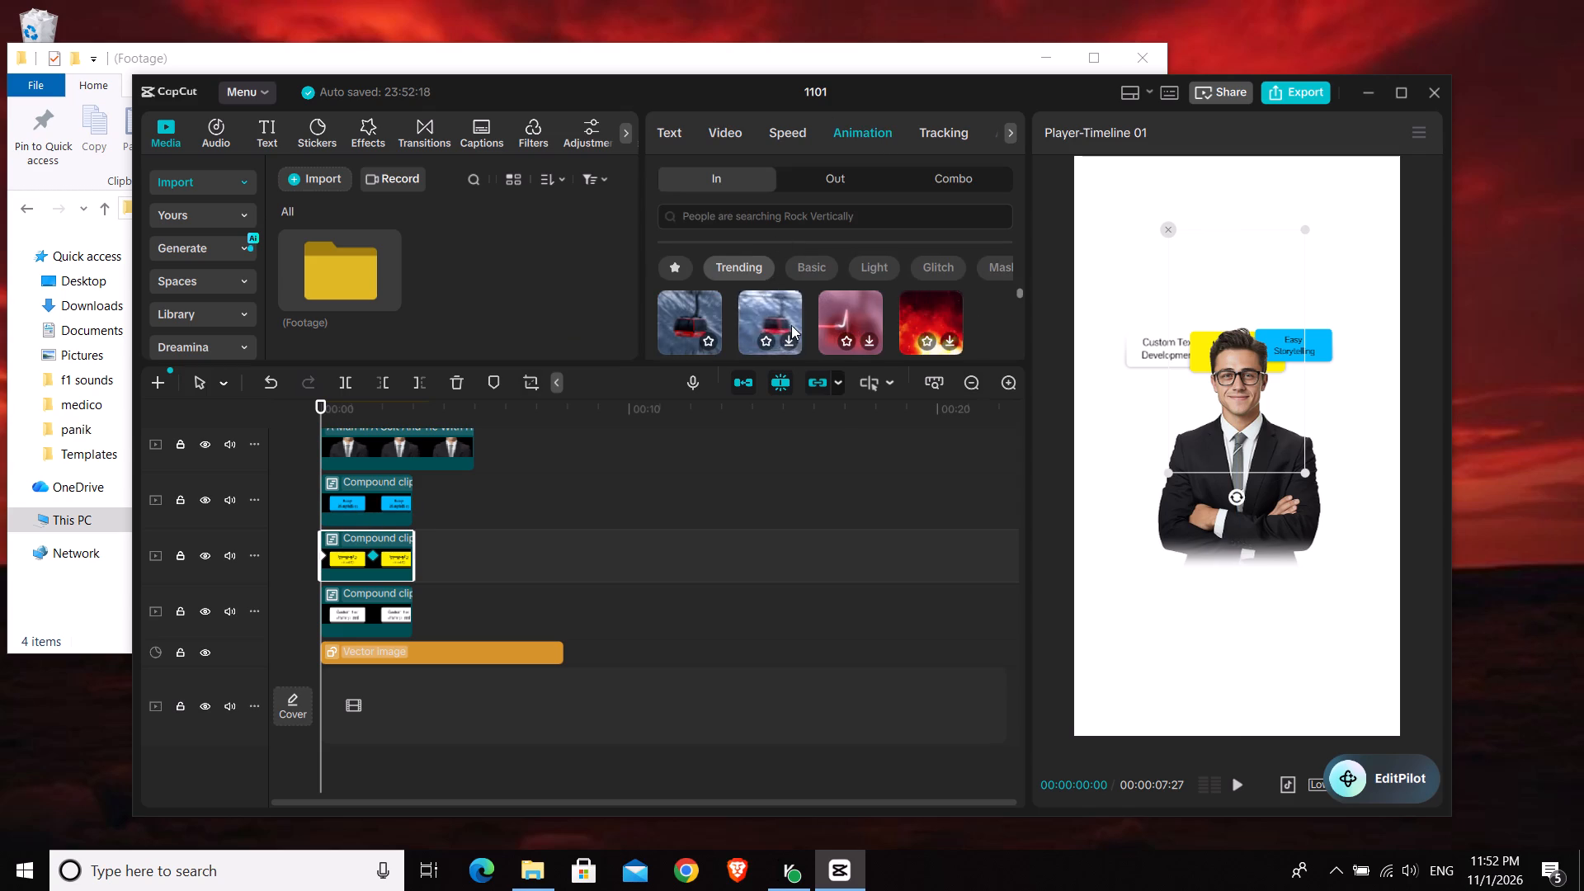
pyautogui.scroll(2, 796, 313)
pyautogui.scroll(-1, 889, 225)
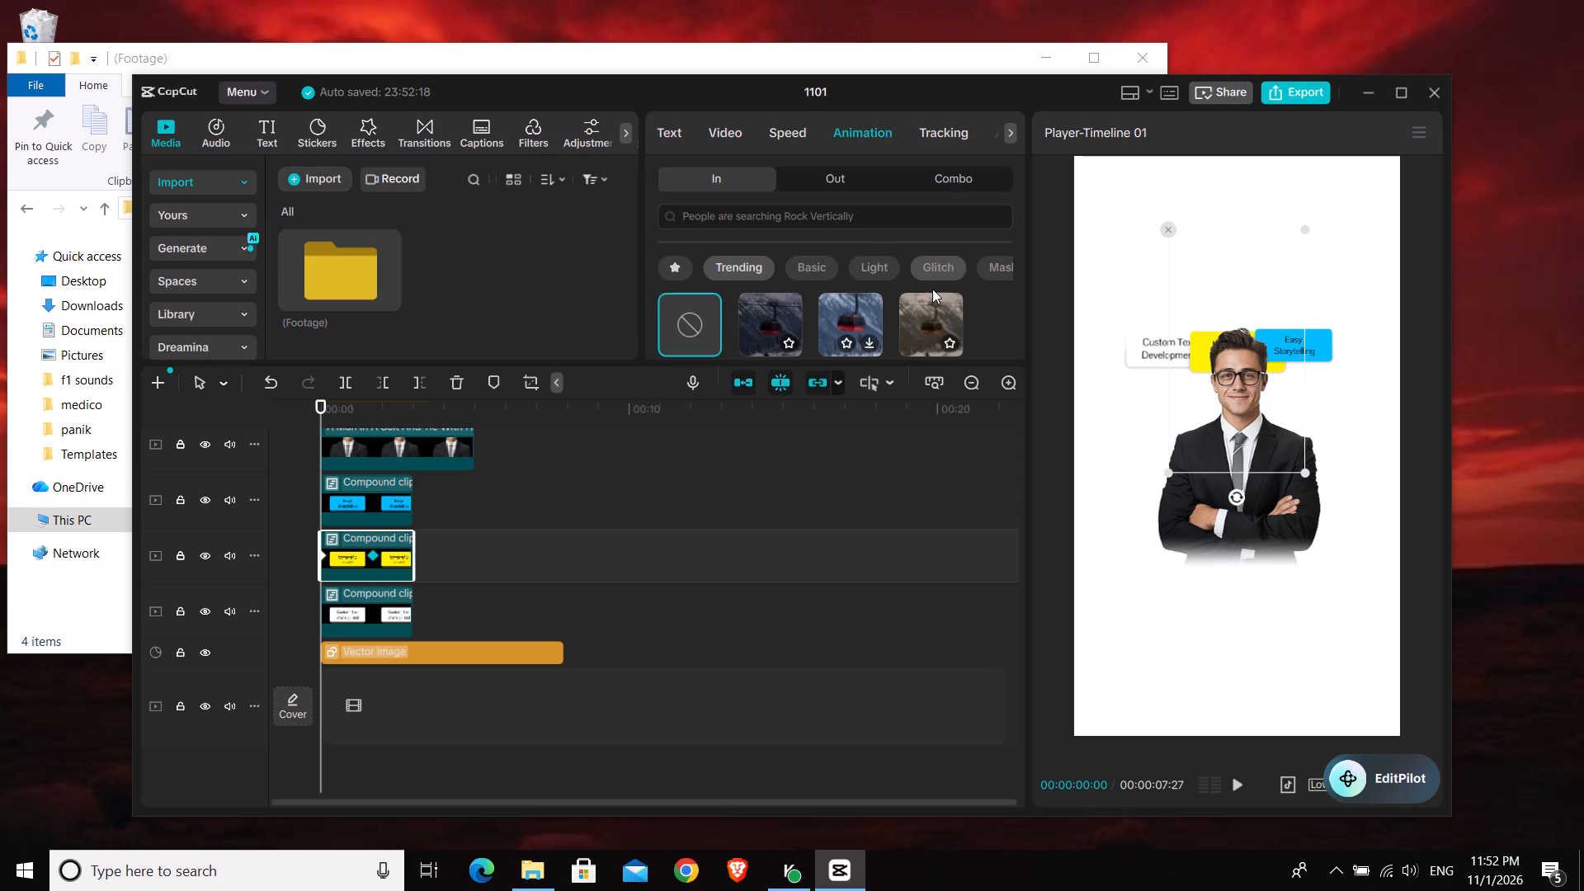
pyautogui.scroll(-1, 931, 291)
pyautogui.scroll(1, 829, 315)
pyautogui.moveTo(851, 362); pyautogui.dragTo(860, 412)
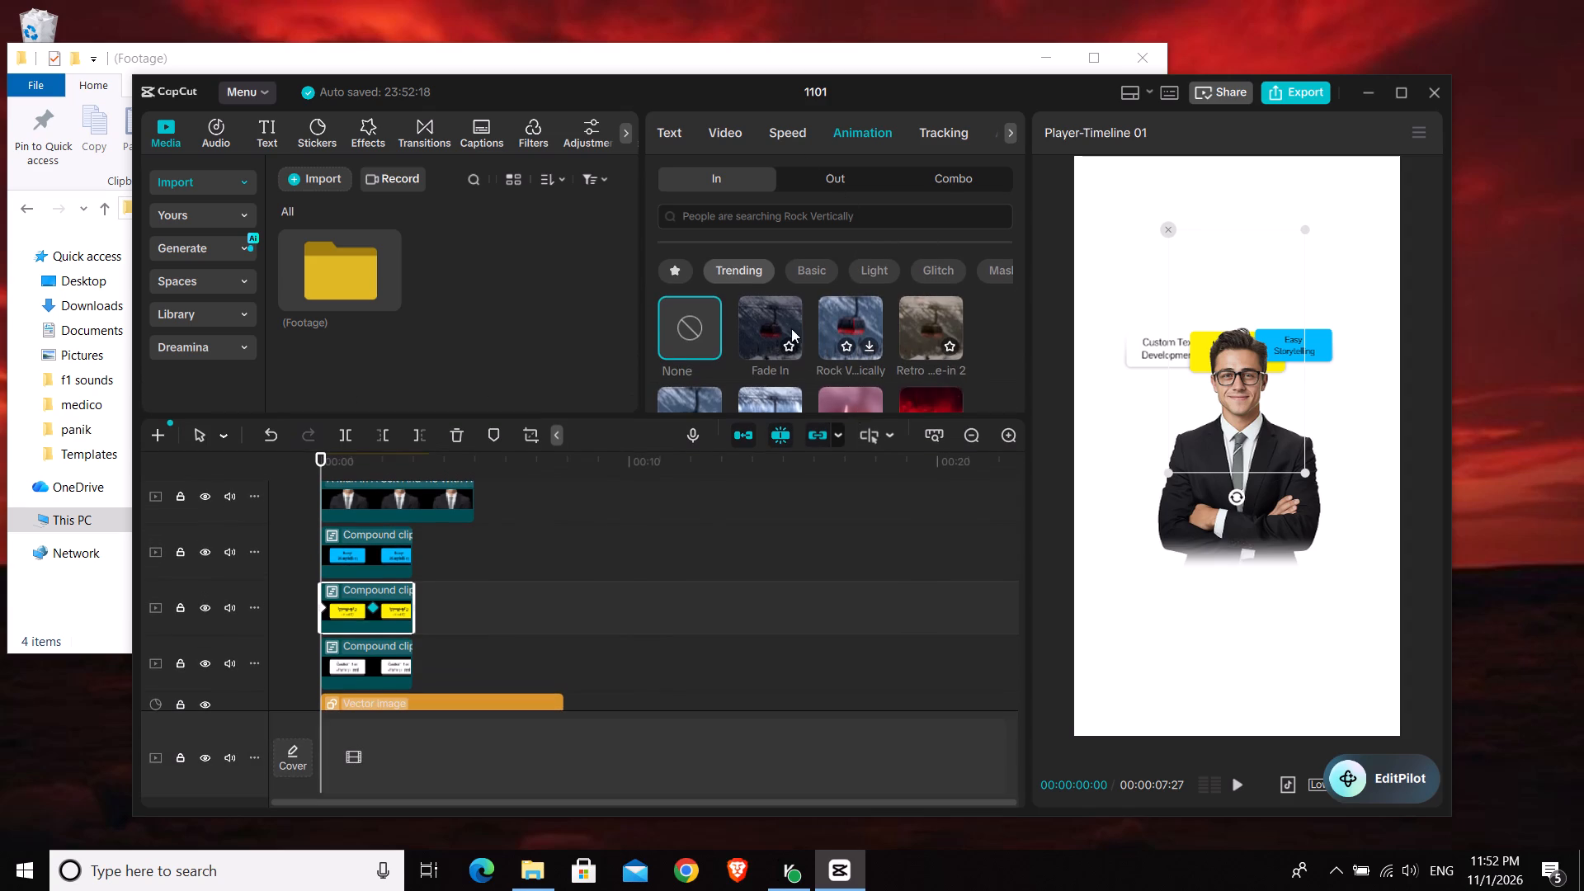
pyautogui.click(782, 318)
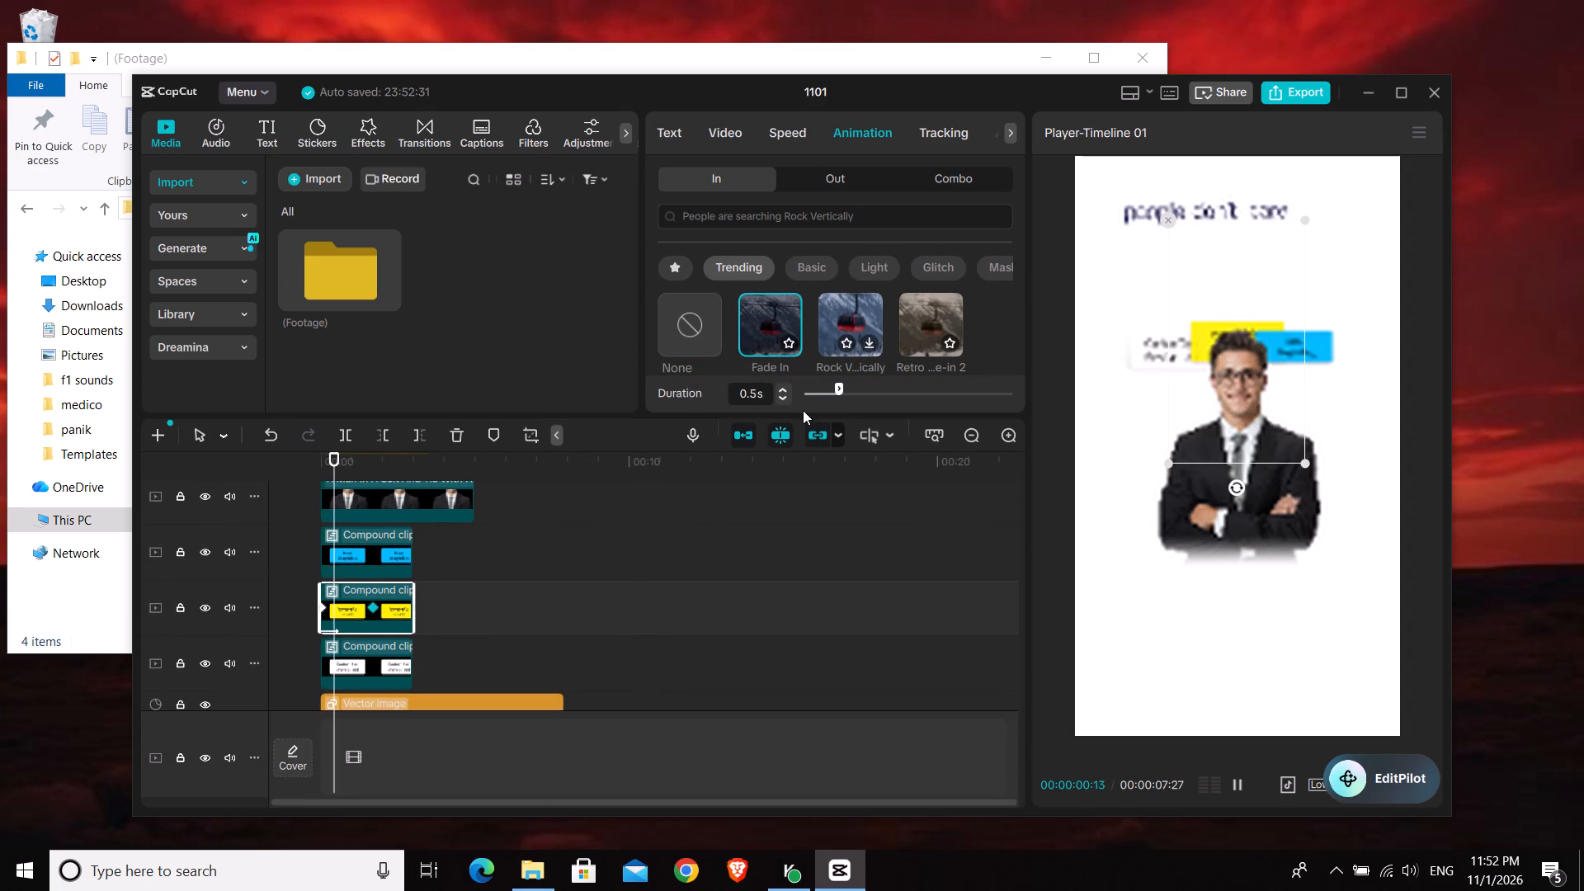
pyautogui.moveTo(810, 417); pyautogui.dragTo(808, 384)
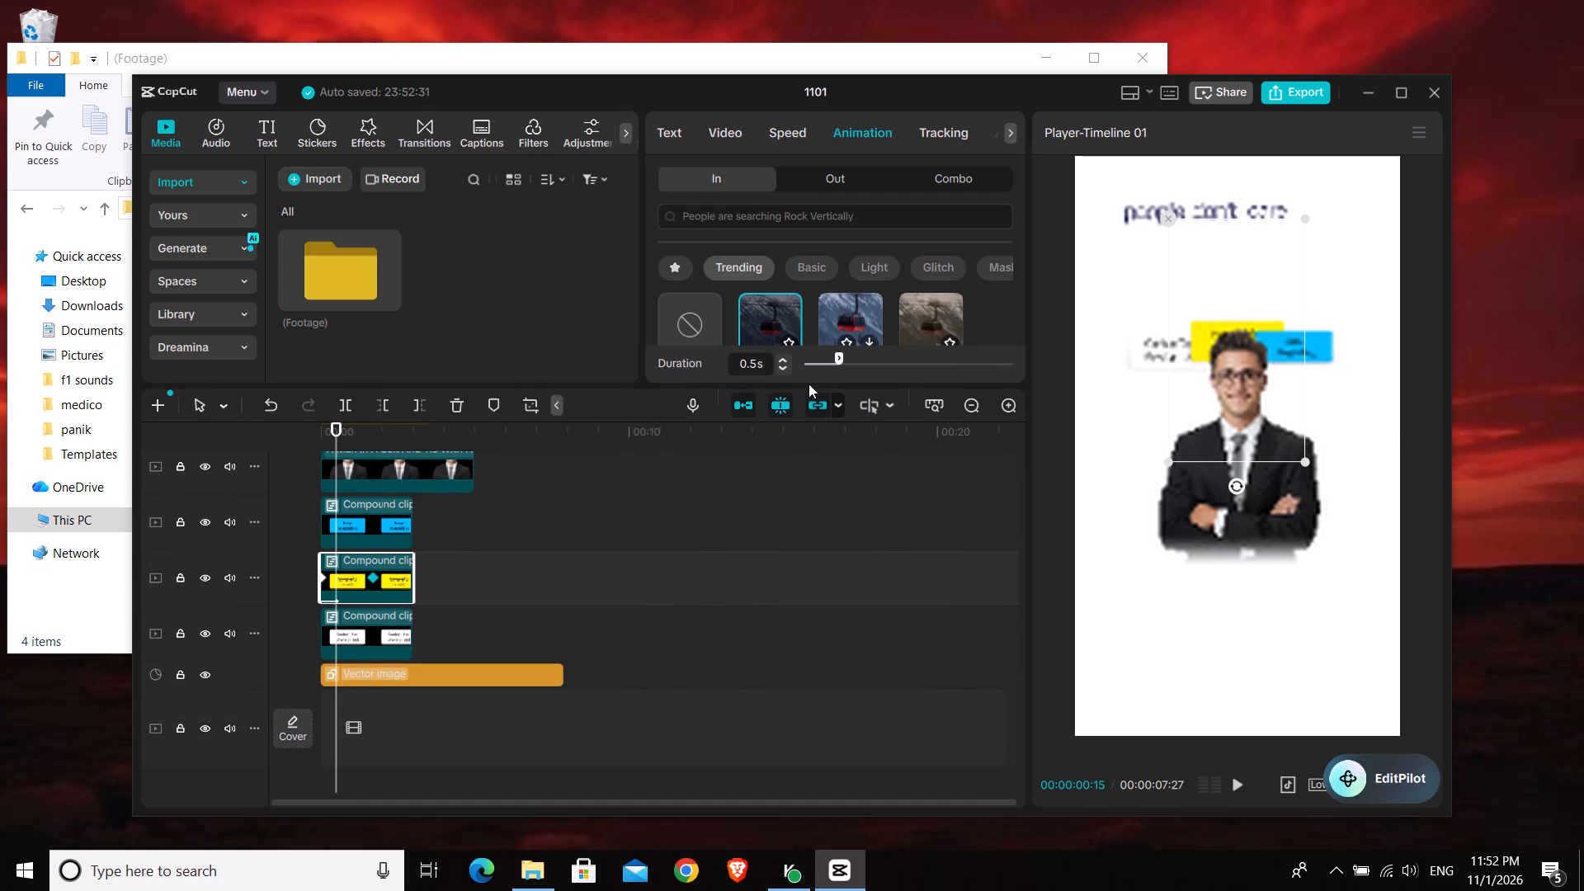
pyautogui.moveTo(808, 384); pyautogui.dragTo(807, 384)
pyautogui.moveTo(336, 434); pyautogui.dragTo(309, 438)
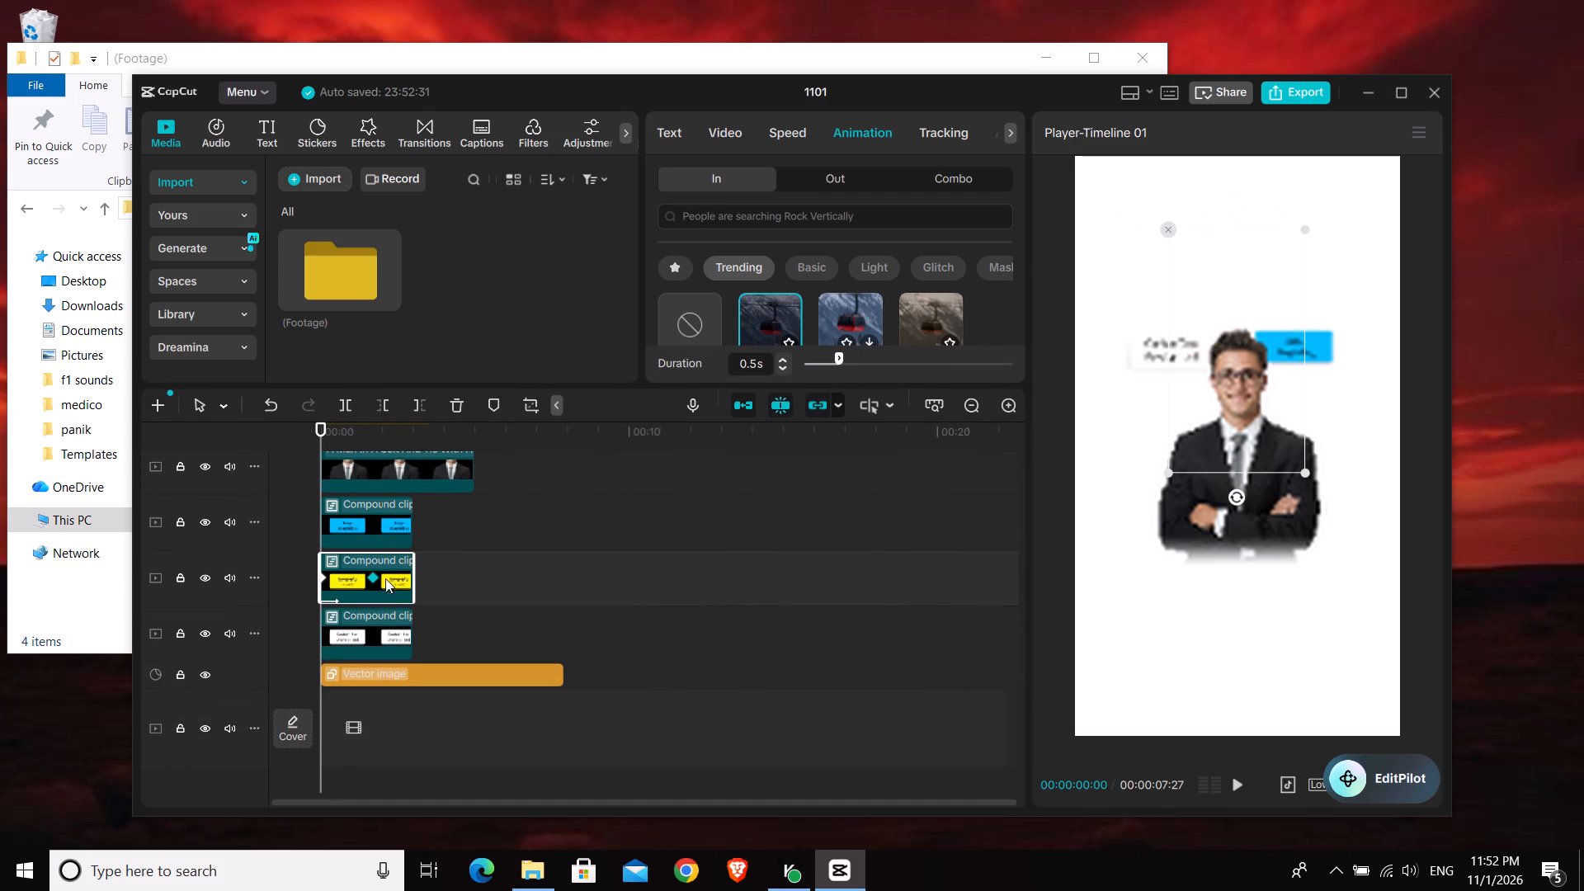
# Add Transform keyframes to the white "Custom Text Development" card's compound clip at 00:00:01:21 and at 00:00:00:00.
pyautogui.click(376, 426)
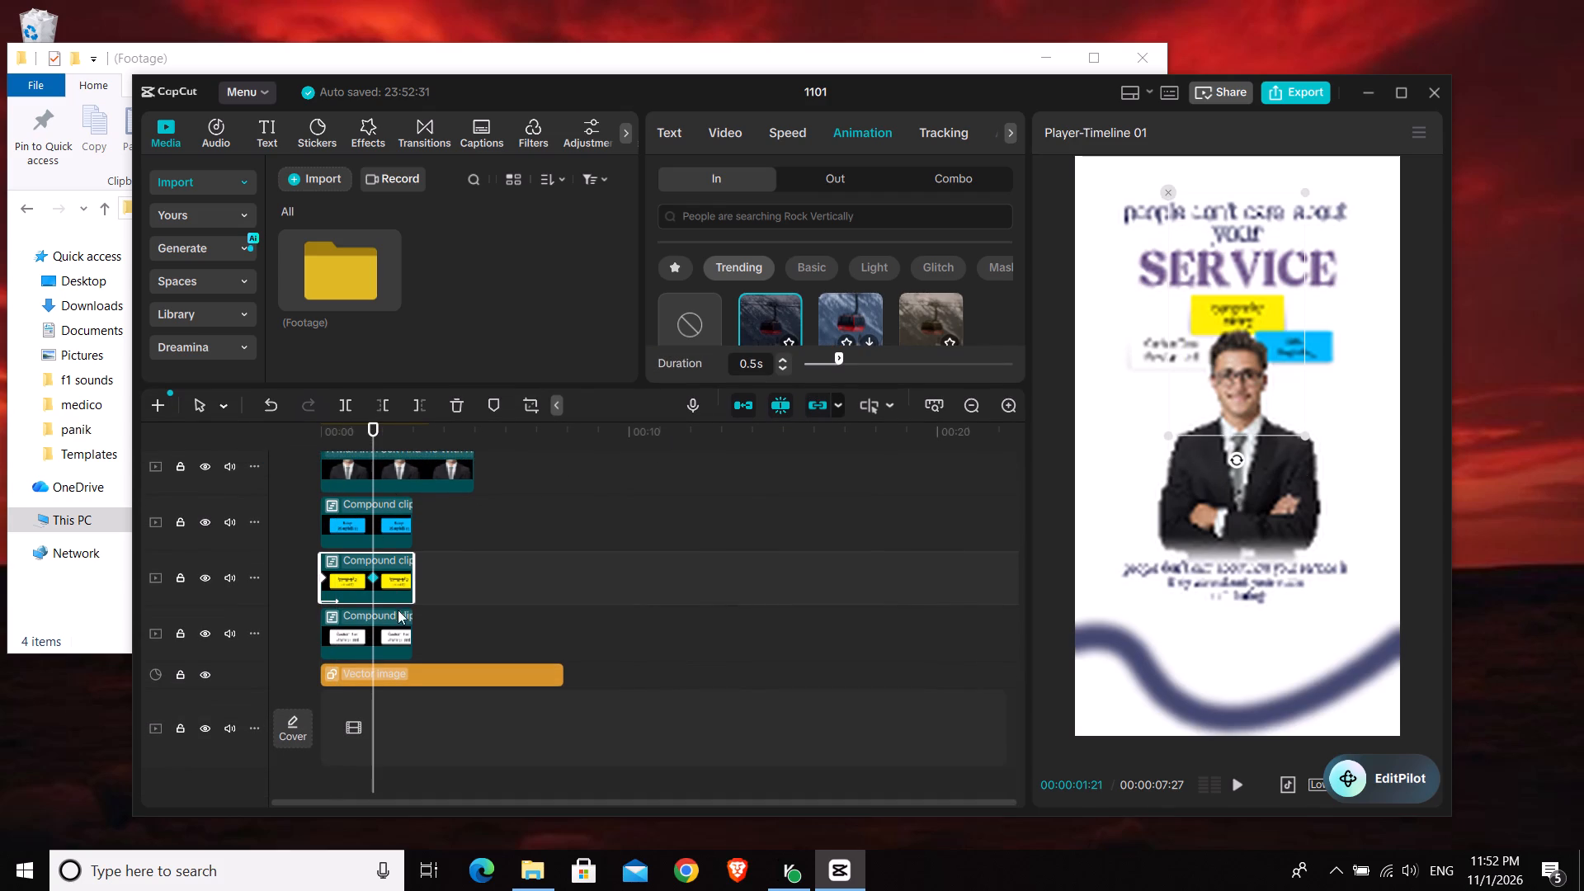
pyautogui.click(376, 625)
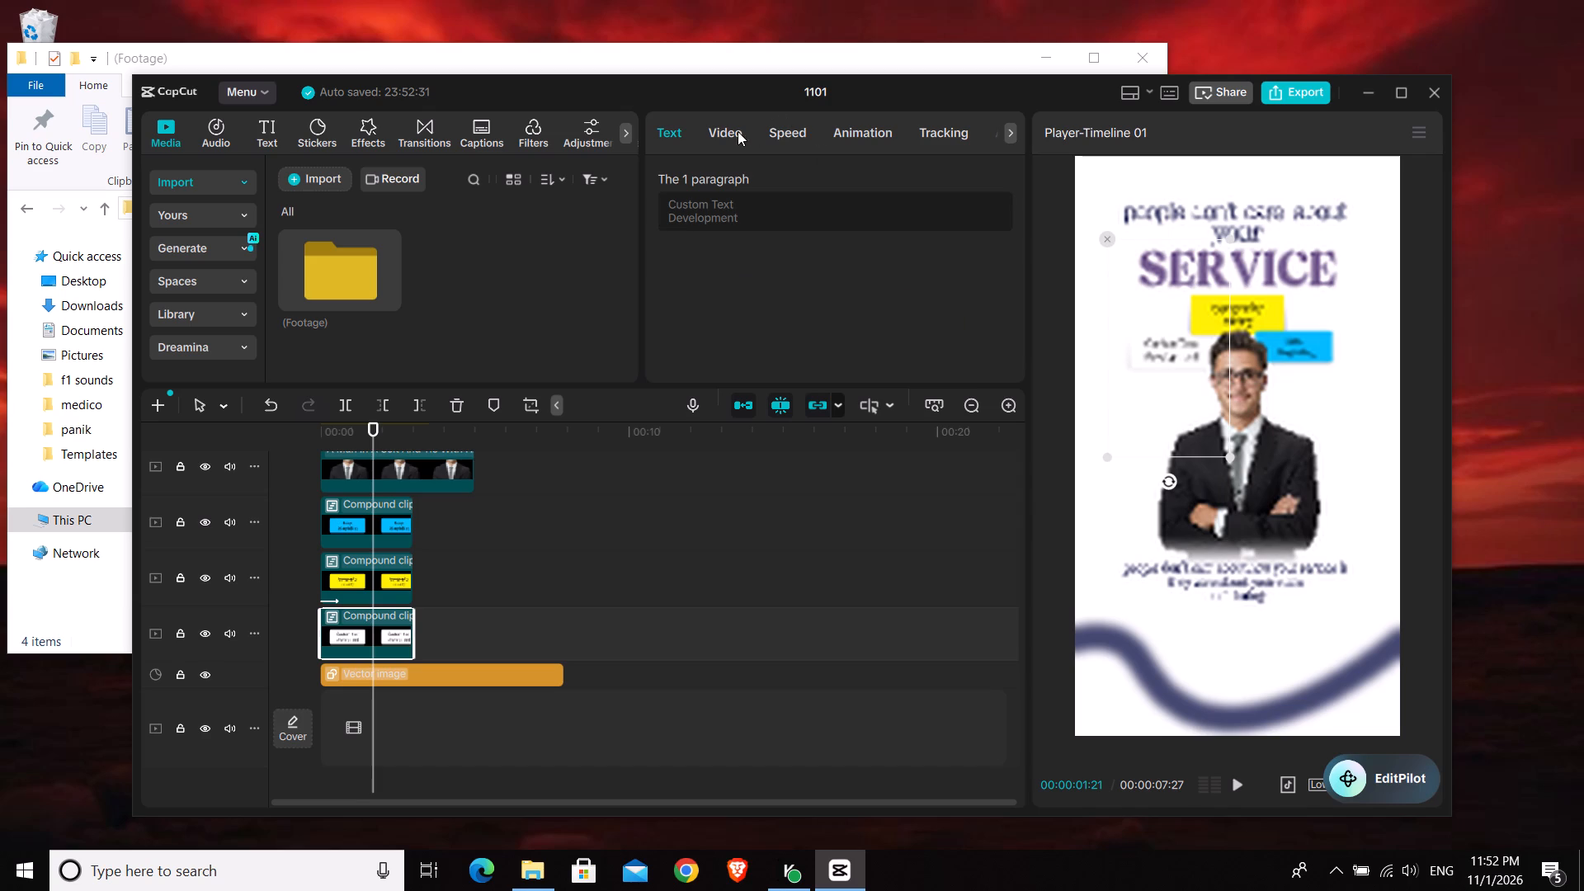
pyautogui.click(730, 132)
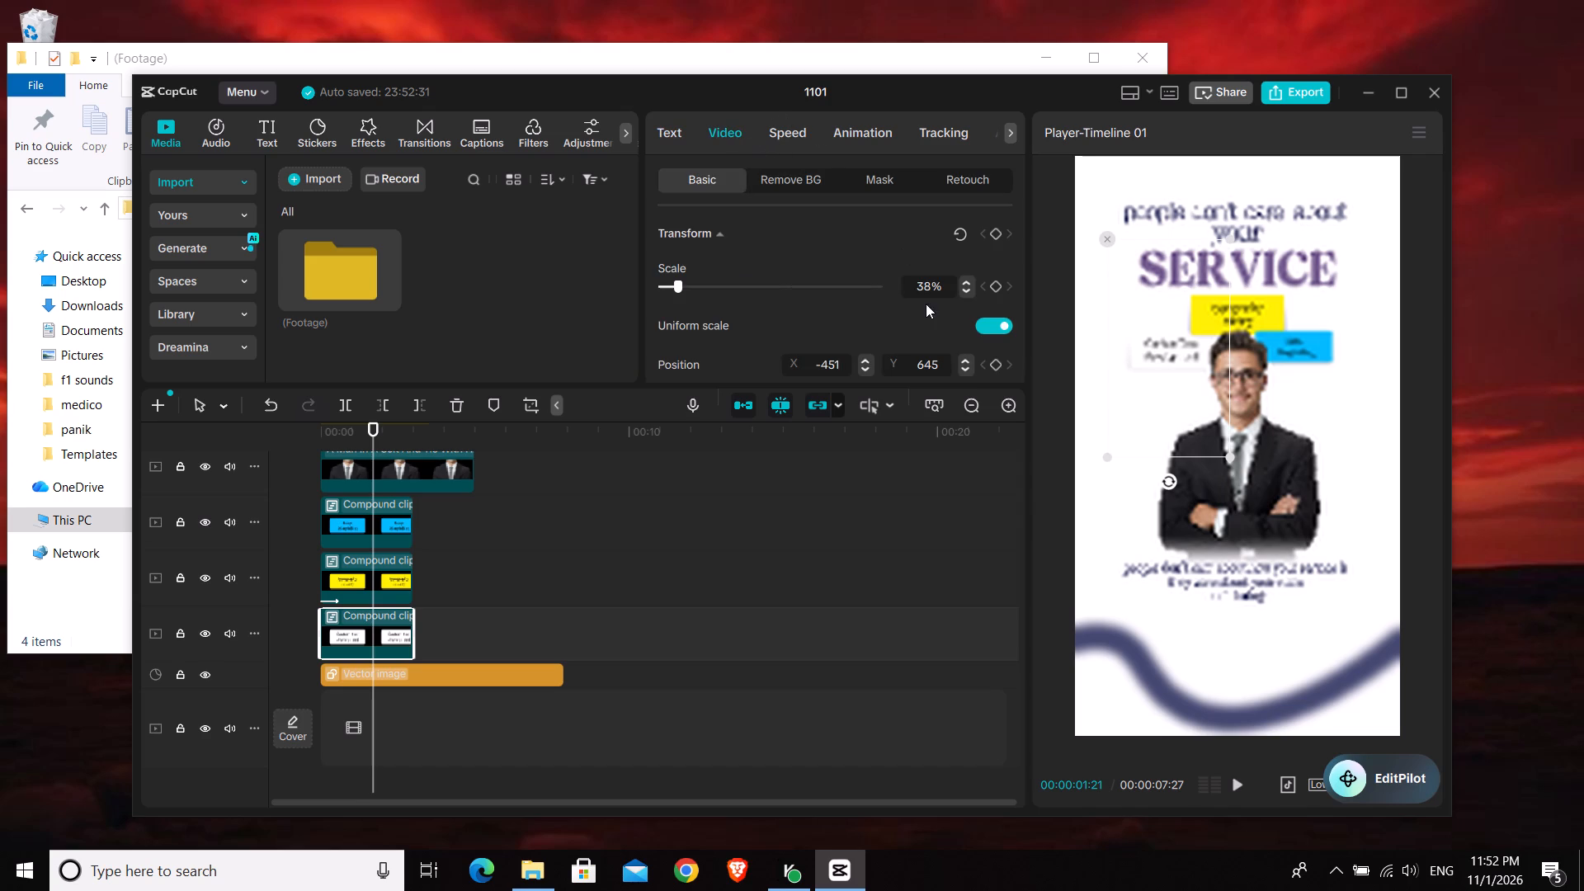
pyautogui.click(992, 231)
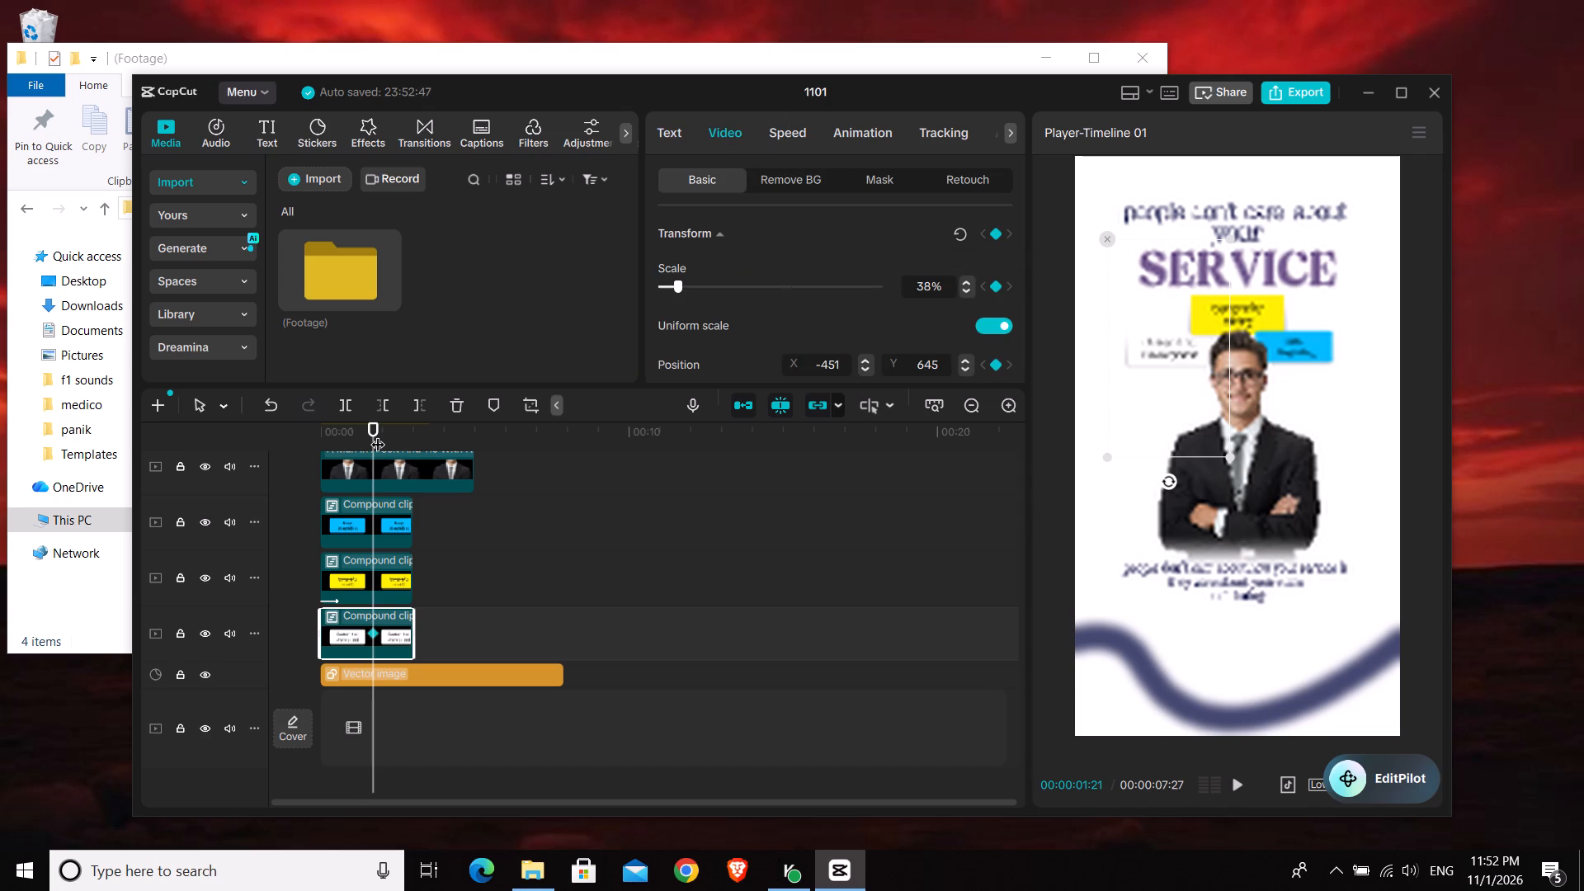
pyautogui.moveTo(373, 434); pyautogui.dragTo(313, 435)
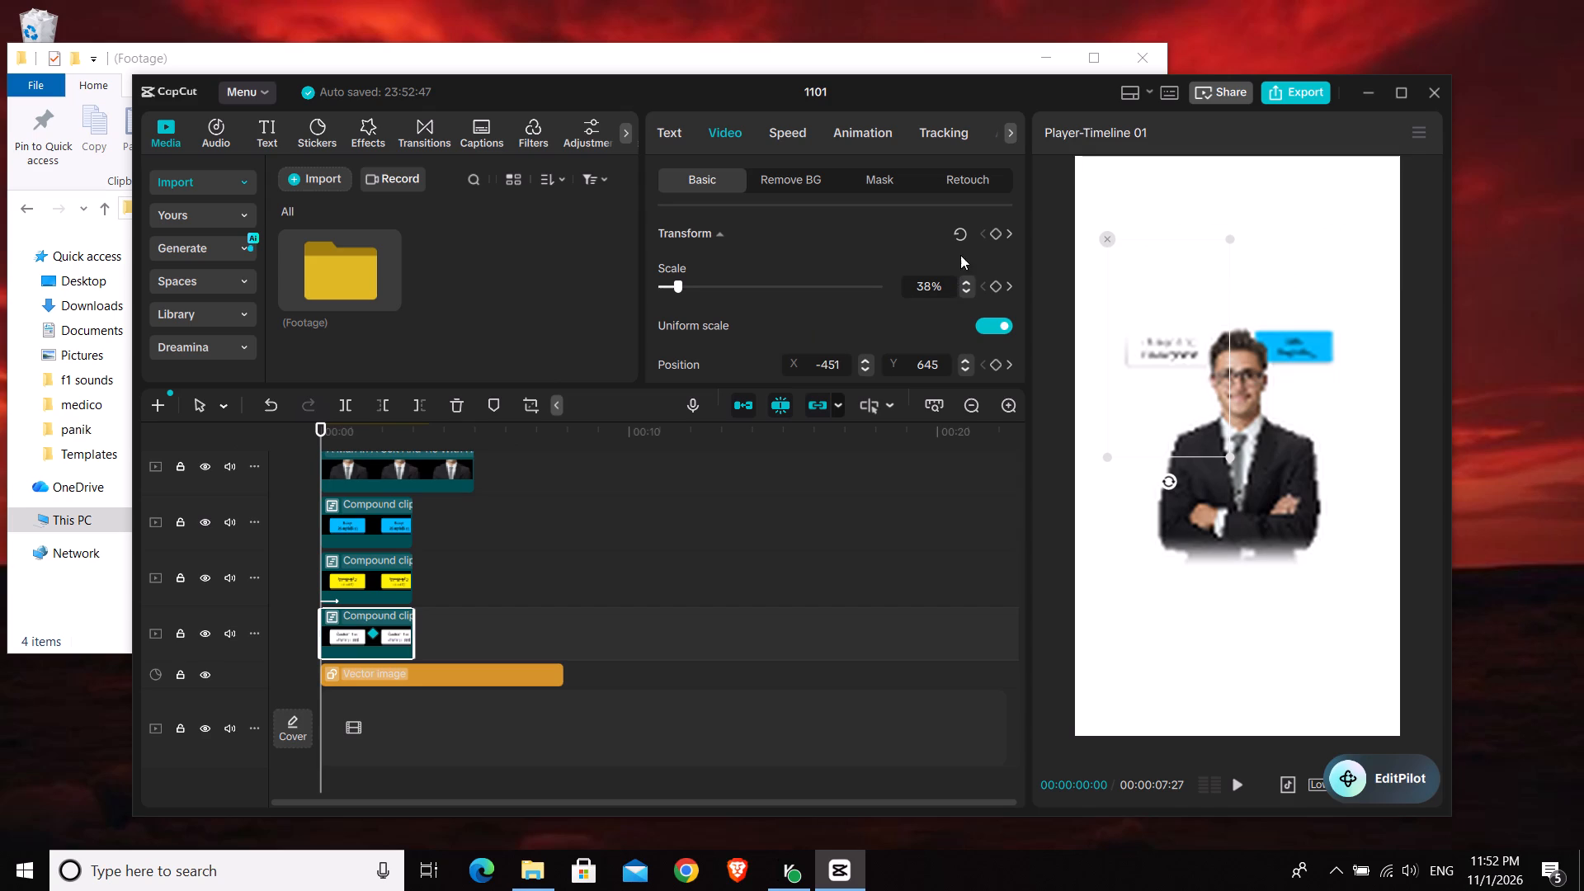
pyautogui.click(997, 237)
# Apply the Fade In entrance animation to the white card's clip.
pyautogui.click(840, 132)
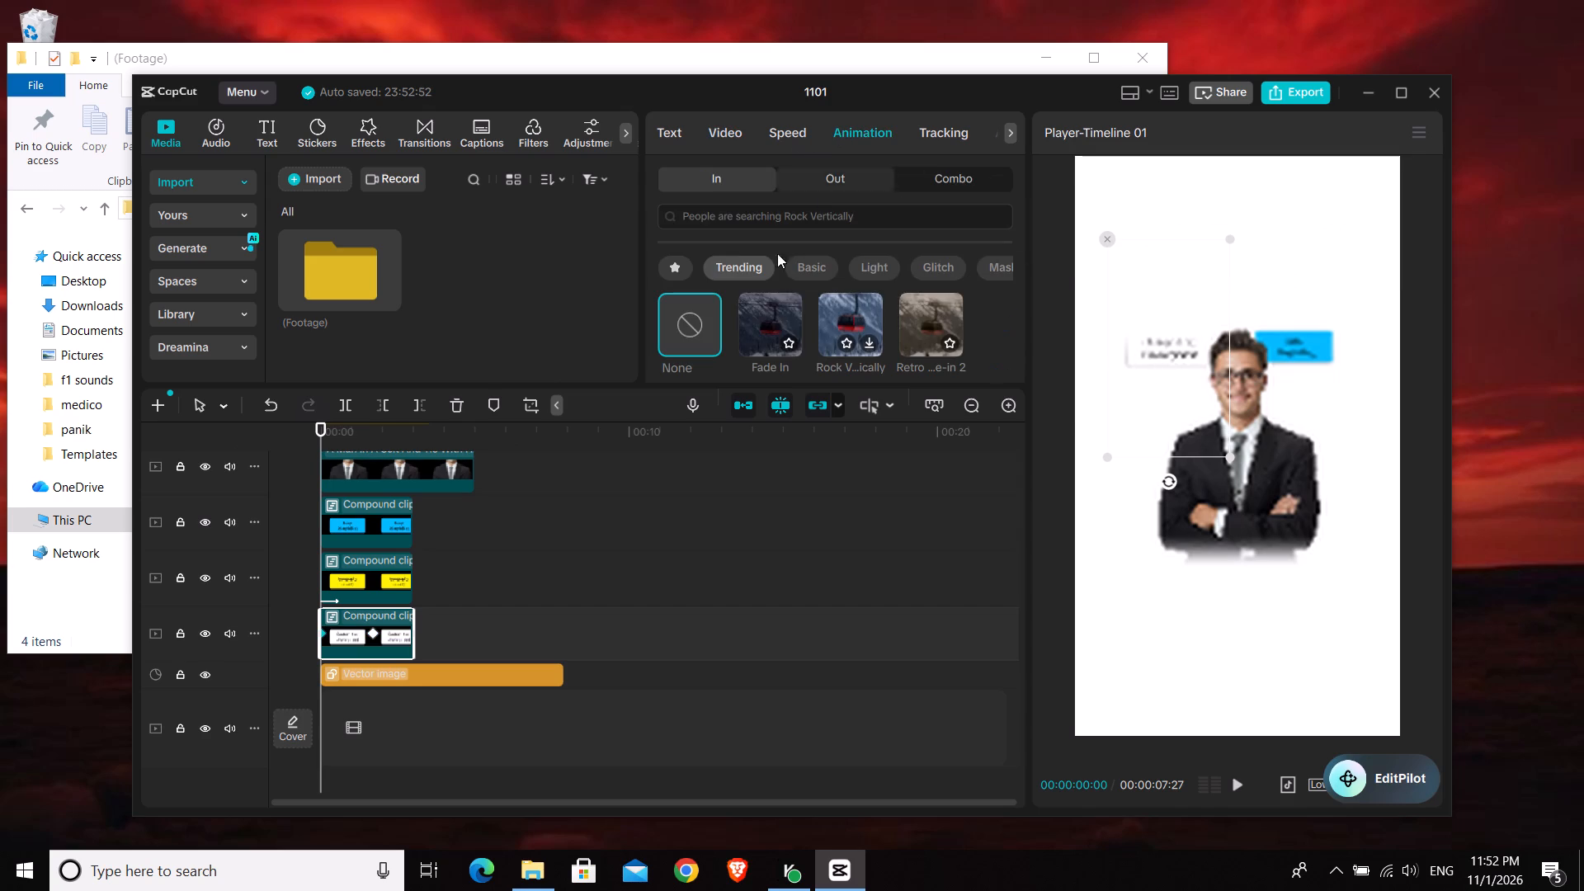
pyautogui.click(763, 321)
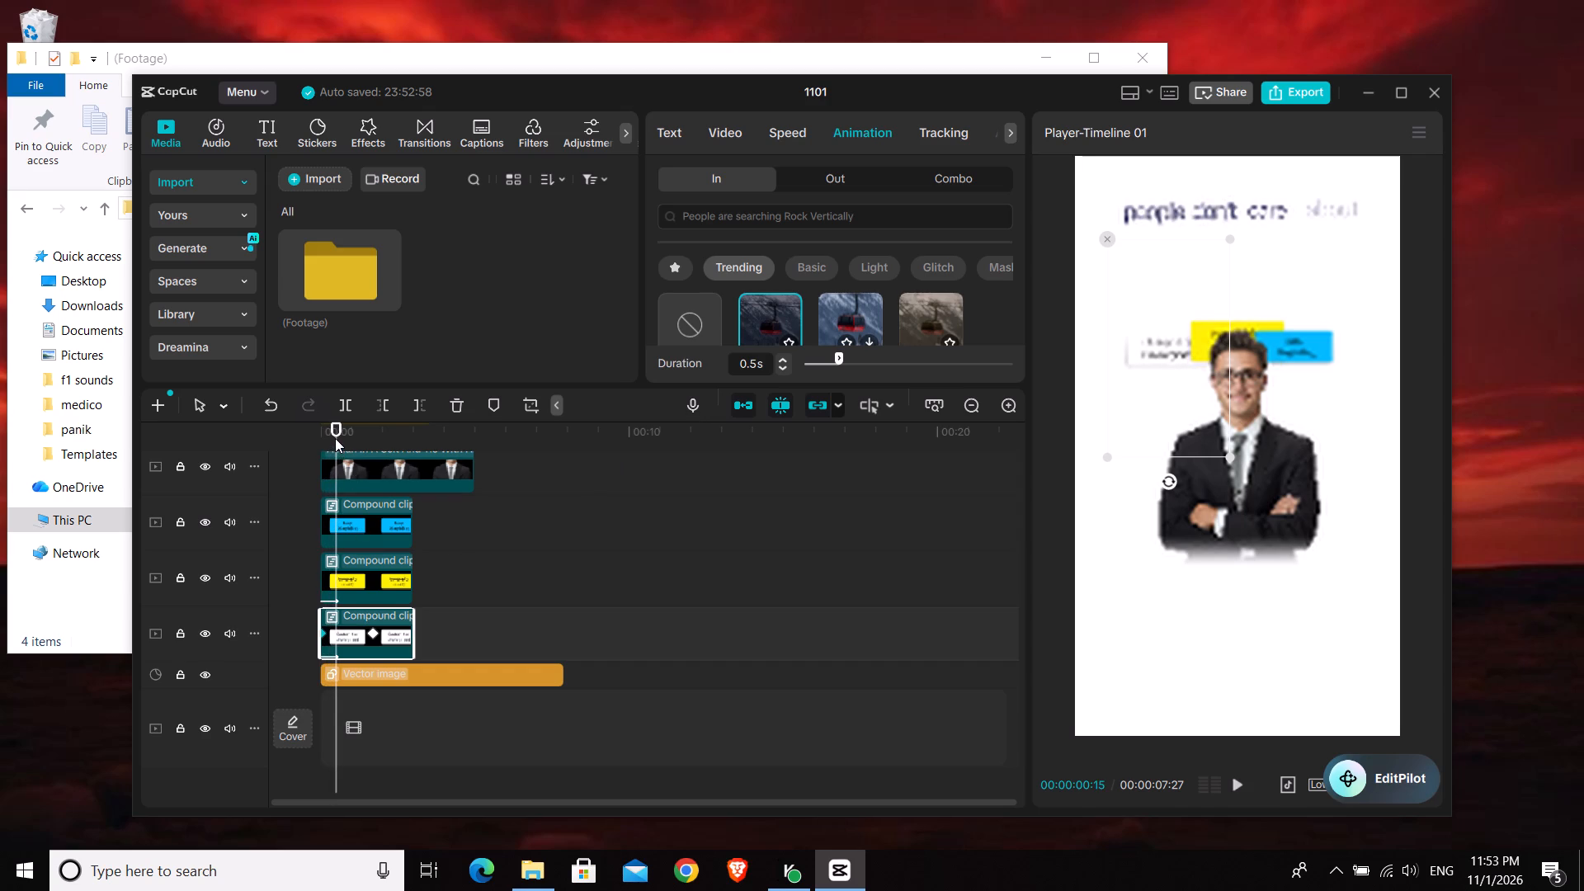
# Add Transform keyframes to the blue "Easy Storytelling" card's compound clip at 00:00:00:00 and at 00:00:01:21.
pyautogui.moveTo(334, 438); pyautogui.dragTo(313, 441)
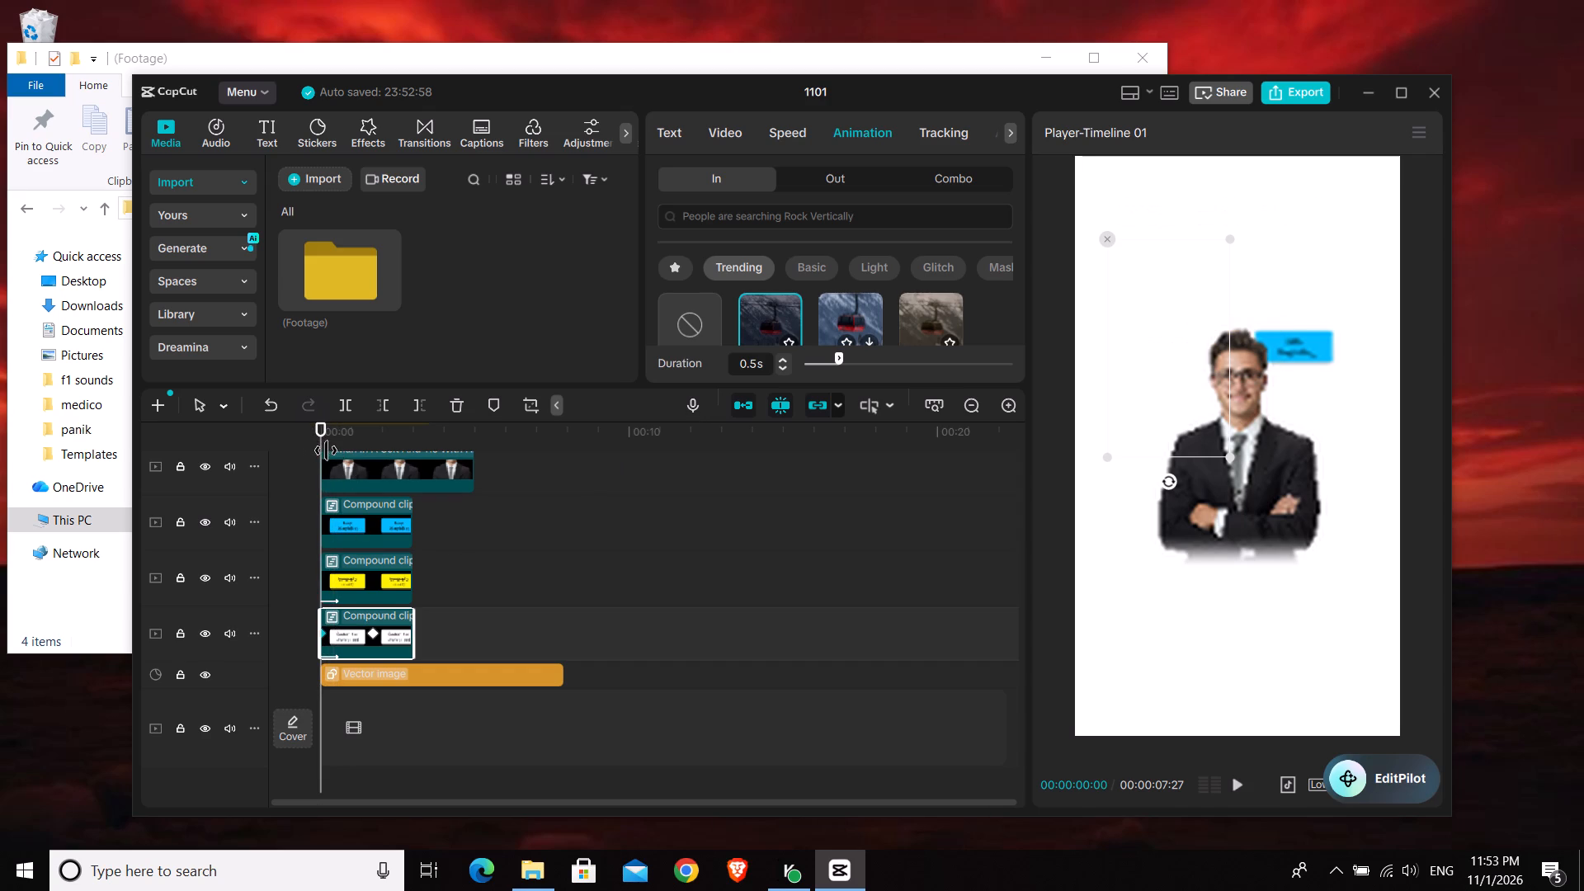
pyautogui.click(360, 565)
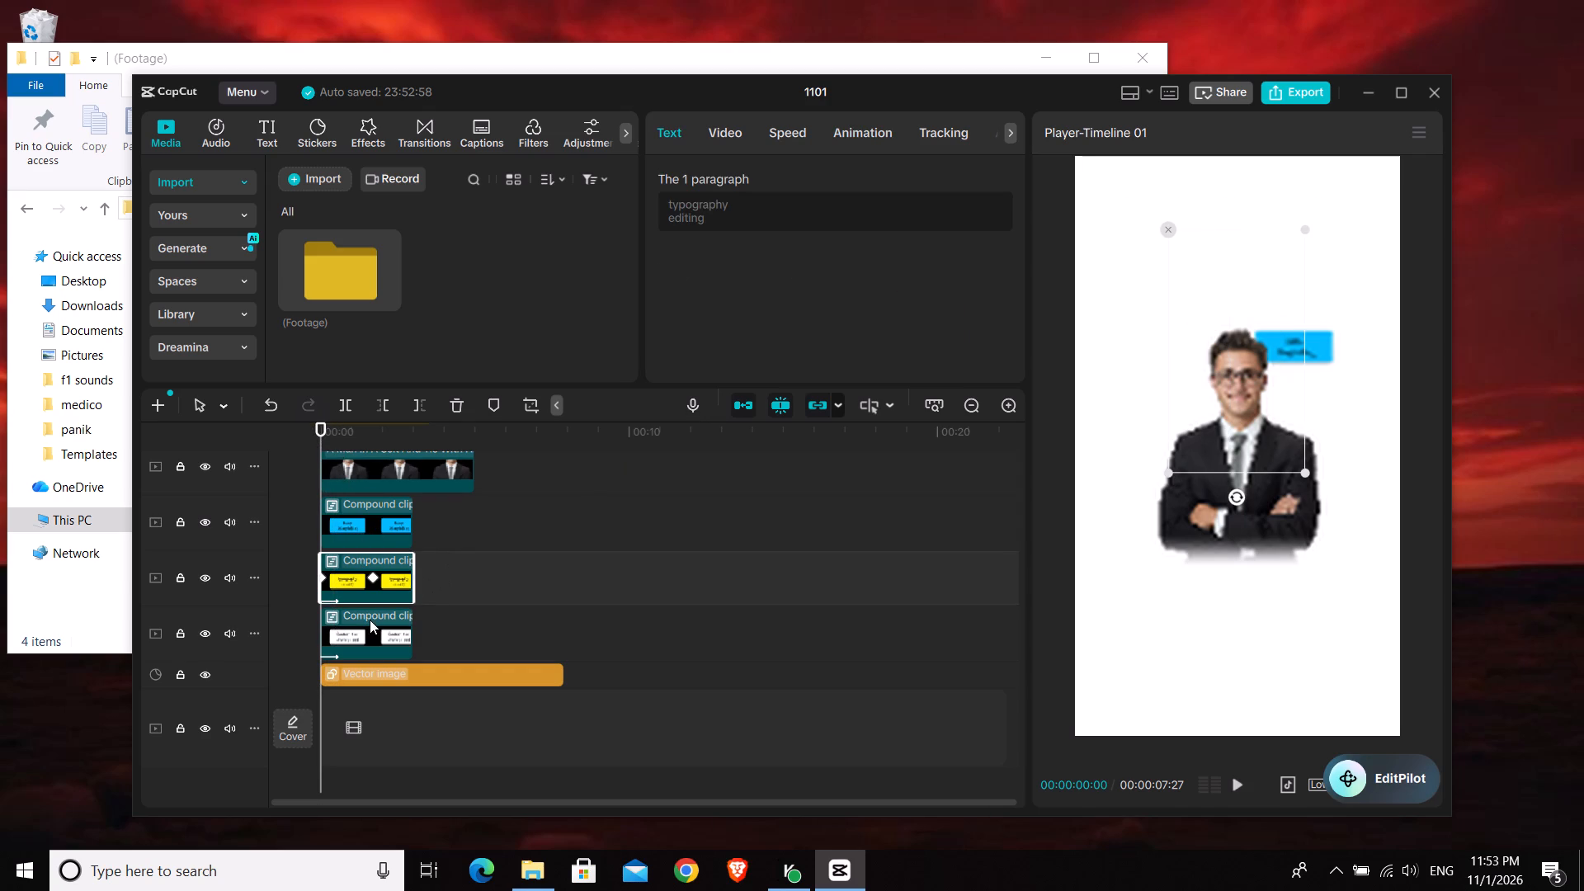
pyautogui.click(370, 620)
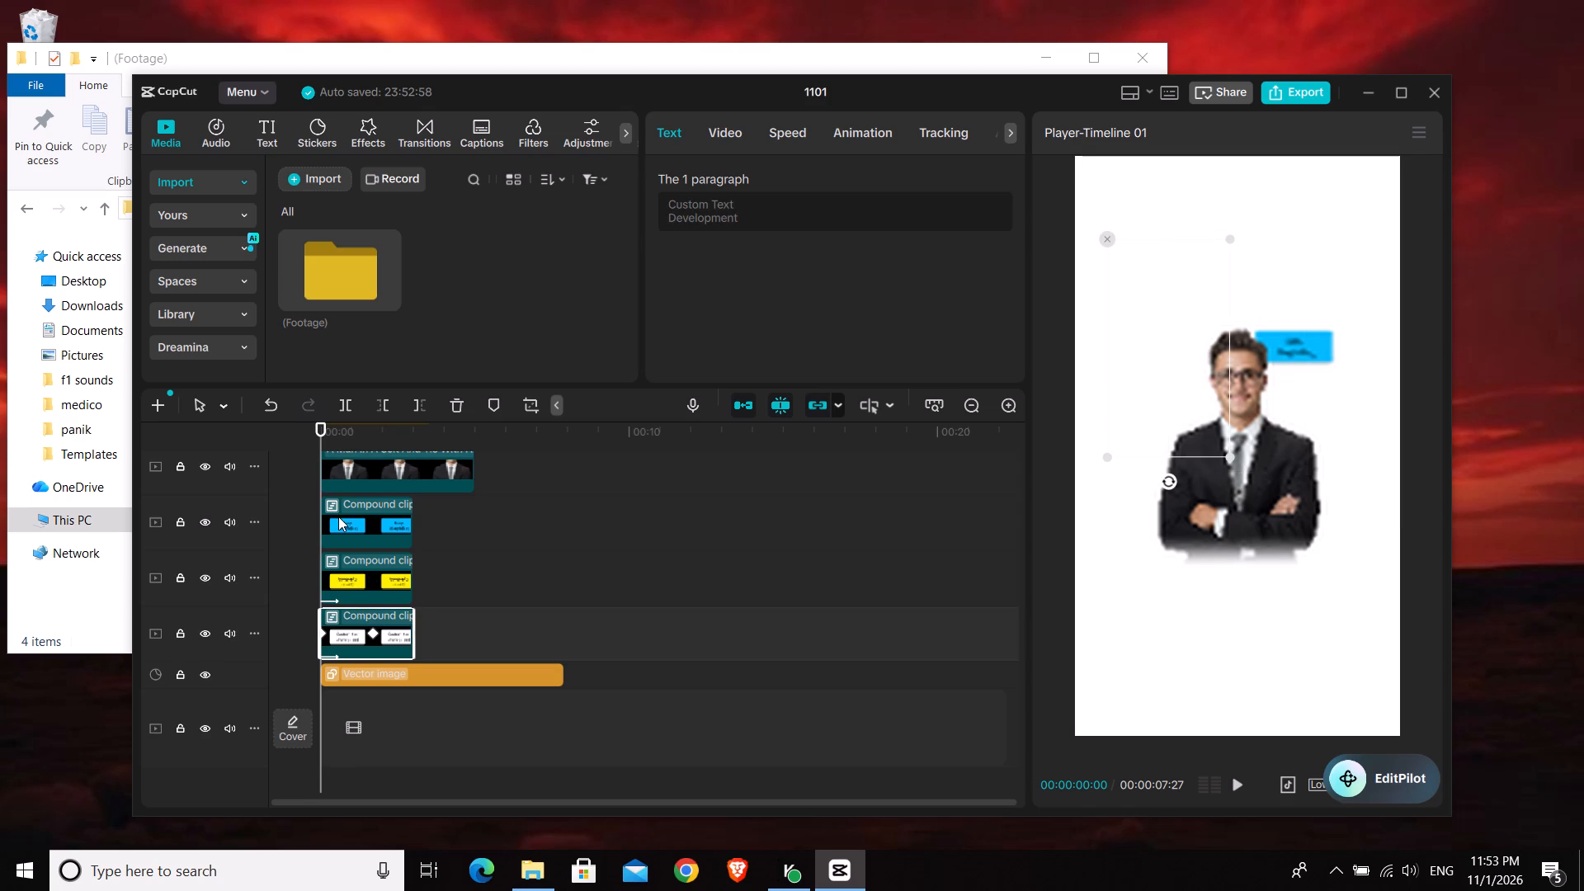
pyautogui.click(338, 516)
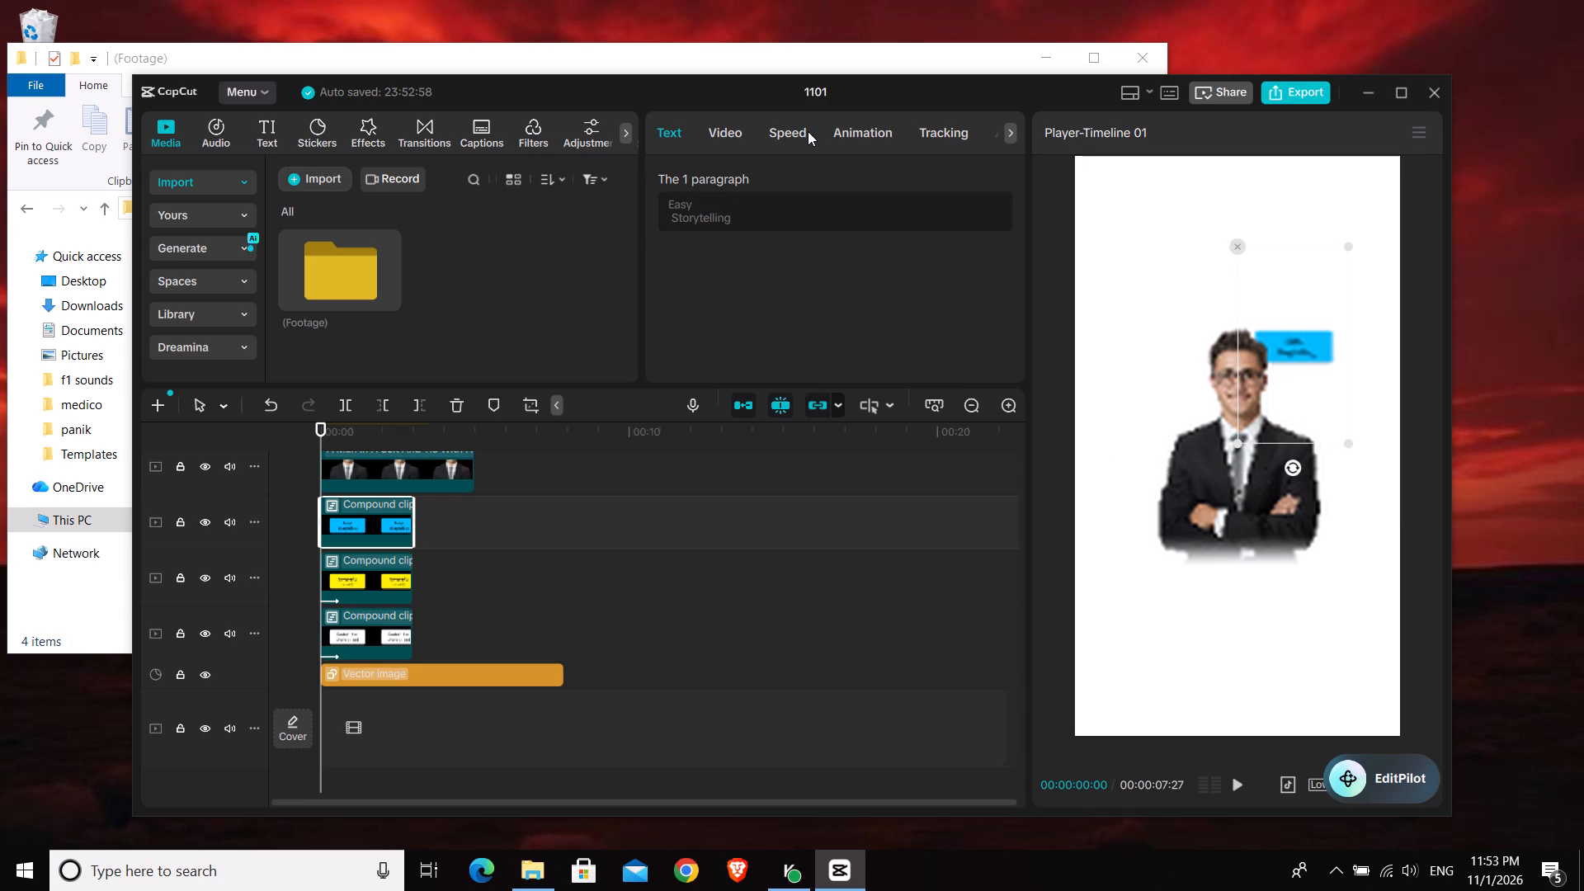
pyautogui.click(734, 136)
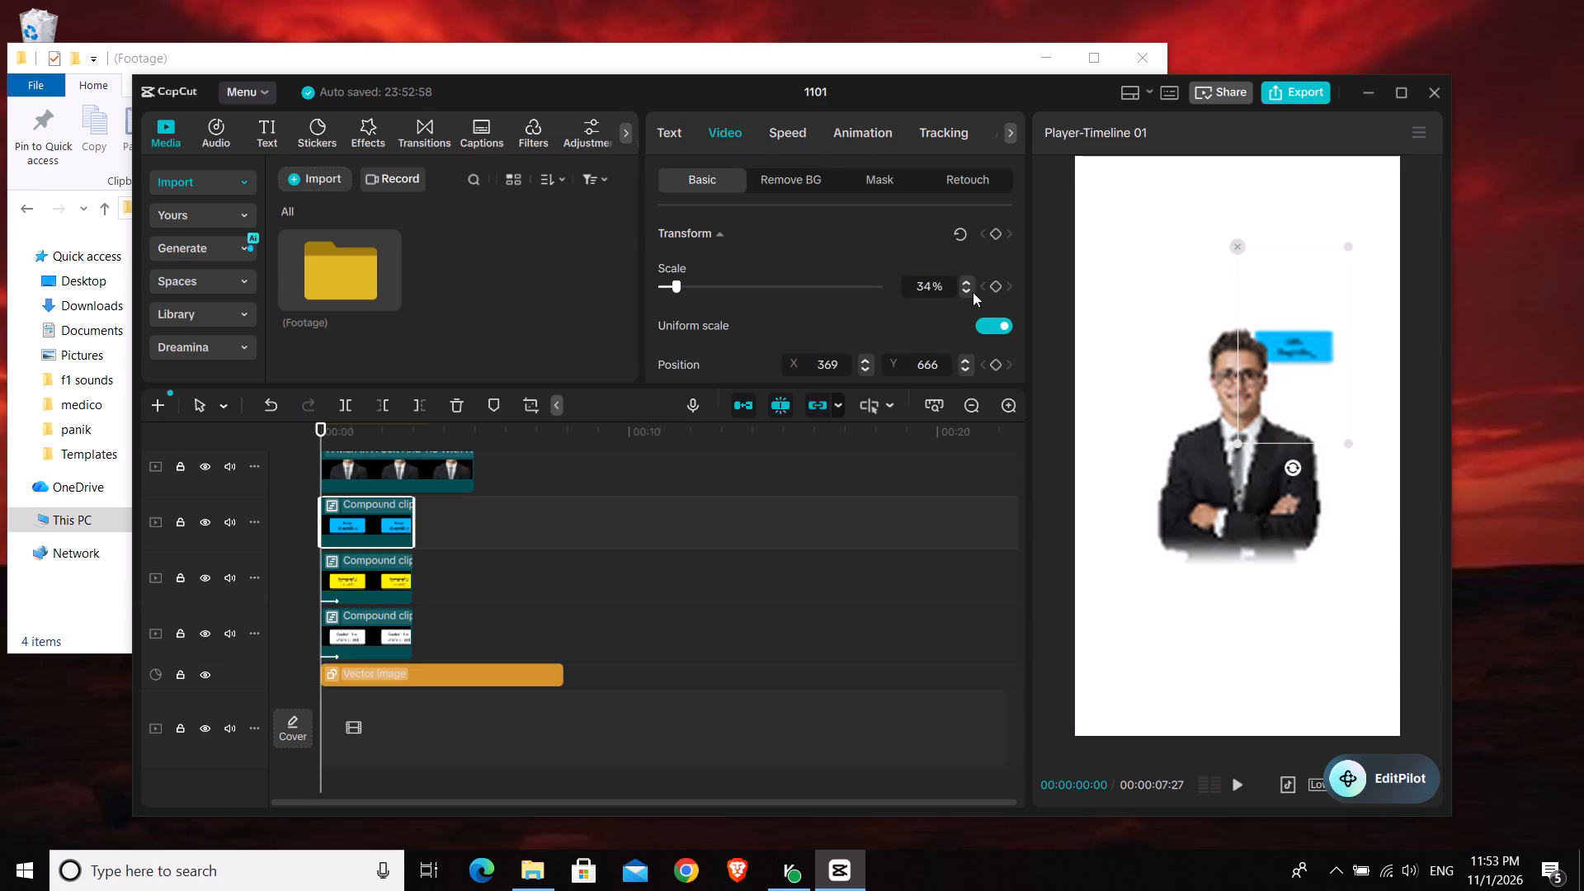
pyautogui.click(998, 230)
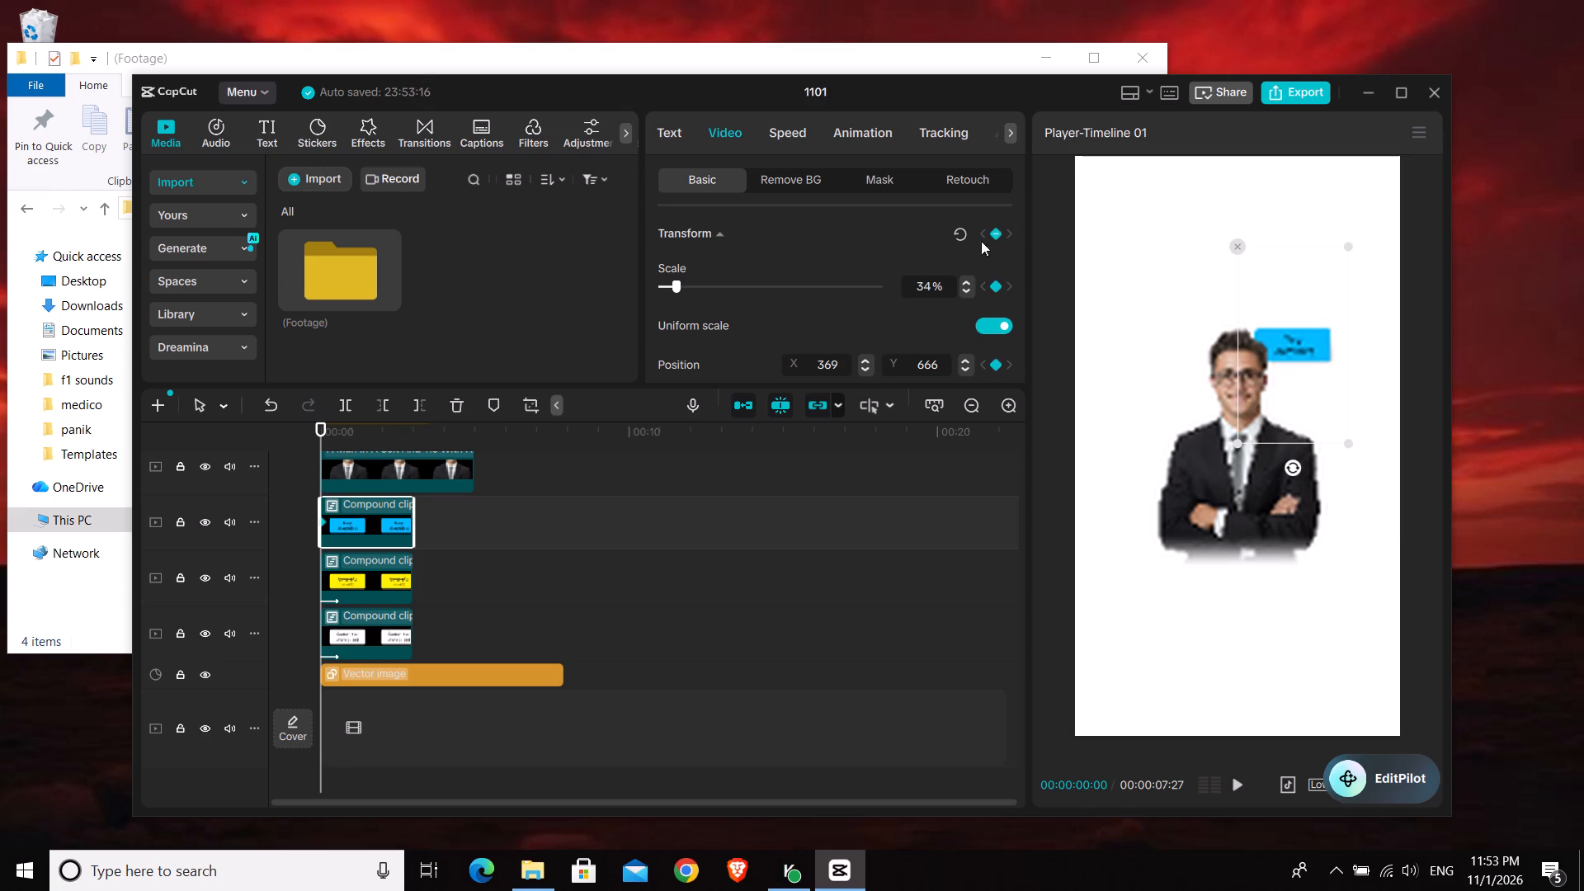
pyautogui.click(380, 581)
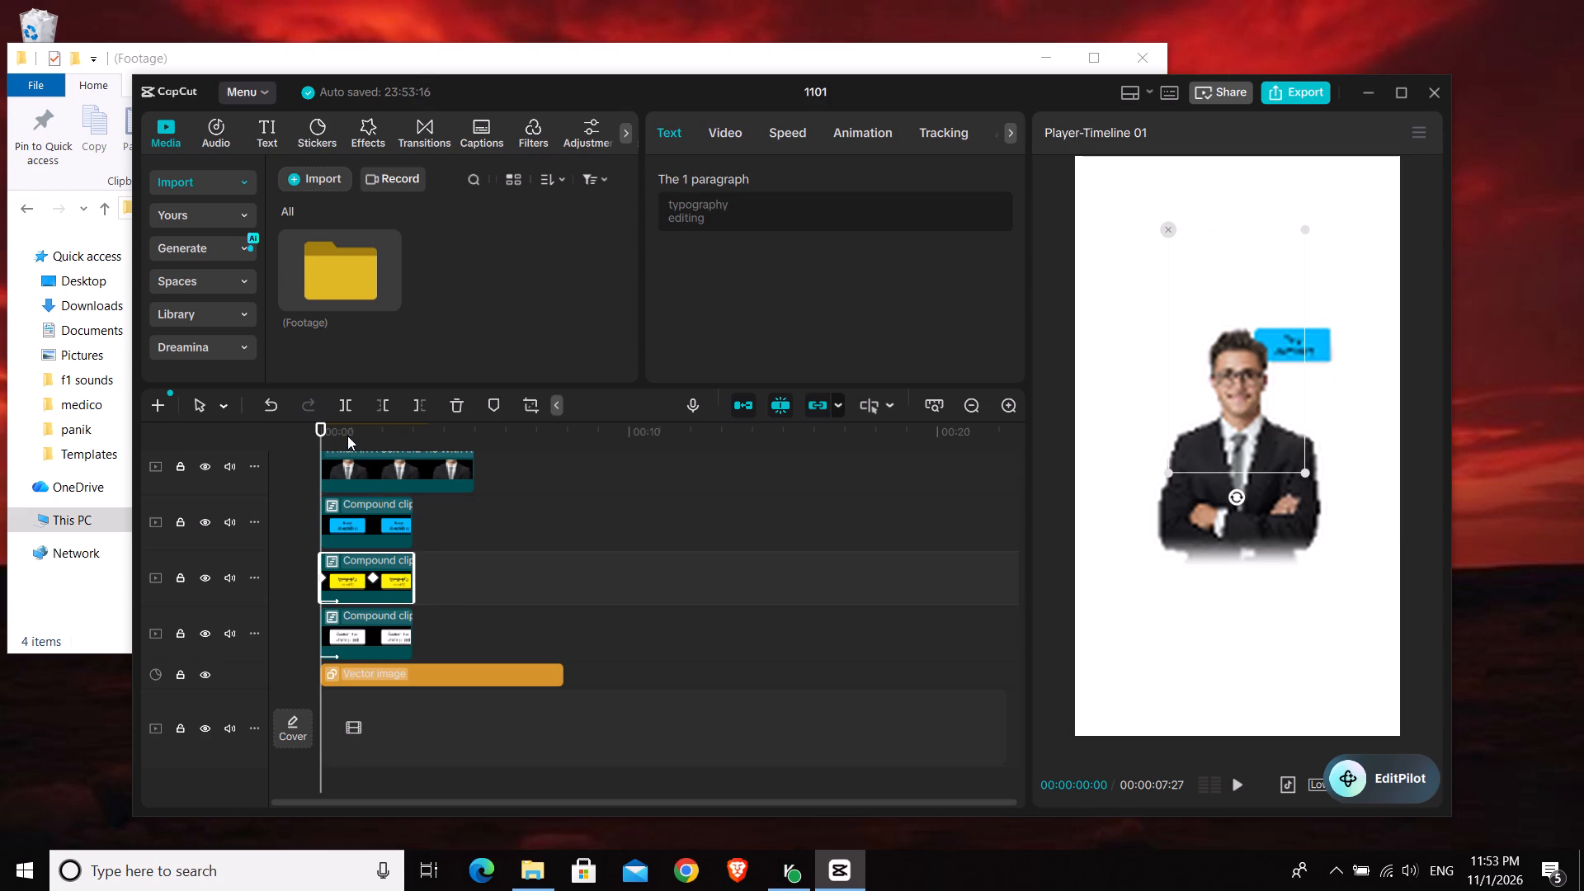
pyautogui.click(372, 432)
pyautogui.click(389, 516)
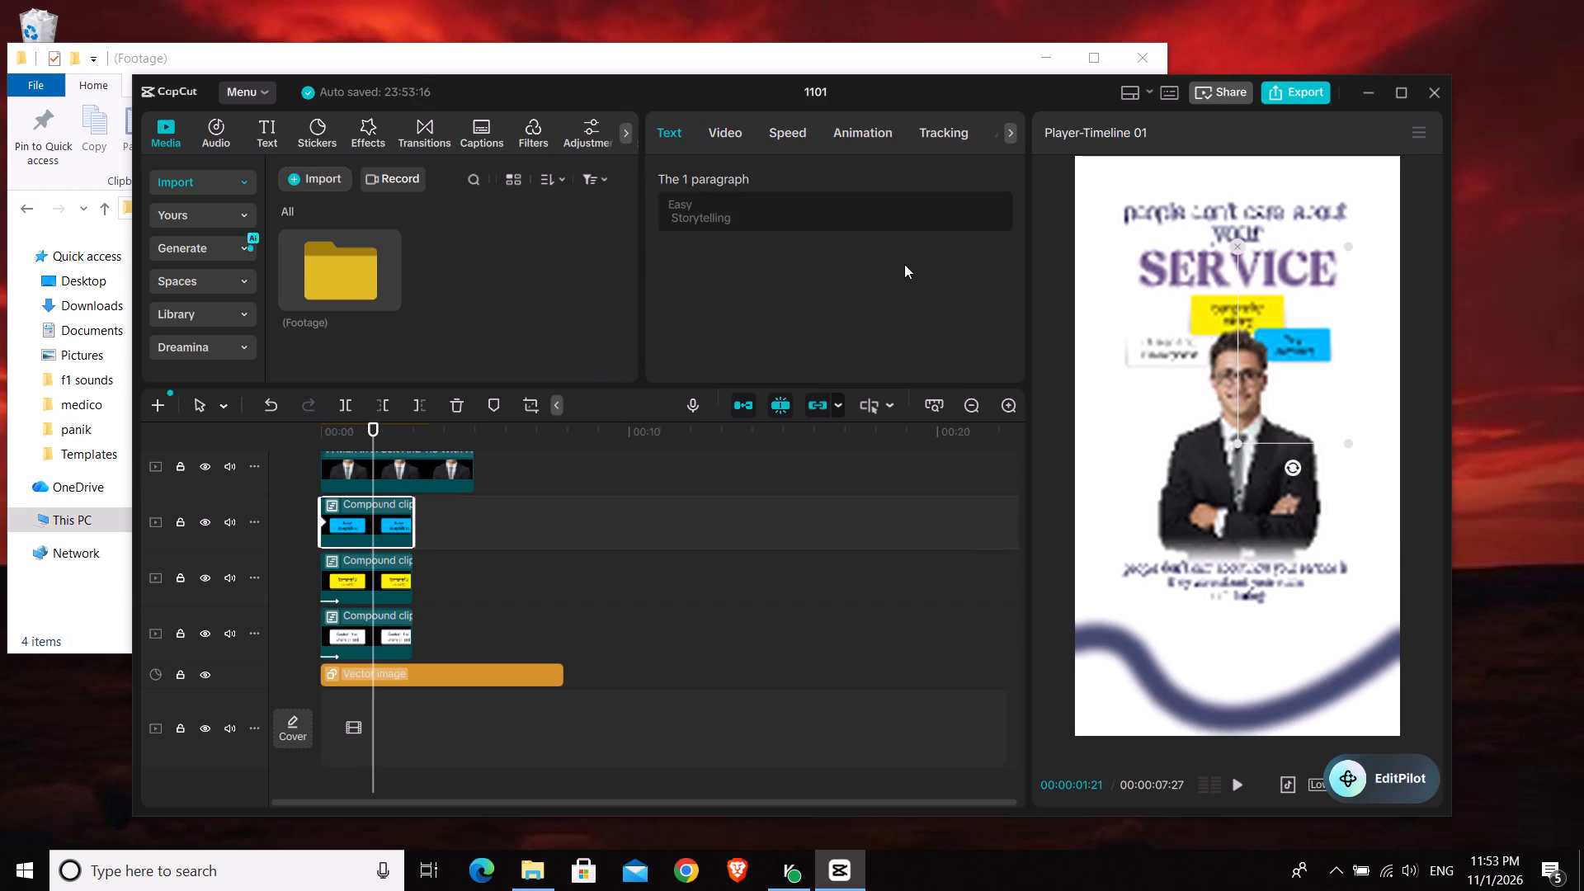
pyautogui.click(715, 112)
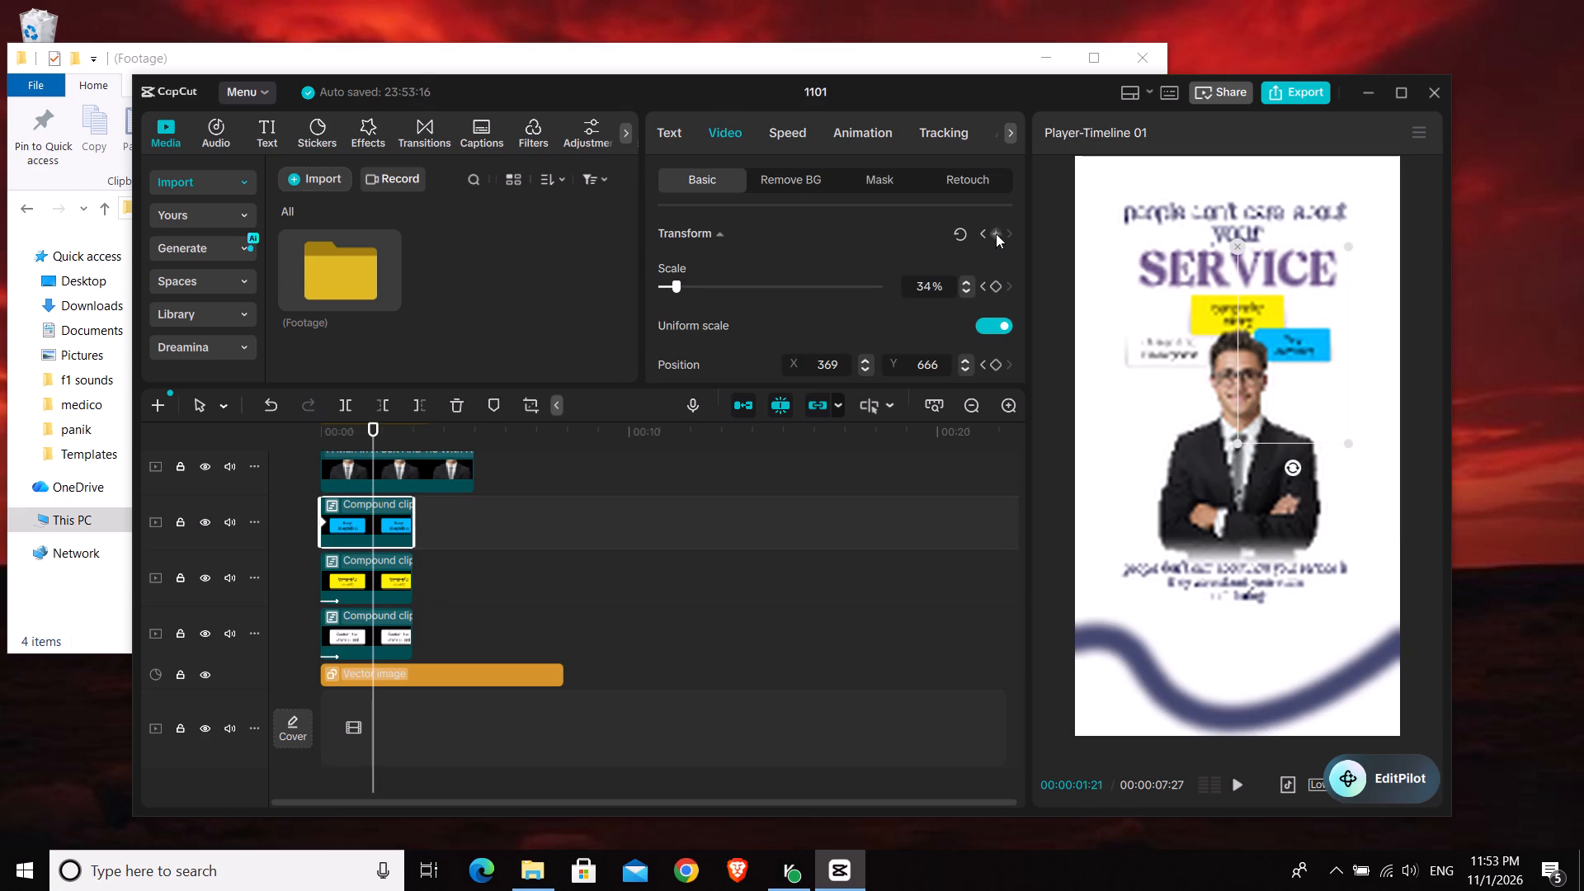
pyautogui.click(997, 231)
# Apply the Fade In entrance animation to the blue card's clip.
pyautogui.click(328, 431)
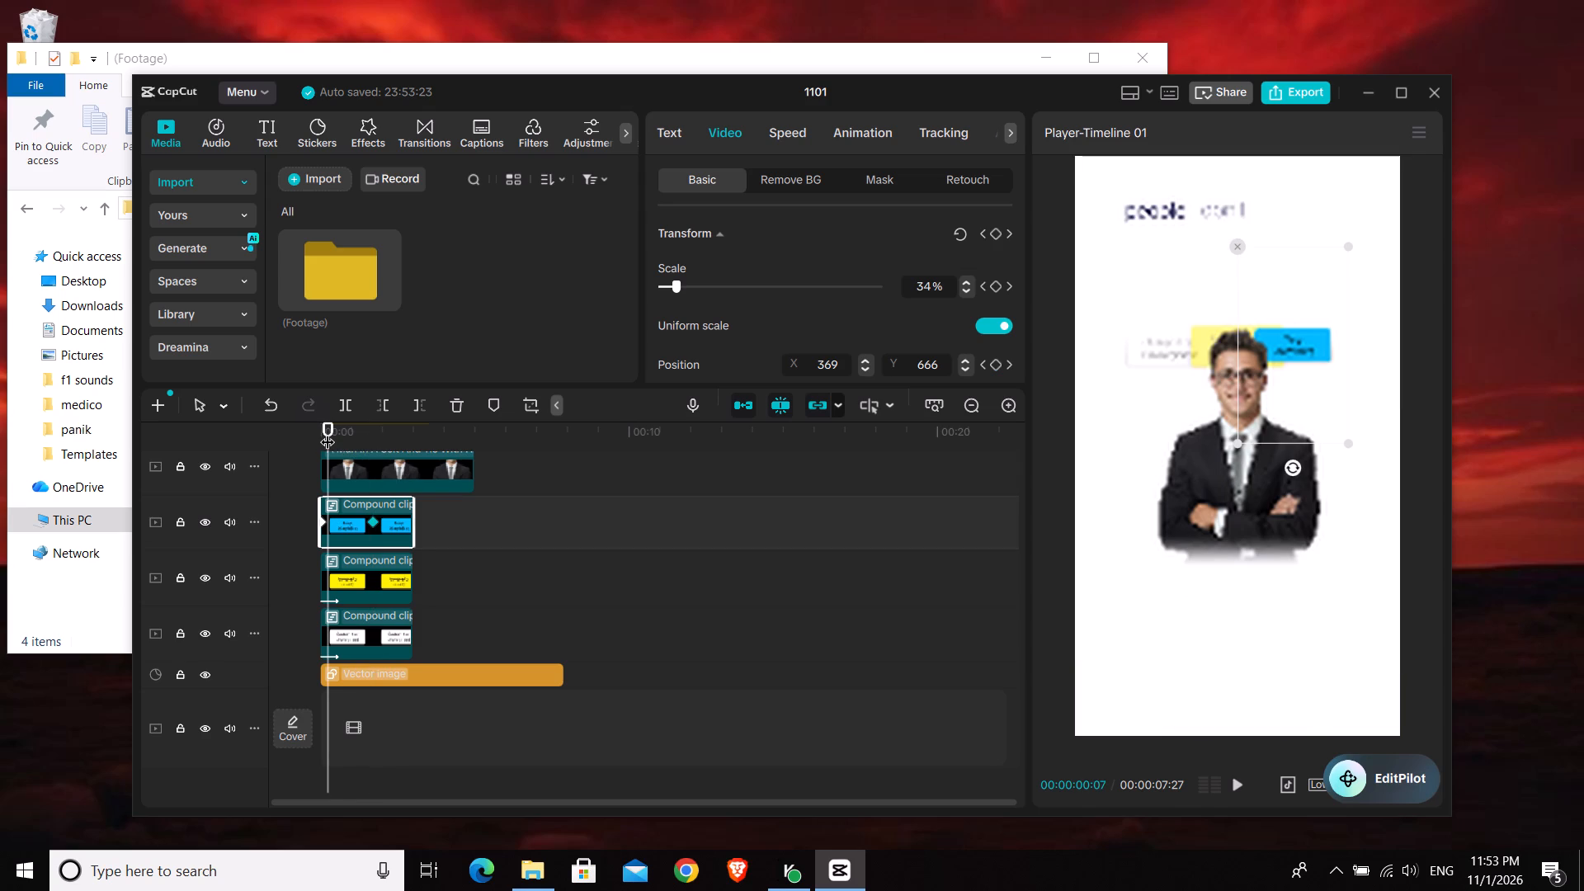
pyautogui.click(865, 139)
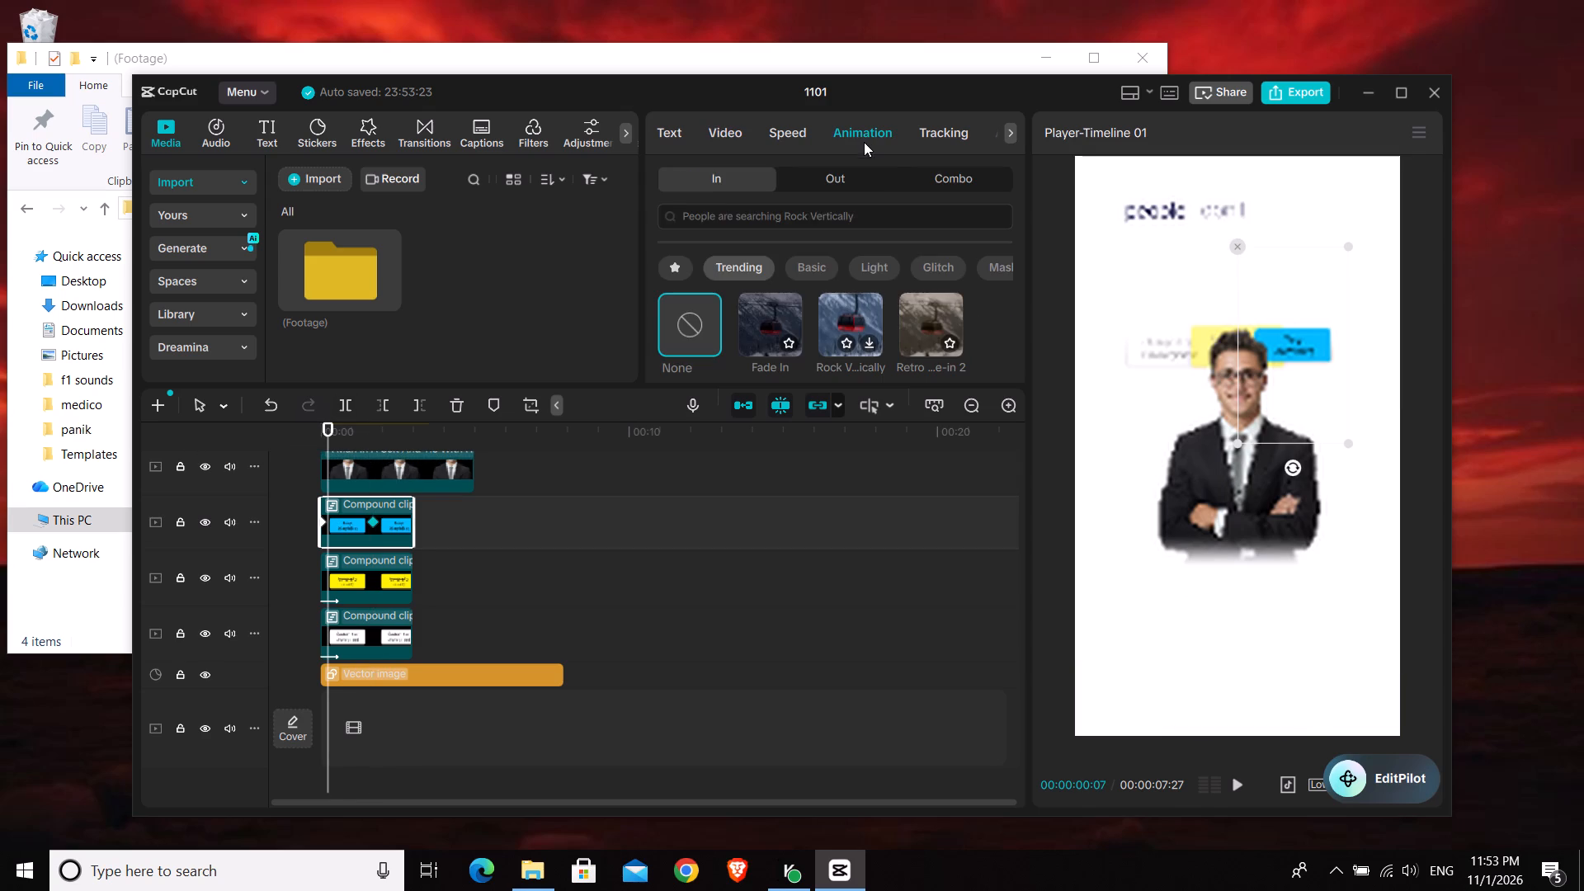
pyautogui.click(791, 313)
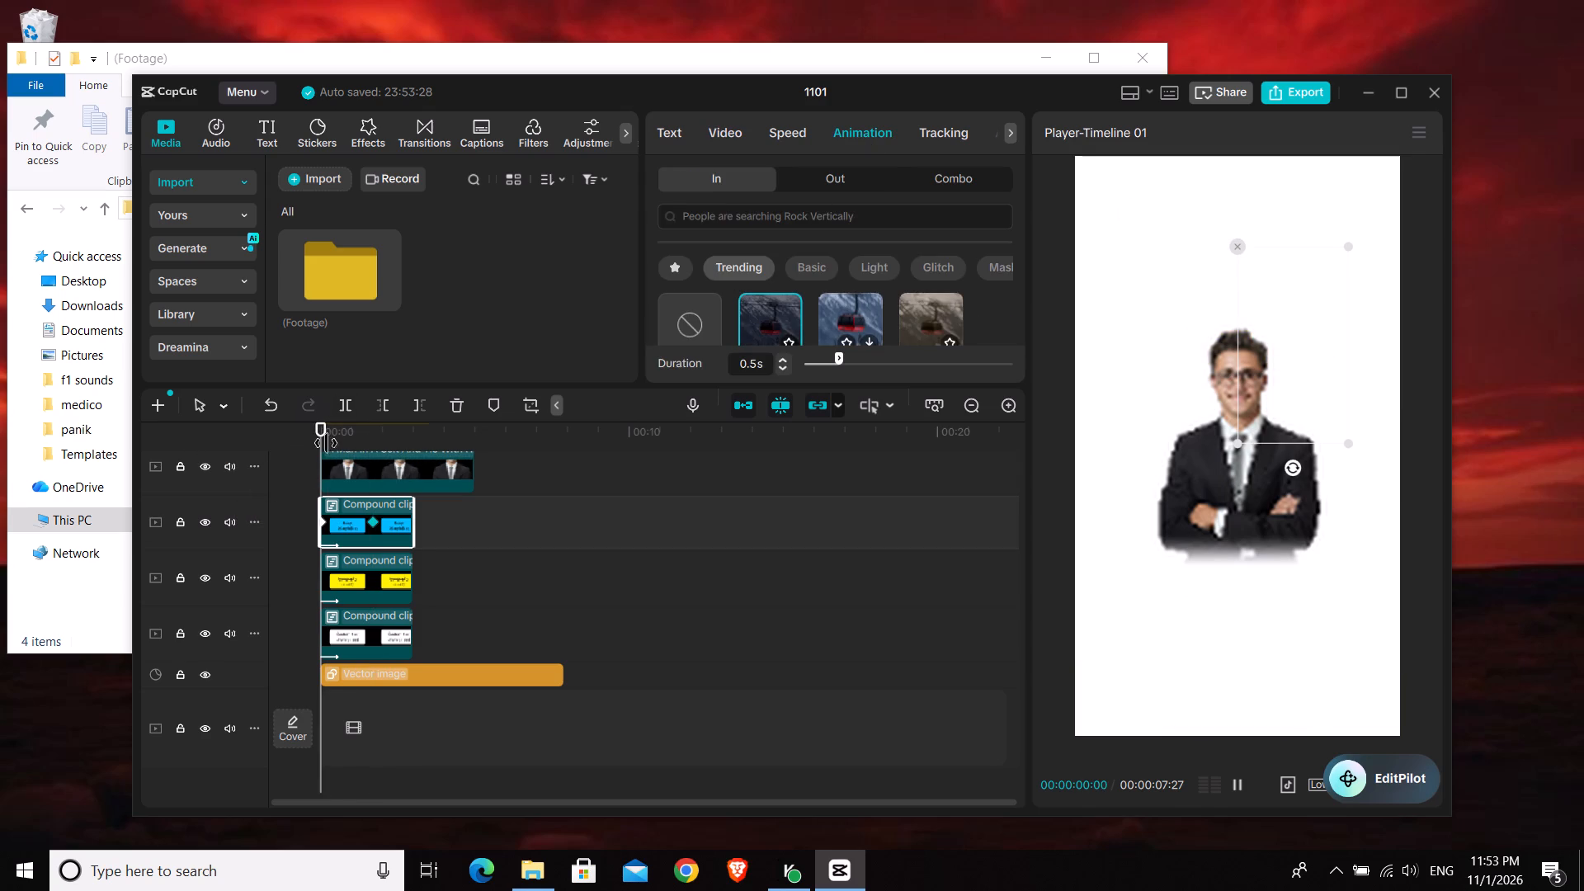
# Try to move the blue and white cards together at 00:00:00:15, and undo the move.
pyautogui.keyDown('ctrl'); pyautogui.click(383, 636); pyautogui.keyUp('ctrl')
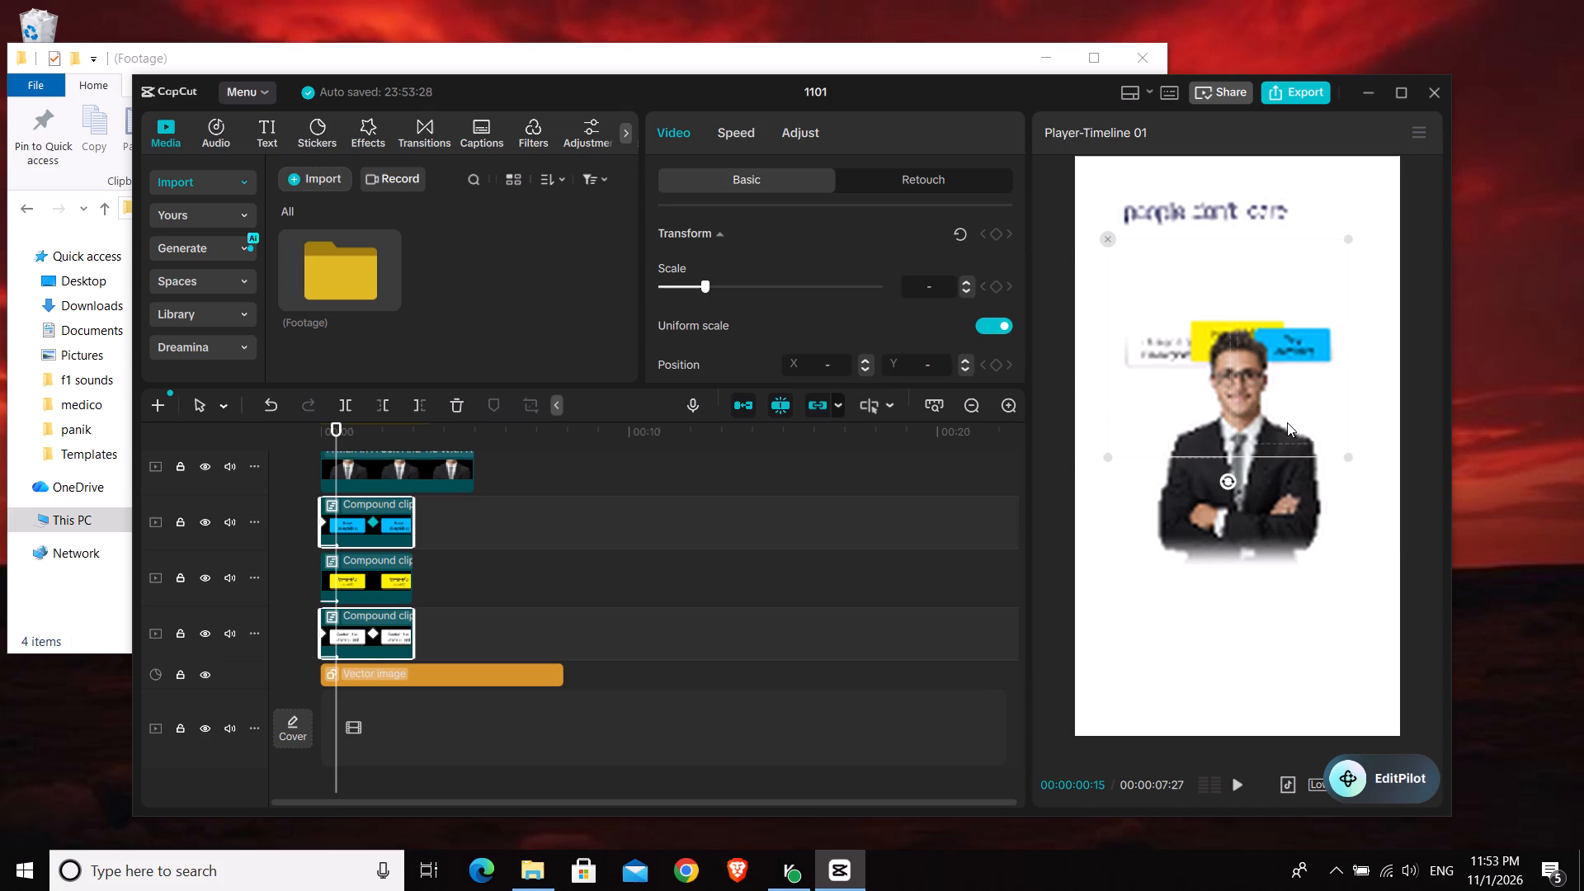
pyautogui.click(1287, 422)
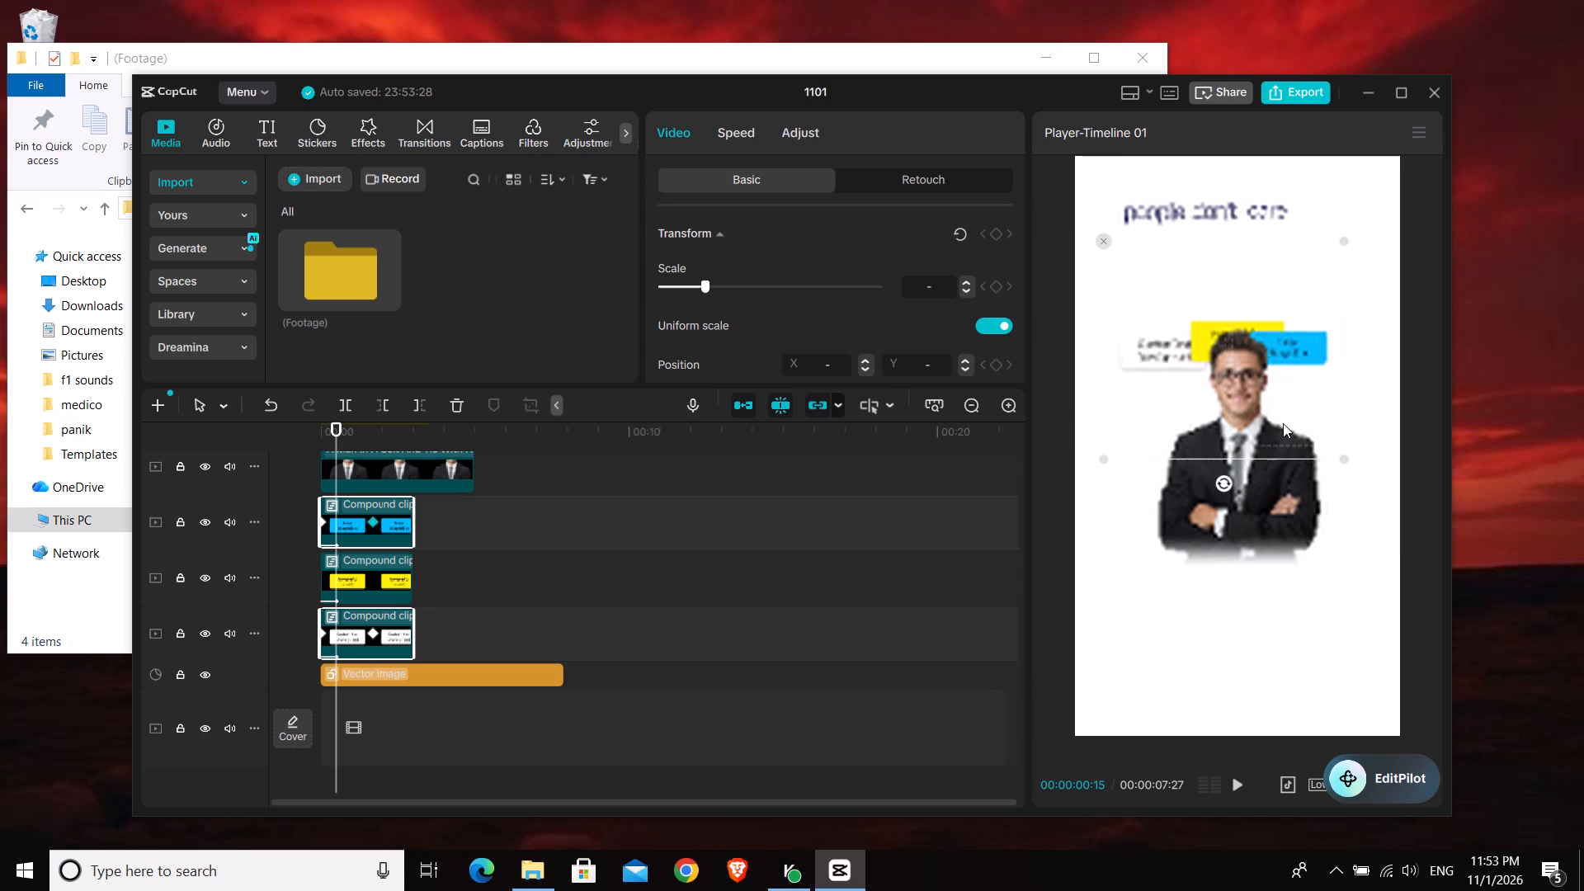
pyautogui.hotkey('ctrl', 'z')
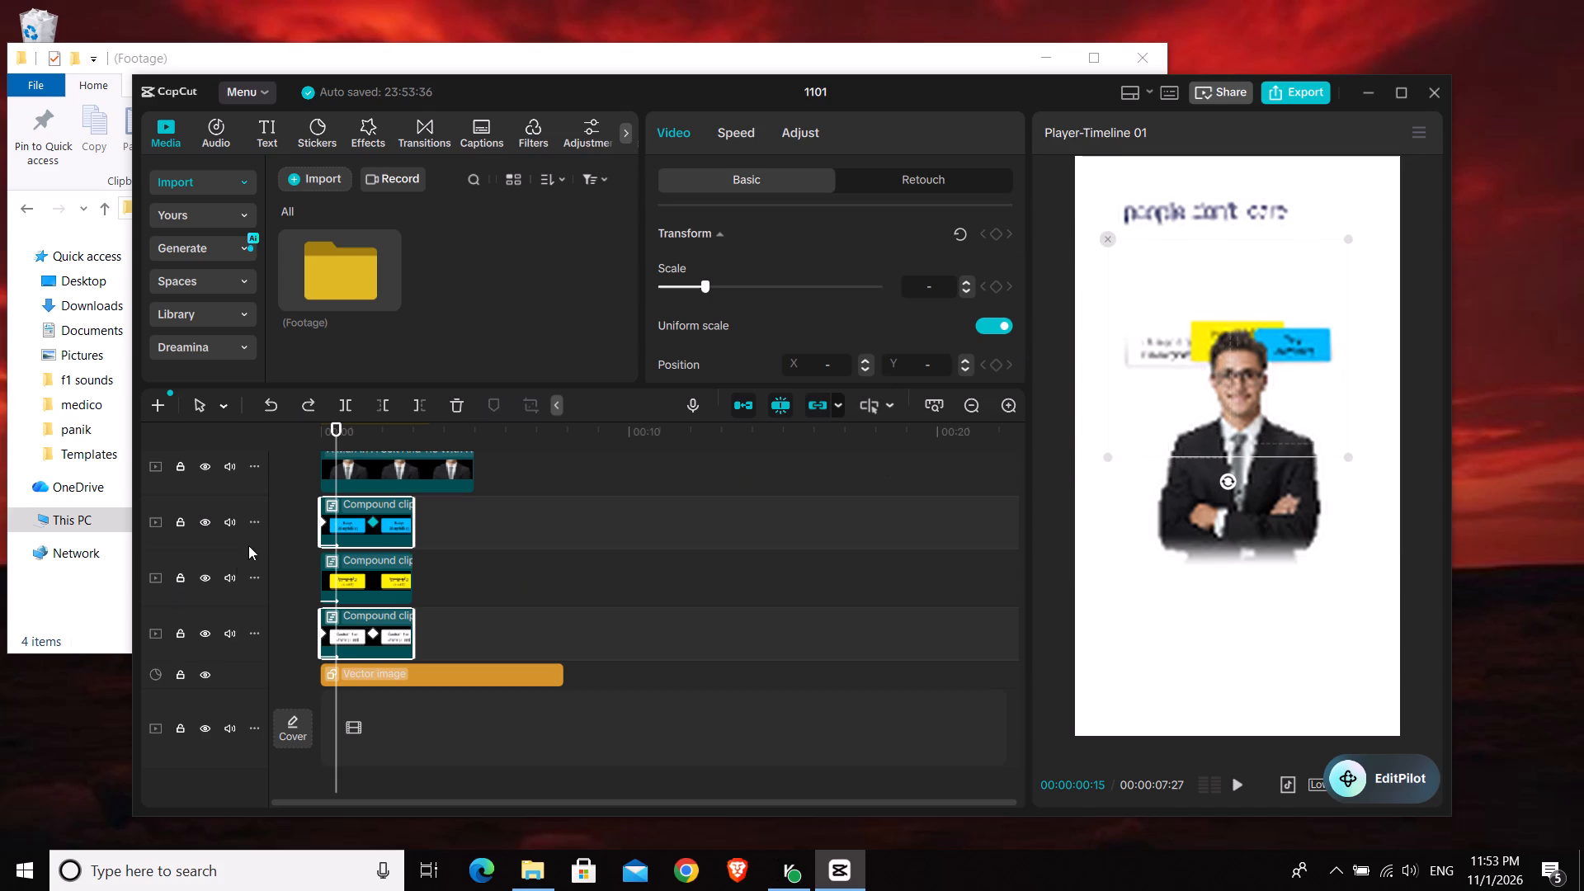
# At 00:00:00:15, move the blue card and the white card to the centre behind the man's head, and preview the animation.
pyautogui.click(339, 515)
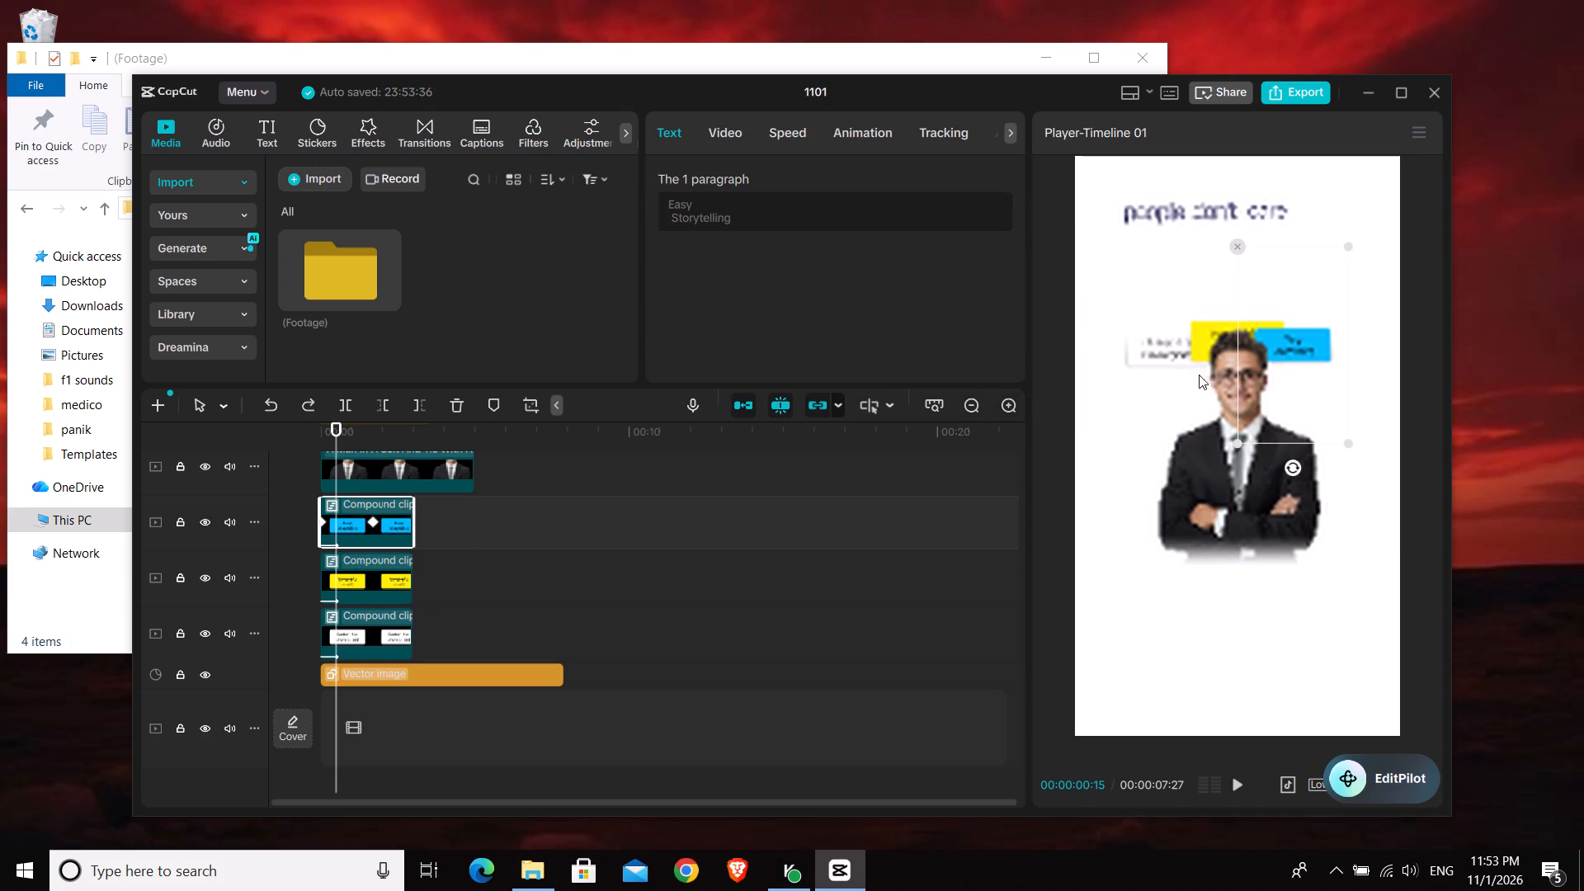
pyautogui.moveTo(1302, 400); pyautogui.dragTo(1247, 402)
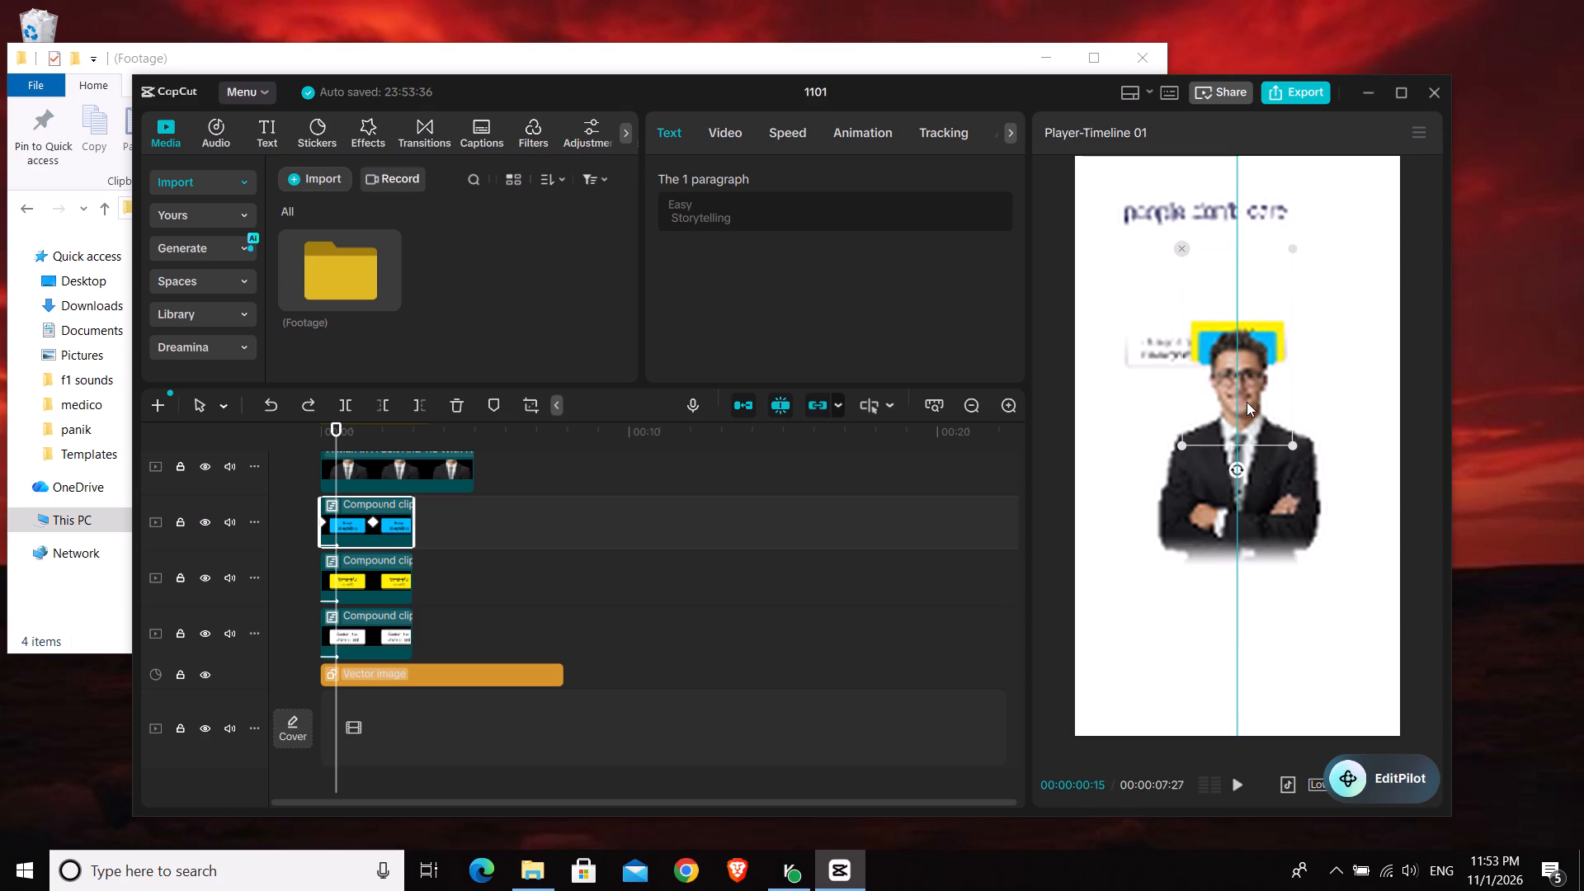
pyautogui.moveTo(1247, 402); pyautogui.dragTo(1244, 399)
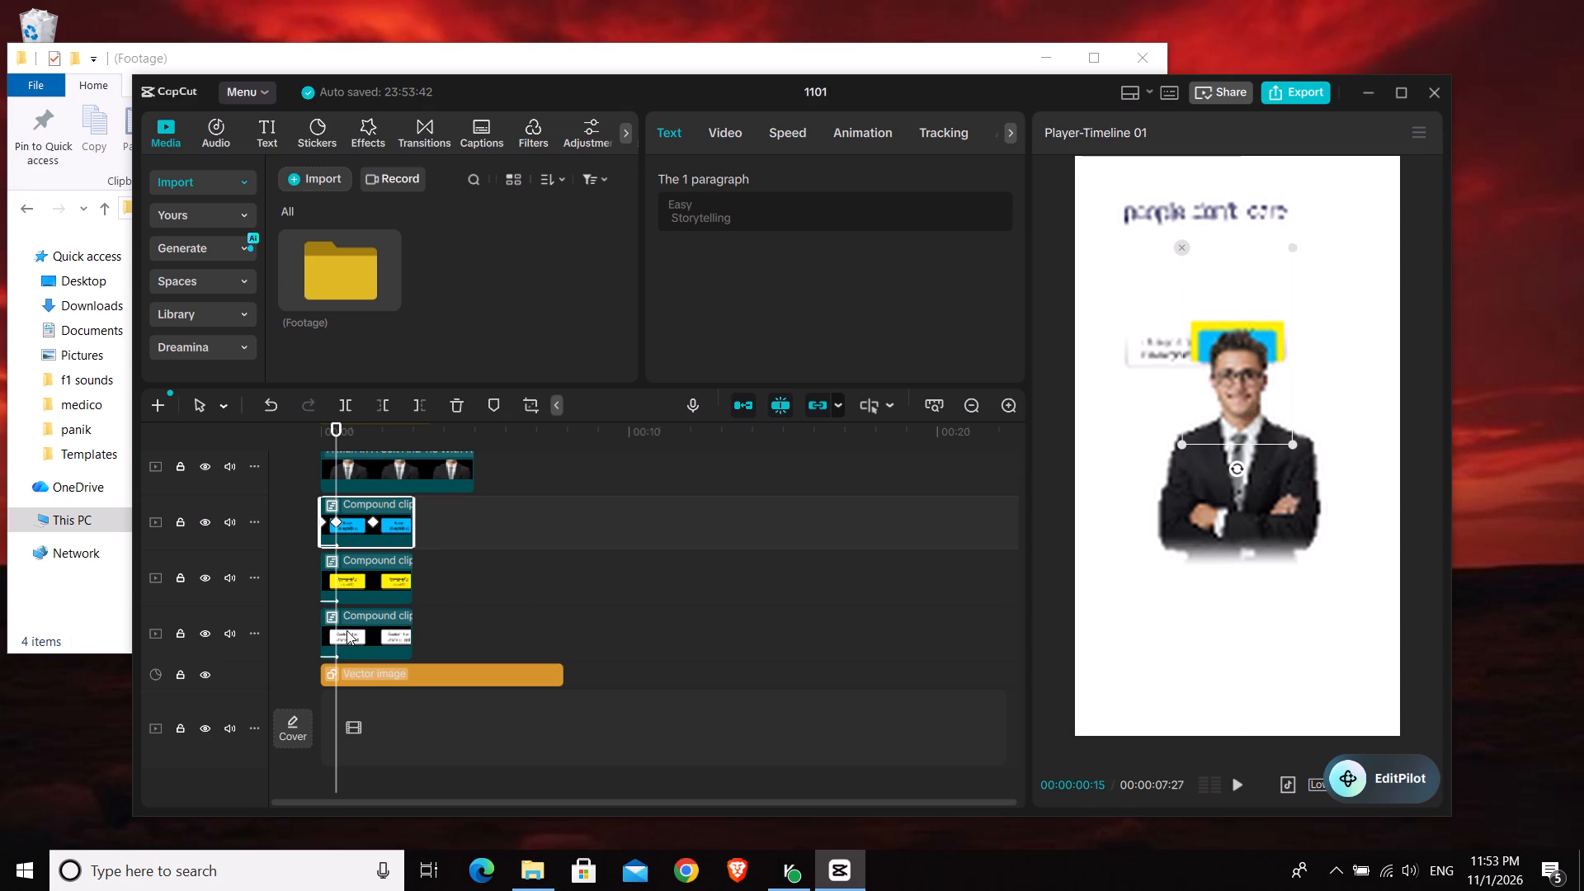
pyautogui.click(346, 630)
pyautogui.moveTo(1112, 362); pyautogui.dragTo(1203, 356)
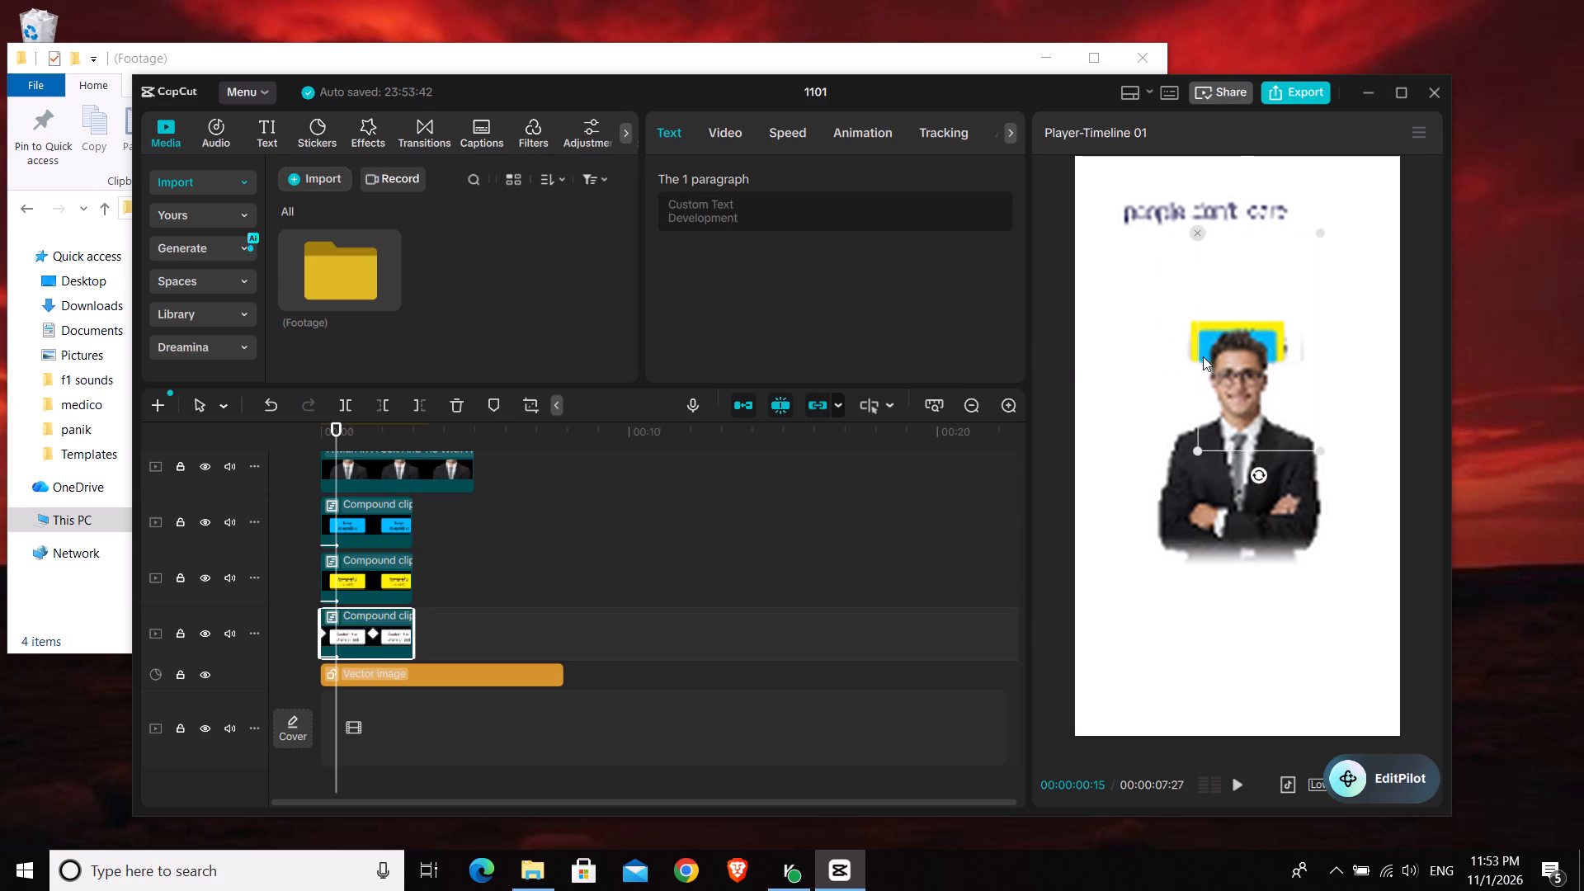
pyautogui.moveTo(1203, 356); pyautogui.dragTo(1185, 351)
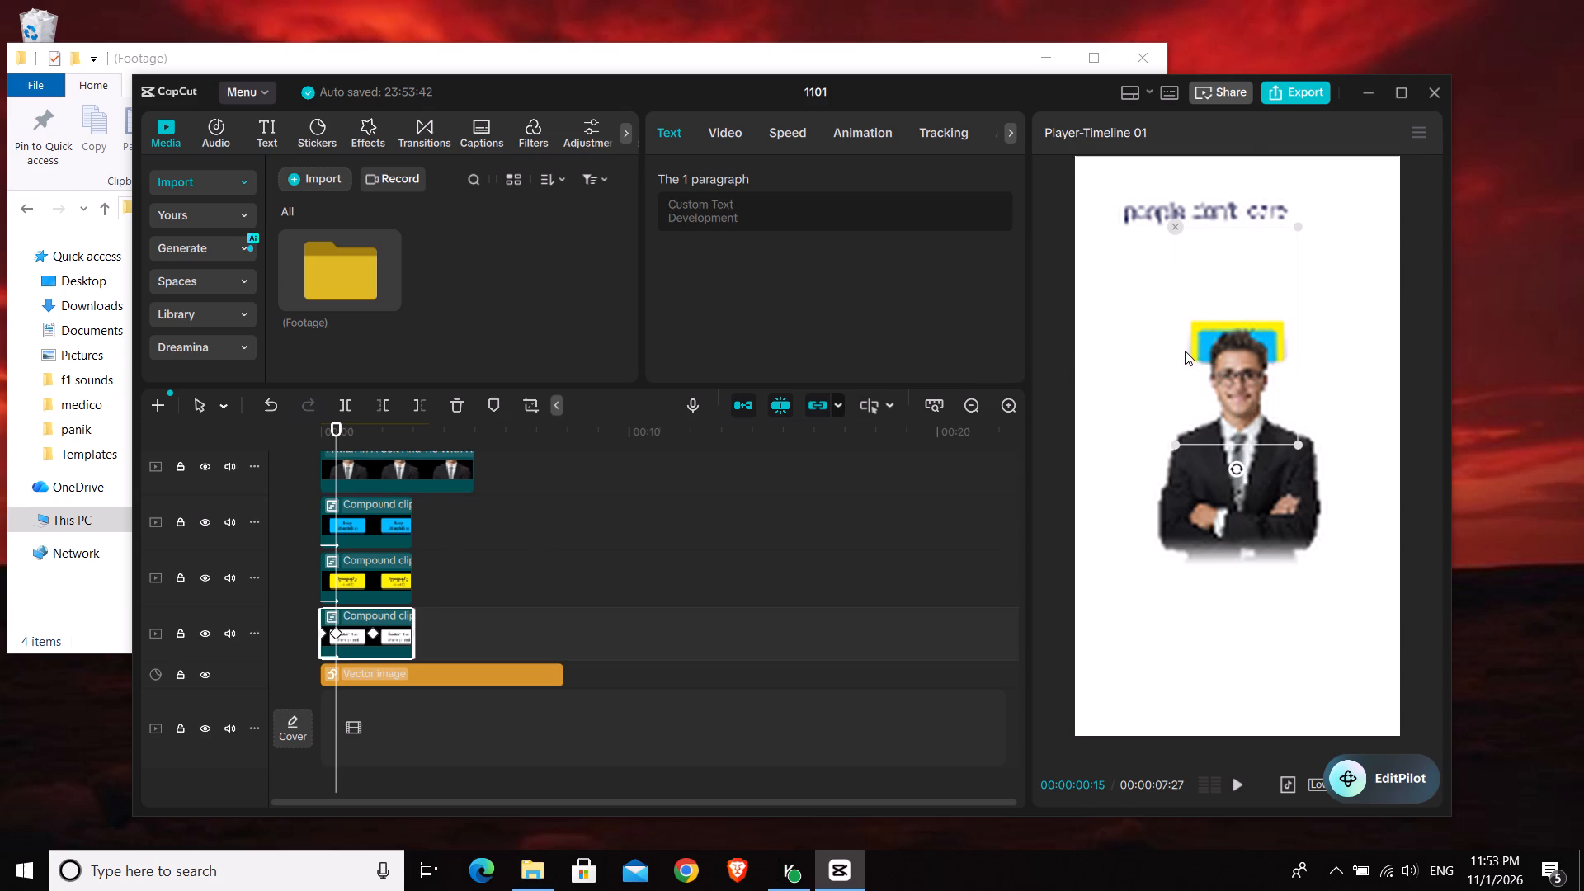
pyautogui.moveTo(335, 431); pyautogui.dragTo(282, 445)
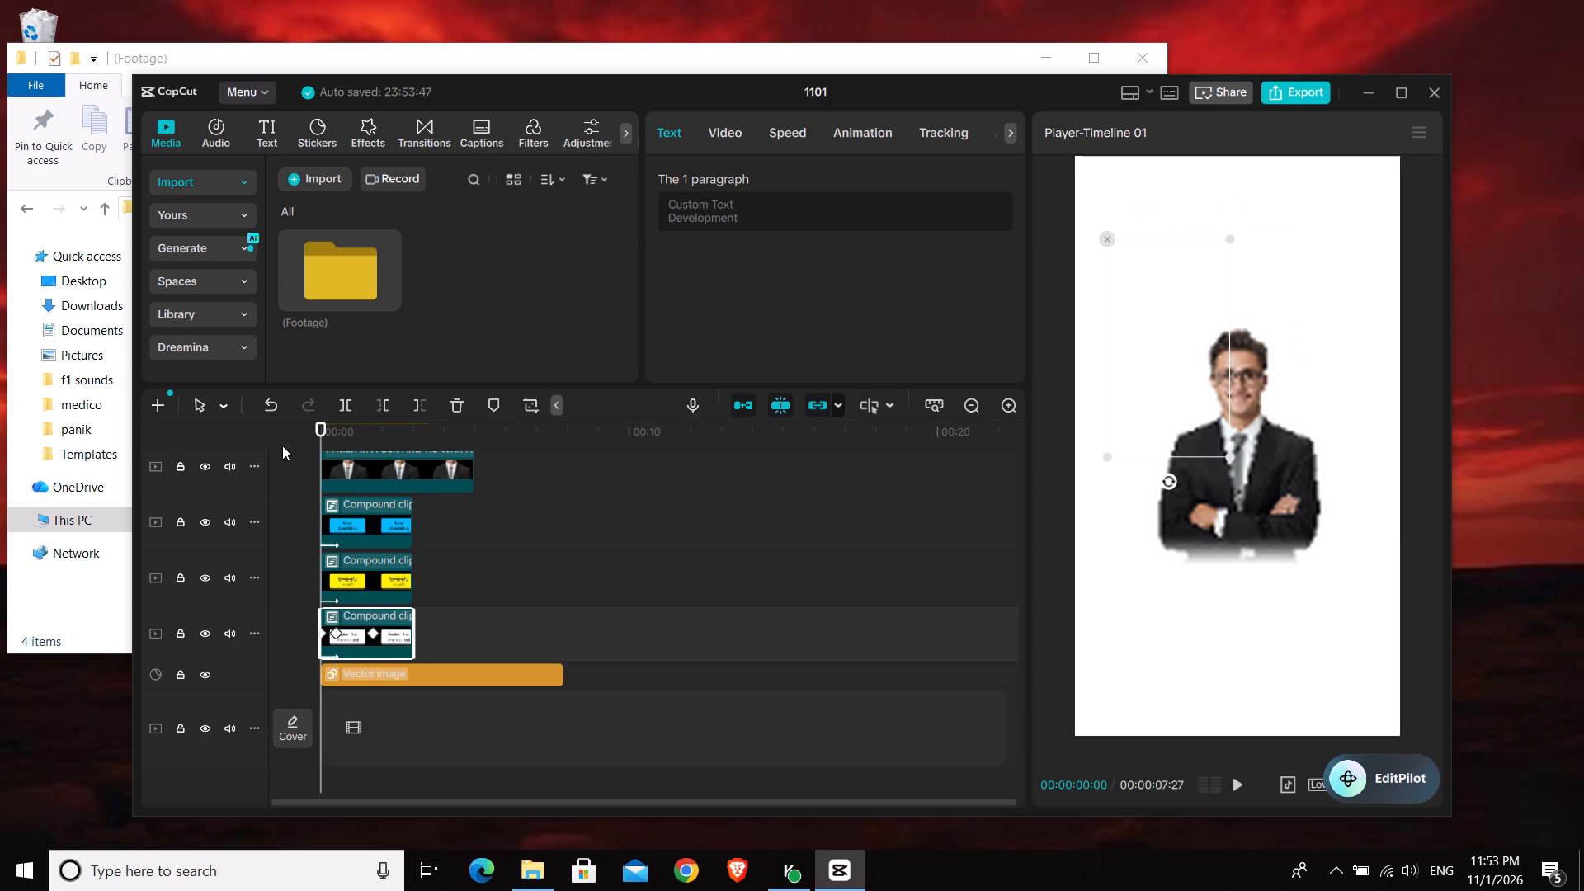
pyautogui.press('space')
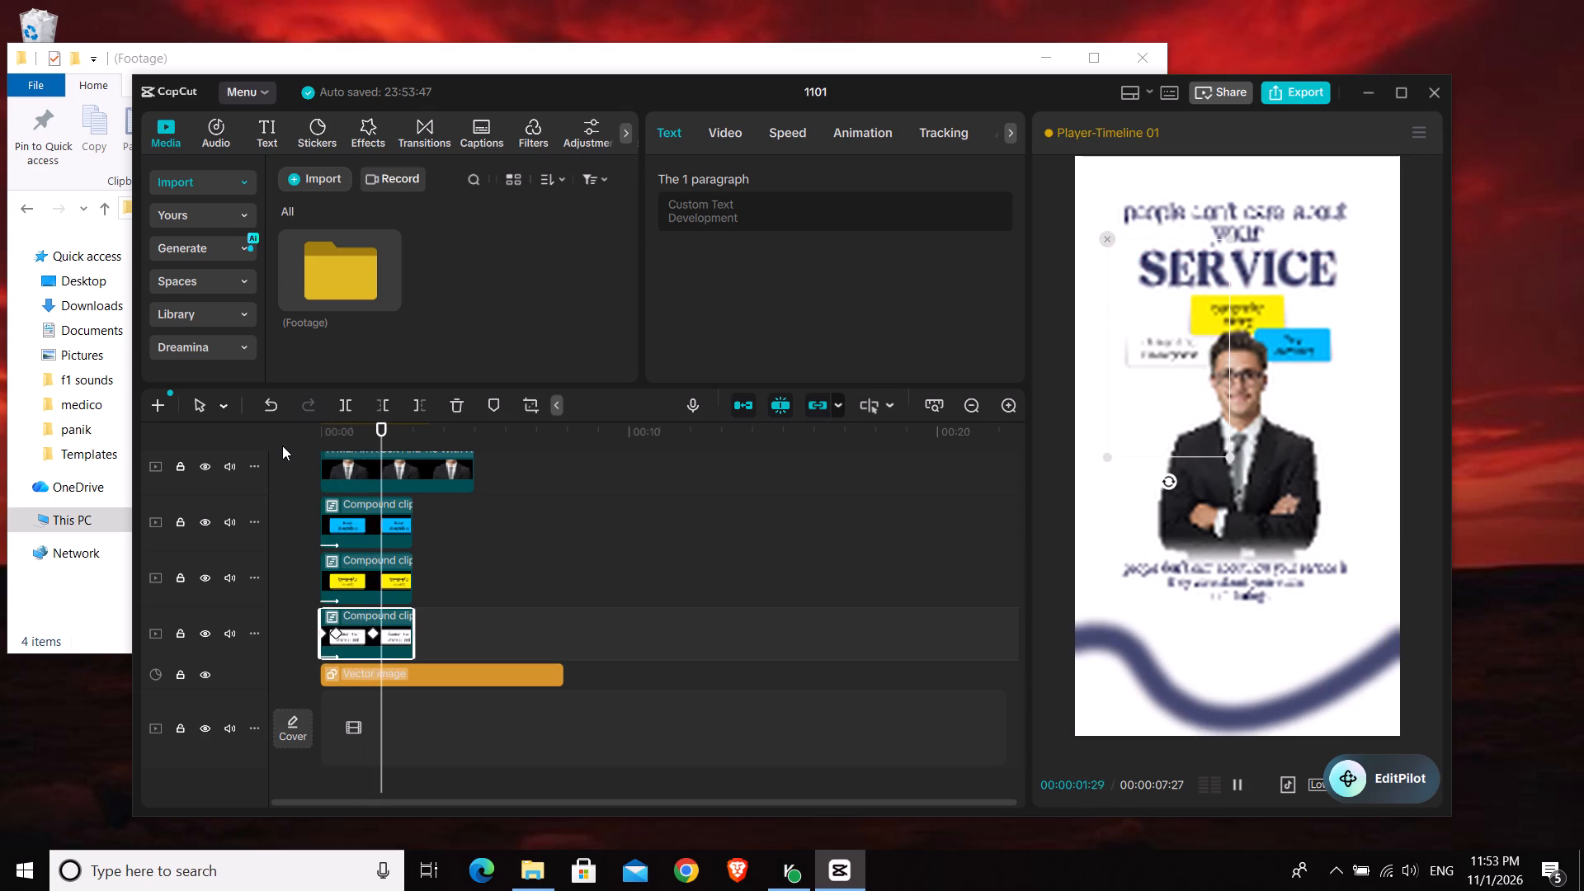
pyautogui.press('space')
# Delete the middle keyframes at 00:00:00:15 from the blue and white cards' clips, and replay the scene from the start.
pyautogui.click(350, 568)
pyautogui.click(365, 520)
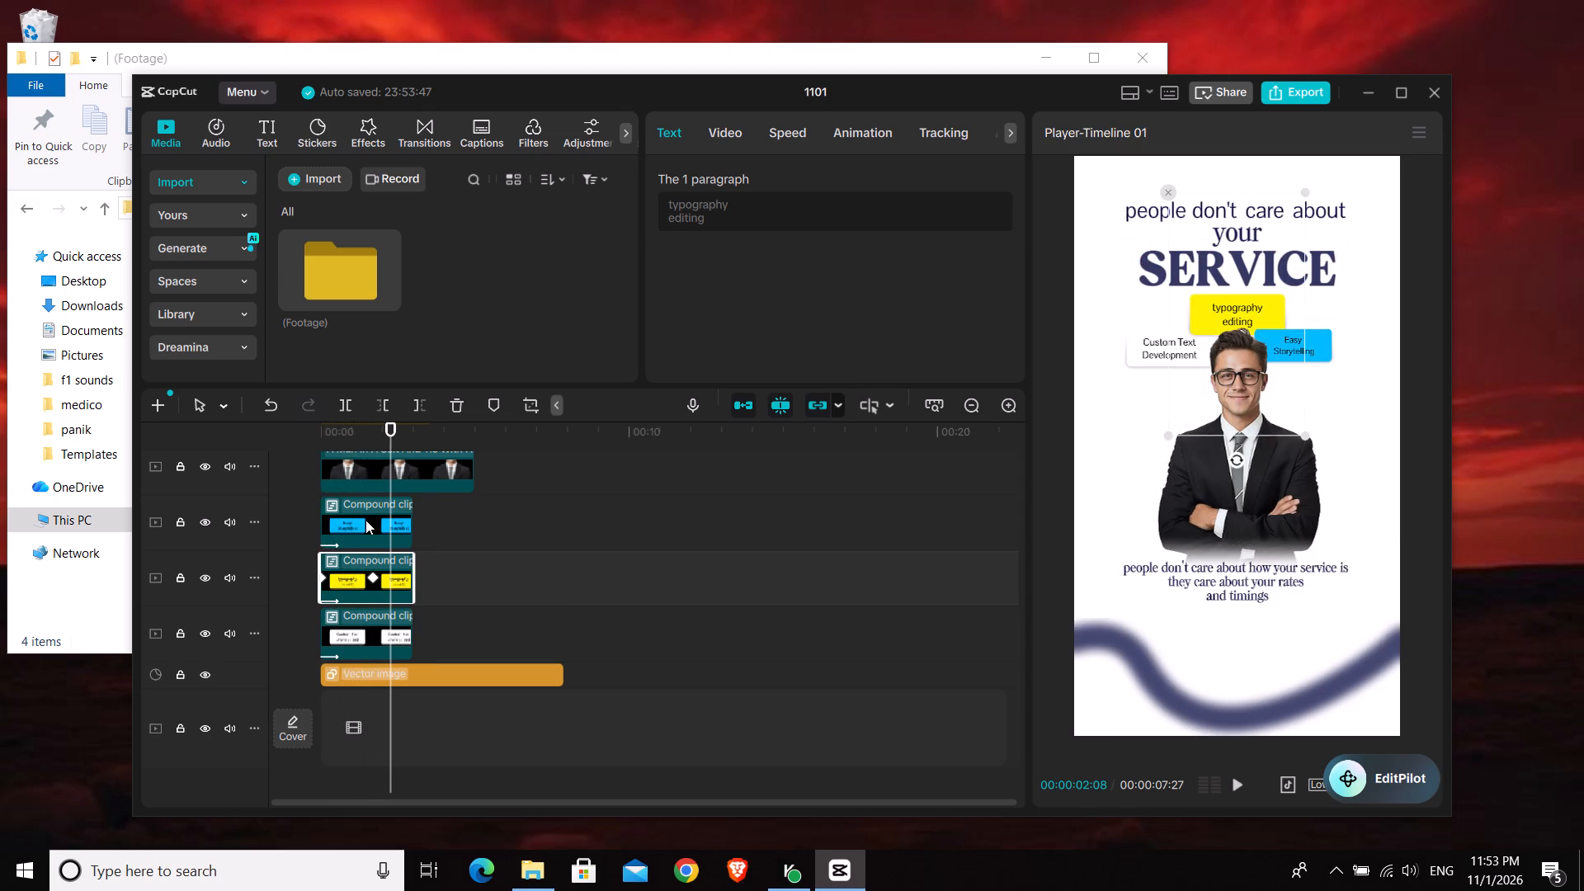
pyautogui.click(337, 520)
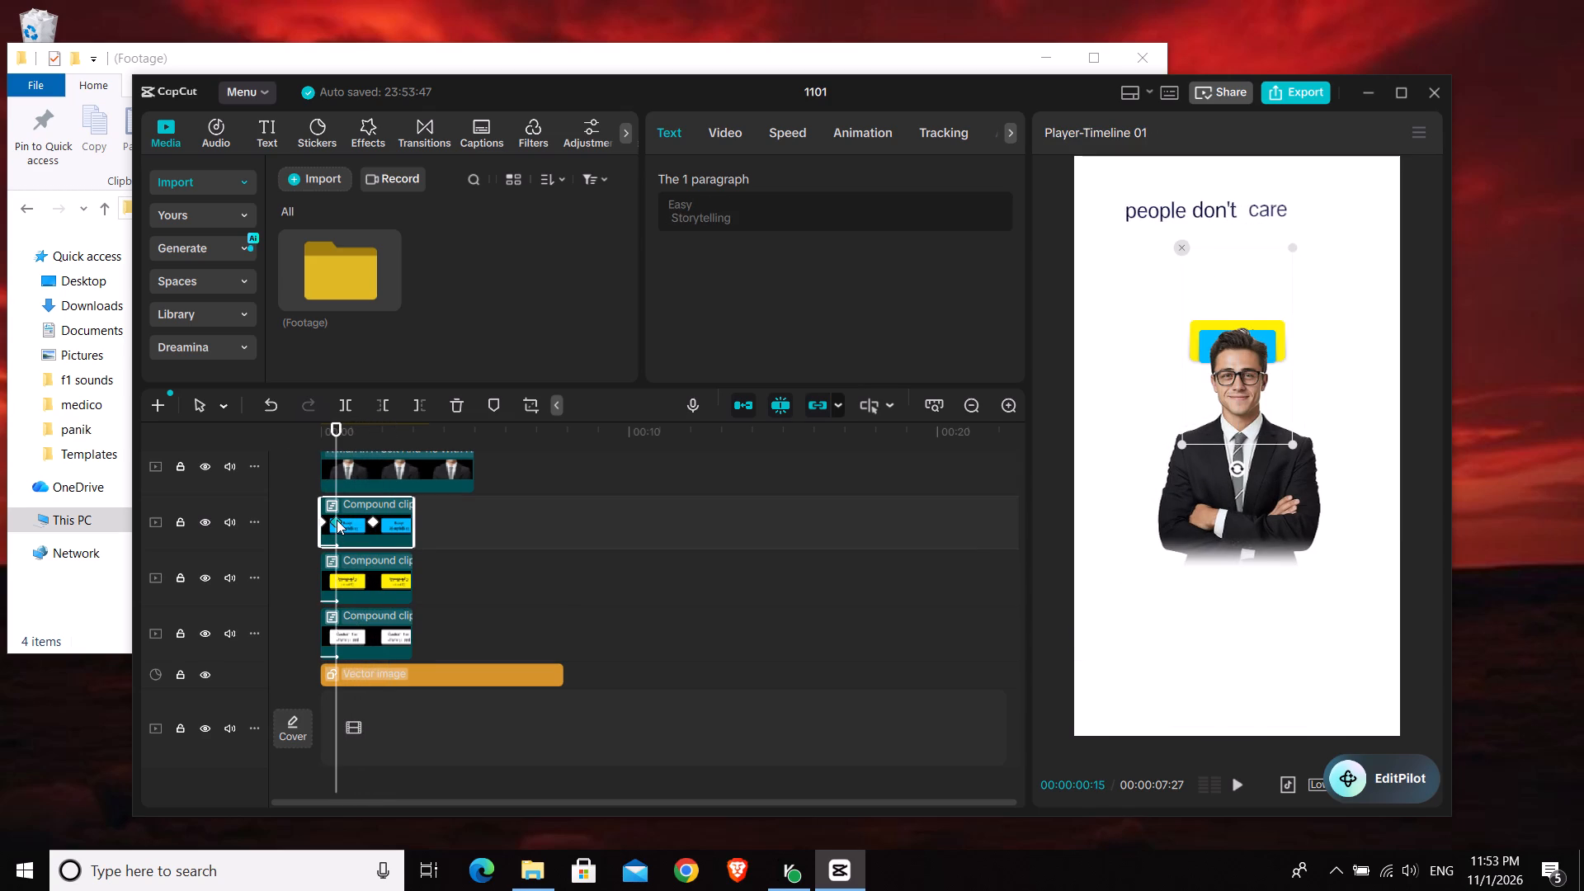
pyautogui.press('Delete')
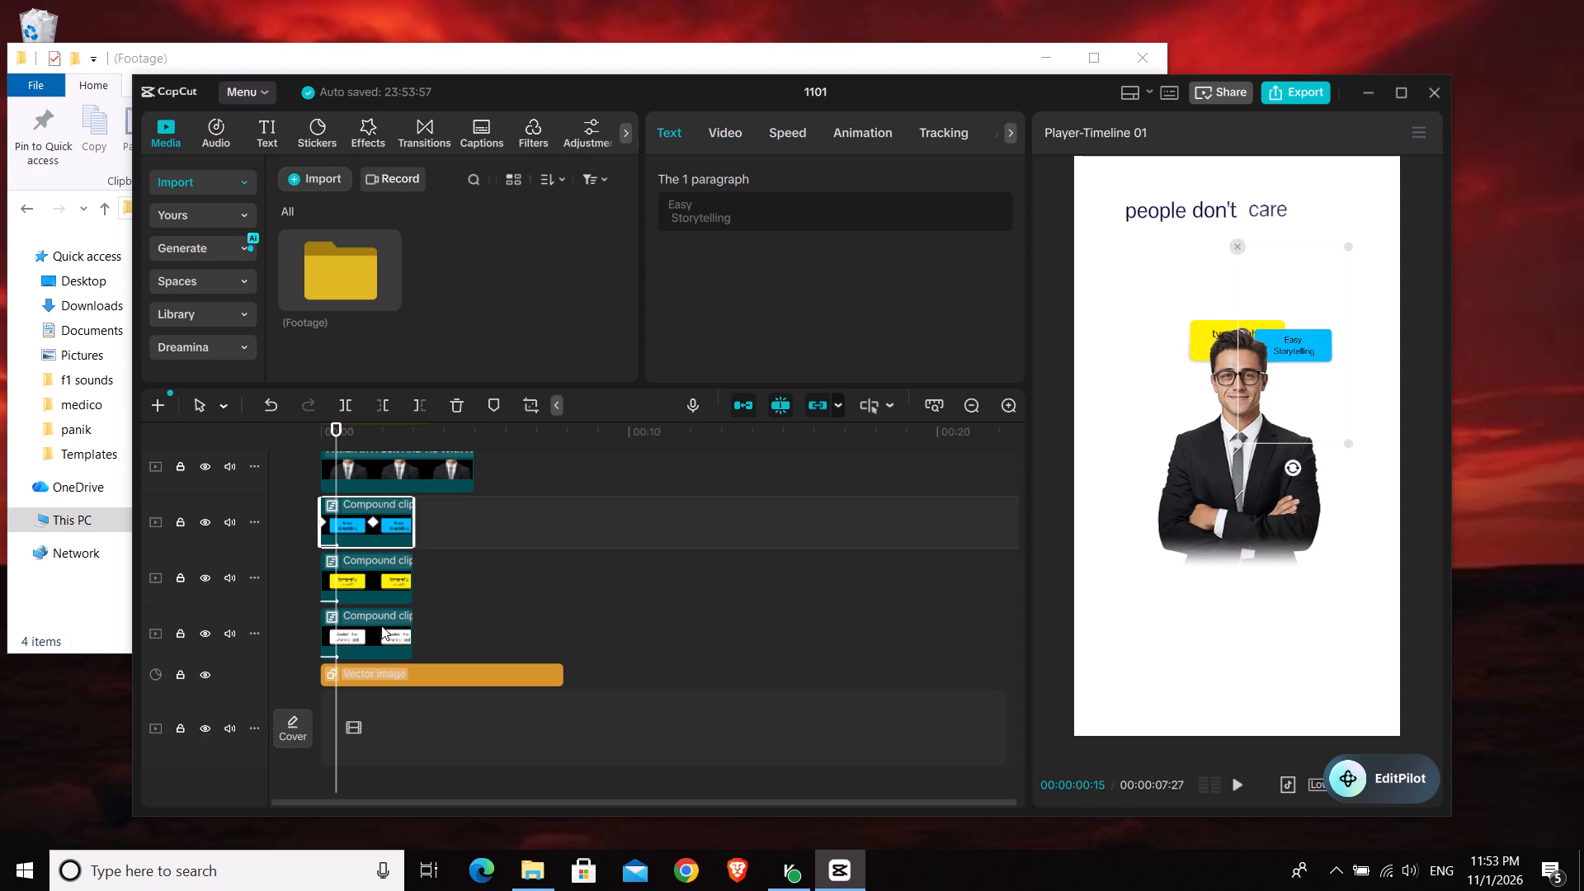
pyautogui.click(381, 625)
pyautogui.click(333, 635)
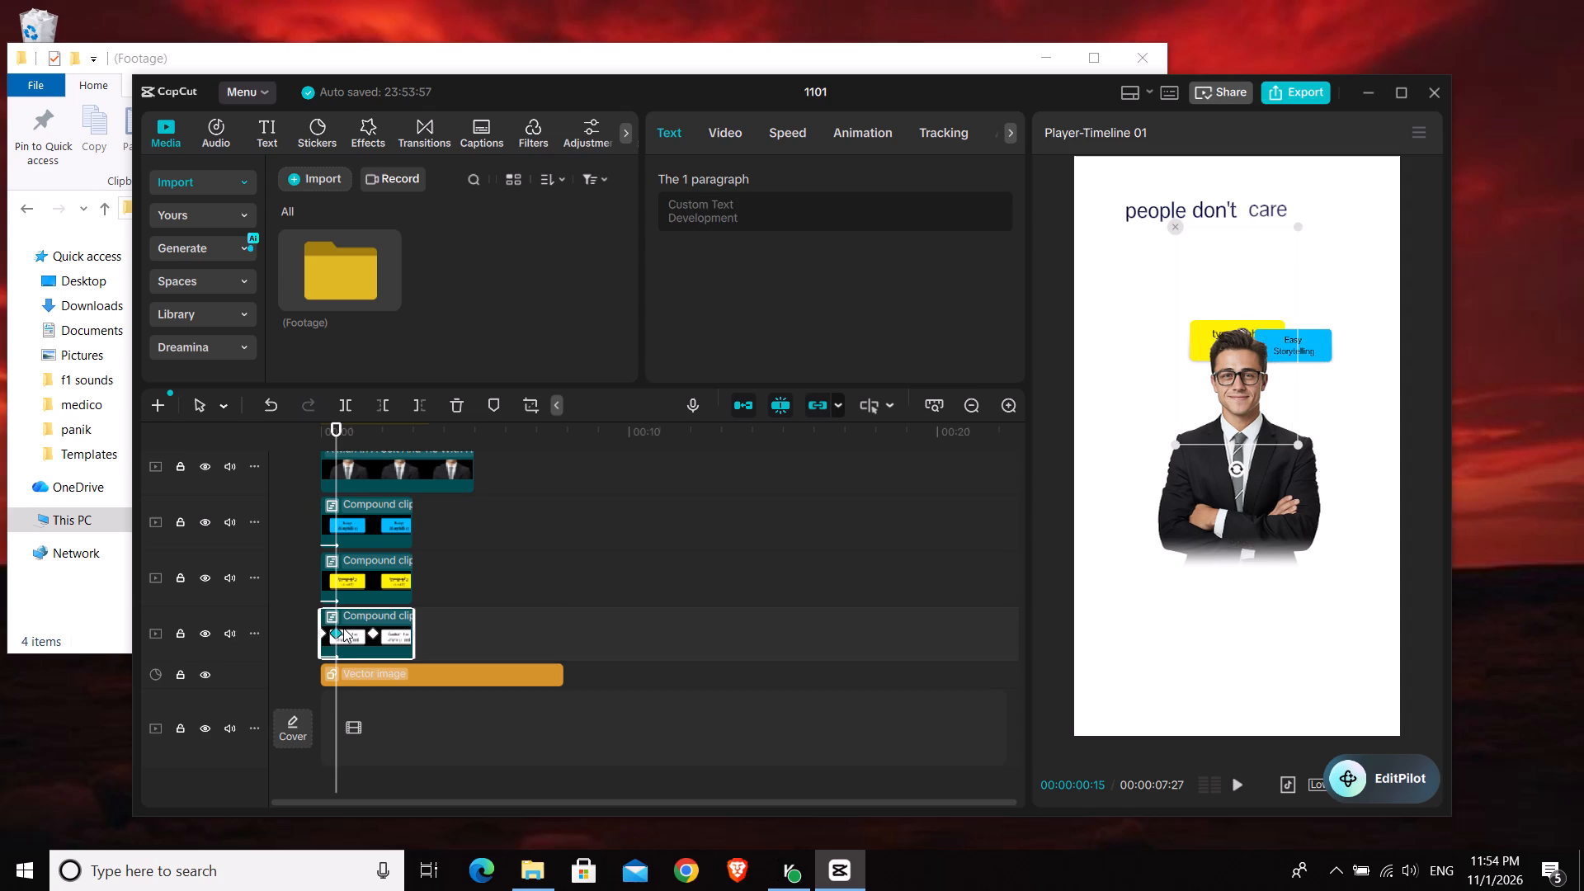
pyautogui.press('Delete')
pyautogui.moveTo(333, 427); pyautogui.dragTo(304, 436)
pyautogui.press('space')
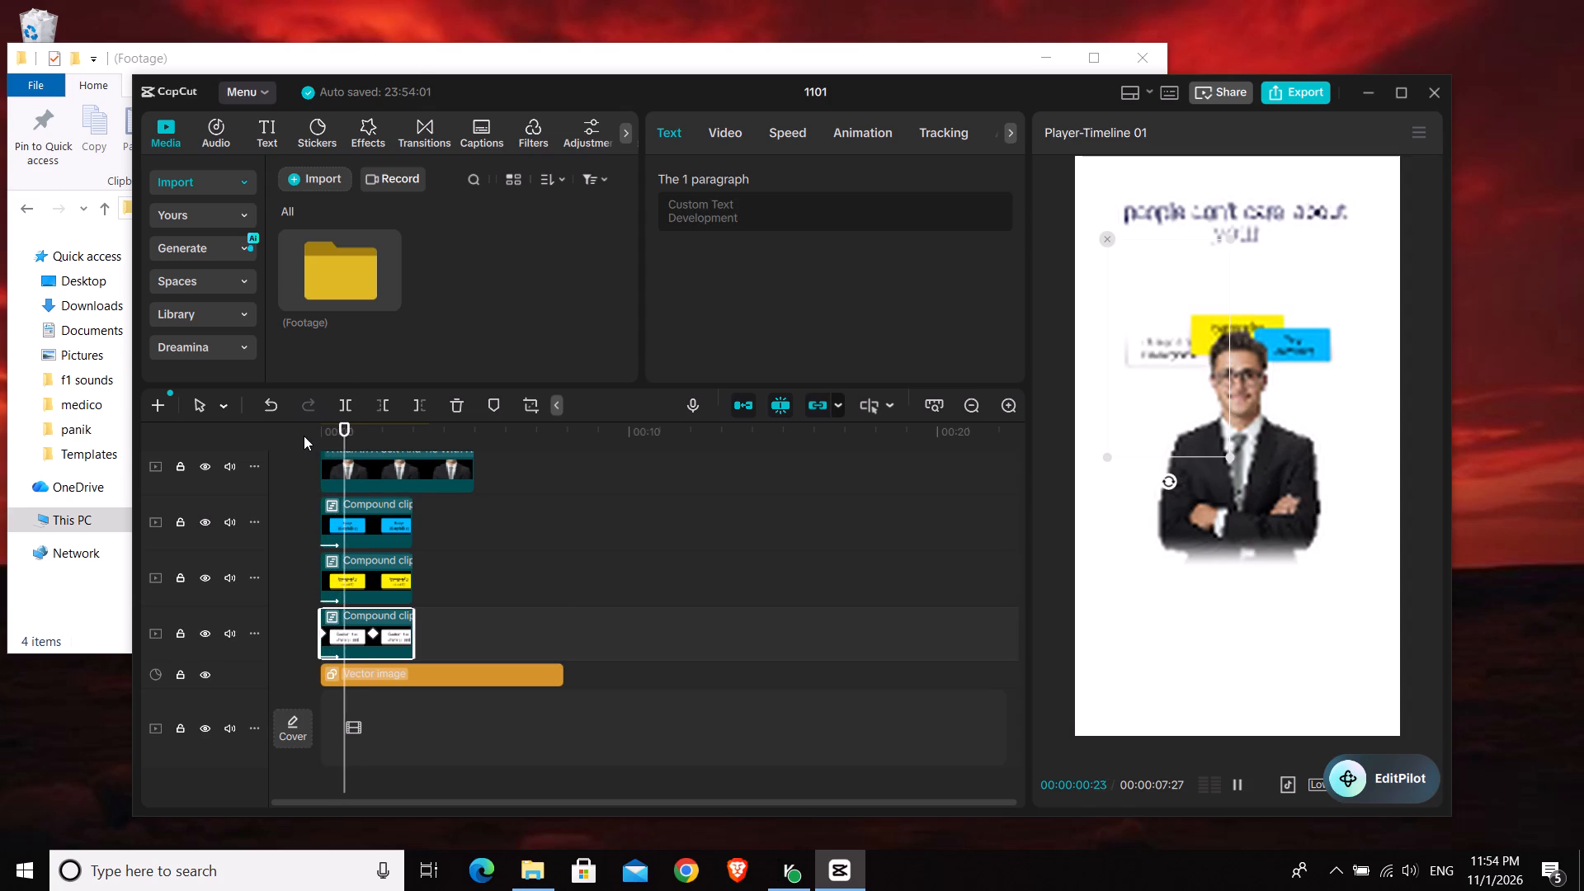
# At 00:00:00:00, move the white card and the blue card to the horizontal centre behind the man, and replay the scene.
pyautogui.press('space')
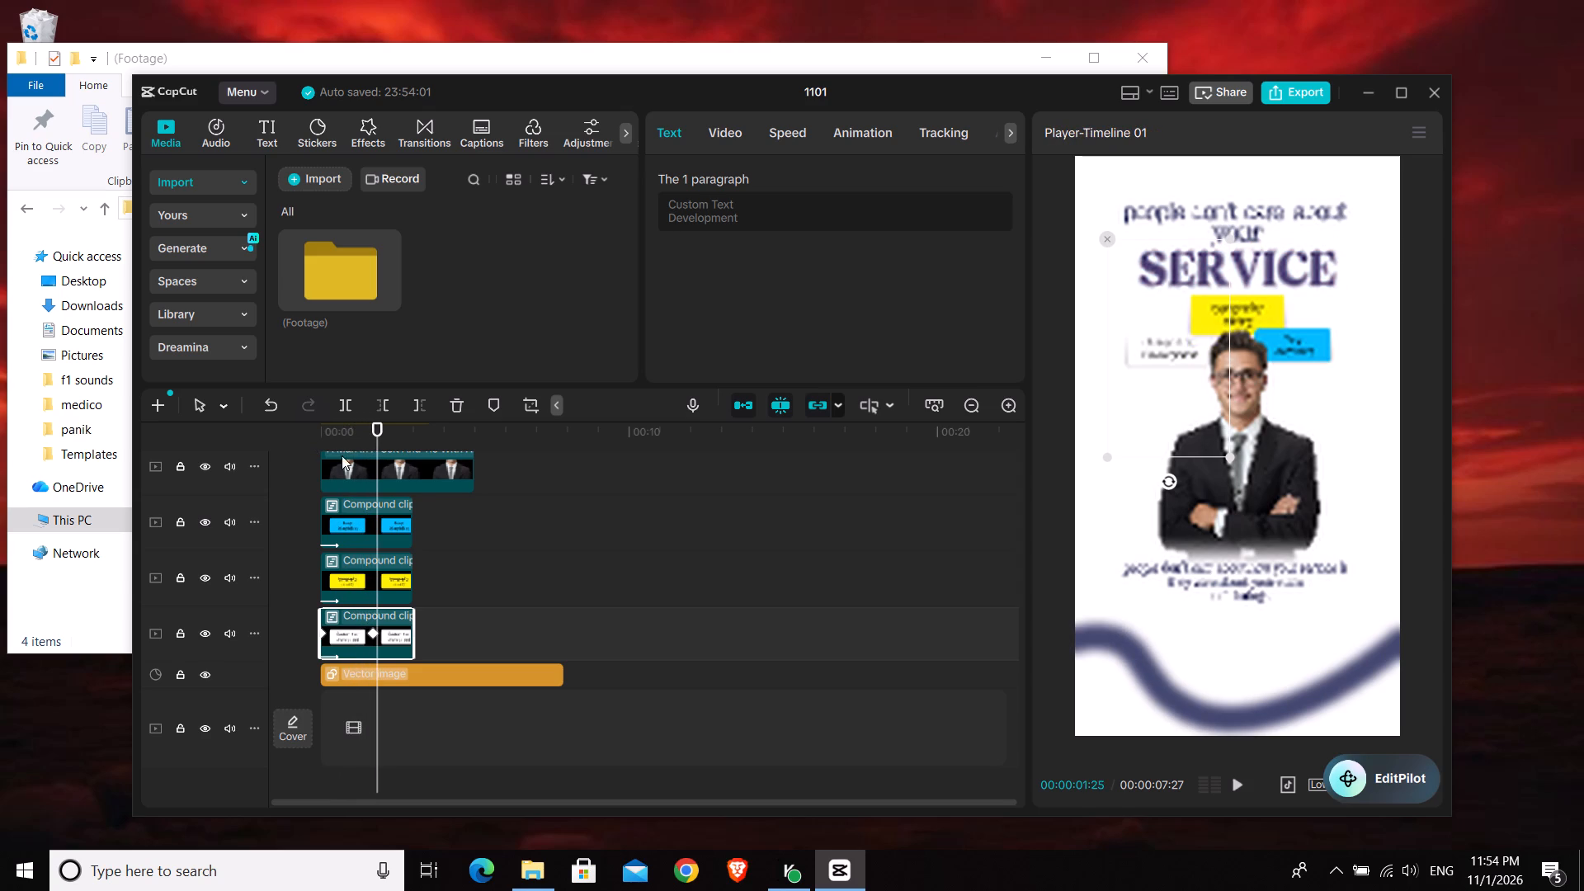
pyautogui.click(327, 435)
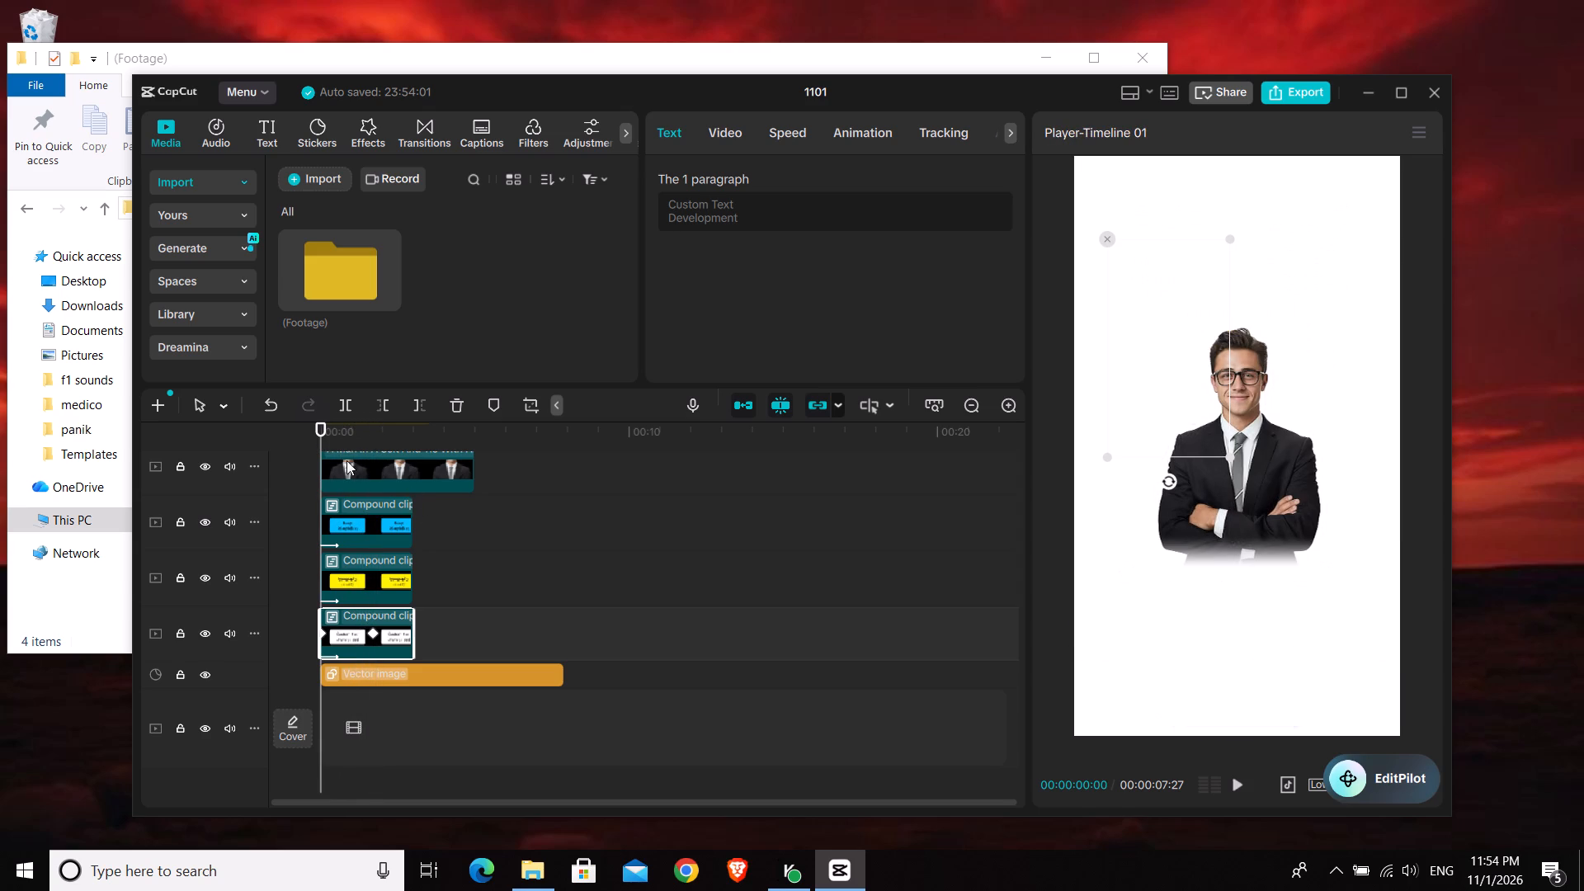
pyautogui.click(351, 627)
pyautogui.moveTo(1160, 376); pyautogui.dragTo(1233, 375)
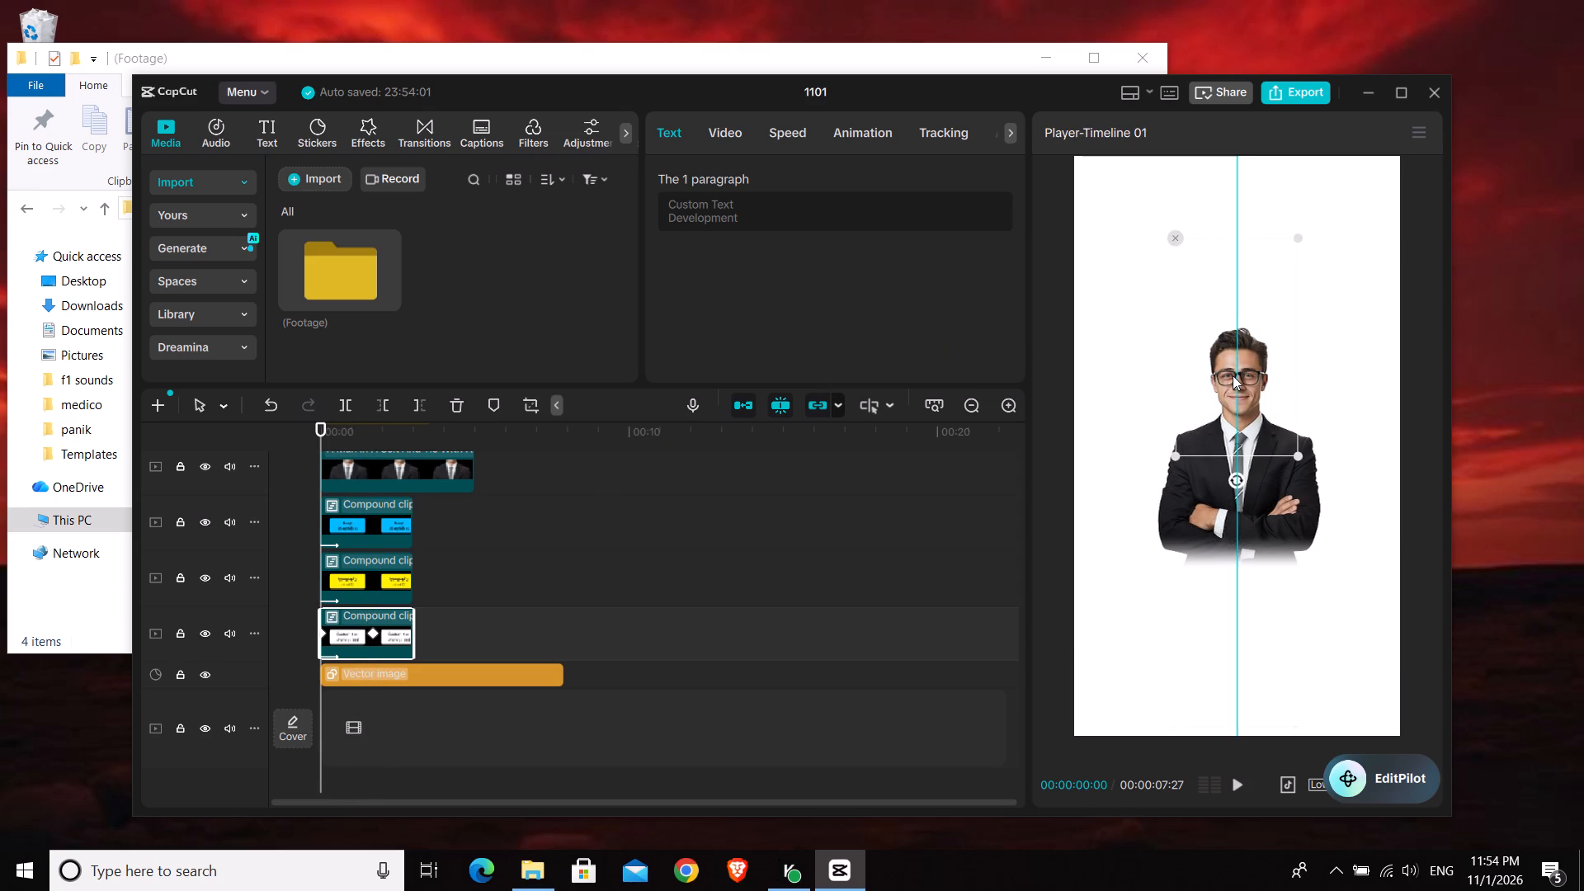
pyautogui.click(372, 526)
pyautogui.moveTo(1315, 394); pyautogui.dragTo(1261, 412)
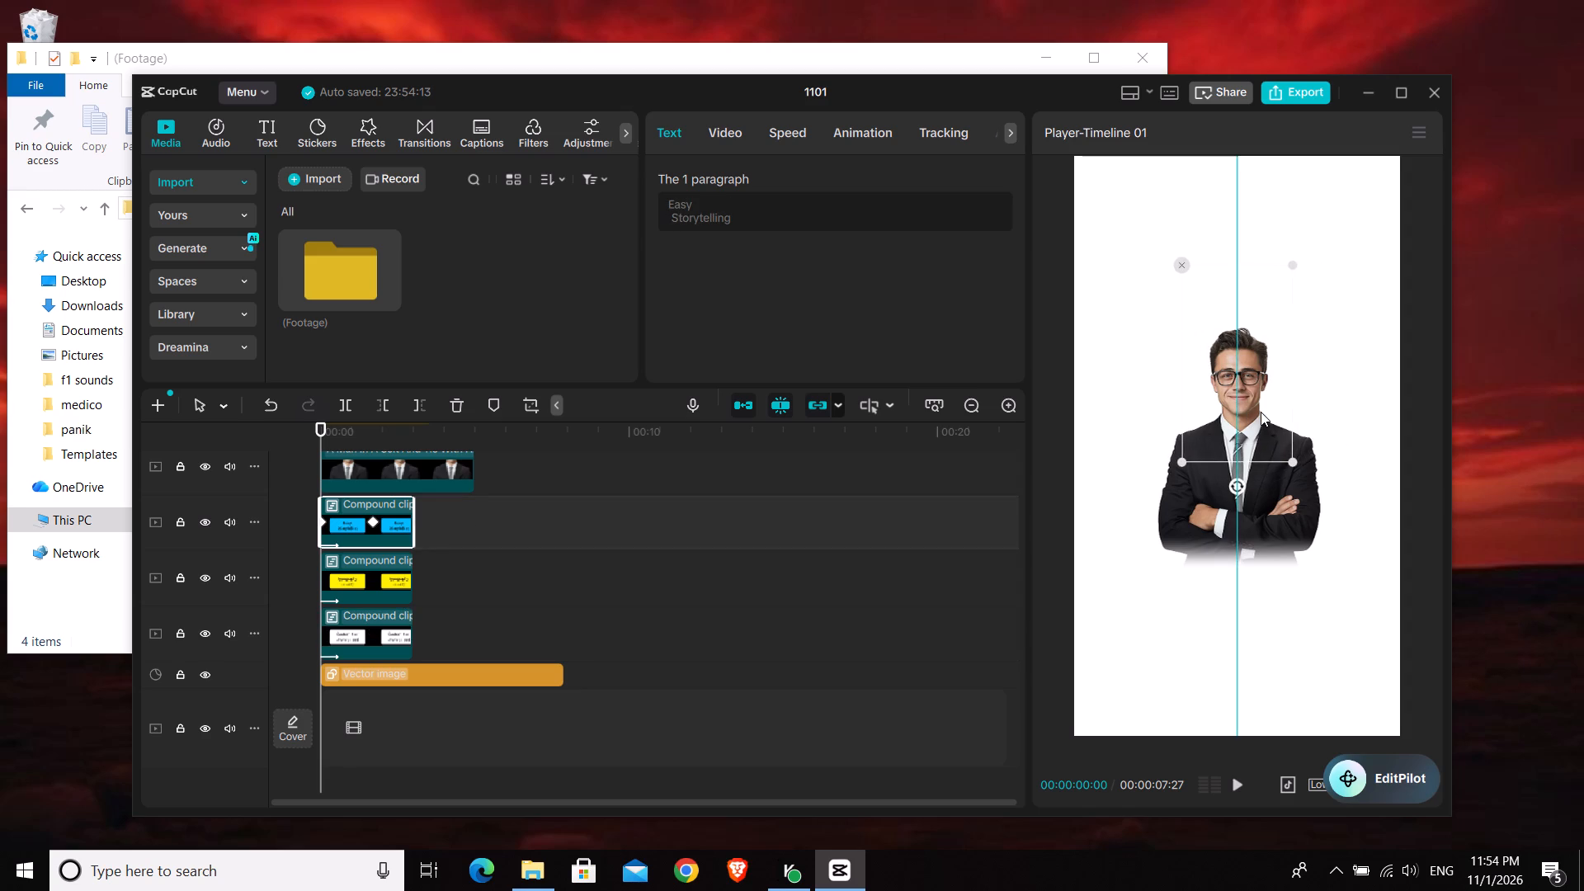
pyautogui.moveTo(1261, 412); pyautogui.dragTo(1261, 427)
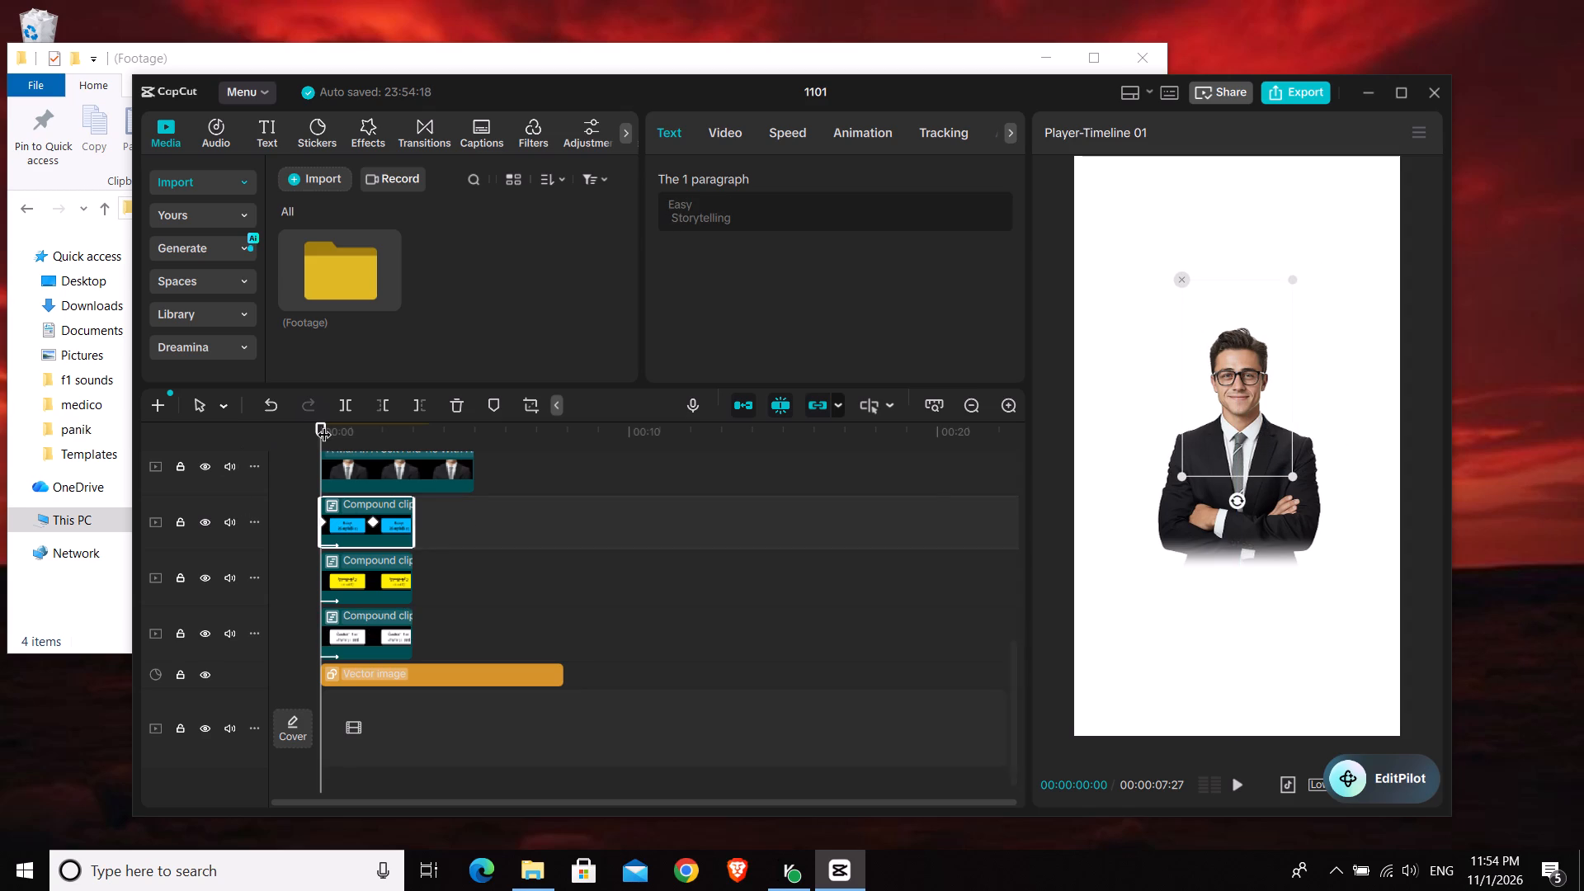
pyautogui.click(315, 428)
pyautogui.press('space')
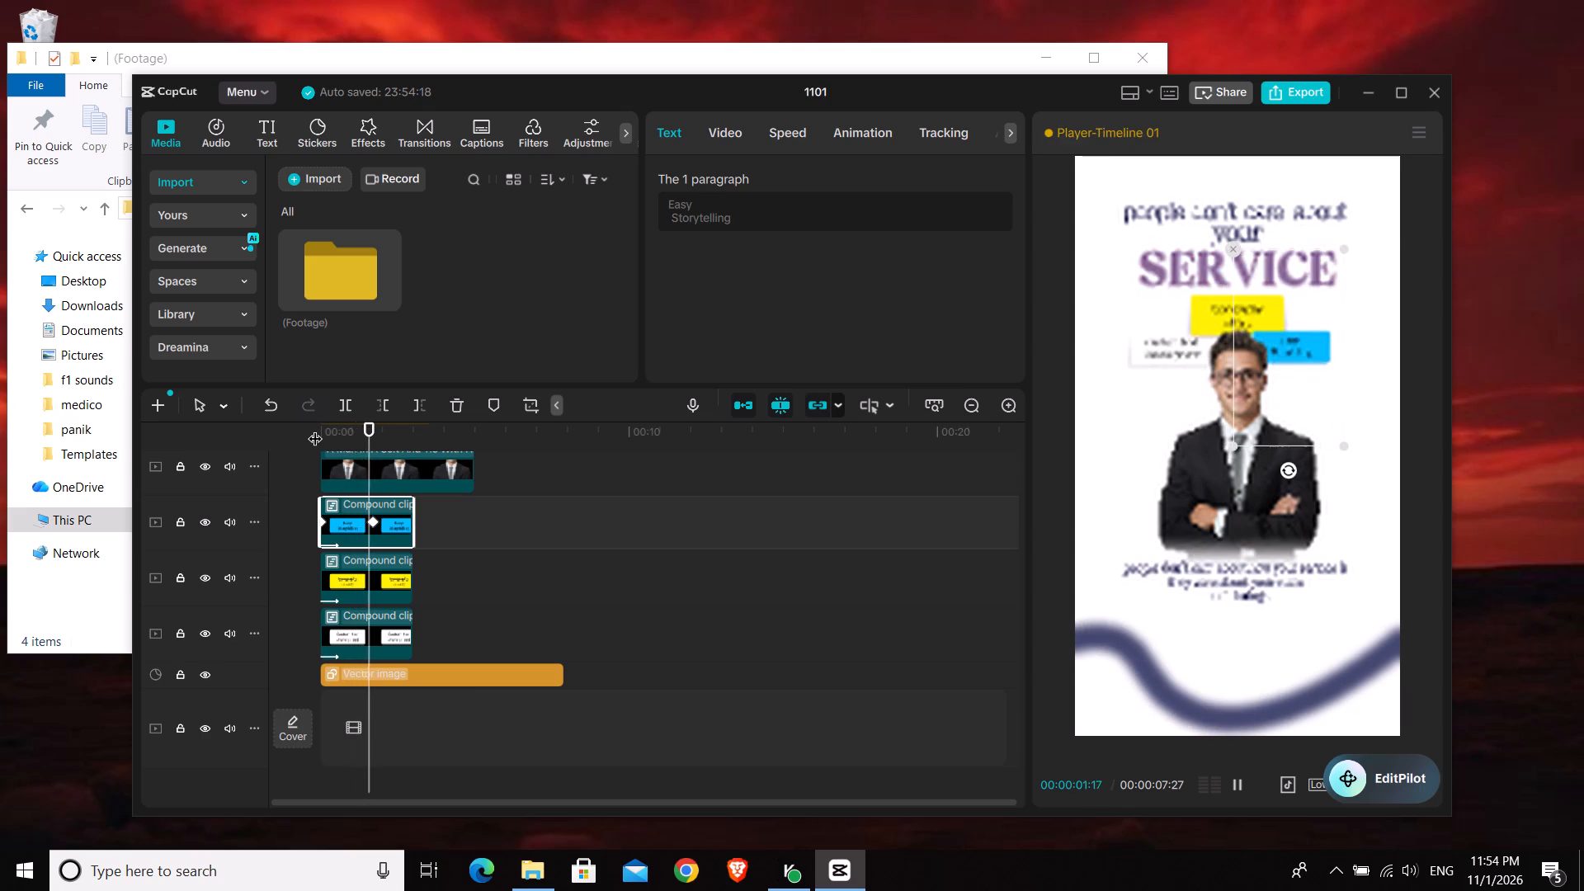
pyautogui.press('space')
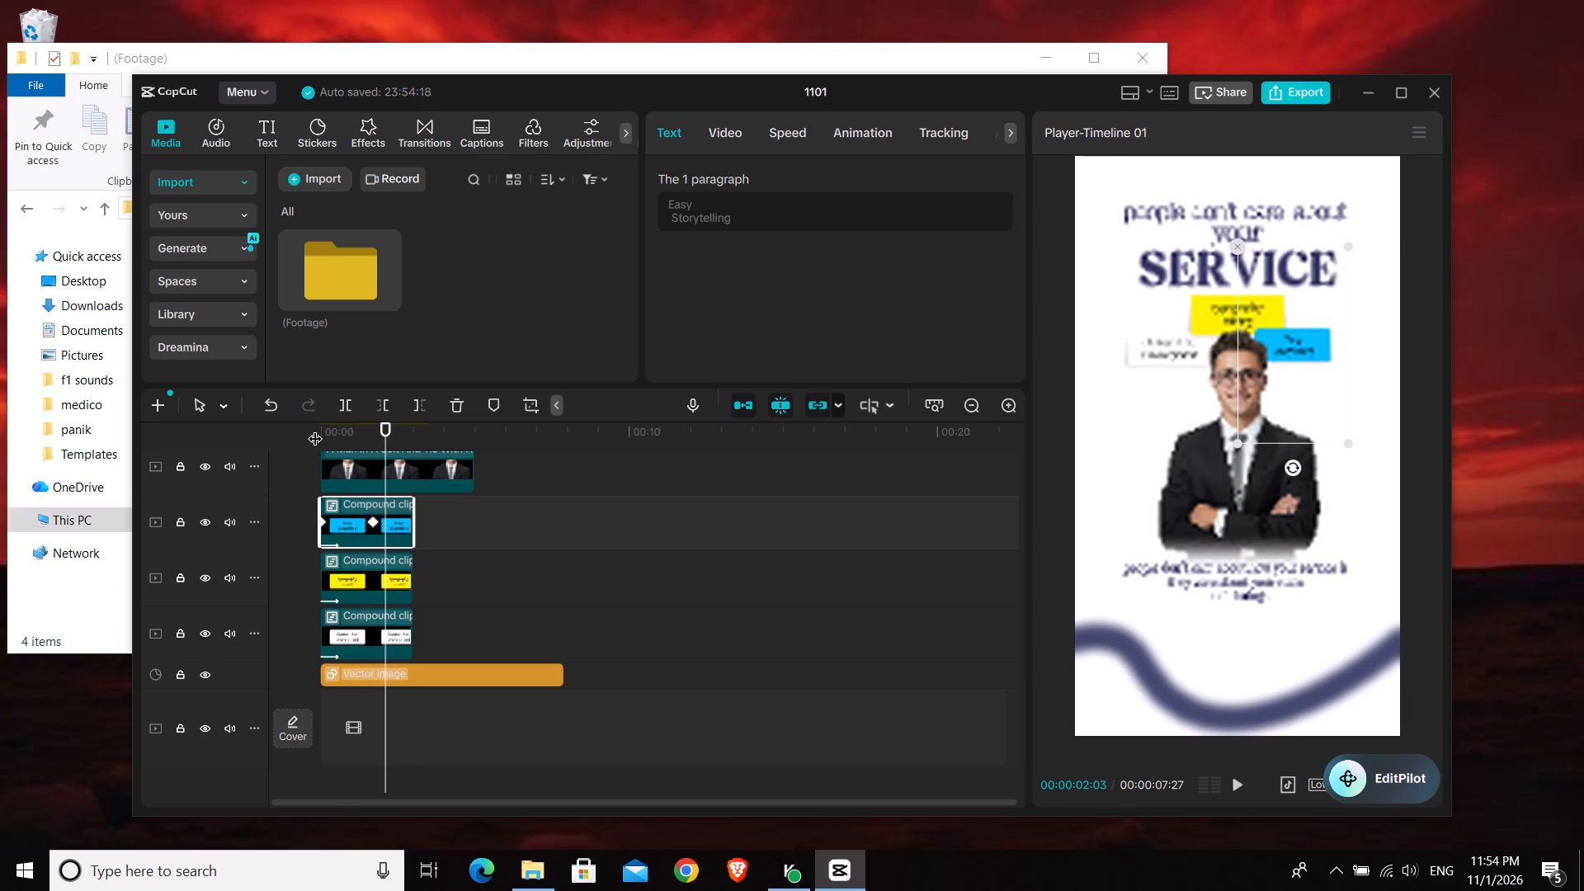
pyautogui.press('space')
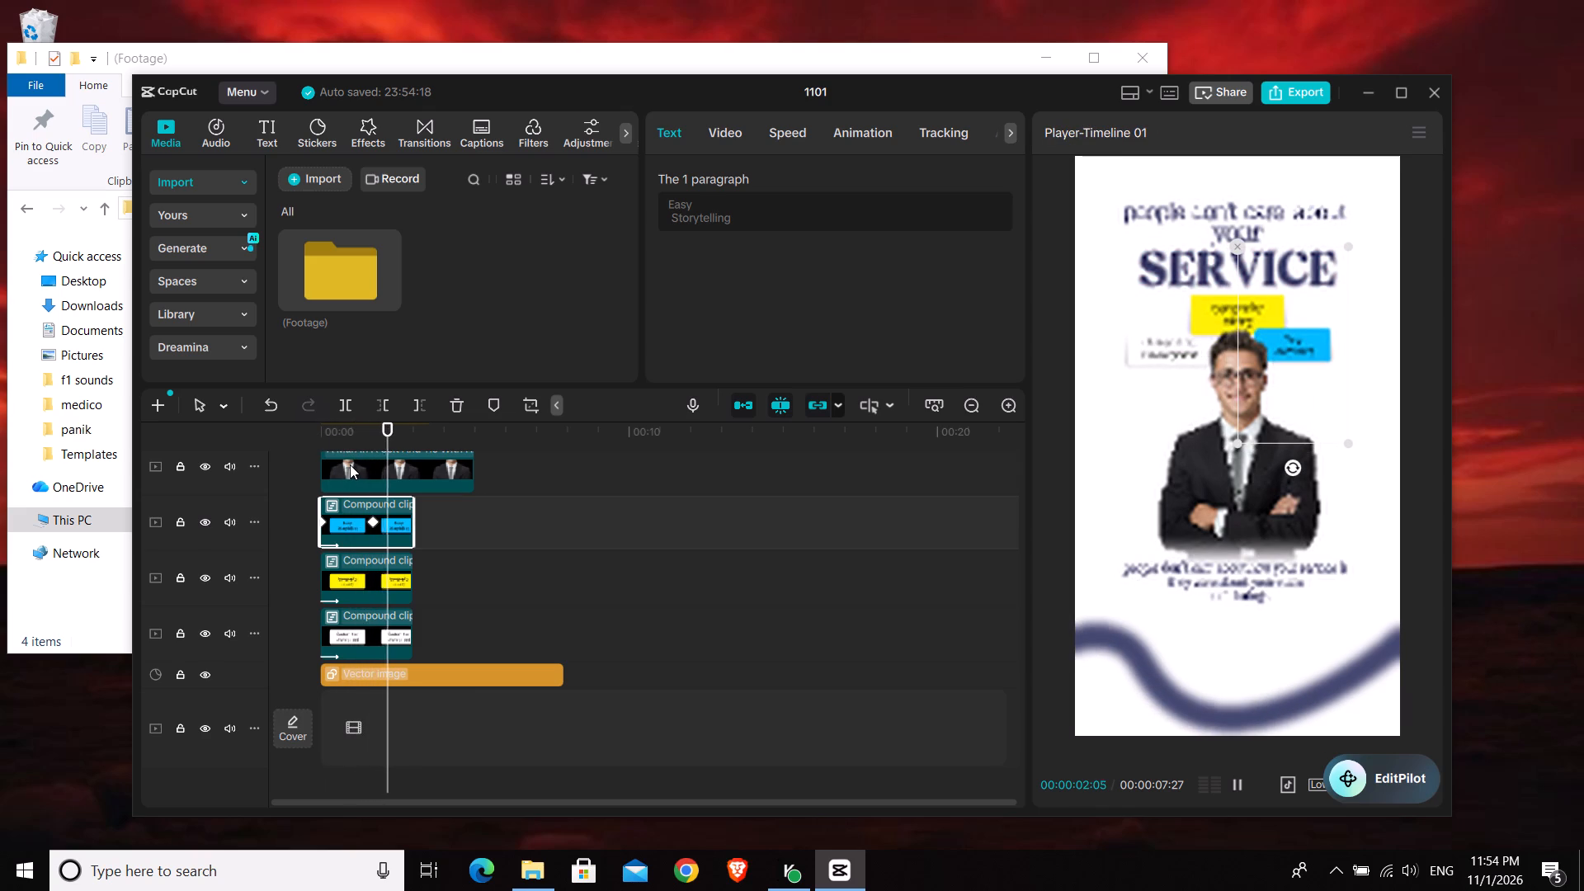
pyautogui.press('space')
# Move the floating EditPilot button off the player controls, and check the current frame in full screen.
pyautogui.moveTo(1393, 774); pyautogui.dragTo(1388, 732)
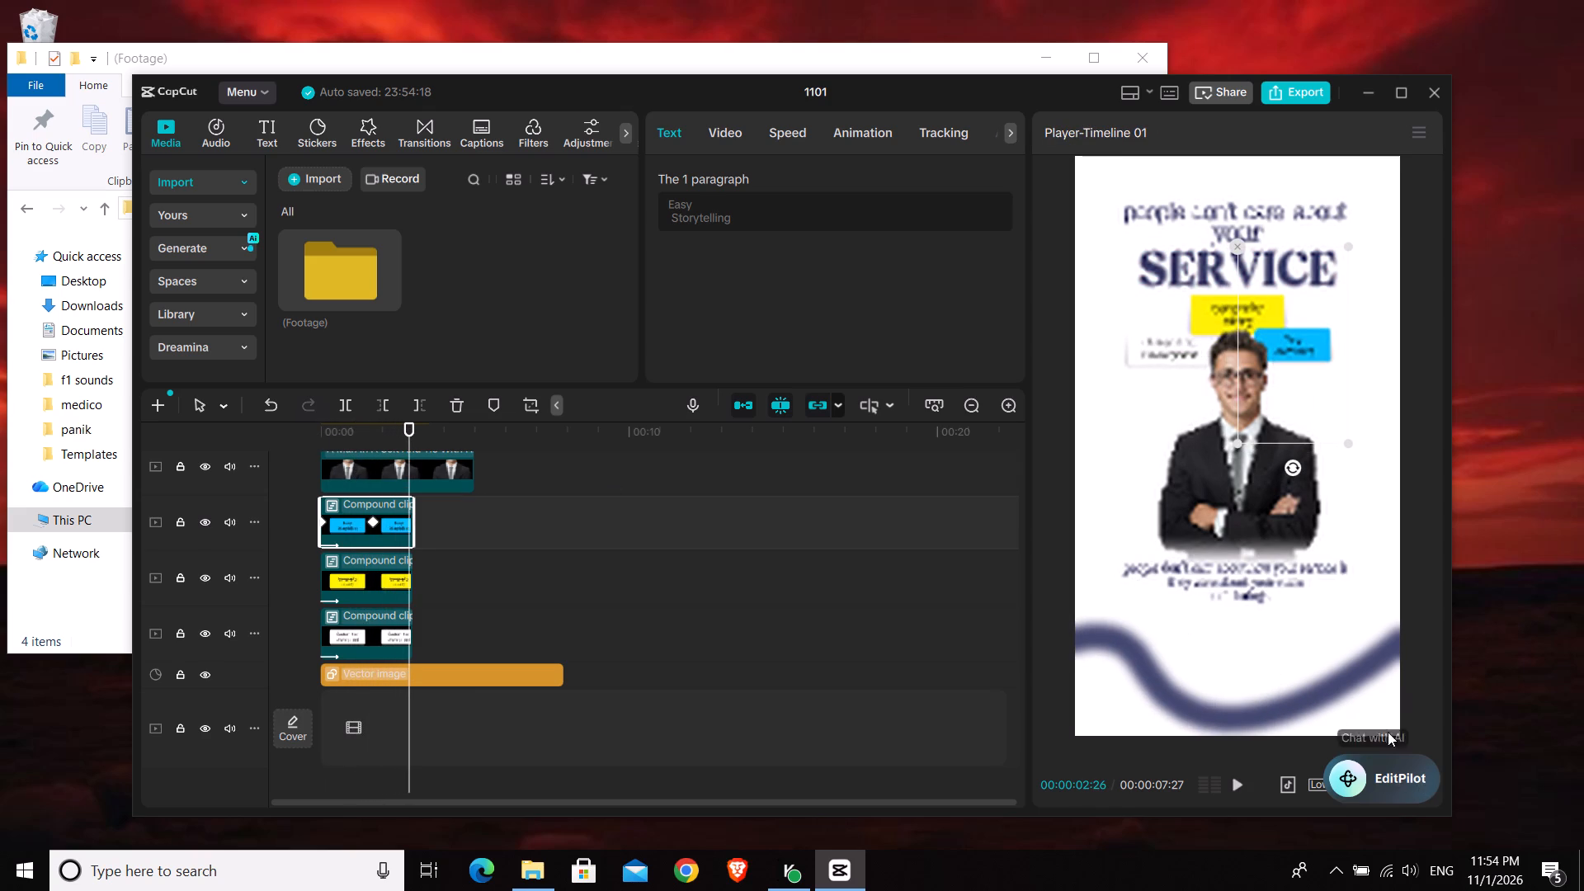
pyautogui.moveTo(1388, 732); pyautogui.dragTo(1000, 346)
pyautogui.click(1429, 785)
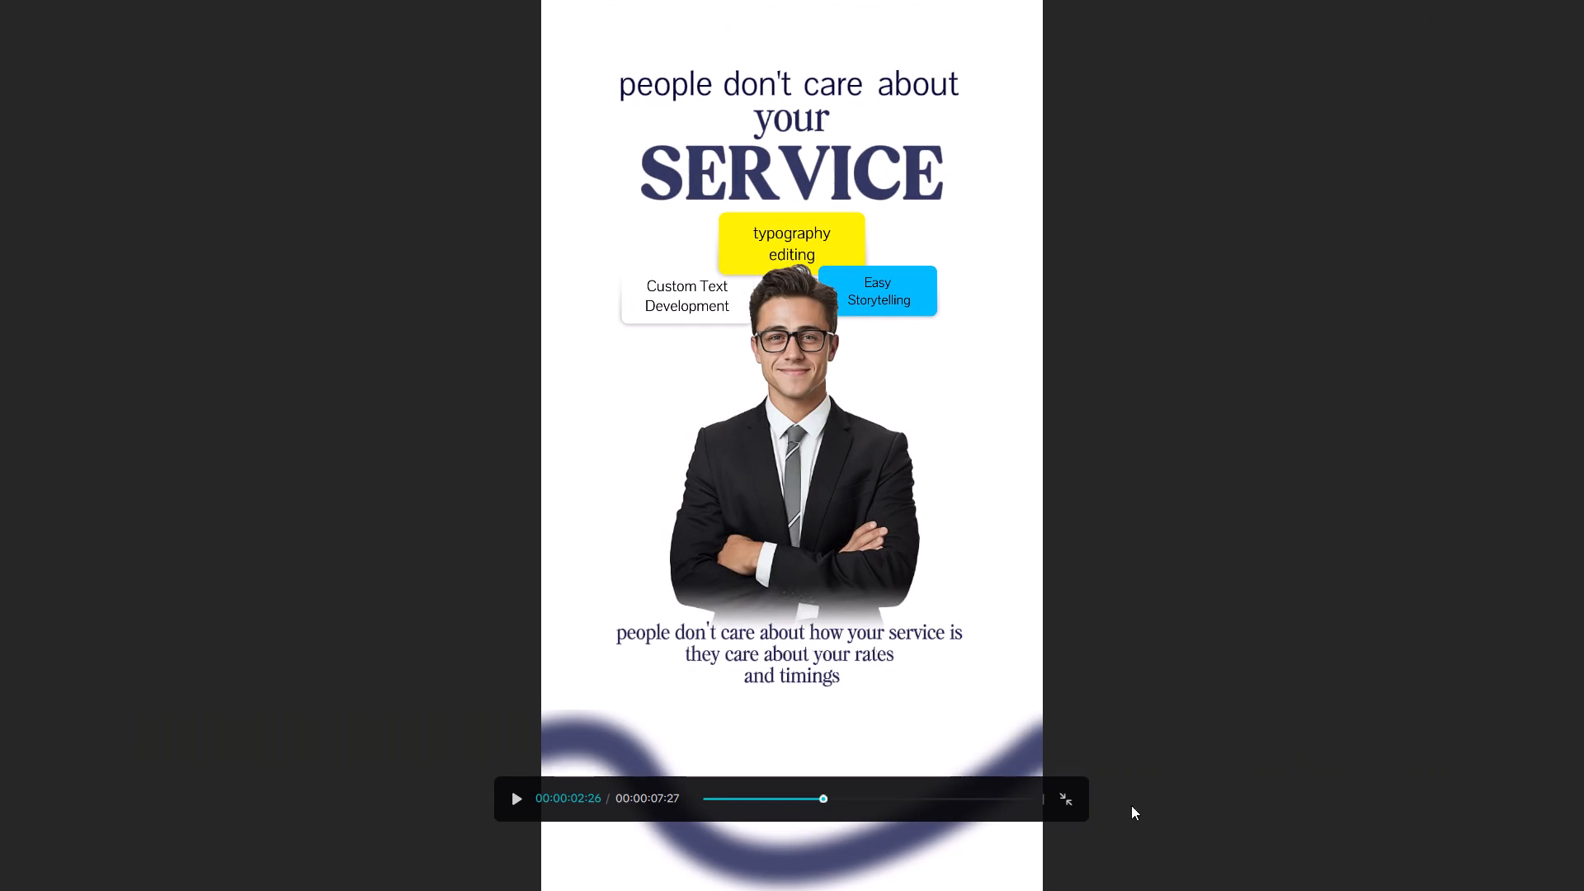
pyautogui.click(1060, 802)
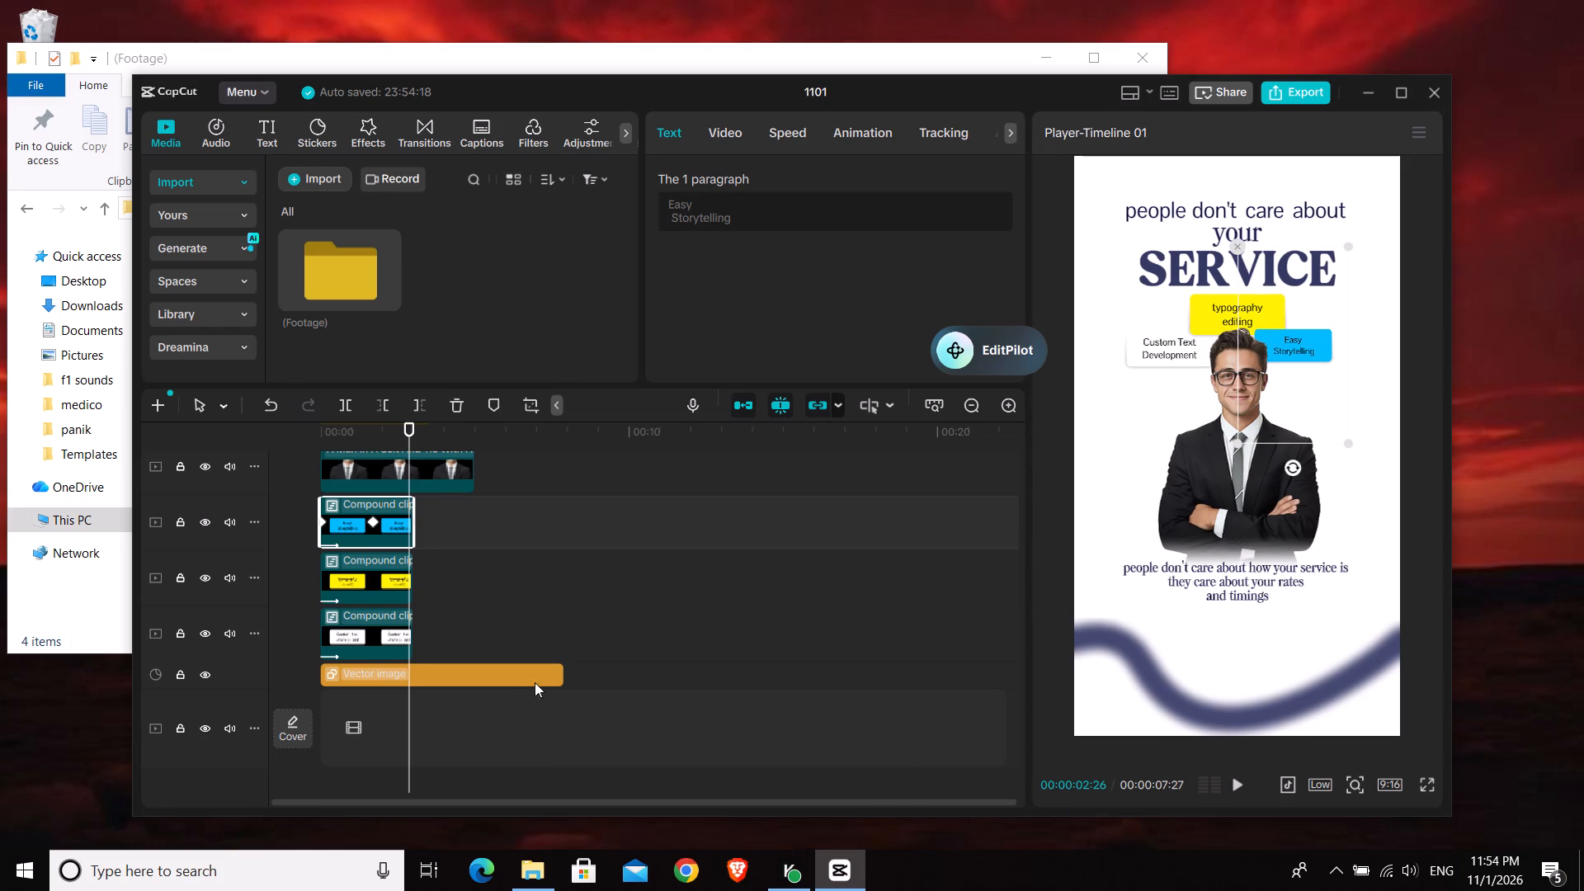
# At 00:00:01:21, shift the white Custom Text Development card slightly closer to the man's head, and replay the scene from the start.
pyautogui.click(377, 430)
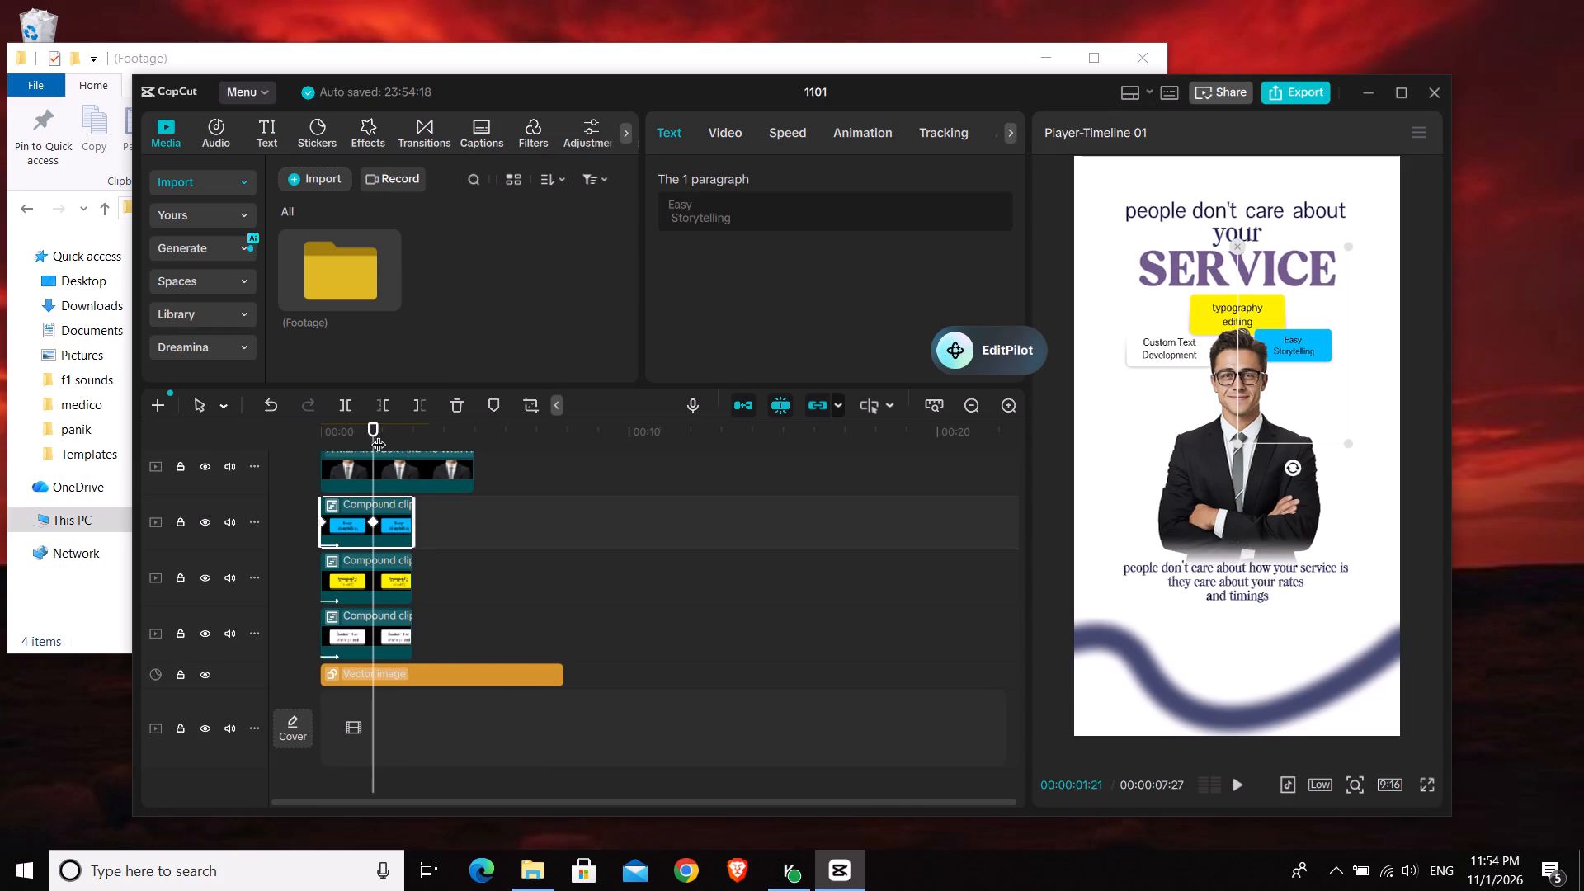
pyautogui.click(385, 625)
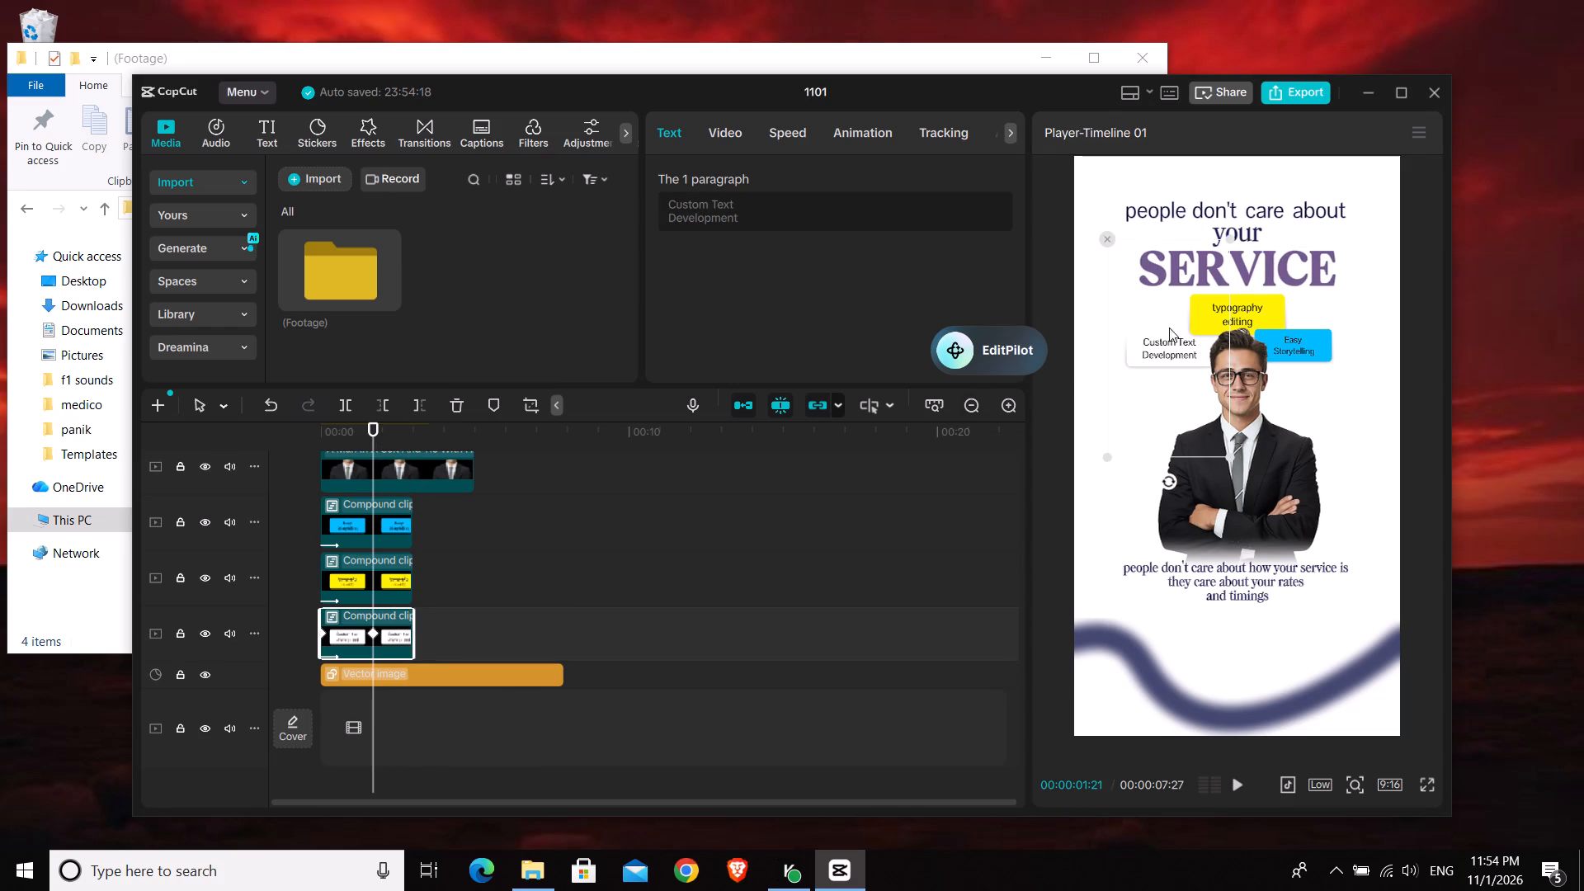
pyautogui.moveTo(1166, 352); pyautogui.dragTo(1167, 347)
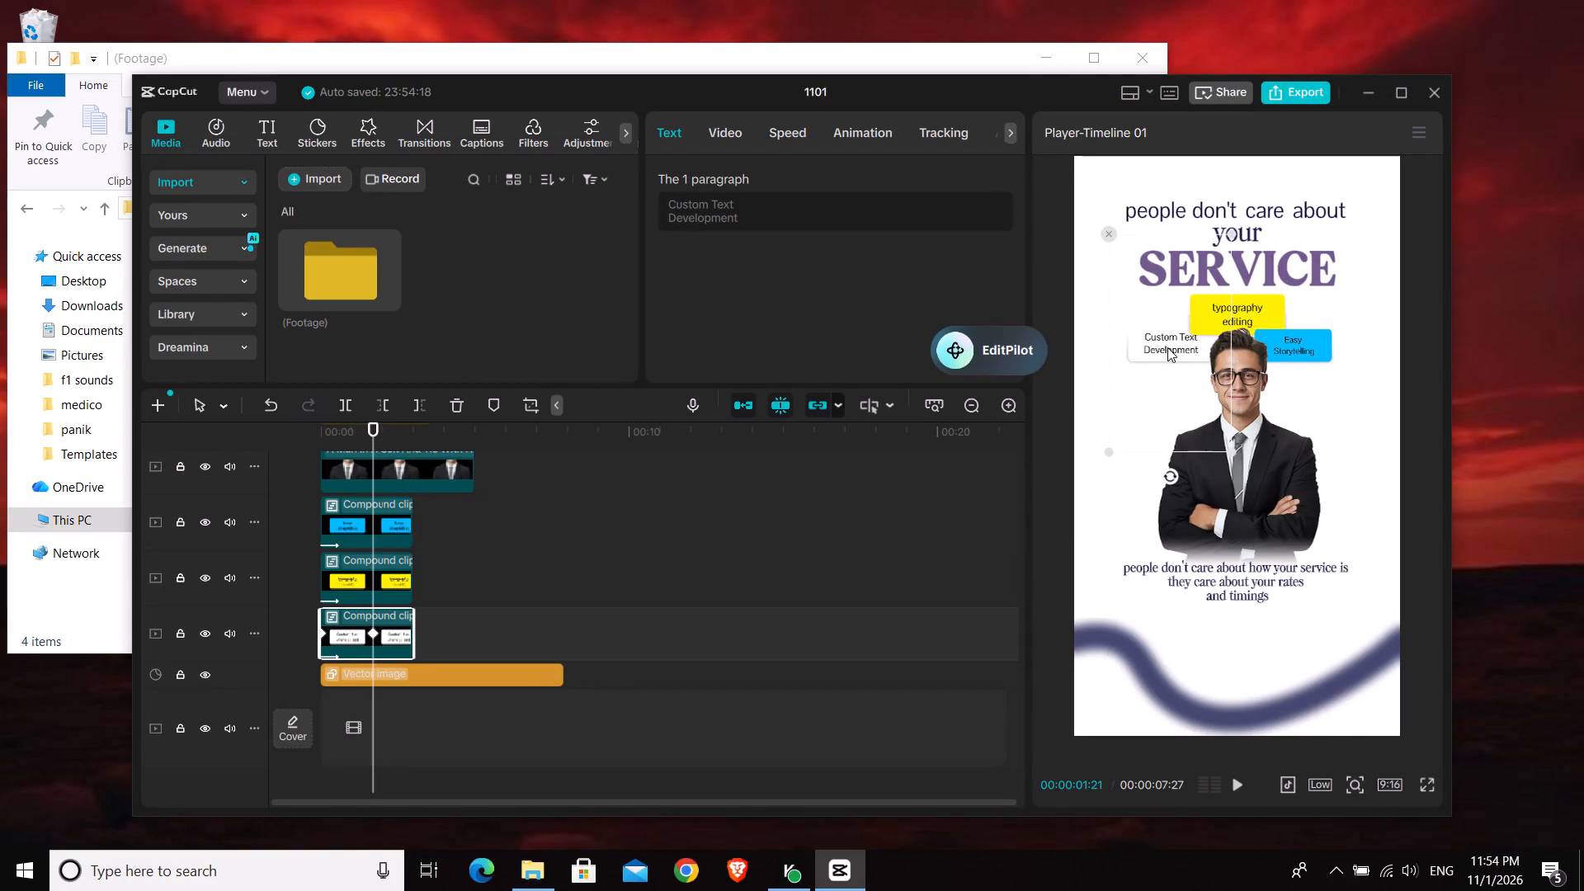
pyautogui.moveTo(1167, 347); pyautogui.dragTo(1170, 353)
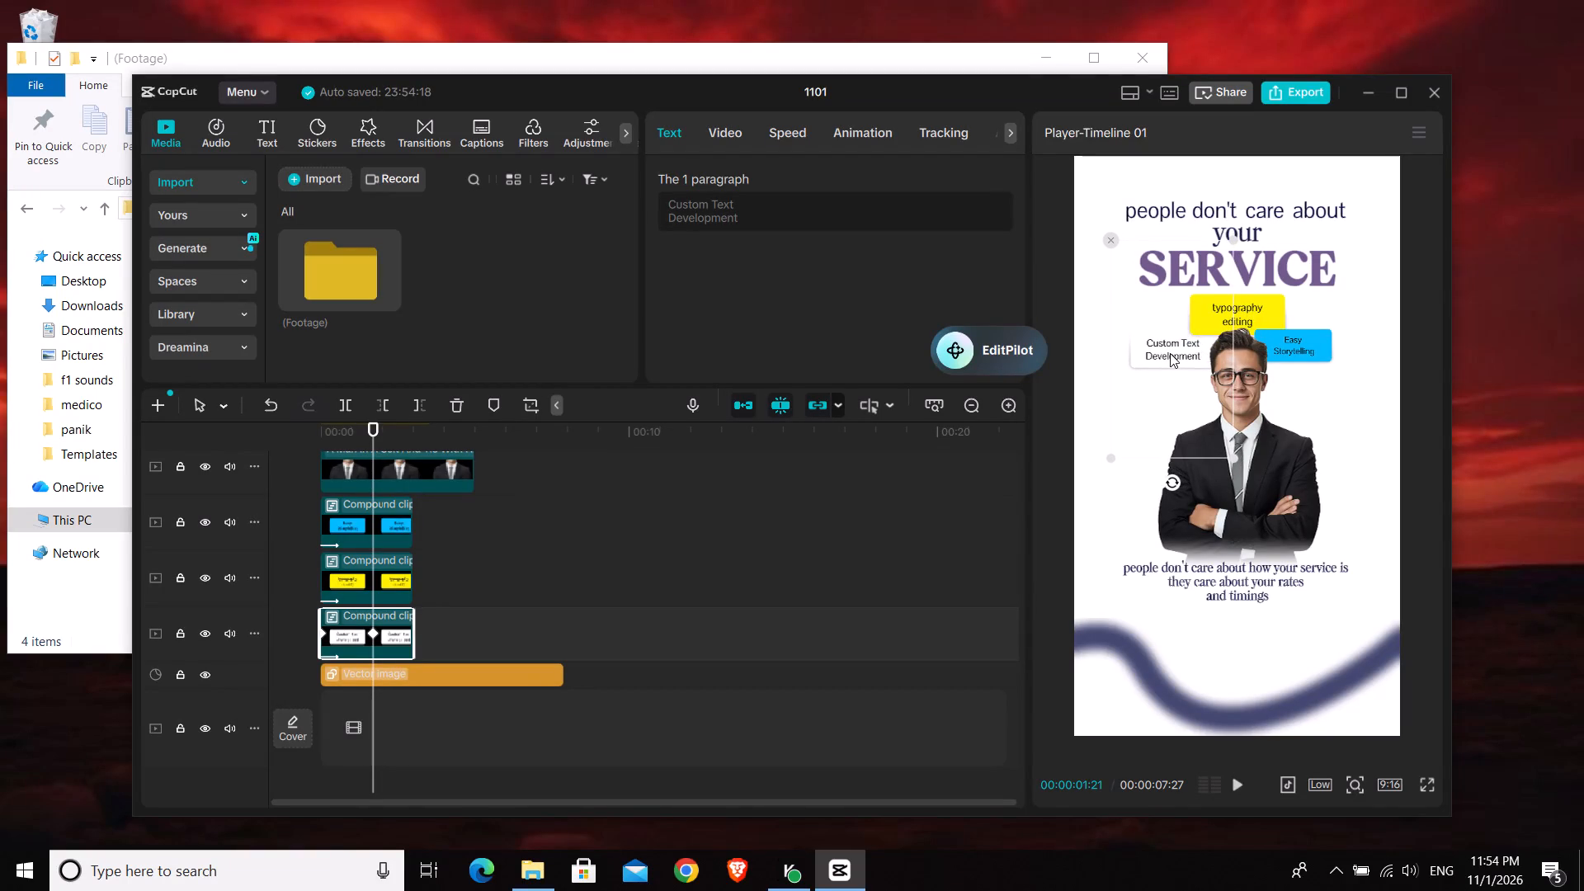
pyautogui.moveTo(1170, 353); pyautogui.dragTo(1176, 353)
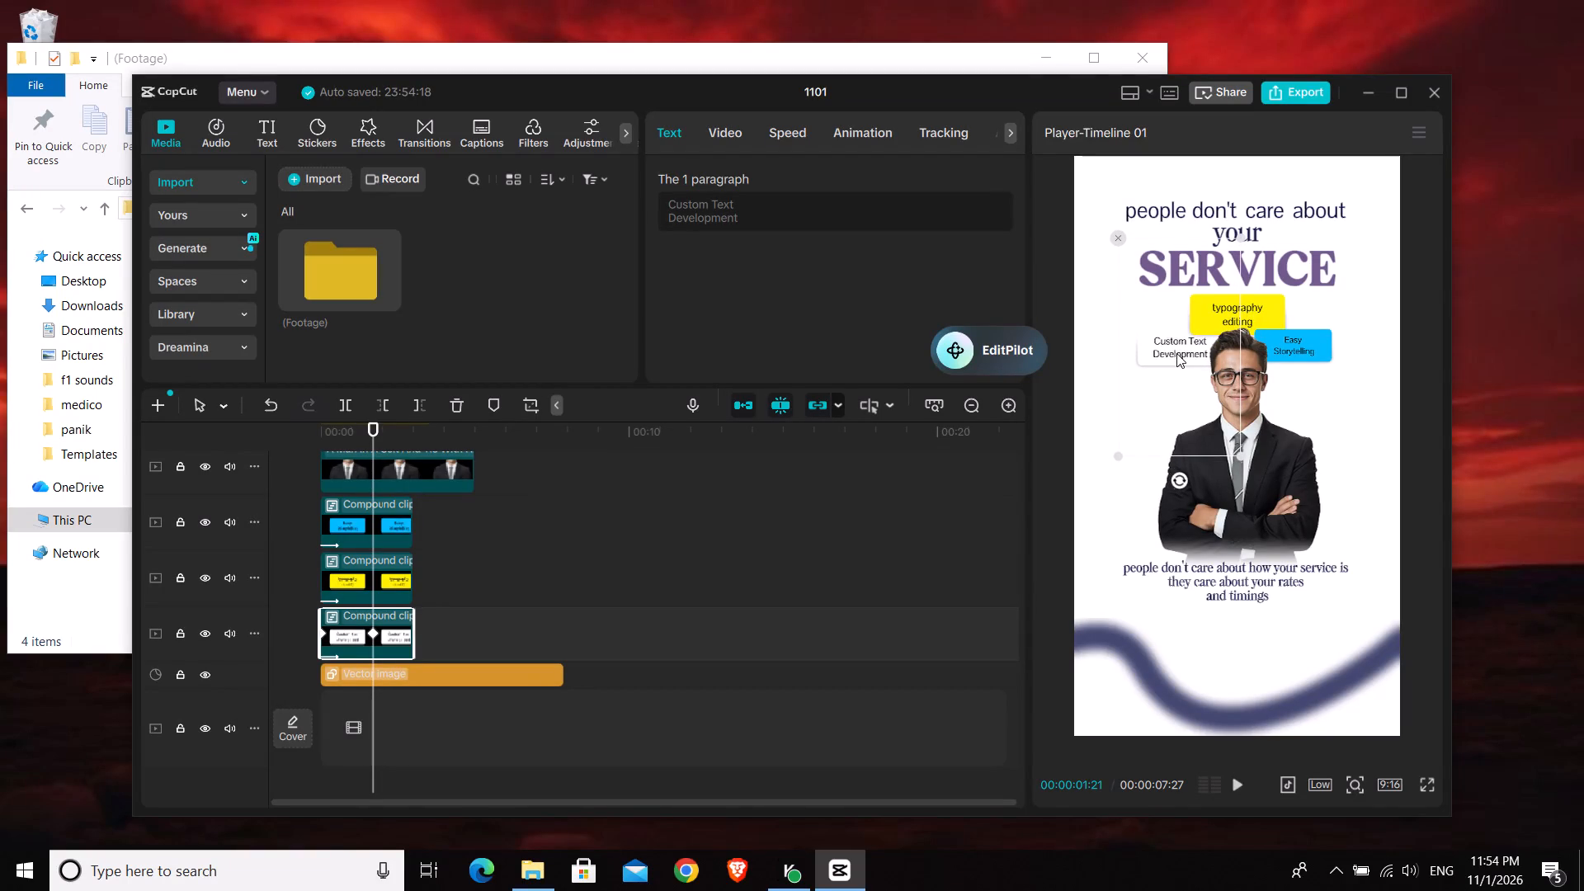
pyautogui.moveTo(1176, 353); pyautogui.dragTo(1176, 353)
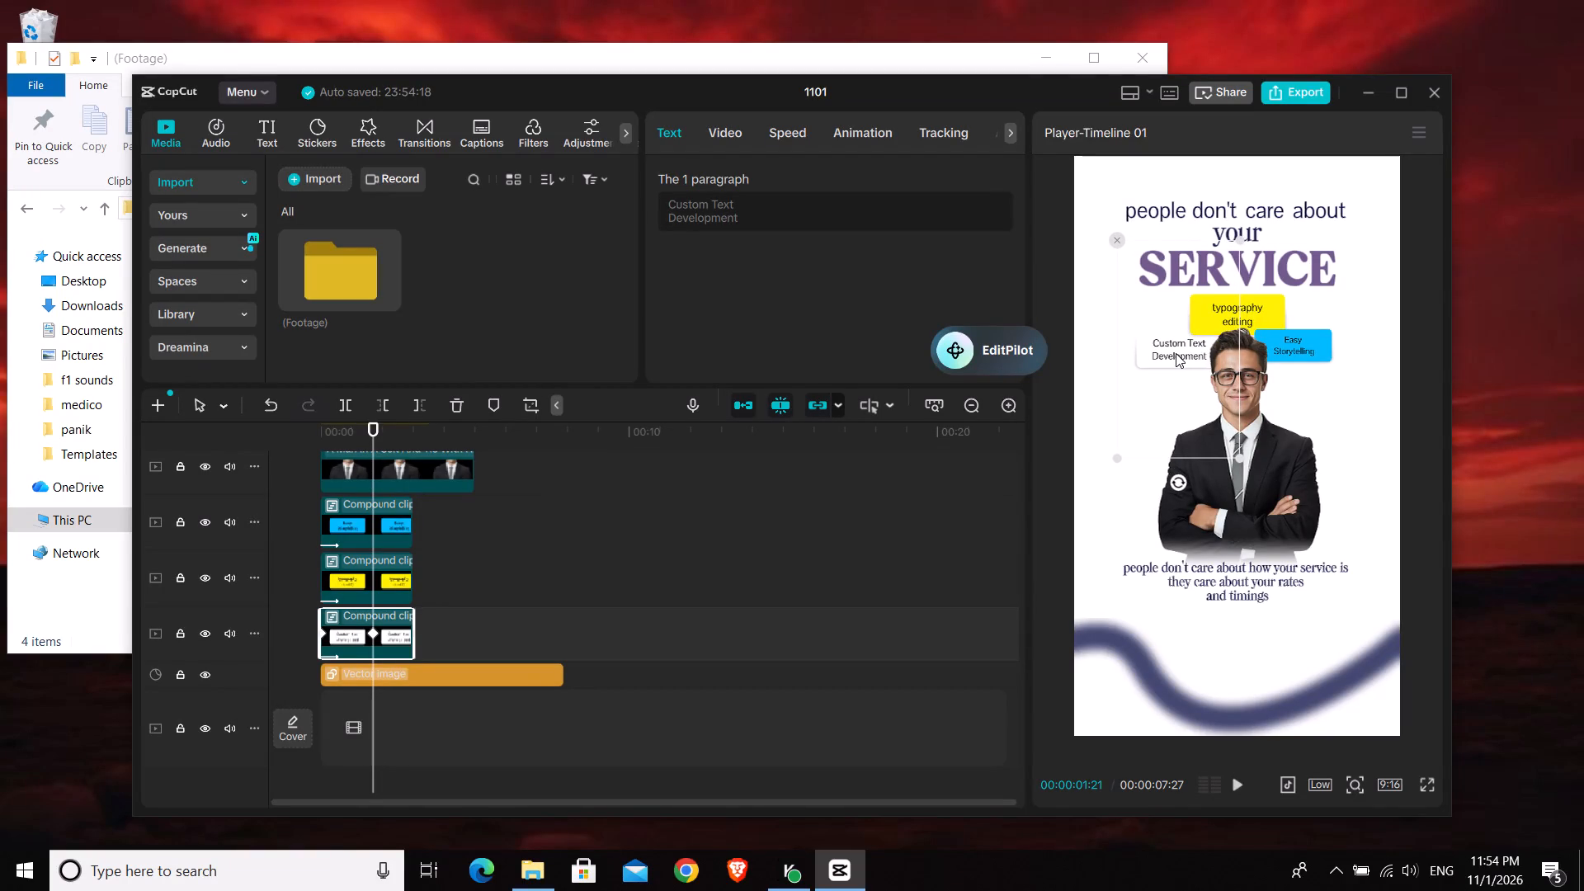
pyautogui.moveTo(1176, 353); pyautogui.dragTo(1178, 350)
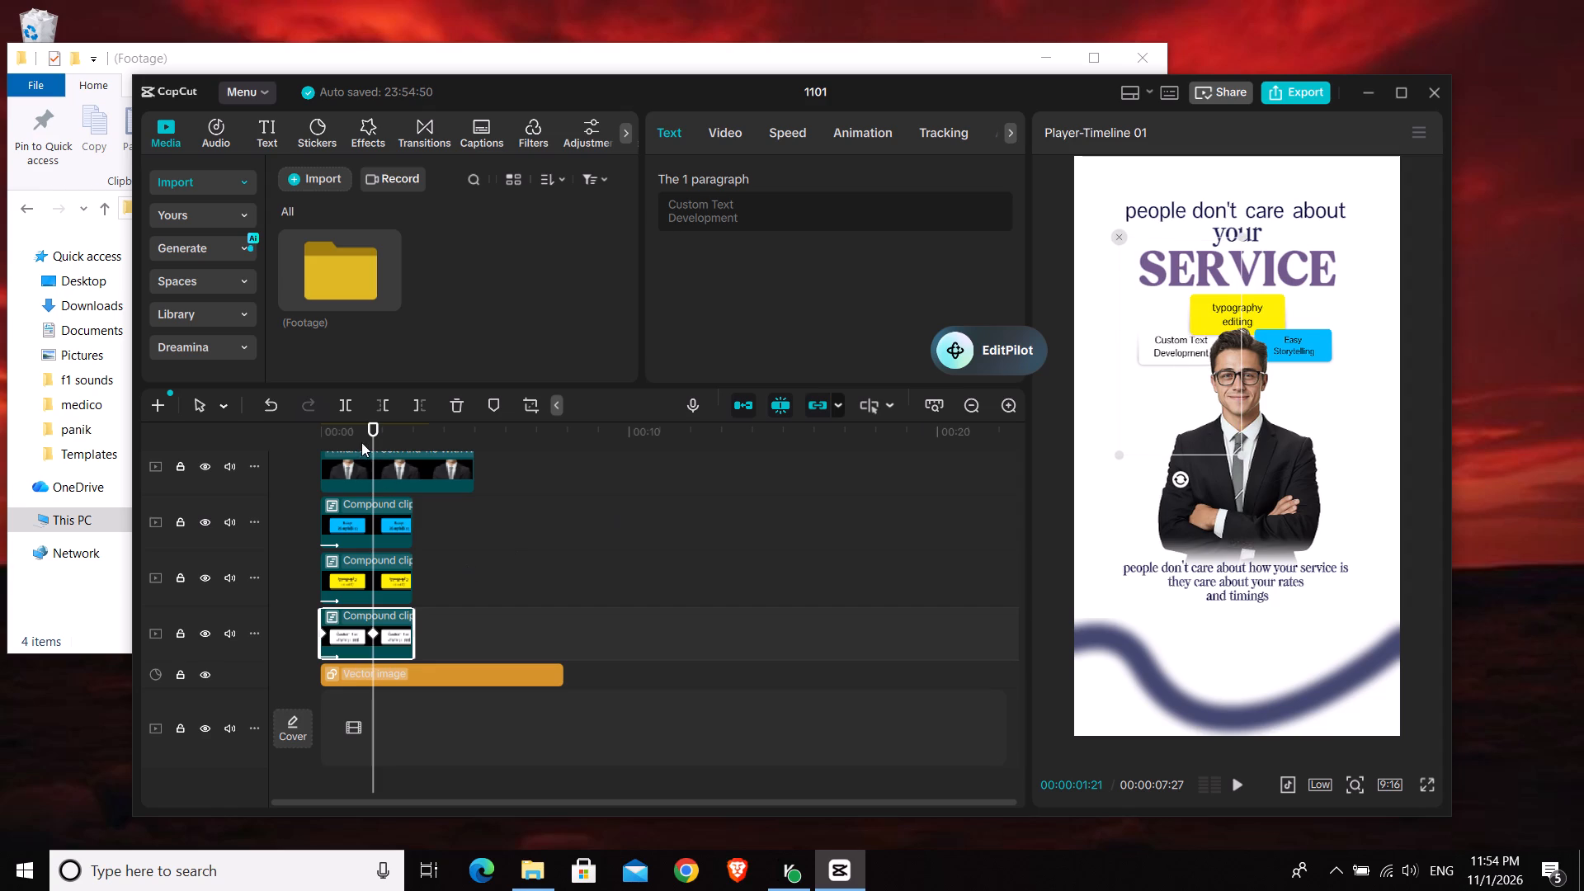
pyautogui.click(323, 436)
pyautogui.press('space')
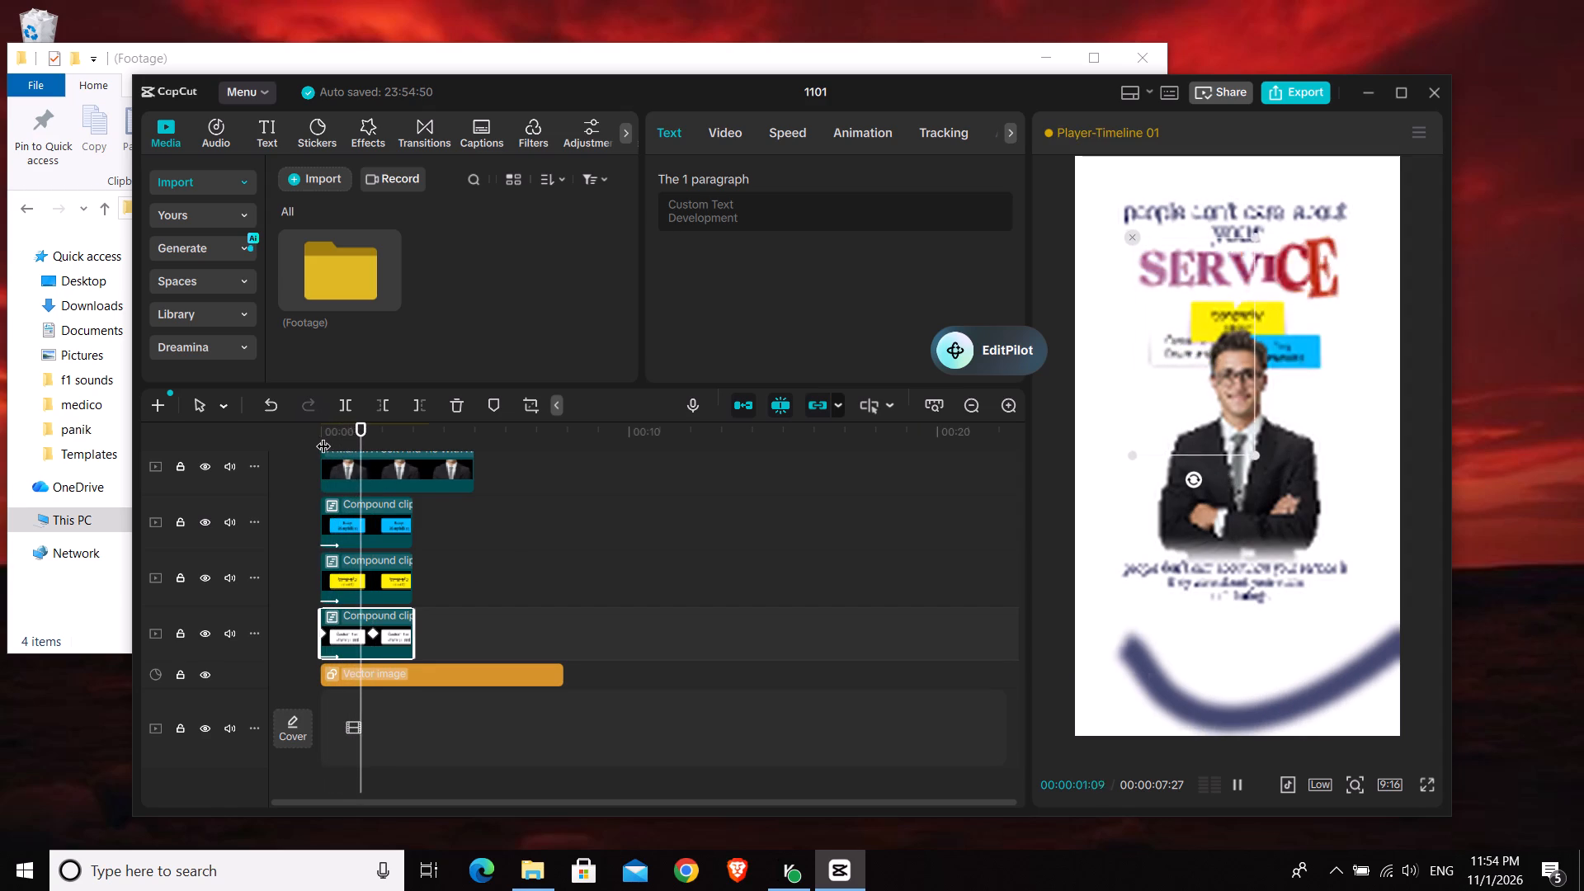
pyautogui.press('space')
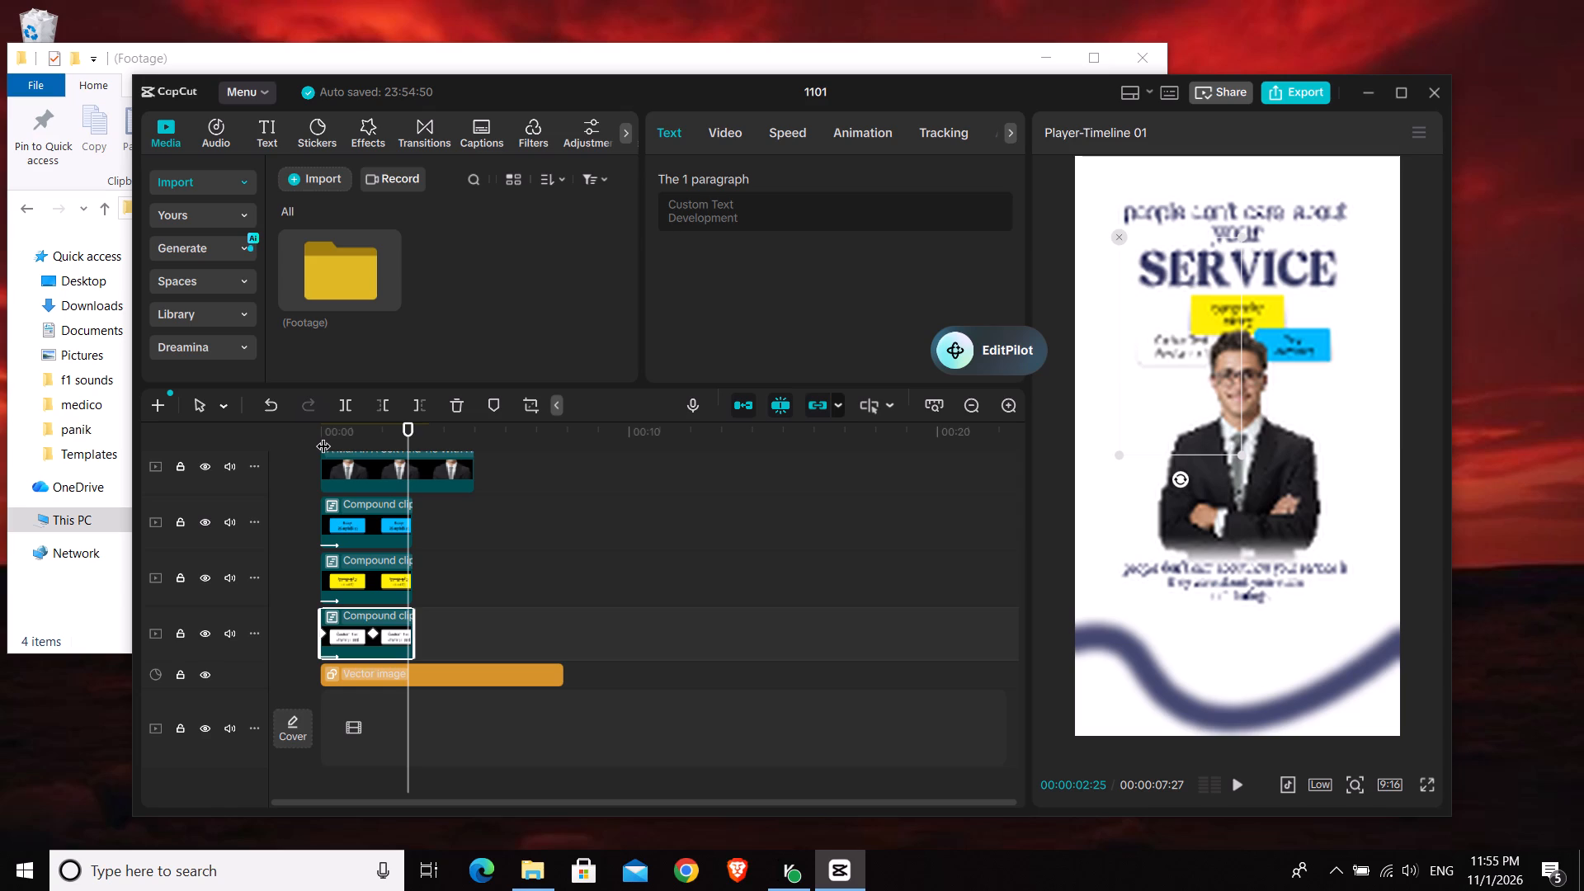
pyautogui.press('space')
pyautogui.press('space')
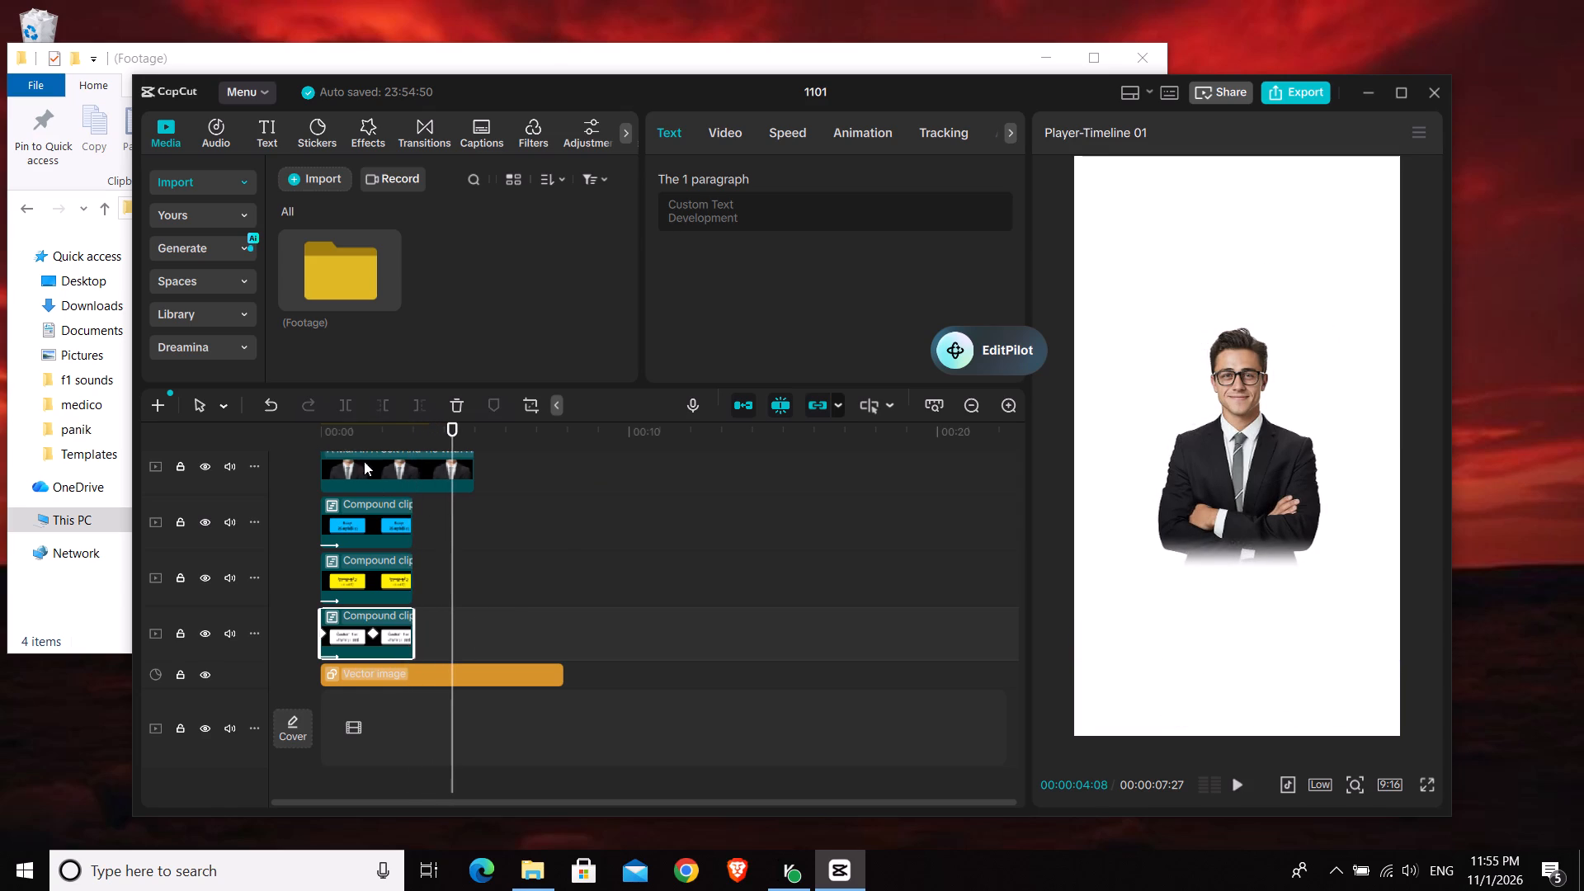
# Show the keyframe graphs of the white card's clip and apply the Cubic Out preset curve to its x position segment.
pyautogui.click(341, 436)
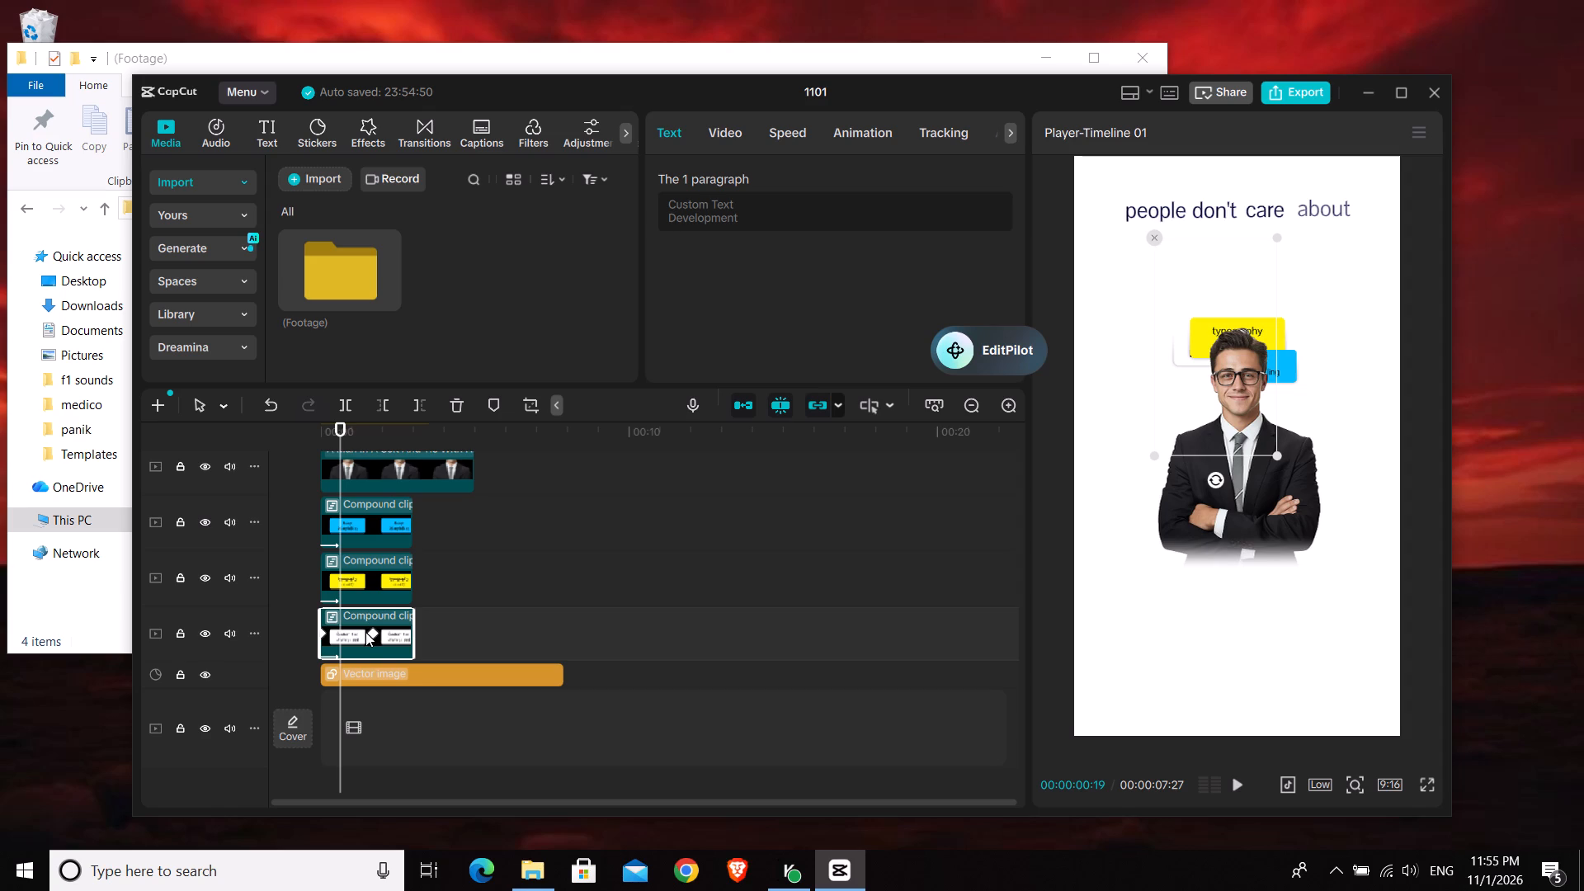
pyautogui.hotkey('alt', 'k')
pyautogui.scroll(2, 386, 550)
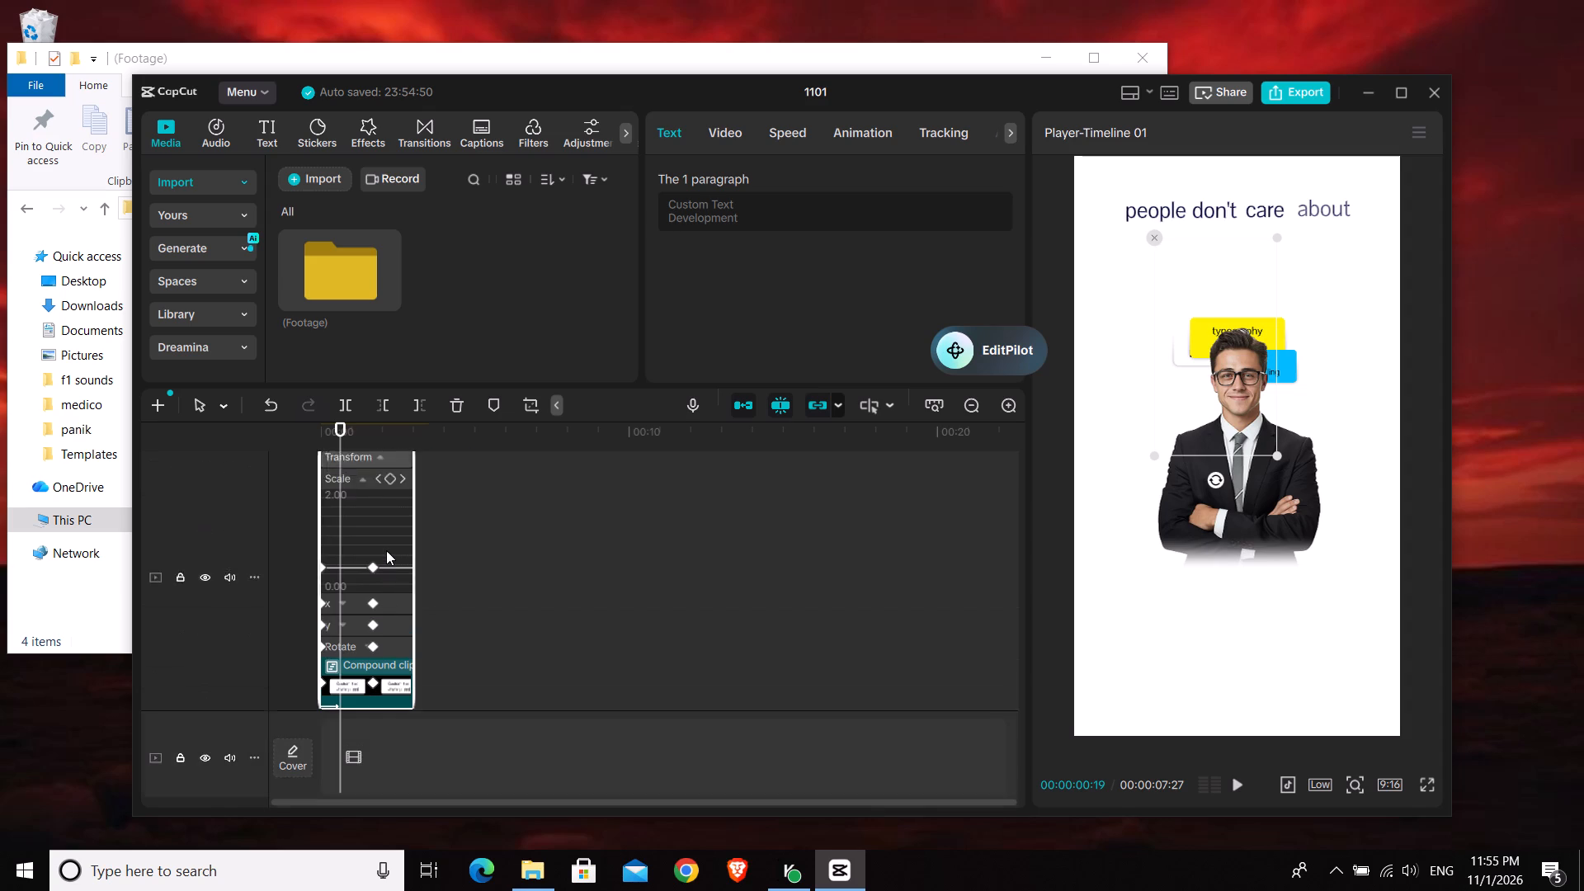
pyautogui.scroll(2, 386, 550)
pyautogui.scroll(-2, 386, 550)
pyautogui.click(347, 609)
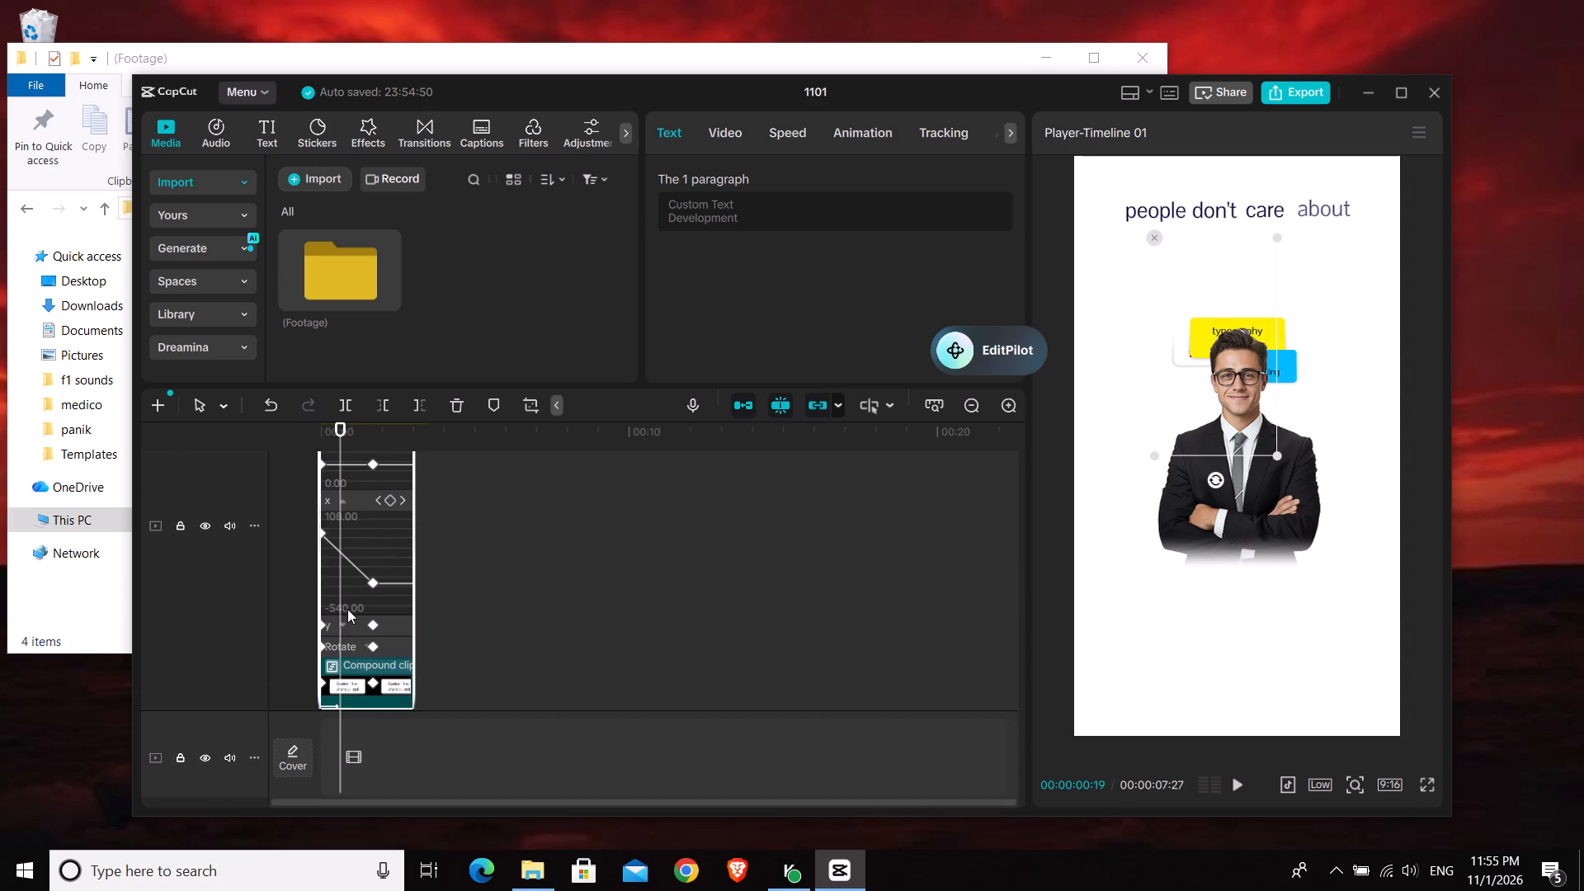
pyautogui.click(351, 627)
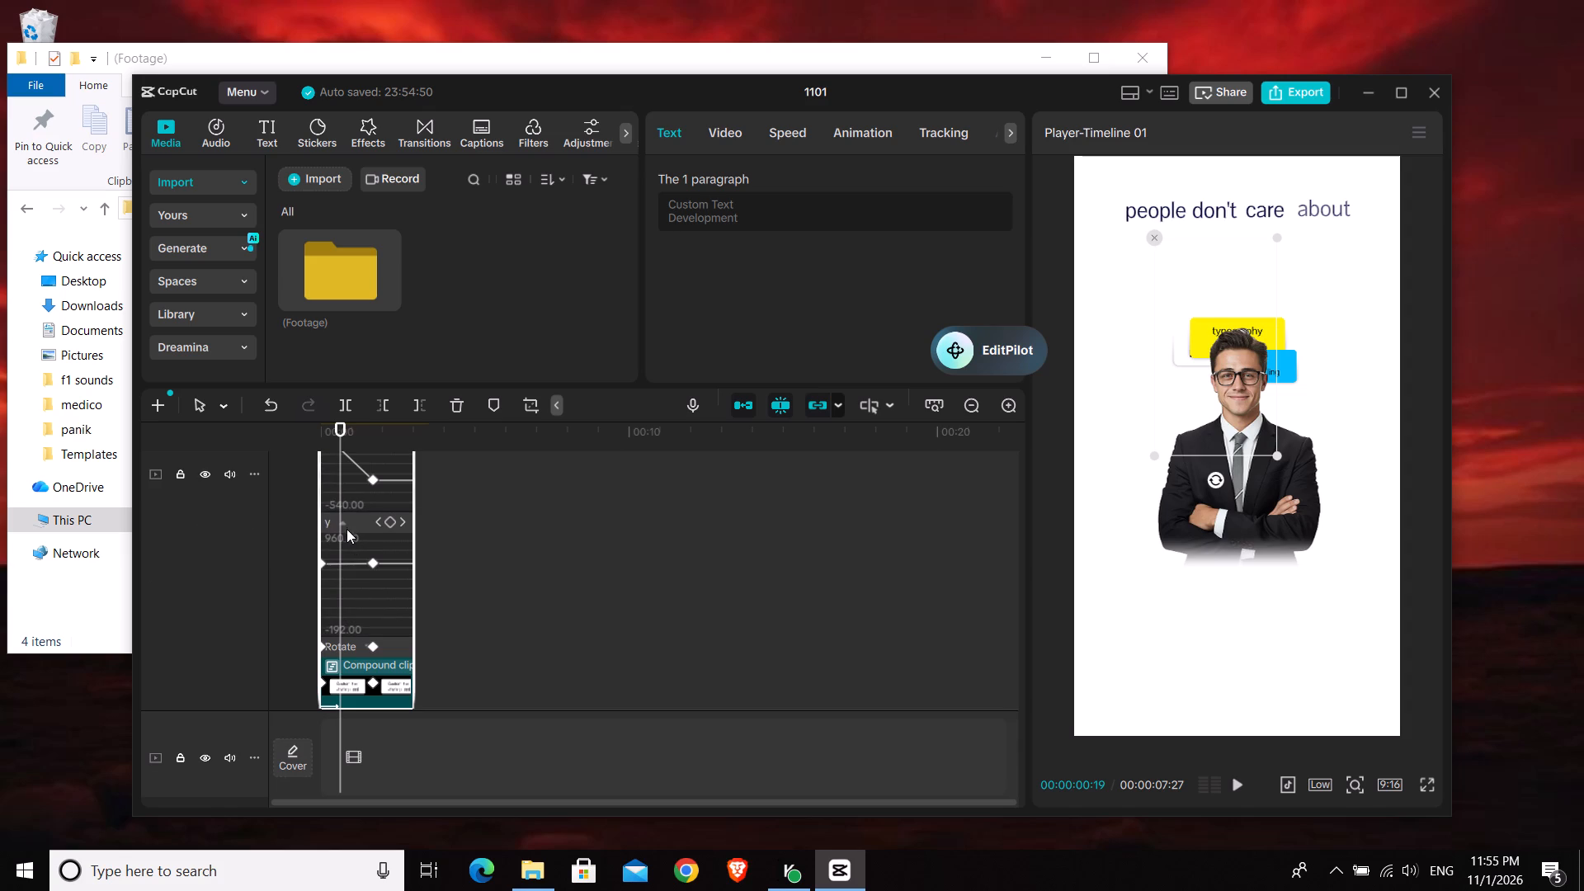
pyautogui.click(346, 527)
pyautogui.rightClick(341, 554)
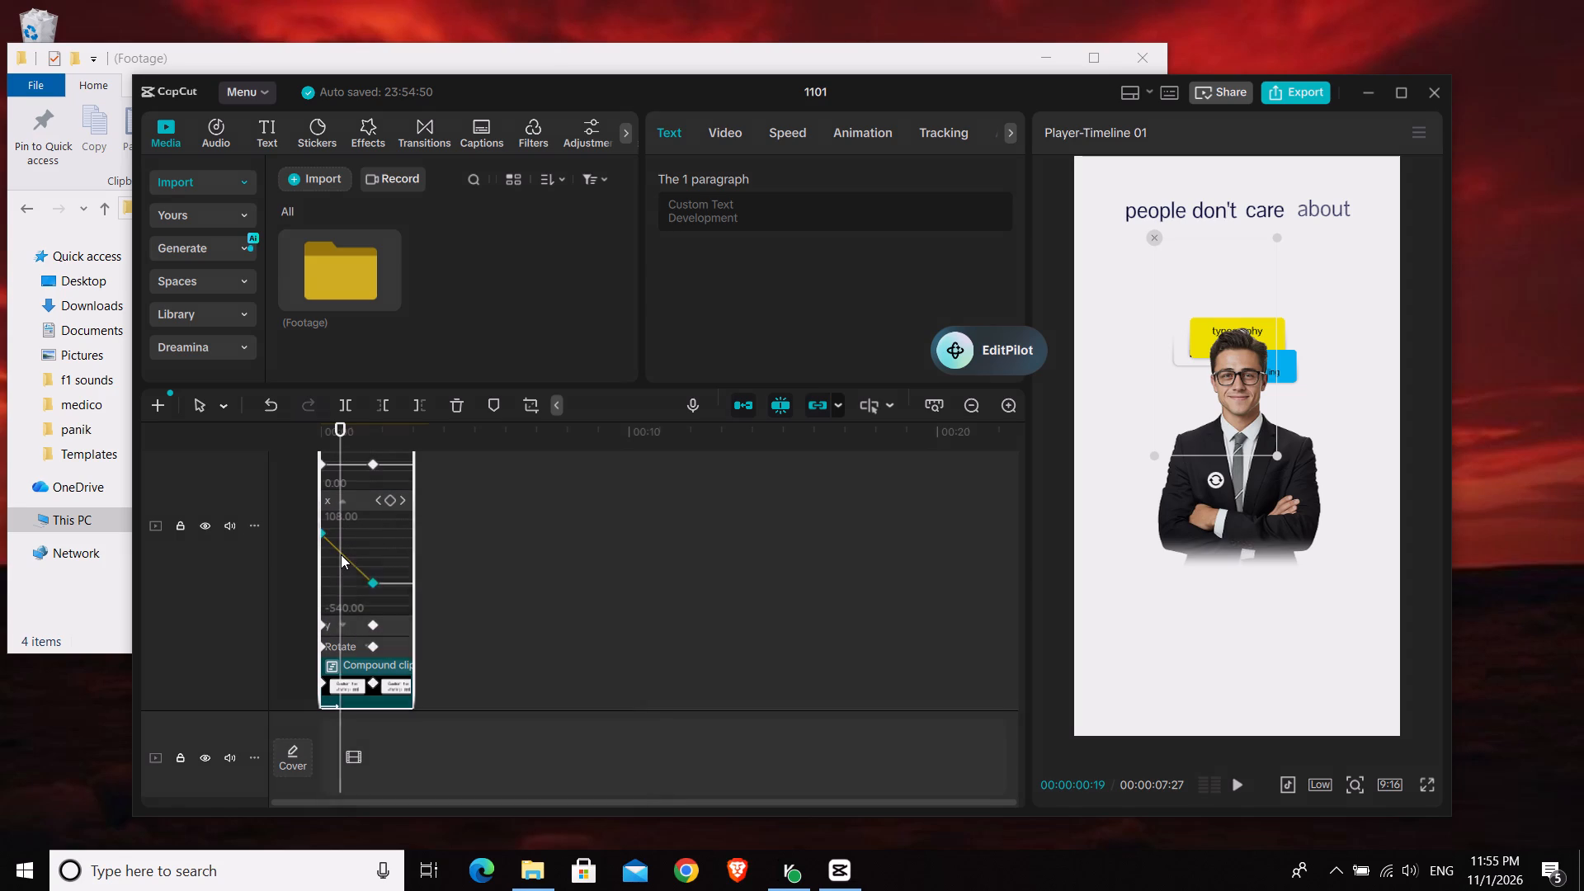
pyautogui.click(410, 684)
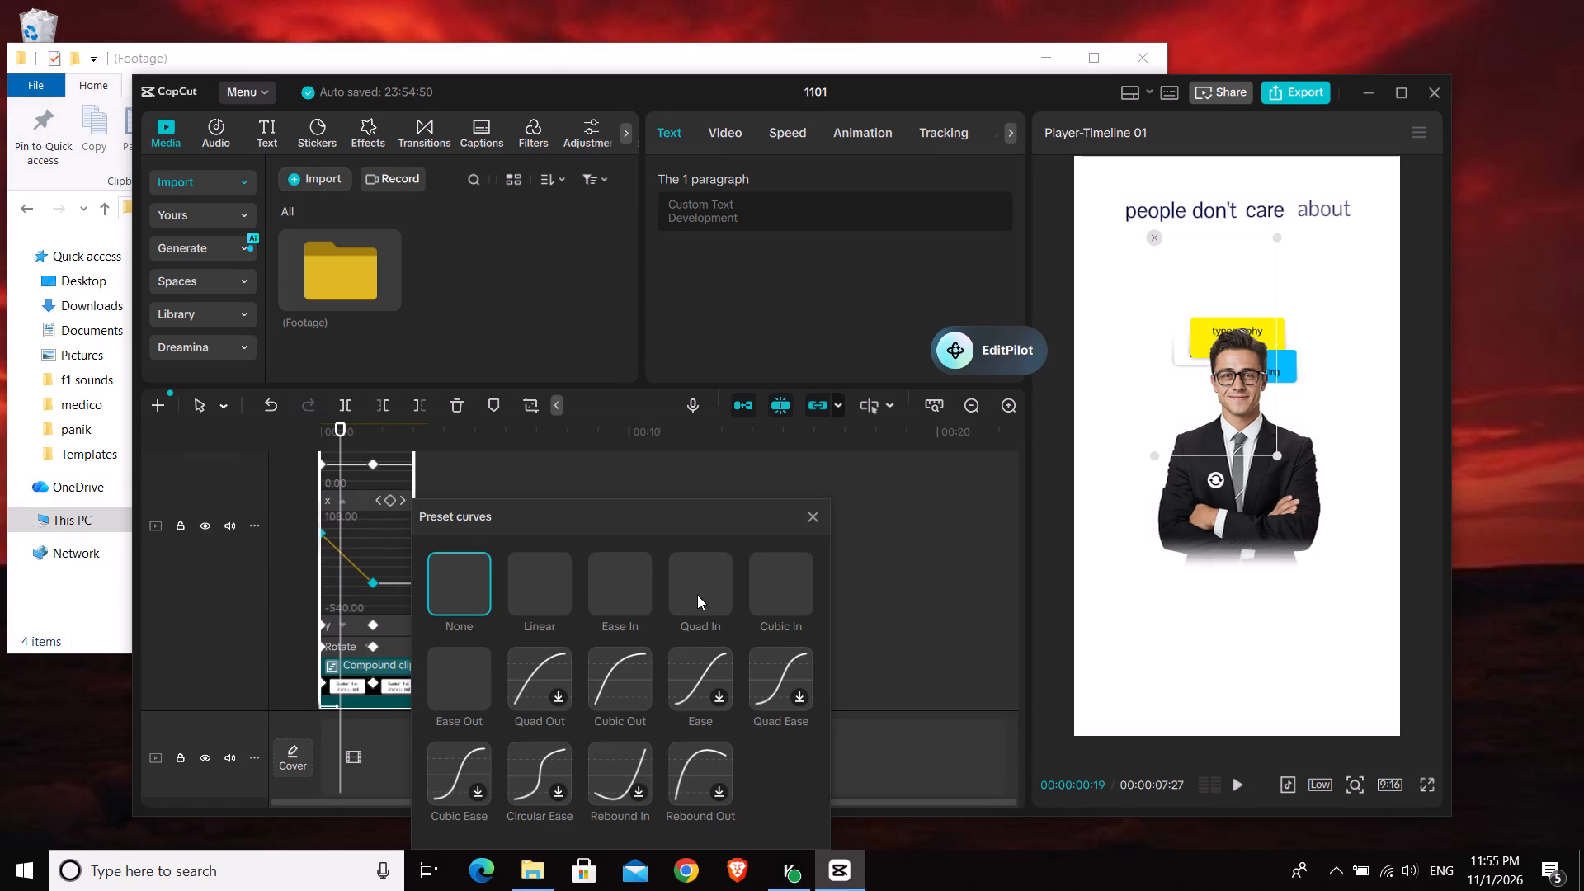
pyautogui.click(606, 687)
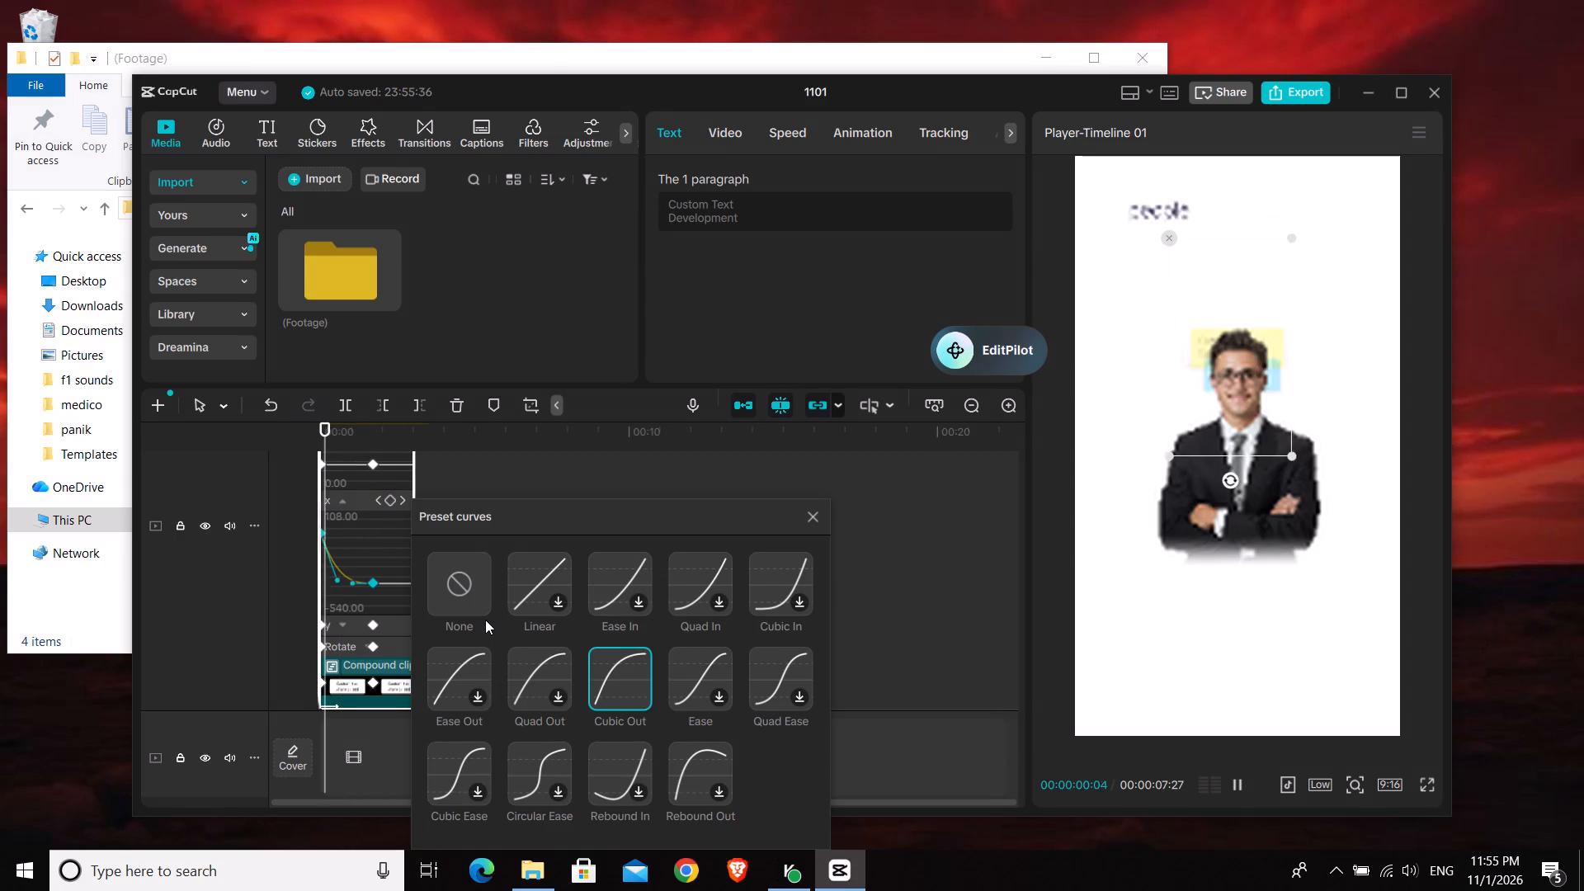
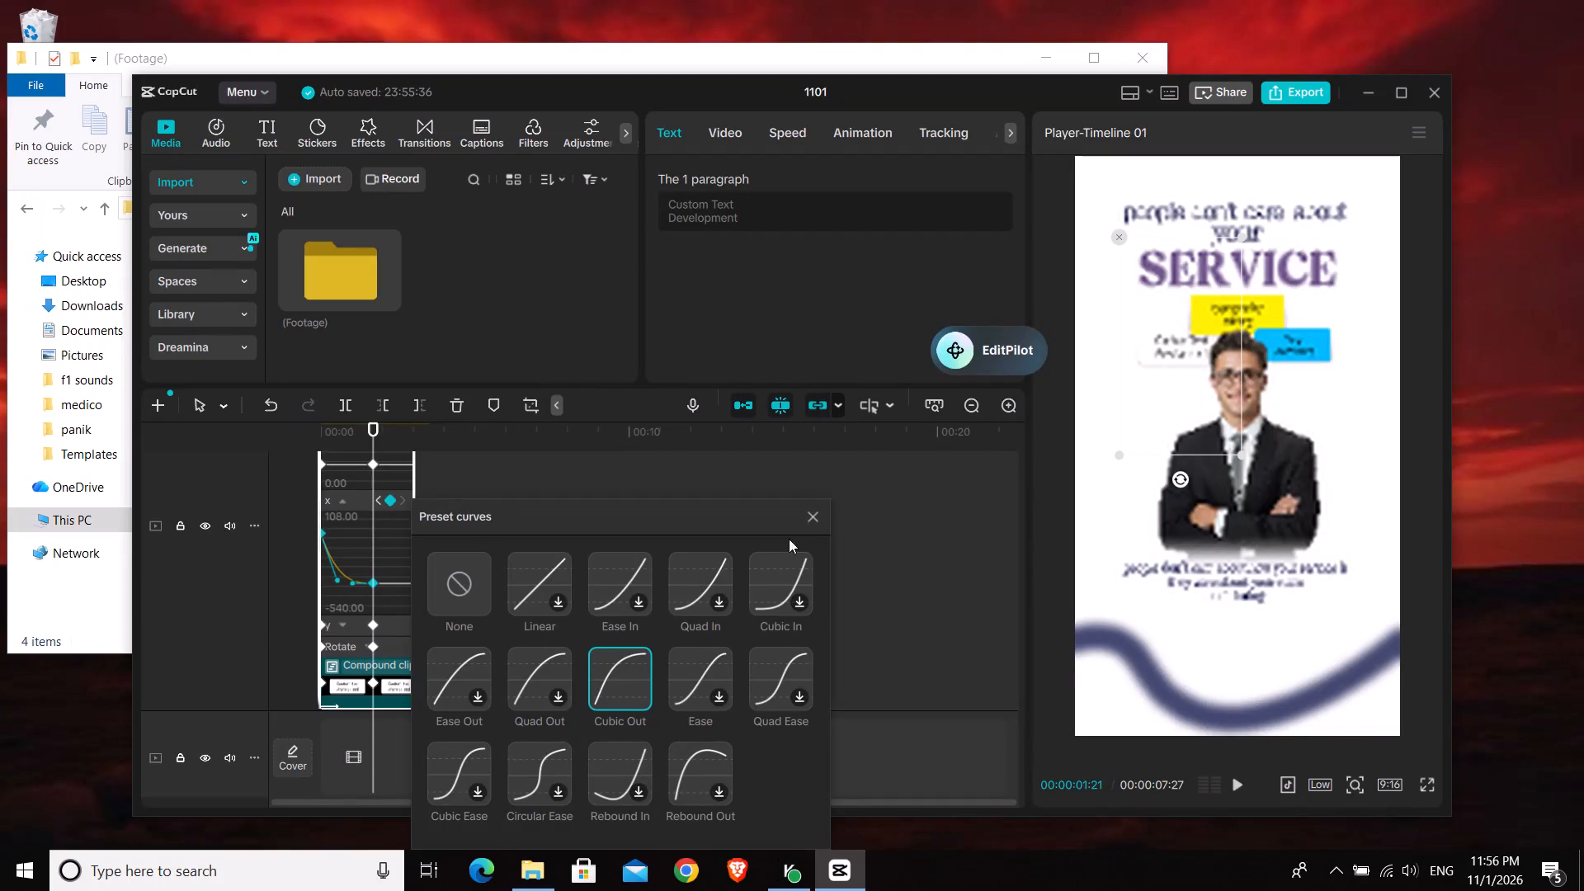
# Close the preset curves and hide the variable speed animation of the white "Custom Text Development" clip.
pyautogui.click(809, 521)
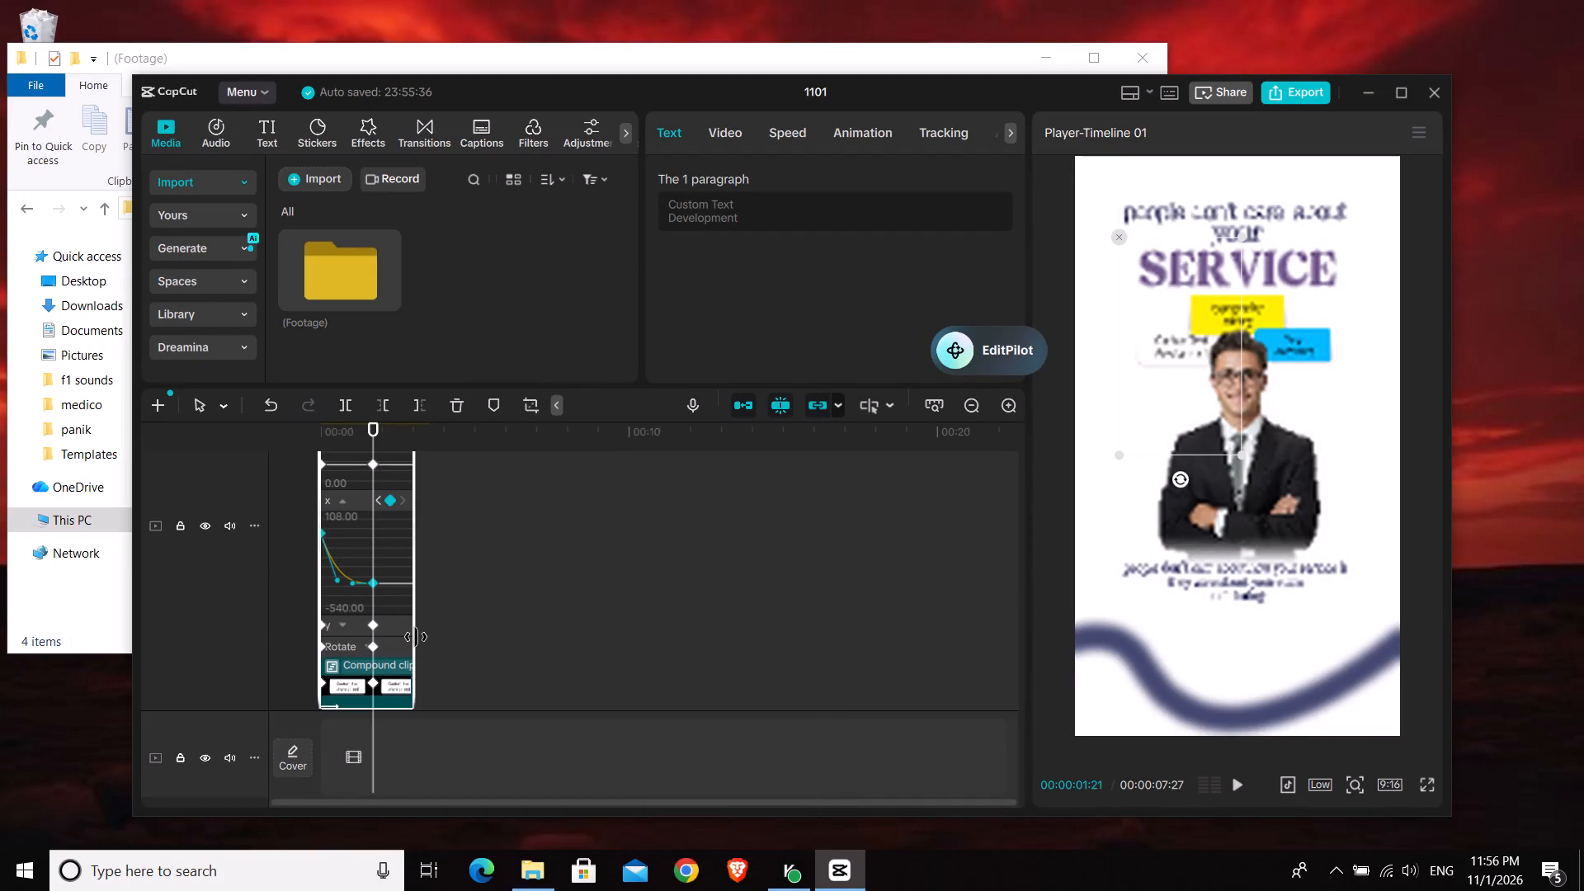
pyautogui.hotkey('alt', 'k')
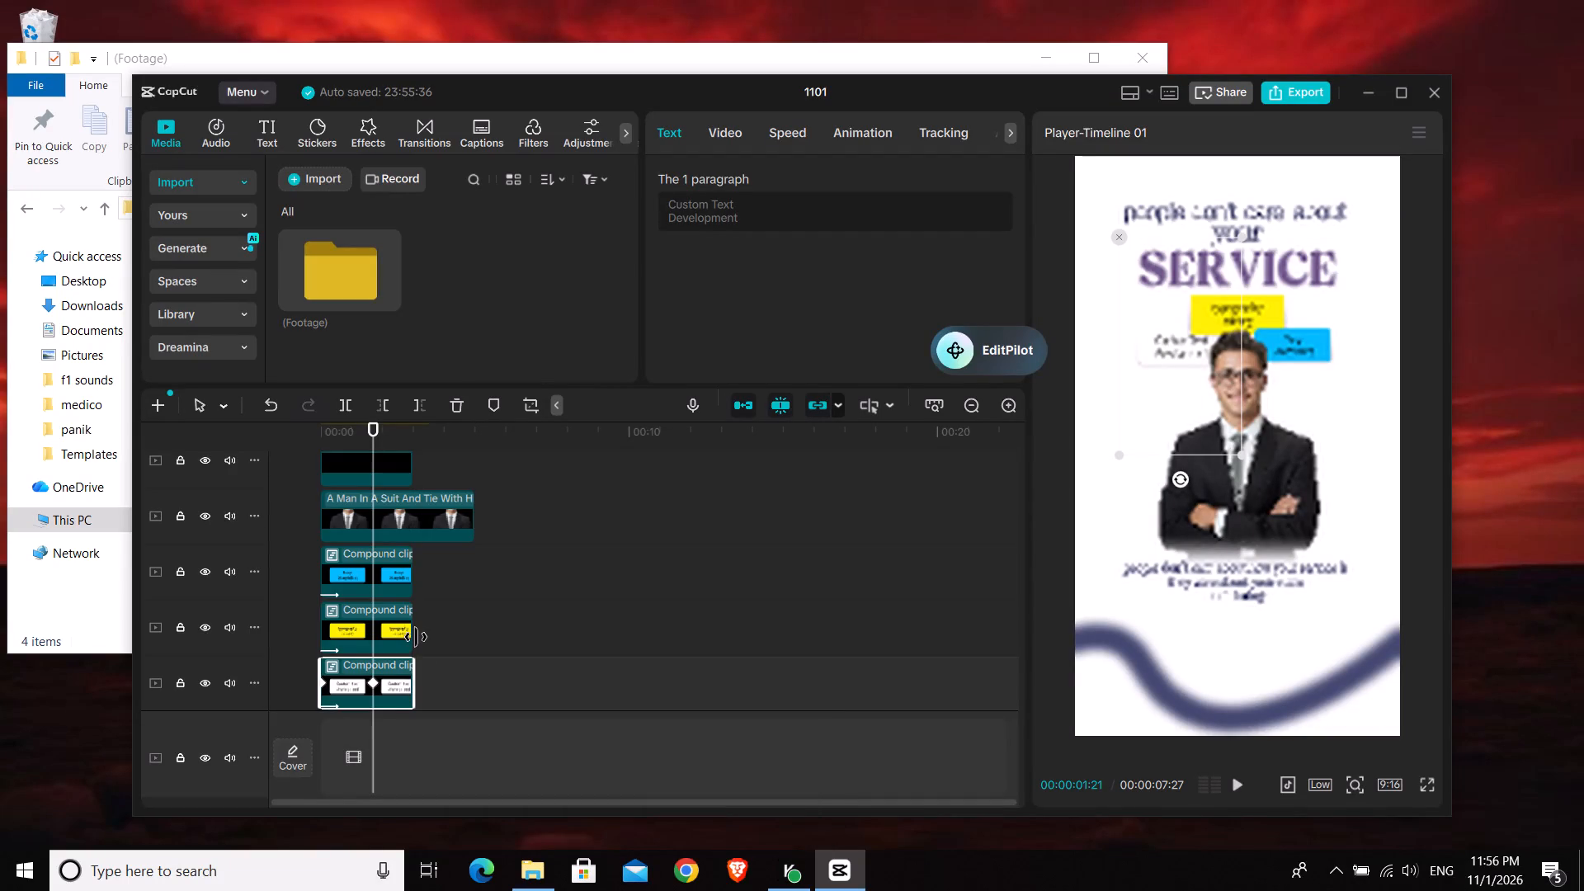
# Apply the Cubic Out preset curve to the y-position keyframes of the yellow "typography editing" compound clip.
pyautogui.click(375, 625)
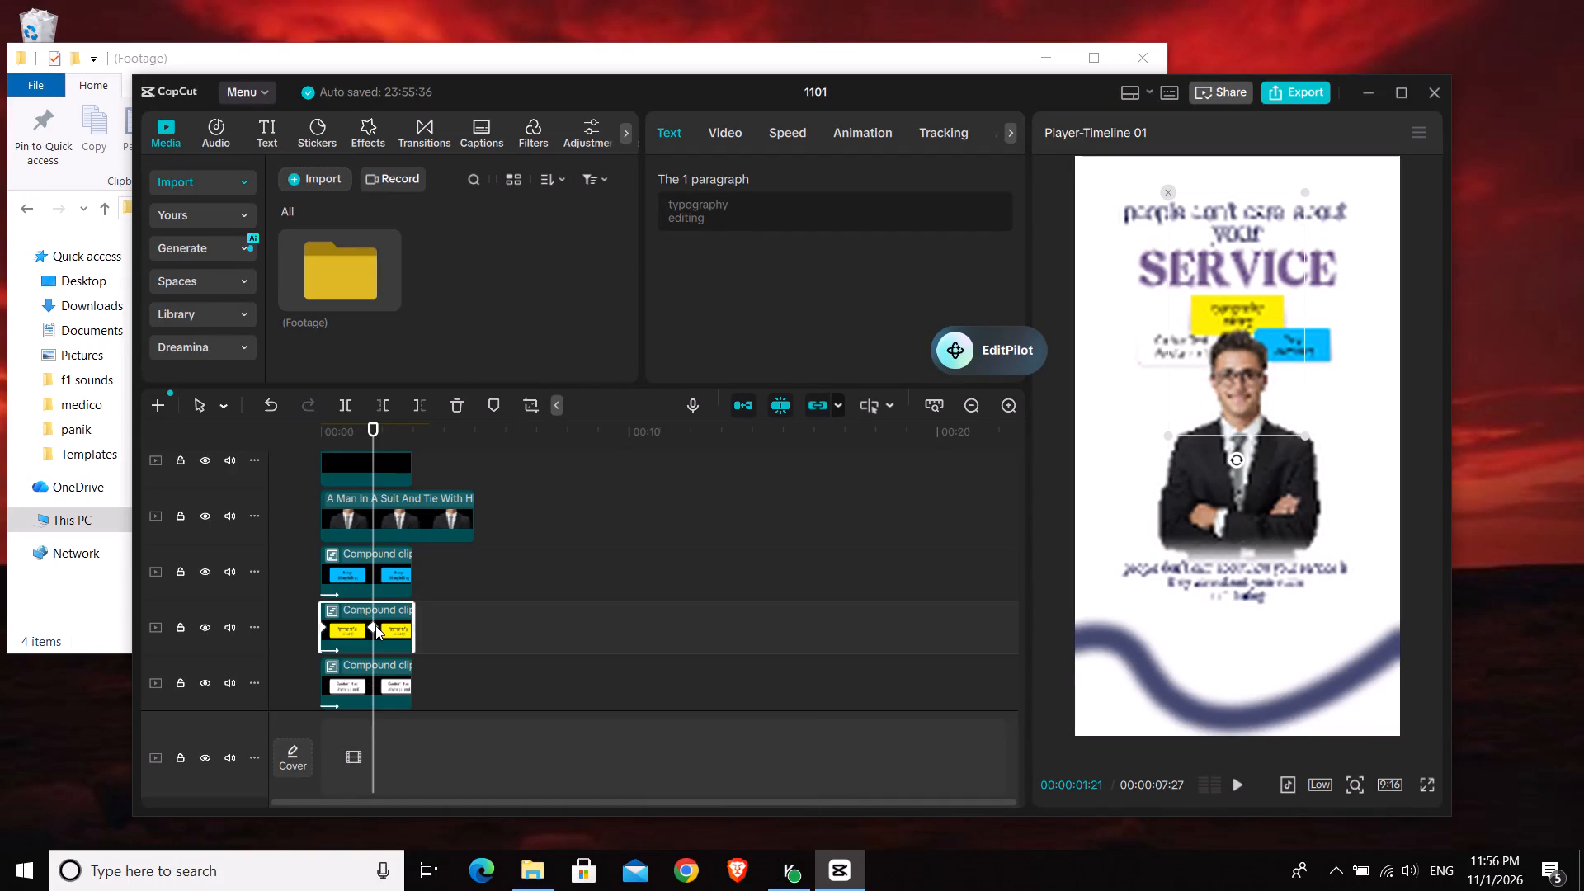
pyautogui.hotkey('alt', 'k')
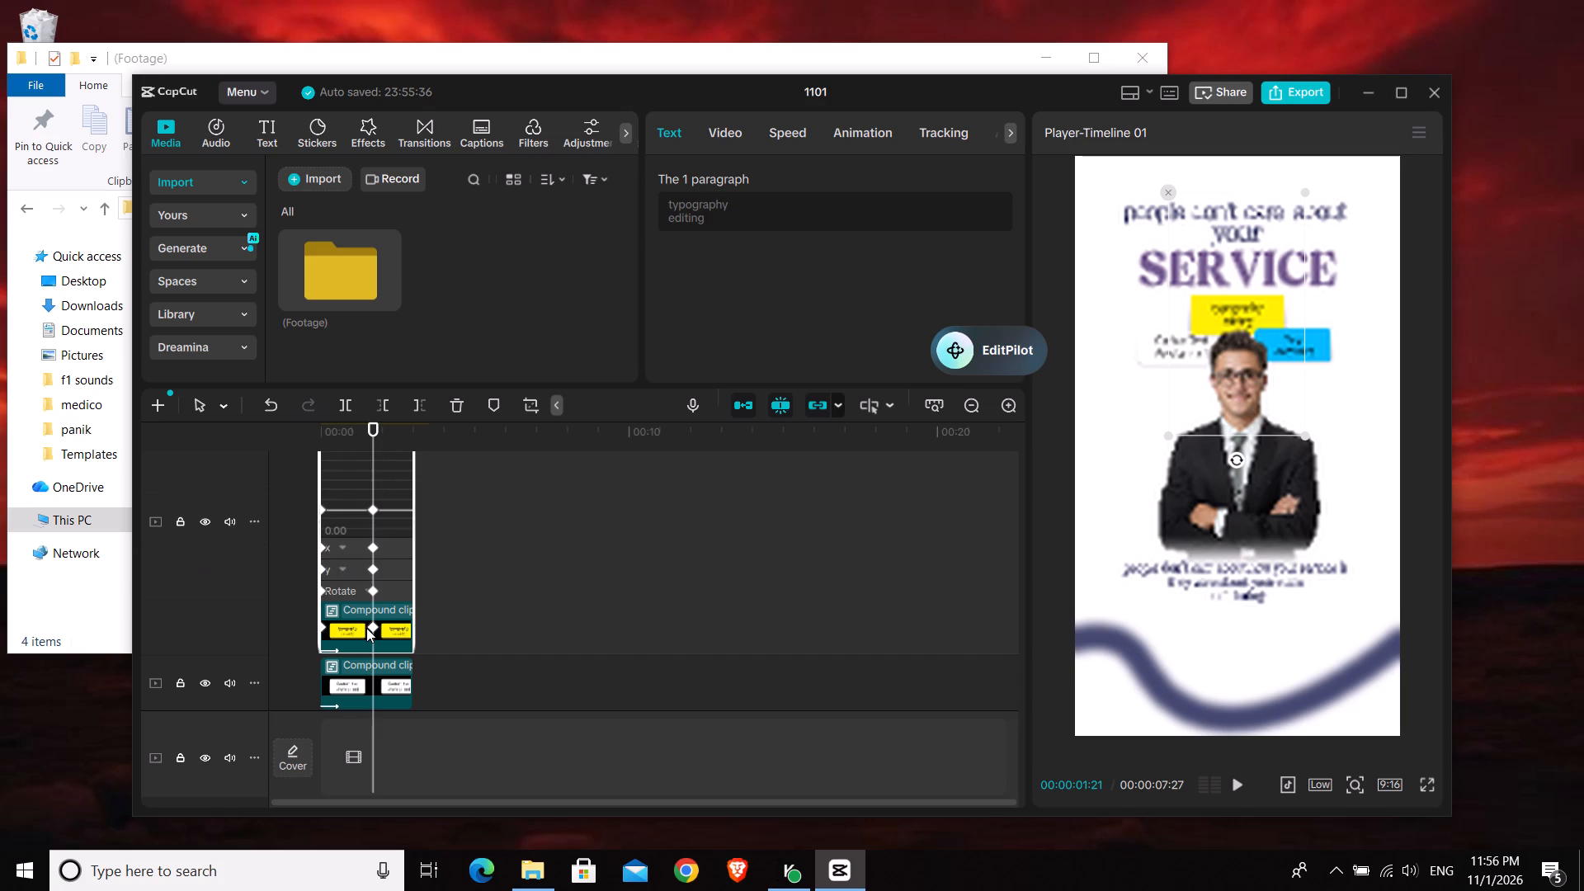
pyautogui.scroll(4, 374, 559)
pyautogui.scroll(-1, 359, 512)
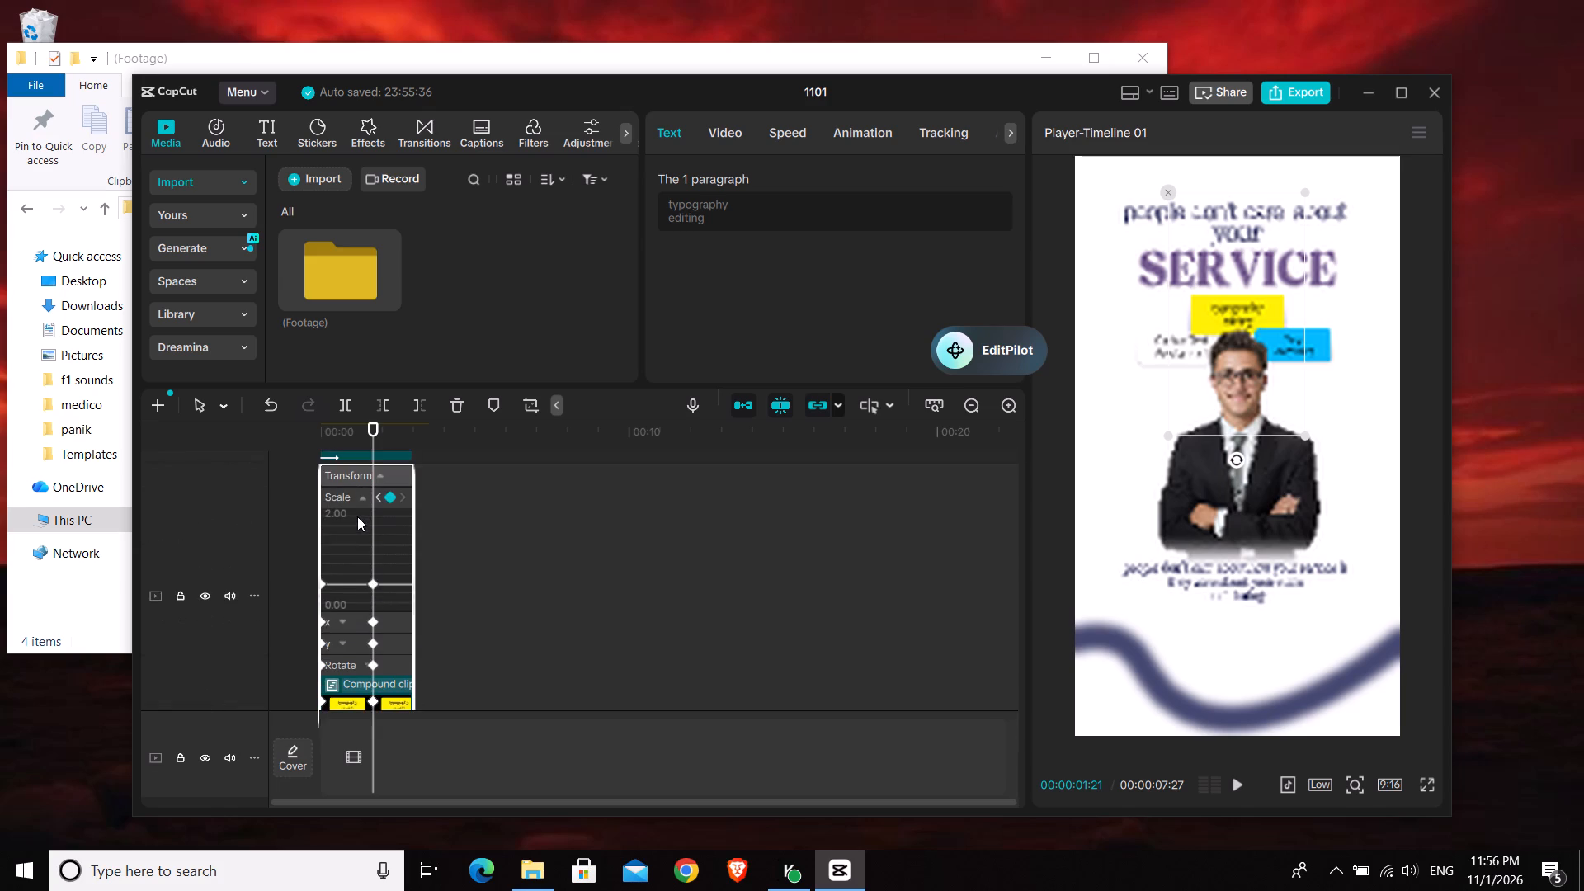
pyautogui.scroll(-1, 357, 516)
pyautogui.scroll(1, 356, 520)
pyautogui.click(341, 624)
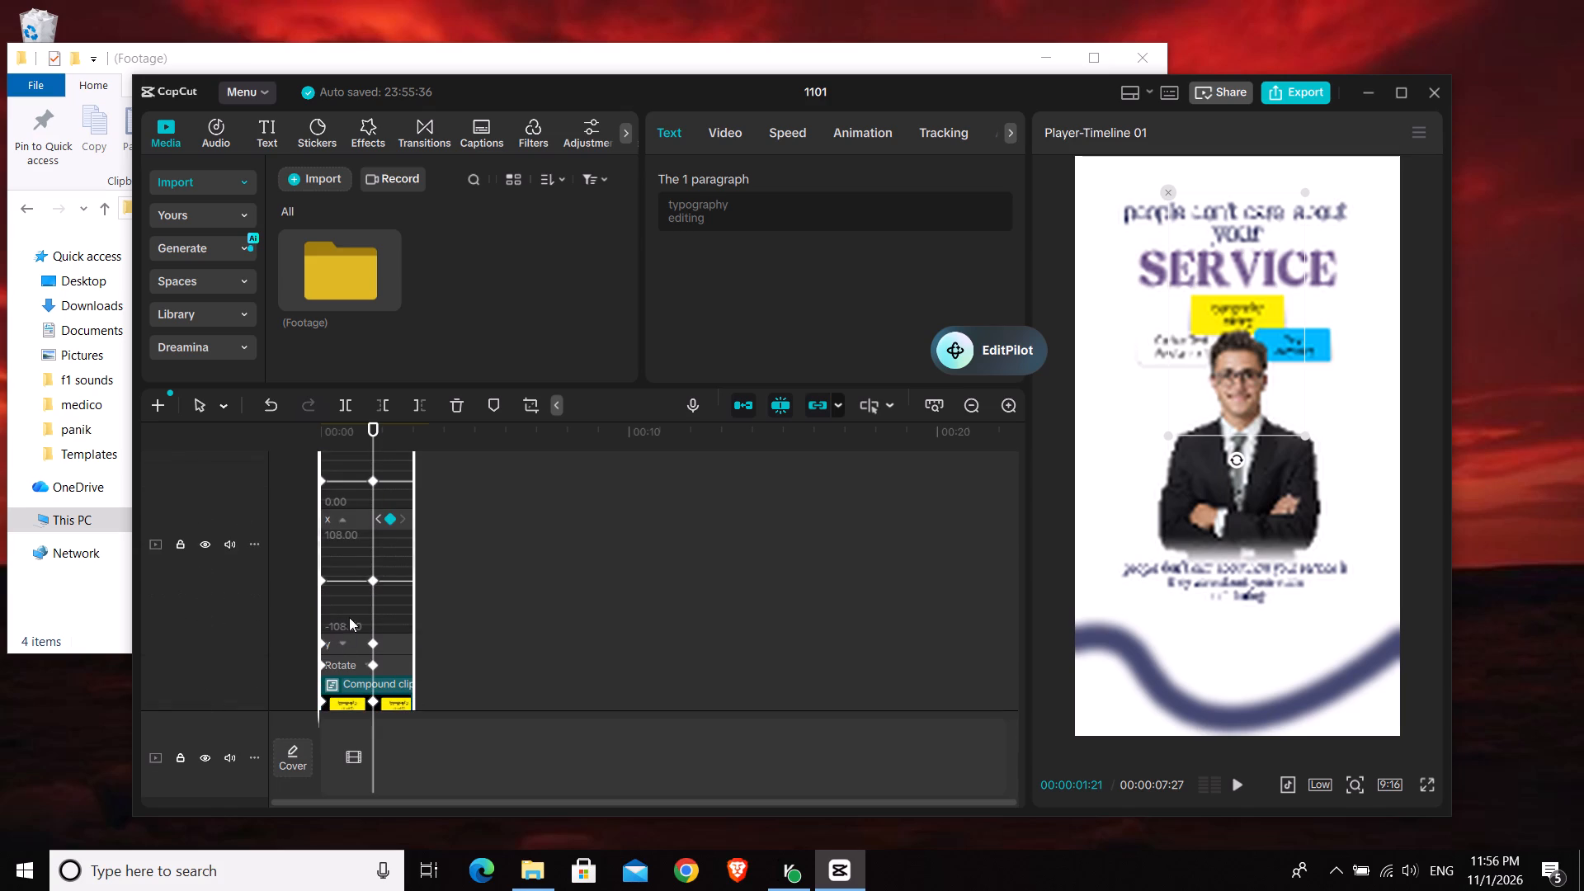
pyautogui.click(344, 643)
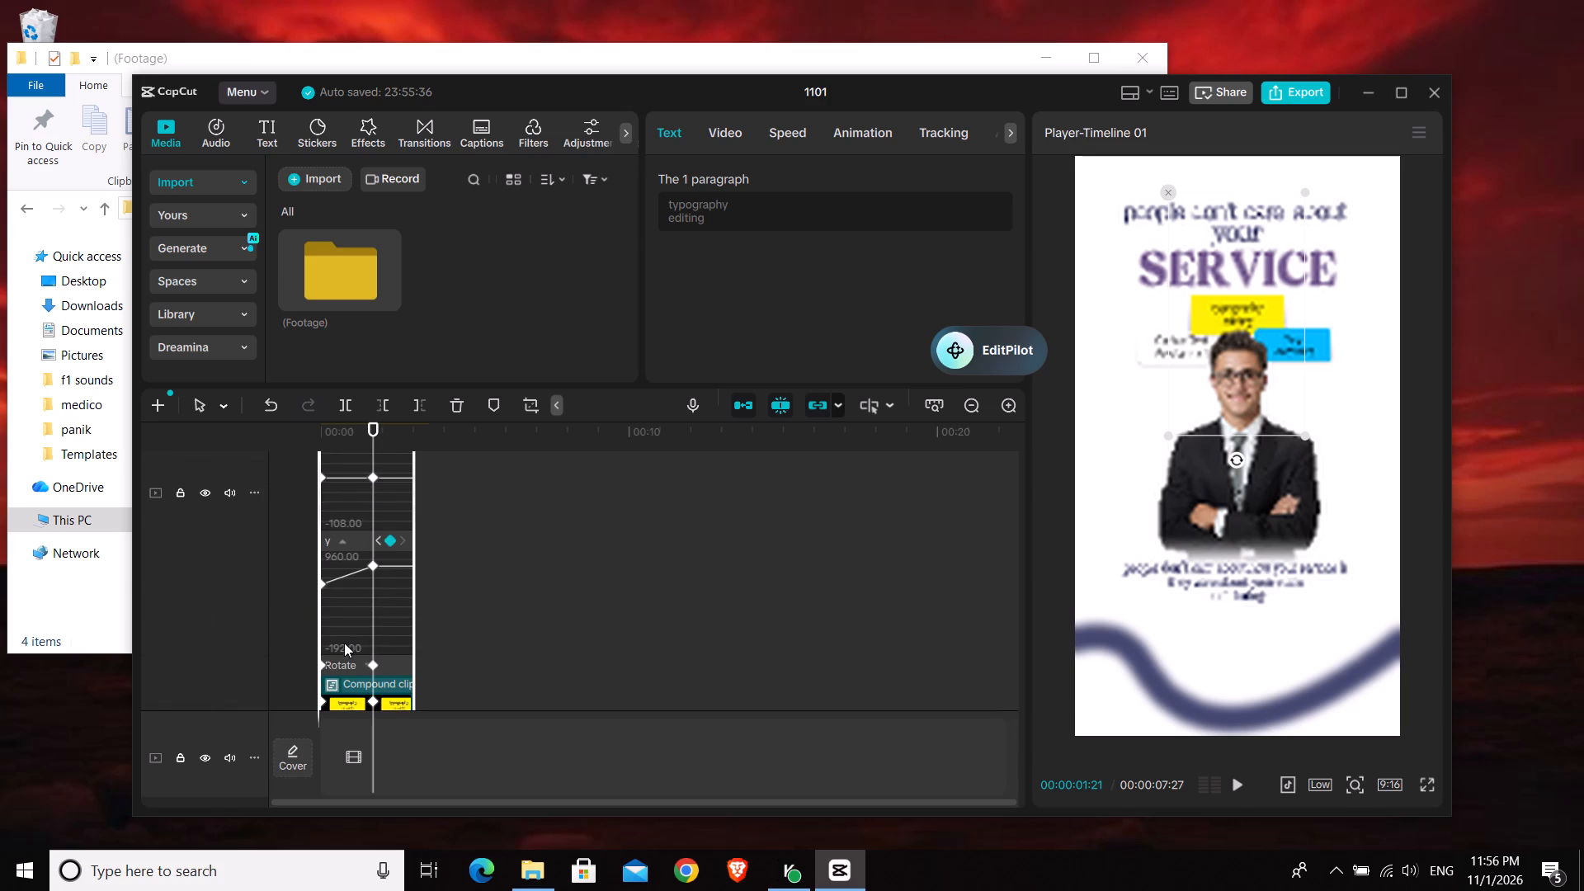
pyautogui.rightClick(351, 574)
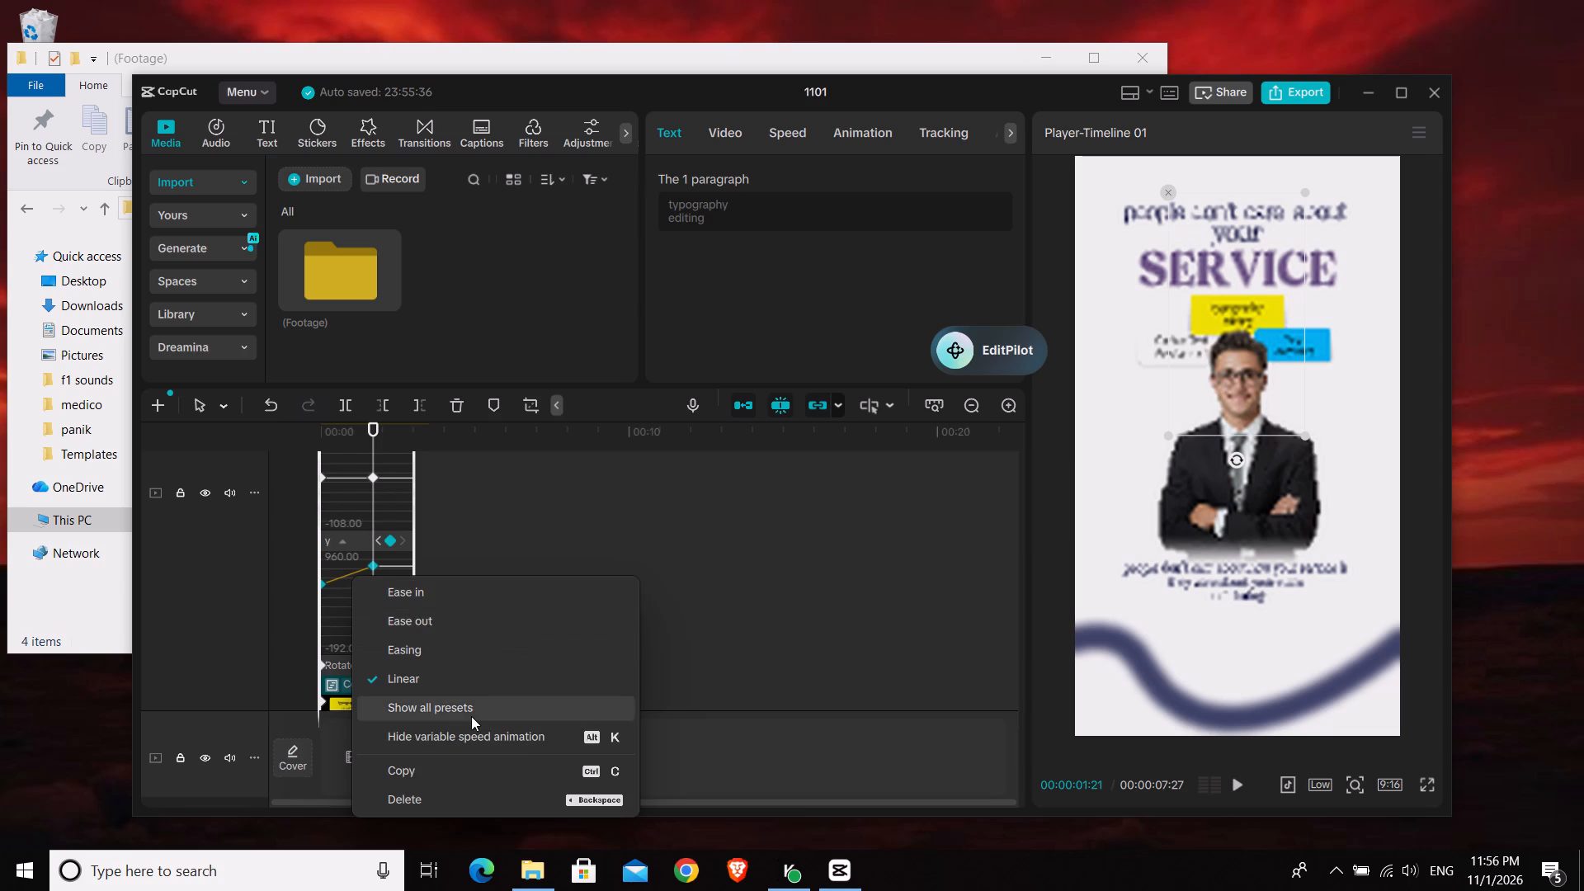
pyautogui.click(469, 714)
pyautogui.click(667, 676)
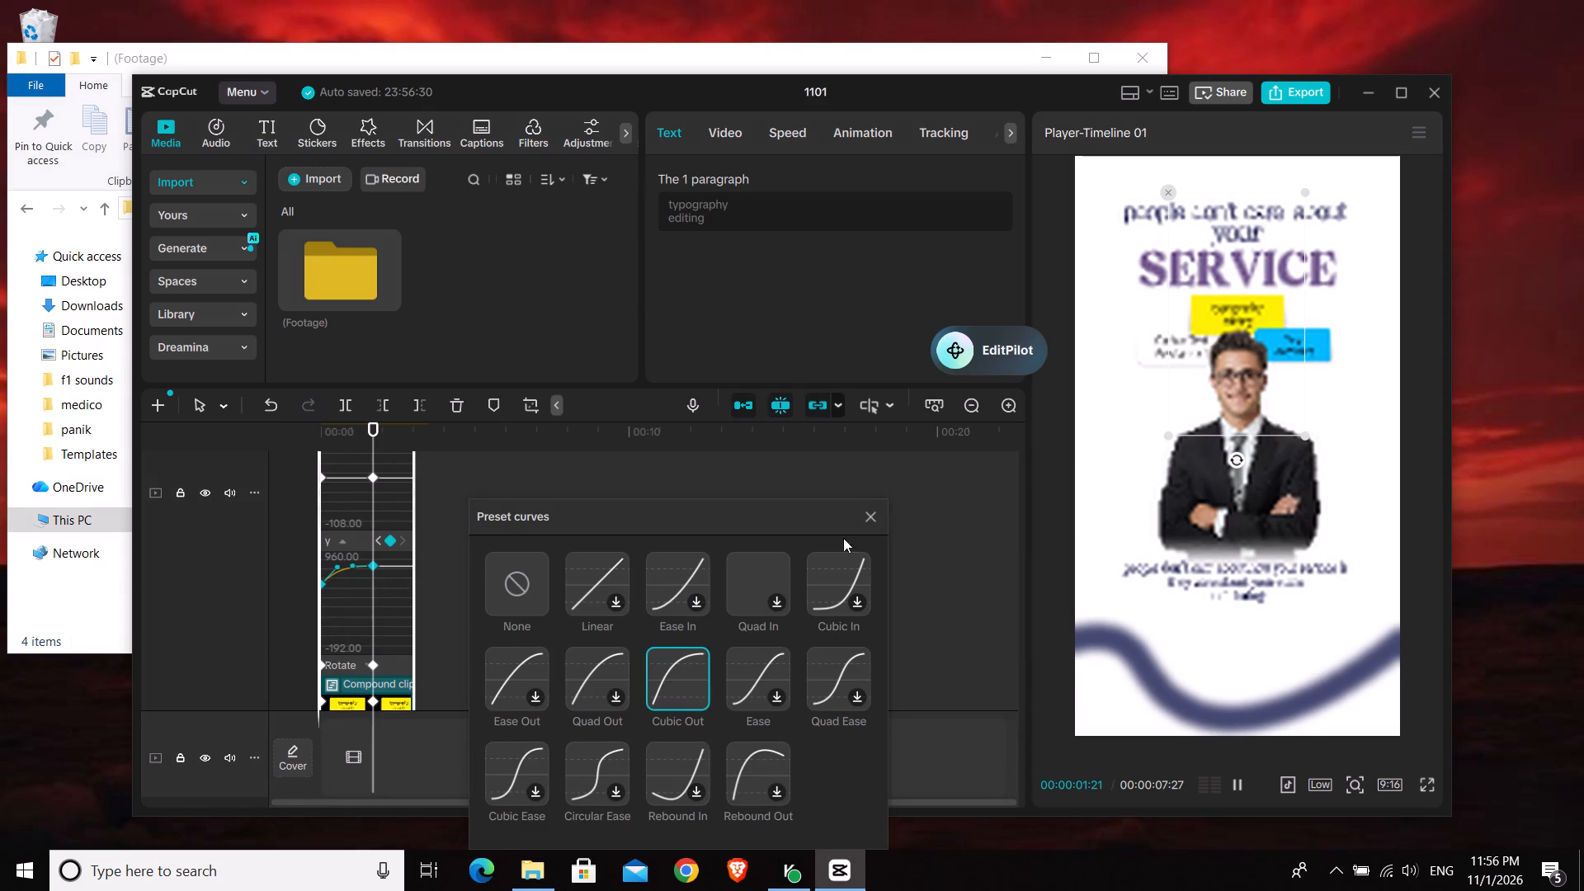
pyautogui.click(884, 519)
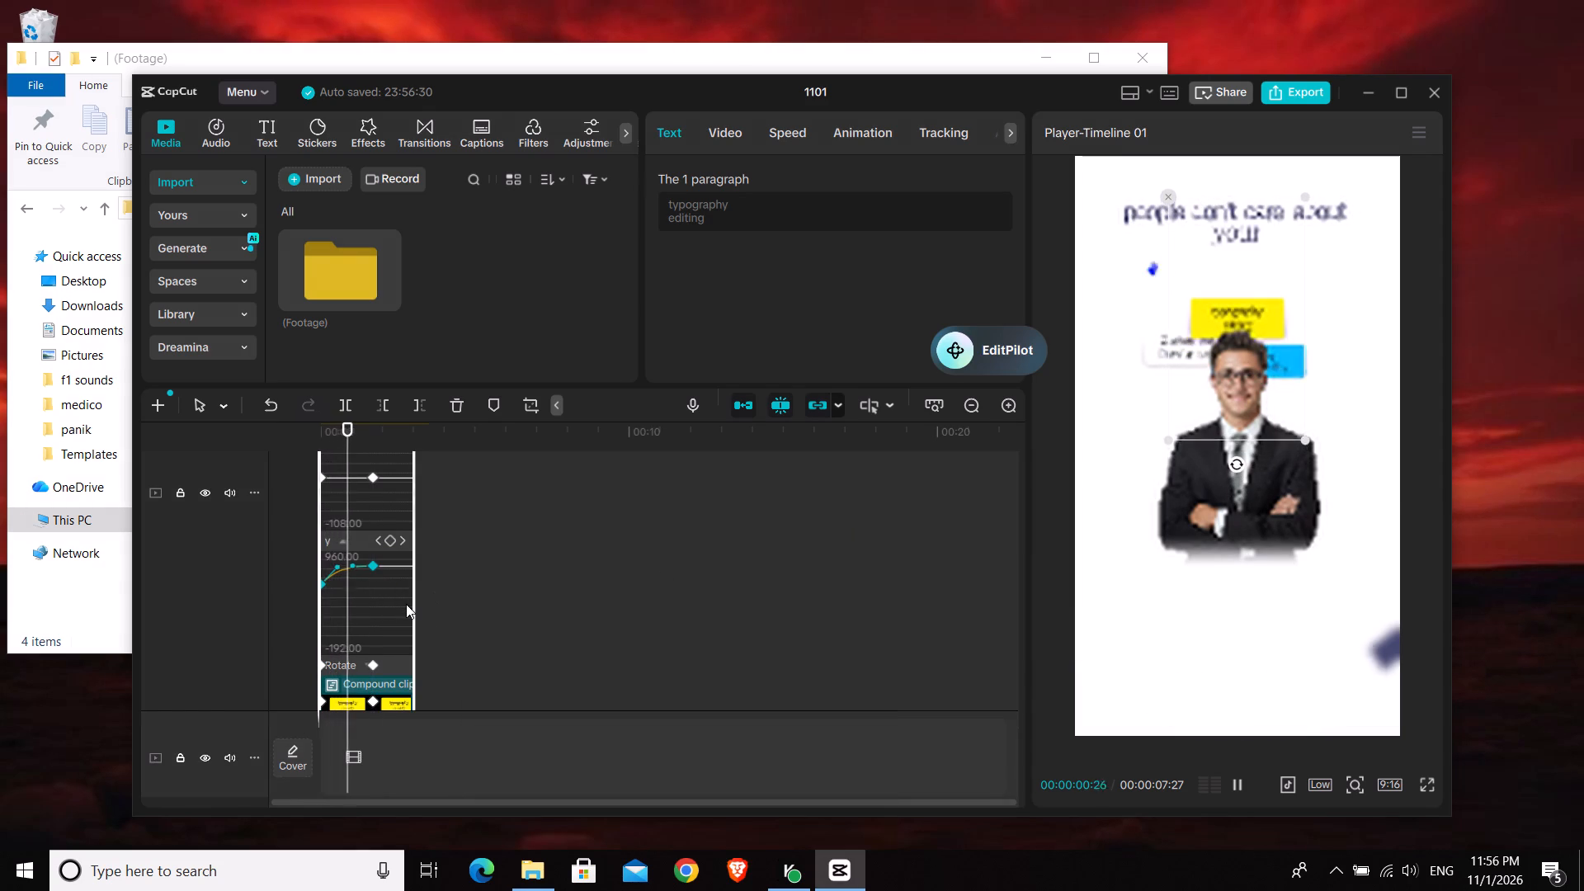
pyautogui.hotkey('alt', 'k')
# Apply the Cubic Out preset curve to the x-position keyframes of the blue "Easy Storytelling" compound clip.
pyautogui.scroll(-1, 395, 631)
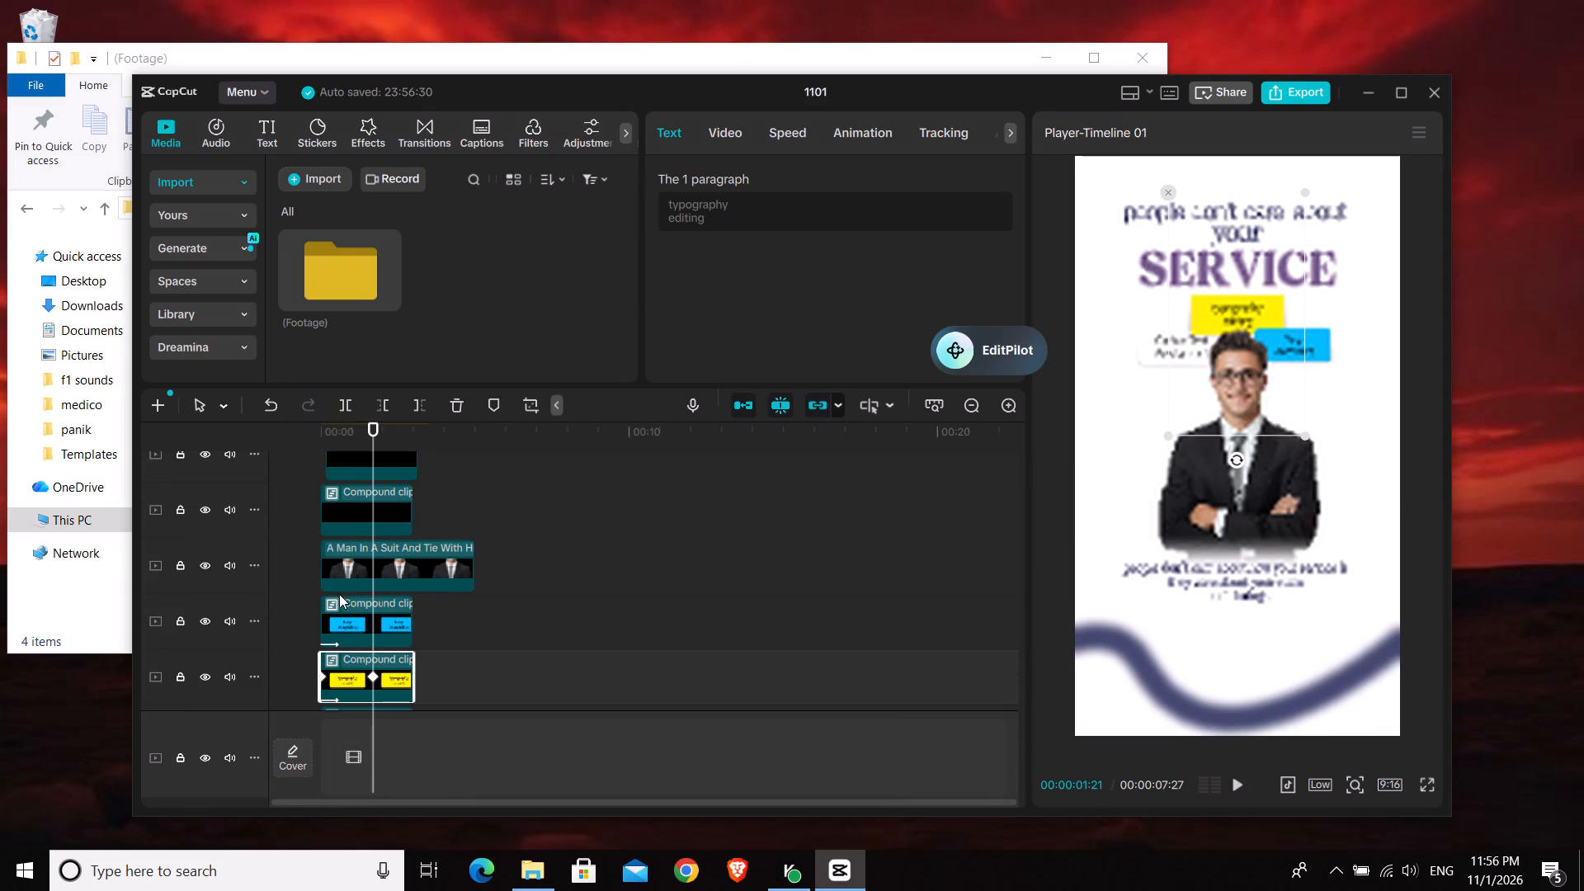
pyautogui.click(349, 606)
pyautogui.hotkey('alt', 'k')
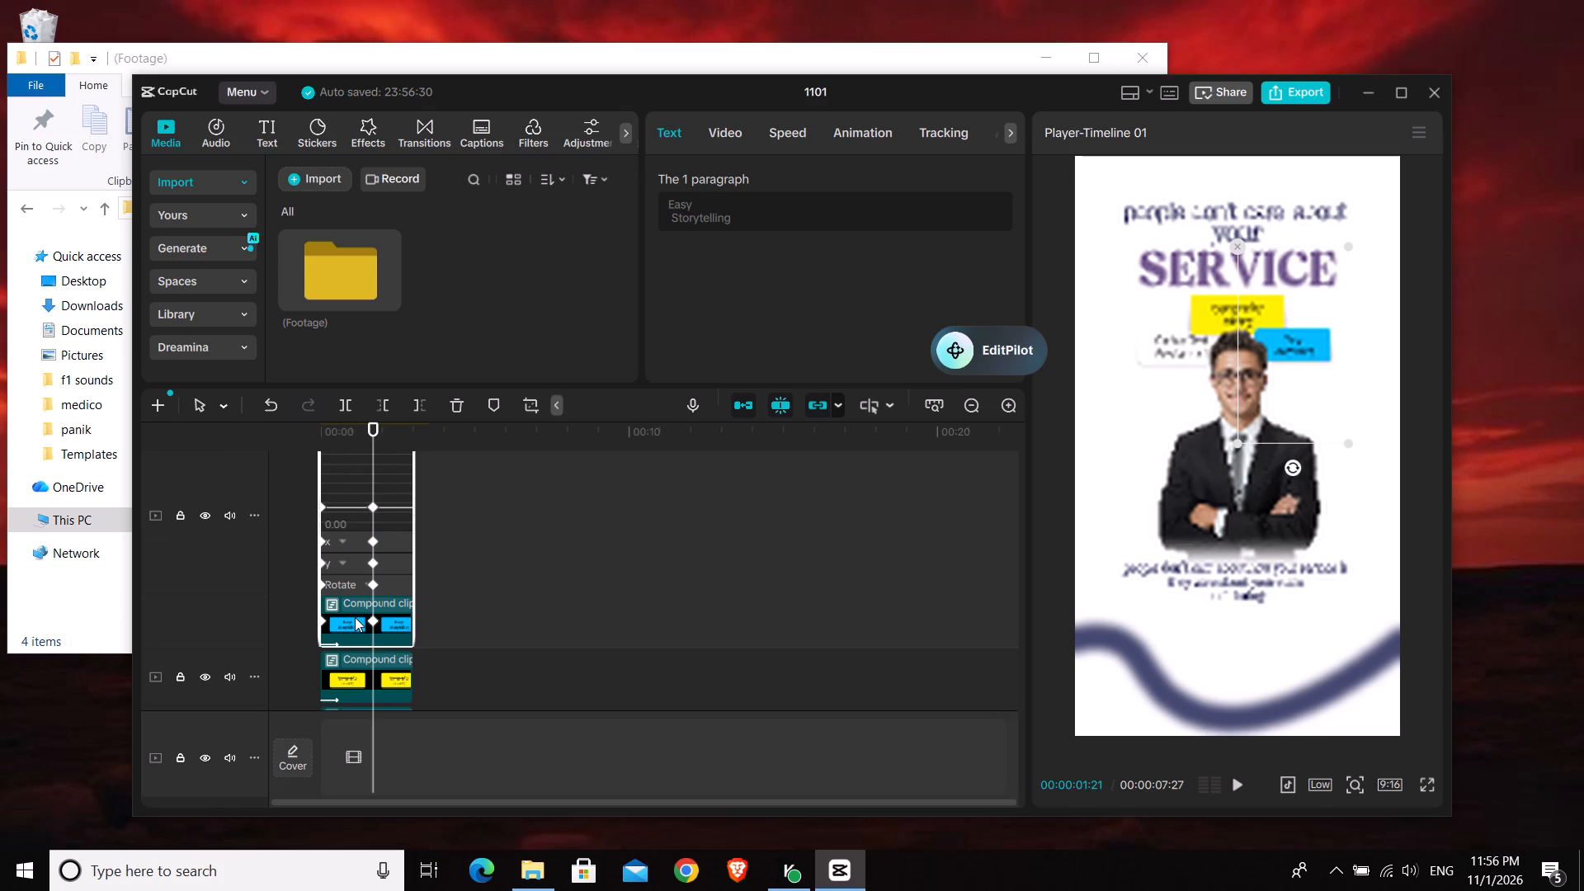
pyautogui.click(343, 540)
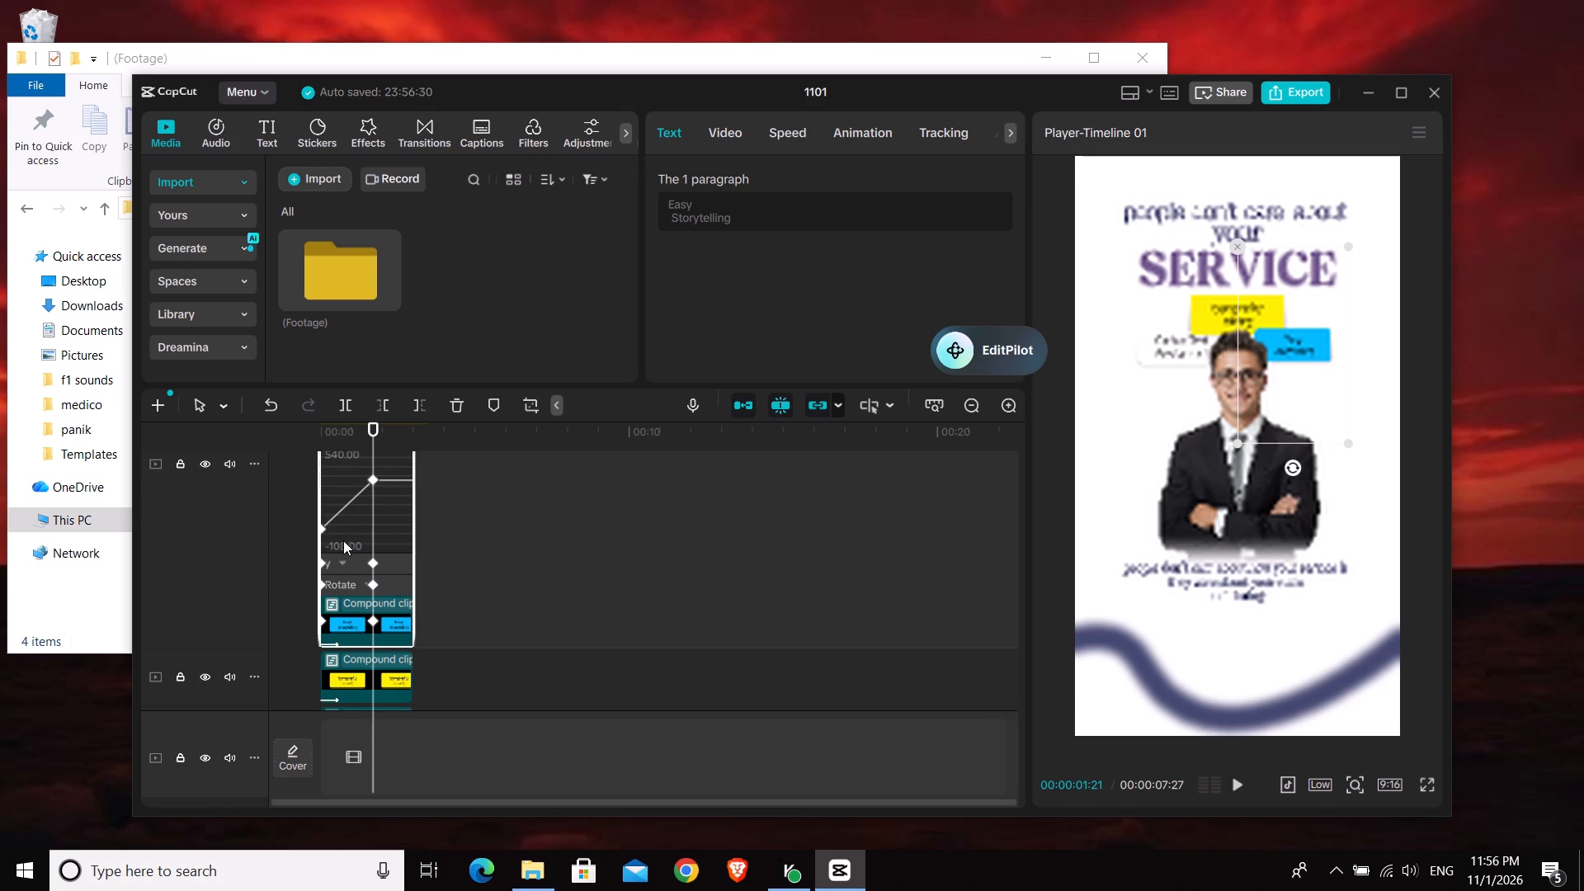
pyautogui.click(343, 508)
pyautogui.rightClick(343, 508)
pyautogui.click(441, 644)
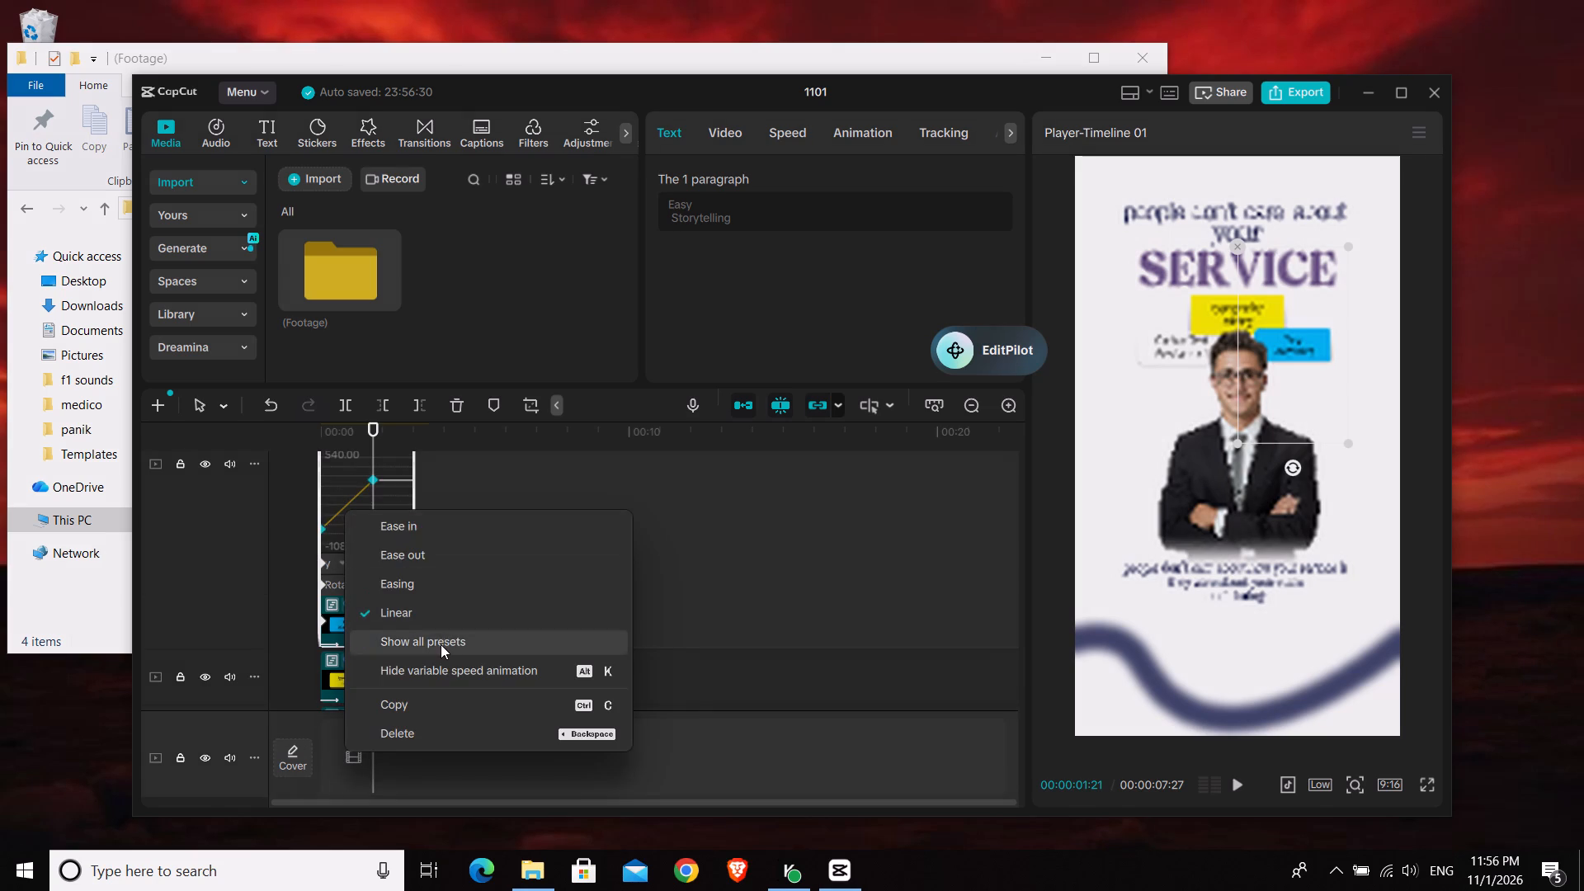
pyautogui.click(646, 677)
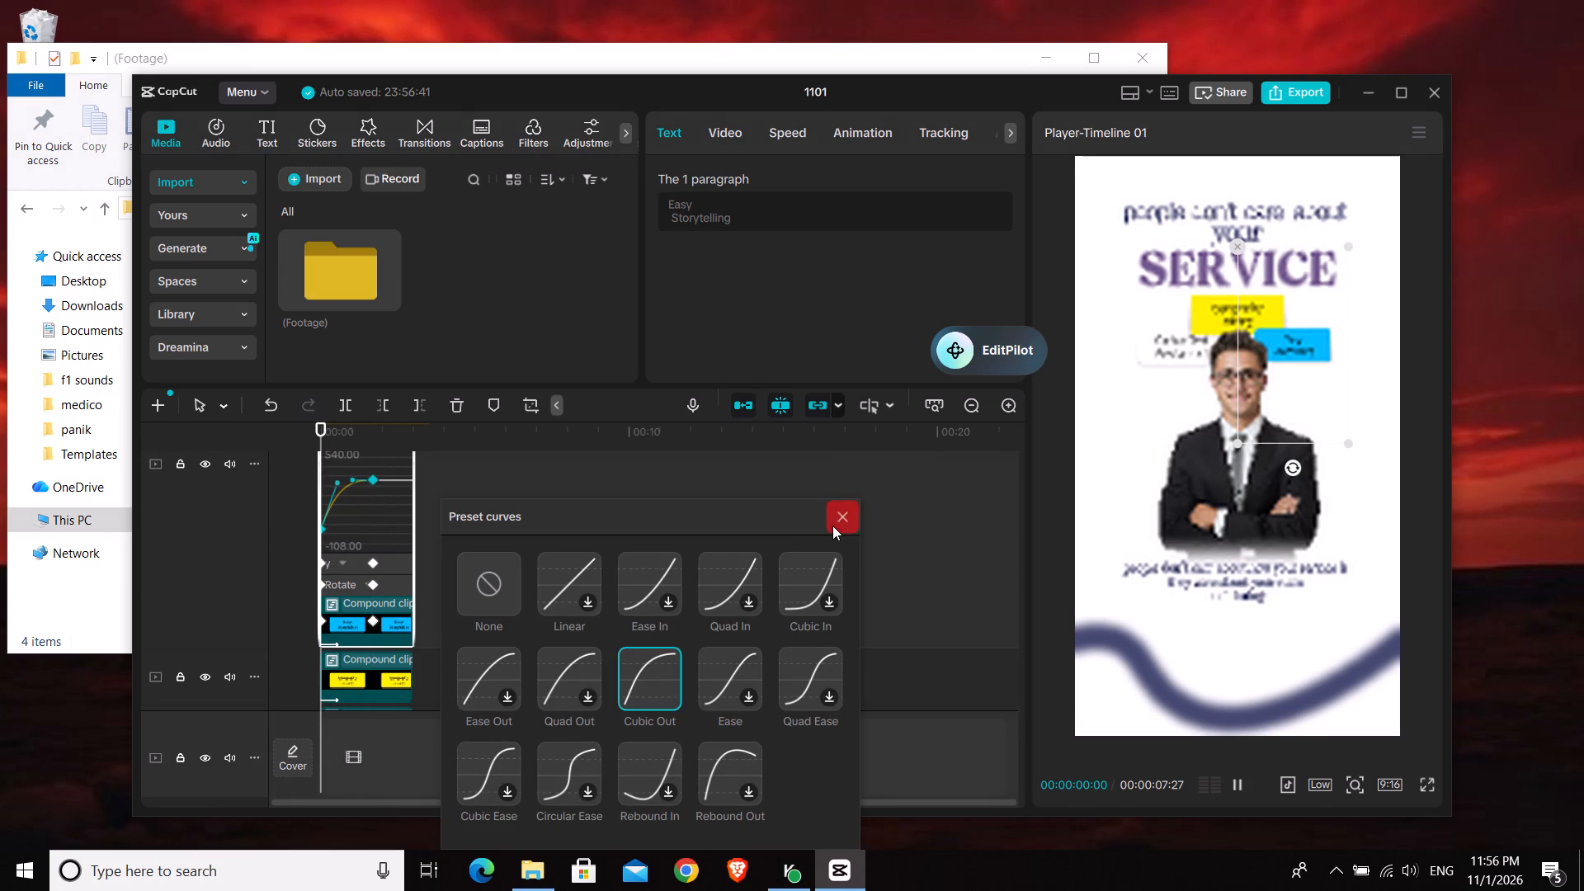
pyautogui.click(832, 526)
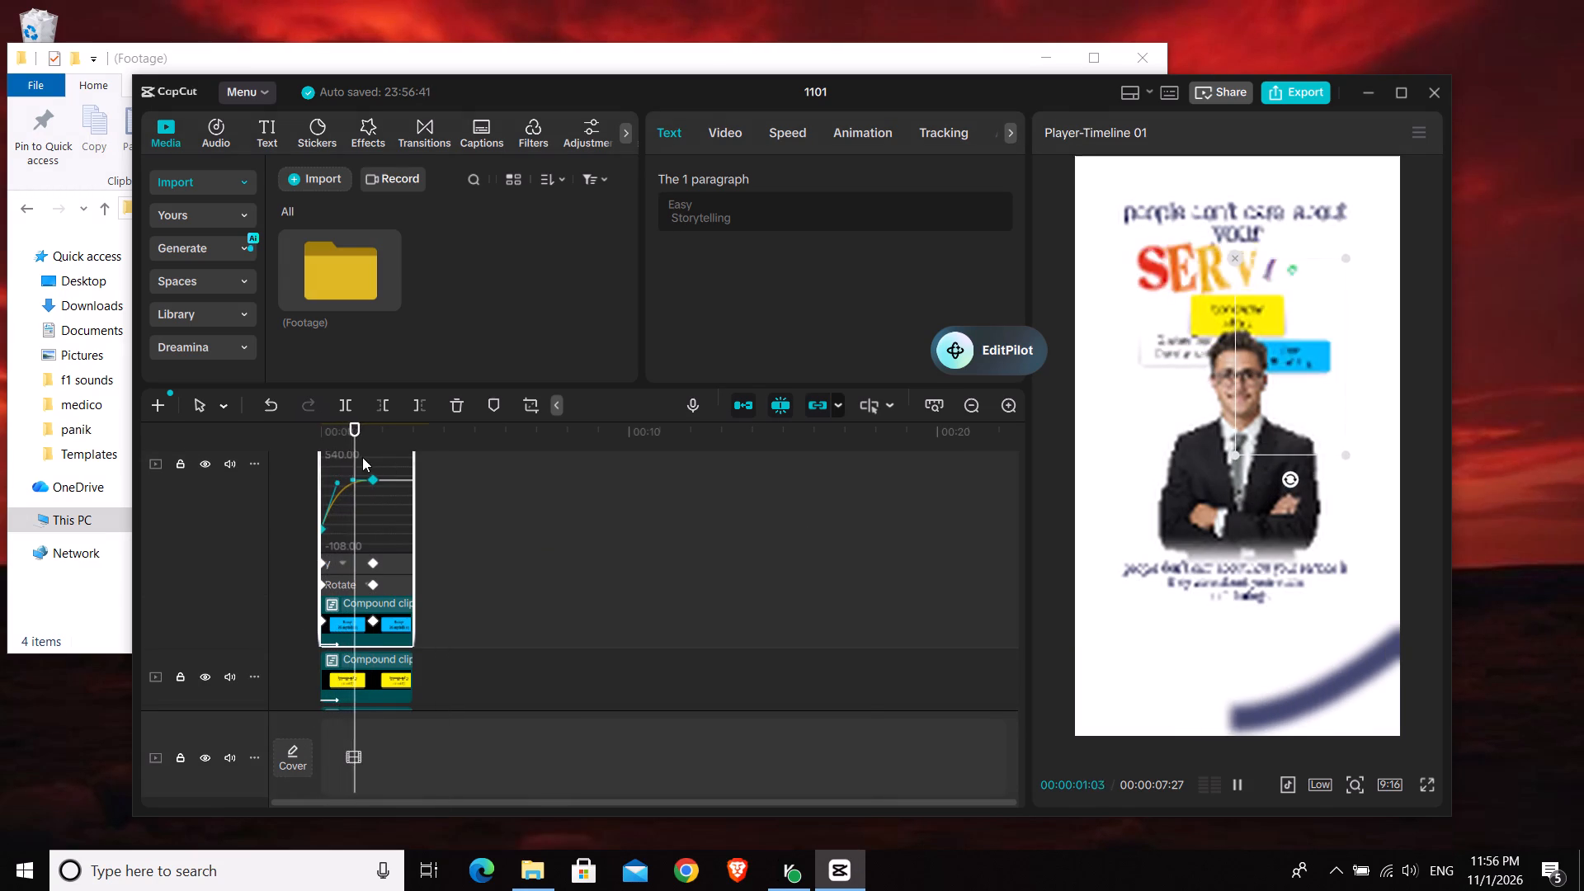
pyautogui.hotkey('alt', 'k')
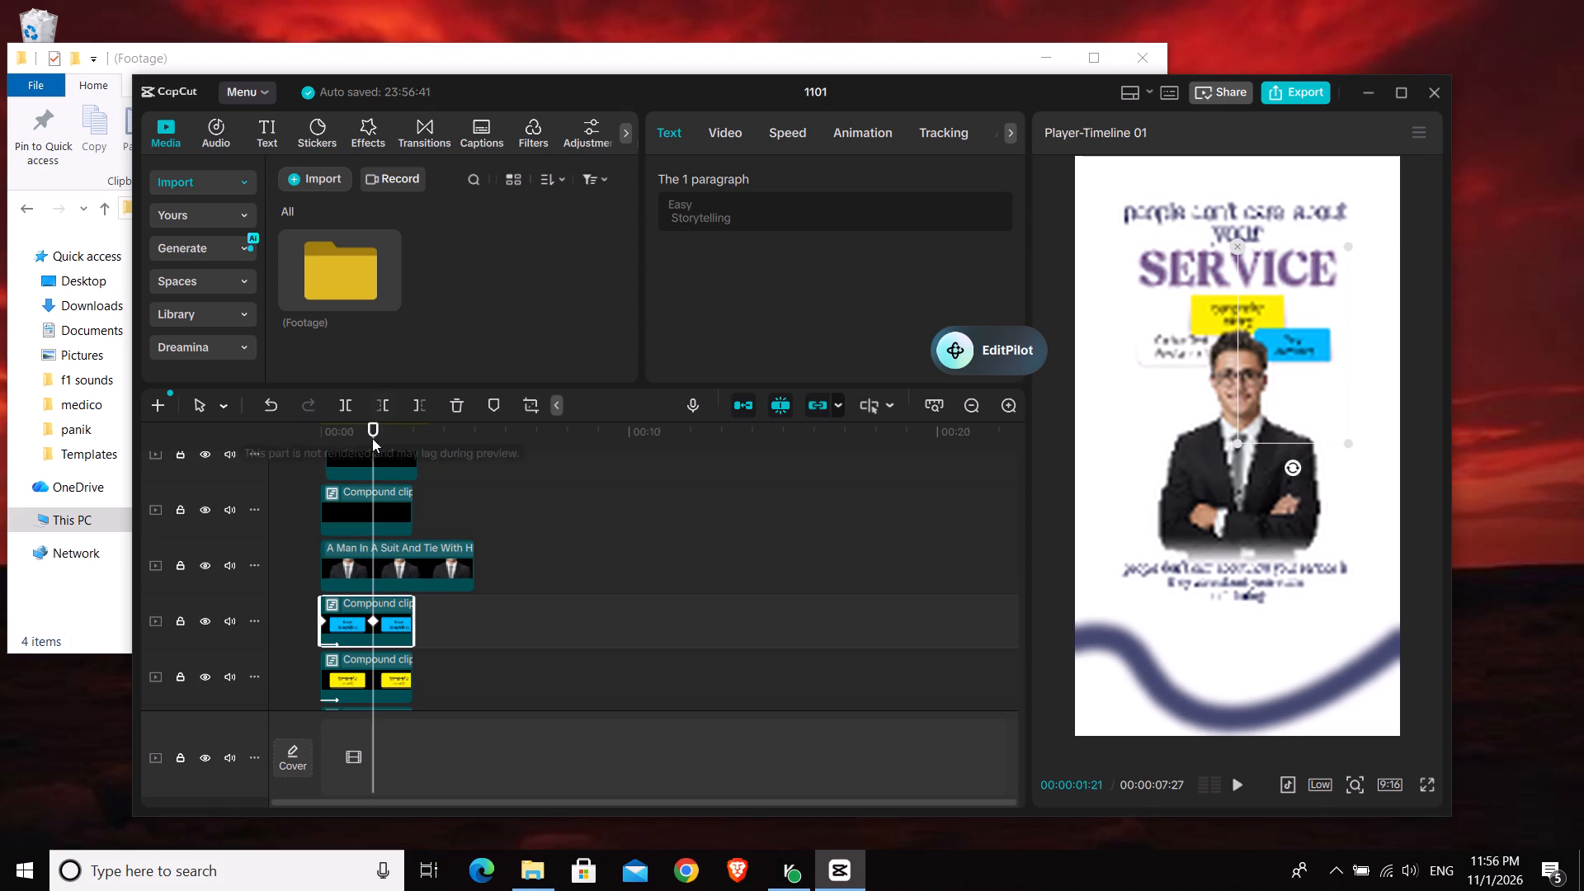
# Play the animation from the start and examine the label motion, the title reveal and the upper timeline layers.
pyautogui.moveTo(372, 439); pyautogui.dragTo(305, 445)
pyautogui.press('space')
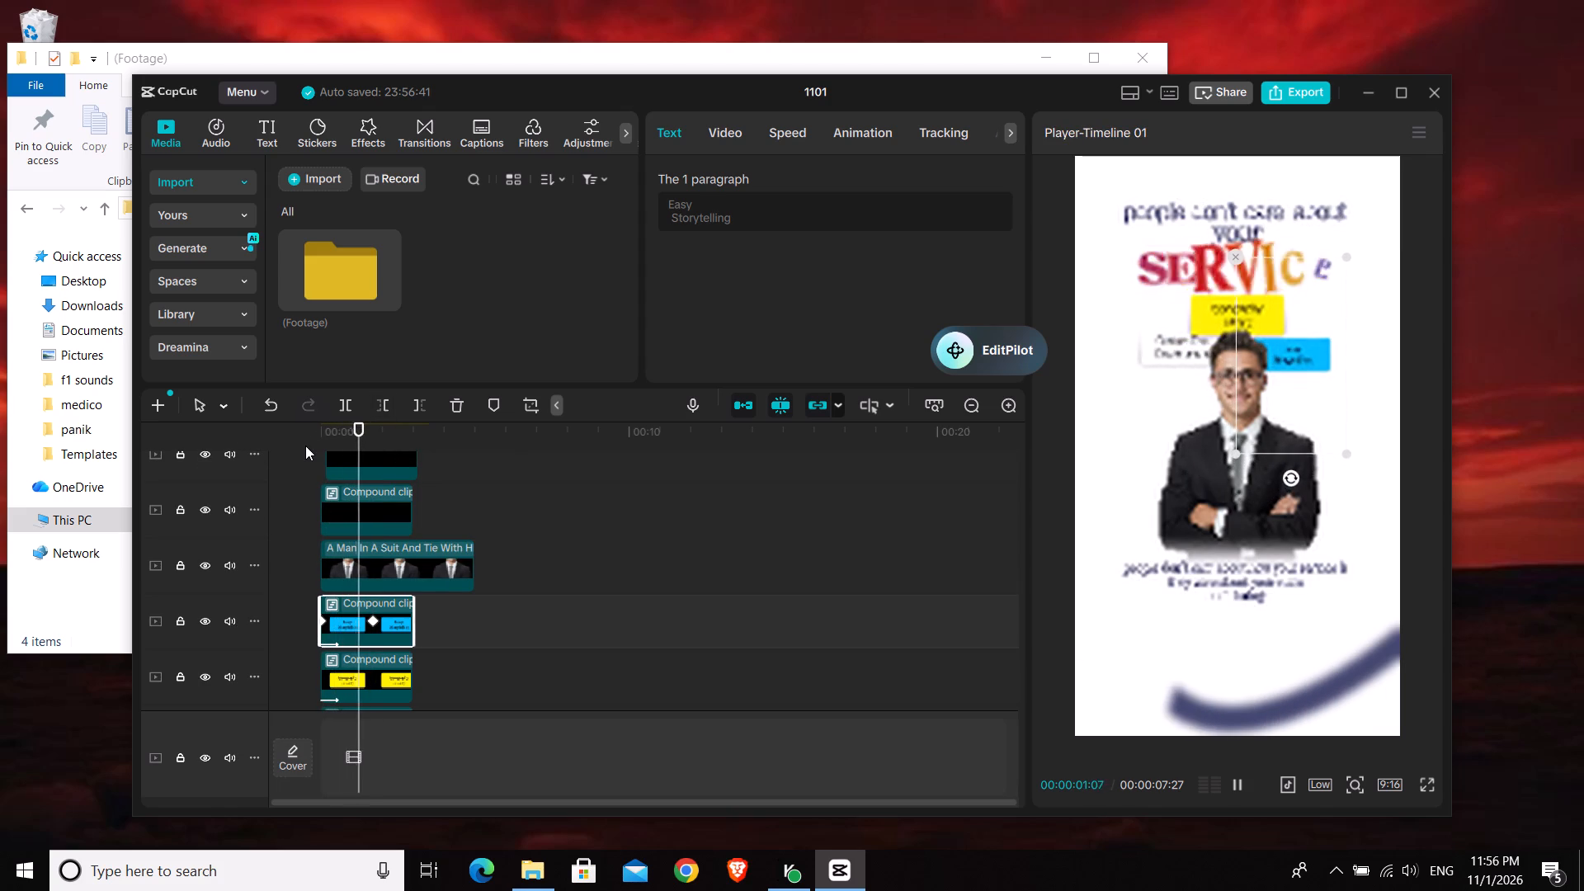
pyautogui.press('space')
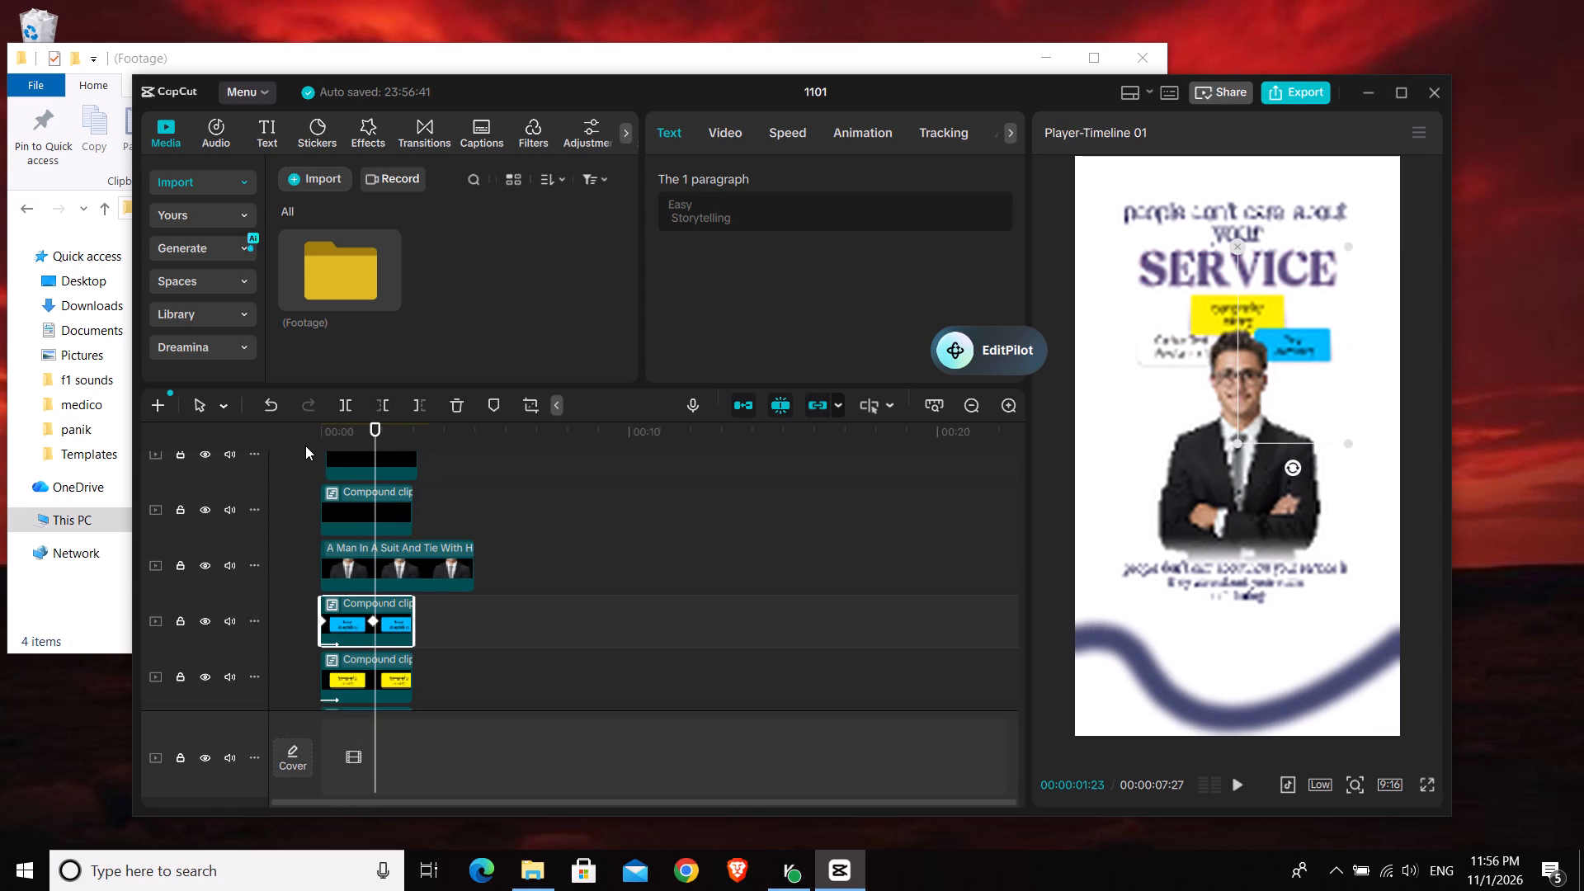
pyautogui.press('space')
pyautogui.press('space')
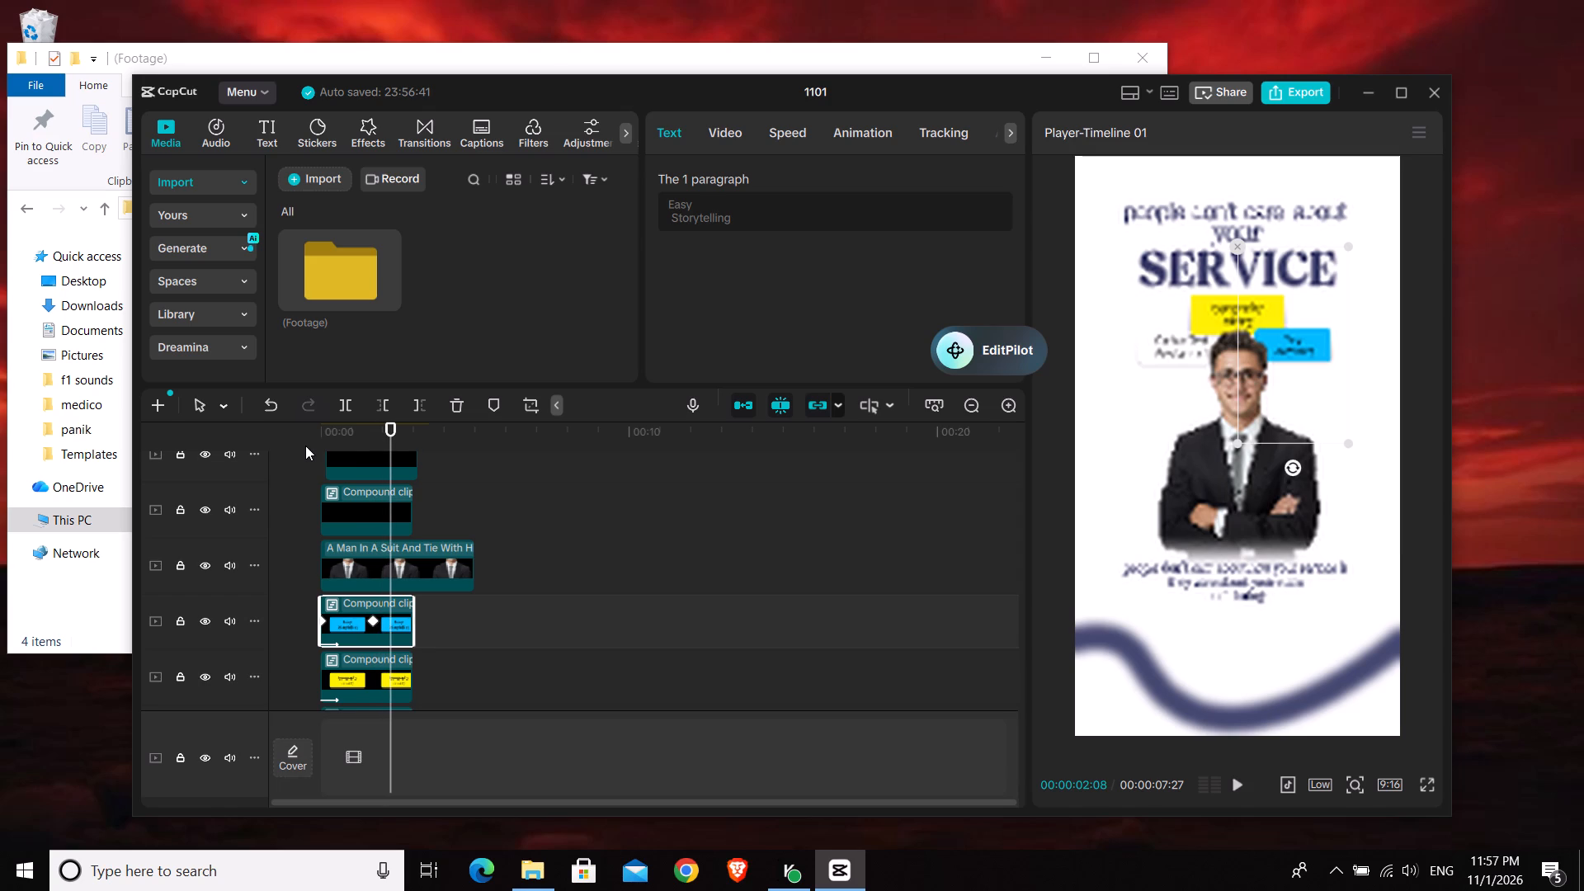
pyautogui.press('space')
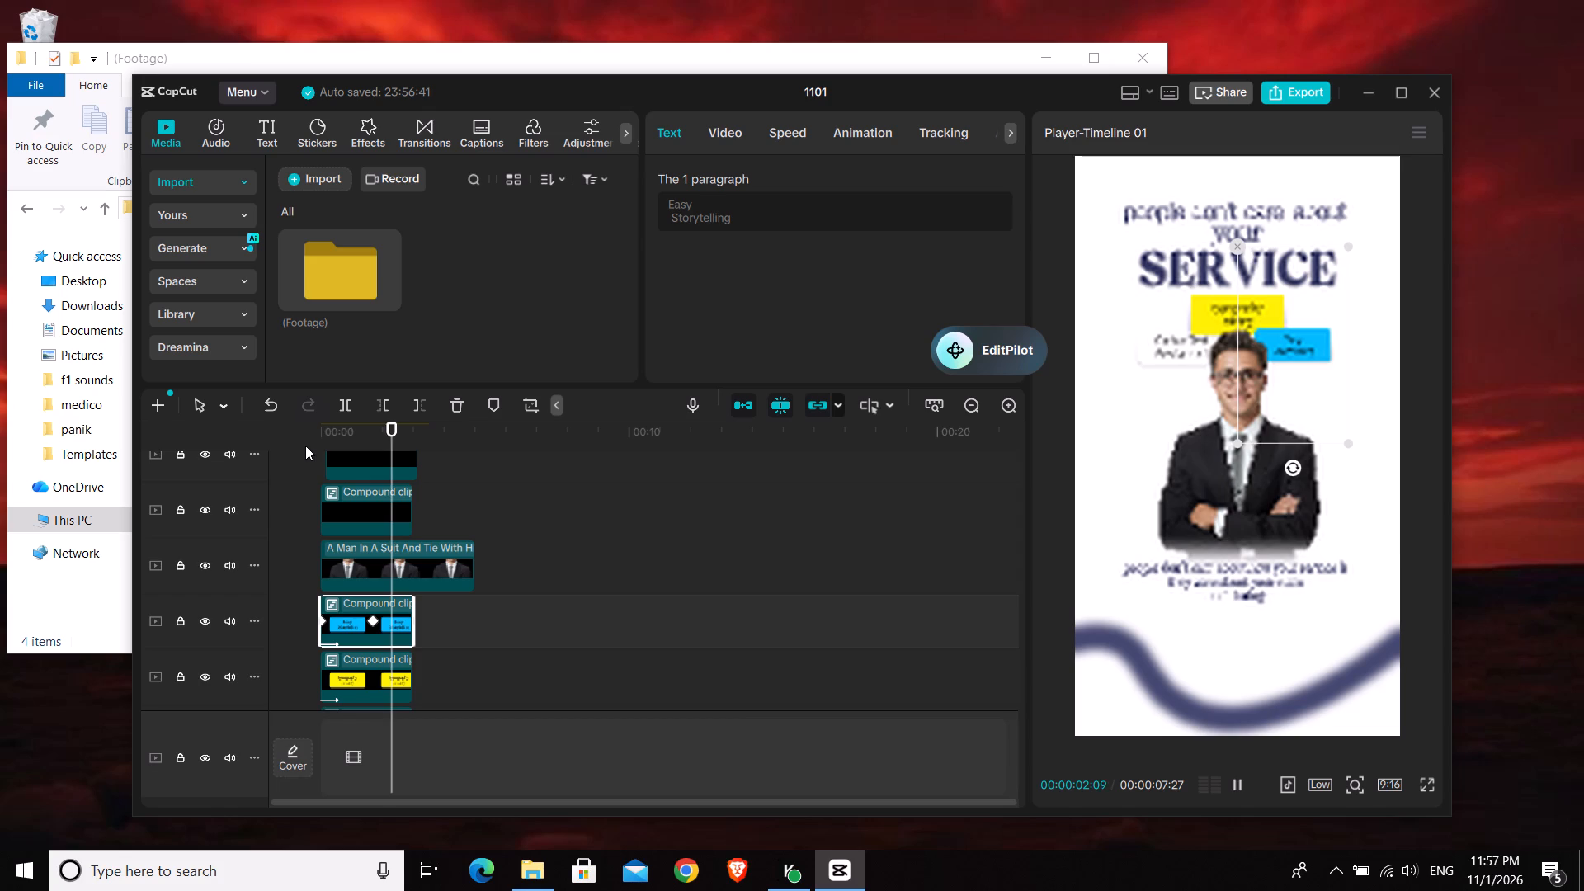
pyautogui.press('space')
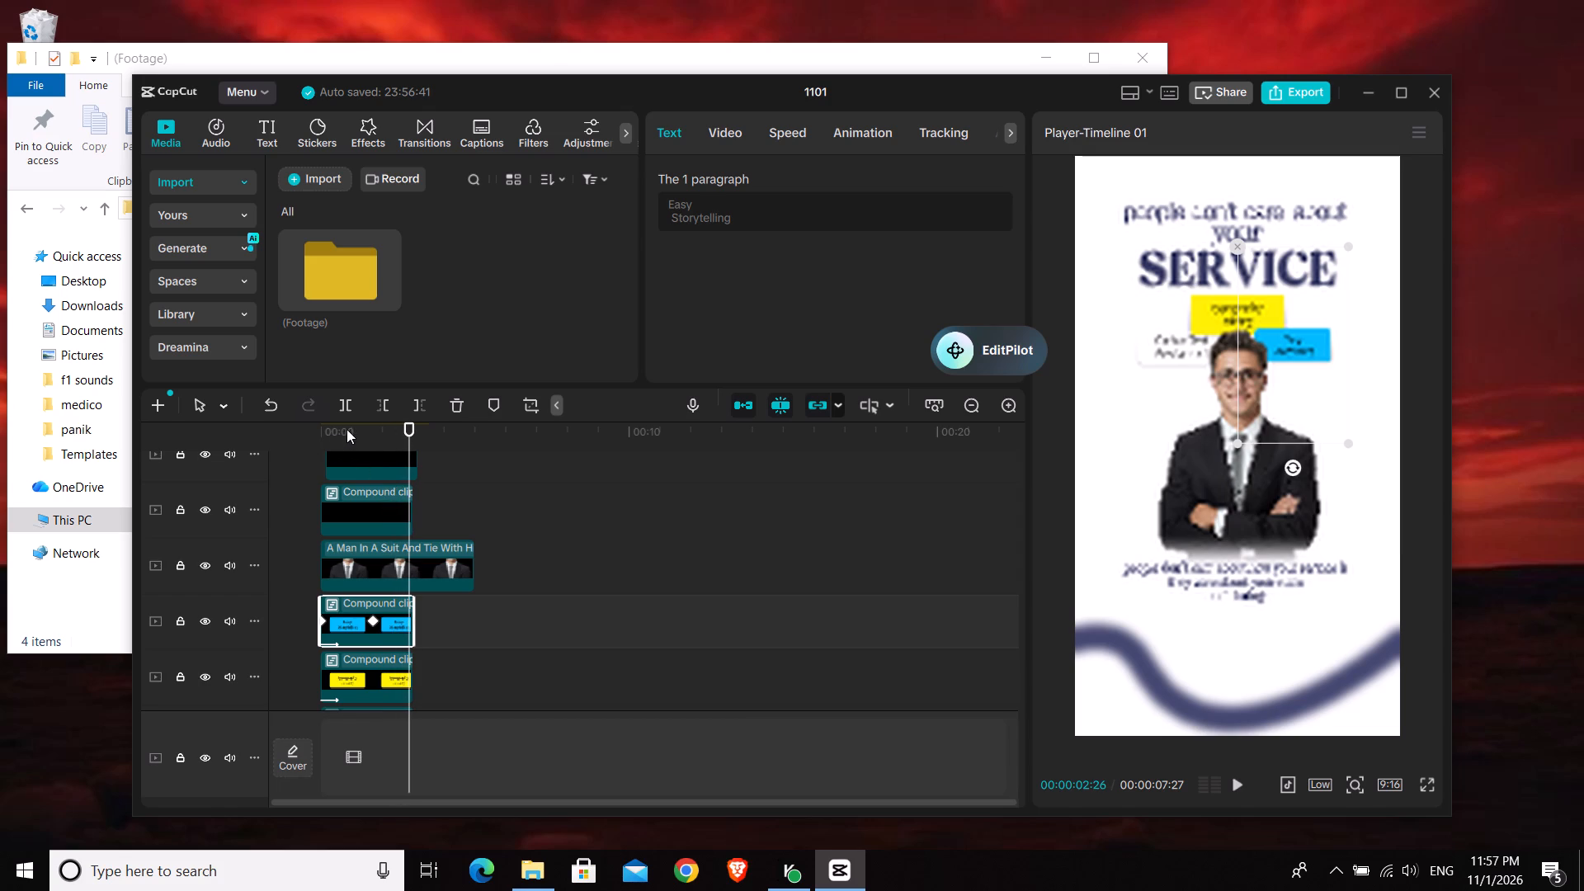
pyautogui.click(346, 429)
pyautogui.scroll(1, 430, 592)
pyautogui.scroll(-1, 430, 592)
pyautogui.scroll(1, 430, 592)
pyautogui.scroll(-1, 430, 592)
pyautogui.scroll(9, 430, 592)
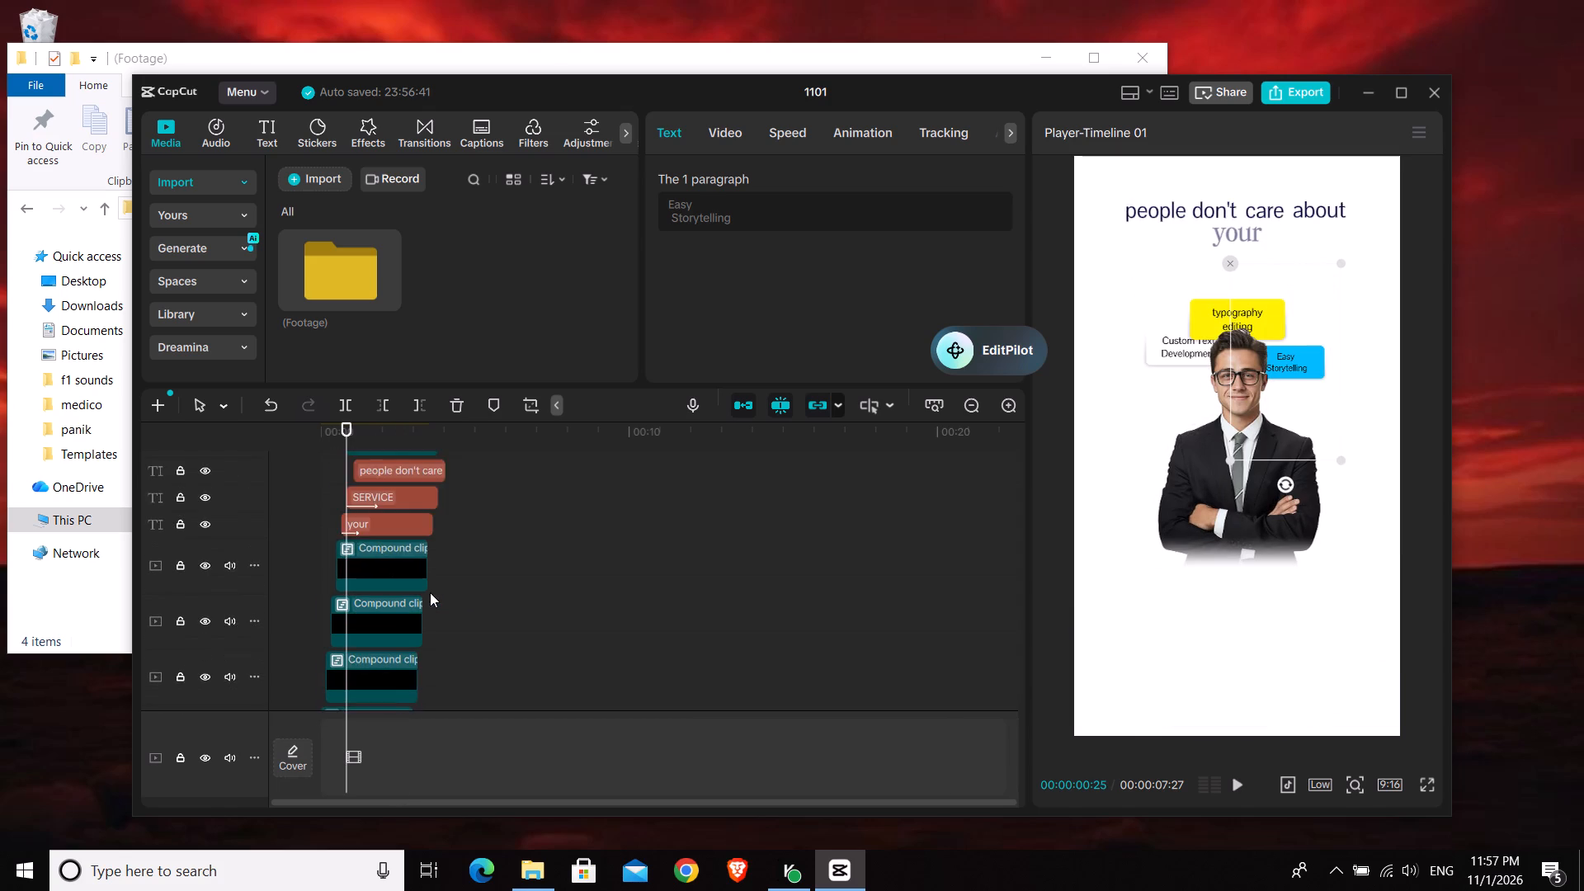
pyautogui.scroll(2, 430, 592)
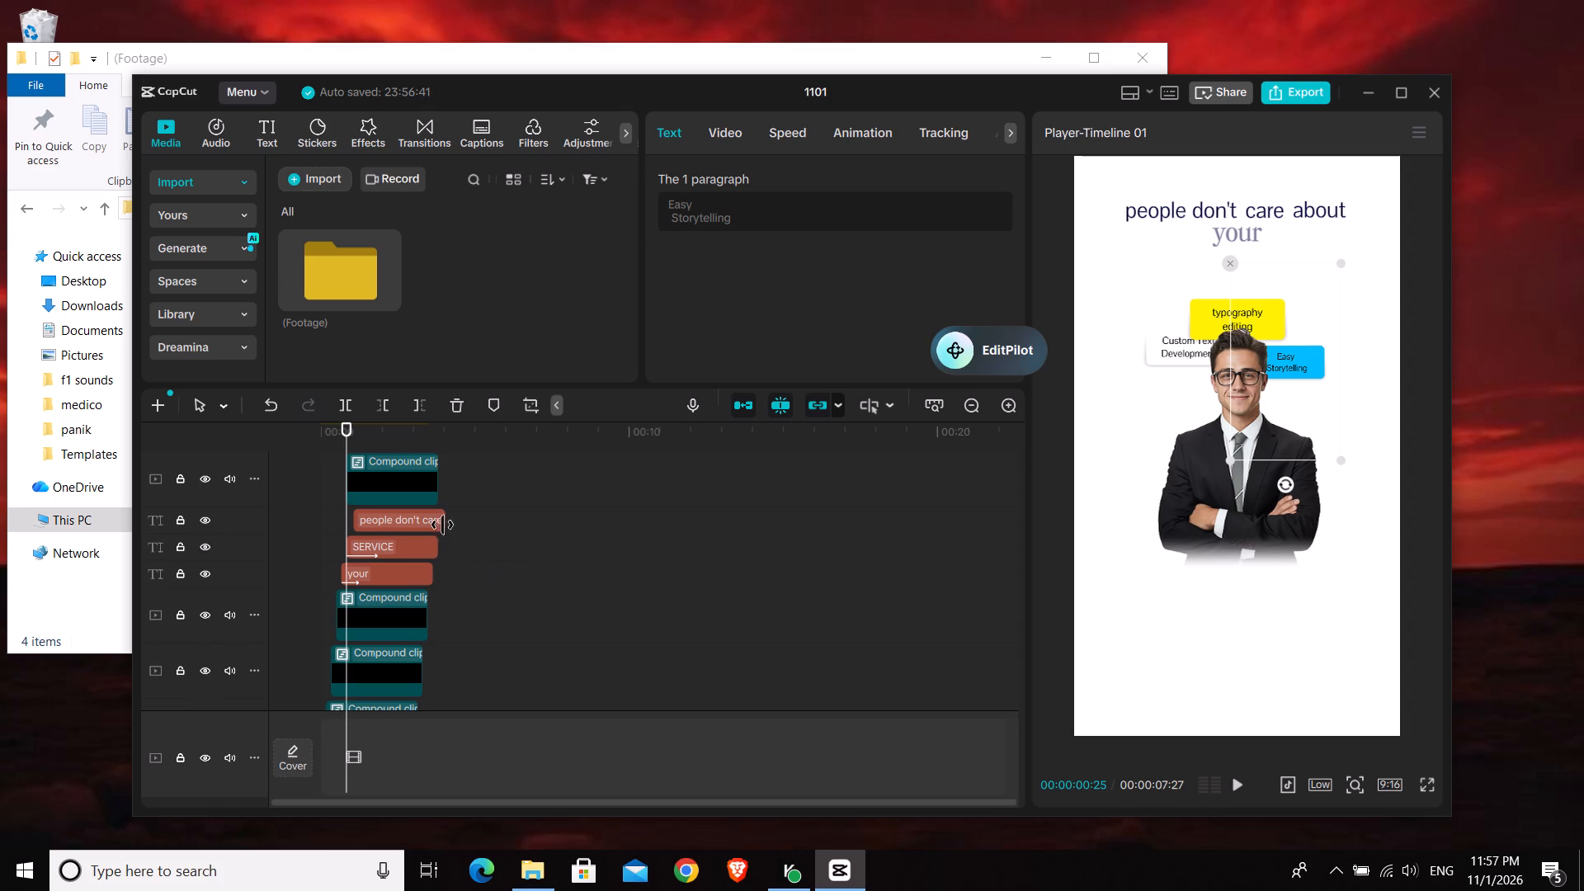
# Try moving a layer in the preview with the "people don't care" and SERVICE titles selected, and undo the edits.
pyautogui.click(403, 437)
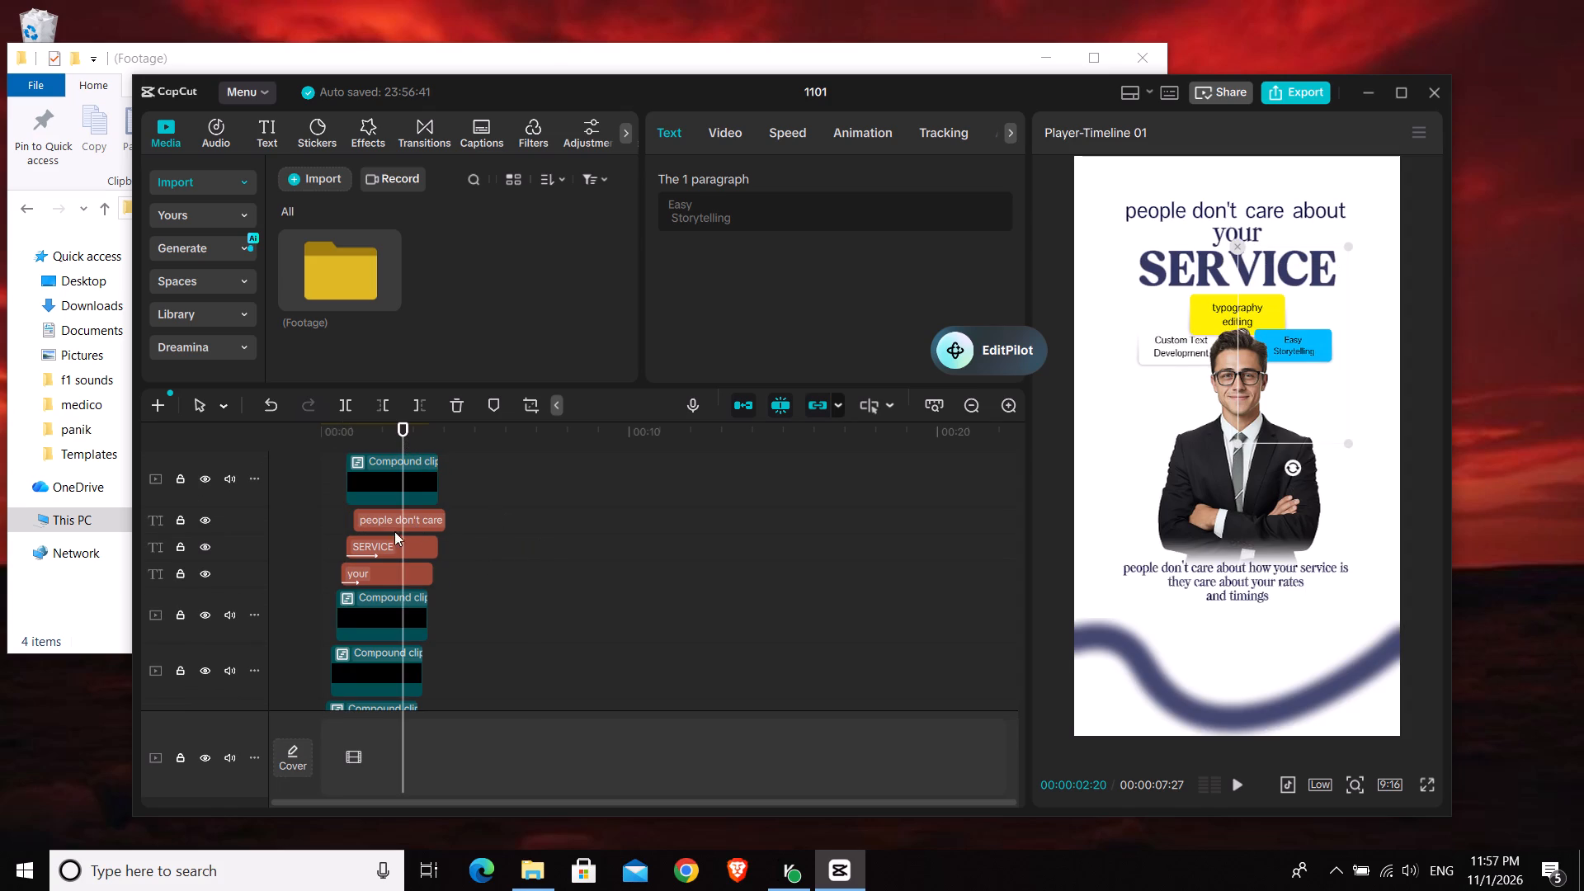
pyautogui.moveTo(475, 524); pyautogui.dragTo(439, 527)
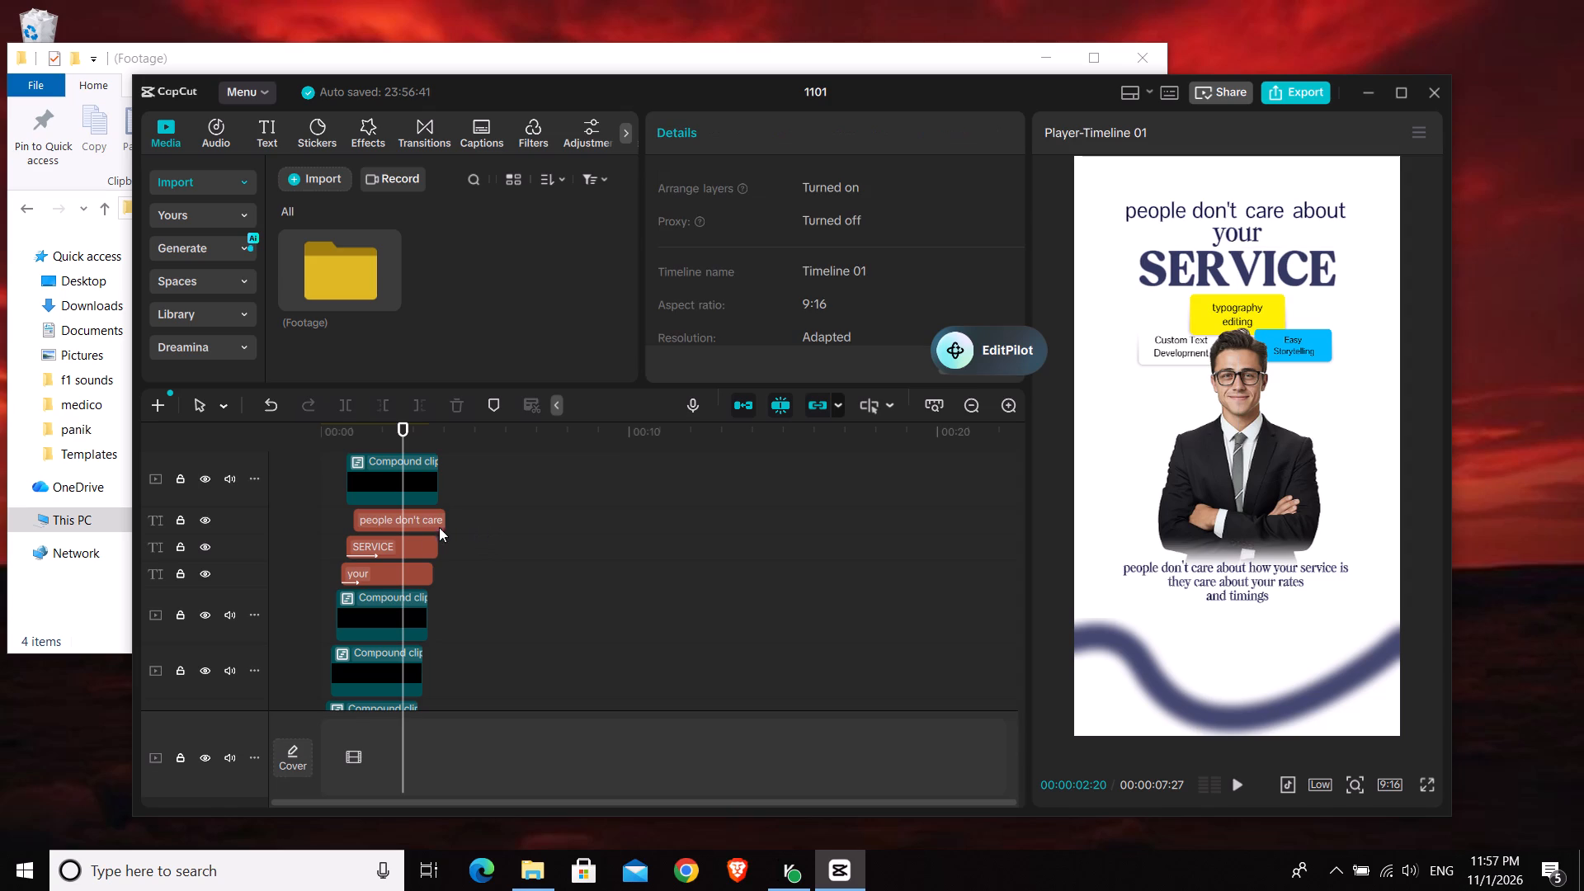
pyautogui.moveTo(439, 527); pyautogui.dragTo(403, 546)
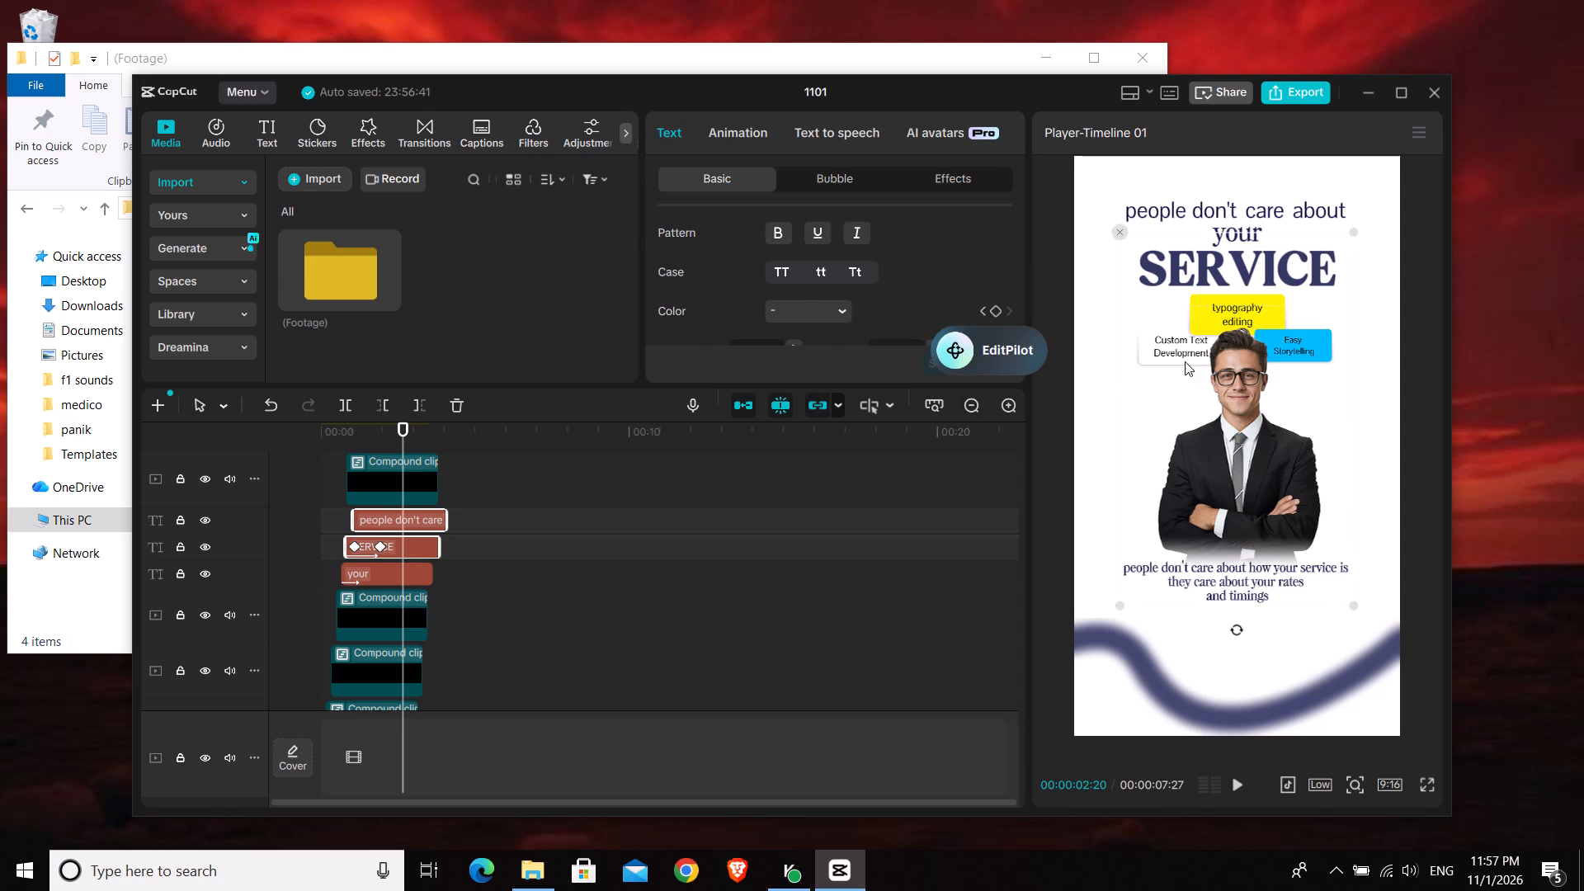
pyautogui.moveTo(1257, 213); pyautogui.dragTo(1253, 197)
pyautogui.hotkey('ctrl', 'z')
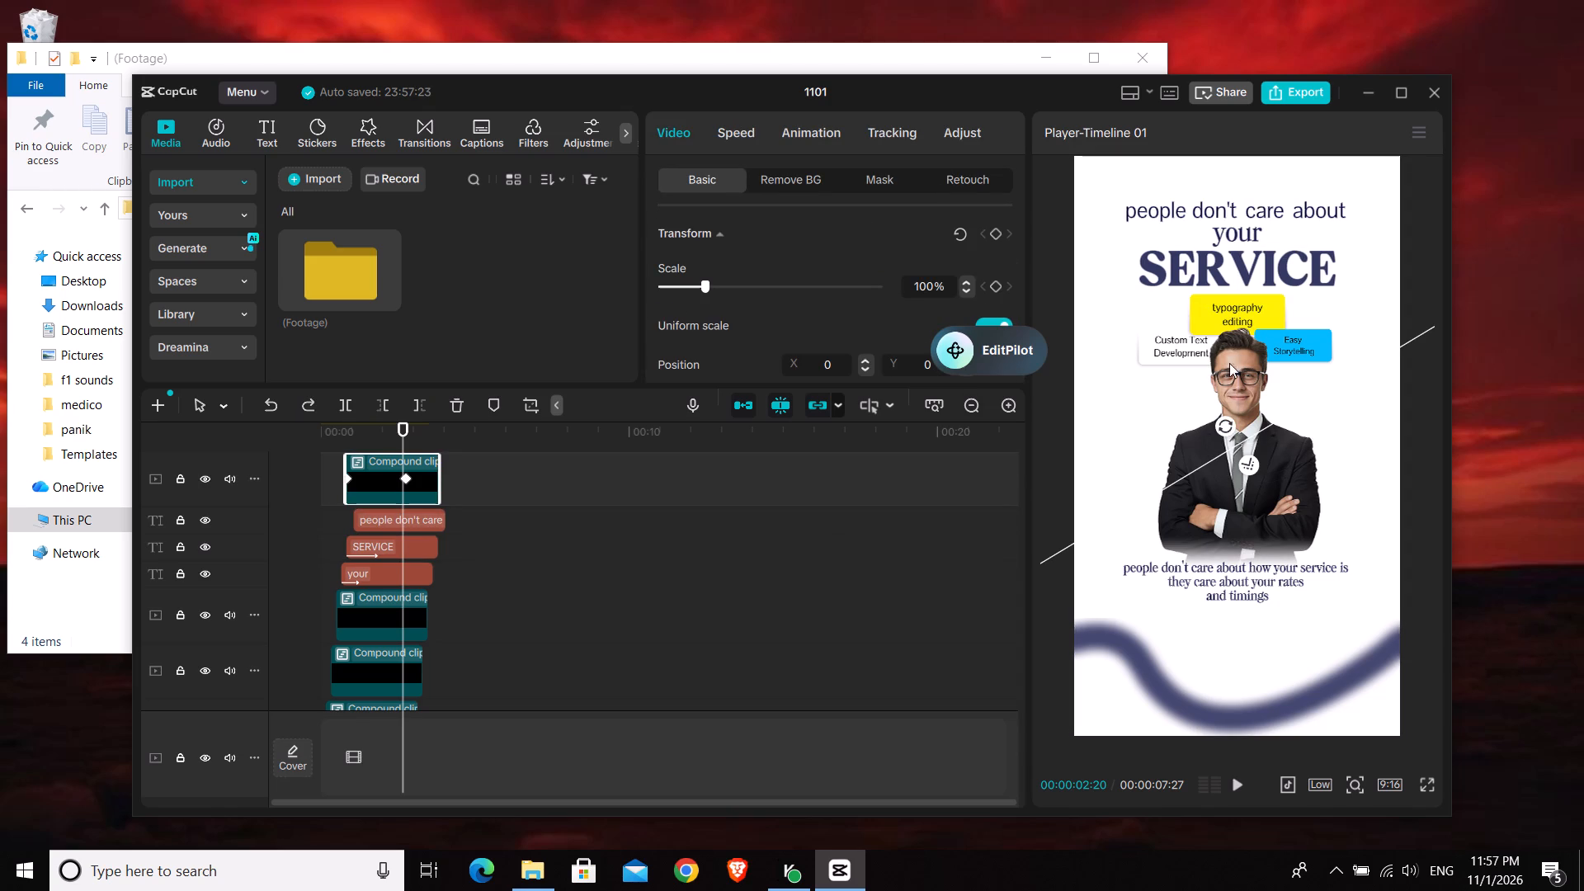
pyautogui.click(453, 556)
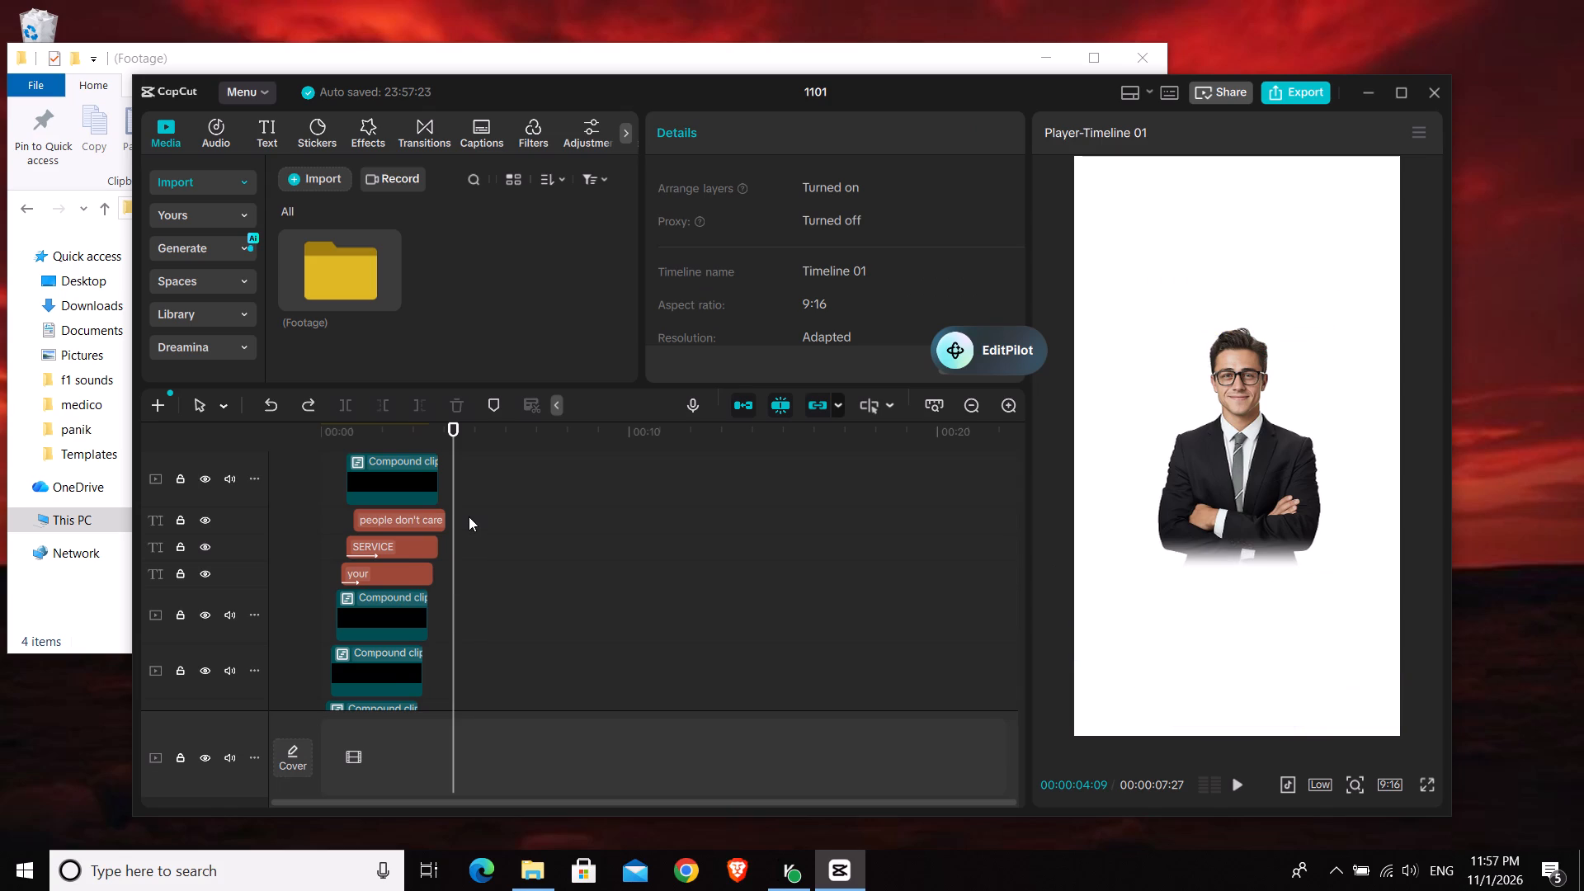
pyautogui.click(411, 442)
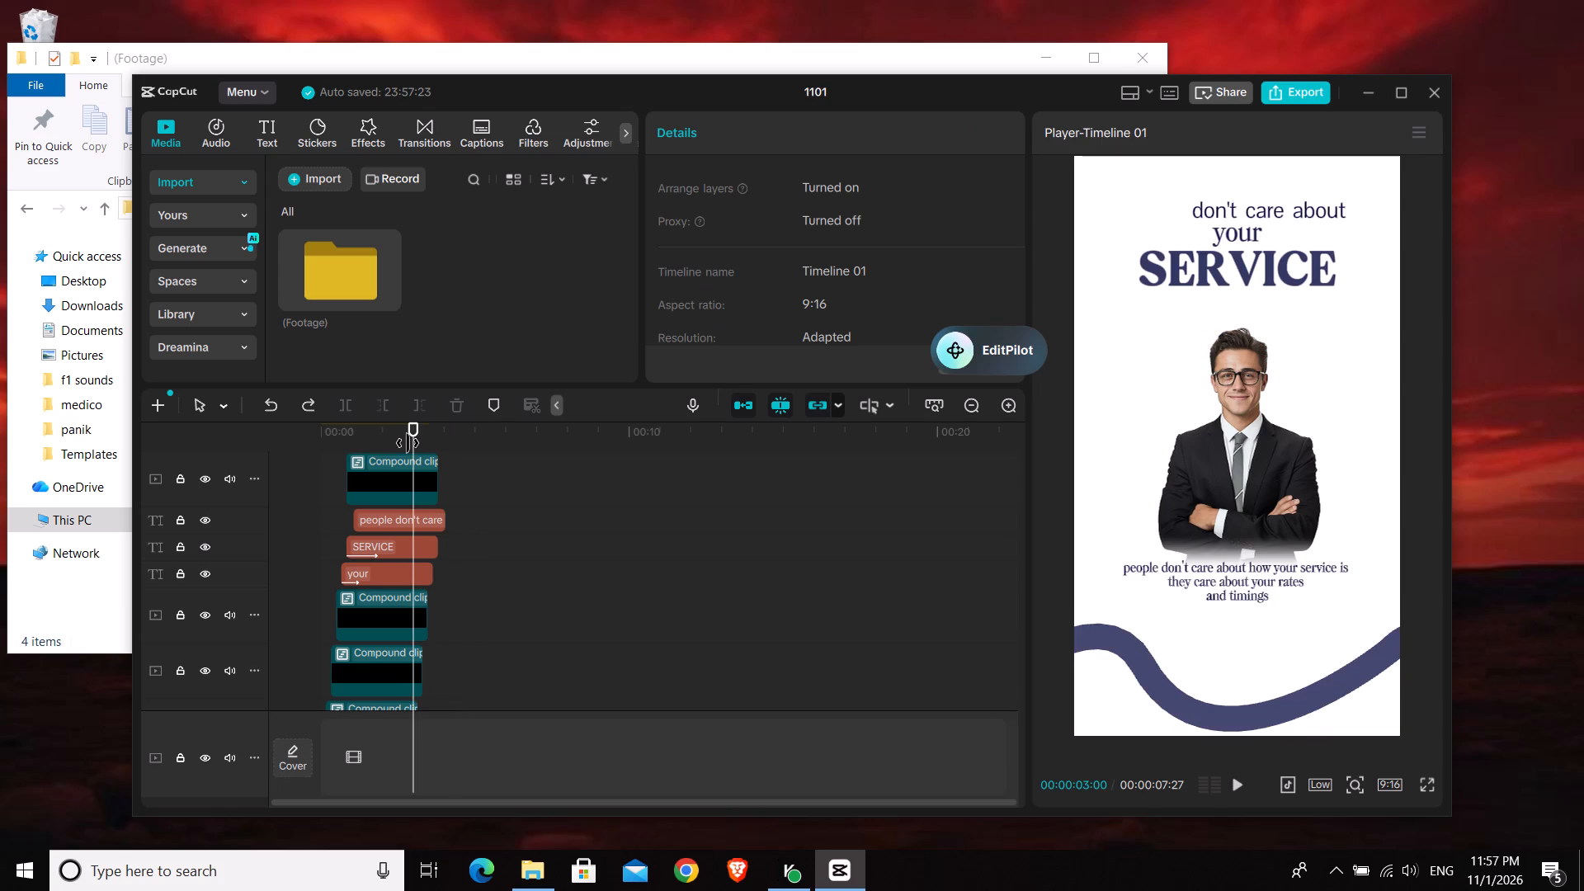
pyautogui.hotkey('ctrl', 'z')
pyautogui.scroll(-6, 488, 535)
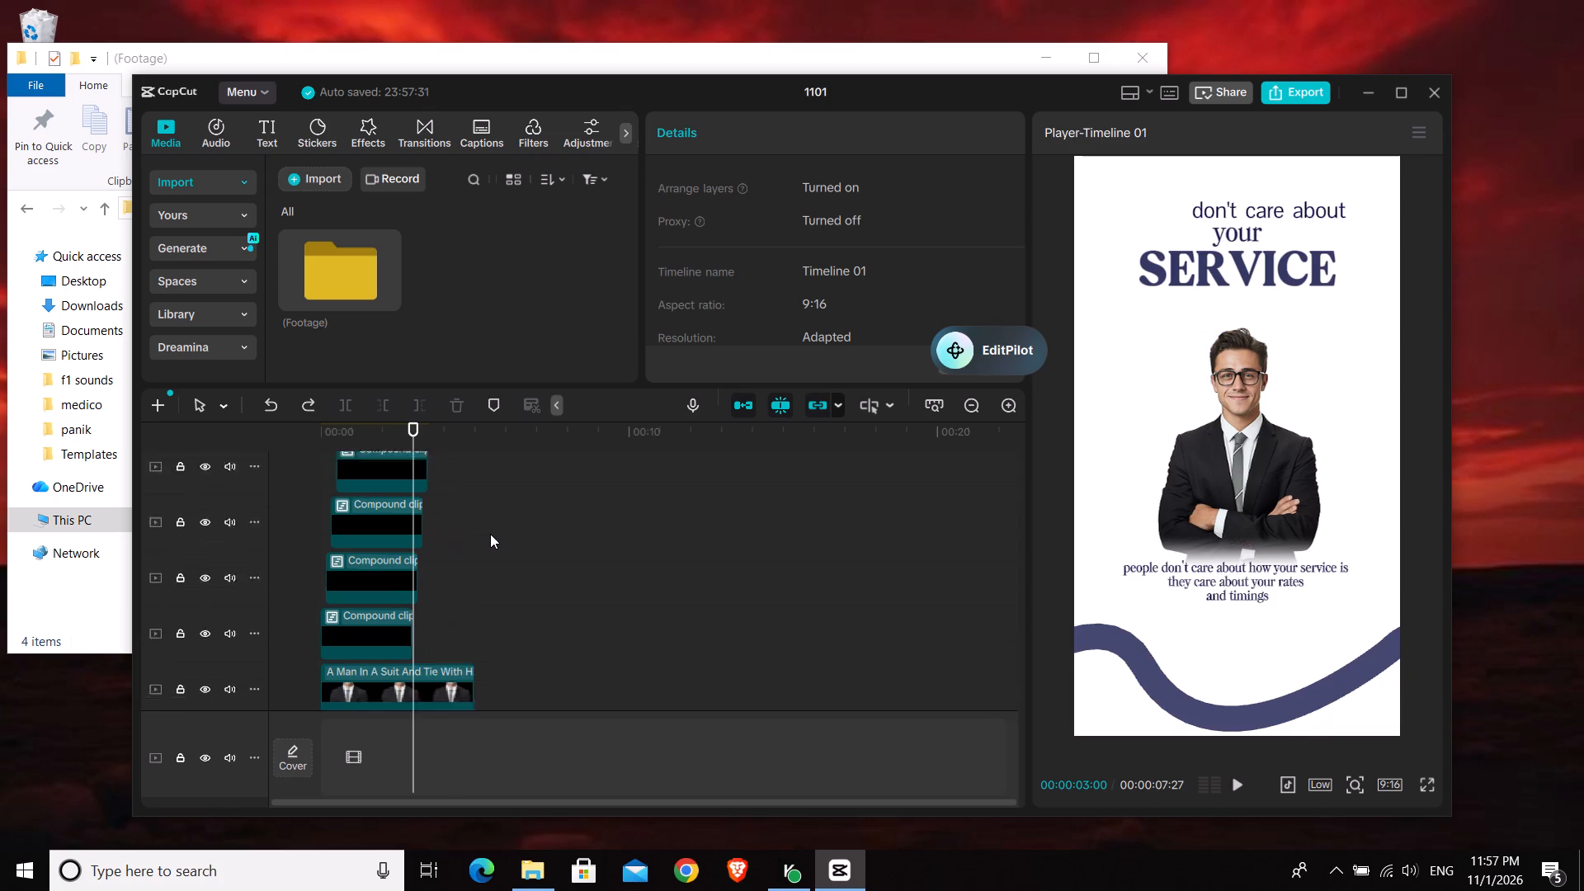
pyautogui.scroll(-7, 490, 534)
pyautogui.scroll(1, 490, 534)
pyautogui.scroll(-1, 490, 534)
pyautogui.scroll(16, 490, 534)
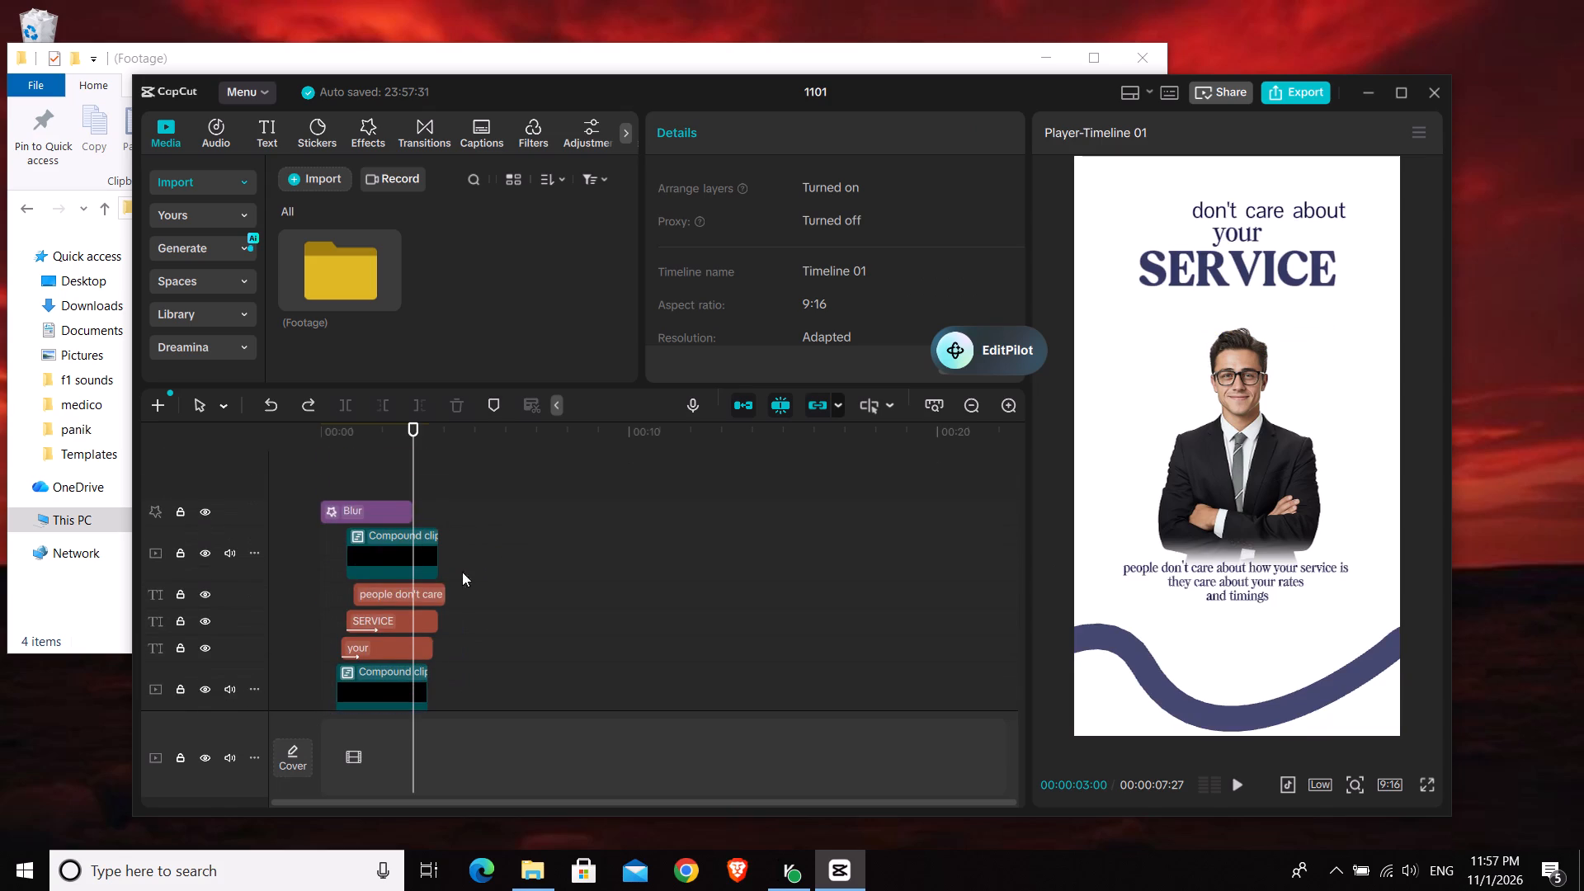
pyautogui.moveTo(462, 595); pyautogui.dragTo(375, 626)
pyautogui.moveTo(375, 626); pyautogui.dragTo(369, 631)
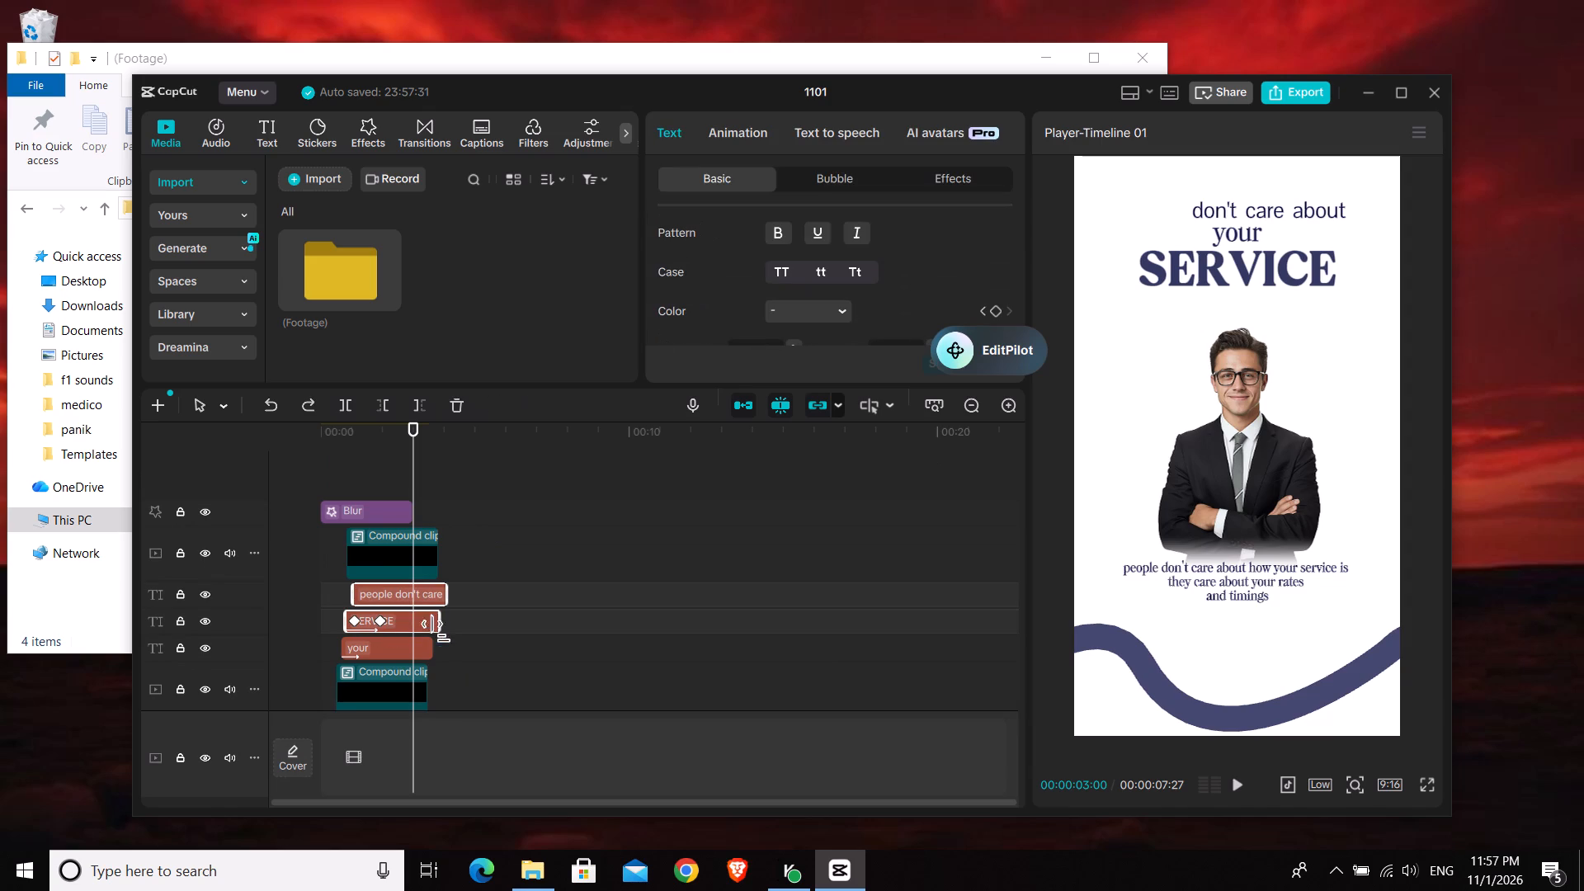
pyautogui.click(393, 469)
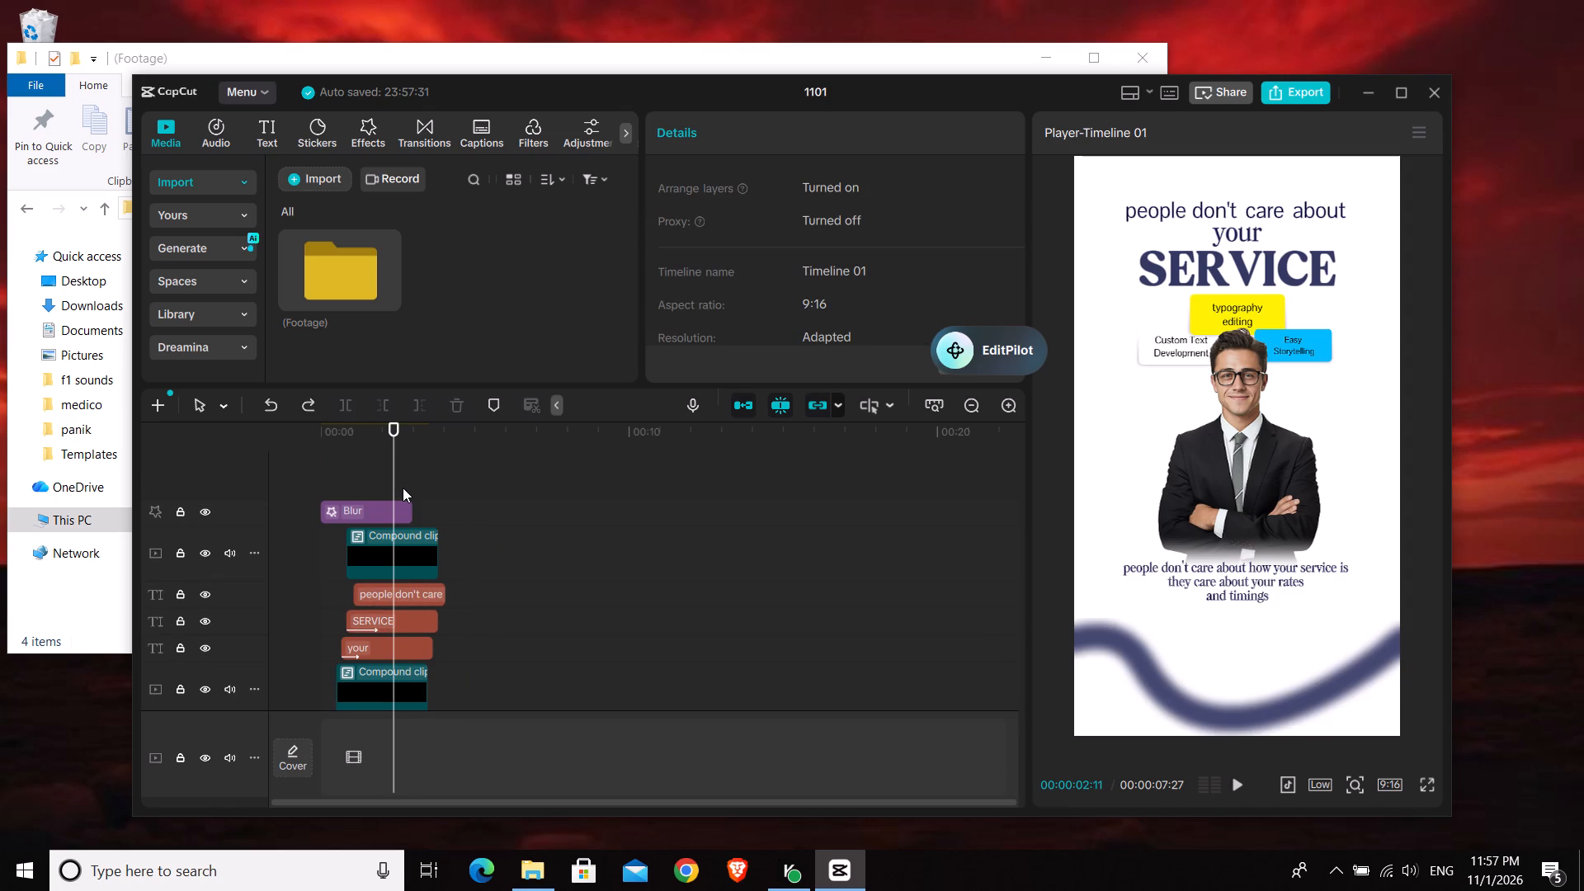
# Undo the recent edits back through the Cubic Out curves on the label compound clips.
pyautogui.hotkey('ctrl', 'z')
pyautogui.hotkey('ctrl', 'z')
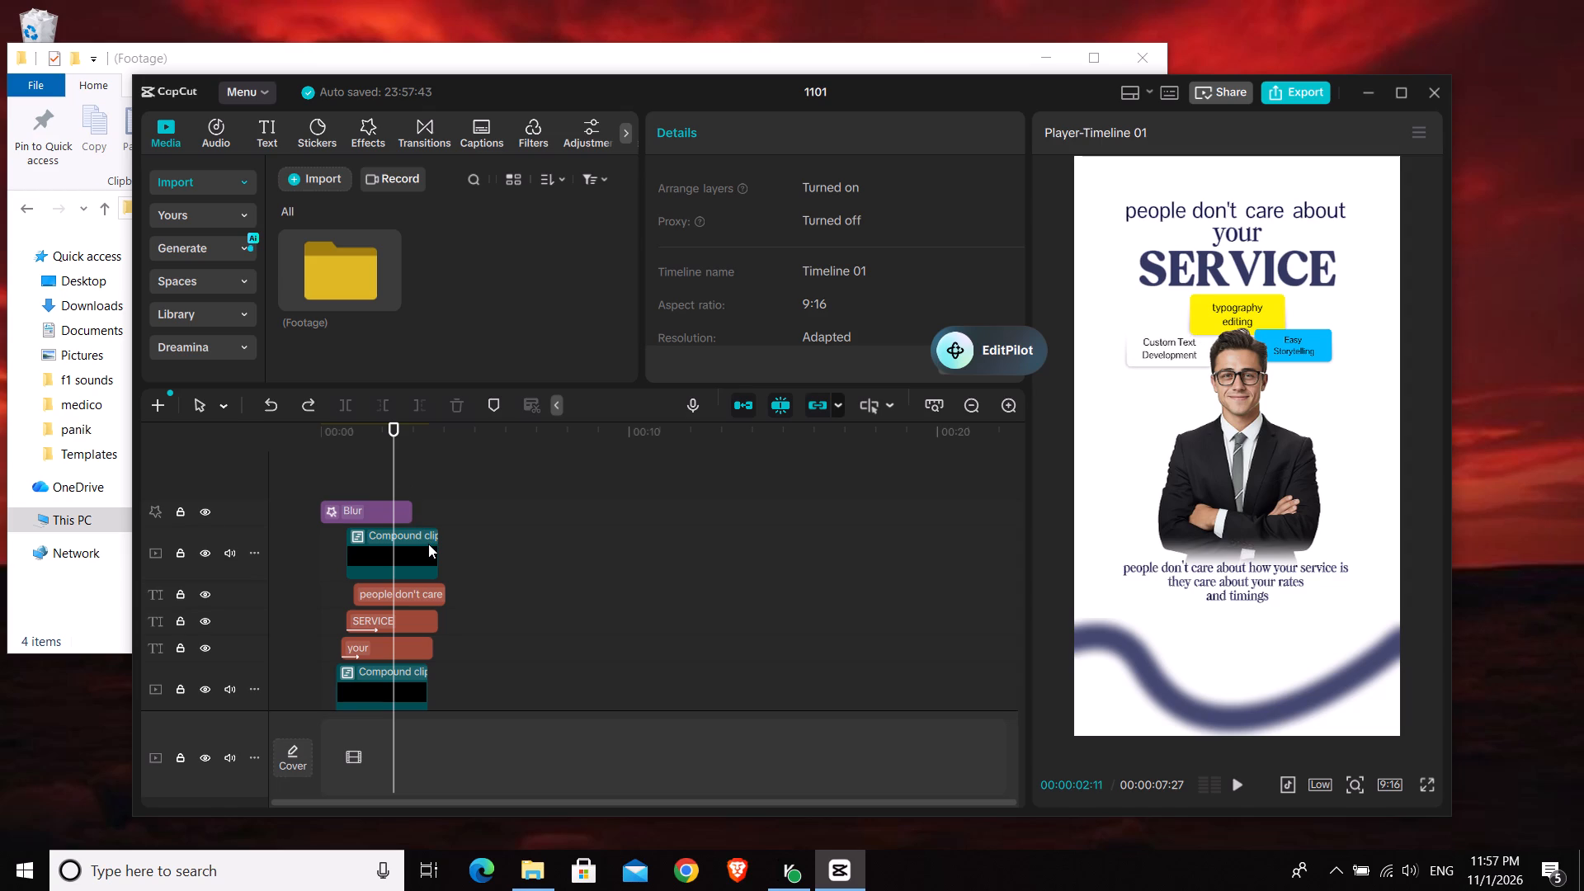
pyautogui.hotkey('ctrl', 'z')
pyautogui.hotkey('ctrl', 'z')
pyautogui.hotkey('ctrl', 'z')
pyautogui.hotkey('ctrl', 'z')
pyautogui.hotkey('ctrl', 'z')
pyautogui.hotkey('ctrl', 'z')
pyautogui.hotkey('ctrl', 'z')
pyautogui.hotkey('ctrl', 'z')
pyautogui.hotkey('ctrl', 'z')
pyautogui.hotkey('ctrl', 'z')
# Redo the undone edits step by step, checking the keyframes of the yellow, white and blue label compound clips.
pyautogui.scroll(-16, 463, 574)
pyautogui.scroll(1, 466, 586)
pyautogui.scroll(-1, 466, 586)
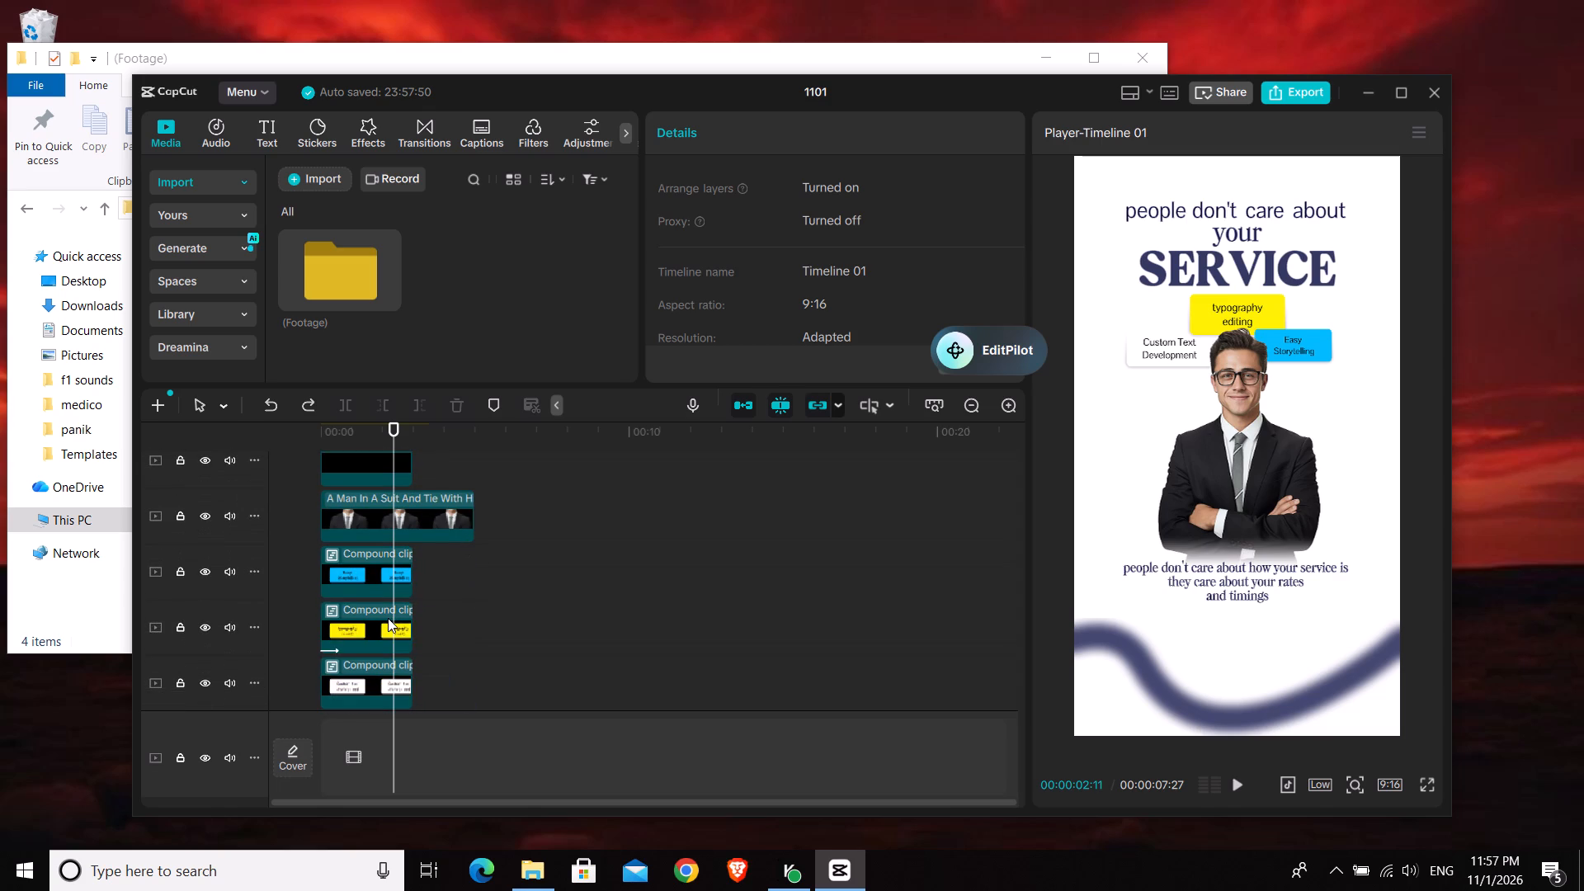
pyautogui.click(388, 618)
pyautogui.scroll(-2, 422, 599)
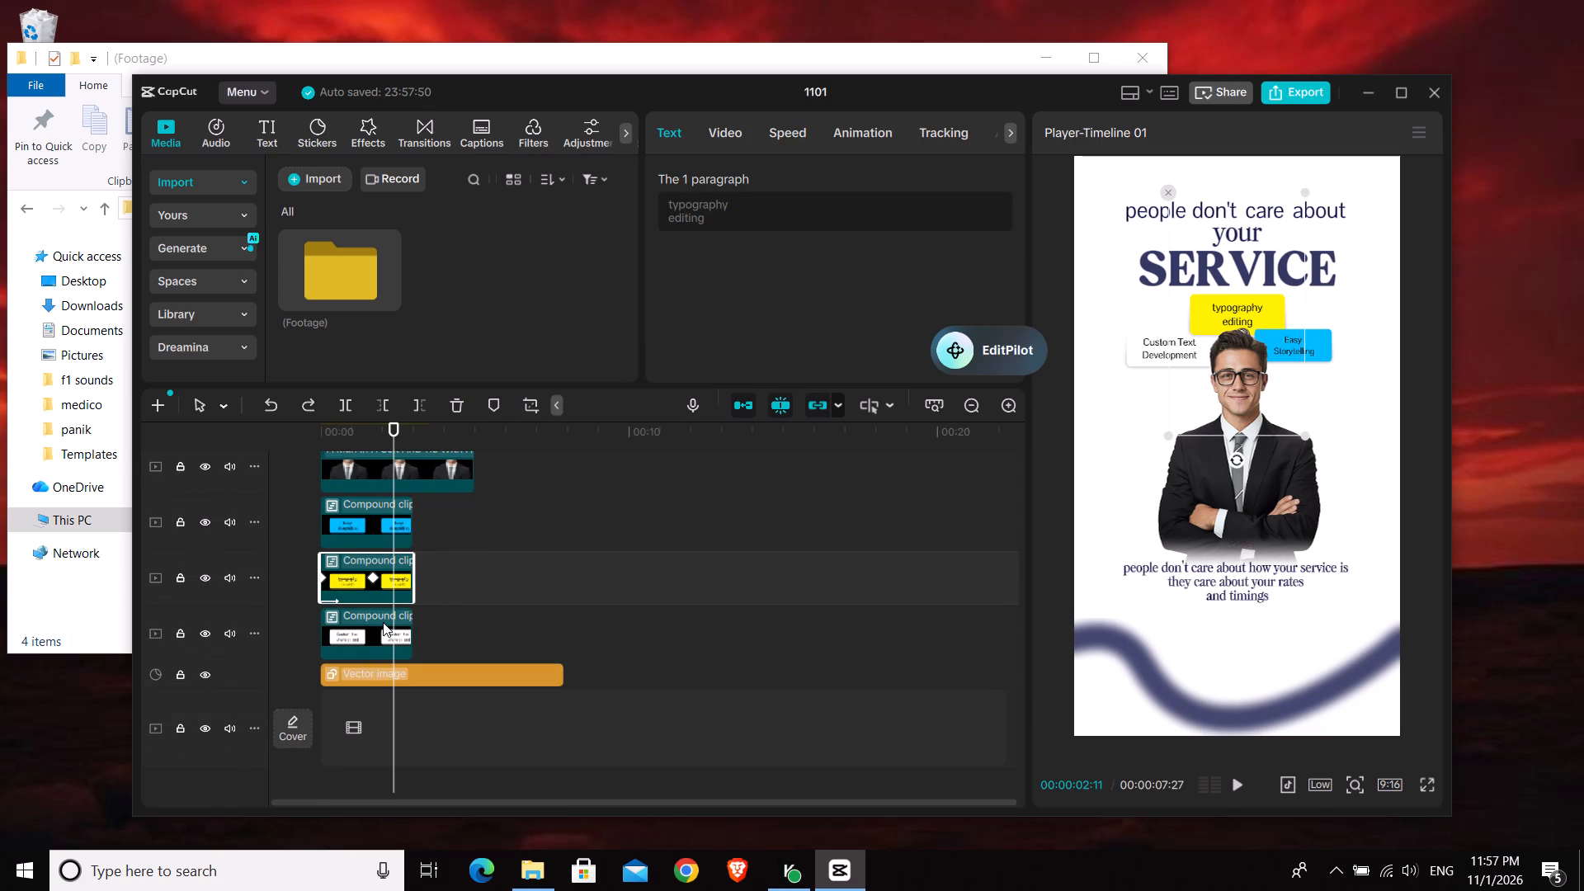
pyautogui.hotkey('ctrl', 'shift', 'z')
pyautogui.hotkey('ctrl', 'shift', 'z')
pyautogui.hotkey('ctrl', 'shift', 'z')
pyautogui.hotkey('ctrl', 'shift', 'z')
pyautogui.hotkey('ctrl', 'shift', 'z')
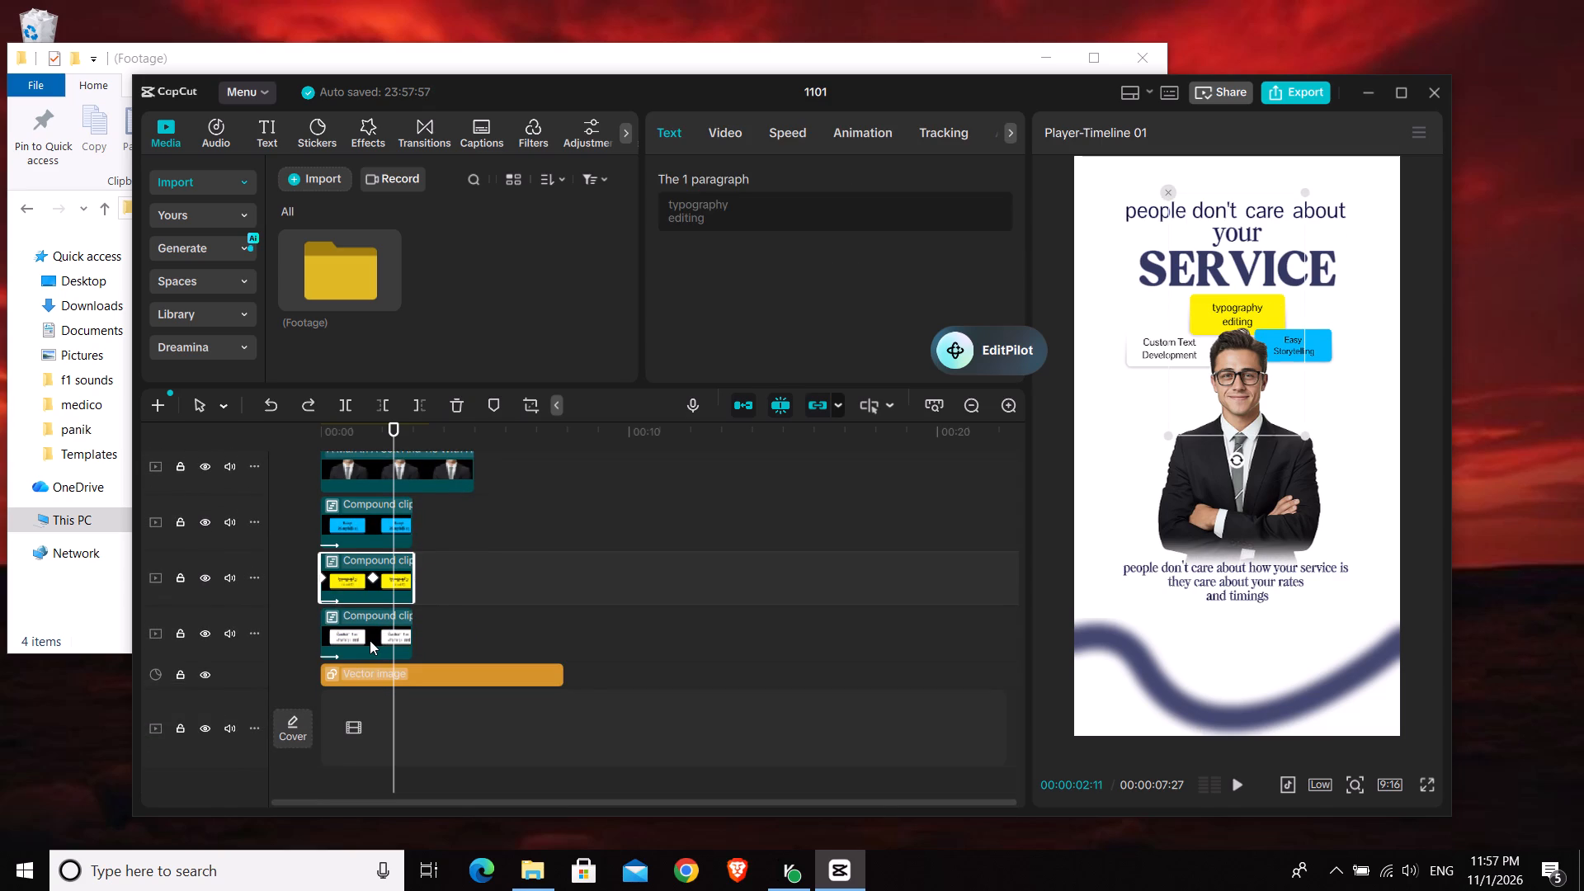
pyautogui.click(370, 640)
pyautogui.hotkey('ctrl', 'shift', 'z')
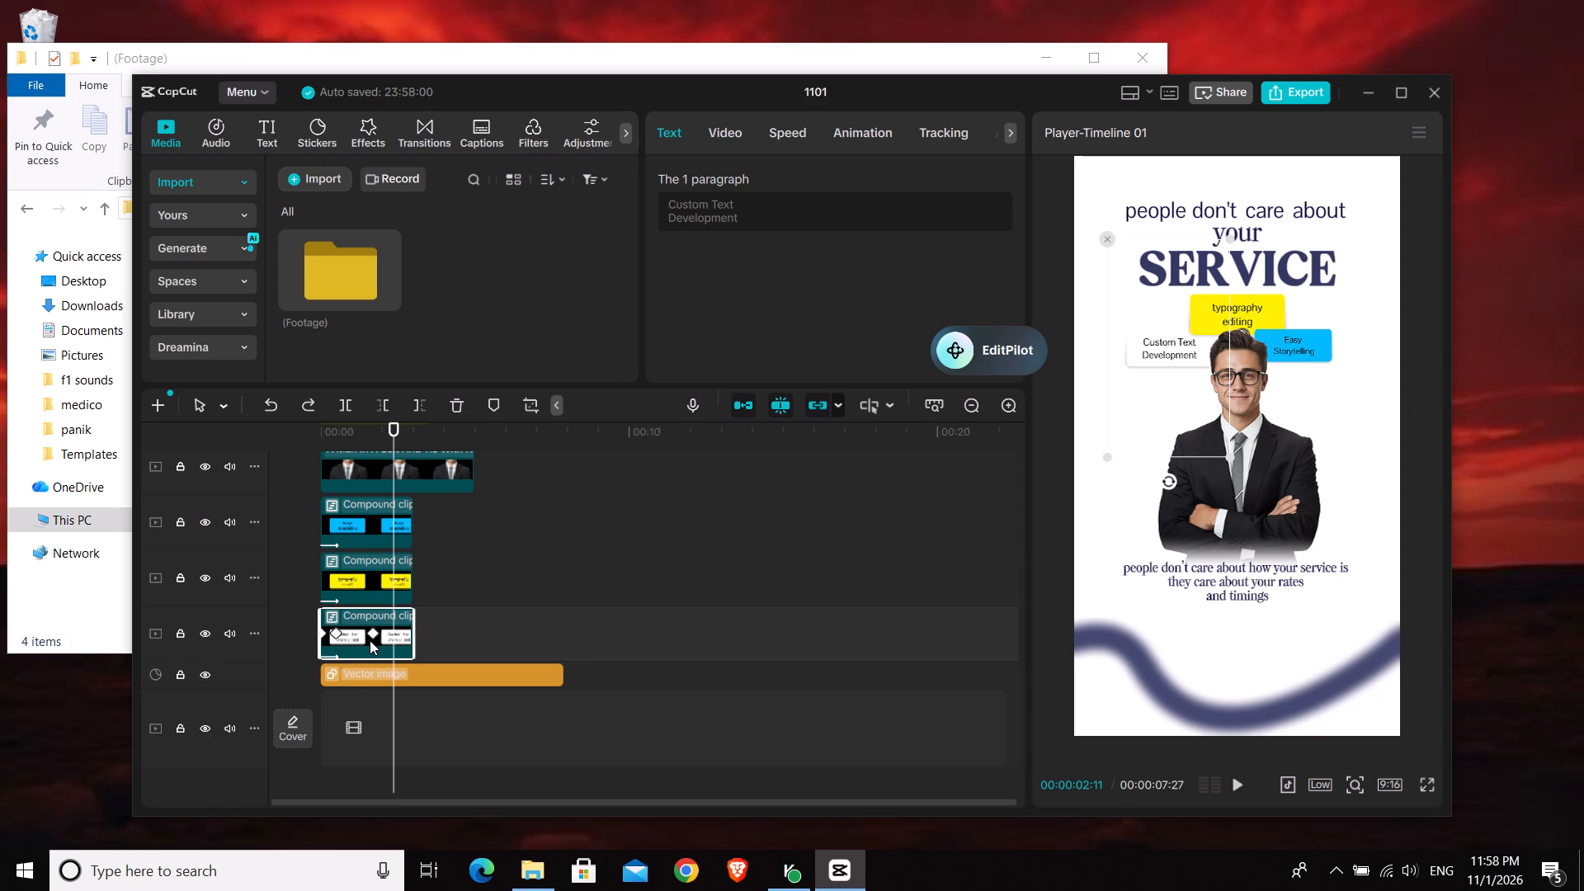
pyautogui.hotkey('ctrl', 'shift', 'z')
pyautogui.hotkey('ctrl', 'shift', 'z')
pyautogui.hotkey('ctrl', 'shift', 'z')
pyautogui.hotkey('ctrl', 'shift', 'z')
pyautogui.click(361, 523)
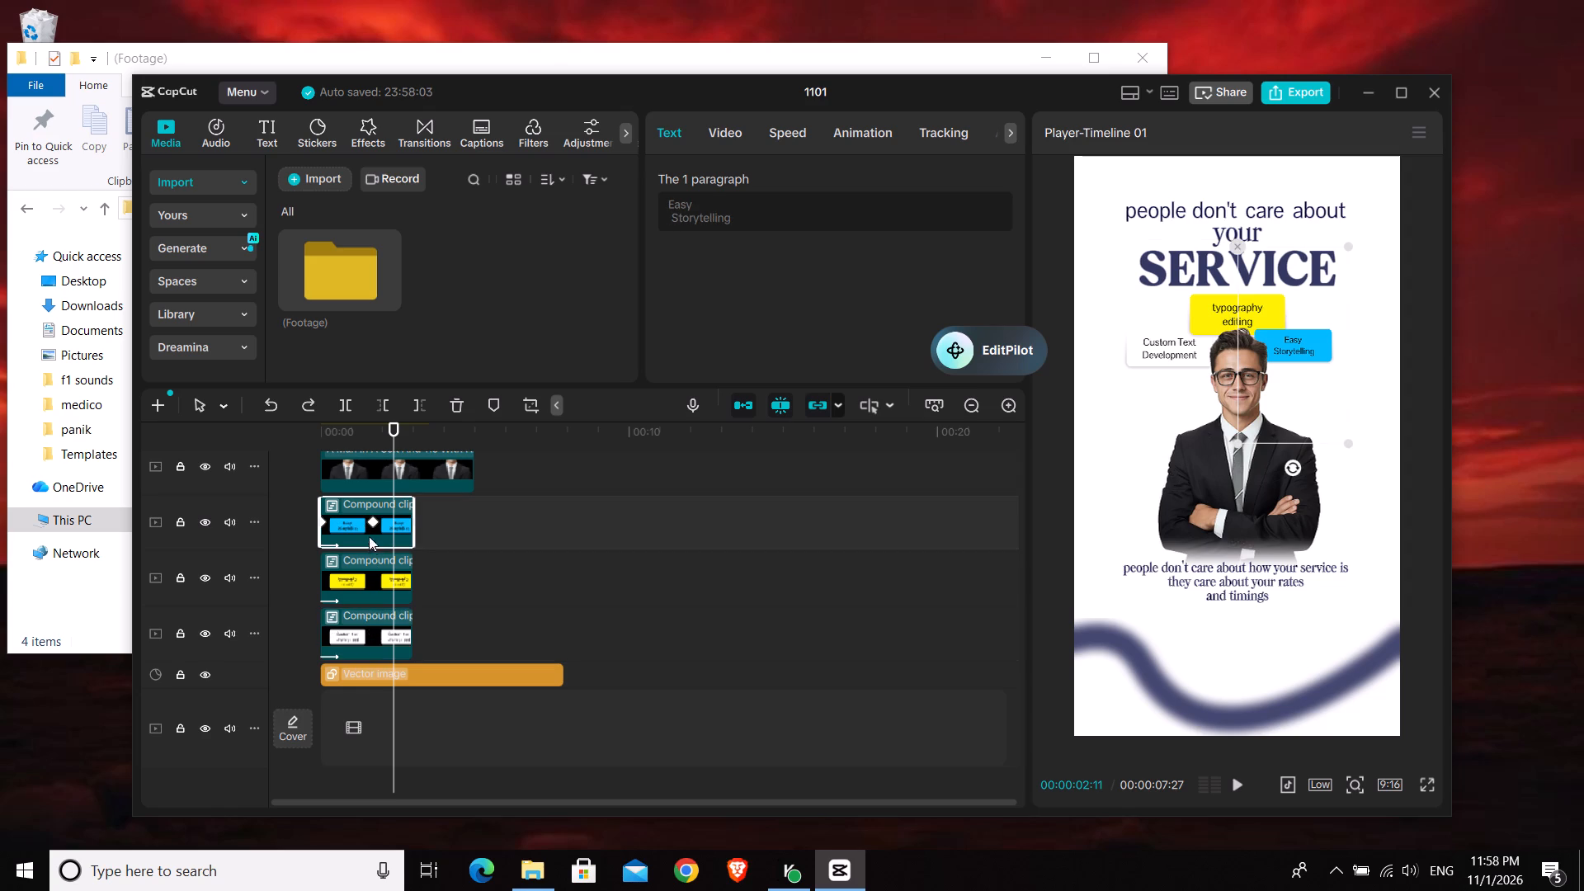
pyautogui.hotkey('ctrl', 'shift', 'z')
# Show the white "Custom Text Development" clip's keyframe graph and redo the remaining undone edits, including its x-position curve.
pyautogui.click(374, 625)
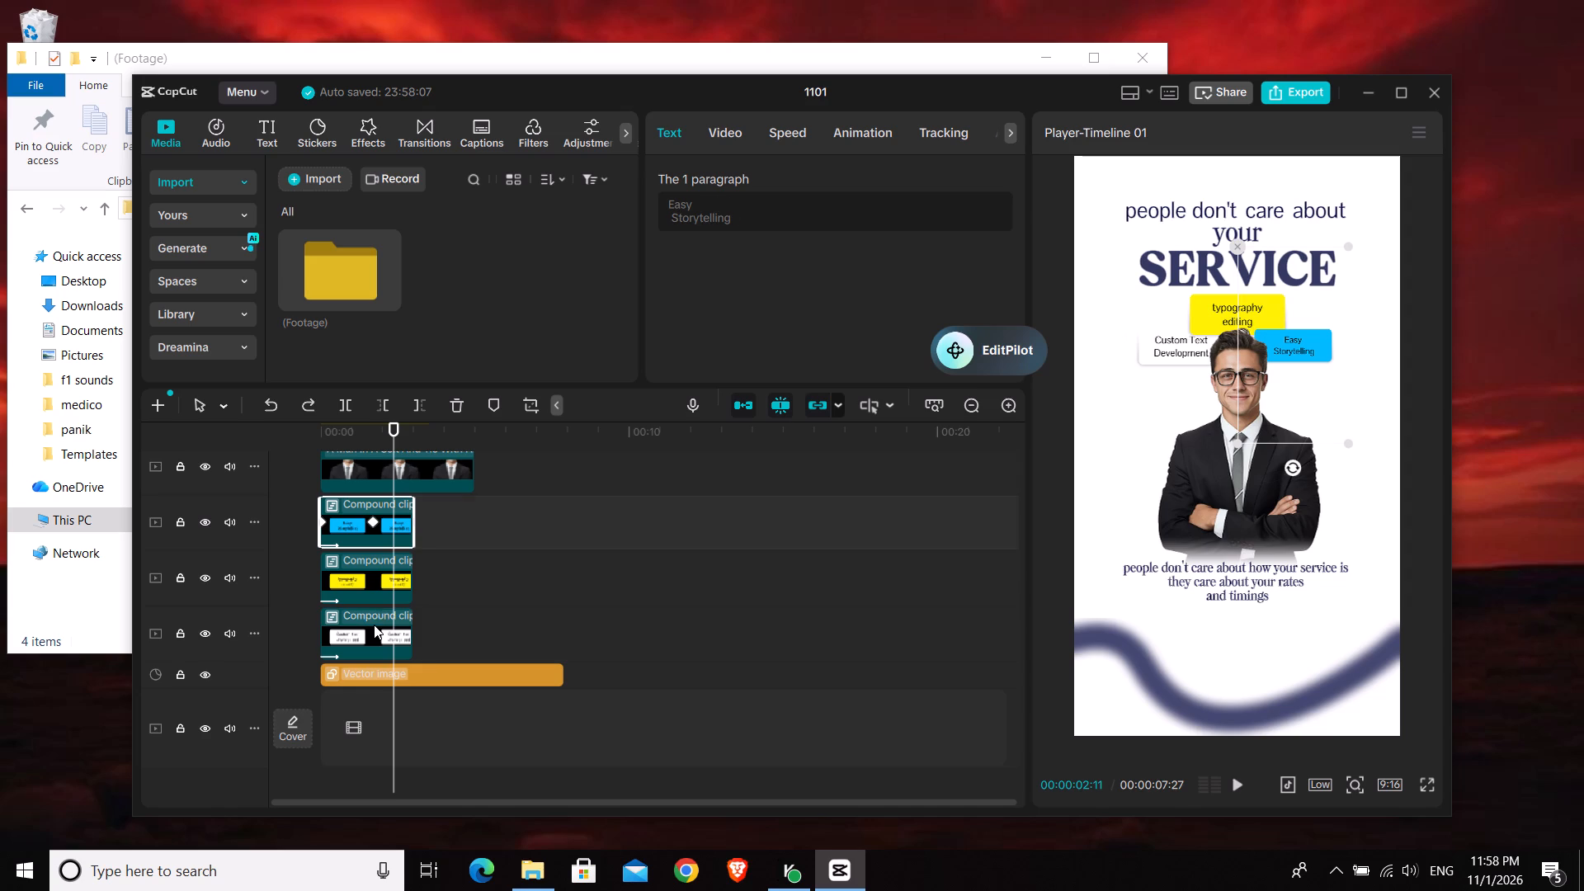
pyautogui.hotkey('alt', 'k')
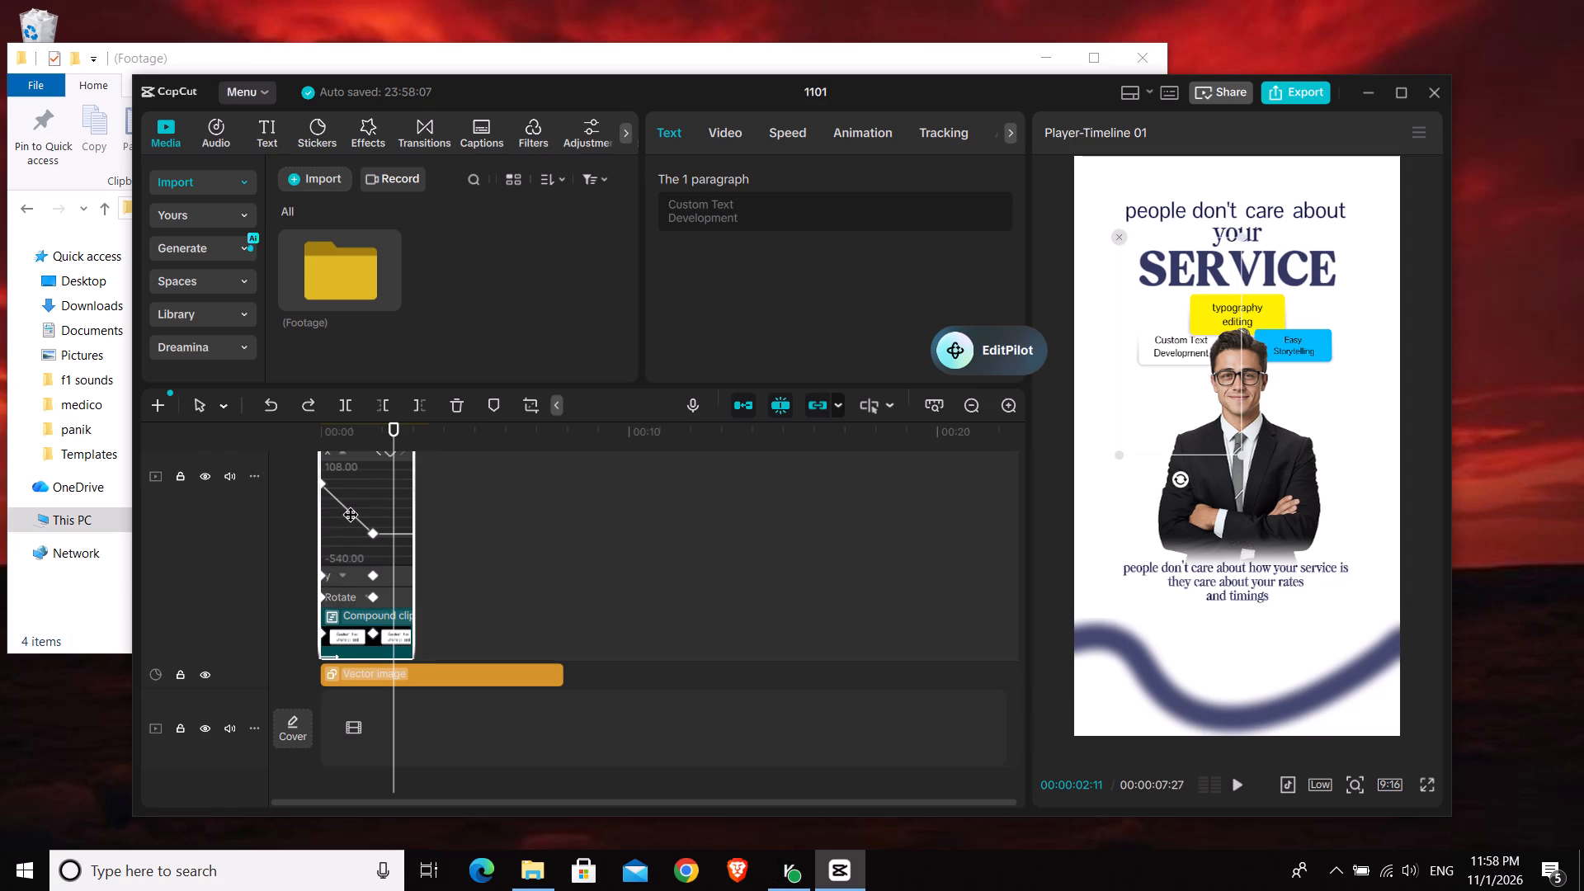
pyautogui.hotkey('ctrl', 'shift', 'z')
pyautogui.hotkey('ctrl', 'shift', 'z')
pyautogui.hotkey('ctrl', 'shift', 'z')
# Examine the keyframe graphs of the white, yellow and blue label compound clips to check their position curves.
pyautogui.scroll(1, 409, 540)
pyautogui.scroll(-1, 409, 540)
pyautogui.scroll(3, 409, 540)
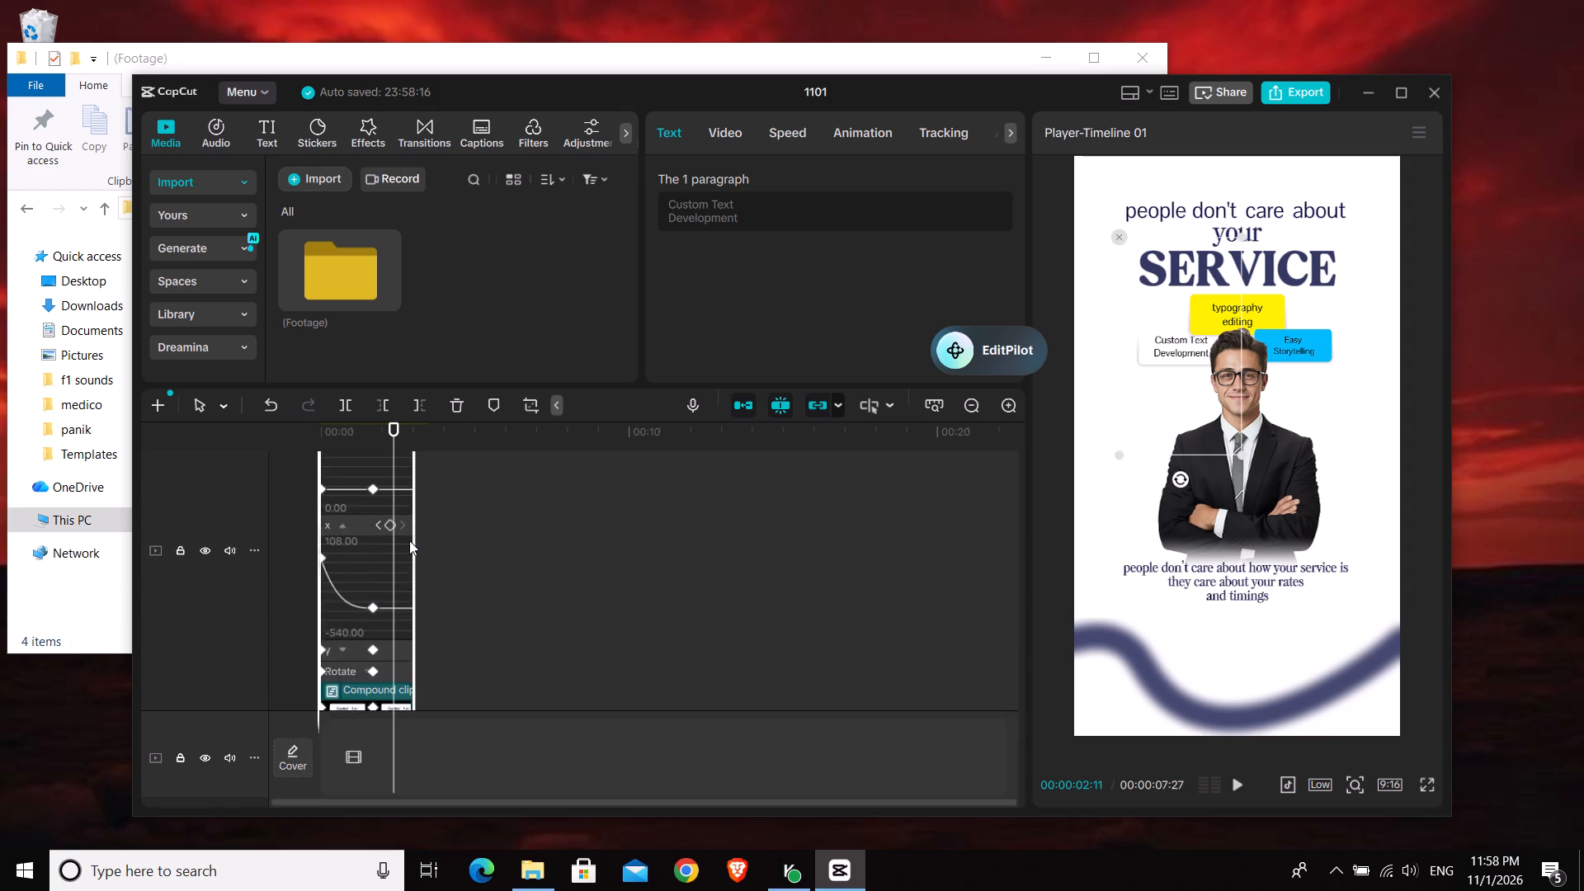
pyautogui.scroll(3, 409, 540)
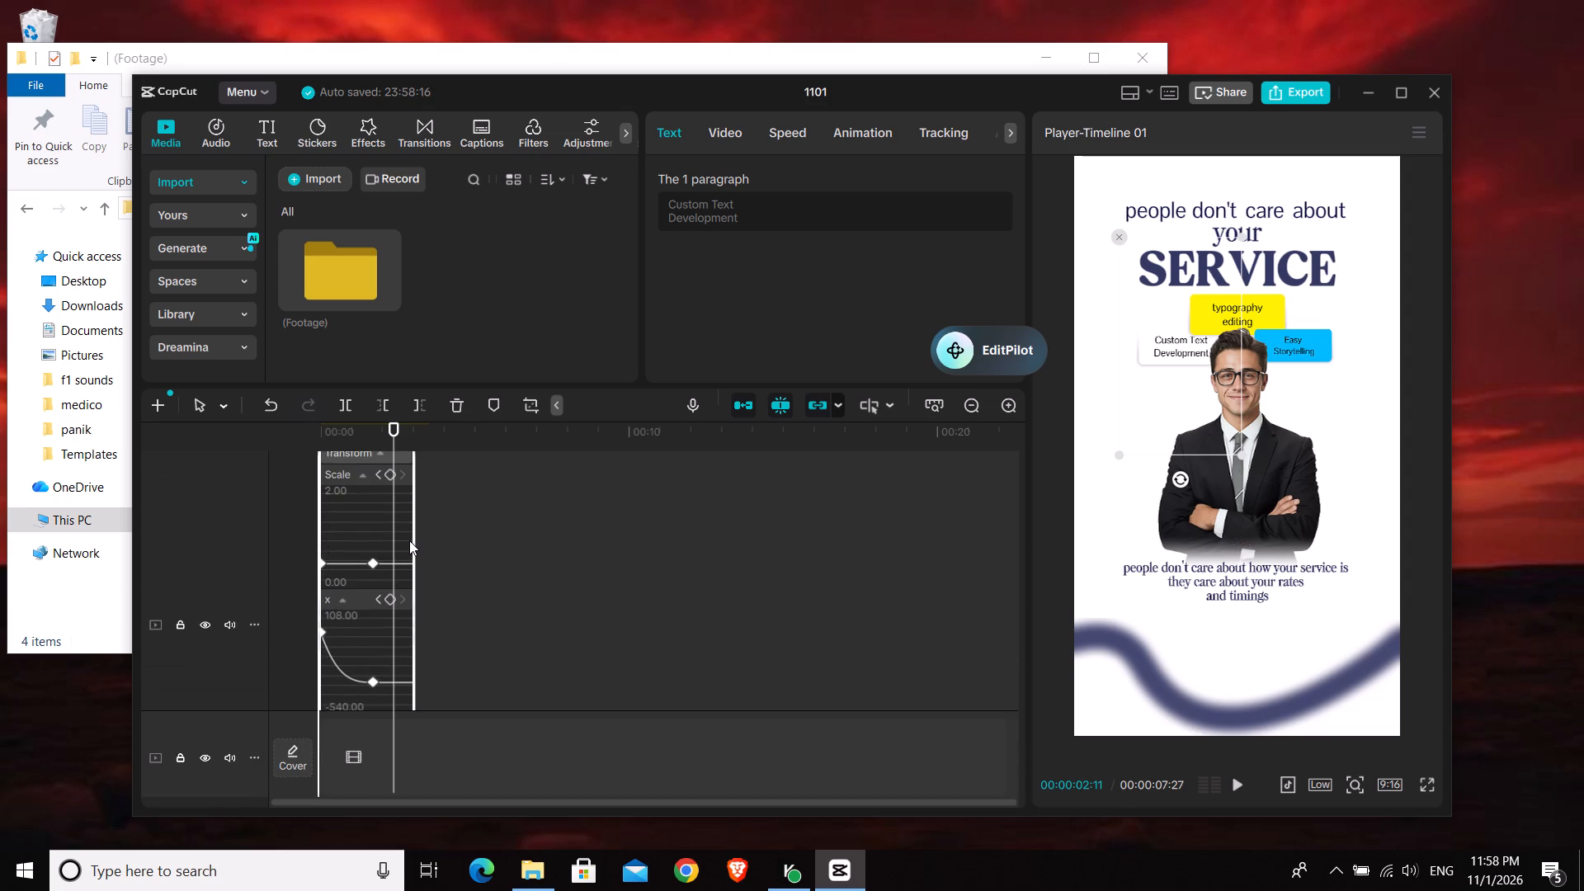
pyautogui.hotkey('alt', 'k')
pyautogui.scroll(-2, 375, 595)
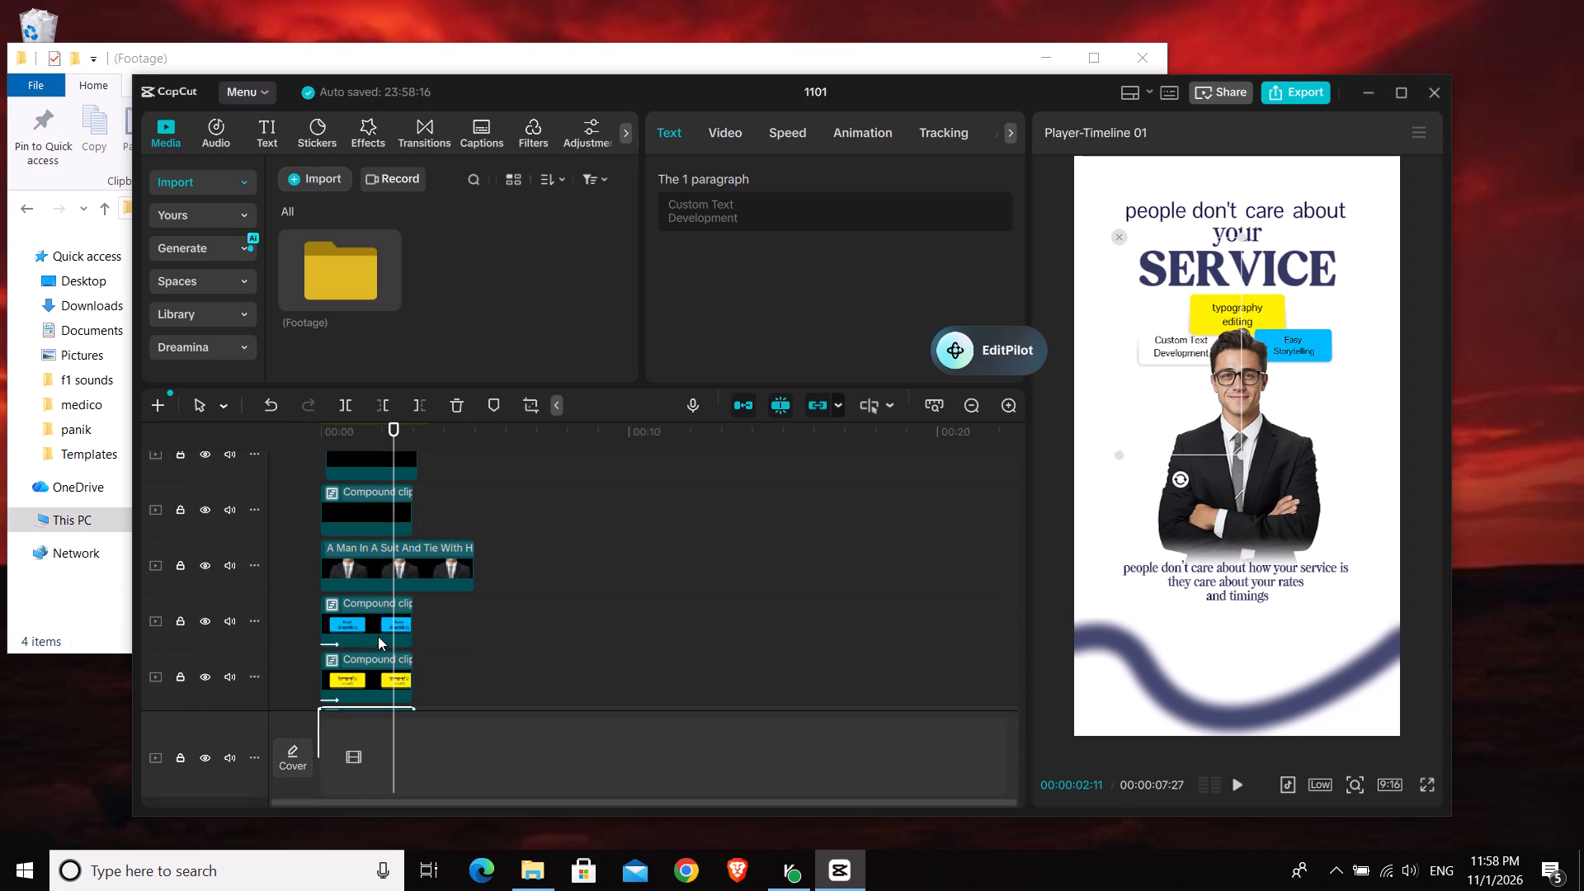
pyautogui.click(371, 653)
pyautogui.hotkey('alt', 'k')
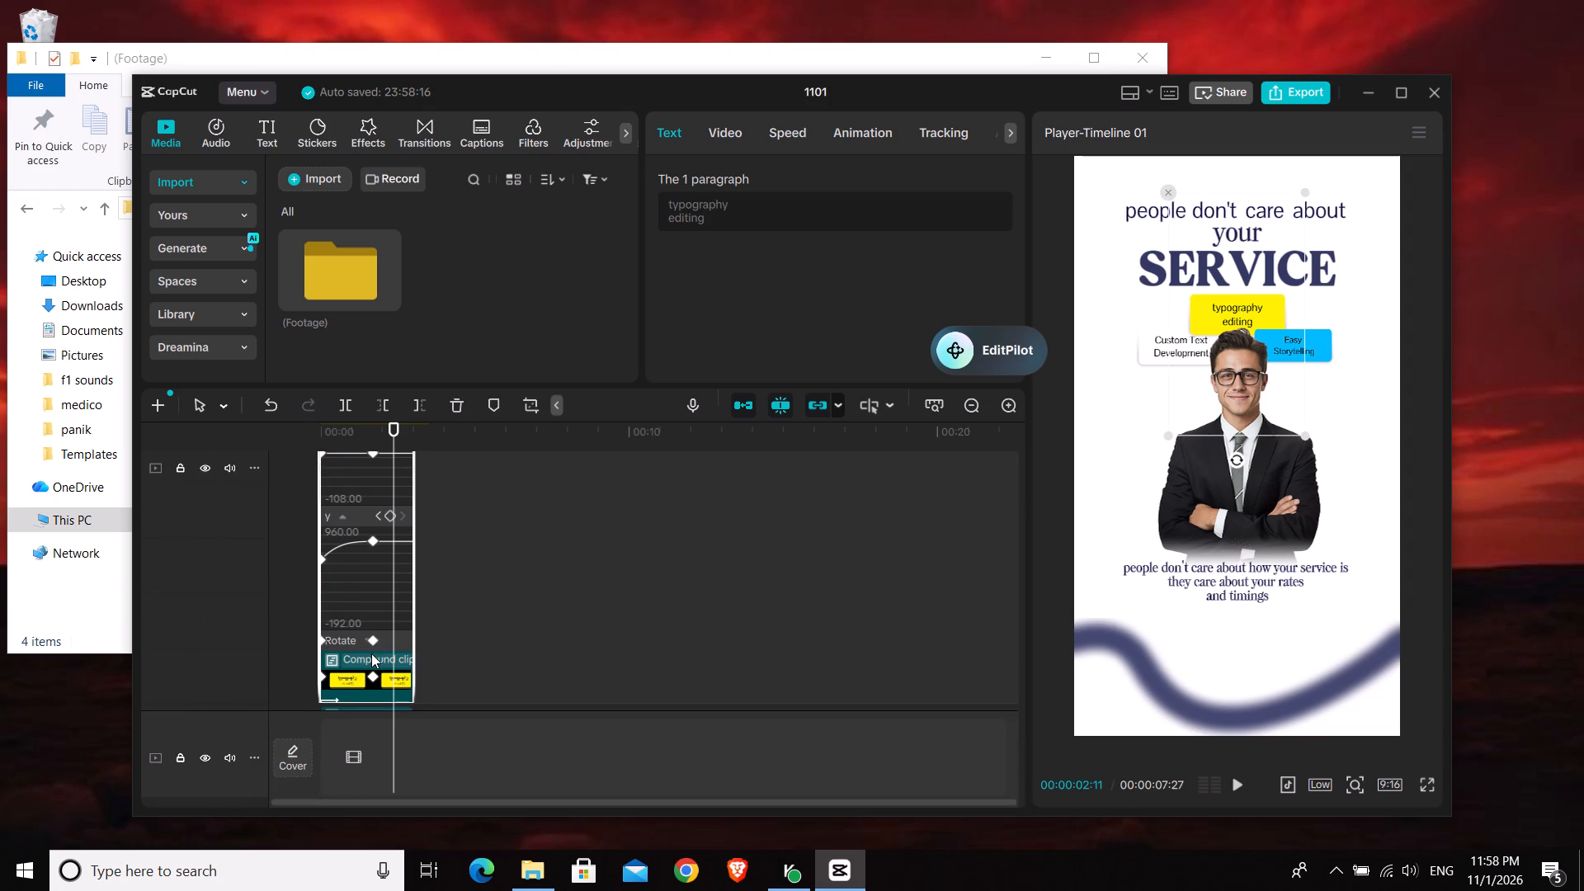
pyautogui.hotkey('alt', 'k')
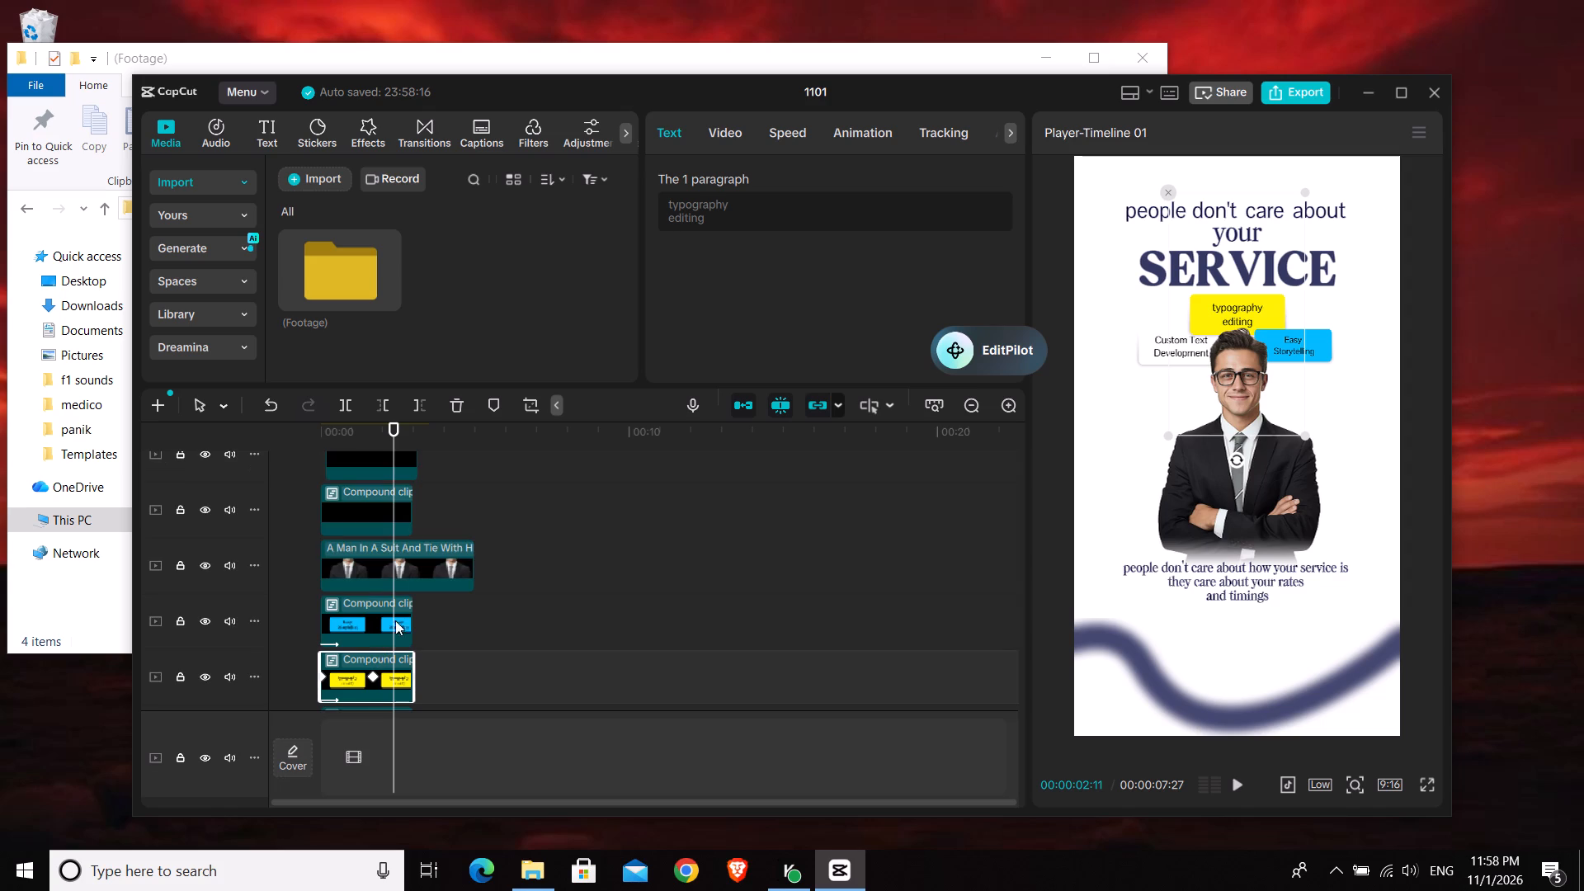
pyautogui.click(394, 608)
pyautogui.hotkey('alt', 'k')
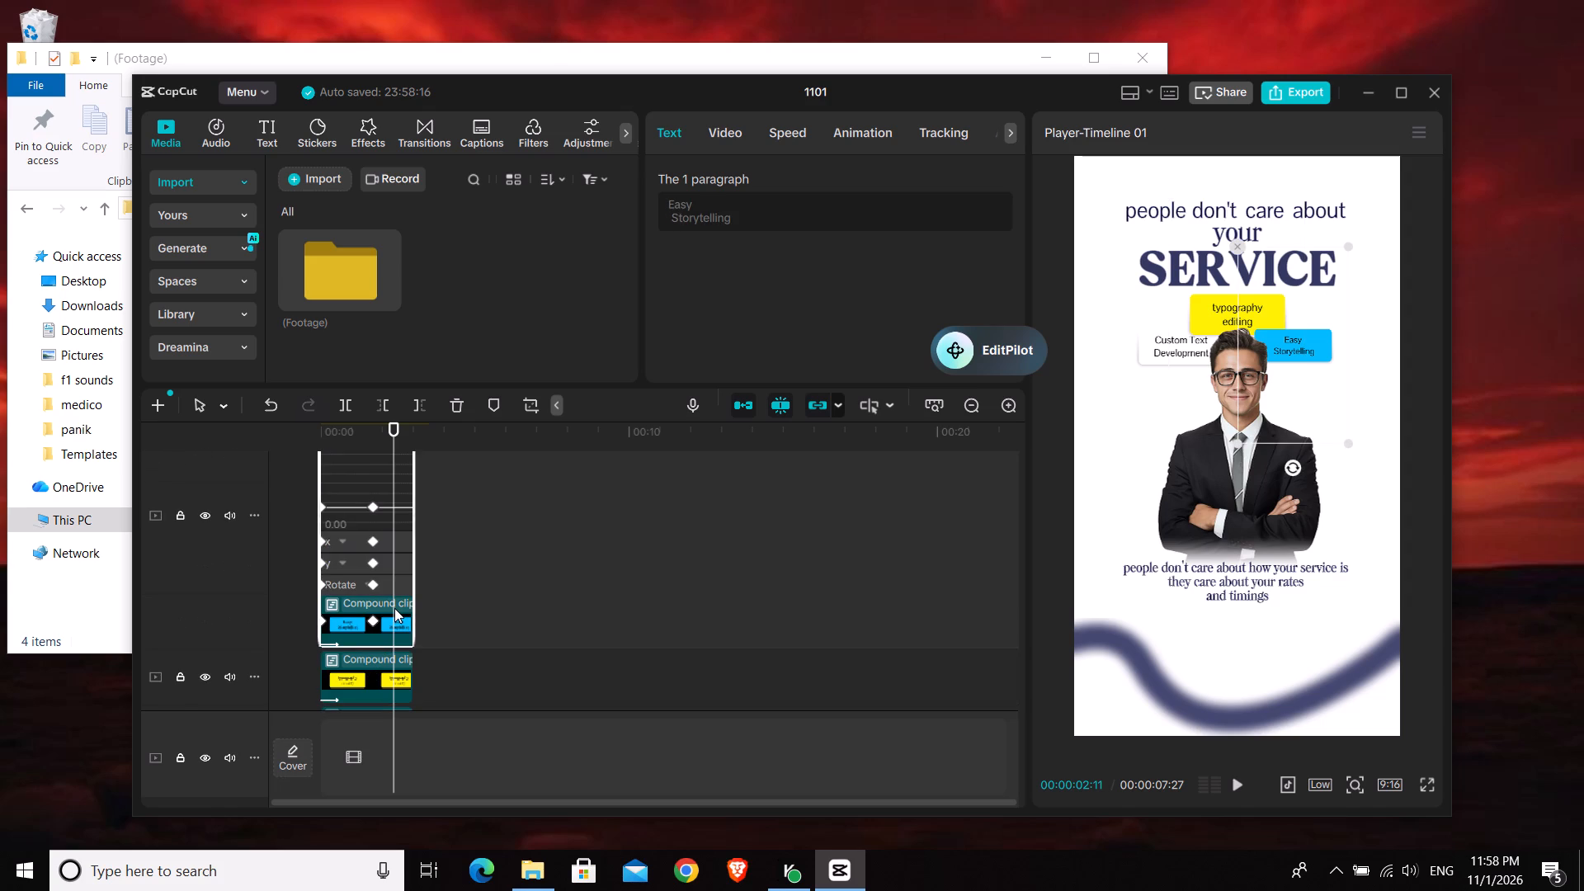
pyautogui.scroll(2, 394, 608)
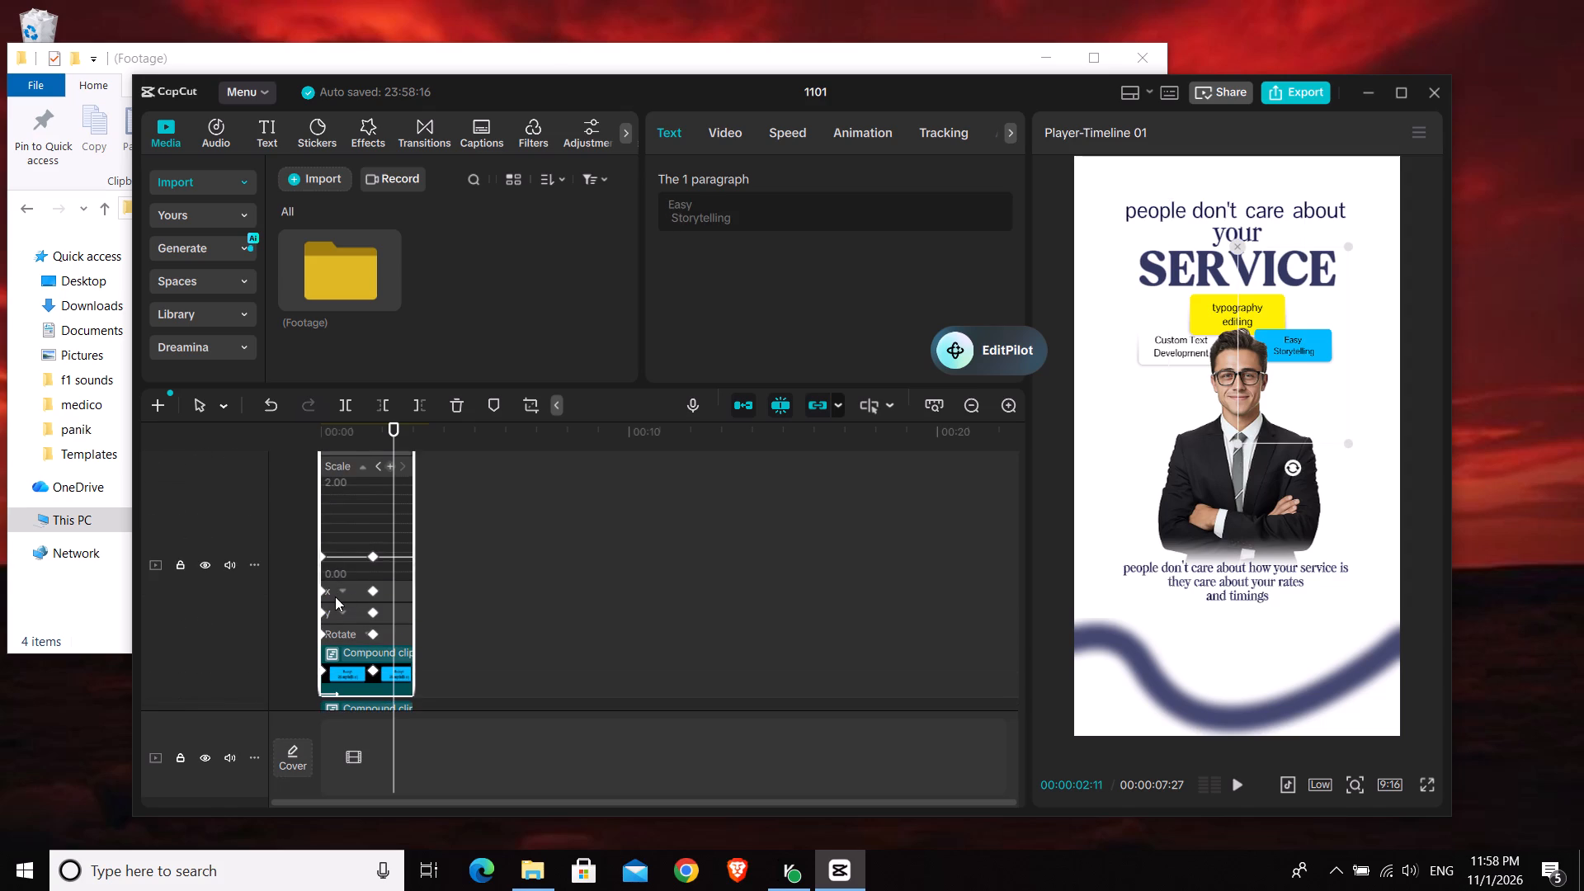
pyautogui.click(335, 596)
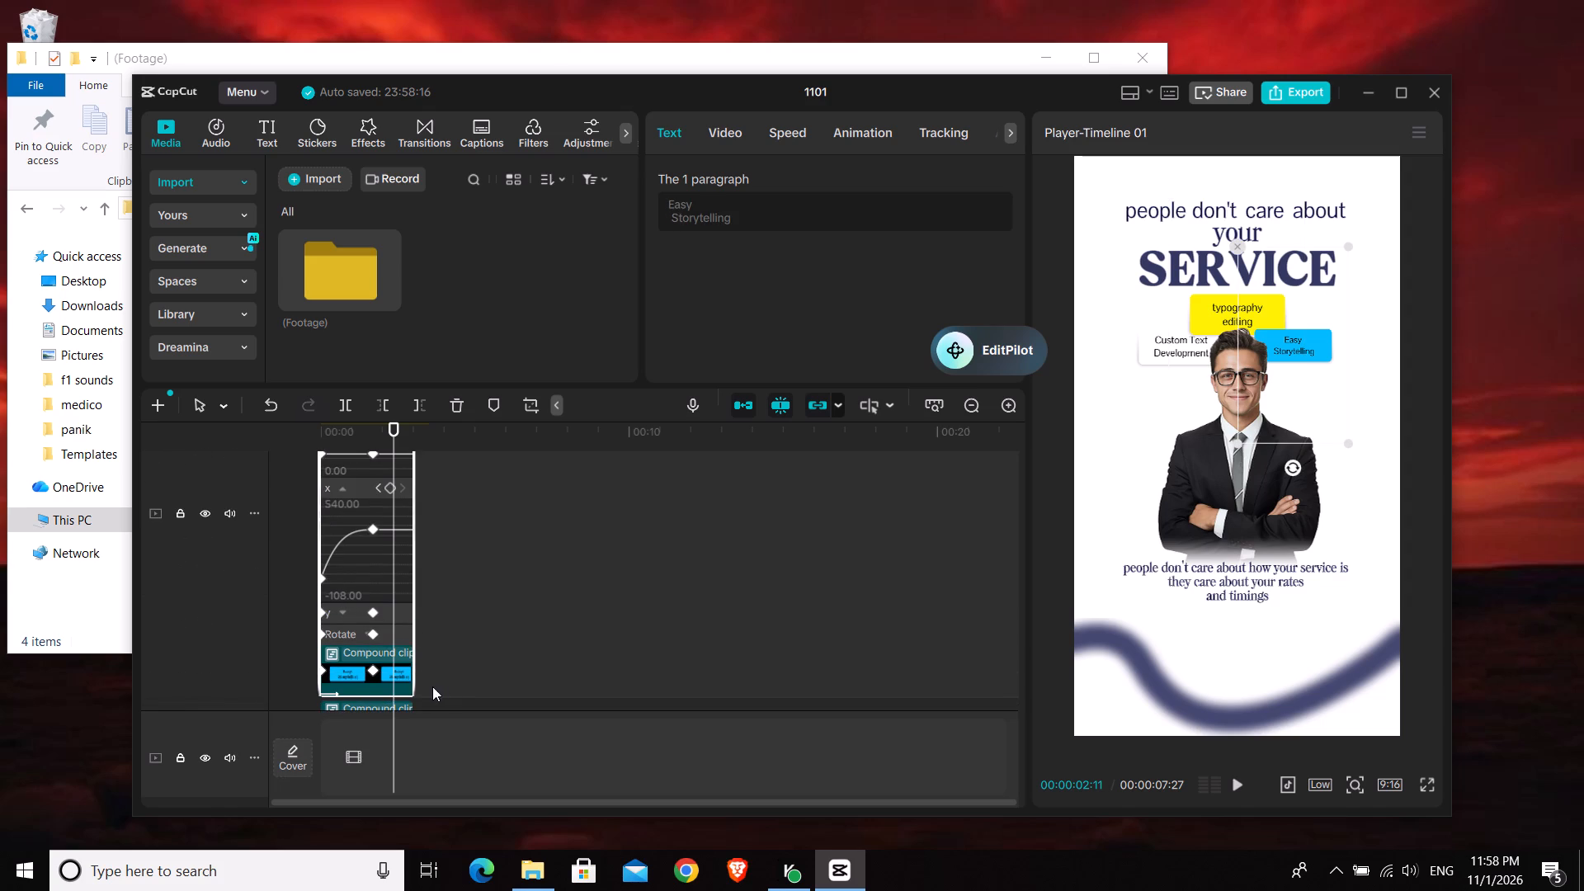
pyautogui.hotkey('alt', 'k')
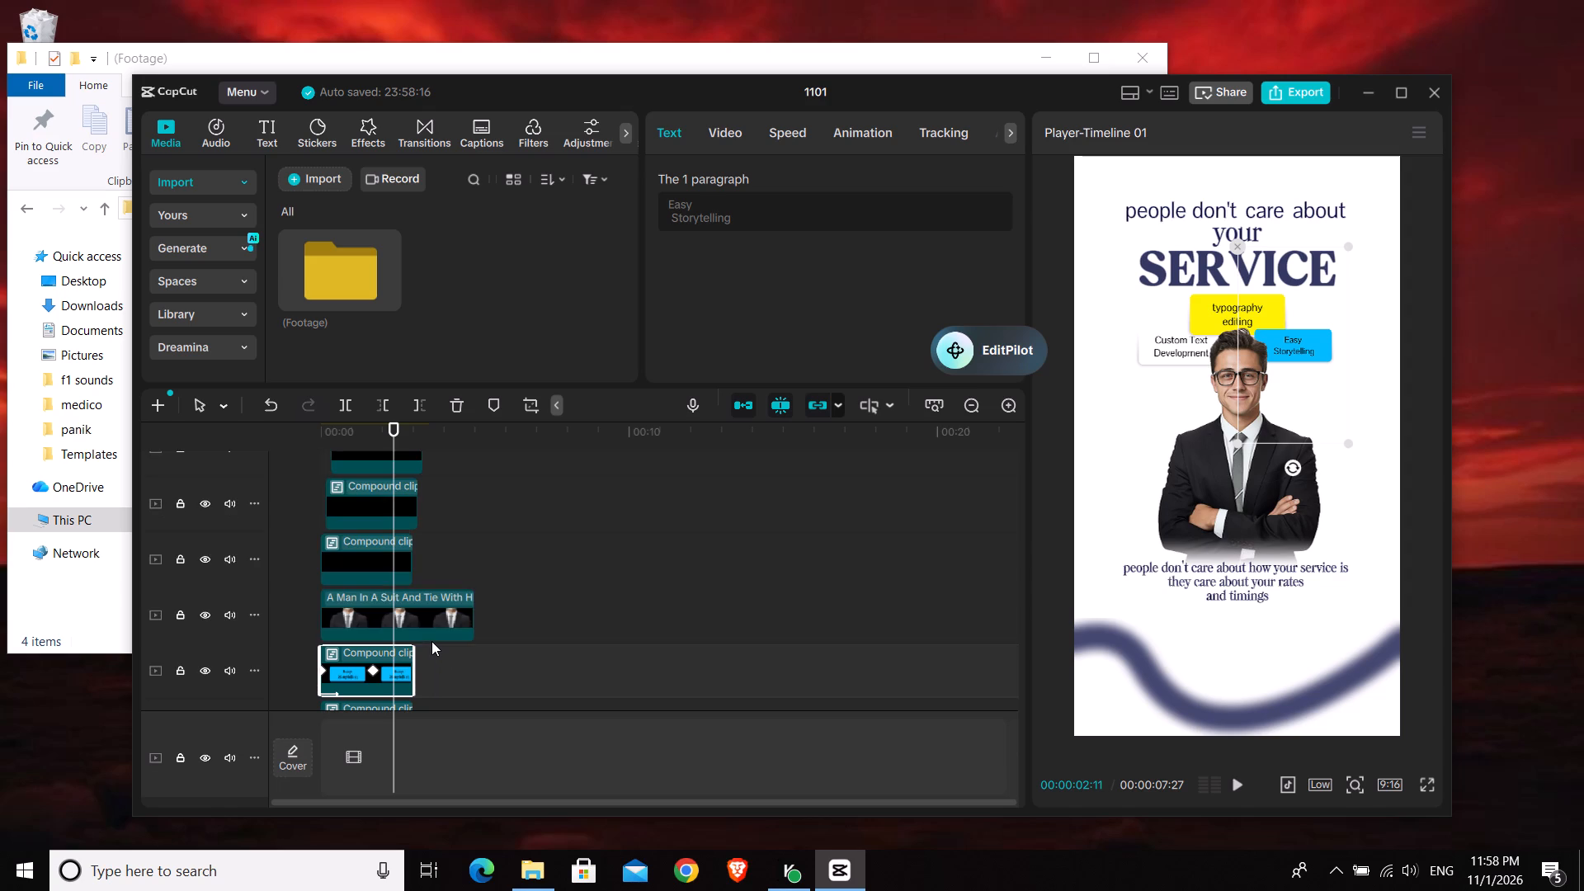
# Examine the upper timeline layers and play the animation from the start to review the title reveal and label motion.
pyautogui.scroll(17, 431, 641)
pyautogui.scroll(-1, 431, 641)
pyautogui.scroll(1, 431, 641)
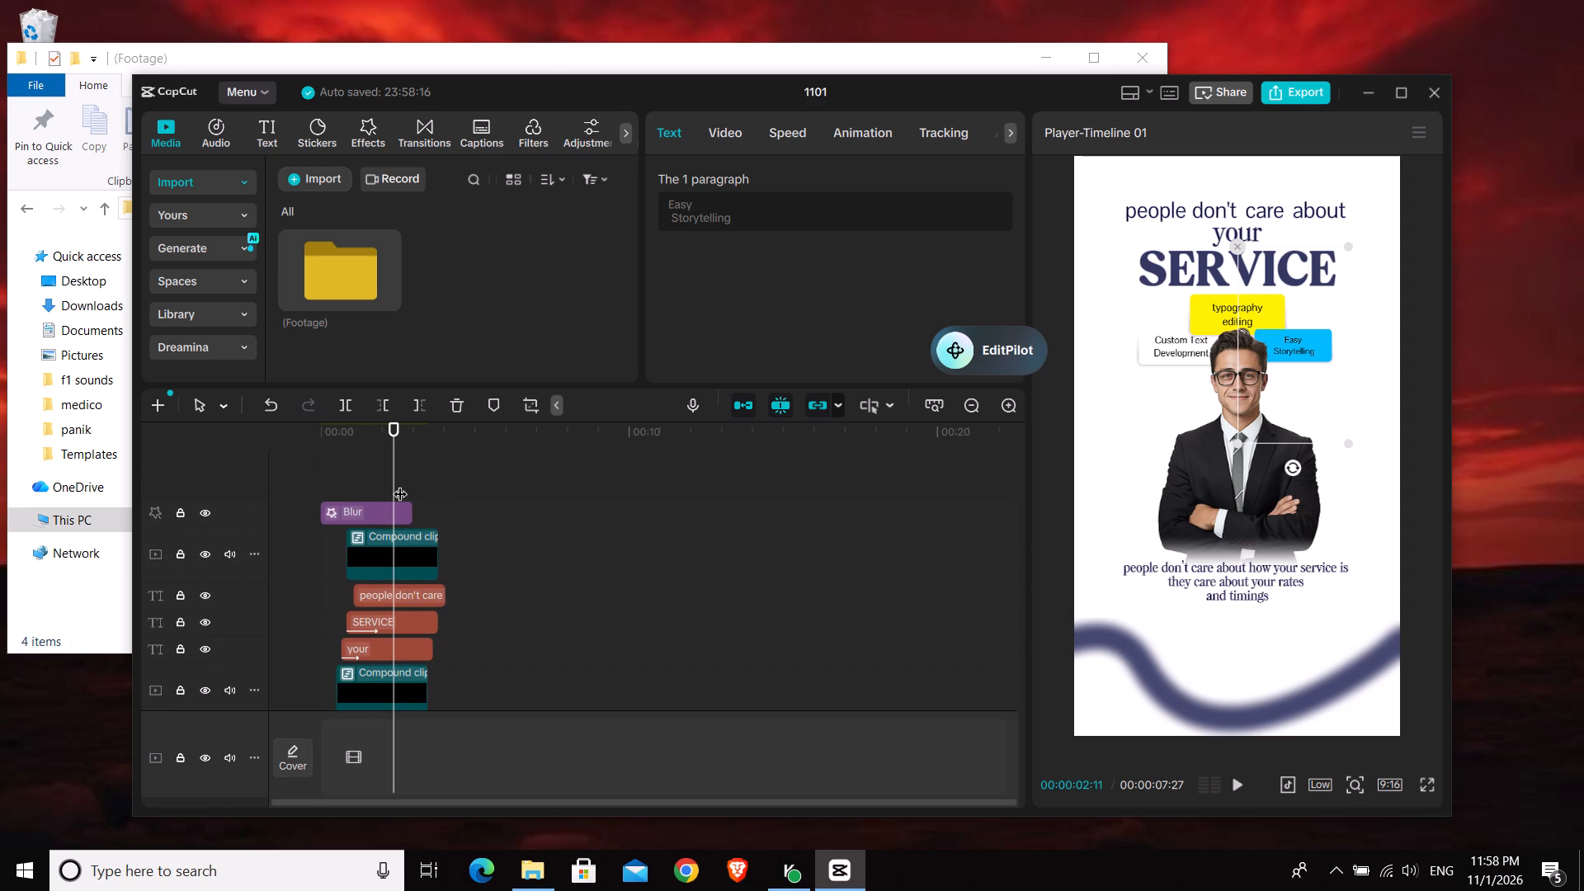
pyautogui.click(396, 478)
pyautogui.click(392, 549)
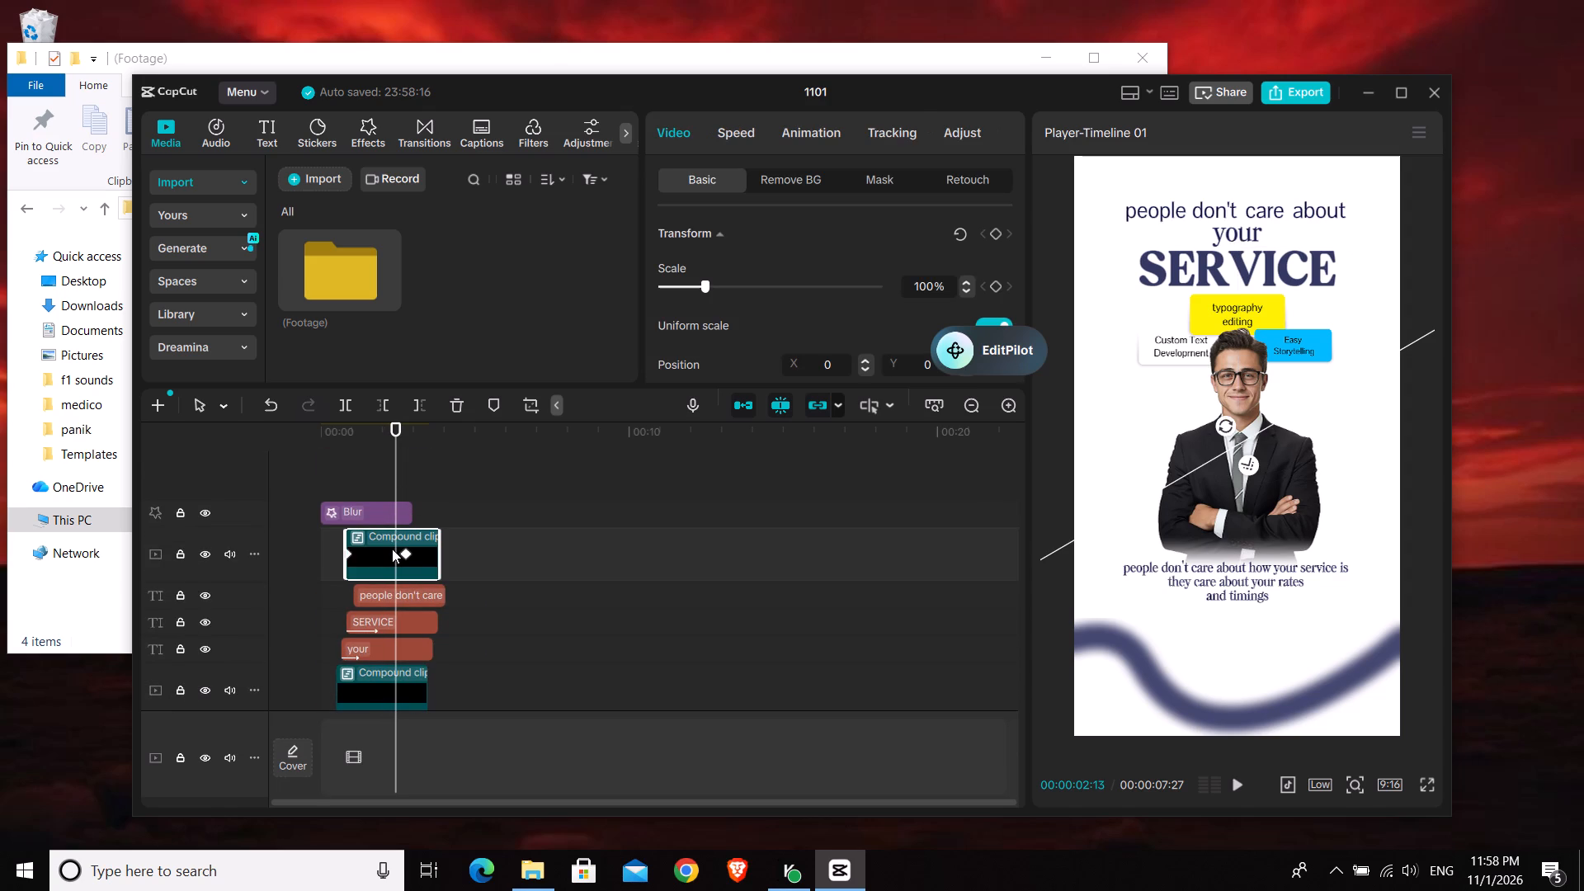
pyautogui.click(460, 601)
pyautogui.click(385, 478)
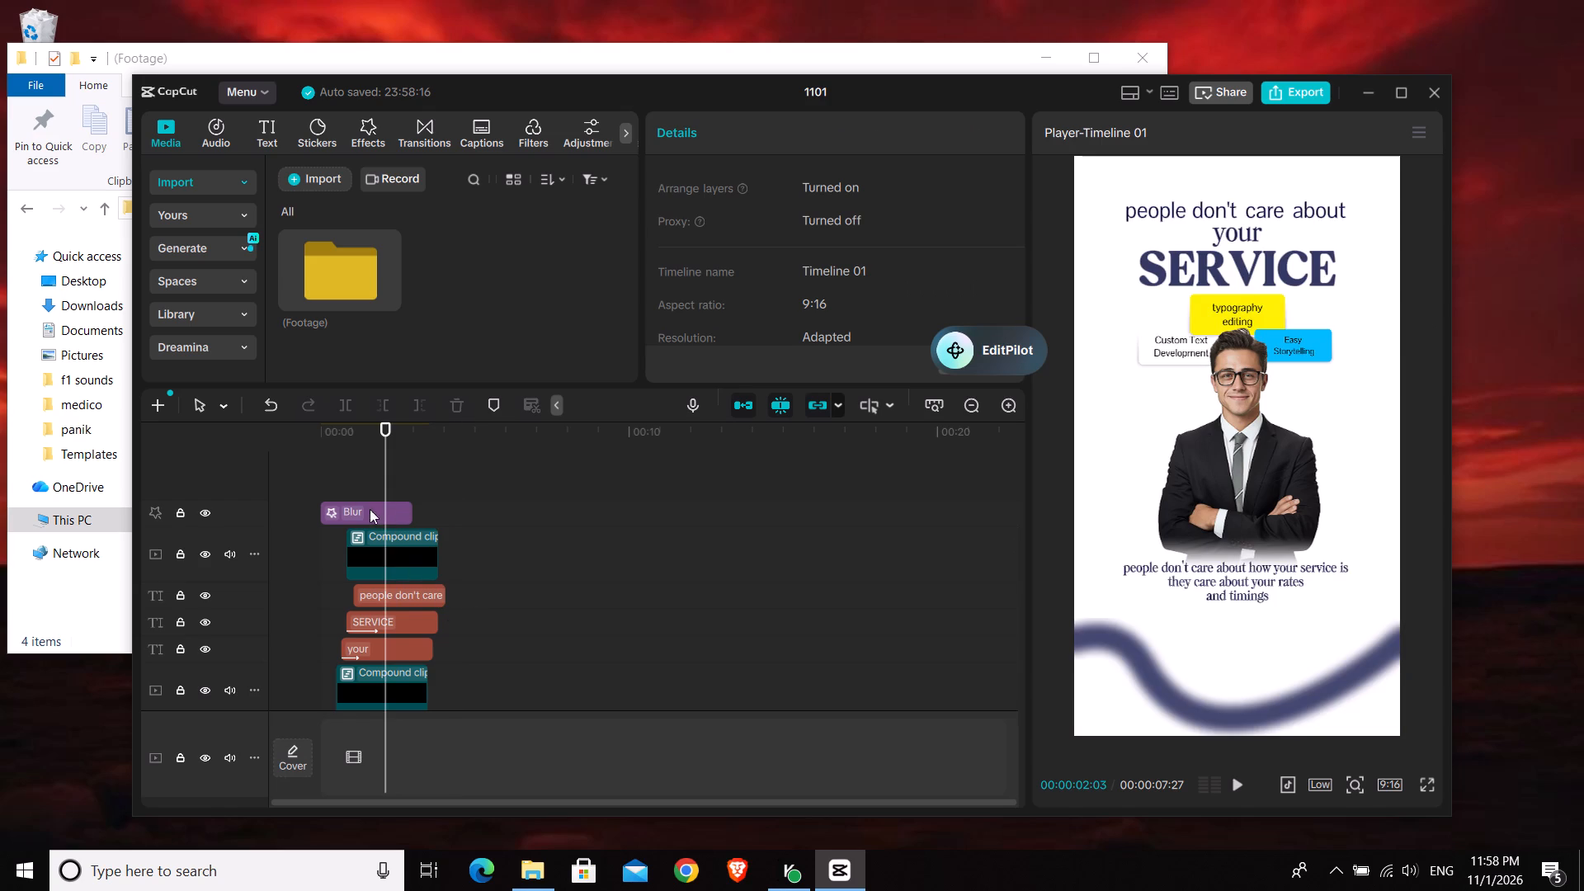
pyautogui.click(342, 474)
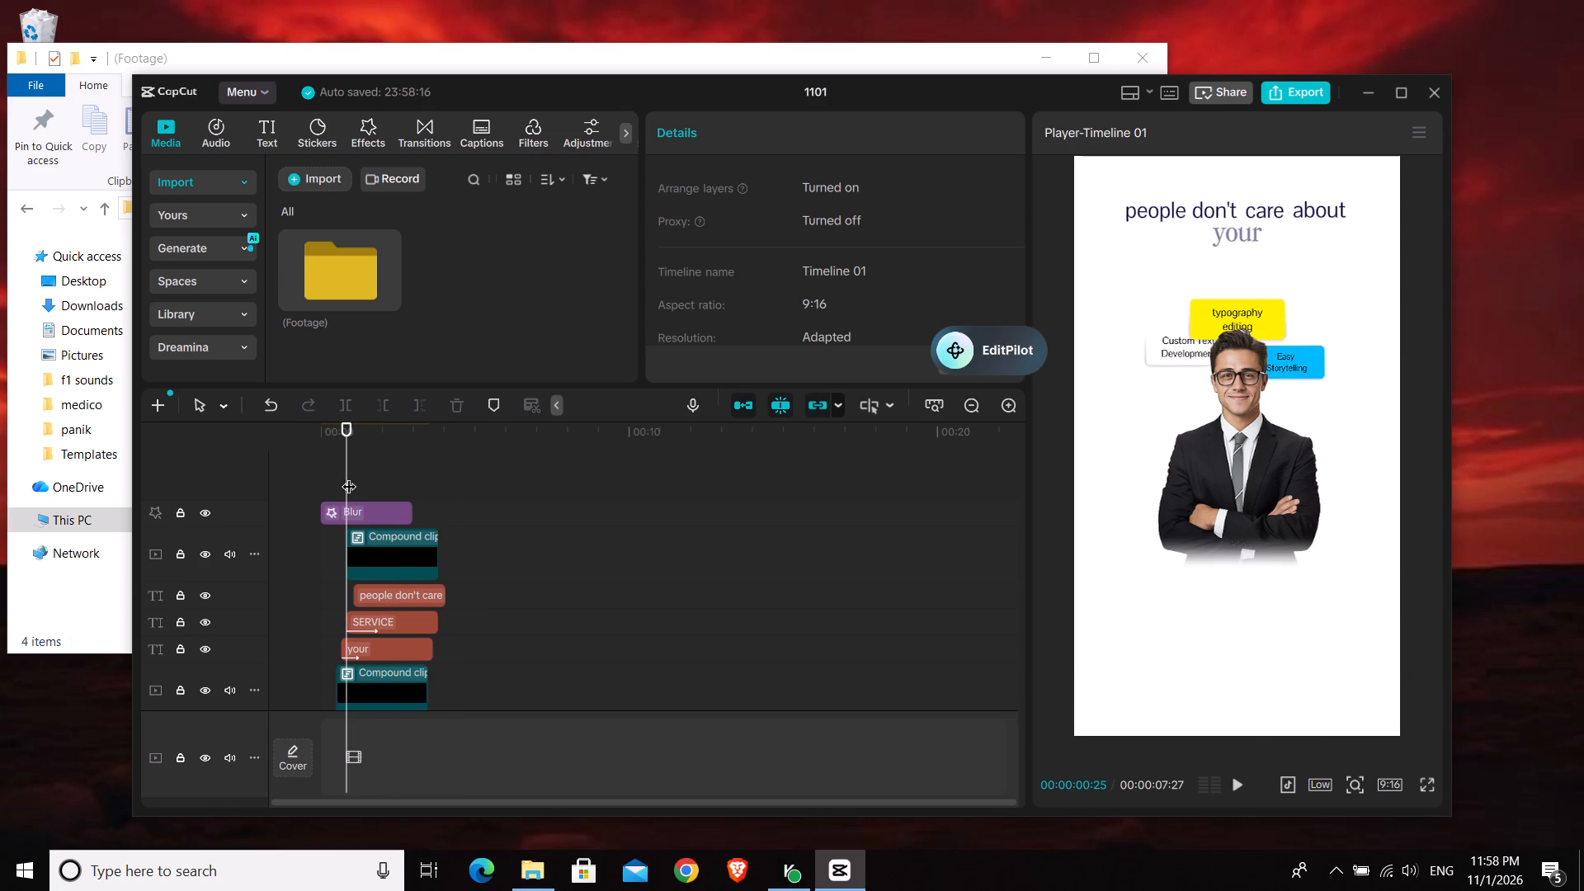
pyautogui.press('space')
pyautogui.press('space')
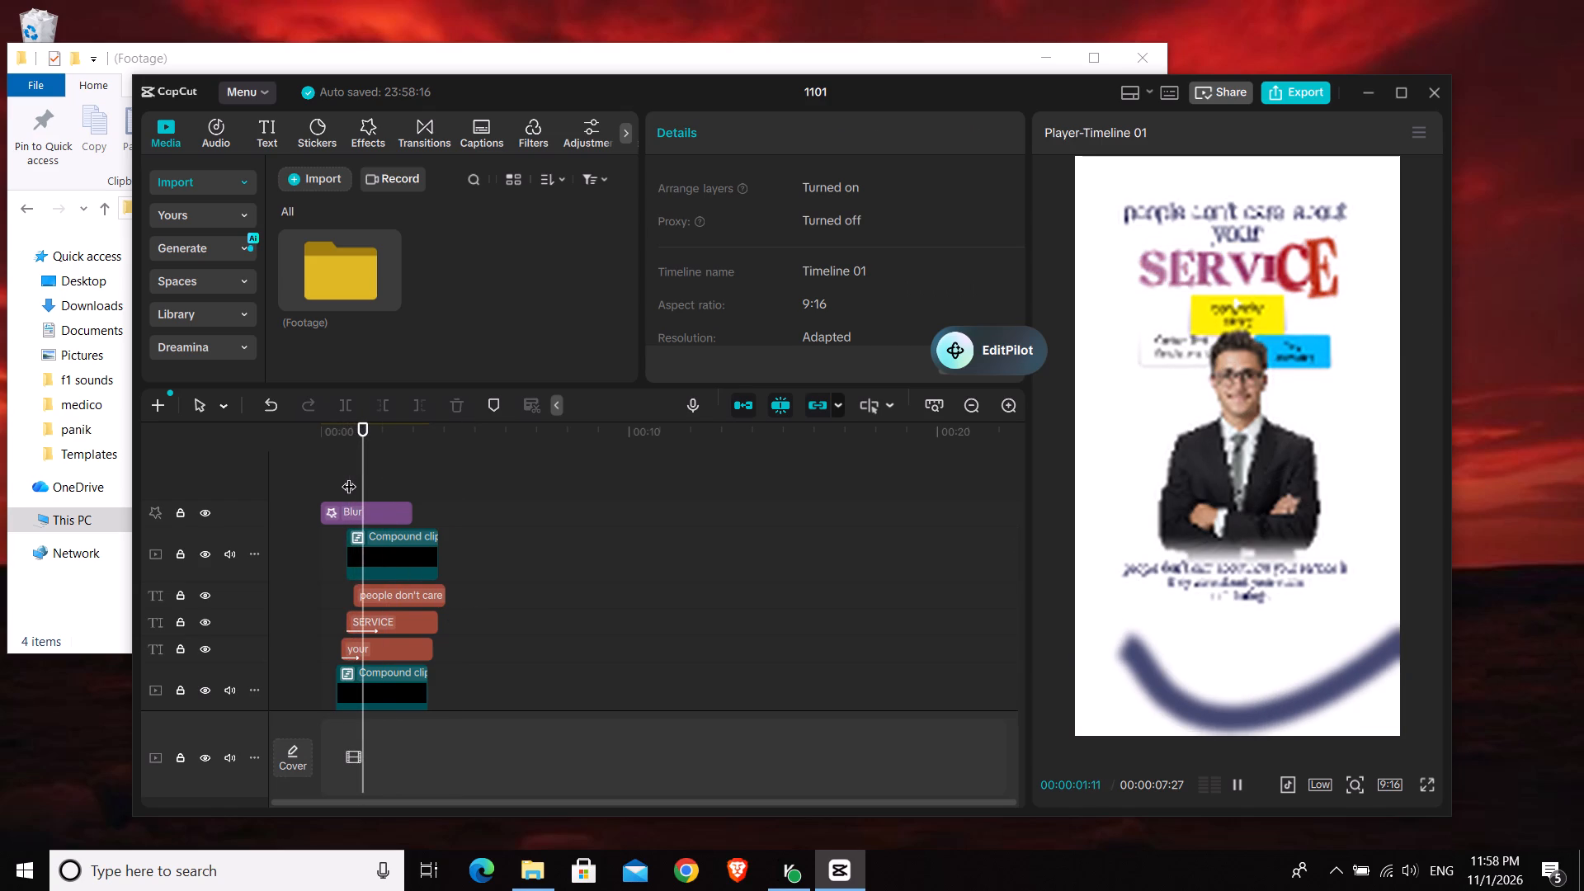
pyautogui.click(325, 476)
pyautogui.press('space')
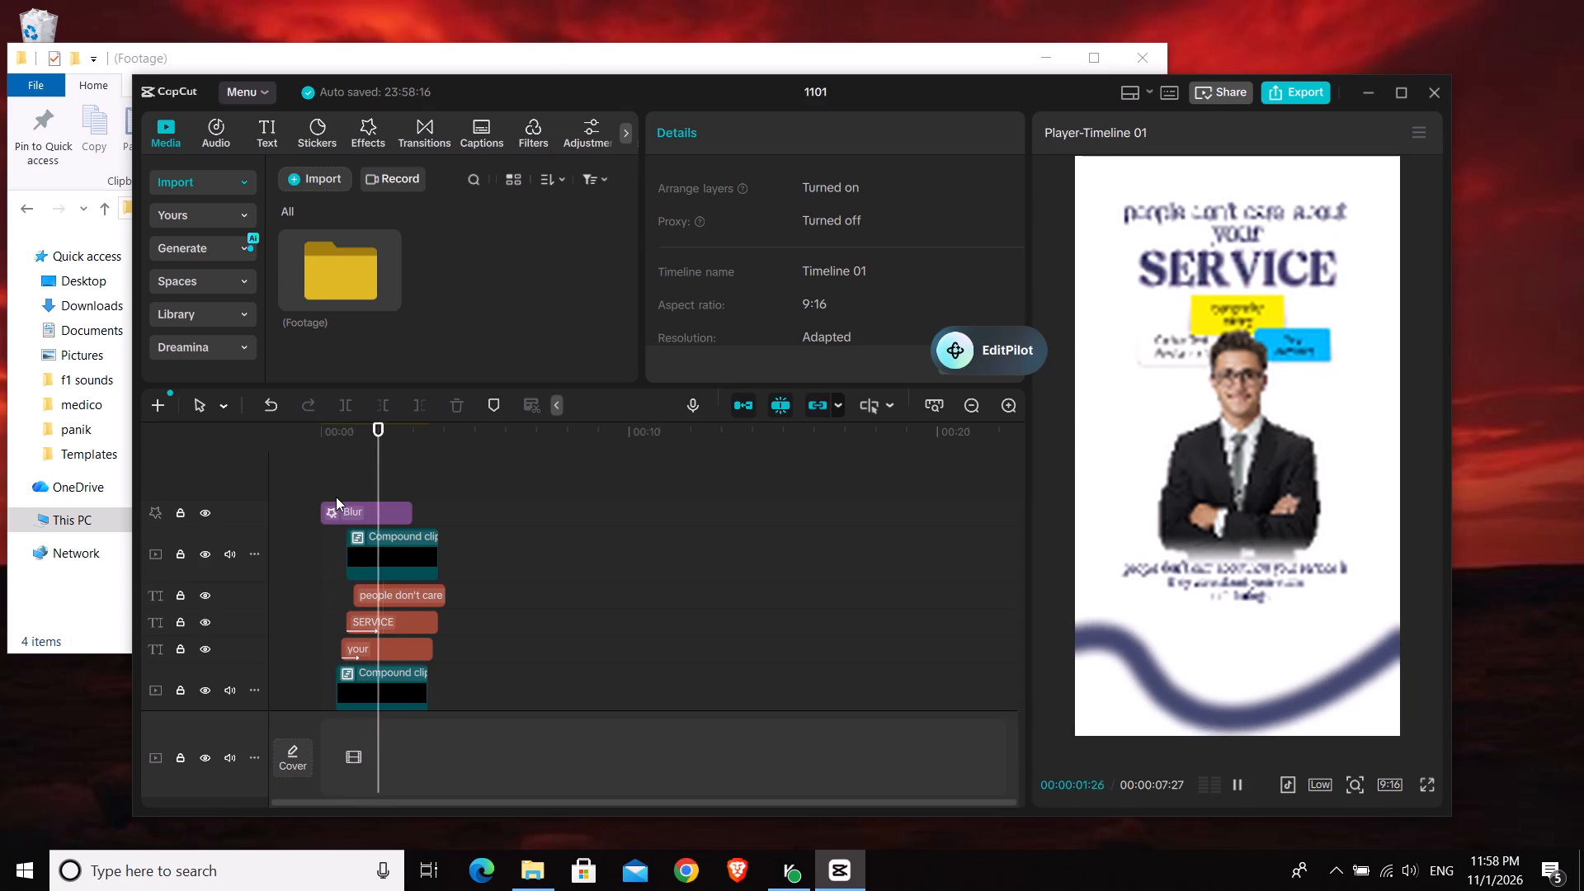
pyautogui.press('space')
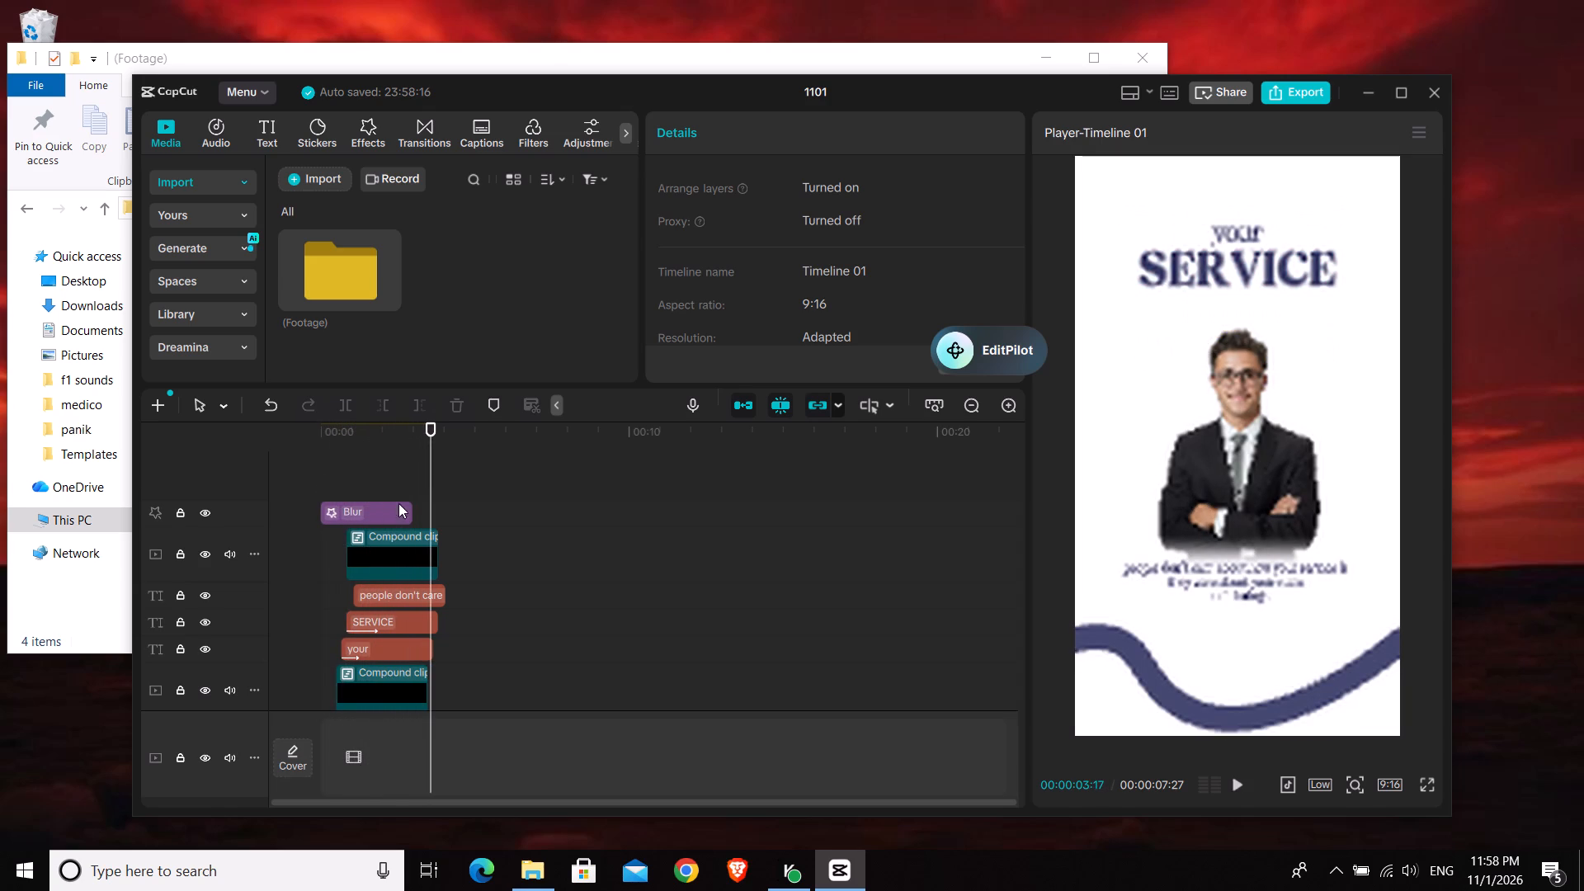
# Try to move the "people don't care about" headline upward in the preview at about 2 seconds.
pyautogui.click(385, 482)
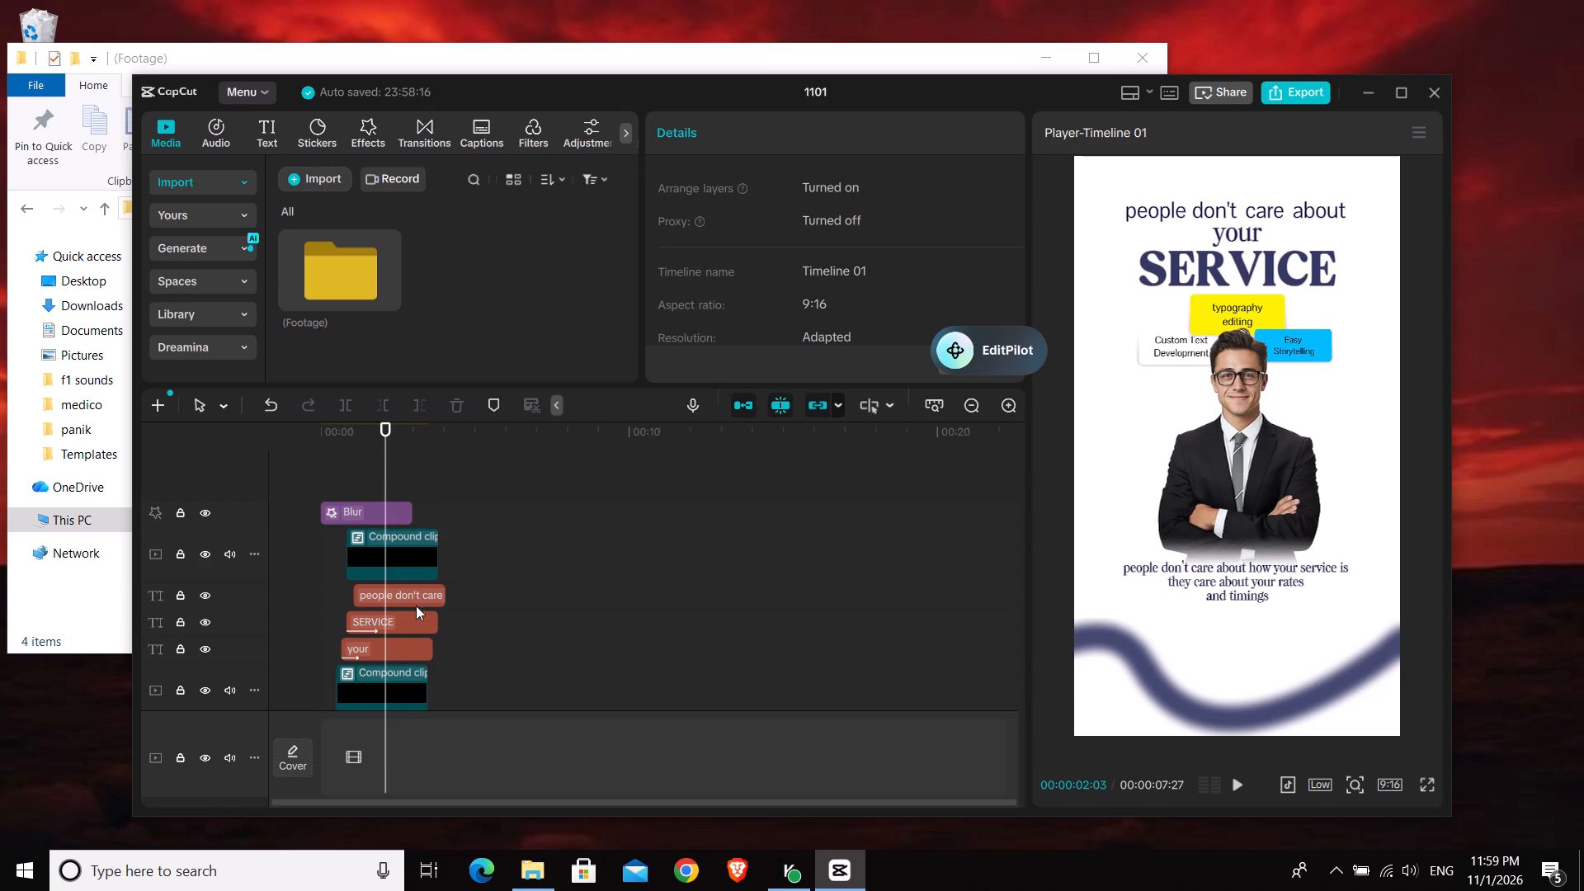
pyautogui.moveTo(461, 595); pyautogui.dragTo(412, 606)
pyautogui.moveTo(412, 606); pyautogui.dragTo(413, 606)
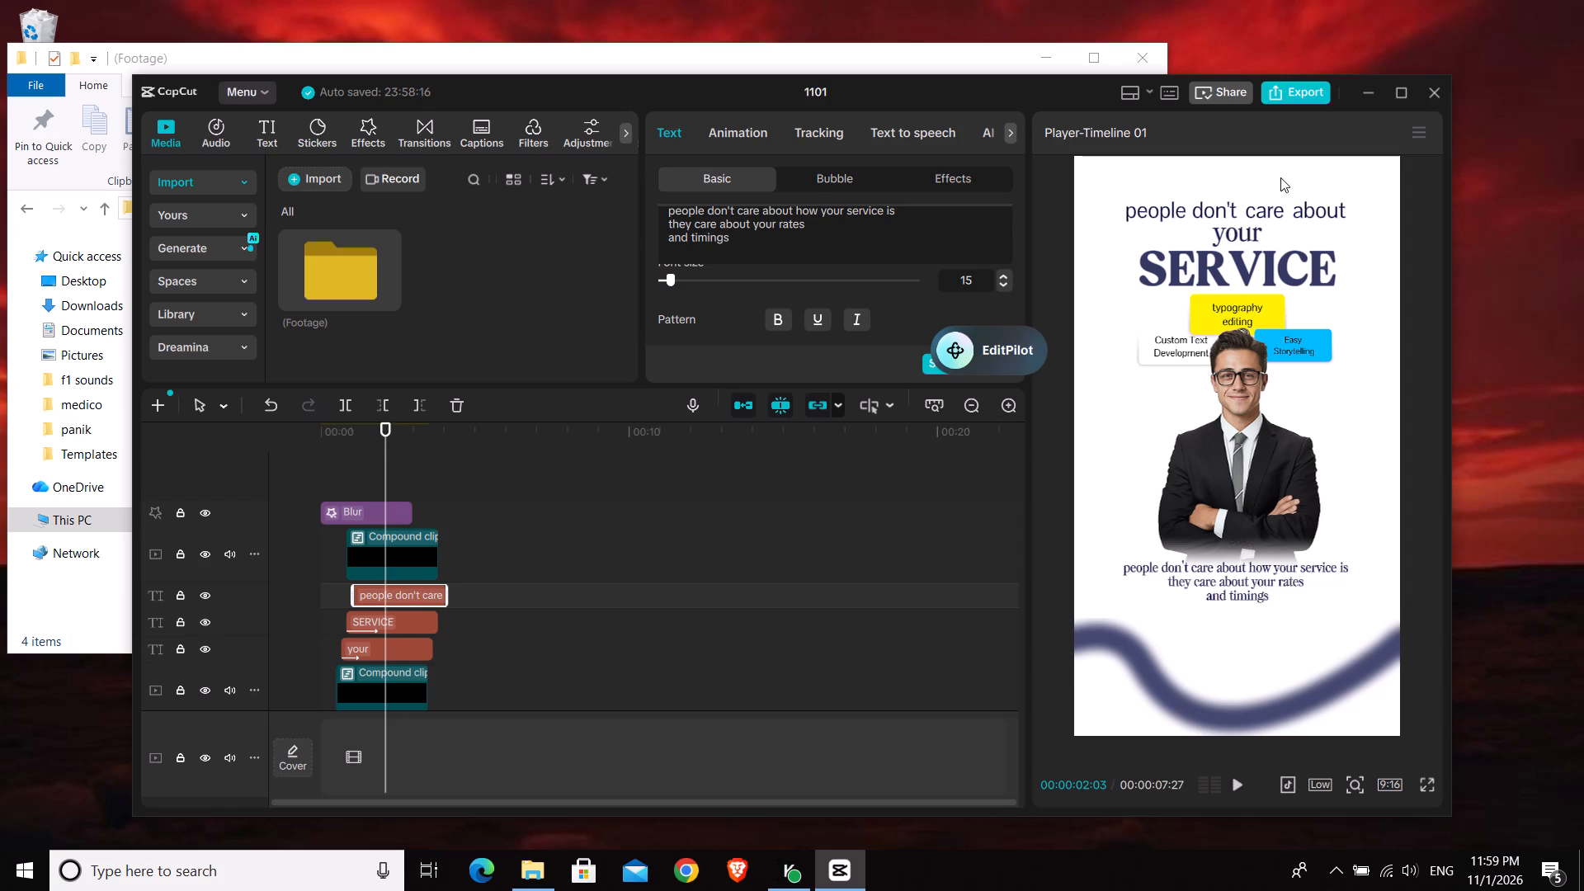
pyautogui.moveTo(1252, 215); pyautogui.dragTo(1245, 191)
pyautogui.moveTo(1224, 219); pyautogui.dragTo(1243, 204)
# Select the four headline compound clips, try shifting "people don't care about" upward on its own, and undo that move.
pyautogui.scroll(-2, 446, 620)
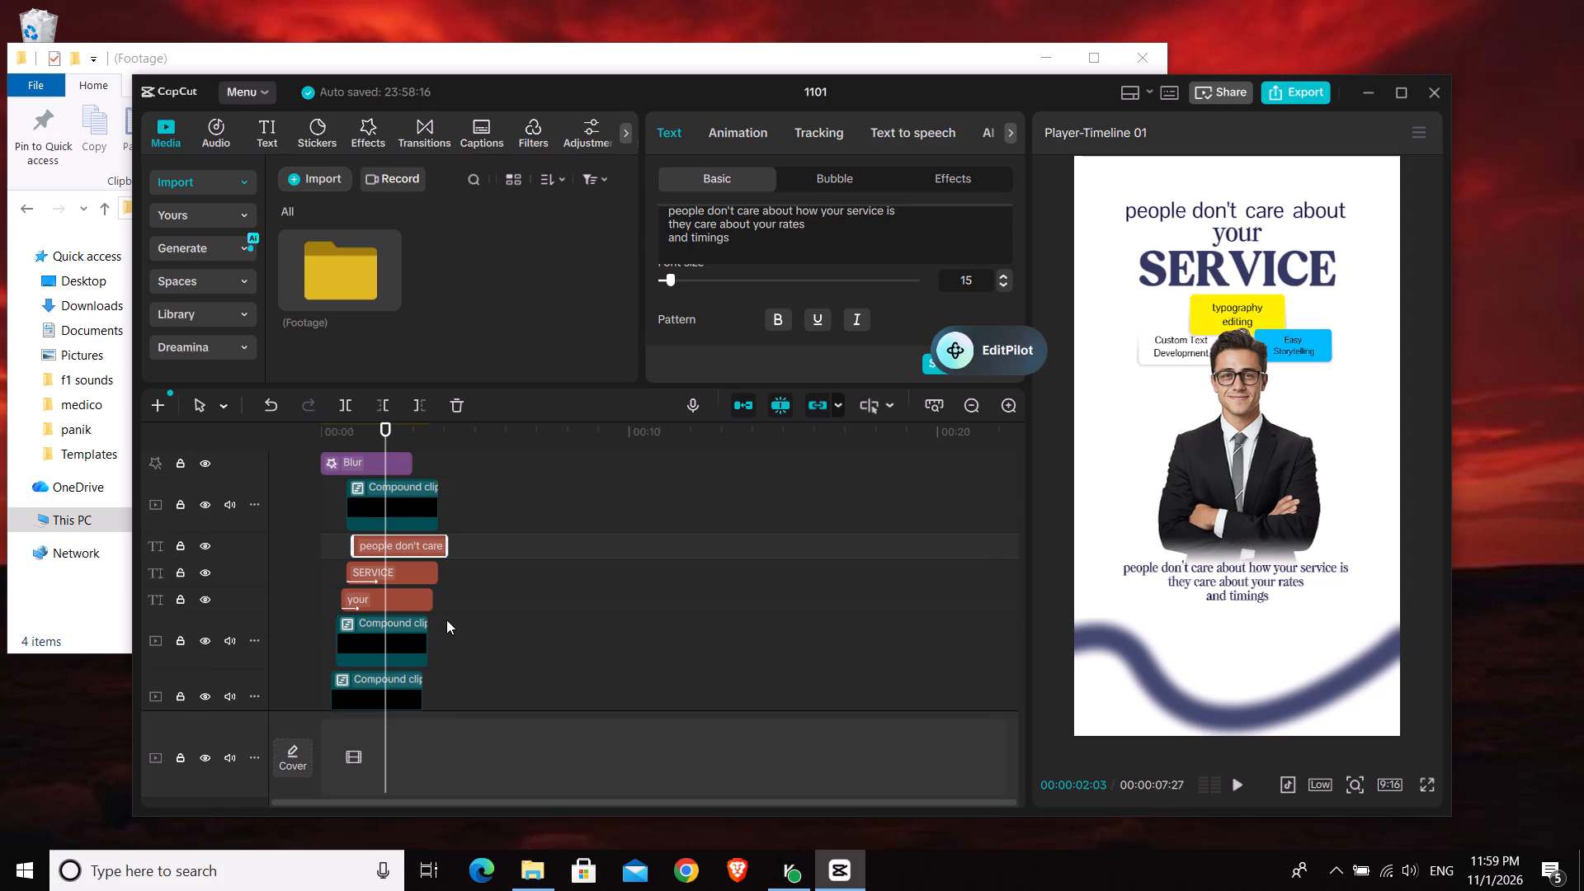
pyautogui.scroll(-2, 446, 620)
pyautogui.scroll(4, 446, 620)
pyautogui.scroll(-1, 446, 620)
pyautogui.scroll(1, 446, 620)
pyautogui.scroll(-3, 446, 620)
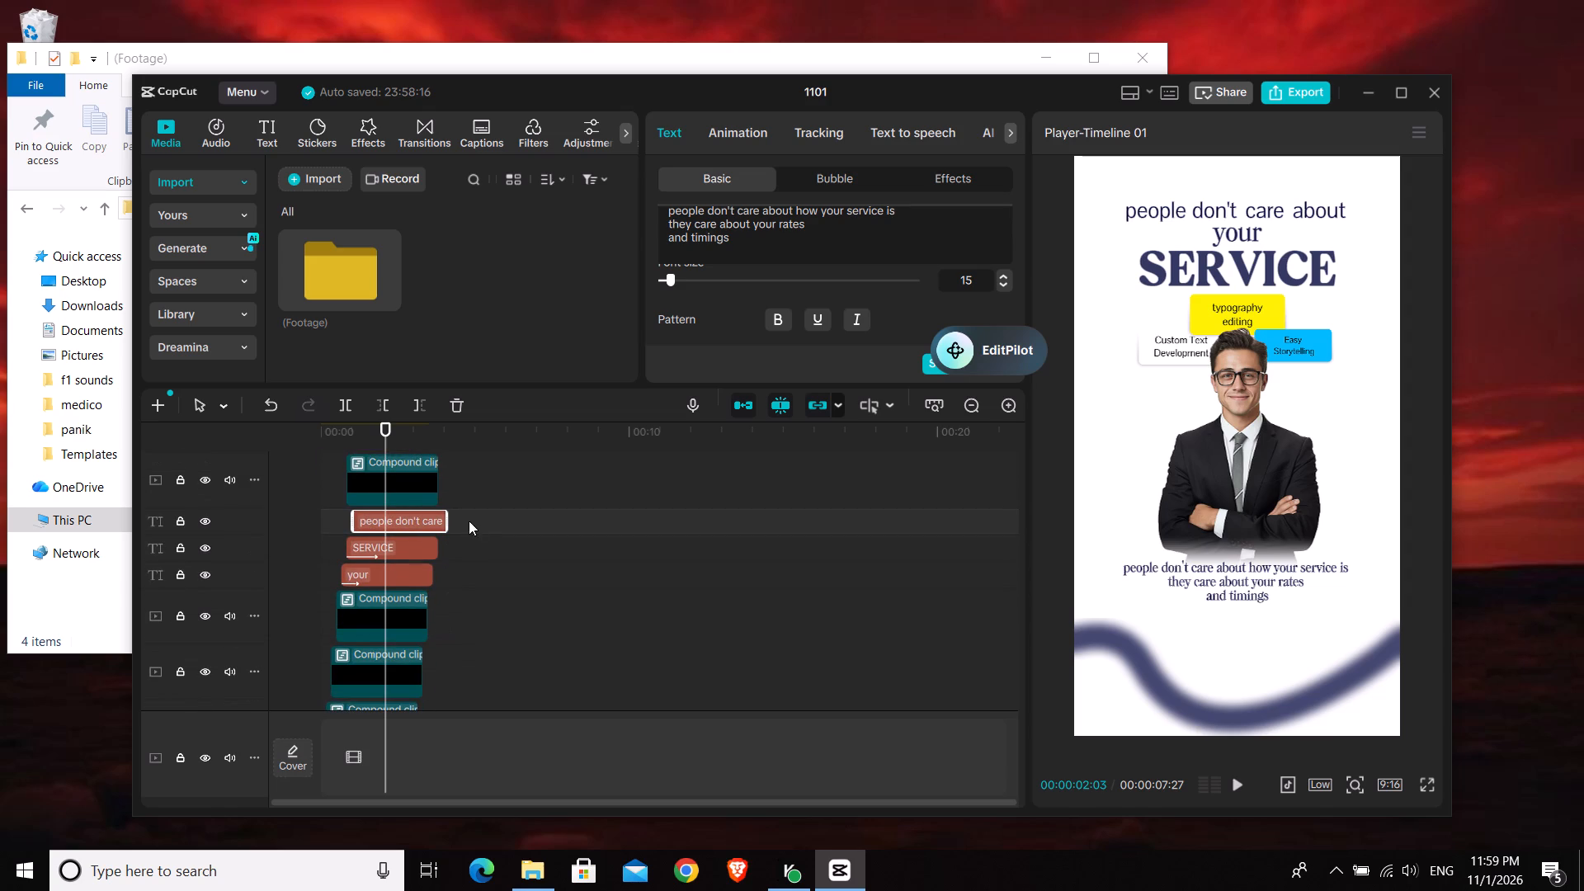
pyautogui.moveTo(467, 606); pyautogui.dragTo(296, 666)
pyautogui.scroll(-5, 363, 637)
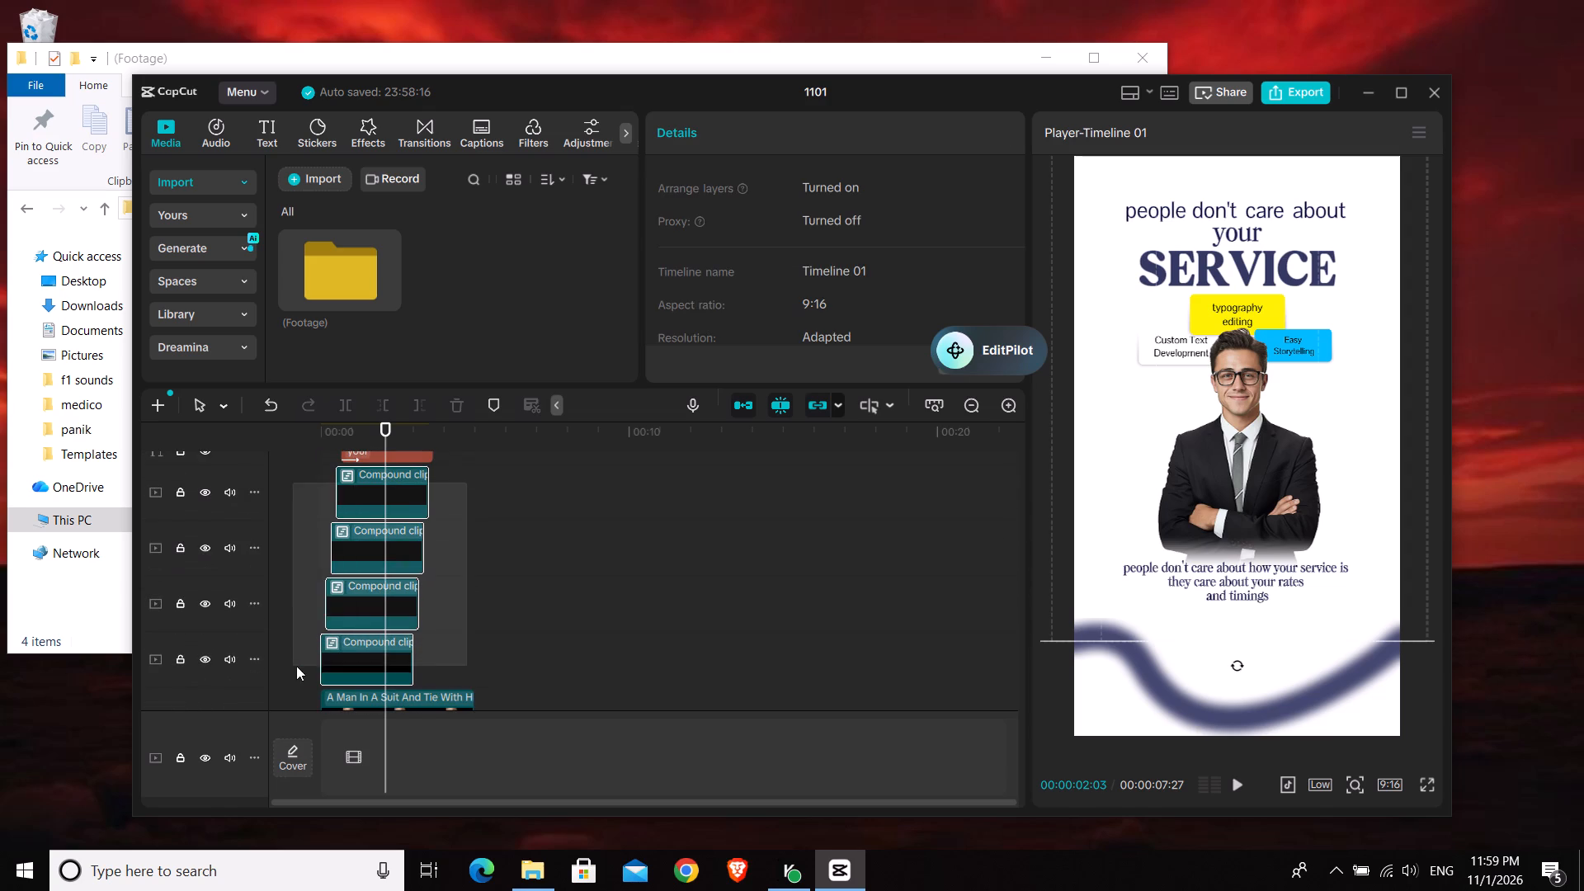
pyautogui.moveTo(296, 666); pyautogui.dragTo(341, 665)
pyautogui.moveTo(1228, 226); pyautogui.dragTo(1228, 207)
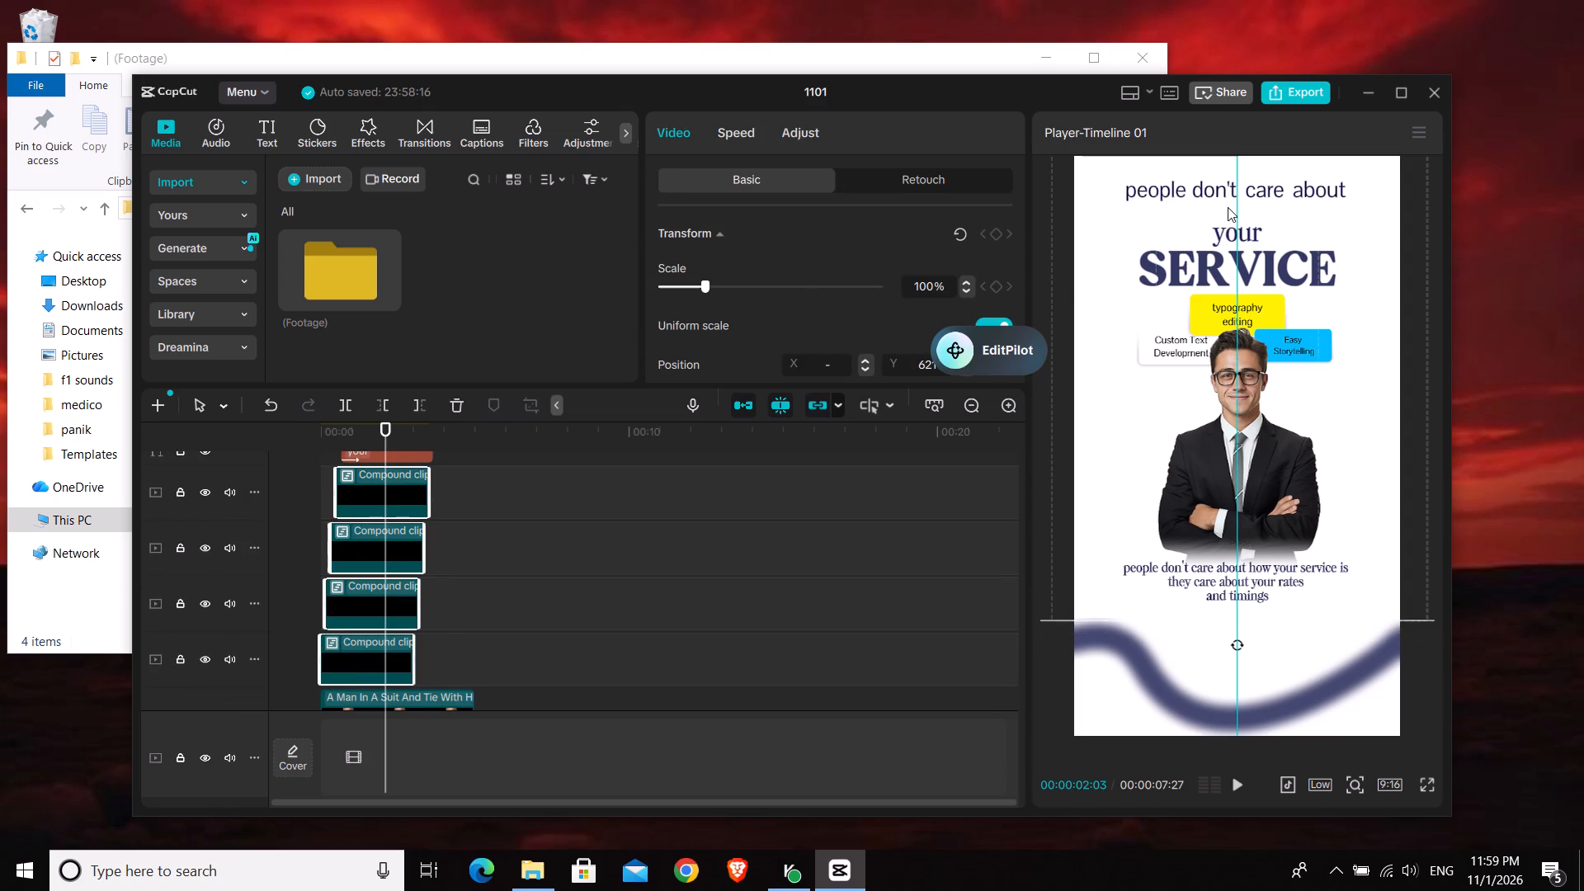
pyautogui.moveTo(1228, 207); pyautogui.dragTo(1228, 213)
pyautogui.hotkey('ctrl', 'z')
# Move the "your" text and the four "people don't care about" compound clips slightly upward together, away from "SERVICE", keeping them horizontally centred.
pyautogui.scroll(1, 446, 540)
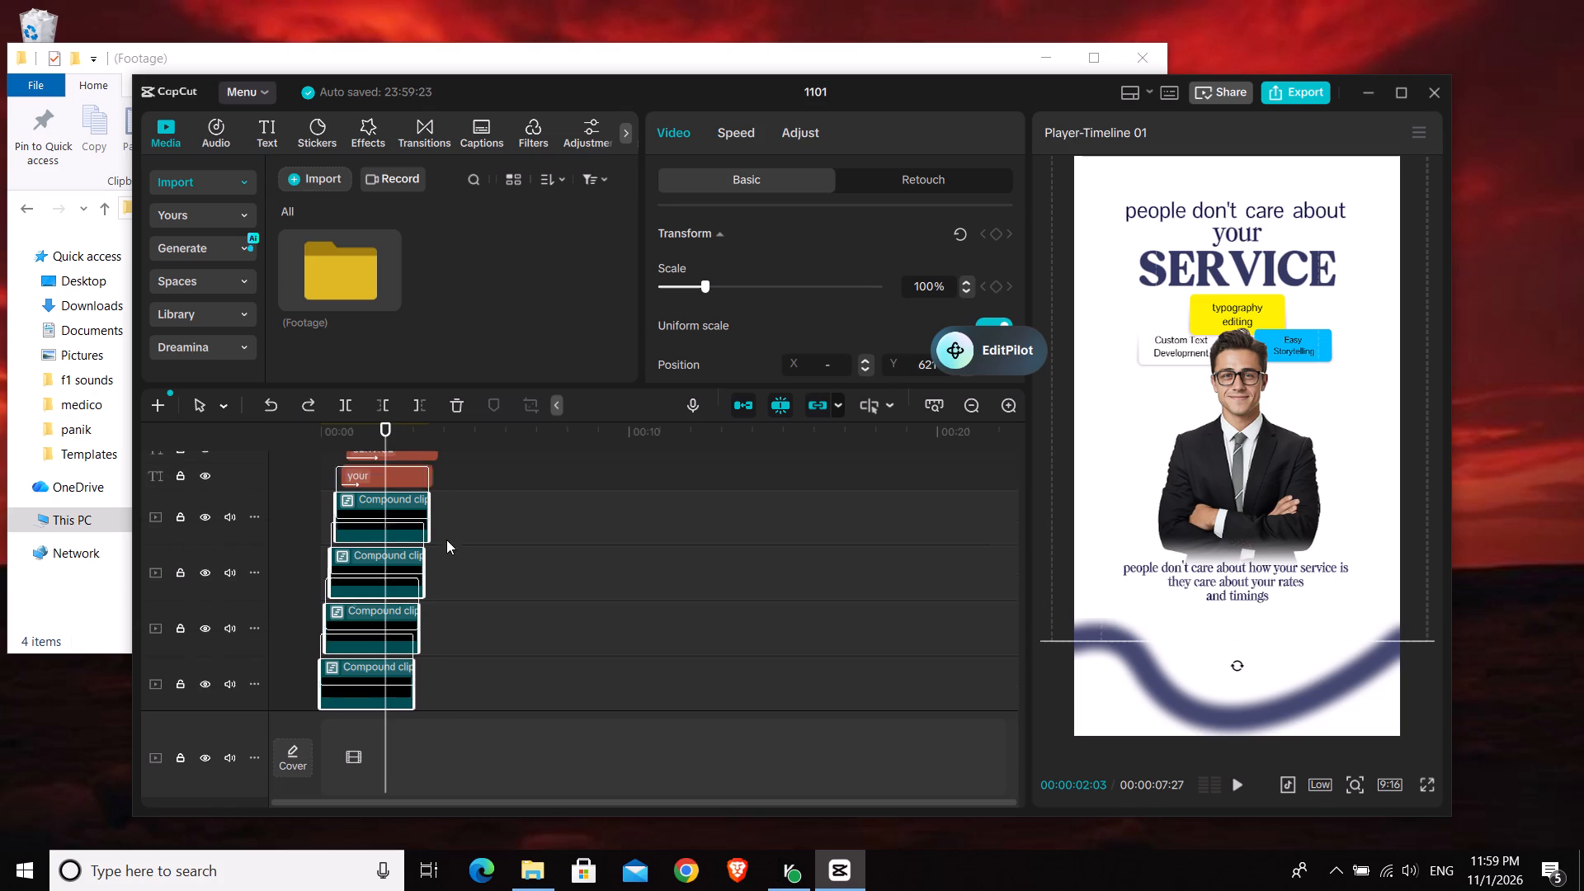
pyautogui.click(464, 477)
pyautogui.moveTo(453, 475); pyautogui.dragTo(367, 629)
pyautogui.scroll(-2, 382, 582)
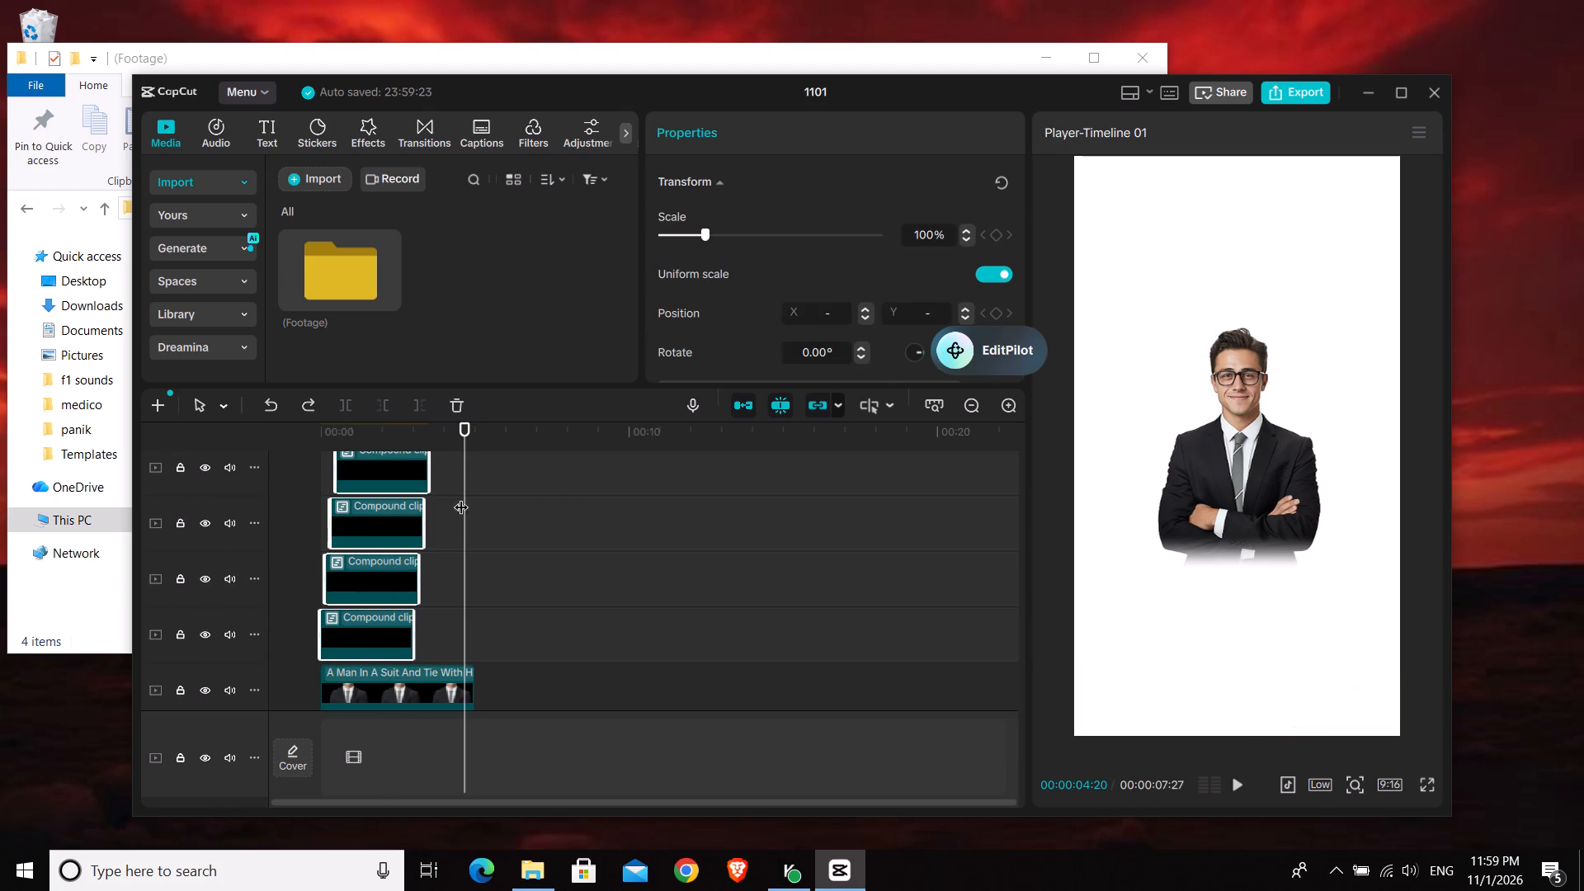
pyautogui.moveTo(466, 431); pyautogui.dragTo(394, 433)
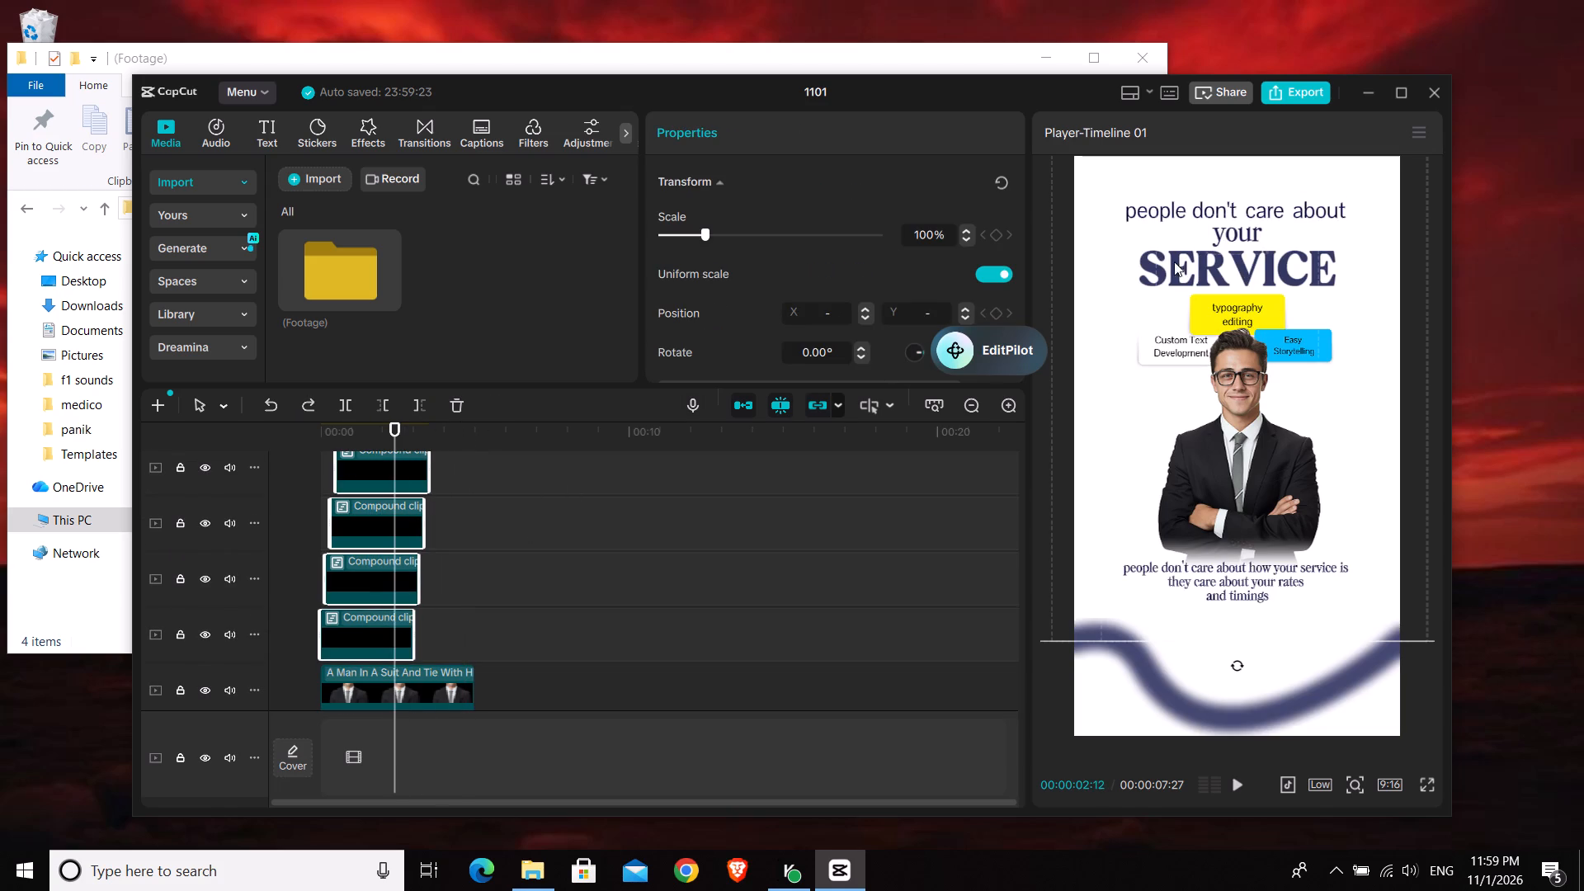
pyautogui.moveTo(1261, 220); pyautogui.dragTo(1256, 207)
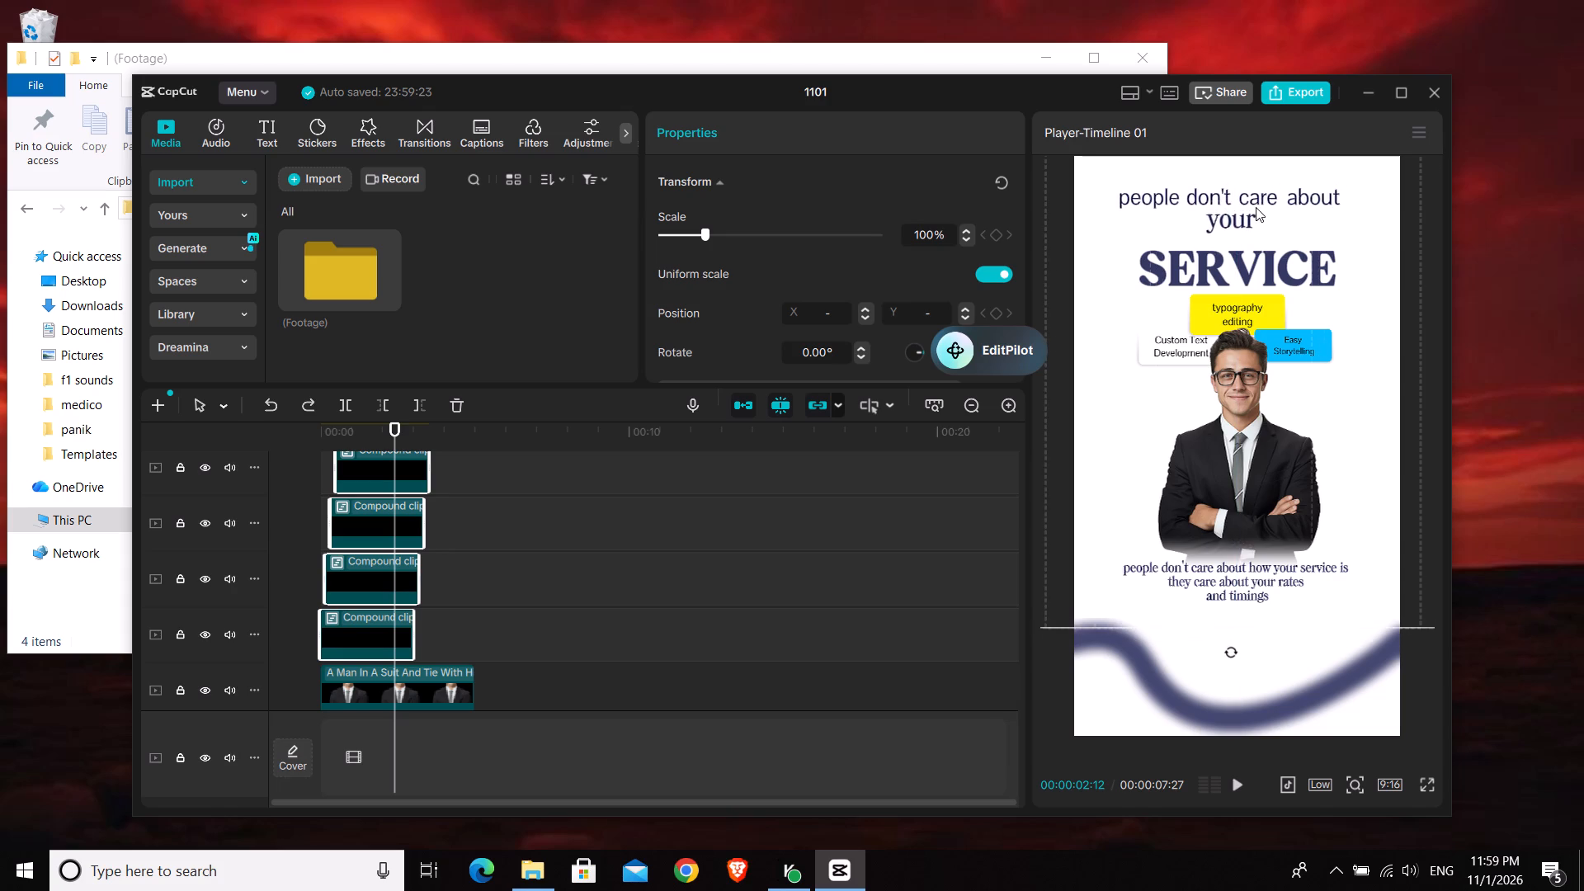
pyautogui.moveTo(1256, 207); pyautogui.dragTo(1257, 197)
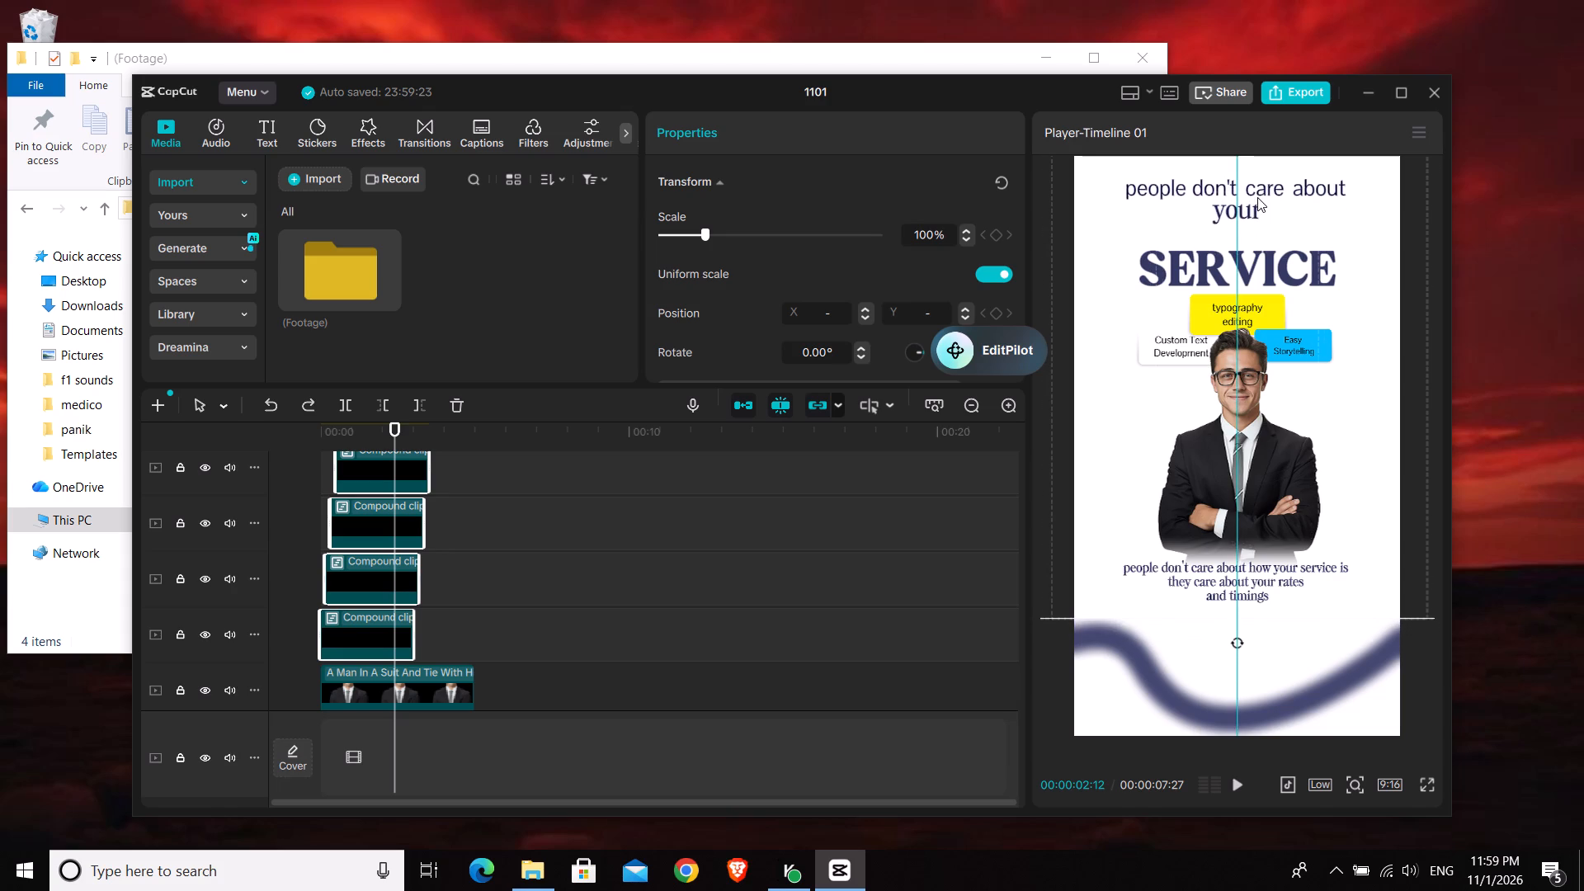
pyautogui.moveTo(1257, 197); pyautogui.dragTo(1257, 212)
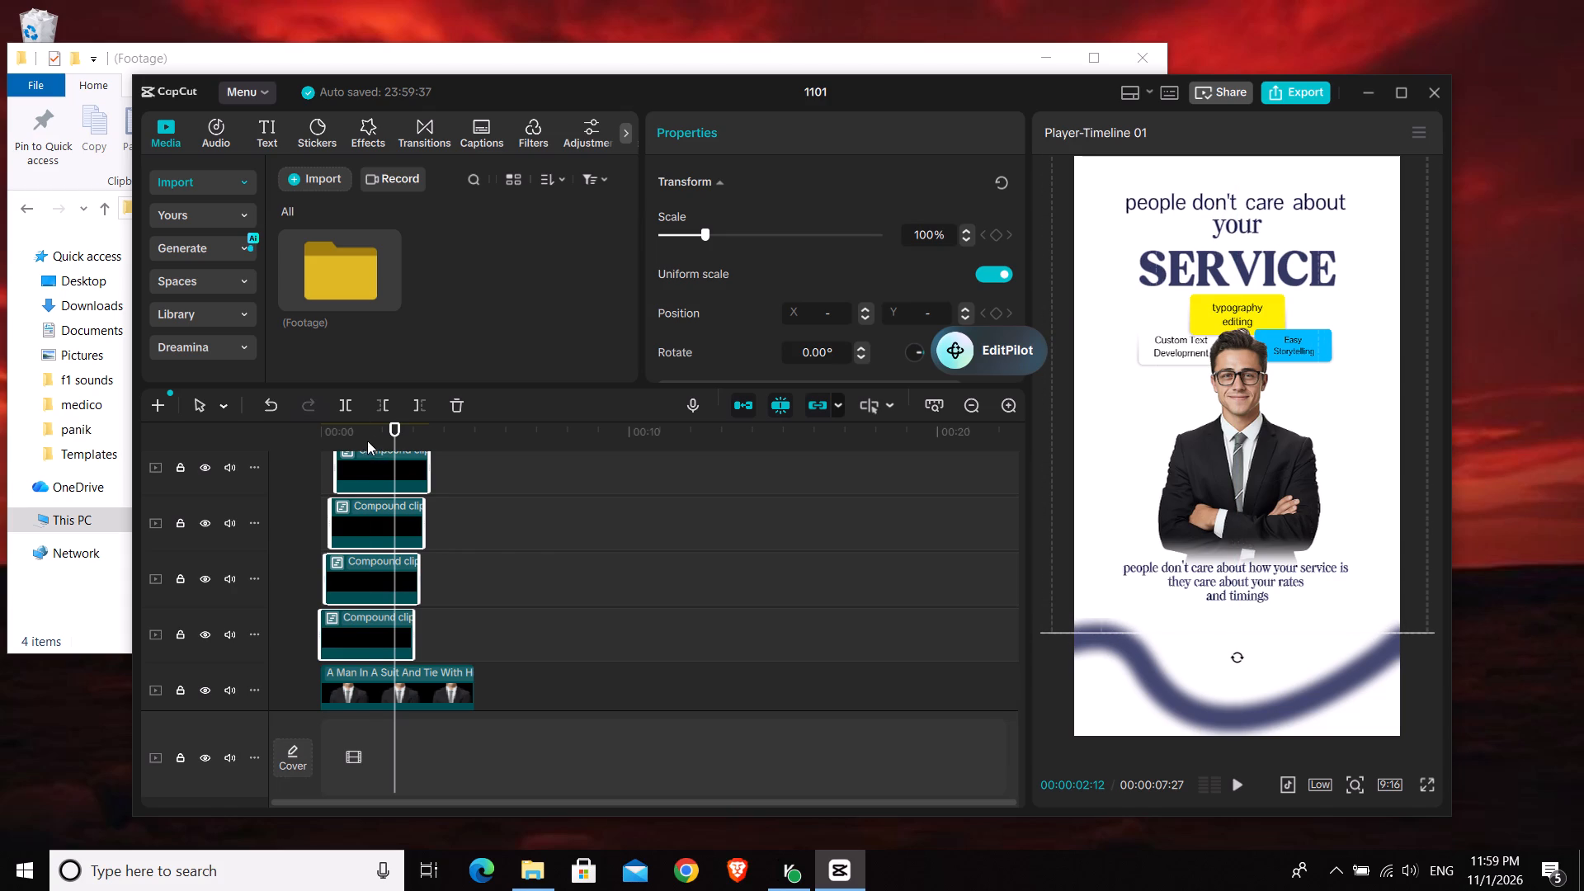
# Play the animation from the start to review the title reveal with the new headline spacing.
pyautogui.click(367, 441)
pyautogui.moveTo(371, 432); pyautogui.dragTo(358, 434)
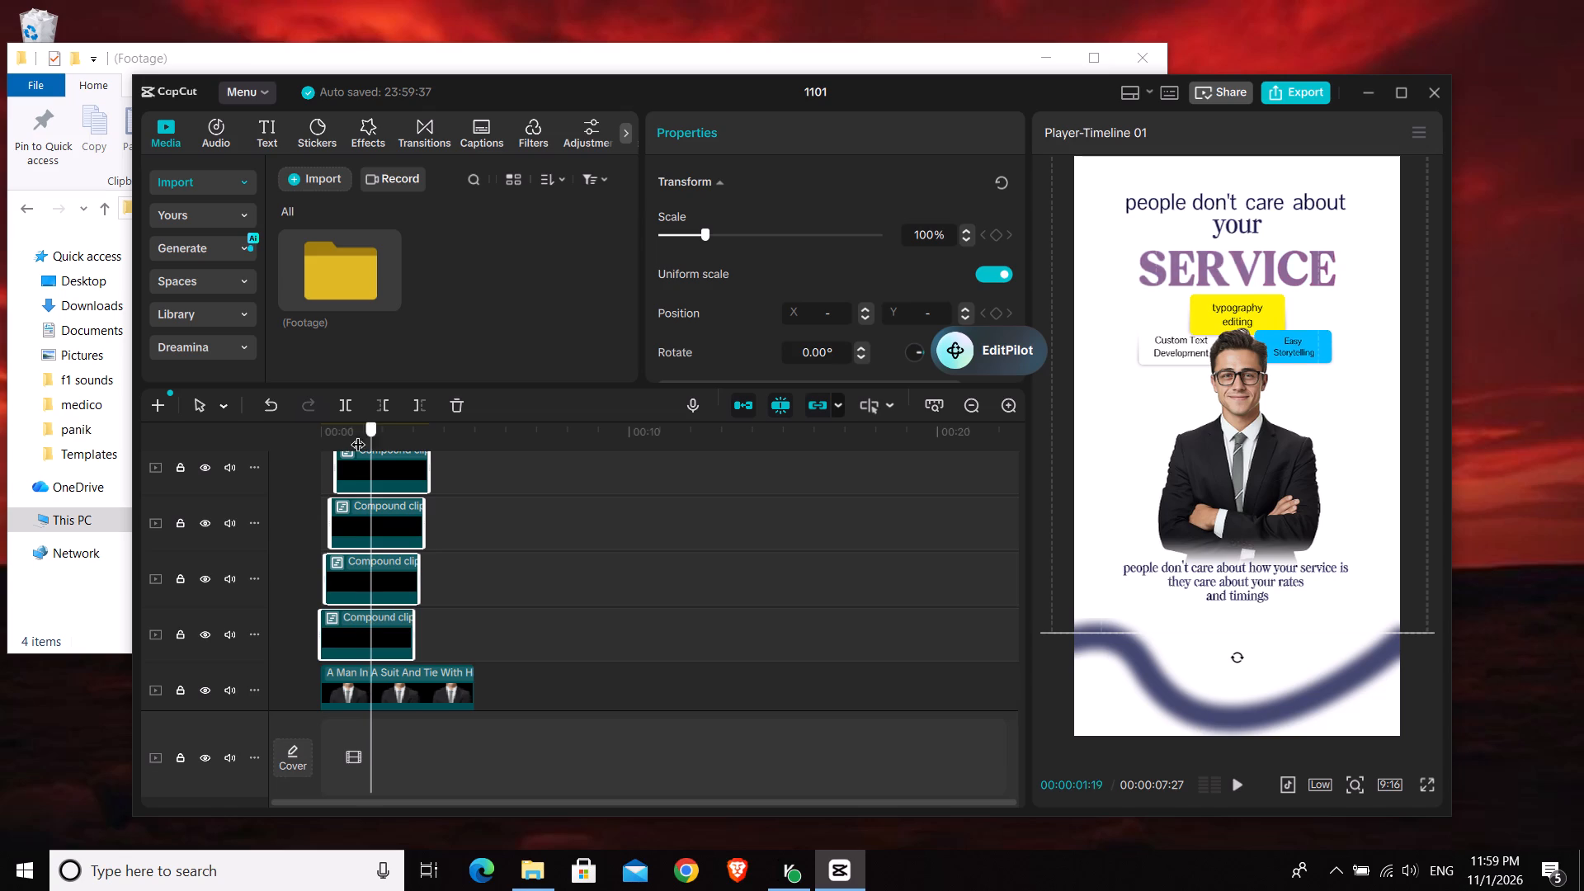
pyautogui.moveTo(358, 434); pyautogui.dragTo(315, 442)
pyautogui.press('space')
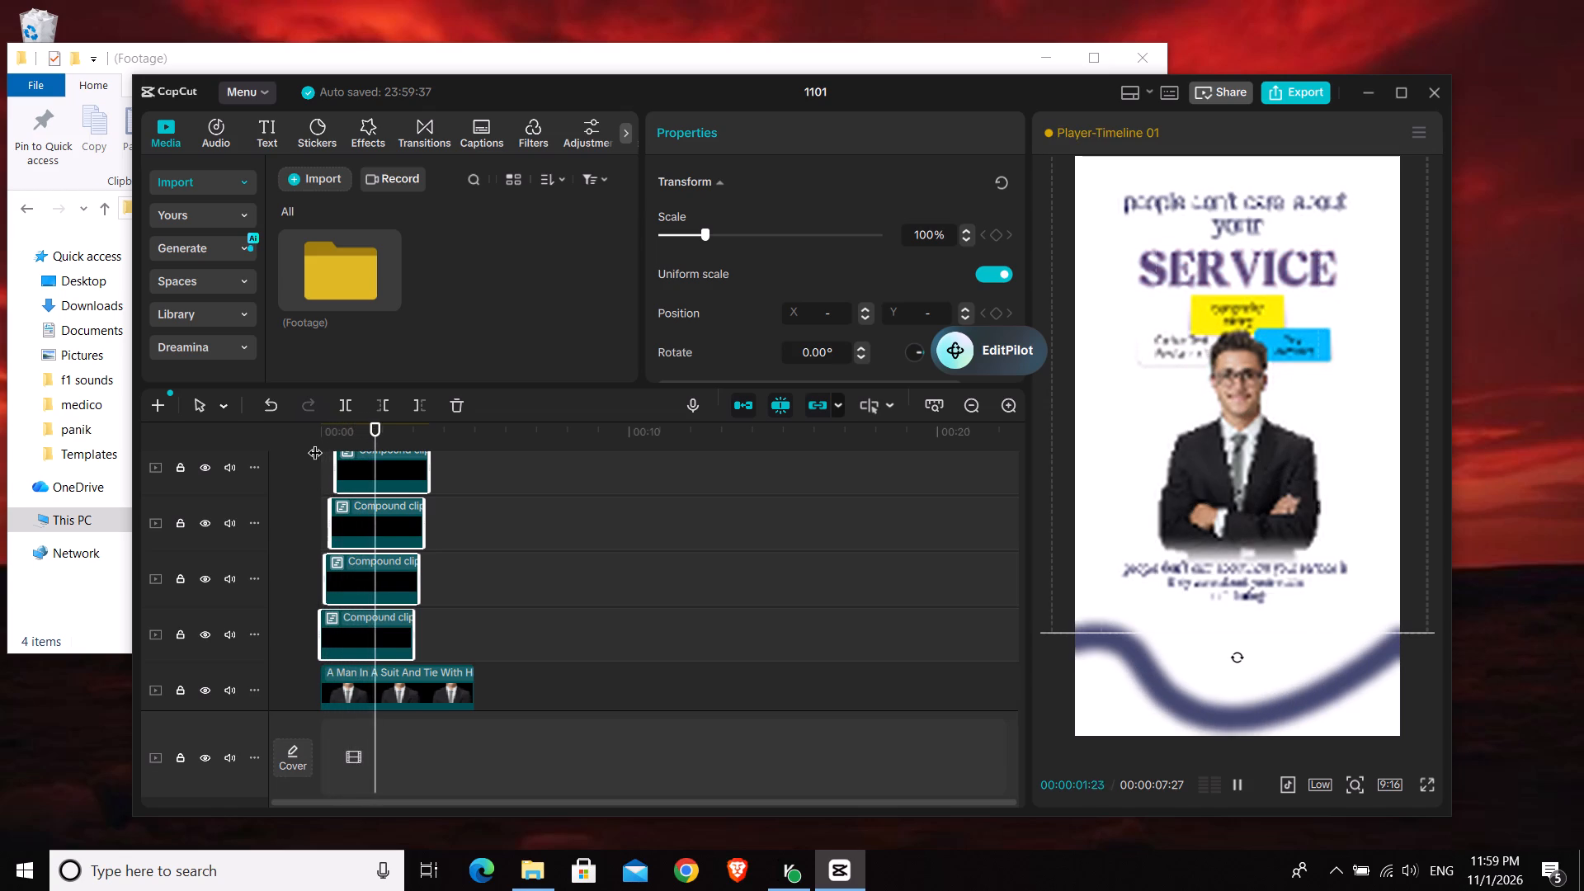
pyautogui.press('space')
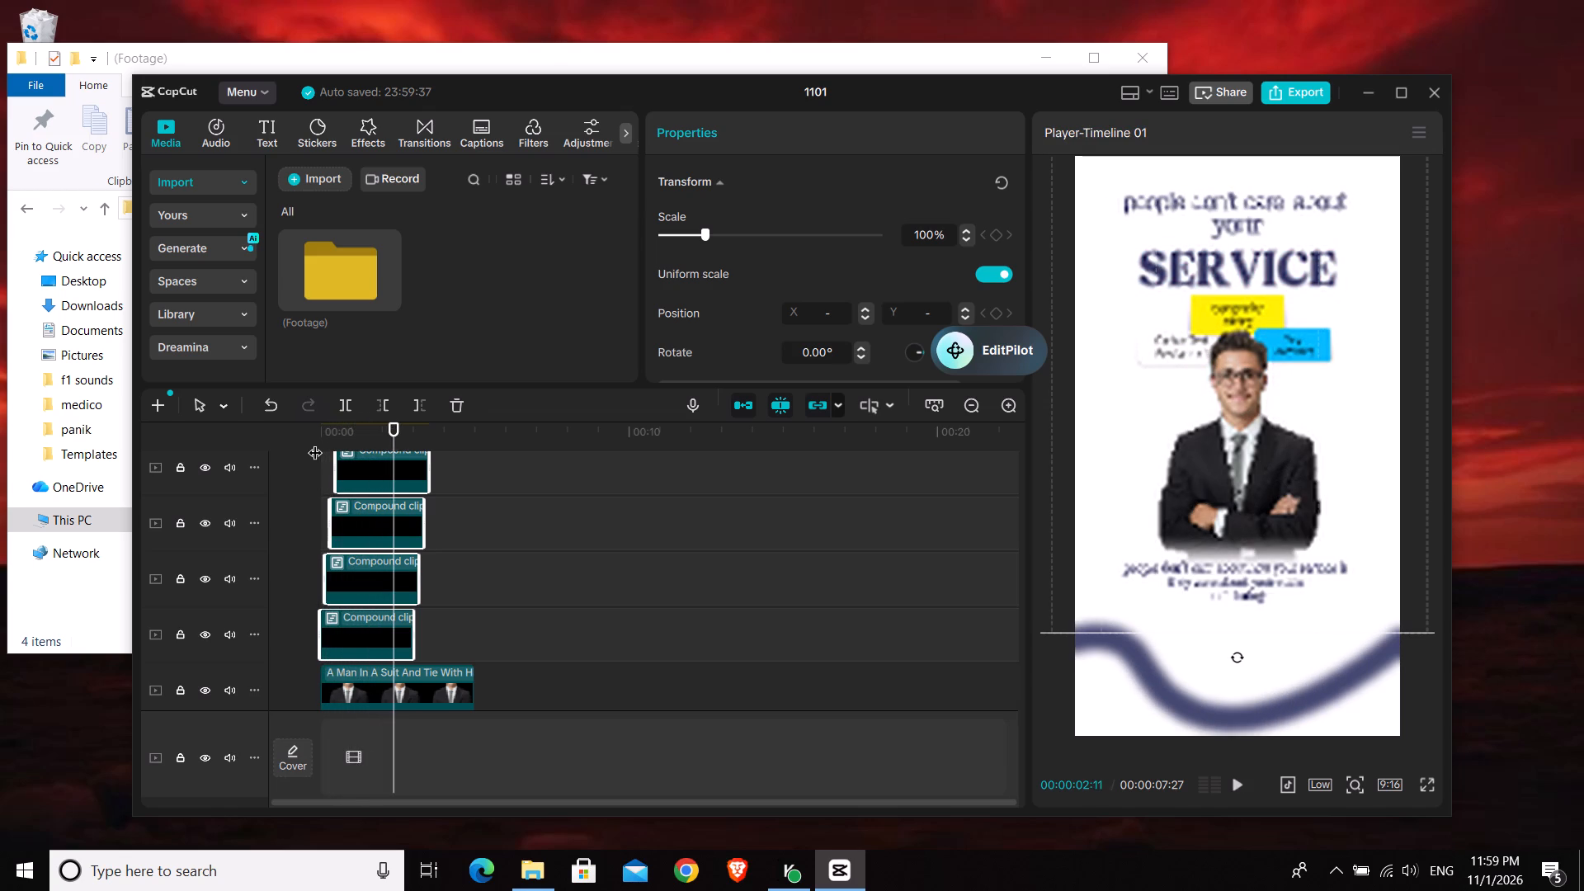
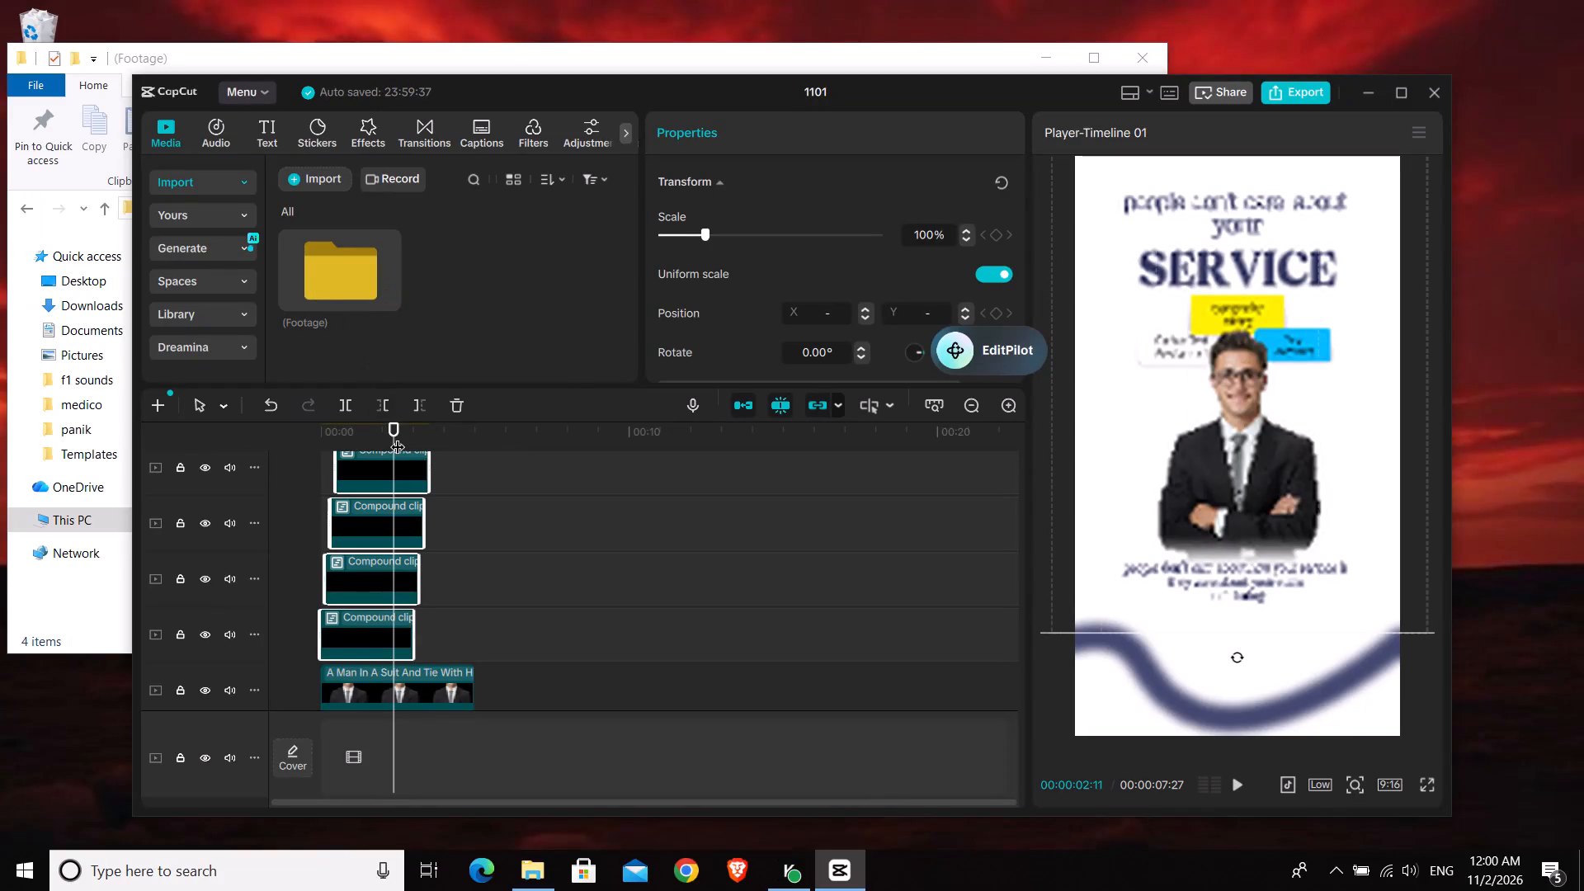
# Scrub back and forth through the first two seconds of the timeline to examine the headline, "SERVICE" and wavy-line animation timing.
pyautogui.moveTo(395, 434); pyautogui.dragTo(388, 437)
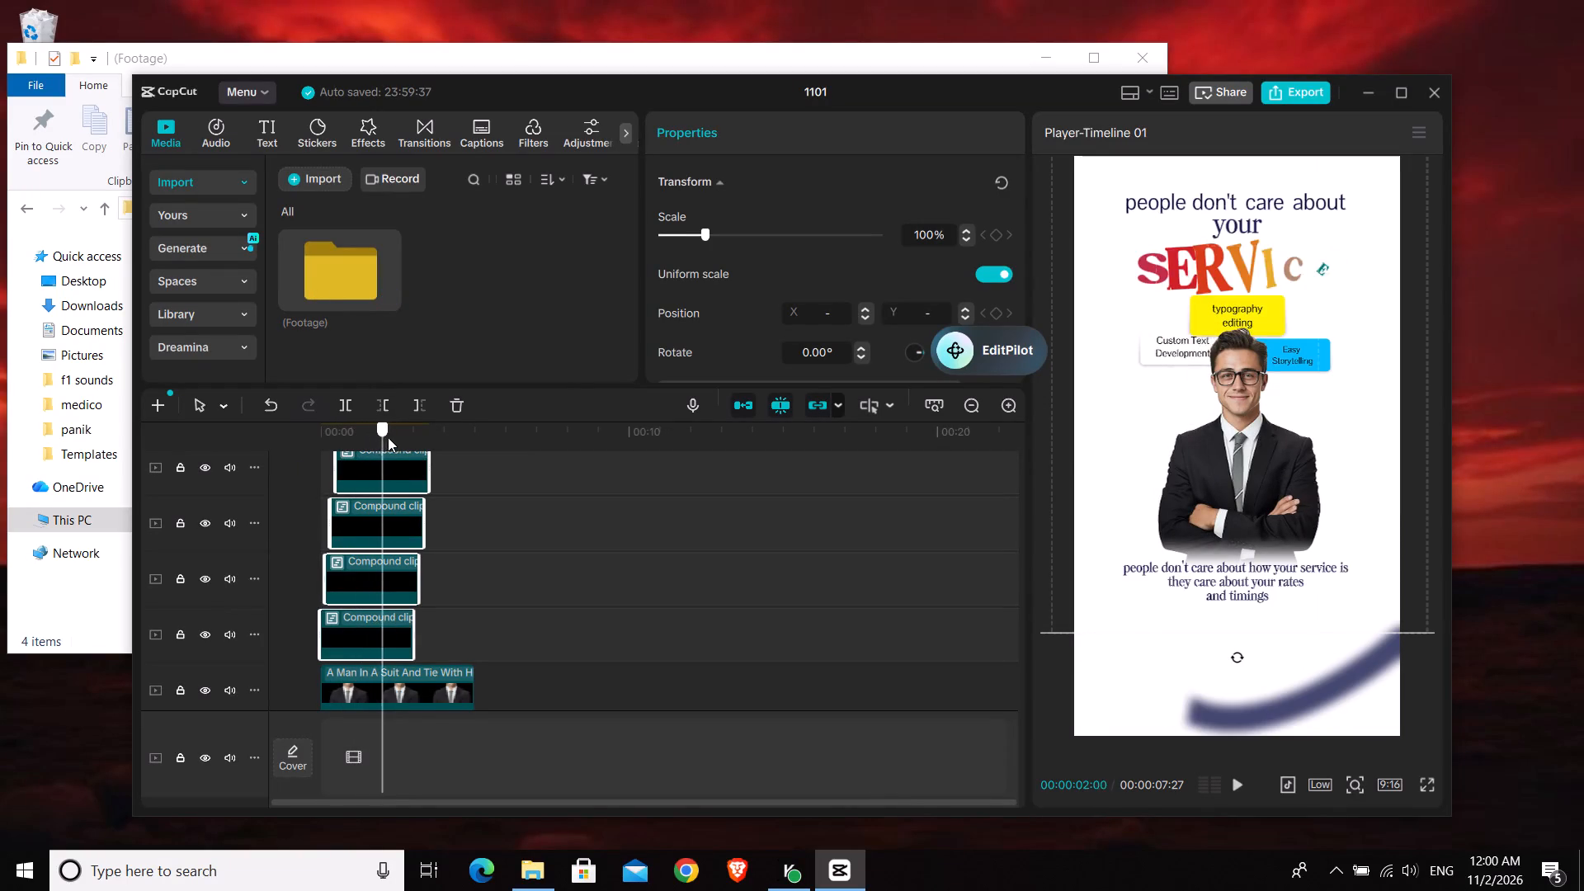
pyautogui.moveTo(388, 437); pyautogui.dragTo(323, 472)
pyautogui.scroll(-12, 369, 533)
pyautogui.scroll(4, 394, 519)
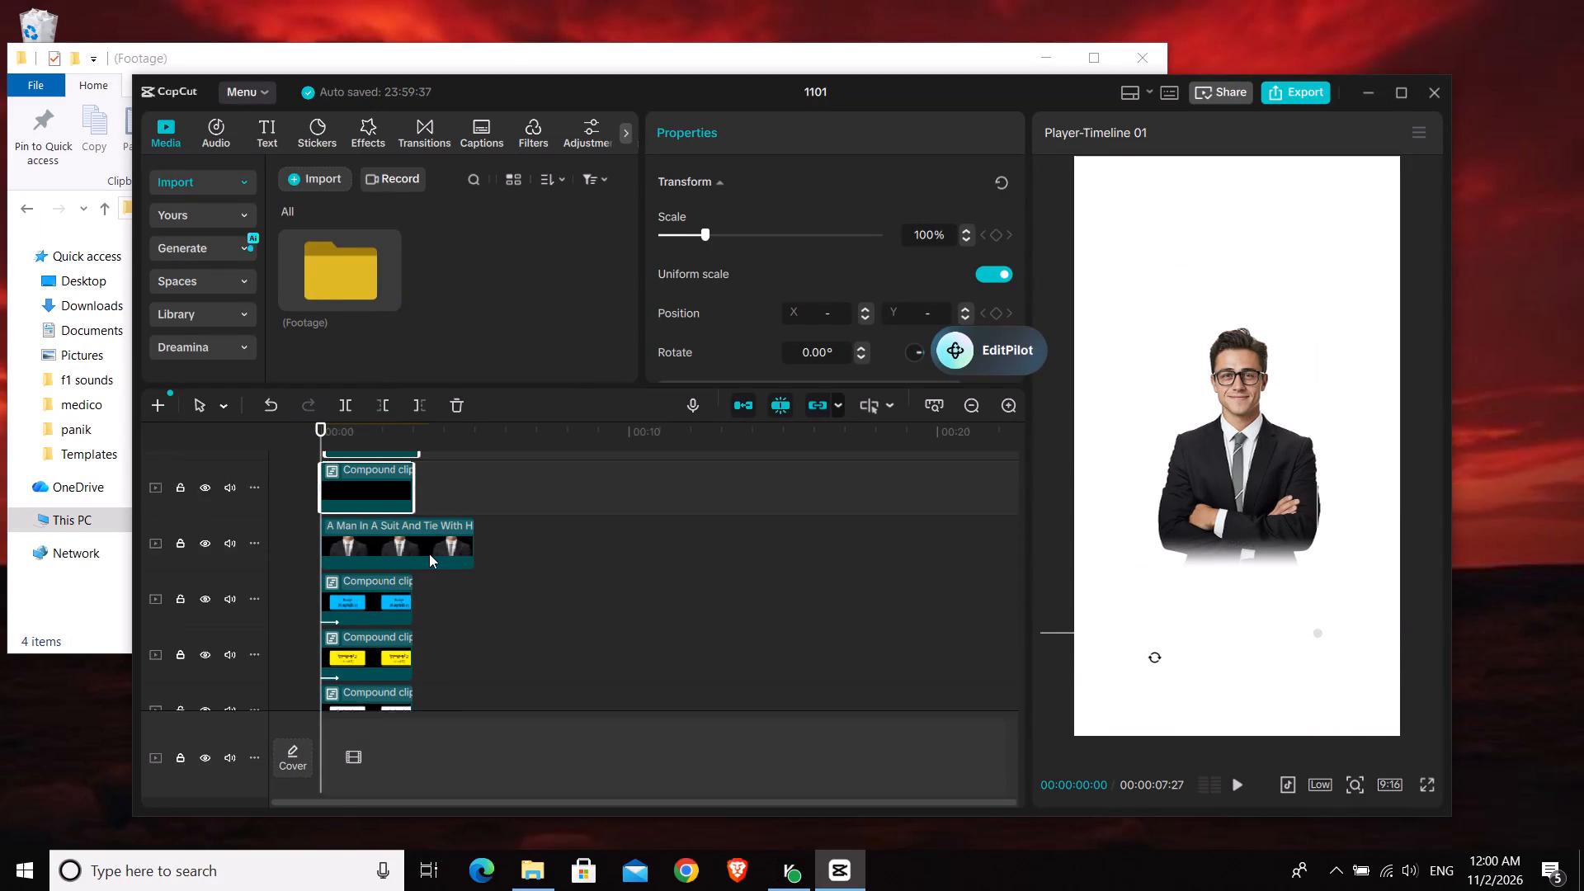
pyautogui.scroll(4, 429, 554)
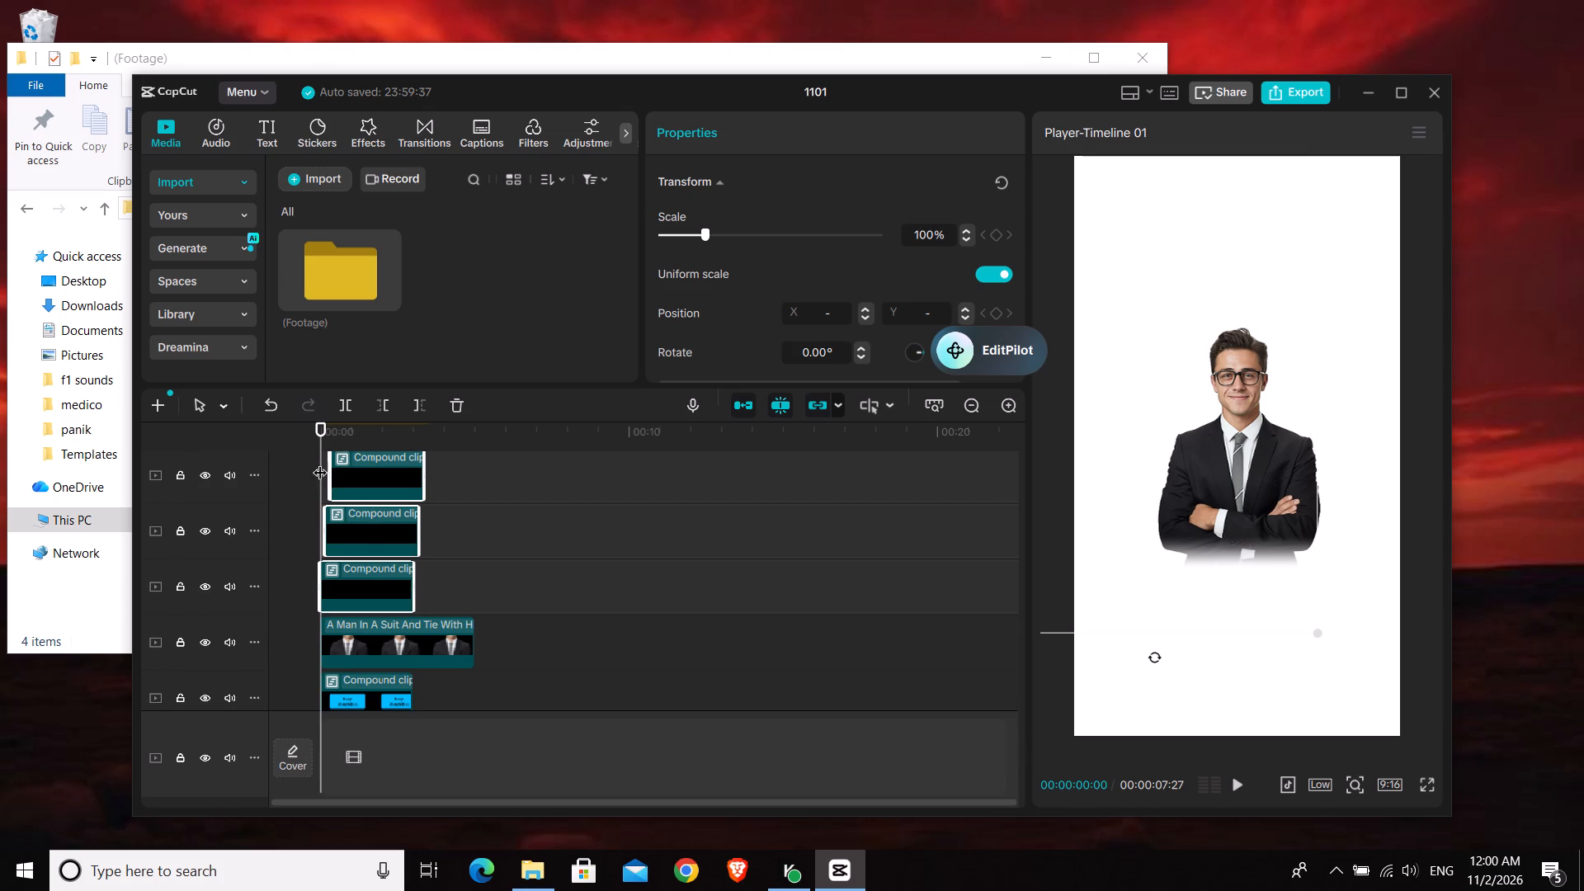
pyautogui.moveTo(318, 439); pyautogui.dragTo(342, 437)
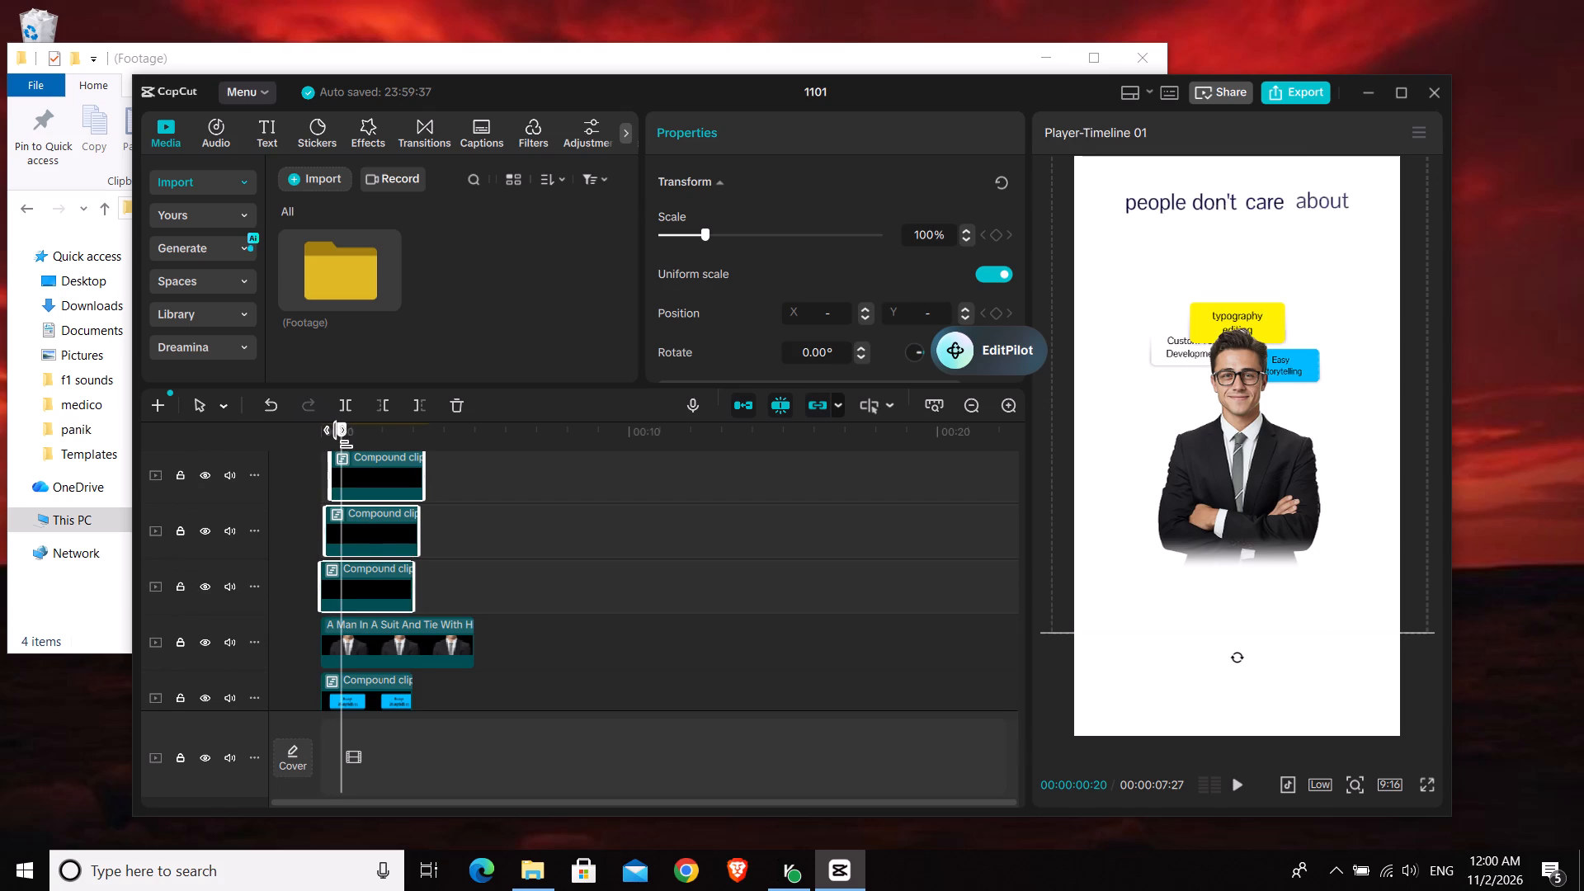
pyautogui.moveTo(342, 437); pyautogui.dragTo(364, 432)
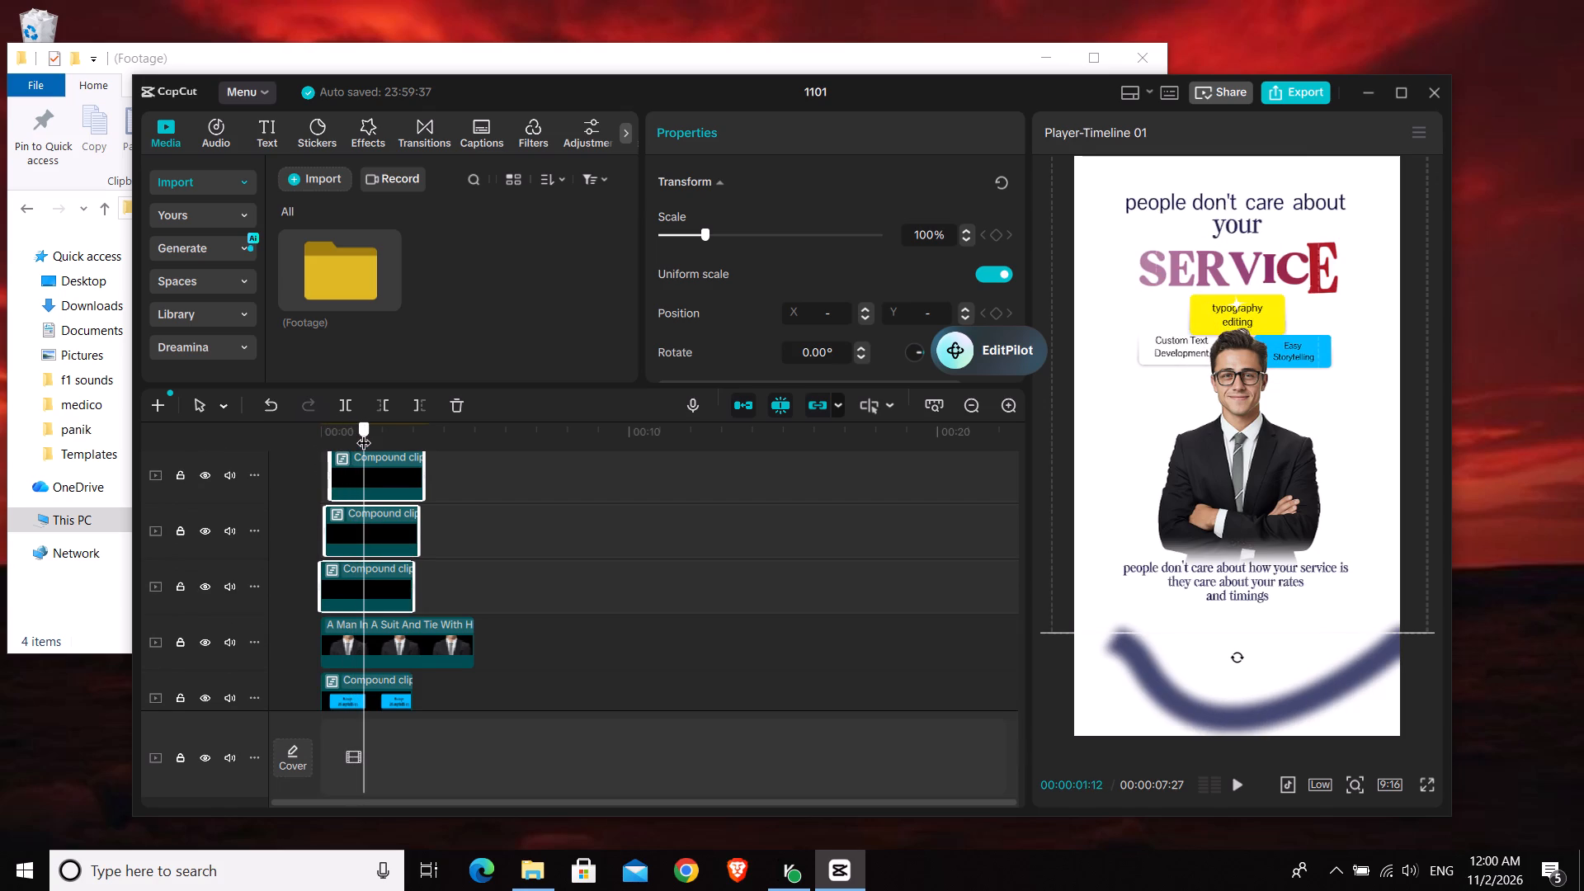
pyautogui.moveTo(364, 432); pyautogui.dragTo(361, 433)
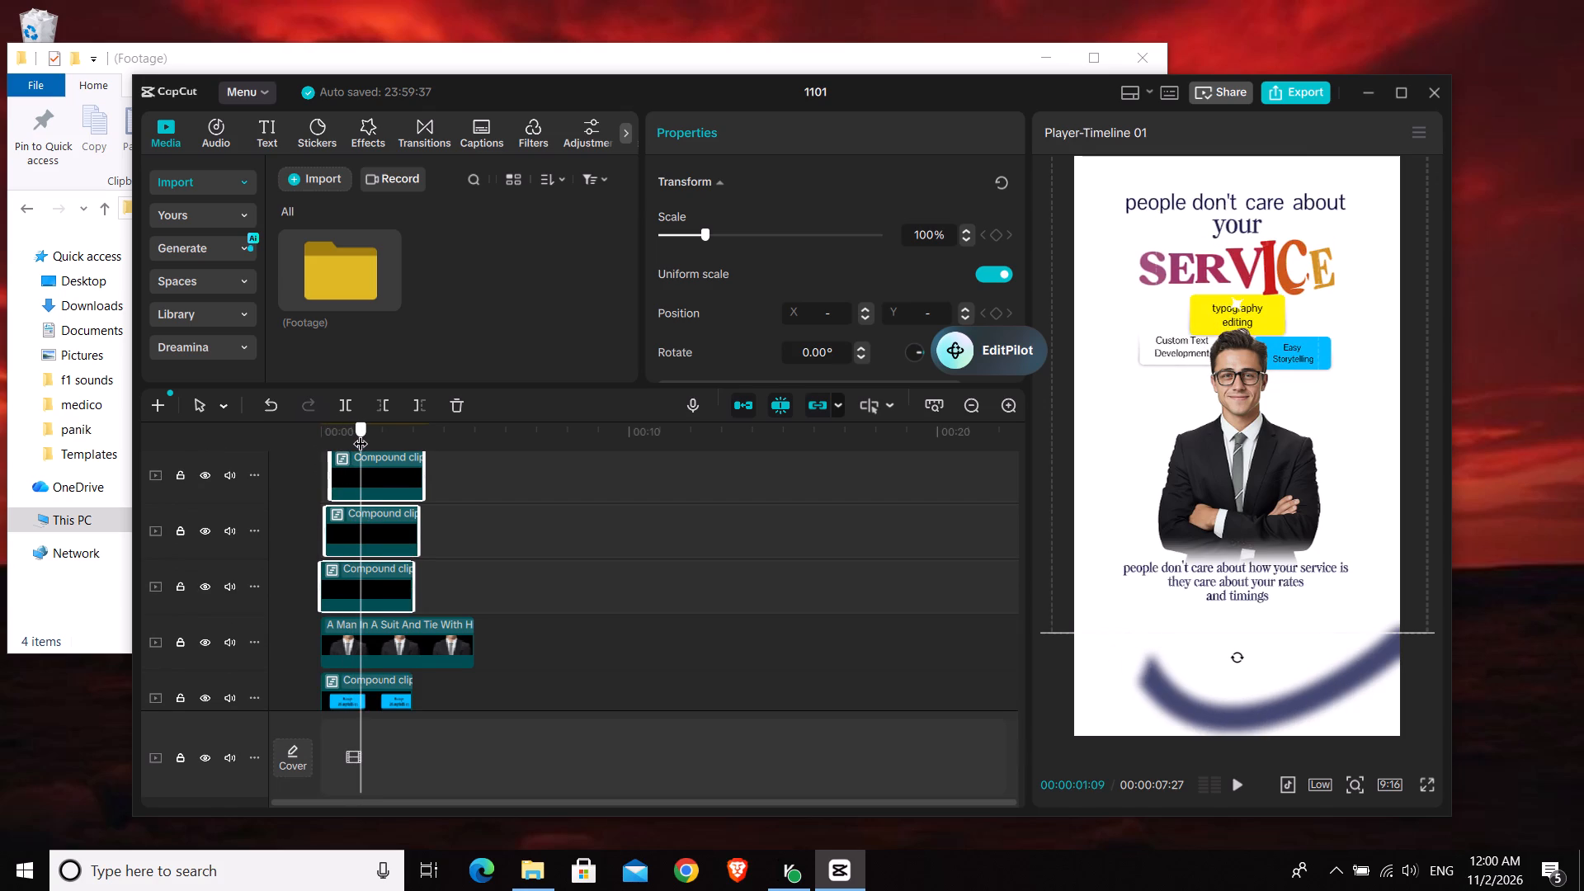
pyautogui.moveTo(361, 433); pyautogui.dragTo(364, 433)
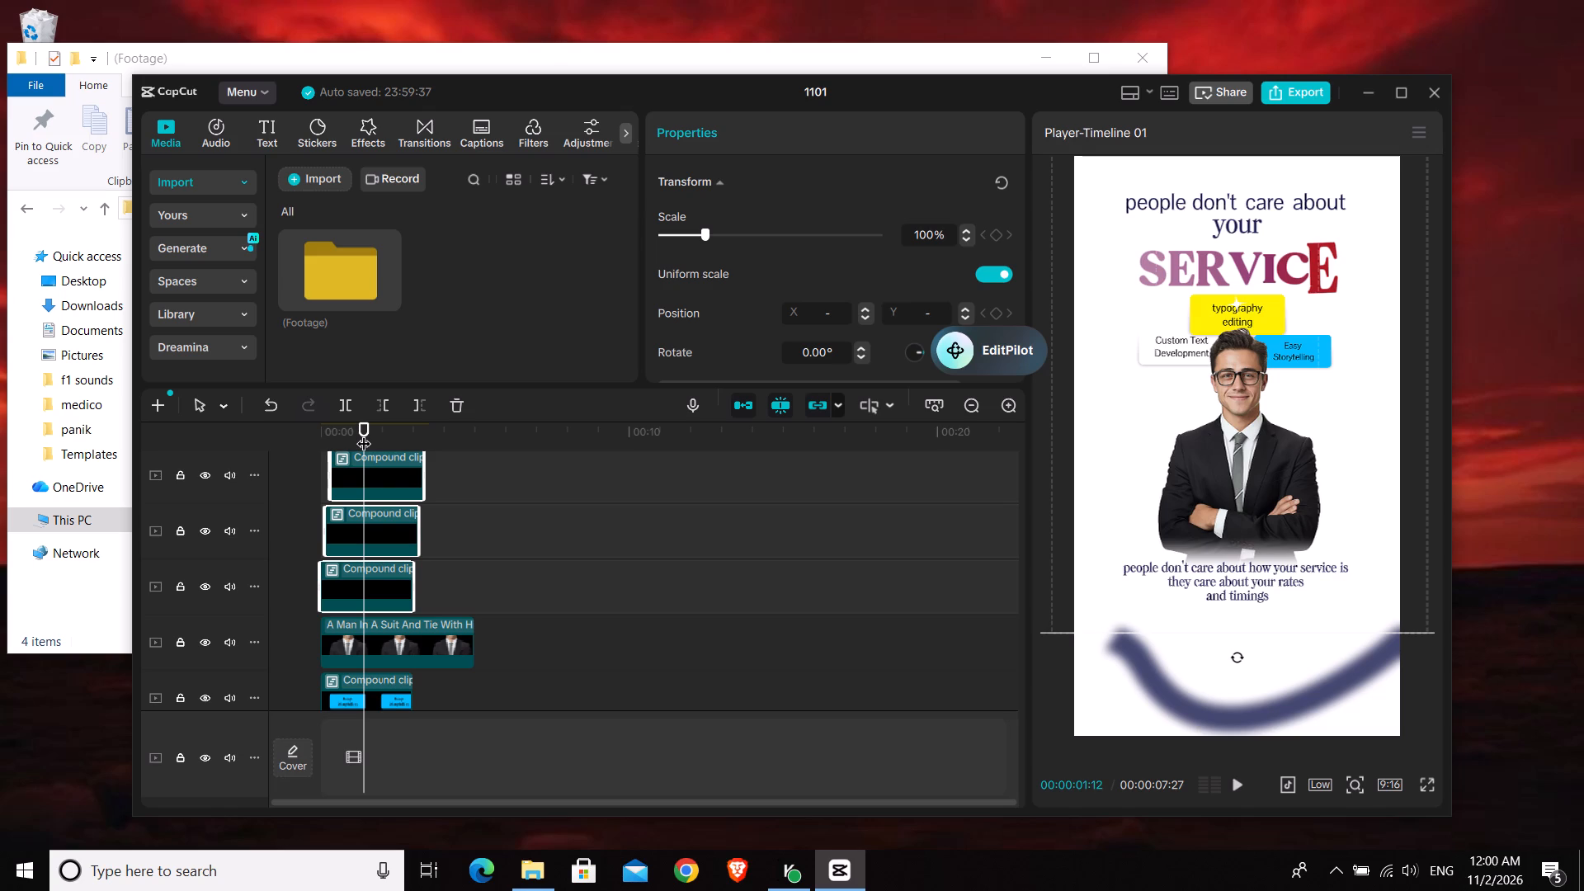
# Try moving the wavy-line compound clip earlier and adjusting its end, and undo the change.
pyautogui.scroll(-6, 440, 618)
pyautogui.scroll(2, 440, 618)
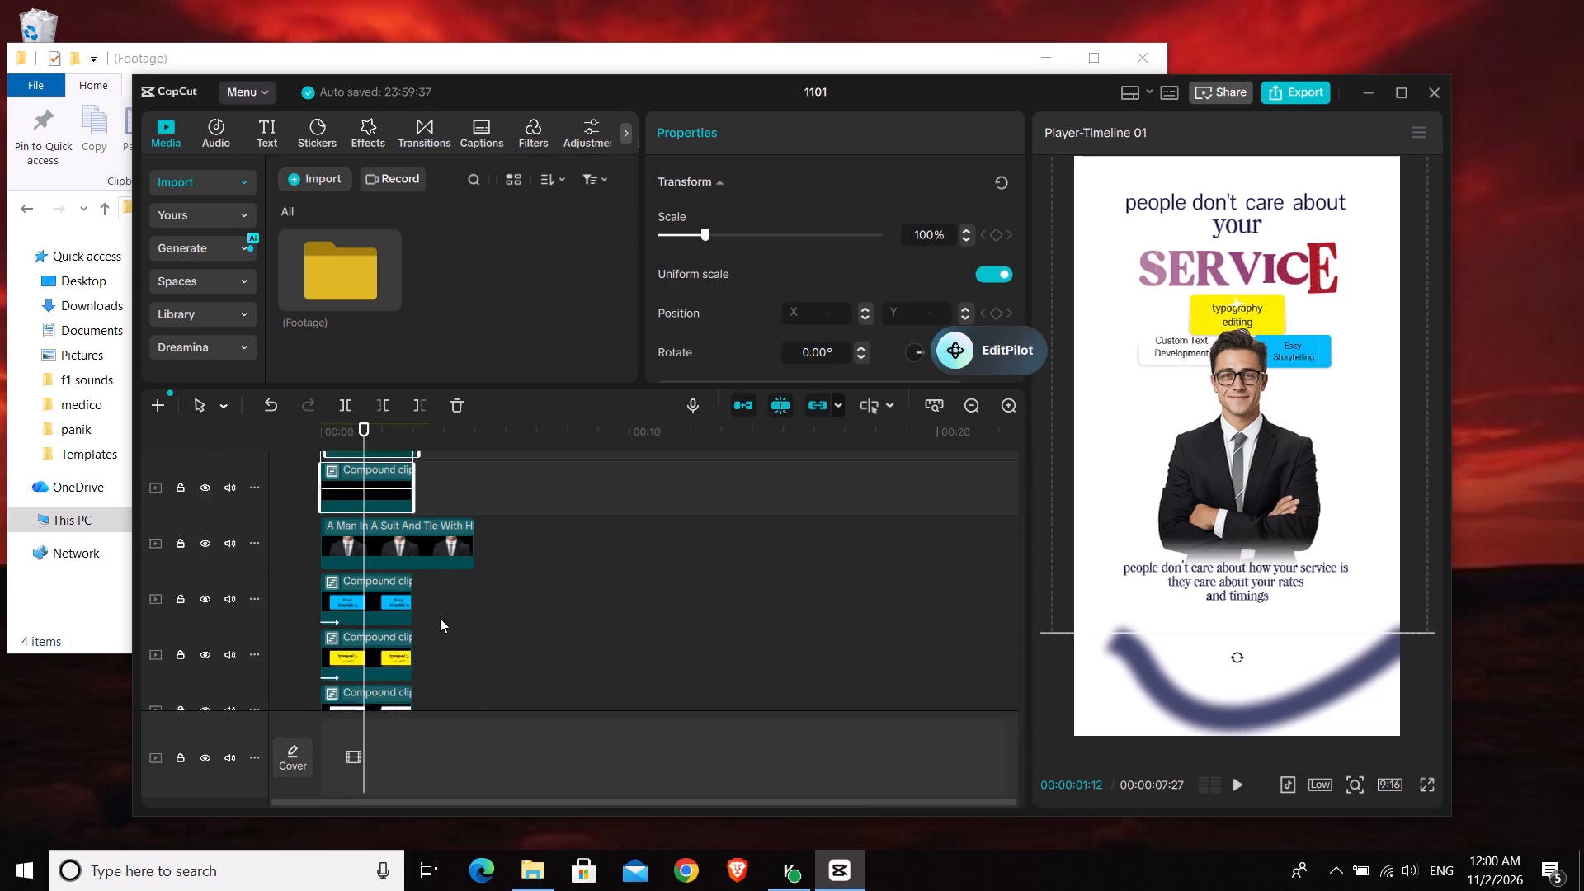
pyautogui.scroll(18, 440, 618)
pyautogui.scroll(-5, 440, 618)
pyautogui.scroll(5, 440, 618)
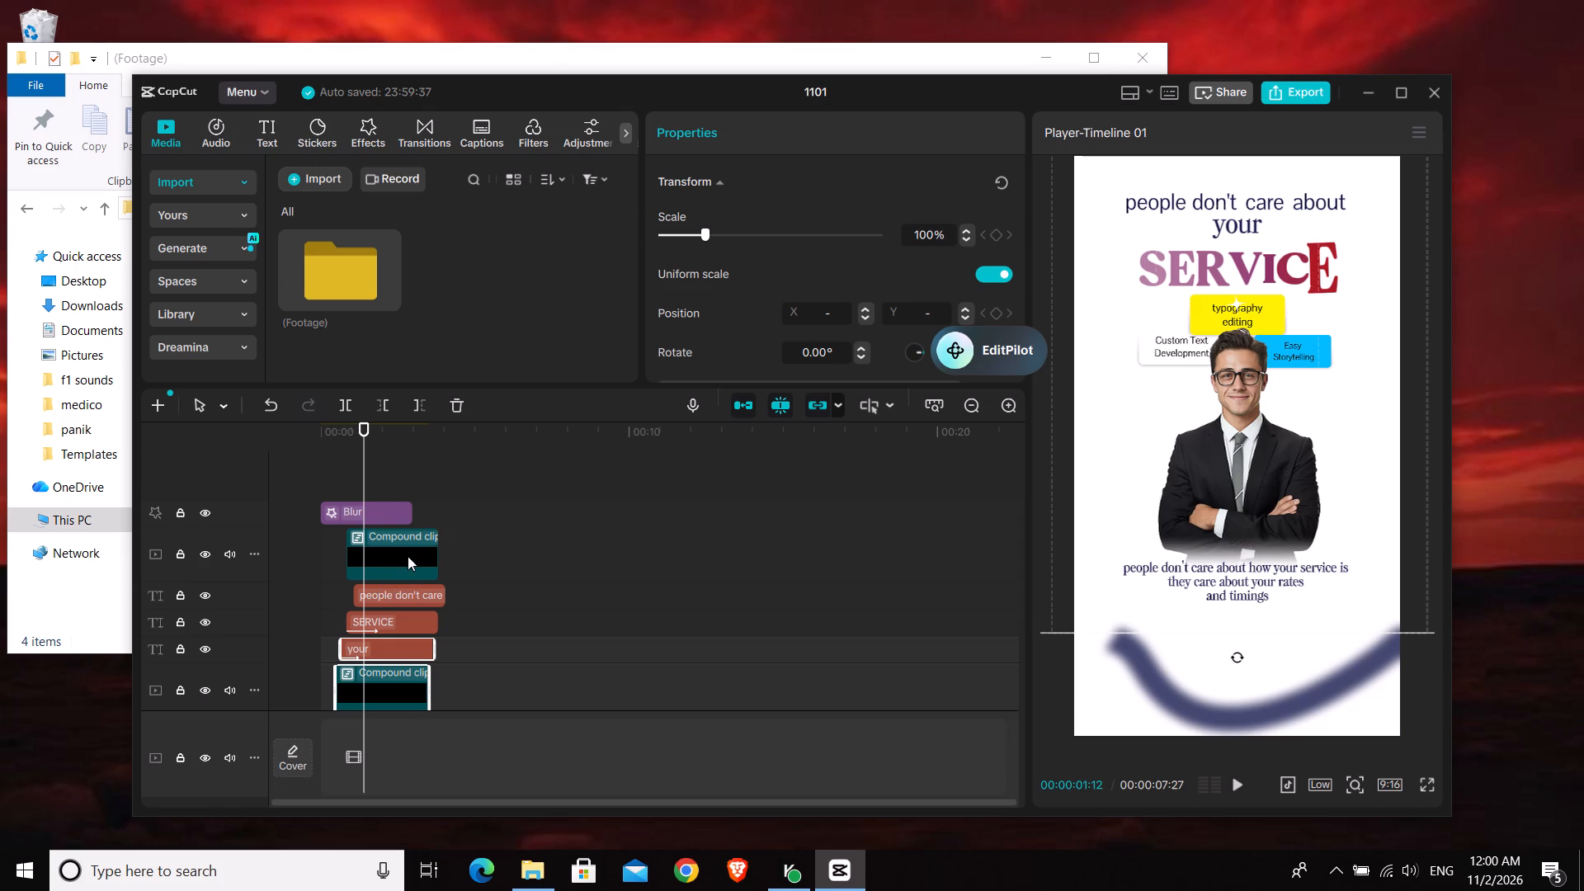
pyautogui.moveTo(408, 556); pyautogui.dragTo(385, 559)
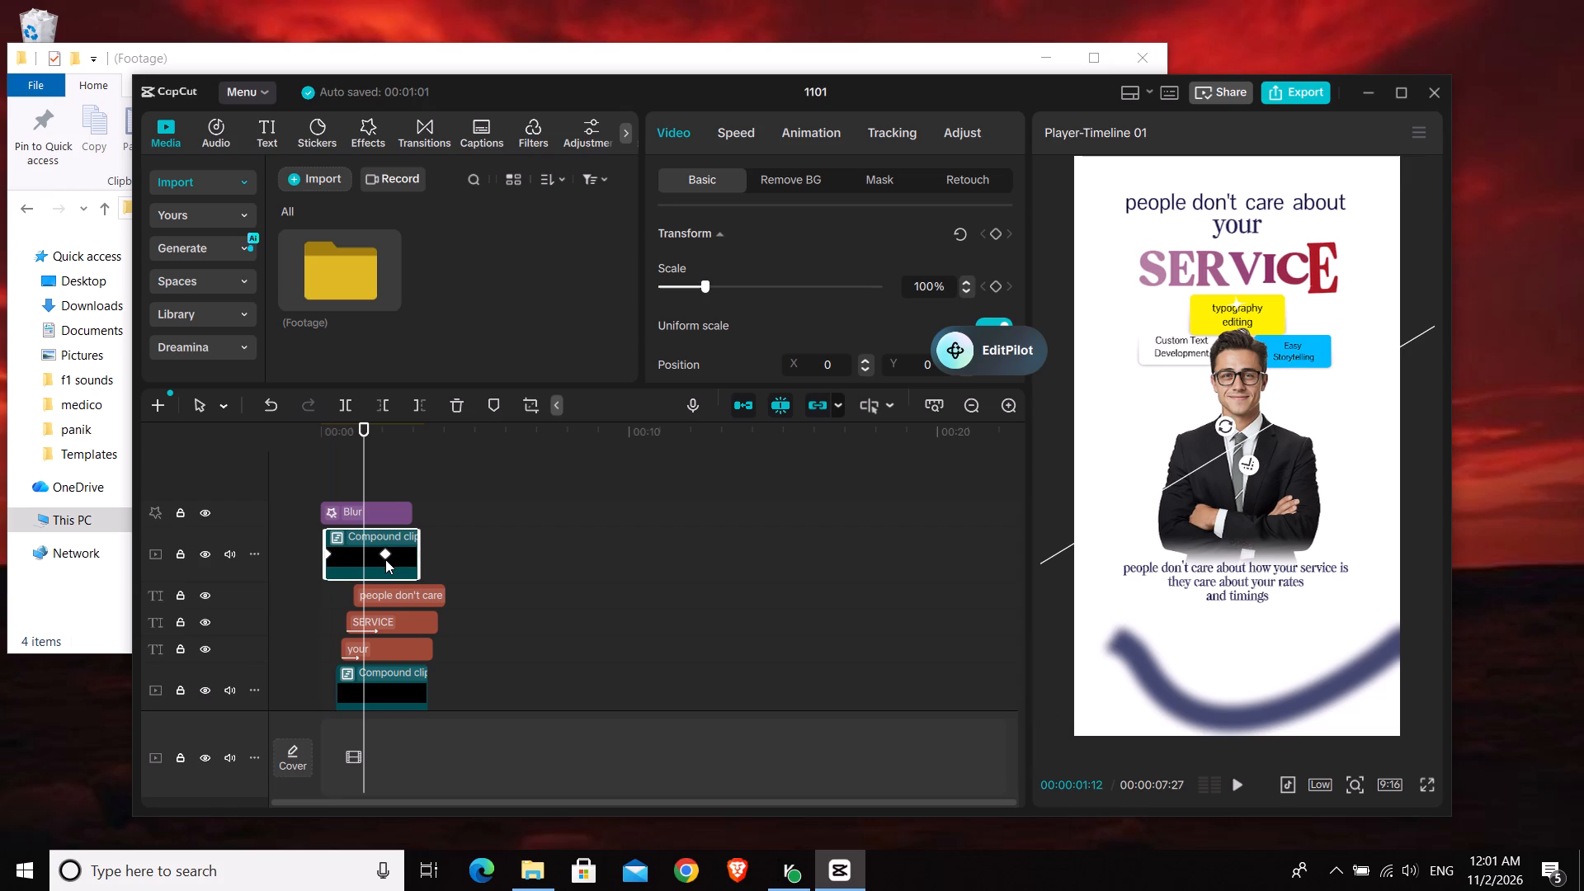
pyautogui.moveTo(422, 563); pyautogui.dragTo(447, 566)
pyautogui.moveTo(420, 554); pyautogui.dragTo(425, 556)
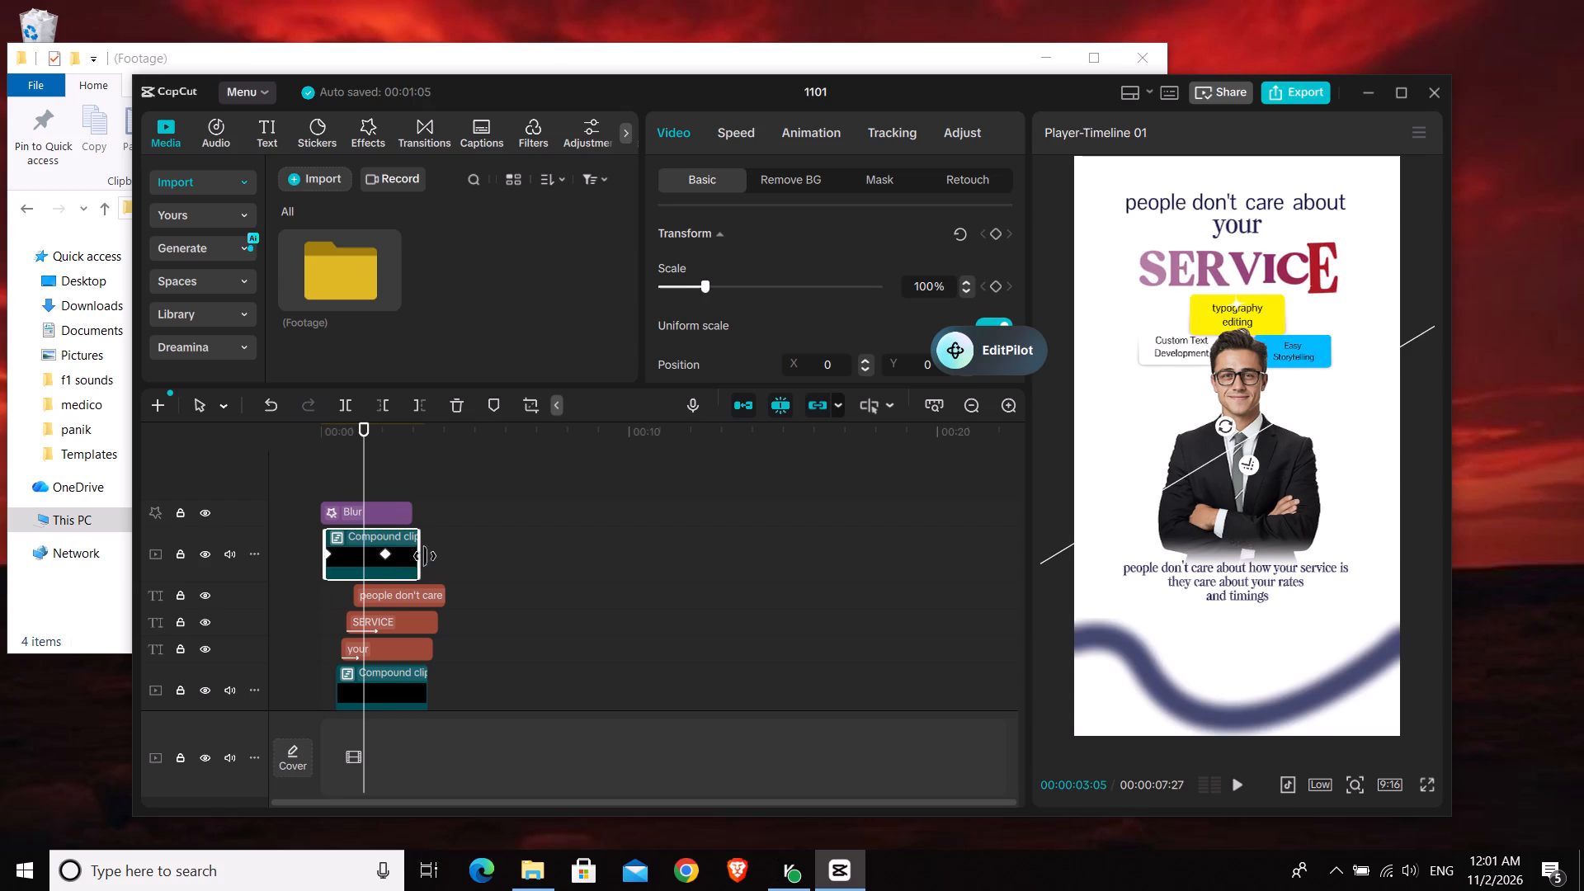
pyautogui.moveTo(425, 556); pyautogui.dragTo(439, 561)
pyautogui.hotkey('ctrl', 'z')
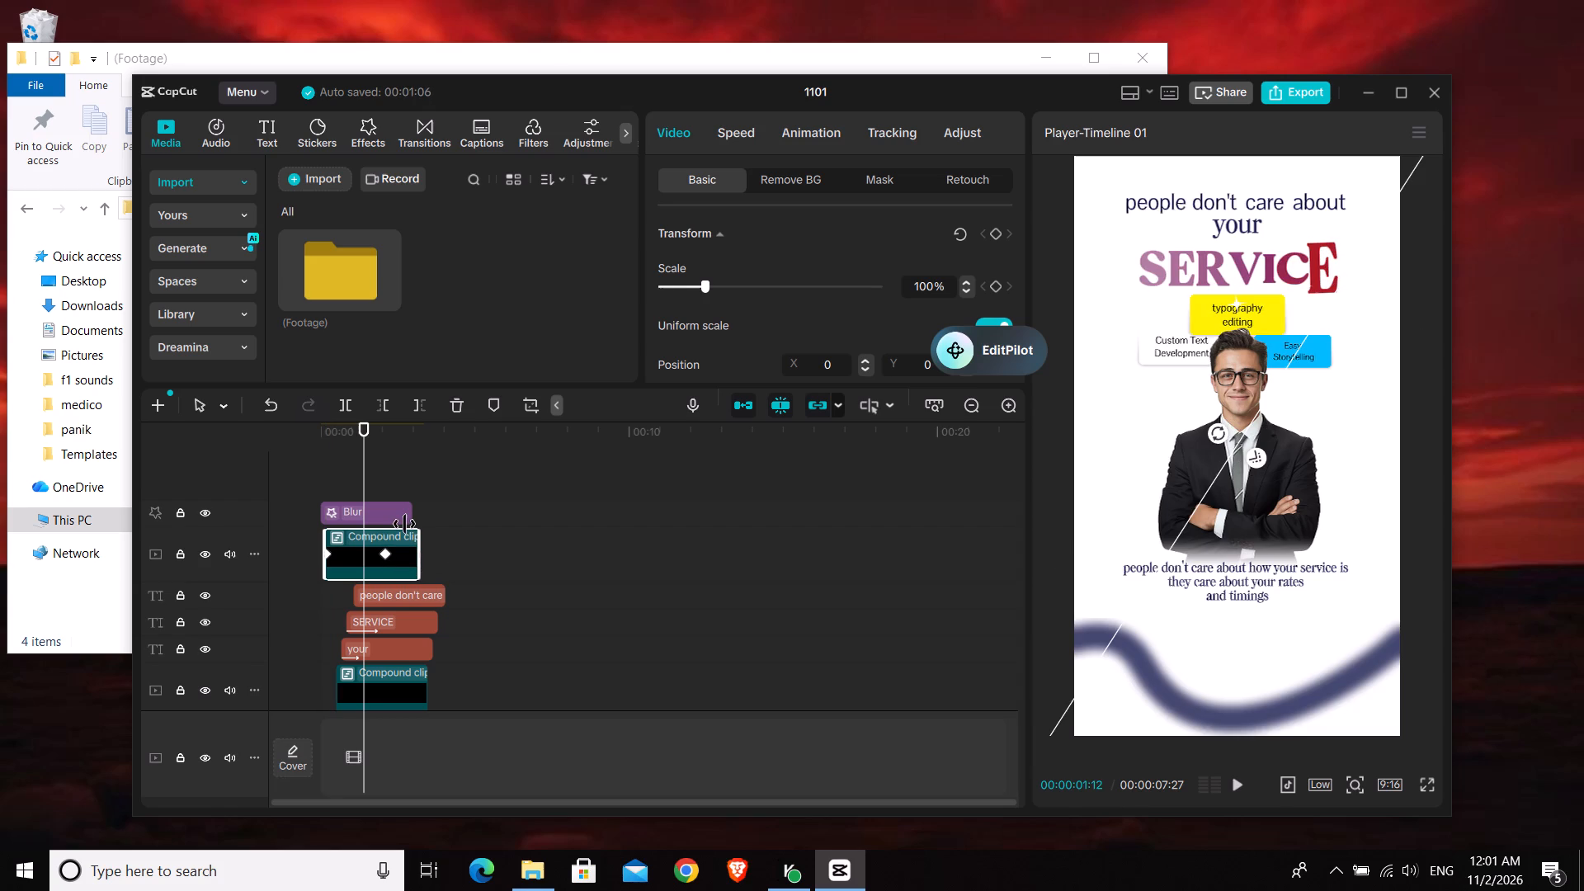
# Play the opening once, and shift the wavy-line compound clip below the Blur effect so it starts at 00:00.
pyautogui.moveTo(364, 481); pyautogui.dragTo(315, 488)
pyautogui.press('space')
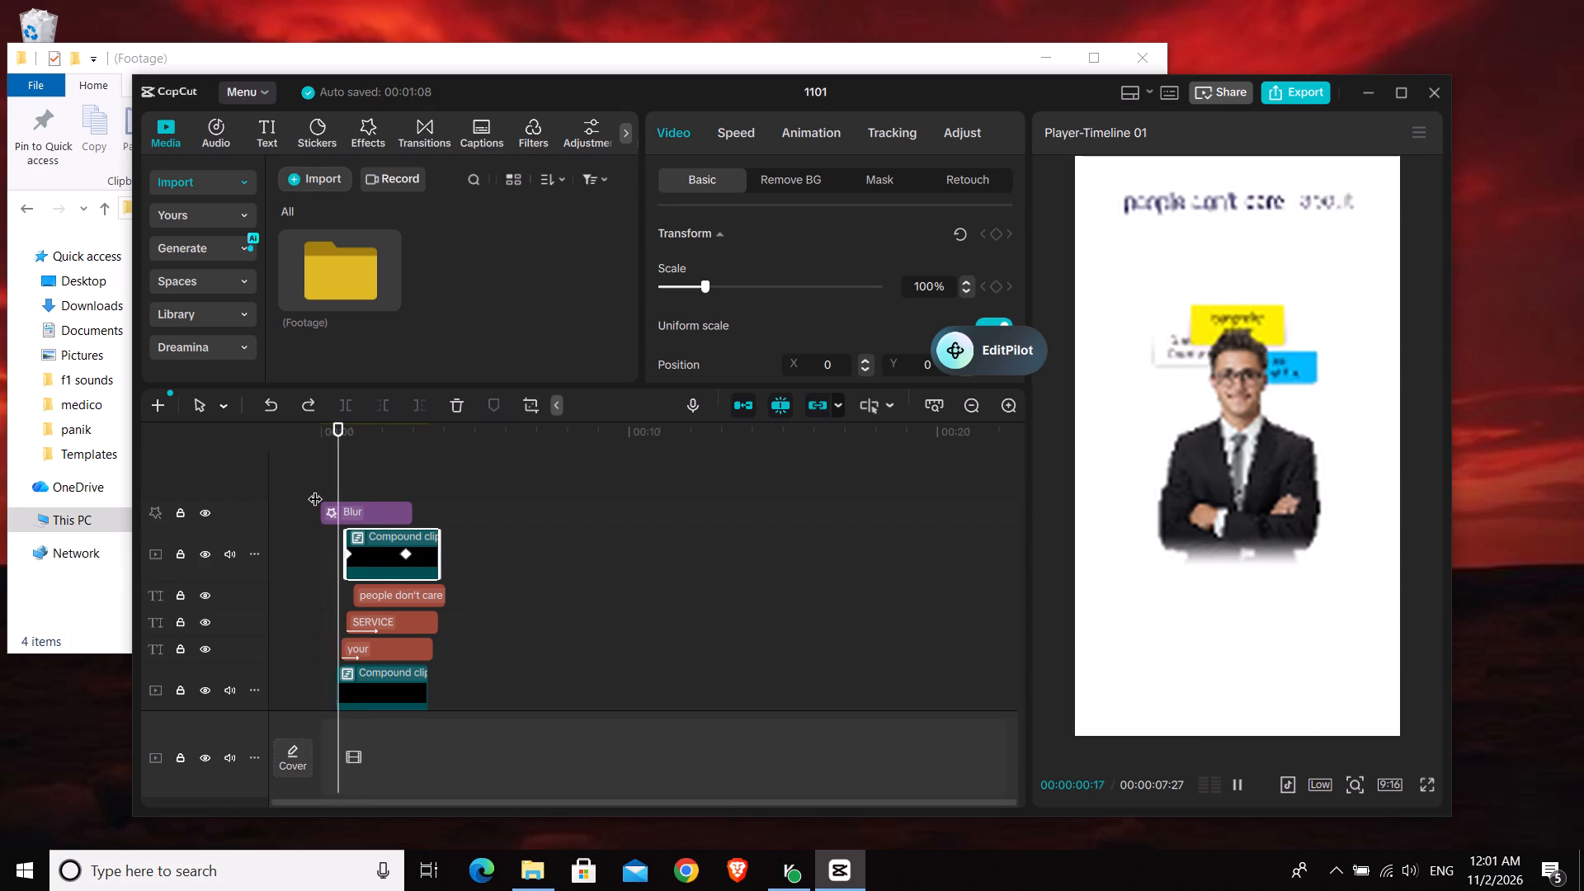
pyautogui.press('space')
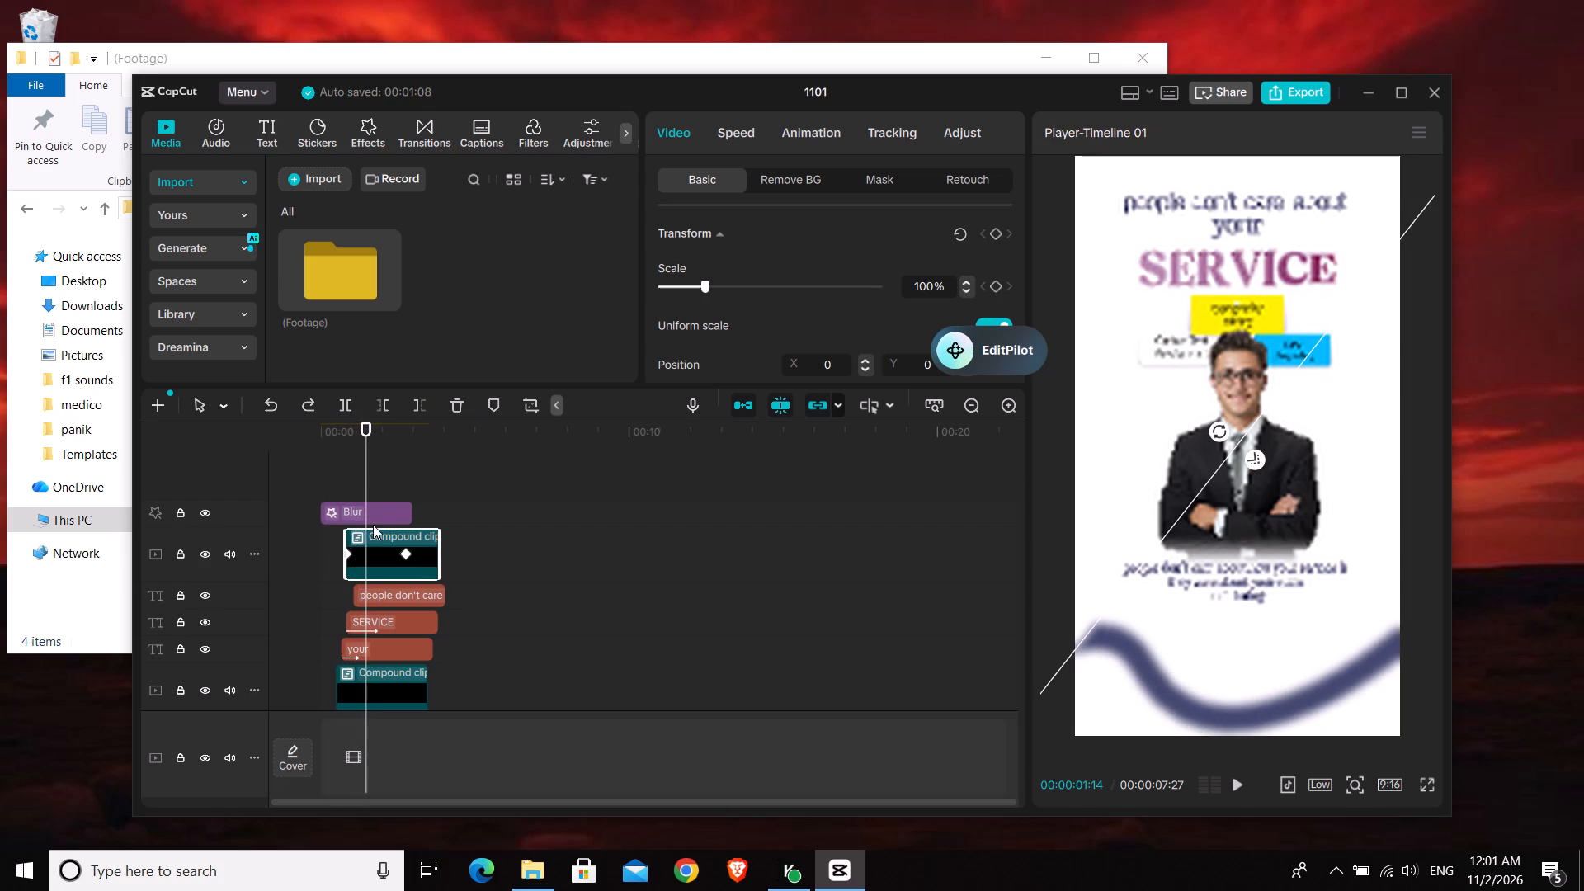
pyautogui.moveTo(429, 551); pyautogui.dragTo(403, 552)
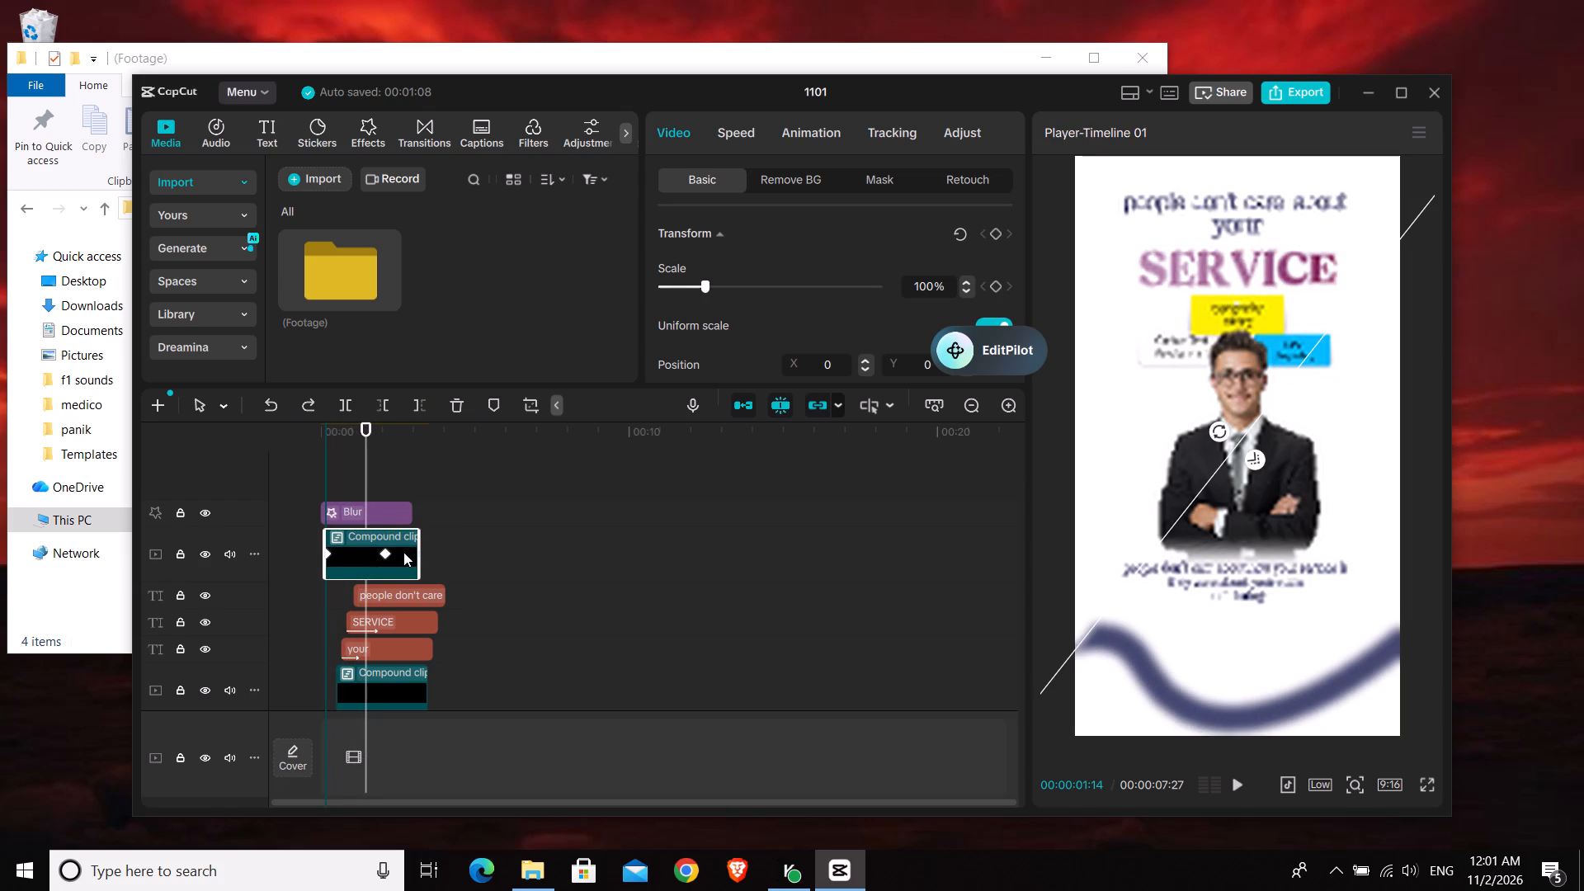
pyautogui.moveTo(403, 552); pyautogui.dragTo(406, 555)
pyautogui.moveTo(405, 546); pyautogui.dragTo(398, 547)
# Play the animation from the start to review the wavy line's new timing against the title text.
pyautogui.click(318, 483)
pyautogui.click(318, 483)
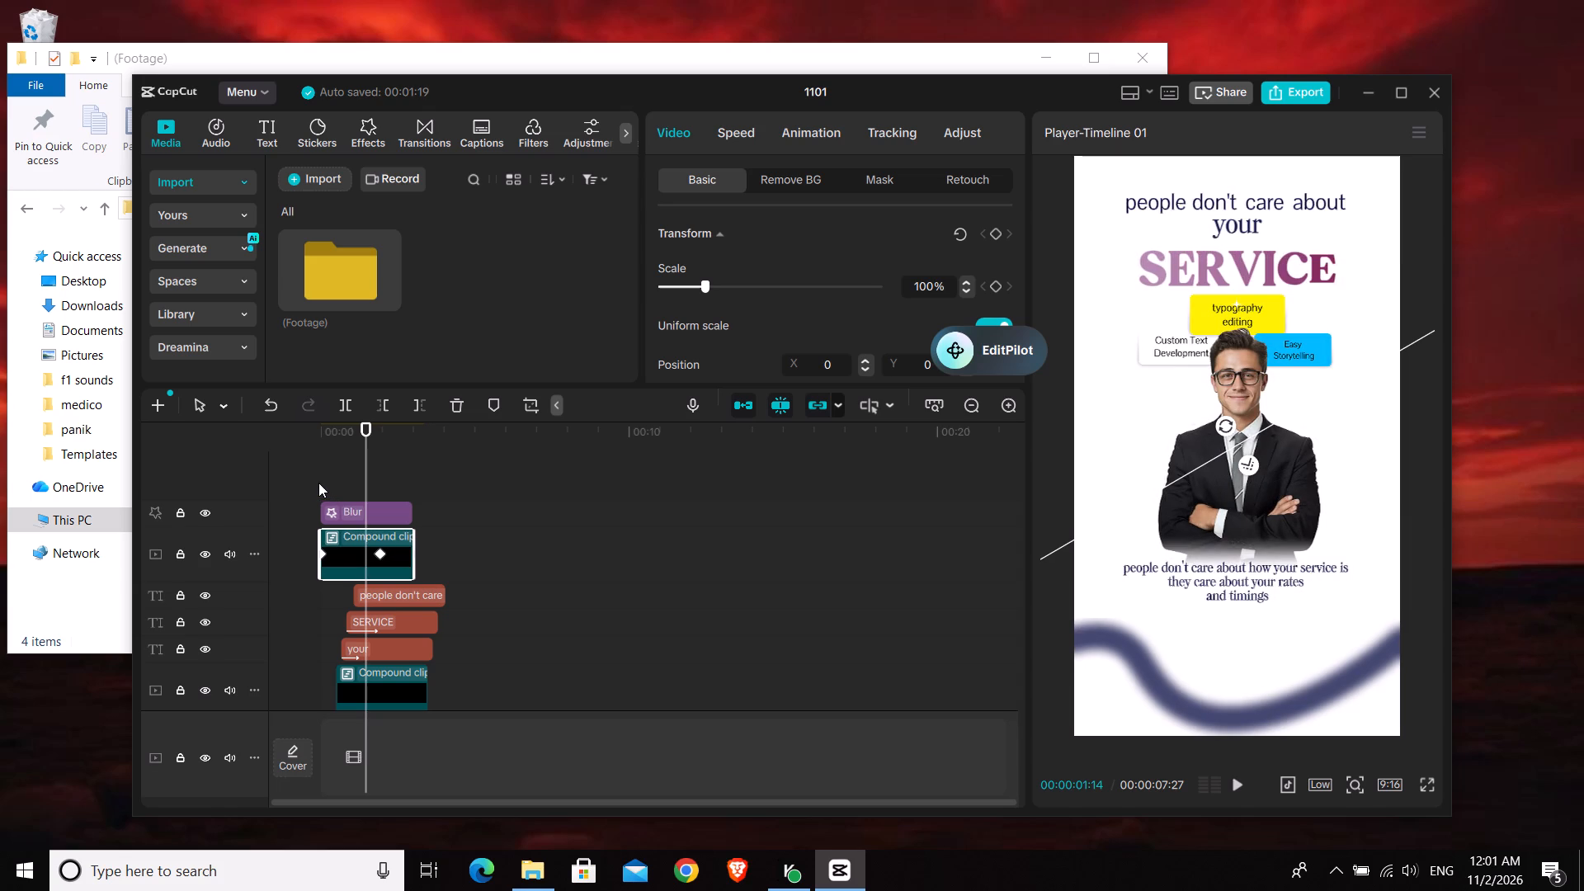
pyautogui.click(324, 485)
pyautogui.moveTo(324, 485); pyautogui.dragTo(303, 484)
pyautogui.press('space')
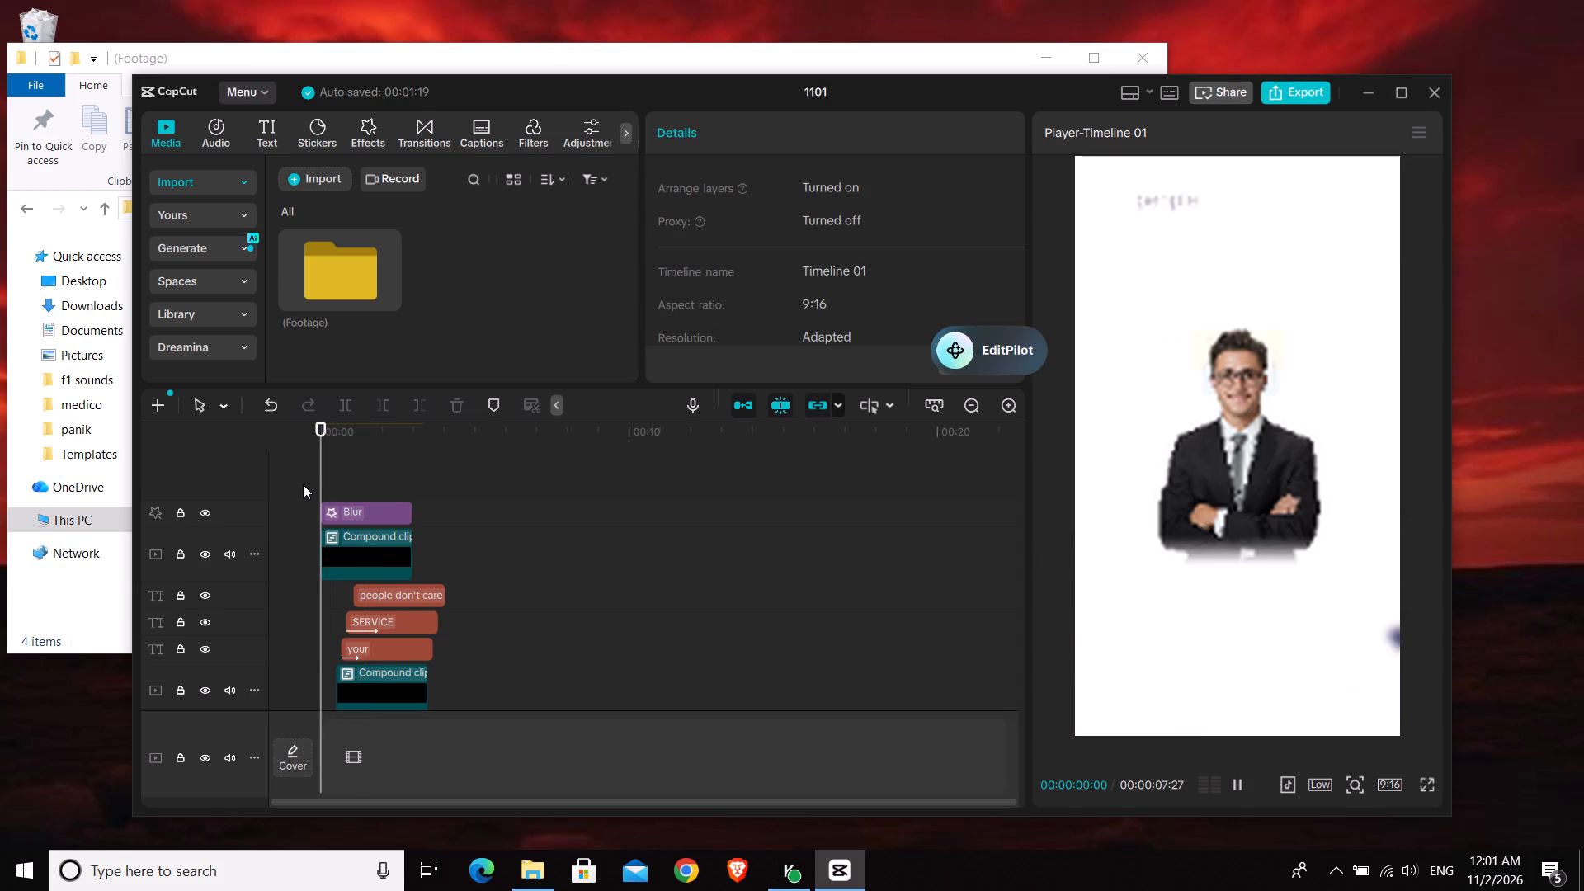
pyautogui.press('space')
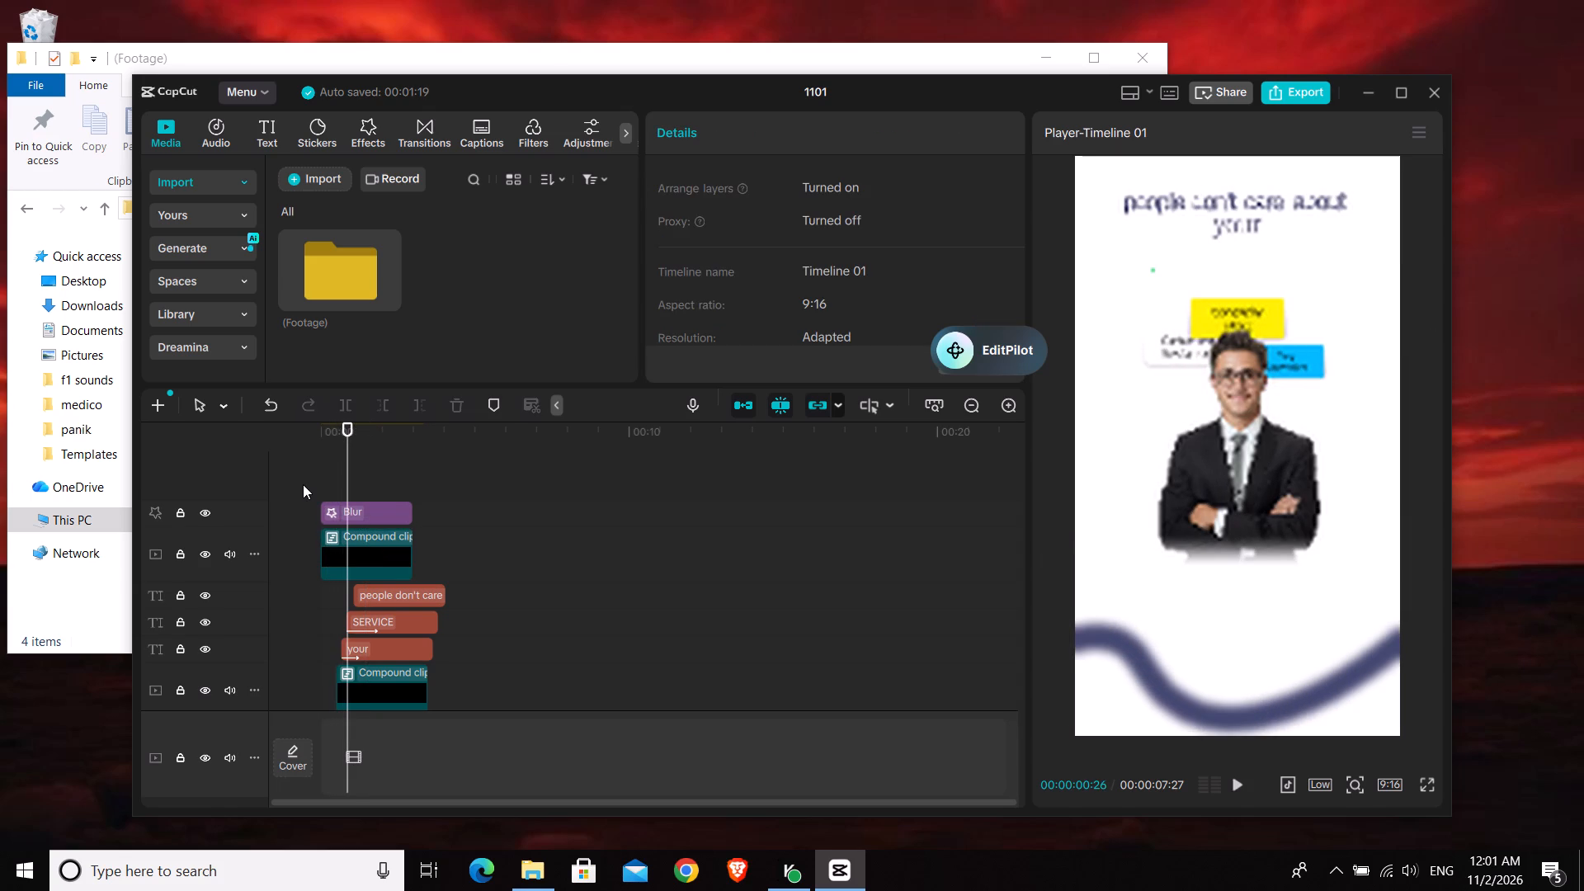
pyautogui.press('space')
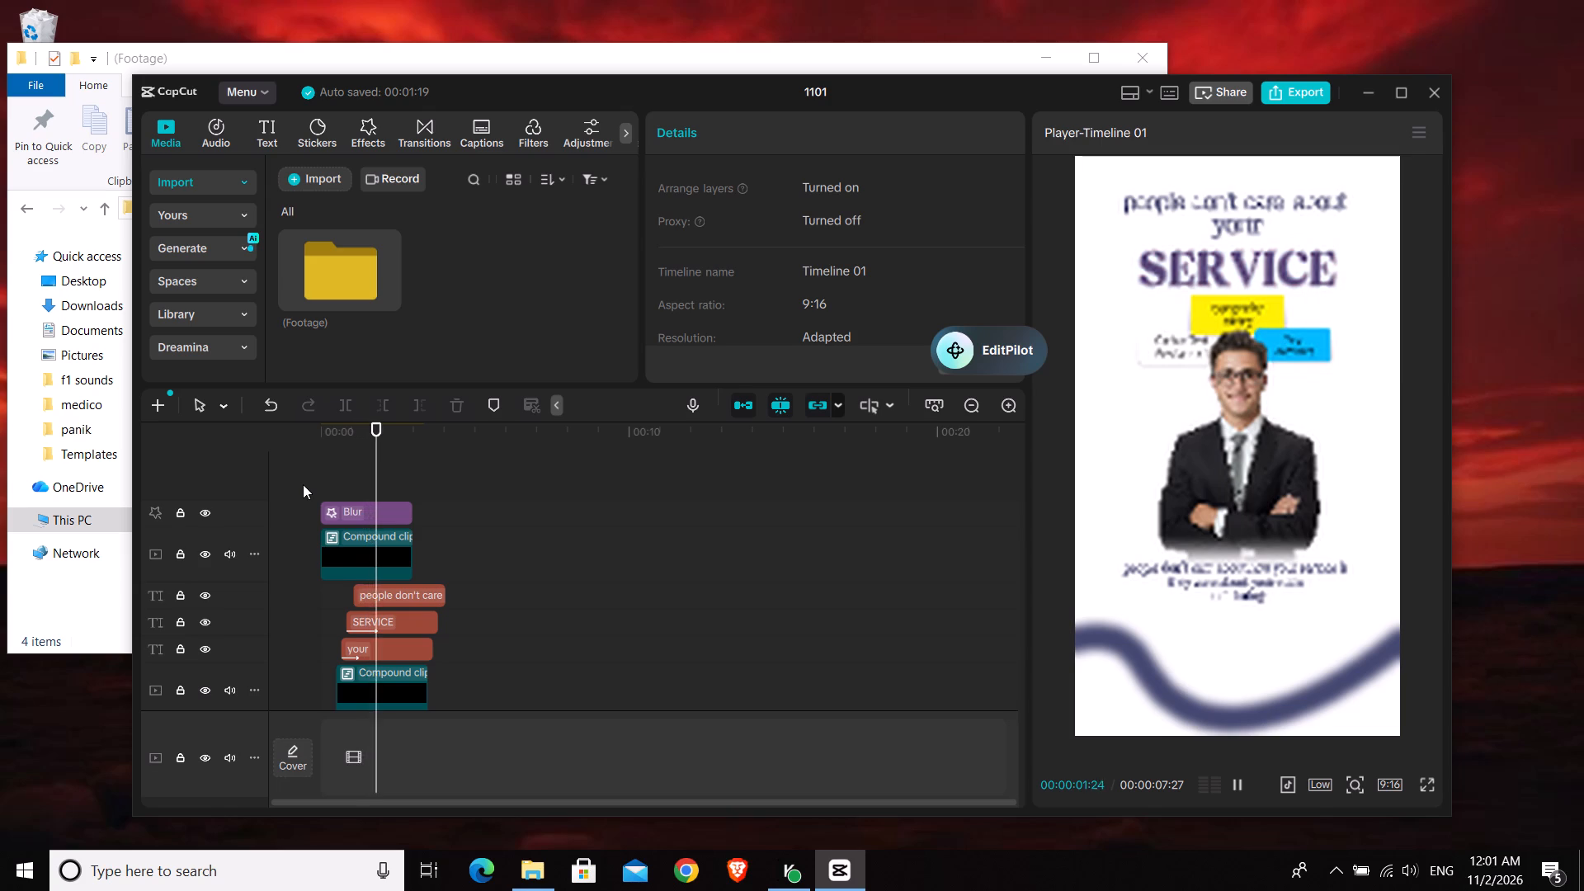
pyautogui.press('space')
# Move the "people don't care about how your service is" text clip earlier, to just after the start of the timeline.
pyautogui.scroll(-5, 412, 596)
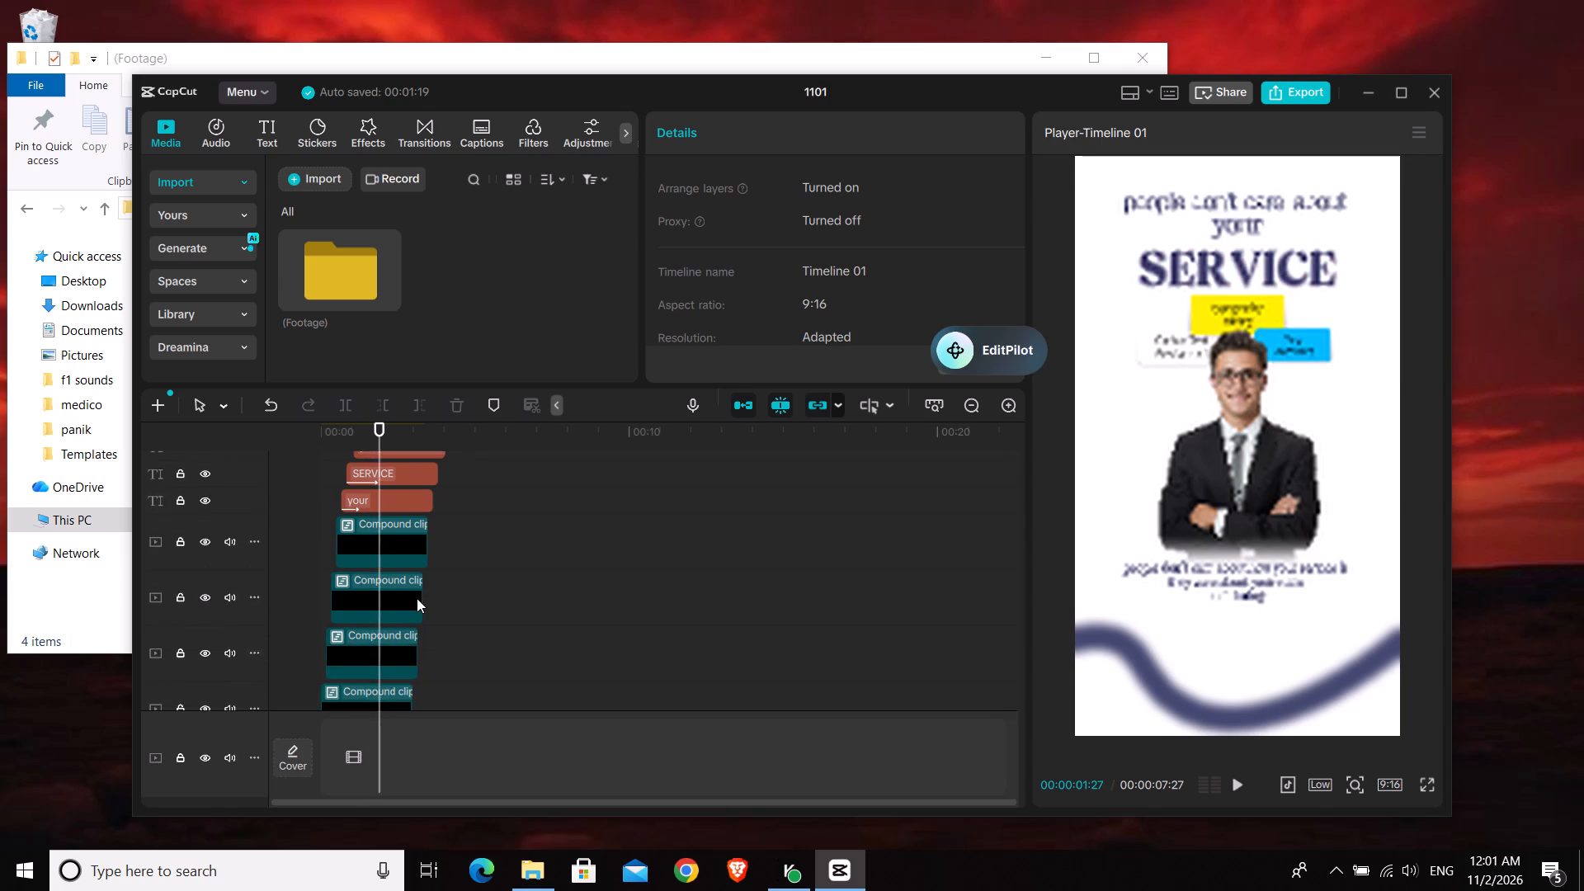
pyautogui.scroll(-2, 417, 598)
pyautogui.scroll(5, 417, 598)
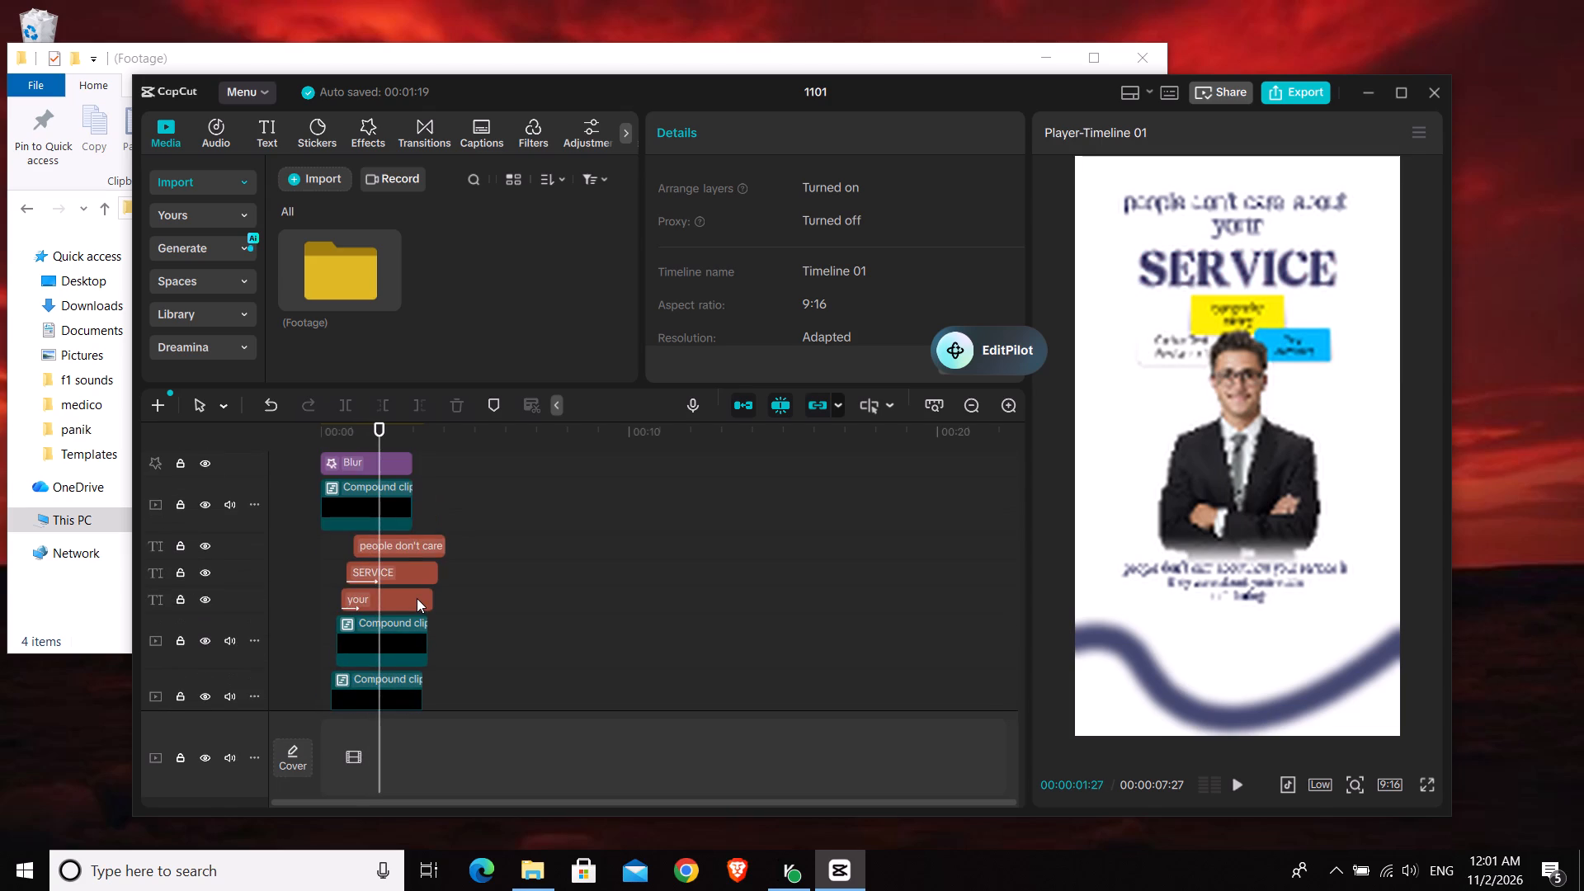
pyautogui.click(397, 547)
pyautogui.moveTo(408, 547); pyautogui.dragTo(385, 549)
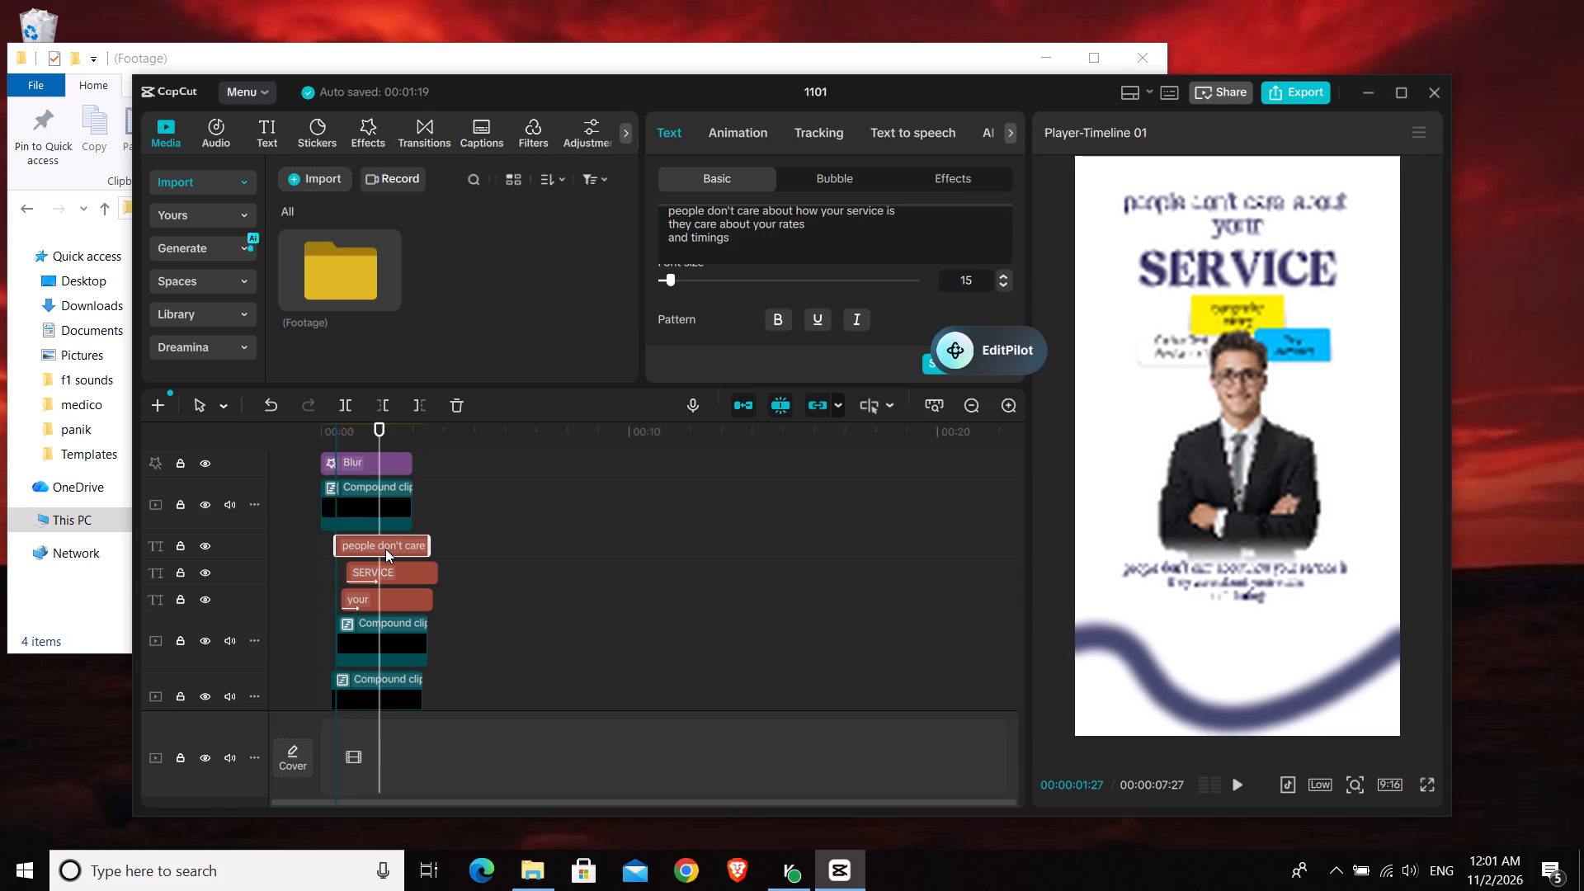
pyautogui.moveTo(385, 549); pyautogui.dragTo(377, 550)
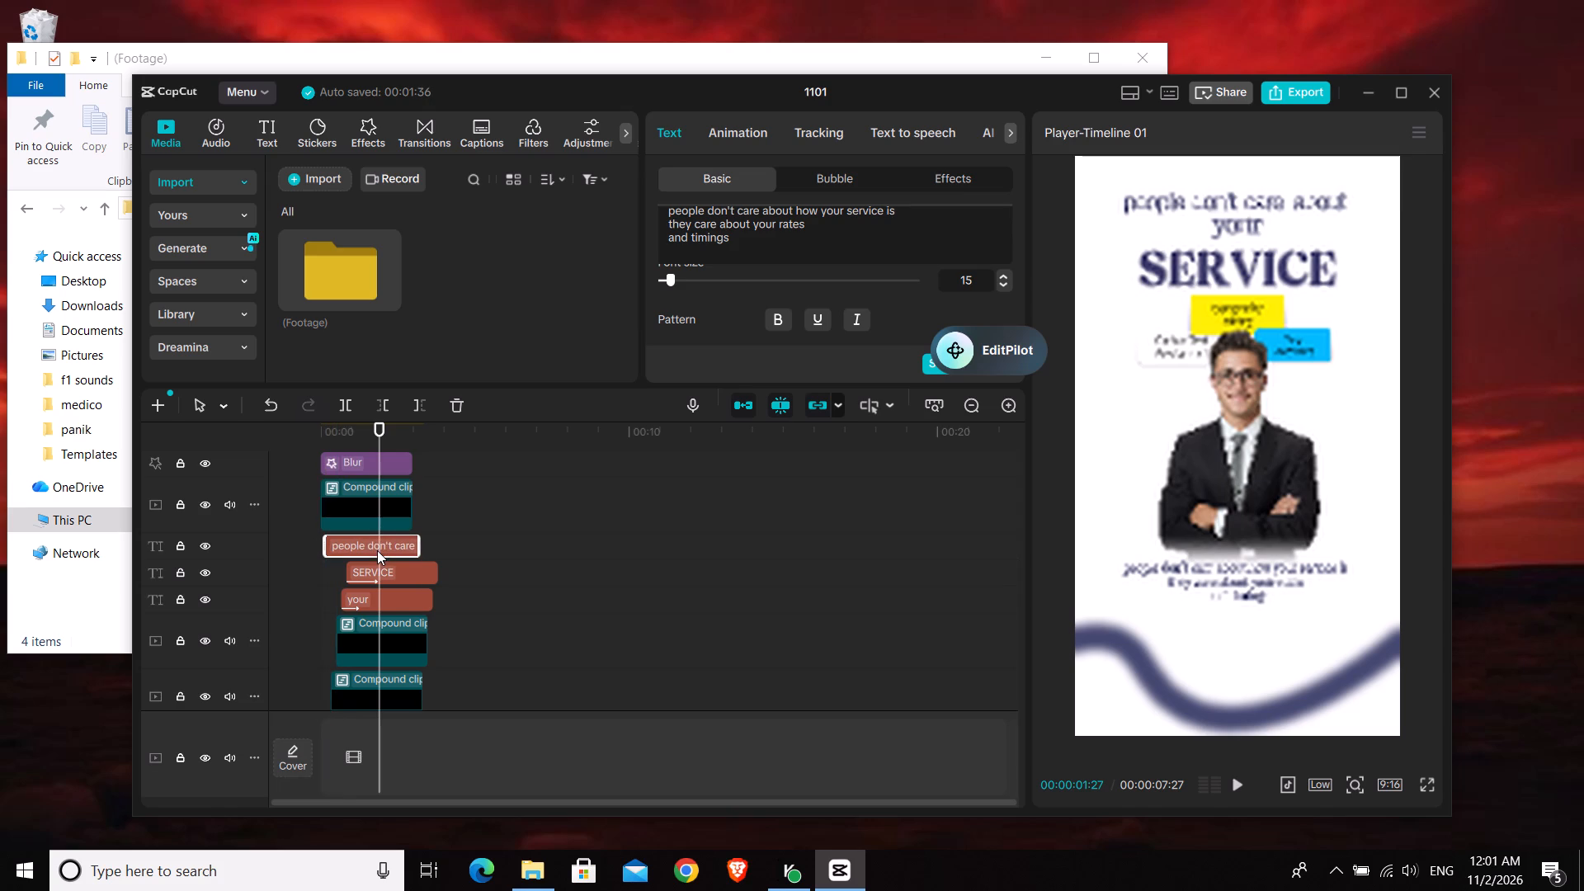
# Play the animation from the start to review the lower paragraph's earlier entrance alongside the title and wavy line.
pyautogui.moveTo(379, 436); pyautogui.dragTo(335, 441)
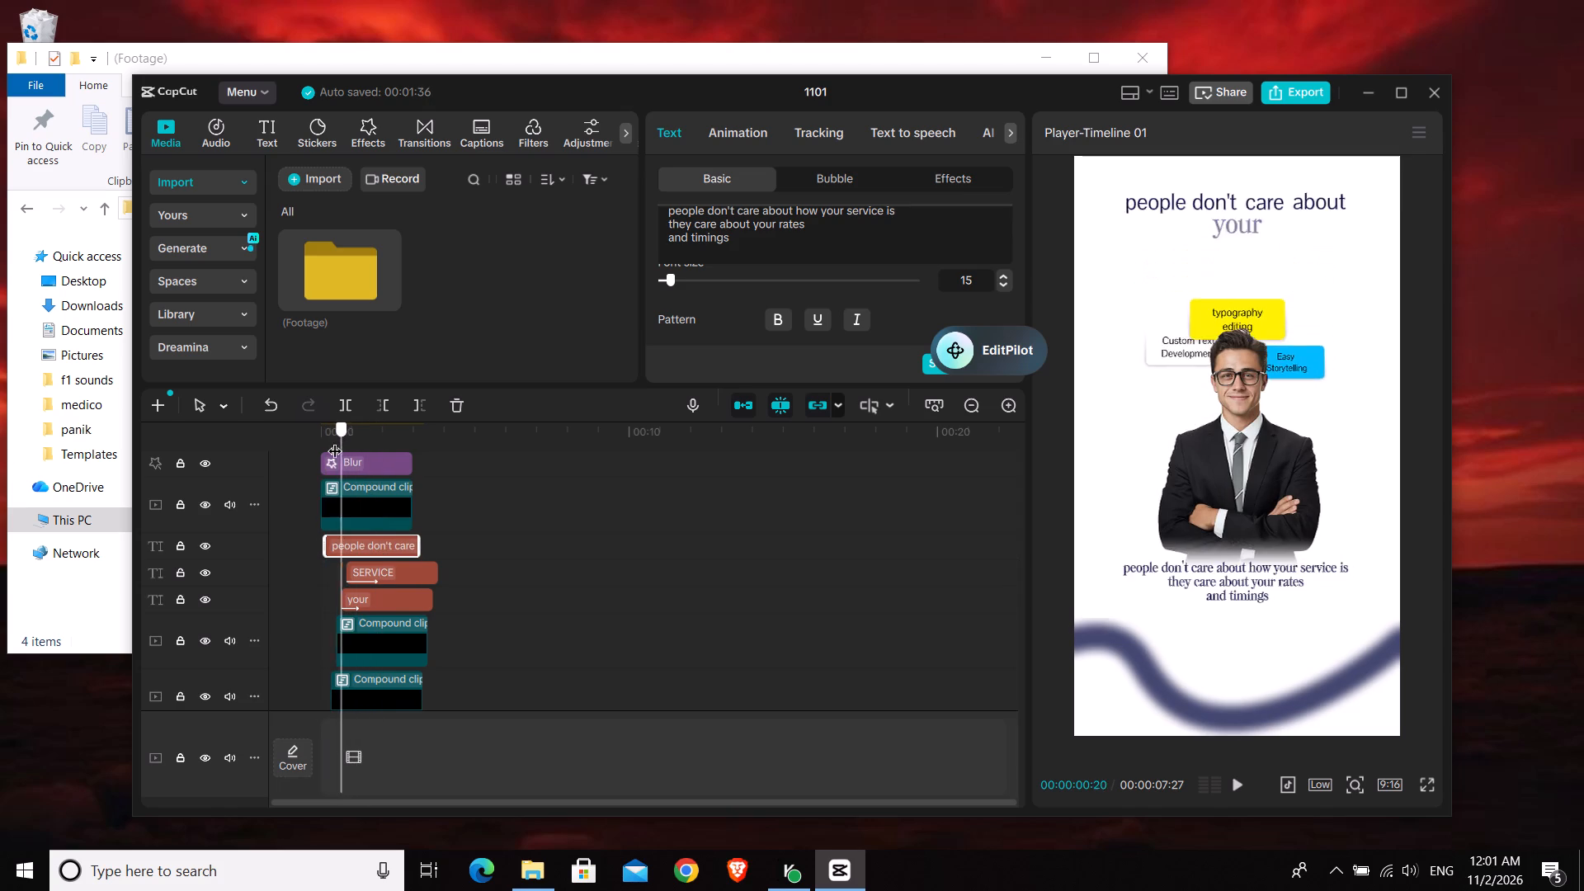
pyautogui.moveTo(335, 441); pyautogui.dragTo(318, 445)
pyautogui.scroll(-10, 395, 589)
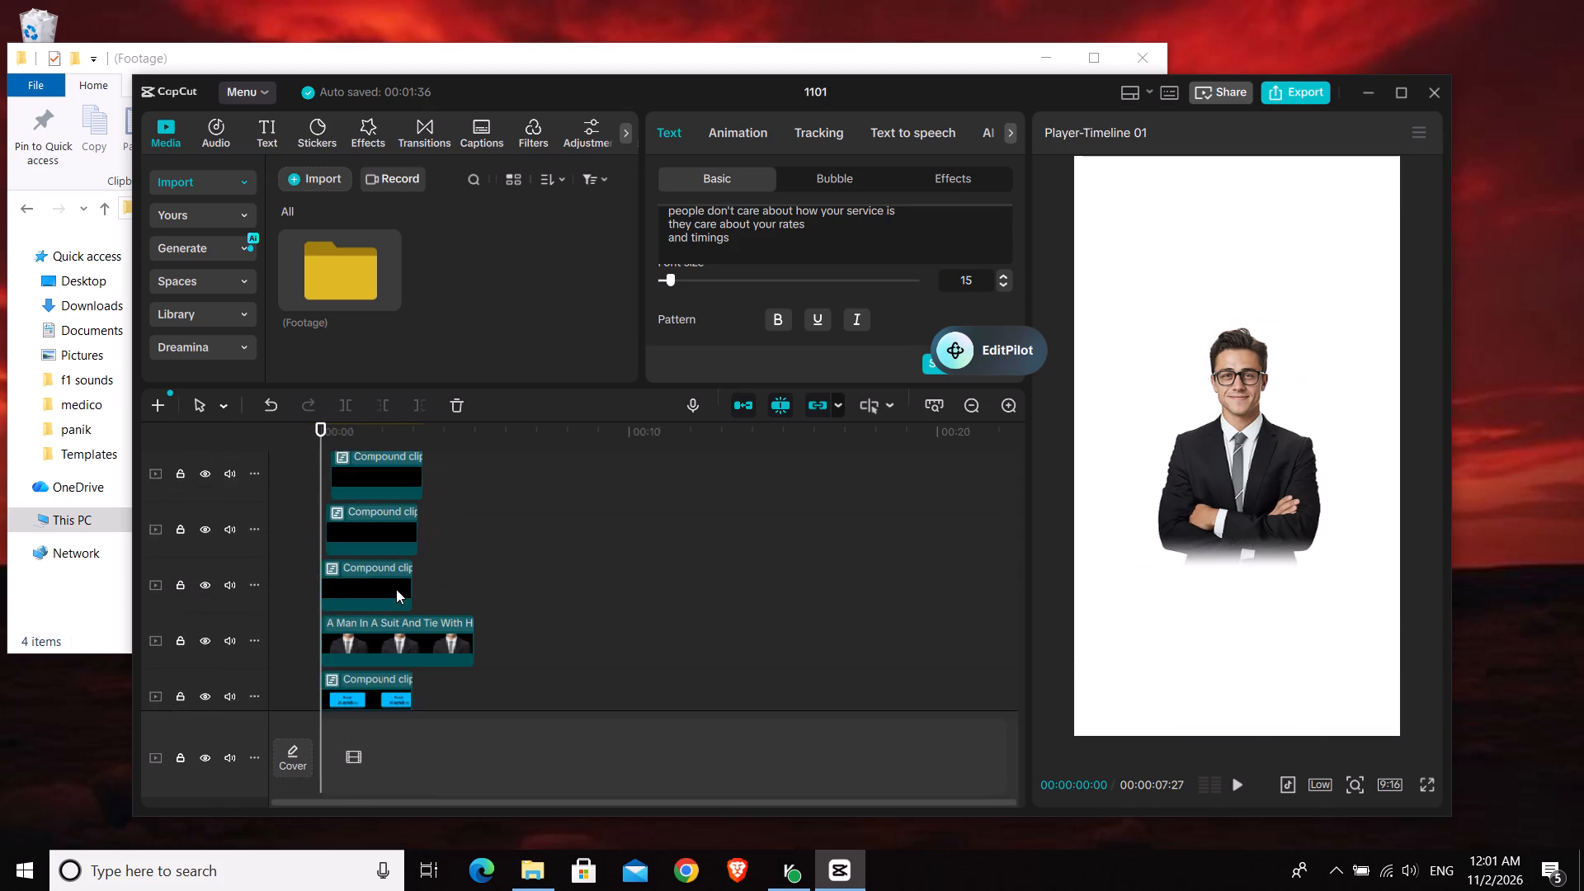
pyautogui.scroll(-6, 396, 589)
pyautogui.scroll(11, 396, 589)
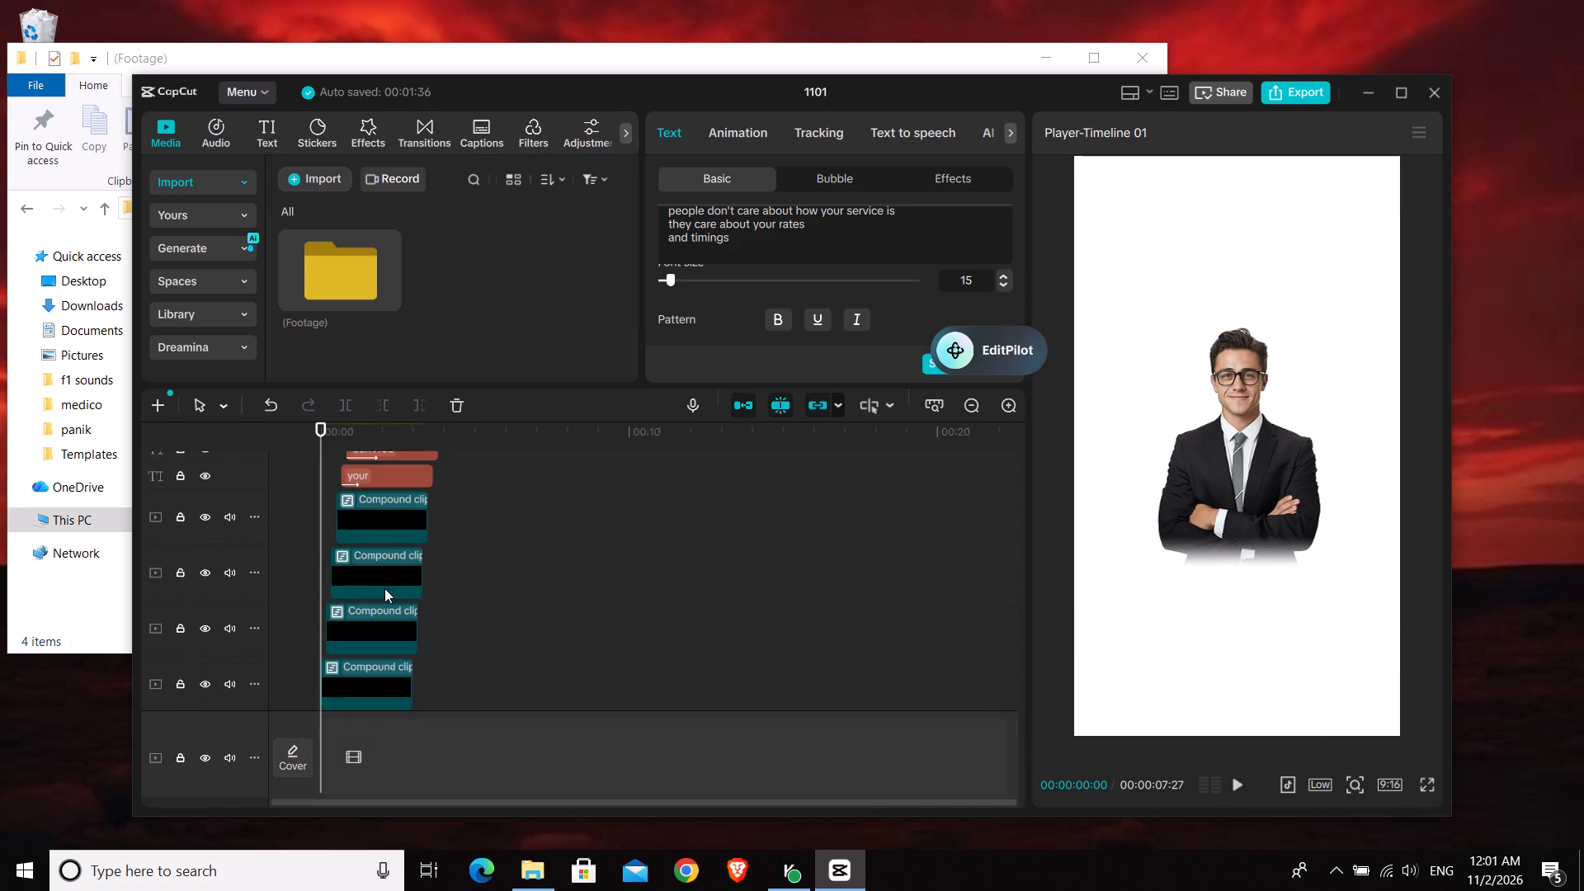
pyautogui.scroll(4, 384, 588)
pyautogui.press('space')
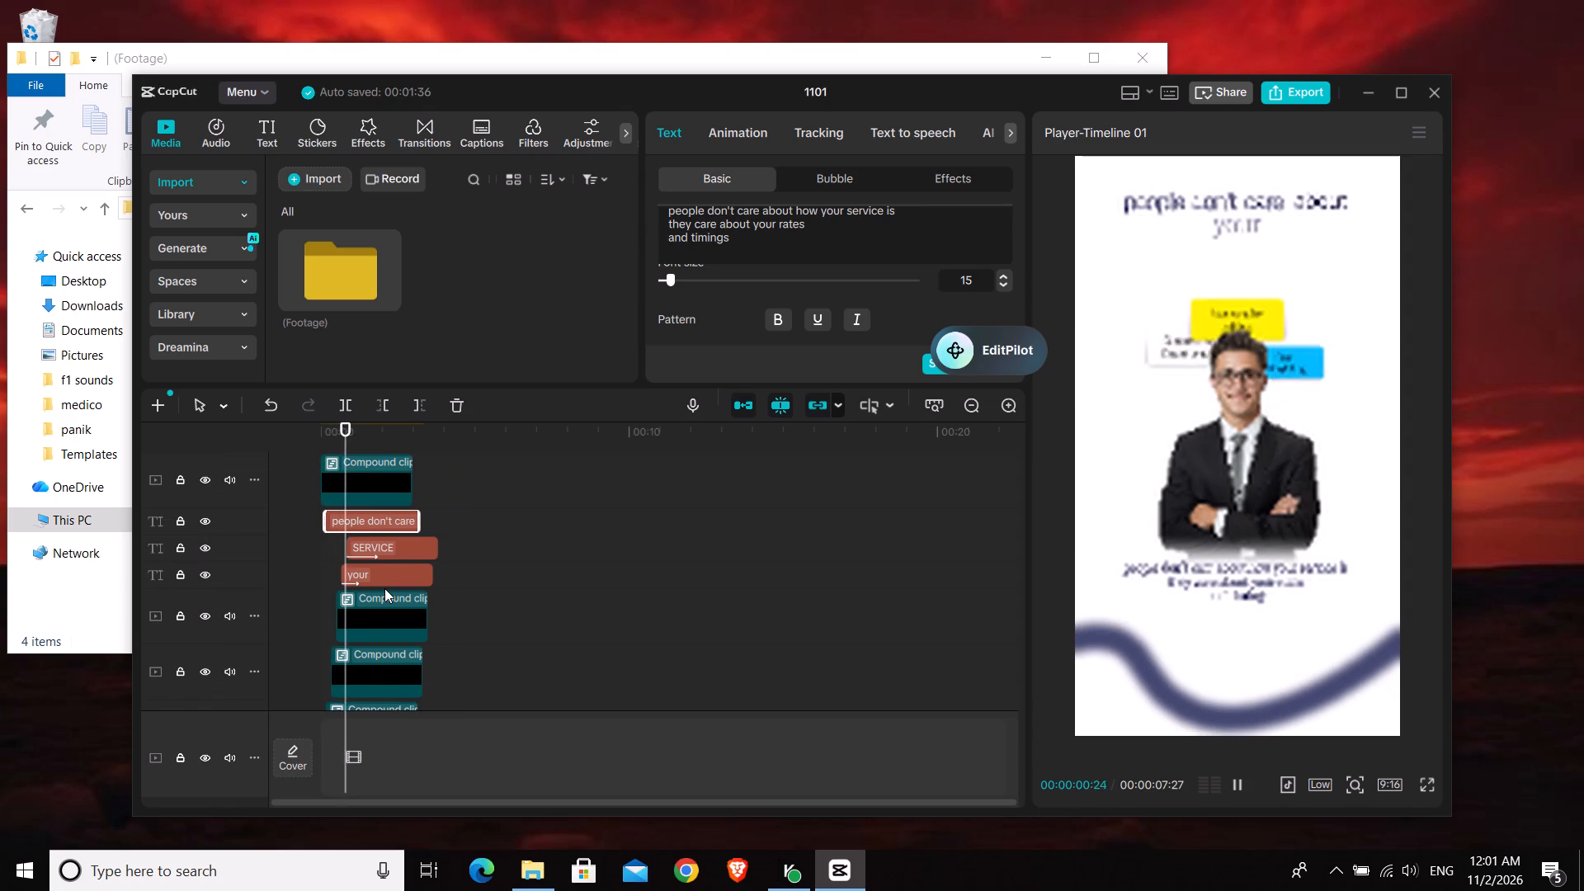
pyautogui.press('space')
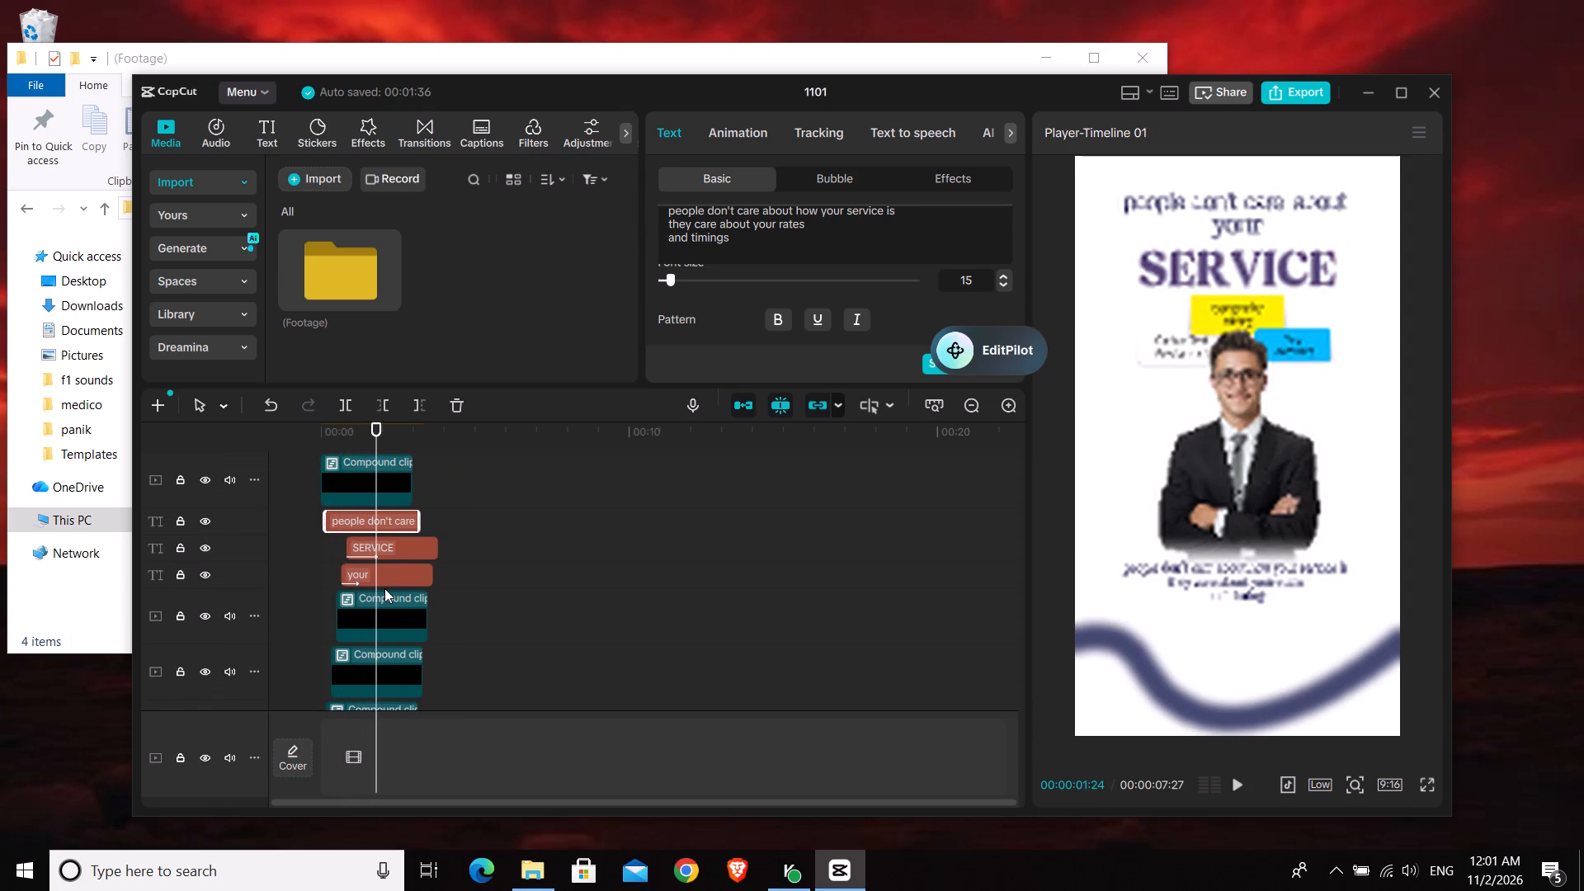
pyautogui.press('space')
pyautogui.press('space')
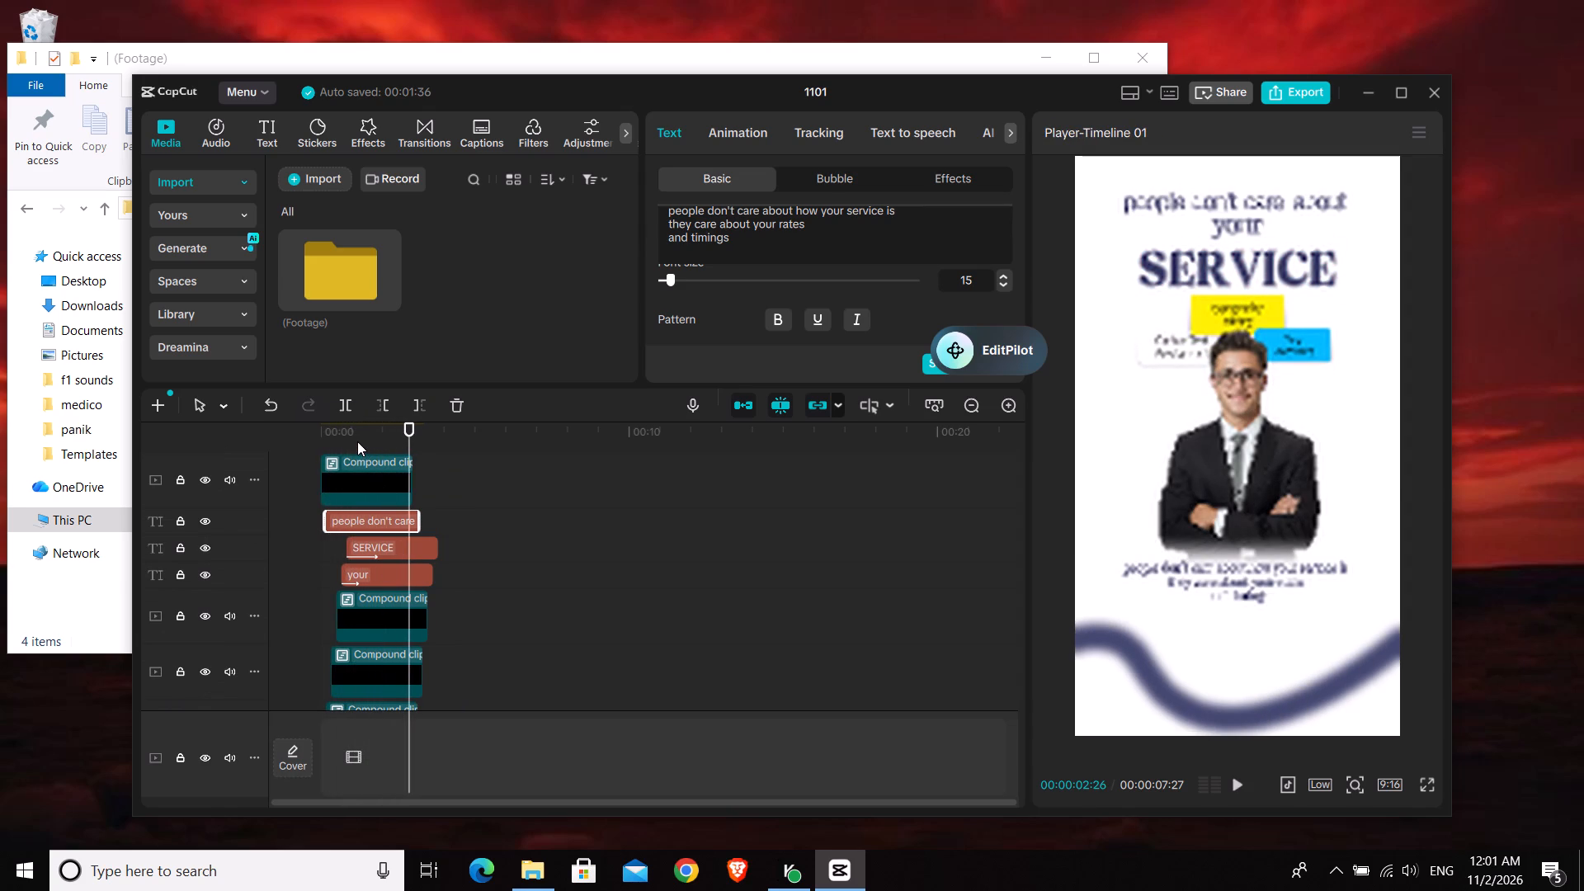
# Move the "don't", "care" and "about" compound clips earlier so they all start at 00:00, aligned with "people".
pyautogui.click(346, 441)
pyautogui.moveTo(346, 441); pyautogui.dragTo(333, 448)
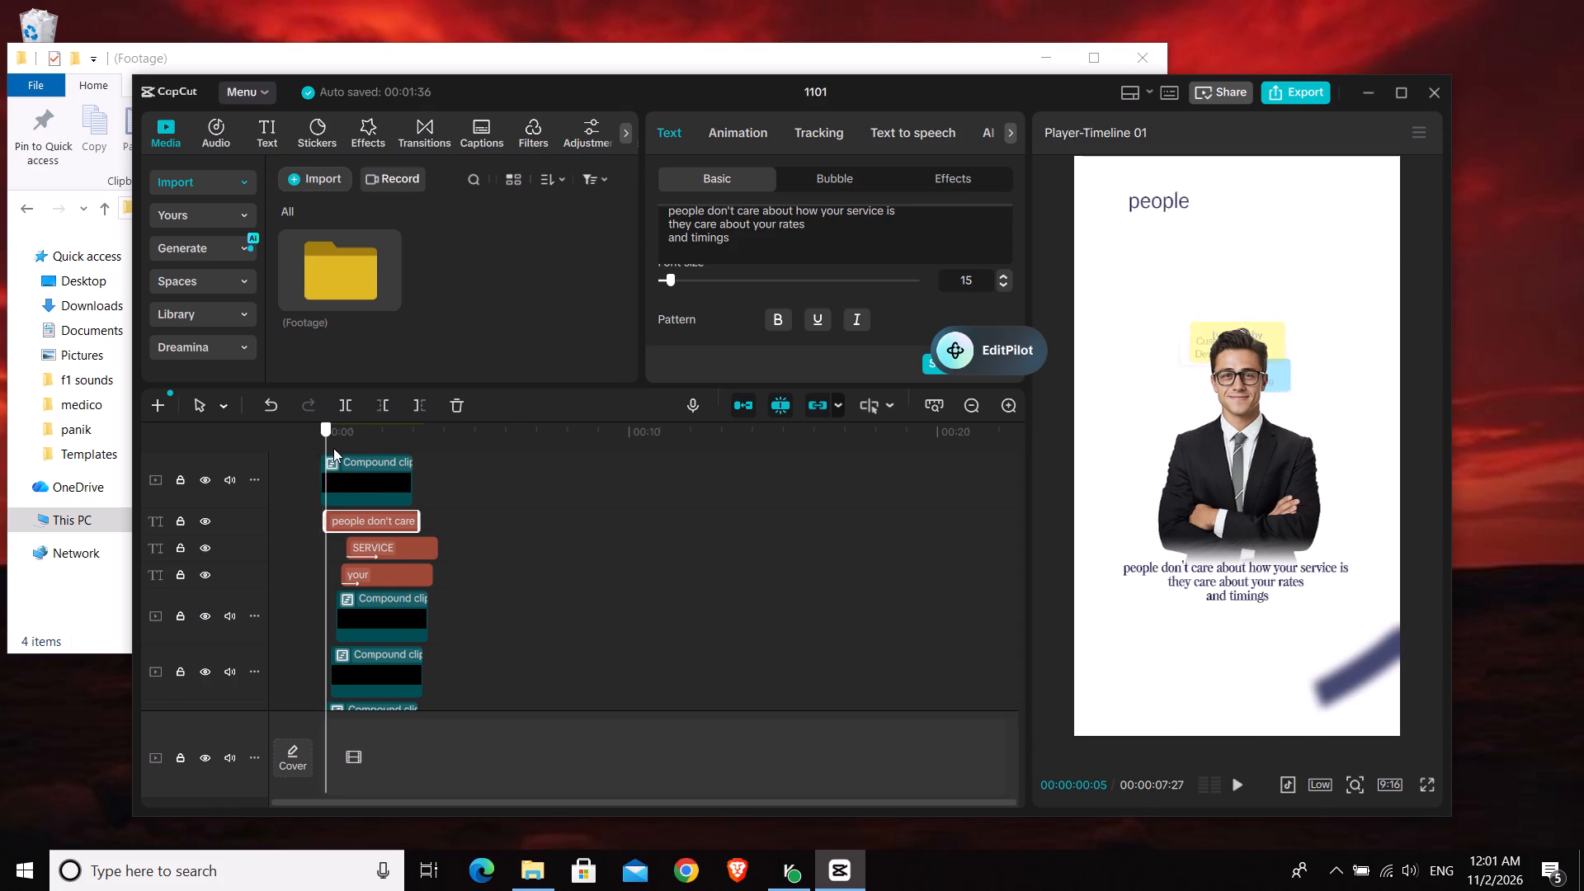
pyautogui.moveTo(333, 448); pyautogui.dragTo(322, 448)
pyautogui.scroll(-8, 396, 572)
pyautogui.scroll(4, 437, 582)
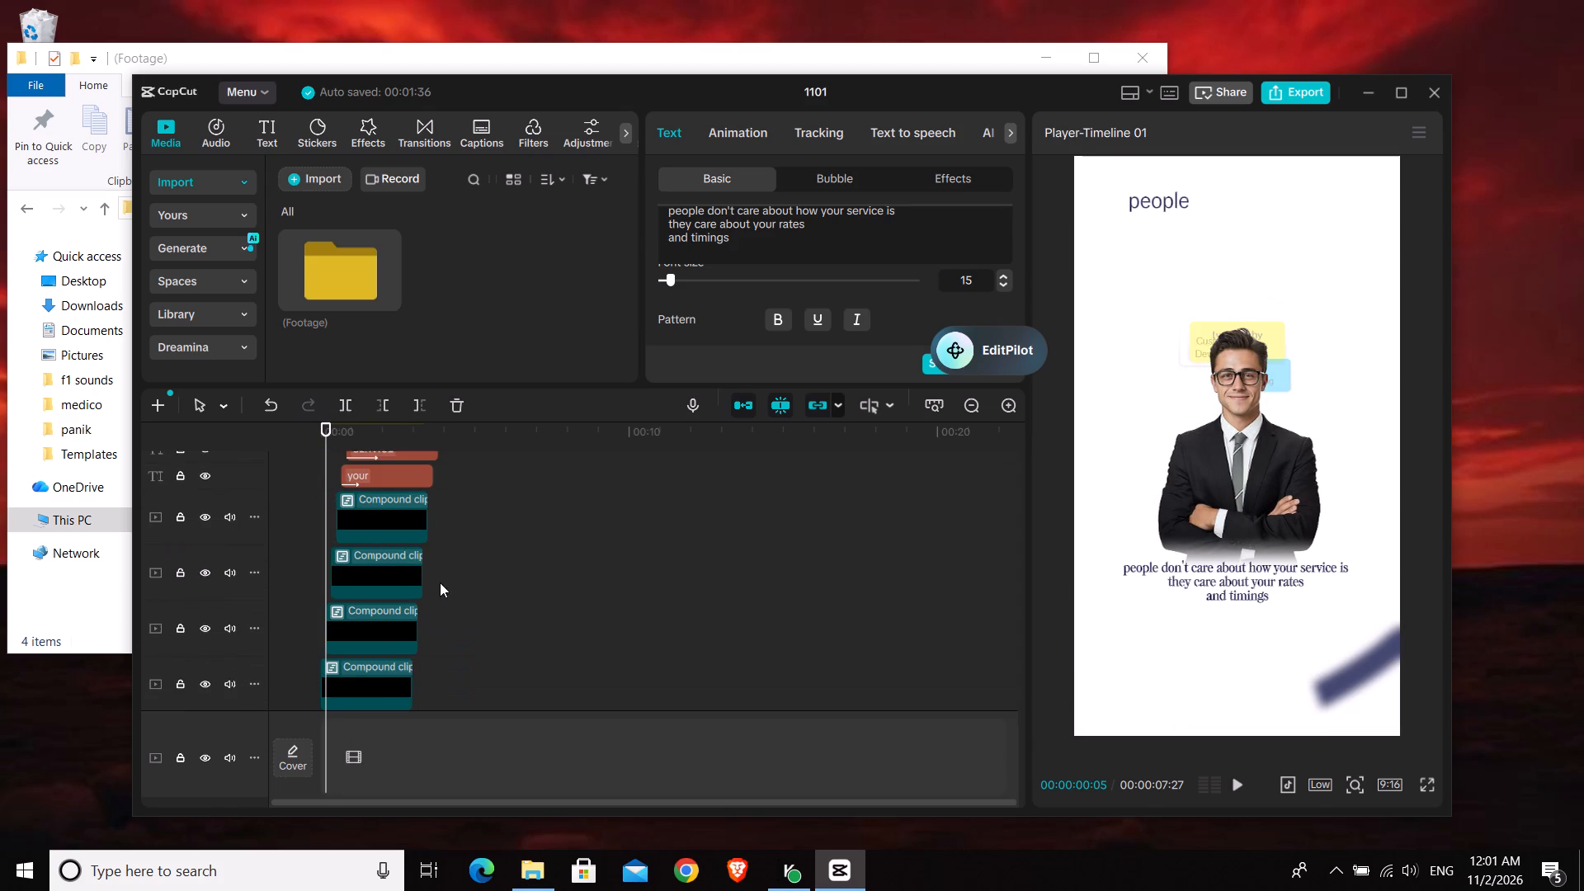
pyautogui.moveTo(325, 537); pyautogui.dragTo(309, 540)
pyautogui.moveTo(375, 624); pyautogui.dragTo(362, 625)
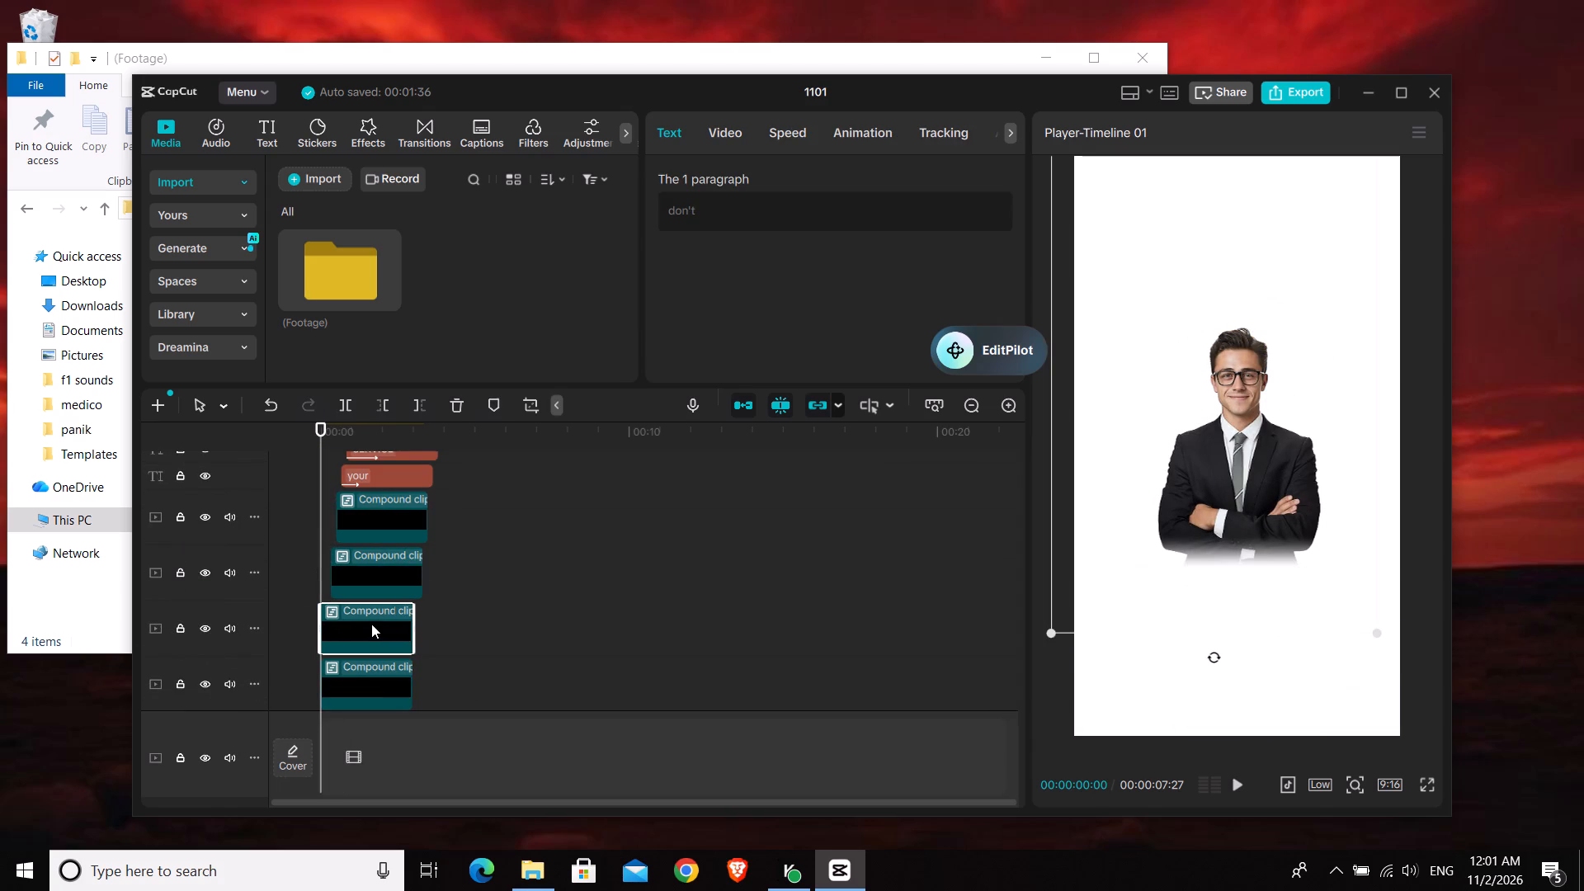
pyautogui.moveTo(366, 581); pyautogui.dragTo(352, 582)
pyautogui.moveTo(386, 529); pyautogui.dragTo(376, 529)
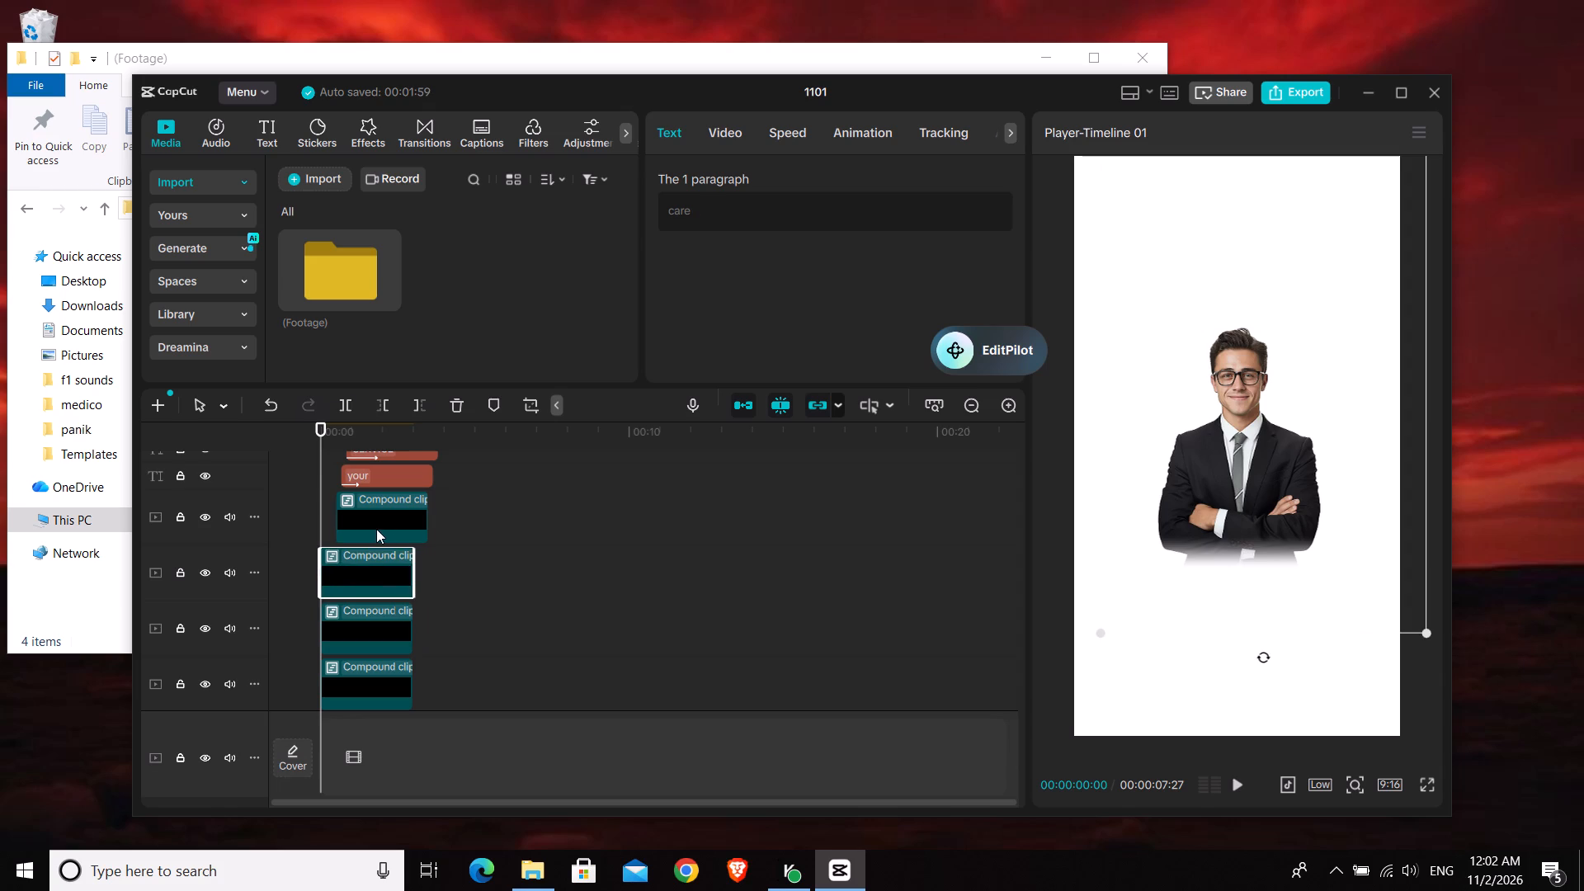
pyautogui.moveTo(376, 529); pyautogui.dragTo(370, 529)
# Play the animation from the start several times to review the headline words entering together.
pyautogui.press('space')
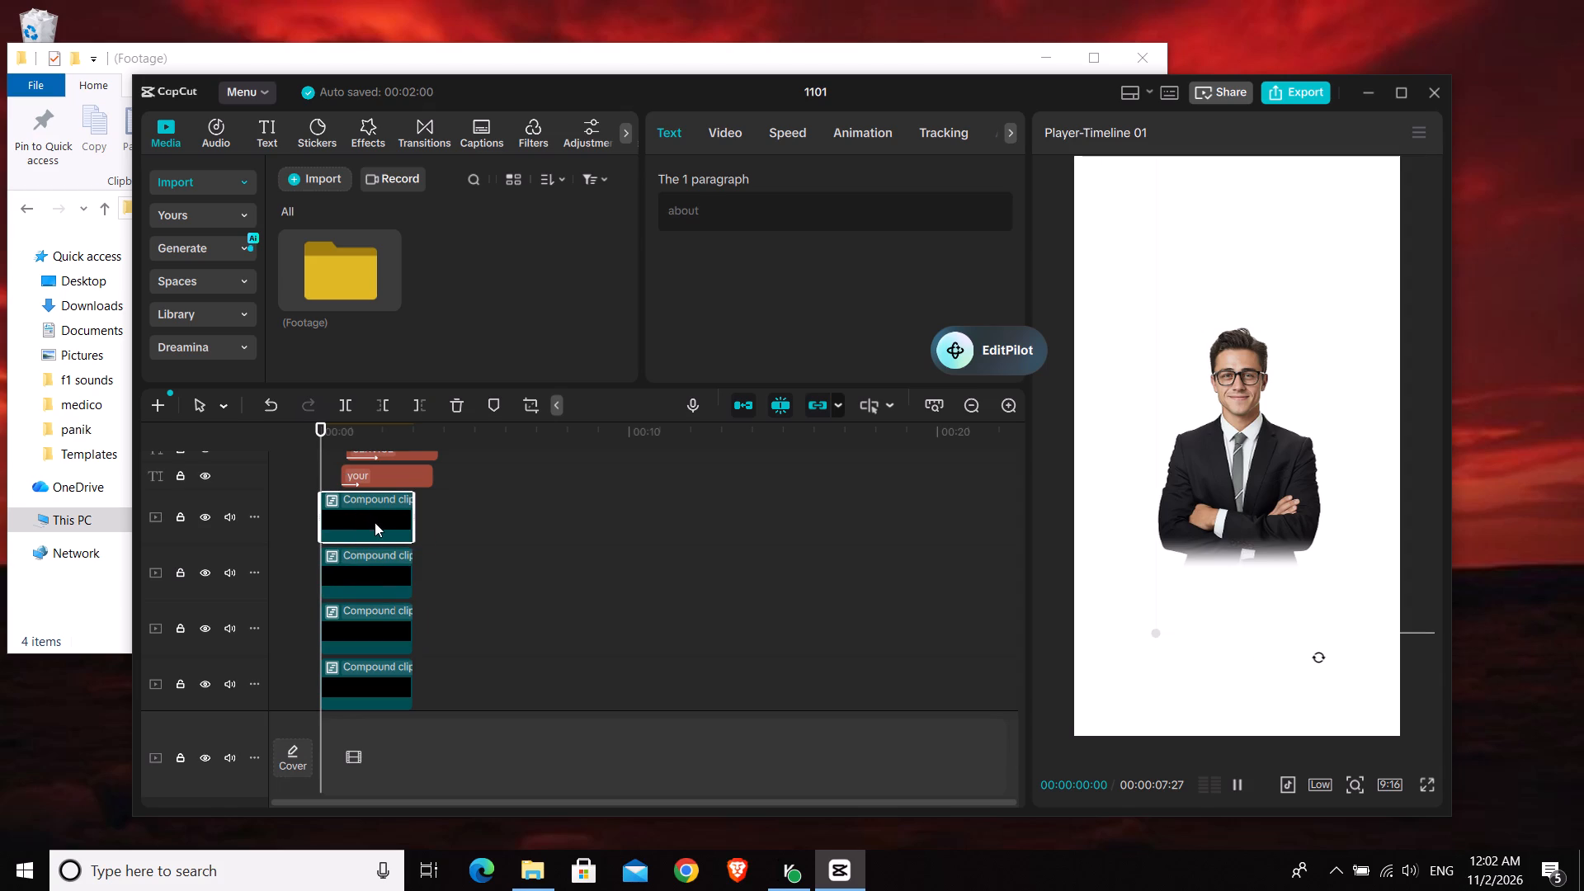
pyautogui.press('space')
pyautogui.click(317, 469)
pyautogui.press('space')
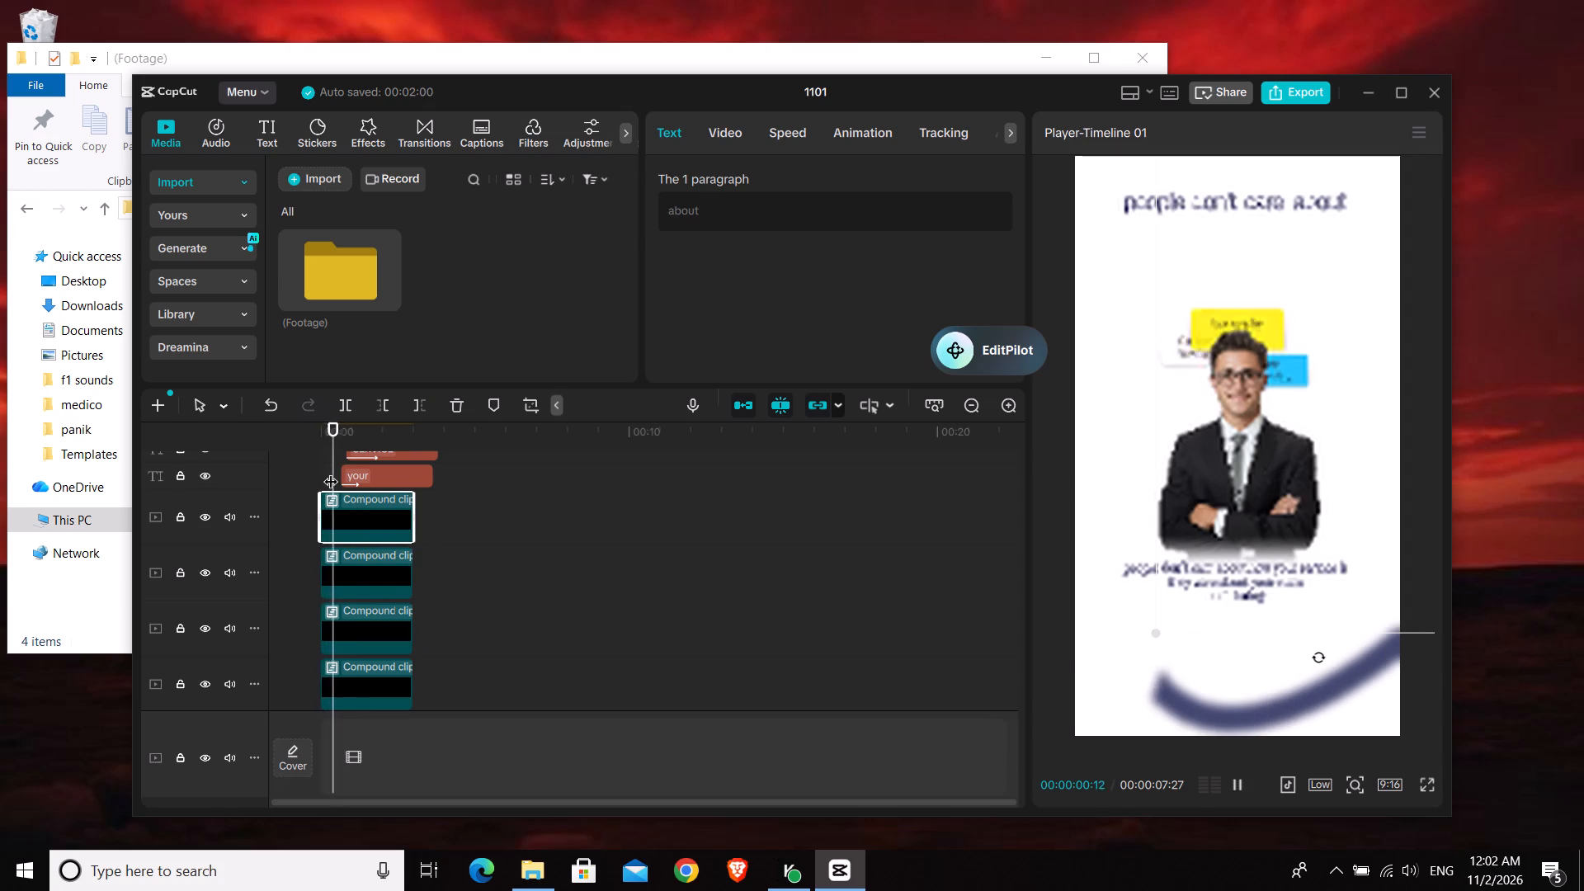
pyautogui.press('space')
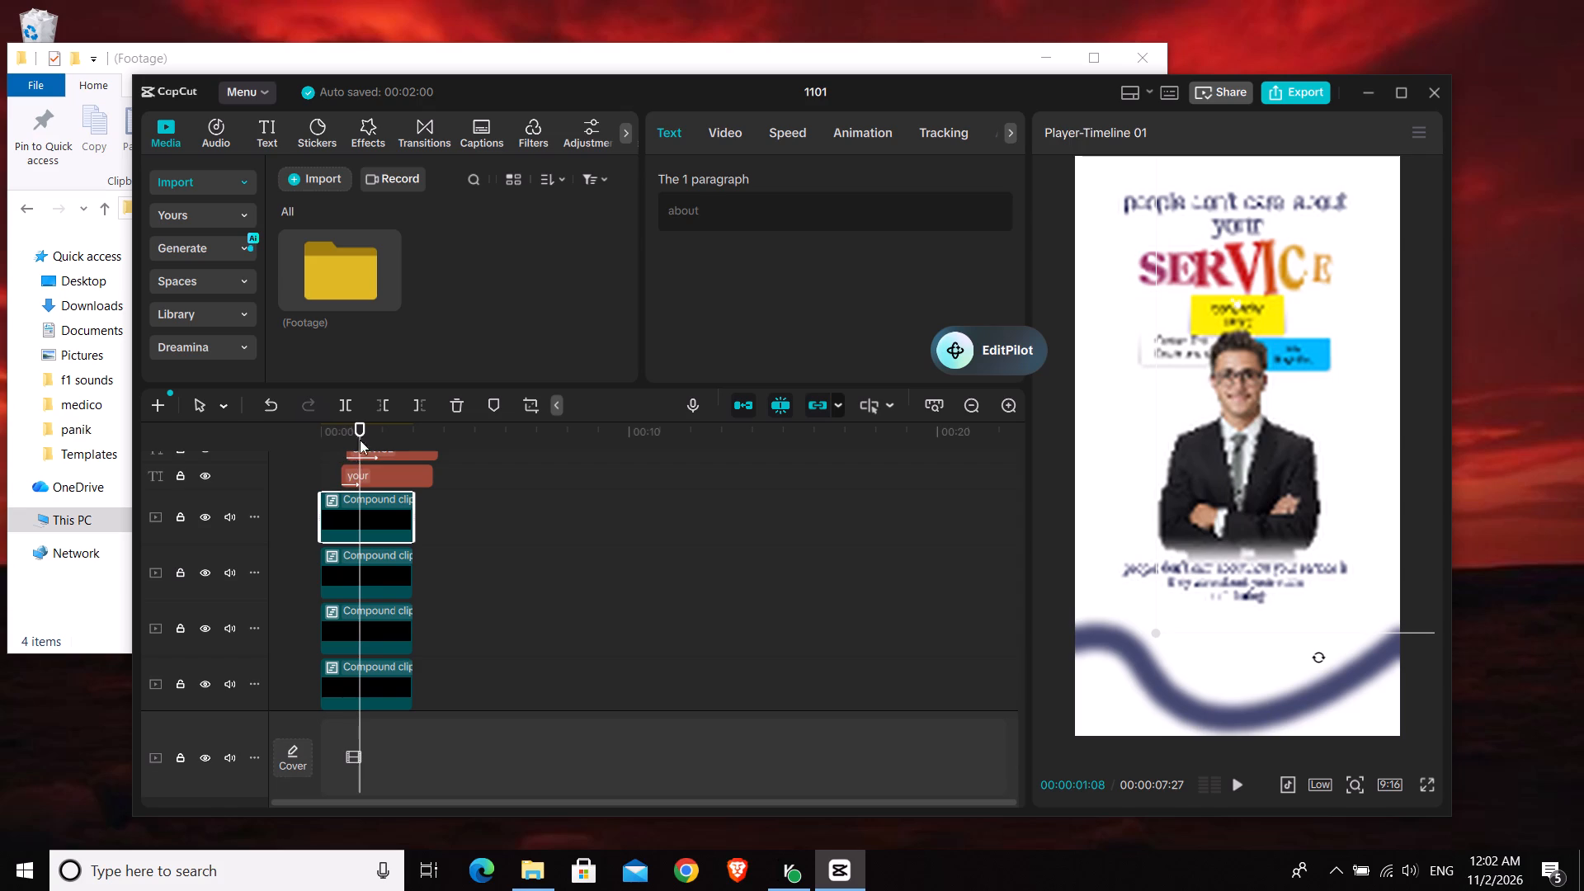
pyautogui.moveTo(360, 436); pyautogui.dragTo(301, 436)
pyautogui.press('space')
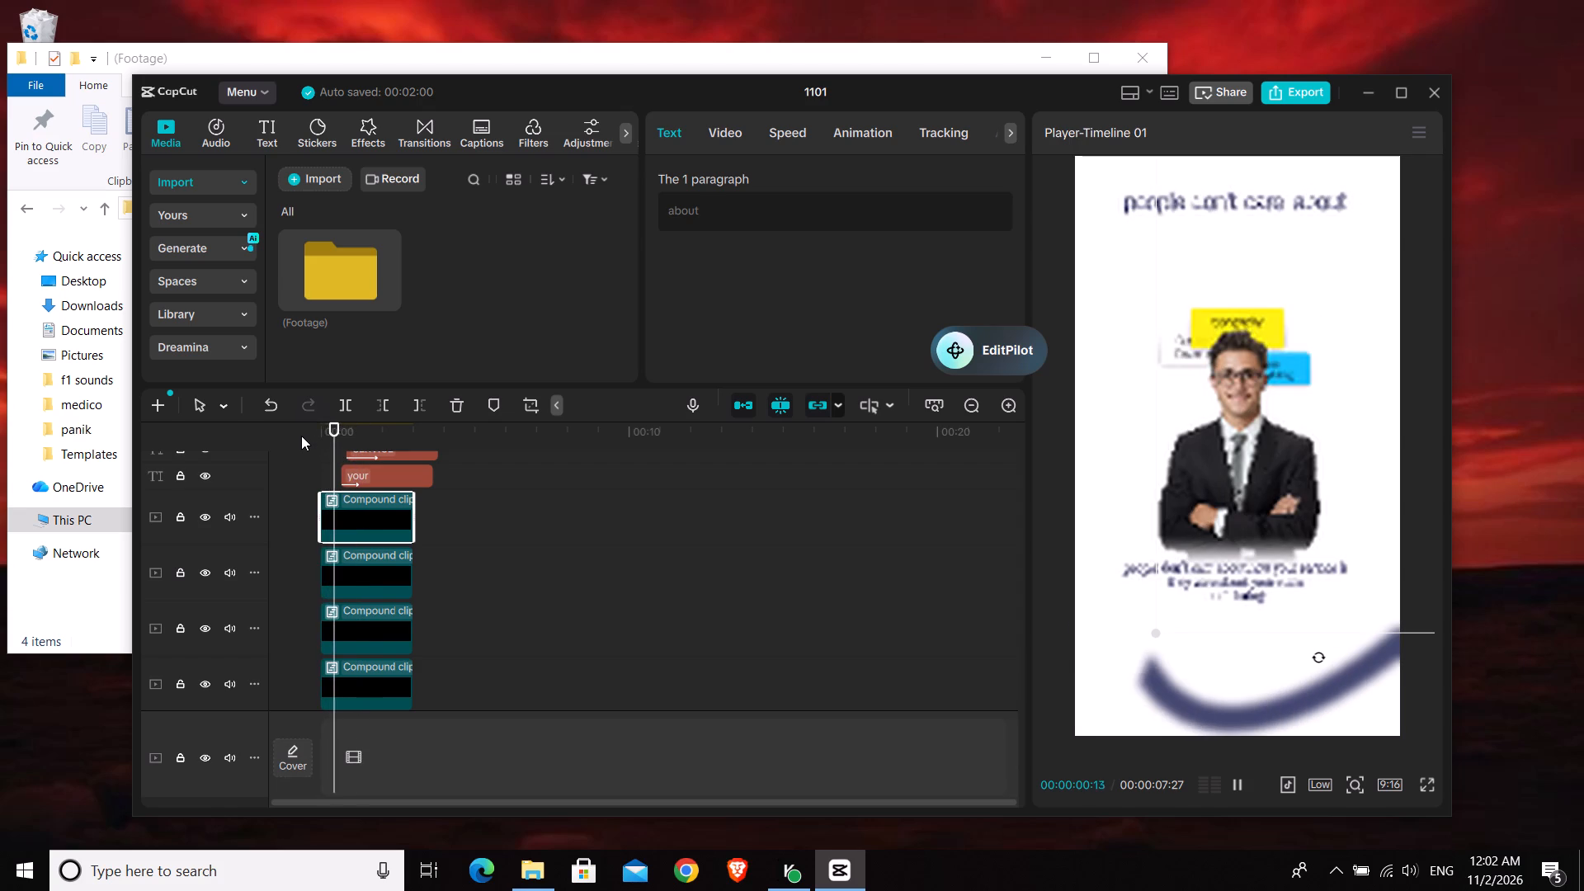
pyautogui.press('space')
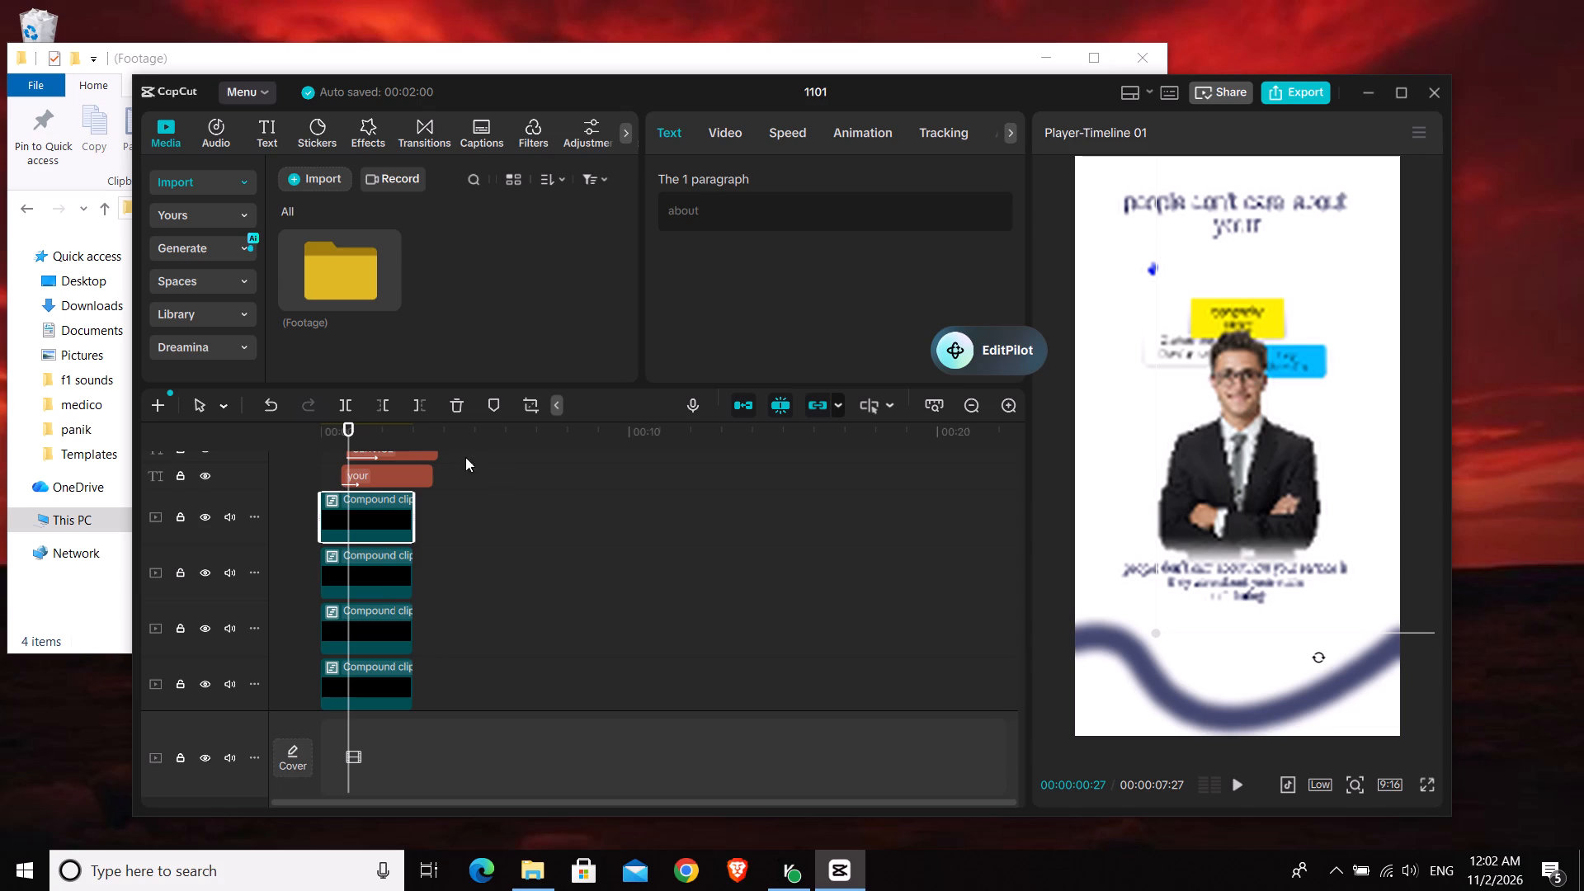
pyautogui.moveTo(351, 435); pyautogui.dragTo(285, 430)
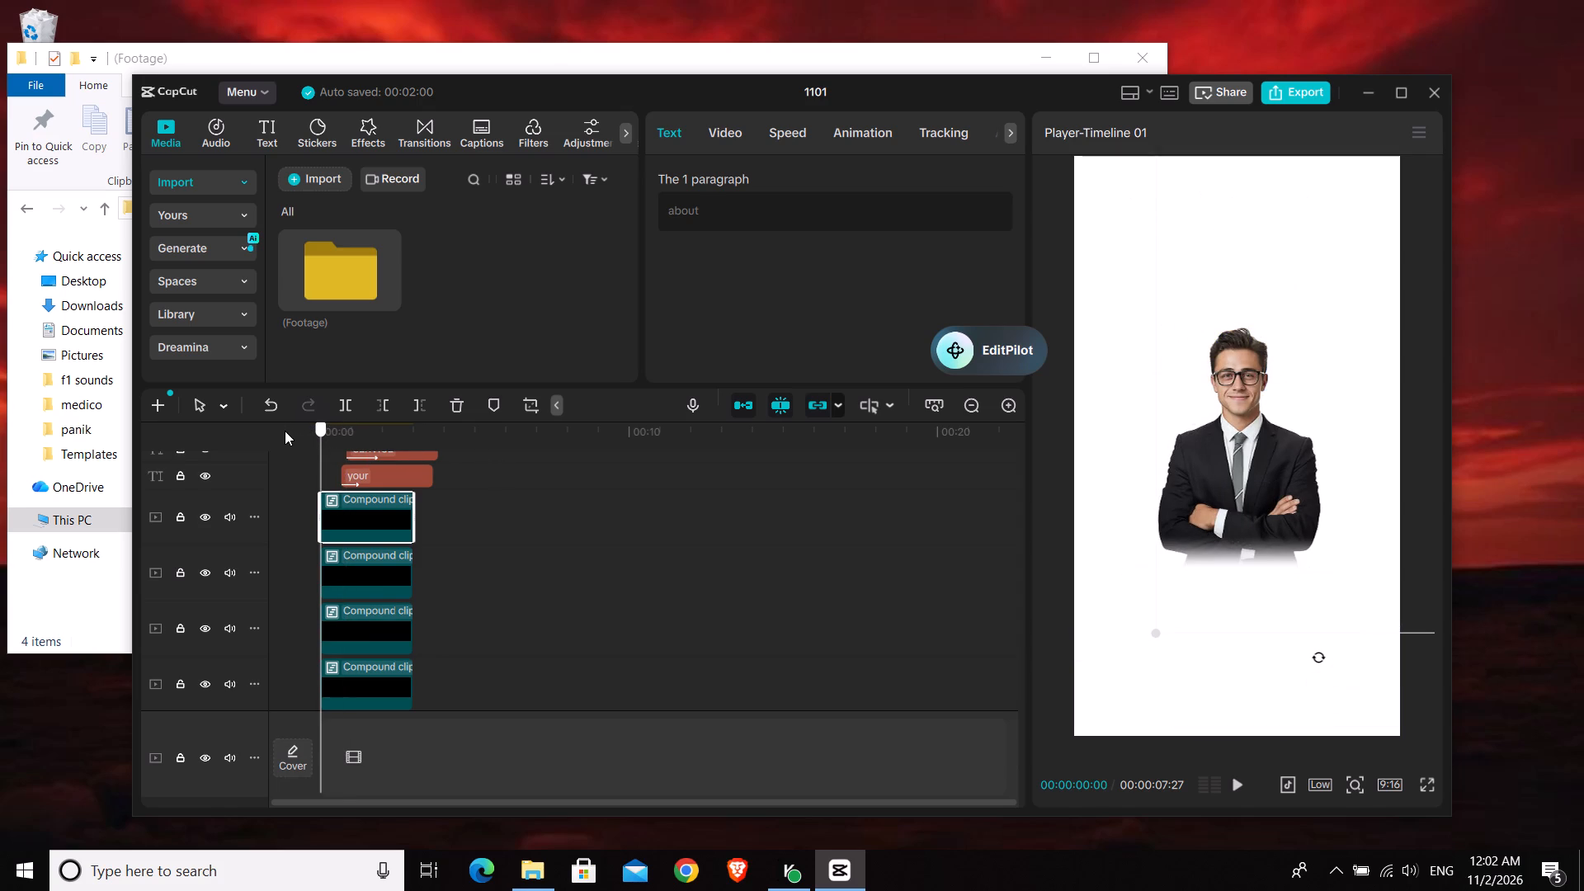
pyautogui.press('space')
pyautogui.press('space')
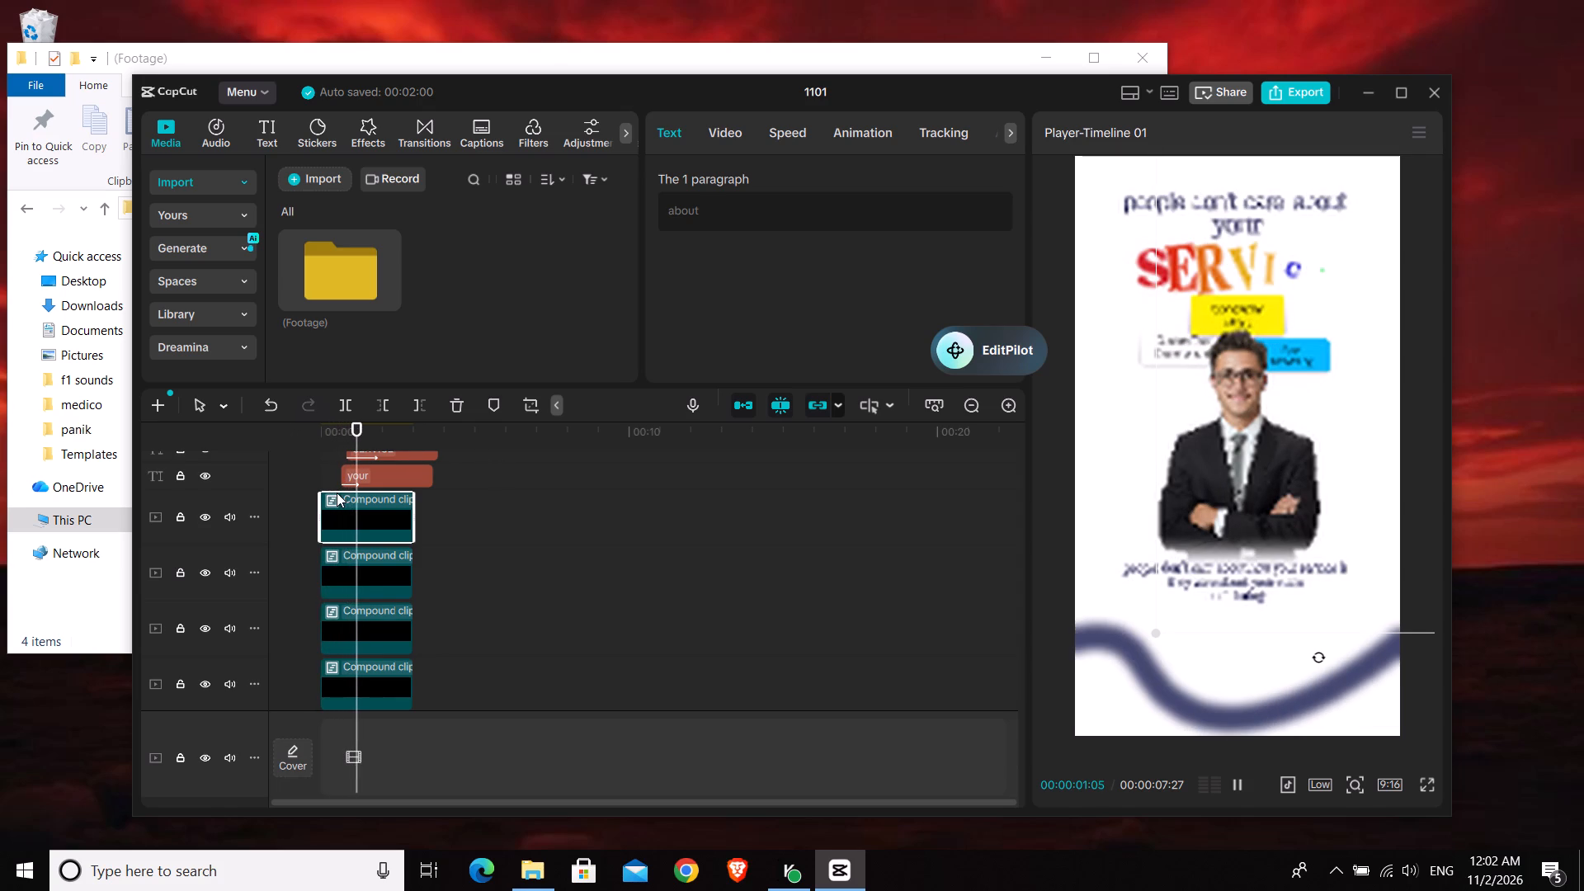
# Undo the moves of the "don't", "care" and "about" compound clips, restoring their staggered starts while keeping the wavy line's timing.
pyautogui.hotkey('ctrl', 'z')
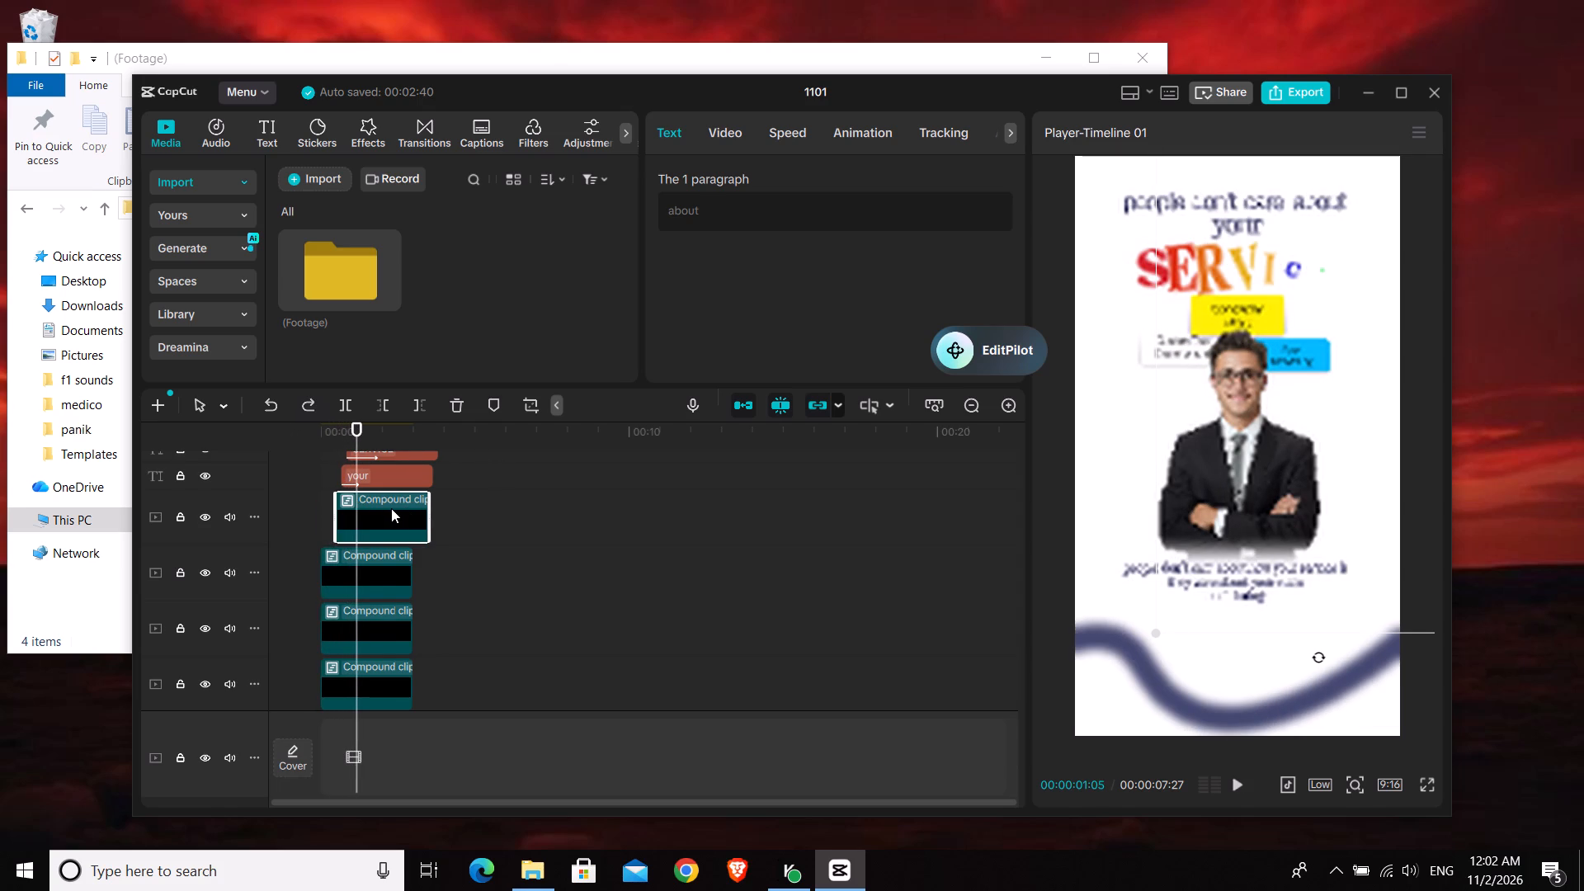
pyautogui.hotkey('ctrl', 'z')
pyautogui.hotkey('ctrl', 'z')
pyautogui.hotkey('ctrl', 'z')
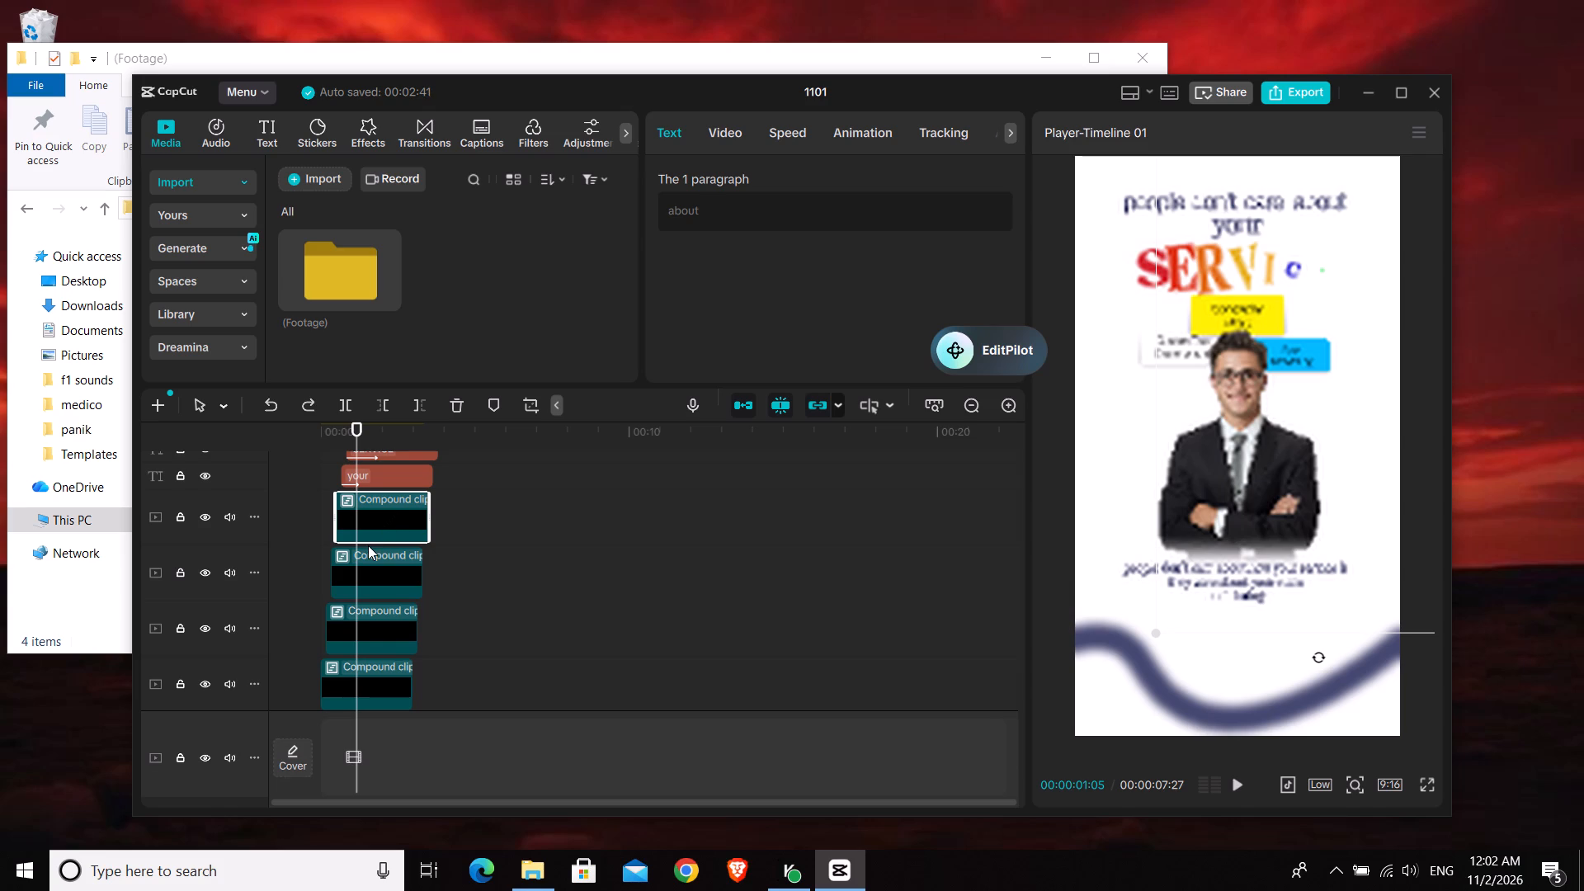
pyautogui.hotkey('ctrl', 'z')
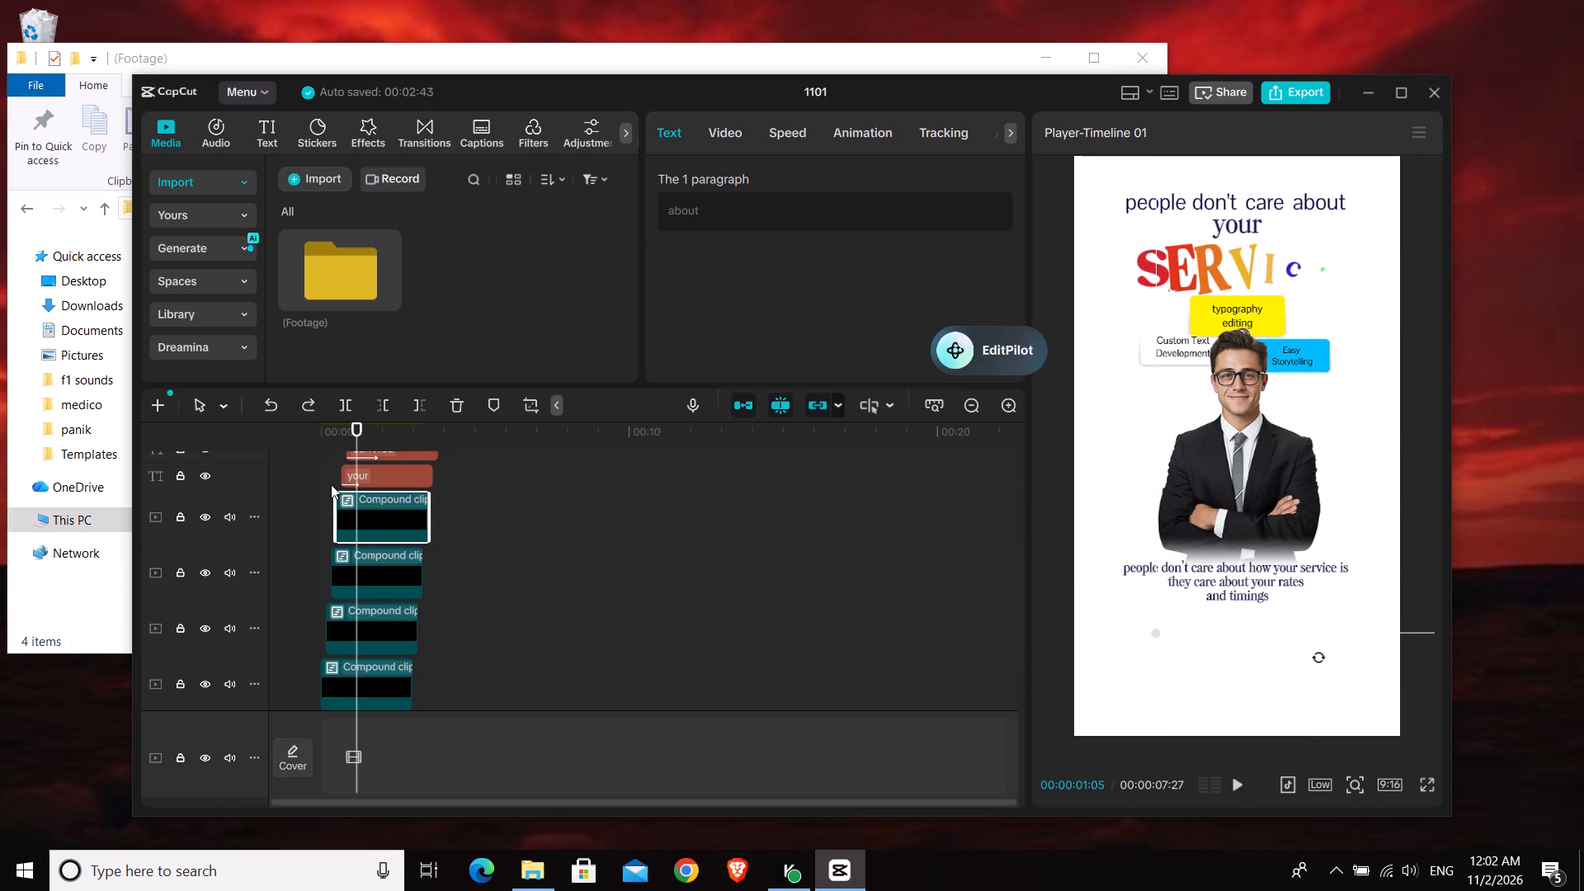
pyautogui.hotkey('ctrl', 'shift', 'z')
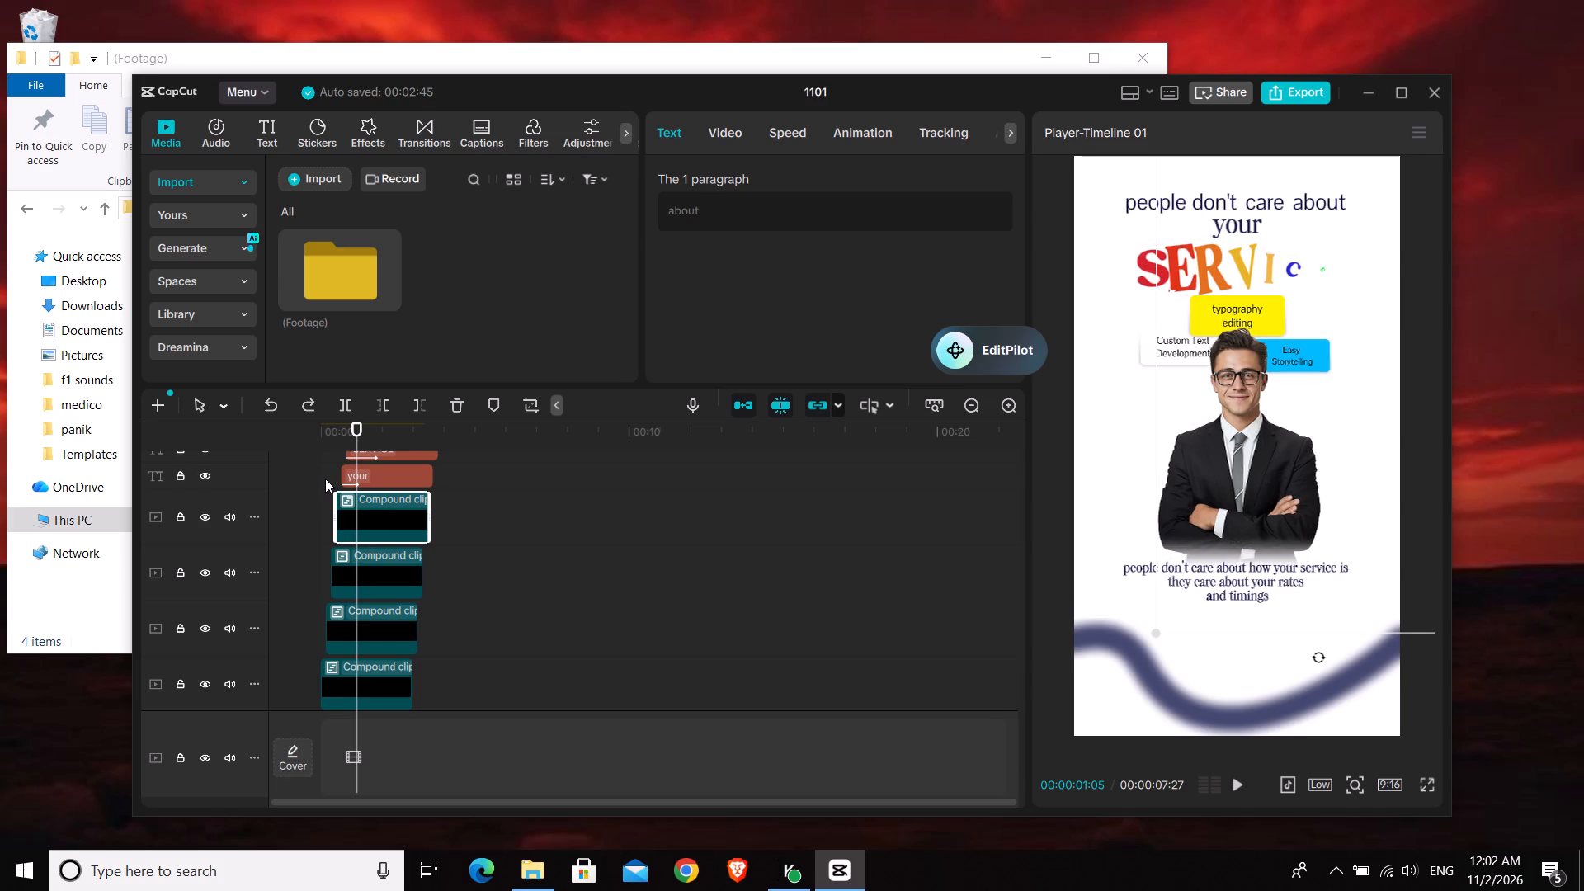
# Play the animation from the start again to review the staggered headline words with the wavy line and paragraph.
pyautogui.click(325, 478)
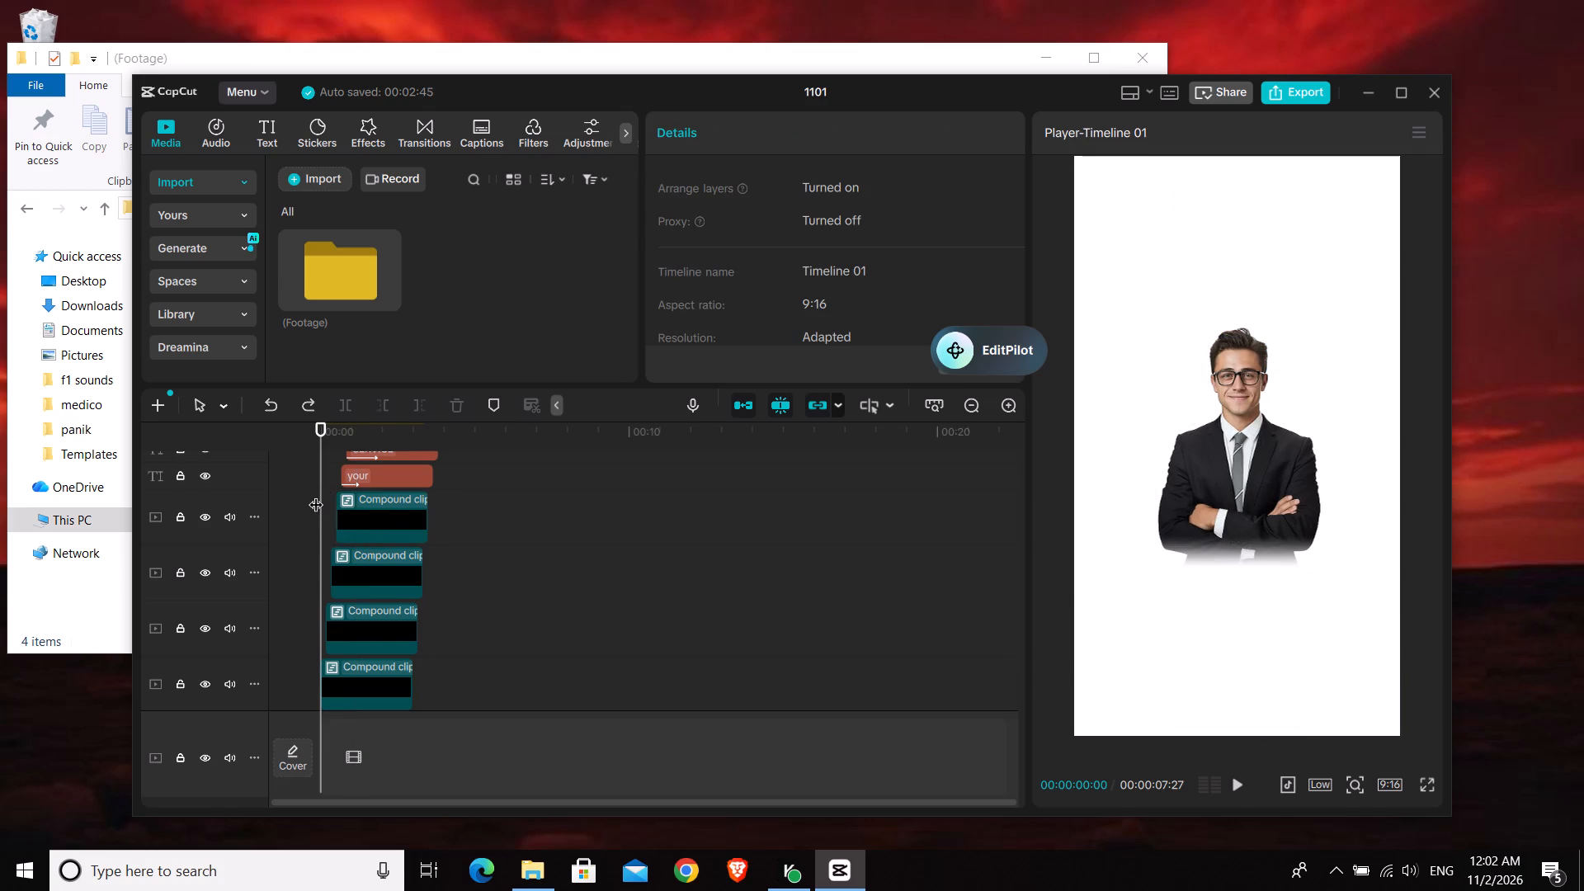
pyautogui.press('space')
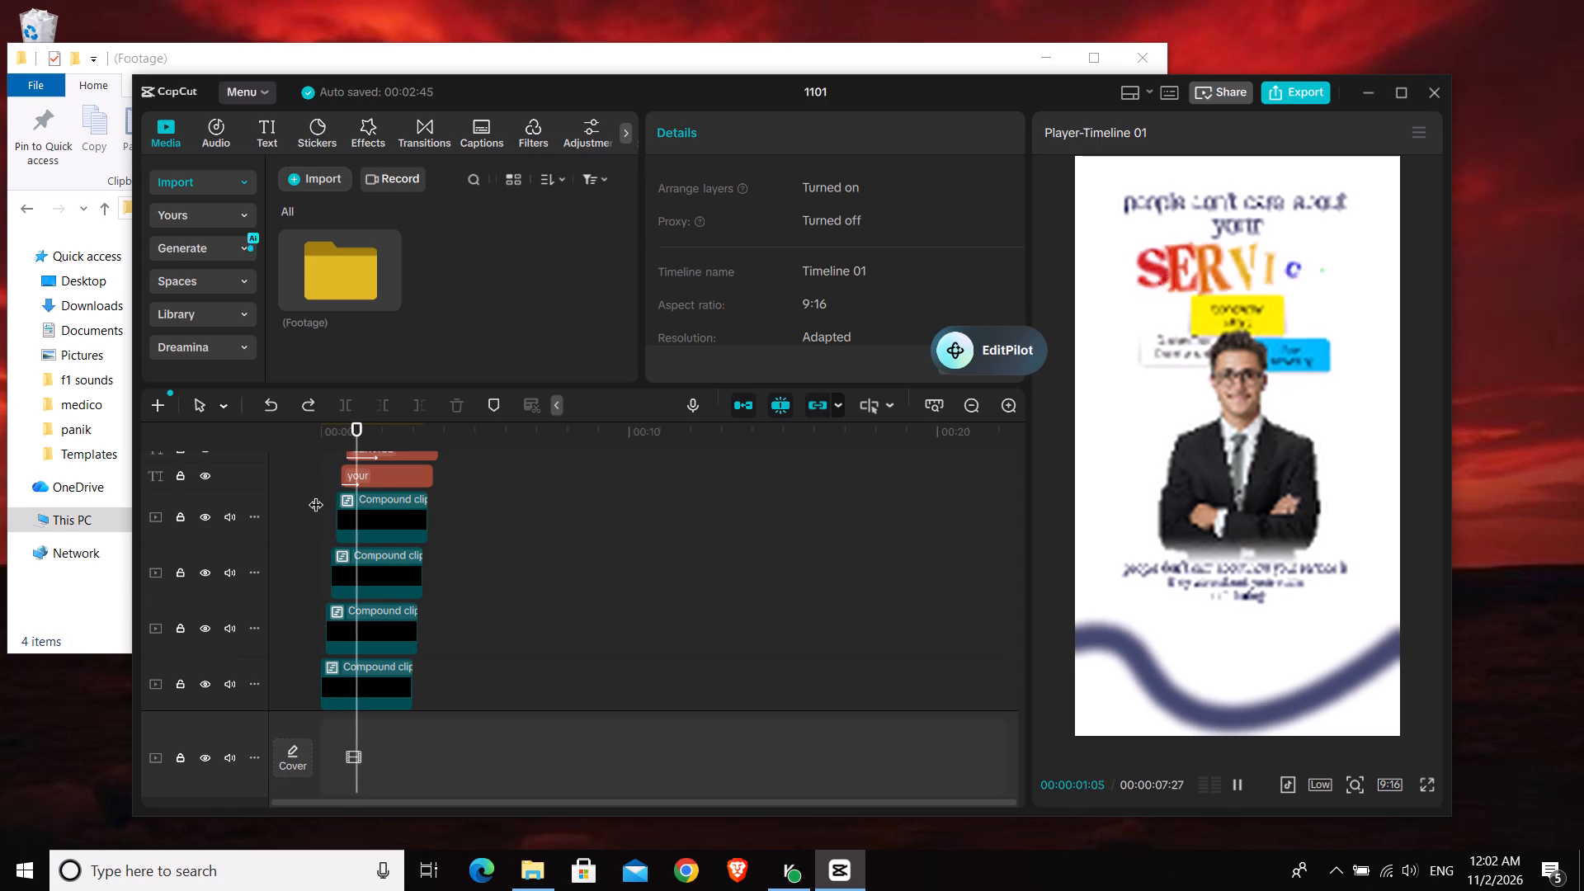
pyautogui.press('space')
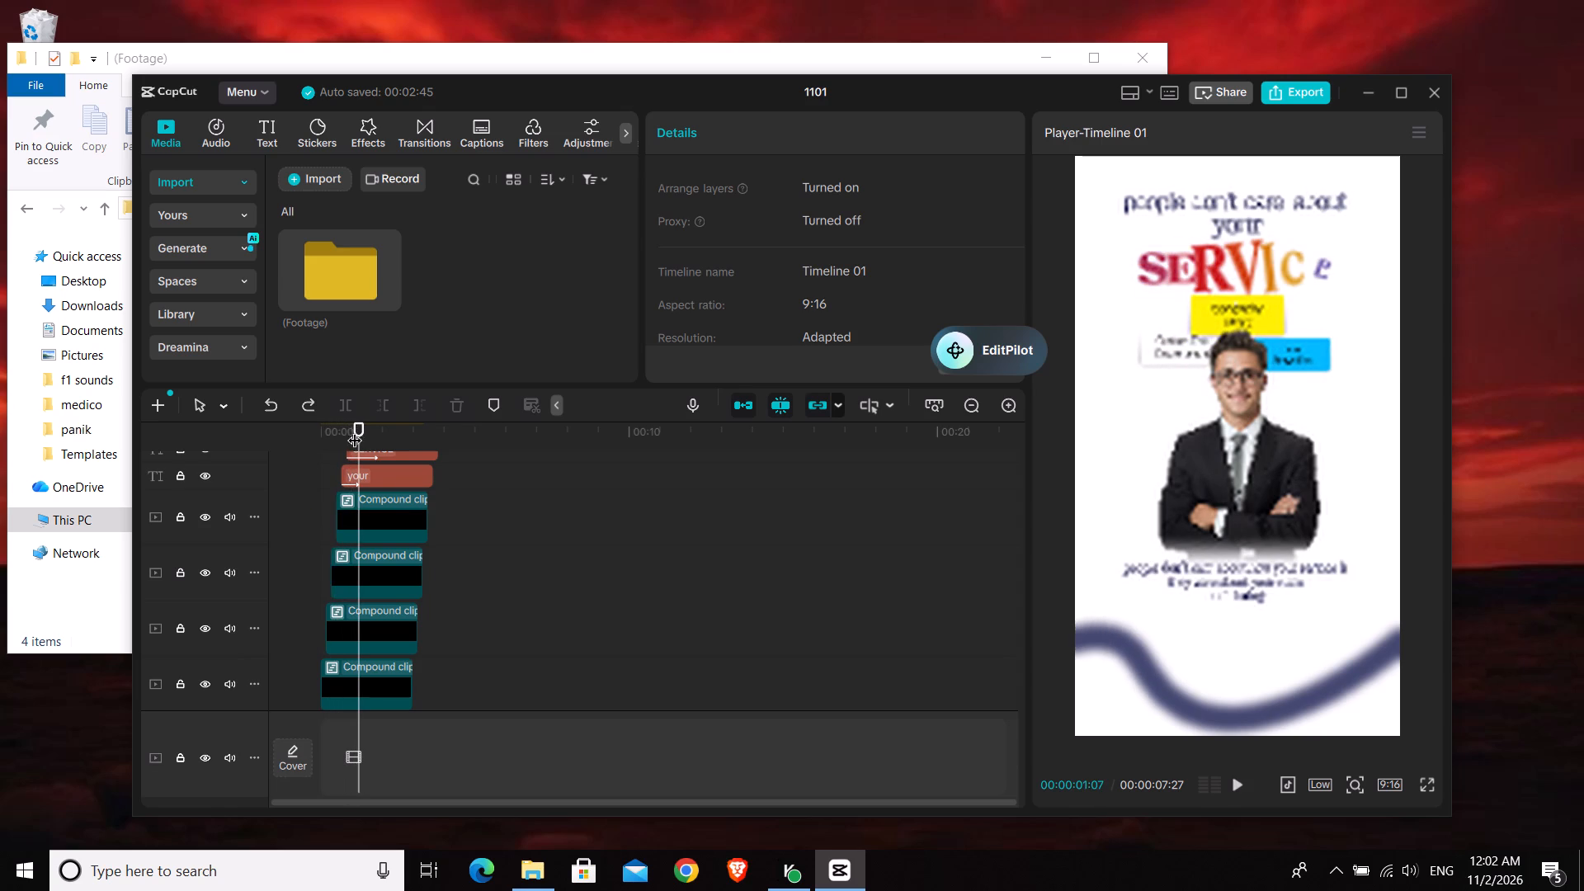
pyautogui.moveTo(361, 432); pyautogui.dragTo(293, 443)
pyautogui.press('space')
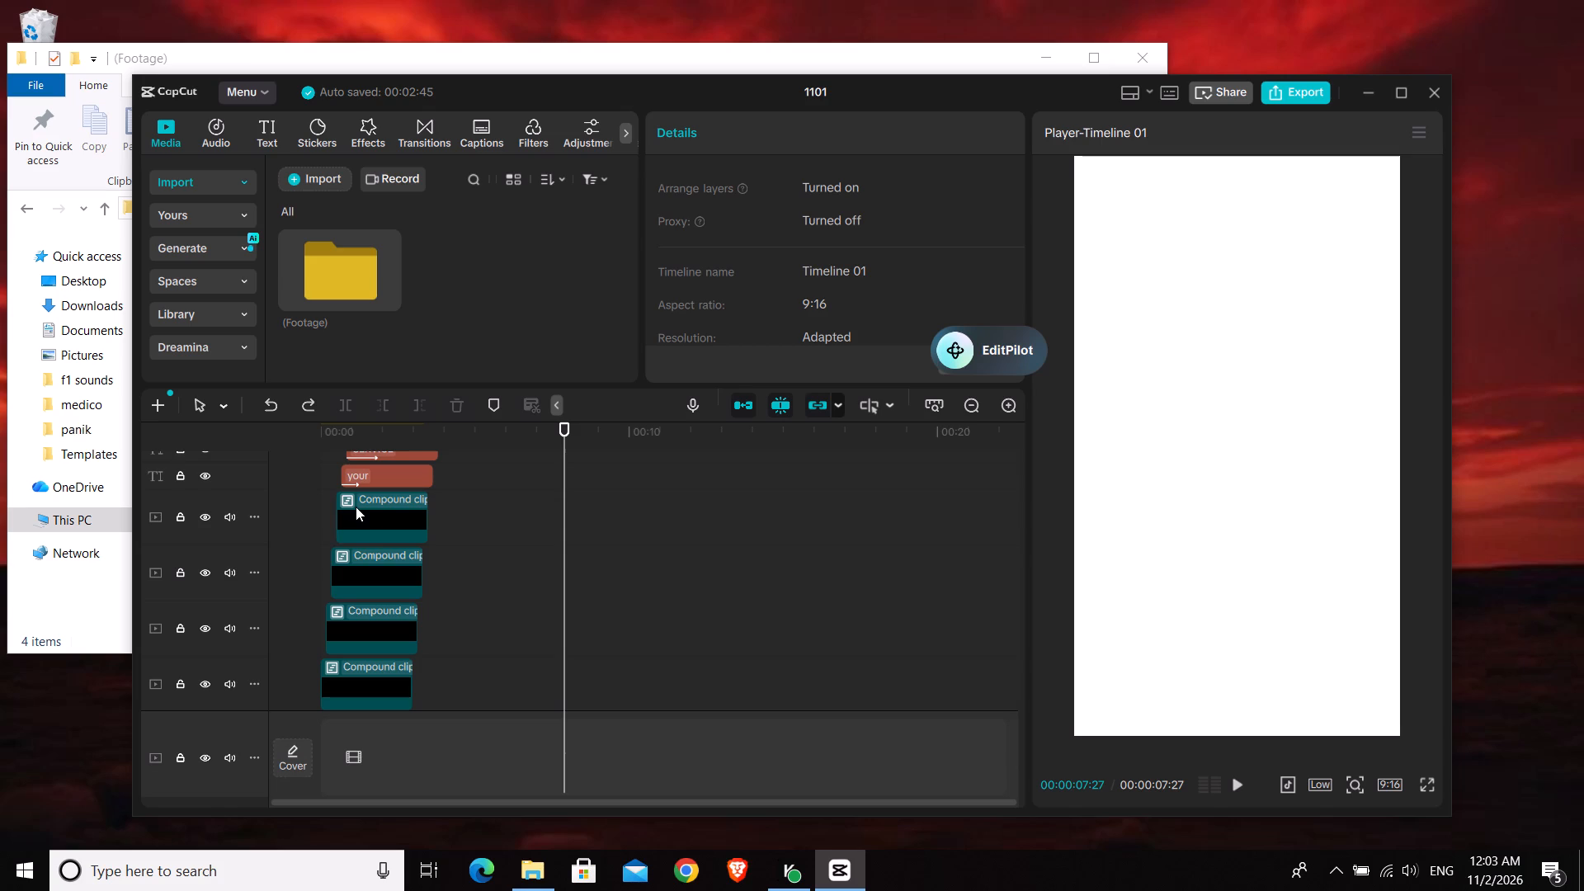
pyautogui.click(346, 437)
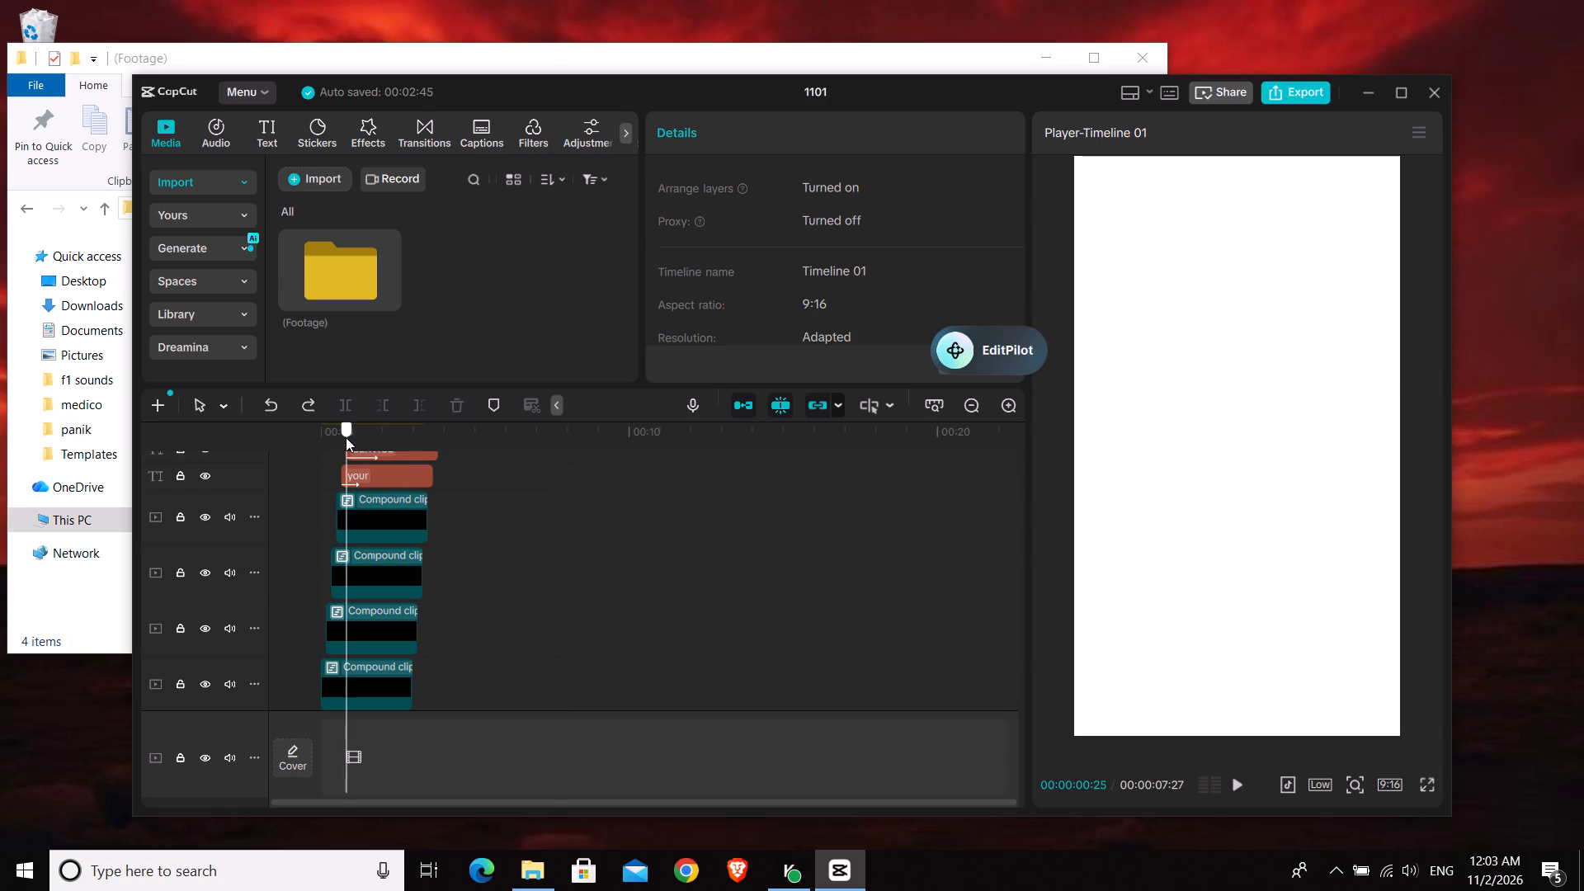
pyautogui.moveTo(346, 437); pyautogui.dragTo(291, 444)
pyautogui.press('space')
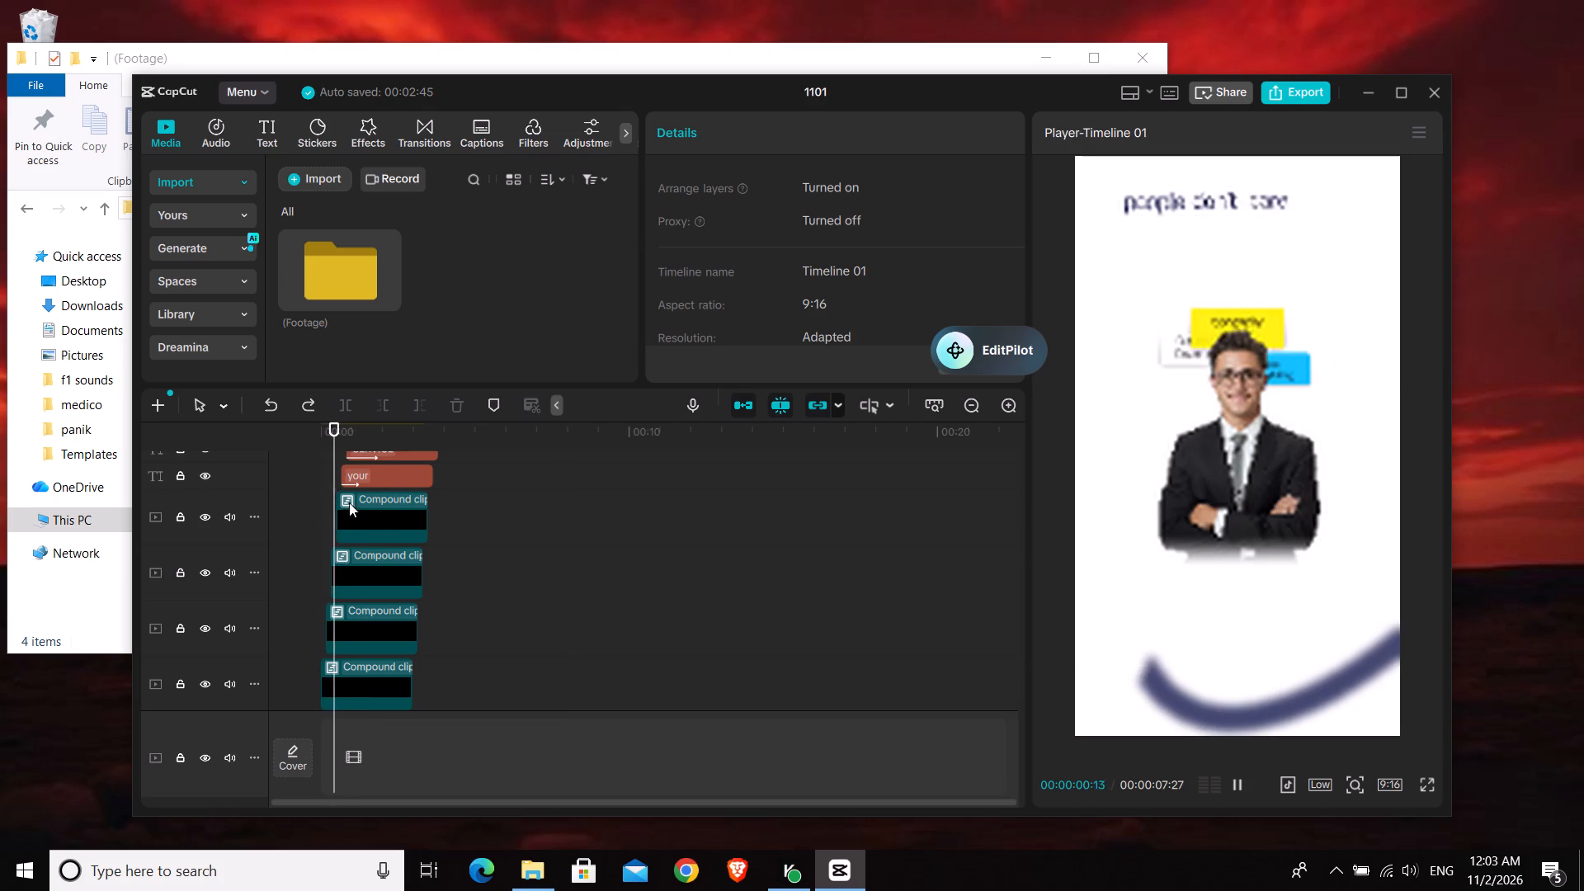
pyautogui.press('space')
pyautogui.press('space')
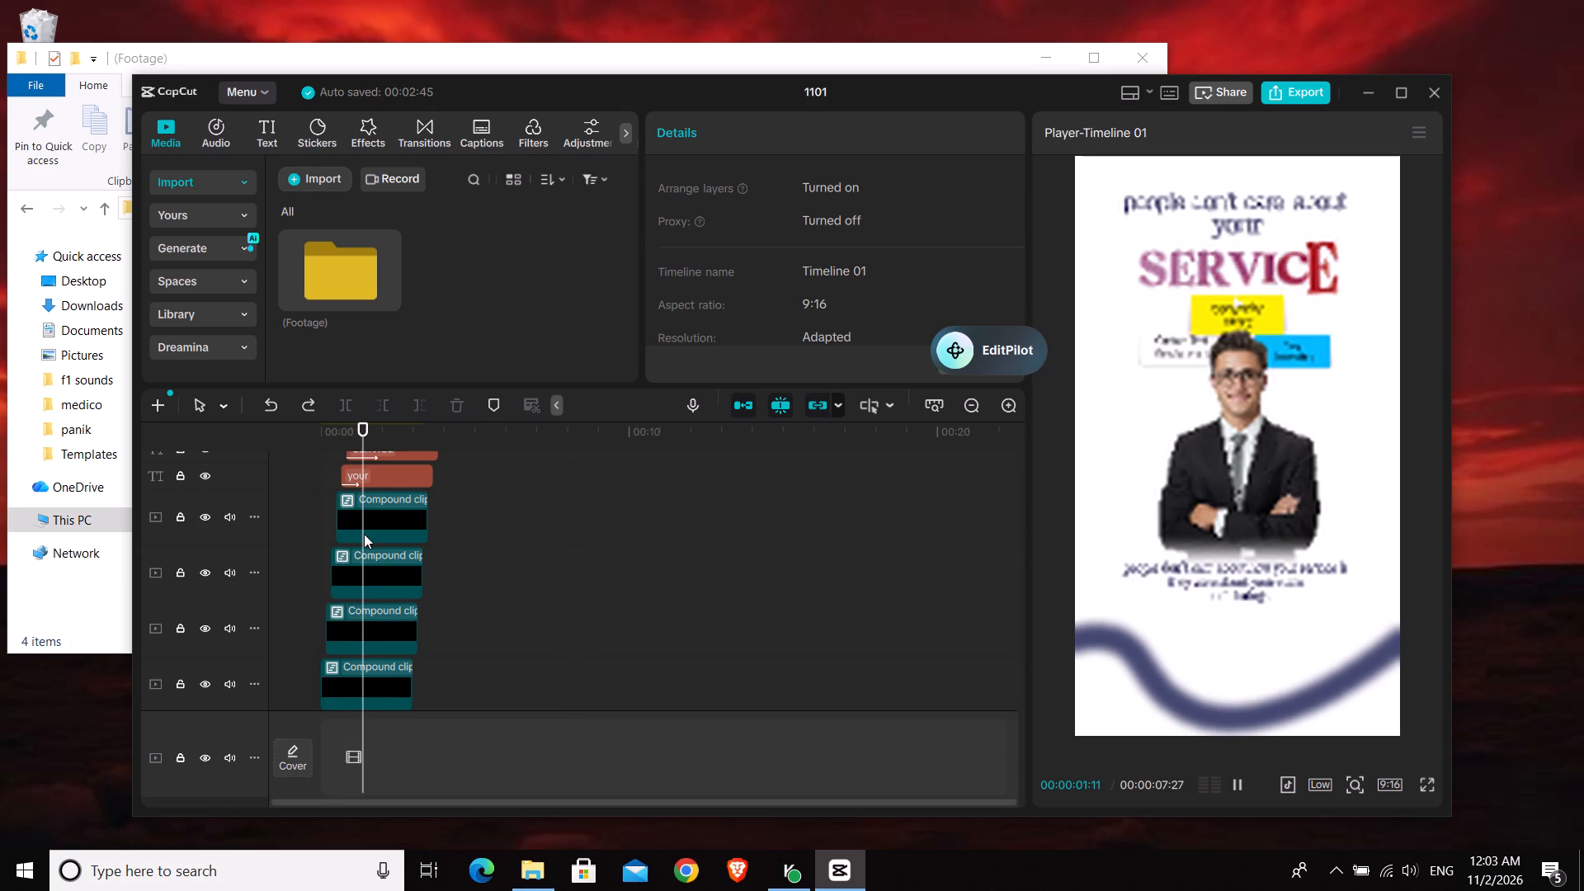
pyautogui.press('space')
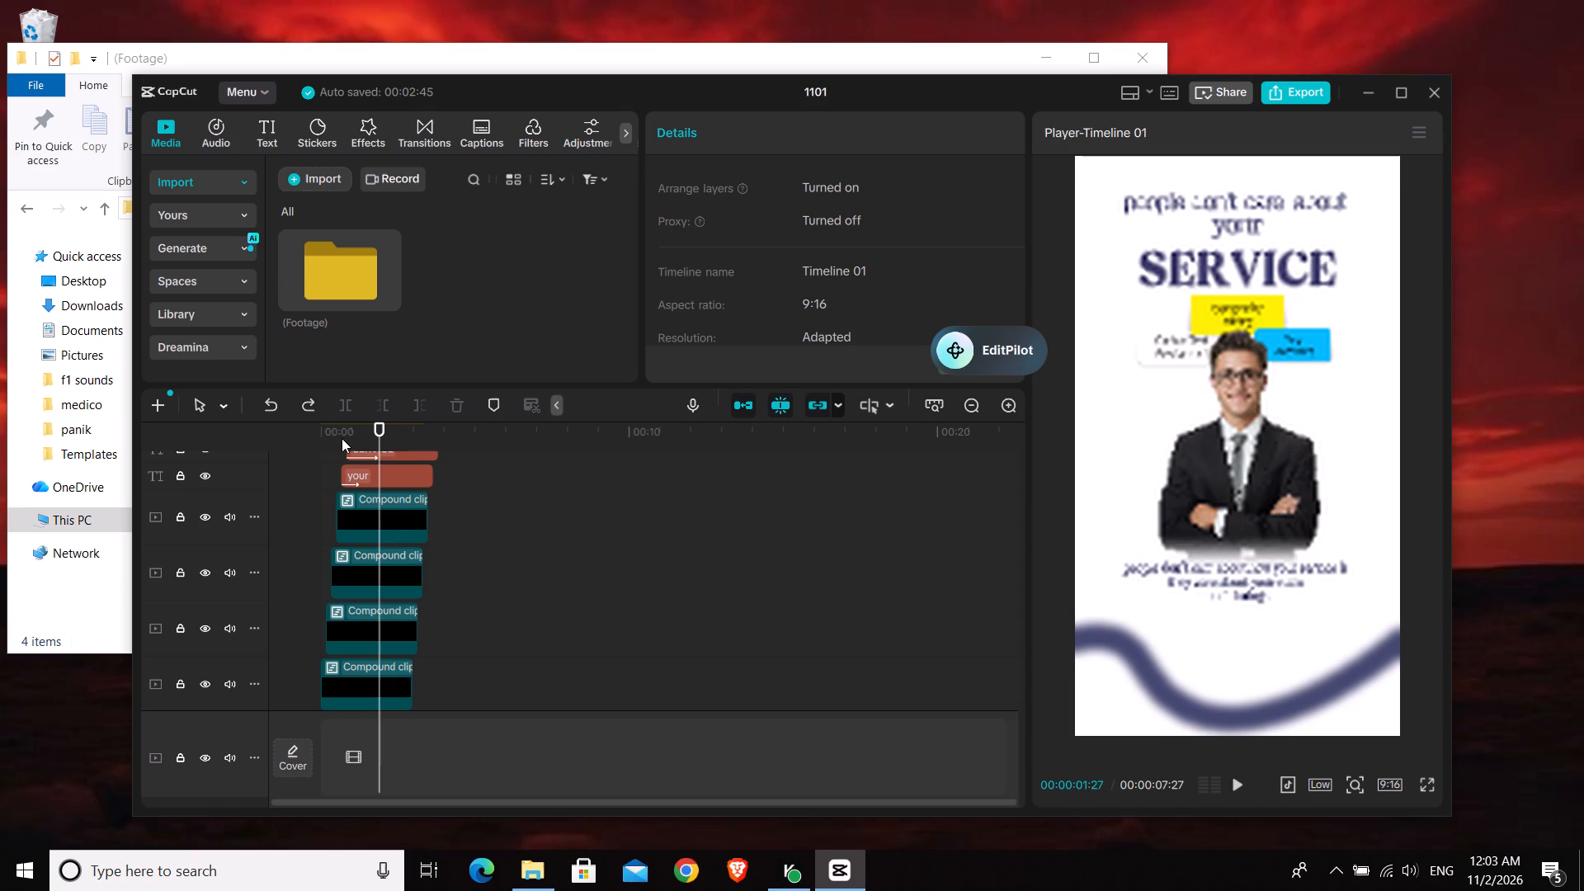
# Move the "SERVICE" text clip slightly earlier so it starts together with the "your" clip.
pyautogui.scroll(2, 469, 531)
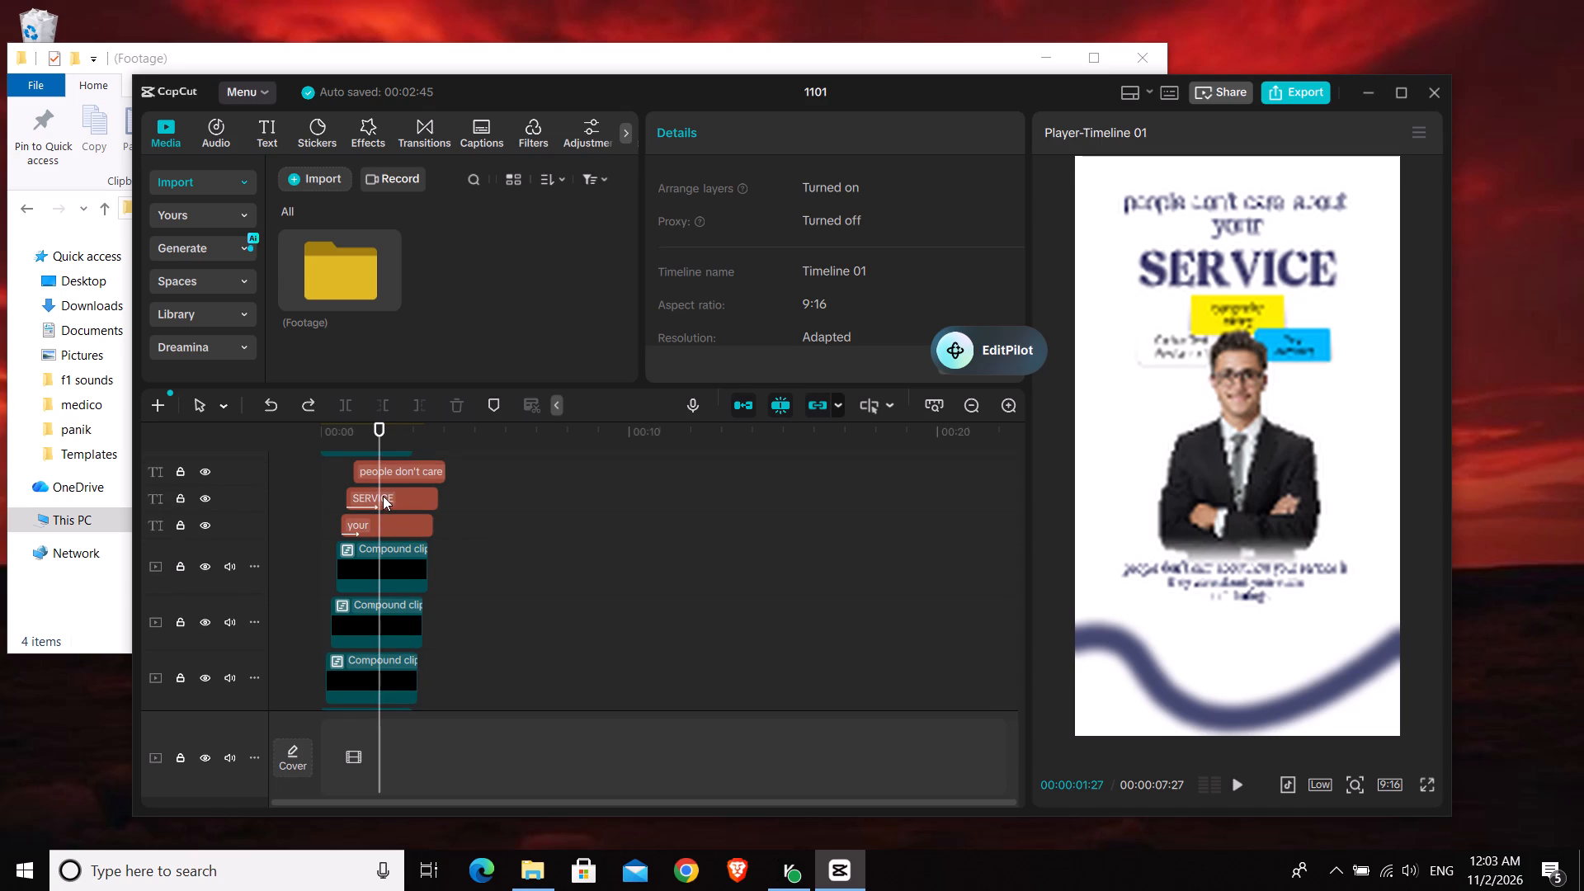
pyautogui.click(394, 492)
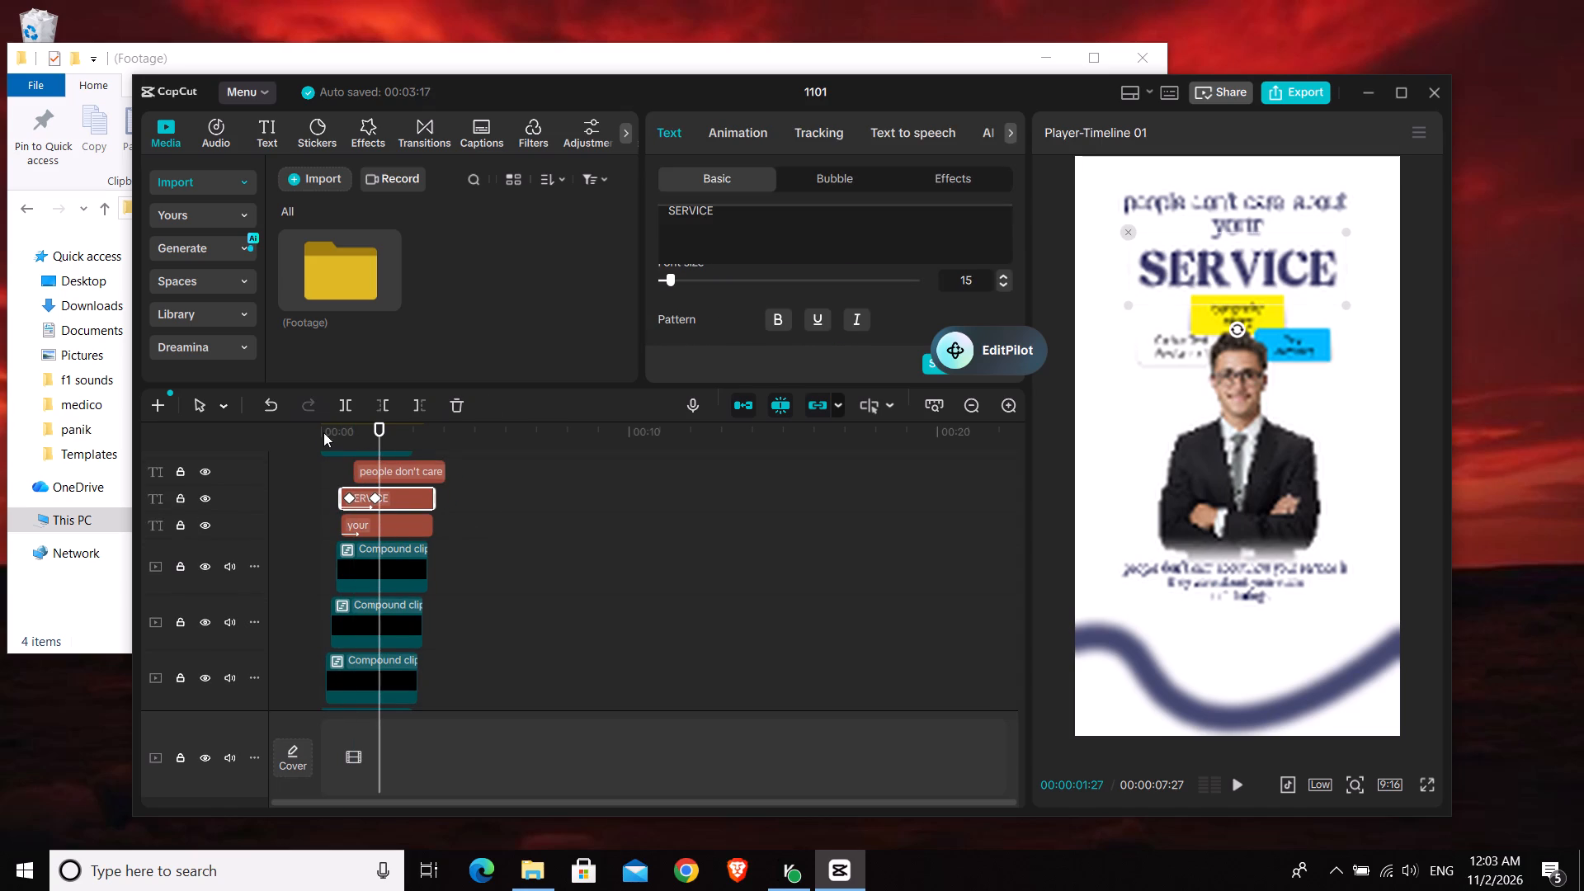
# Play the animation from the start to review the earlier "SERVICE" entrance.
pyautogui.click(320, 430)
pyautogui.click(325, 430)
pyautogui.press('space')
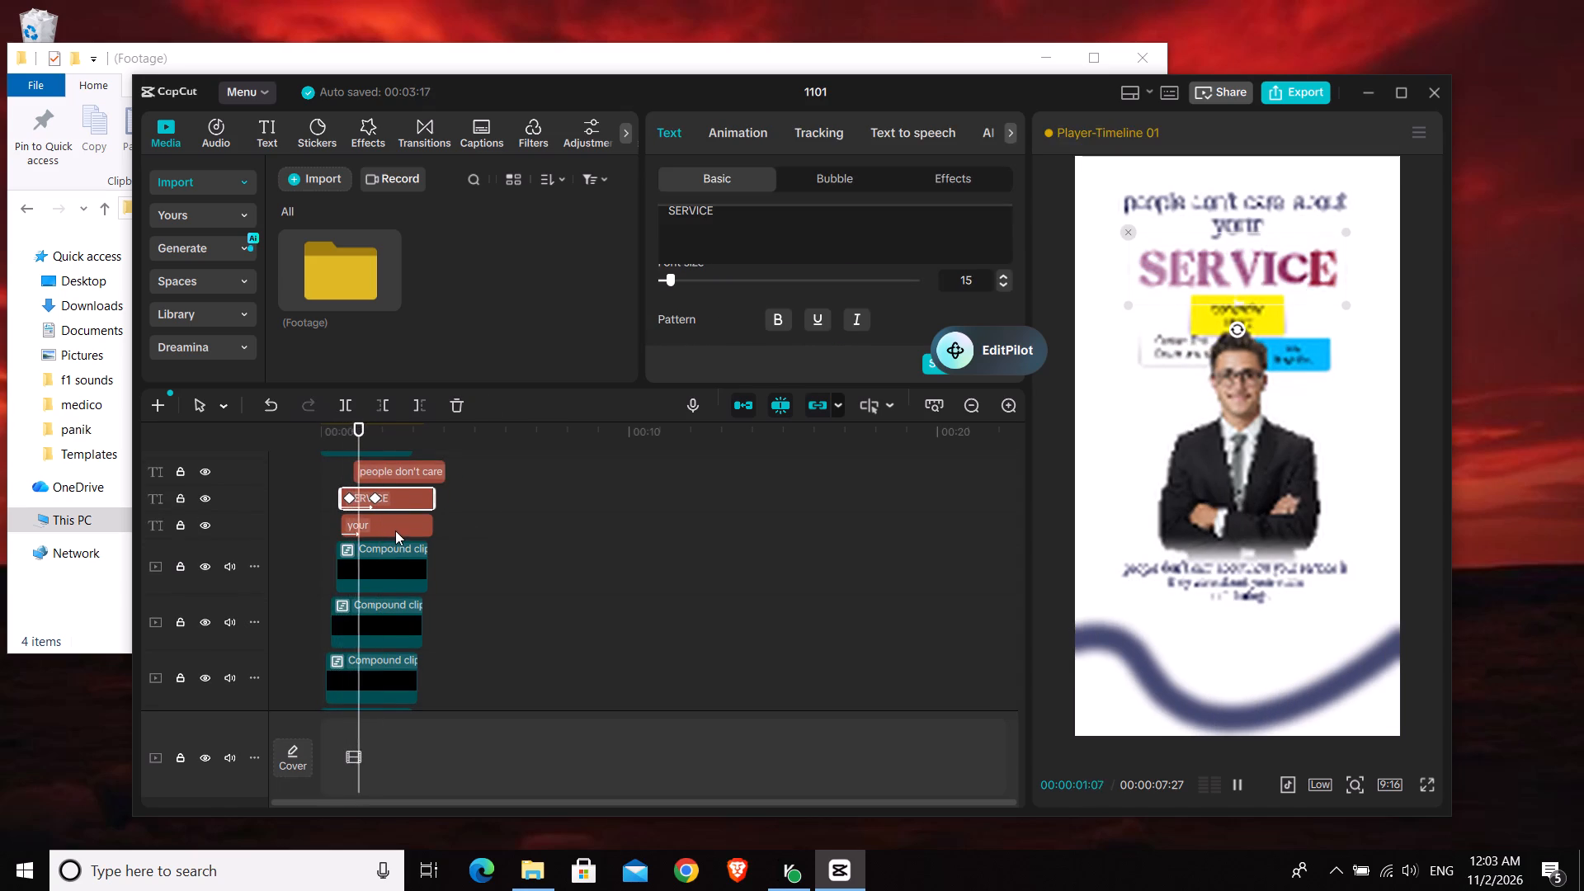
pyautogui.press('space')
pyautogui.press('space')
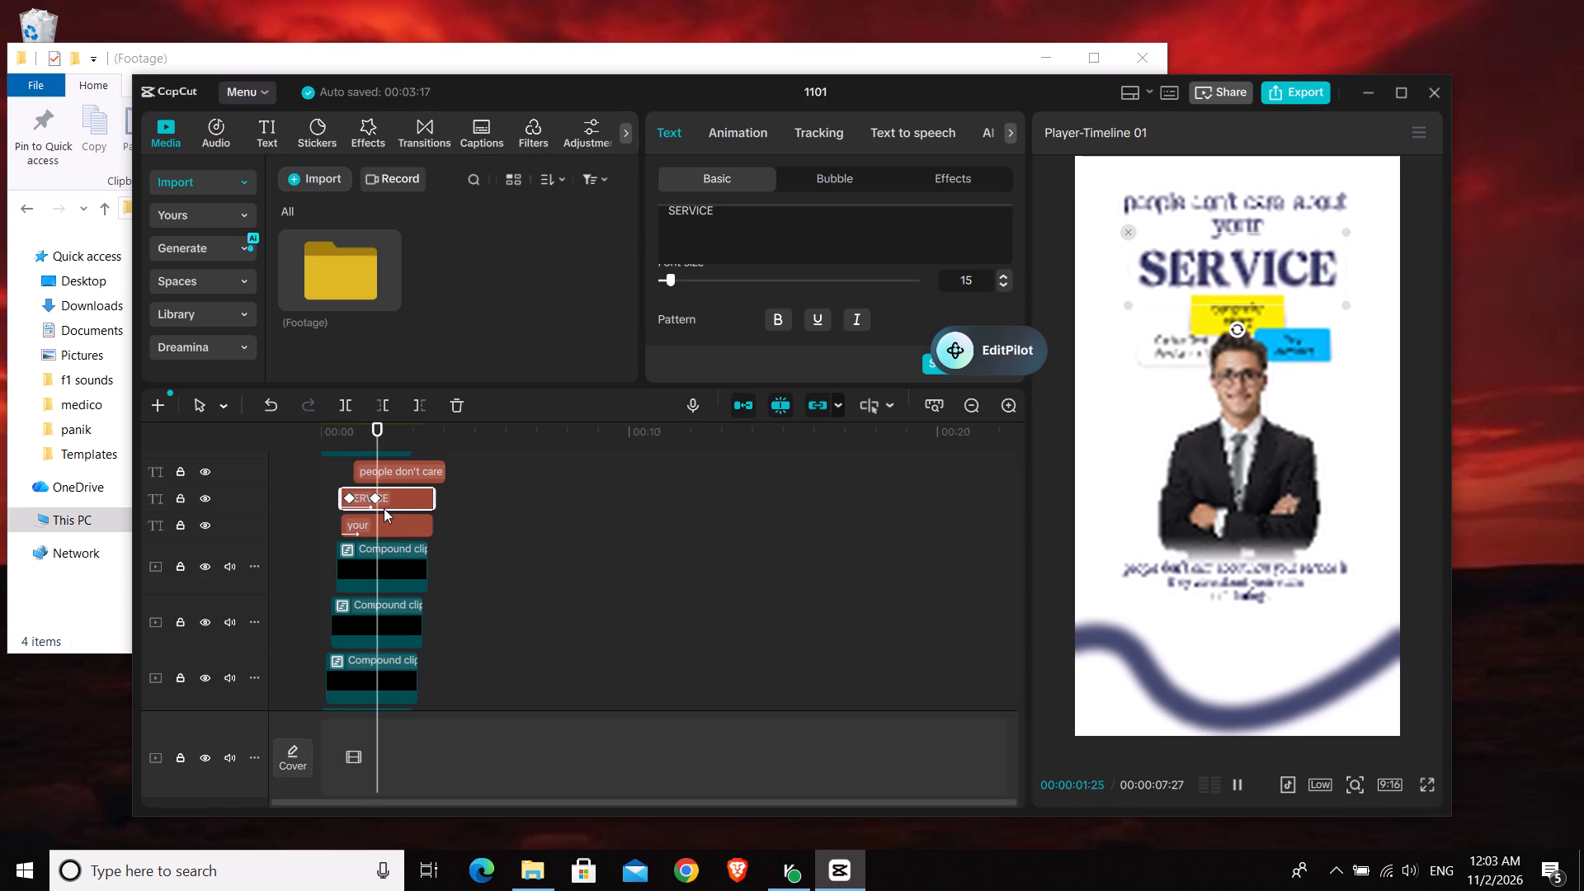
pyautogui.press('space')
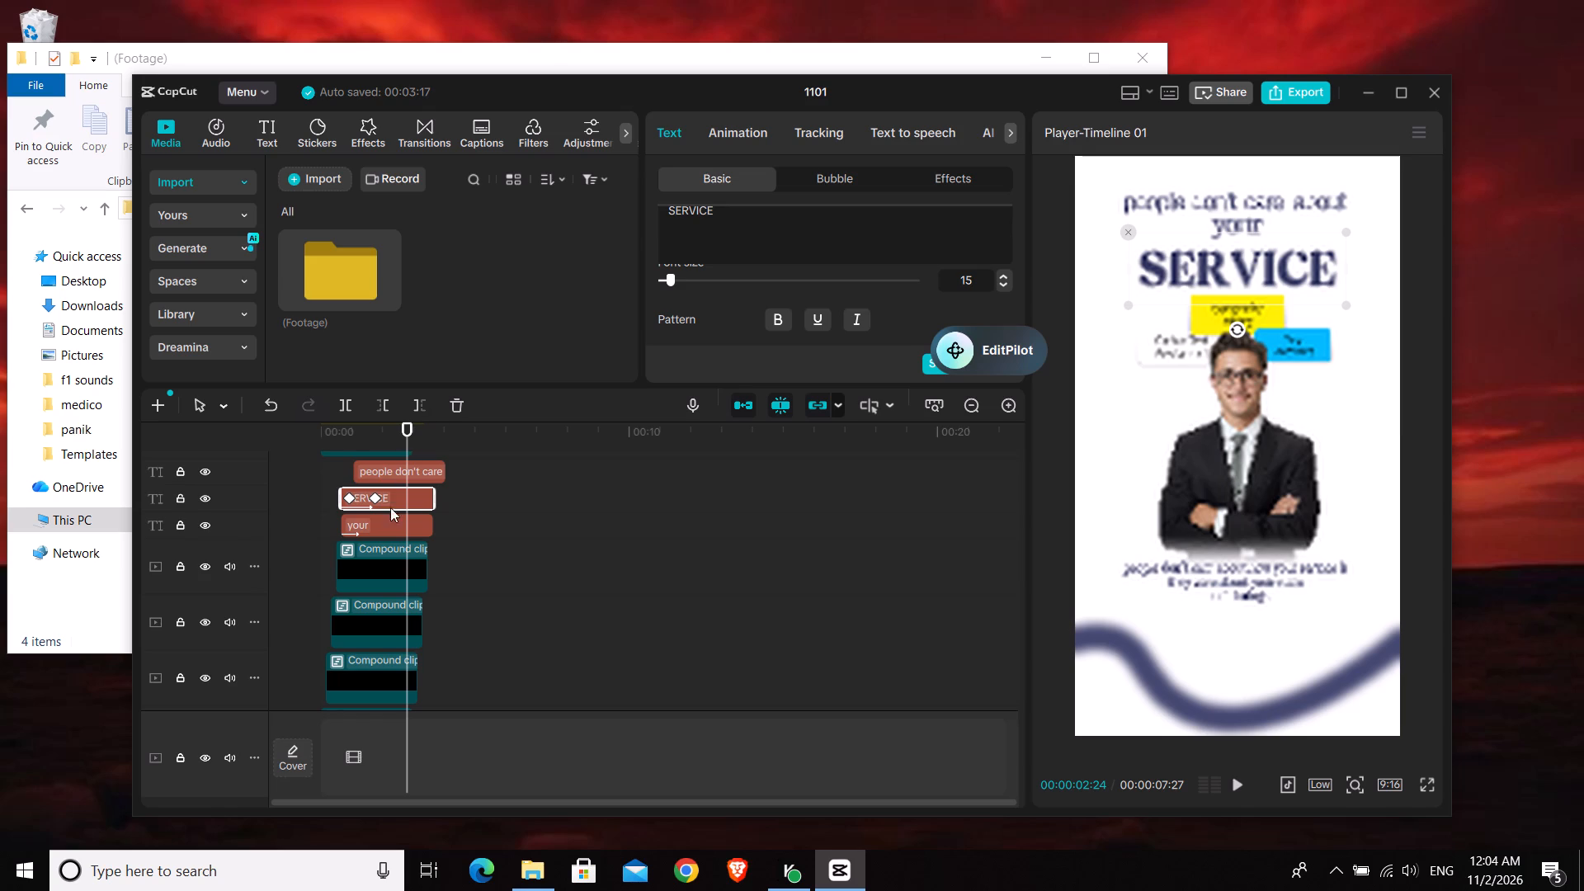
# Combine all clips above the vector image background, from the Blur effect down to the label cards, into one compound clip.
pyautogui.scroll(7, 405, 547)
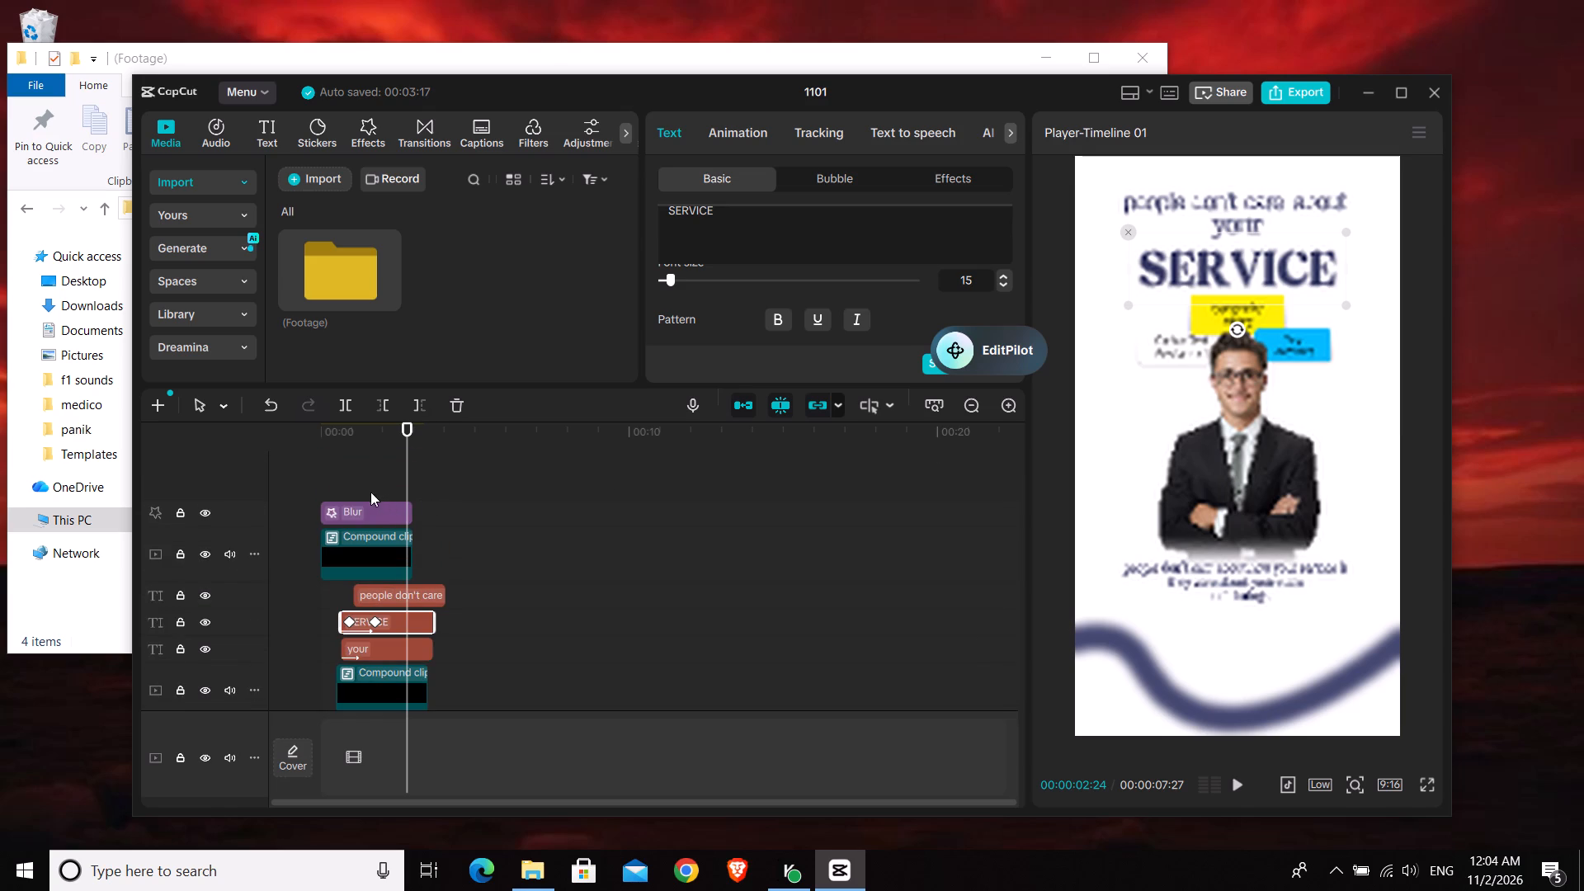
pyautogui.moveTo(384, 485); pyautogui.dragTo(492, 678)
pyautogui.scroll(-8, 489, 615)
pyautogui.moveTo(492, 678); pyautogui.dragTo(513, 661)
pyautogui.scroll(-9, 485, 681)
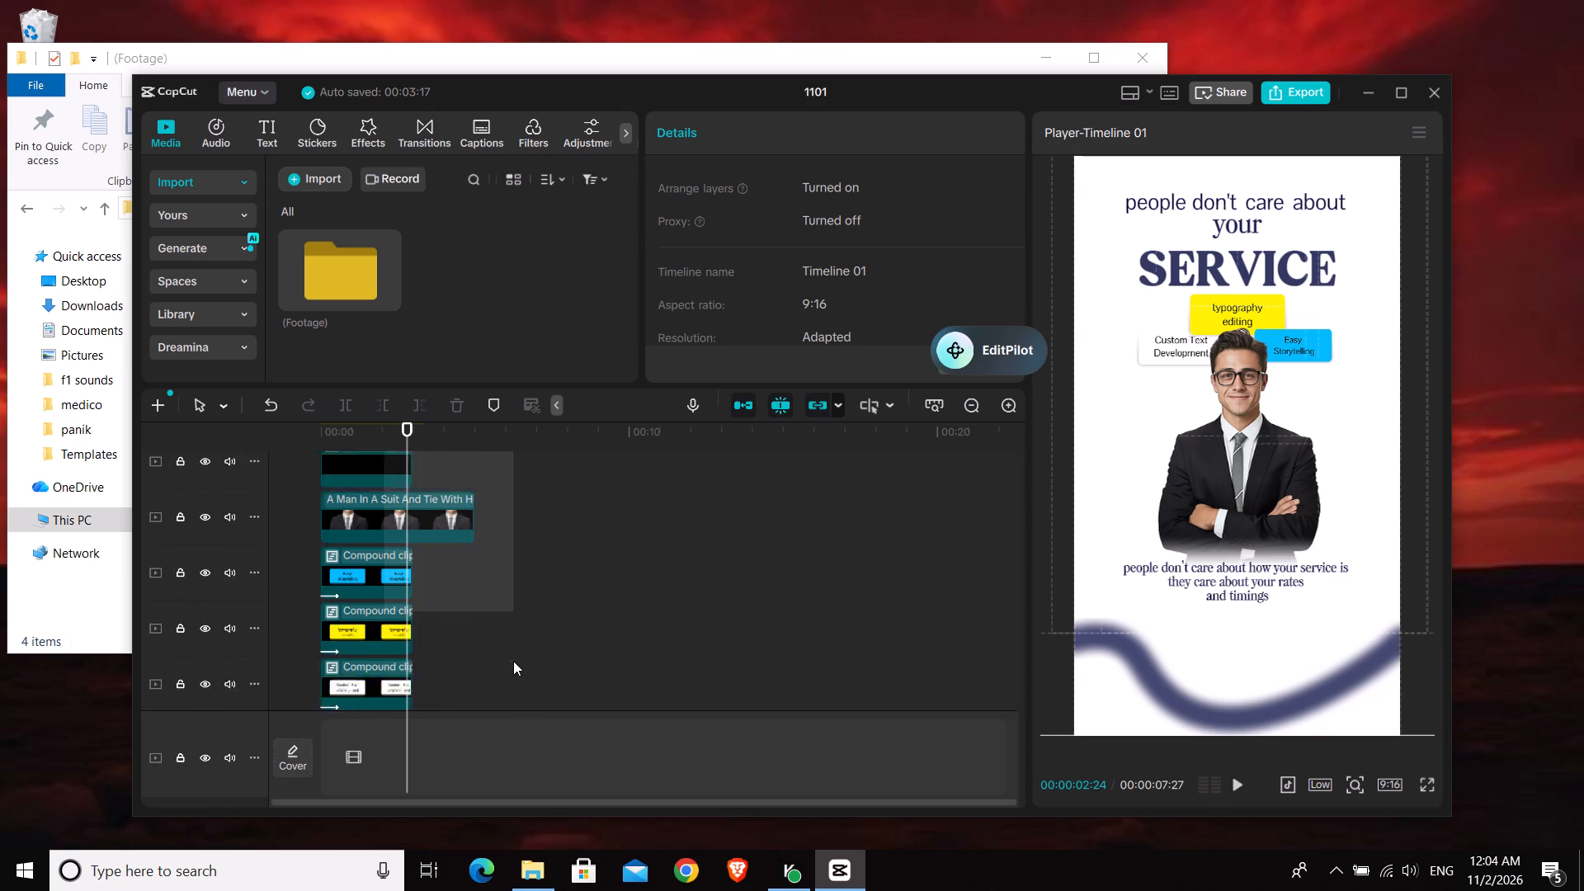
pyautogui.scroll(-1, 513, 661)
pyautogui.moveTo(513, 661); pyautogui.dragTo(491, 643)
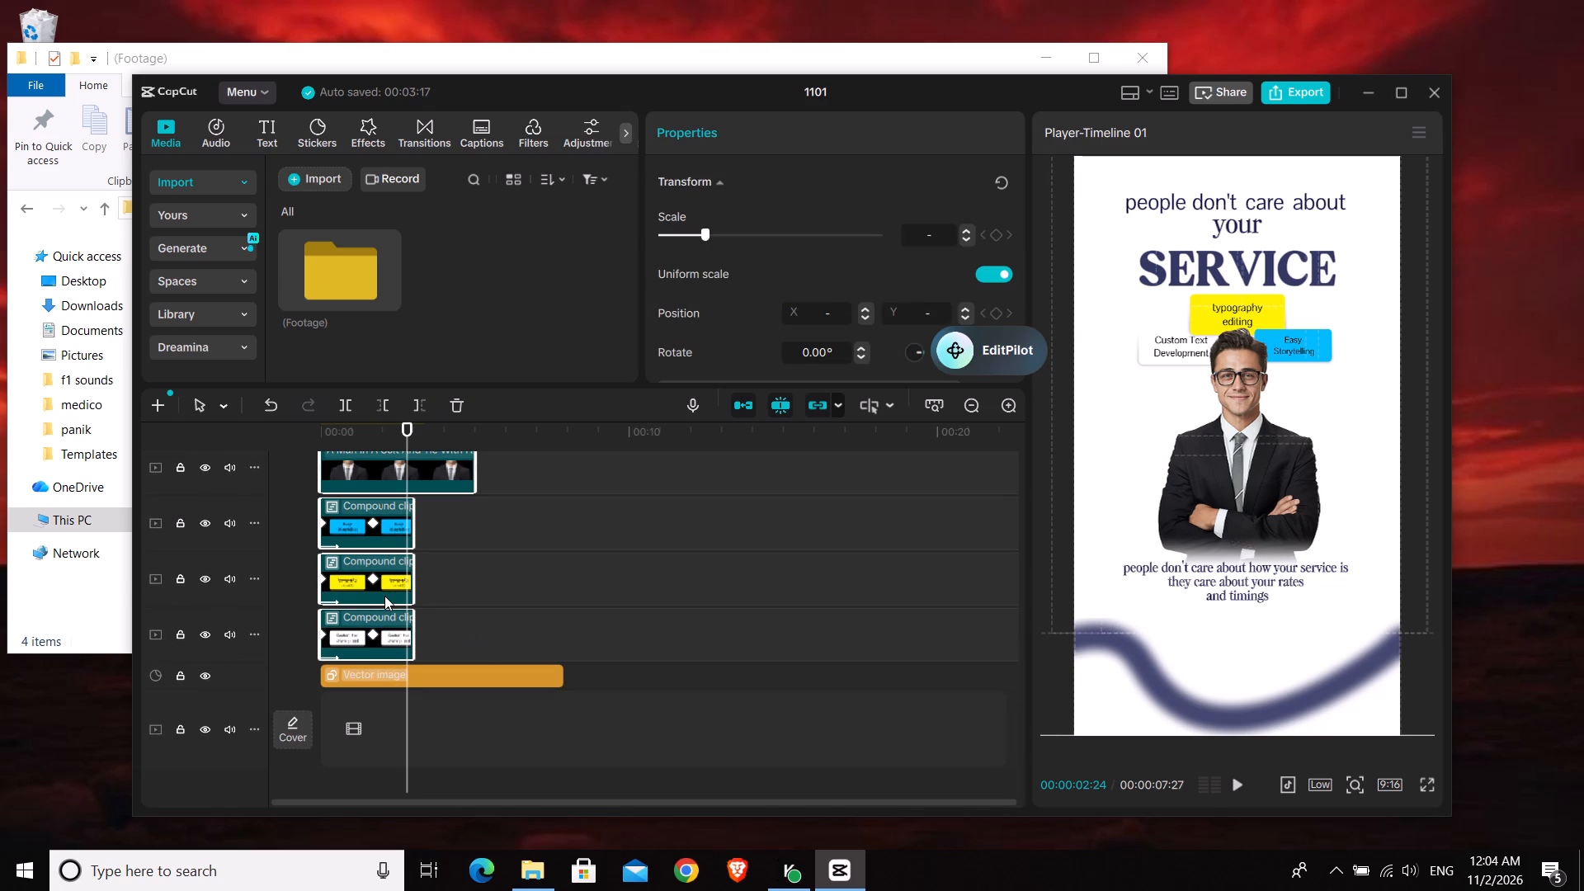
pyautogui.hotkey('alt', 'g')
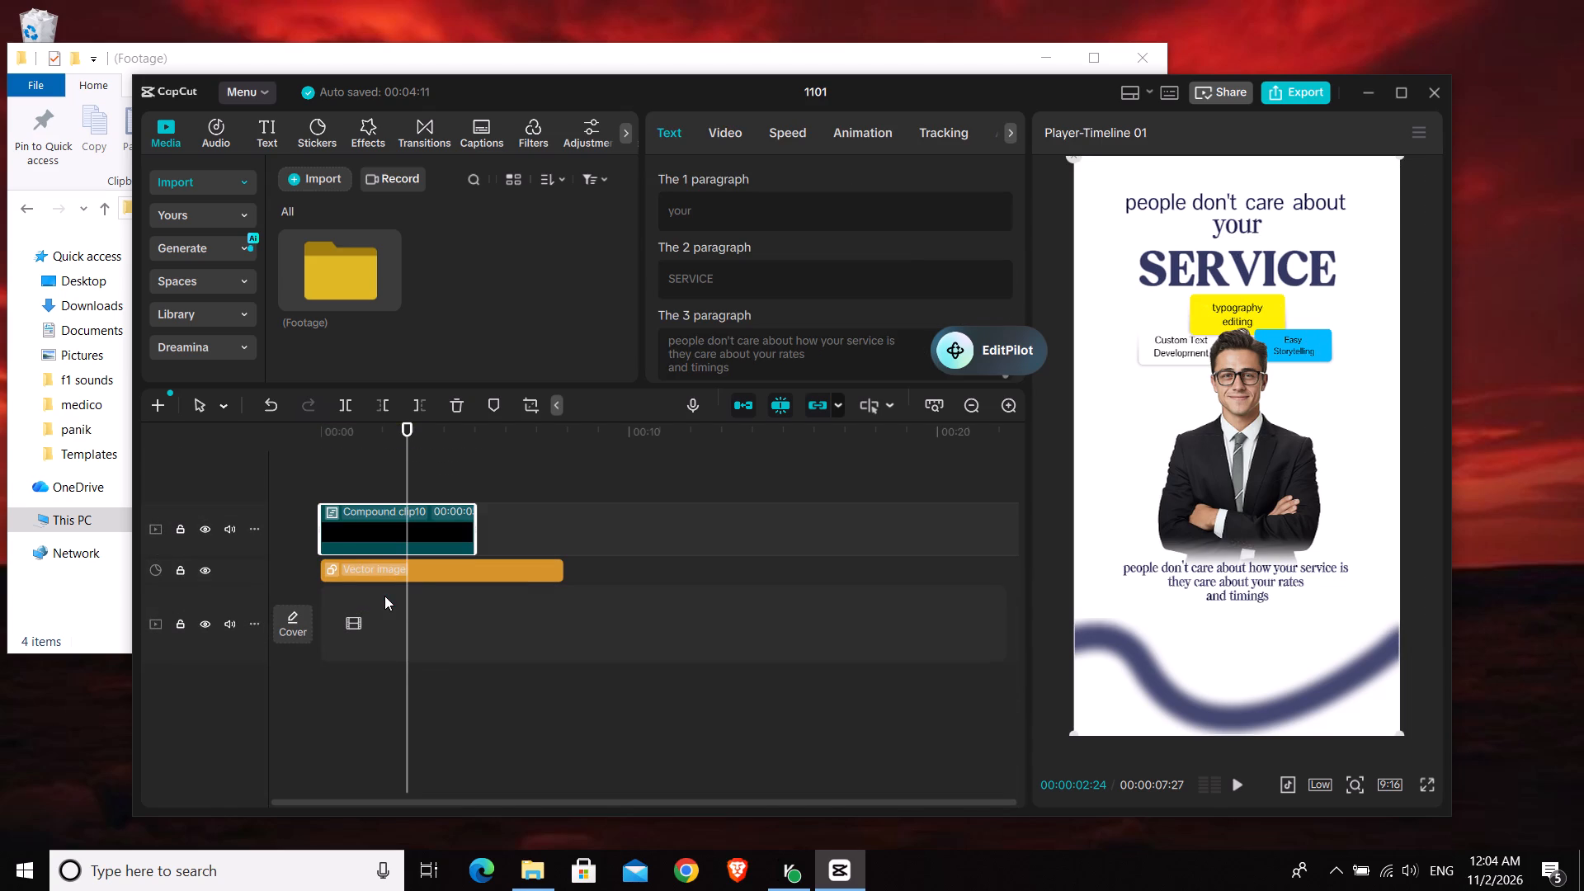
# Play the combined compound clip from the start to review the whole animation.
pyautogui.click(329, 471)
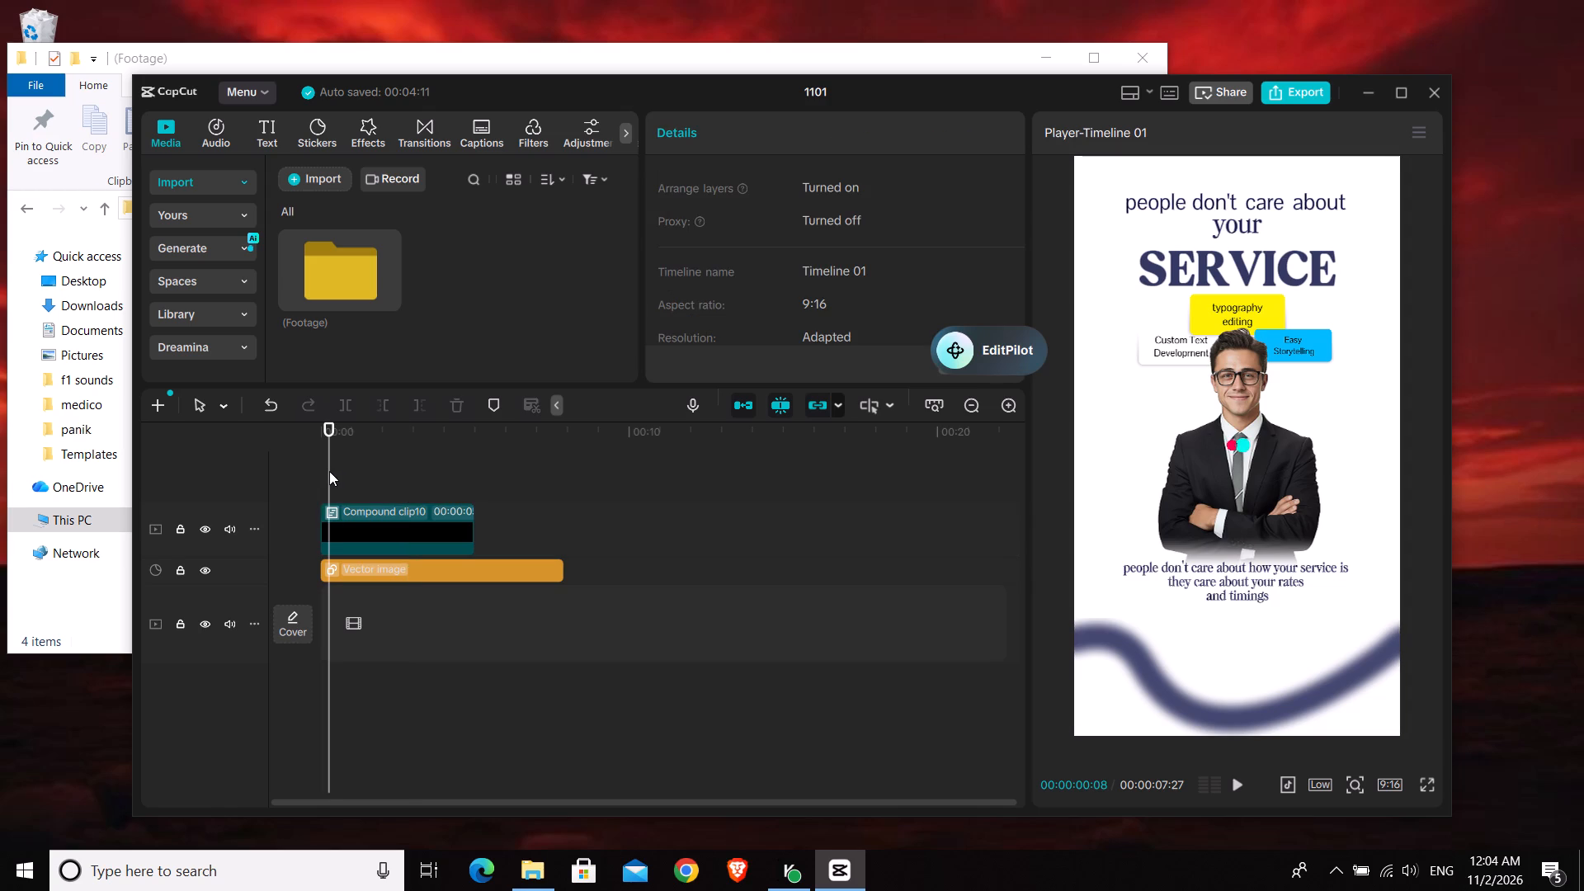
pyautogui.press('space')
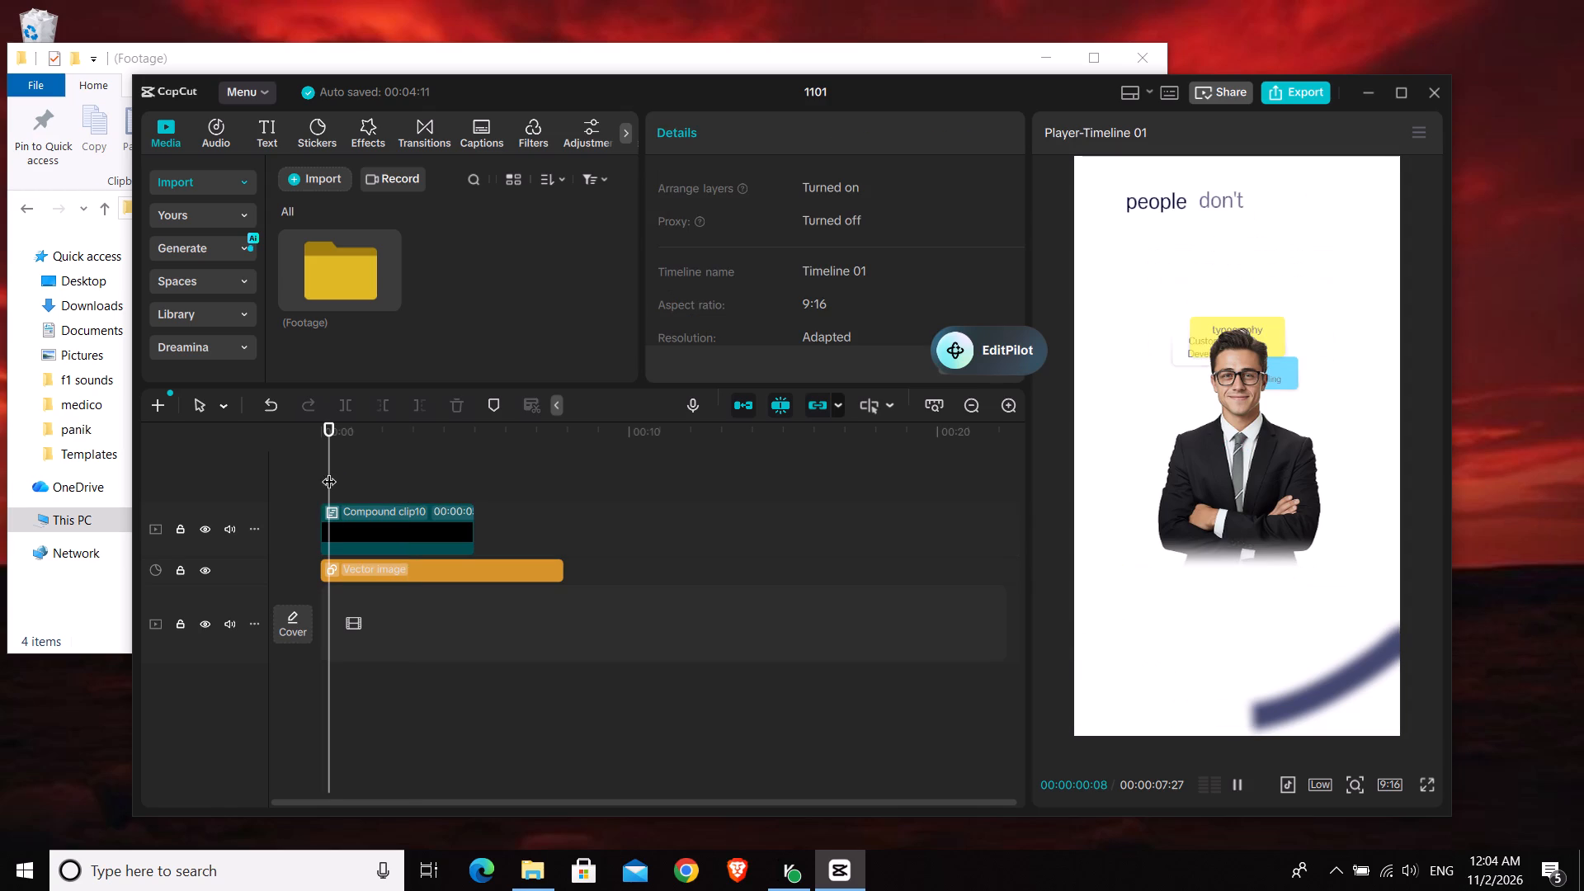
pyautogui.moveTo(342, 474); pyautogui.dragTo(254, 496)
pyautogui.press('space')
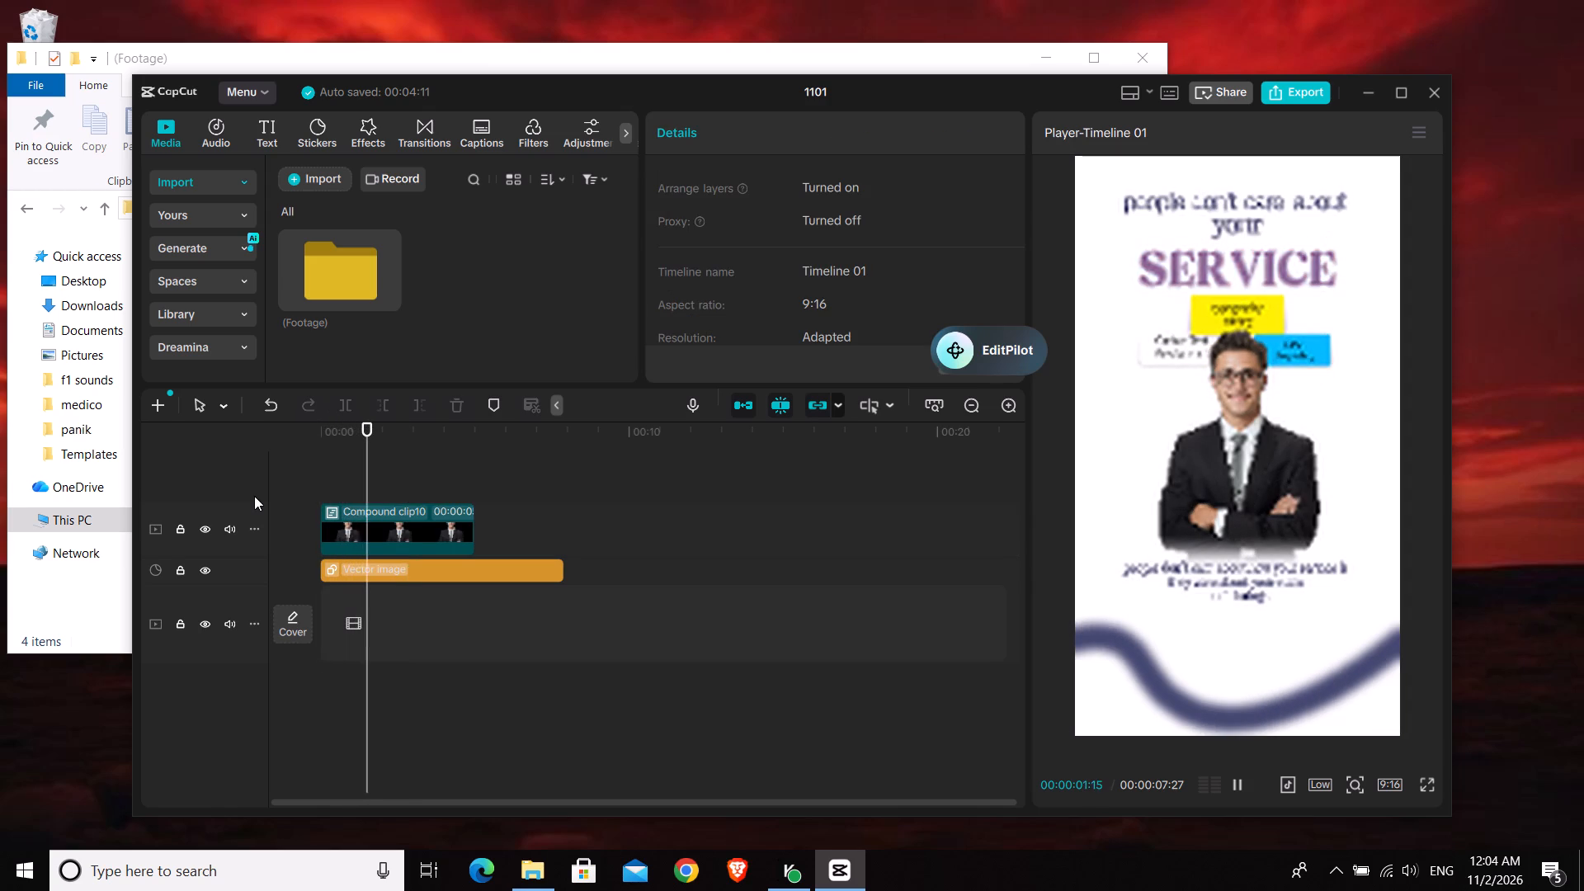
pyautogui.press('space')
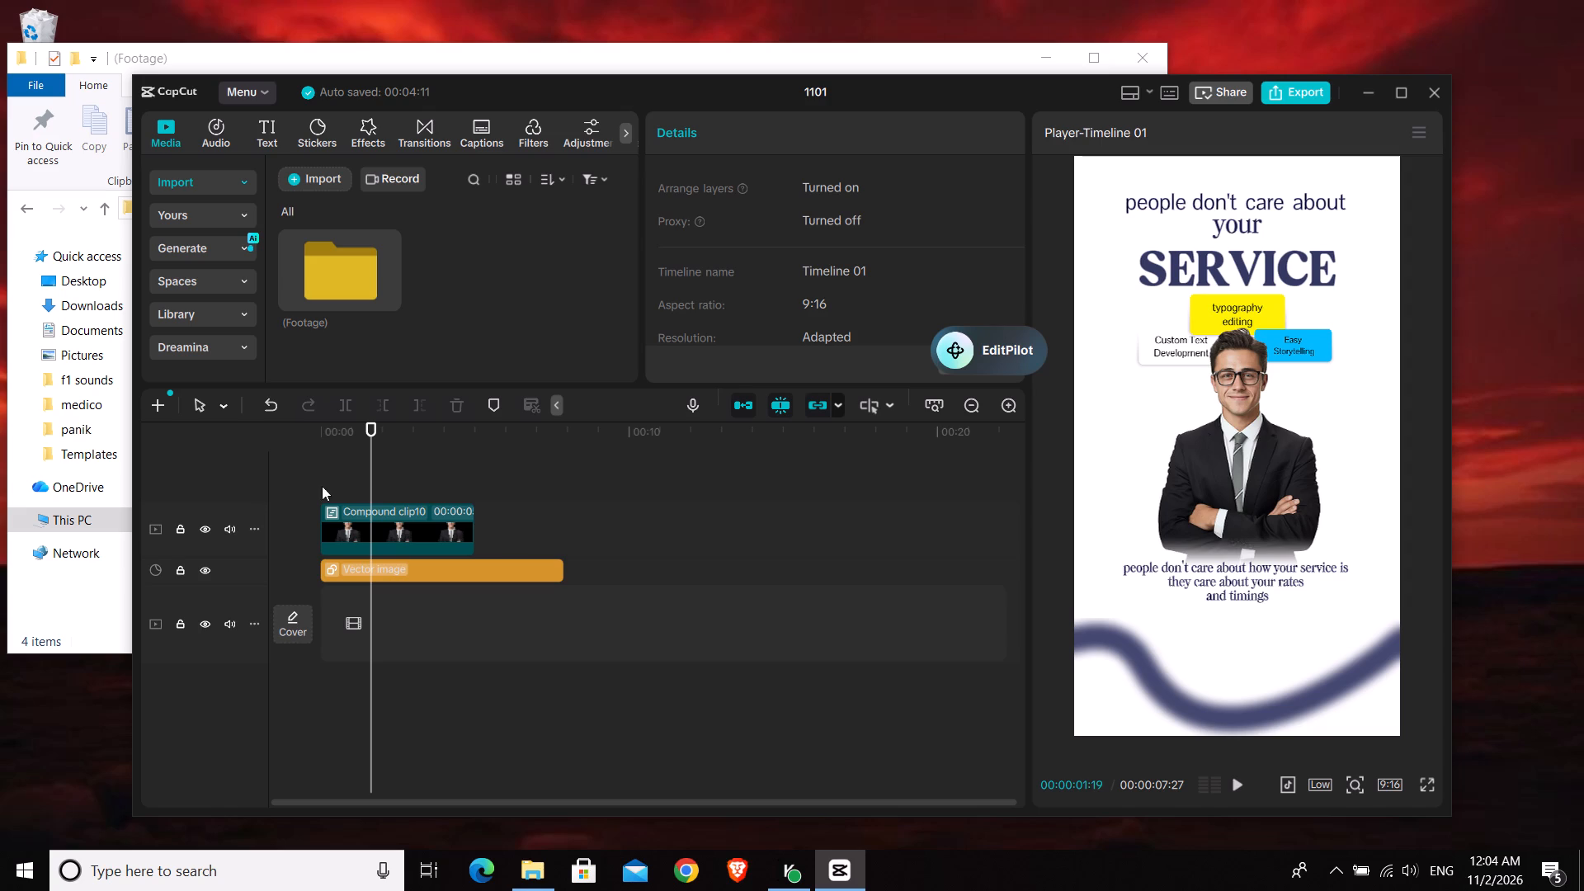
# Add a Transform keyframe at the very start of the compound clip, moving the floating EditPilot widget clear of the settings.
pyautogui.moveTo(374, 474); pyautogui.dragTo(219, 490)
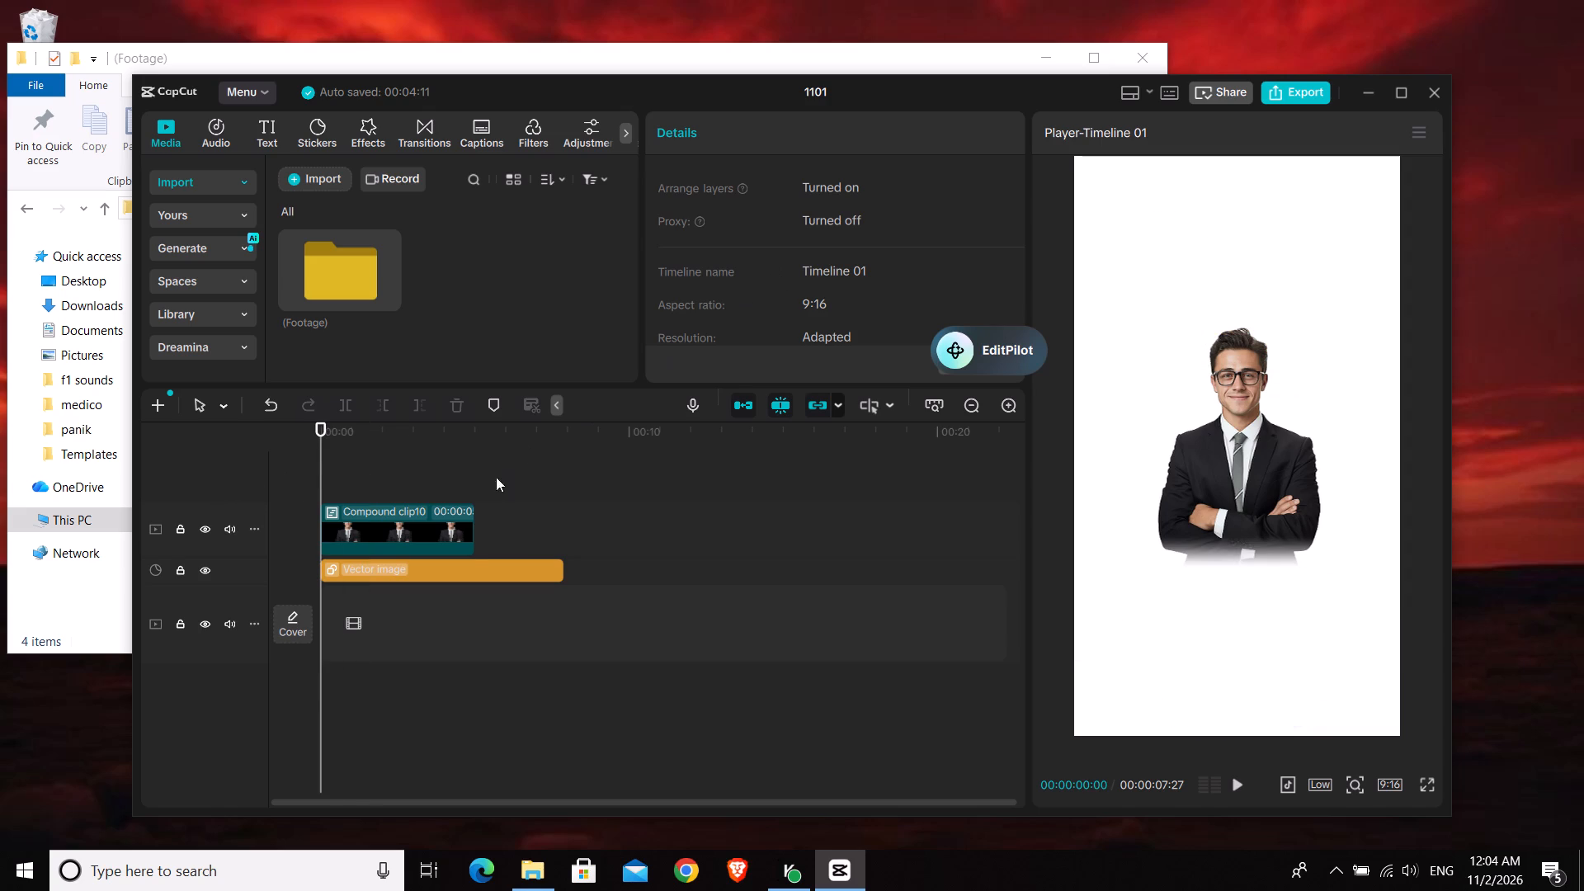
pyautogui.click(367, 526)
pyautogui.click(737, 131)
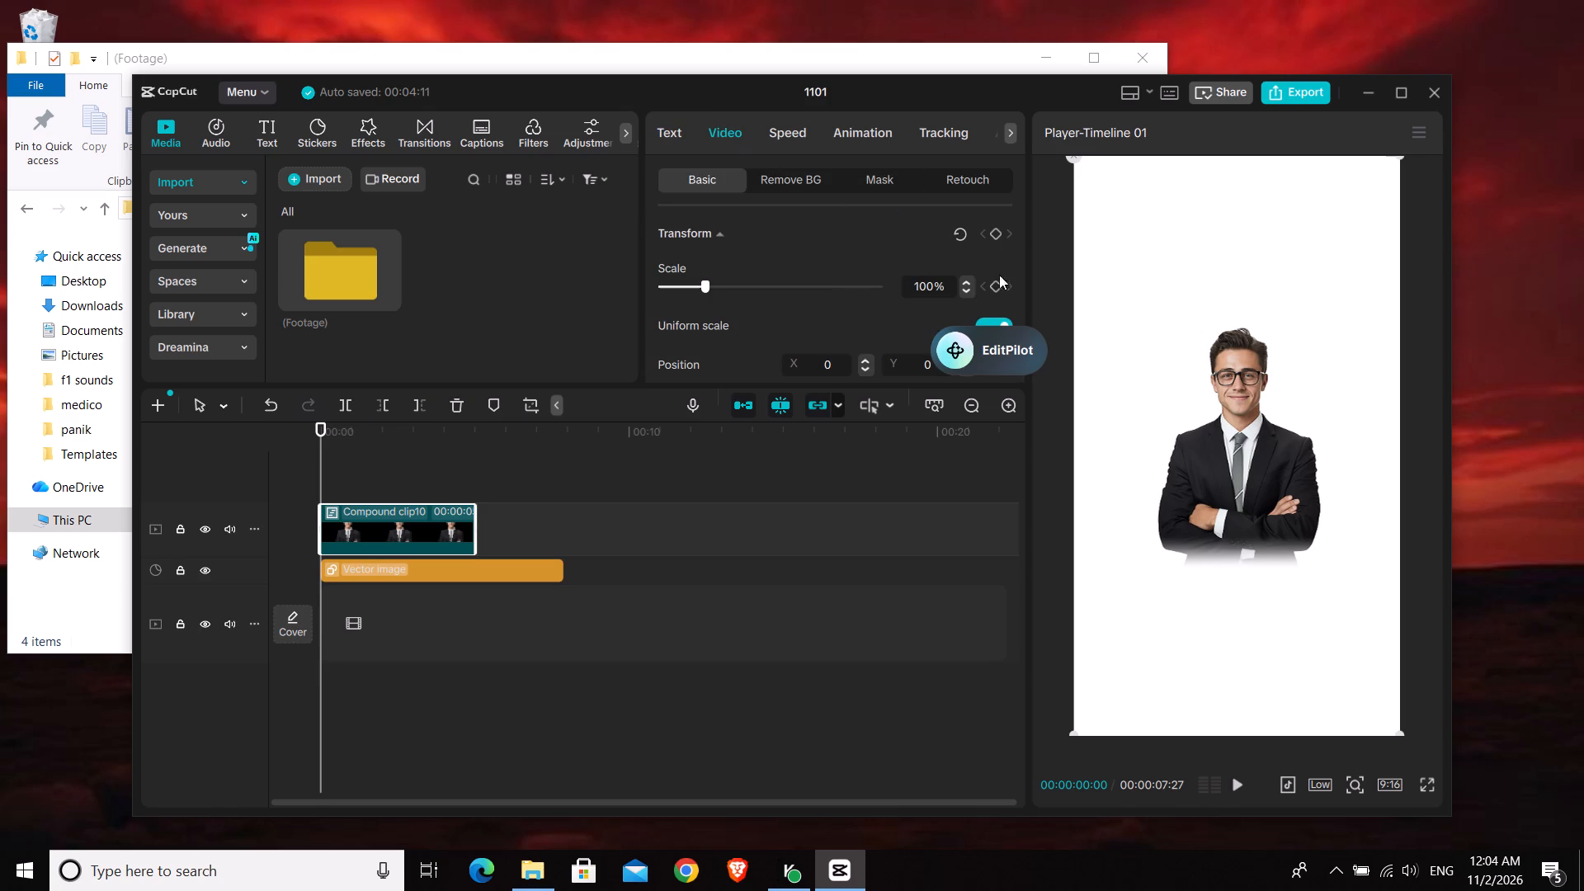
pyautogui.moveTo(1010, 358); pyautogui.dragTo(1195, 238)
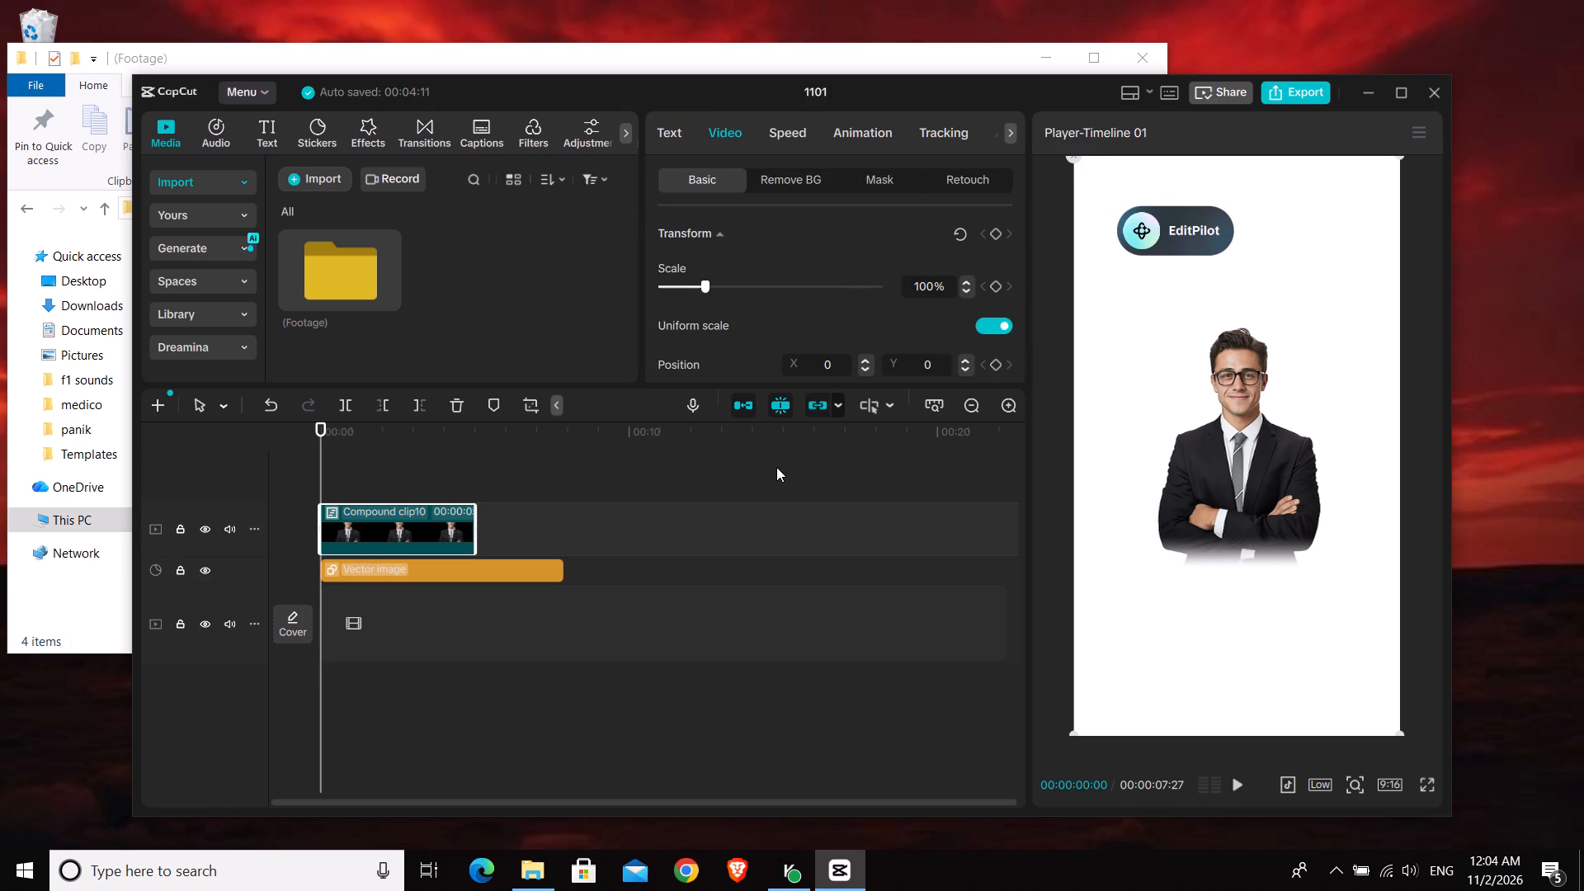
pyautogui.scroll(-3, 911, 263)
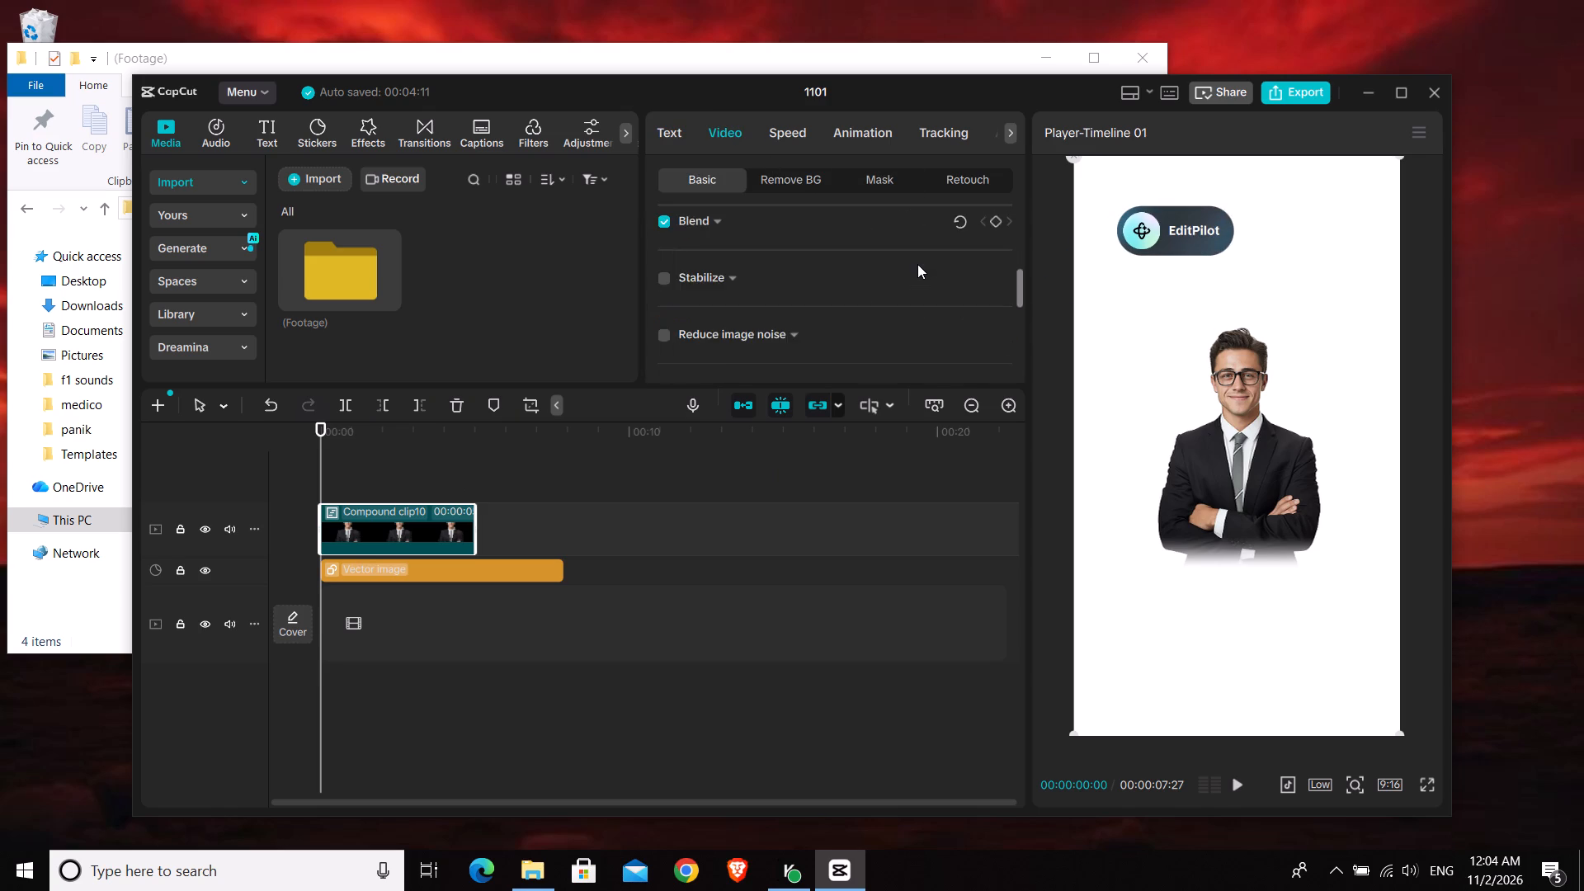
pyautogui.scroll(4, 924, 266)
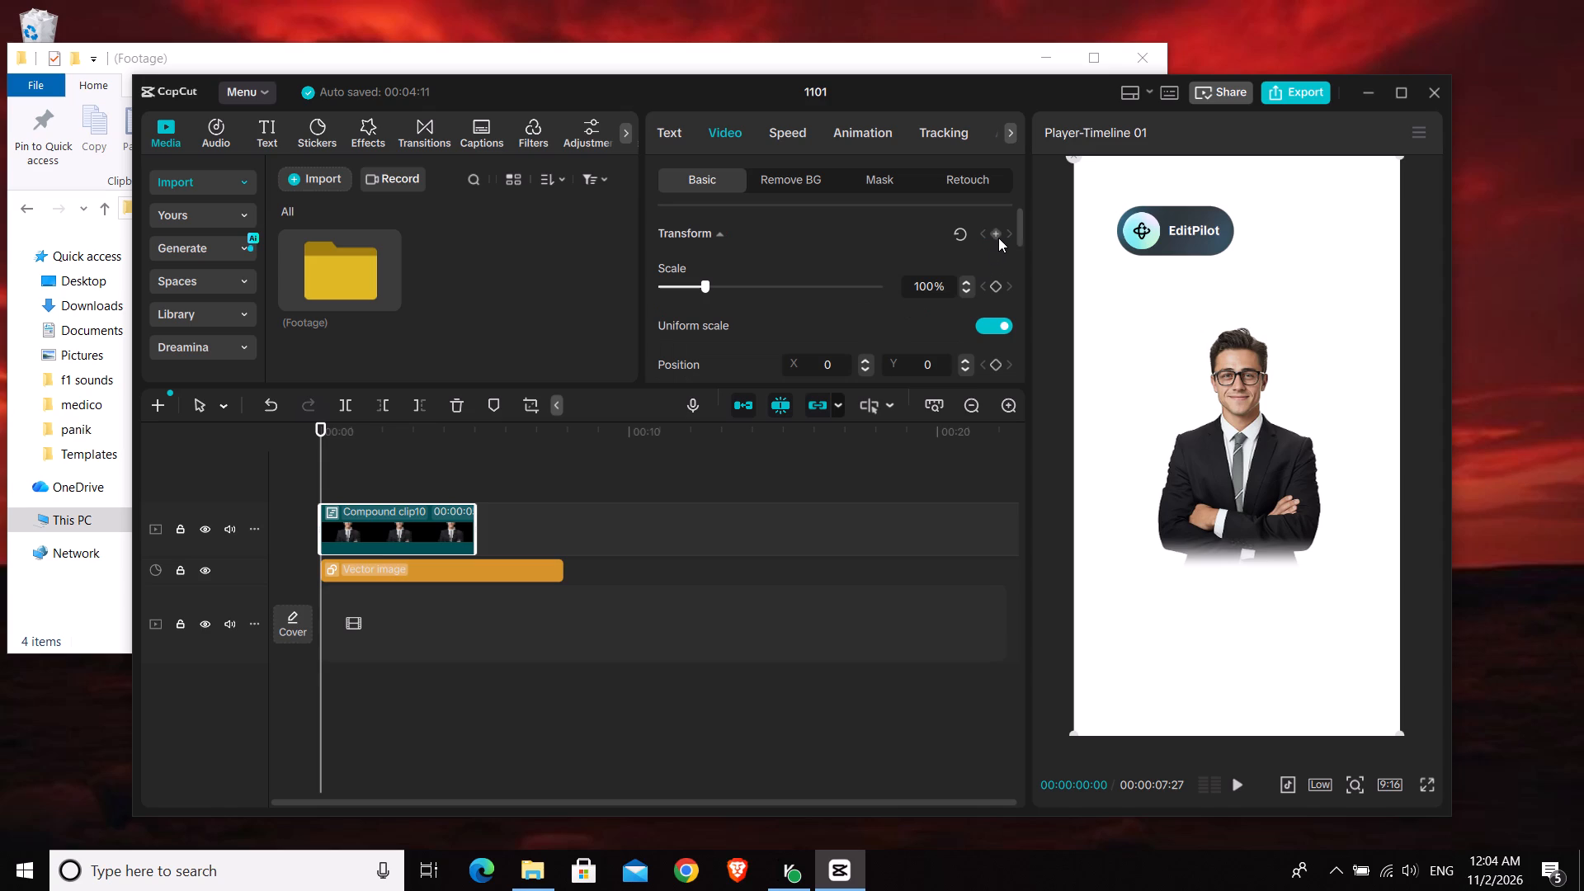
pyautogui.click(999, 237)
# Add a second Transform keyframe to the compound clip at 00:00:00:09.
pyautogui.press('space')
pyautogui.press('space')
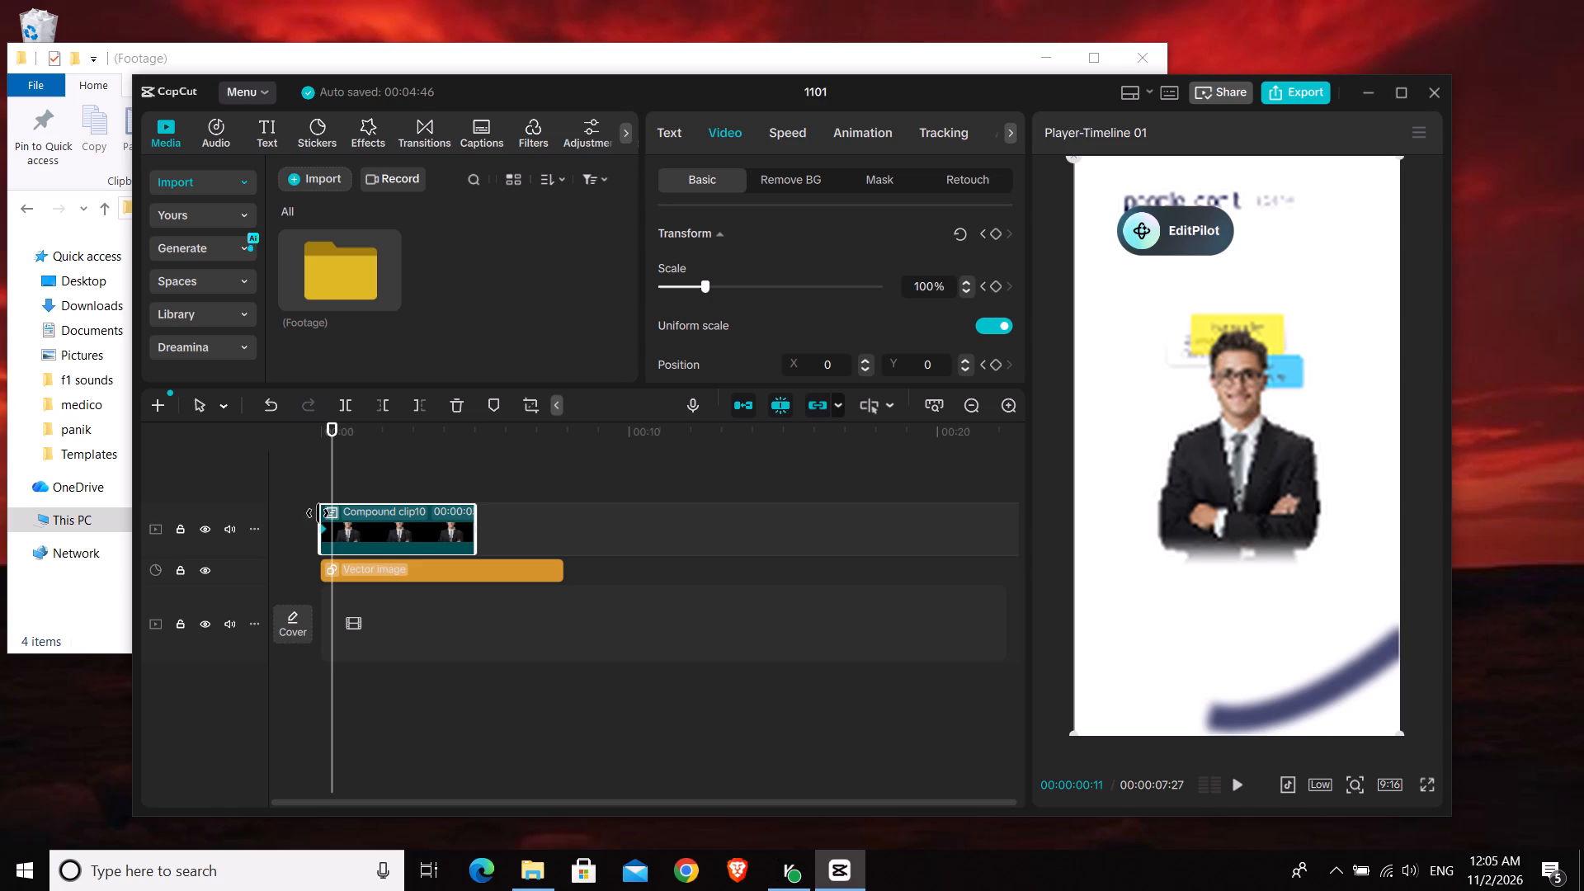
pyautogui.click(332, 487)
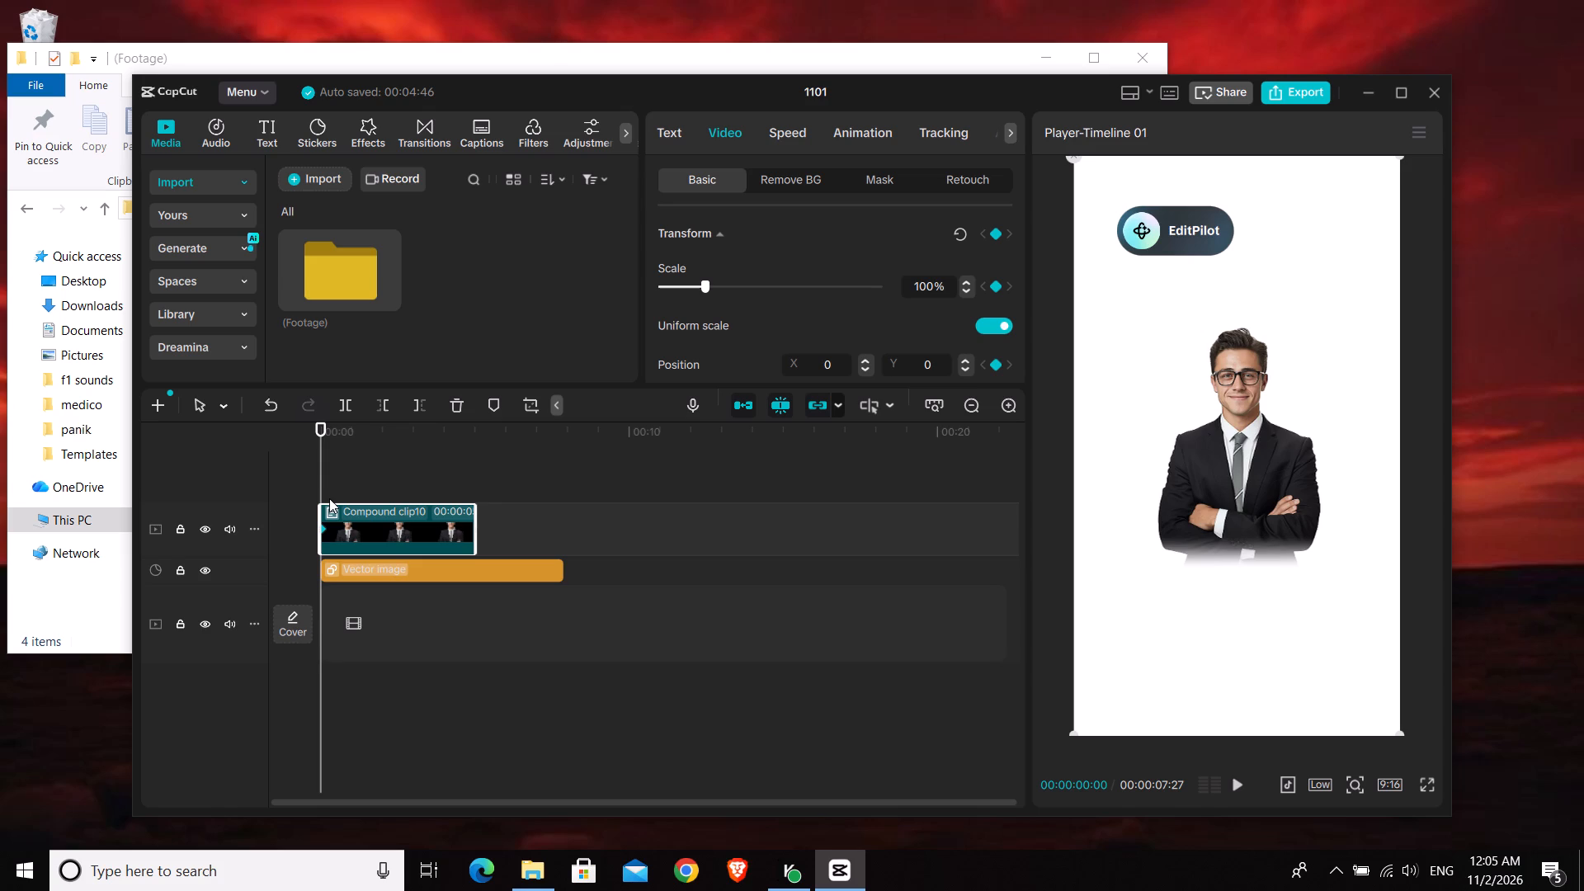
pyautogui.click(369, 488)
pyautogui.moveTo(369, 488); pyautogui.dragTo(332, 491)
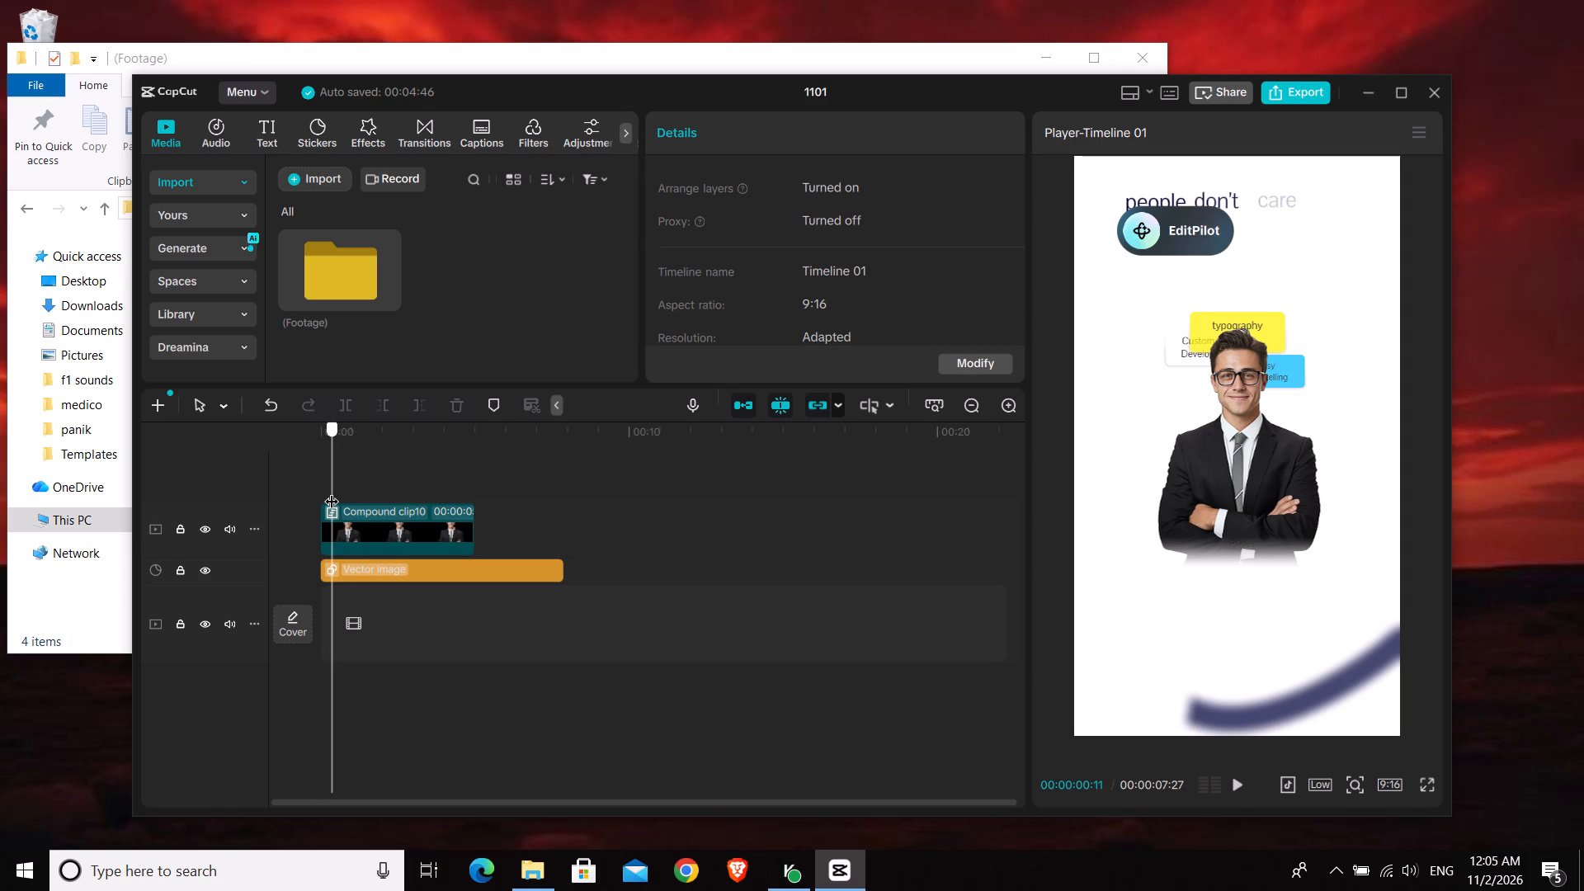
pyautogui.moveTo(332, 491); pyautogui.dragTo(330, 495)
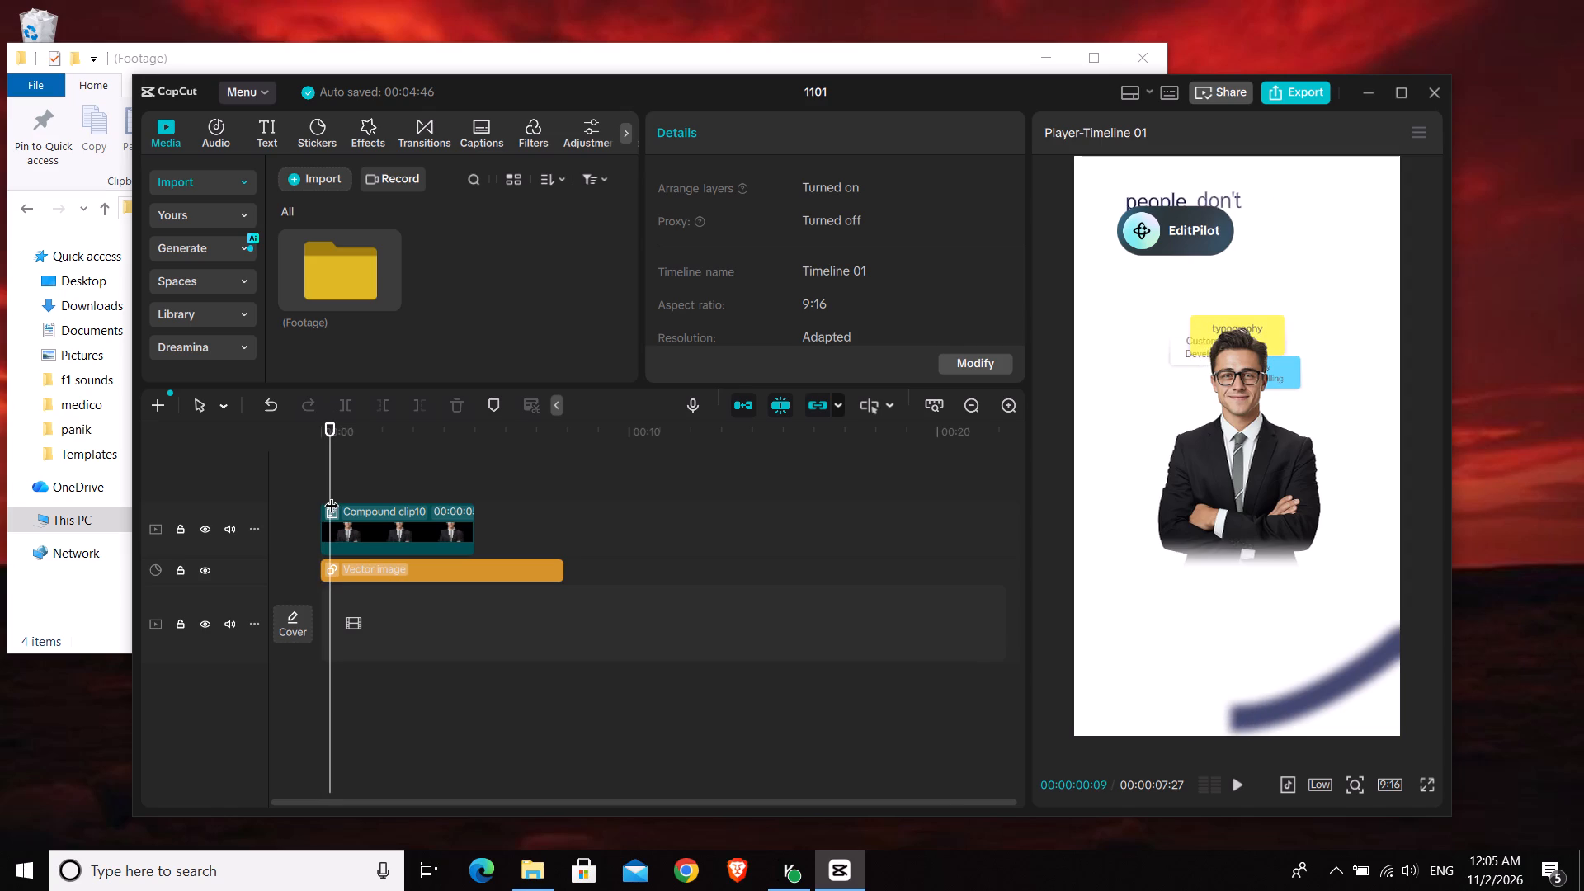
pyautogui.click(350, 520)
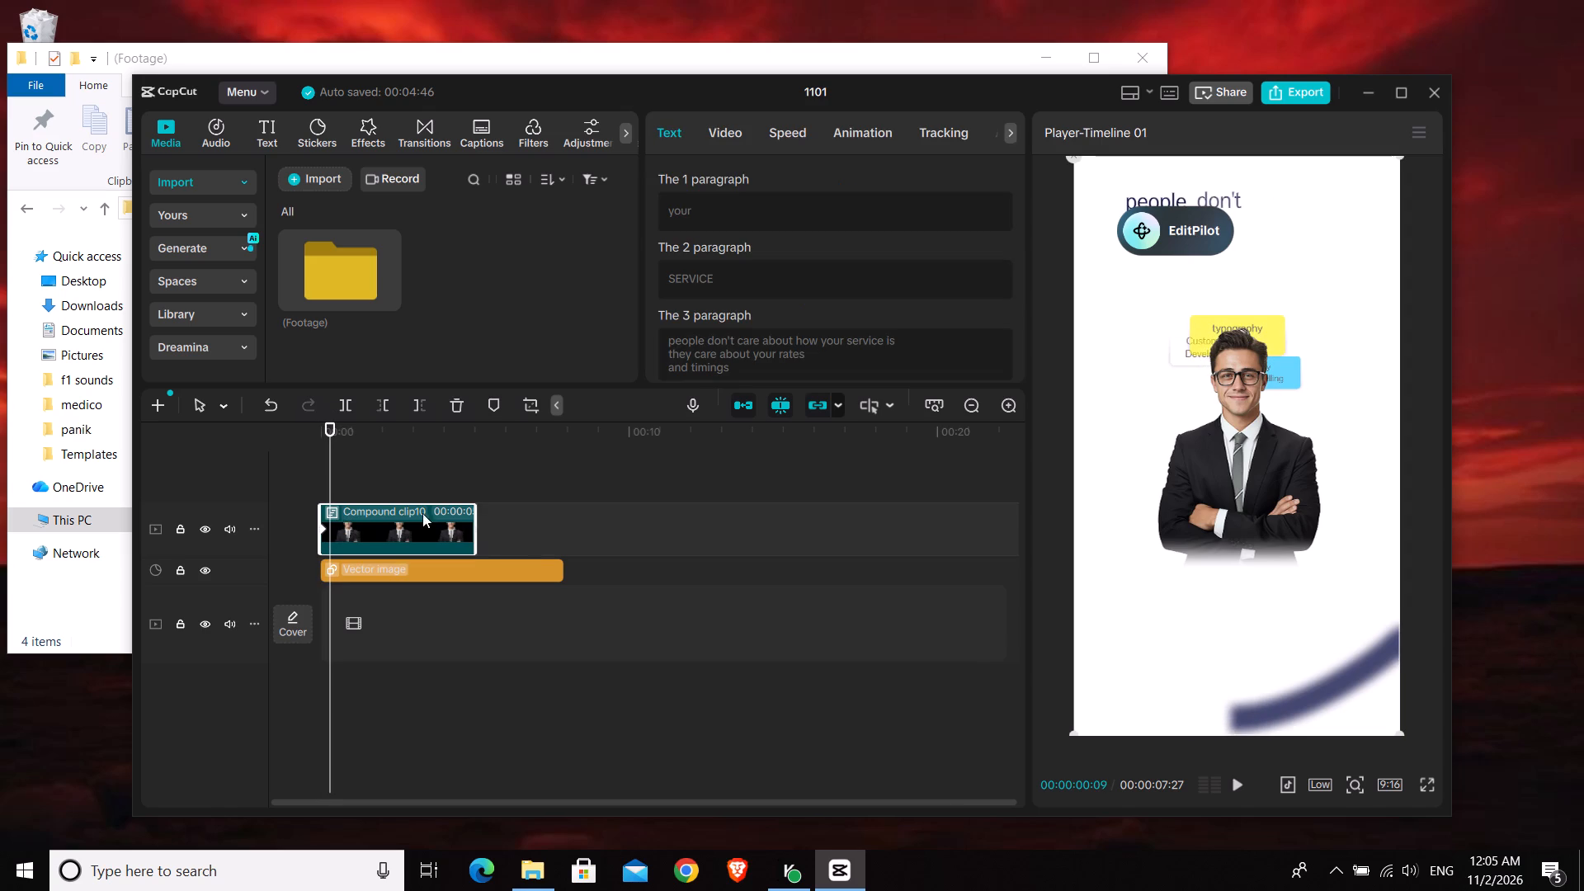
pyautogui.click(742, 143)
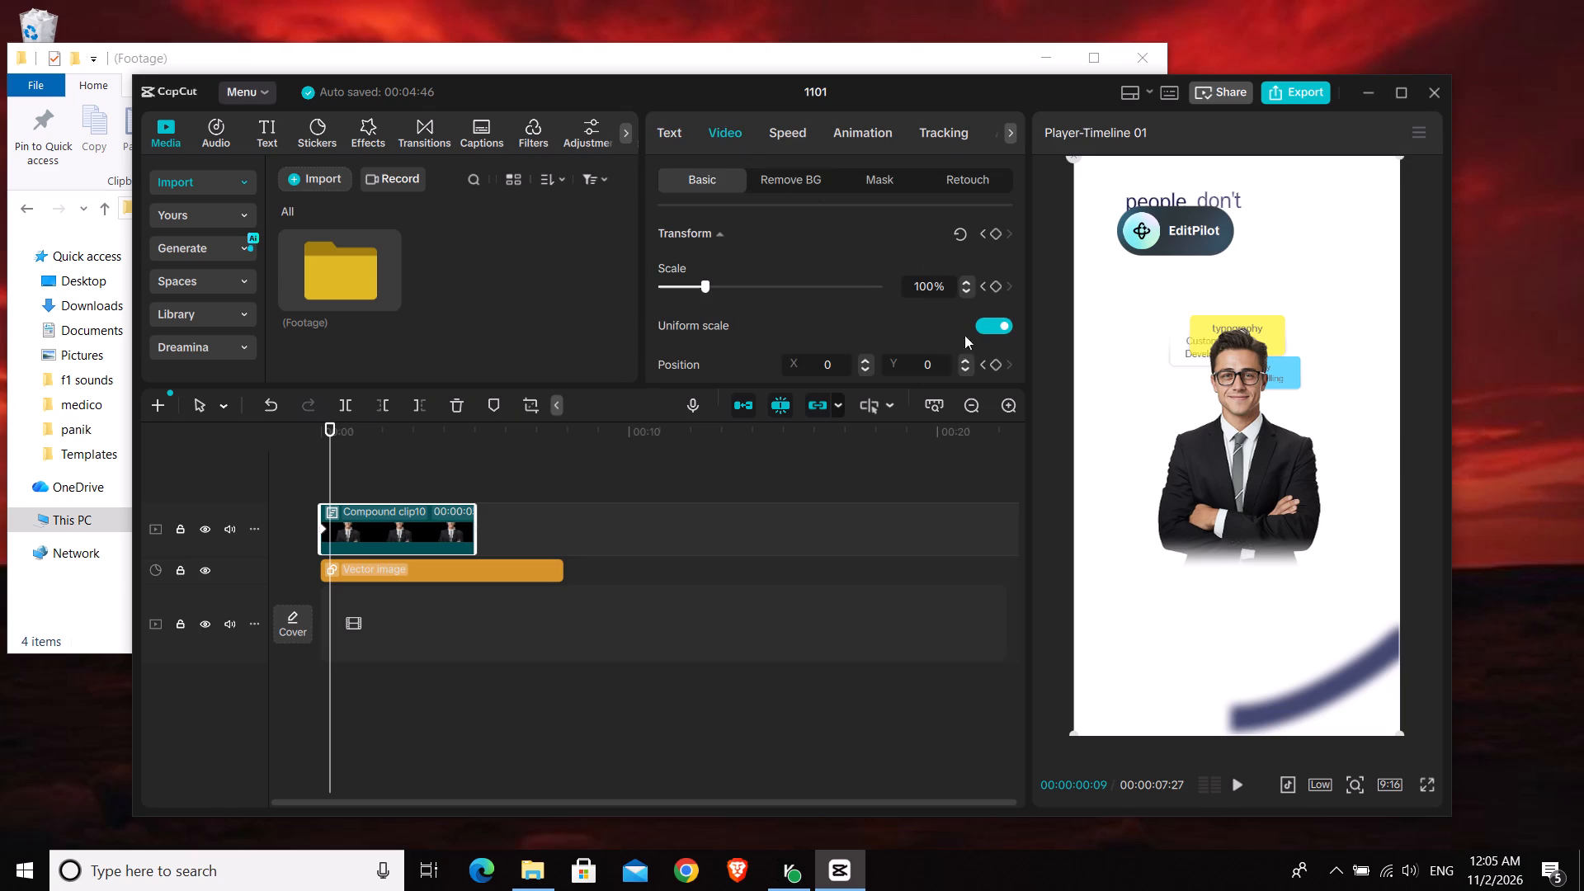
pyautogui.click(992, 232)
# Examine the compound clip's X and Y keyframe graphs across the span between the two Transform keyframes.
pyautogui.keyDown('ctrl'); pyautogui.scroll(20, 398, 545); pyautogui.keyUp('ctrl')
pyautogui.keyDown('ctrl'); pyautogui.scroll(5, 398, 545); pyautogui.keyUp('ctrl')
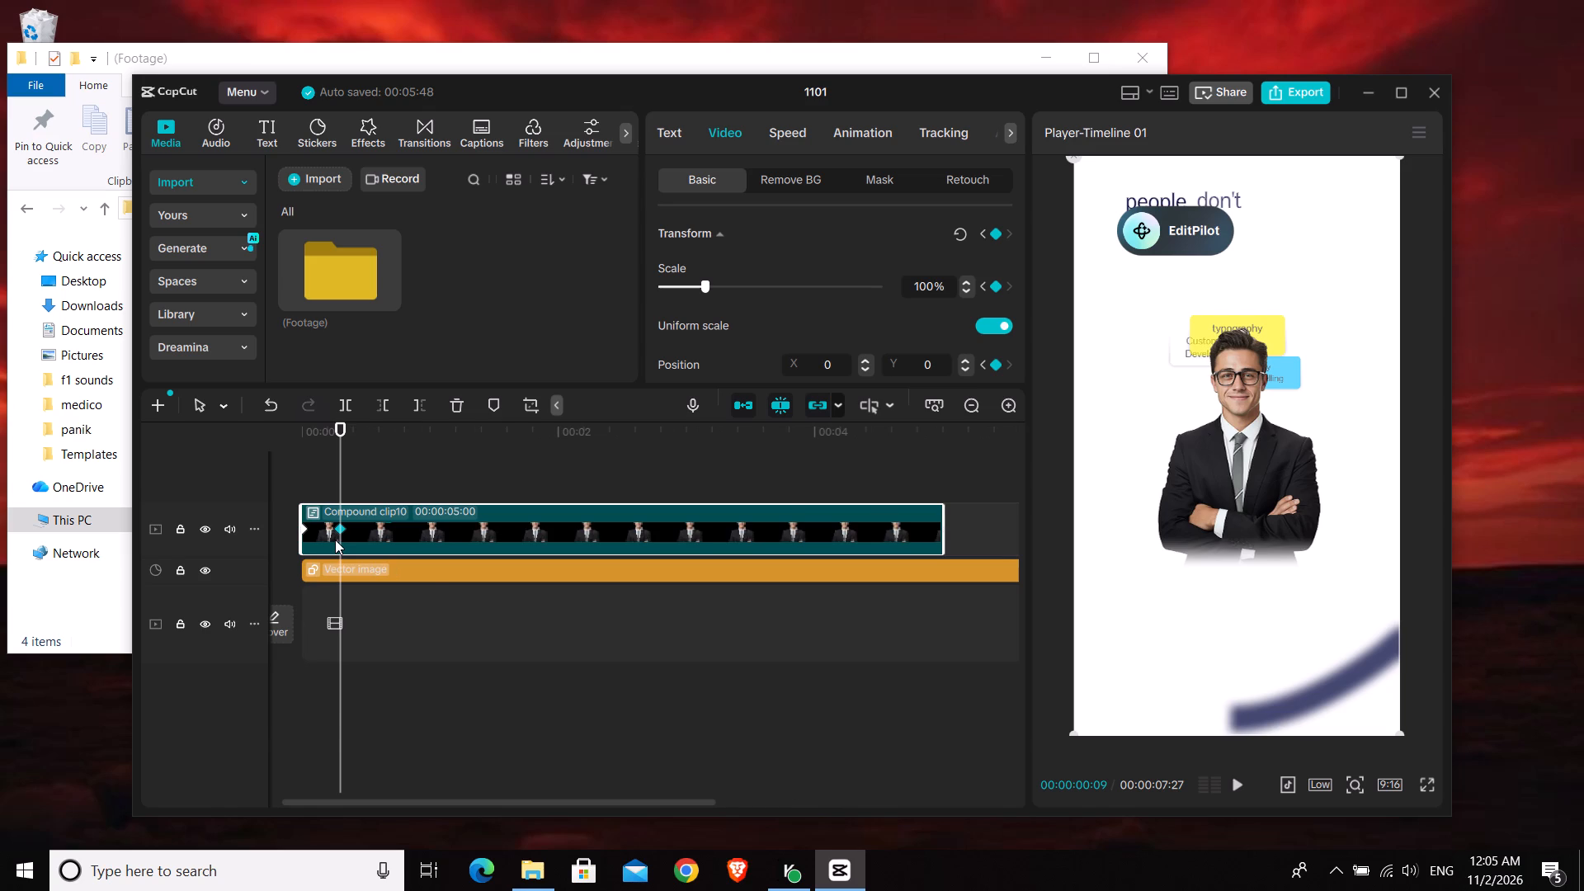
pyautogui.hotkey('alt', 'k')
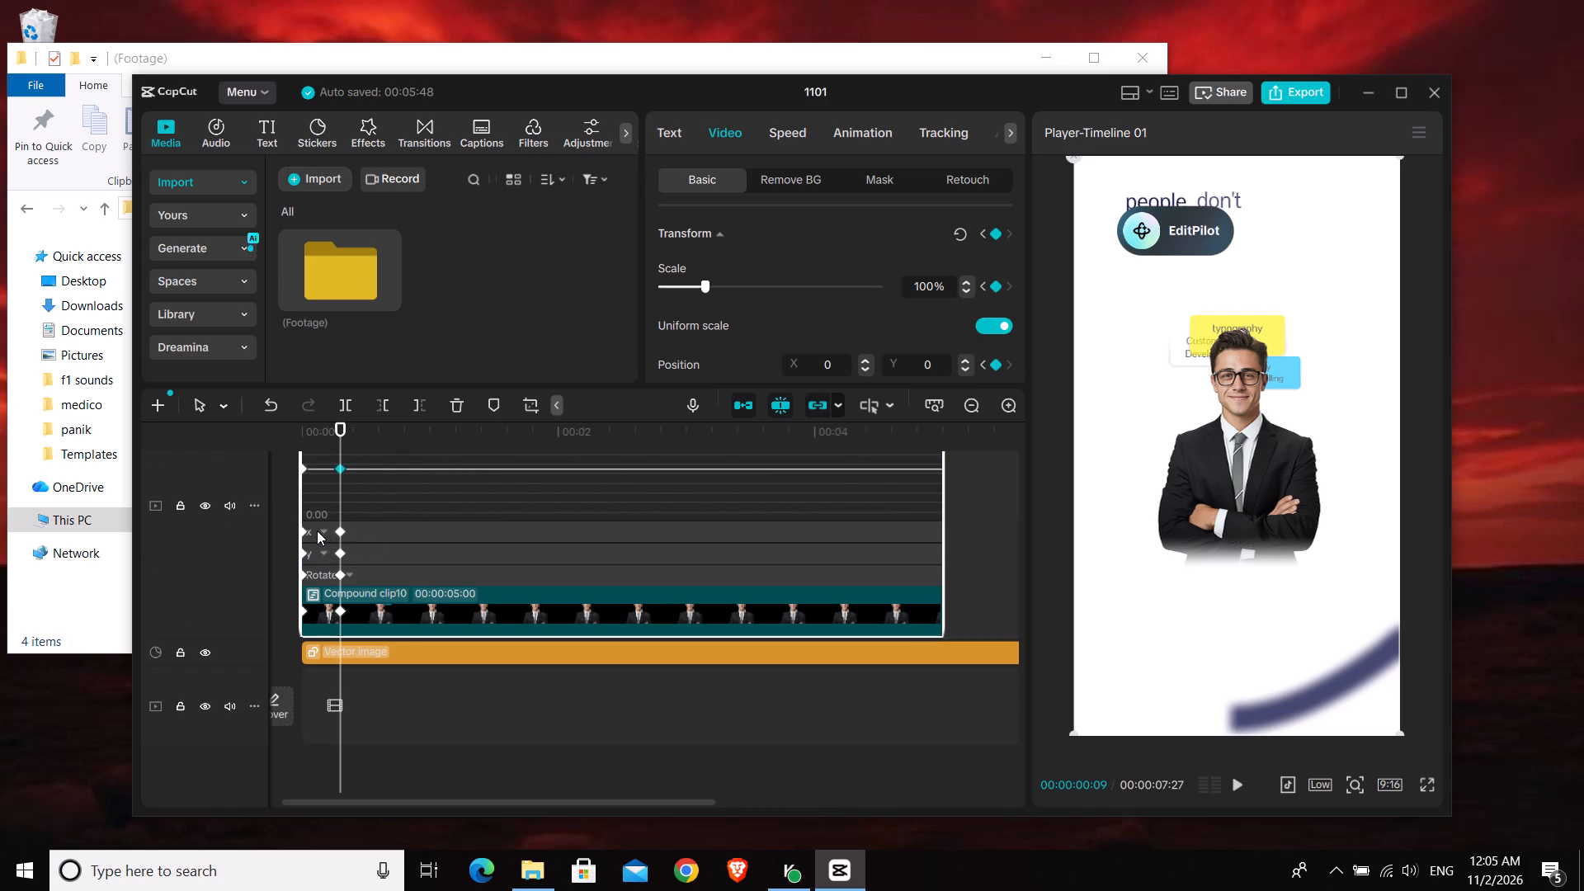
pyautogui.click(317, 530)
pyautogui.click(317, 554)
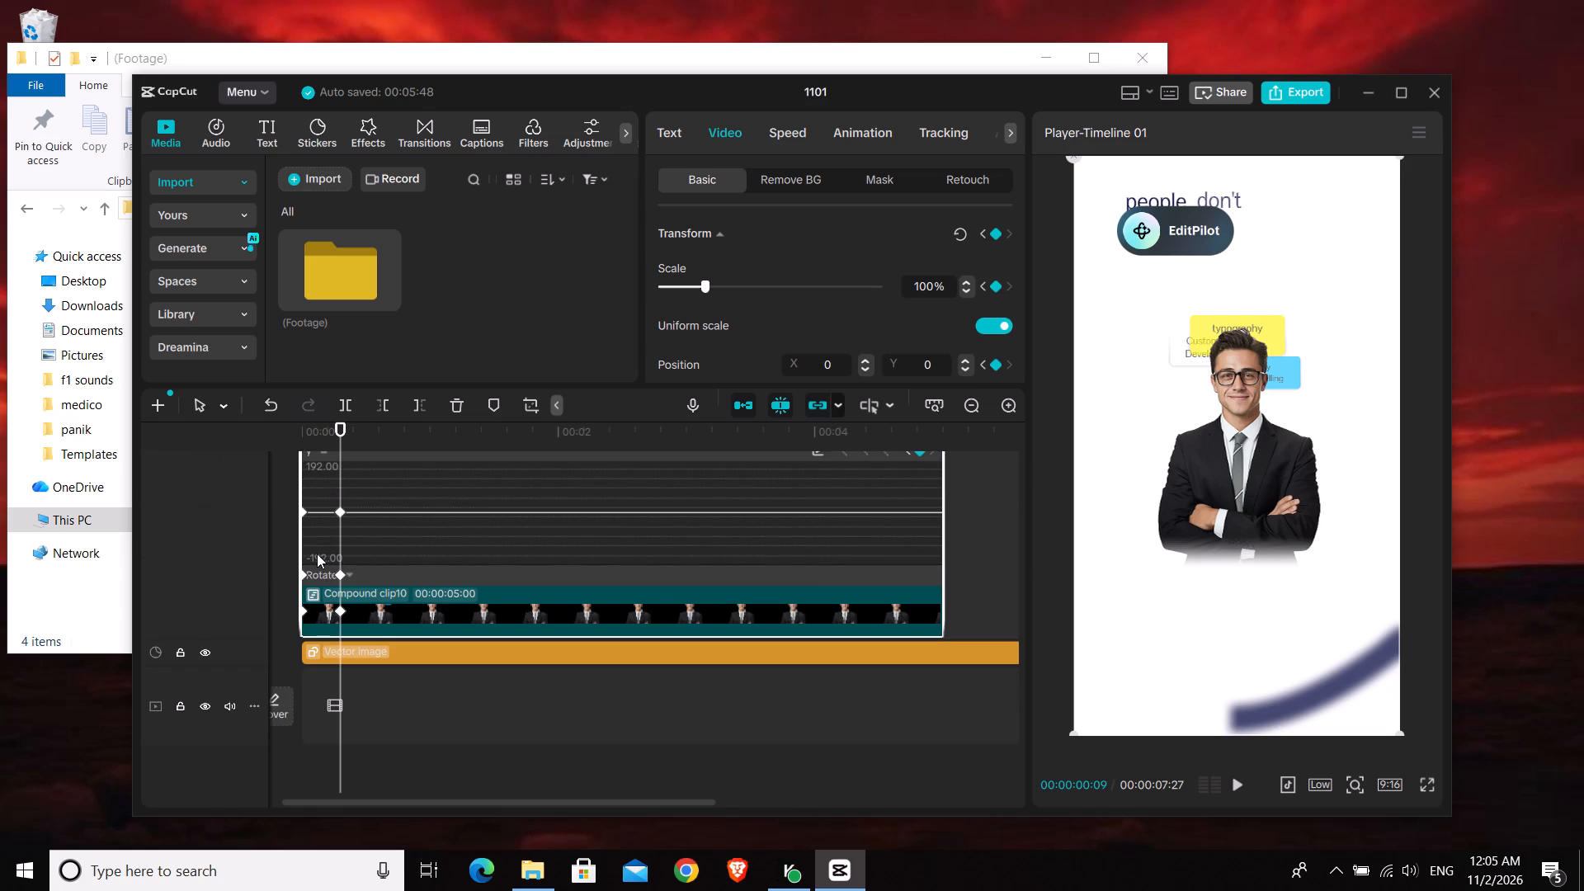
pyautogui.moveTo(339, 429); pyautogui.dragTo(318, 441)
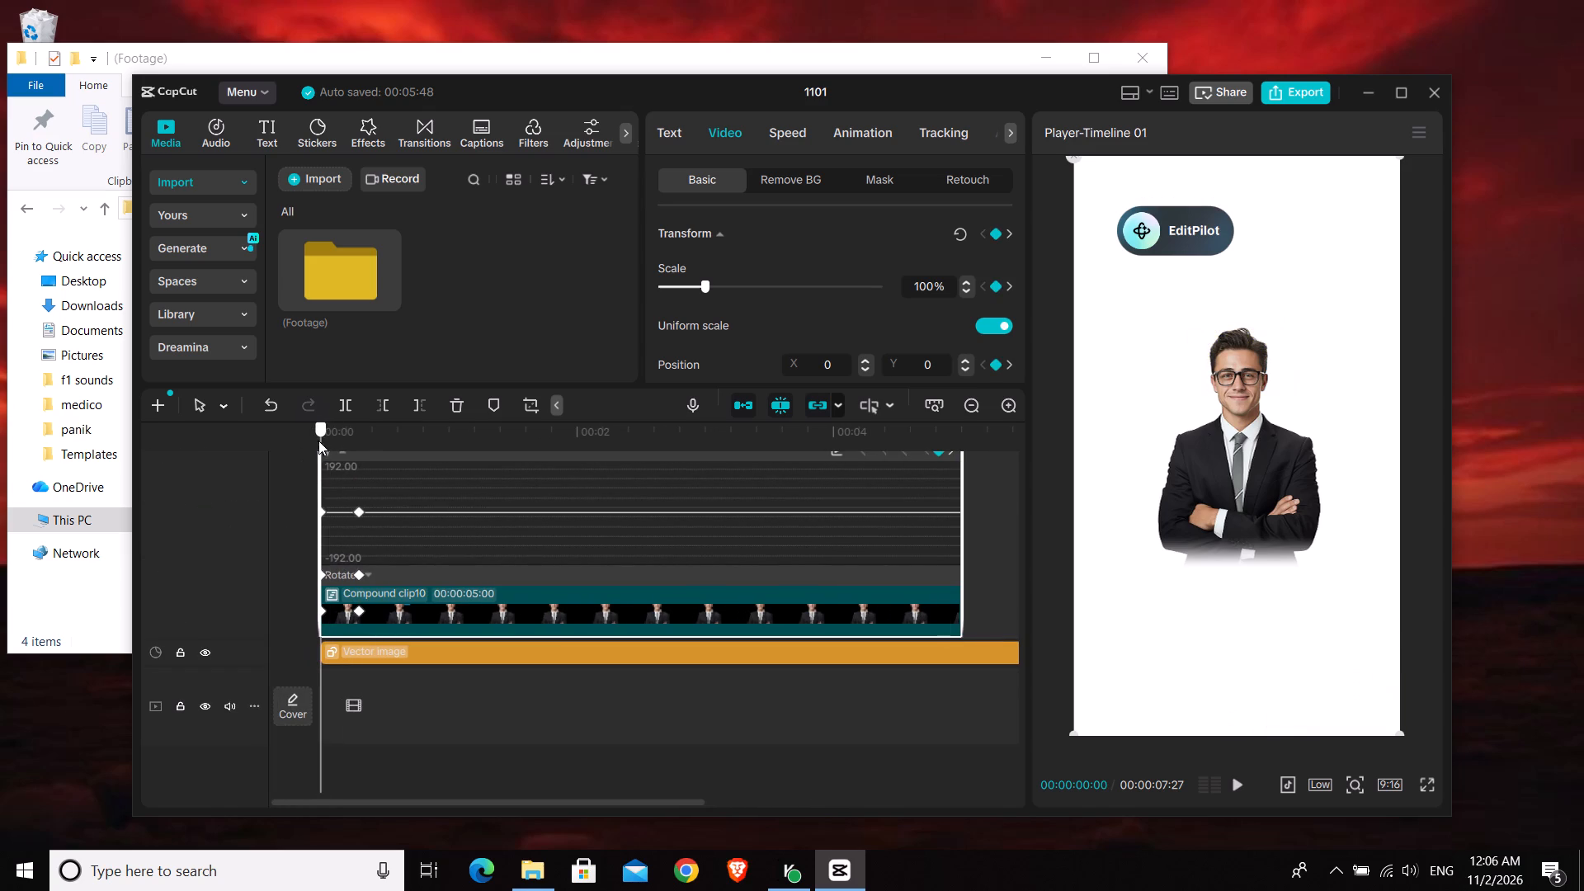
pyautogui.moveTo(318, 441); pyautogui.dragTo(345, 443)
pyautogui.scroll(1, 351, 554)
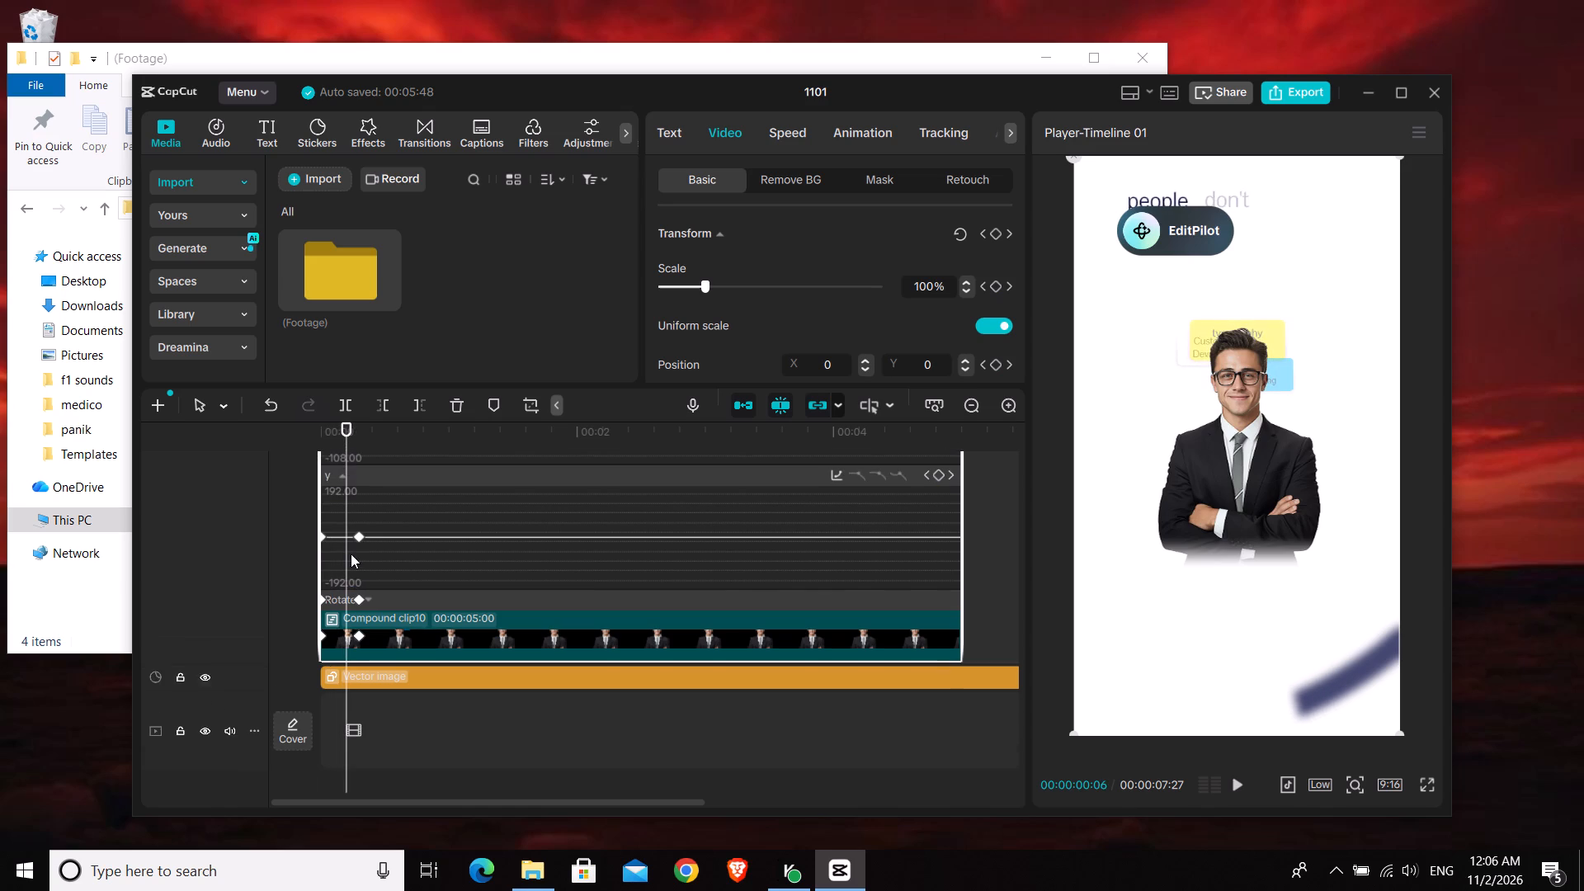
pyautogui.scroll(3, 351, 554)
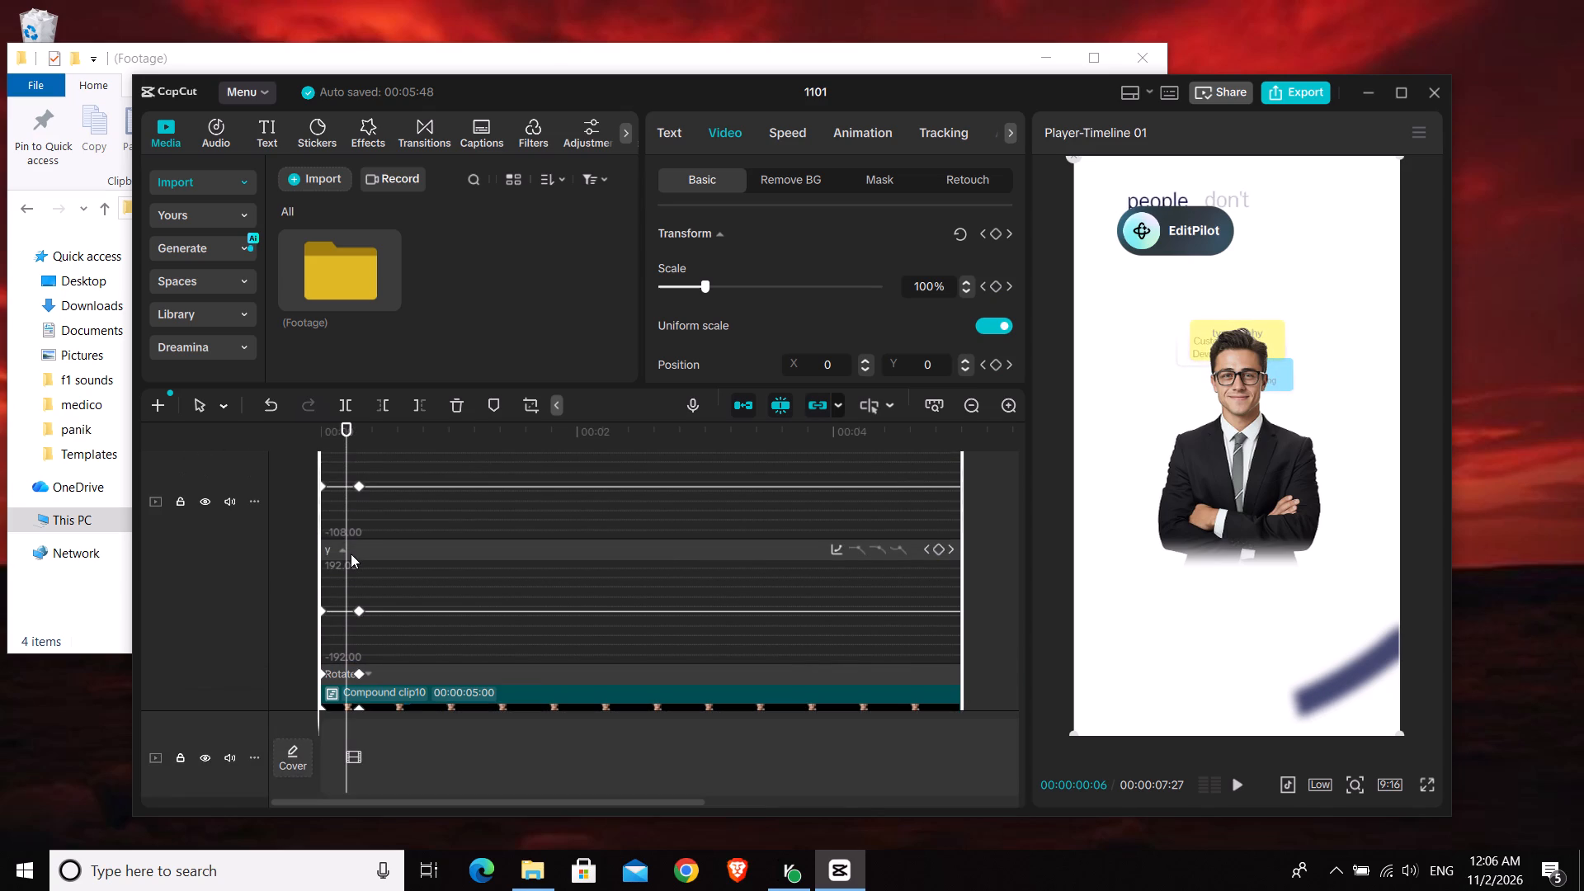
pyautogui.scroll(-5, 430, 607)
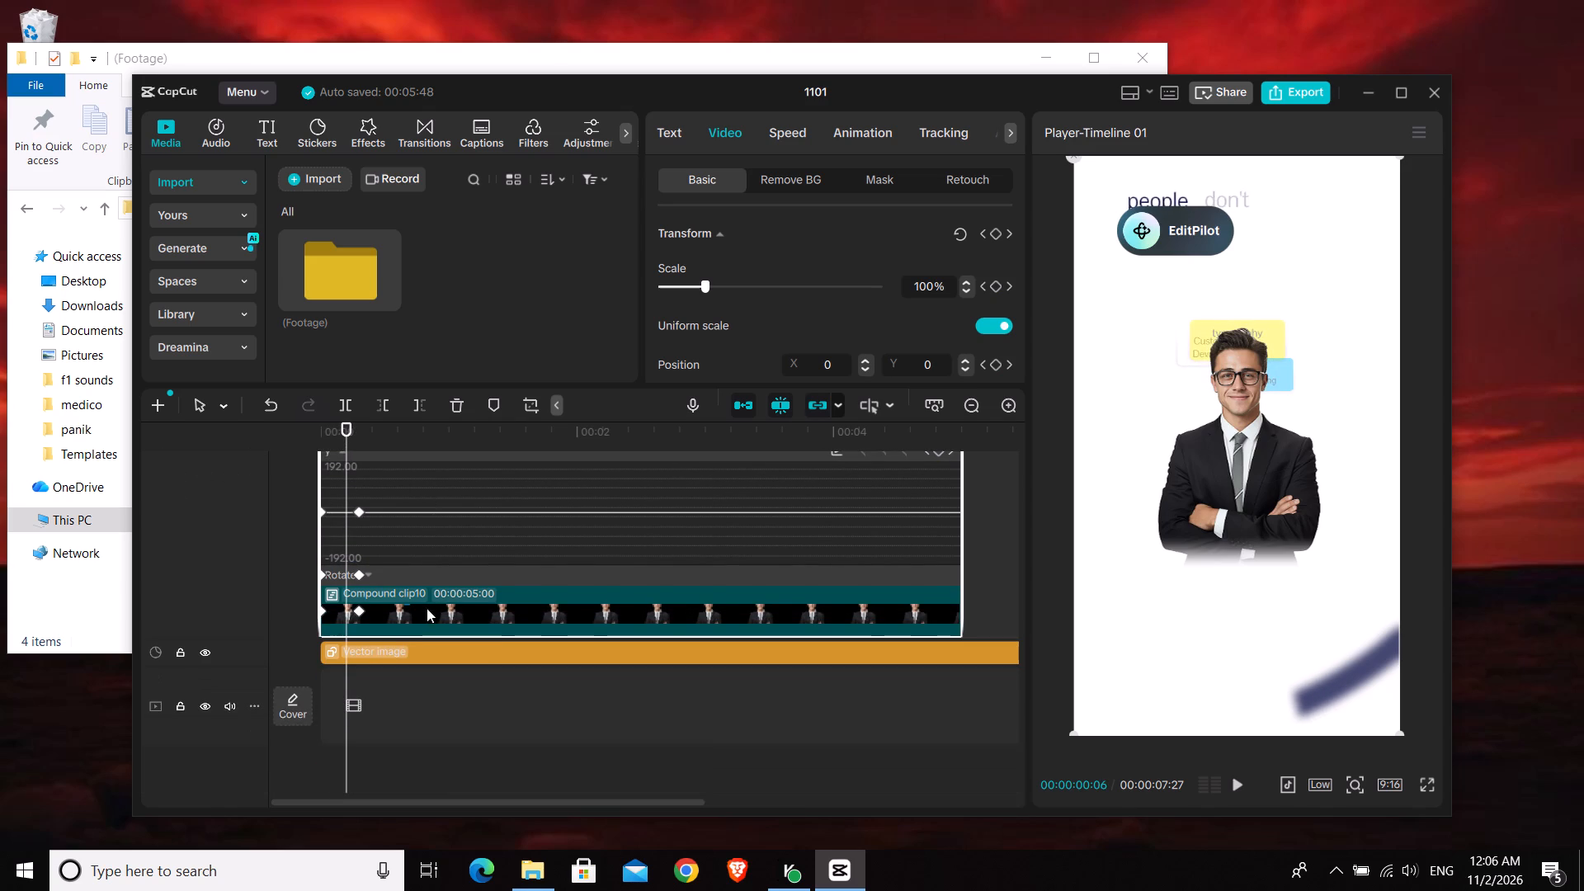
pyautogui.click(345, 437)
pyautogui.moveTo(342, 437); pyautogui.dragTo(356, 439)
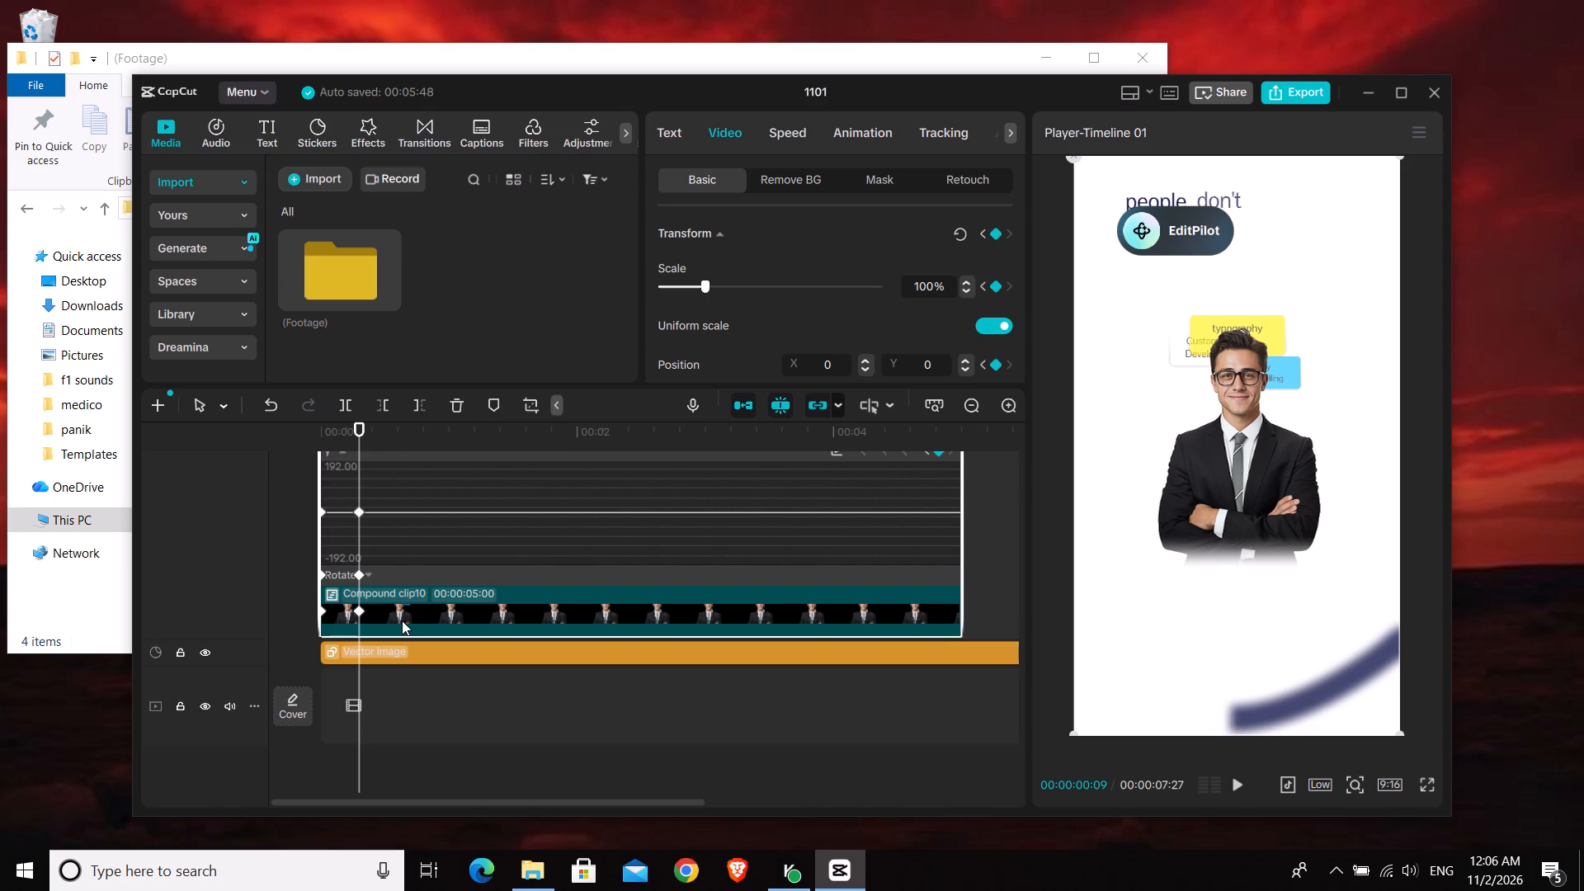
pyautogui.hotkey('alt', 'k')
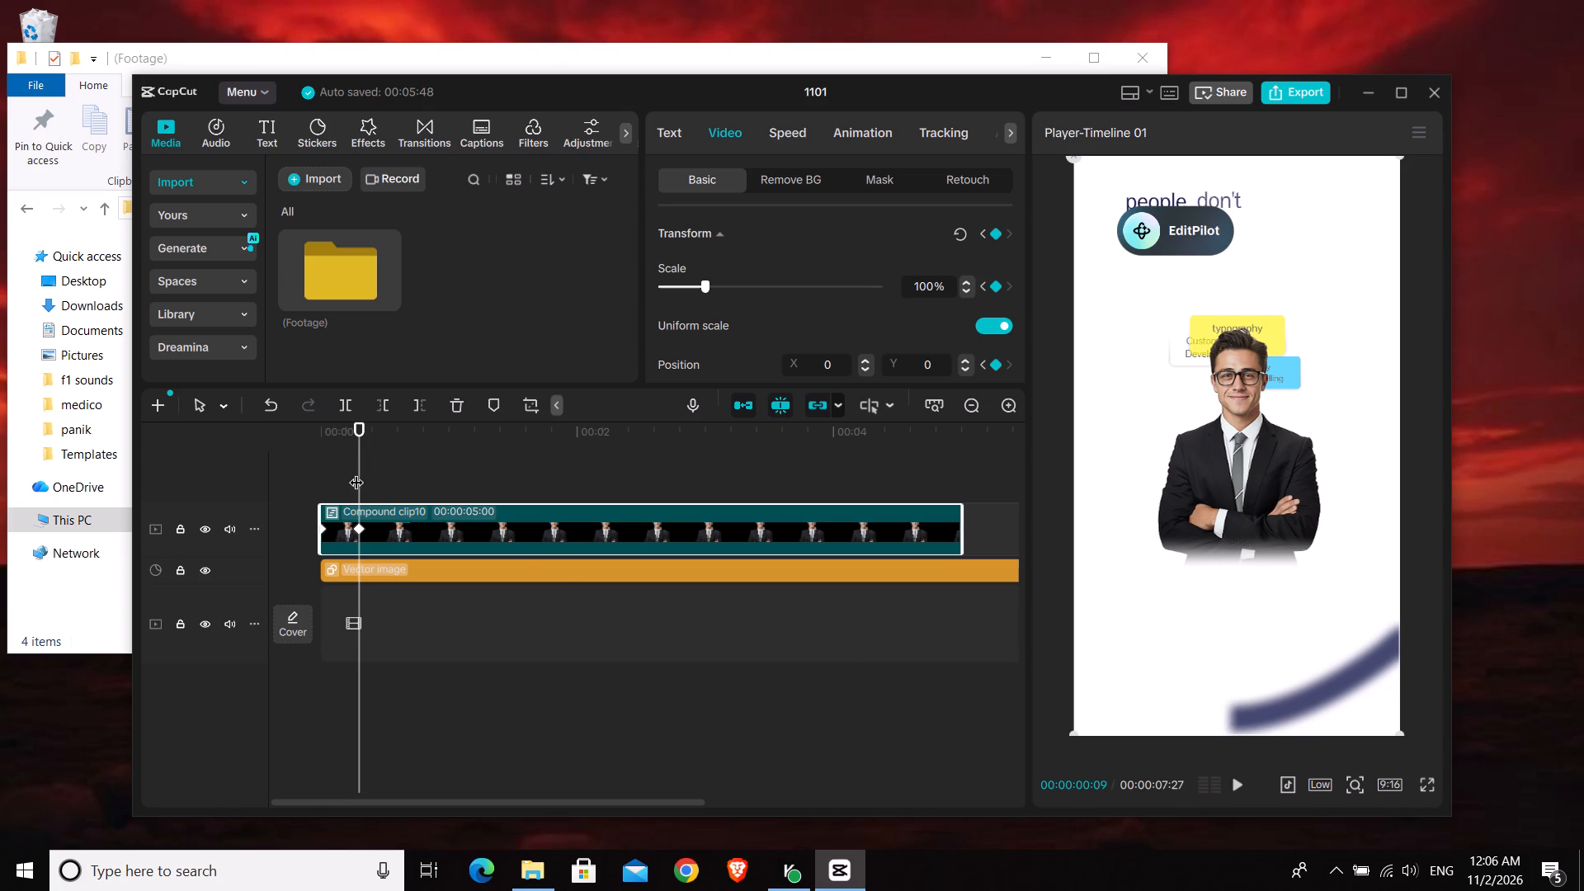
# Enlarge the compound clip to 186% scale at the first keyframe, at 00:00:00:00.
pyautogui.moveTo(356, 472); pyautogui.dragTo(288, 472)
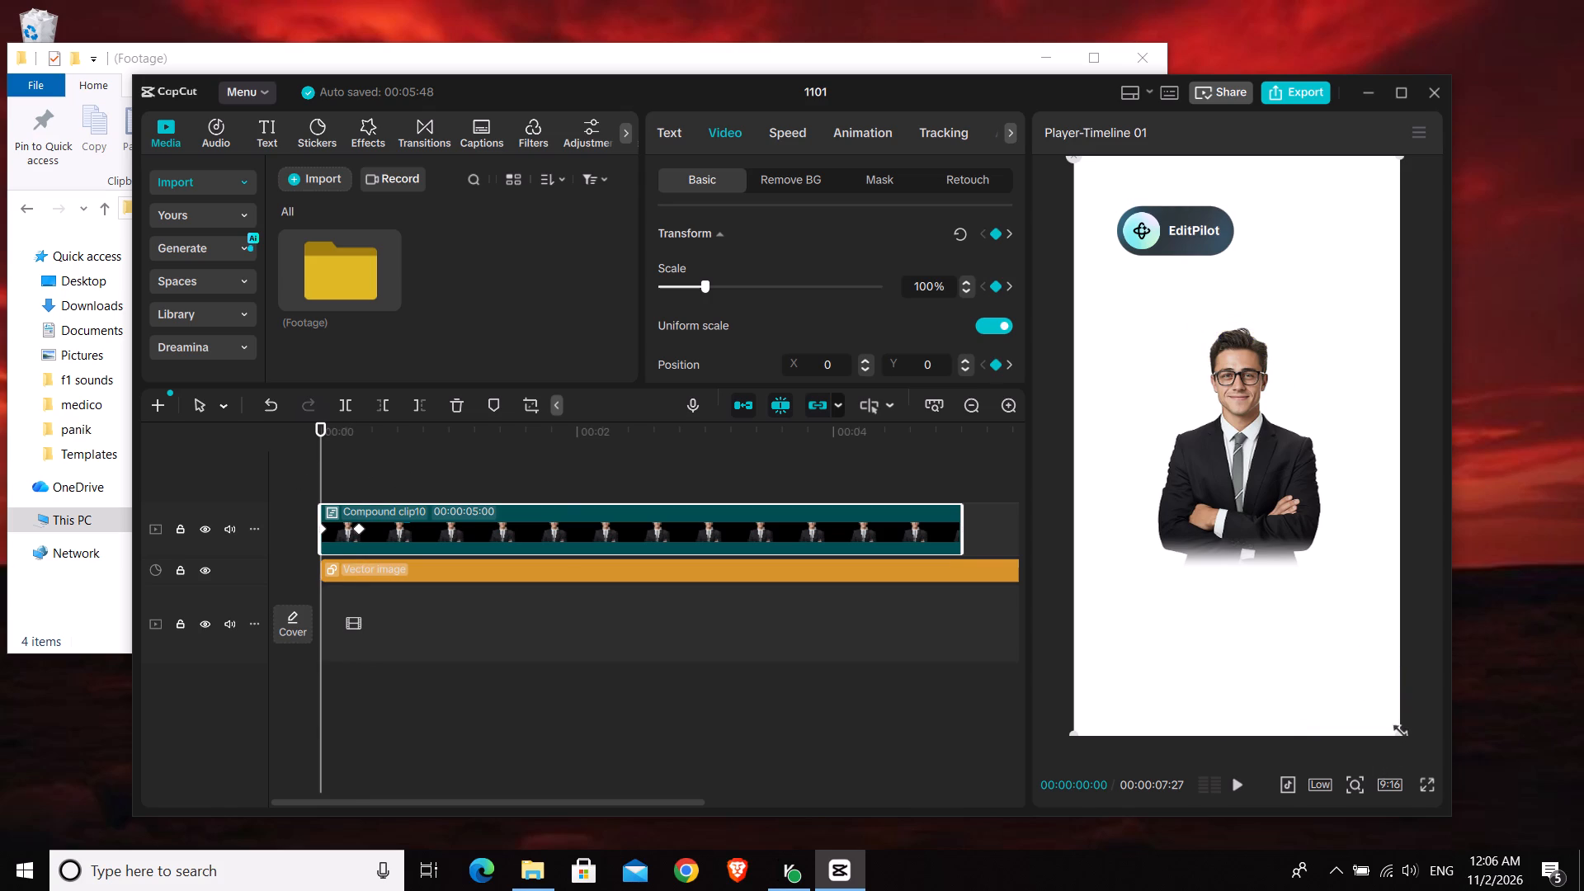
pyautogui.moveTo(1400, 731); pyautogui.dragTo(1583, 890)
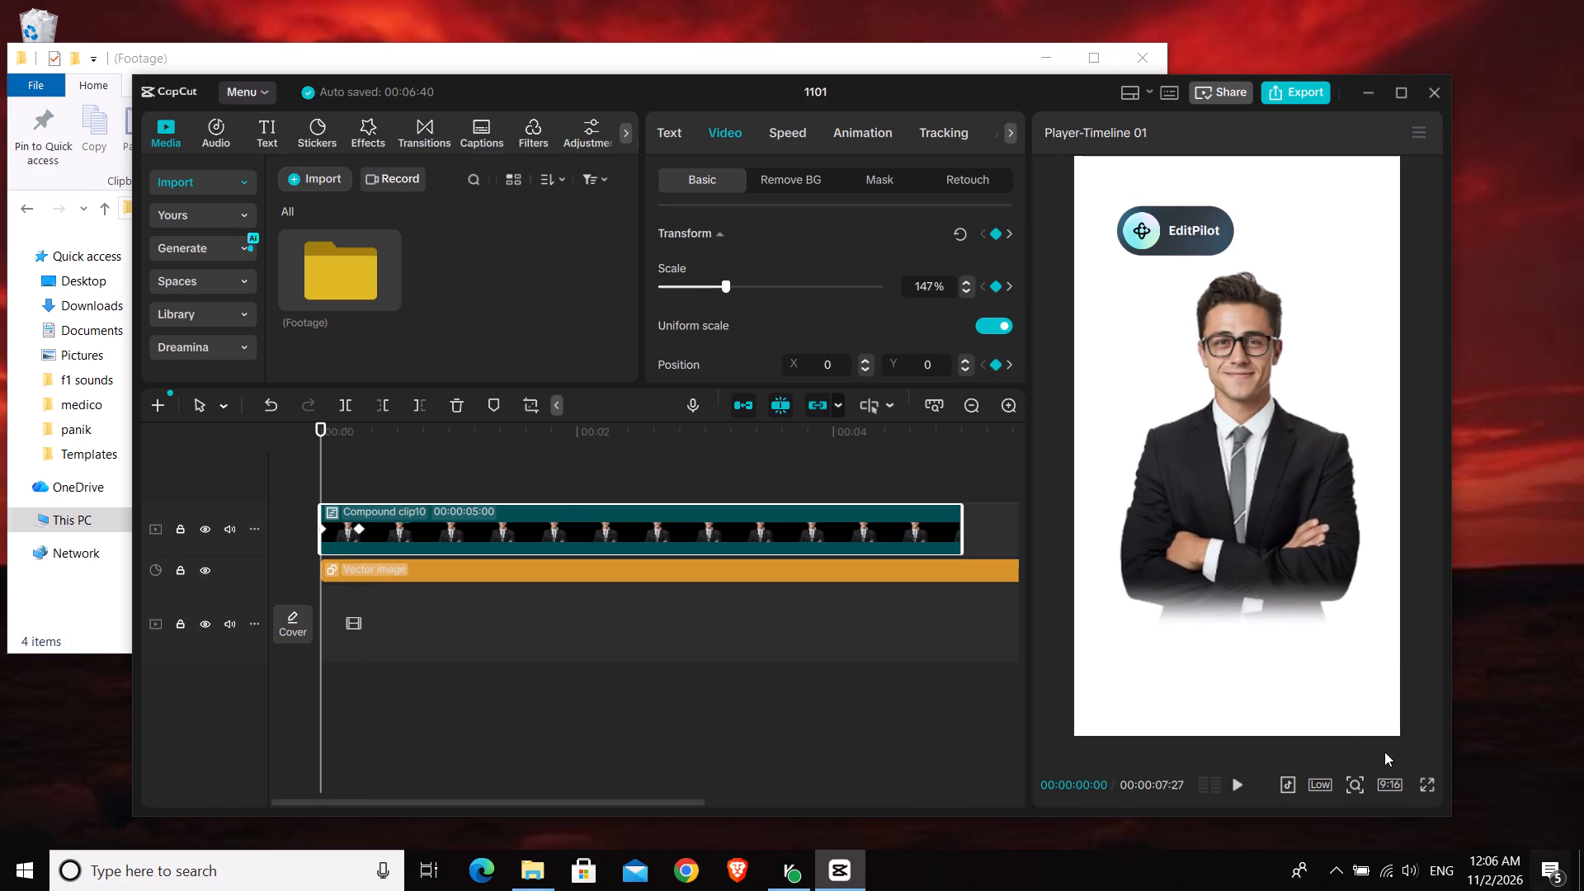
pyautogui.moveTo(722, 282); pyautogui.dragTo(732, 283)
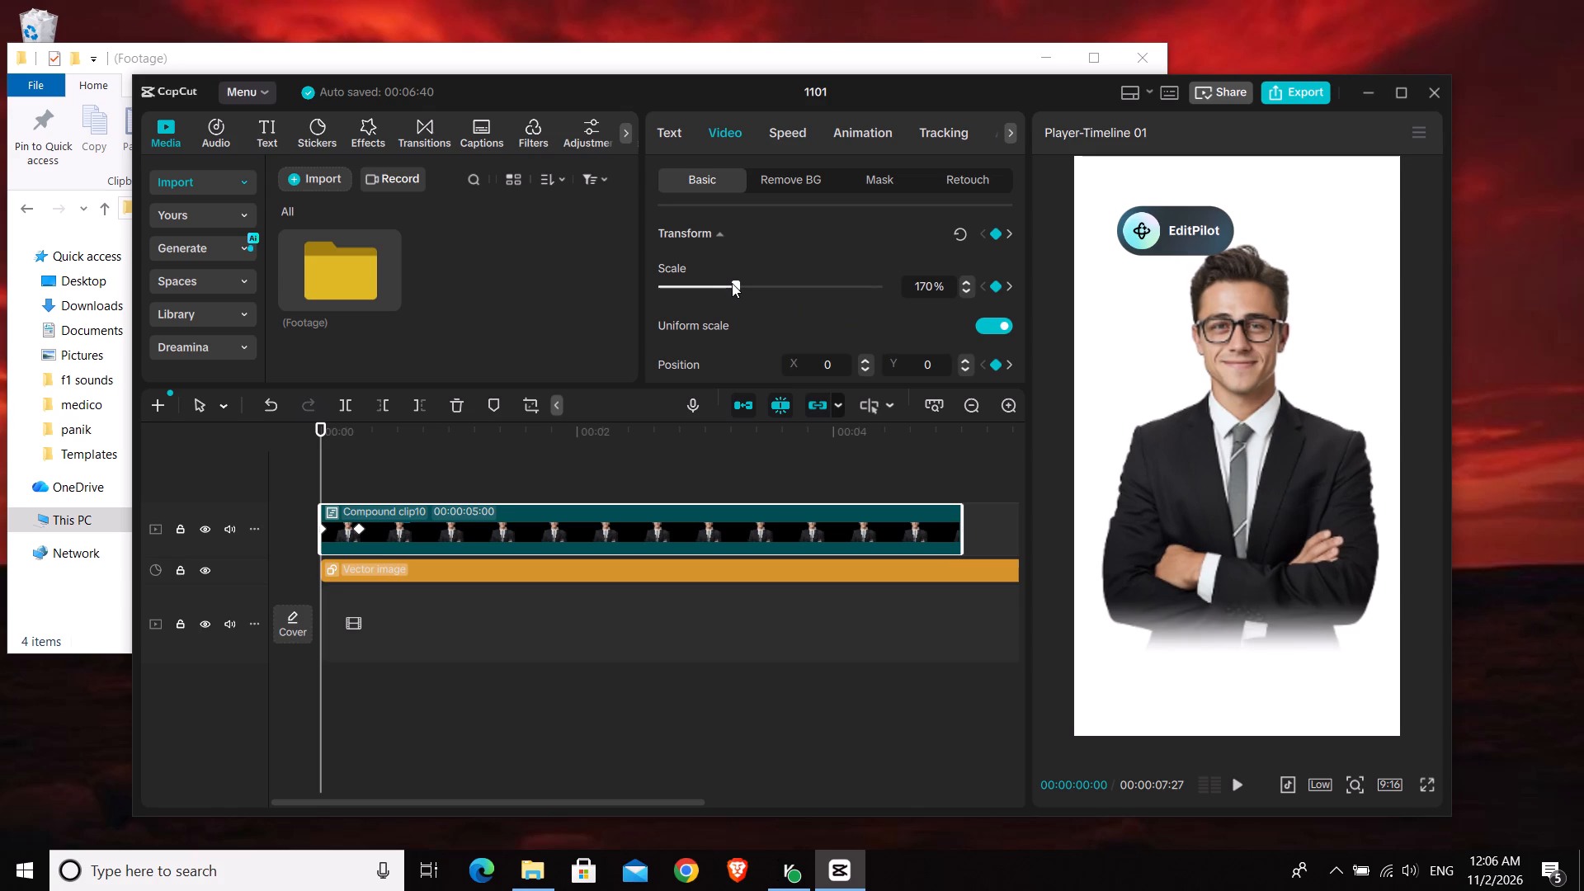
pyautogui.moveTo(732, 283); pyautogui.dragTo(738, 285)
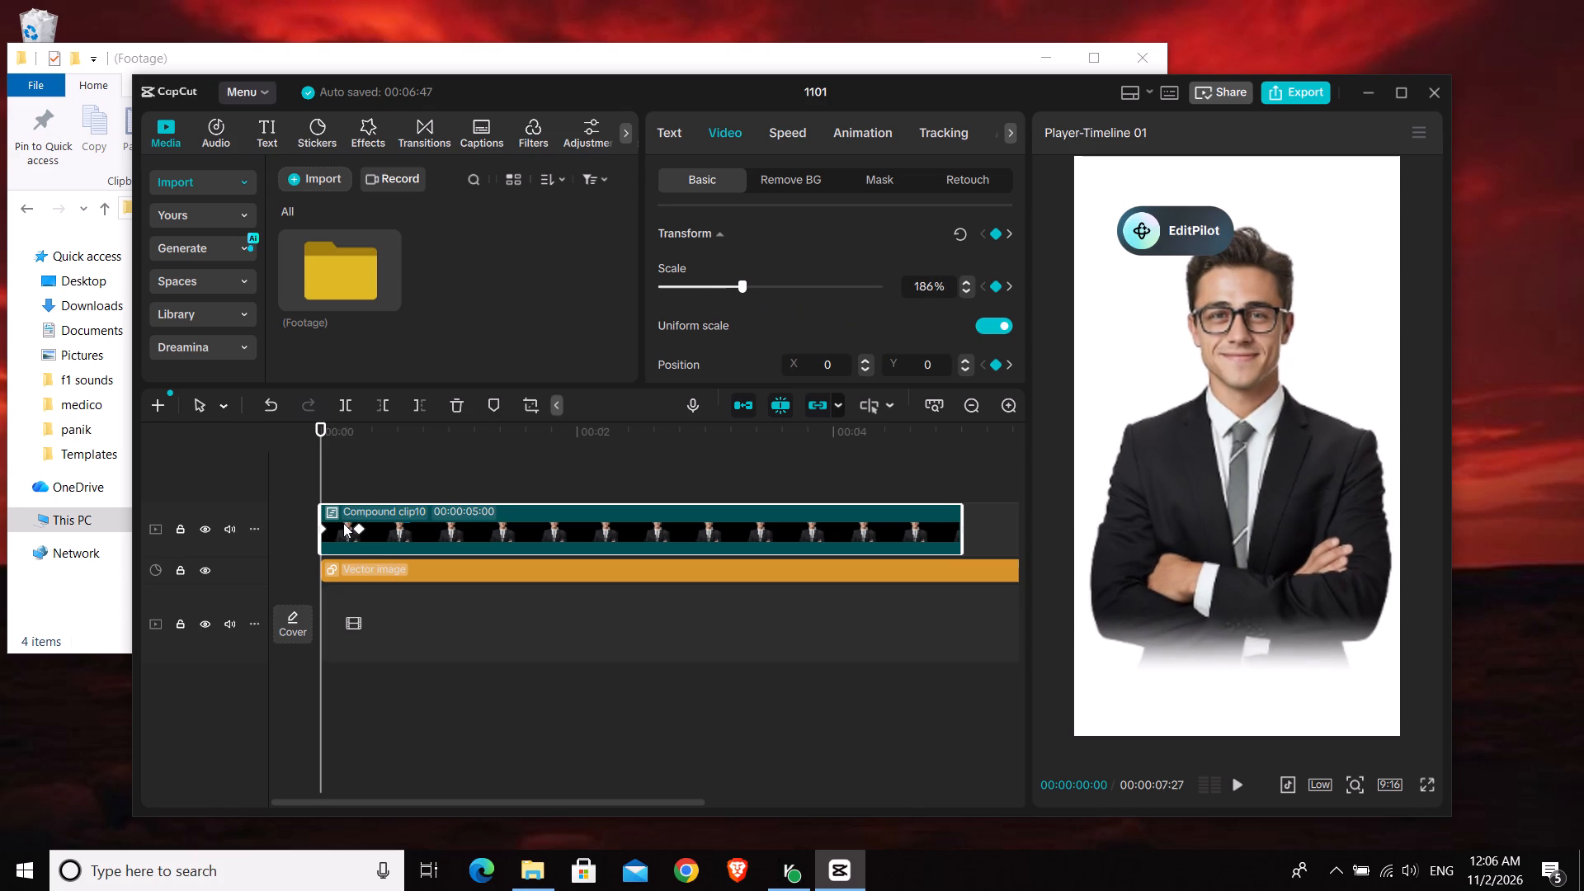
# Play the opening of the compound clip to review the zoom-out between the keyframes.
pyautogui.press('space')
pyautogui.press('space')
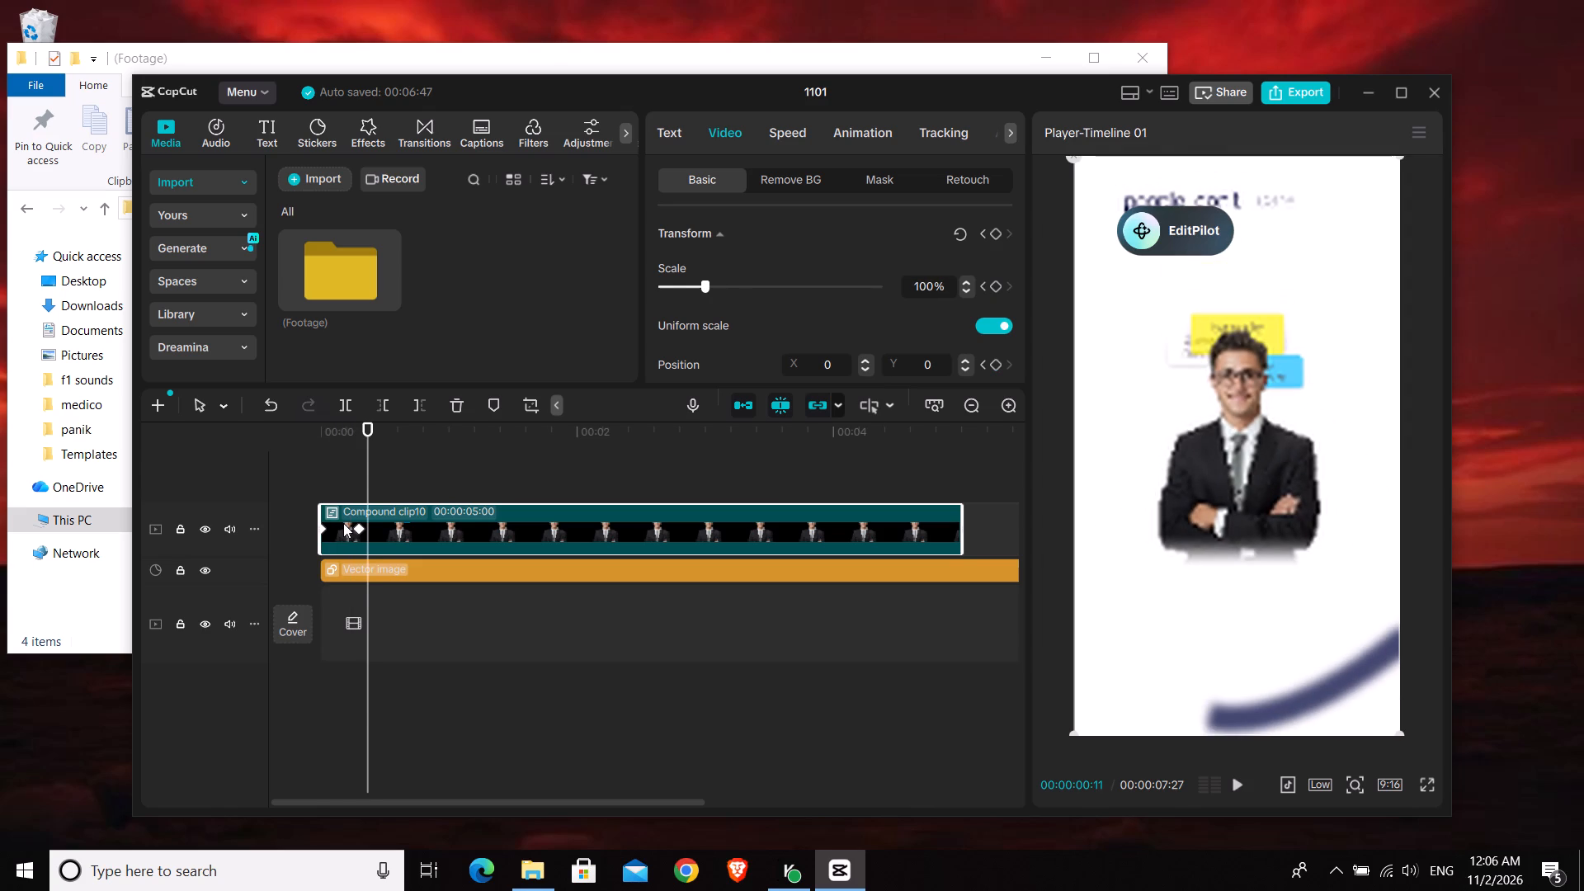
# Apply the Cubic Out preset curve to the compound clip's Scale segment between the two keyframes.
pyautogui.hotkey('alt', 'k')
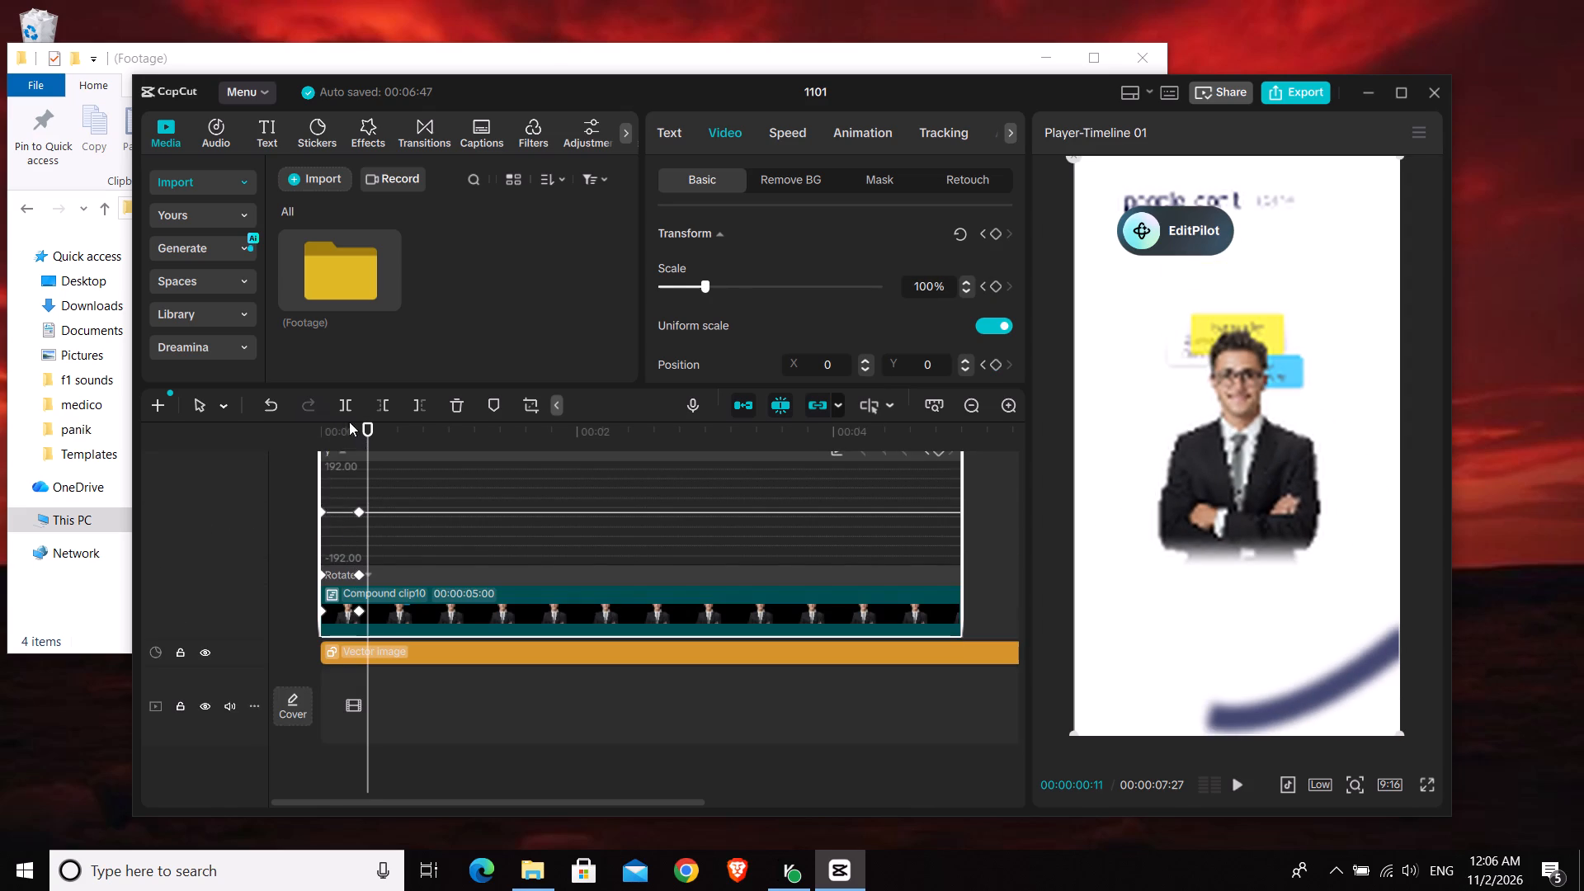
pyautogui.moveTo(367, 434); pyautogui.dragTo(356, 436)
pyautogui.scroll(8, 357, 518)
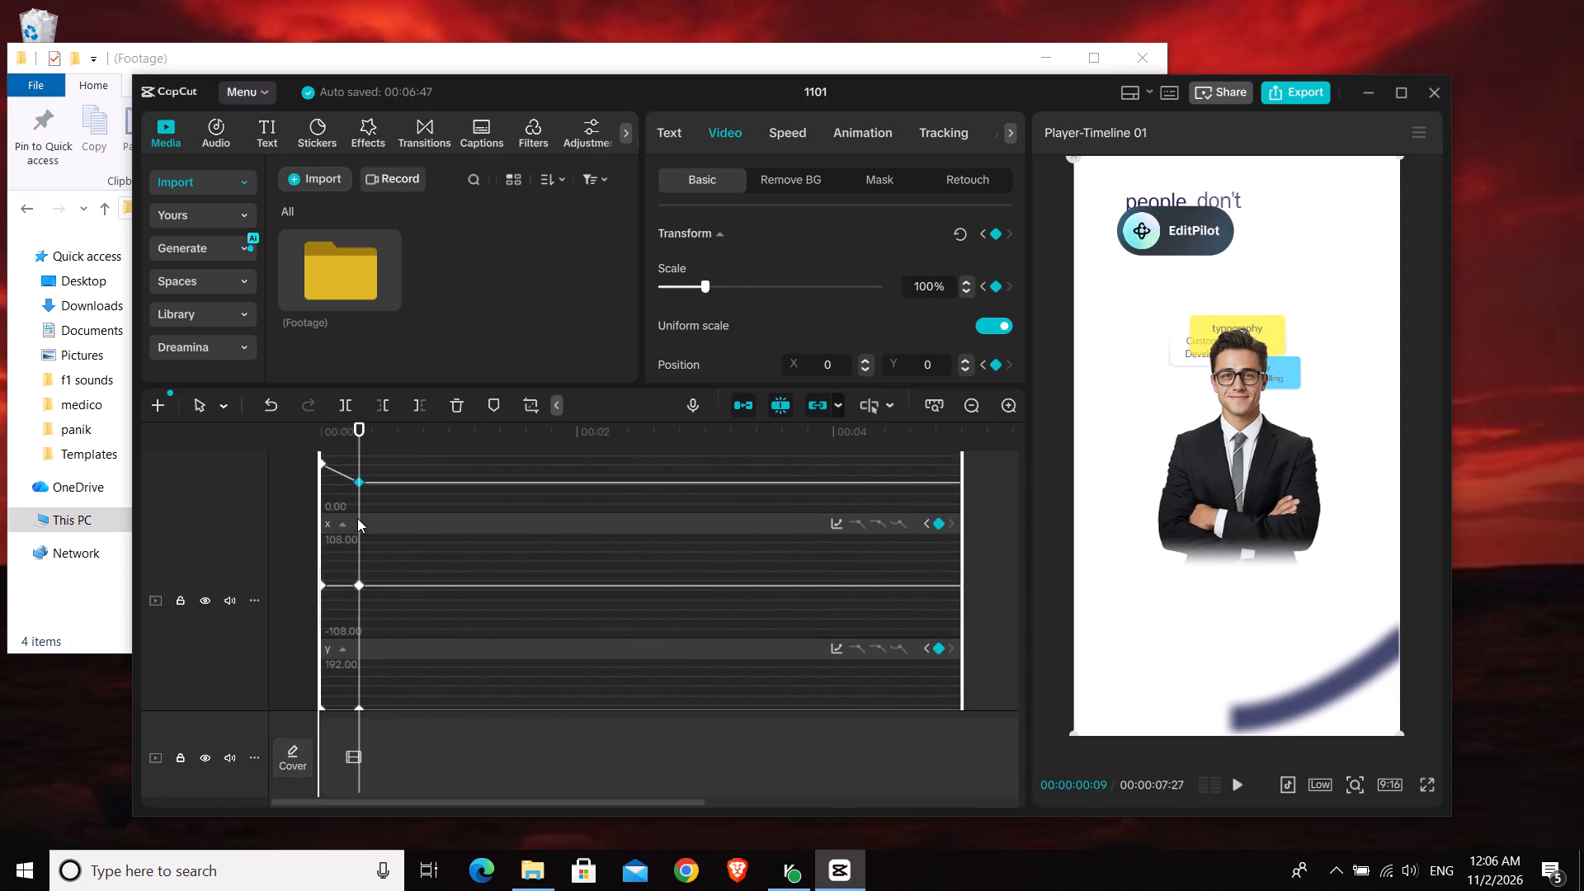
pyautogui.scroll(4, 357, 518)
pyautogui.rightClick(343, 568)
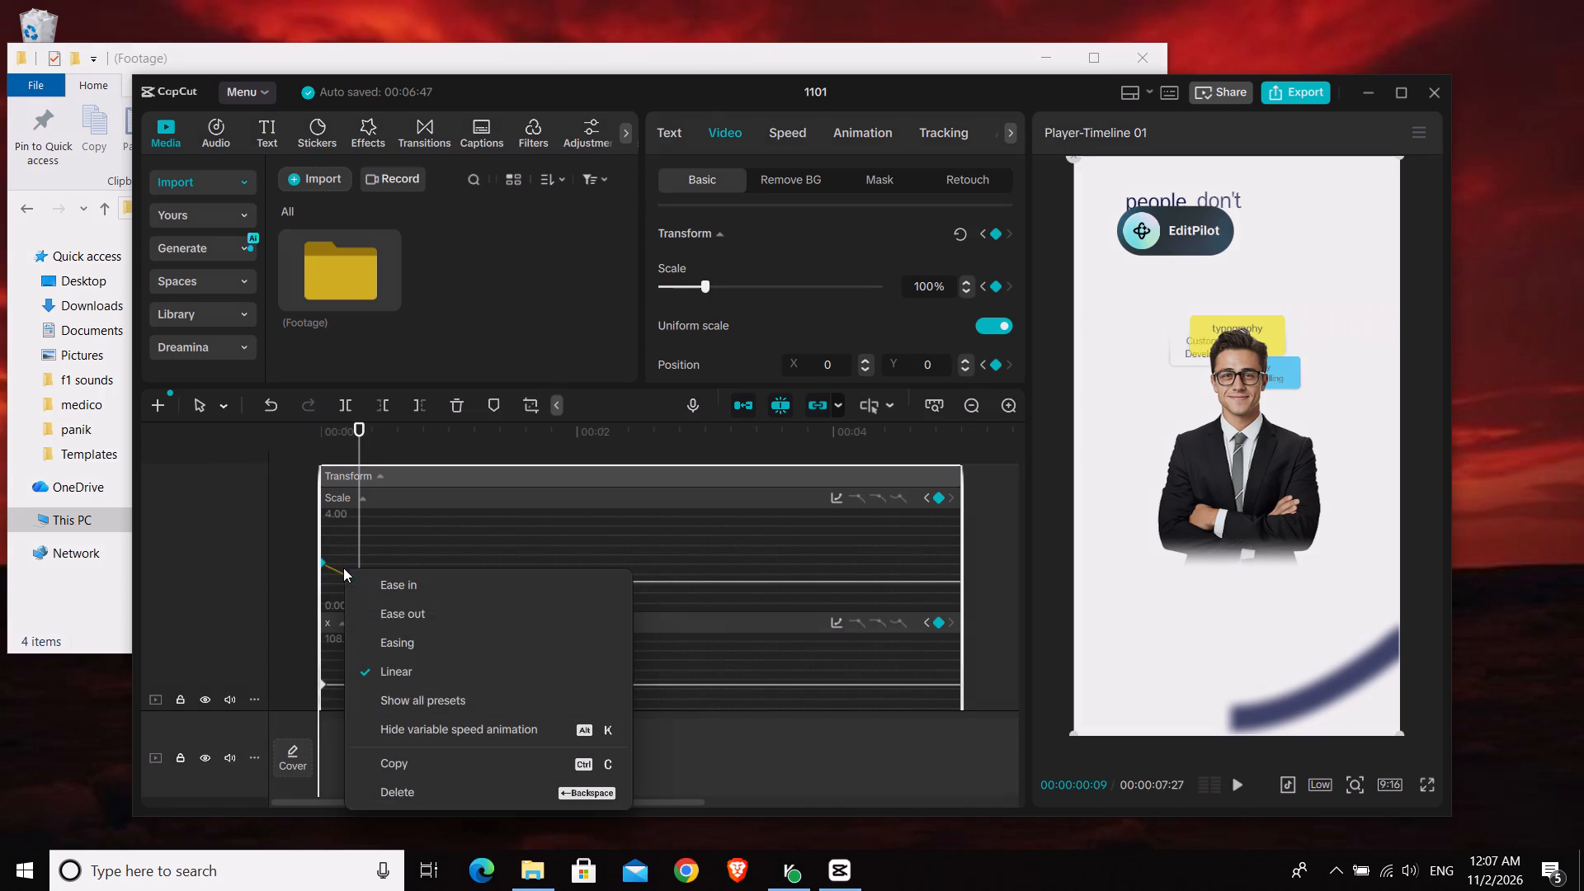
pyautogui.click(420, 698)
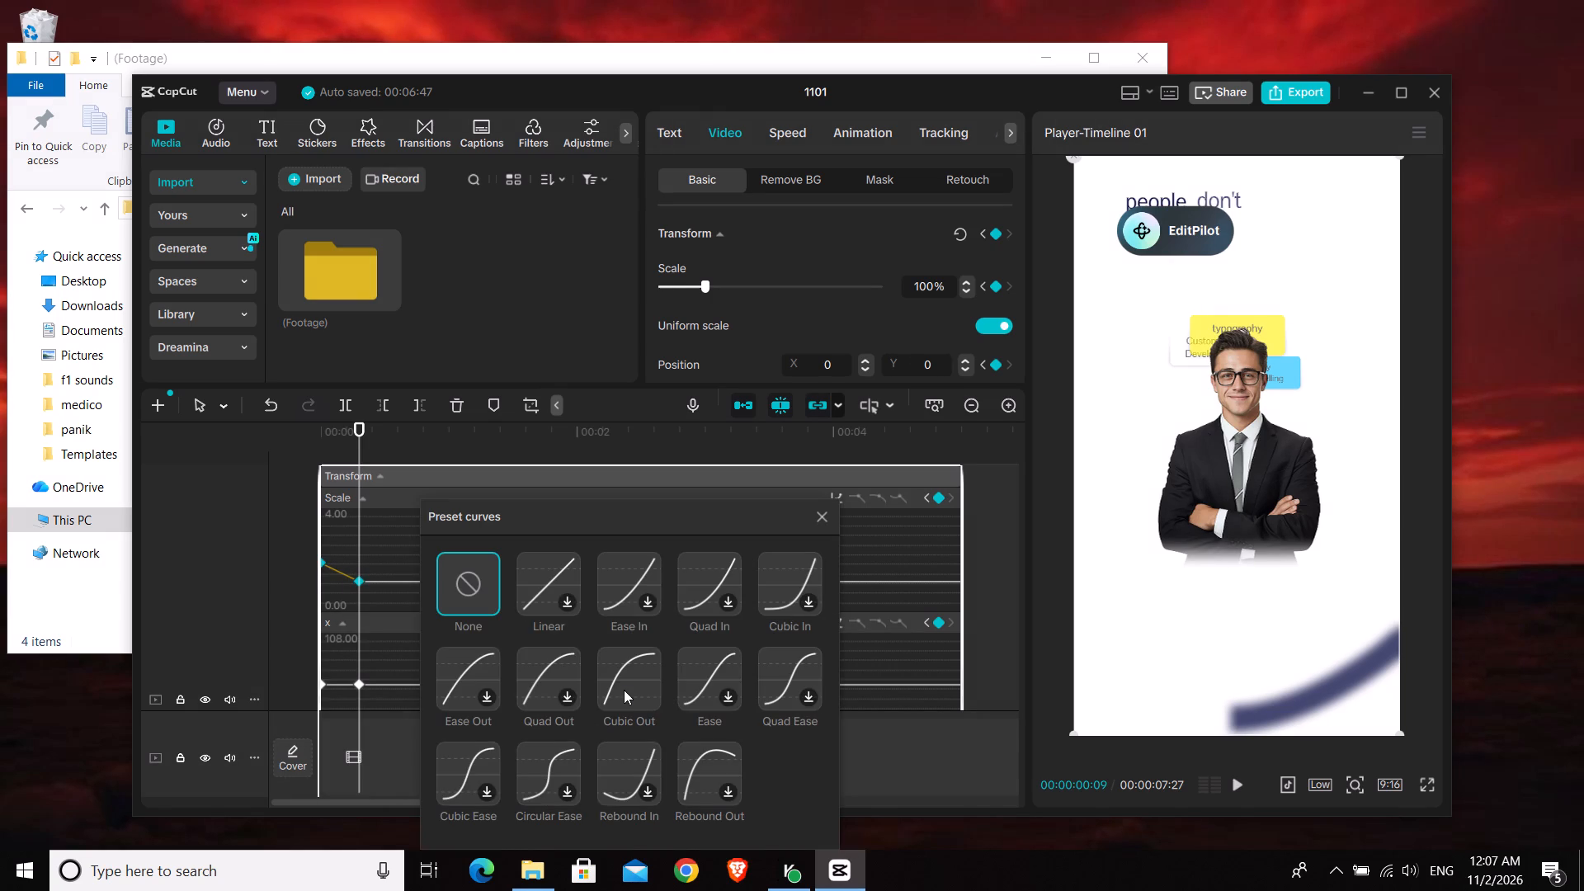
pyautogui.click(620, 688)
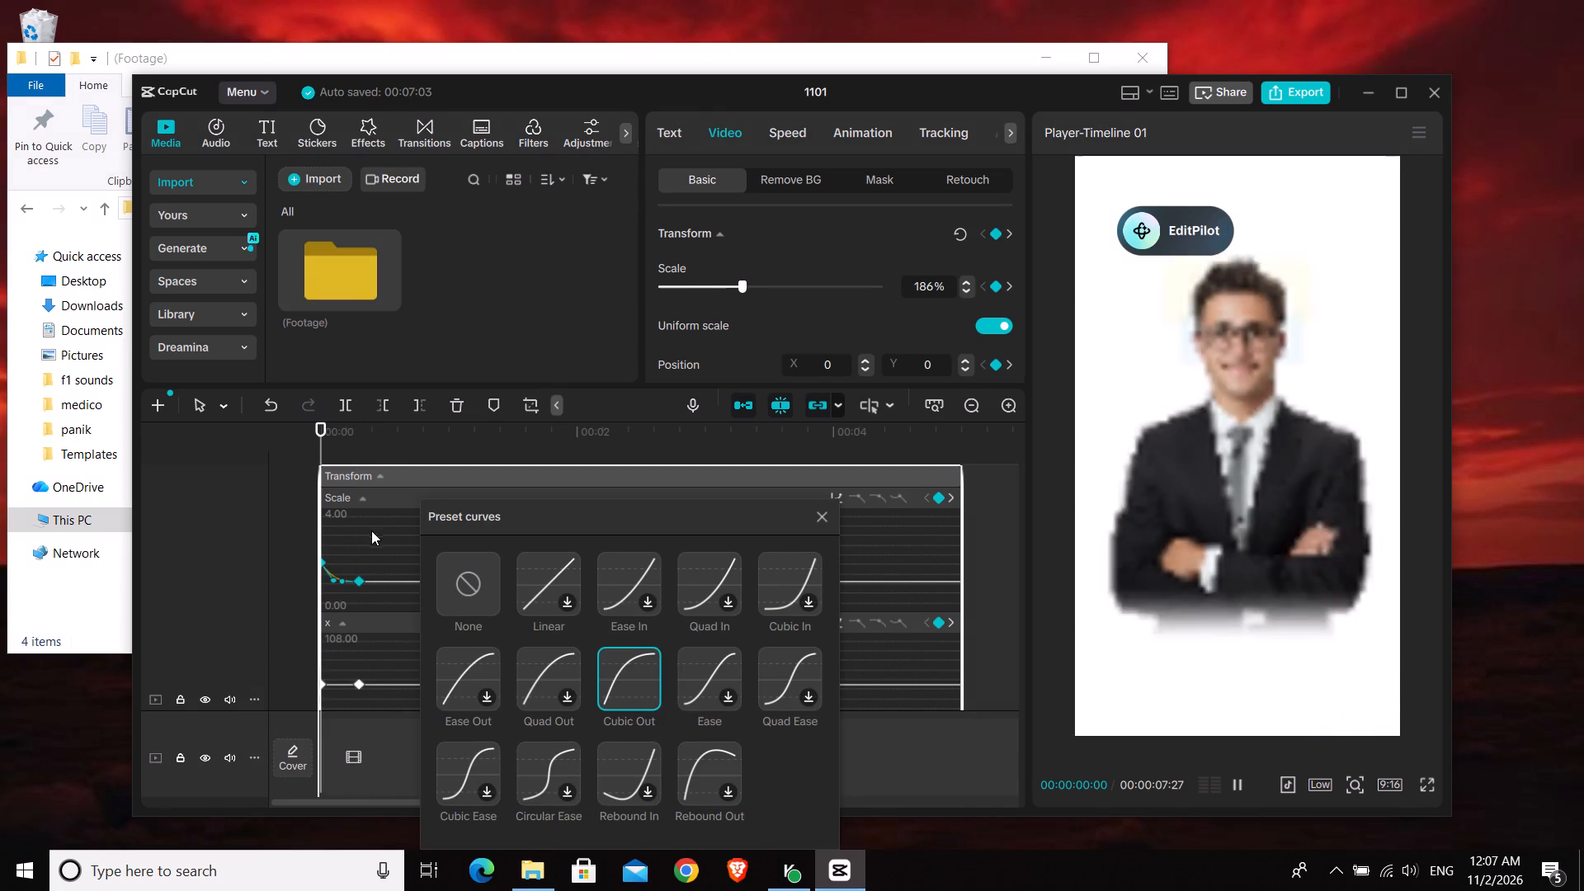
pyautogui.click(343, 441)
pyautogui.click(356, 483)
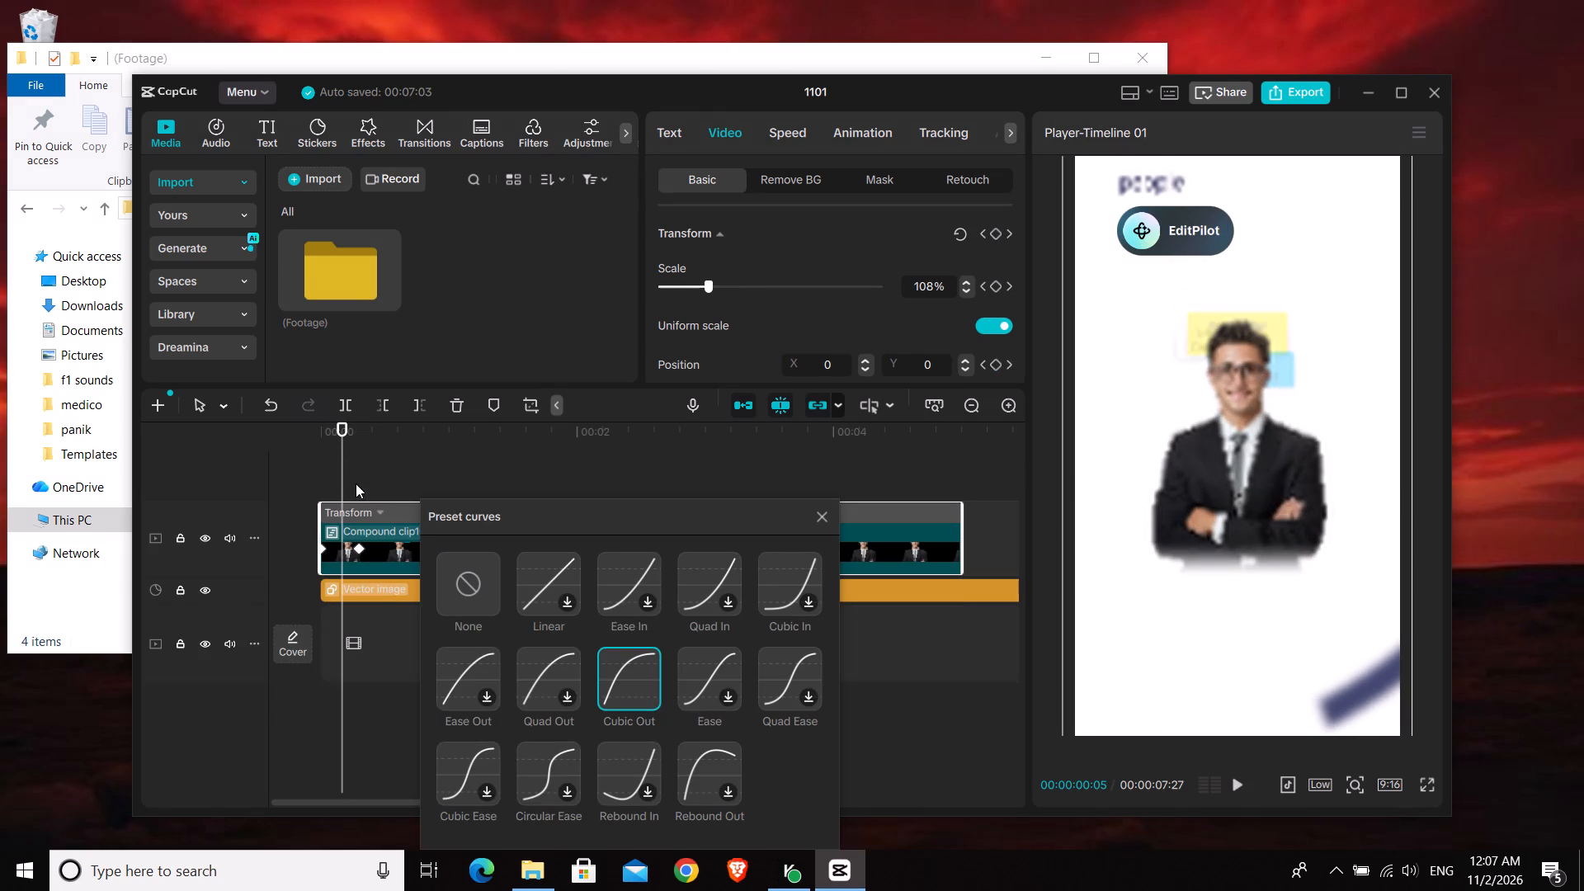
pyautogui.click(813, 515)
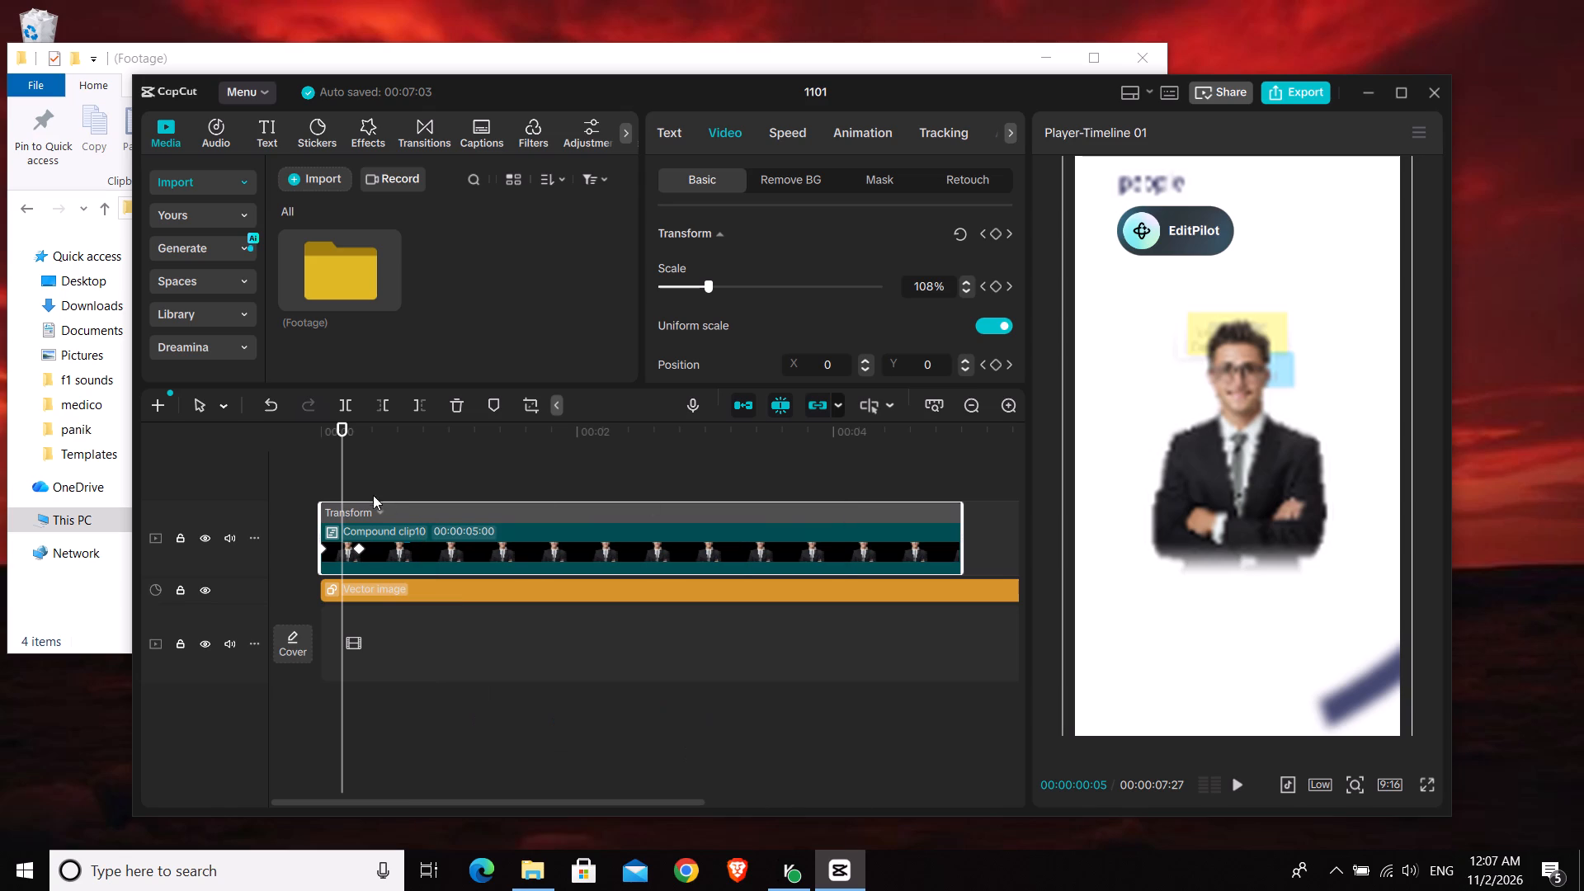
# Add a Transform keyframe to the compound clip at 00:00:01:16, where its text has finished appearing.
pyautogui.click(365, 478)
pyautogui.click(399, 541)
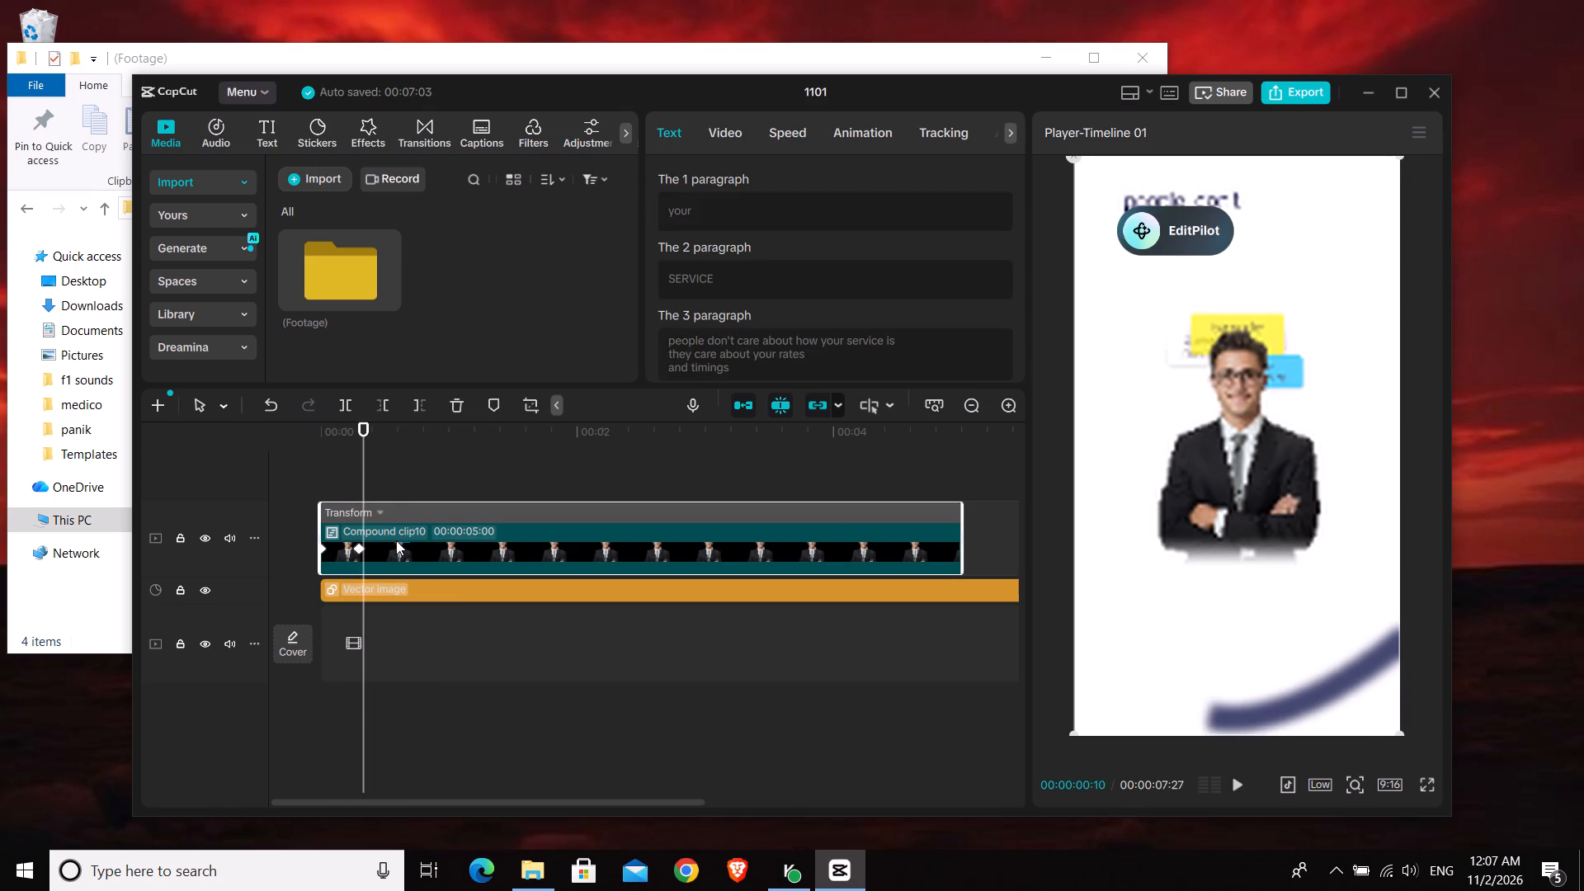
pyautogui.press('Right')
pyautogui.press('Right')
pyautogui.press('Right')
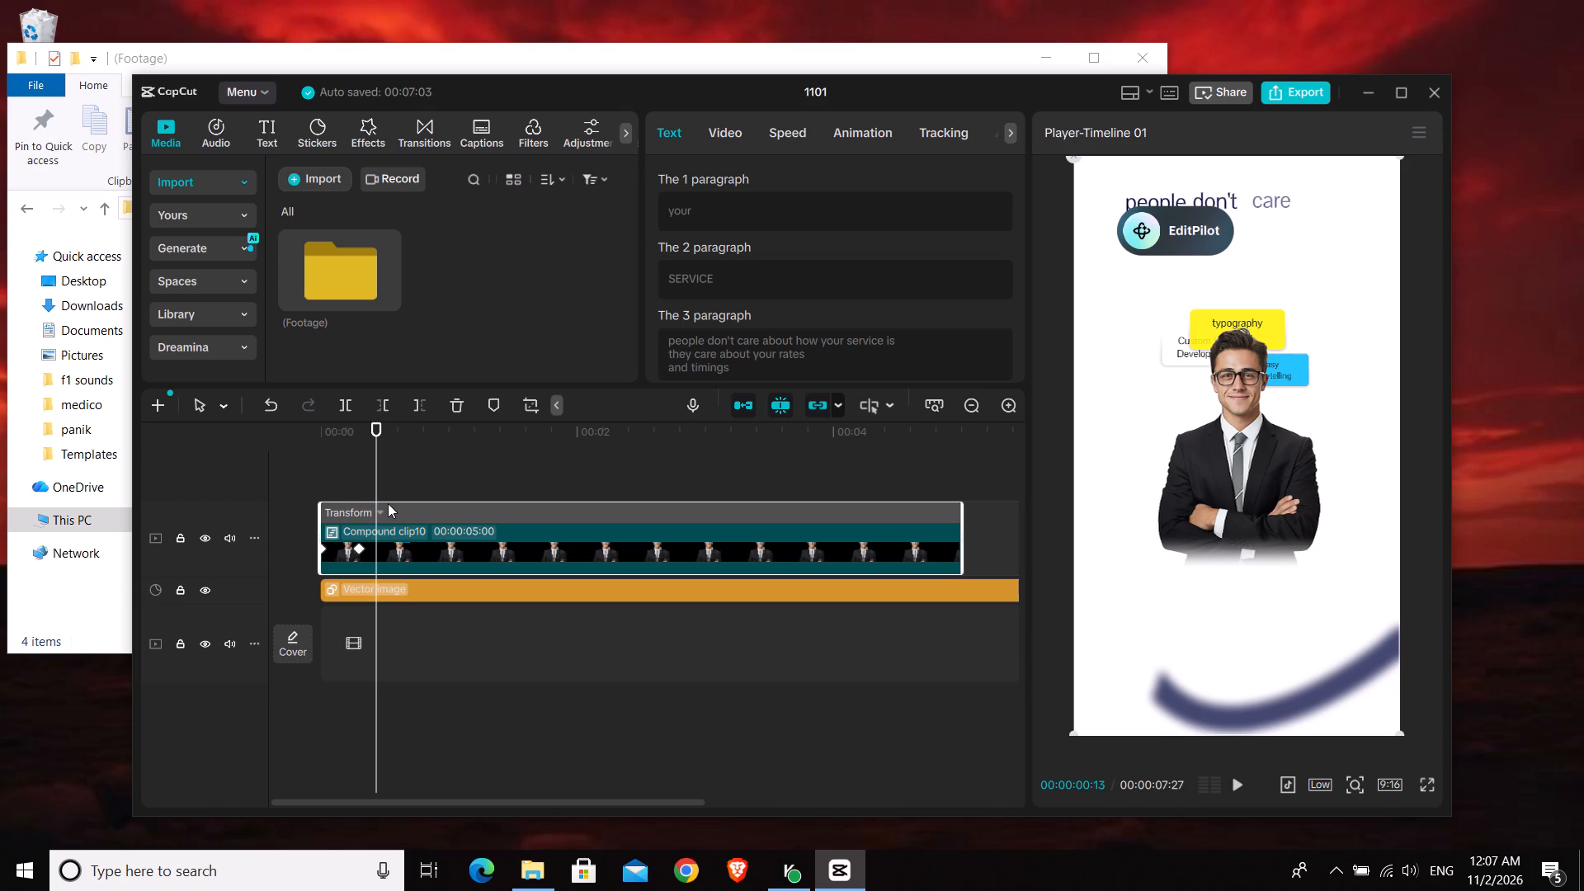
pyautogui.moveTo(380, 481); pyautogui.dragTo(480, 475)
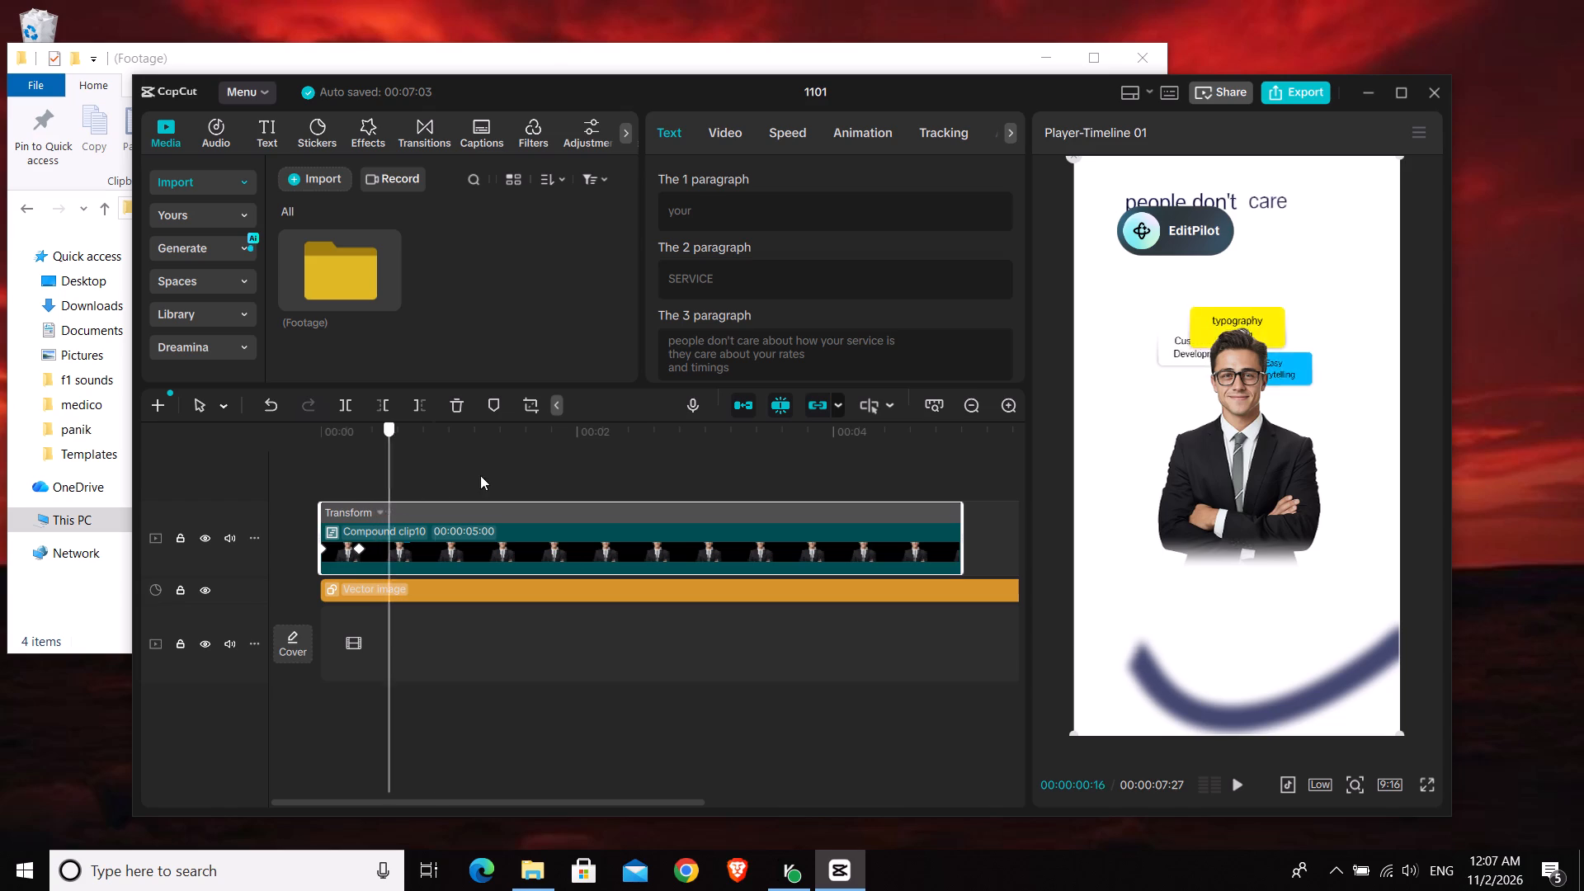
pyautogui.moveTo(480, 475); pyautogui.dragTo(649, 464)
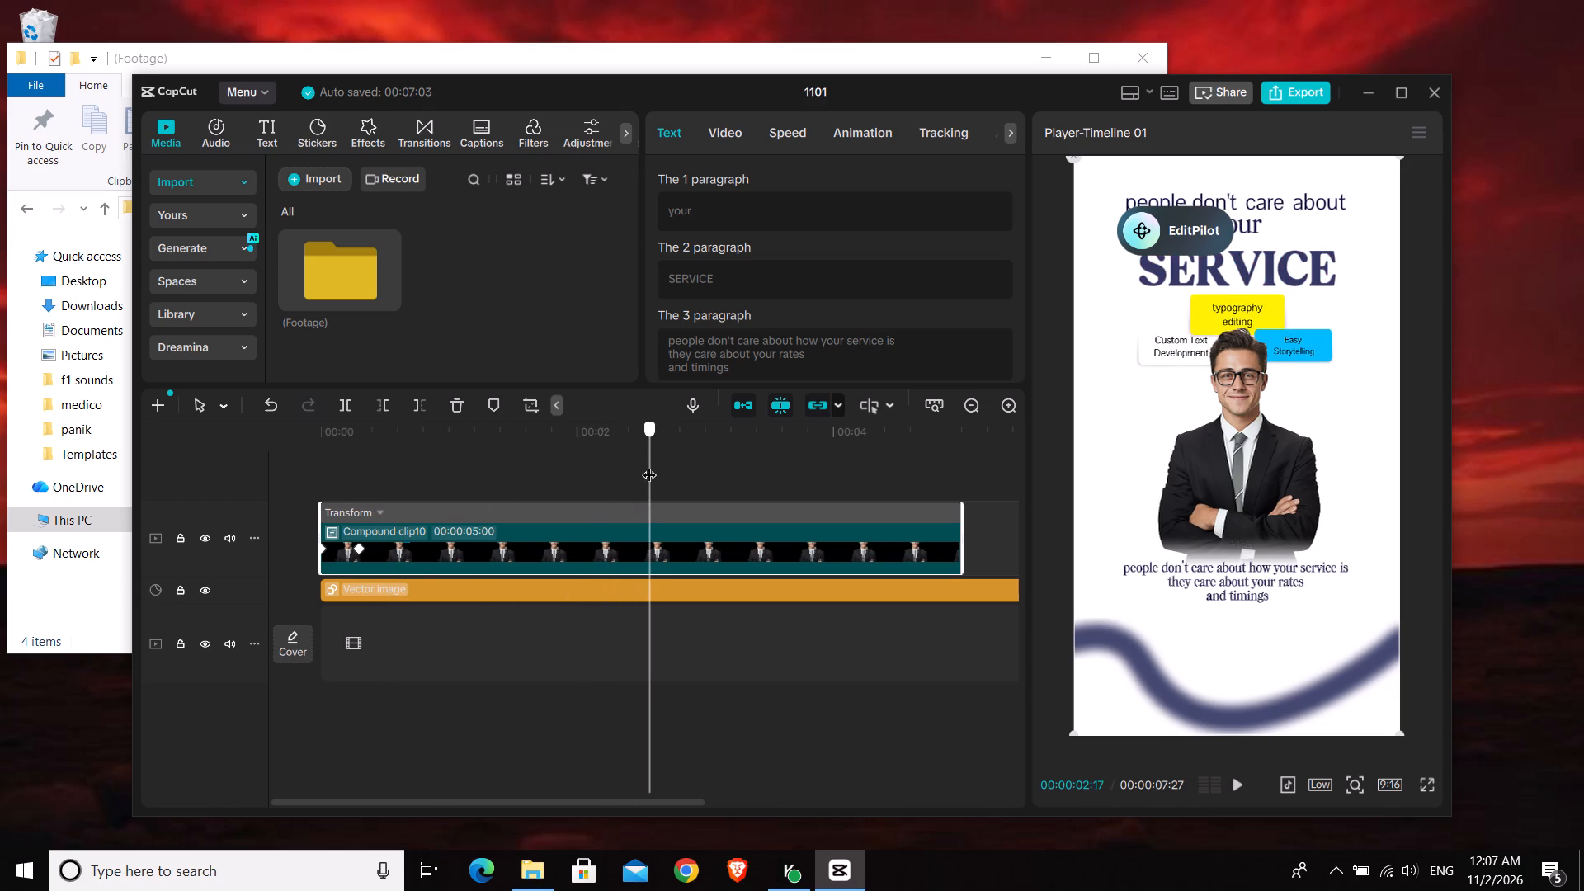
pyautogui.moveTo(649, 464); pyautogui.dragTo(400, 502)
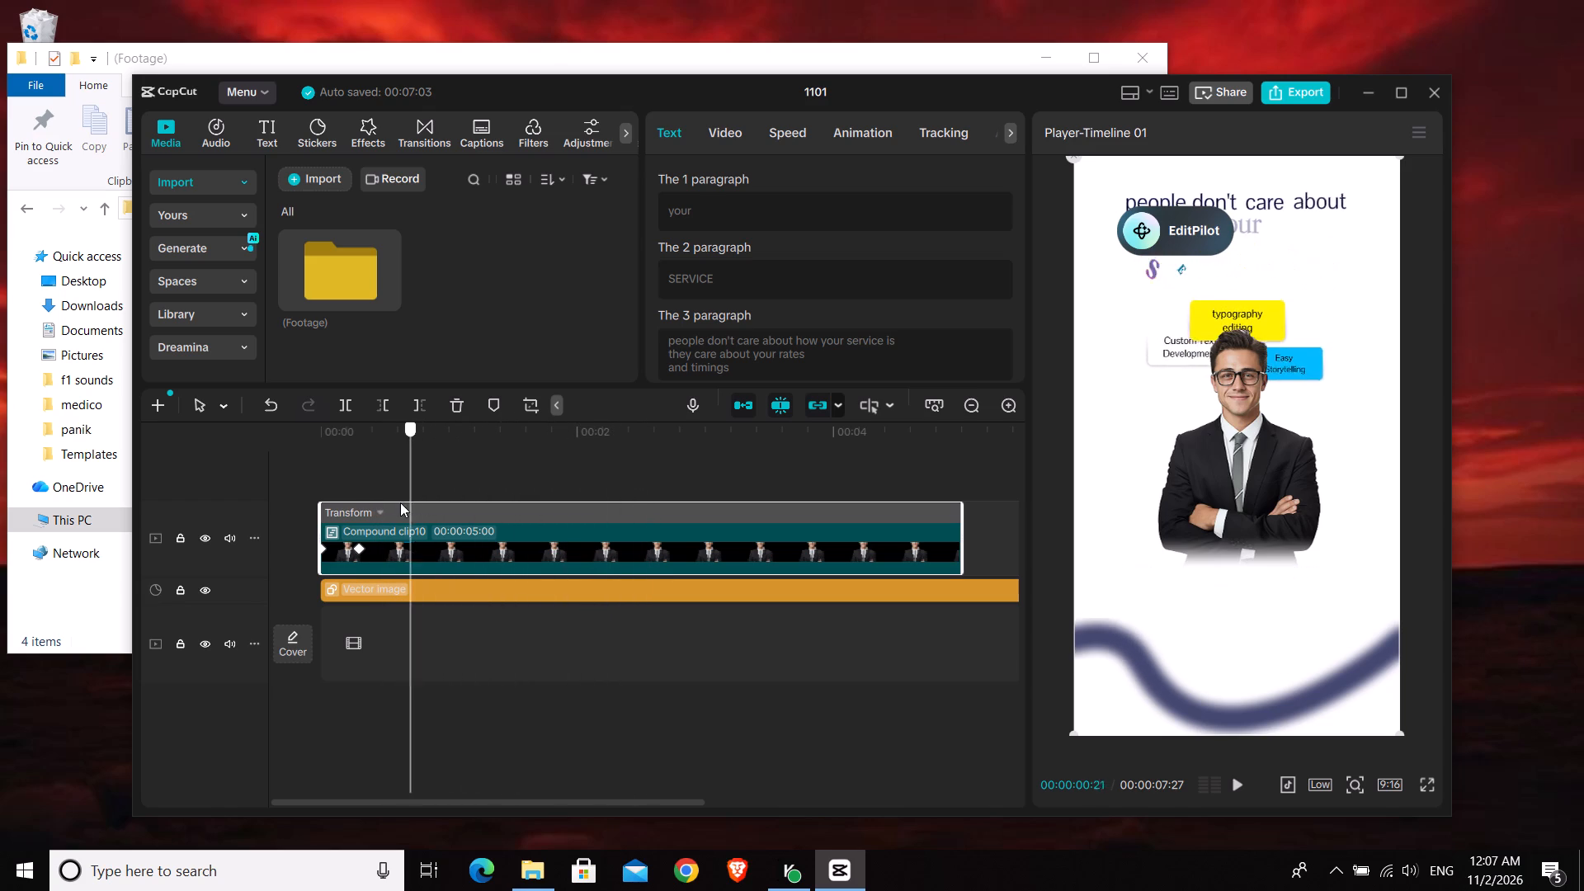
pyautogui.moveTo(400, 502); pyautogui.dragTo(517, 489)
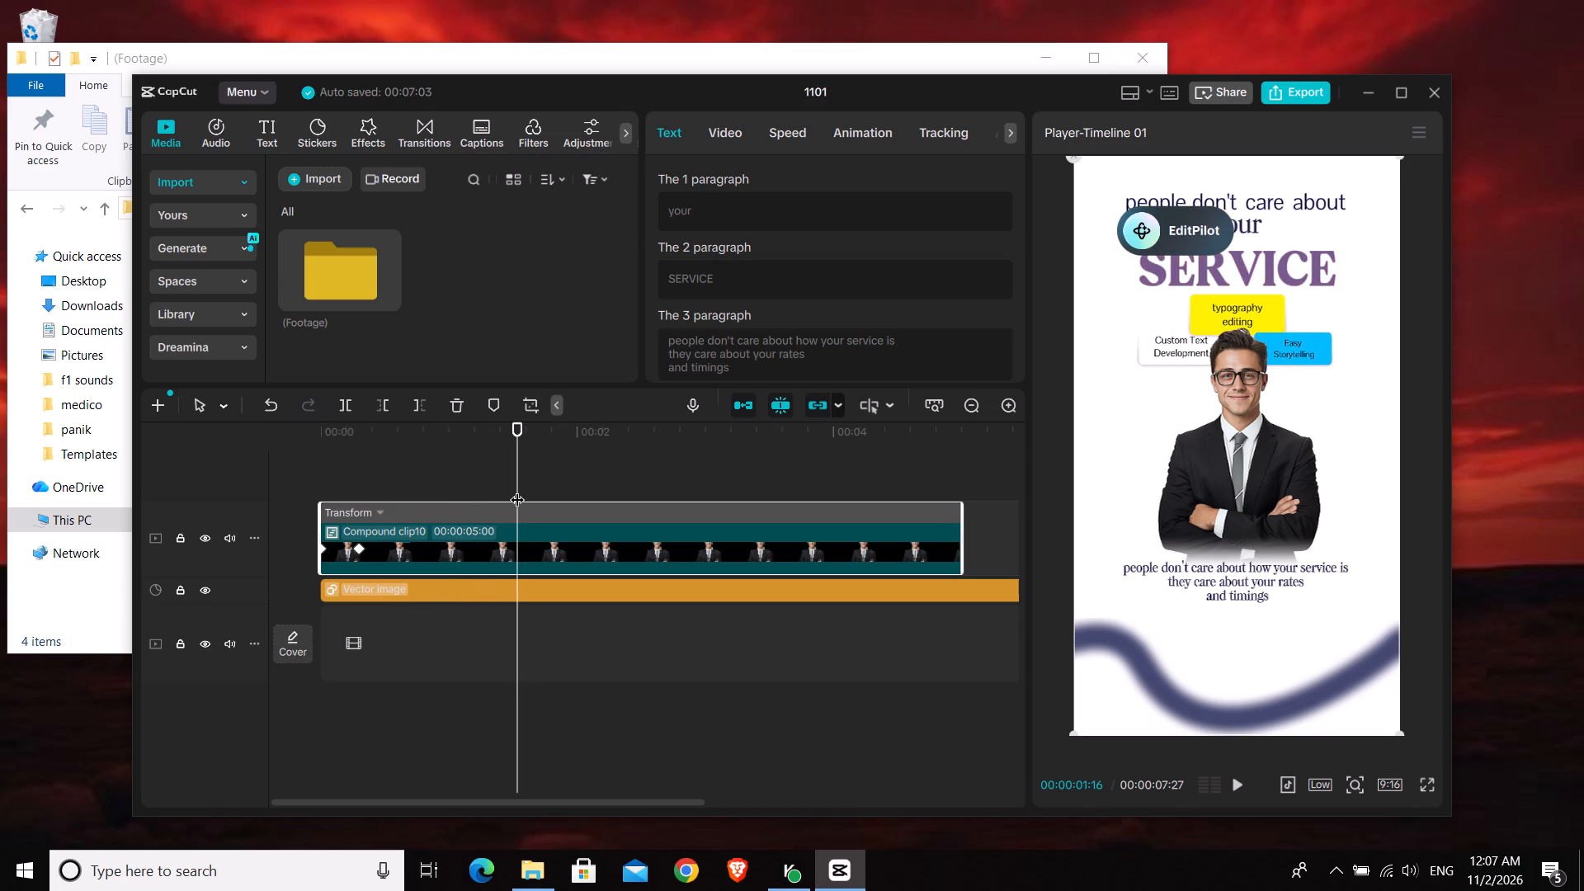
pyautogui.moveTo(709, 125); pyautogui.dragTo(717, 121)
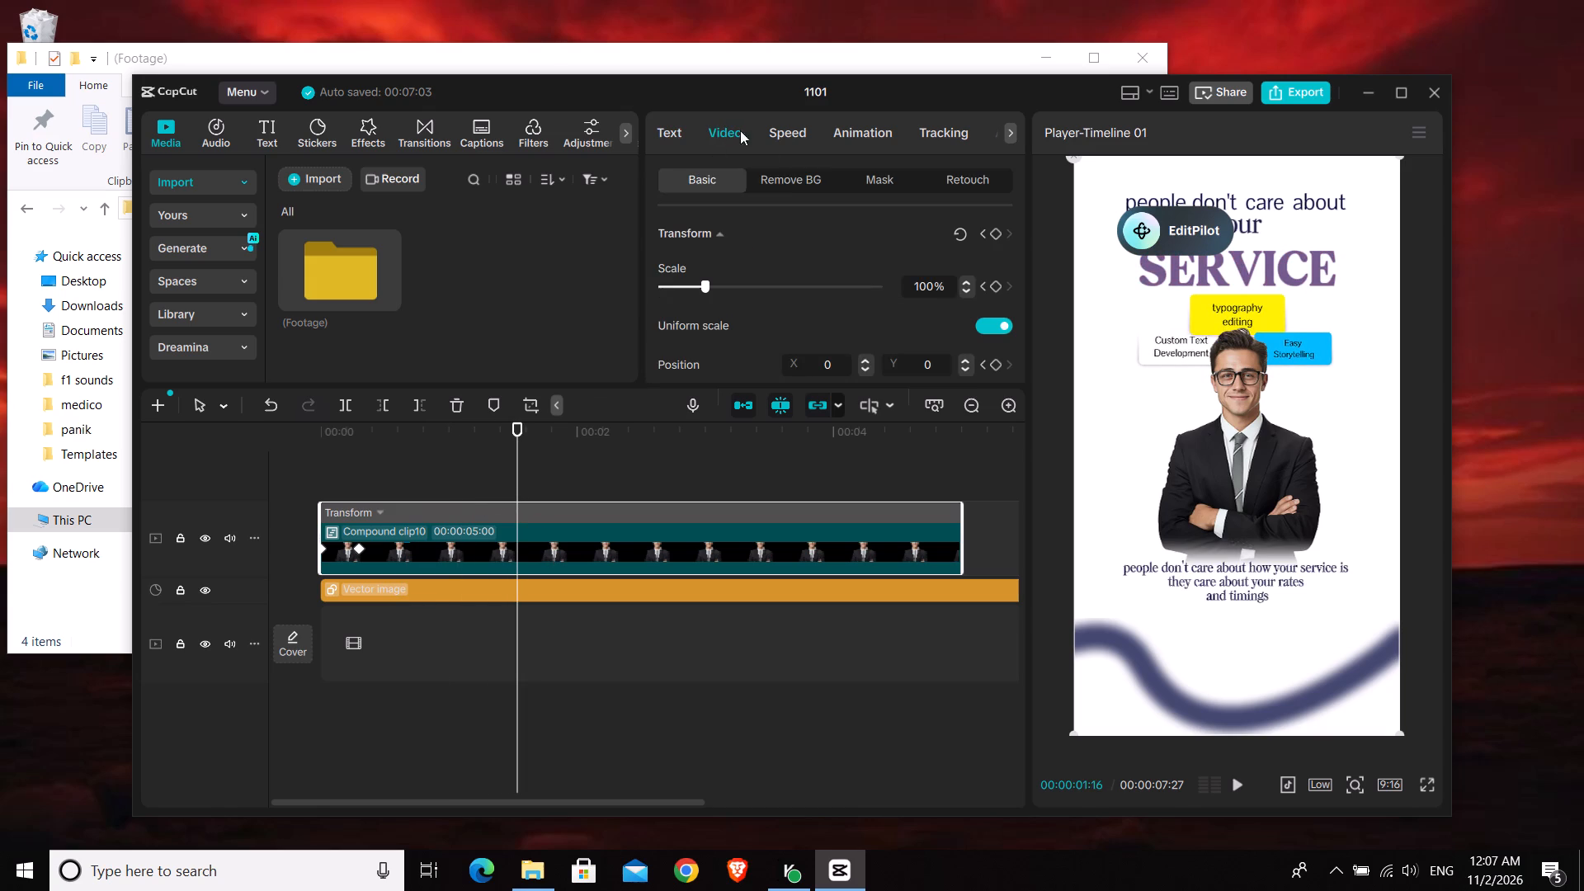
pyautogui.click(995, 233)
# Shift the compound clip's third Transform keyframe to about 00:00:01:27 on the timeline.
pyautogui.moveTo(522, 477); pyautogui.dragTo(554, 471)
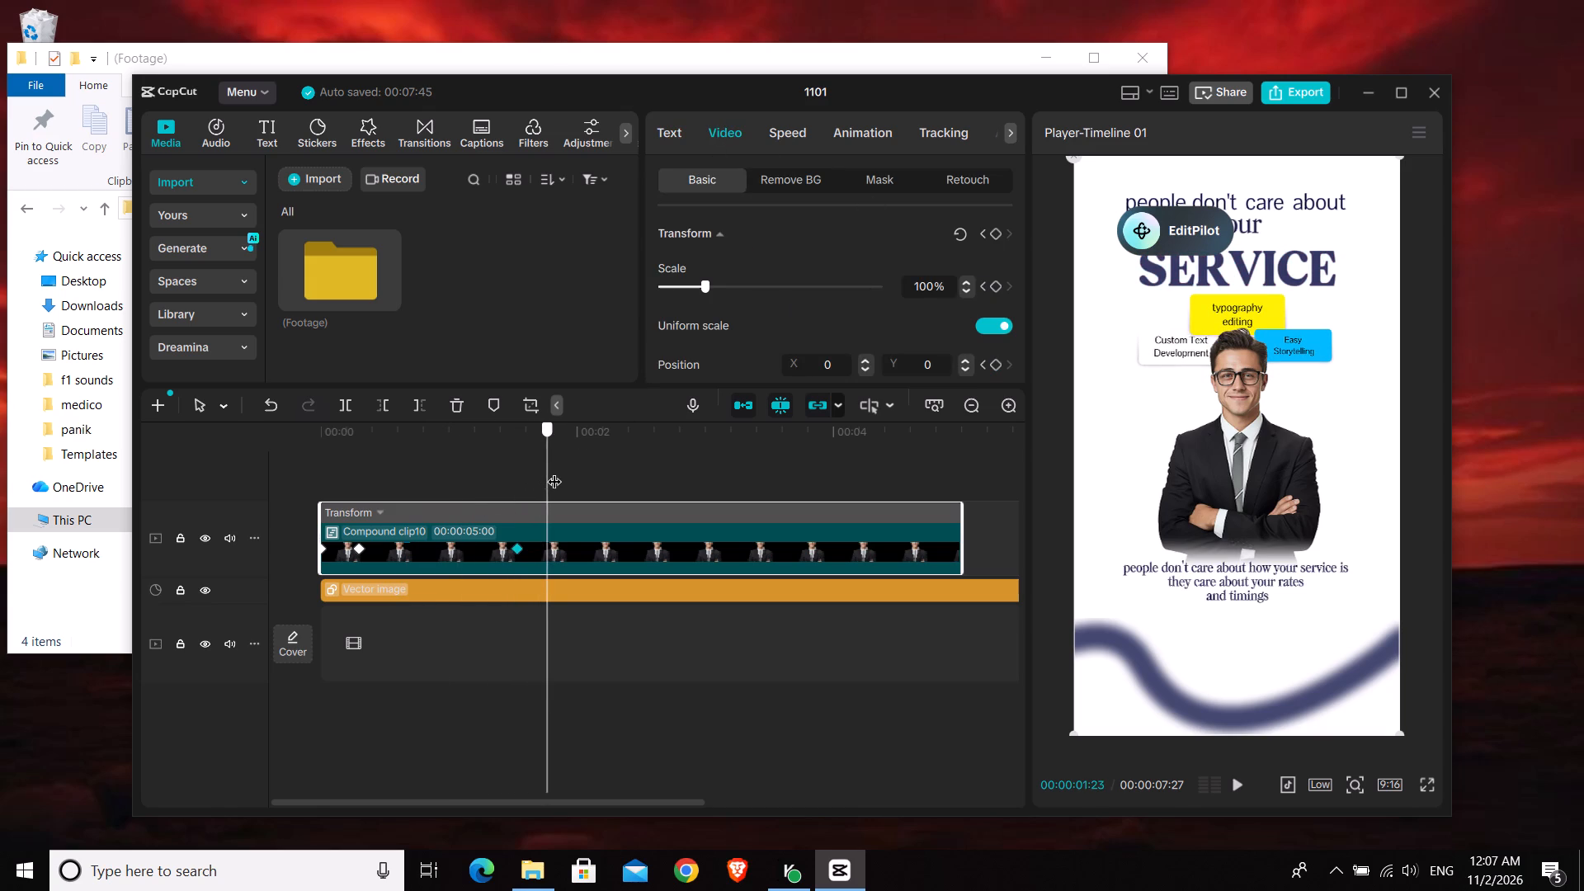
pyautogui.moveTo(554, 471); pyautogui.dragTo(555, 471)
pyautogui.click(488, 478)
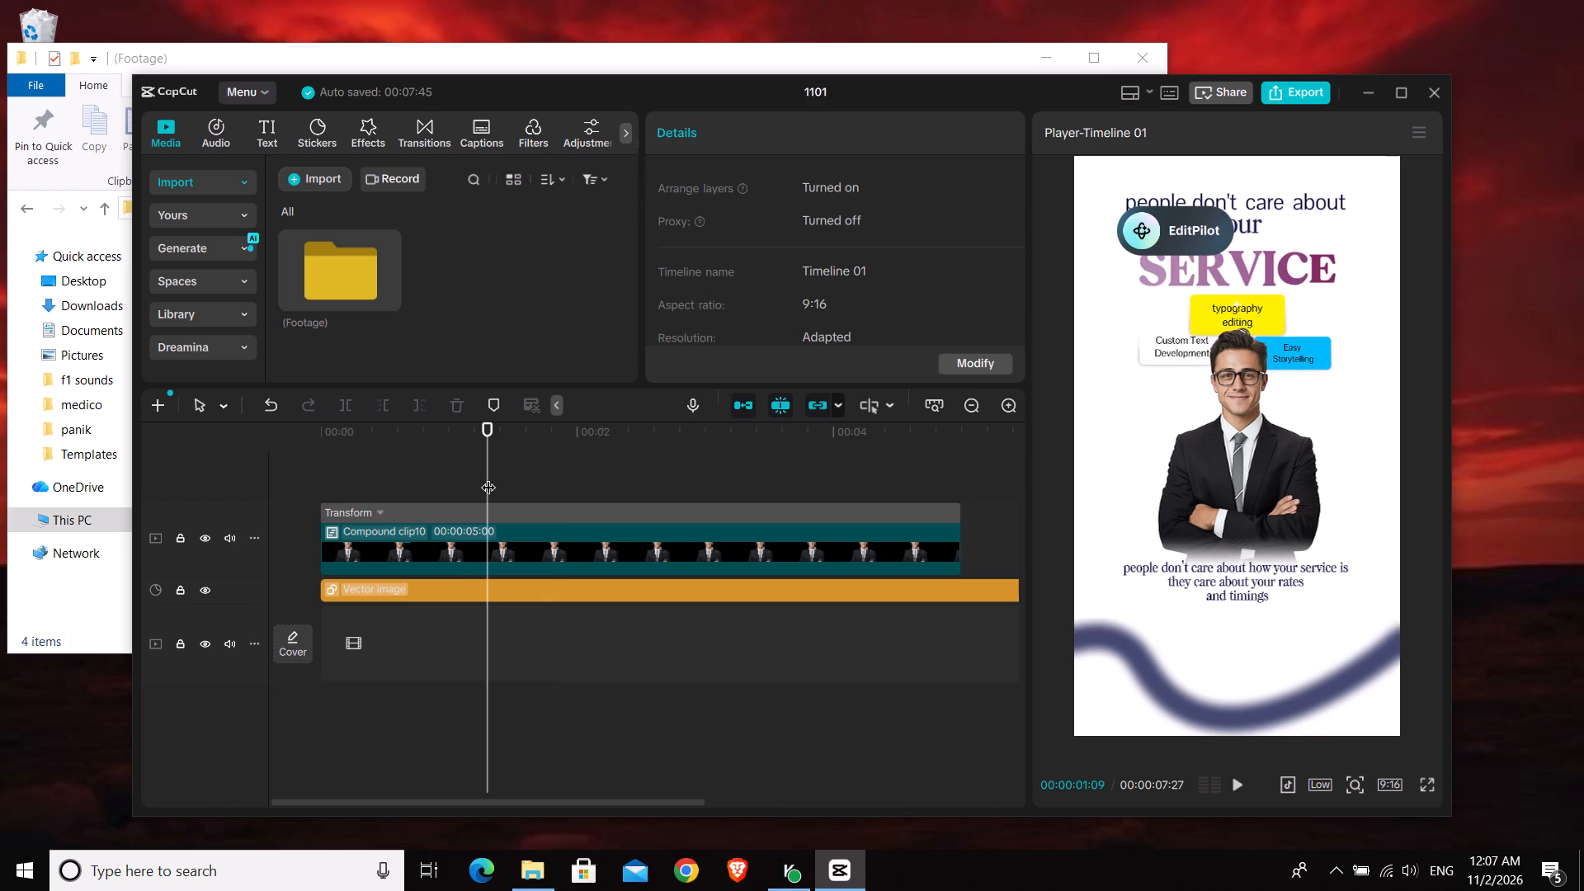
pyautogui.moveTo(489, 476); pyautogui.dragTo(463, 465)
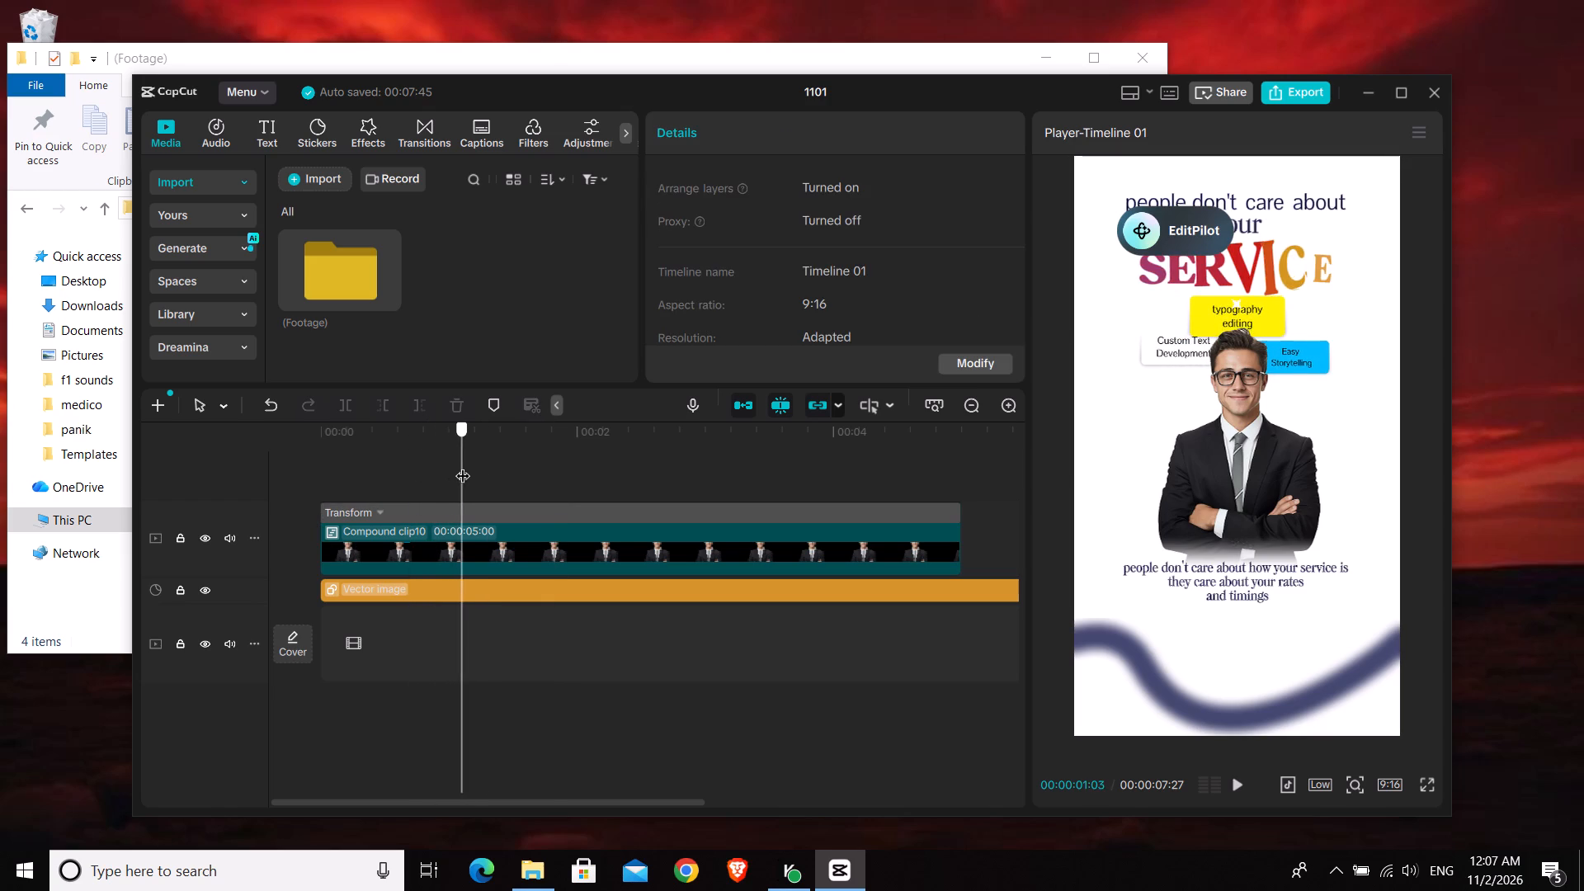
pyautogui.moveTo(463, 465); pyautogui.dragTo(502, 454)
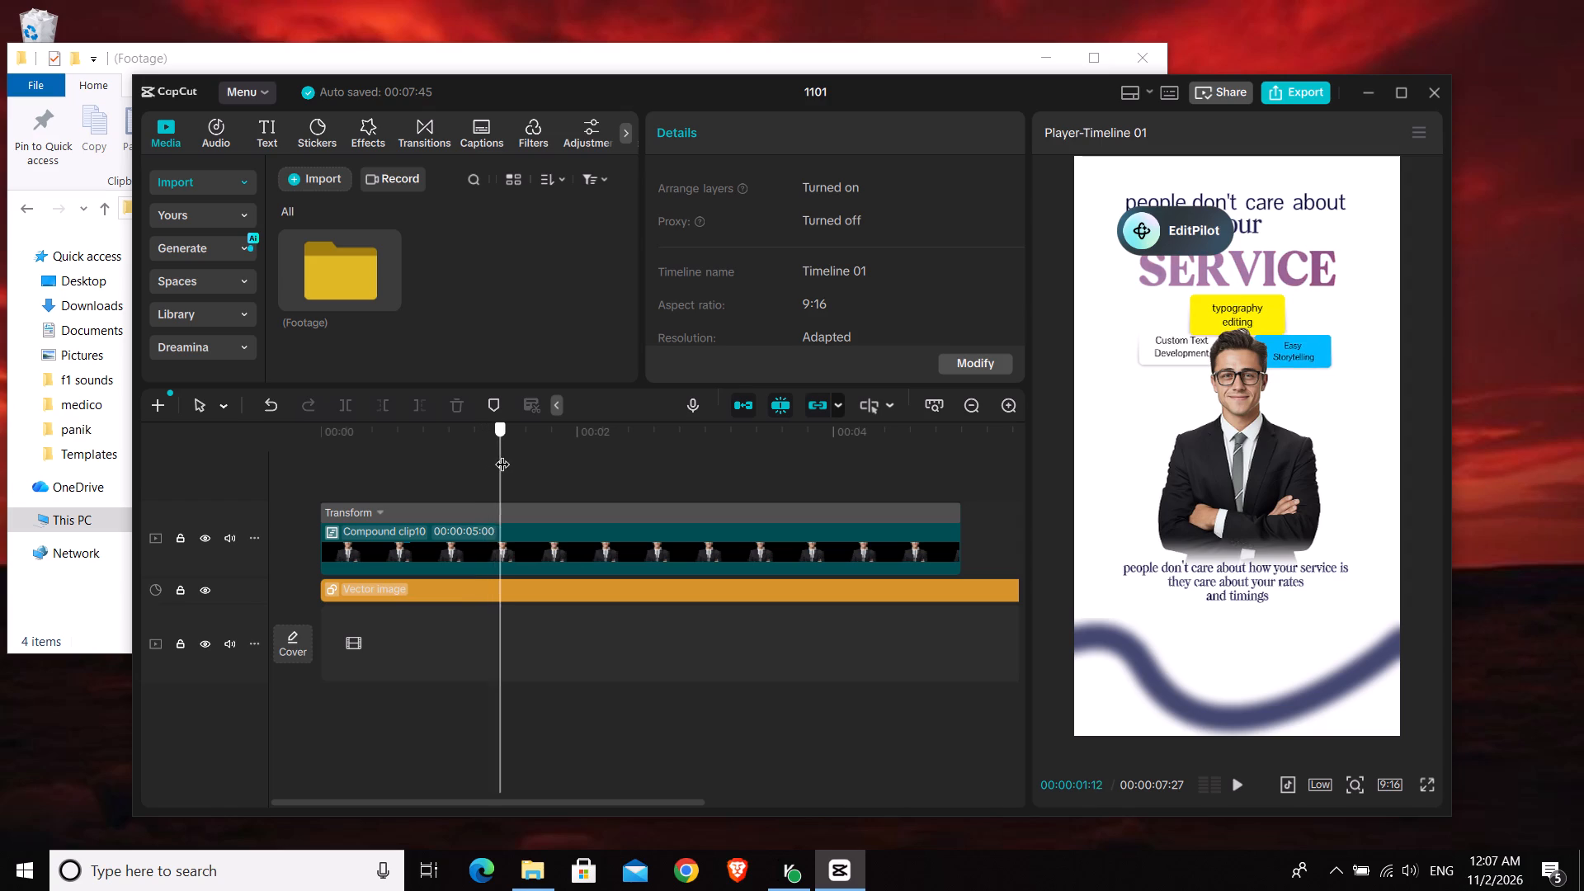
pyautogui.moveTo(502, 454); pyautogui.dragTo(560, 457)
pyautogui.click(563, 545)
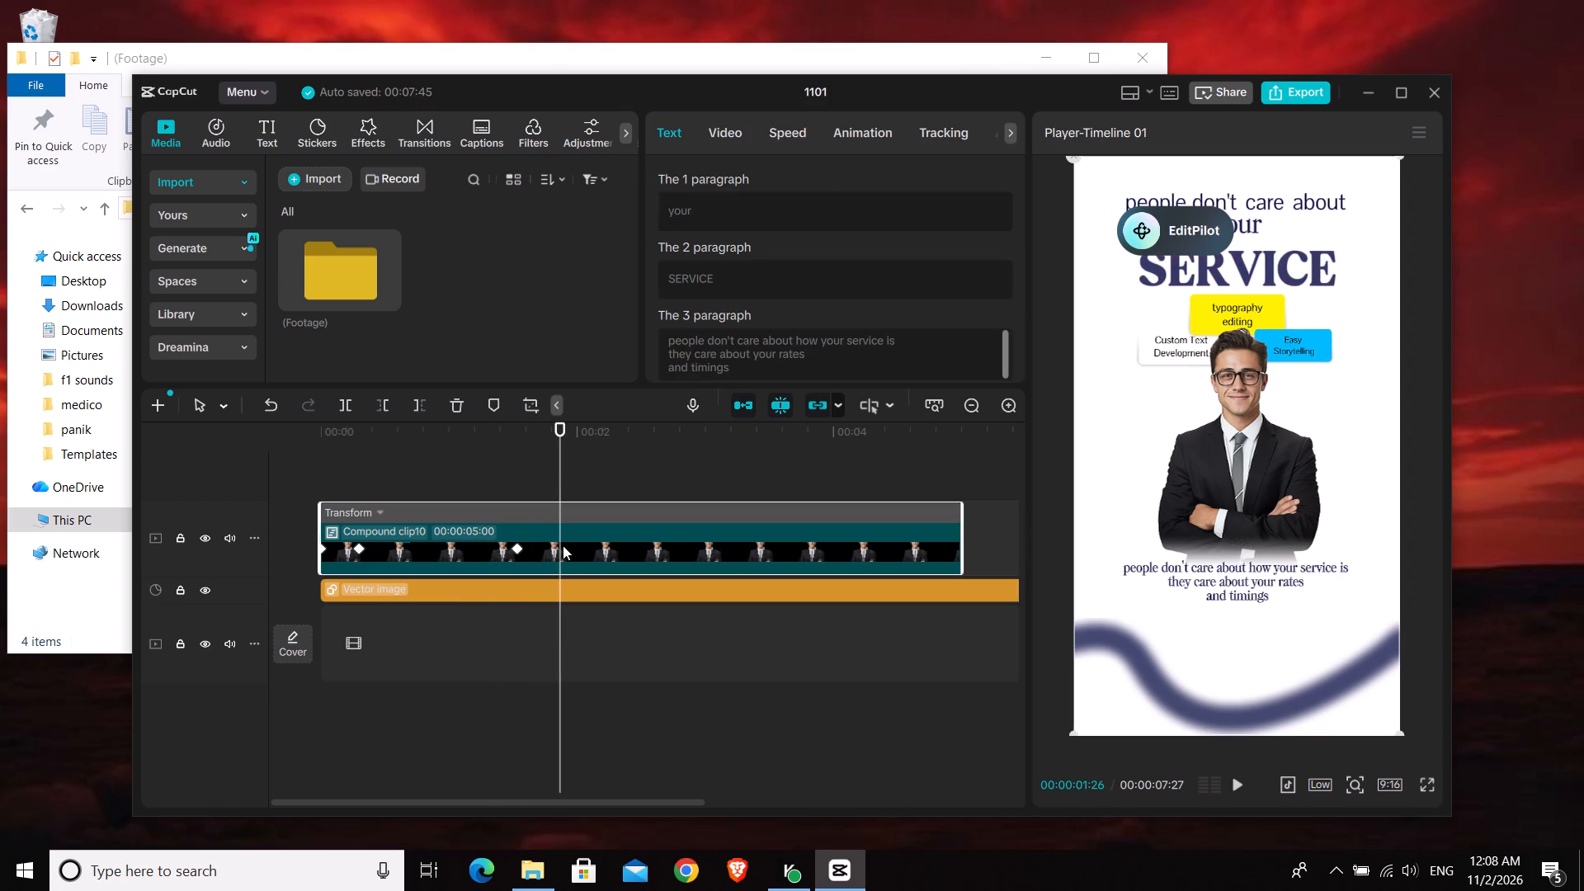
pyautogui.moveTo(521, 545); pyautogui.dragTo(557, 548)
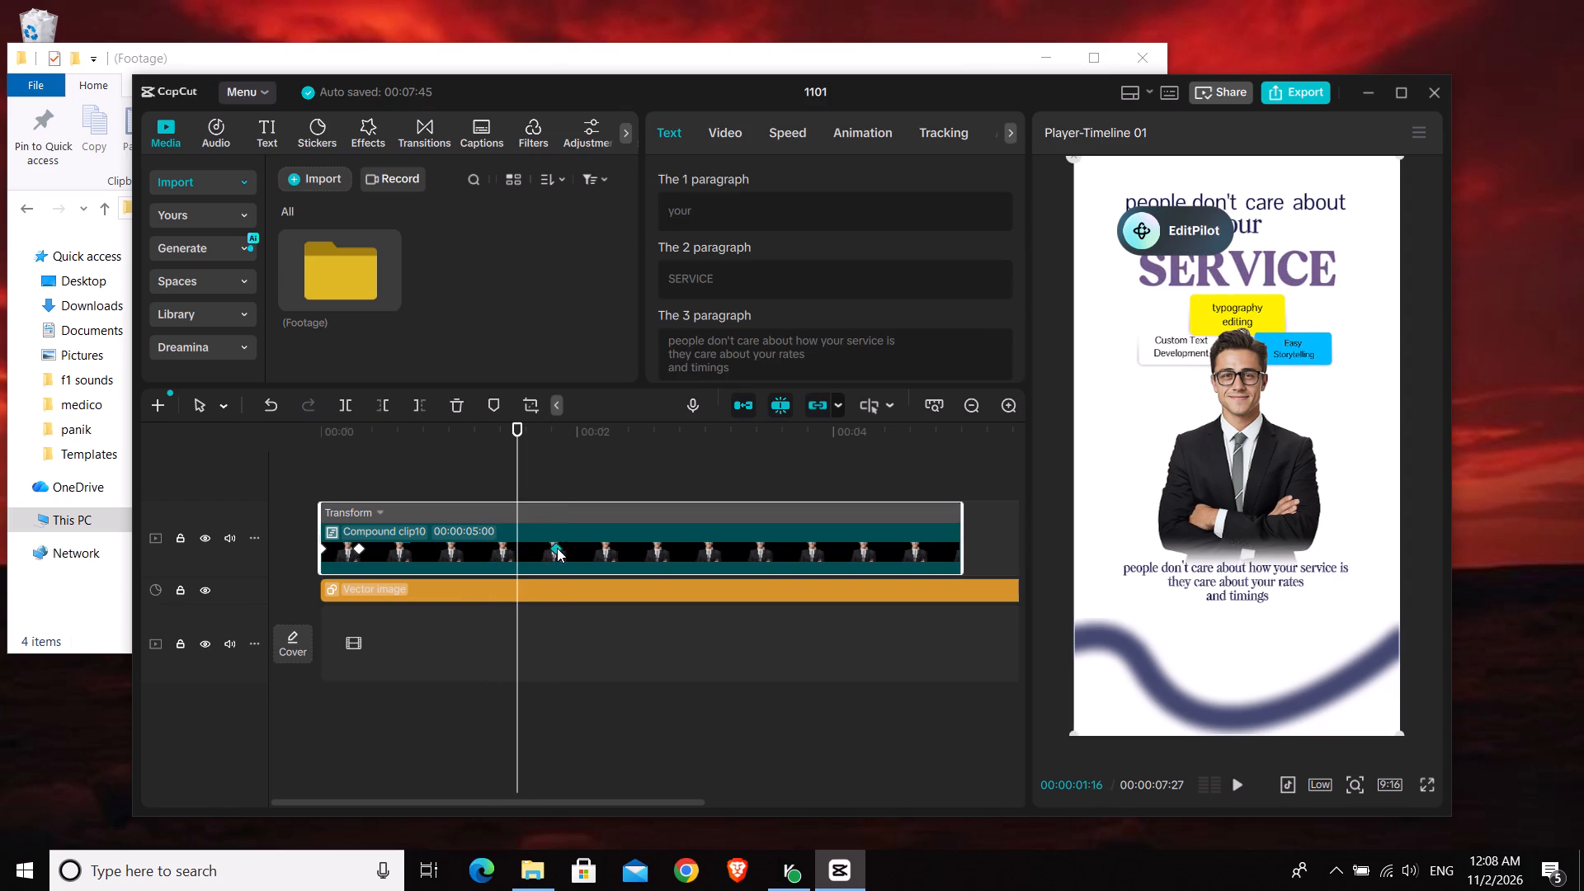
pyautogui.moveTo(557, 548); pyautogui.dragTo(564, 547)
# Add a Transform keyframe at 00:00:02:06 and move the compound clip down out of the frame to X -92, Y -3984.
pyautogui.moveTo(518, 478); pyautogui.dragTo(565, 489)
pyautogui.moveTo(565, 489); pyautogui.dragTo(602, 478)
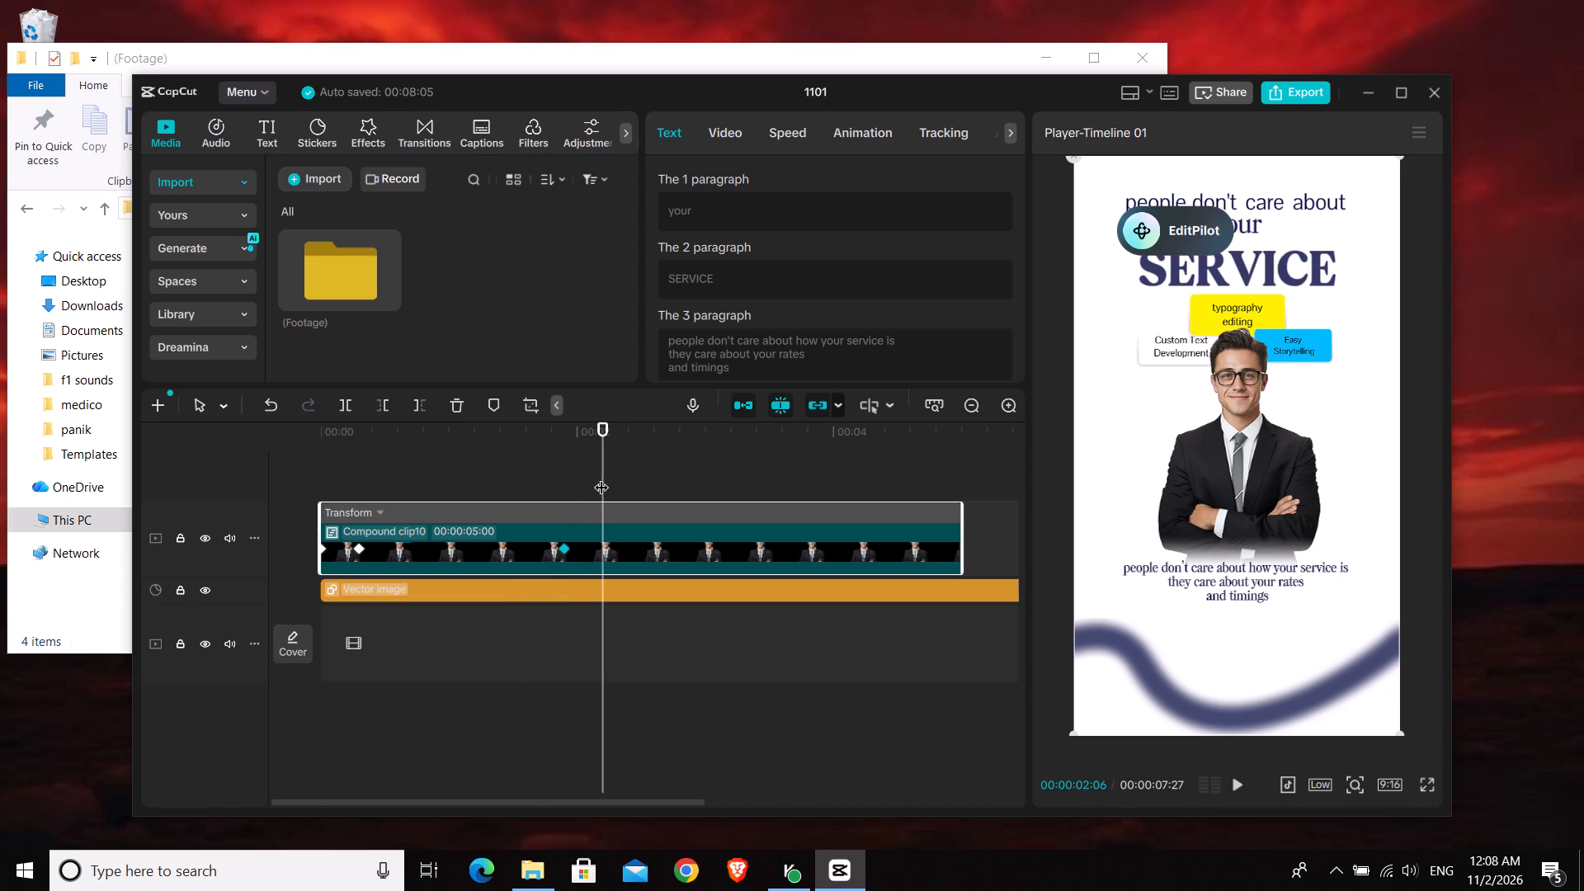
pyautogui.click(732, 129)
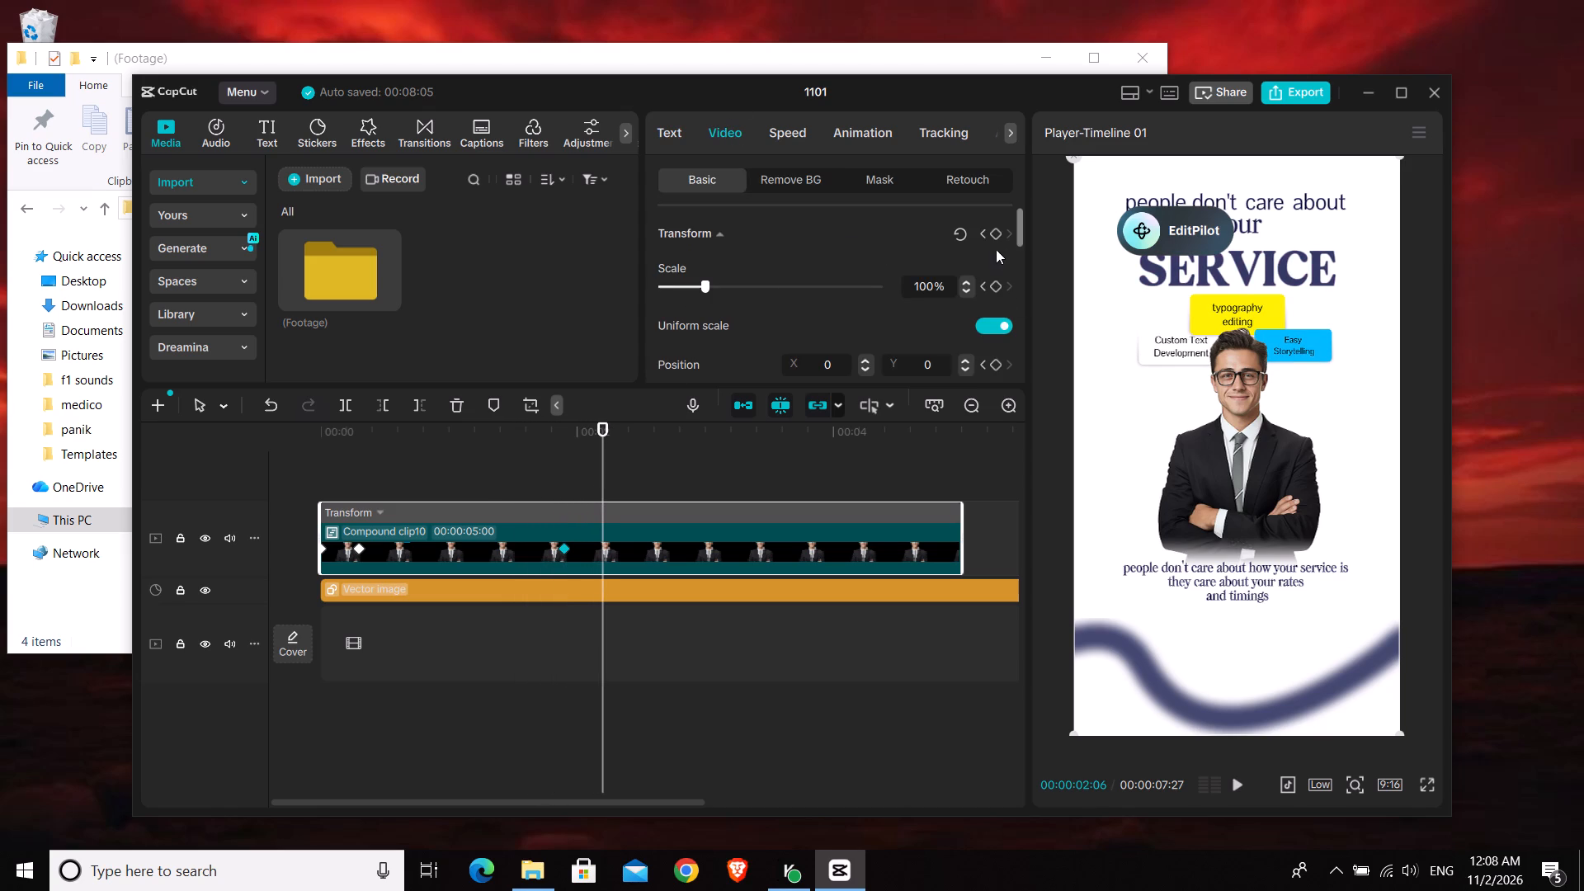
pyautogui.click(993, 237)
pyautogui.moveTo(1253, 289); pyautogui.dragTo(1263, 354)
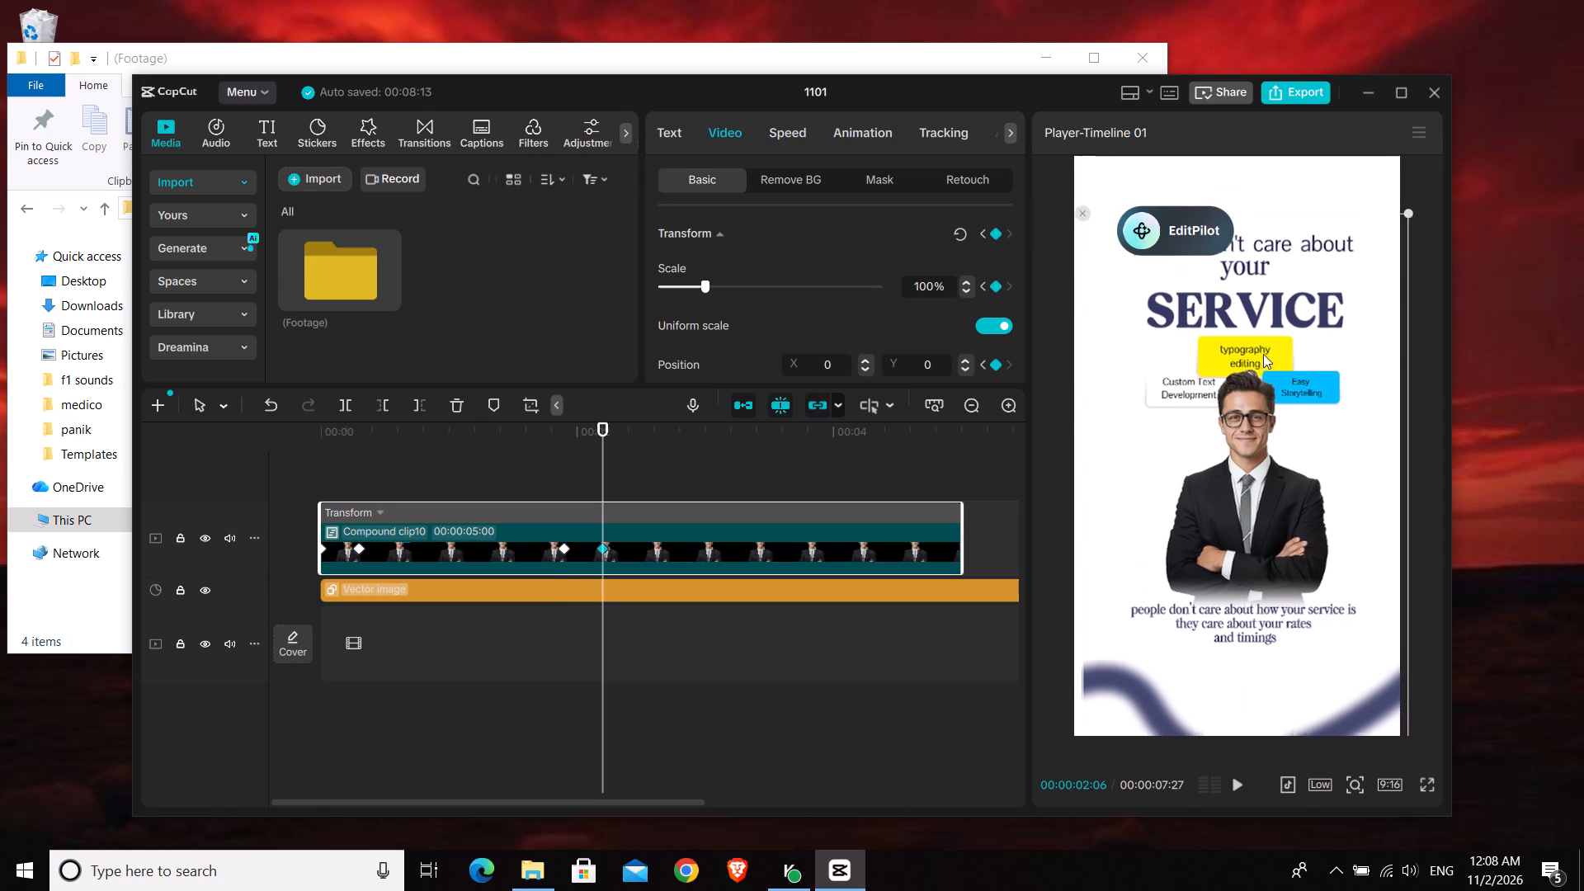
pyautogui.moveTo(1263, 354); pyautogui.dragTo(1260, 734)
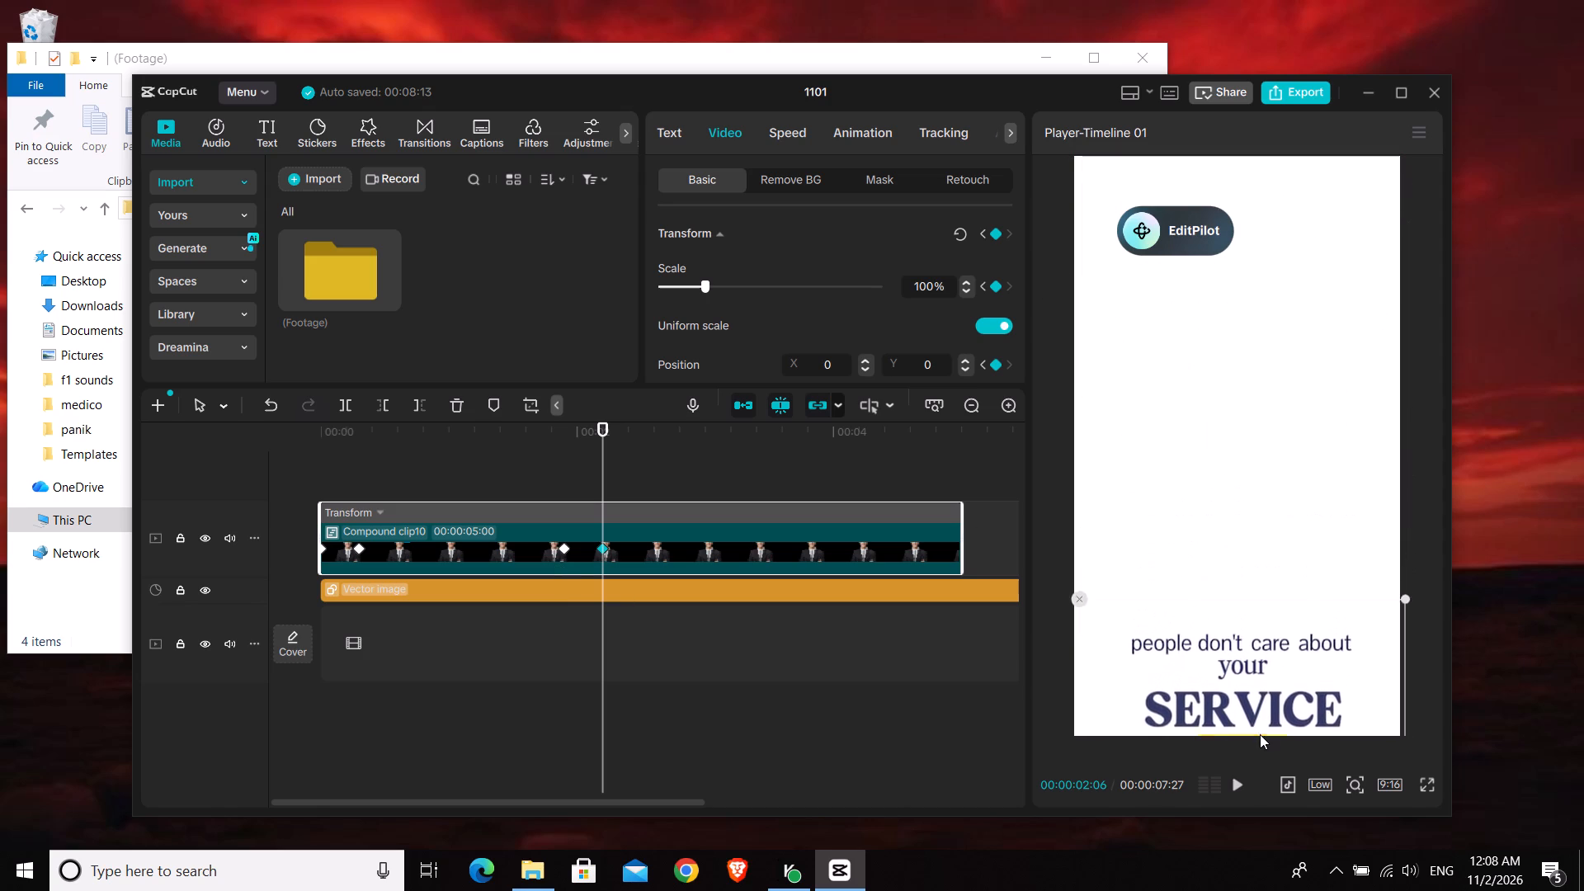
pyautogui.moveTo(1260, 734); pyautogui.dragTo(1248, 890)
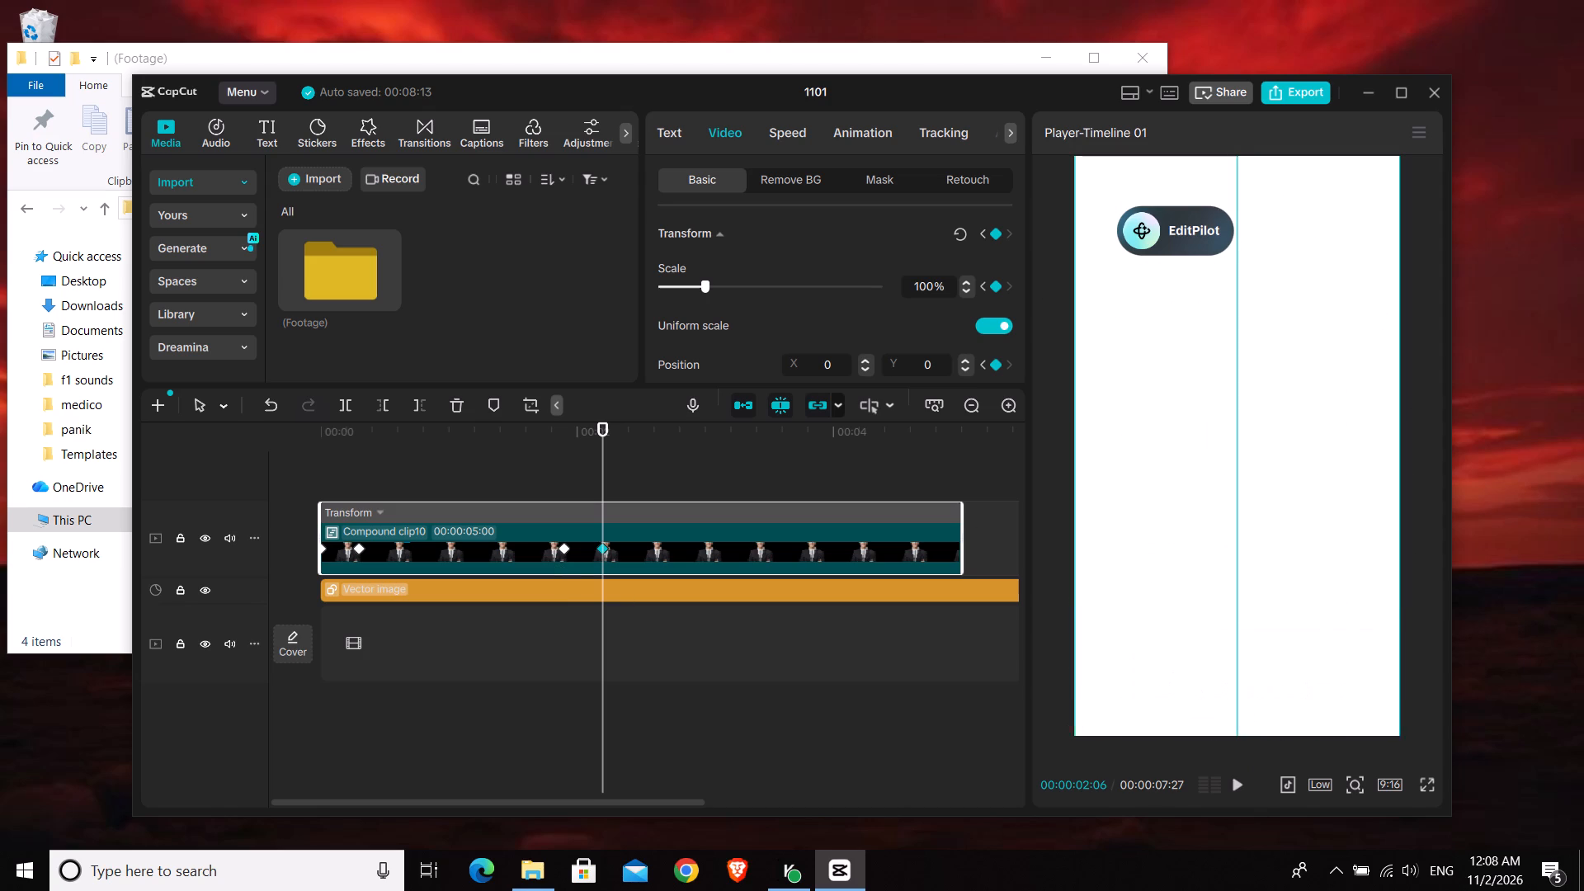
pyautogui.moveTo(1248, 890); pyautogui.dragTo(1240, 890)
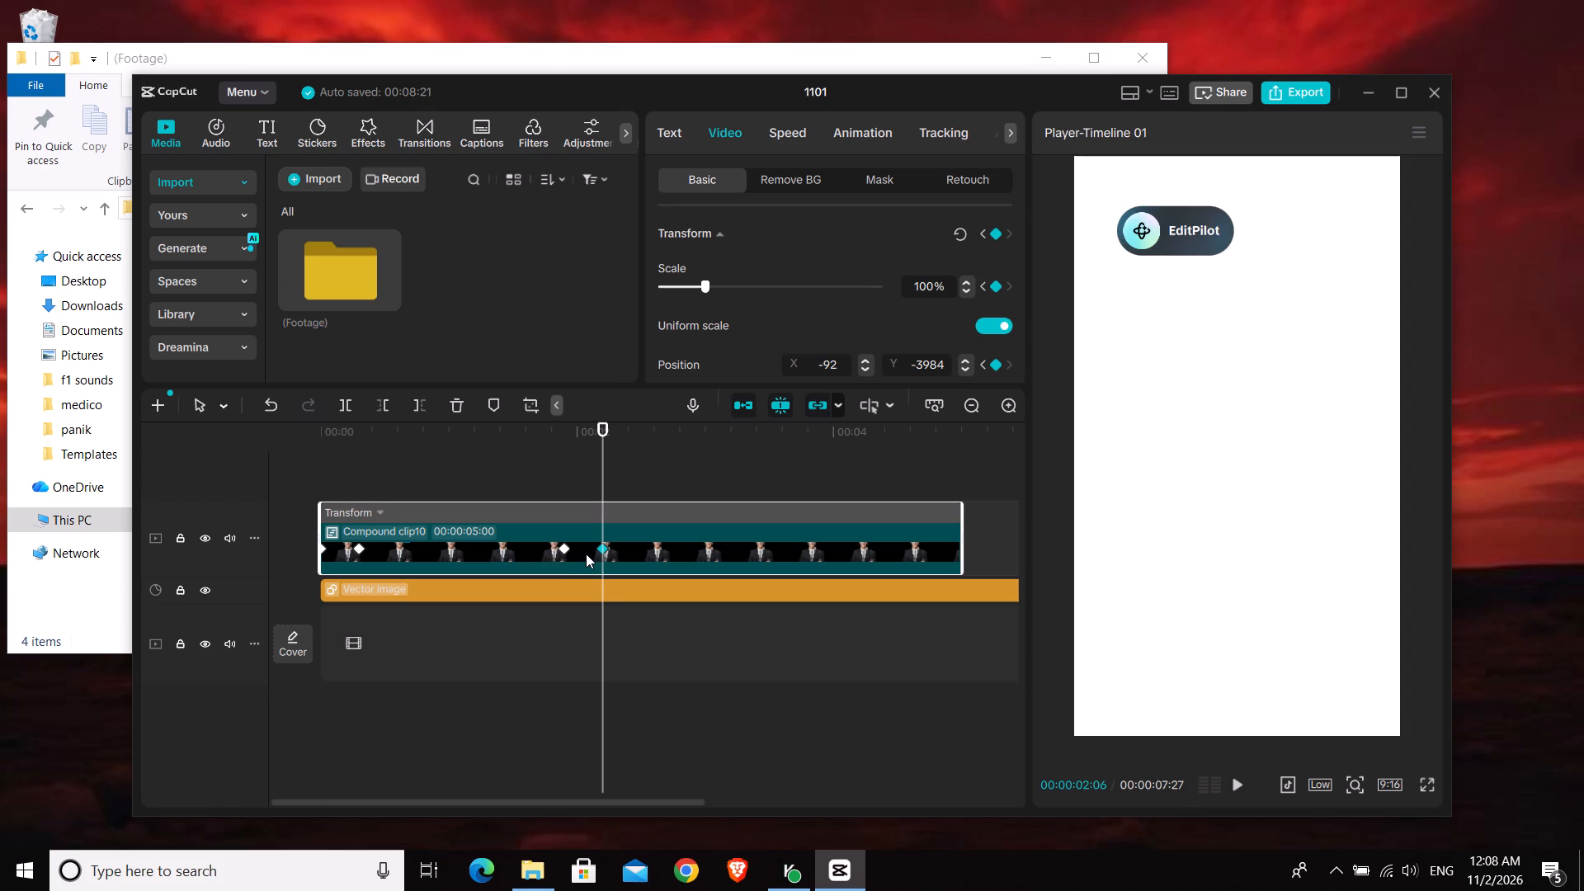
# Apply the Cubic In preset curve to the compound clip's Y position segment between the last two keyframes.
pyautogui.hotkey('alt', 'k')
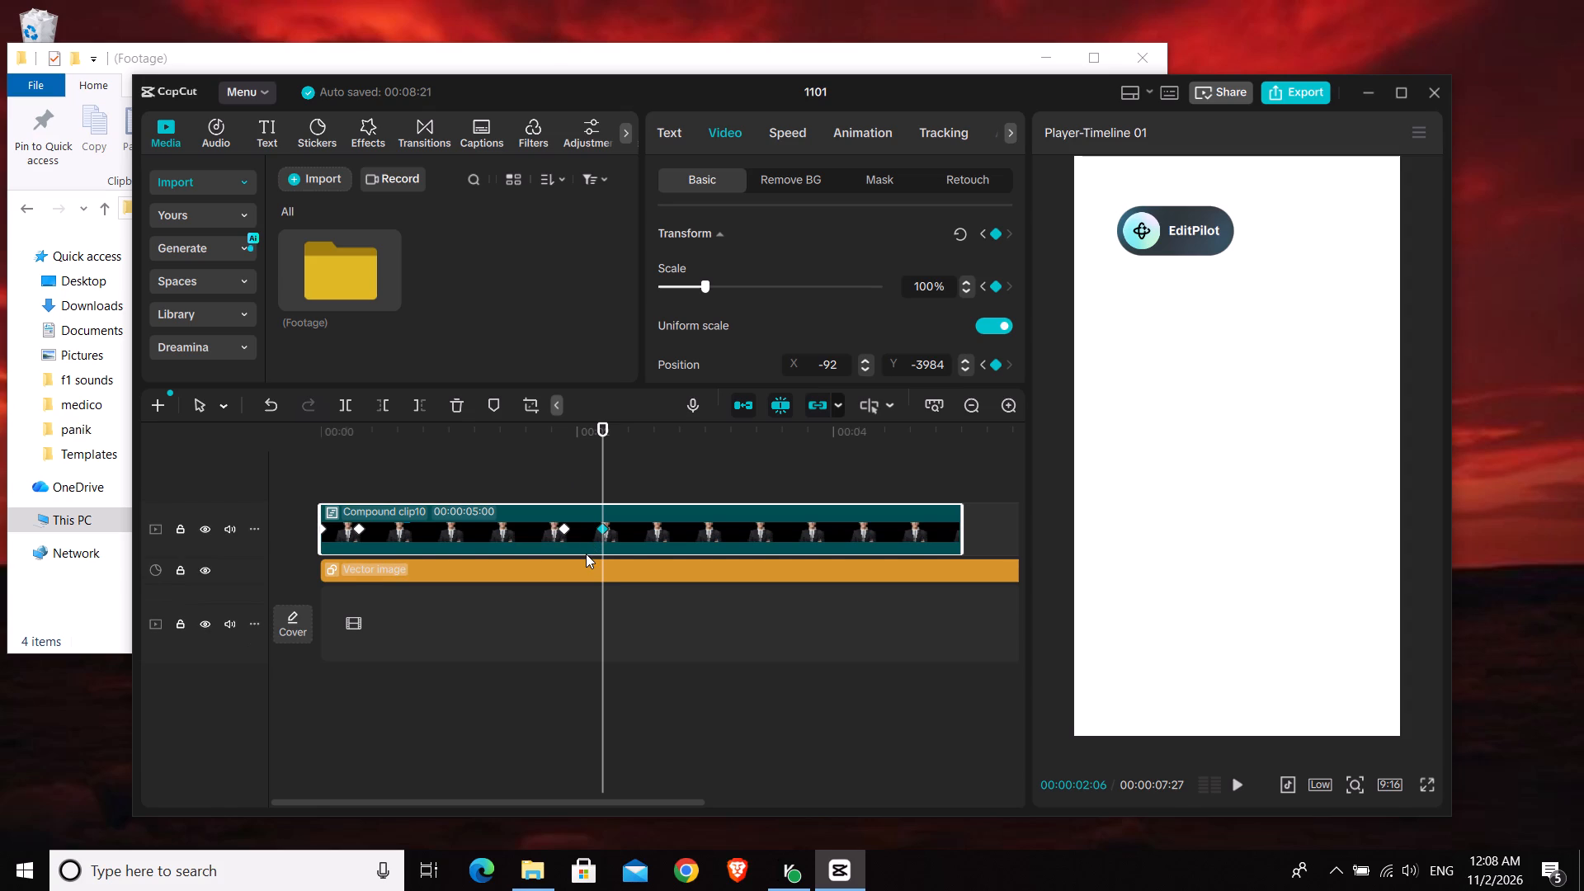
pyautogui.scroll(5, 610, 582)
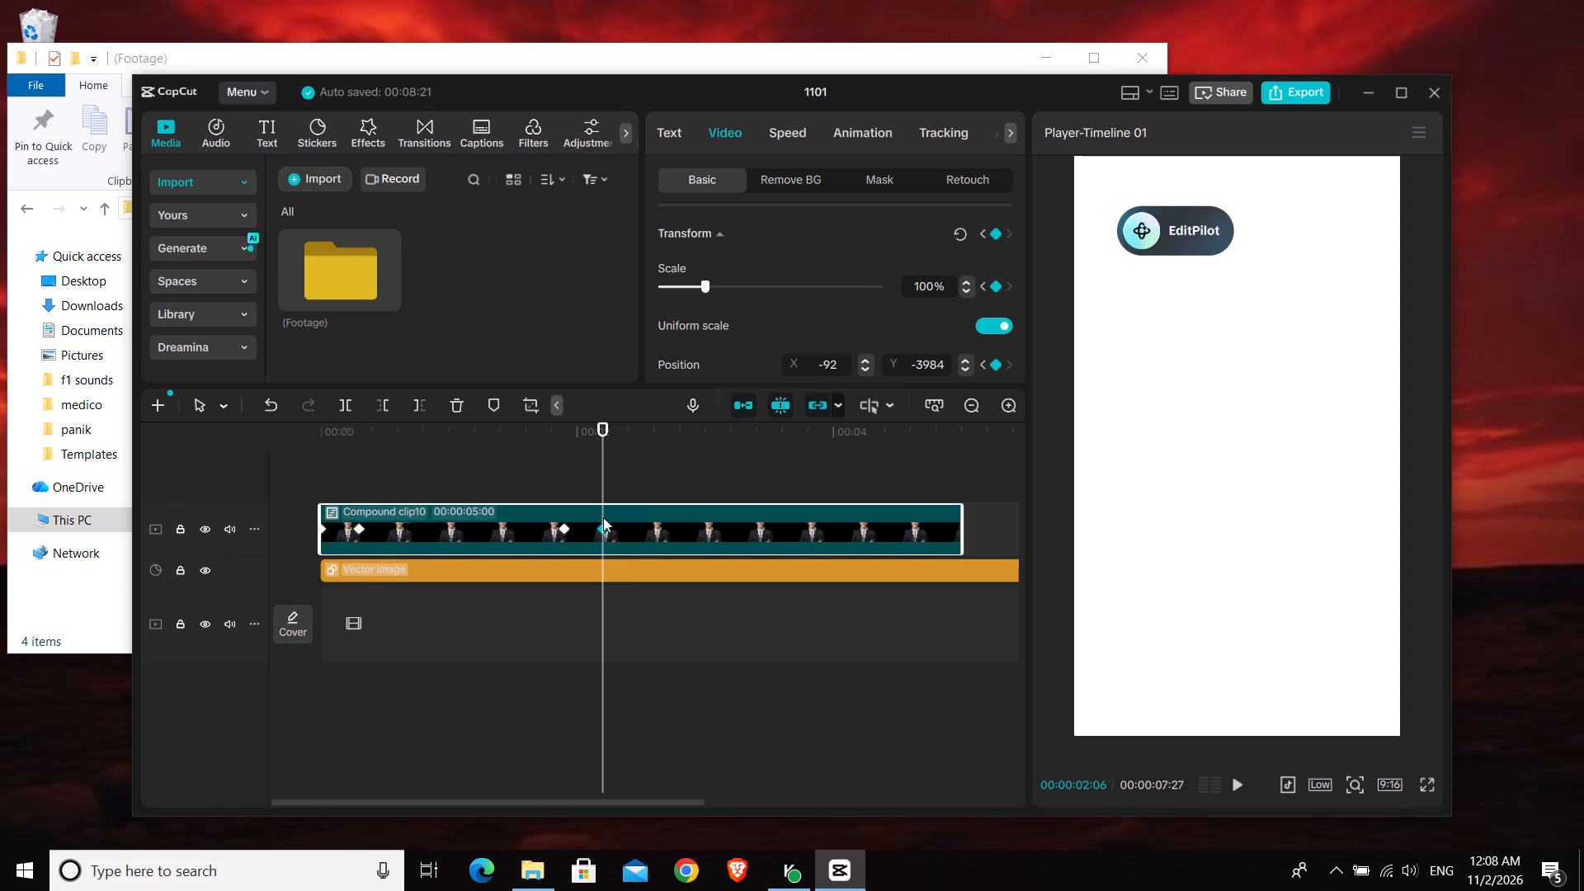
pyautogui.click(587, 488)
pyautogui.click(593, 524)
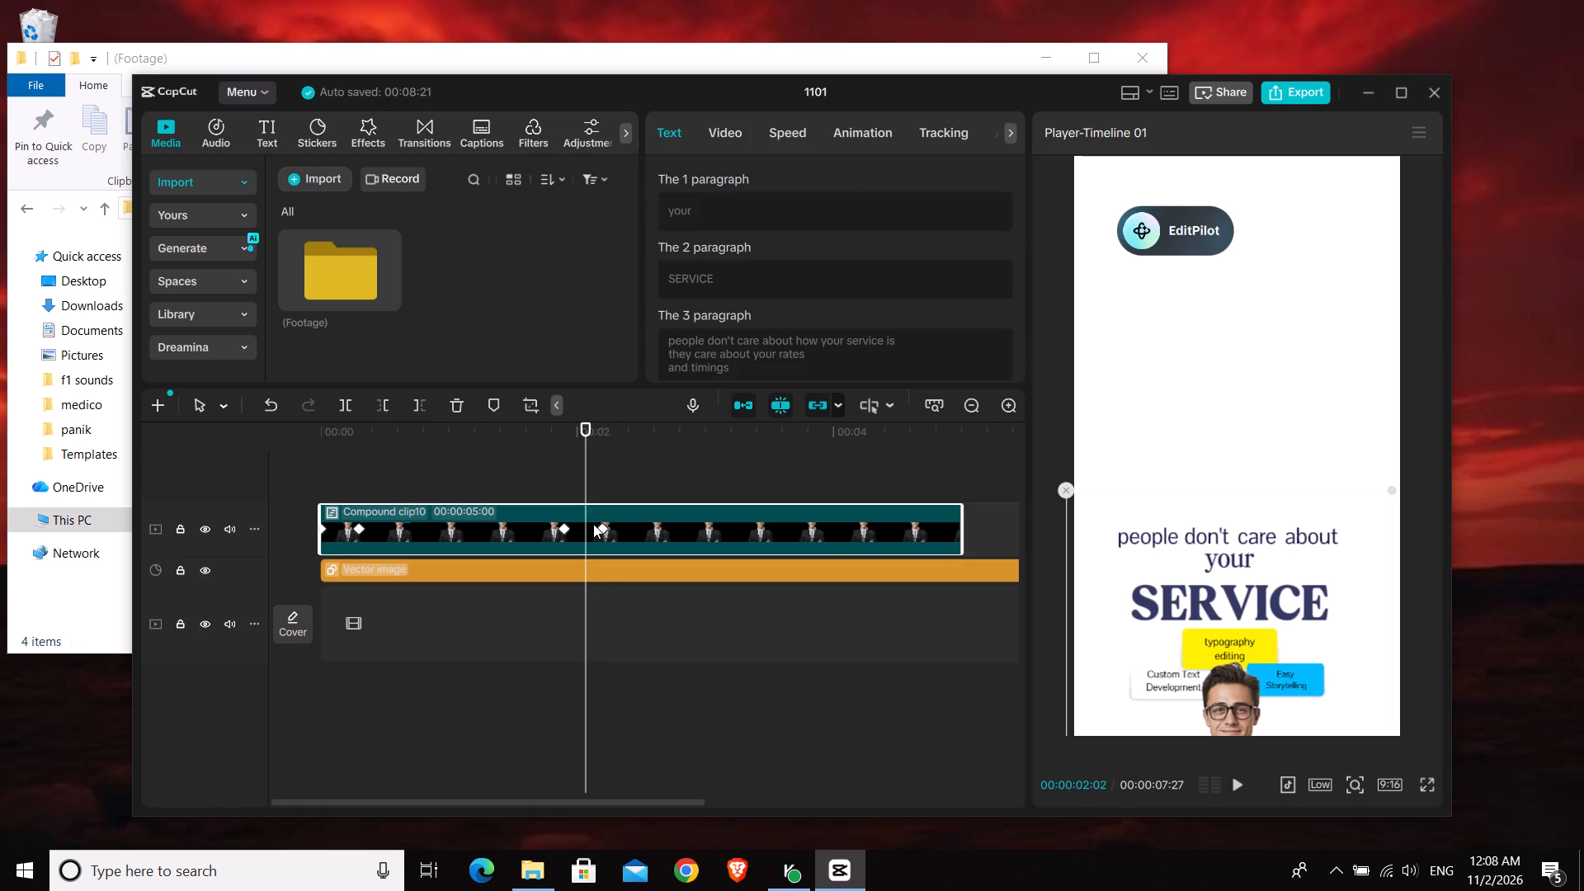
pyautogui.hotkey('alt', 'k')
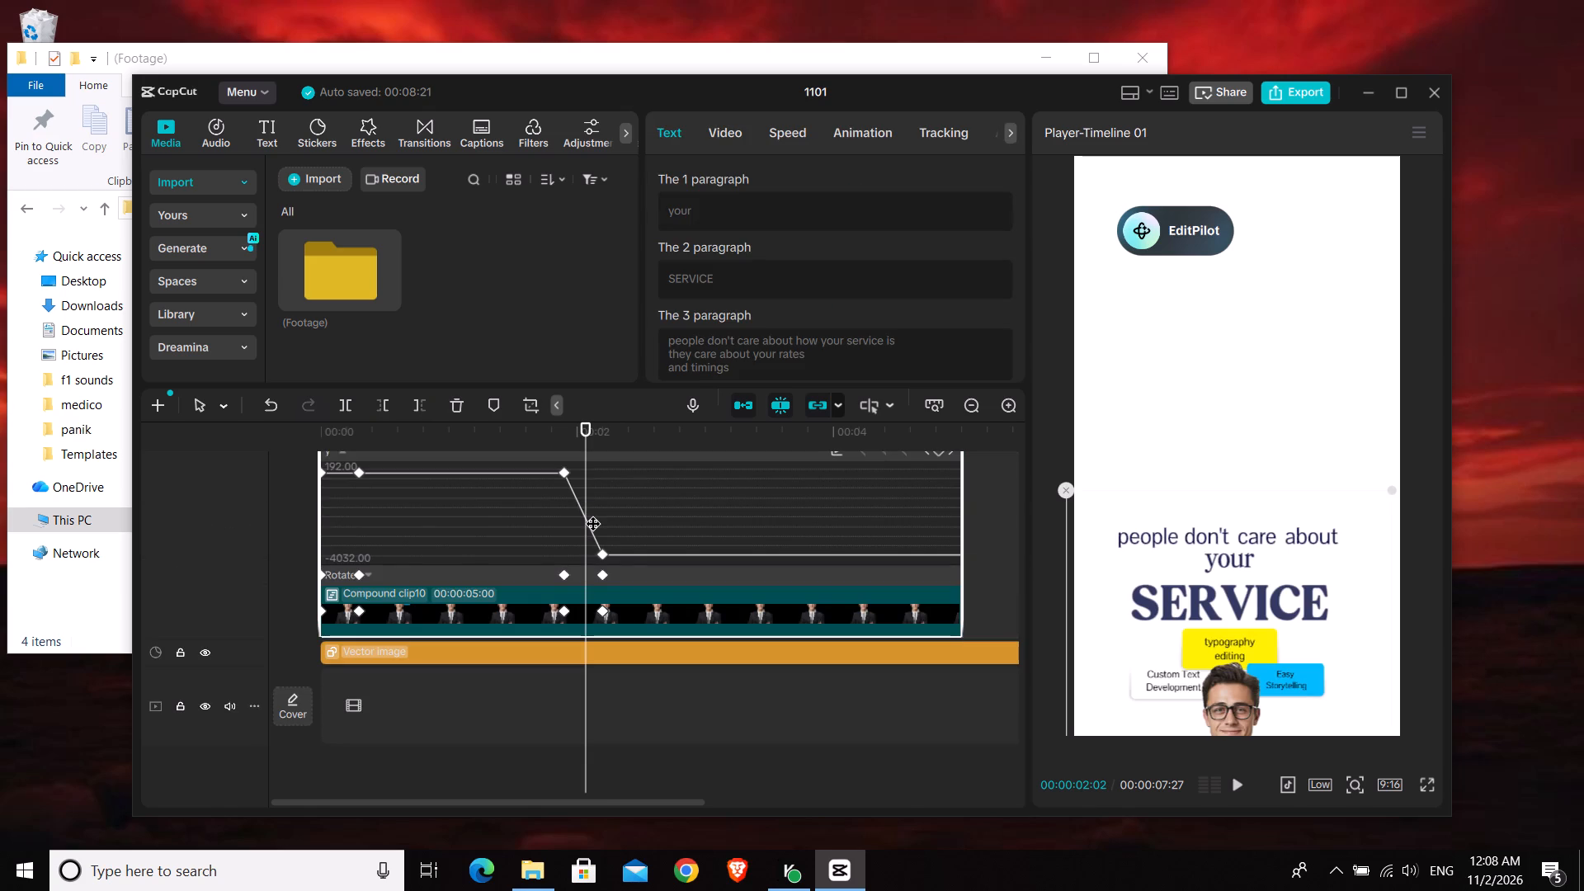
pyautogui.click(593, 524)
pyautogui.rightClick(593, 524)
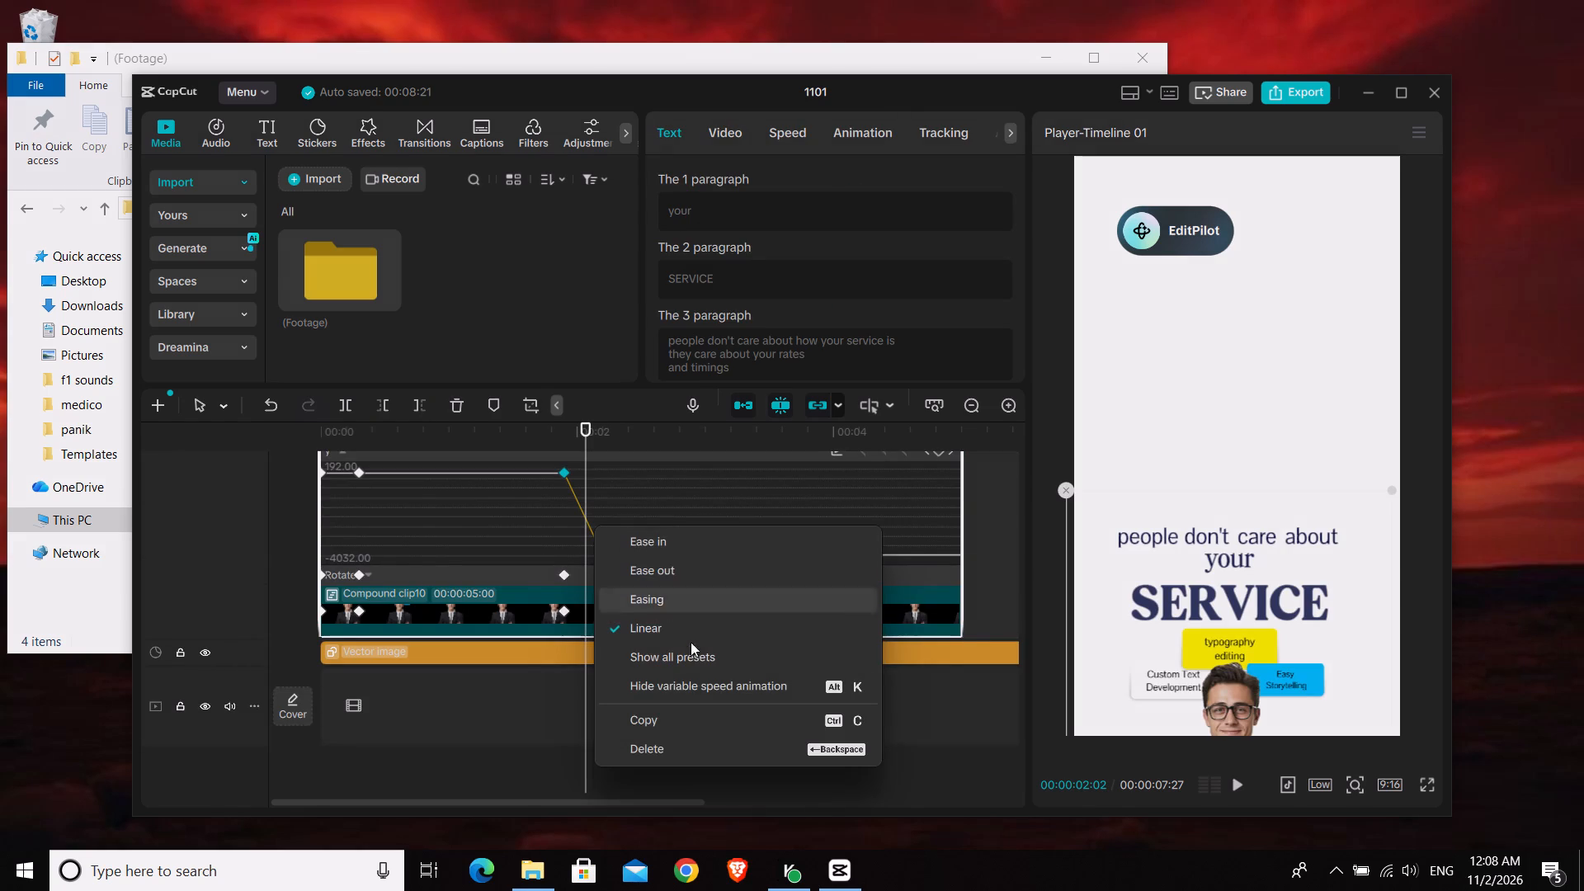
pyautogui.click(671, 648)
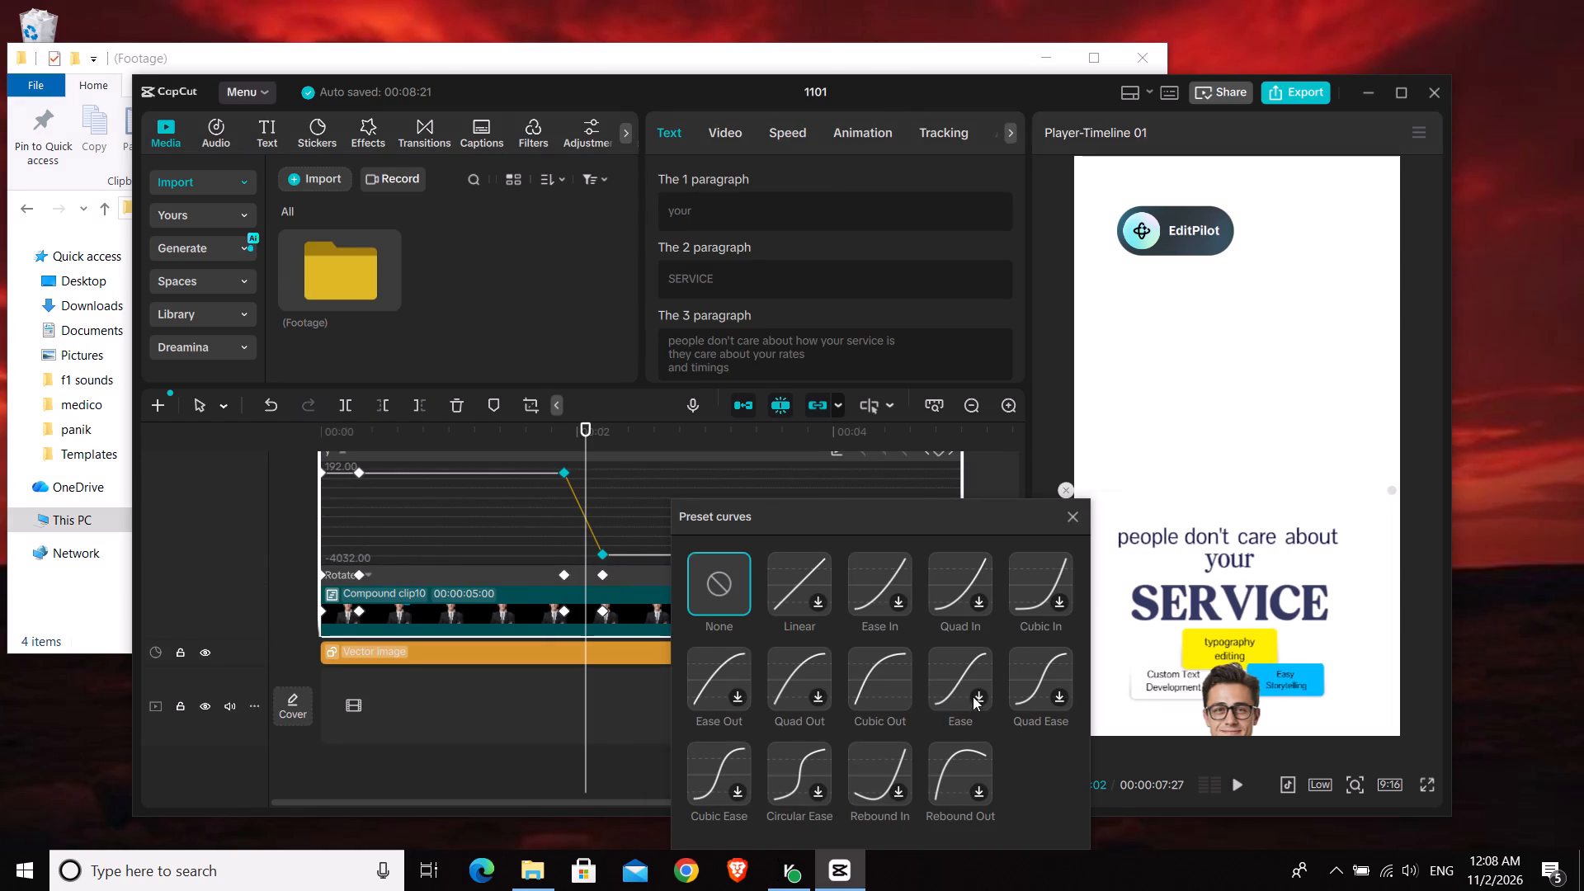
pyautogui.click(1017, 584)
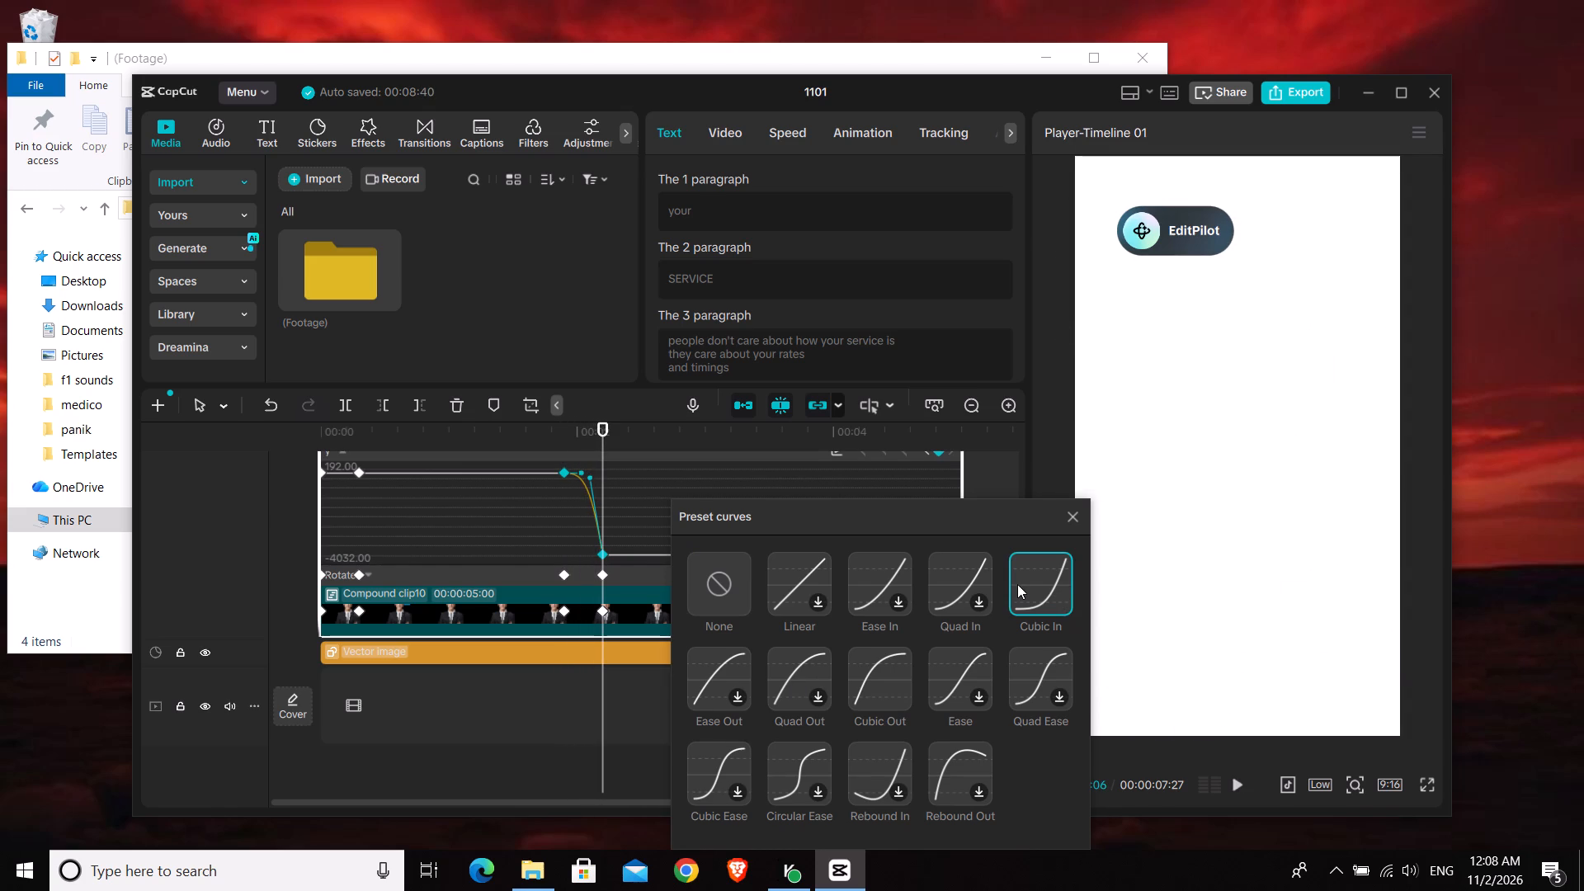
pyautogui.click(1067, 526)
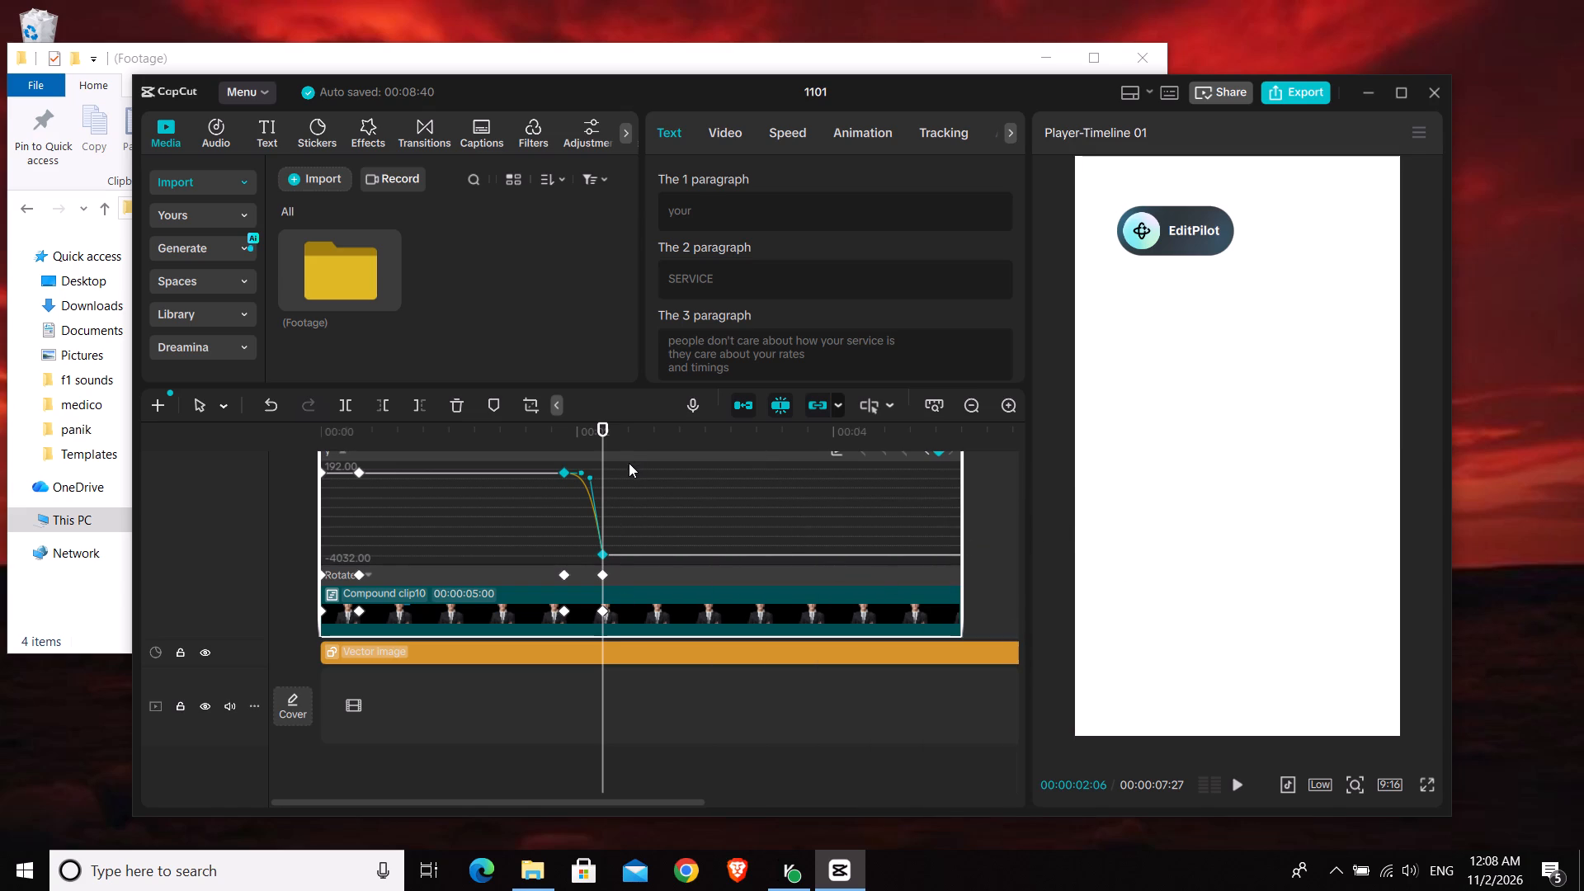
pyautogui.hotkey('alt', 'k')
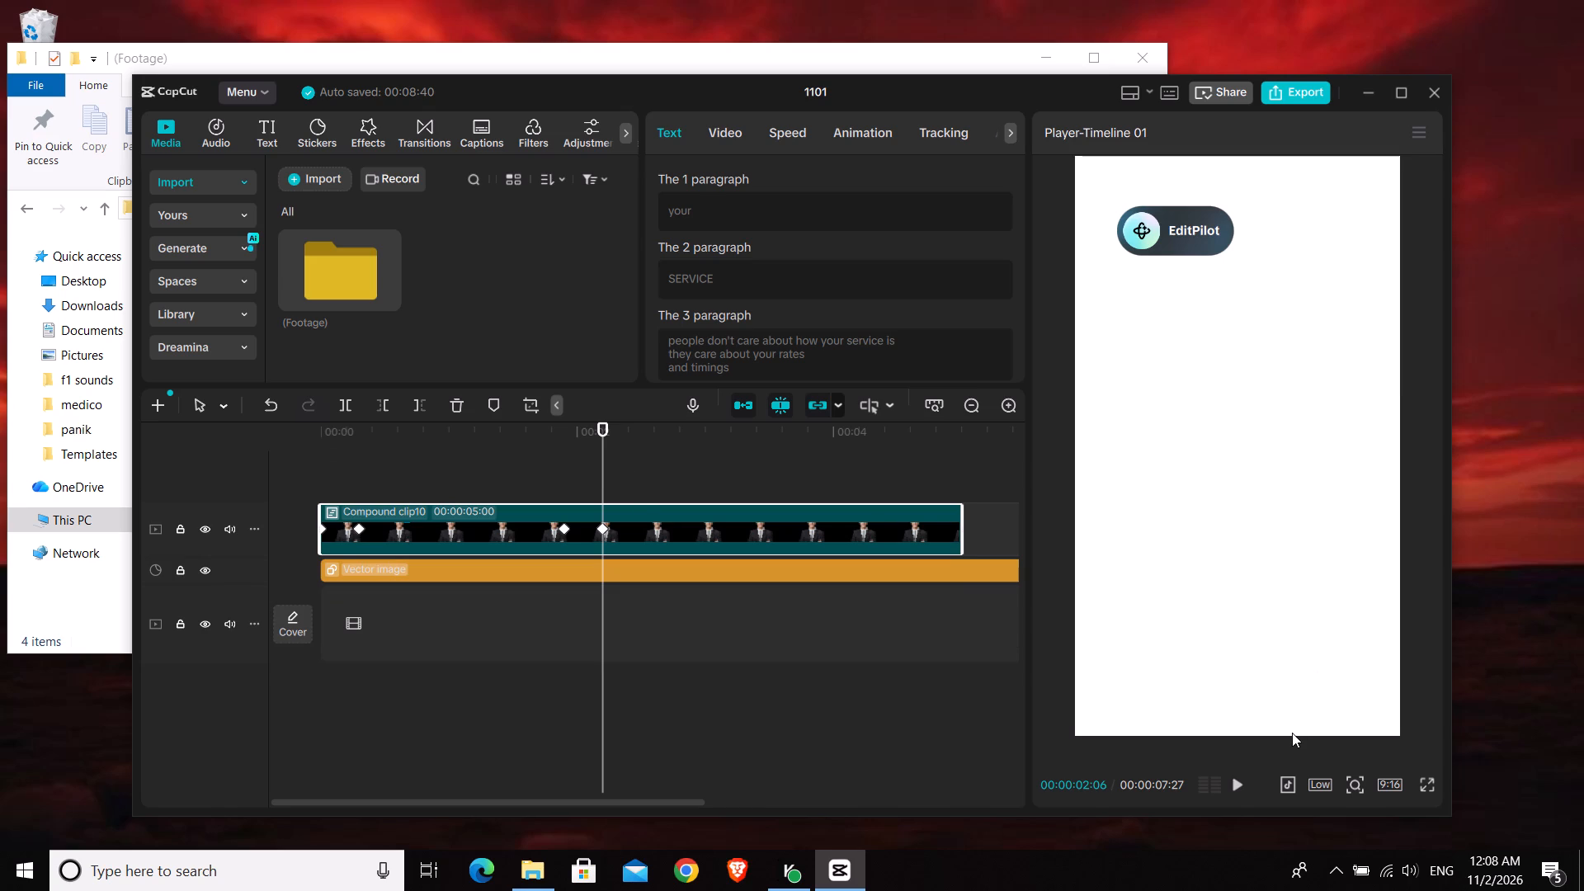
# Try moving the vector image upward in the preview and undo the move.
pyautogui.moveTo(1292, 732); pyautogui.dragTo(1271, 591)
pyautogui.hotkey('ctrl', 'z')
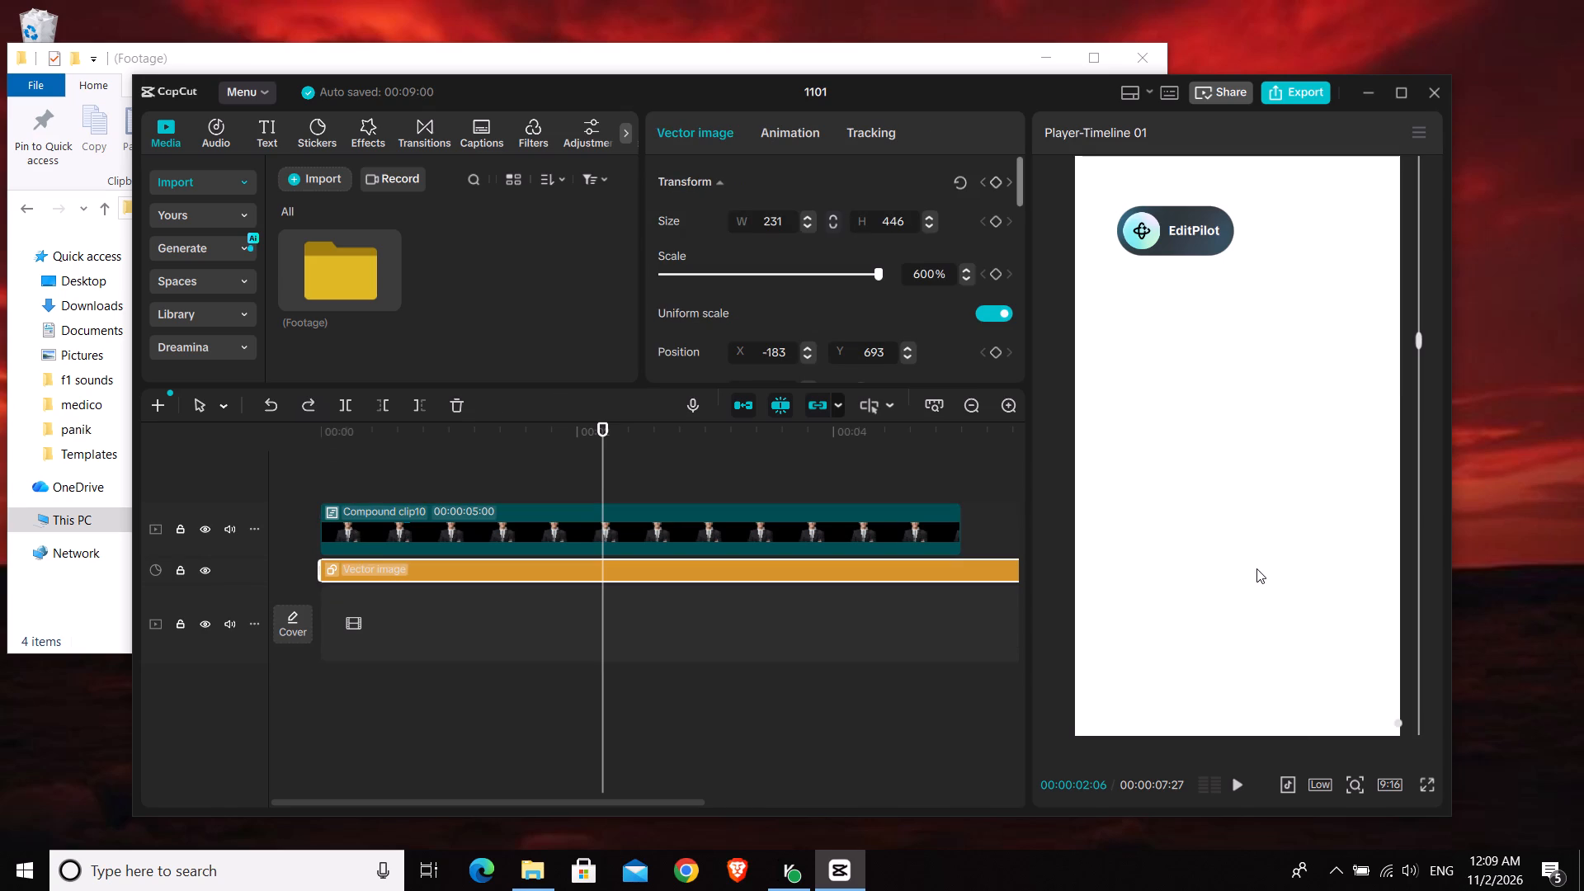
# Play the compound clip from 00:00:00:00 past its last keyframe to review the zoom-out and downward exit.
pyautogui.click(560, 480)
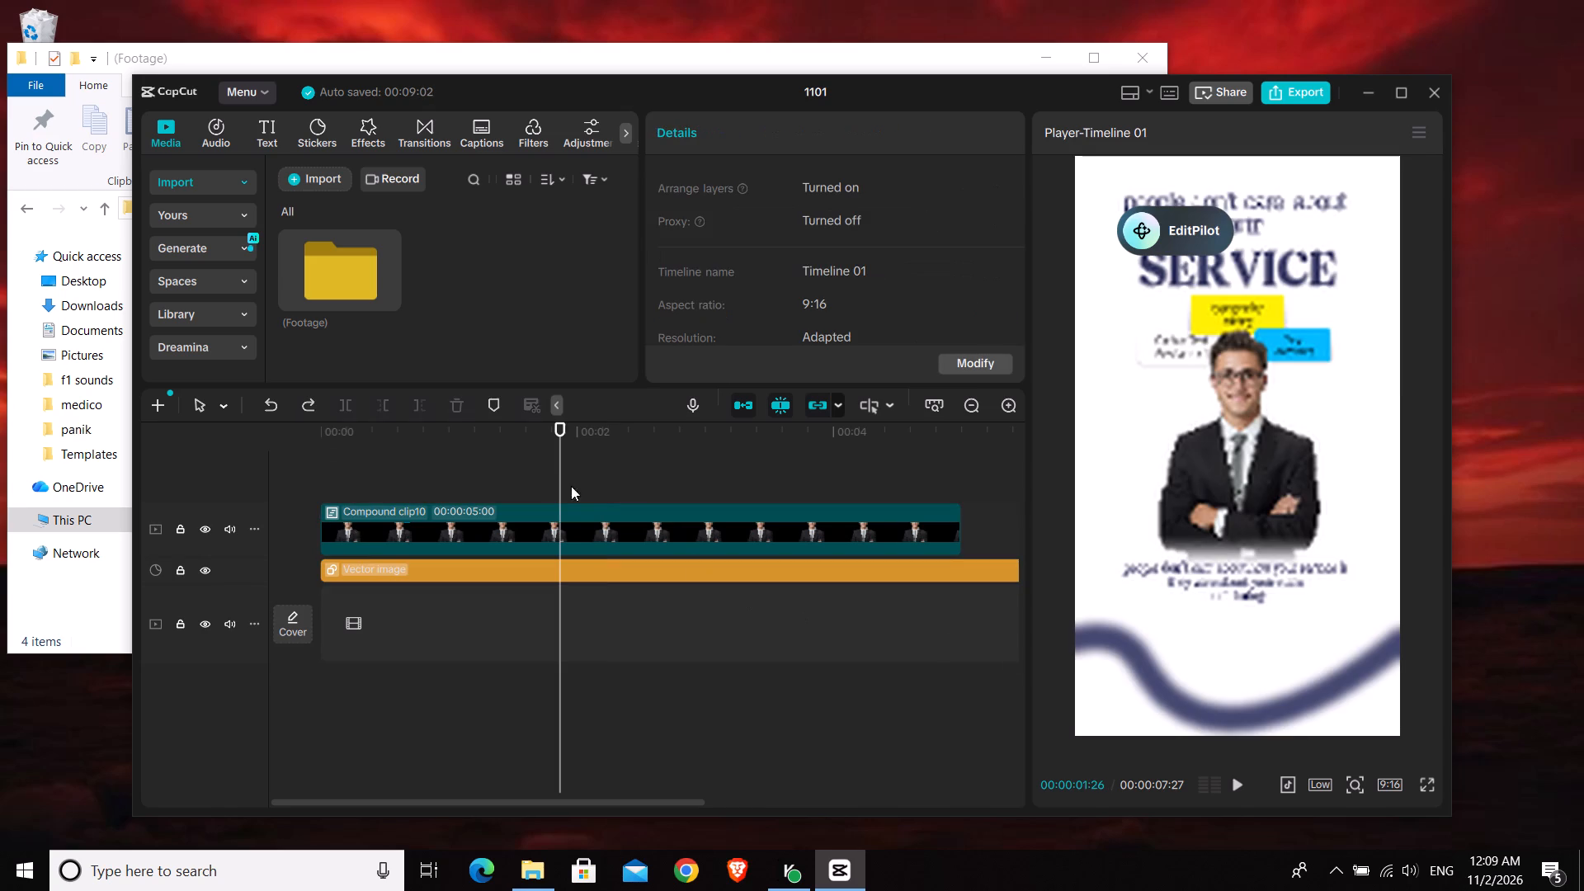
pyautogui.click(602, 521)
pyautogui.moveTo(556, 476); pyautogui.dragTo(288, 455)
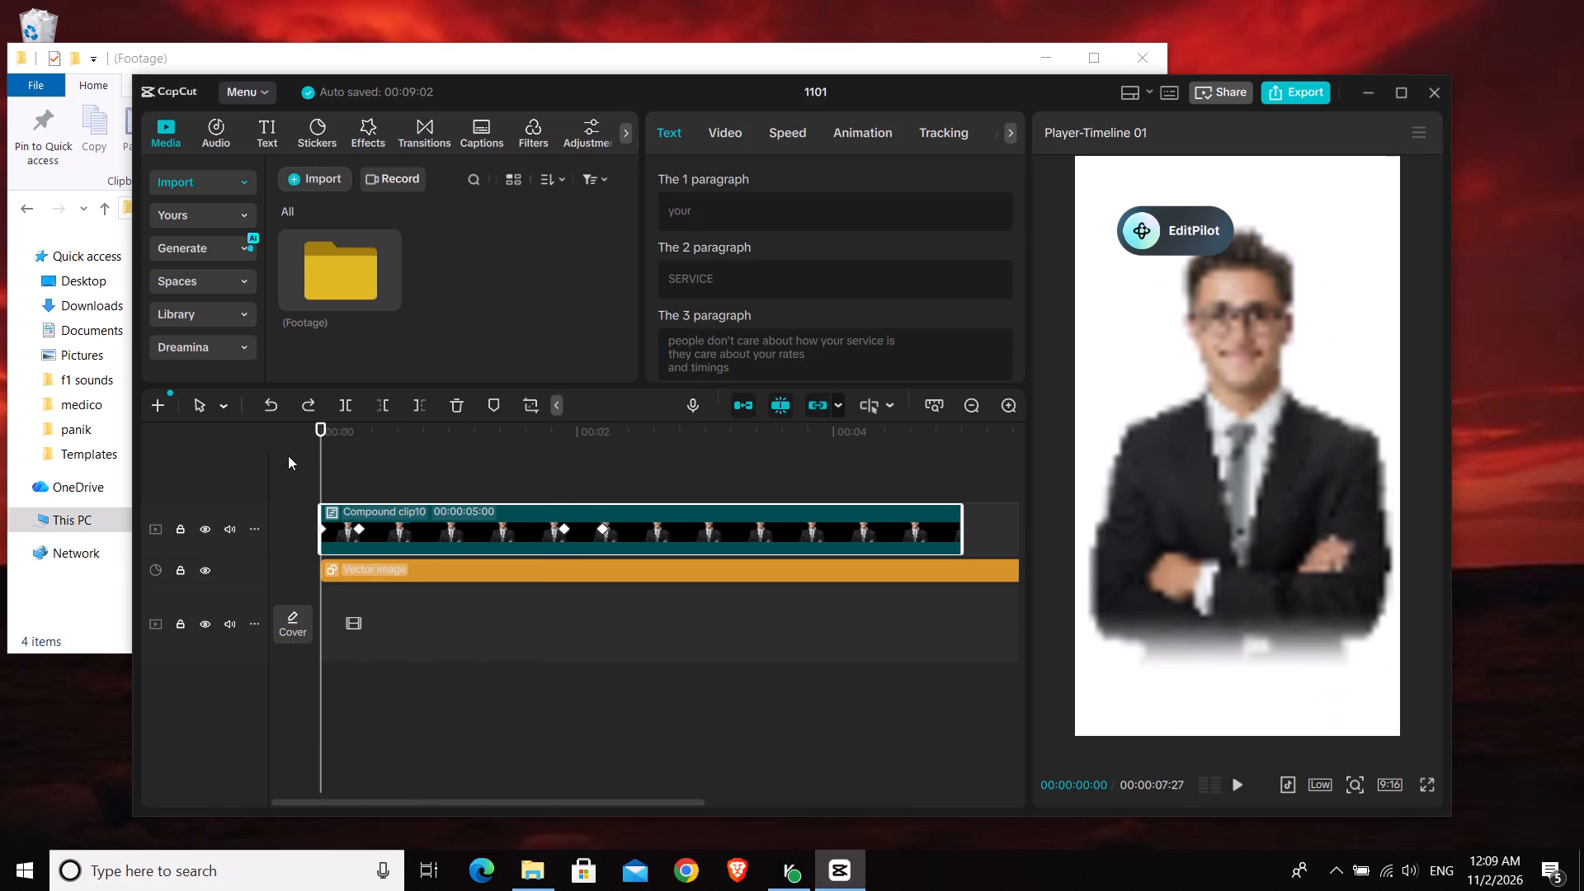
pyautogui.press('space')
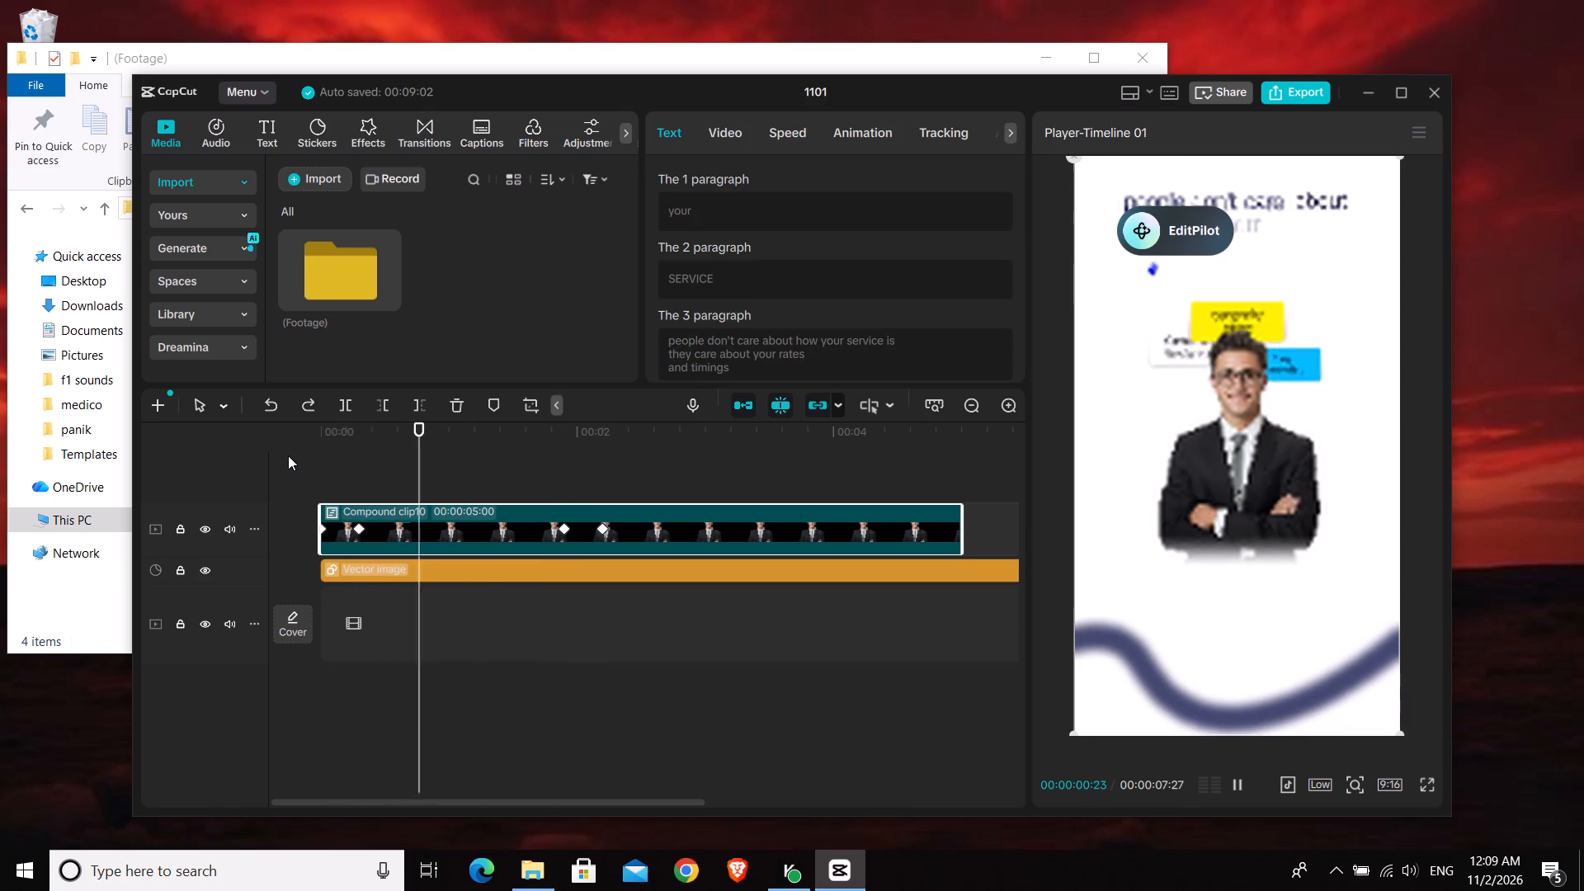
pyautogui.press('space')
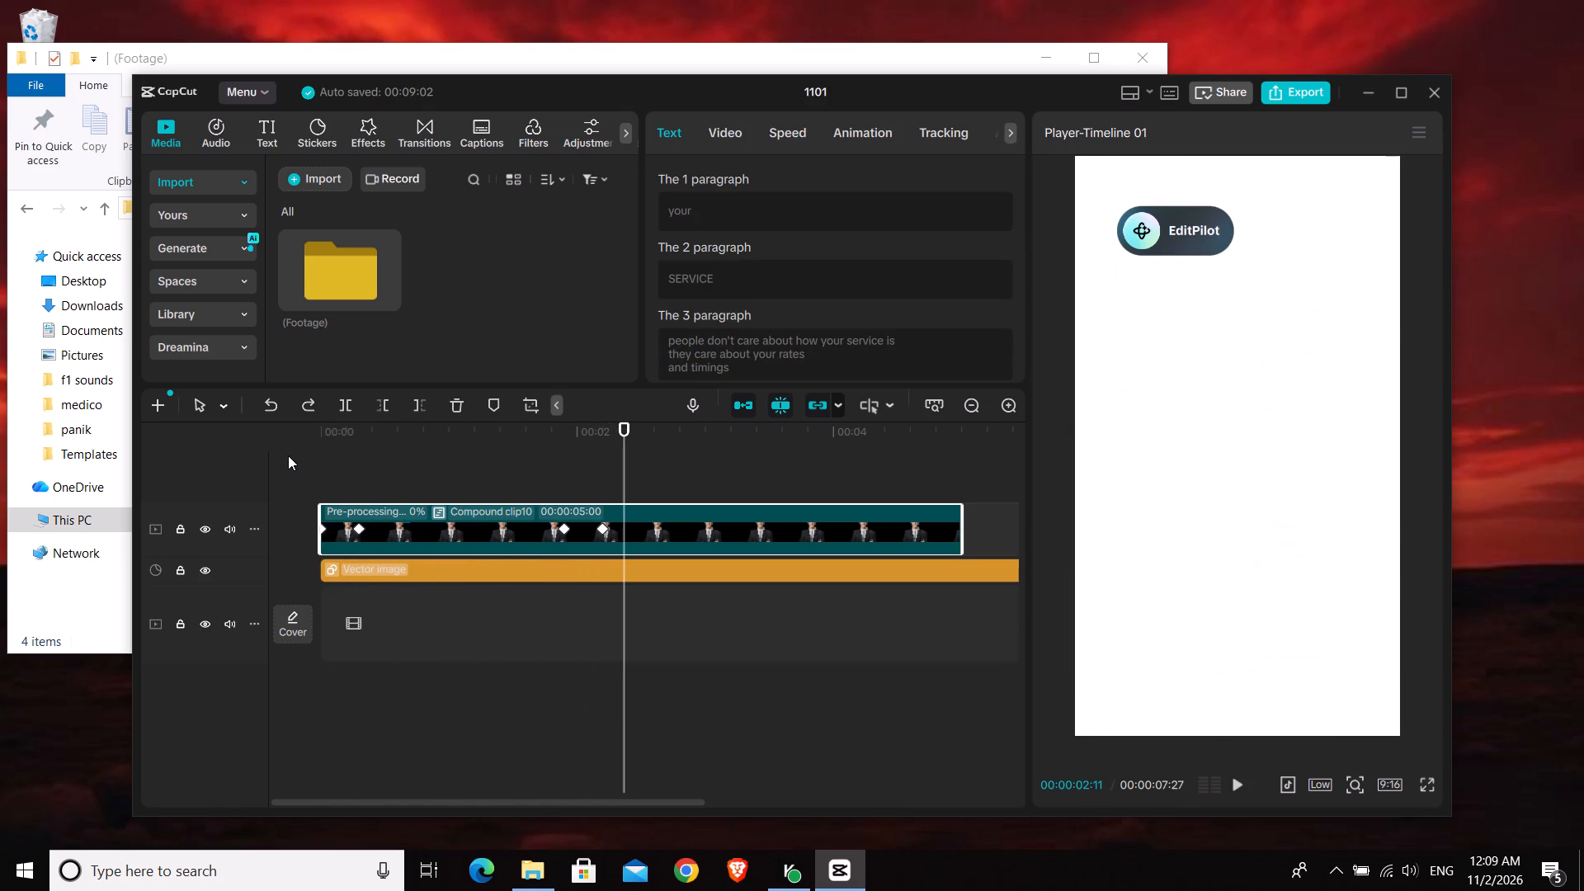
# Scrub through the compound clip's downward exit and return the playhead to 00:00:00:00.
pyautogui.click(405, 460)
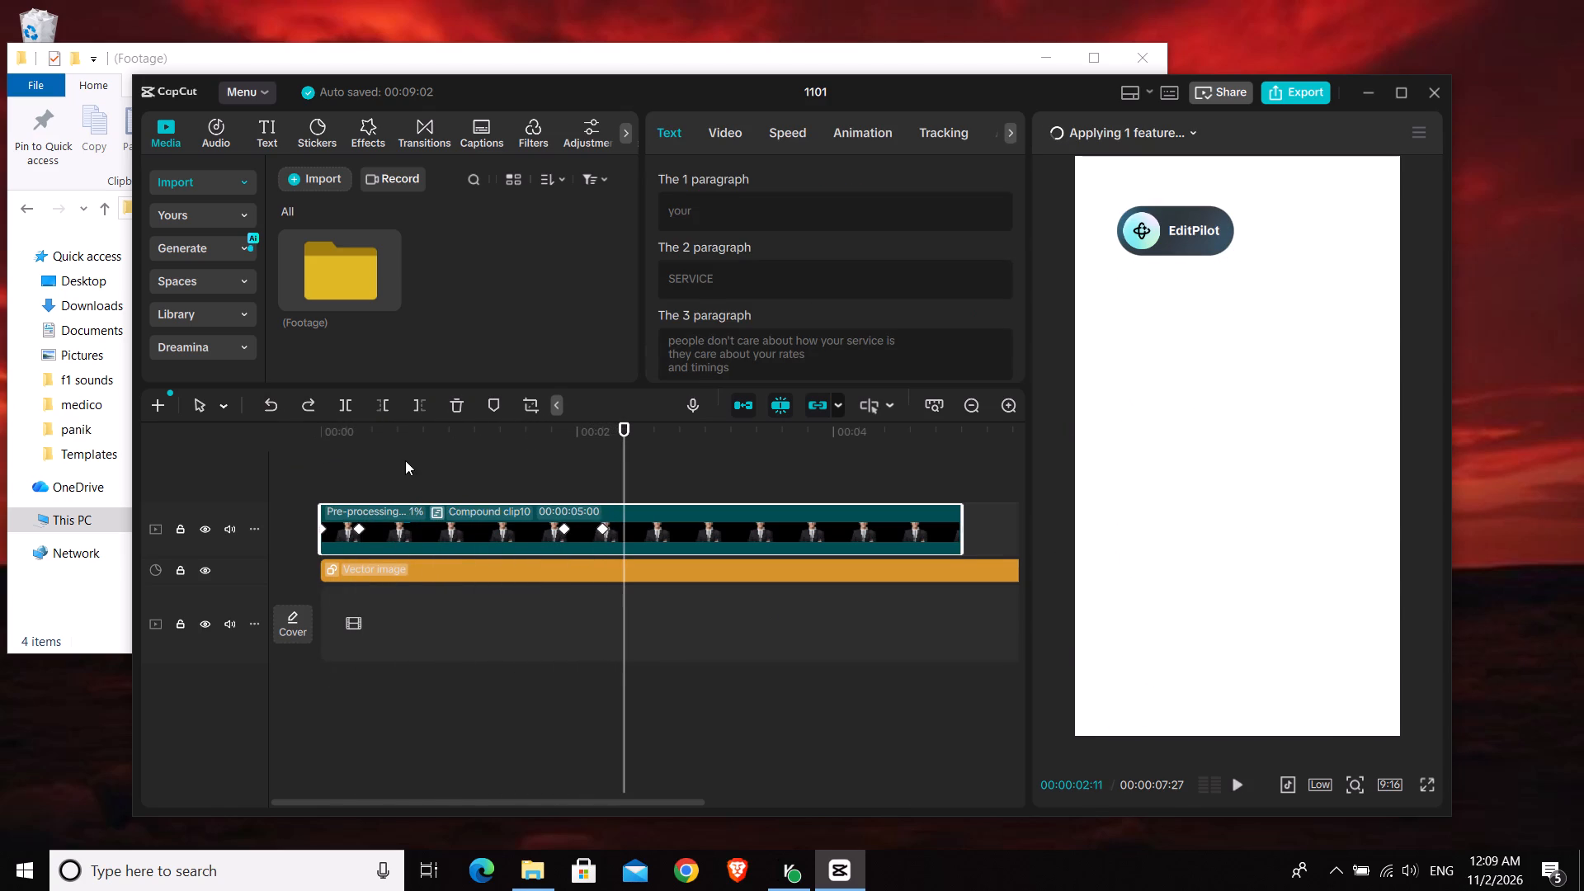
pyautogui.moveTo(409, 473); pyautogui.dragTo(630, 483)
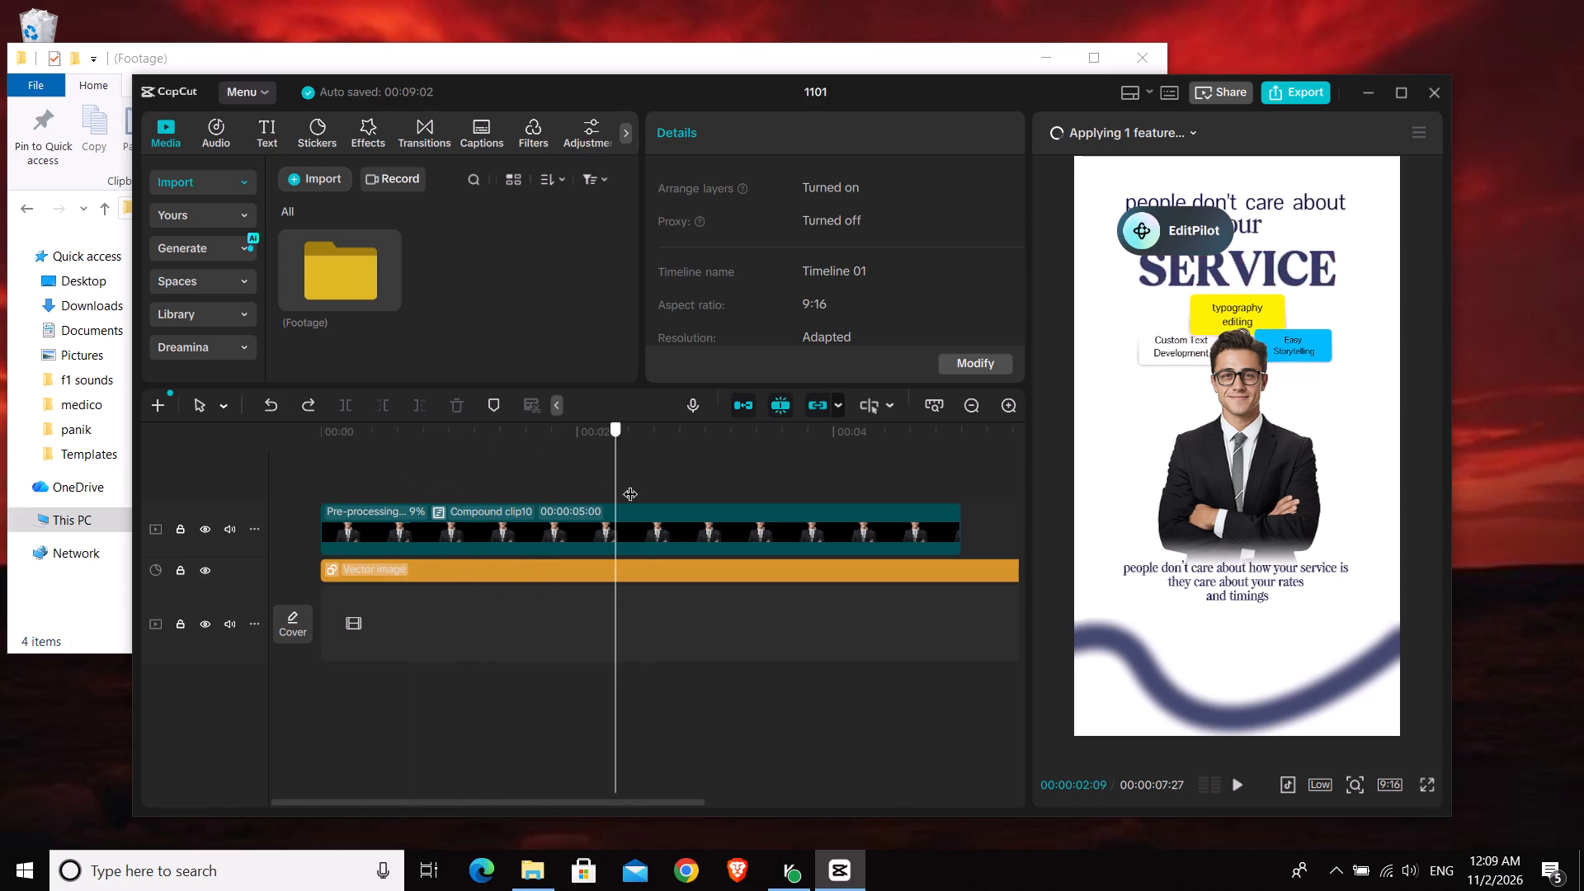
pyautogui.moveTo(630, 483); pyautogui.dragTo(711, 475)
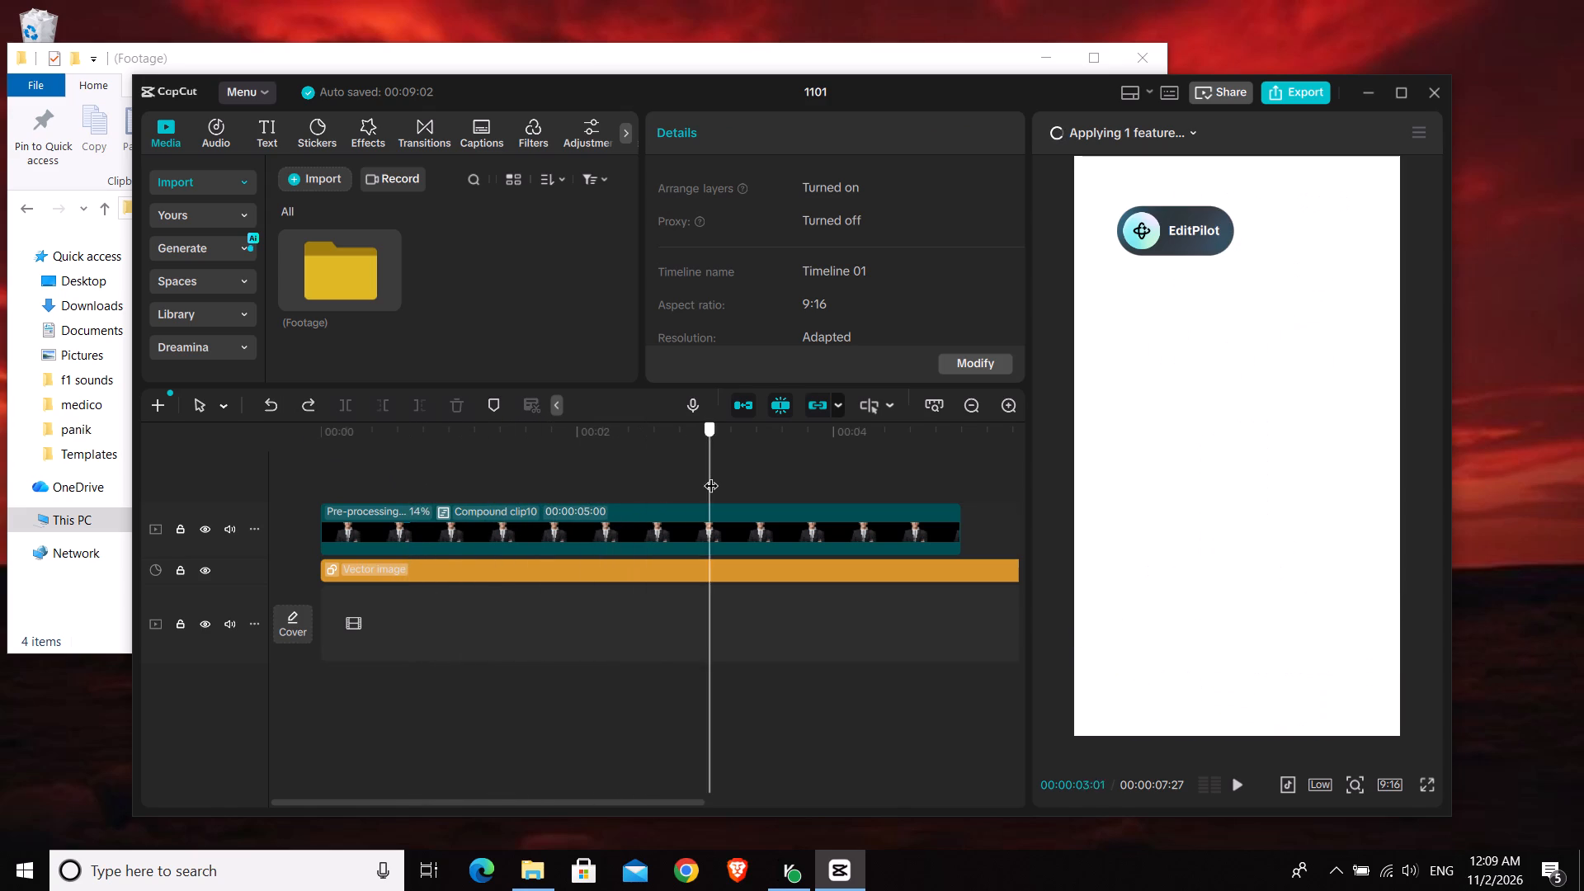
pyautogui.moveTo(711, 475); pyautogui.dragTo(238, 568)
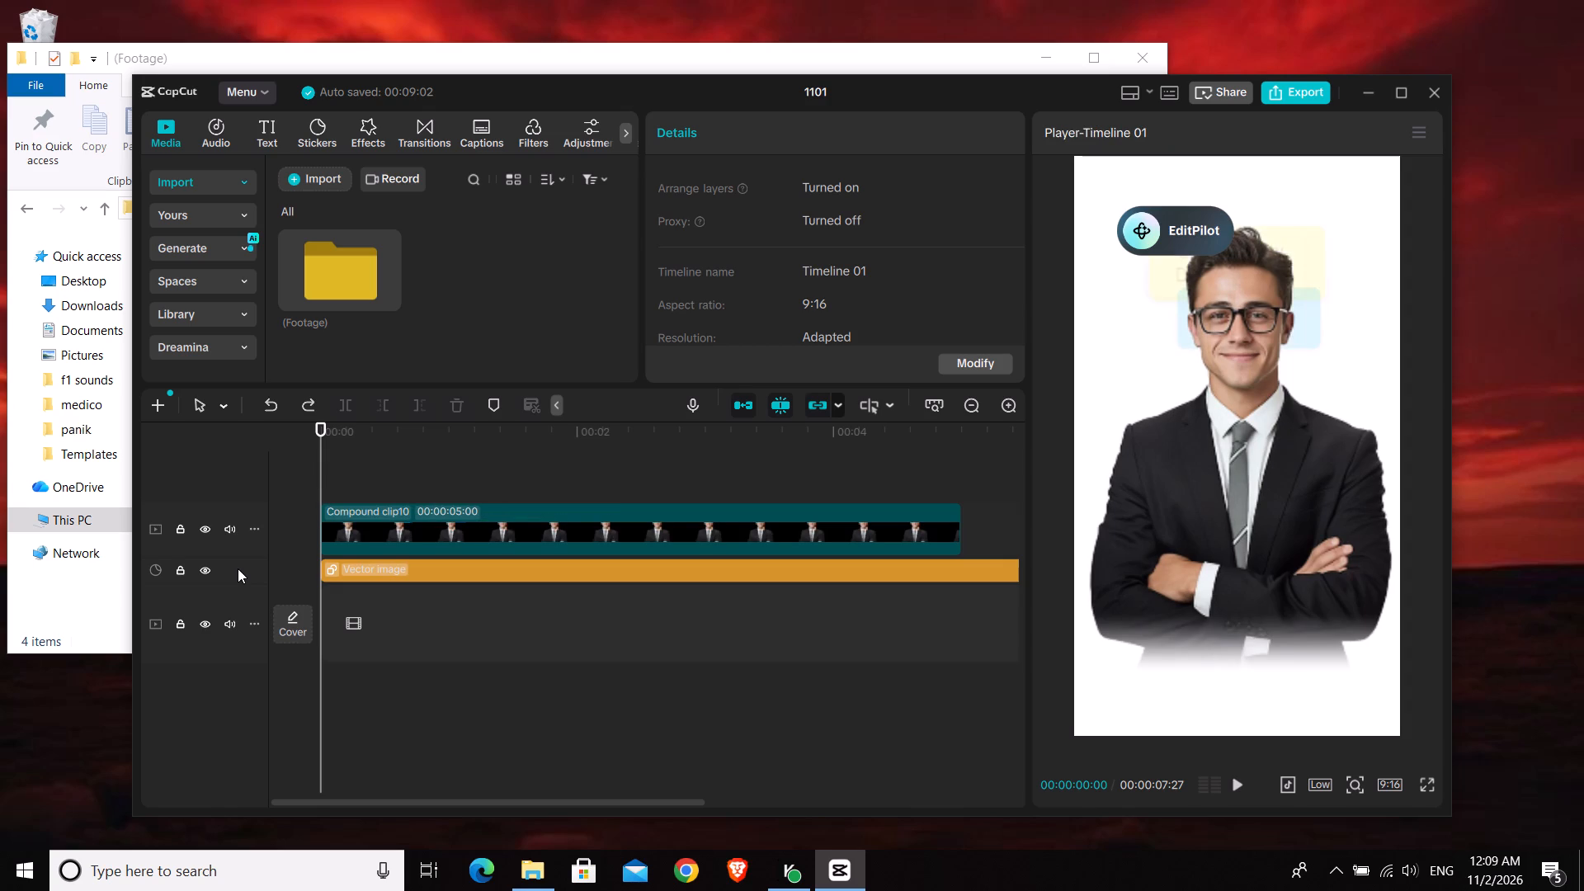
# Inside Compound clip10, move the "people don't care about how your service is" text clip to start at 00:00:00:00.
pyautogui.doubleClick(376, 530)
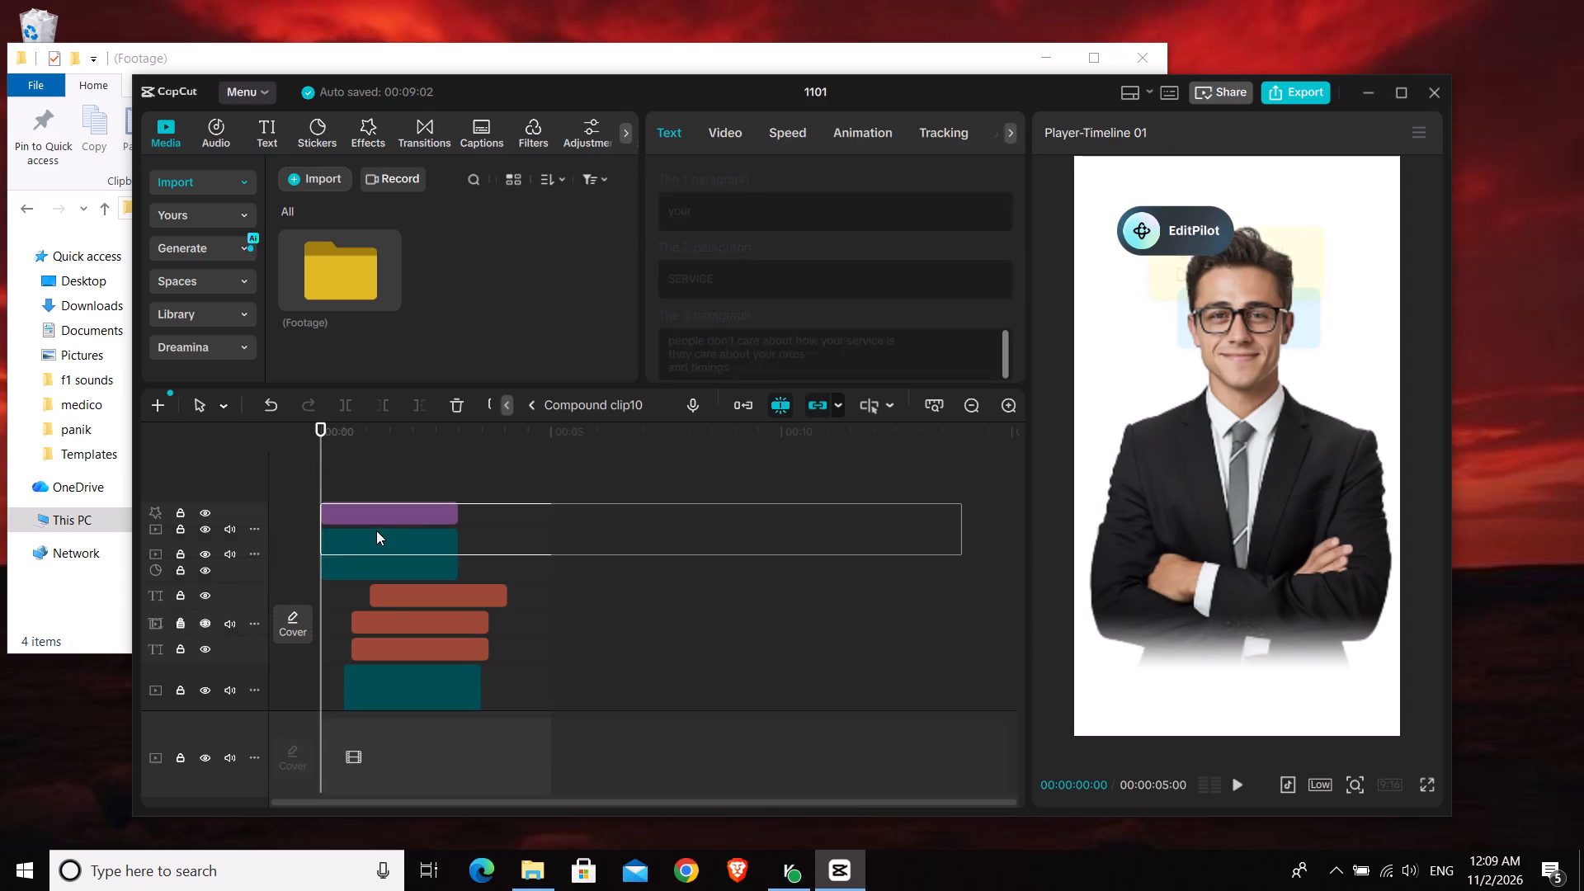
pyautogui.scroll(-4, 456, 600)
pyautogui.scroll(1, 460, 600)
pyautogui.scroll(-8, 460, 600)
pyautogui.scroll(3, 460, 600)
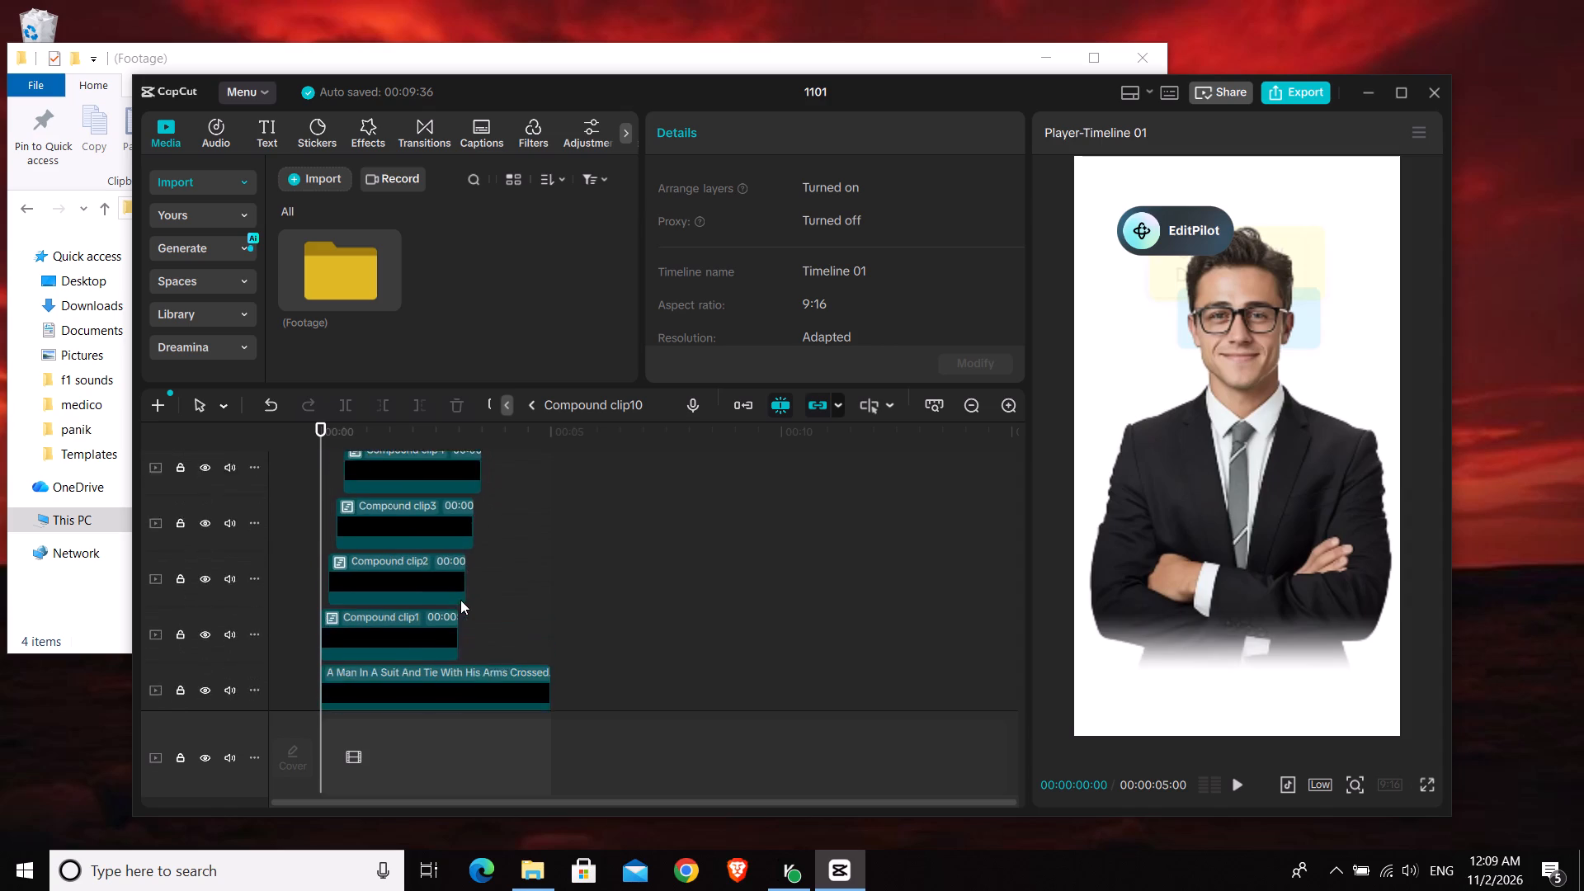
pyautogui.scroll(3, 460, 600)
pyautogui.scroll(-1, 460, 600)
pyautogui.scroll(1, 460, 600)
pyautogui.scroll(-1, 465, 555)
pyautogui.scroll(3, 465, 555)
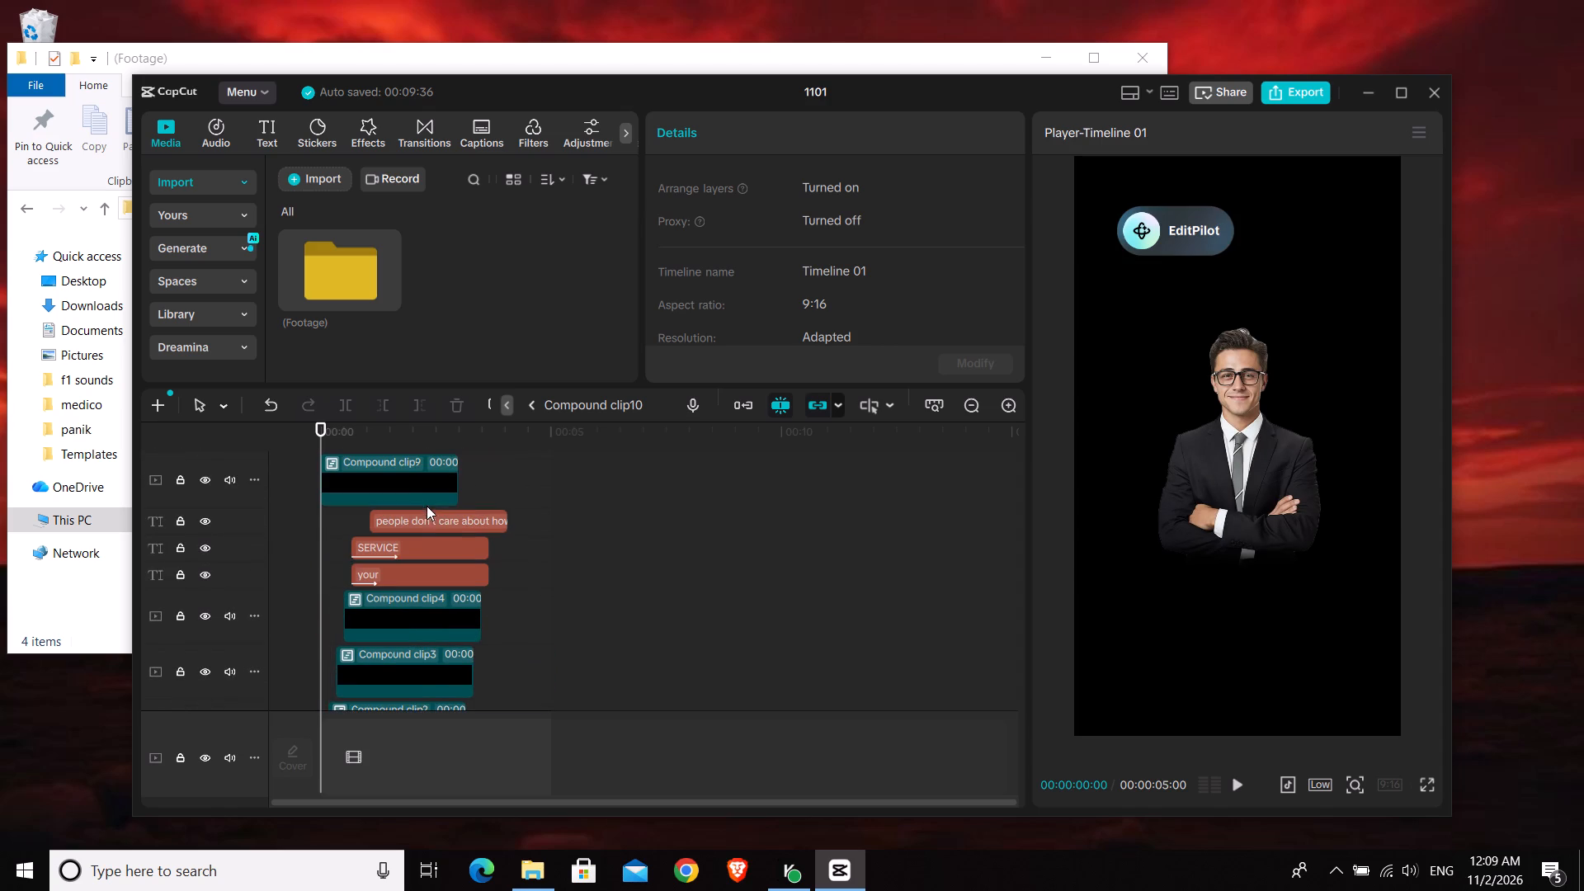
pyautogui.click(431, 518)
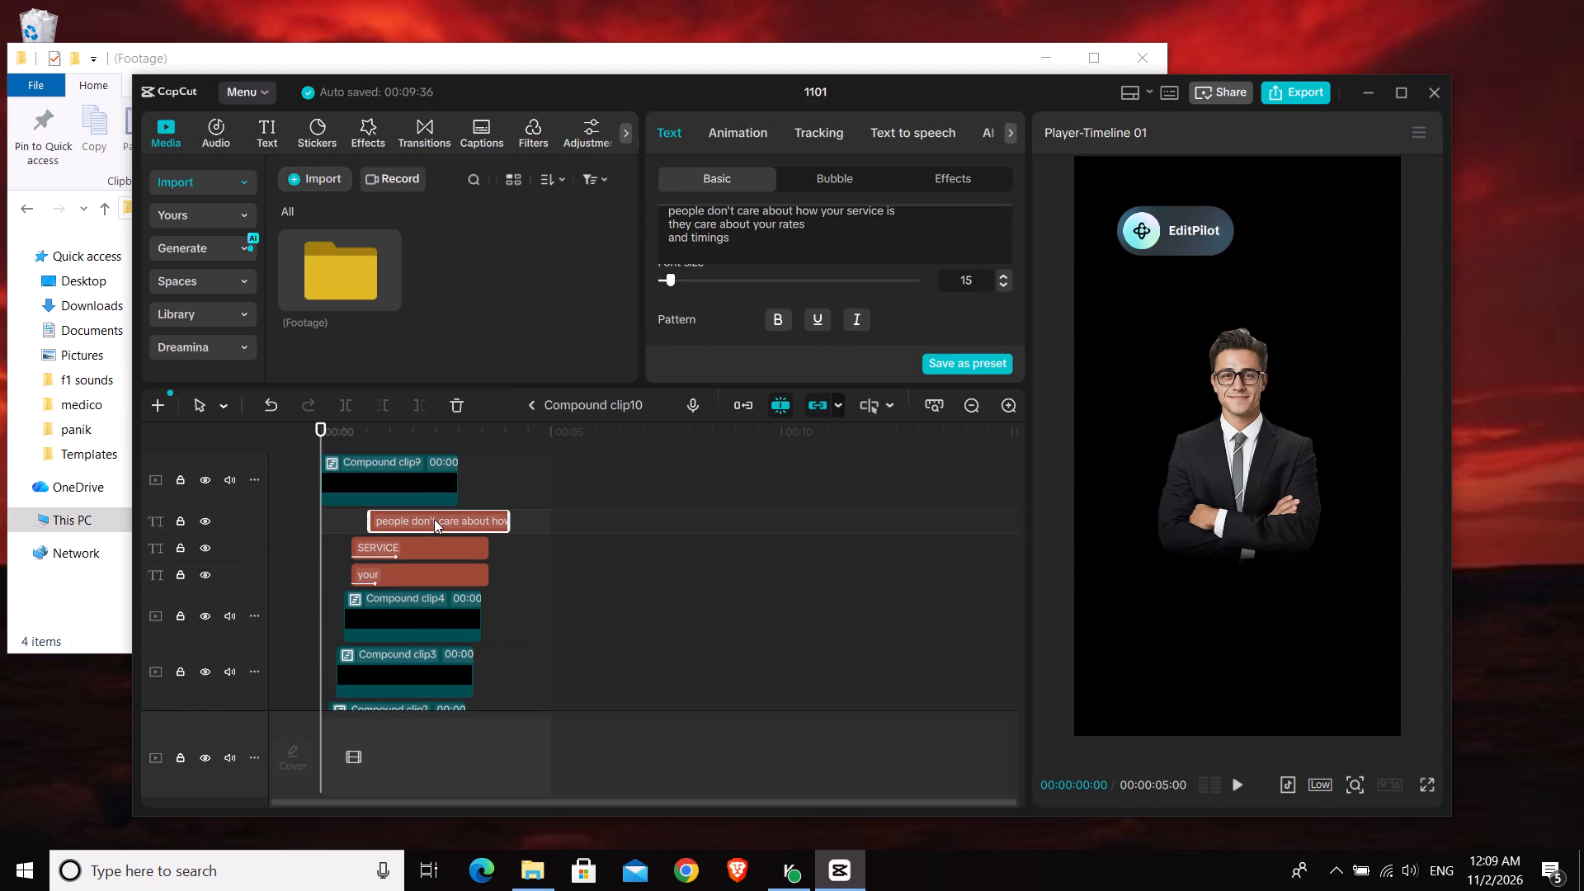
pyautogui.moveTo(434, 519); pyautogui.dragTo(387, 520)
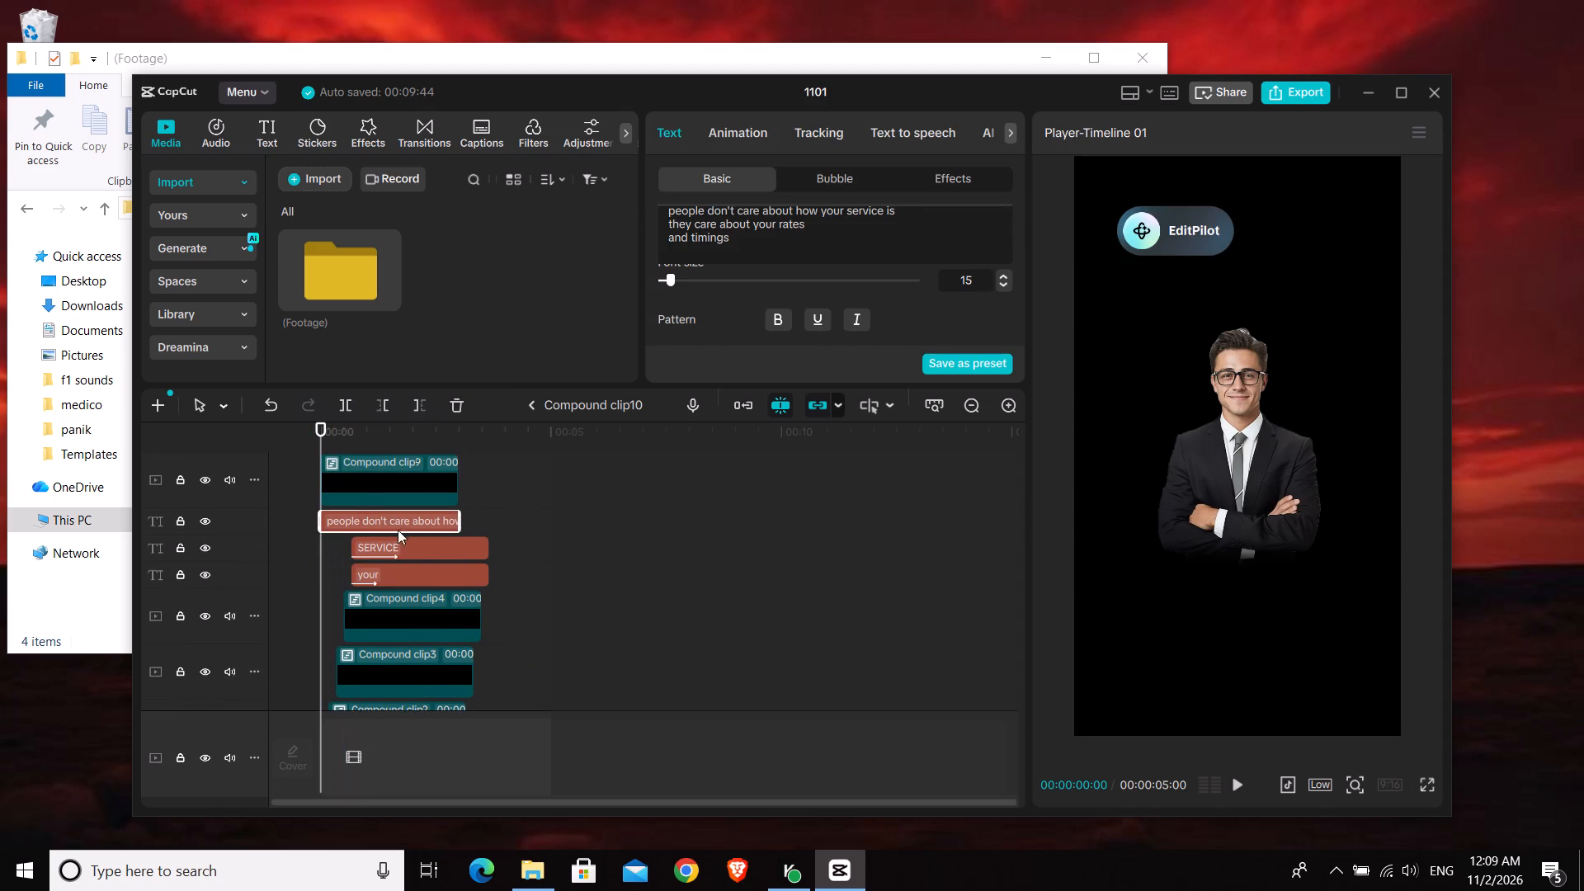
# Look over the other tracks inside Compound clip10 and return to the main timeline.
pyautogui.scroll(-3, 417, 556)
pyautogui.scroll(1, 428, 560)
pyautogui.scroll(-18, 429, 560)
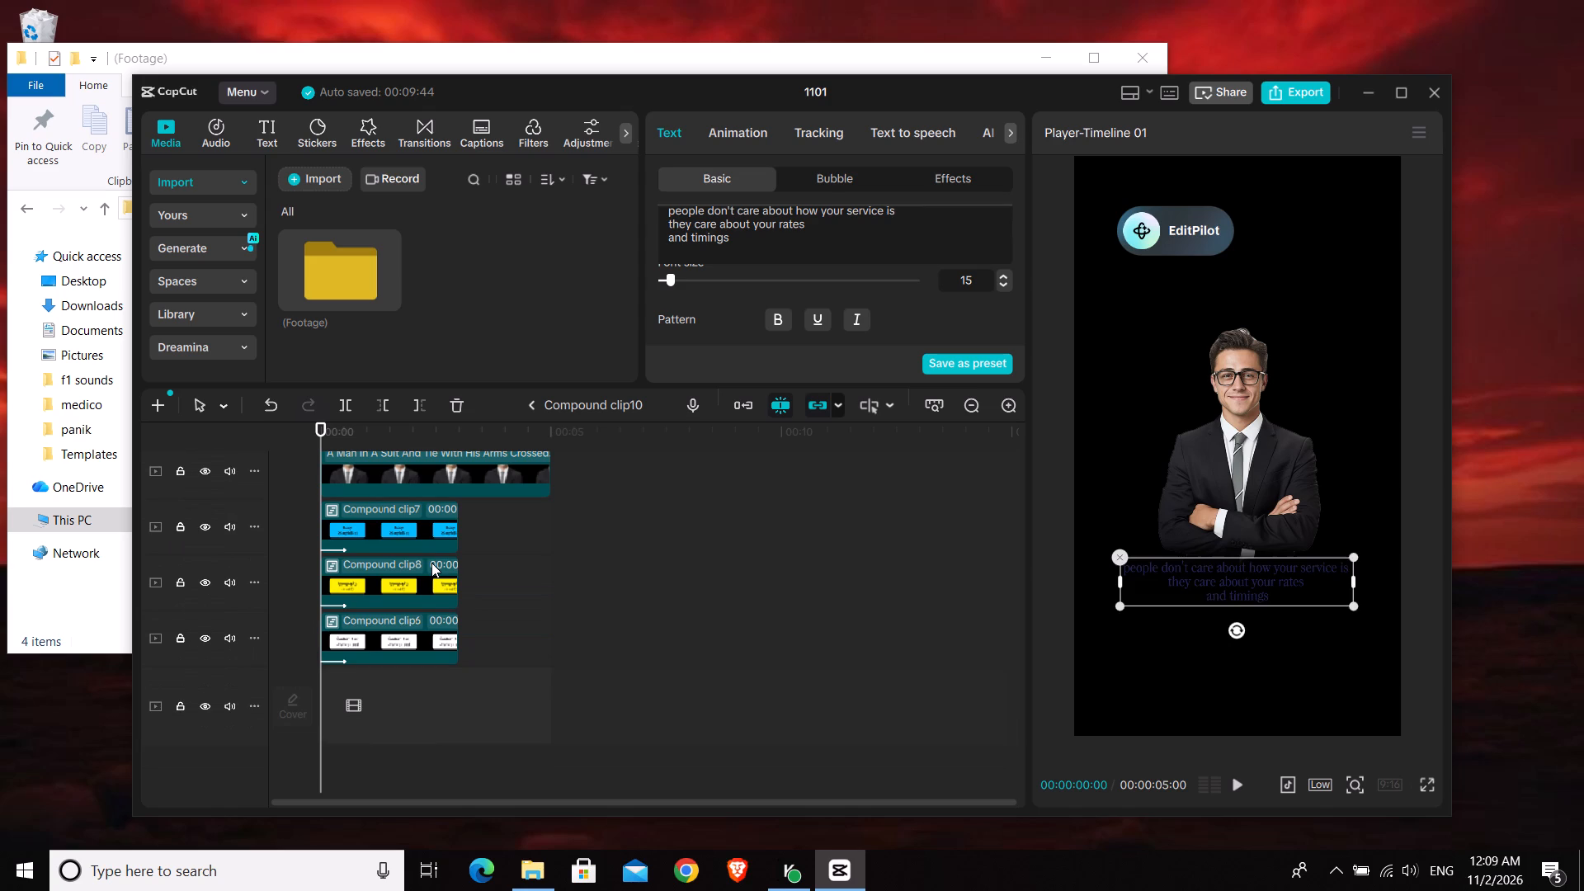
pyautogui.scroll(12, 433, 602)
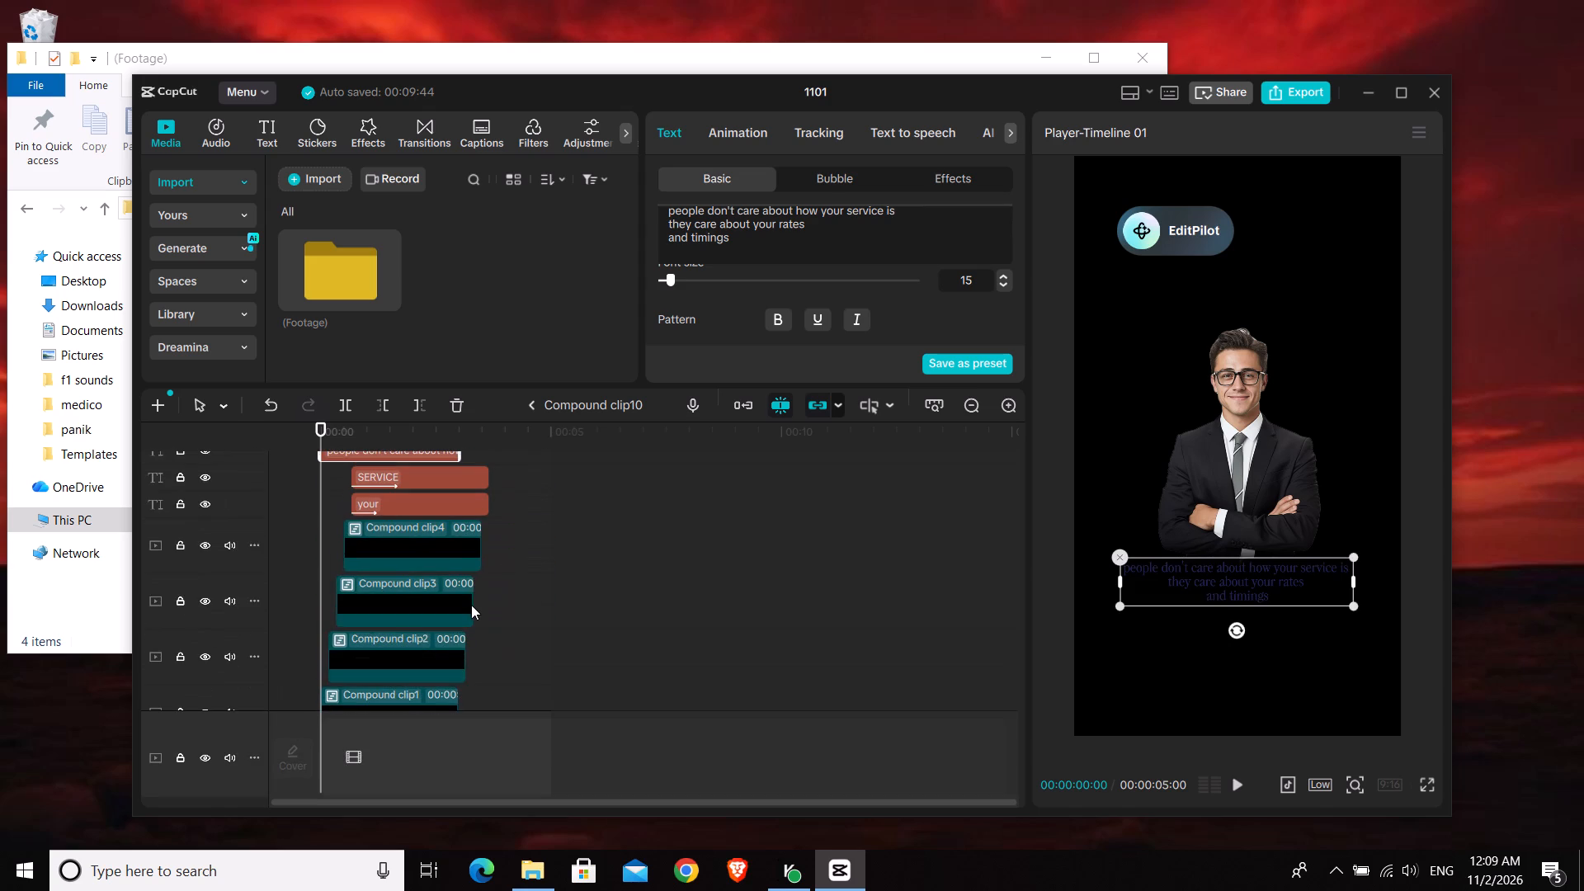
pyautogui.scroll(1, 598, 448)
pyautogui.click(526, 404)
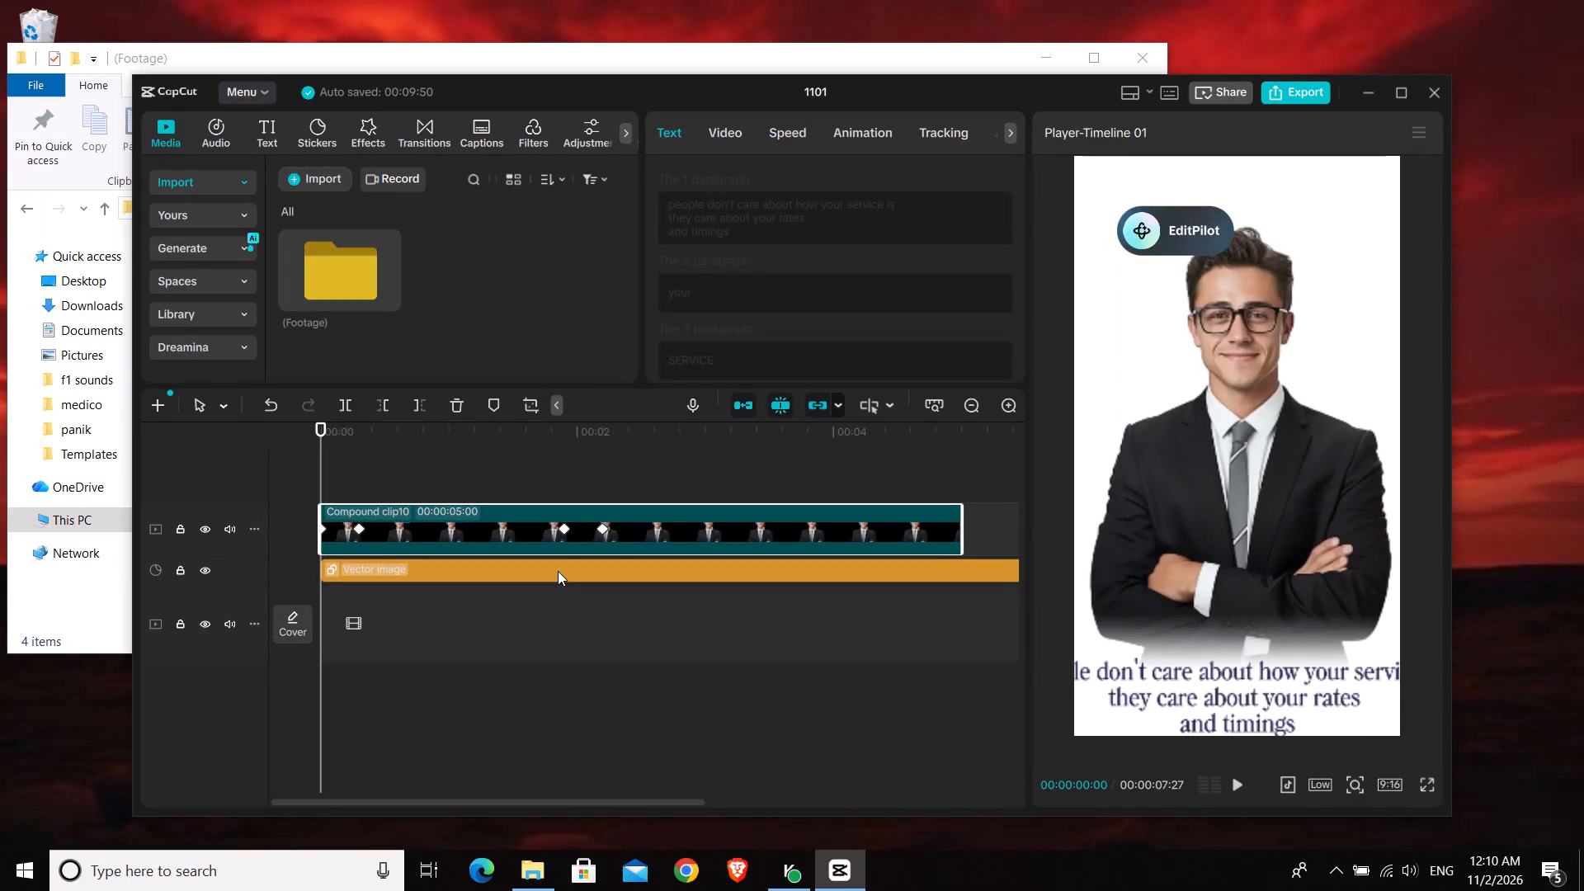
# Play the main timeline from the start through the downward exit and return the playhead to 00:00:00:00.
pyautogui.press('space')
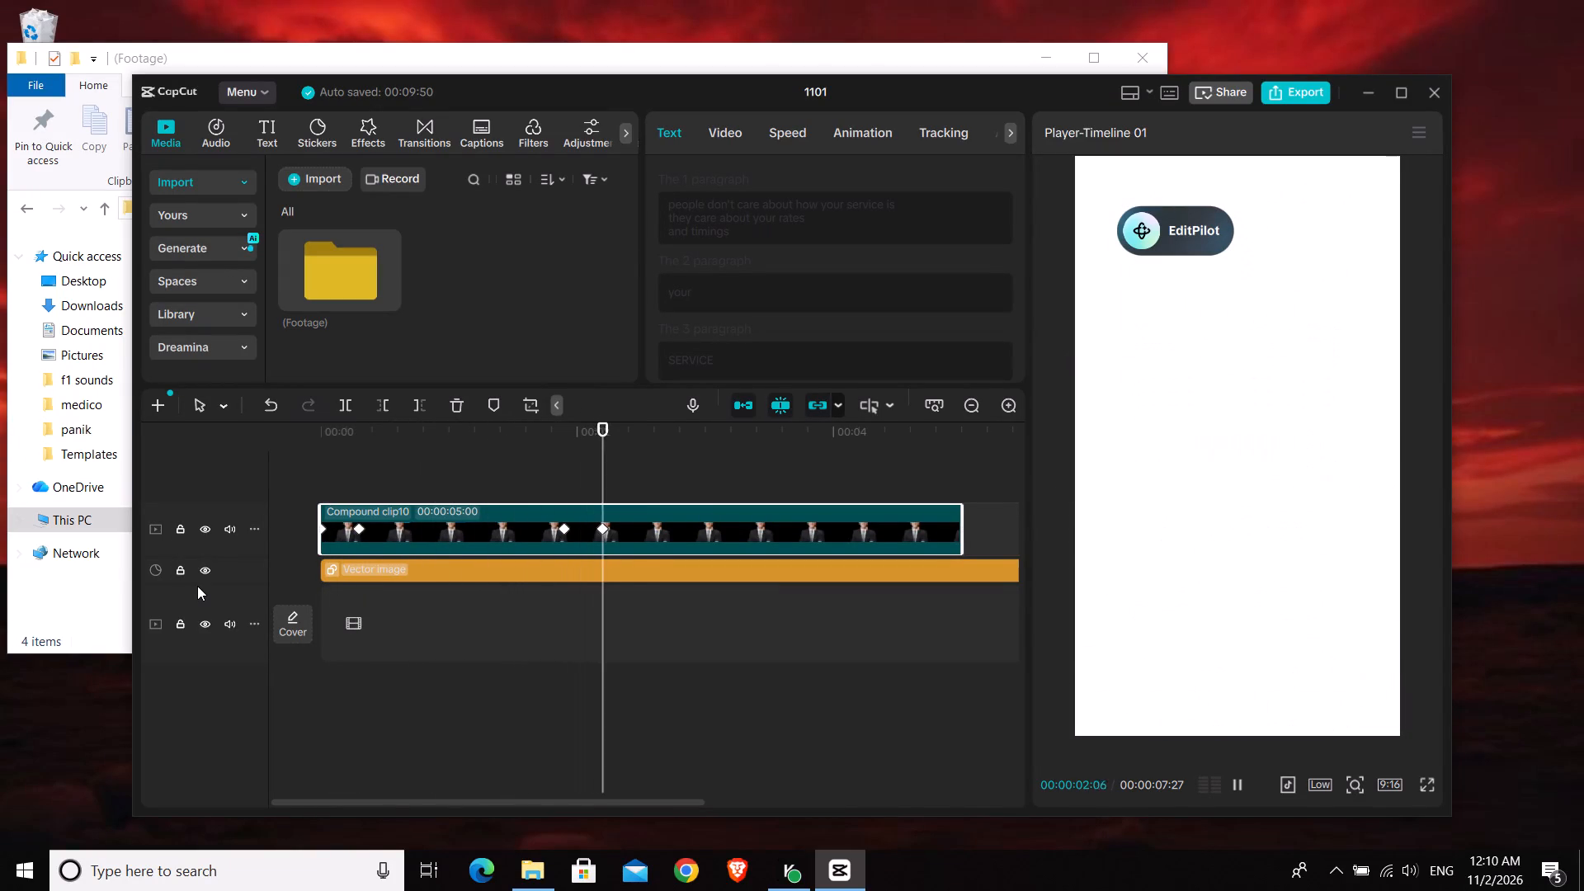
pyautogui.press('space')
pyautogui.click(323, 487)
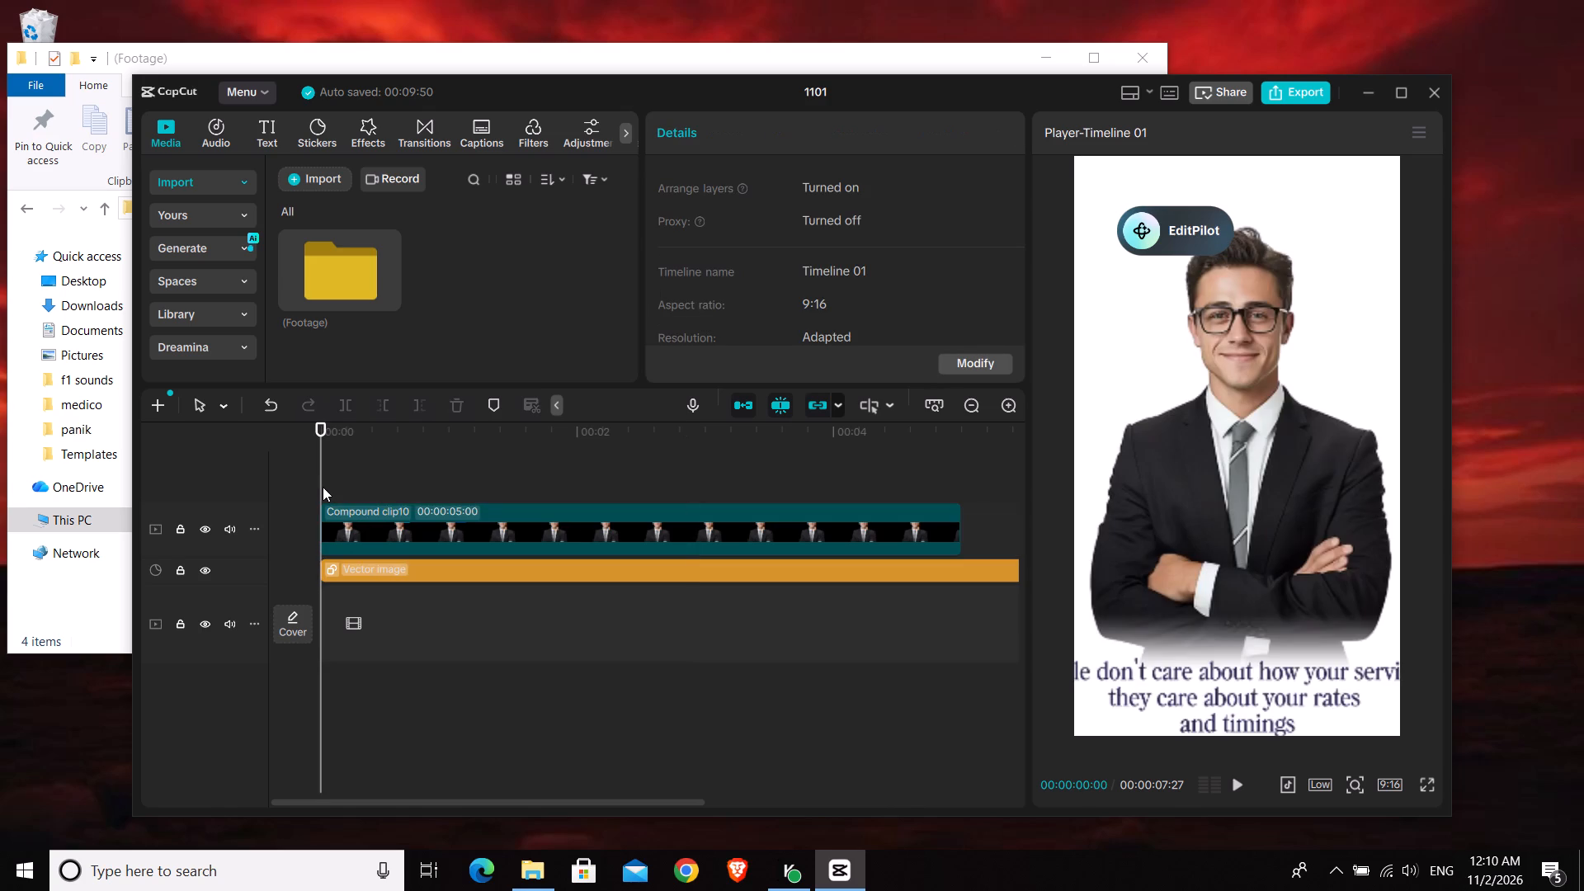
# Review the animation in full-screen preview, playing it twice from the start past the downward exit.
pyautogui.click(1419, 788)
pyautogui.click(1427, 785)
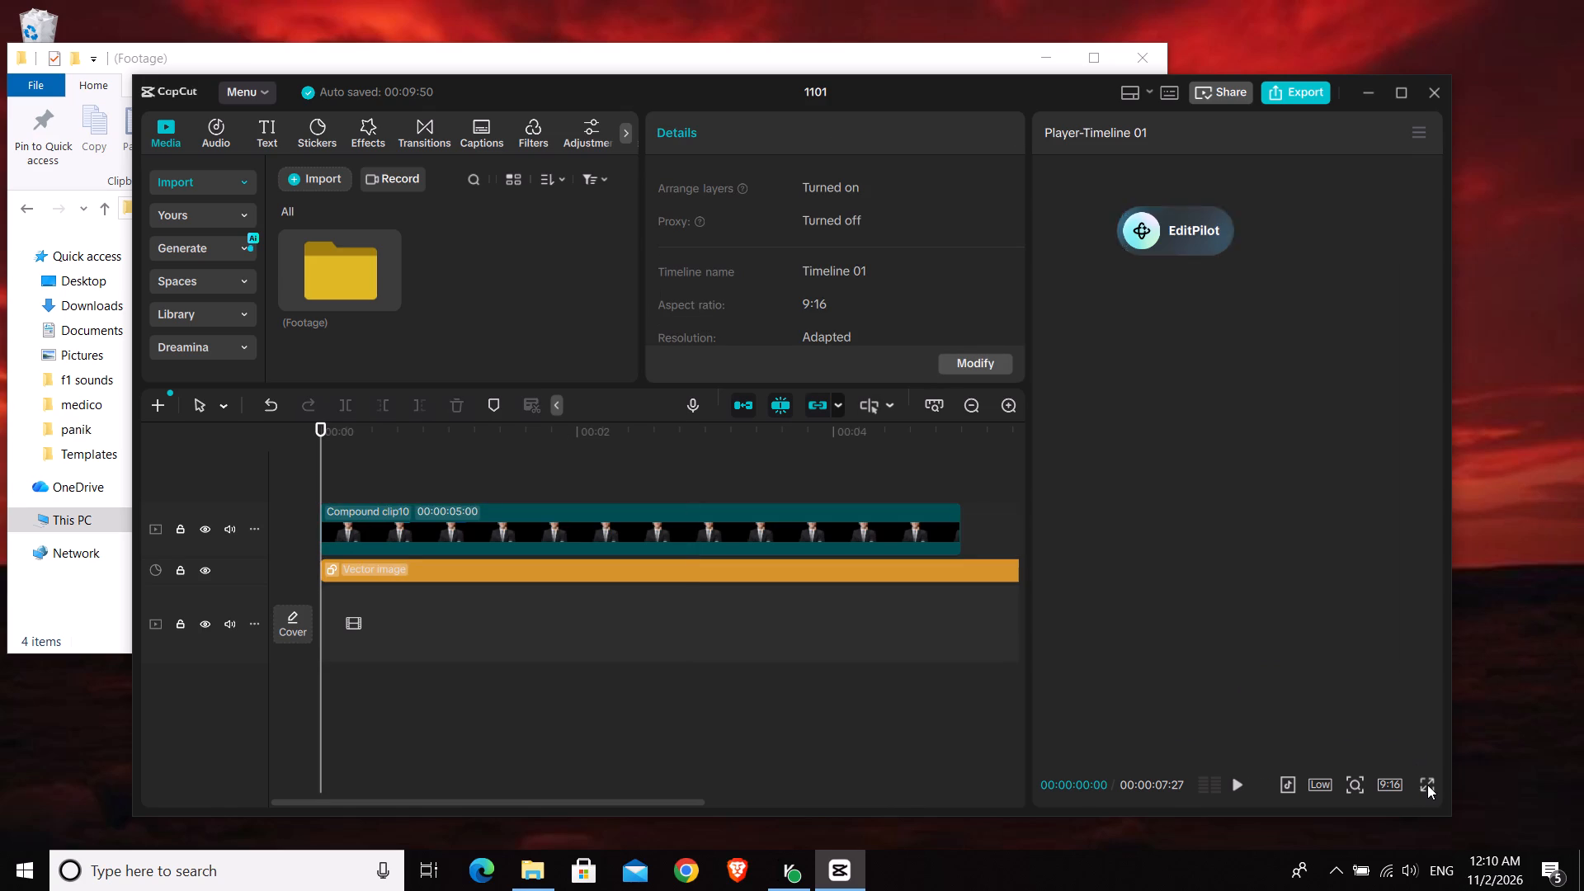
pyautogui.press('space')
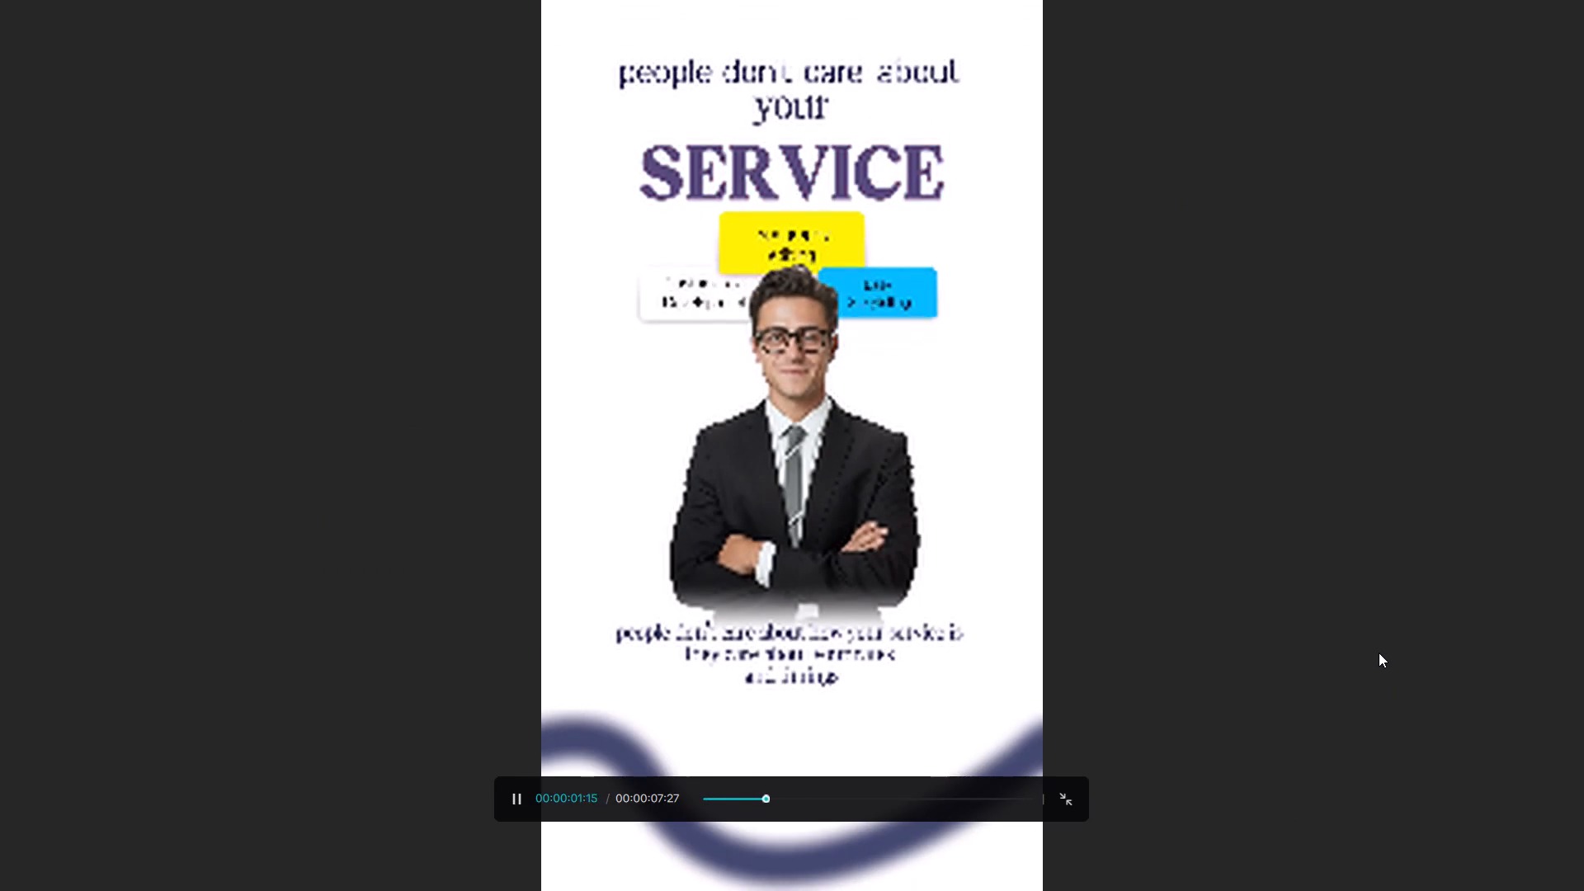
pyautogui.press('space')
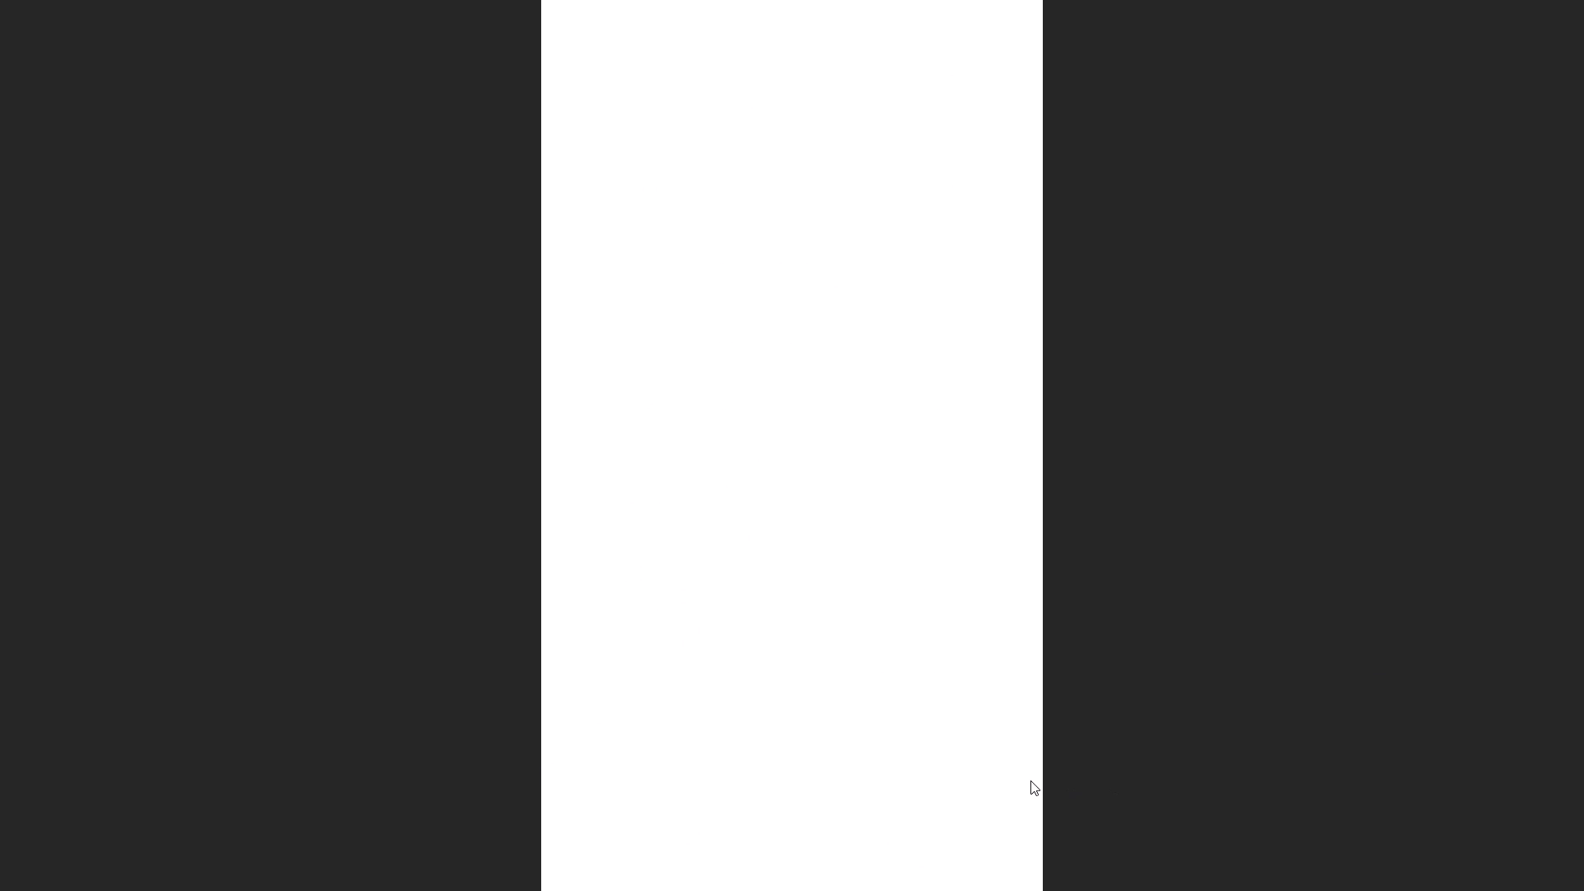
pyautogui.click(1030, 780)
pyautogui.moveTo(832, 802); pyautogui.dragTo(808, 801)
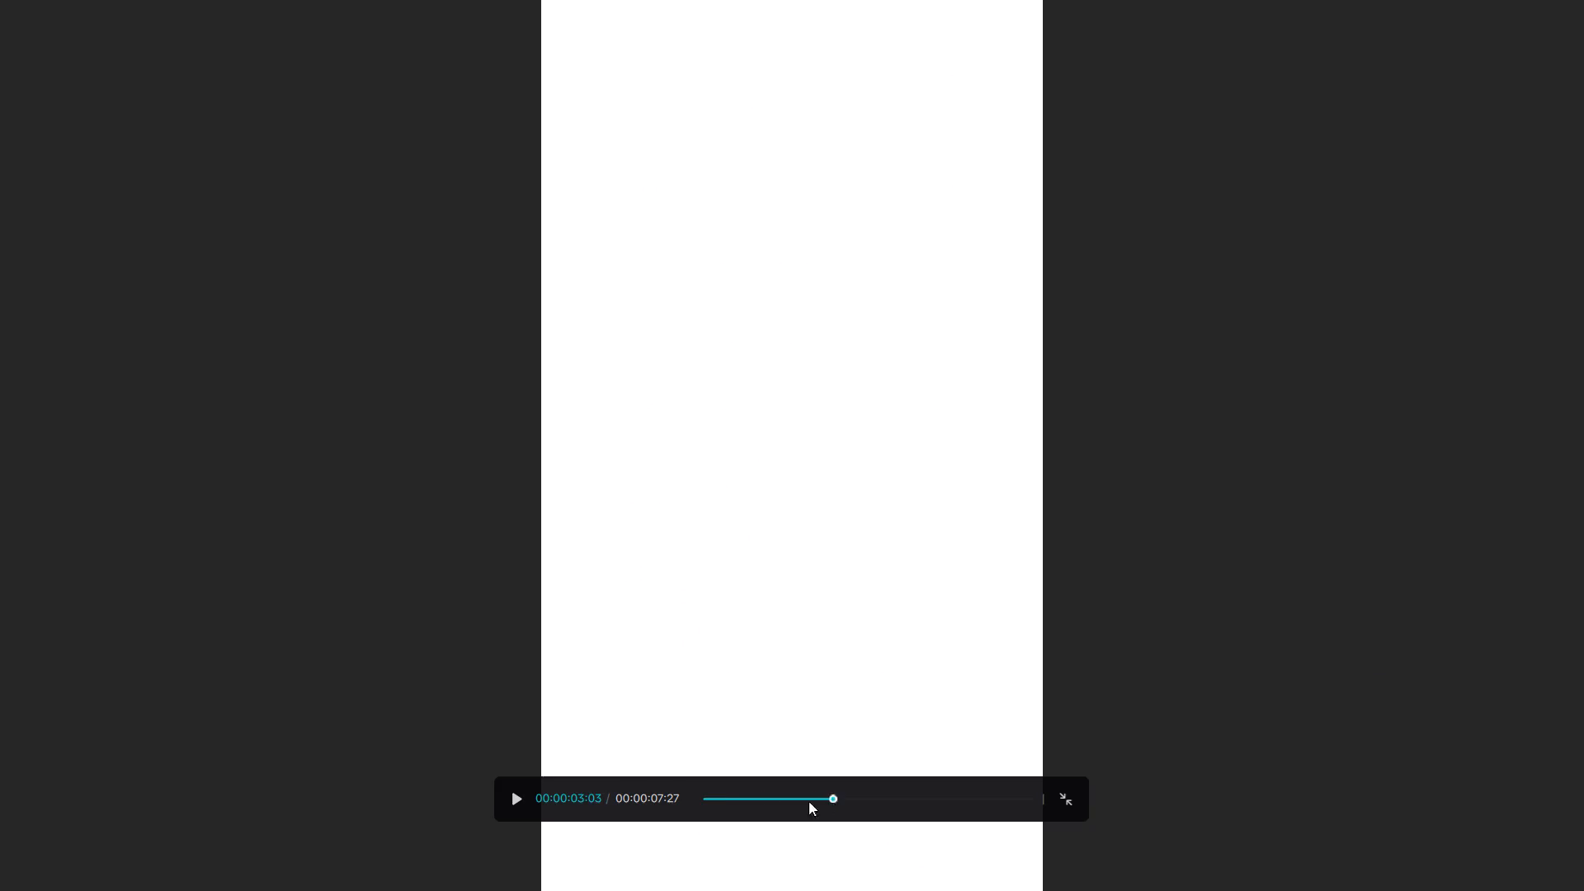
pyautogui.moveTo(808, 801); pyautogui.dragTo(641, 798)
pyautogui.press('space')
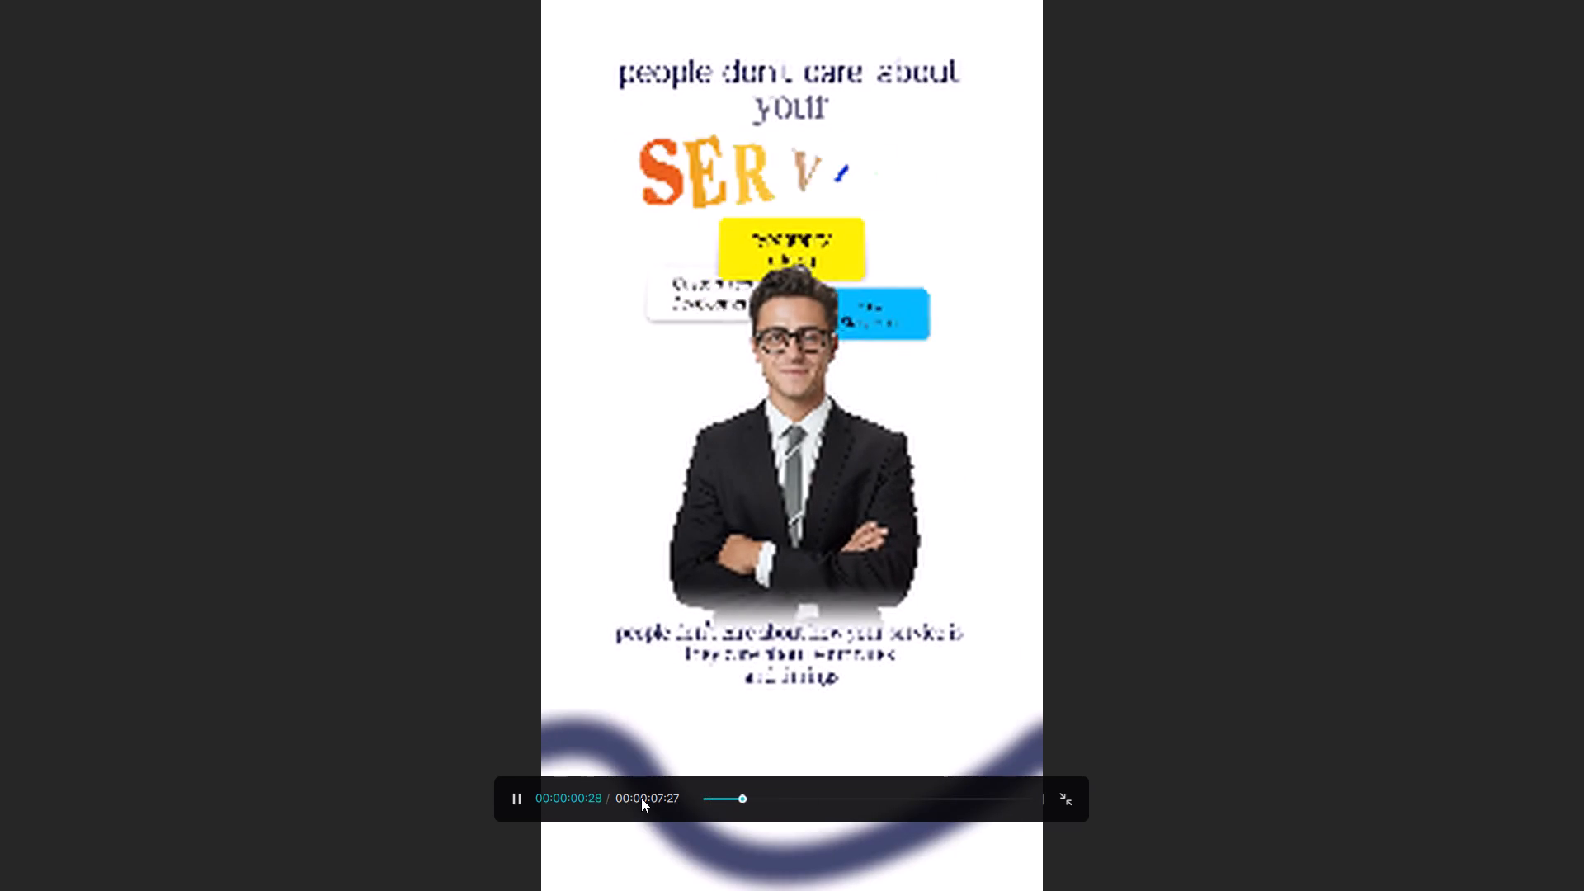
pyautogui.press('space')
pyautogui.press('space')
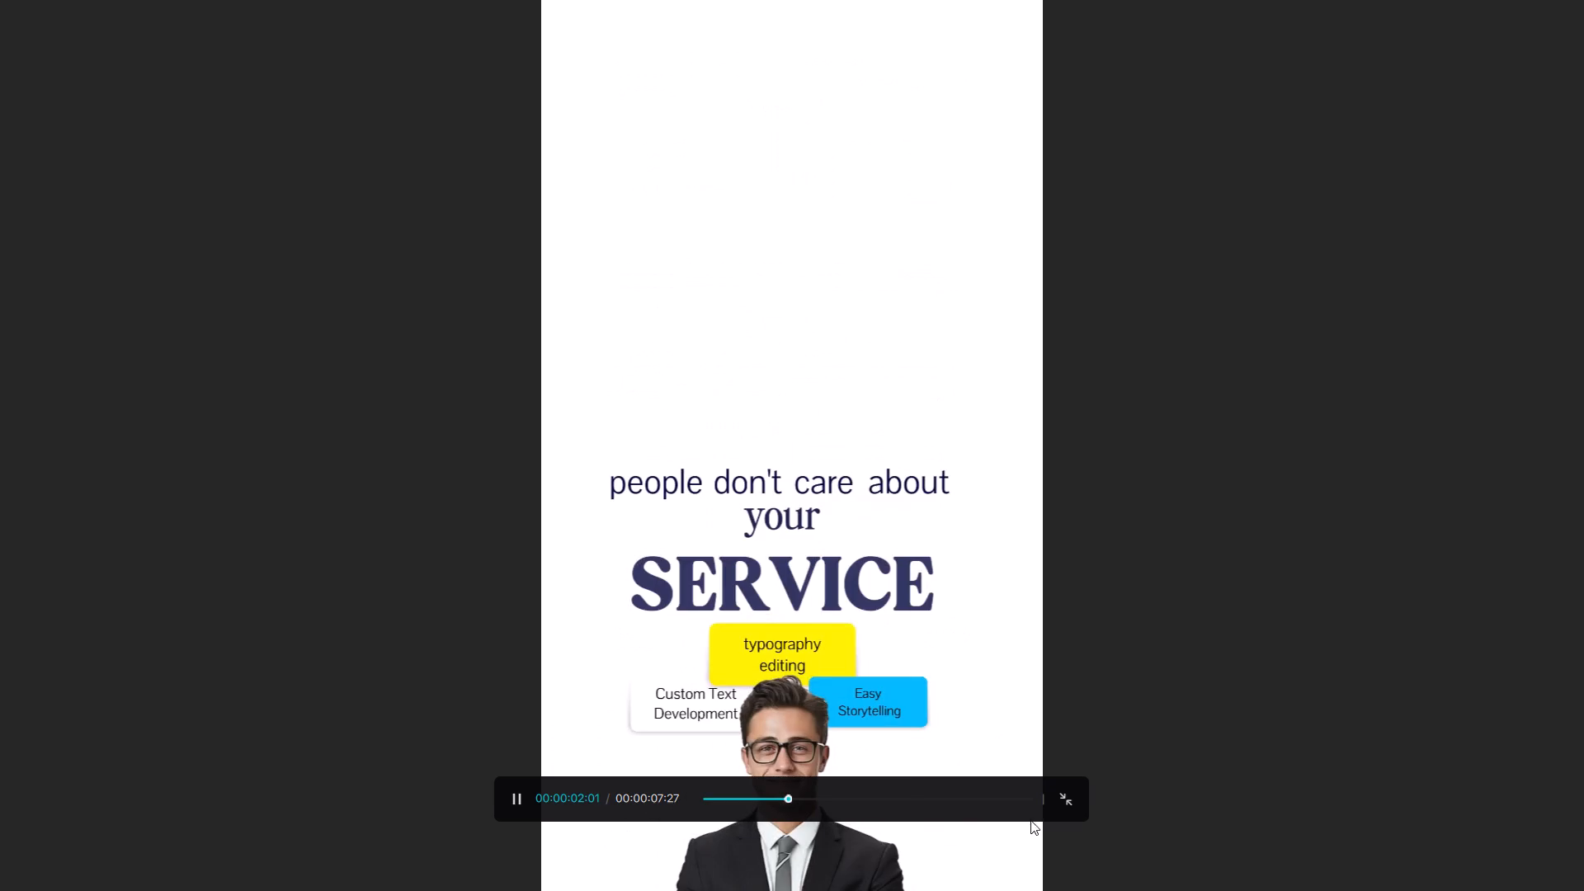
pyautogui.press('space')
pyautogui.click(1063, 801)
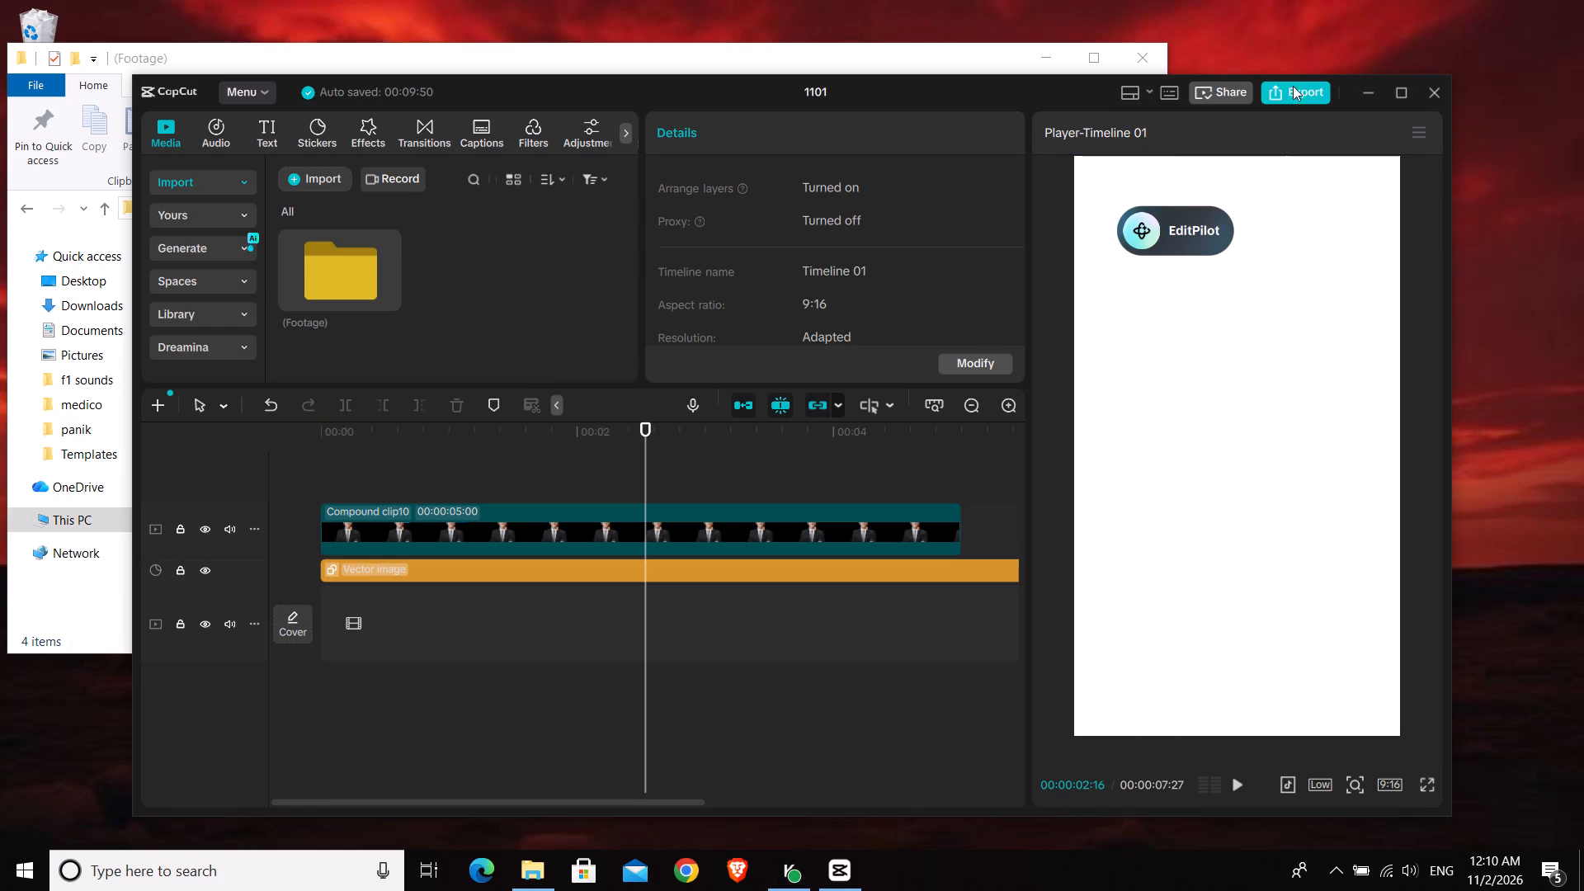
# Export the video as "phase 1" into the (Footage) folder inside Documents > Templates.
pyautogui.click(1292, 98)
pyautogui.doubleClick(949, 200)
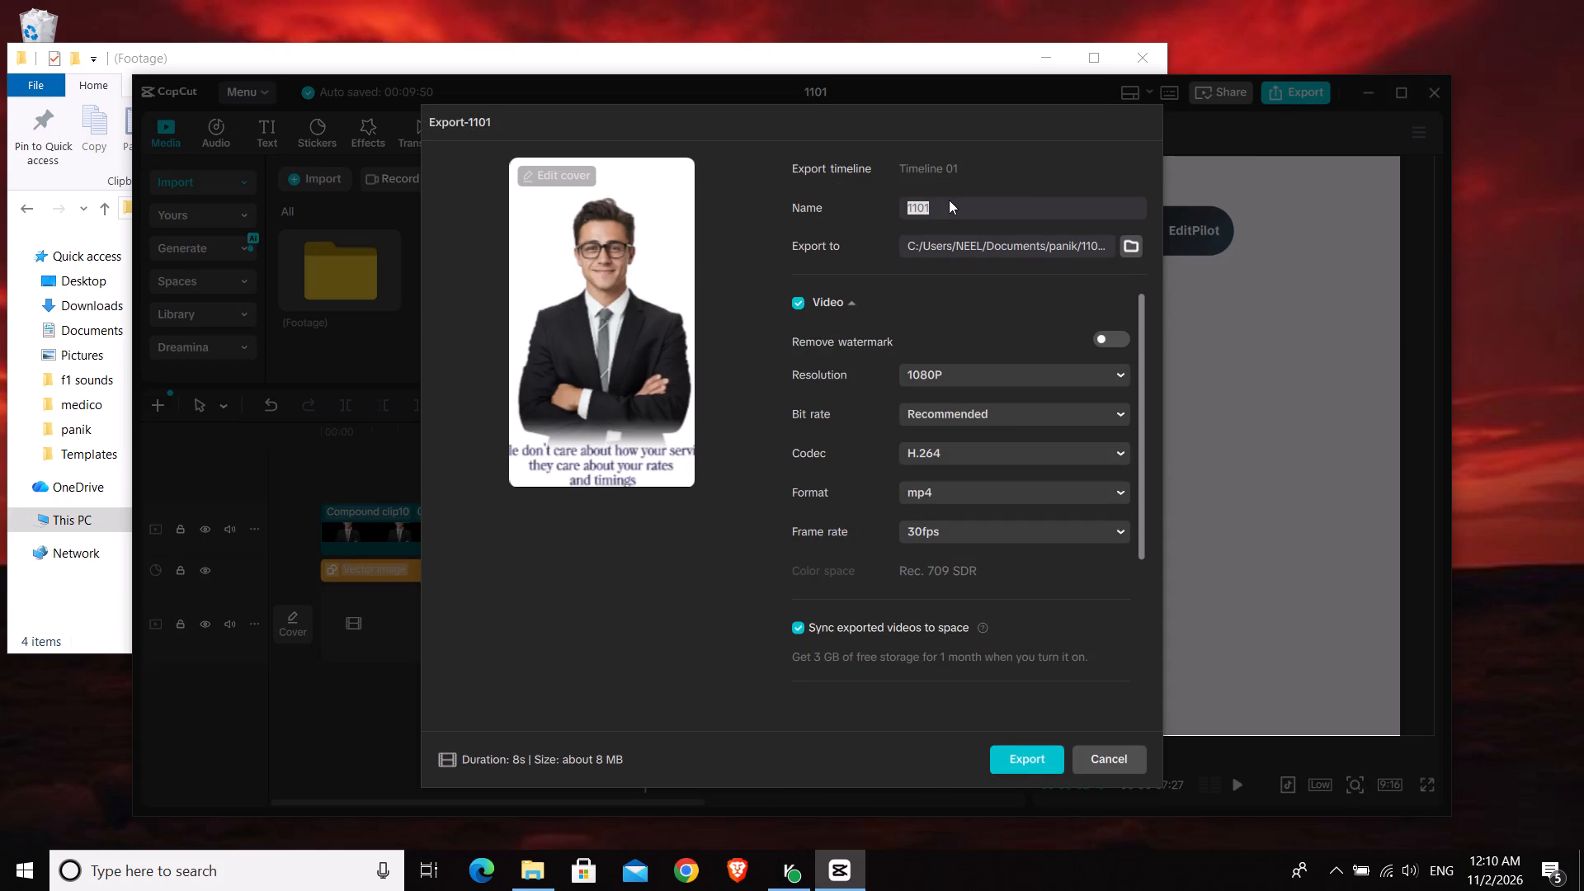
pyautogui.press('BackSpace')
pyautogui.write('phase 1')
pyautogui.click(1128, 241)
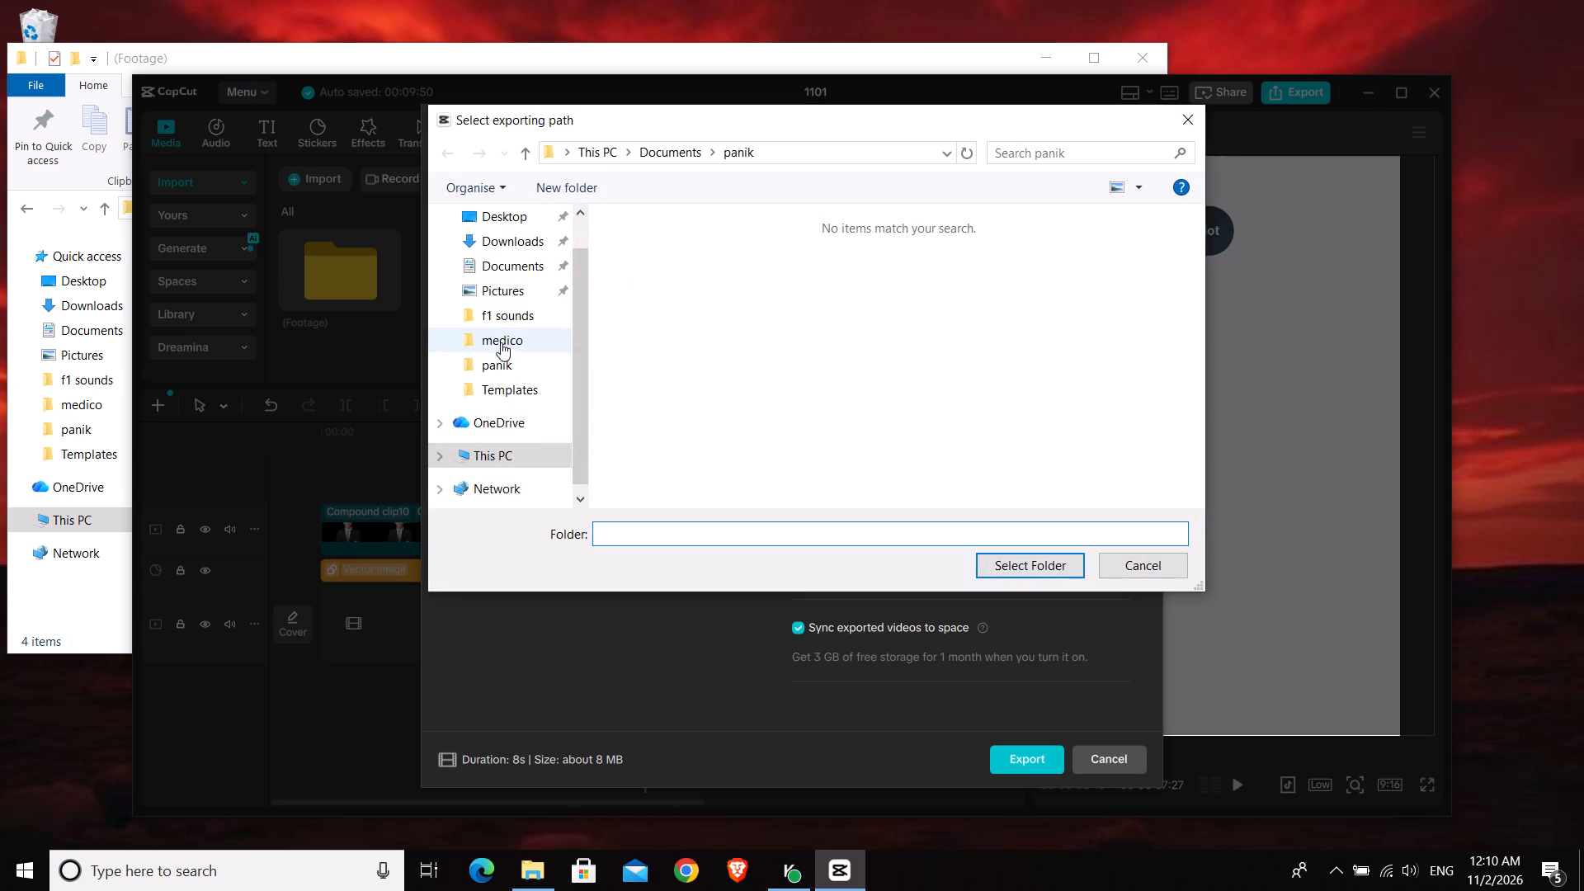
pyautogui.click(542, 395)
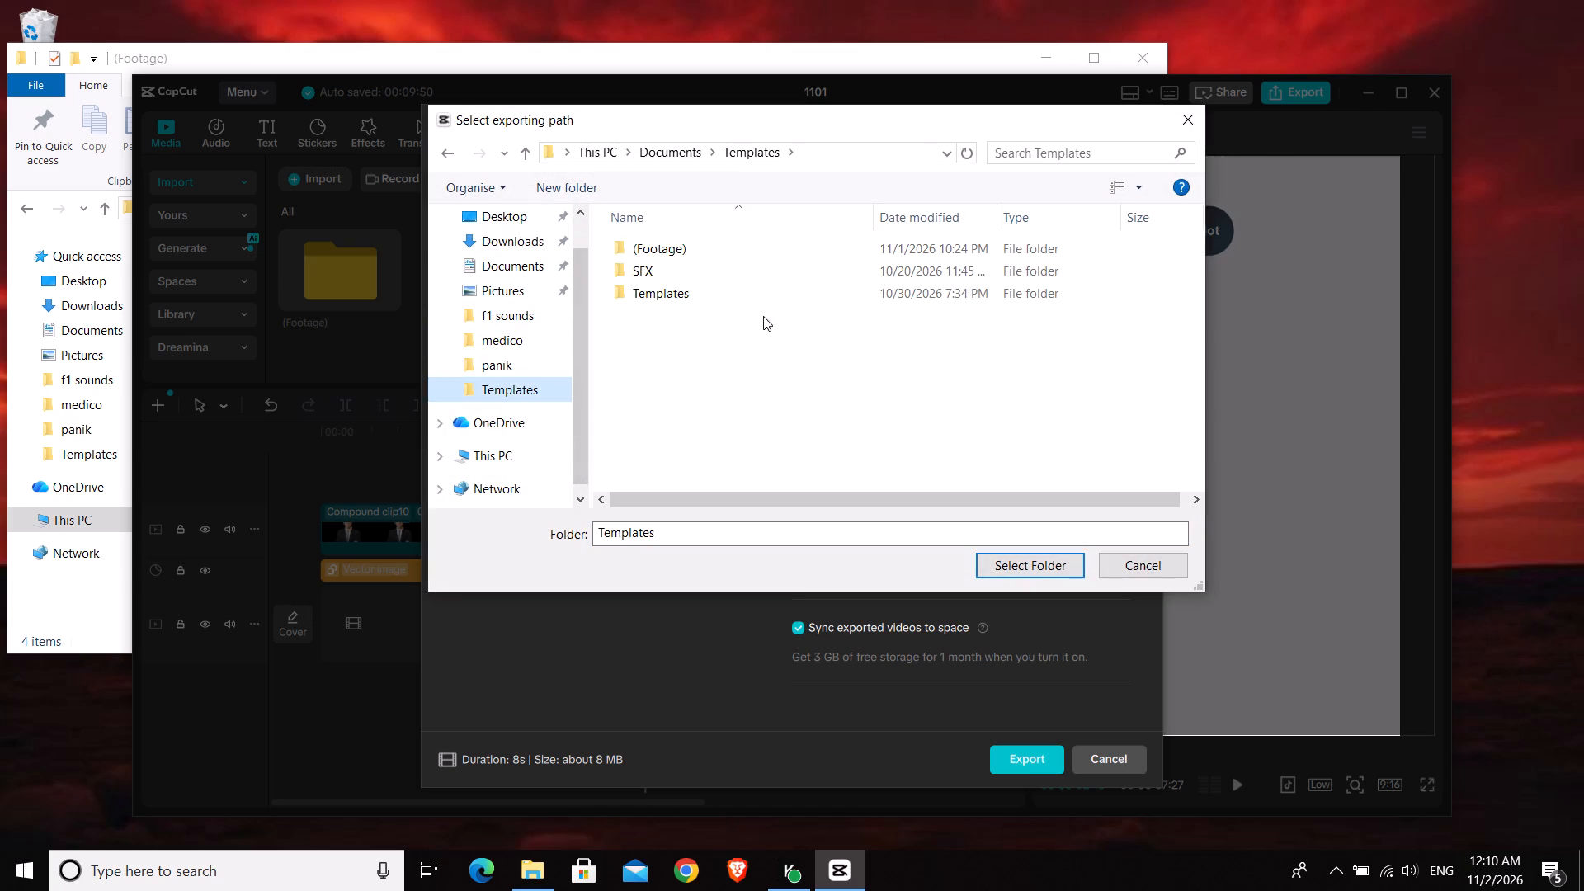
pyautogui.doubleClick(684, 250)
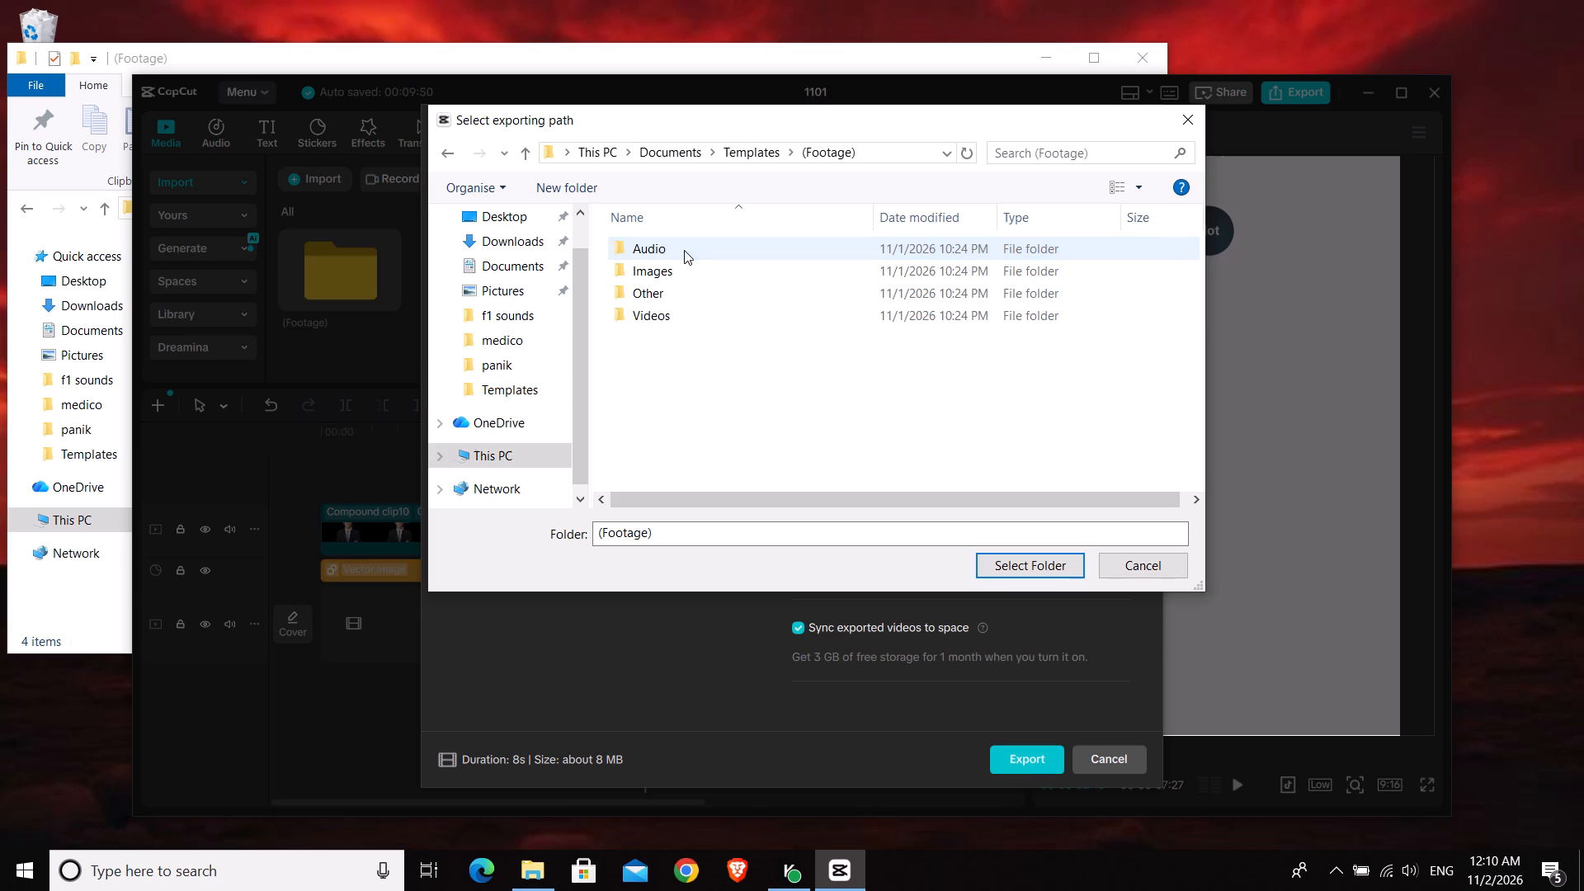
pyautogui.click(1019, 568)
pyautogui.click(1033, 756)
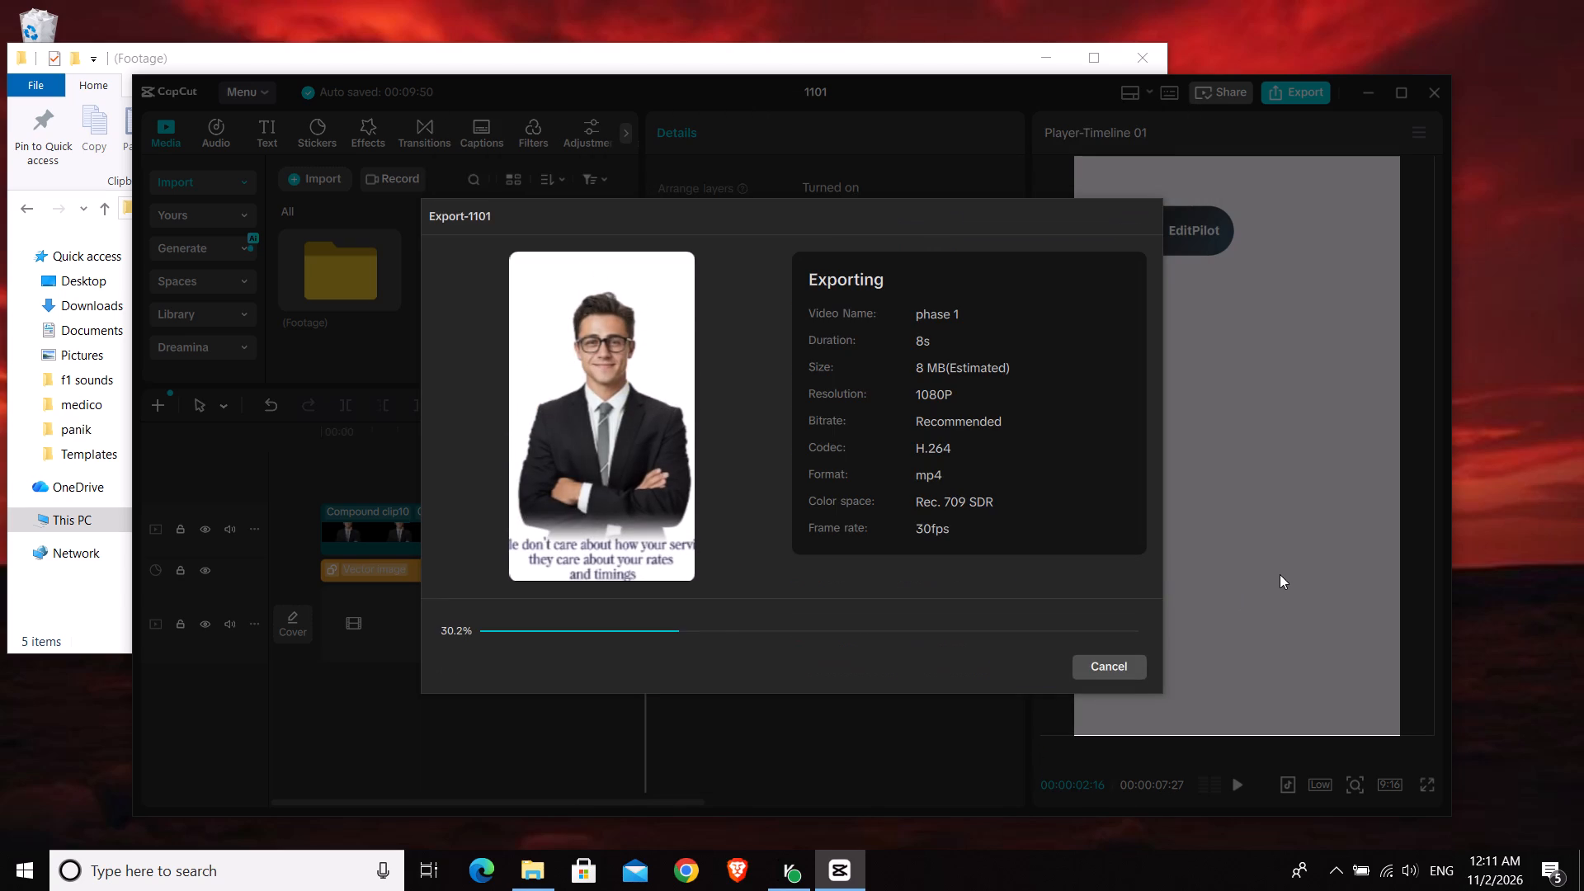
pyautogui.click(1285, 572)
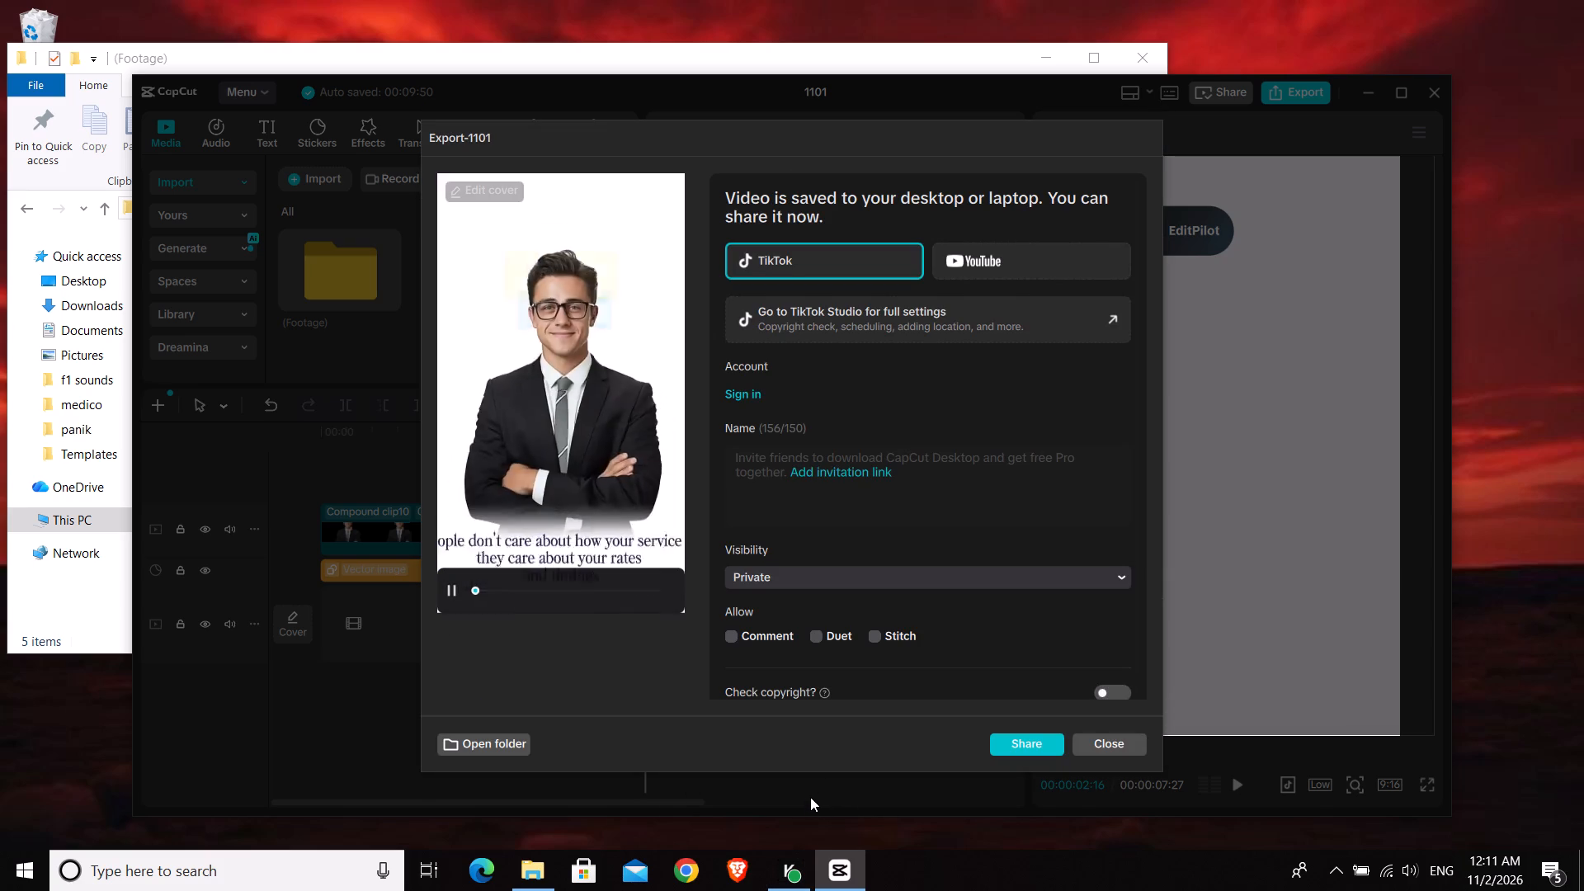
pyautogui.click(1104, 738)
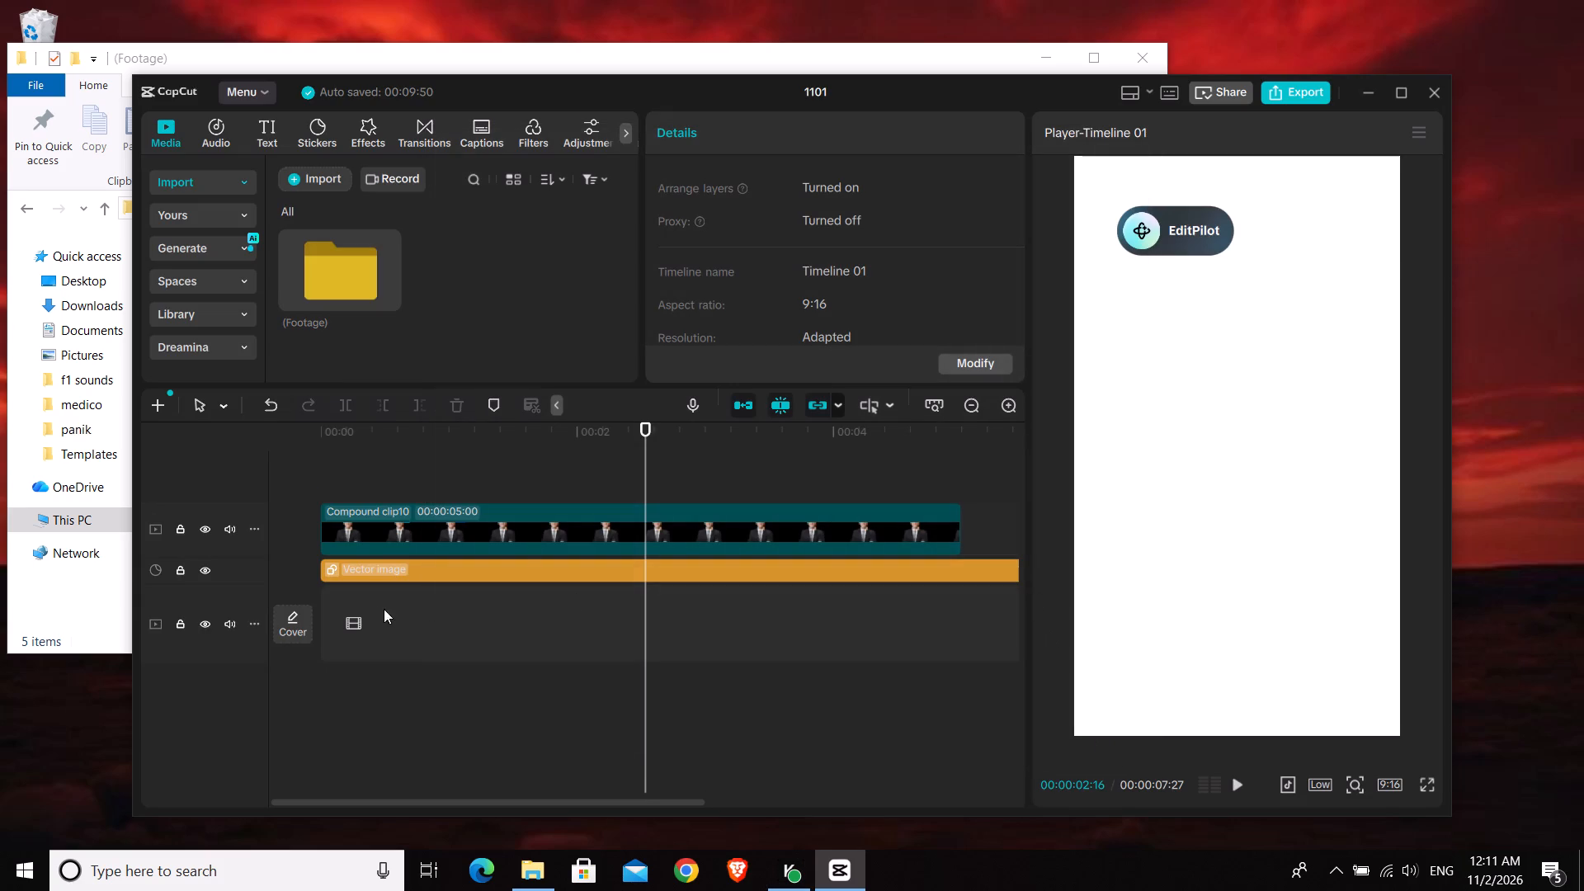
# Import the "phase 1" video from the (Footage) folder in Documents > Templates into the project's top-level media.
pyautogui.click(378, 609)
pyautogui.keyDown('ctrl'); pyautogui.scroll(-17, 530, 563); pyautogui.keyUp('ctrl')
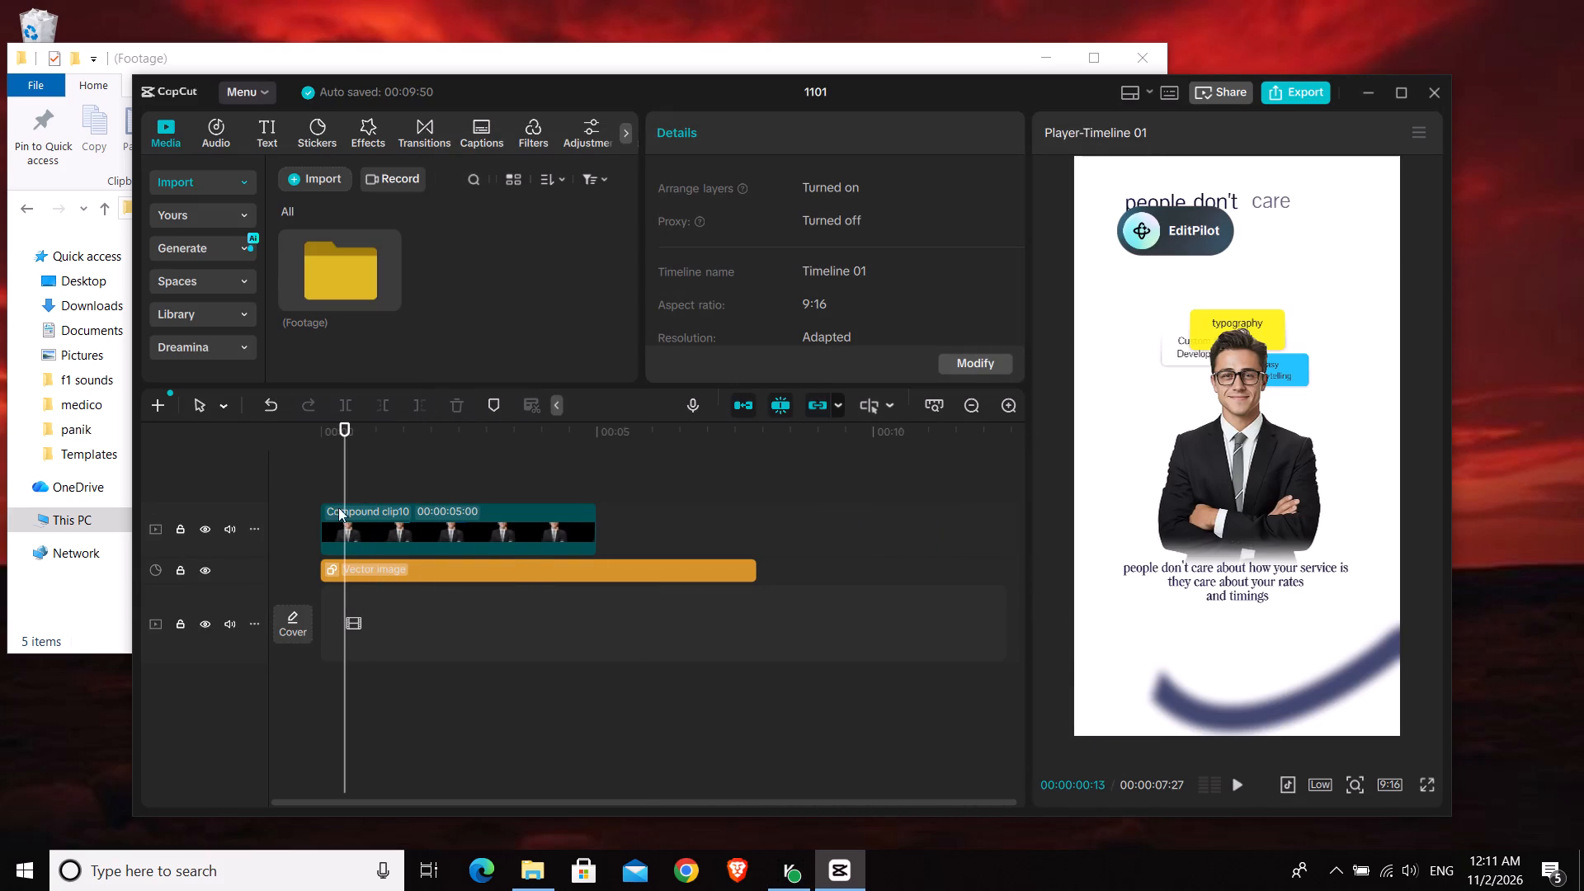
pyautogui.click(325, 479)
pyautogui.doubleClick(318, 261)
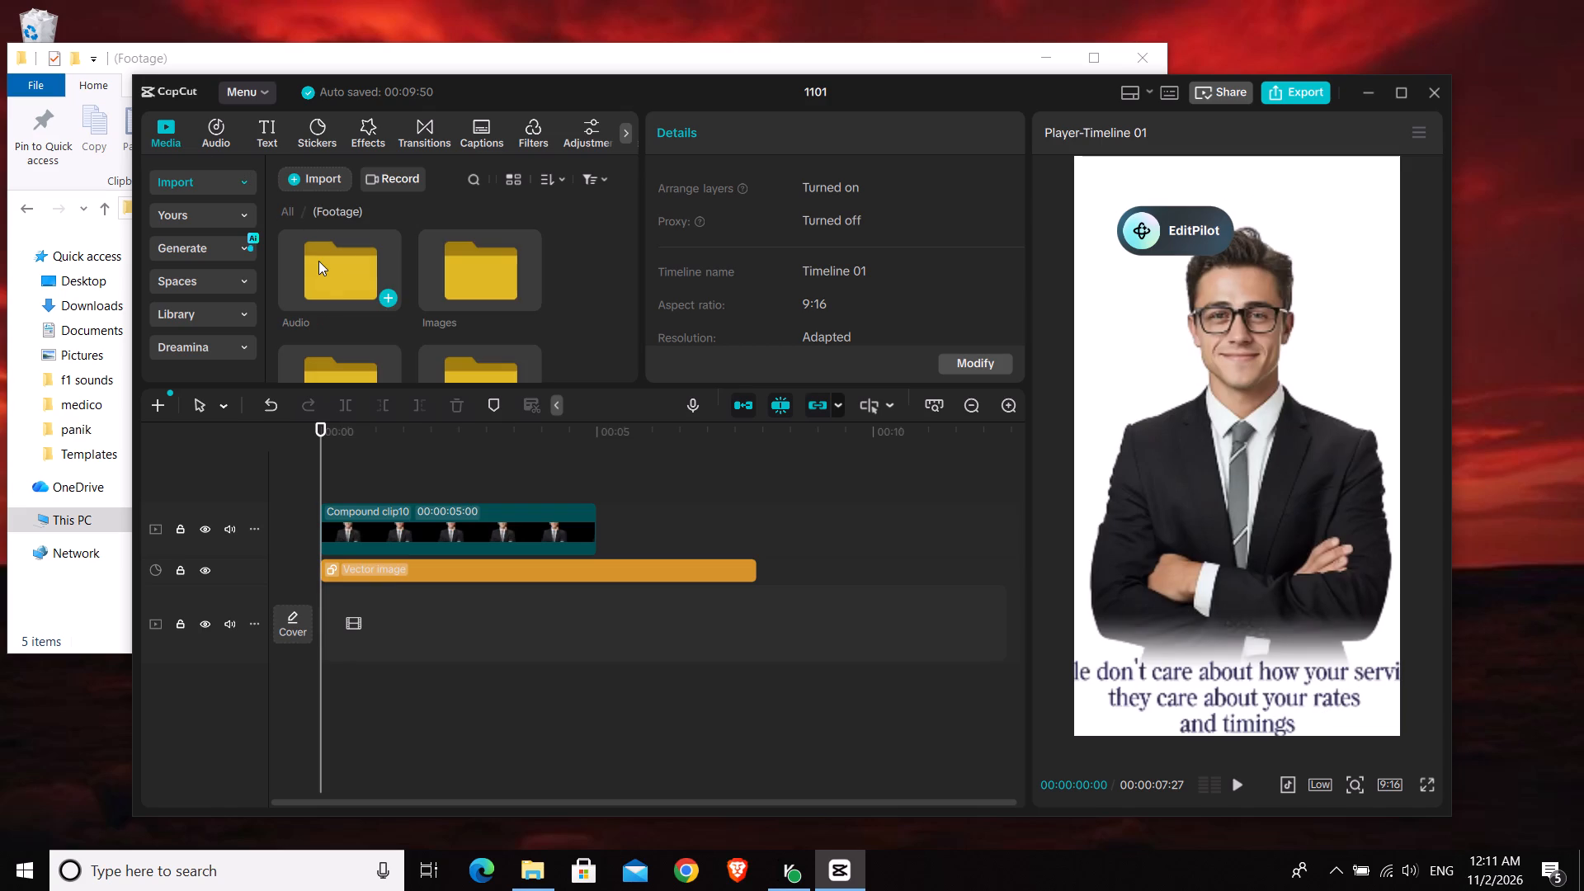
pyautogui.scroll(-4, 536, 271)
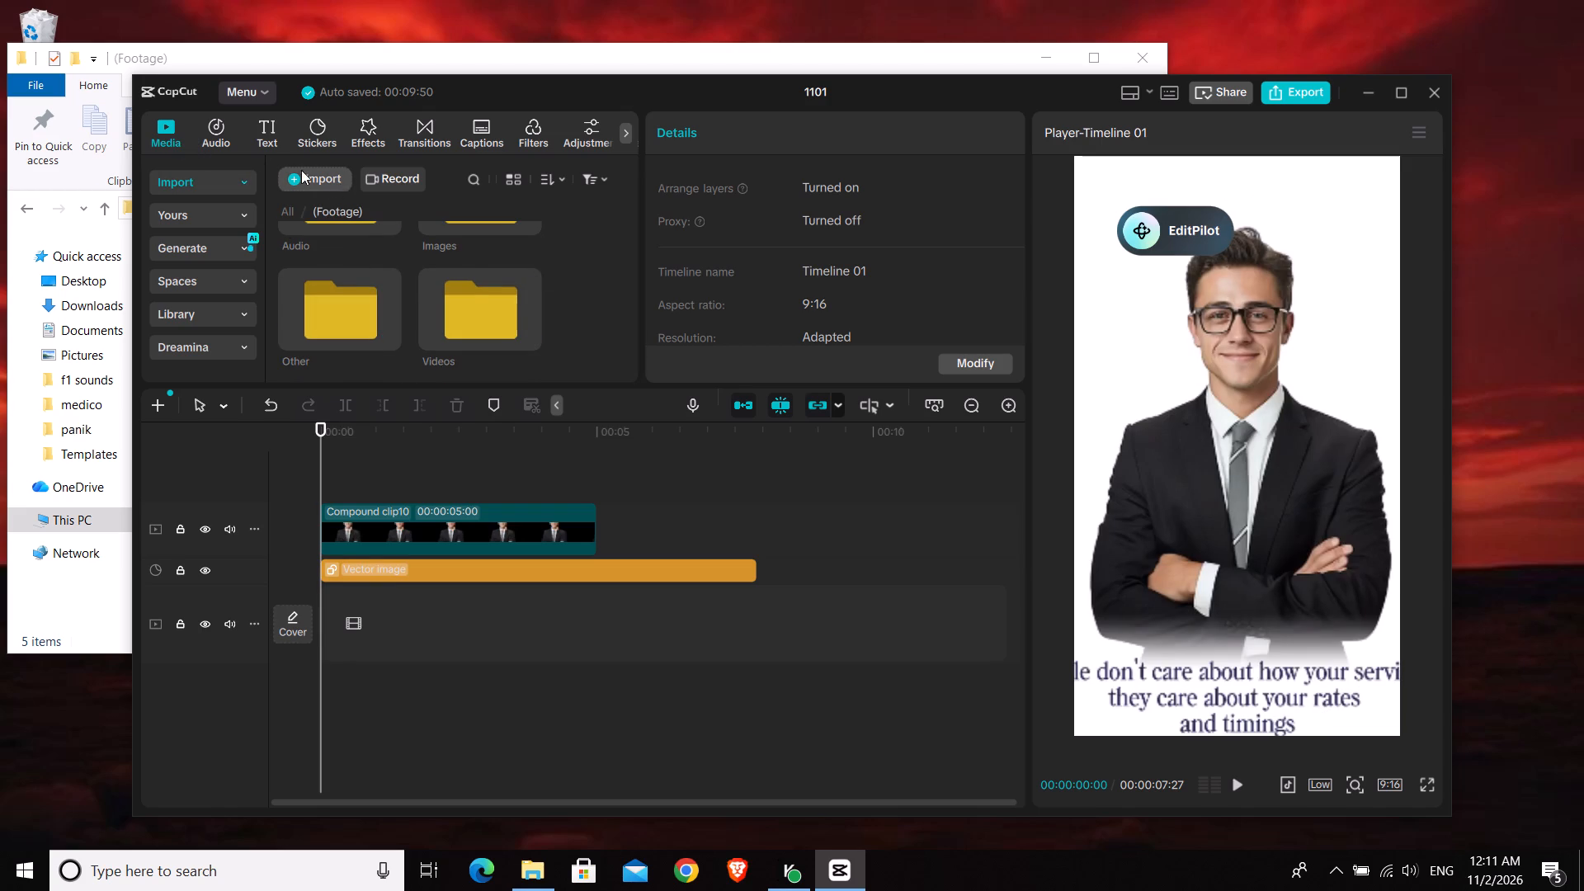
pyautogui.click(173, 126)
pyautogui.click(210, 181)
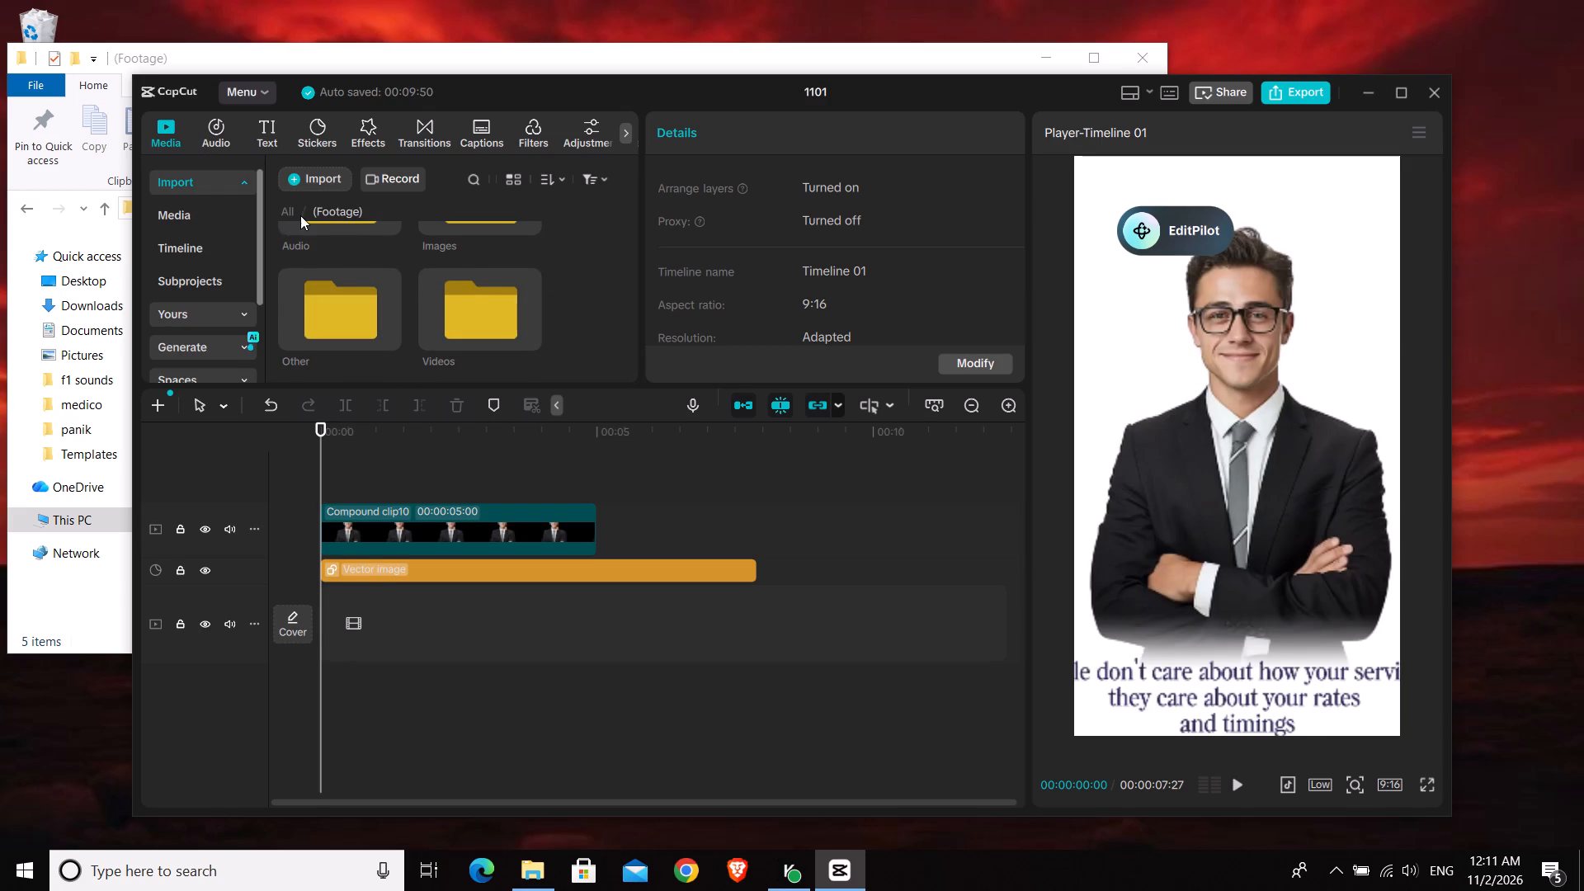
pyautogui.click(295, 212)
pyautogui.click(313, 171)
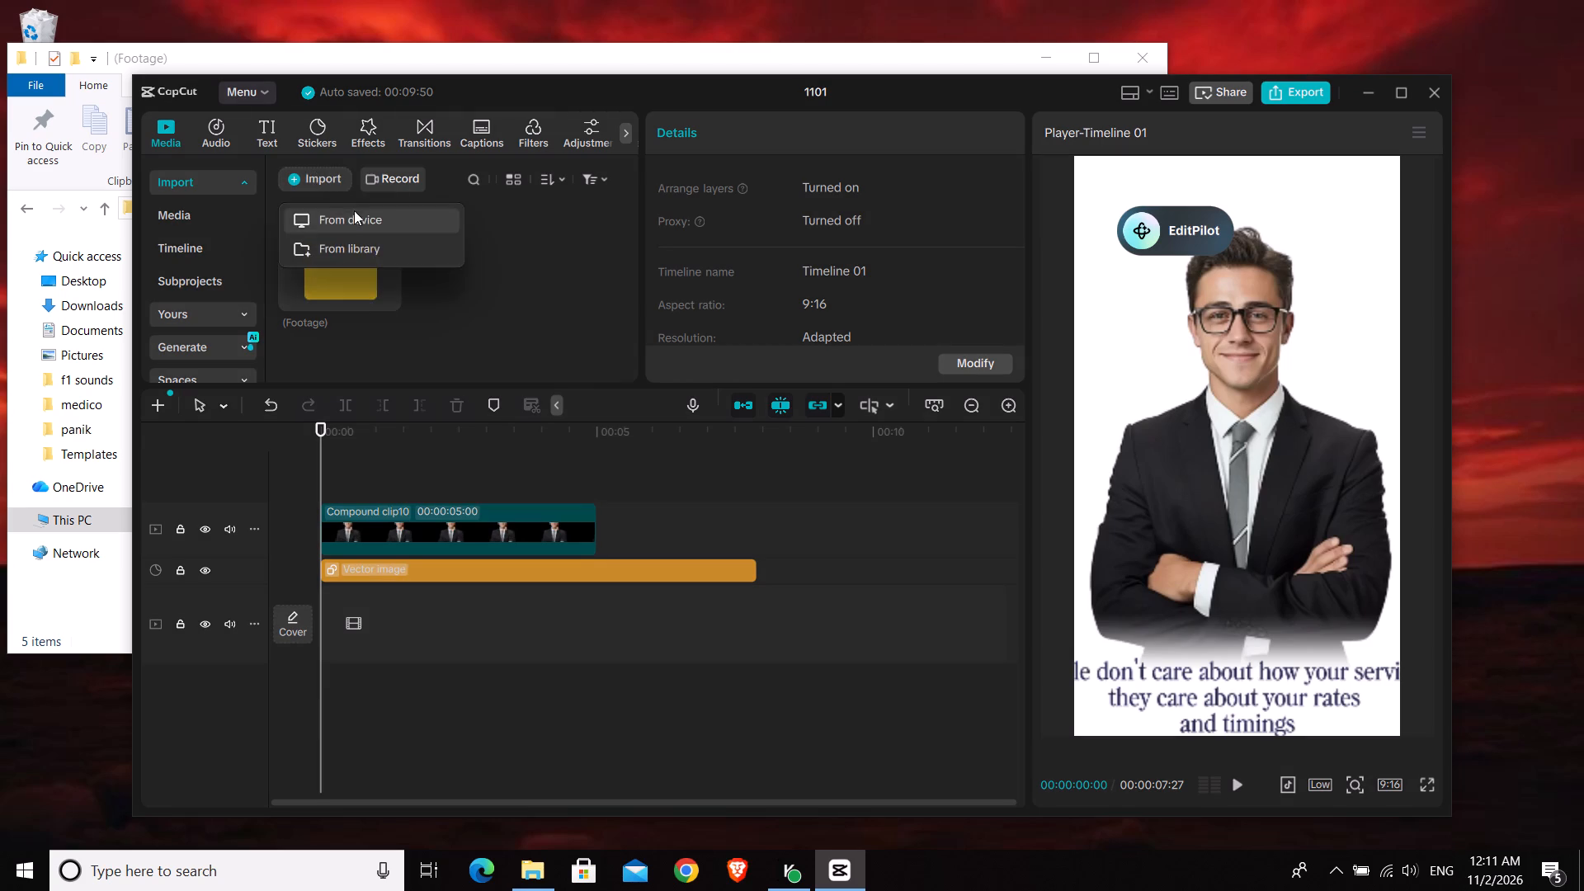
pyautogui.click(354, 210)
pyautogui.click(255, 272)
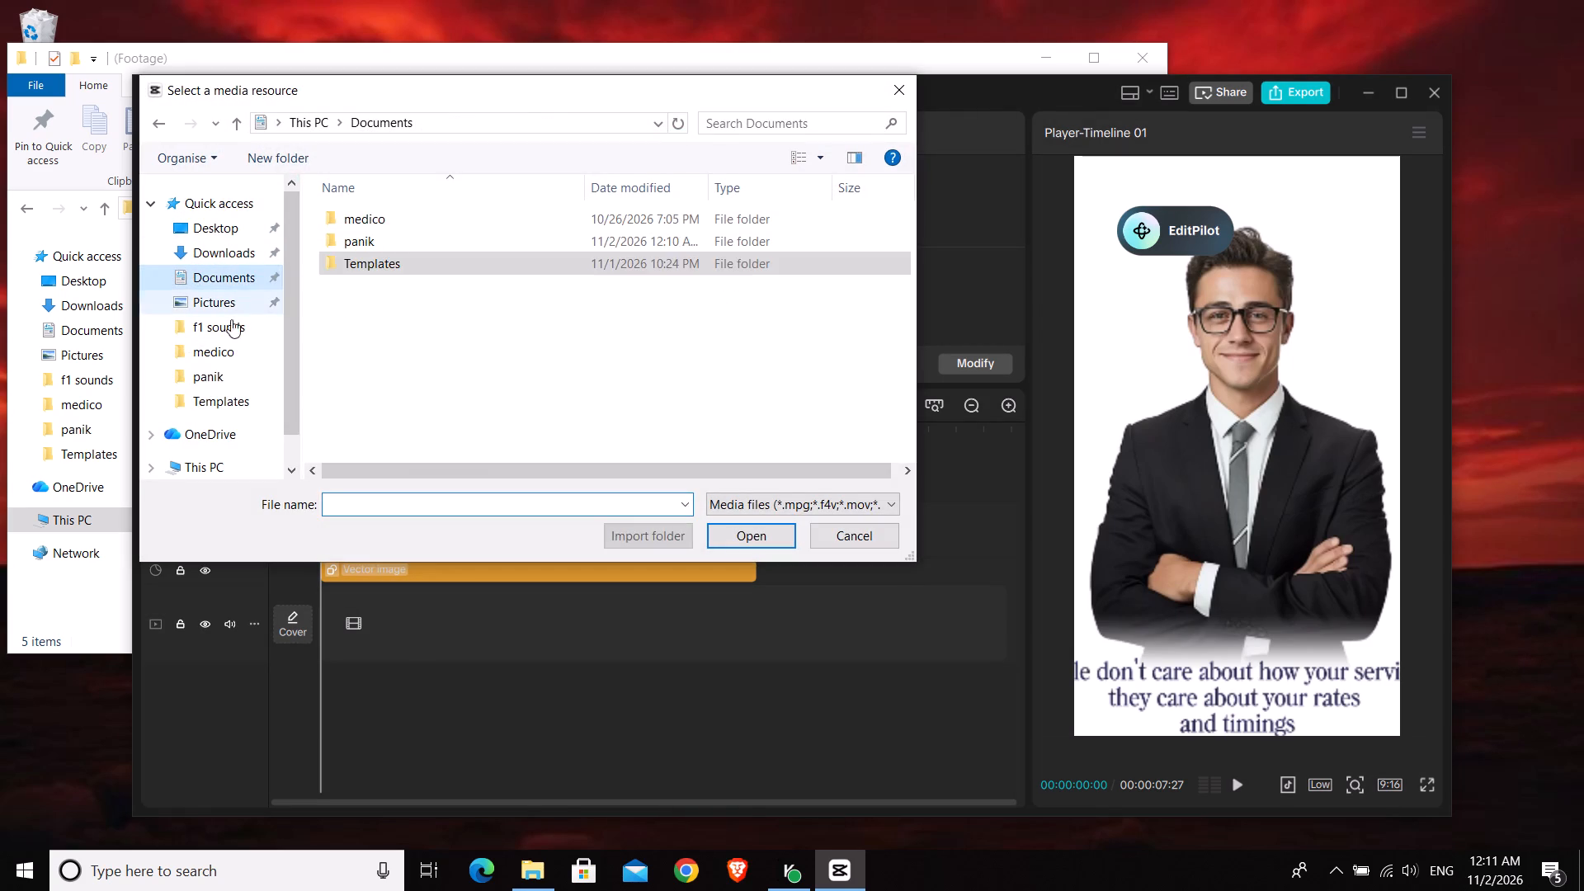
pyautogui.click(230, 329)
pyautogui.click(233, 365)
pyautogui.click(236, 397)
pyautogui.doubleClick(414, 209)
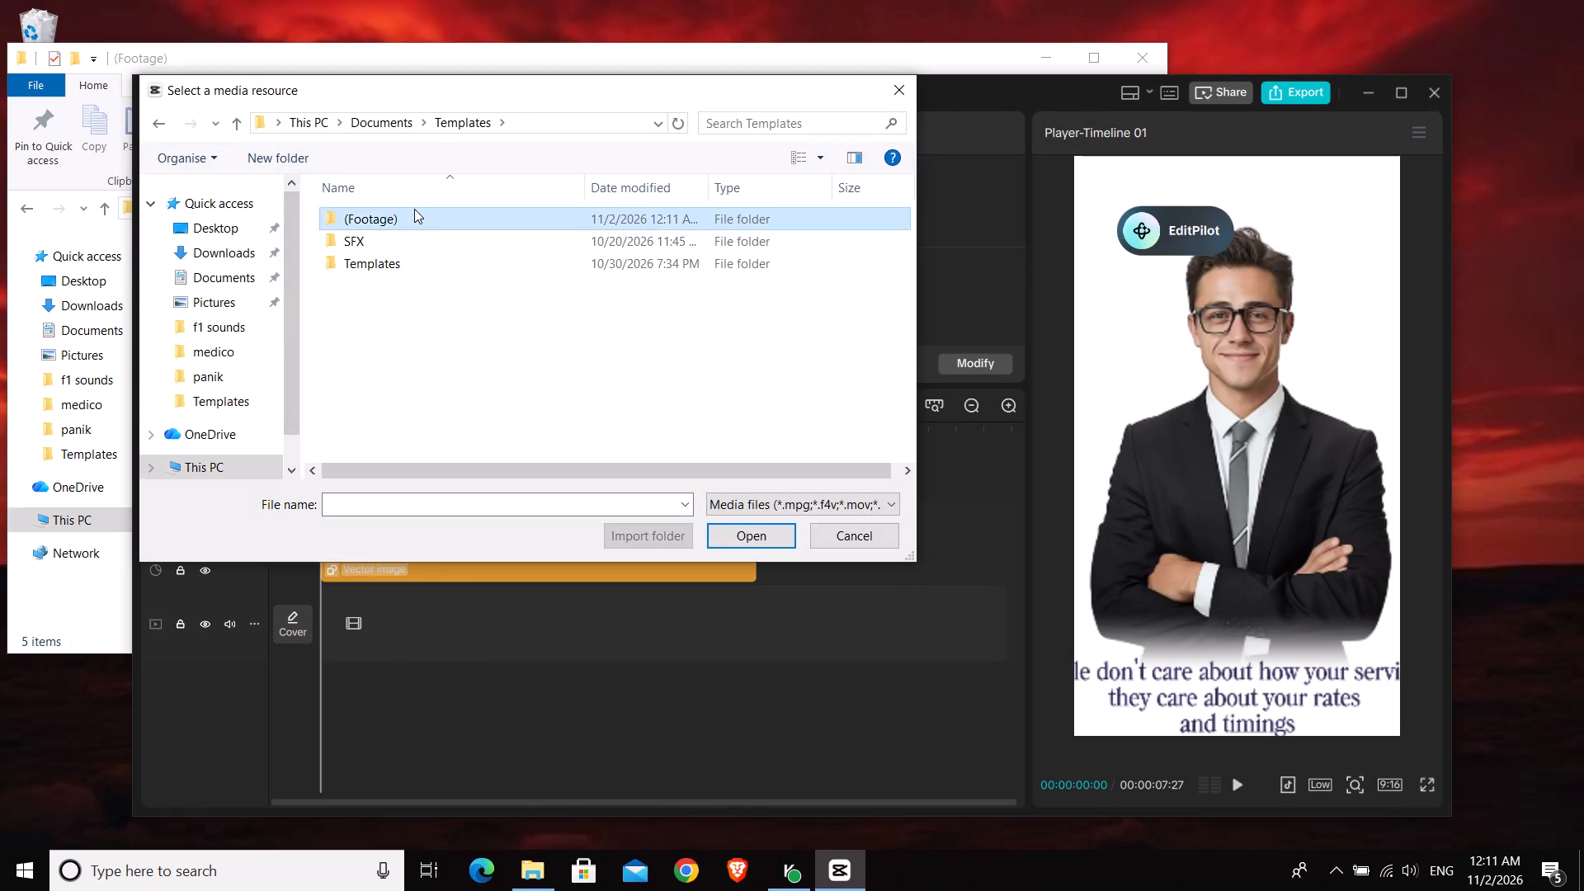
pyautogui.click(412, 312)
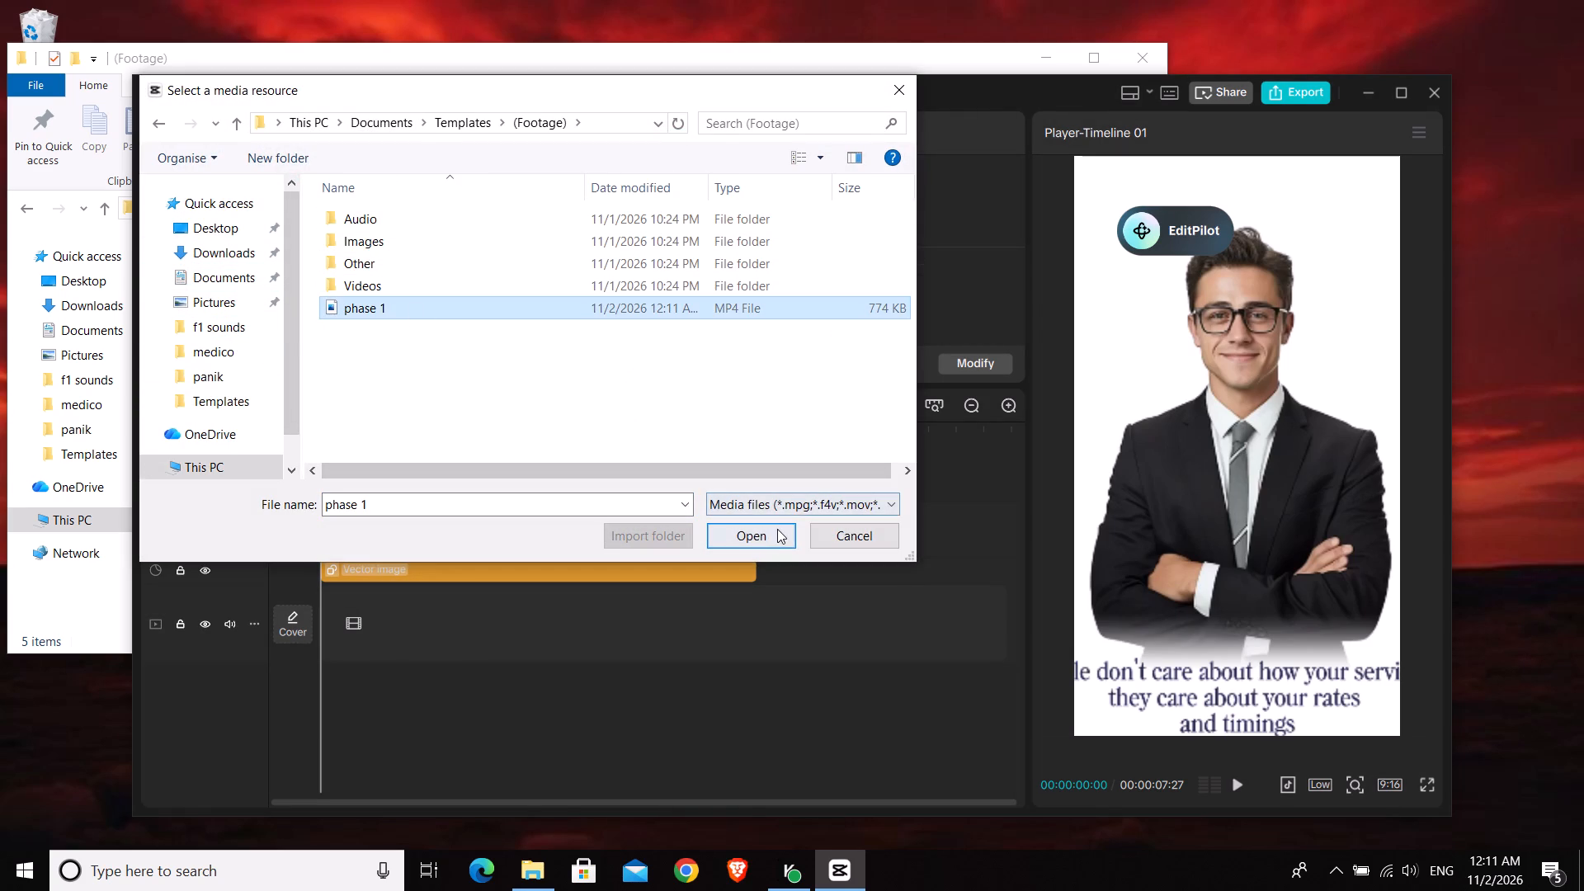
pyautogui.click(777, 529)
# Place phase 1.mp4 on the empty main track, starting at 00:00:00:00.
pyautogui.moveTo(450, 271); pyautogui.dragTo(323, 543)
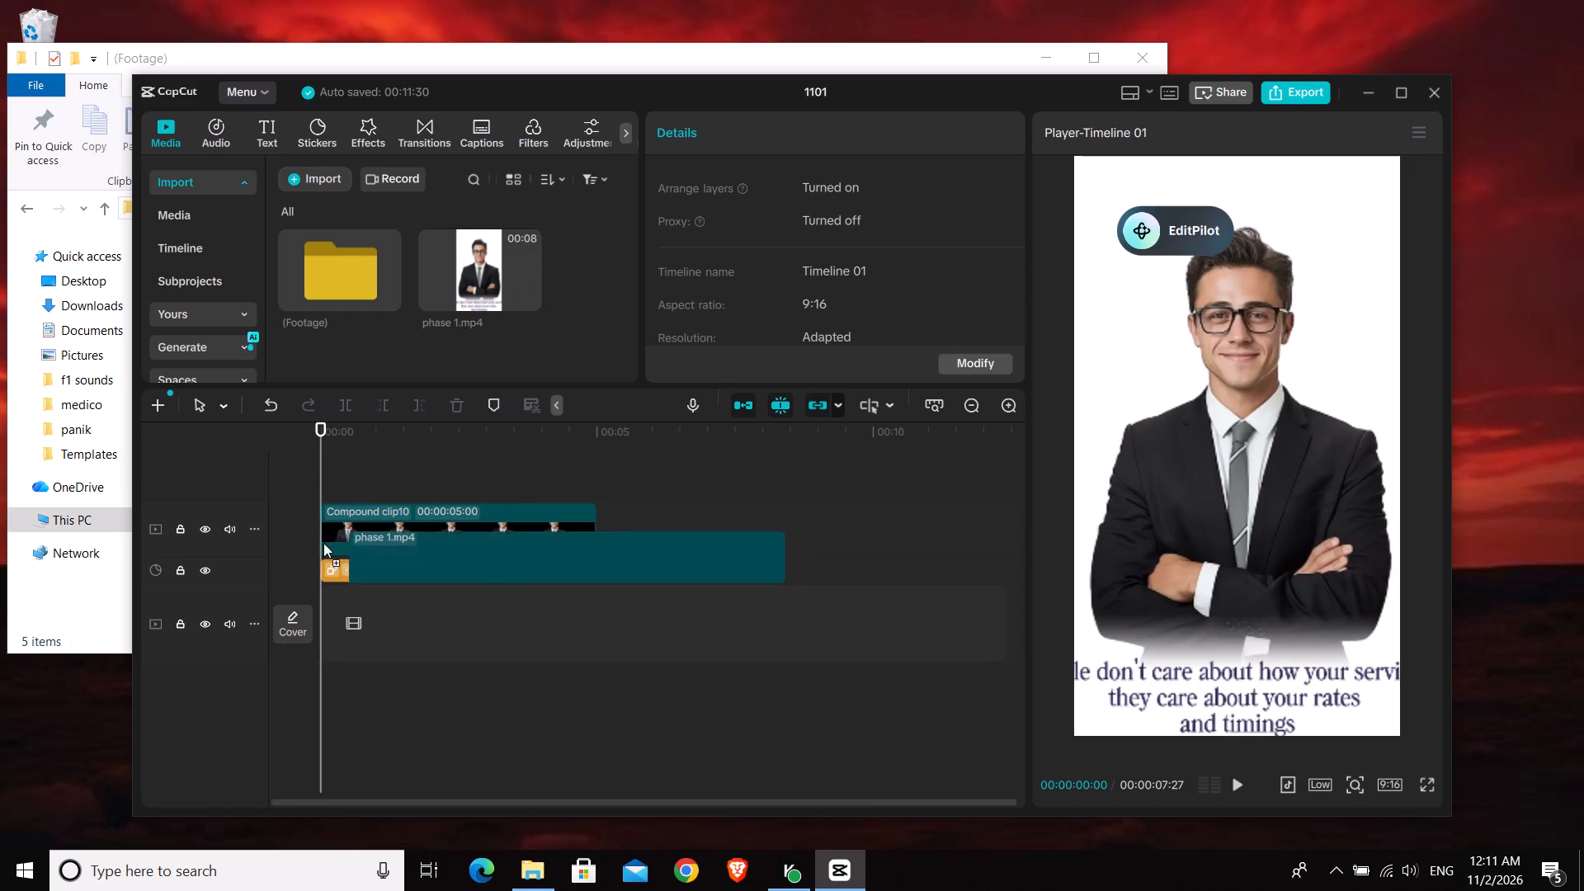
pyautogui.moveTo(323, 543); pyautogui.dragTo(320, 627)
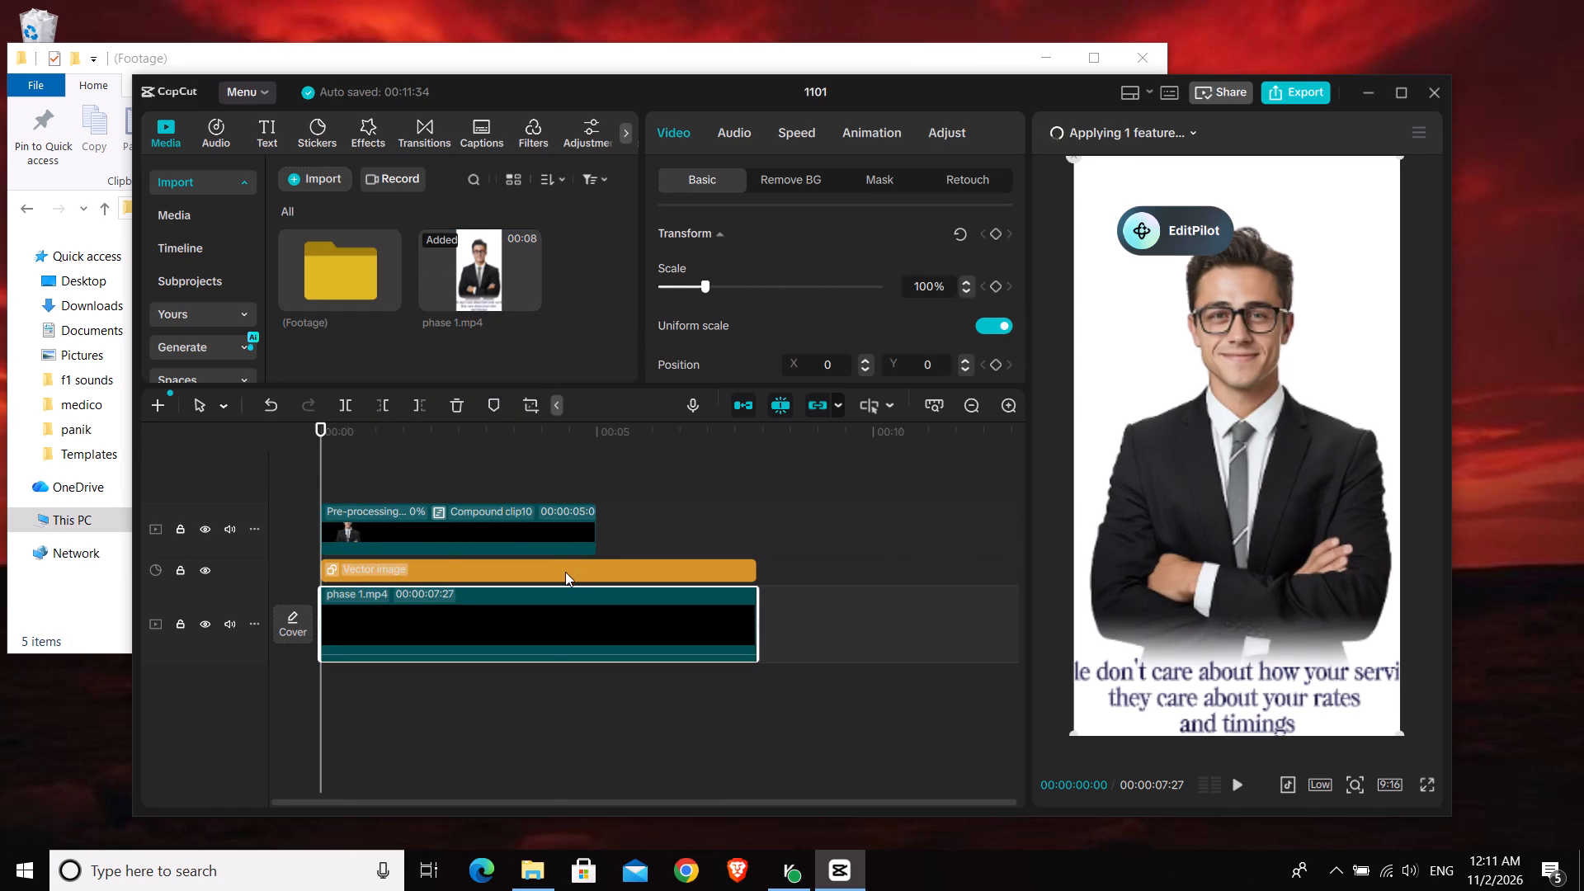
# Deactivate Compound clip10 and the vector image sticker above the phase 1.mp4 clip.
pyautogui.moveTo(512, 478); pyautogui.dragTo(653, 570)
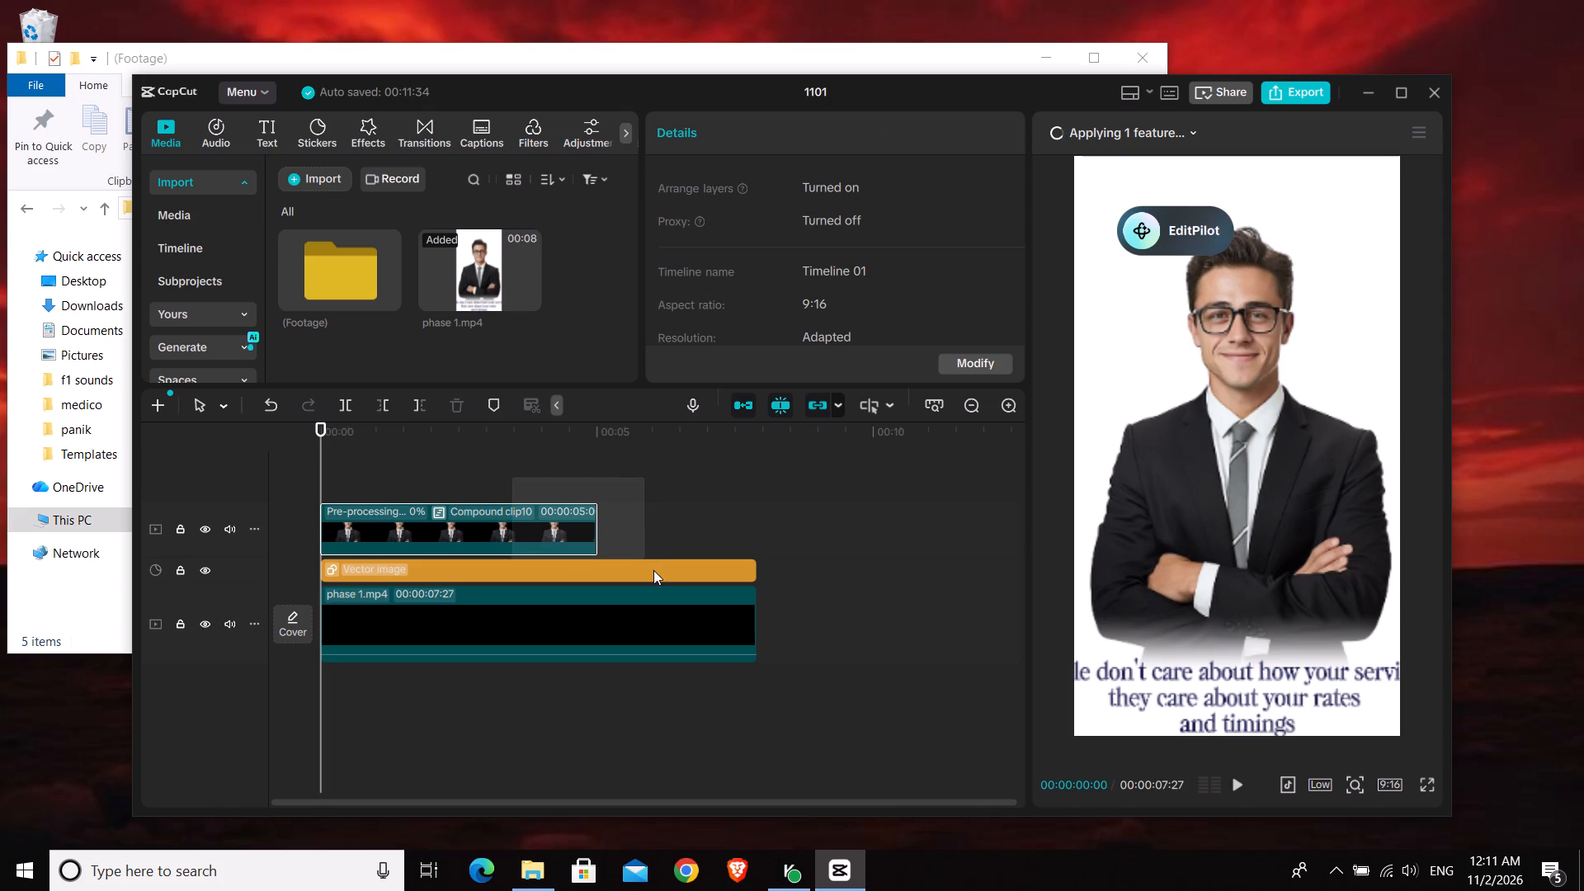
pyautogui.moveTo(653, 570); pyautogui.dragTo(654, 570)
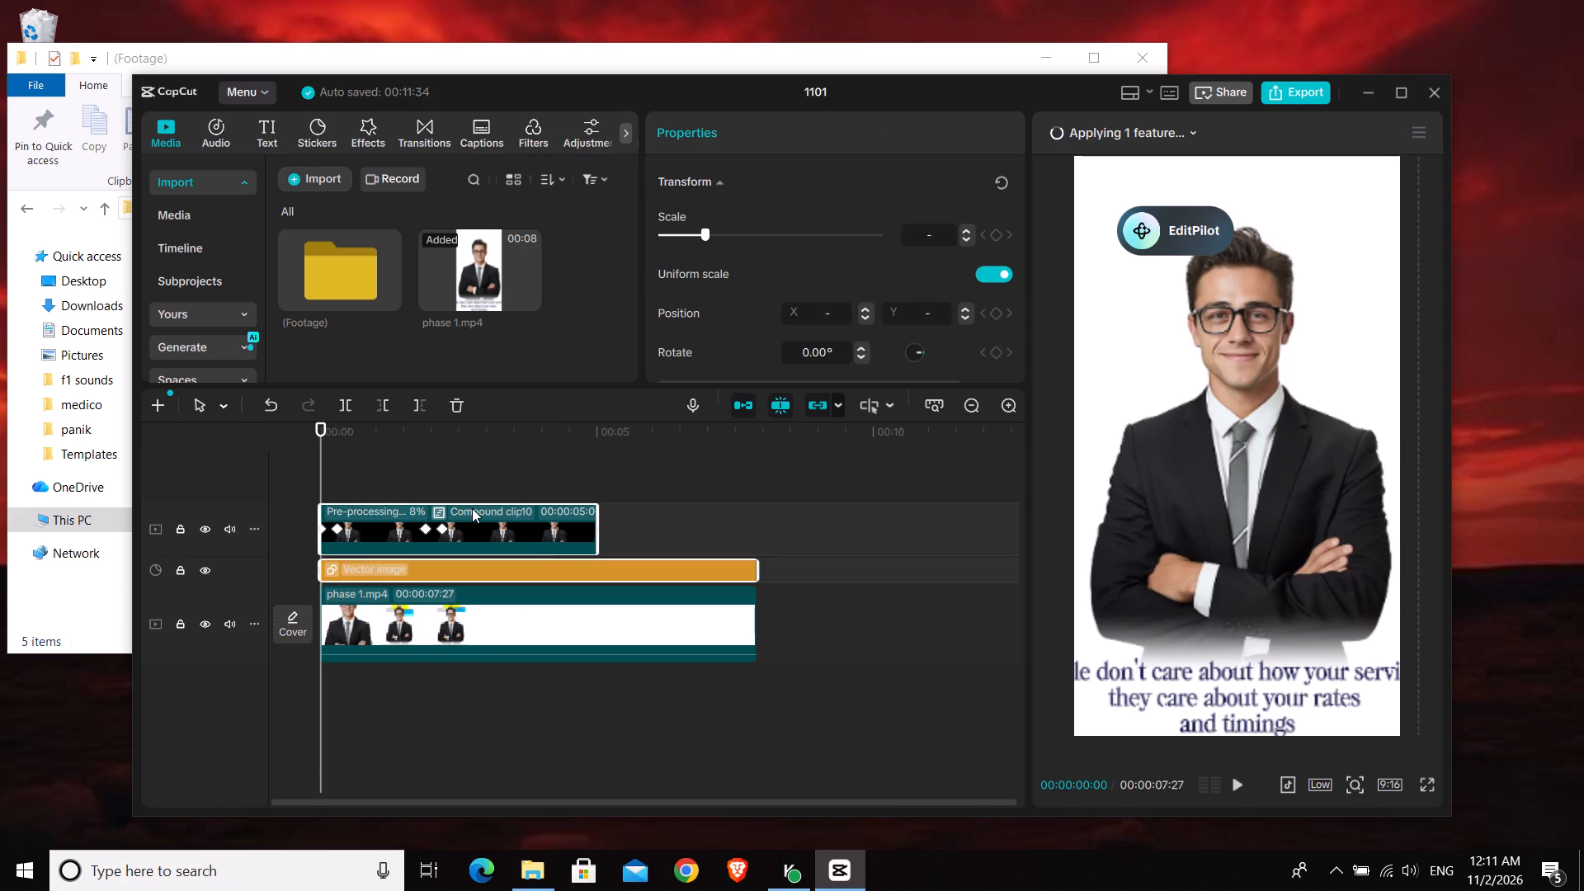
pyautogui.rightClick(470, 508)
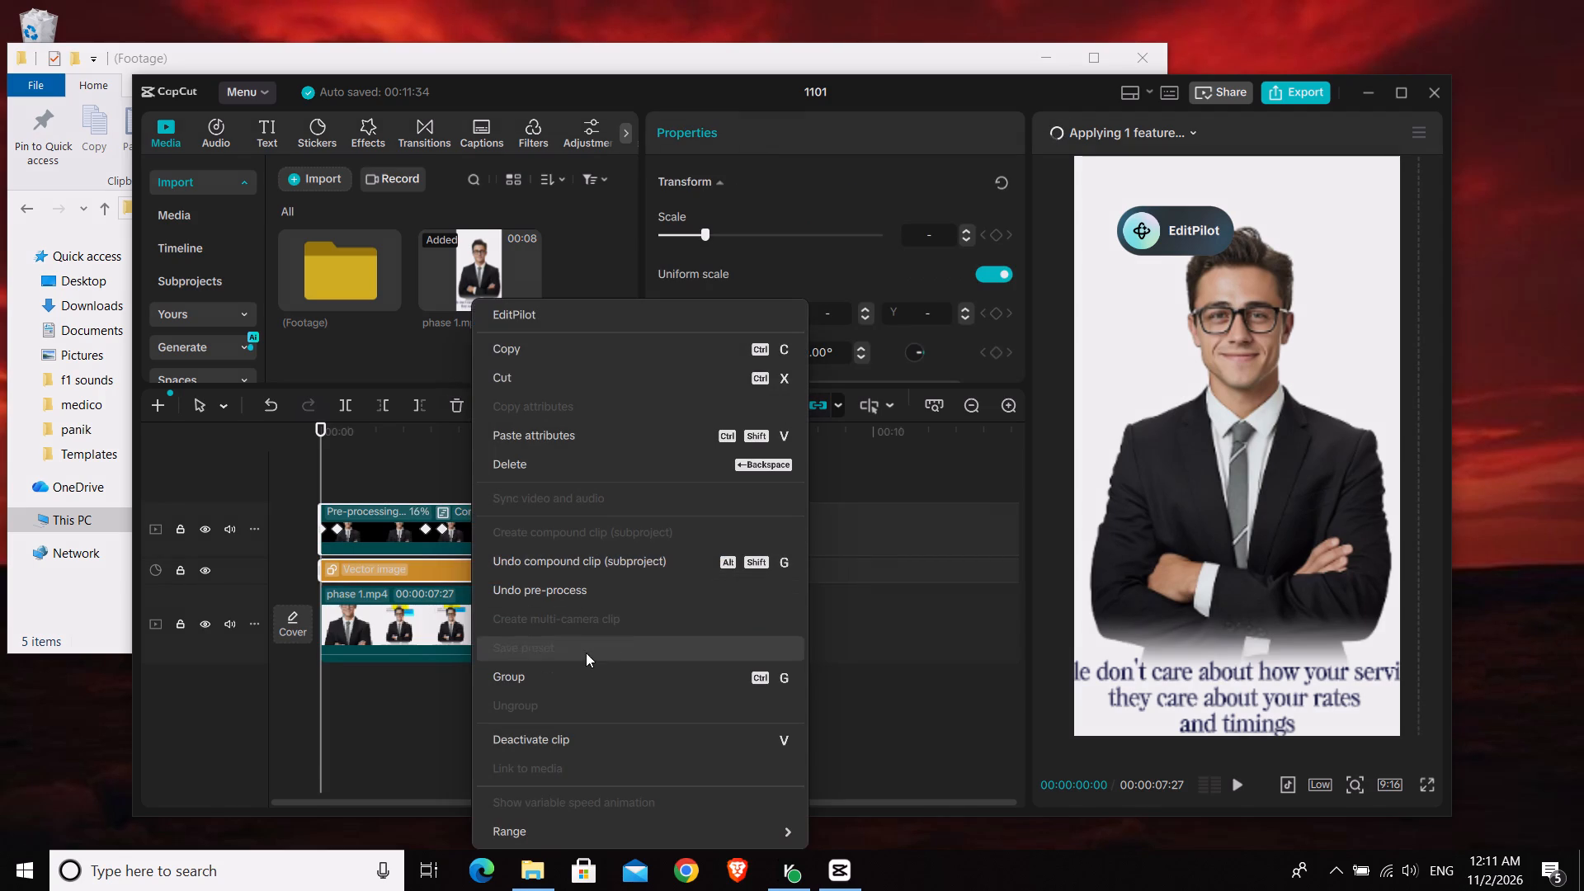
pyautogui.click(412, 538)
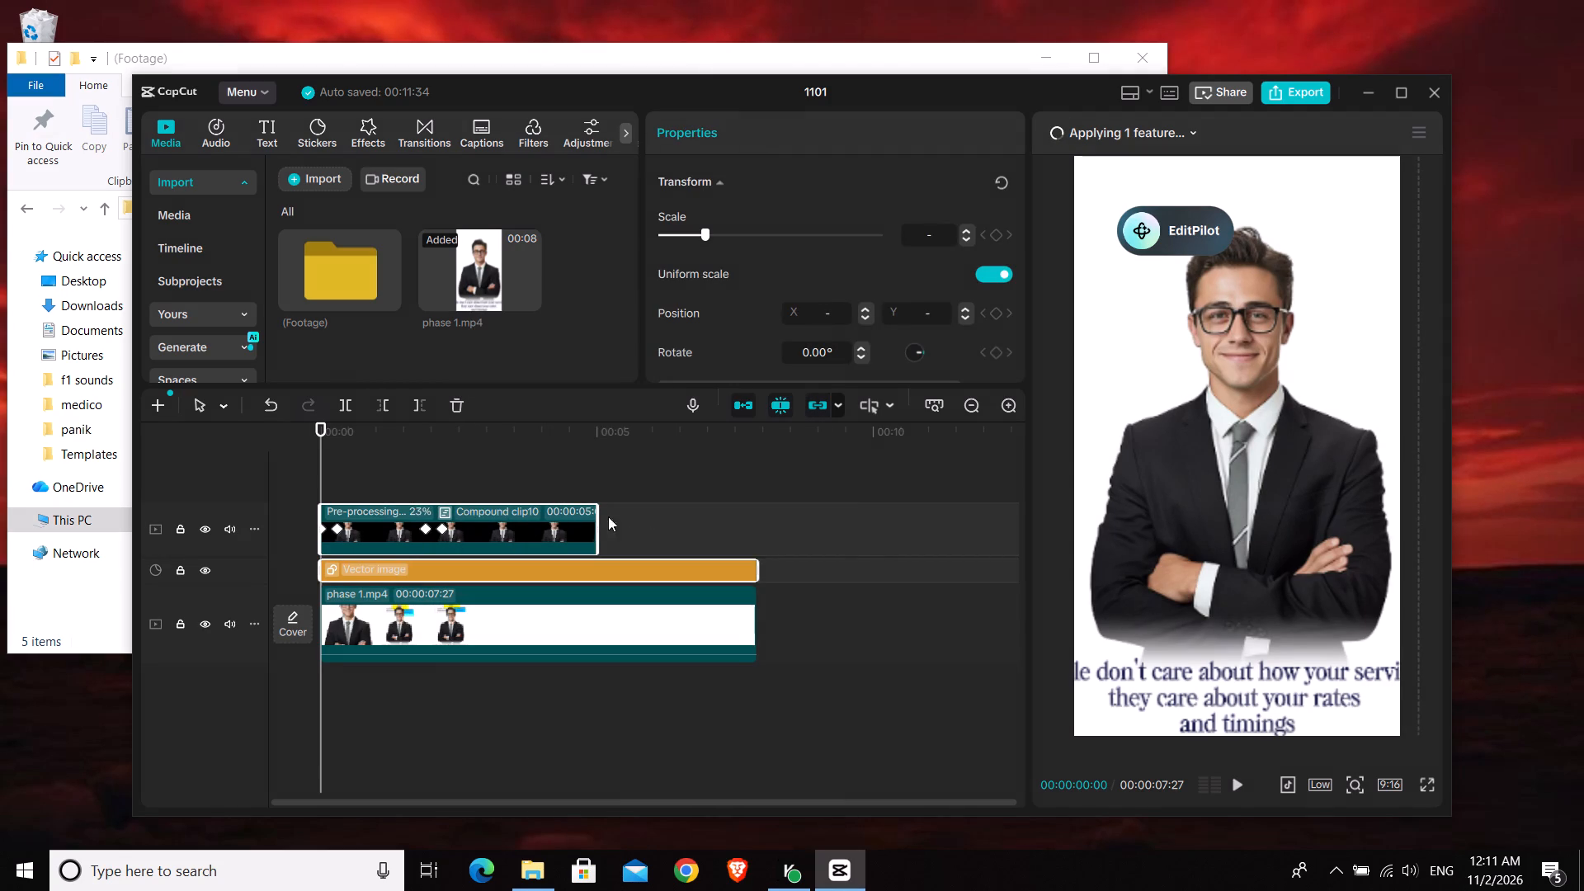
pyautogui.press('v')
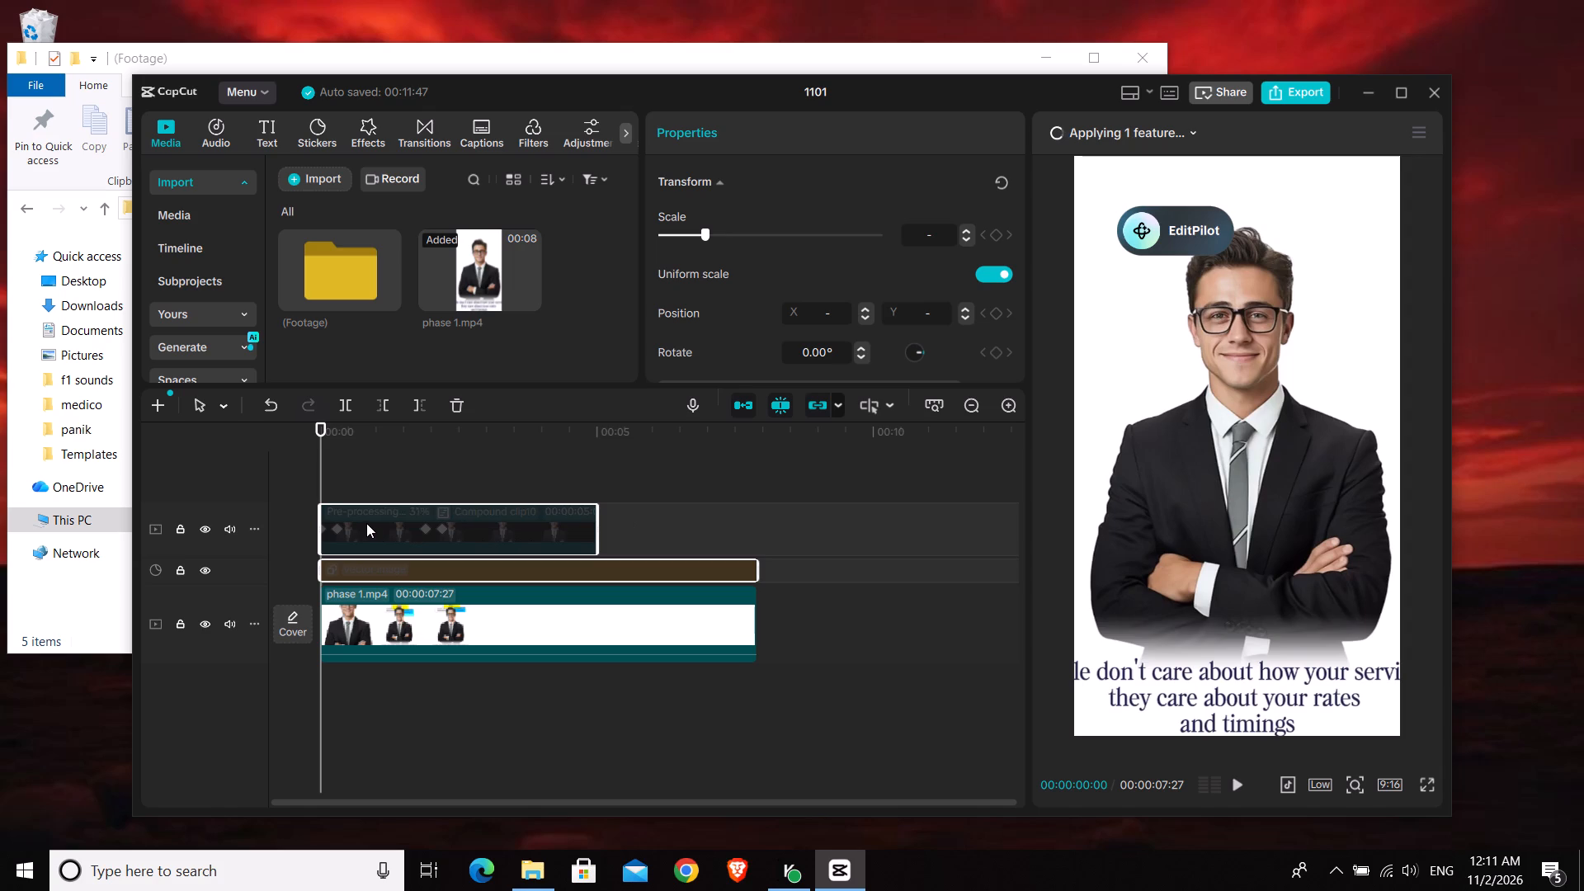
# Play the phase 1.mp4 clip from the start past the exit and return the playhead to 00:00:00:00.
pyautogui.press('space')
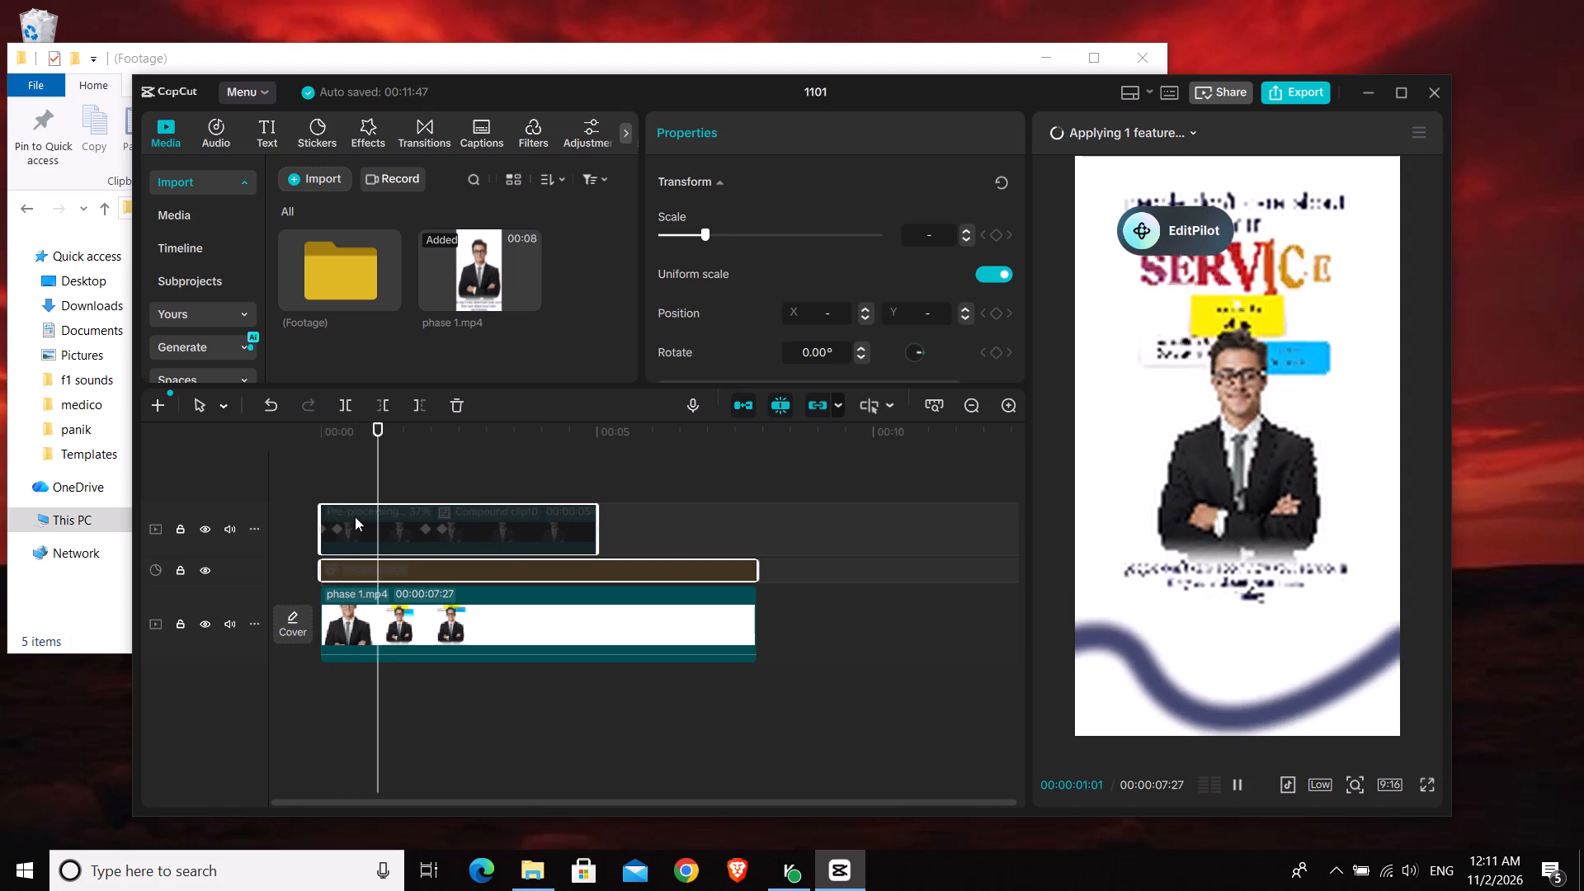
pyautogui.press('space')
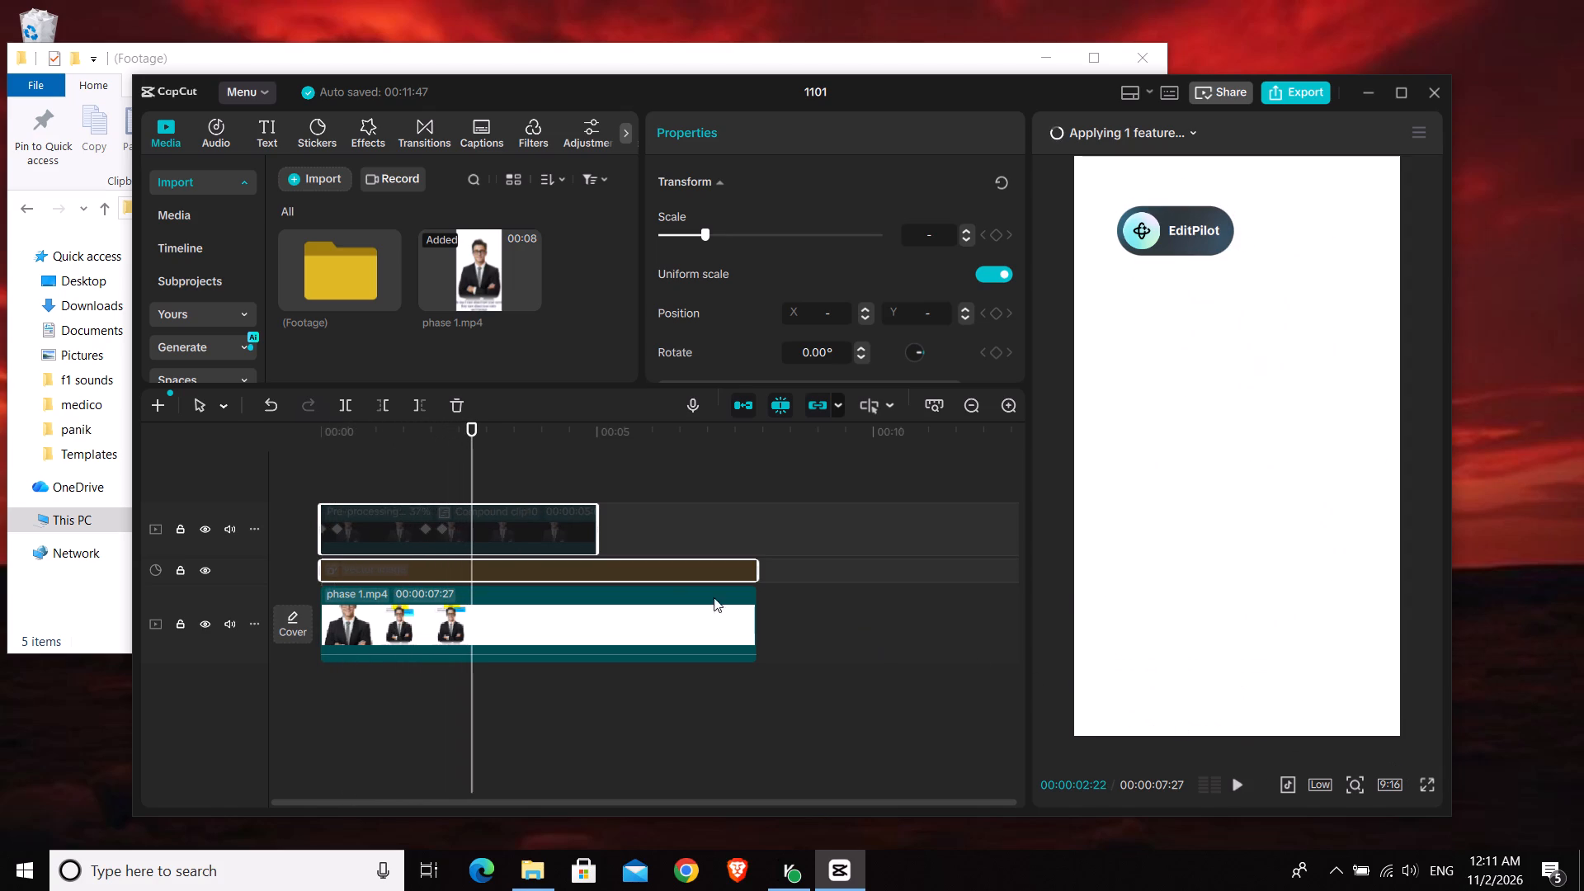
pyautogui.click(367, 488)
pyautogui.moveTo(367, 488); pyautogui.dragTo(233, 502)
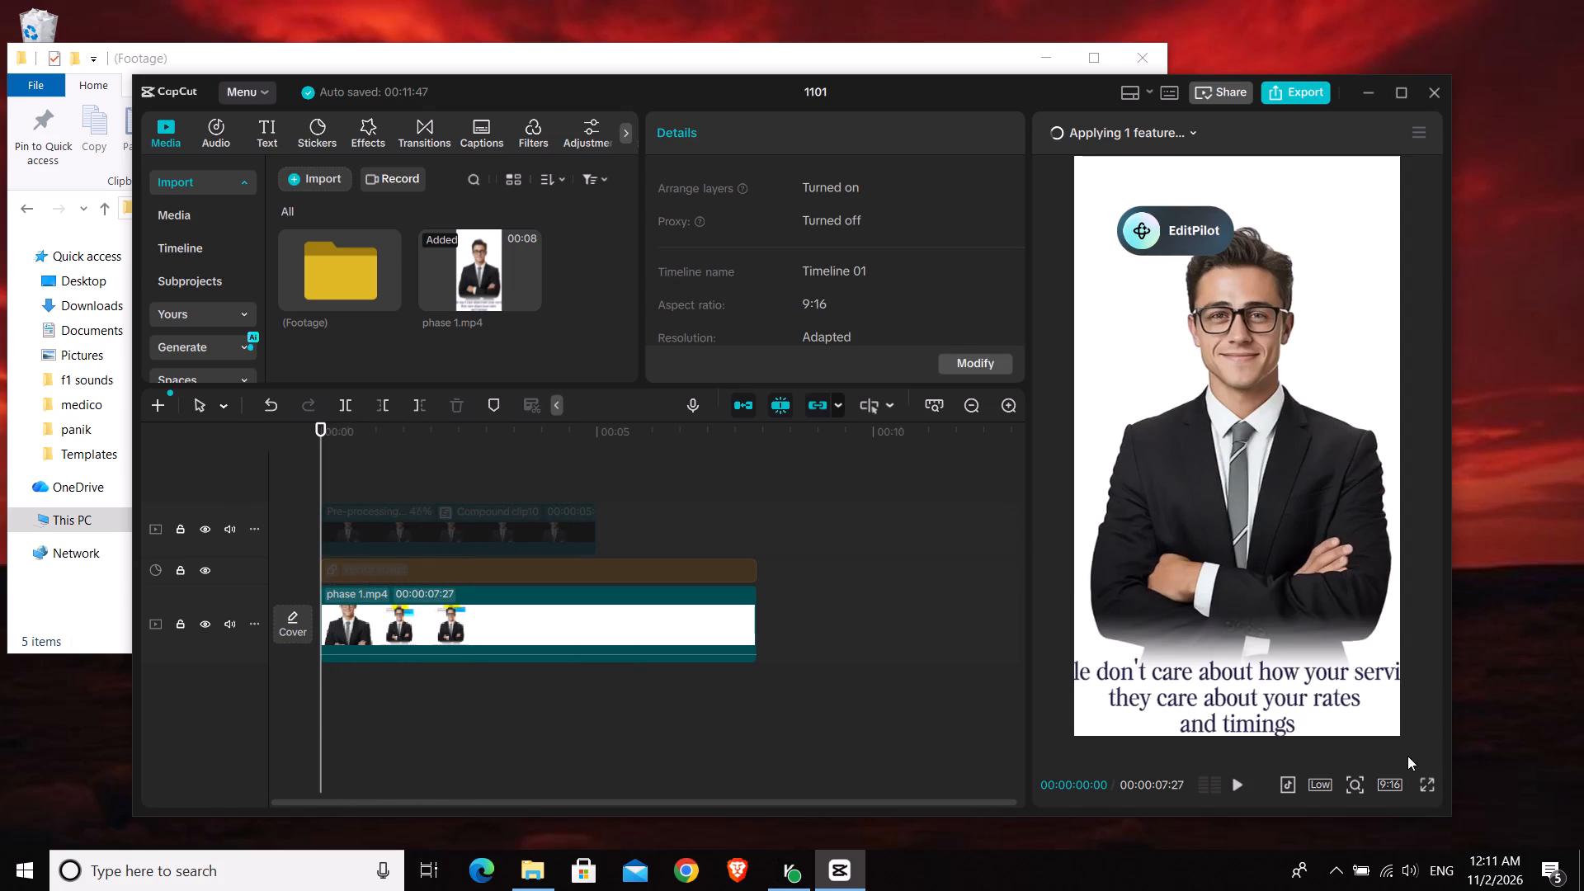
# Set the player's preview quality to High.
pyautogui.click(1309, 790)
pyautogui.click(1289, 695)
# Review the phase 1.mp4 clip in full-screen preview, replaying it from the start past the exit.
pyautogui.click(1425, 789)
pyautogui.press('space')
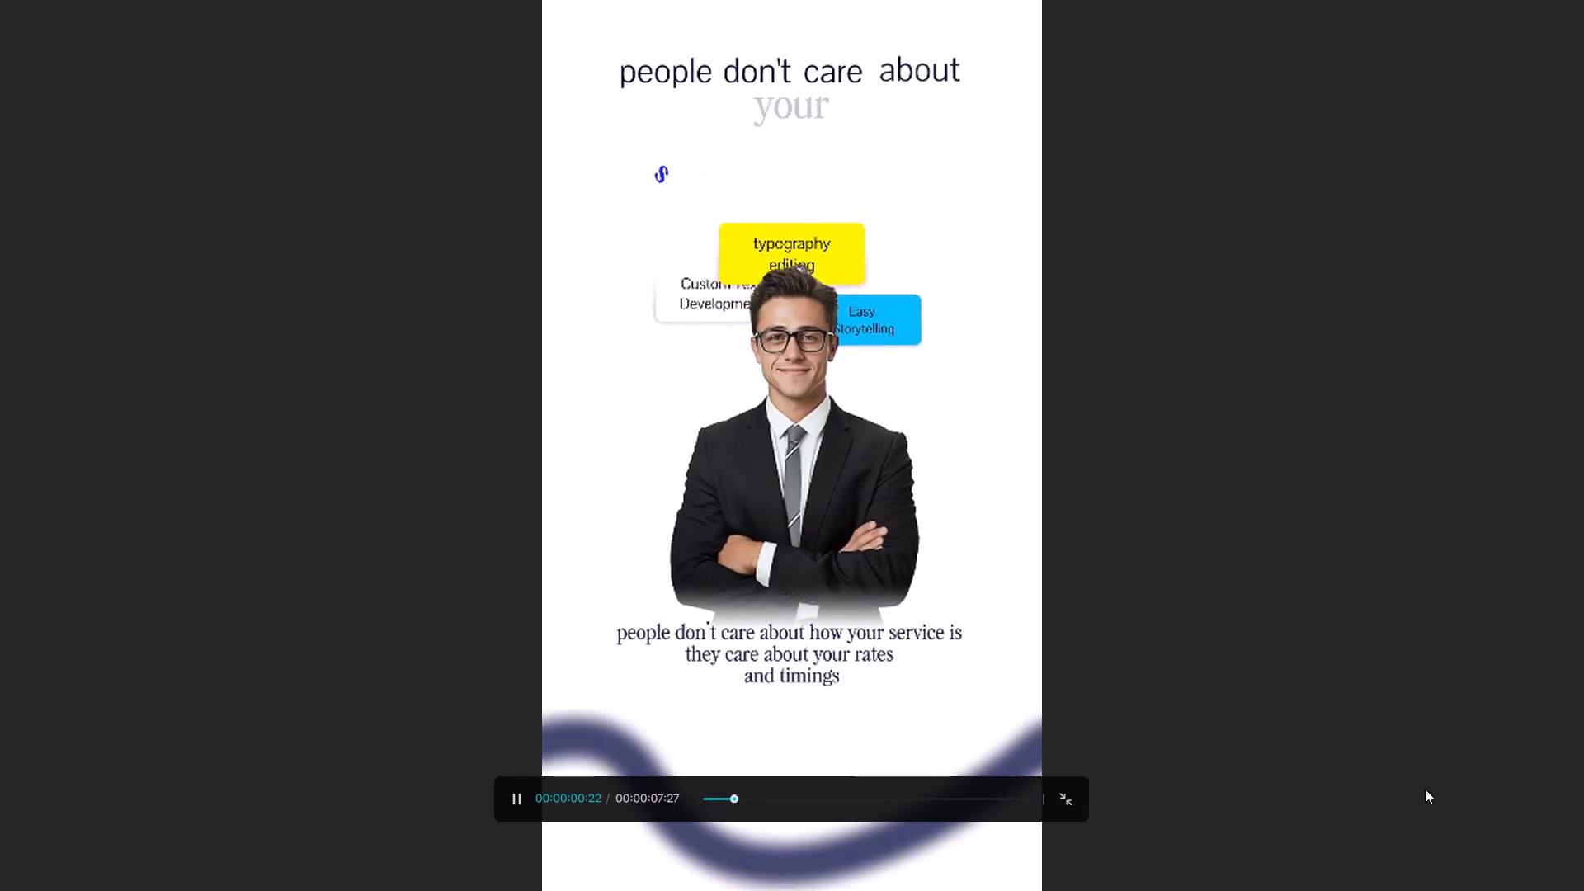
pyautogui.press('space')
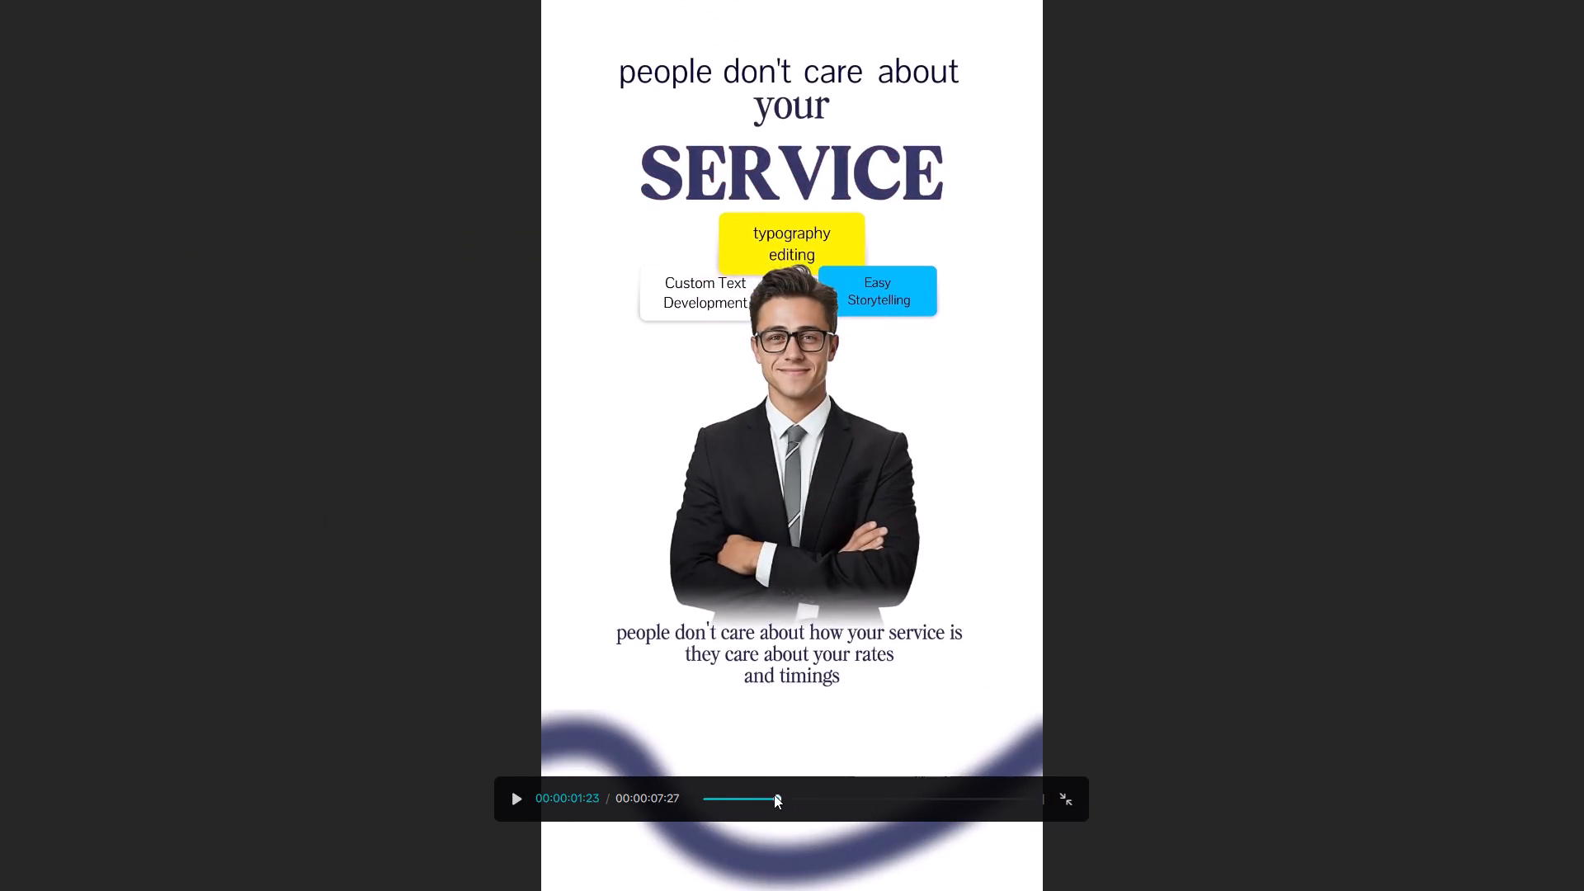
pyautogui.moveTo(774, 794); pyautogui.dragTo(602, 822)
pyautogui.press('space')
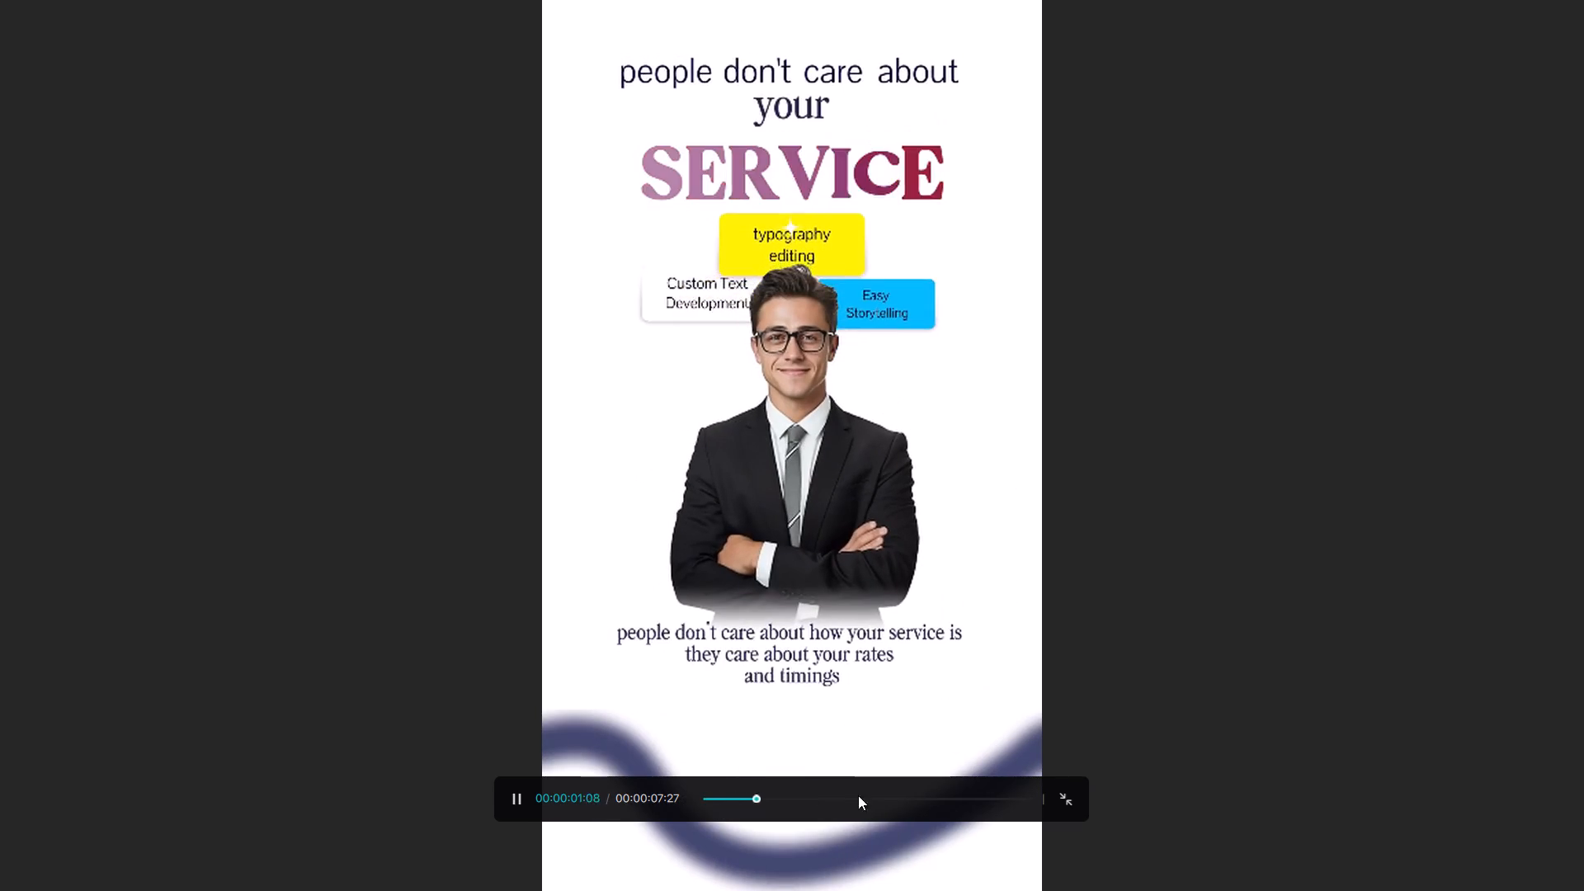
pyautogui.press('space')
pyautogui.press('space')
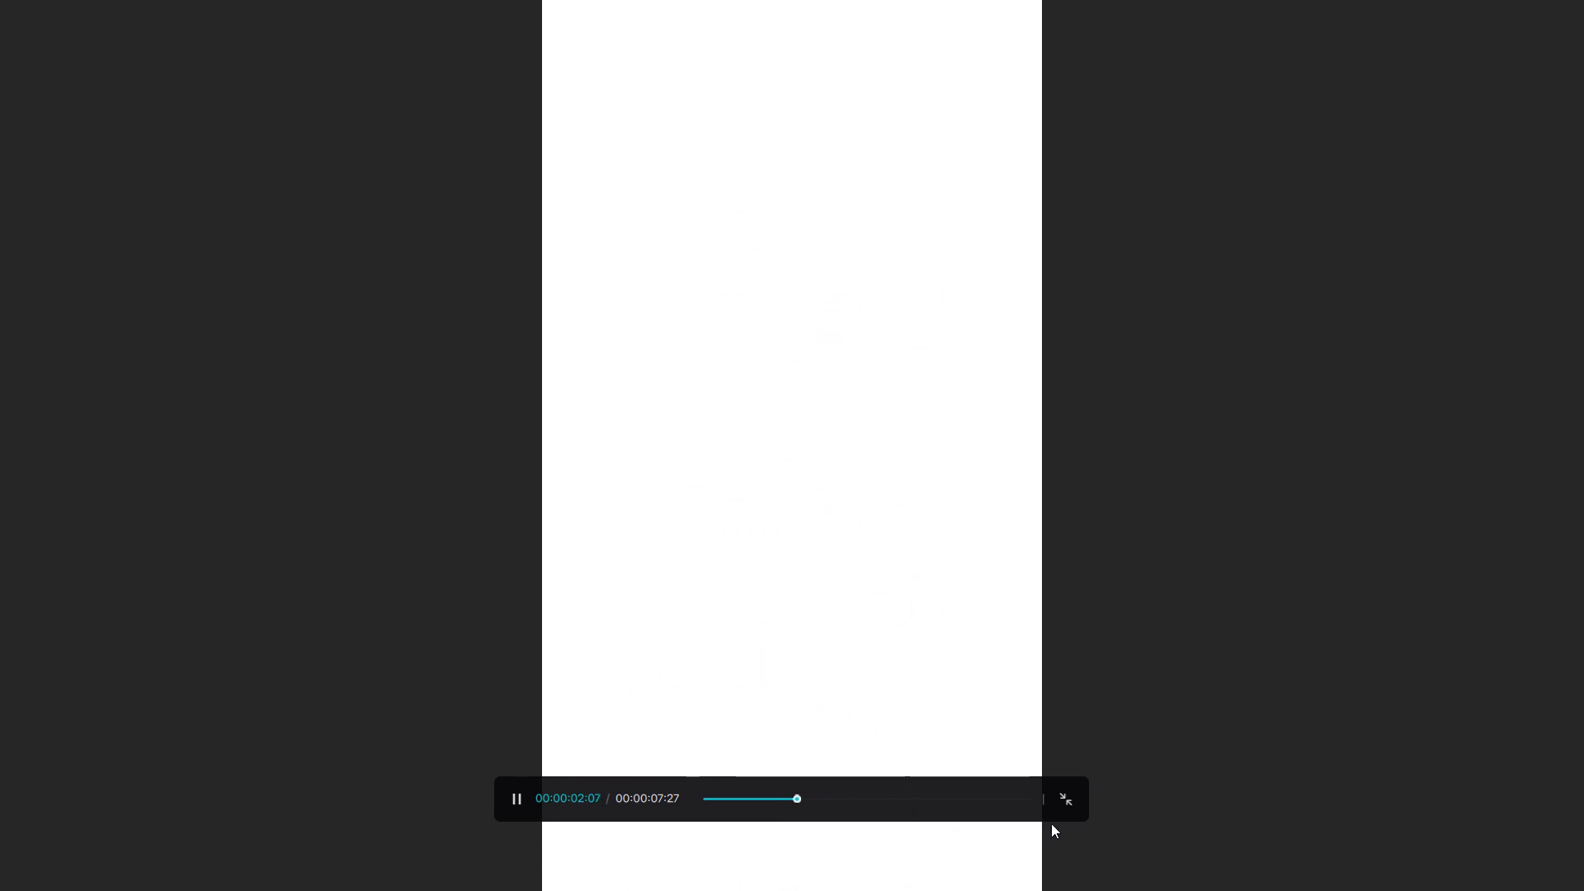
pyautogui.press('space')
pyautogui.click(1062, 808)
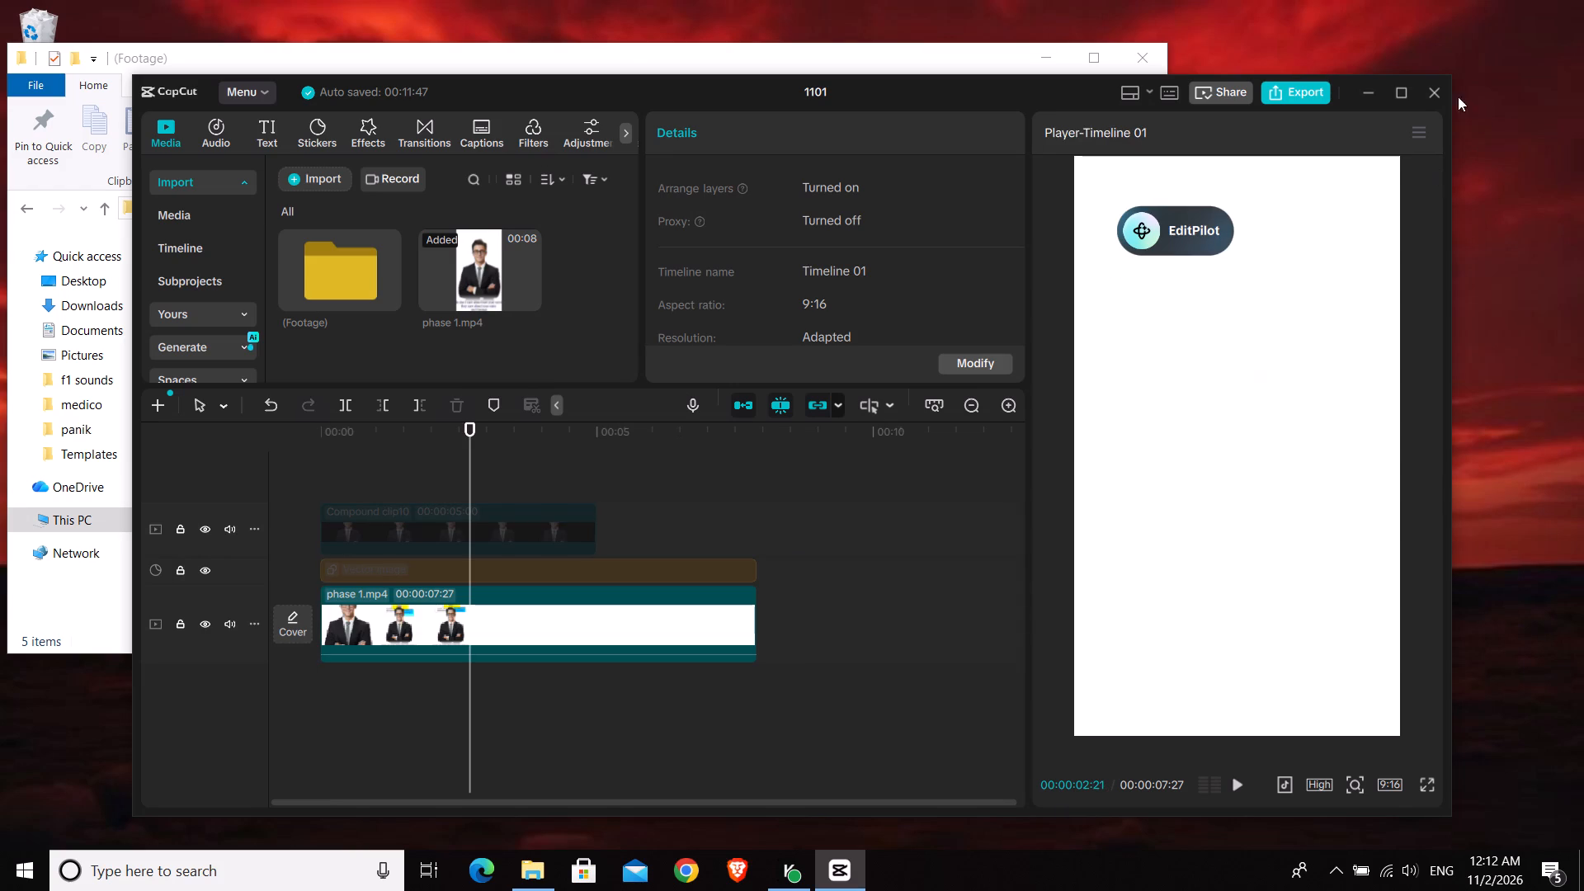
# Close the 1101 project window.
pyautogui.click(1436, 87)
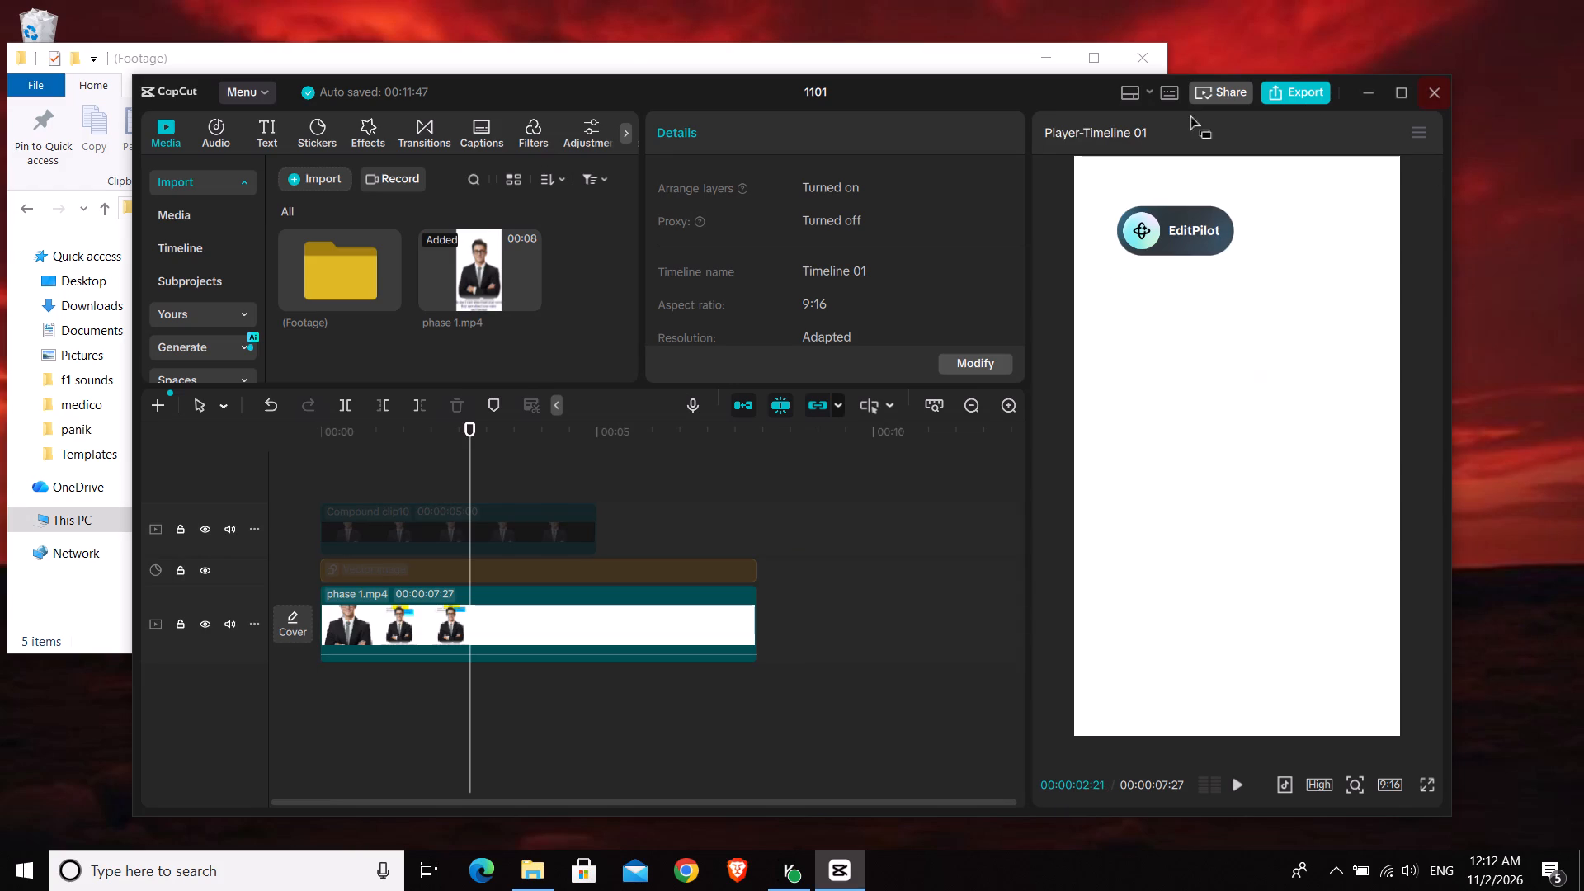
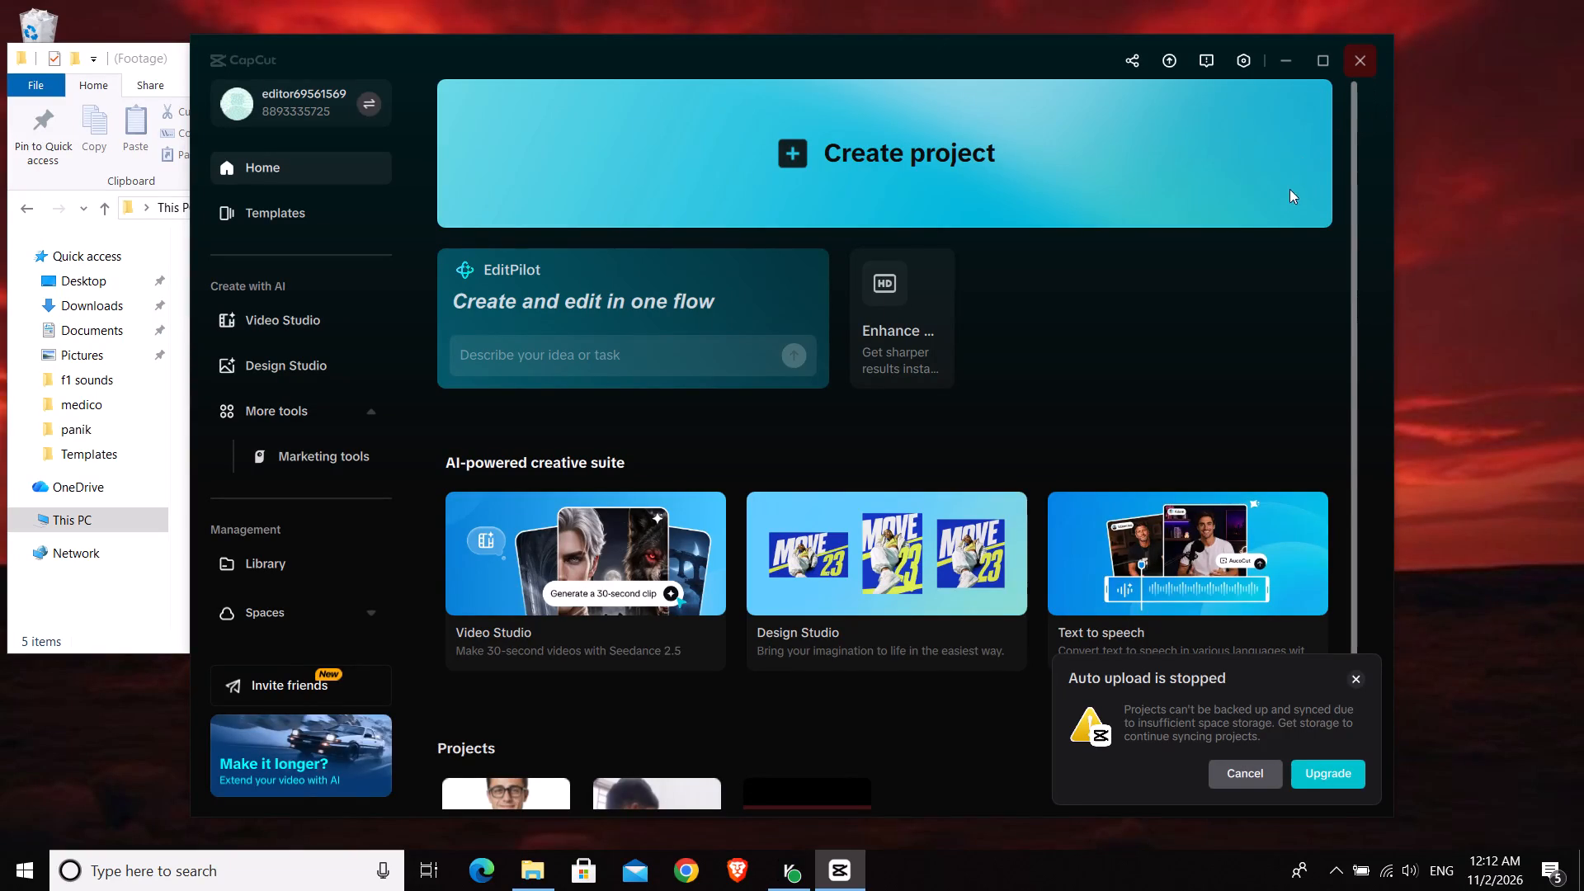
# Force-close the unresponsive CapCut program.
pyautogui.click(1484, 0)
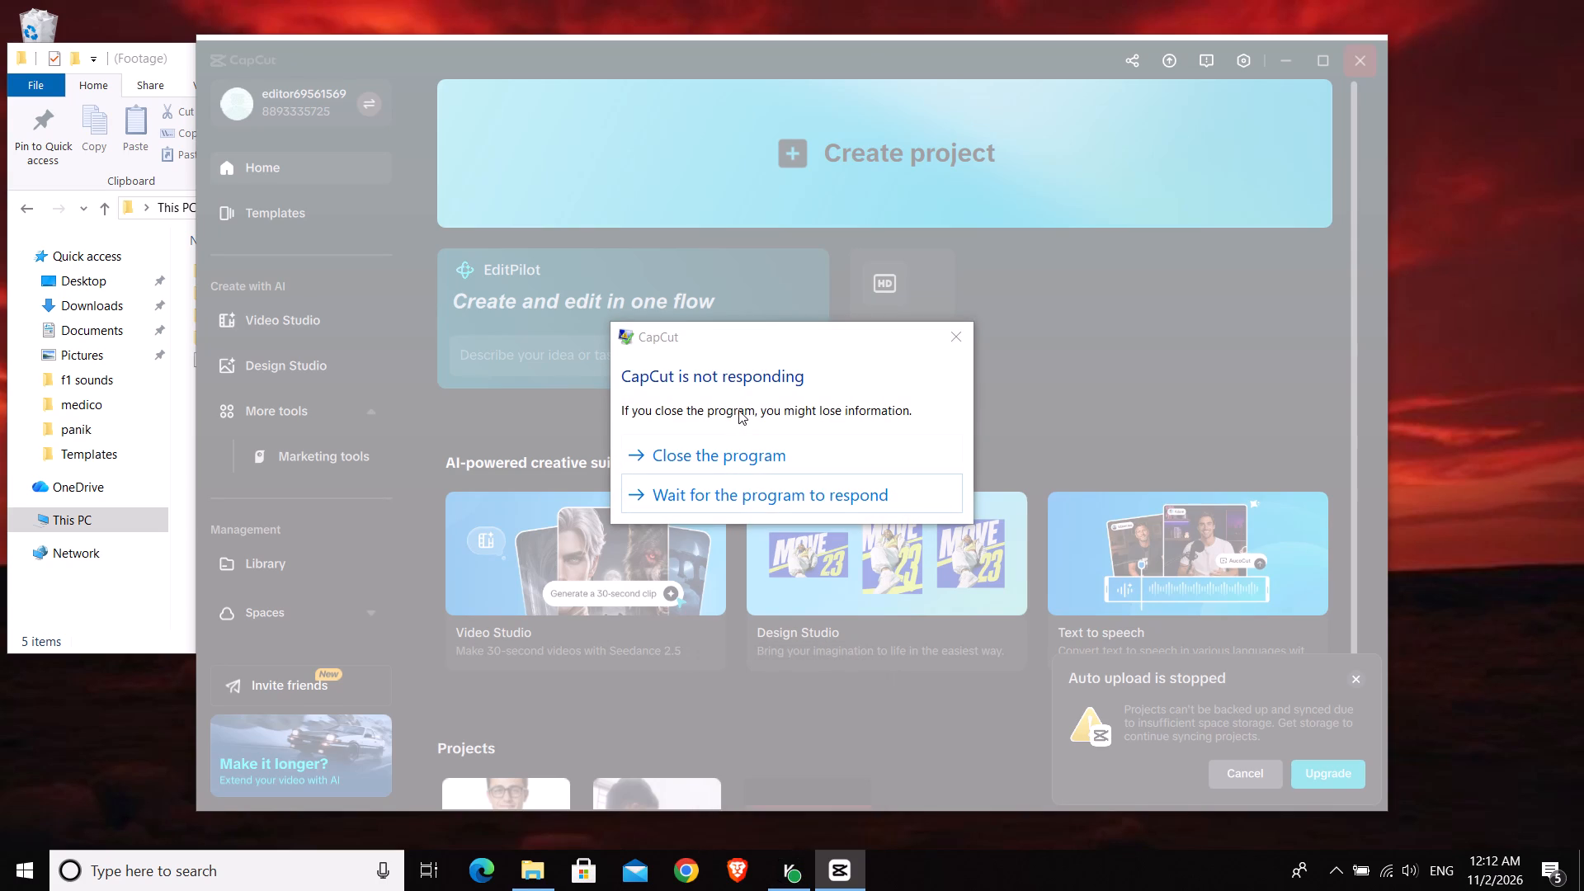
pyautogui.click(963, 337)
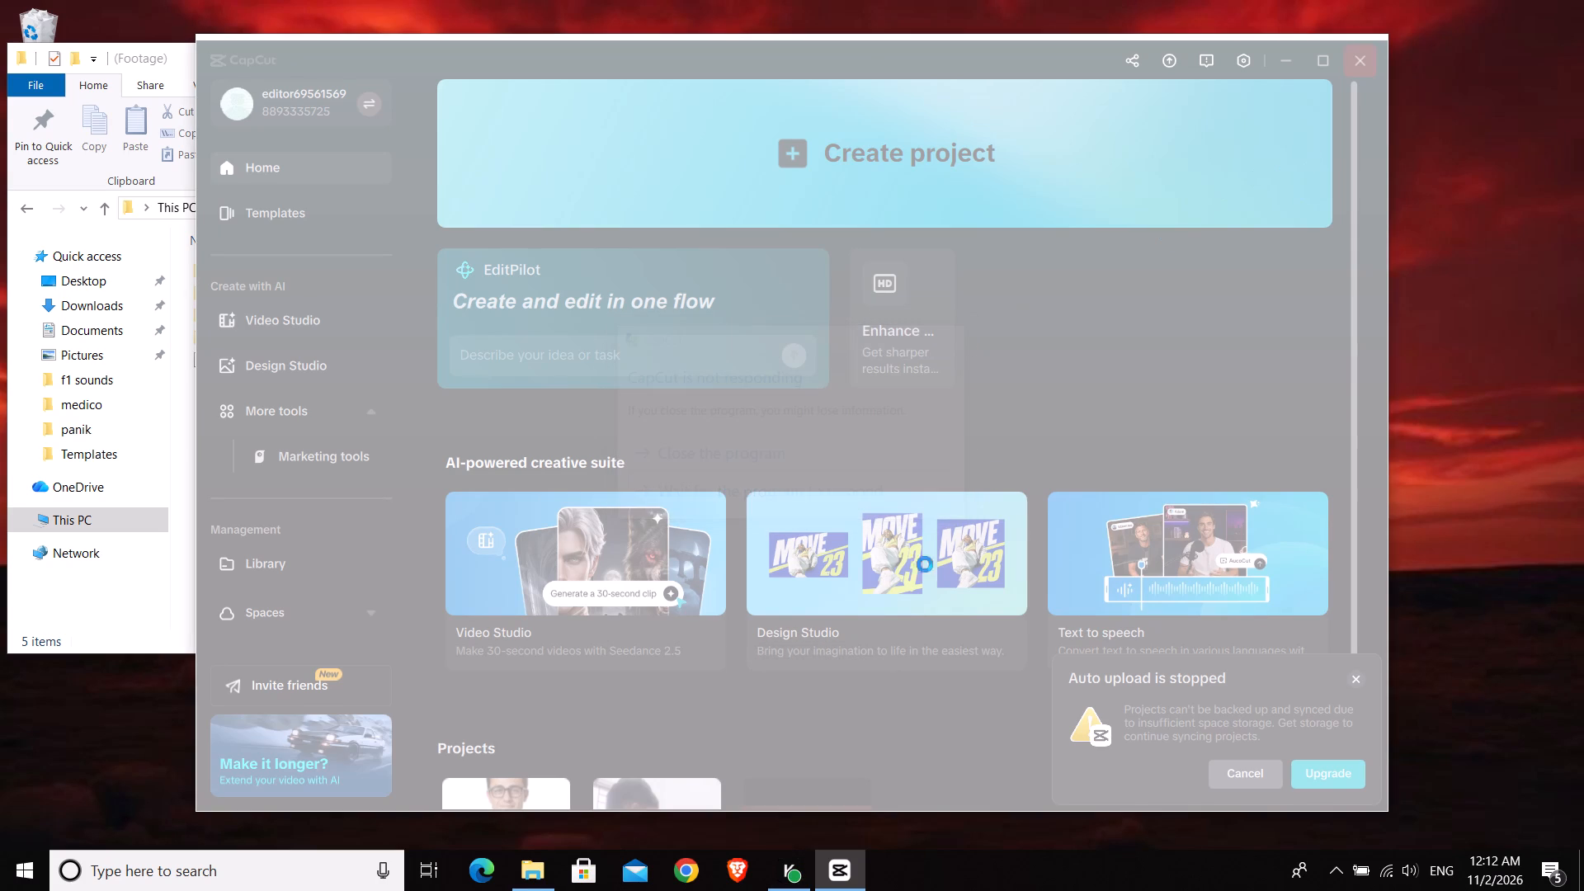
pyautogui.rightClick(846, 879)
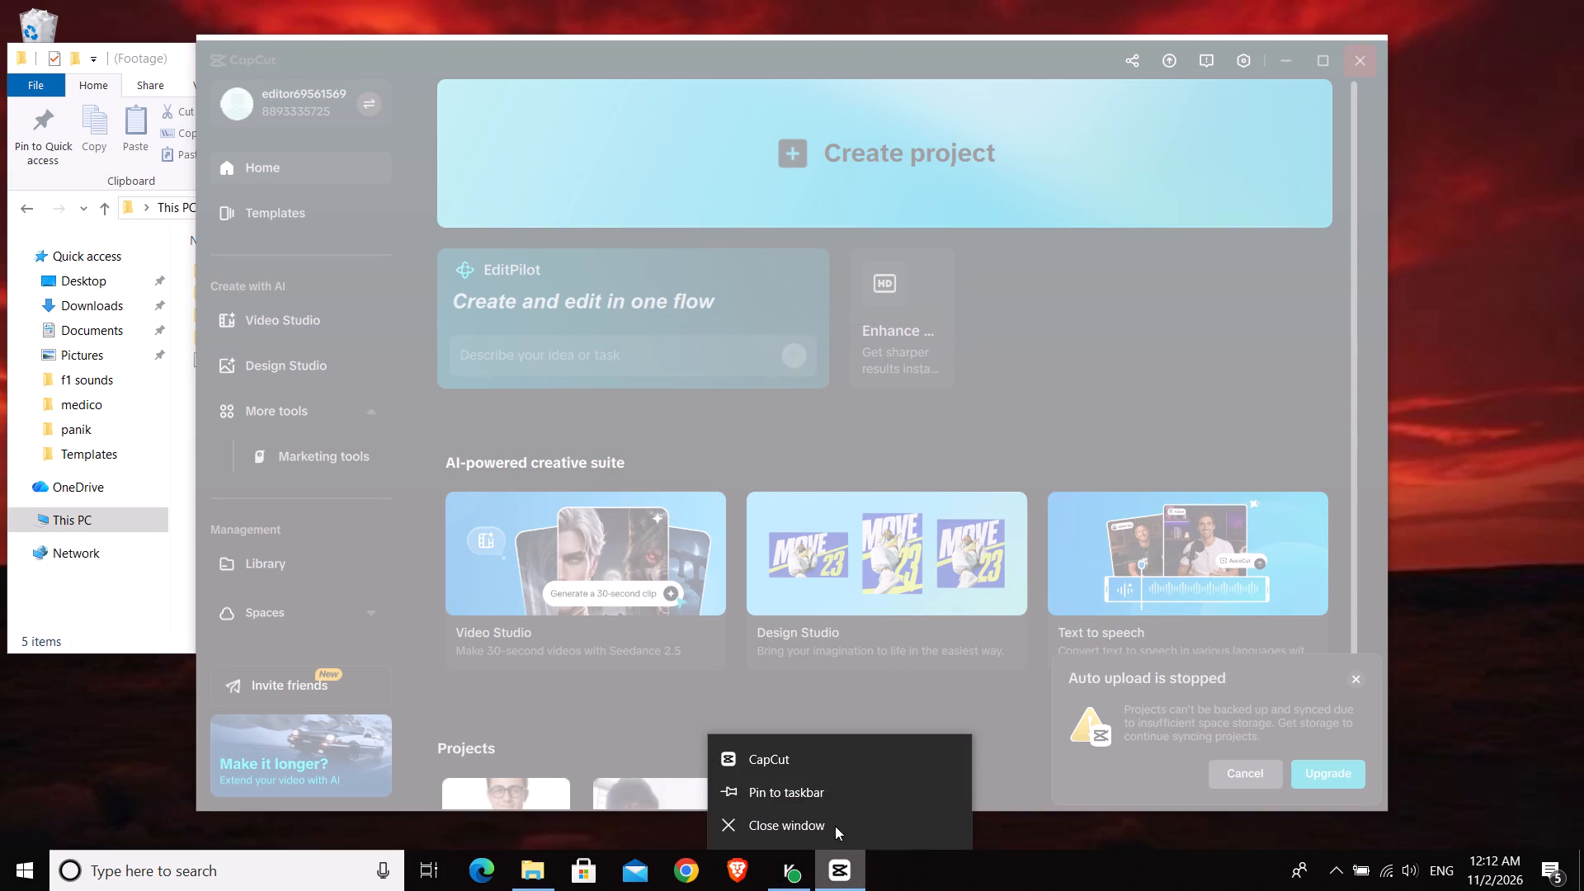
pyautogui.click(835, 826)
pyautogui.click(719, 451)
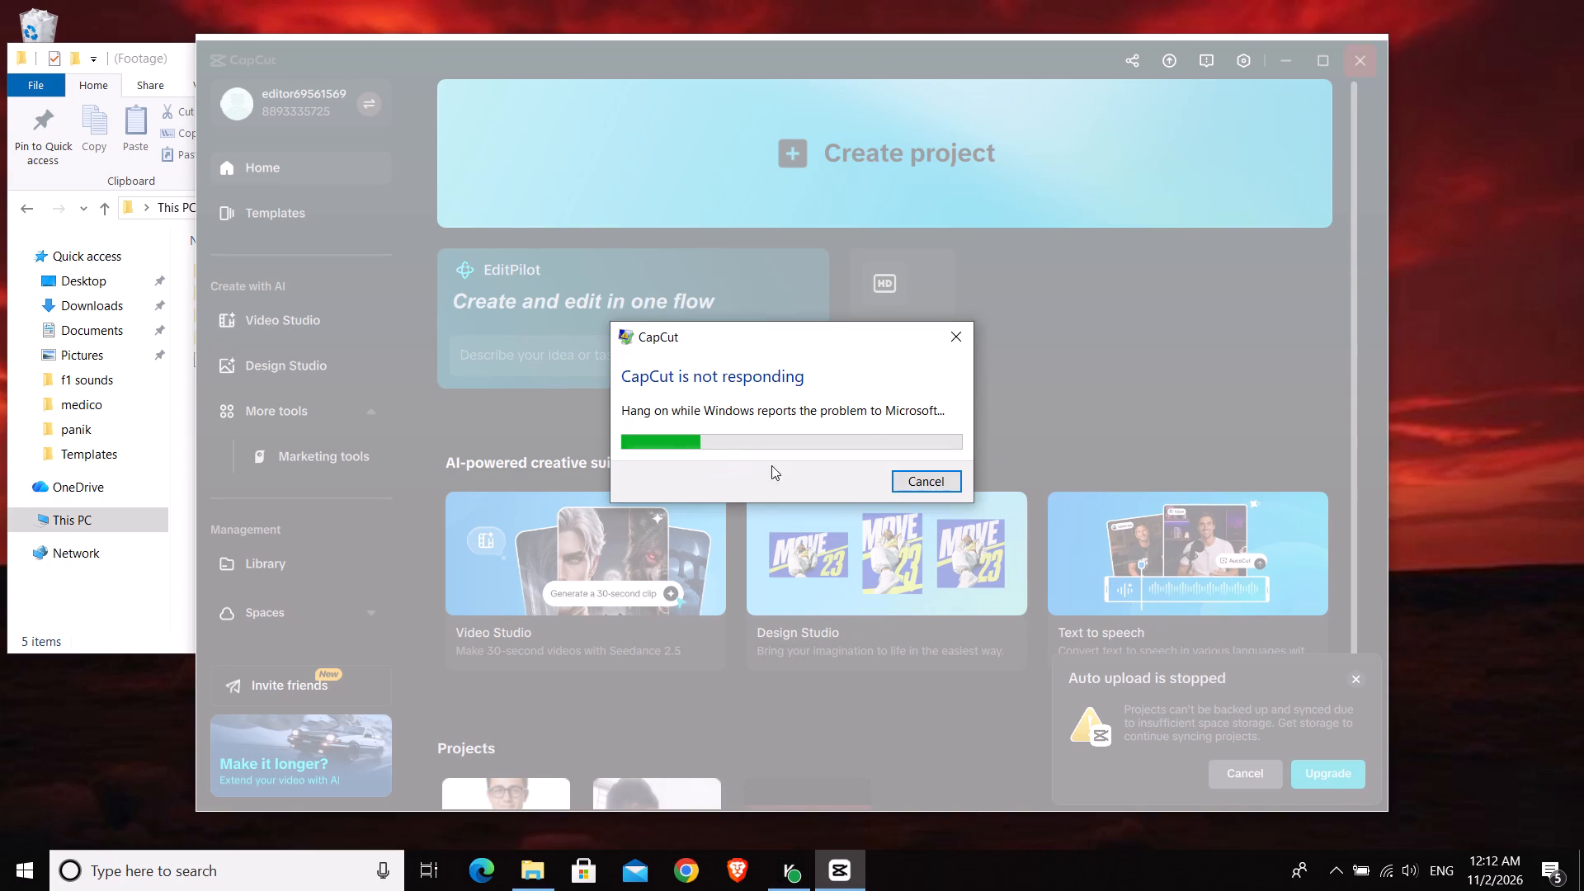